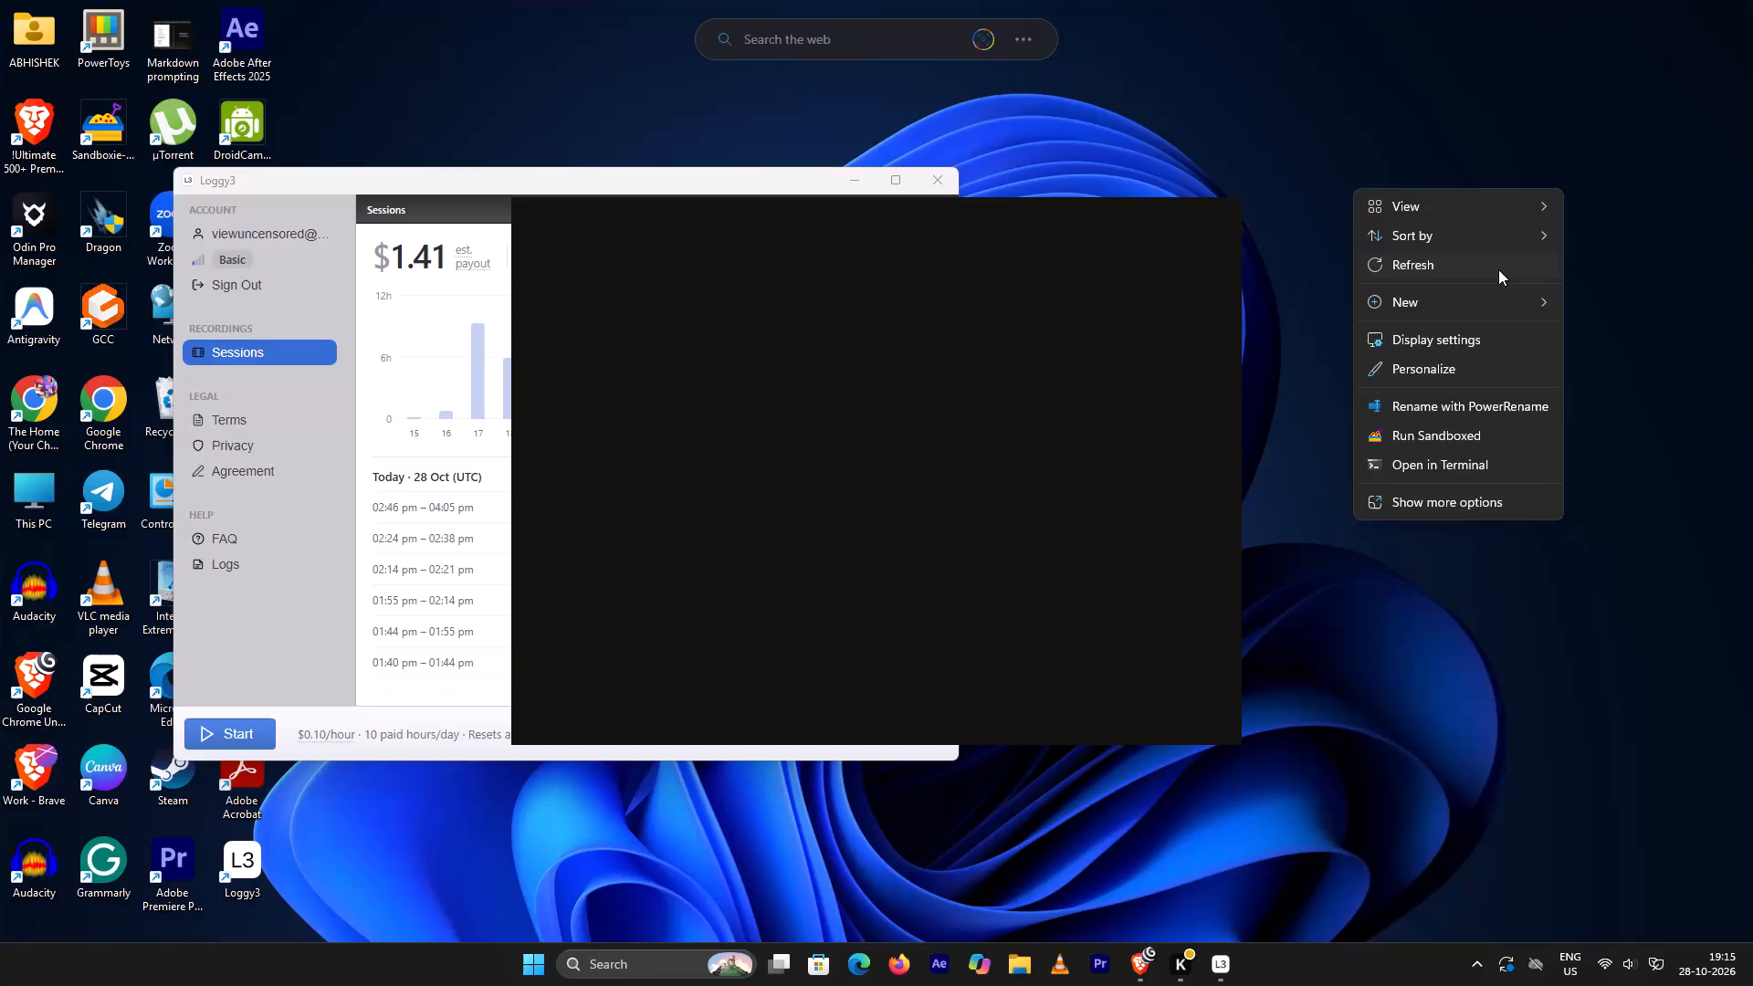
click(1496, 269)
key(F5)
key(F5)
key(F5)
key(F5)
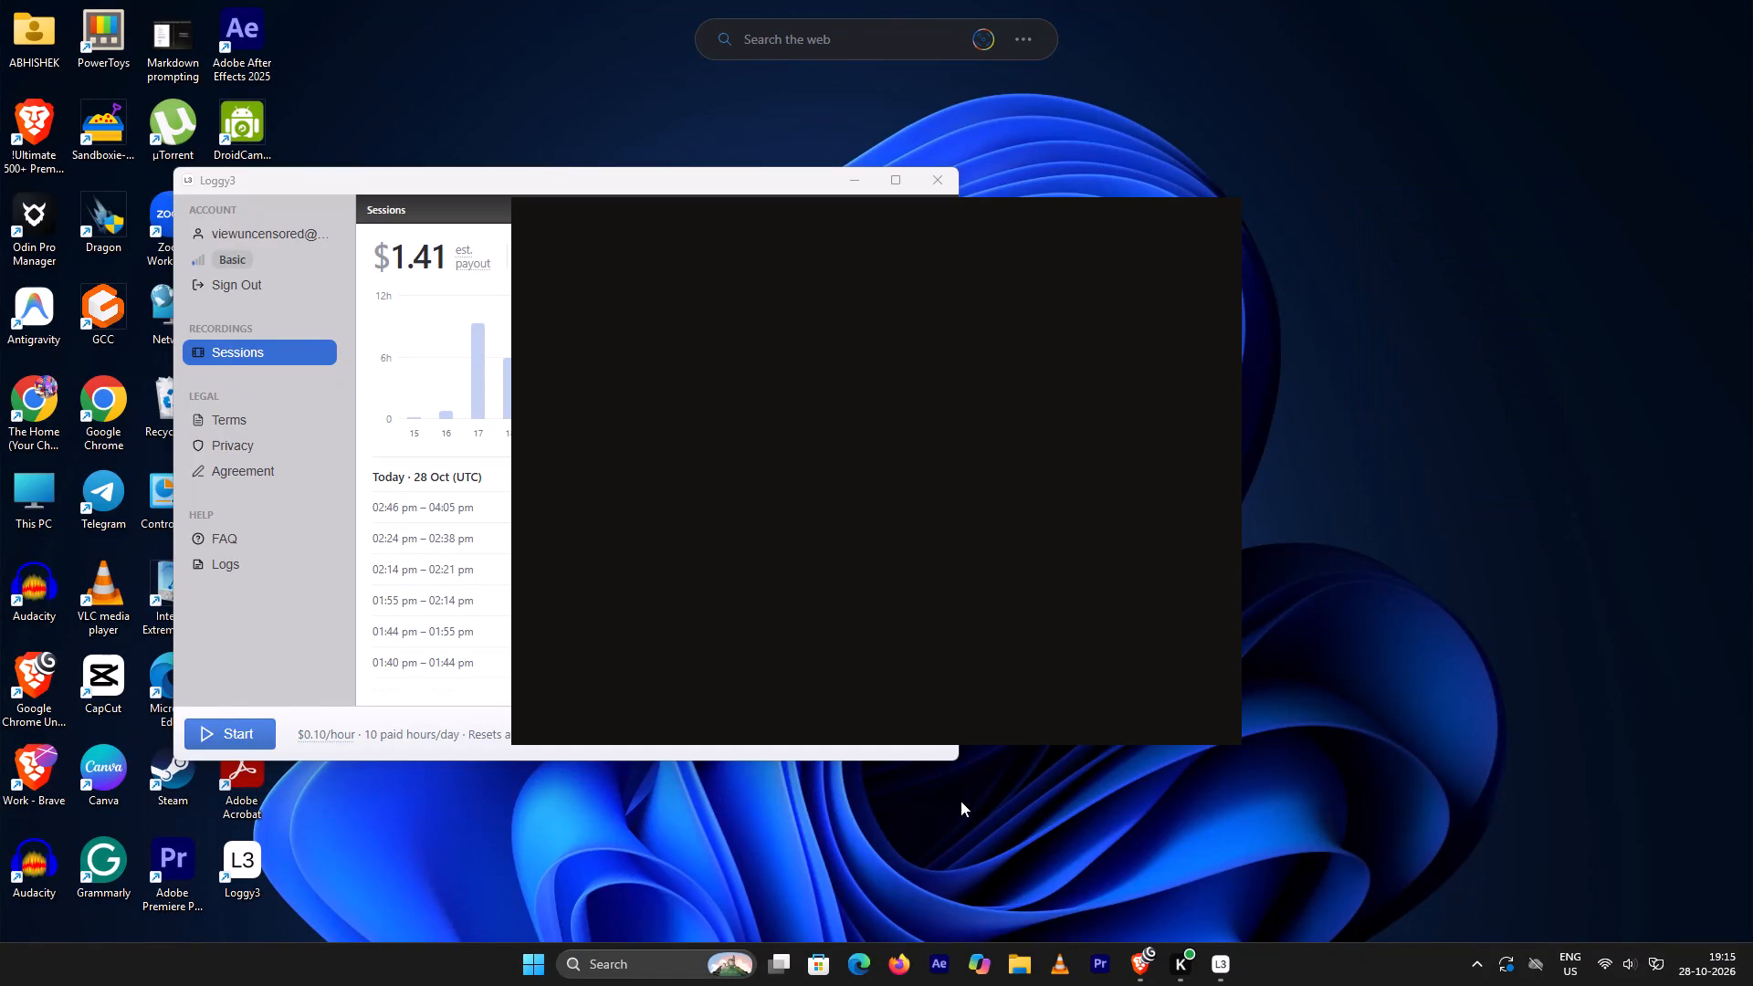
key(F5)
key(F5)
Open Notepad from Windows Search.
click(662, 970)
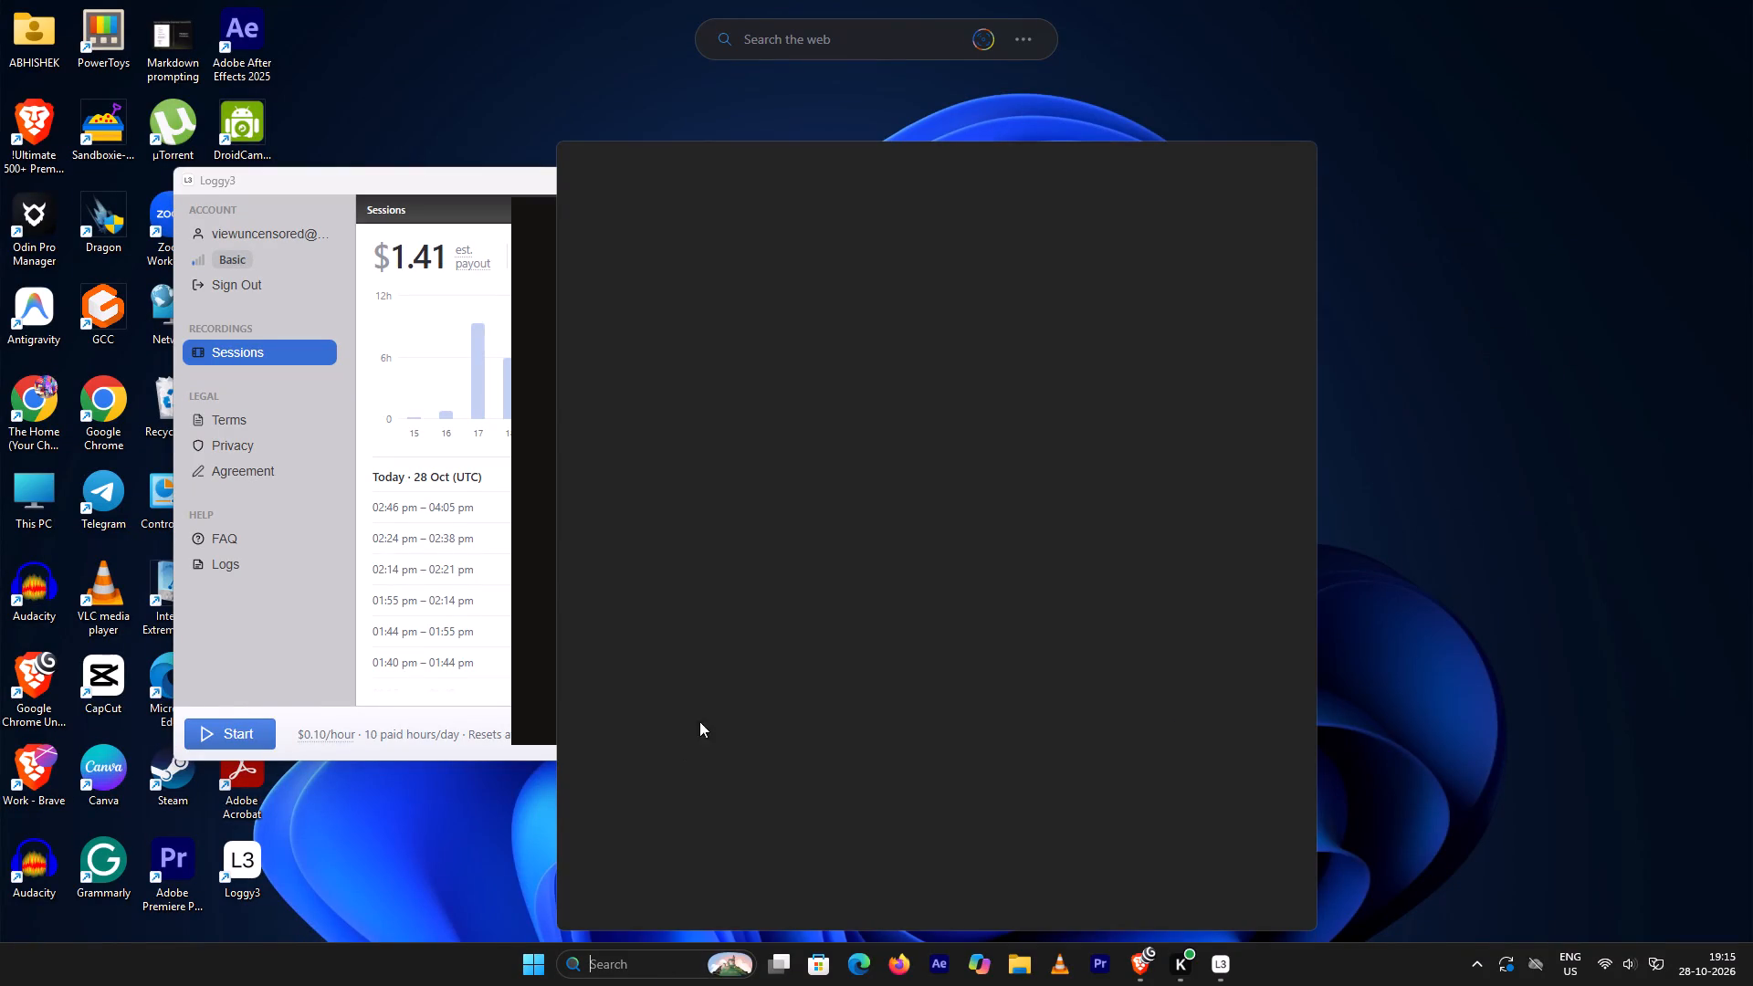
click(678, 538)
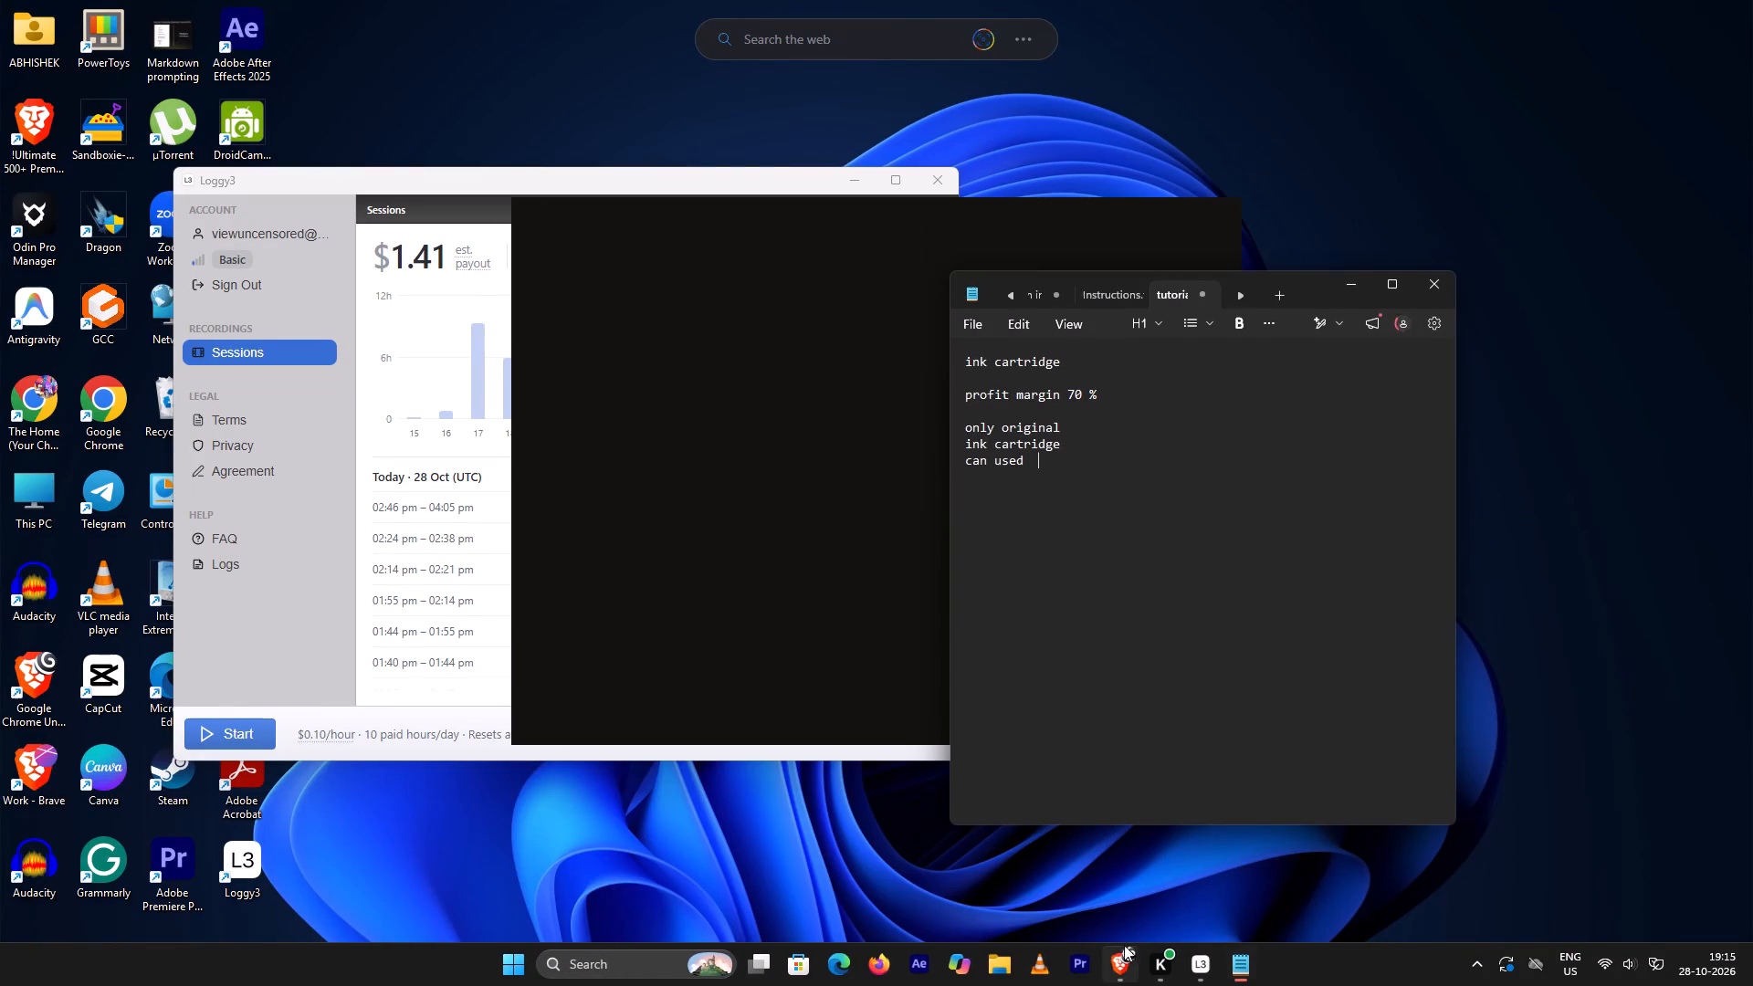
Launch Adobe Premiere Pro.
click(1079, 962)
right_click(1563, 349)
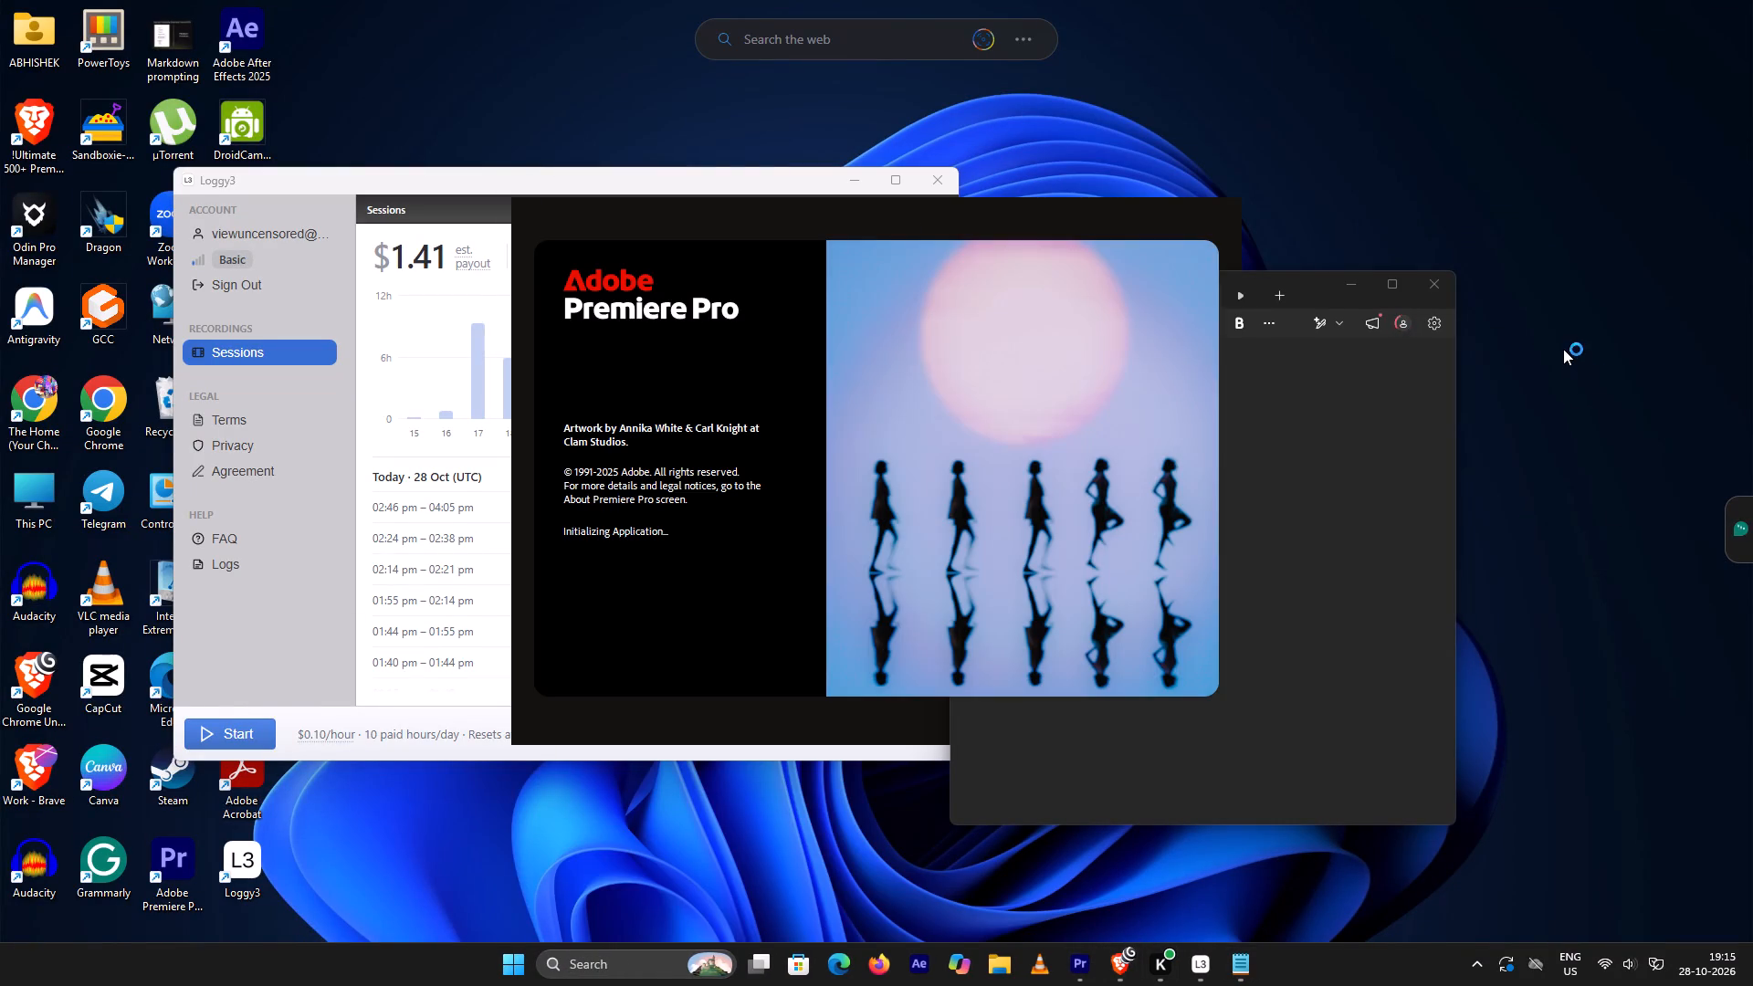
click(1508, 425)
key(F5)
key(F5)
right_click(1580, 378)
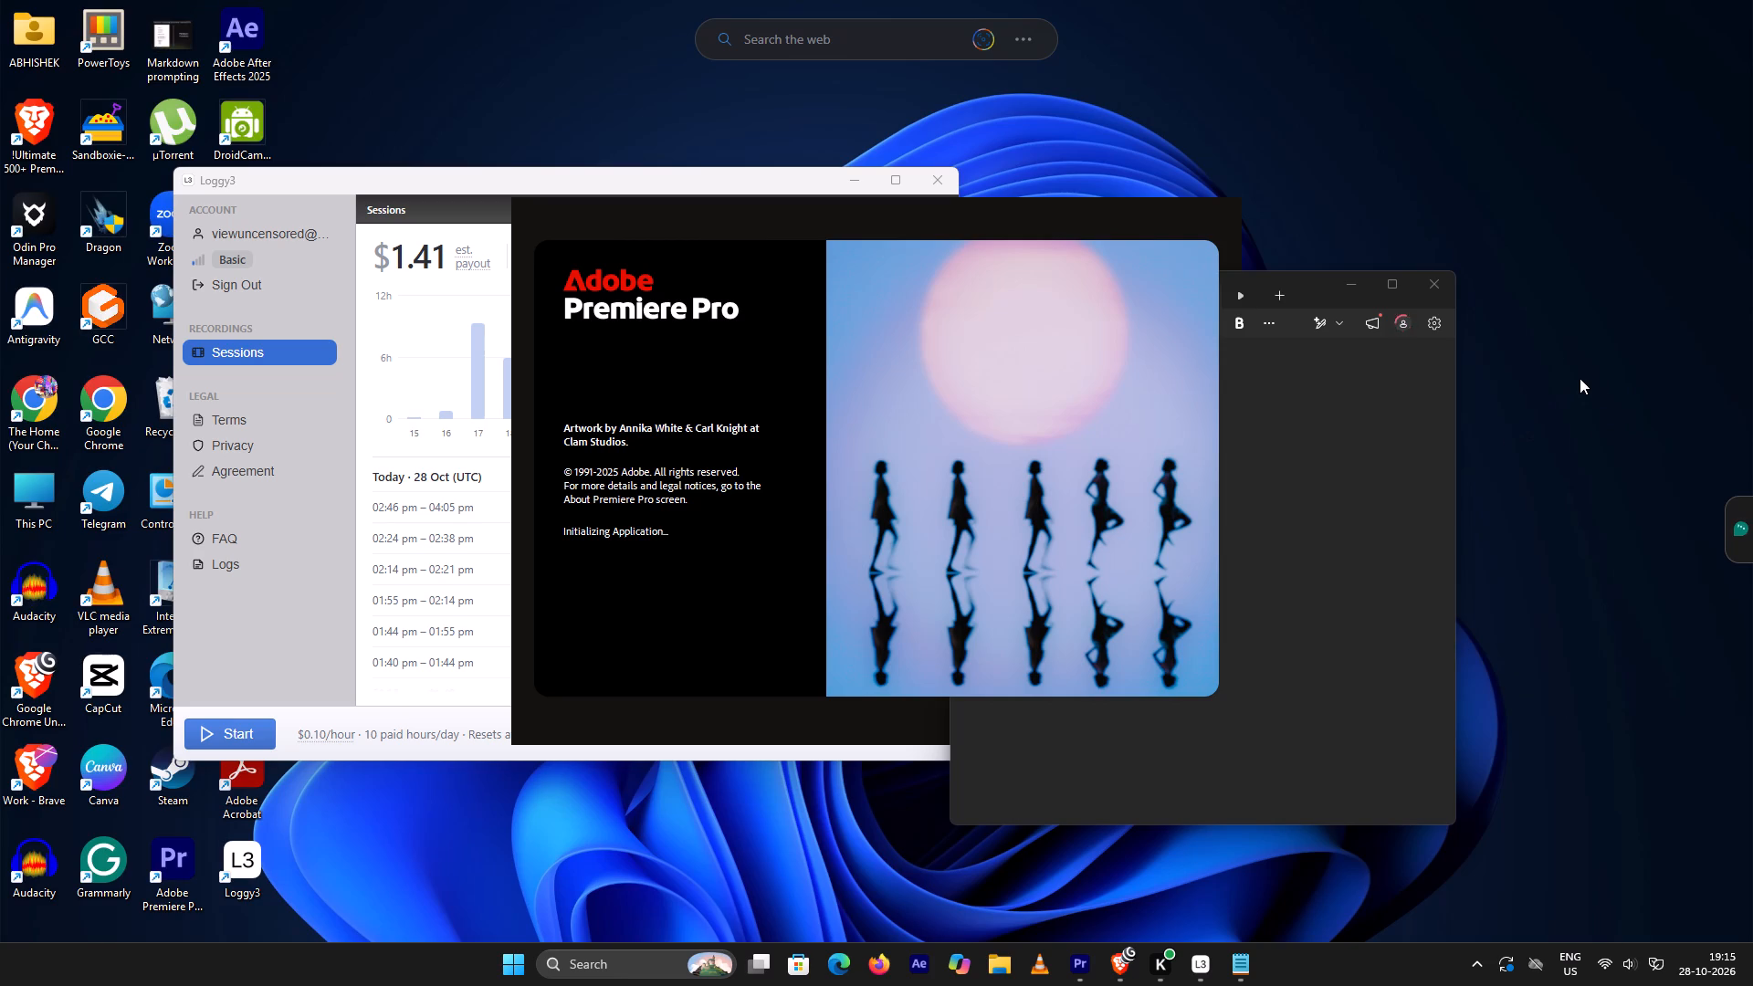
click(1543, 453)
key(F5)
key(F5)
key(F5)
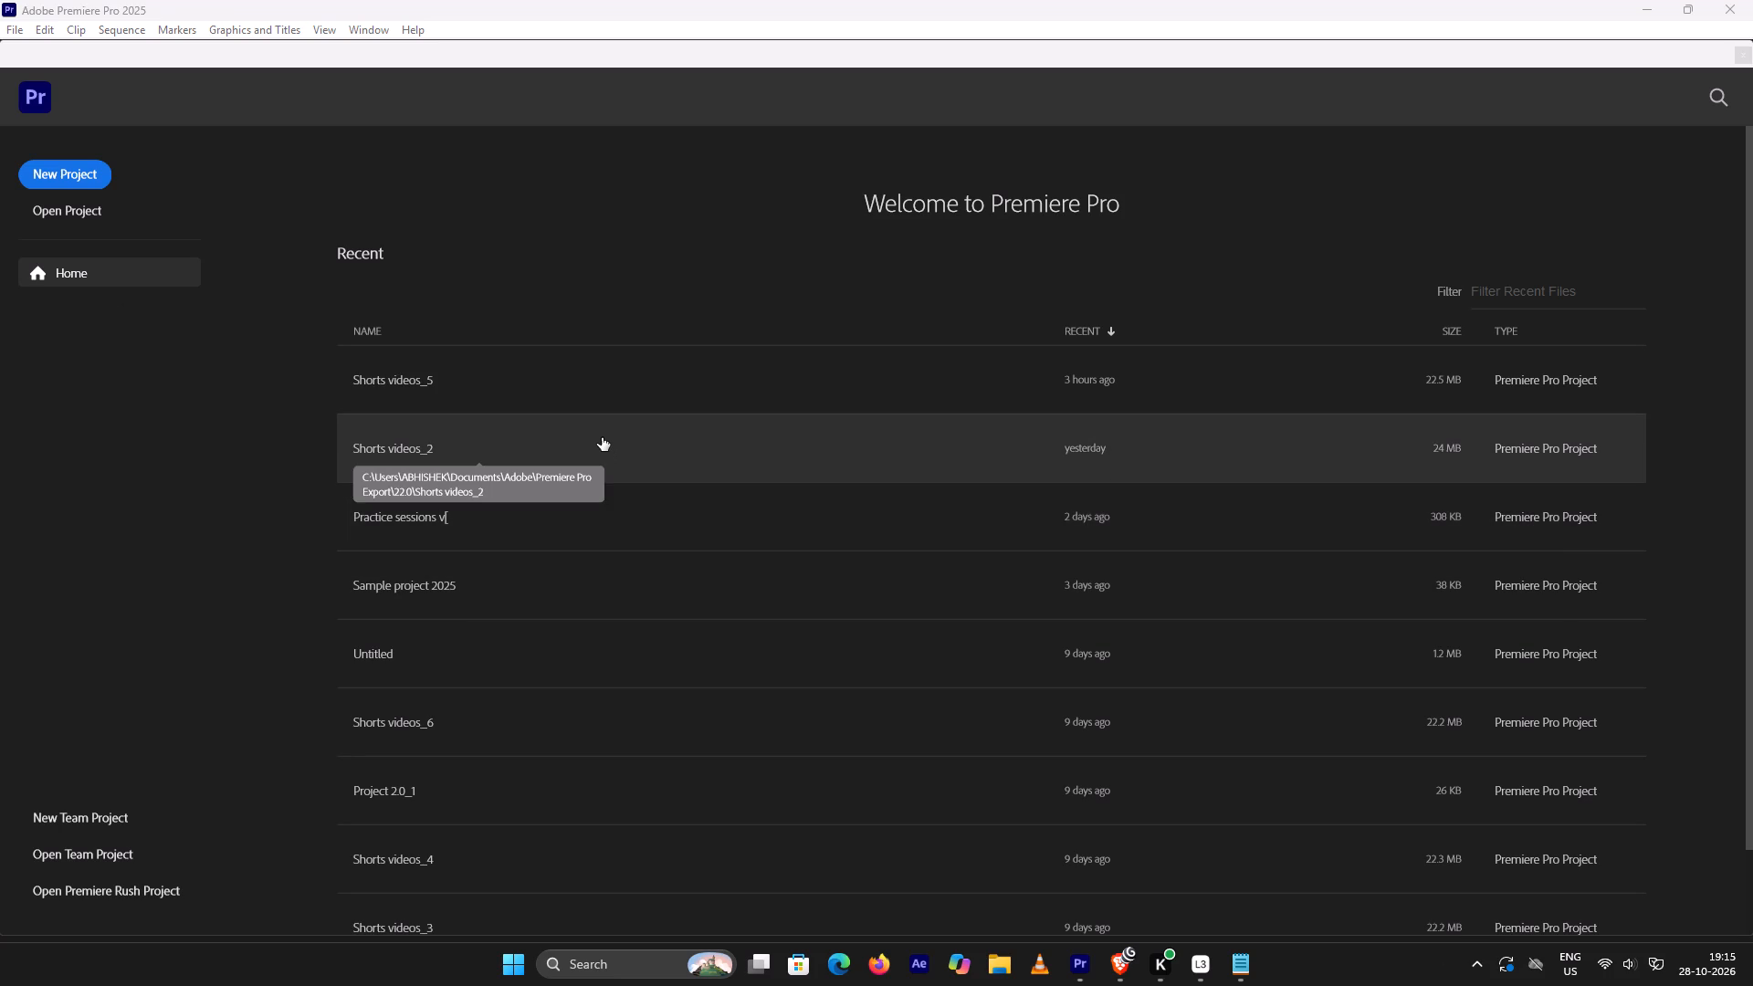
Open the recent project Shorts videos_5.
click(598, 402)
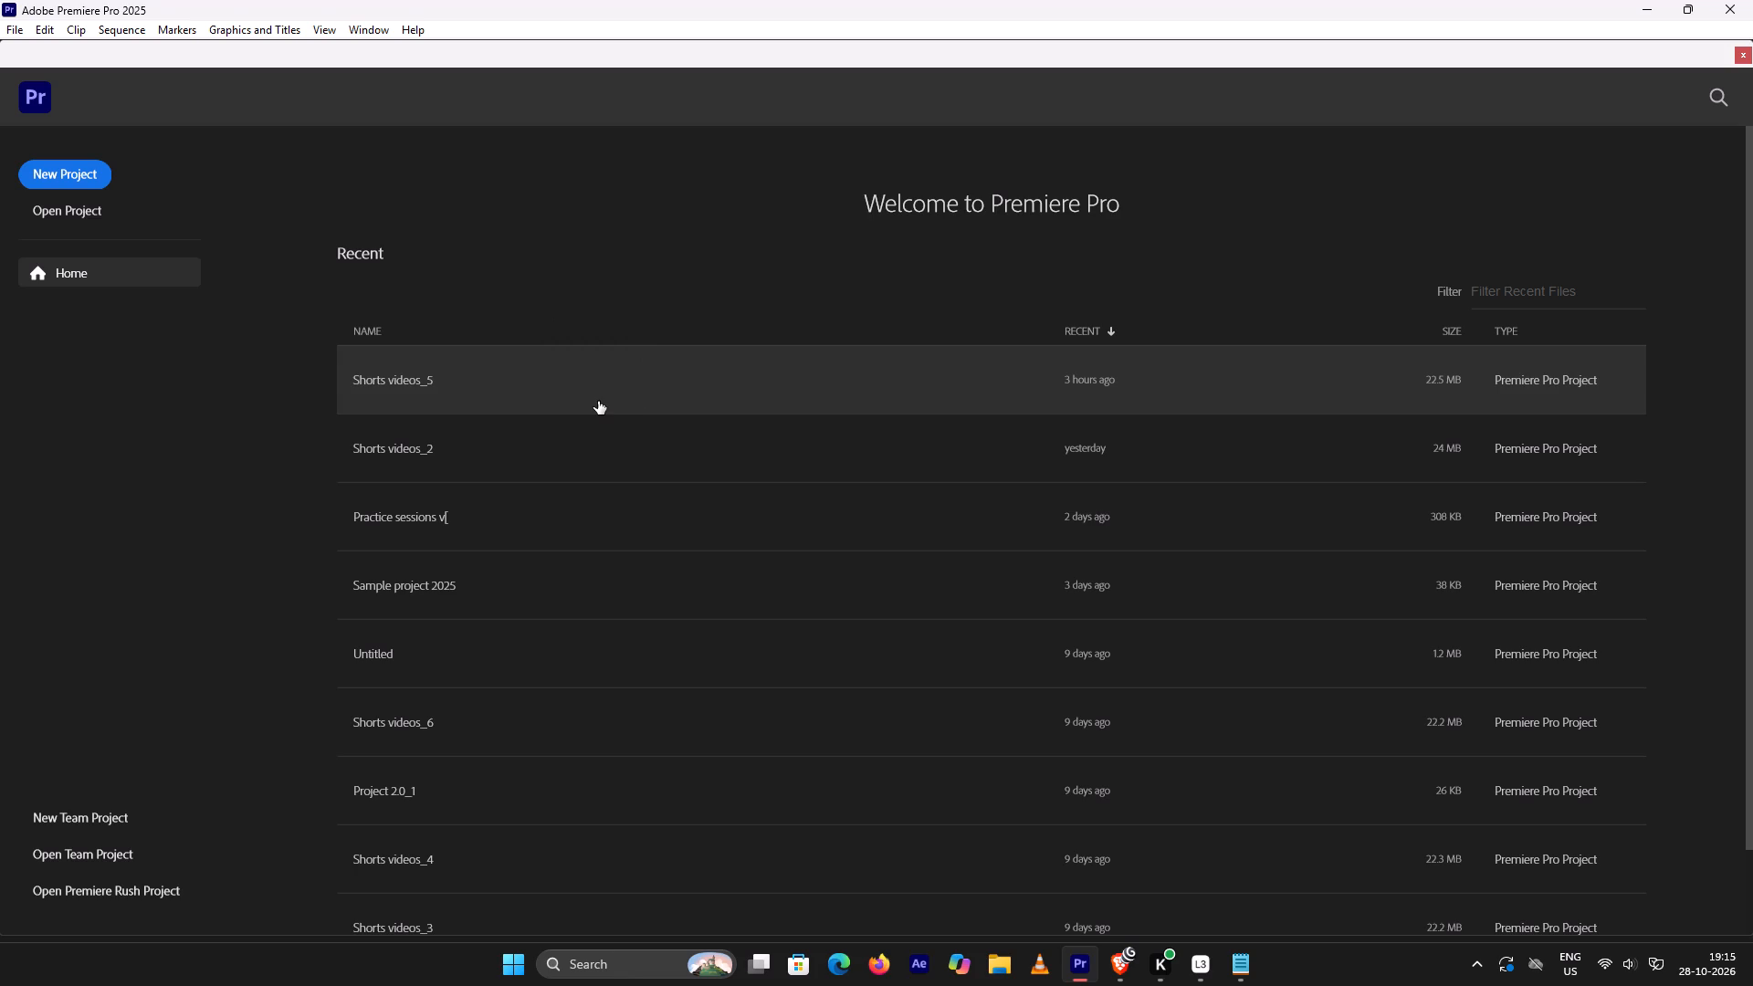
click(645, 397)
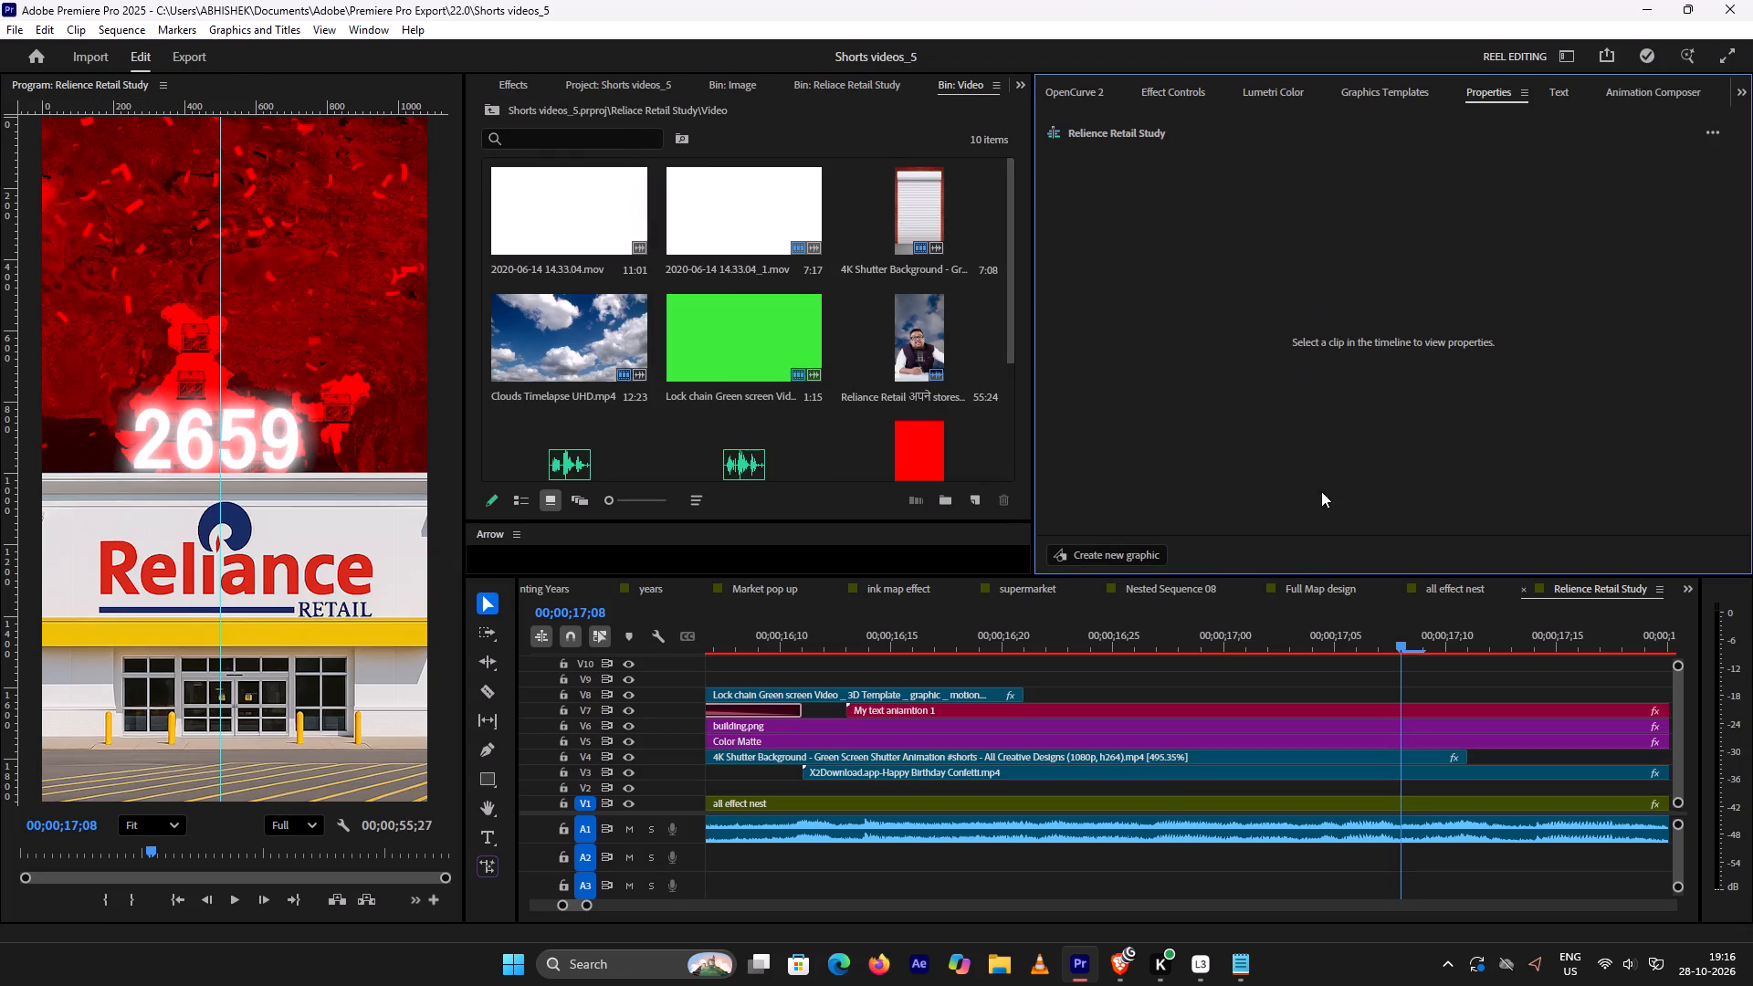
Play the Relience Retail Study sequence from the beginning to review the existing edit.
alt+scroll(1170, 619, down, 4)
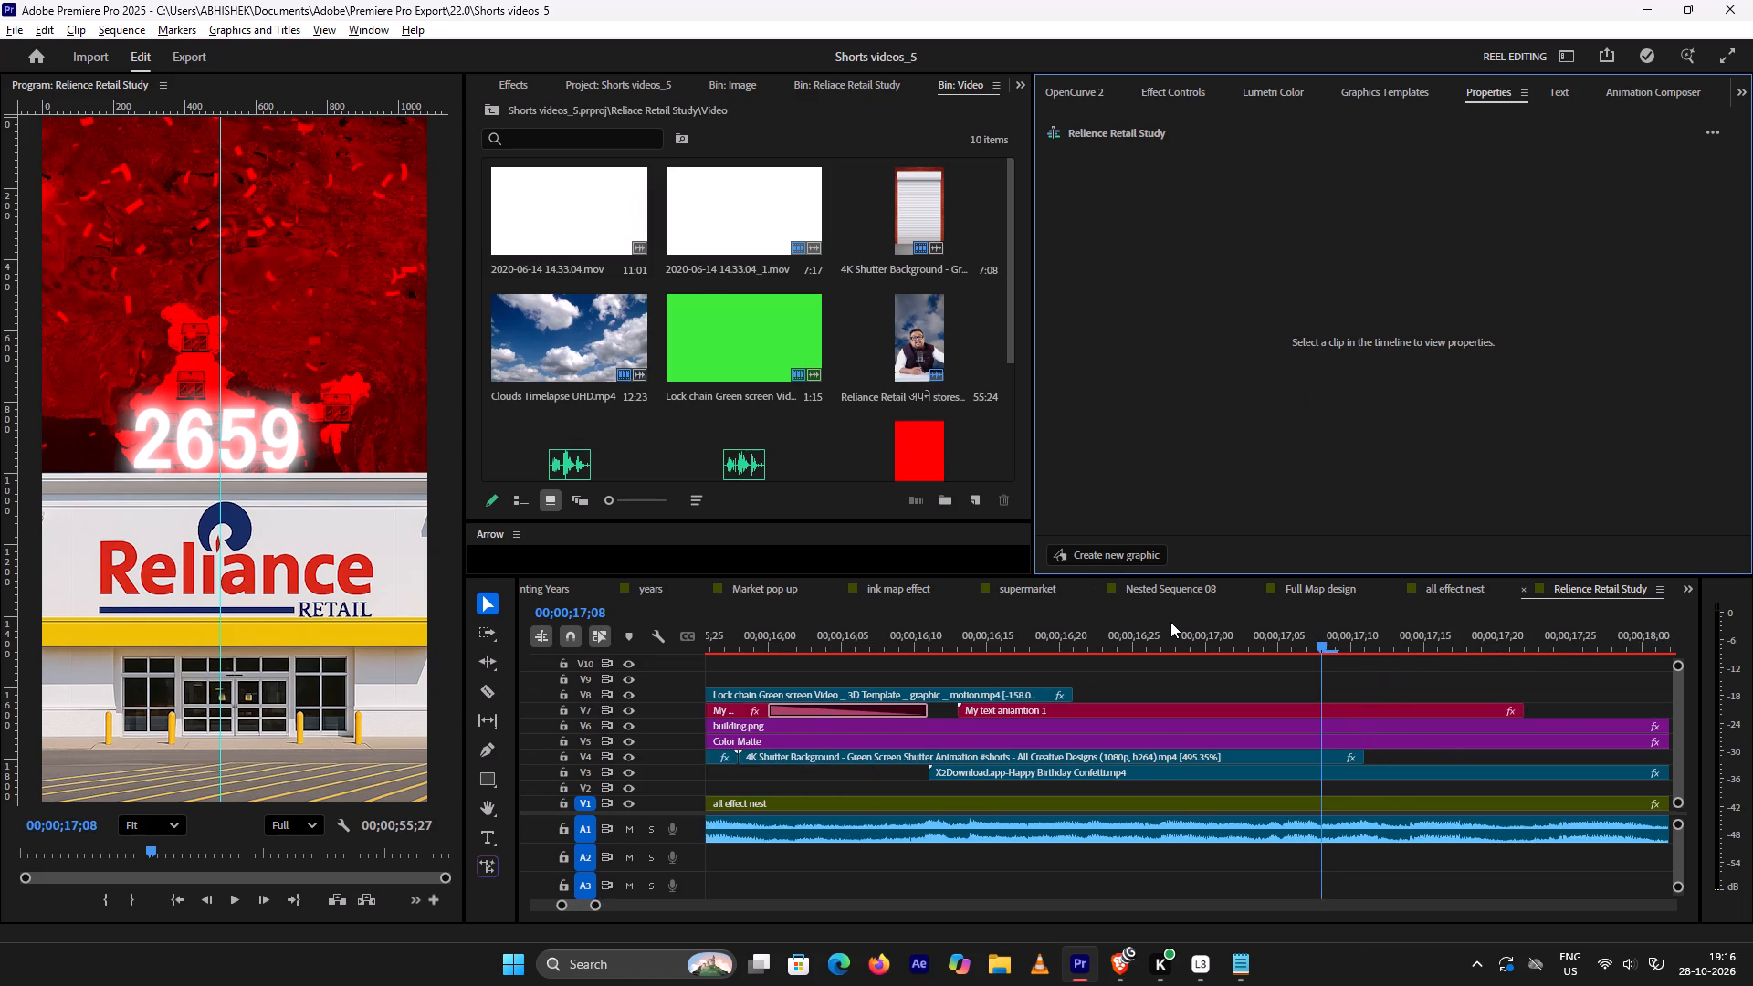
alt+scroll(1170, 623, down, 15)
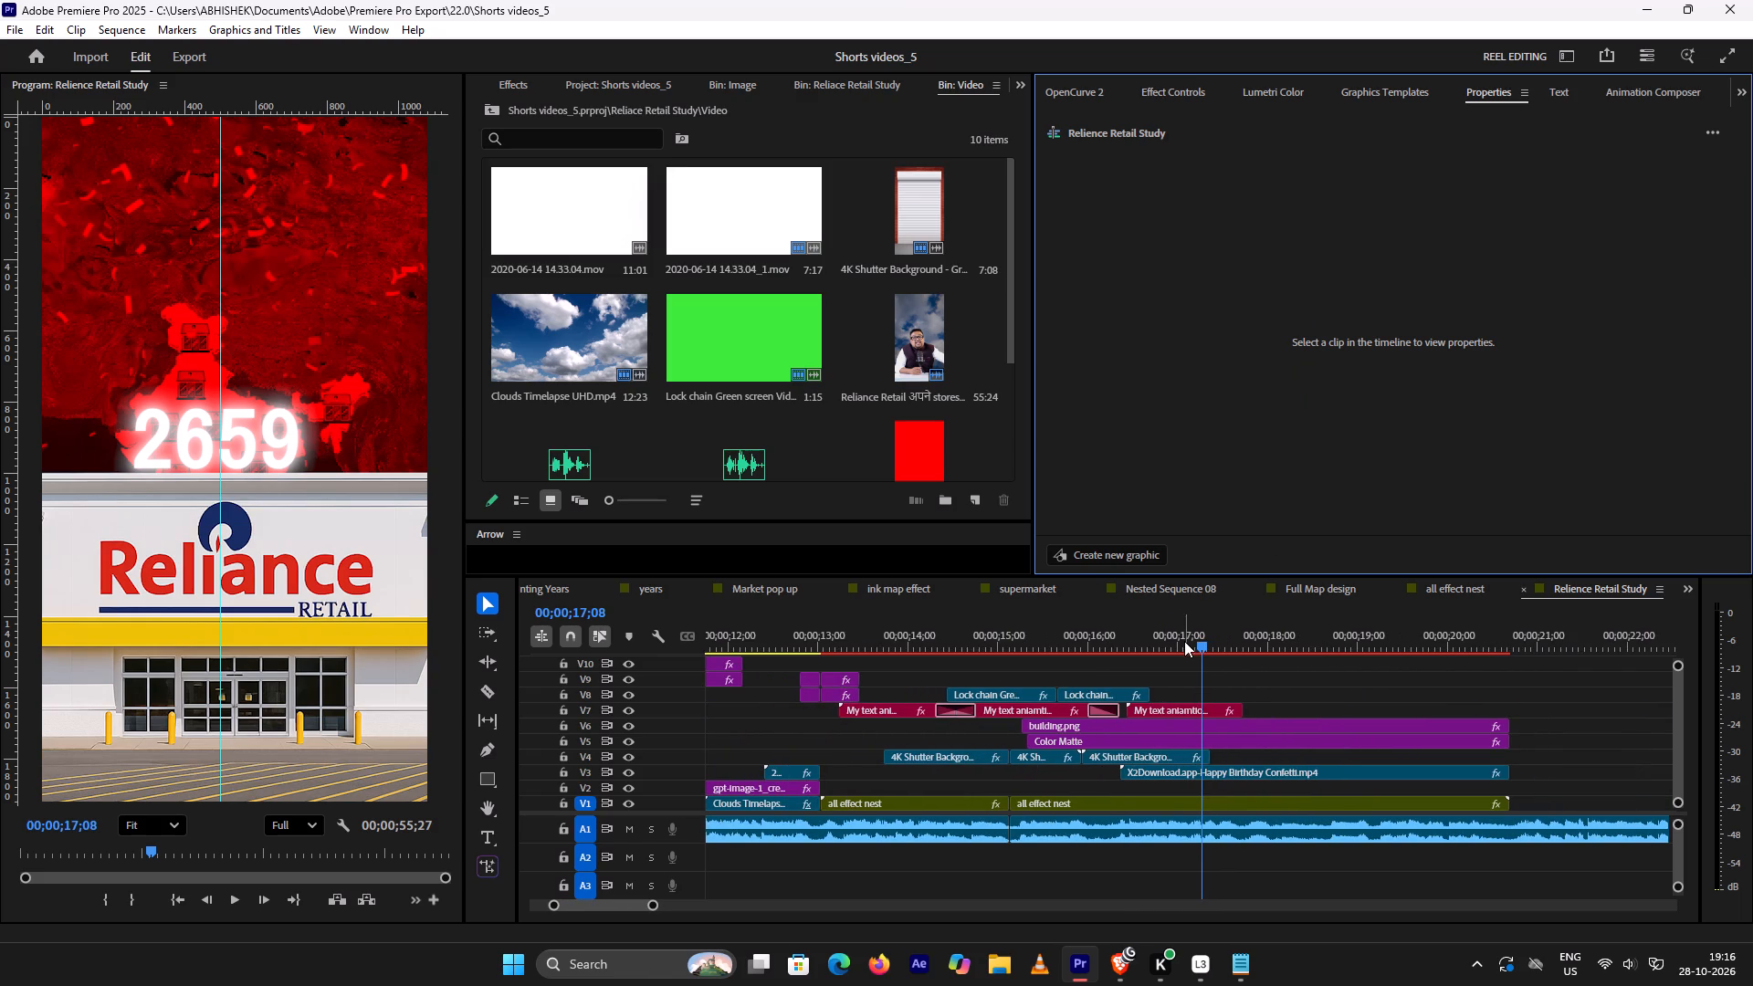
drag(1202, 644, 458, 586)
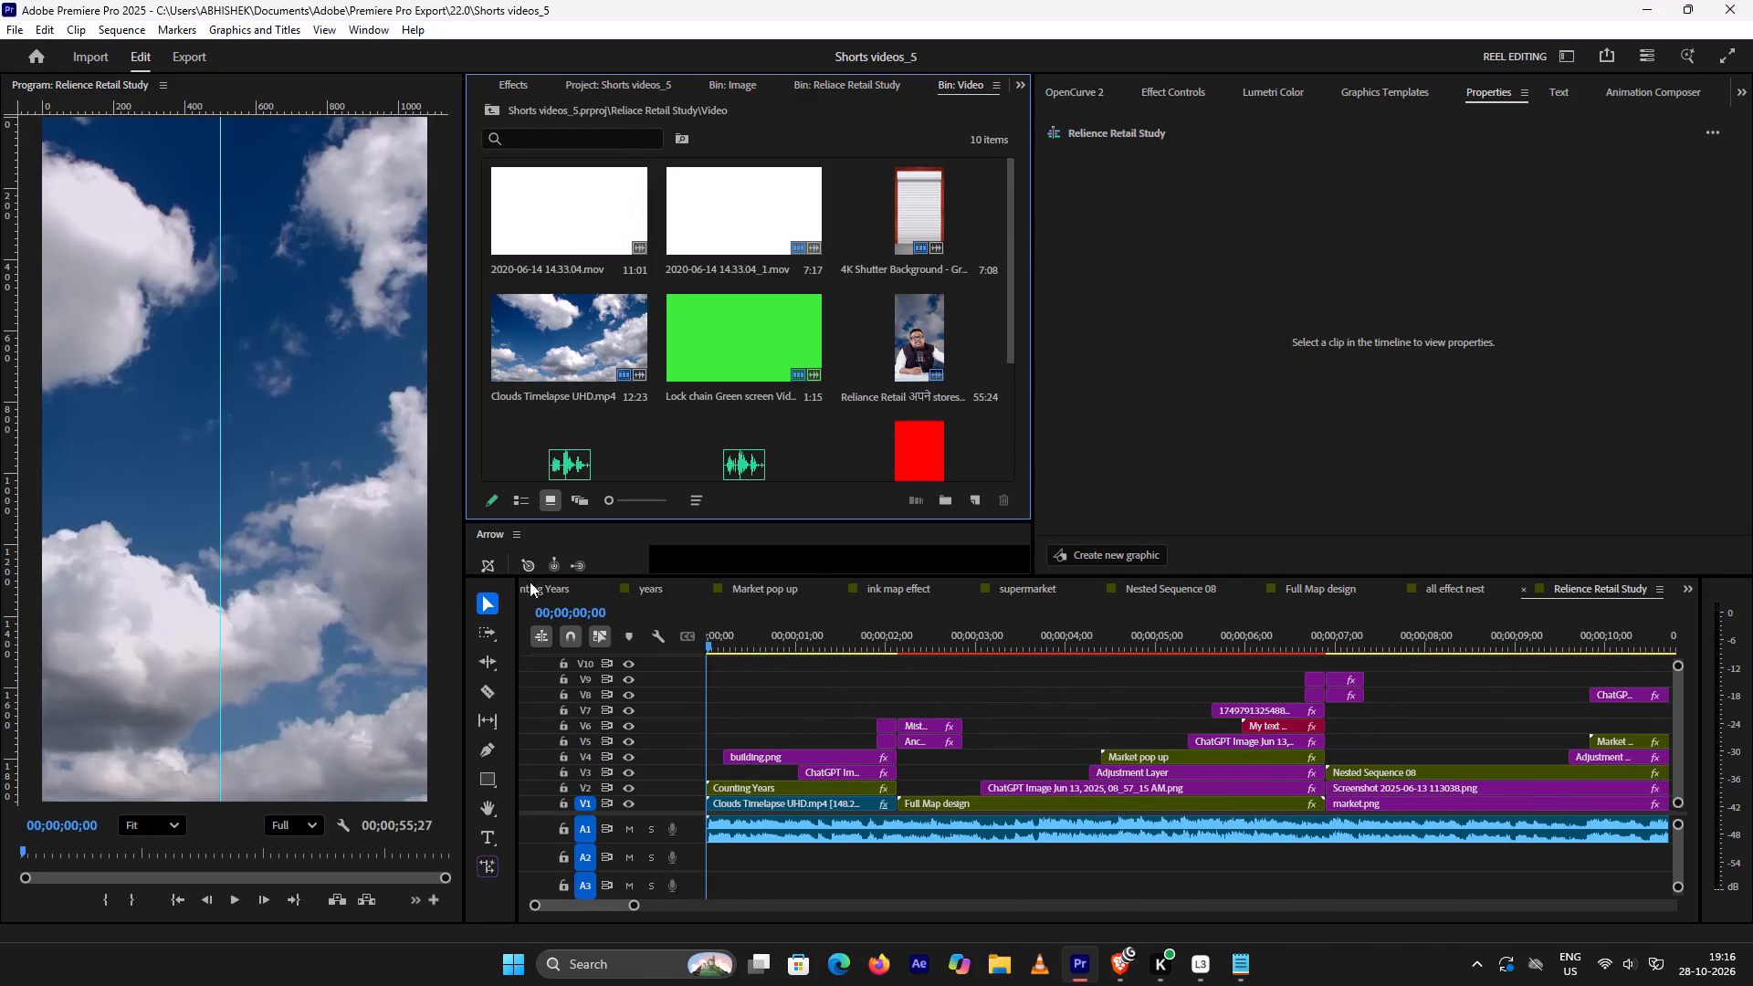
key(space)
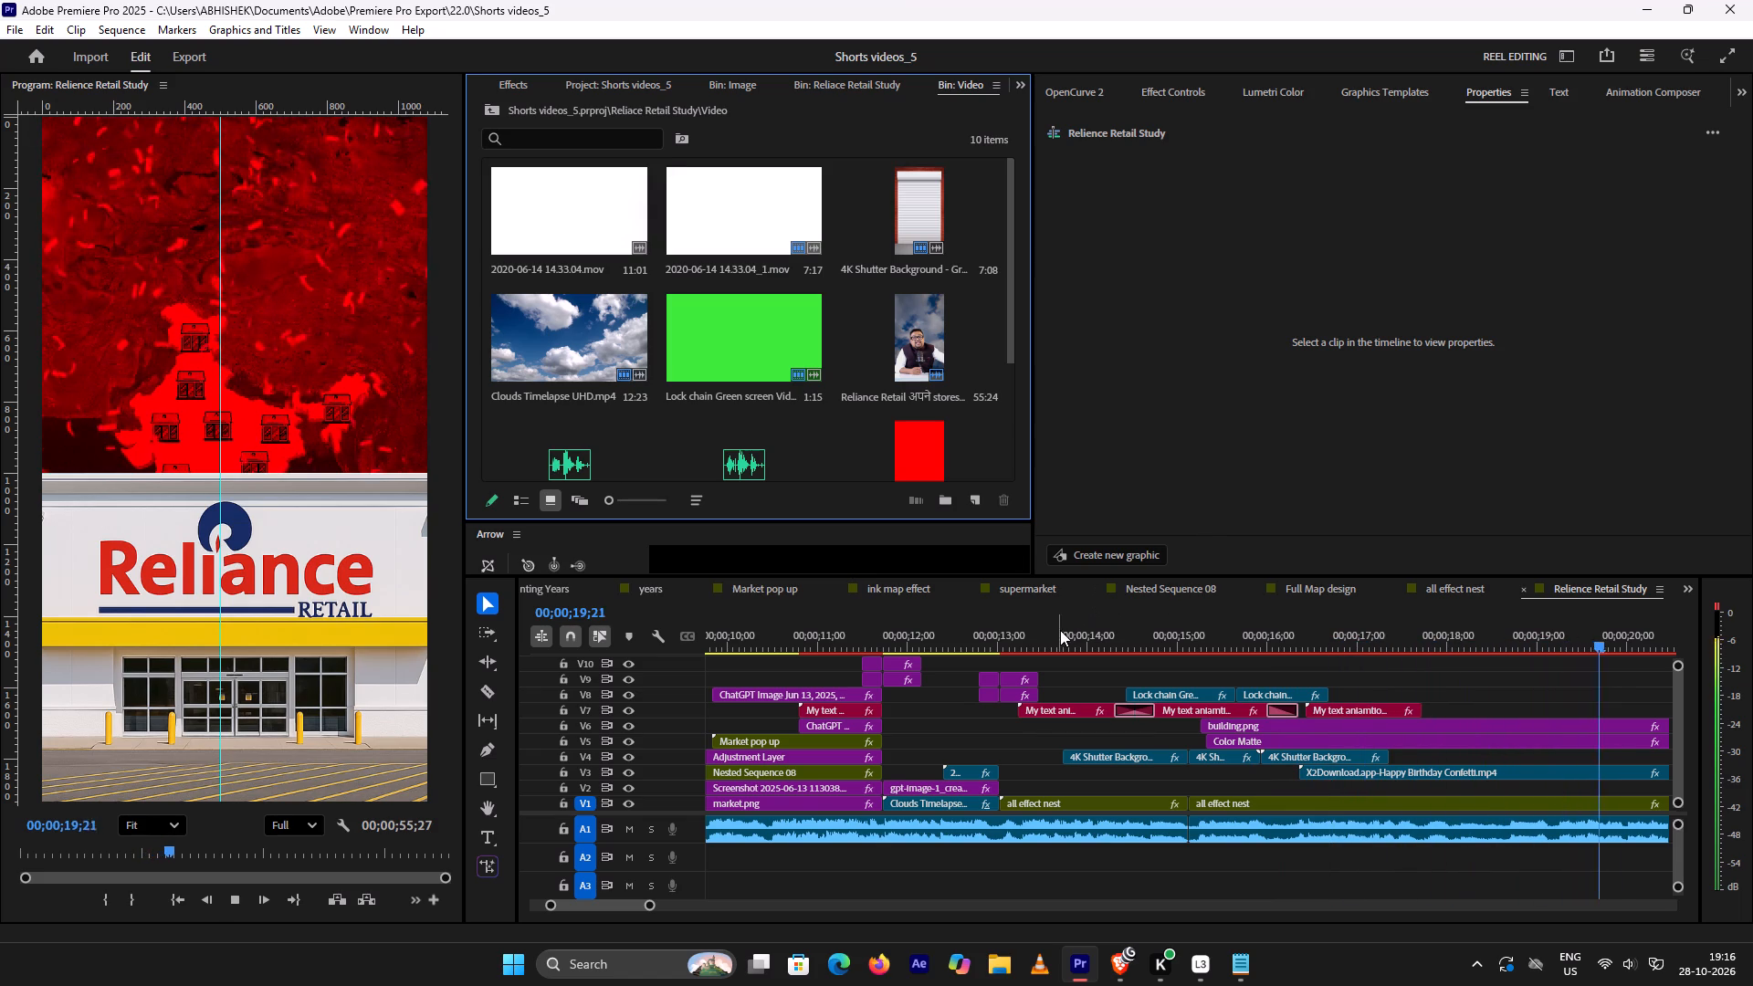
key(space)
Replay the locked-shutter section from about 00;00;13;02 and scrub the 2659 text reveal around 00;00;16;16.
click(1004, 635)
key(space)
key(space)
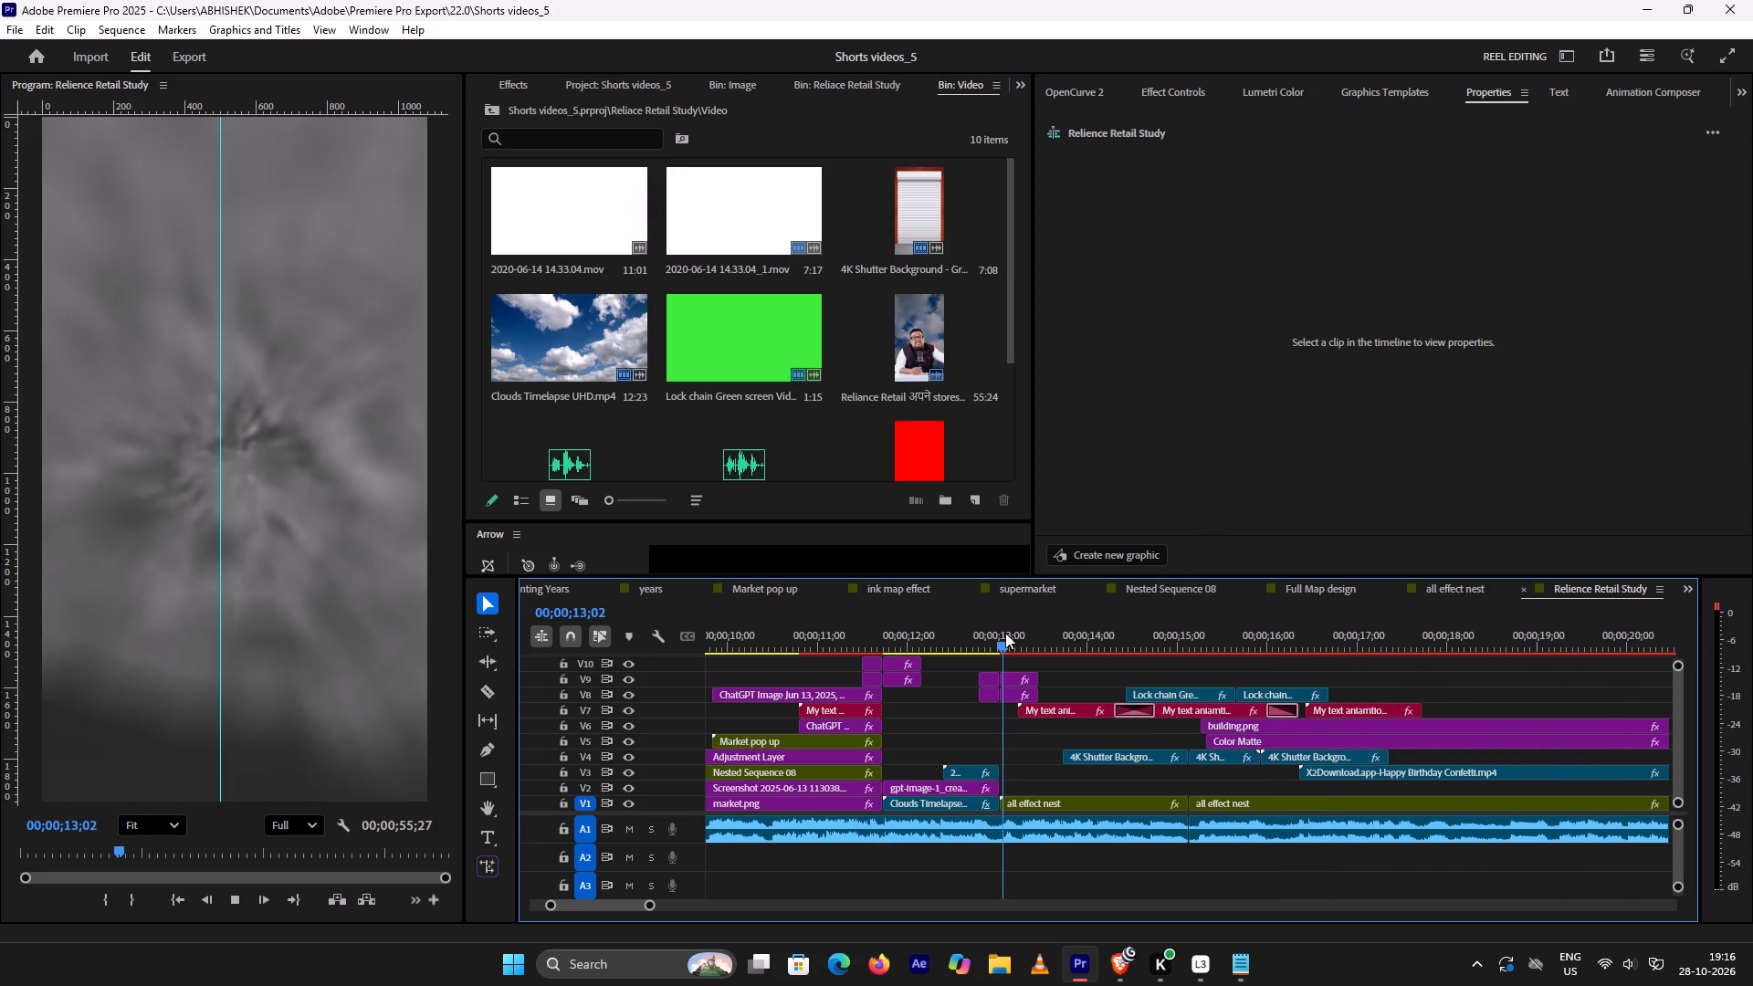
key(space)
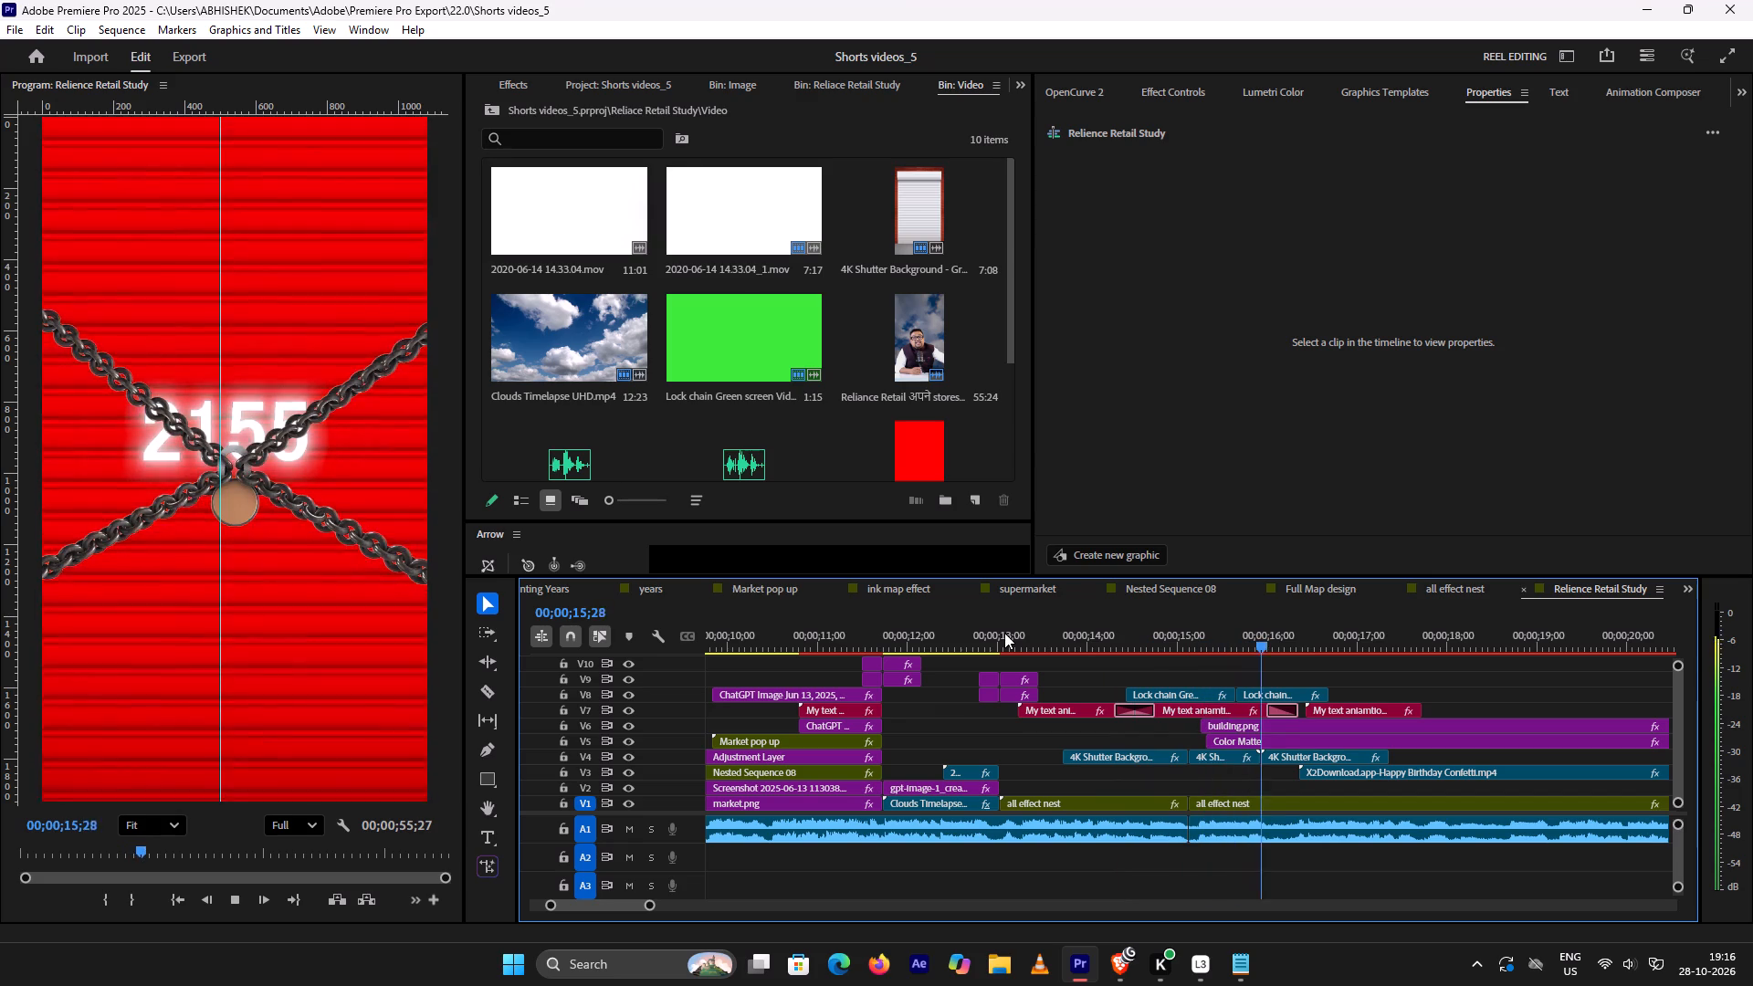
key(space)
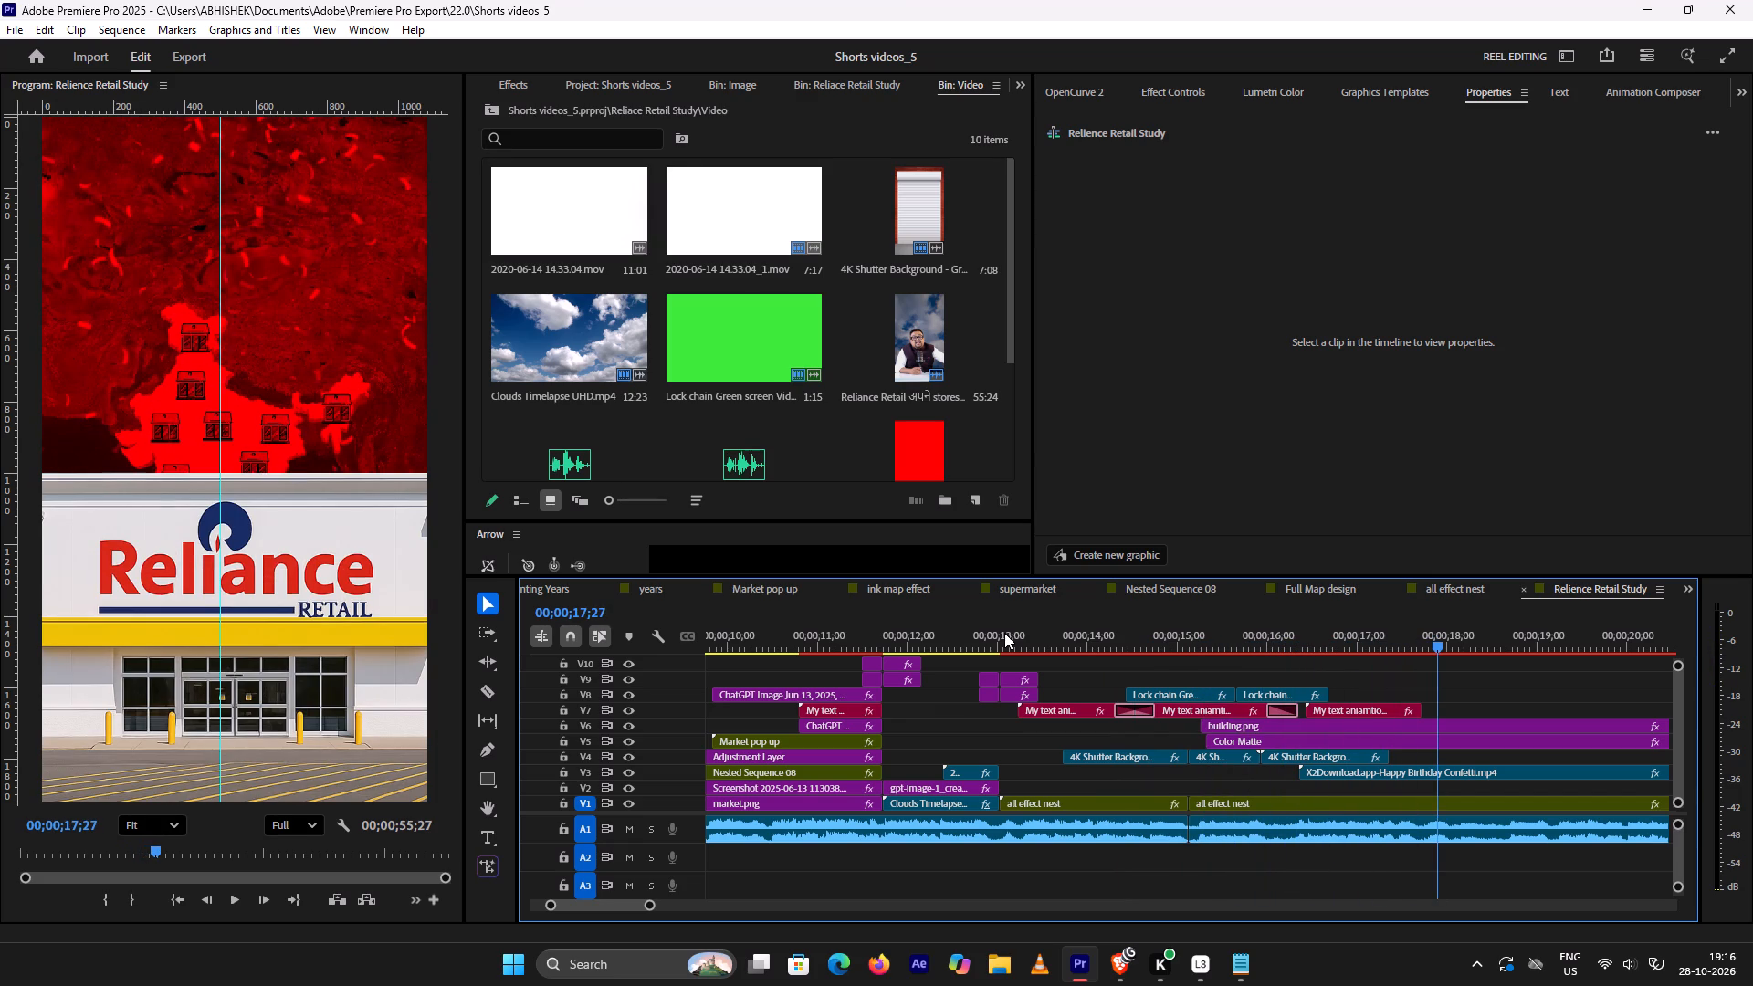
click(1261, 642)
key(space)
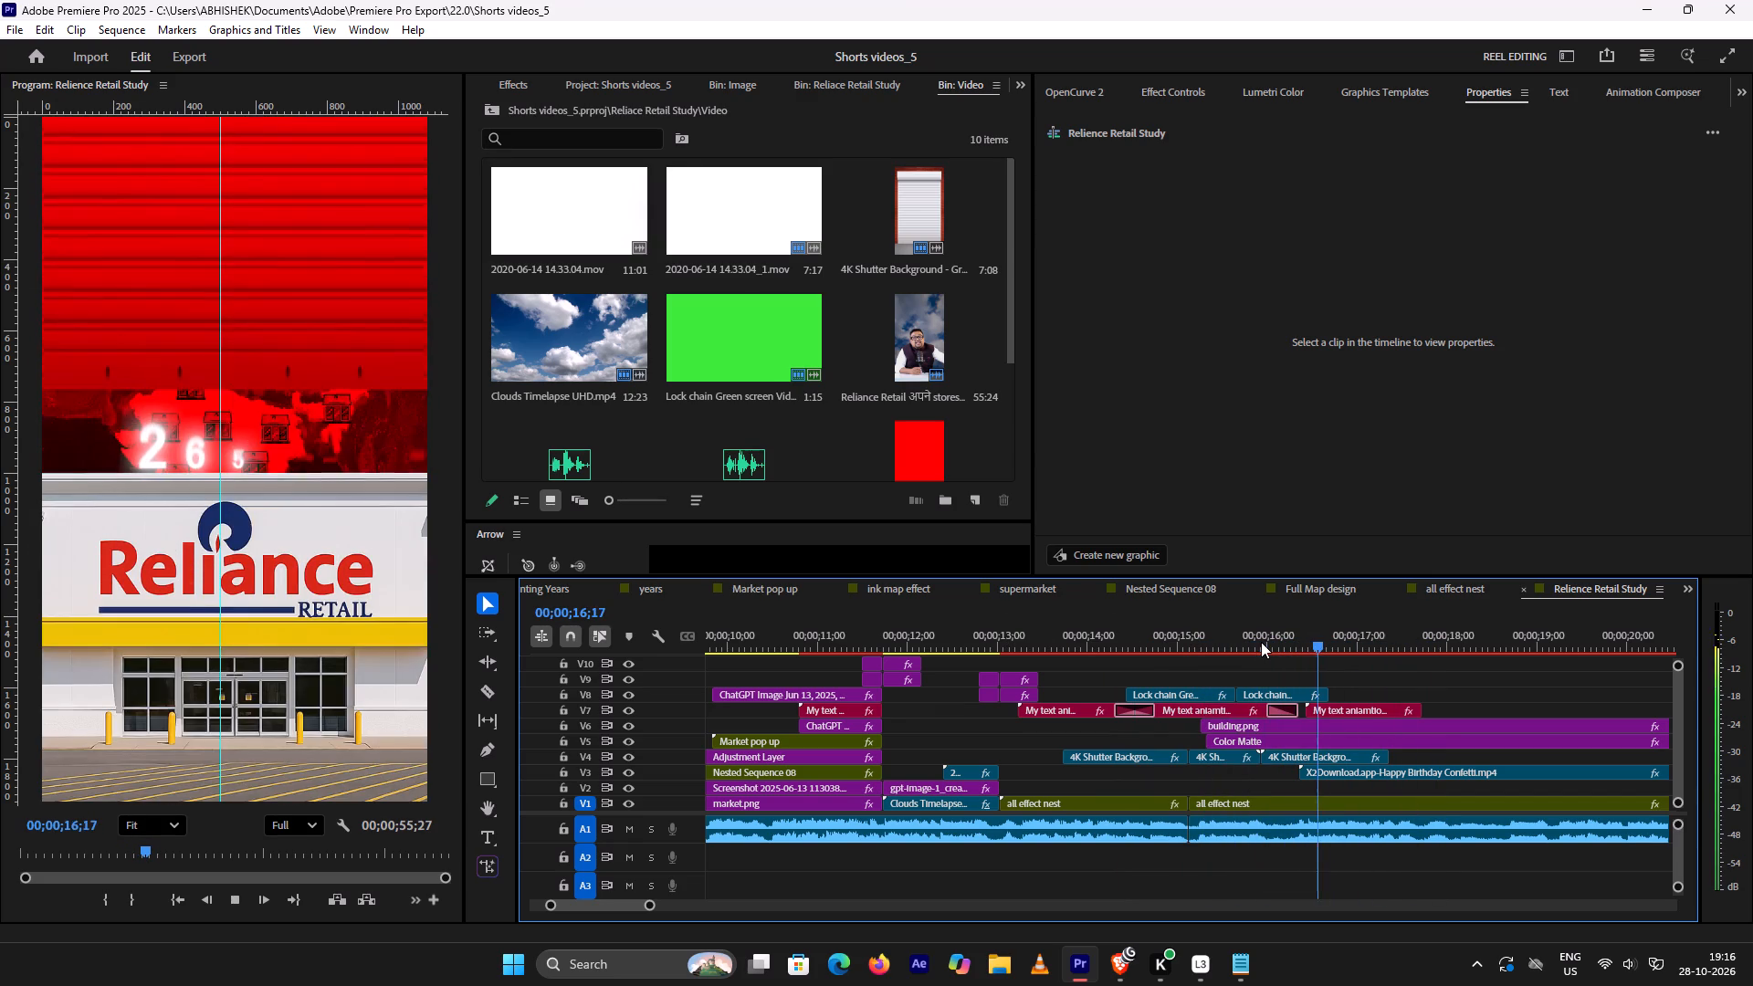
key(space)
click(1261, 642)
key(space)
key(space)
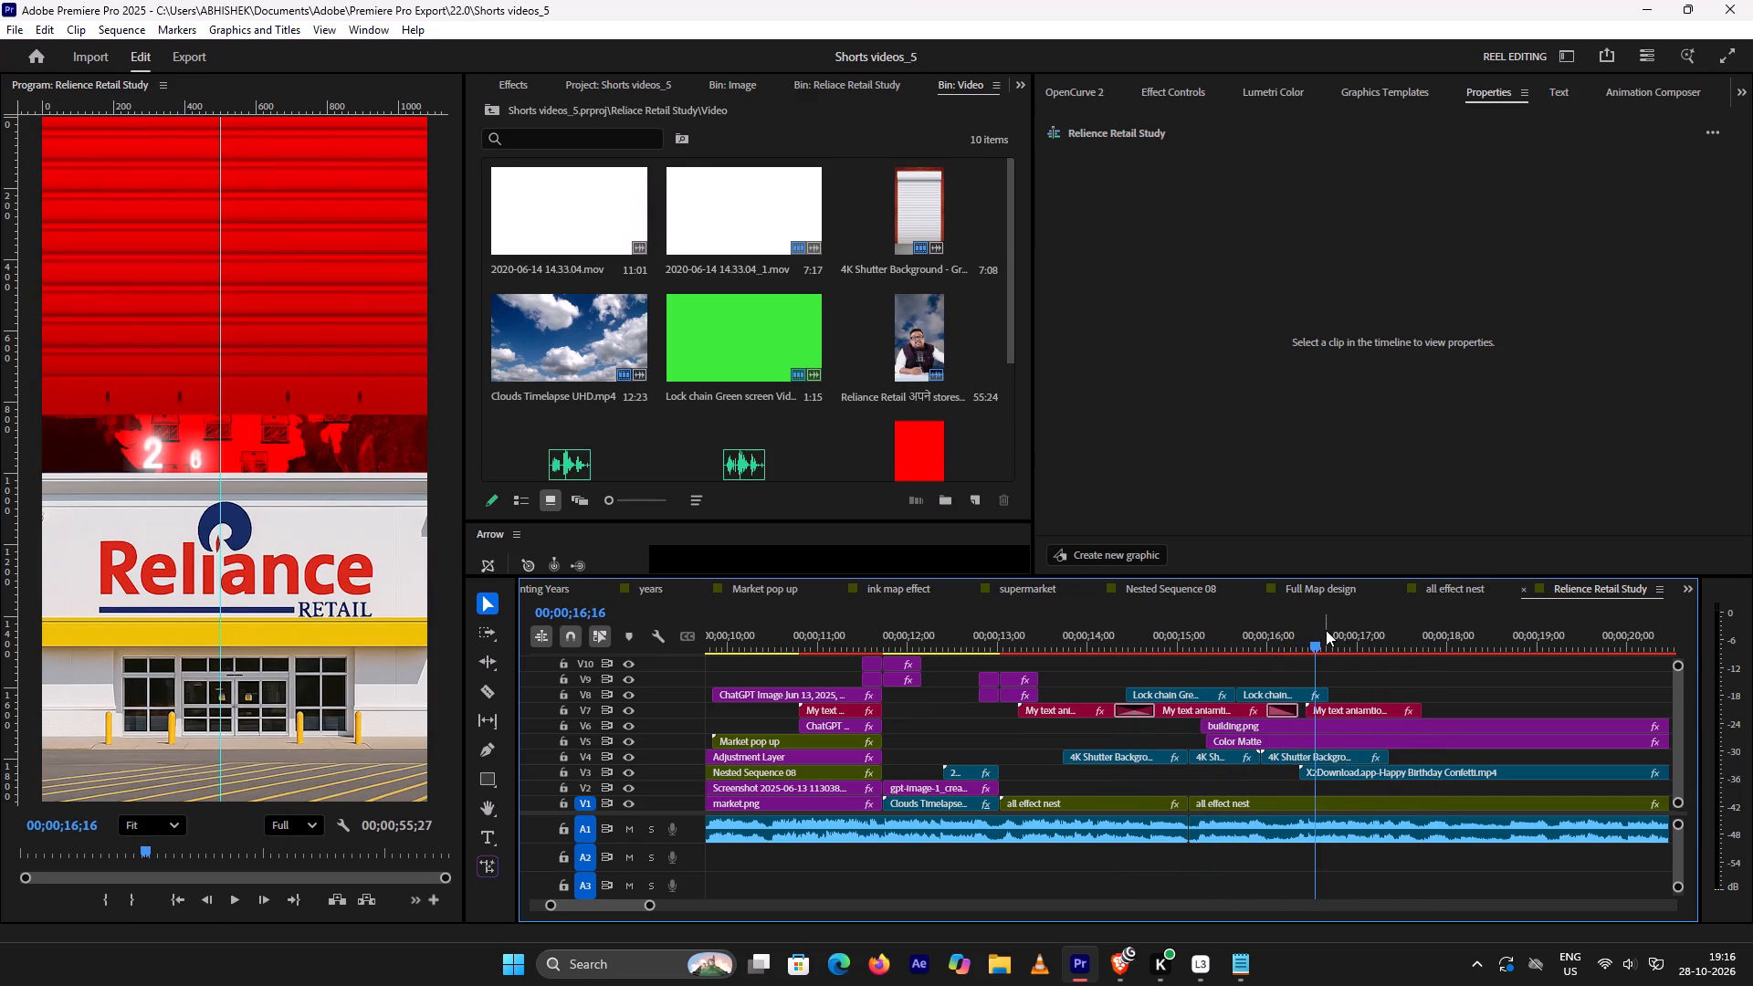
key(space)
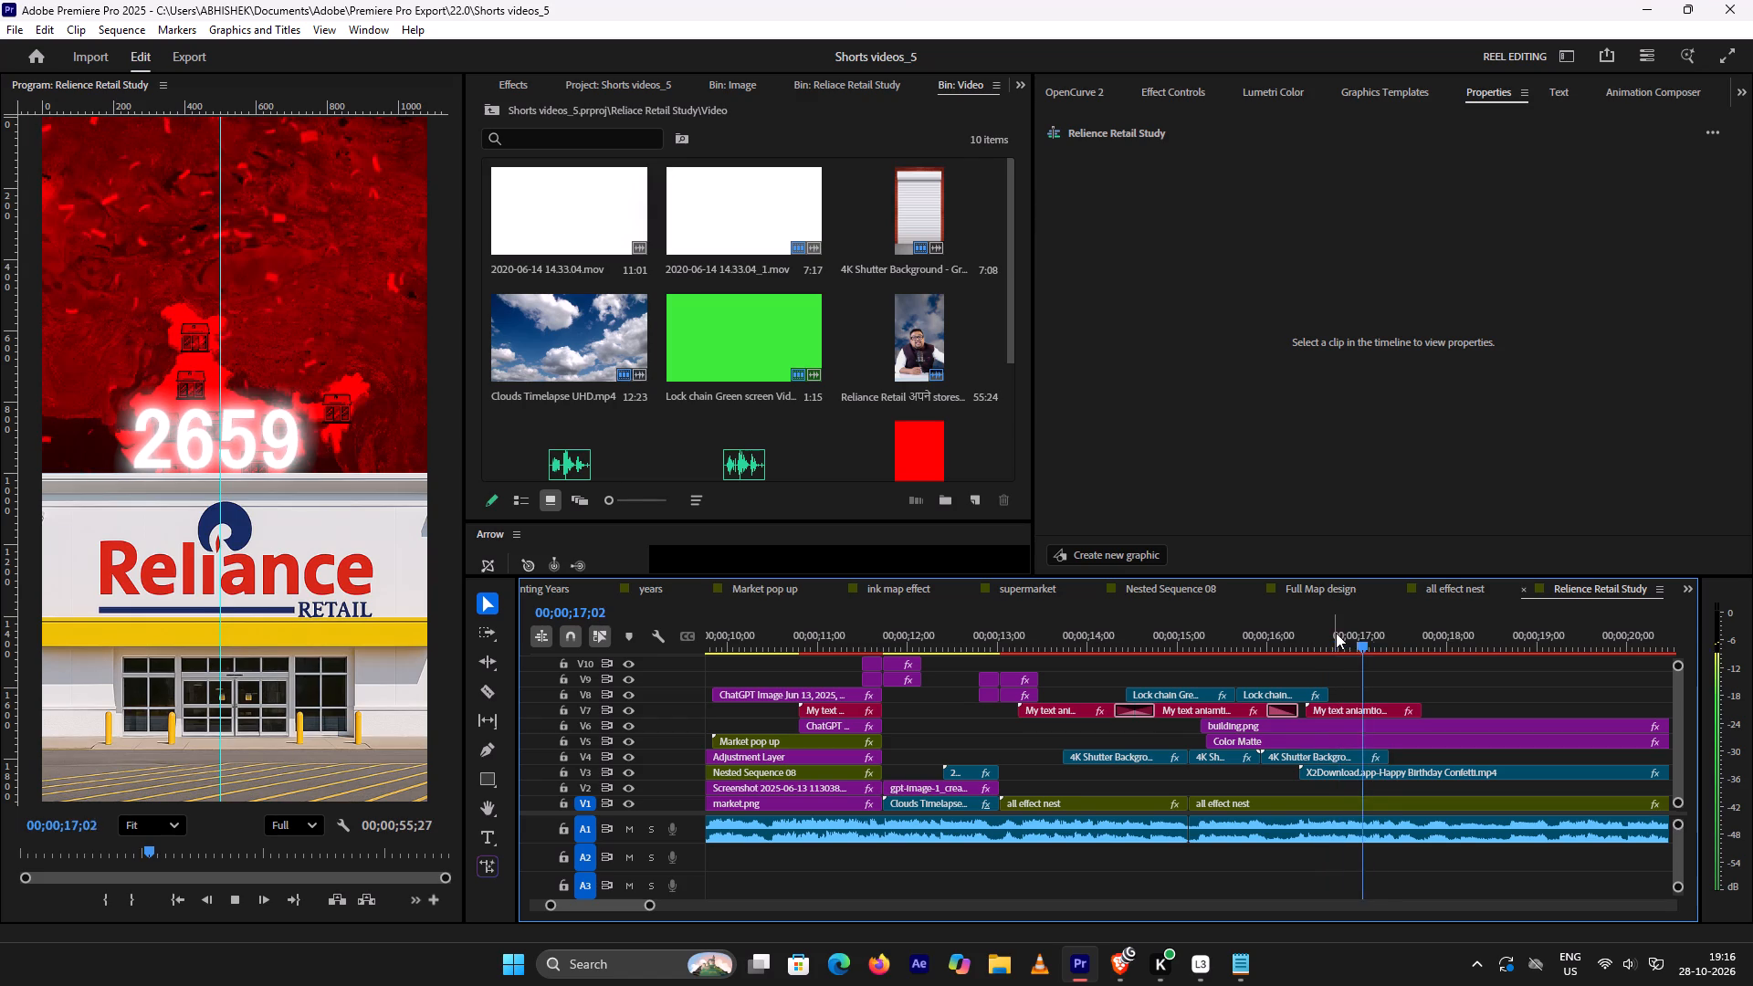
key(space)
drag(1374, 642, 1341, 640)
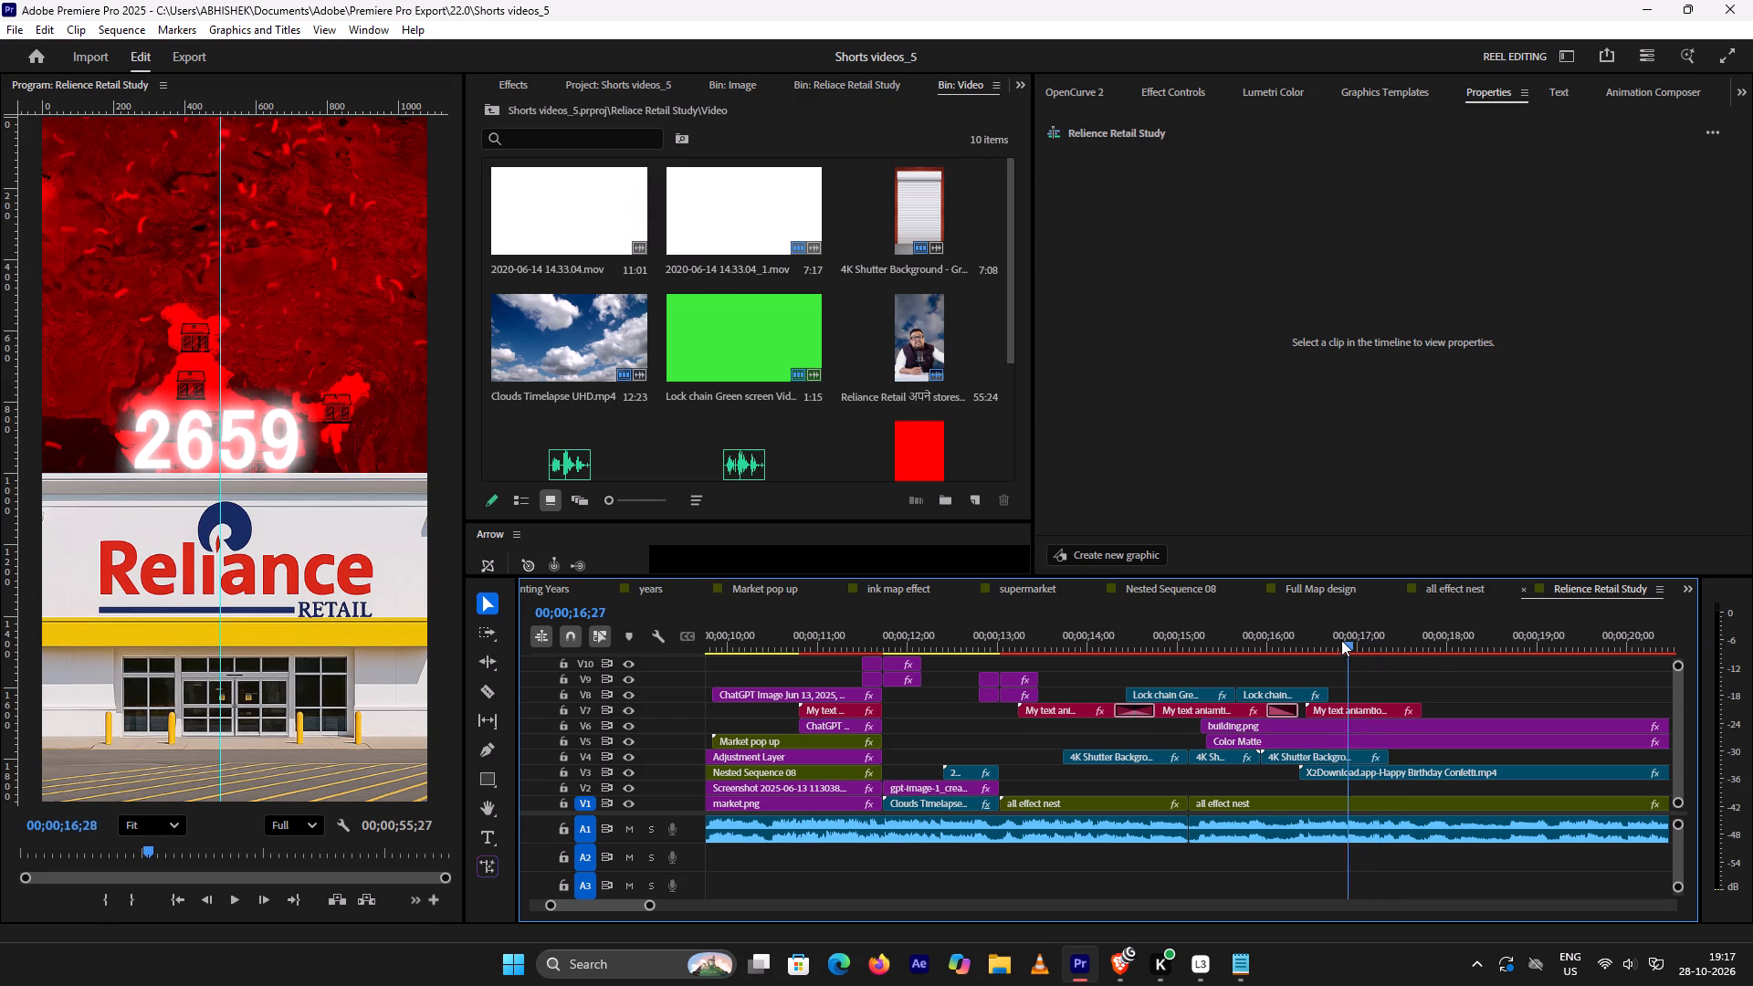
drag(1341, 640, 1306, 644)
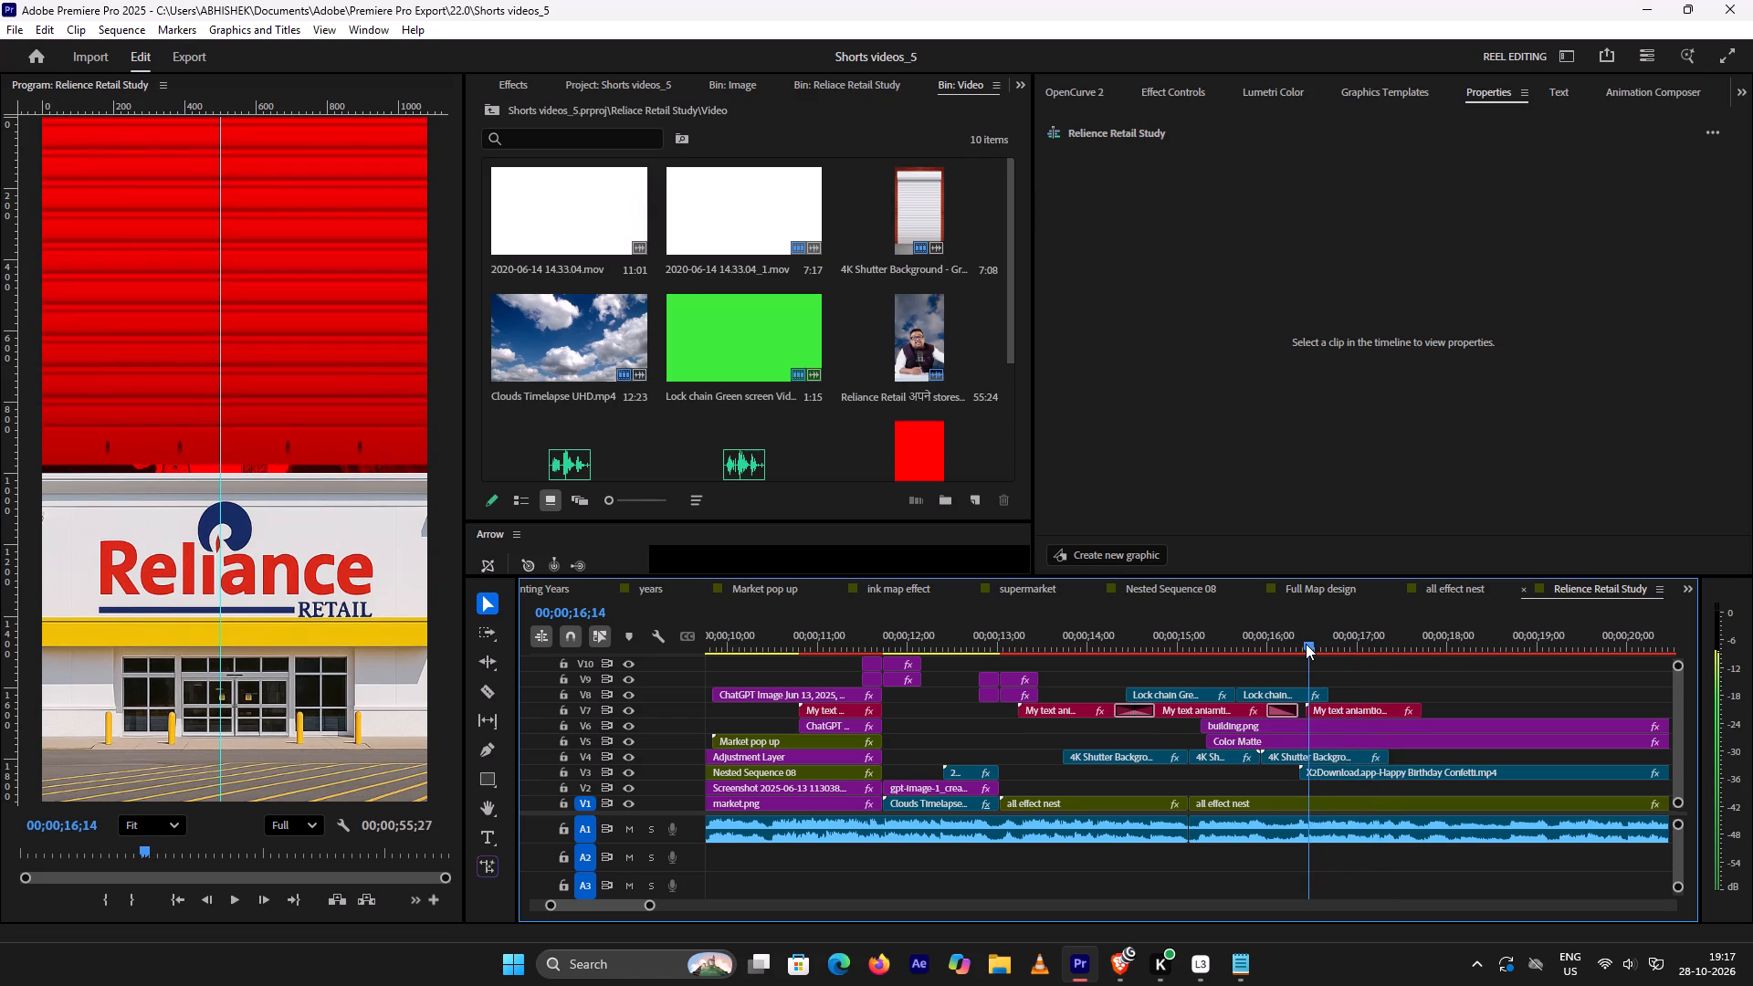
drag(1306, 644, 1312, 648)
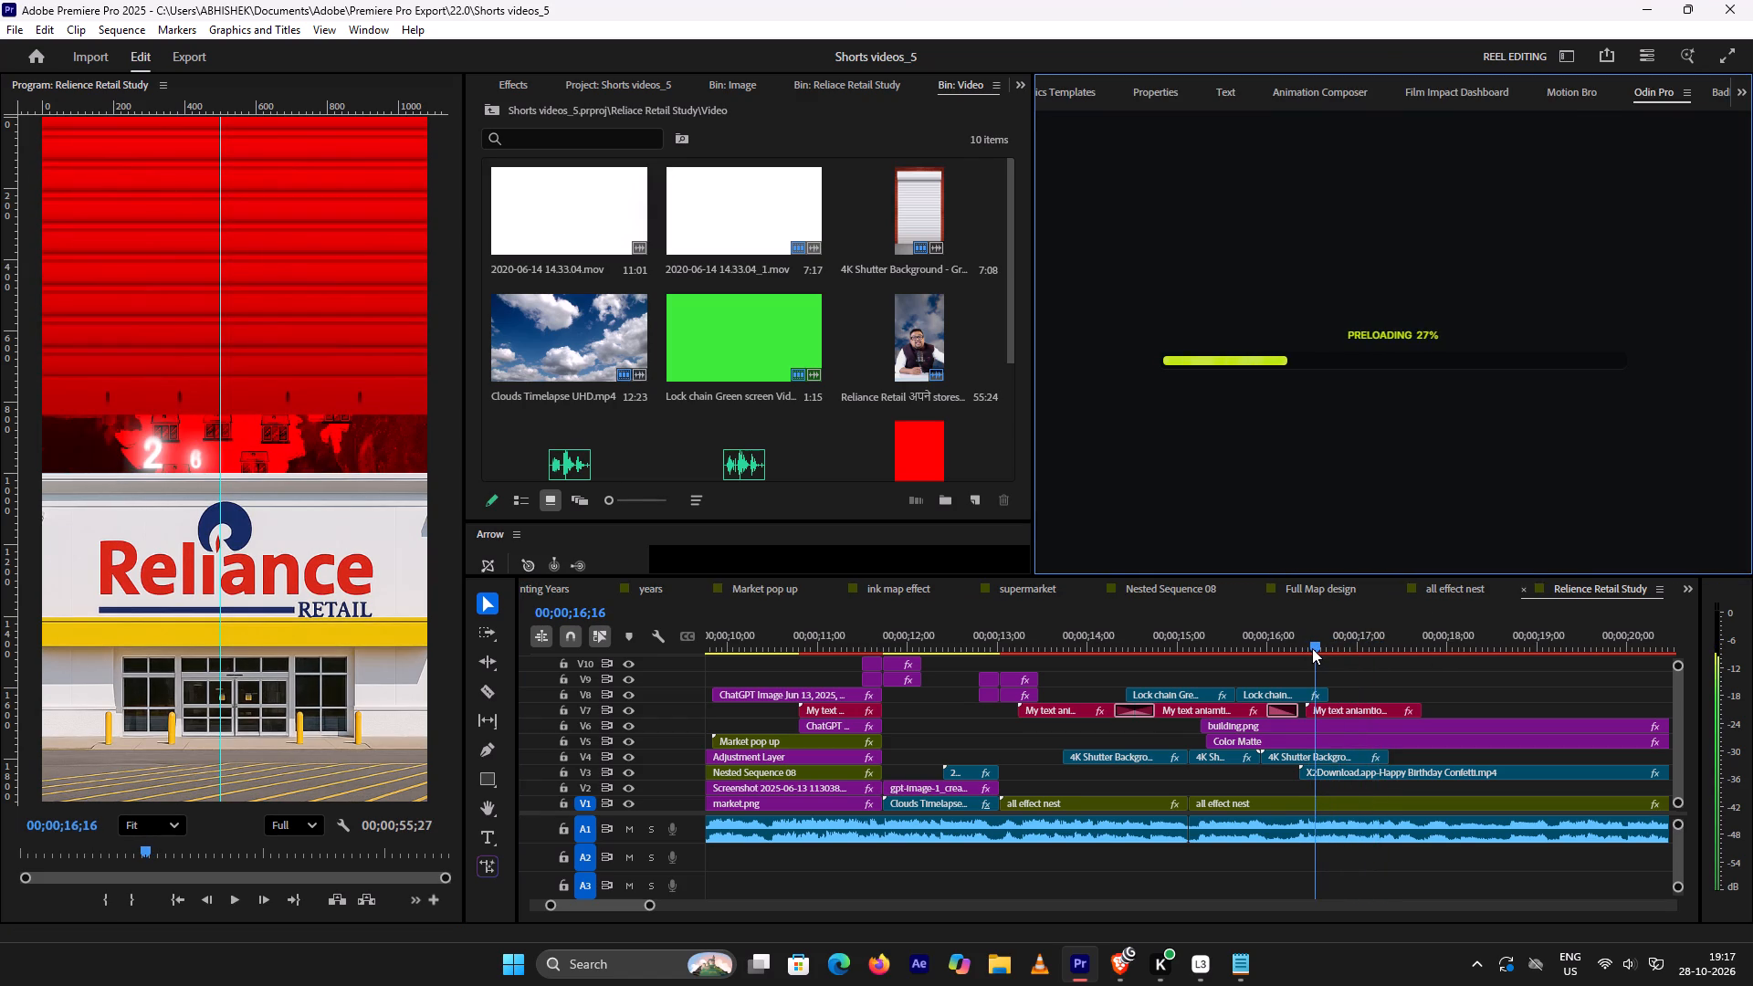
drag(1312, 648, 1310, 650)
Move the 2659 text animation clip on V7 slightly earlier, directly against the end of the preceding fade.
alt+scroll(1339, 660, up, 3)
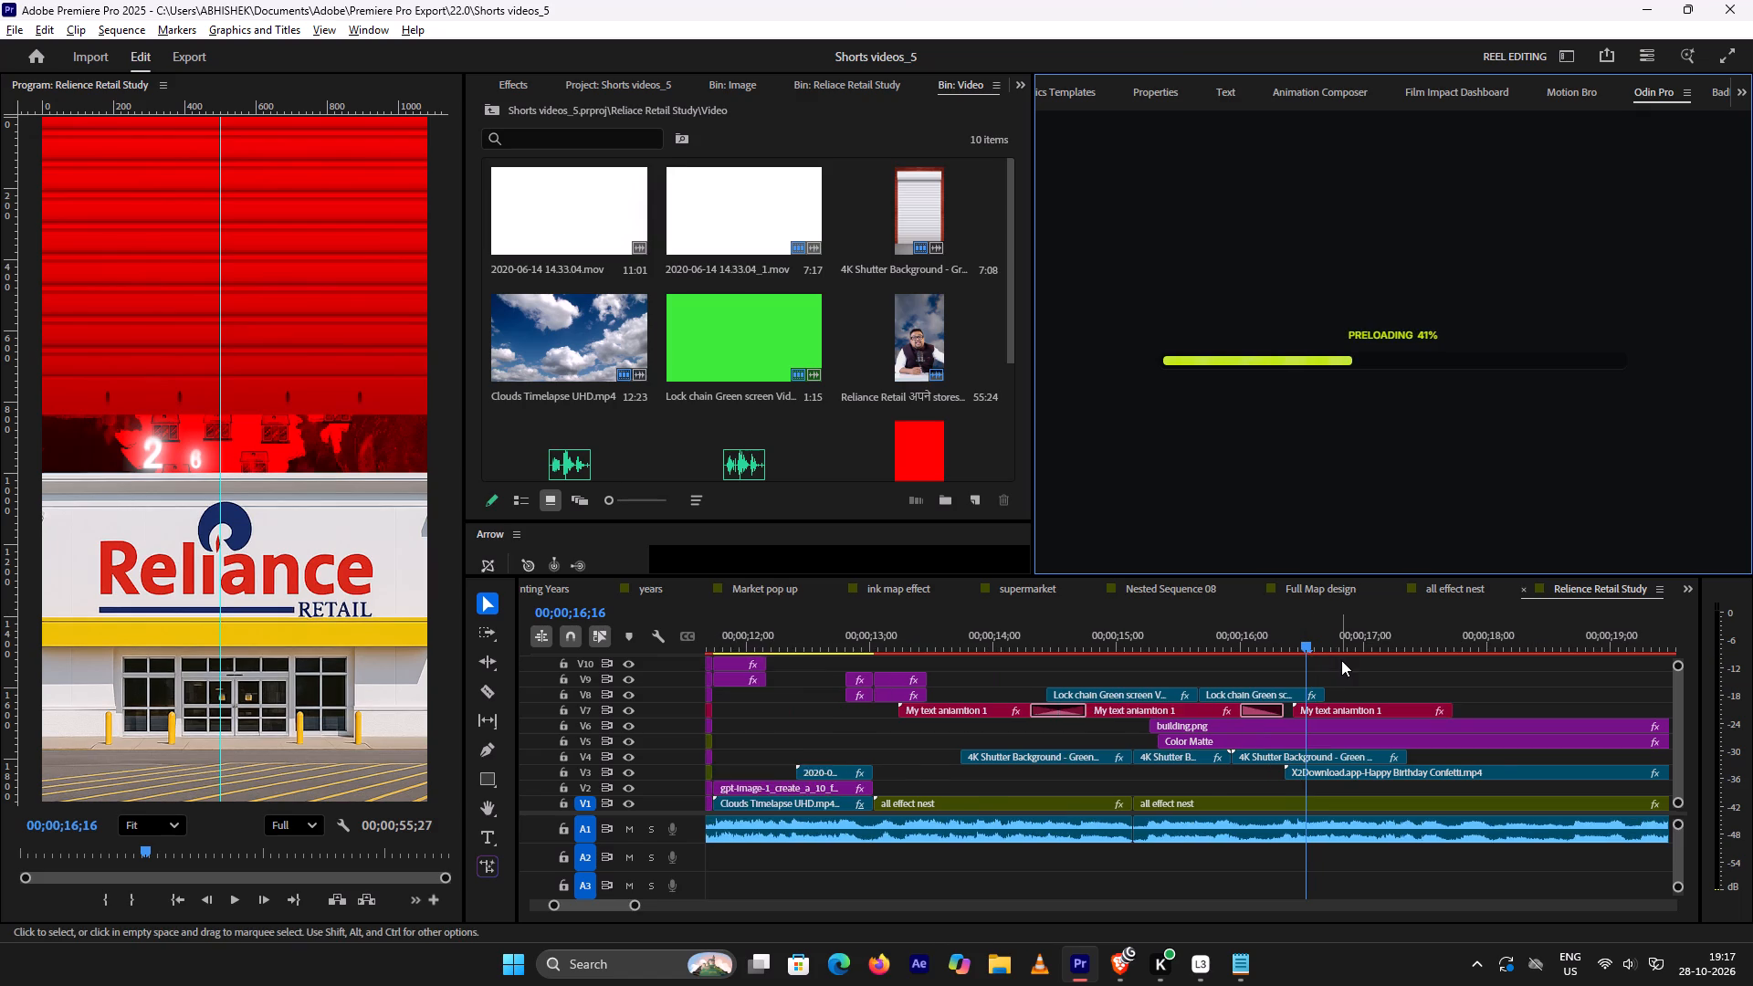
alt+scroll(1341, 660, up, 5)
drag(1318, 710, 1309, 715)
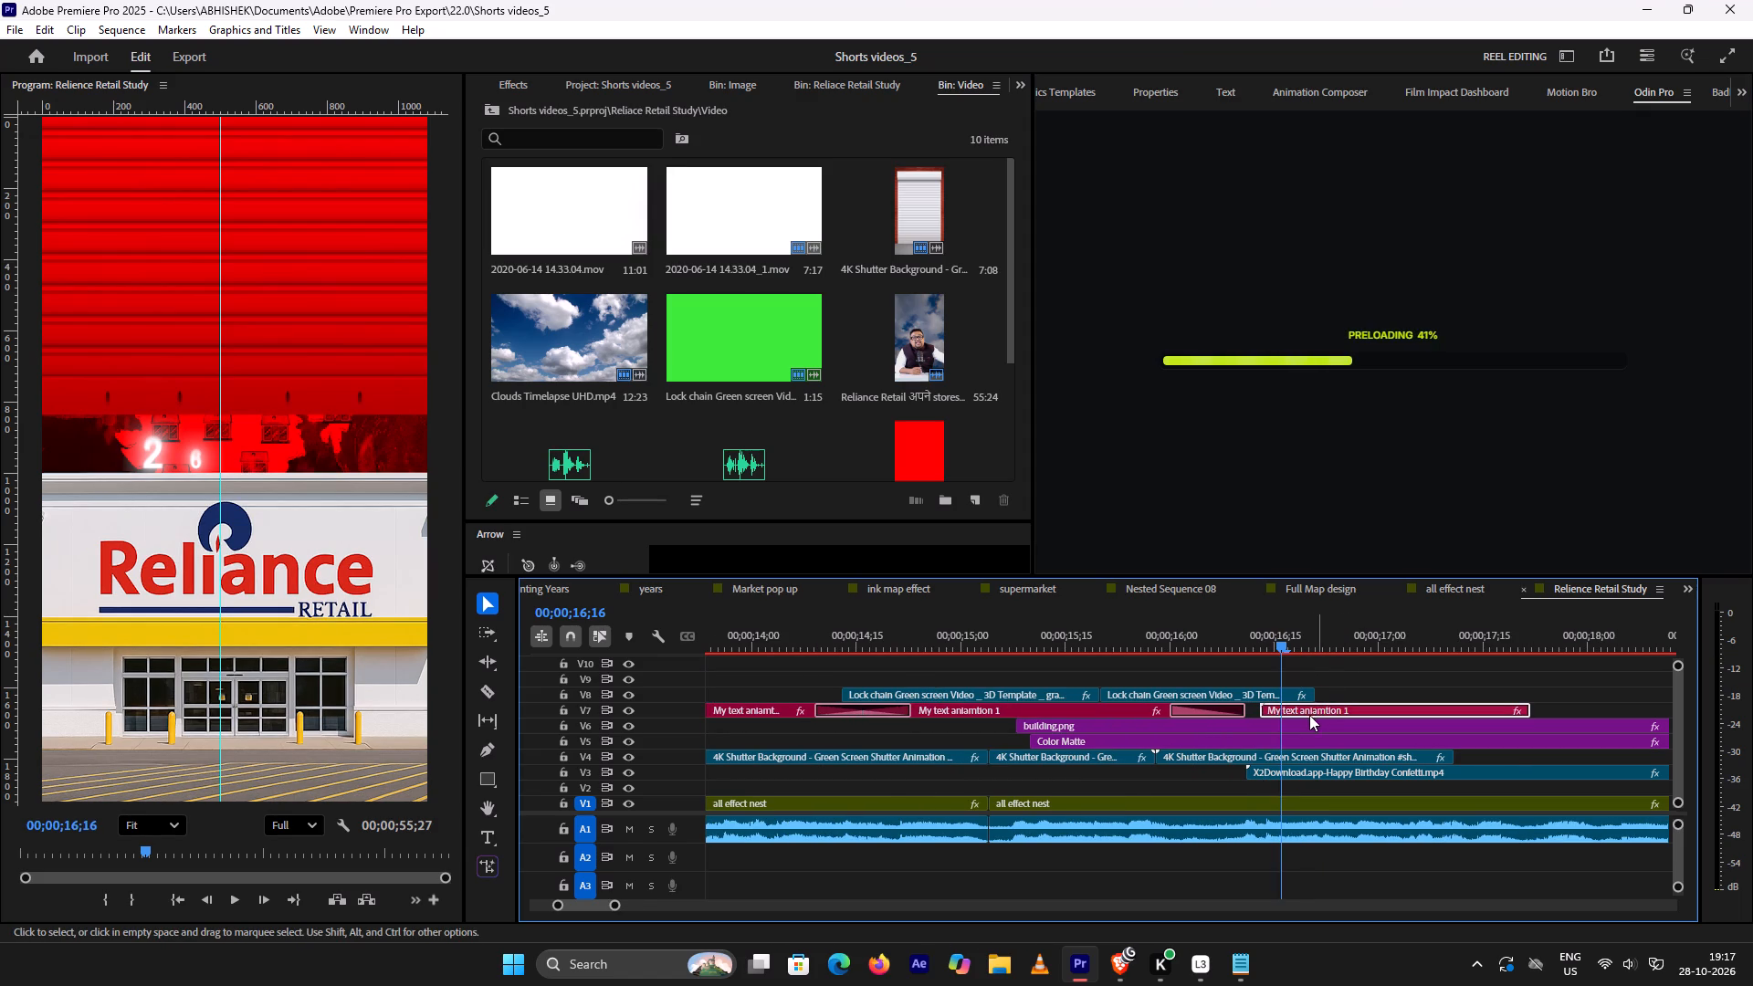
drag(1309, 715, 1307, 716)
Scrub and play from about 00;00;16;12 to check when the 2659 text enters as the shutter opens.
click(1258, 645)
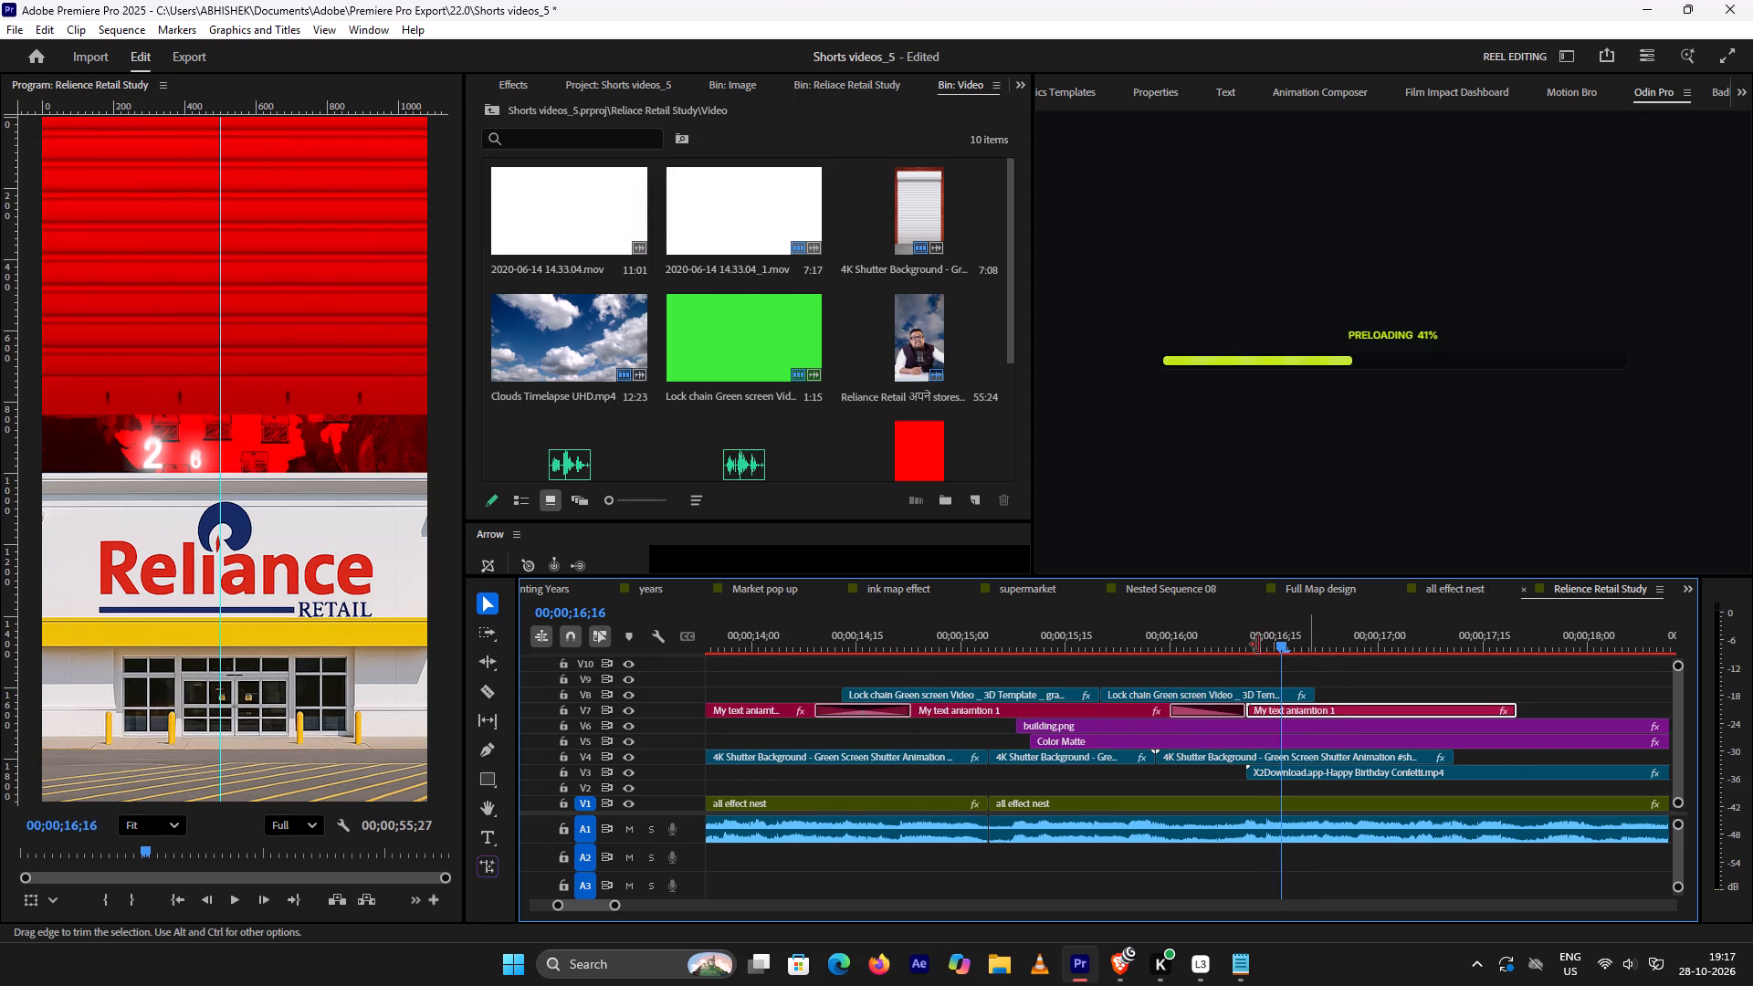
click(1256, 645)
click(1253, 648)
key(space)
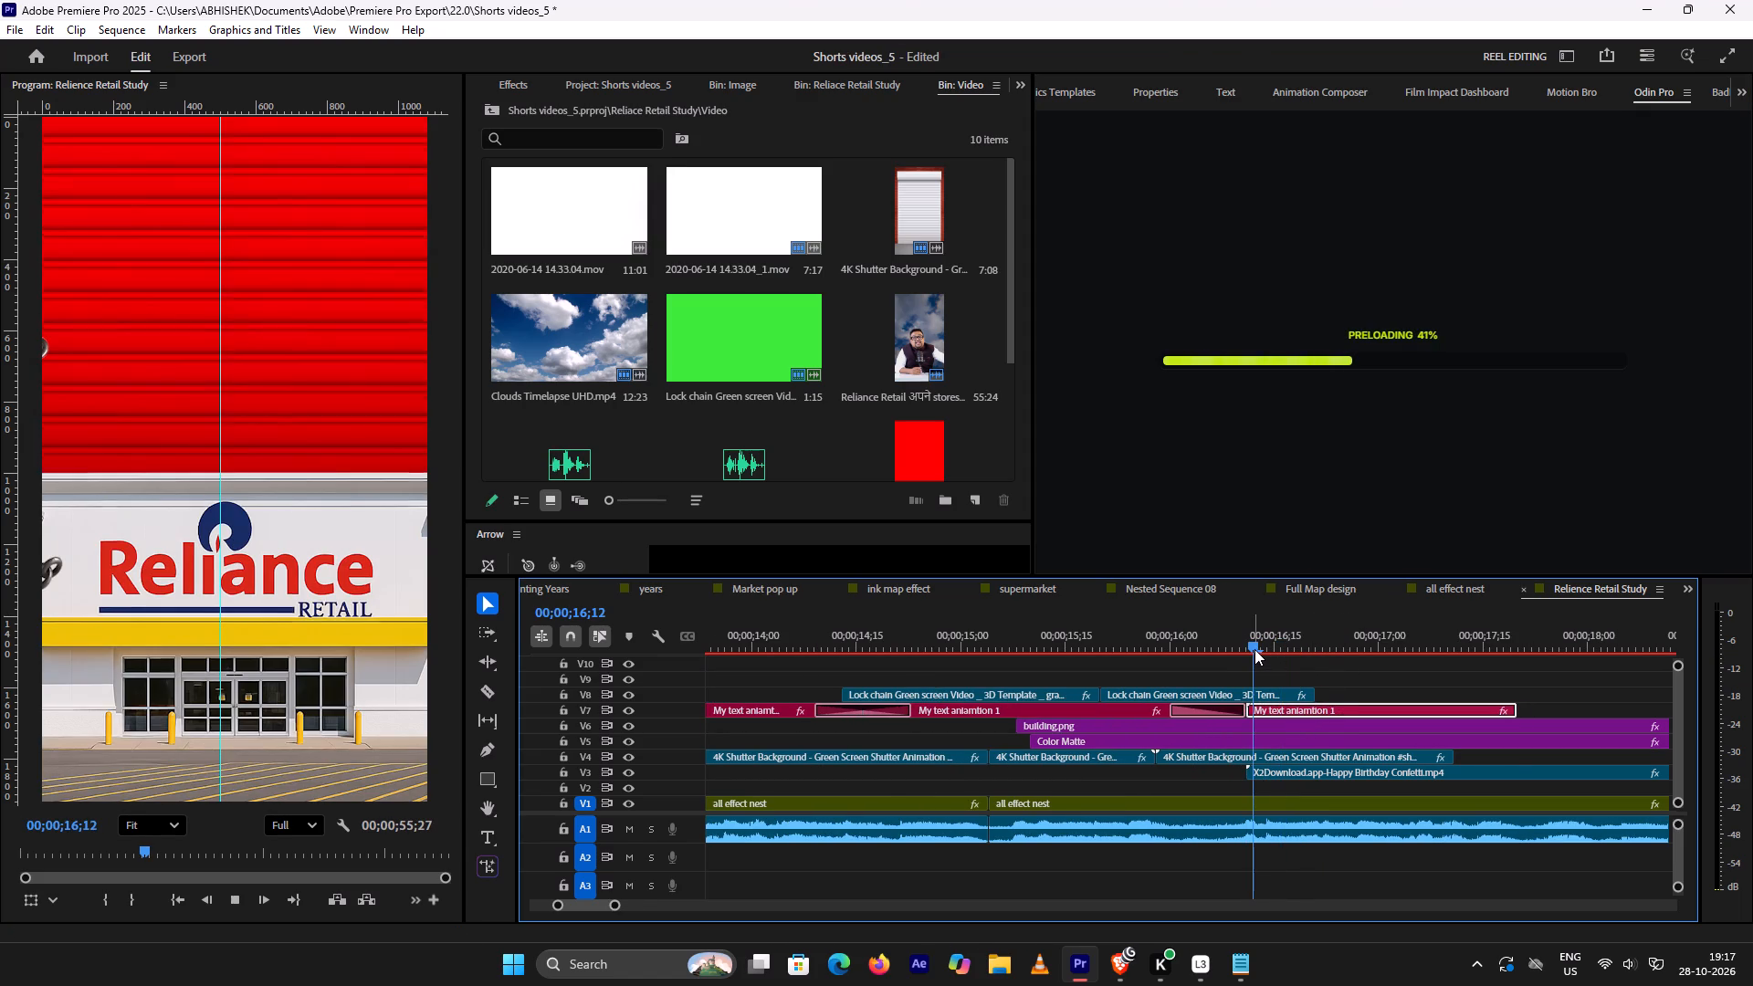
key(space)
click(1254, 649)
drag(1254, 647, 1286, 645)
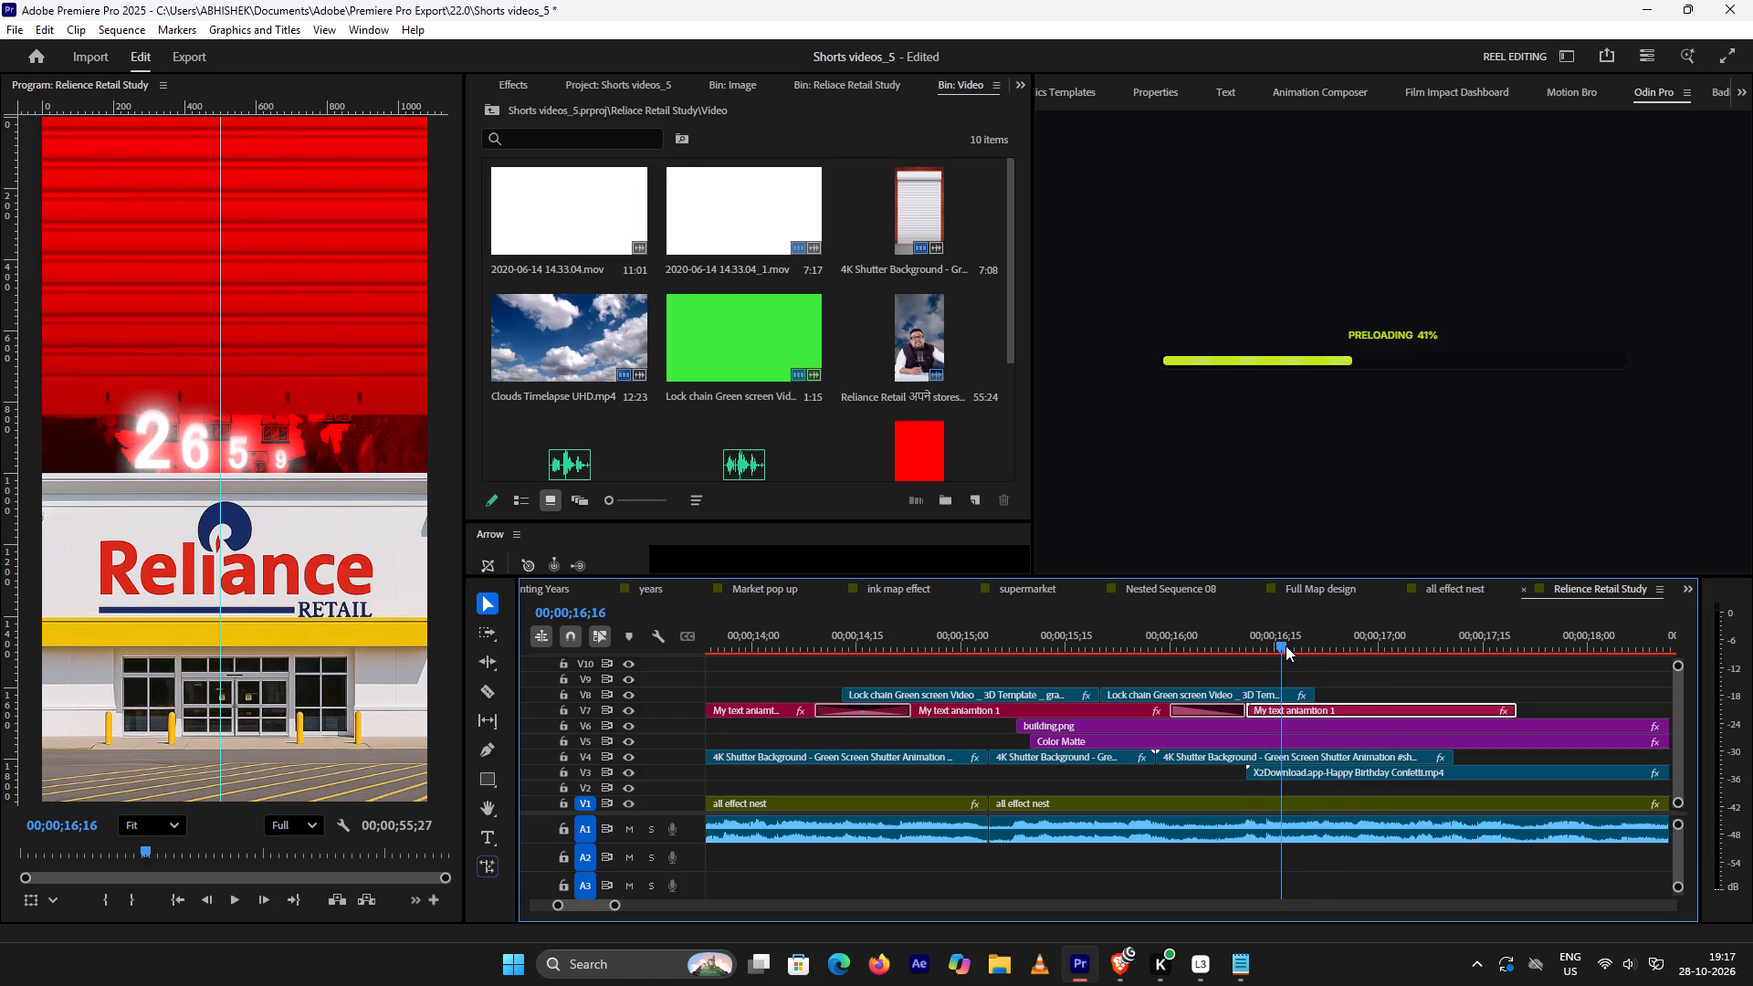
drag(1286, 645, 1244, 657)
key(space)
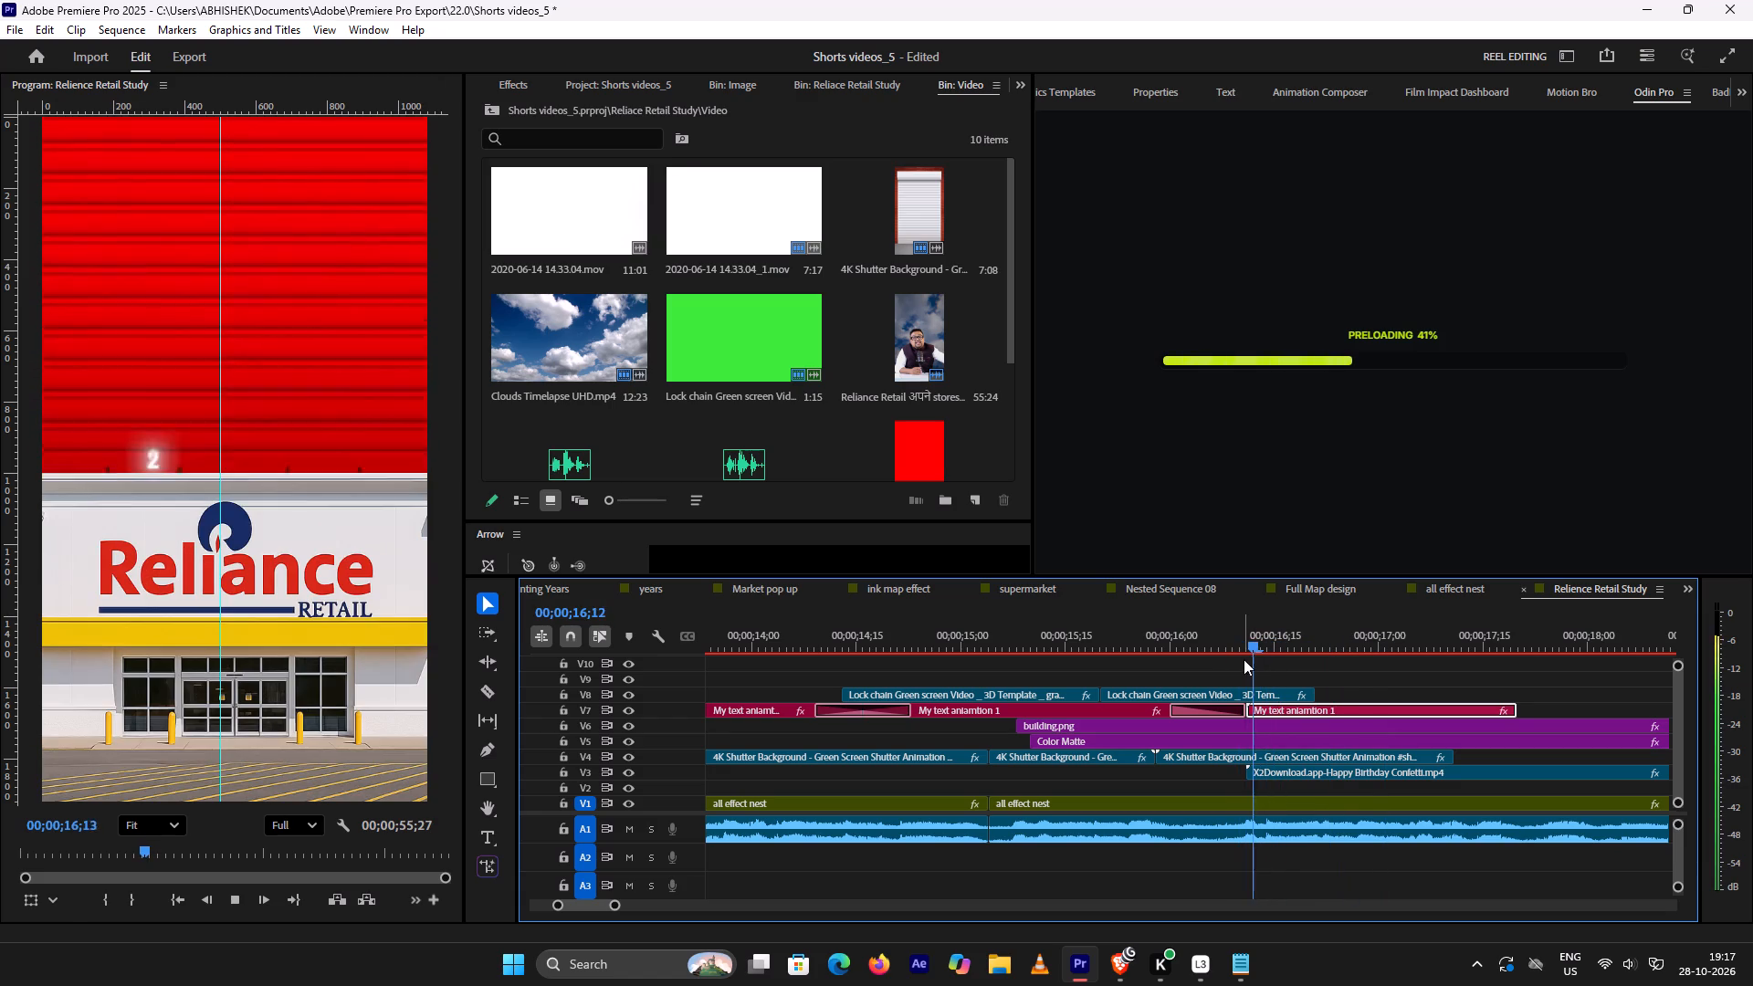
key(space)
click(1246, 658)
key(space)
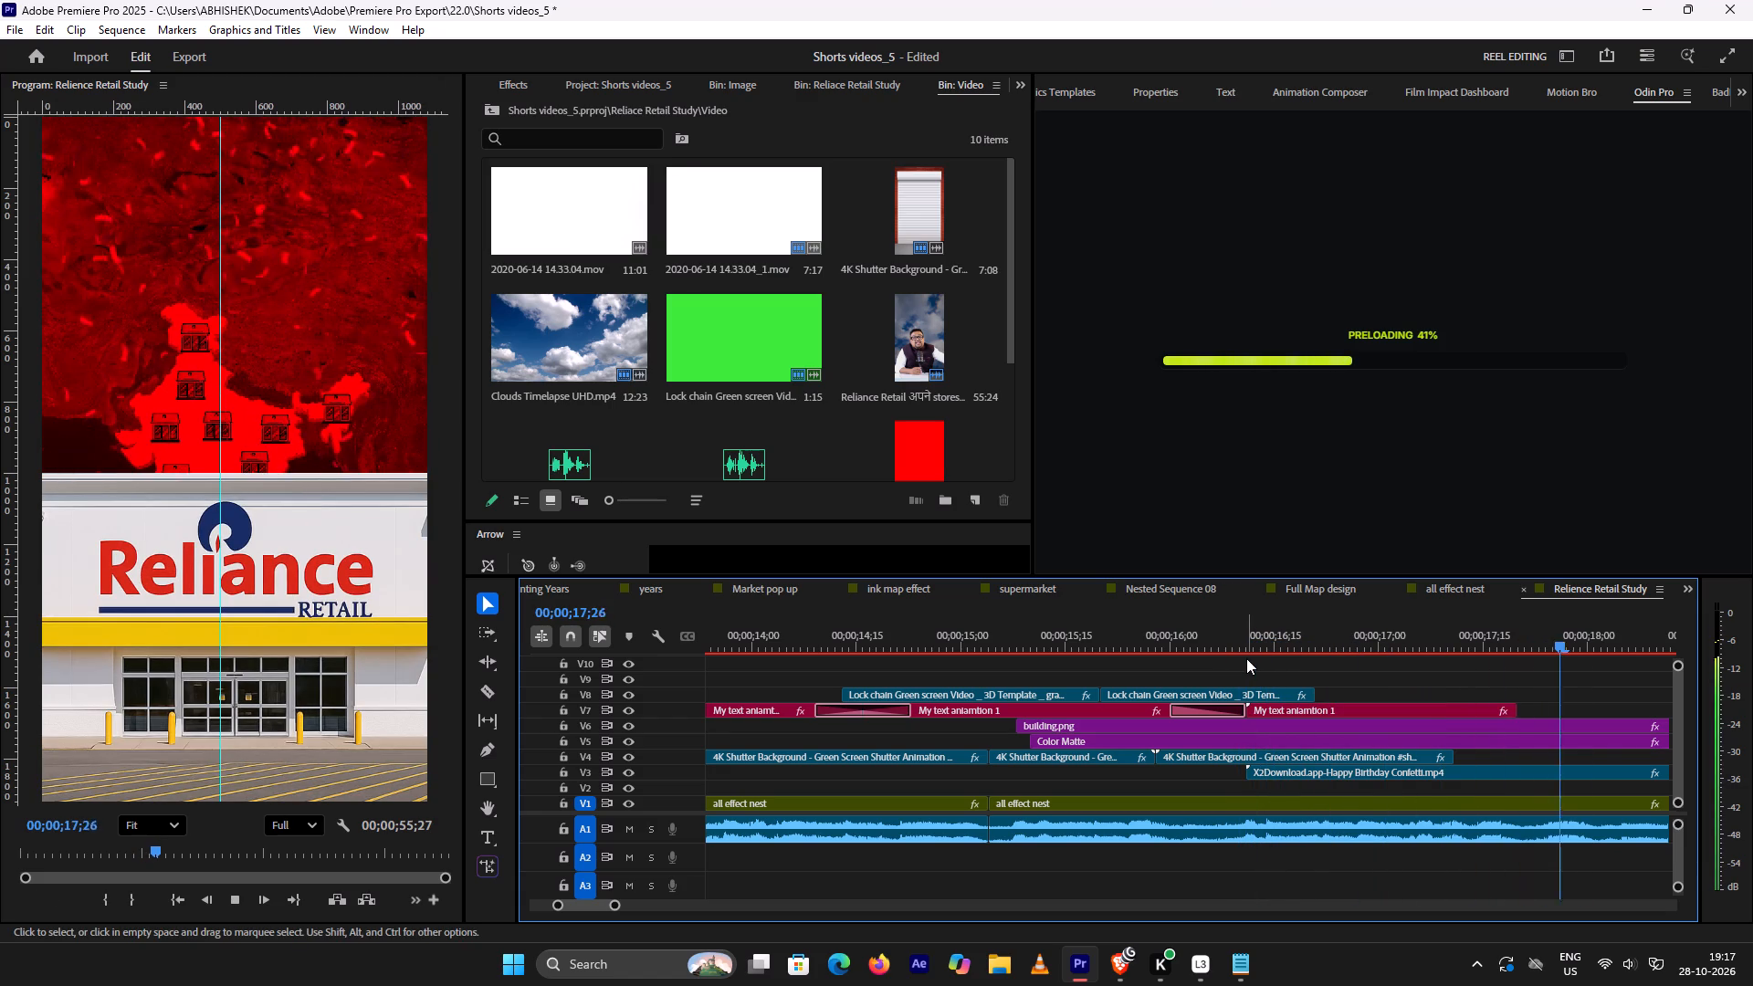
key(space)
Replay the shutter opening repeatedly from just before the 2659 text, then examine the frame at 00;00;16;12.
click(1214, 652)
key(space)
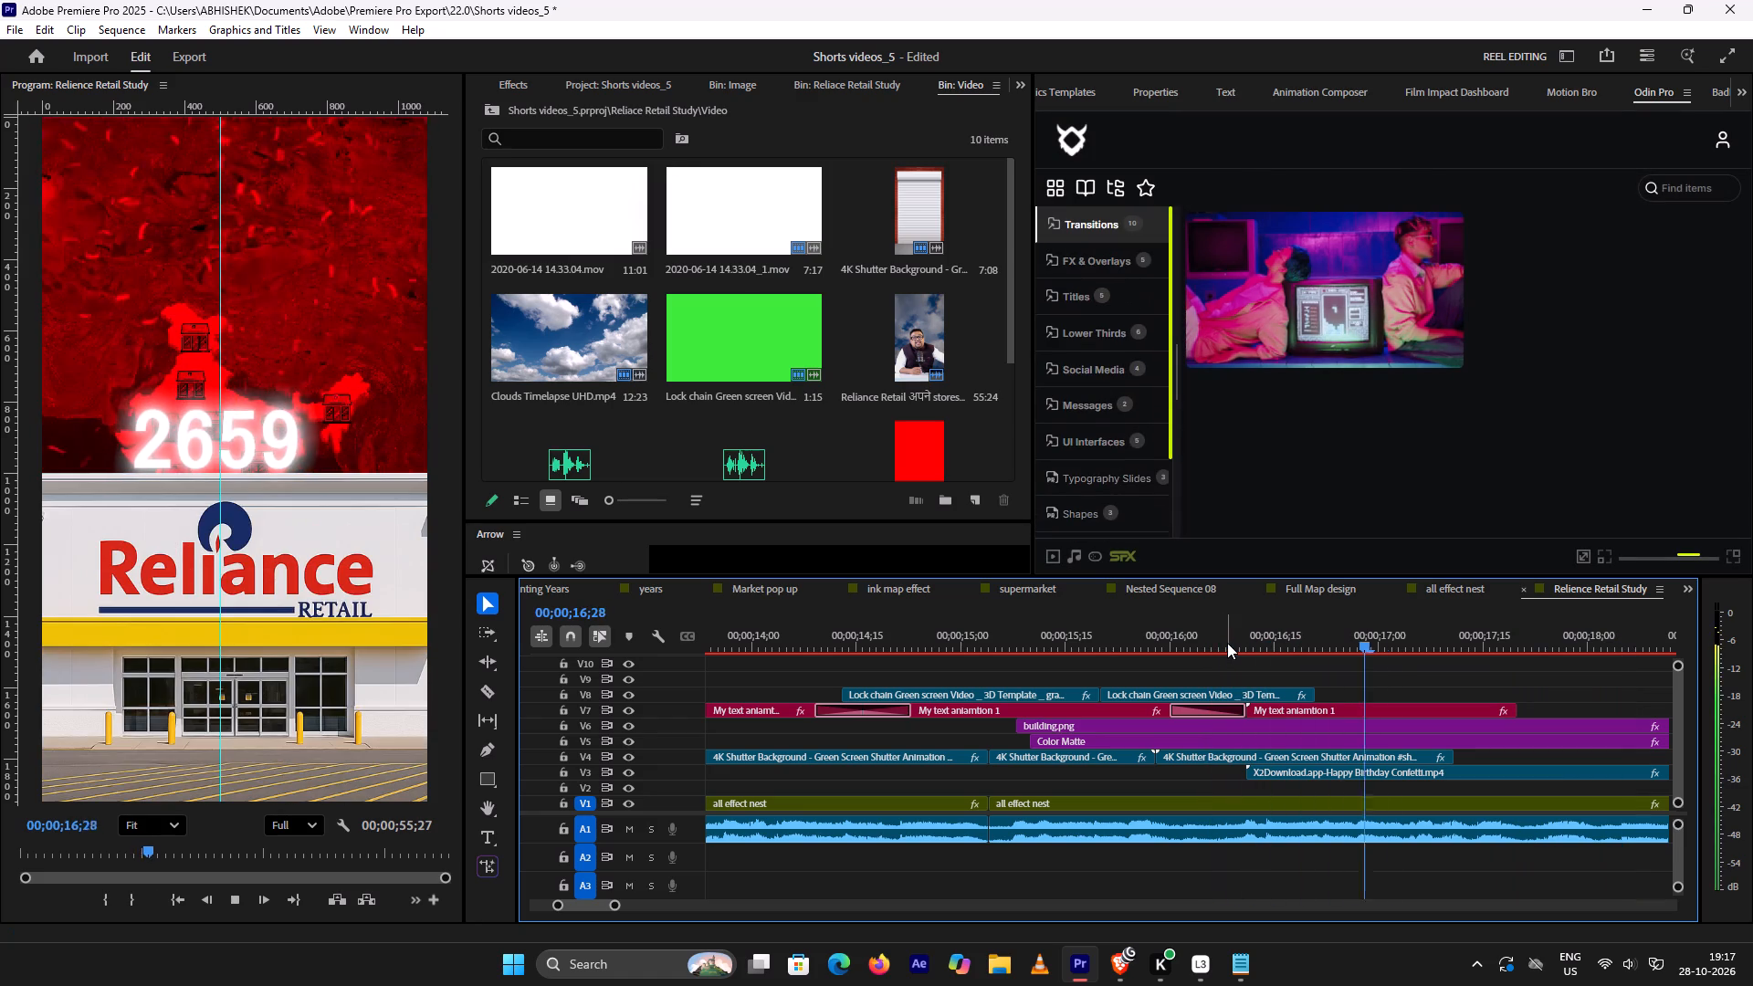
key(space)
click(1227, 643)
key(space)
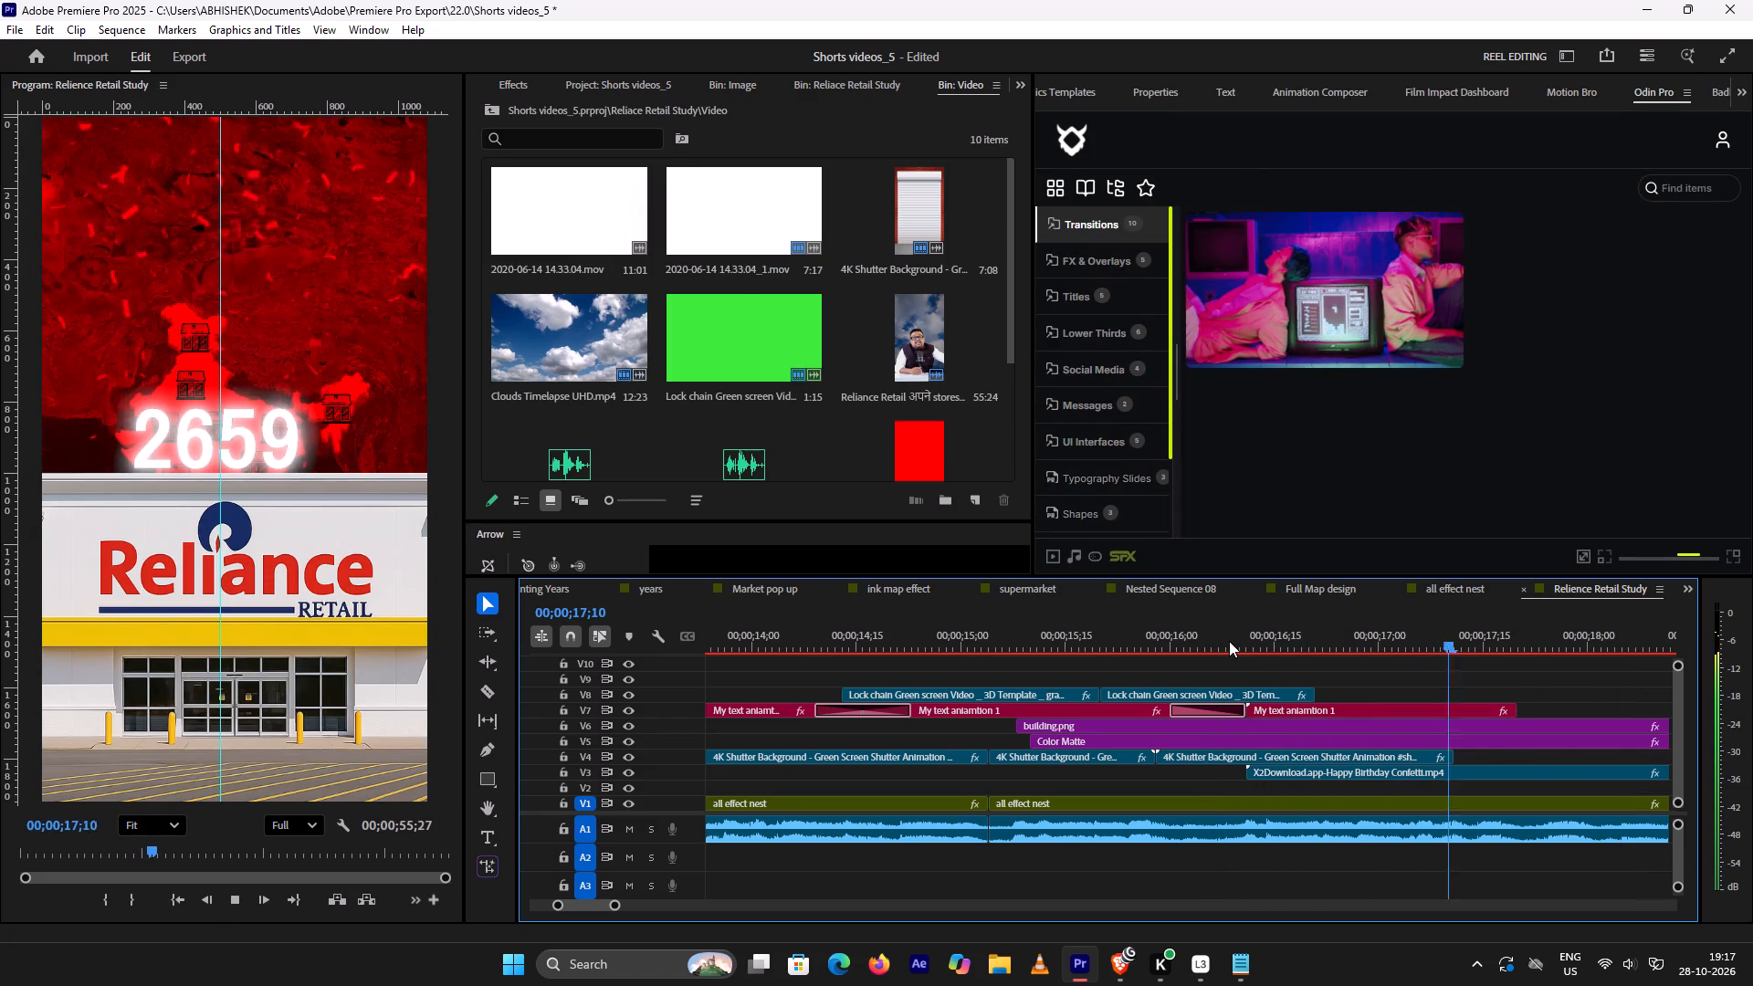
key(space)
click(1229, 641)
key(space)
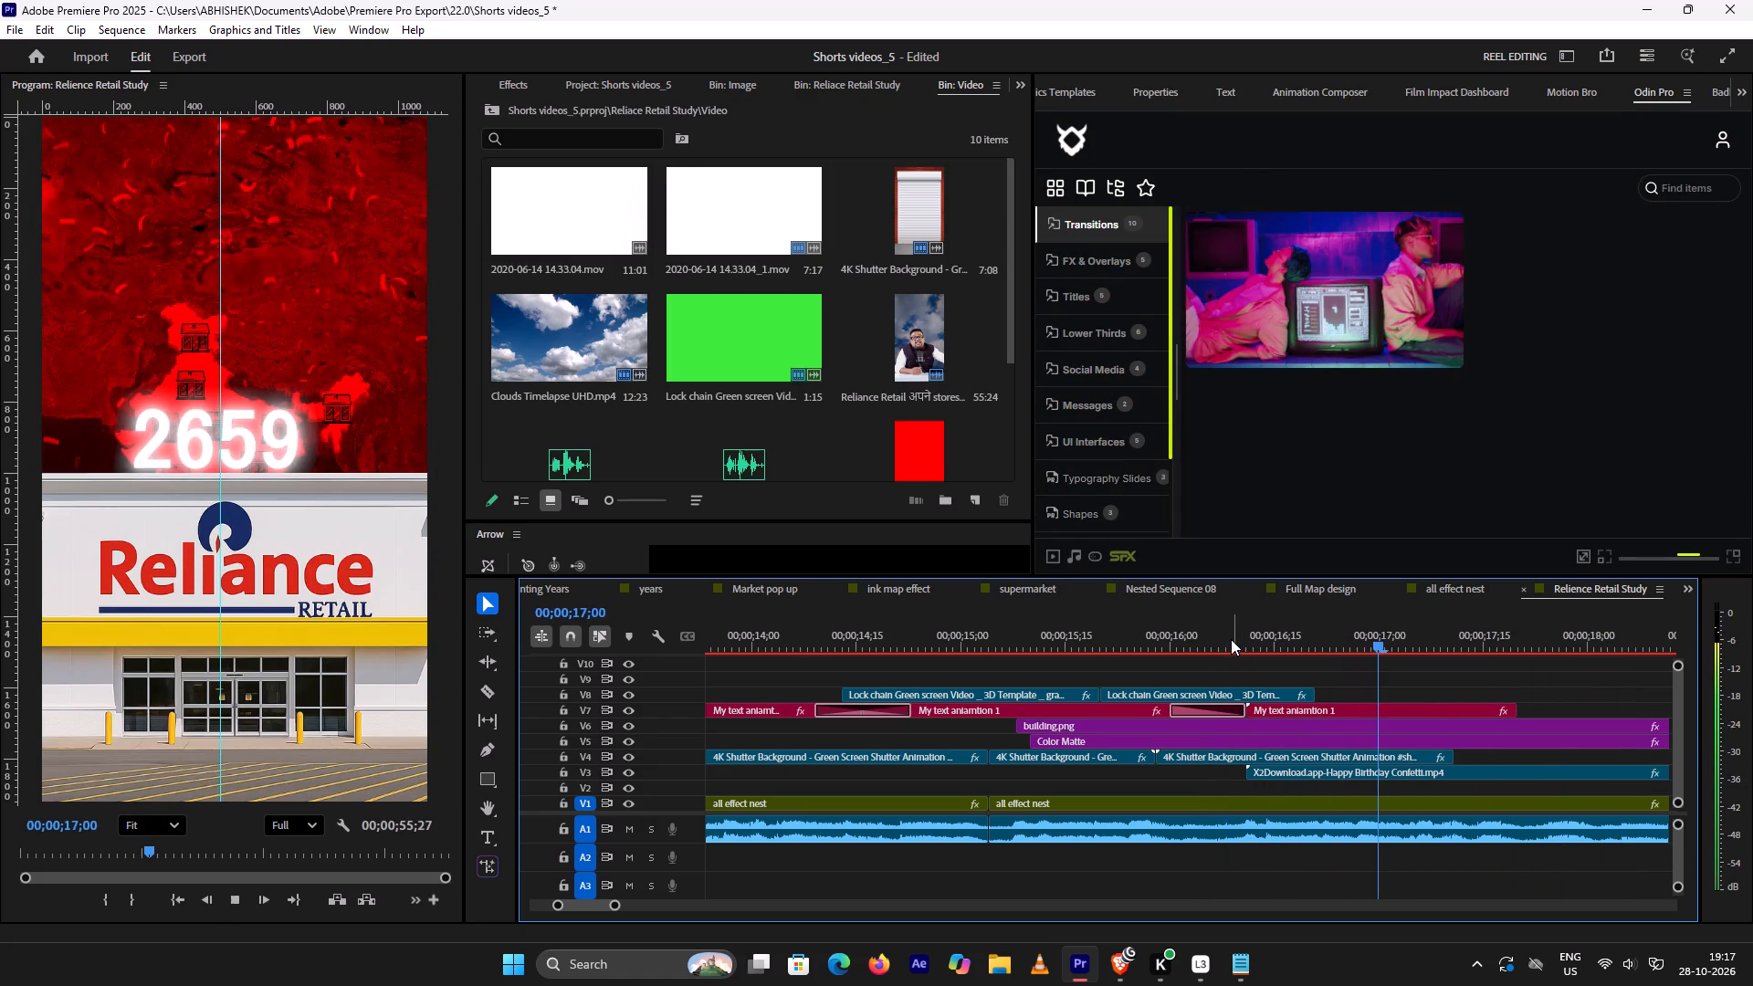
key(space)
click(1215, 638)
key(space)
key(space)
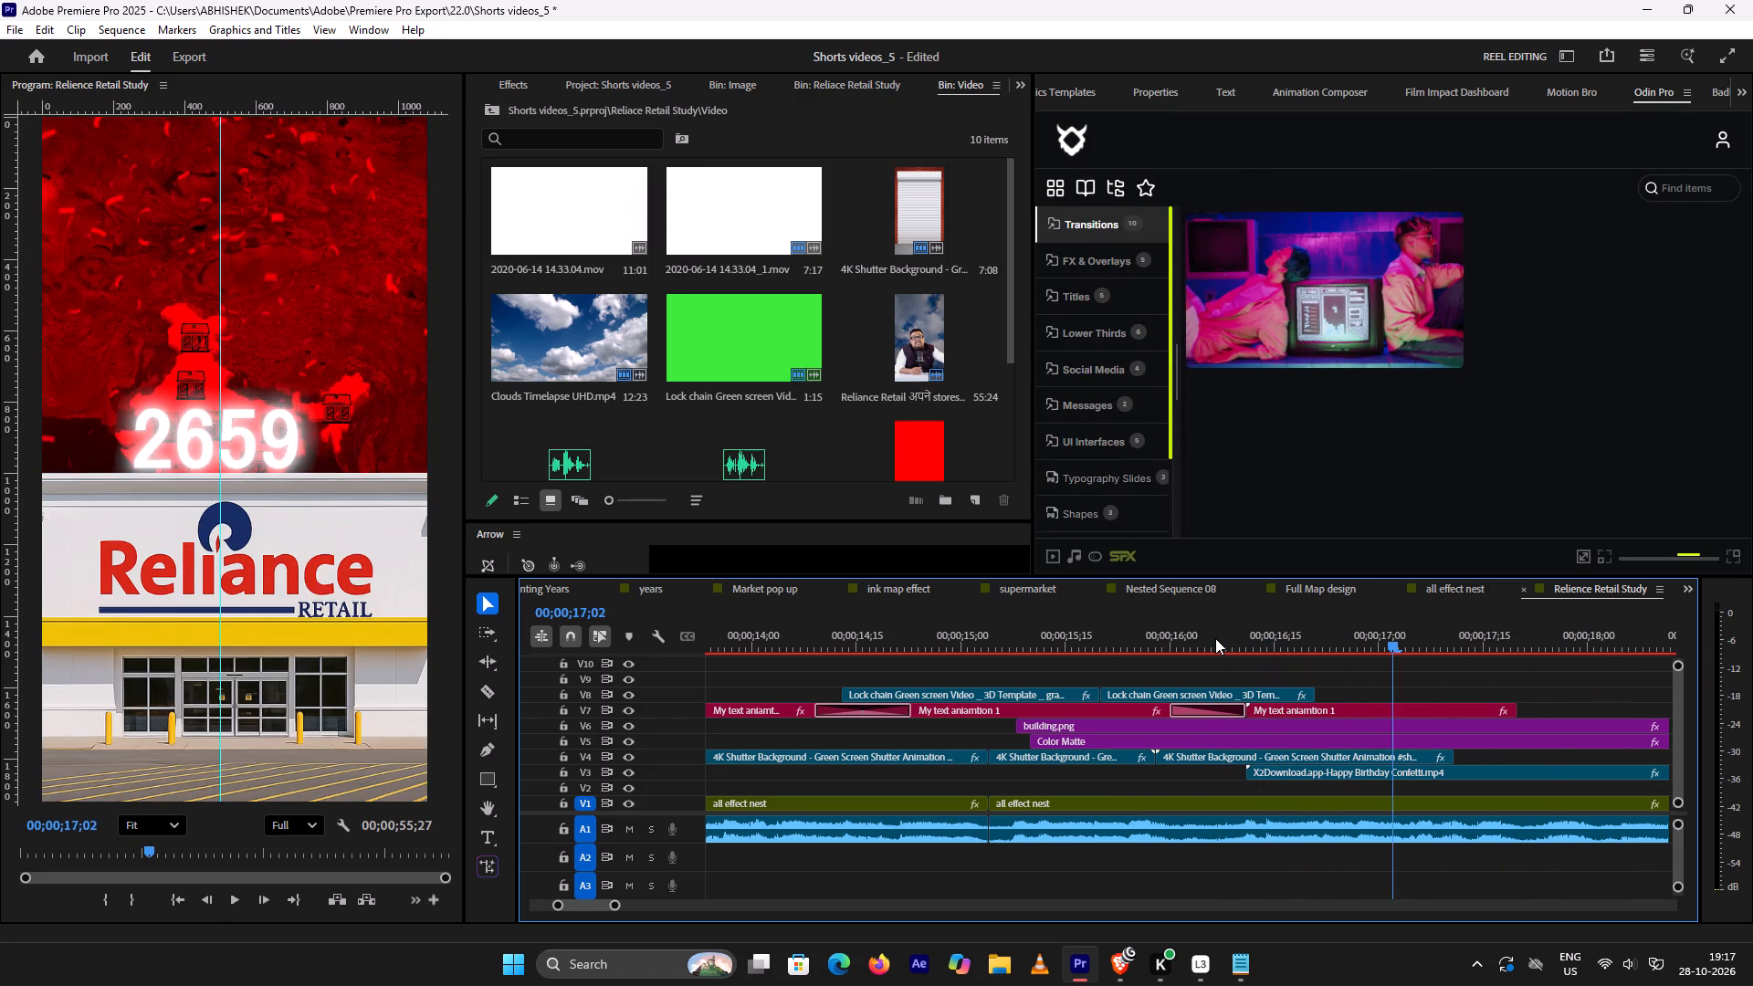
click(1215, 638)
click(1254, 642)
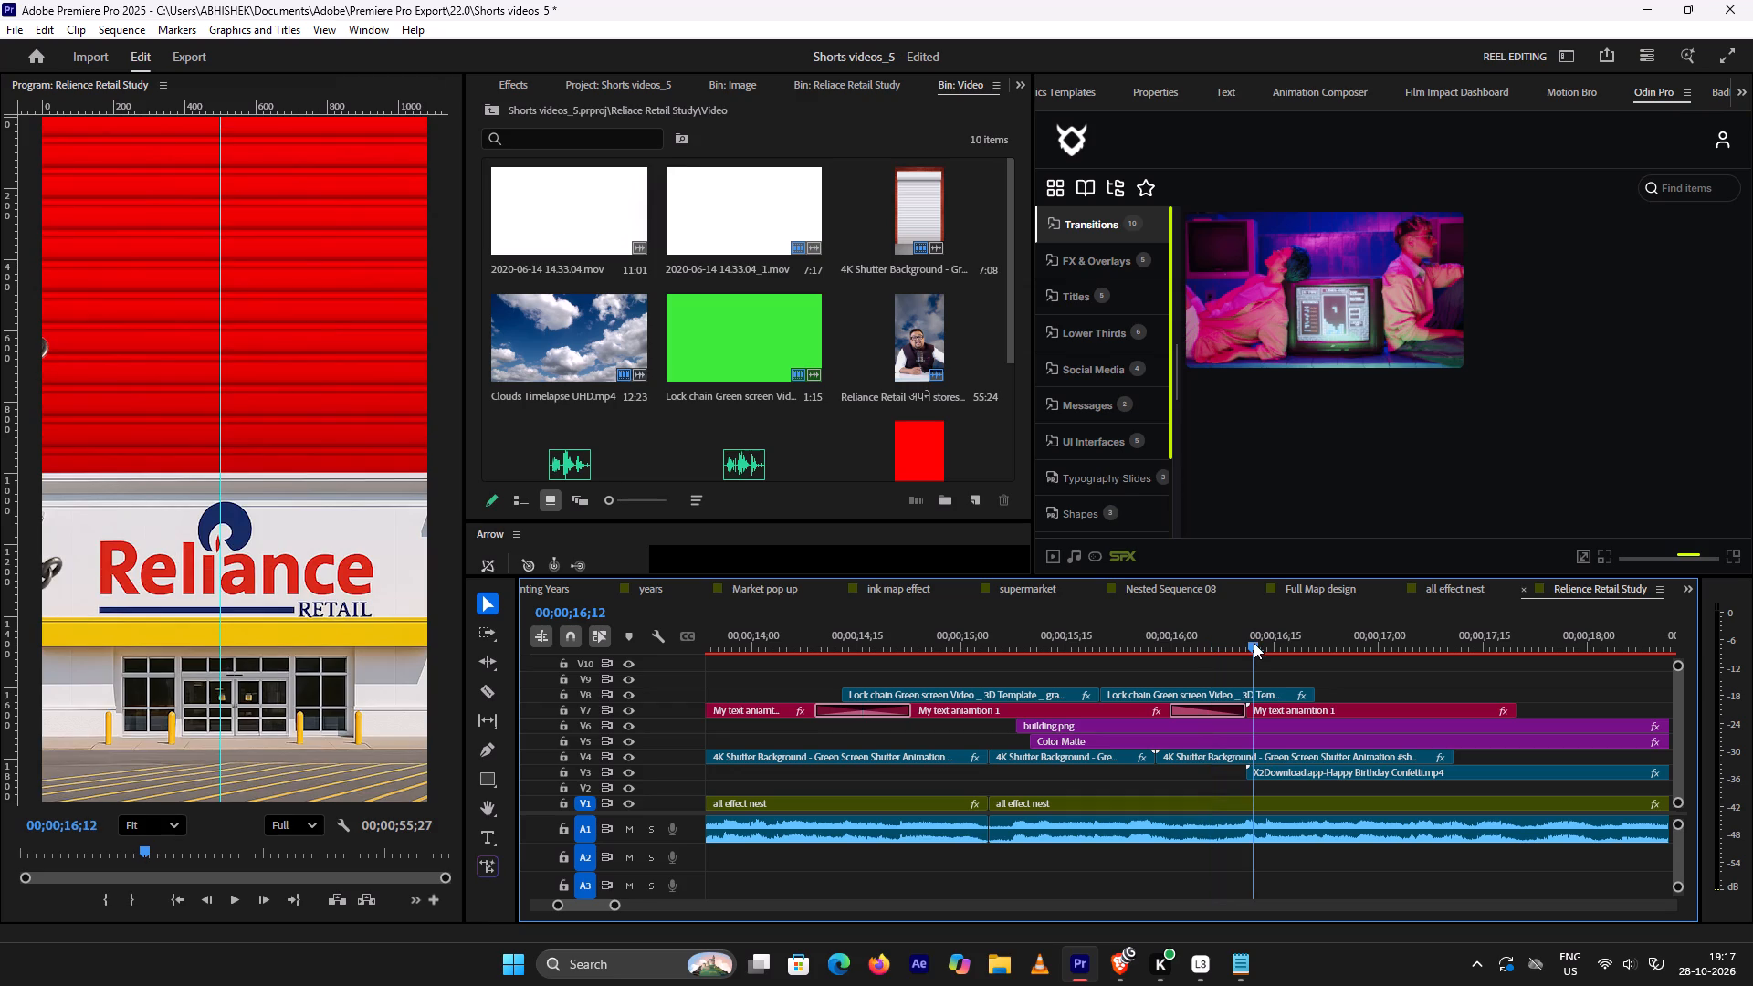
click(1253, 647)
drag(1253, 647, 1247, 652)
Scrub the 2659 text reveal between 00;00;16;12 and 00;00;16;16, and play it through to check its timing against the shutter.
drag(1247, 652, 1272, 657)
drag(1257, 646, 1283, 645)
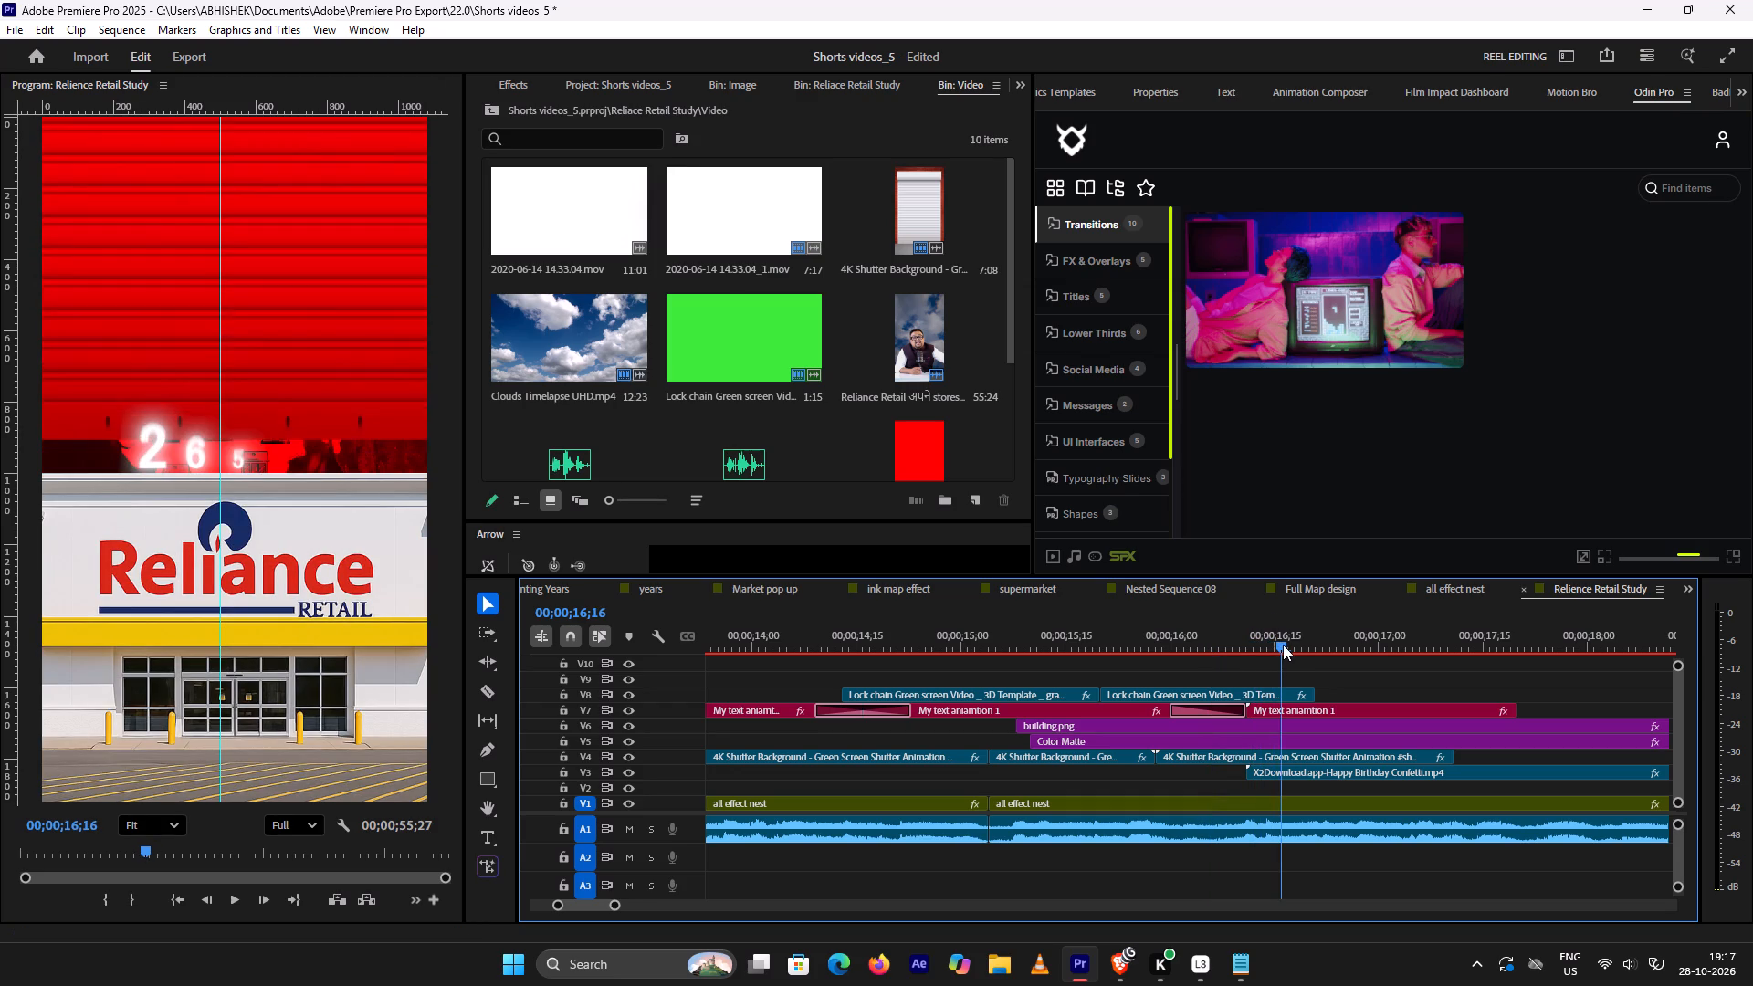
drag(1283, 645, 1273, 649)
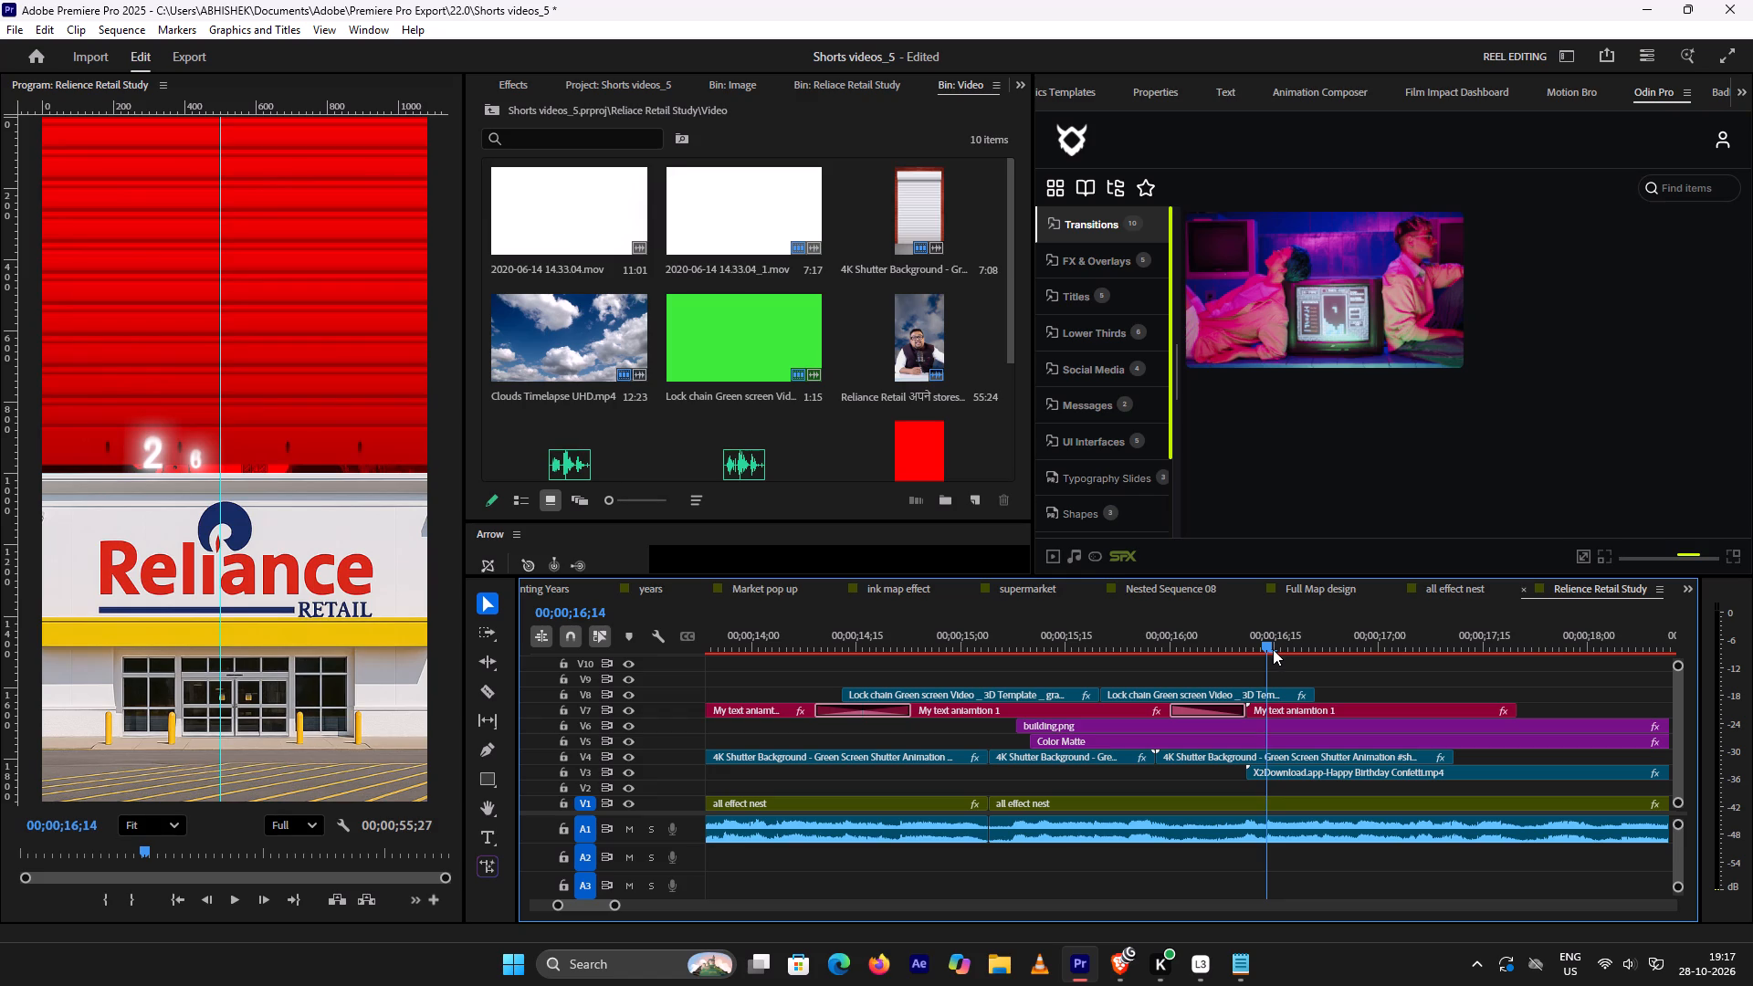
drag(1273, 649, 1267, 655)
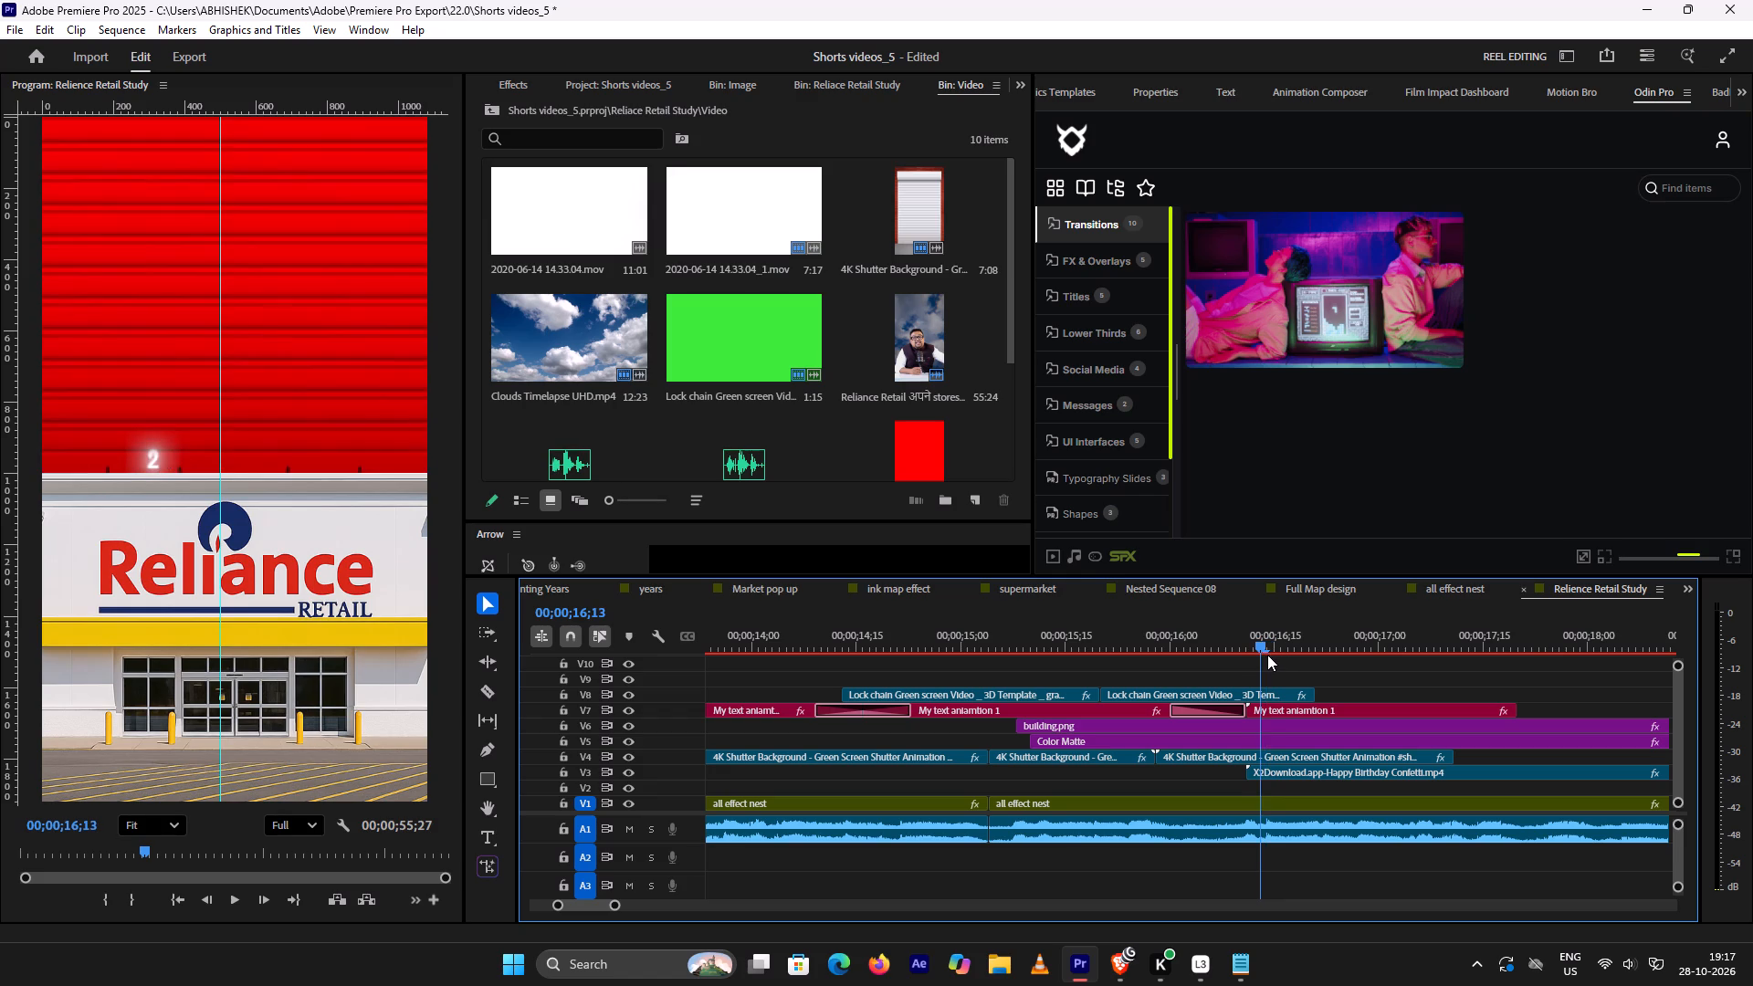
drag(1267, 655, 1272, 653)
key(space)
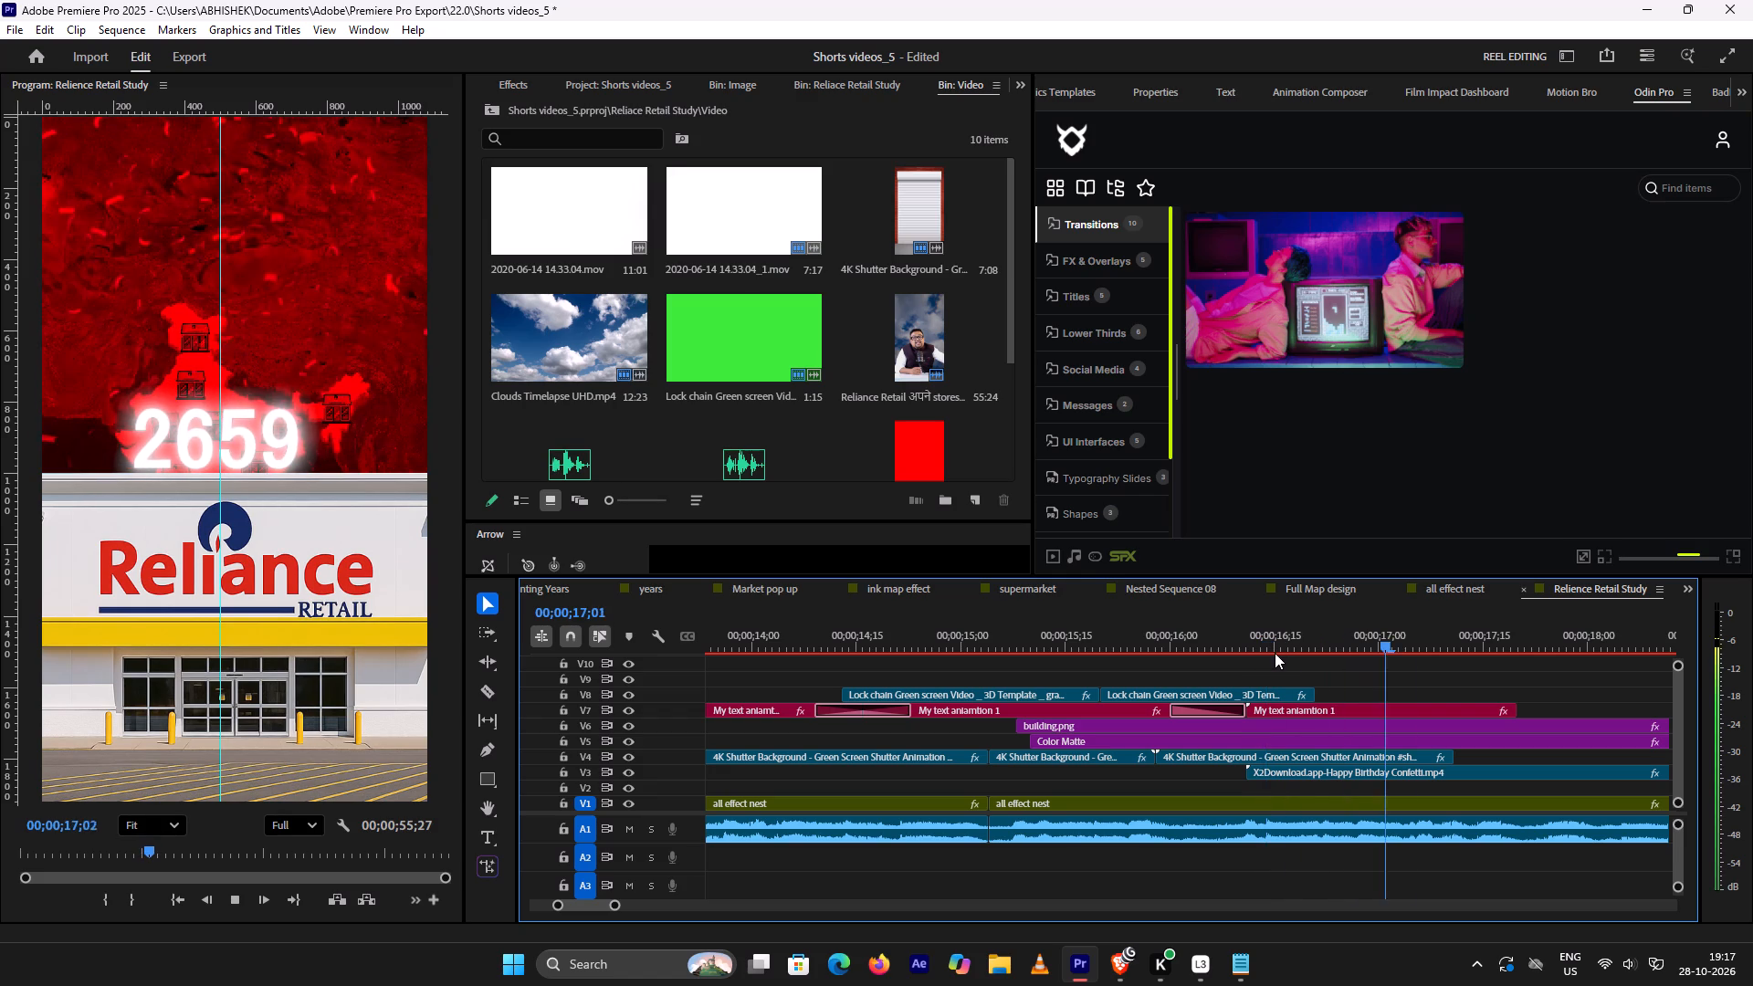
key(space)
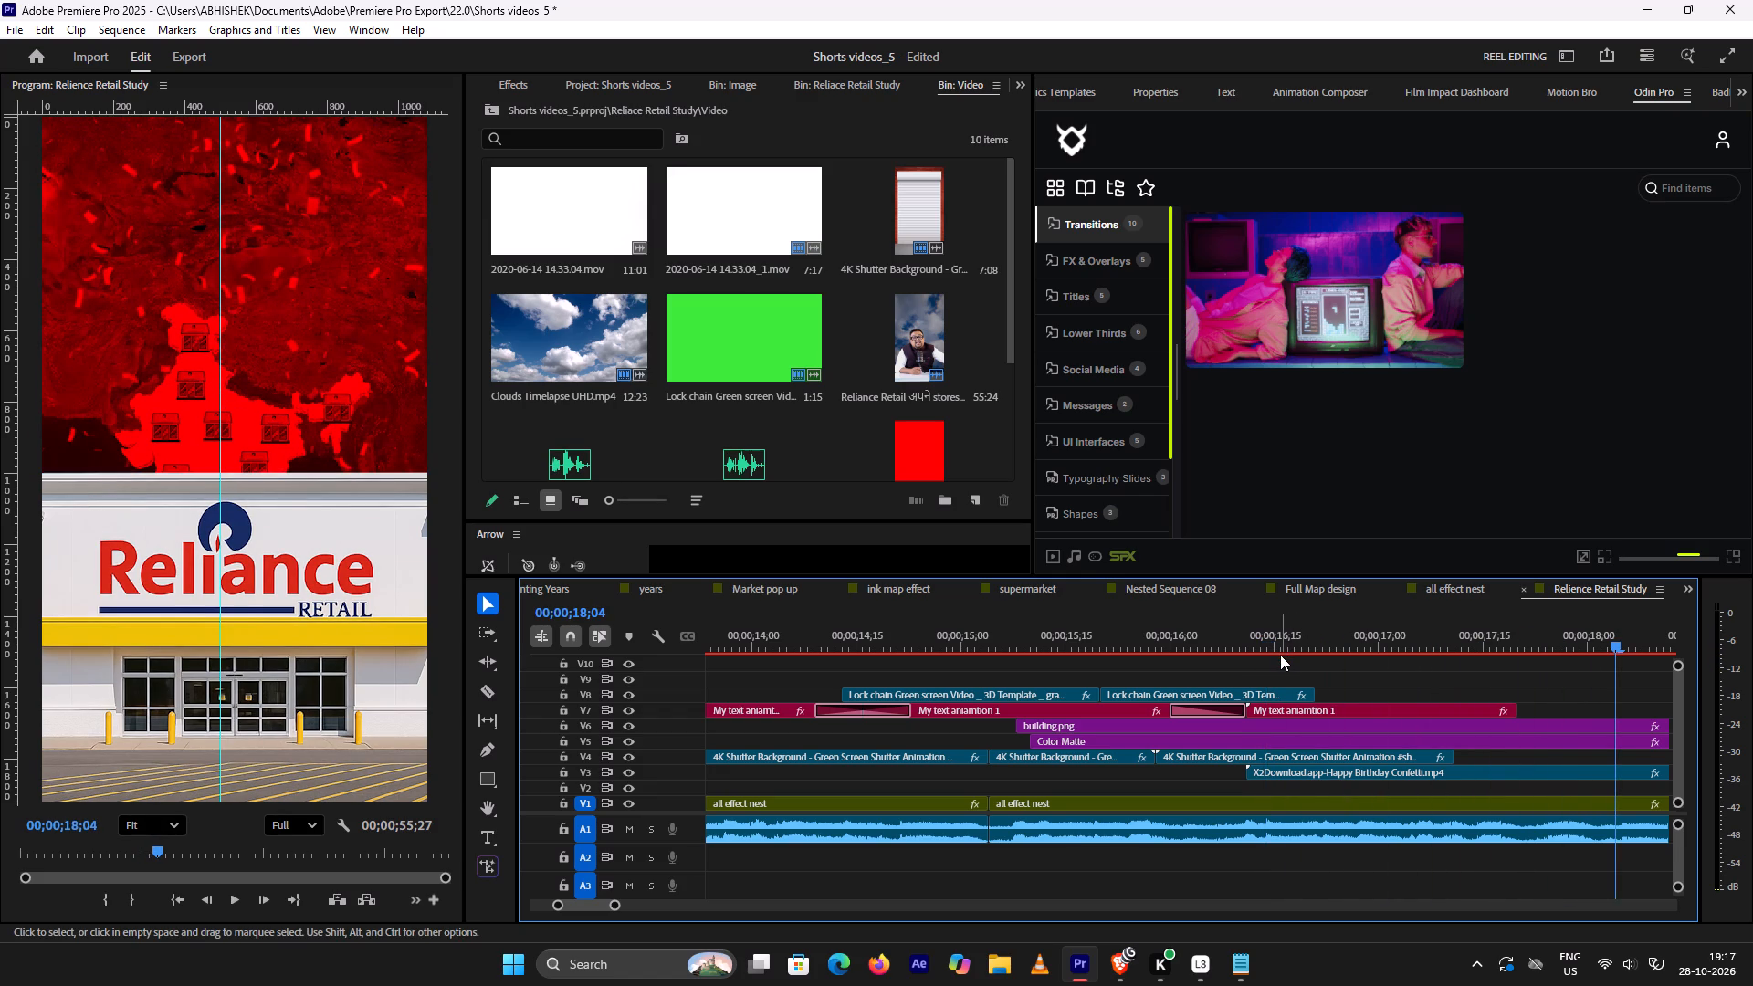
Undo the last move of the 2659 text clip on V7 and replay the reveal from about 00;00;16;12.
key(ctrl+z)
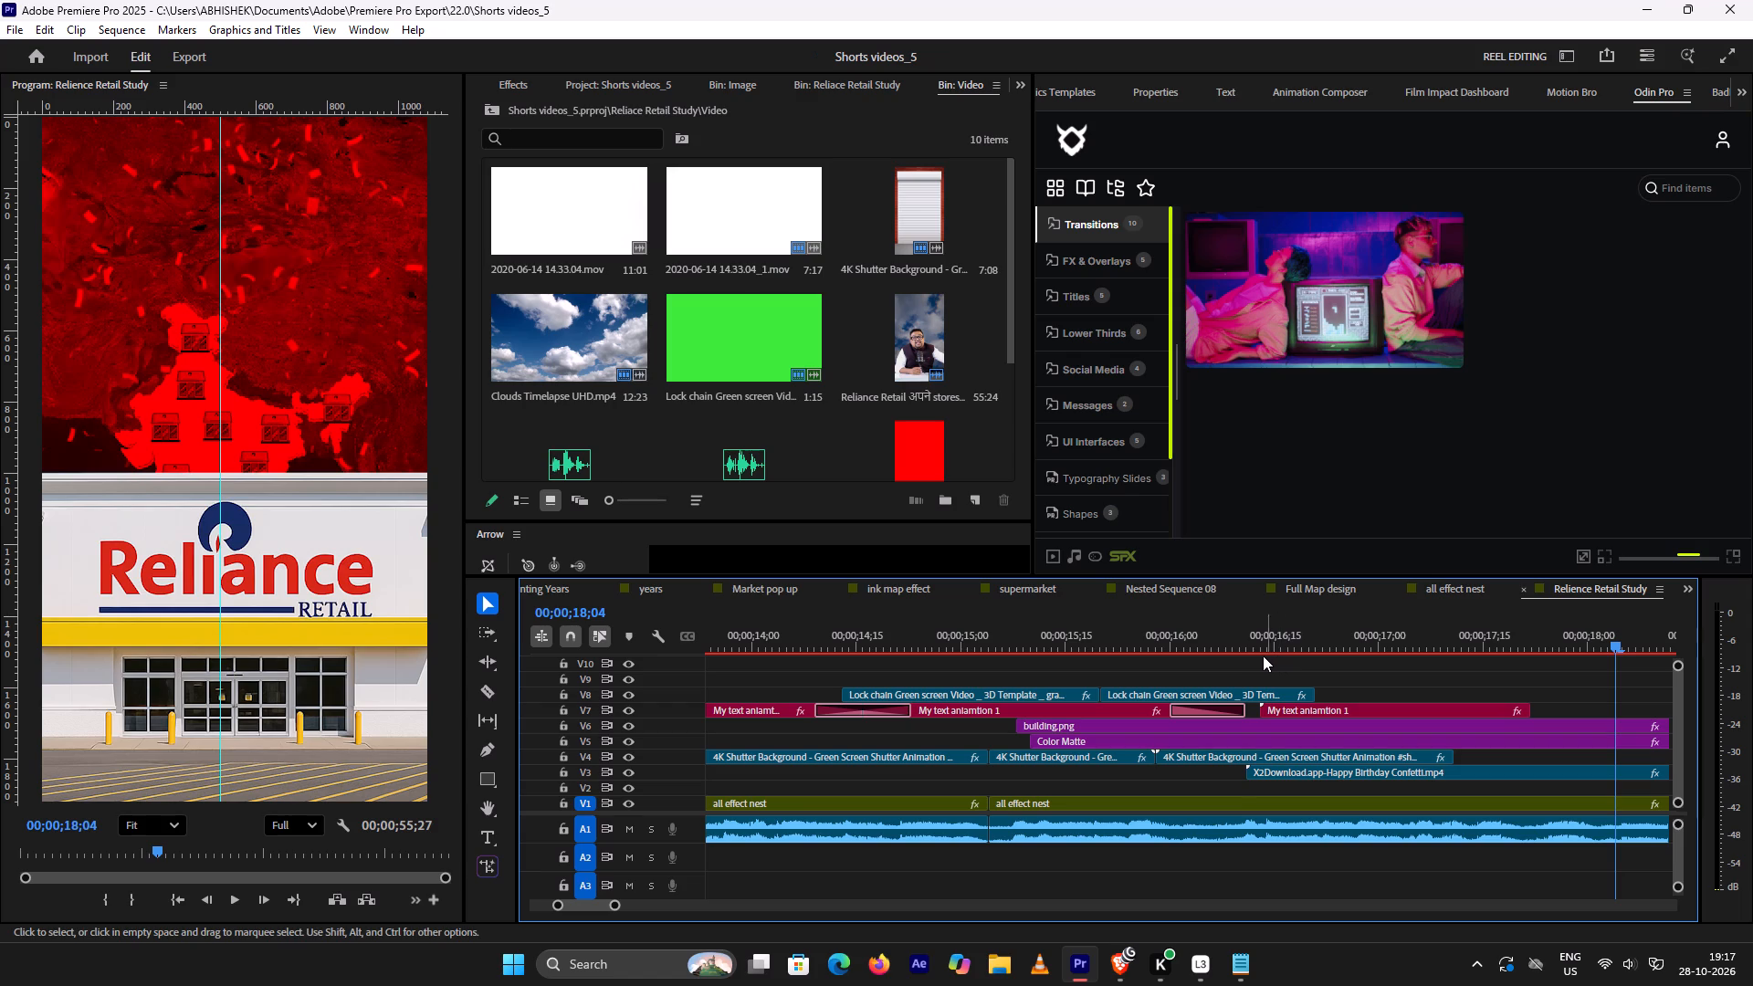
click(1244, 647)
key(space)
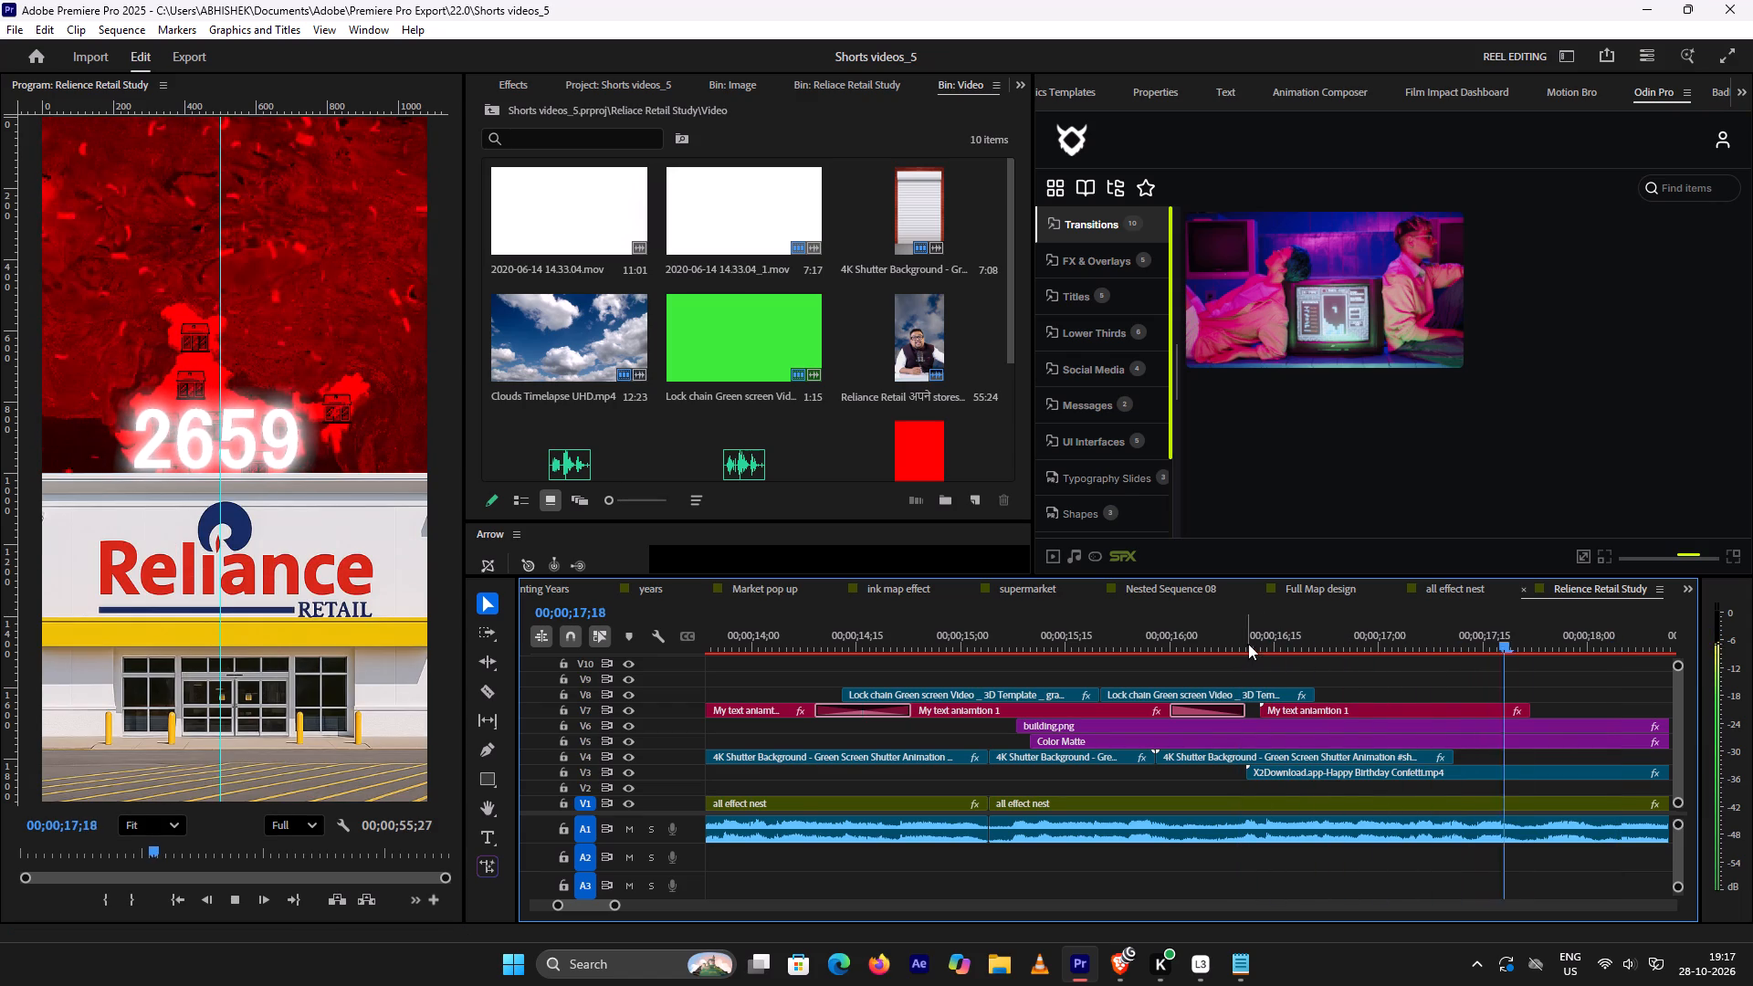
key(space)
key(space)
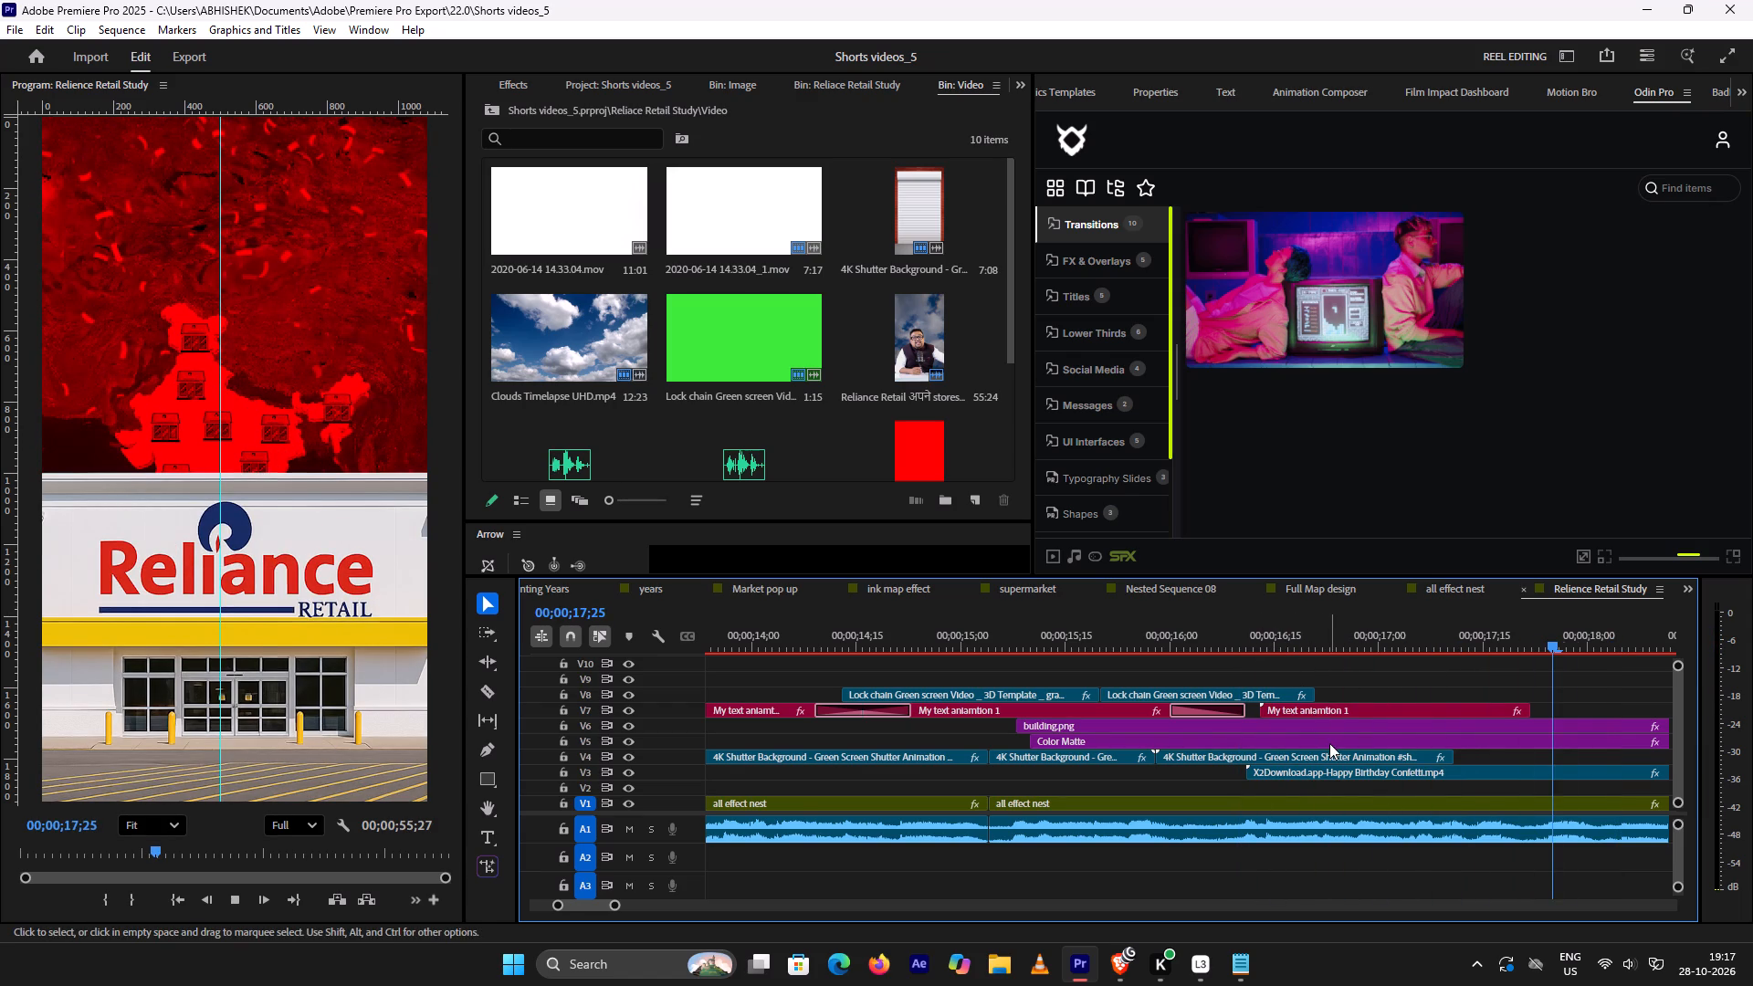
key(space)
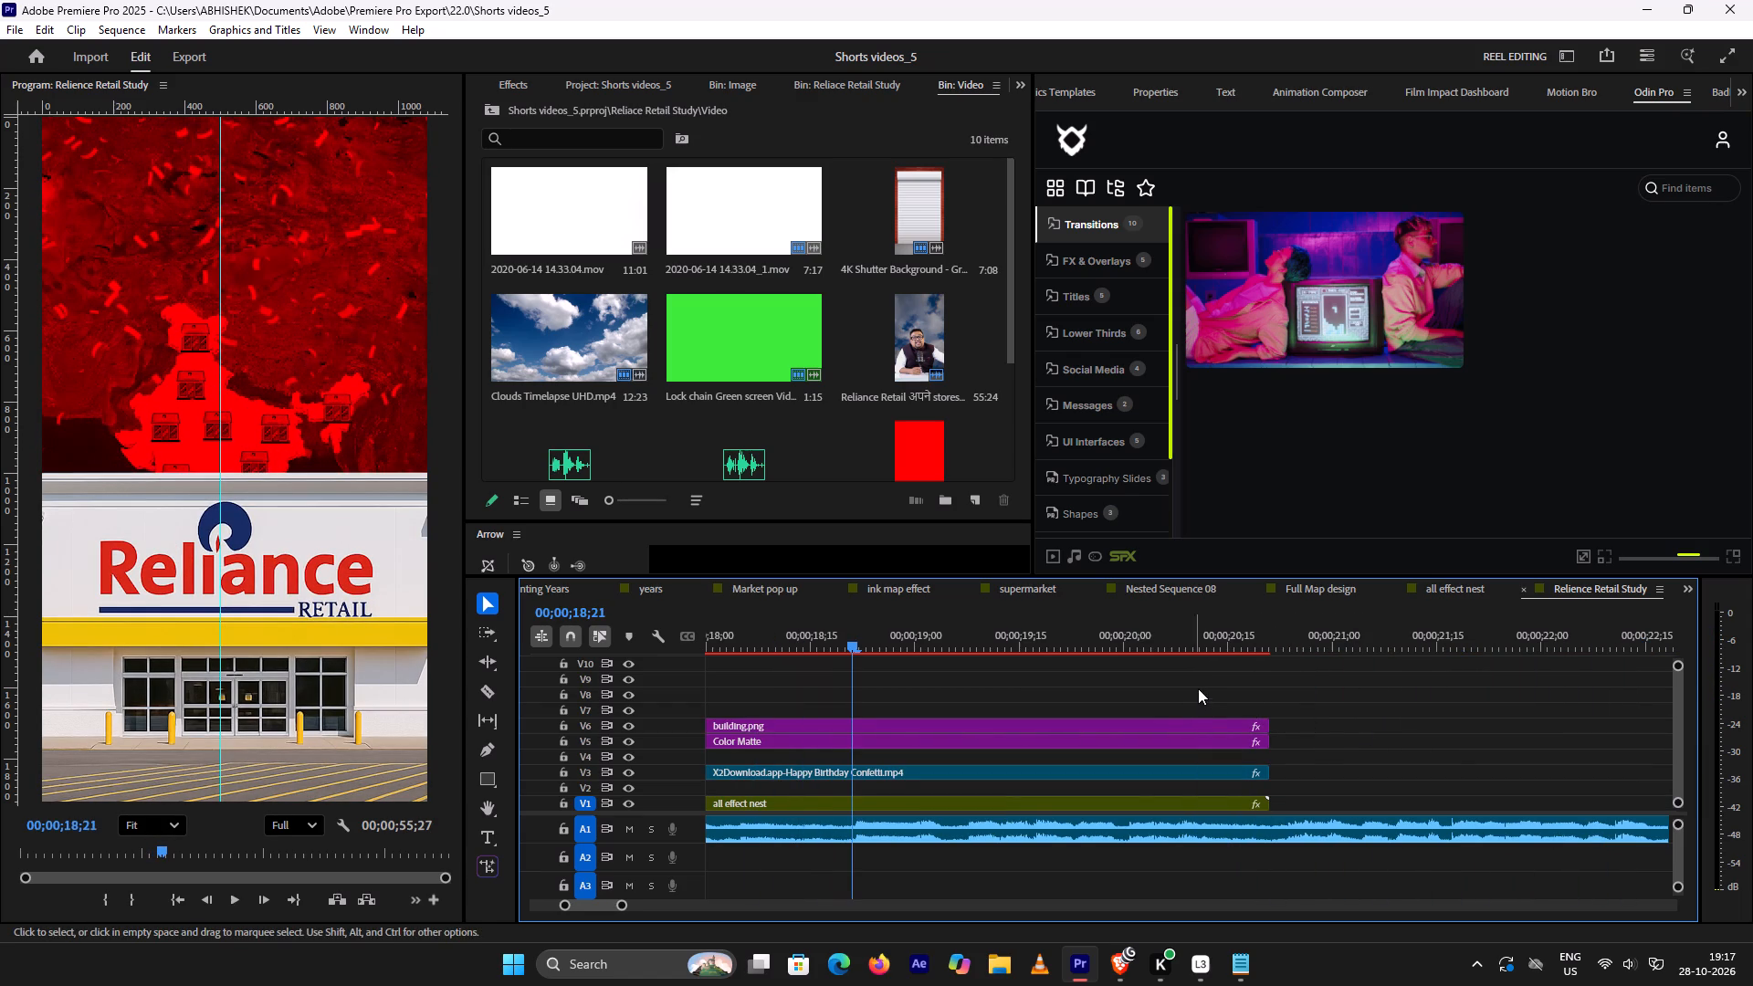
Switch to Brave, resume the Live Reel Editing tutorial, change its playback quality and minimise the browser.
click(1124, 970)
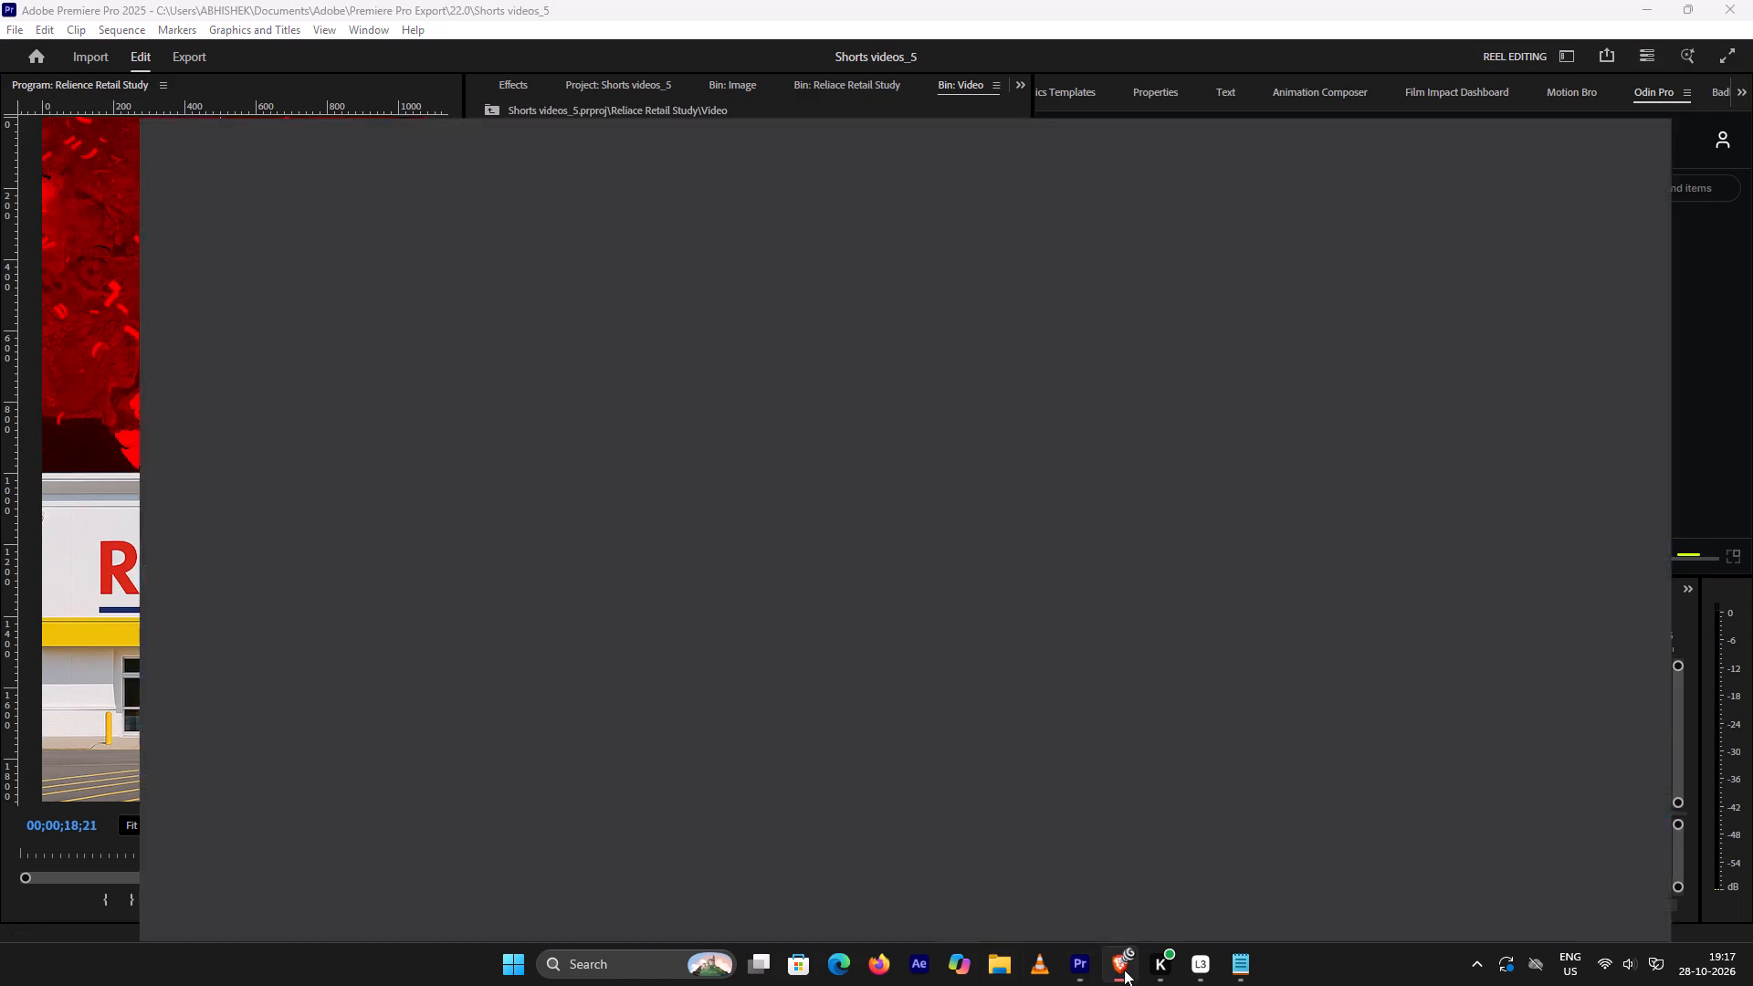
key(space)
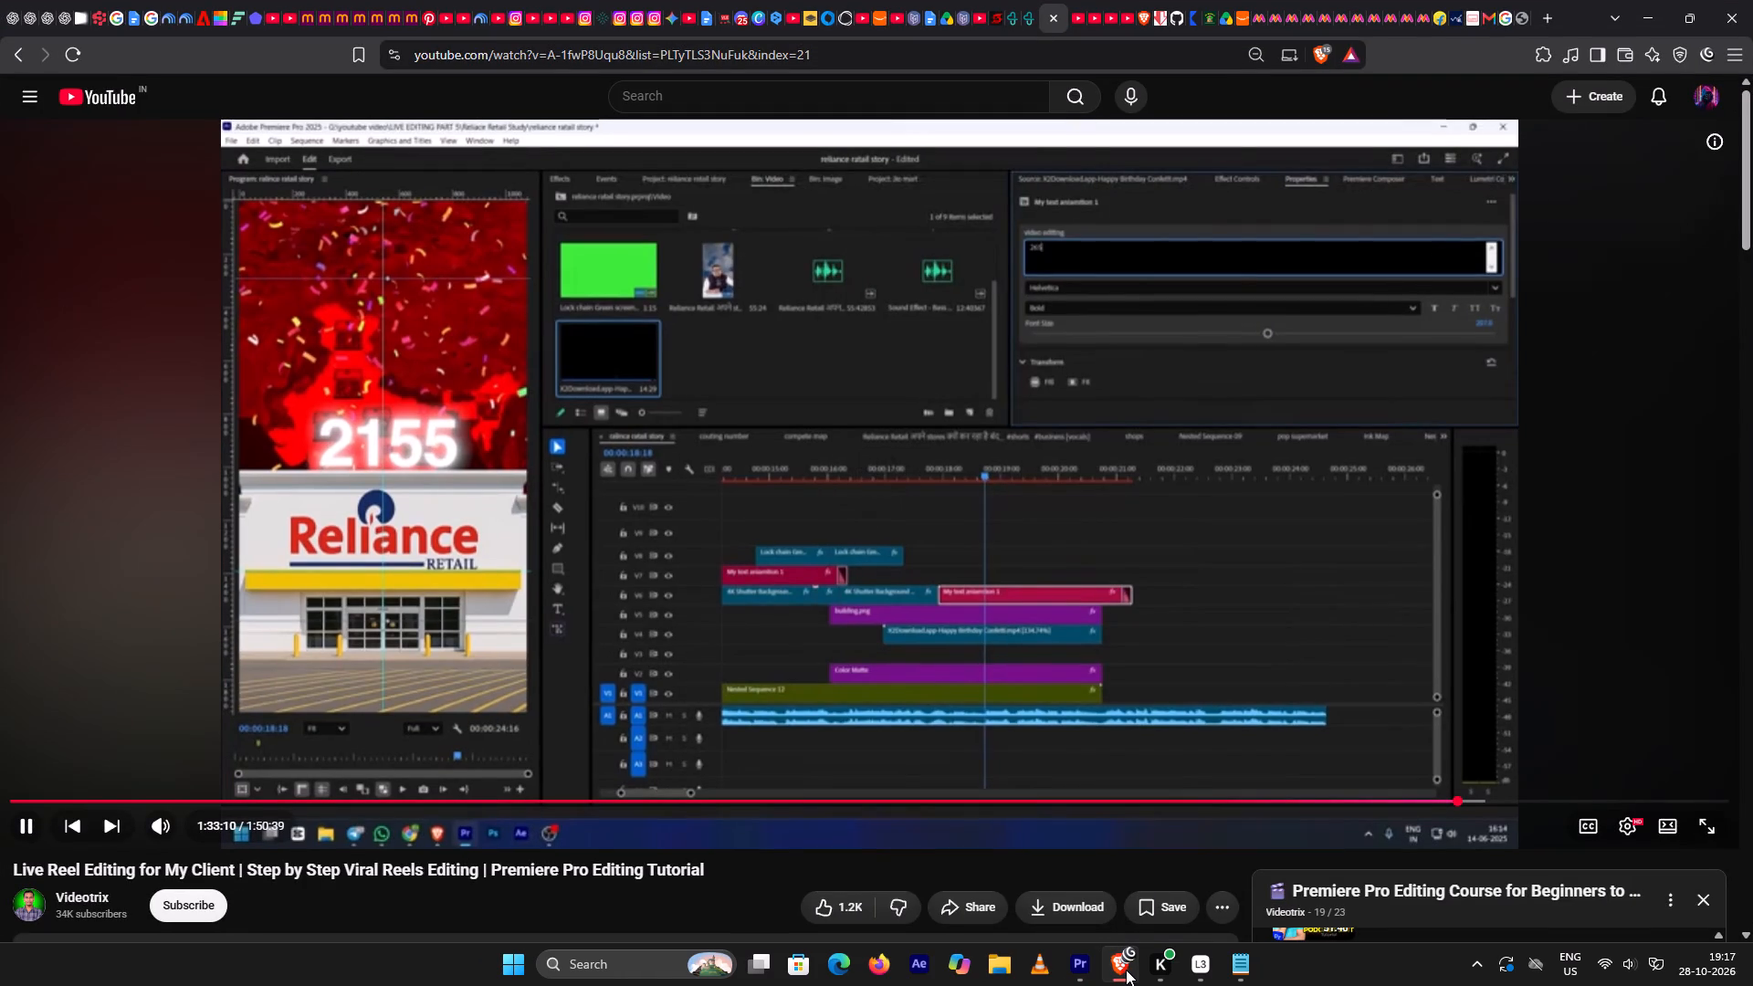
click(1631, 820)
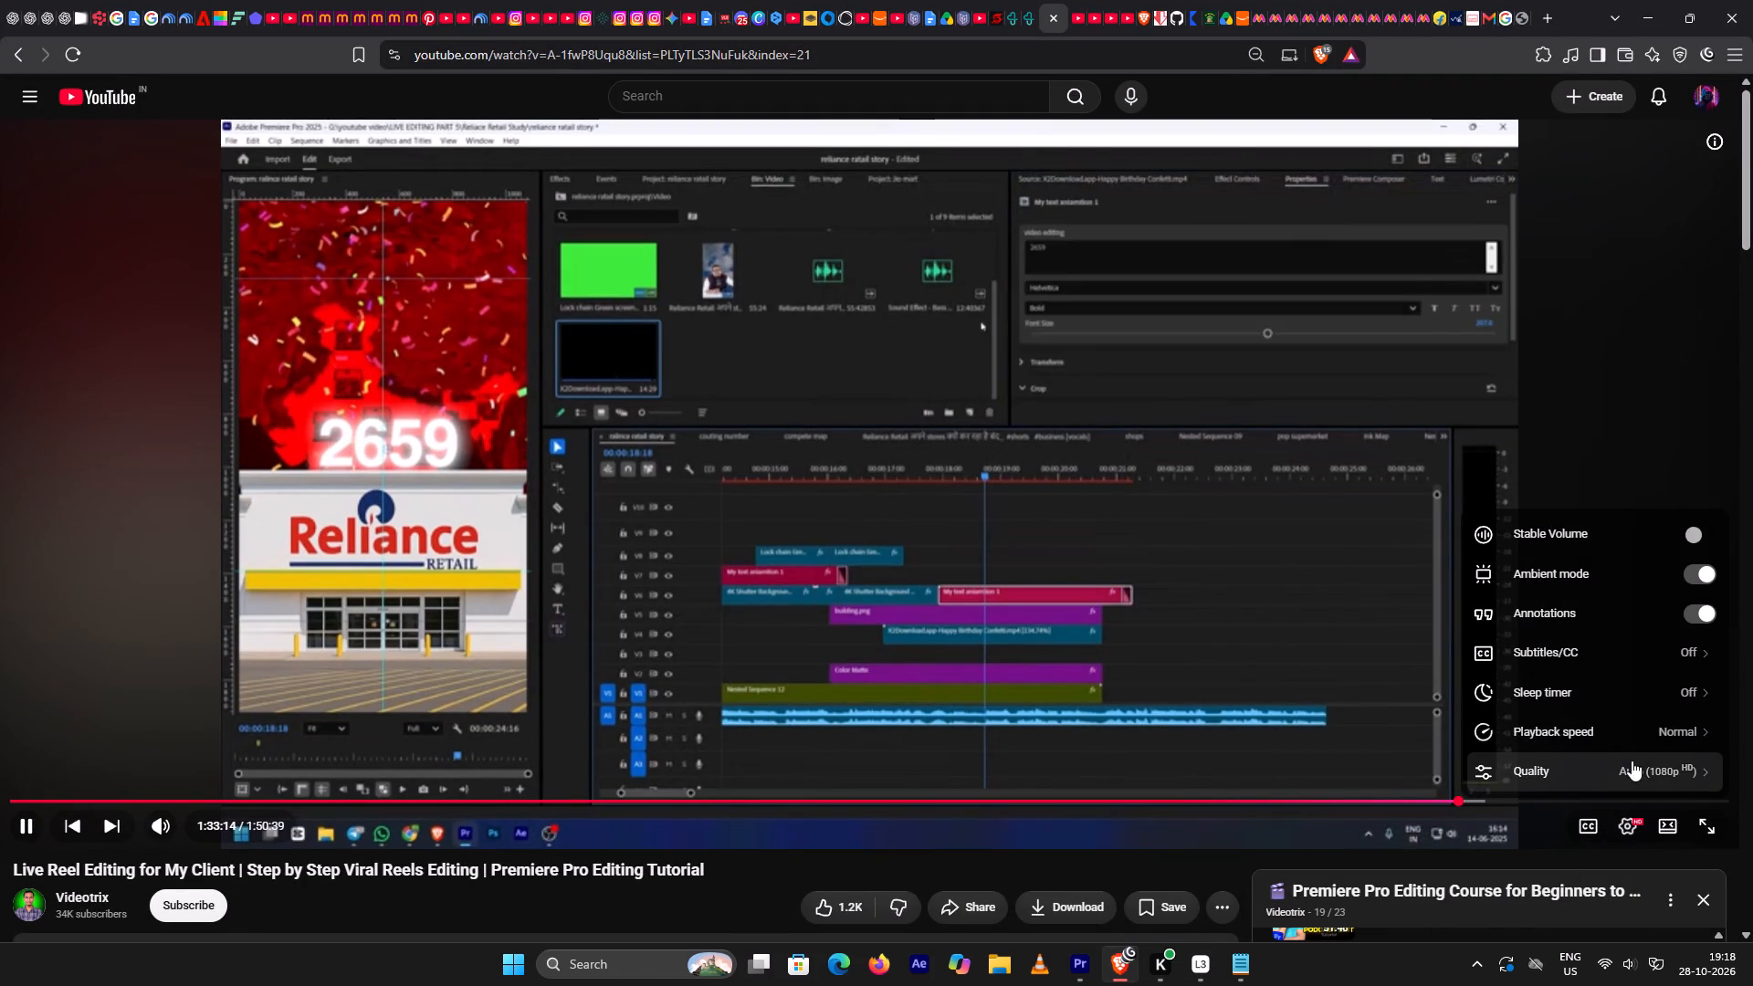
click(1632, 760)
click(1583, 579)
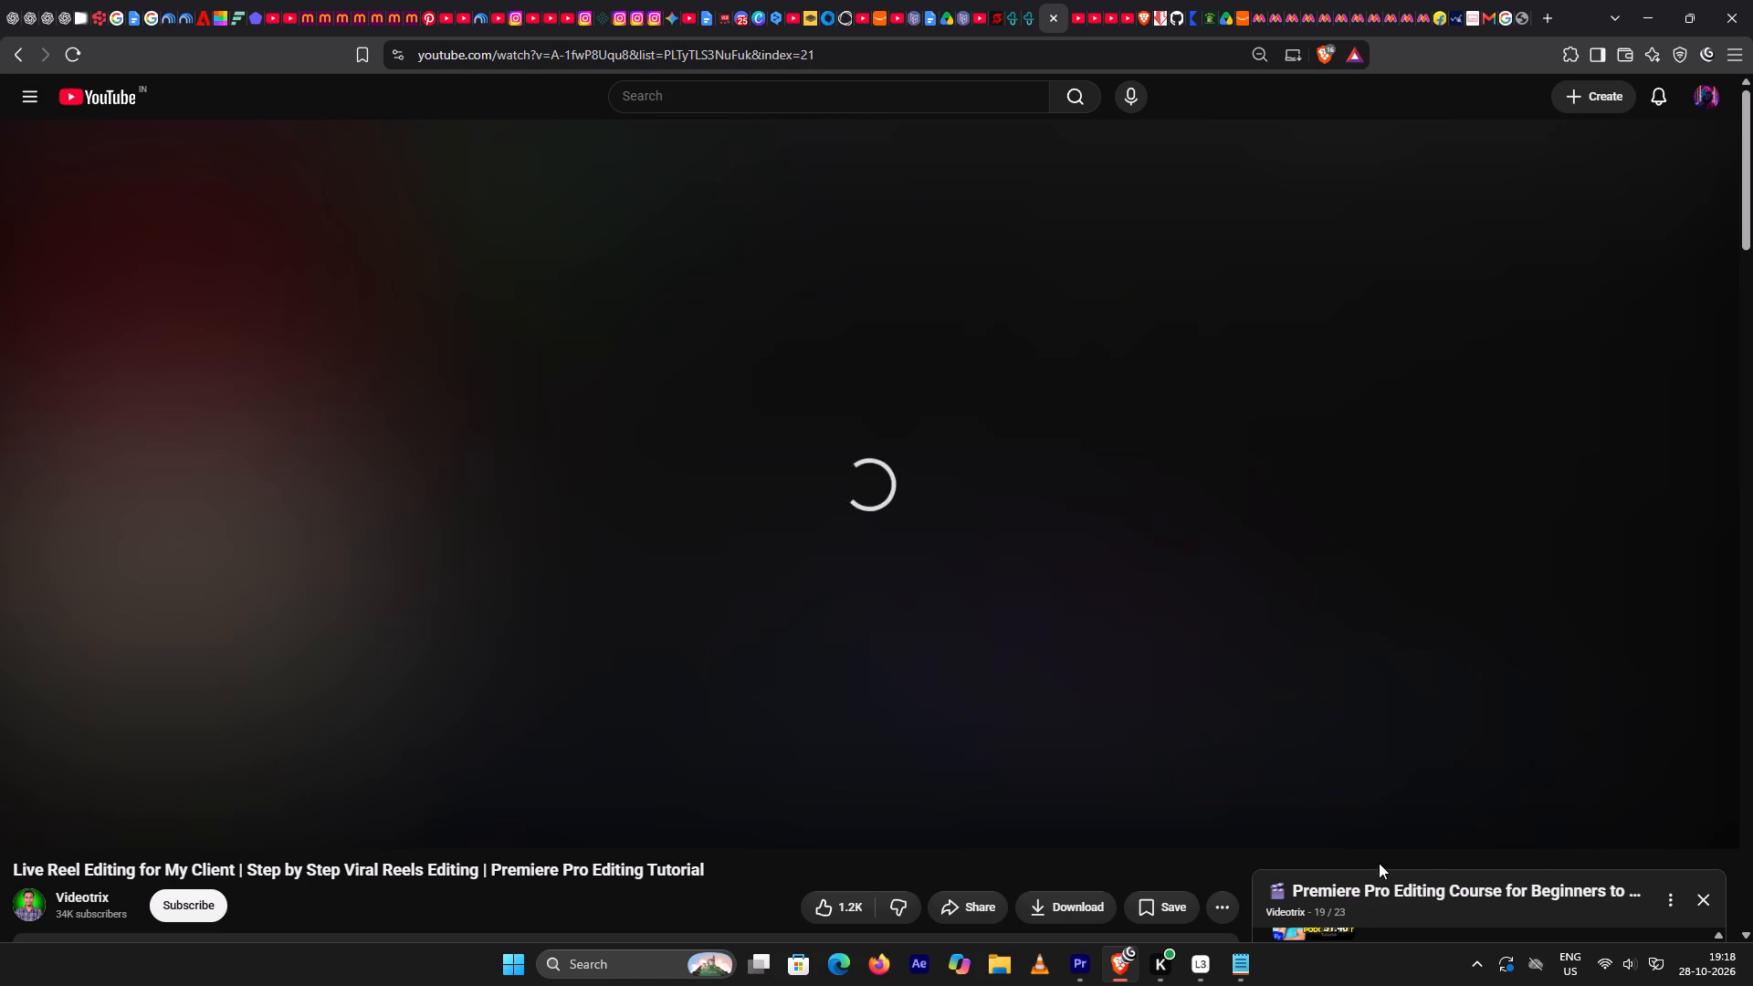
click(1422, 977)
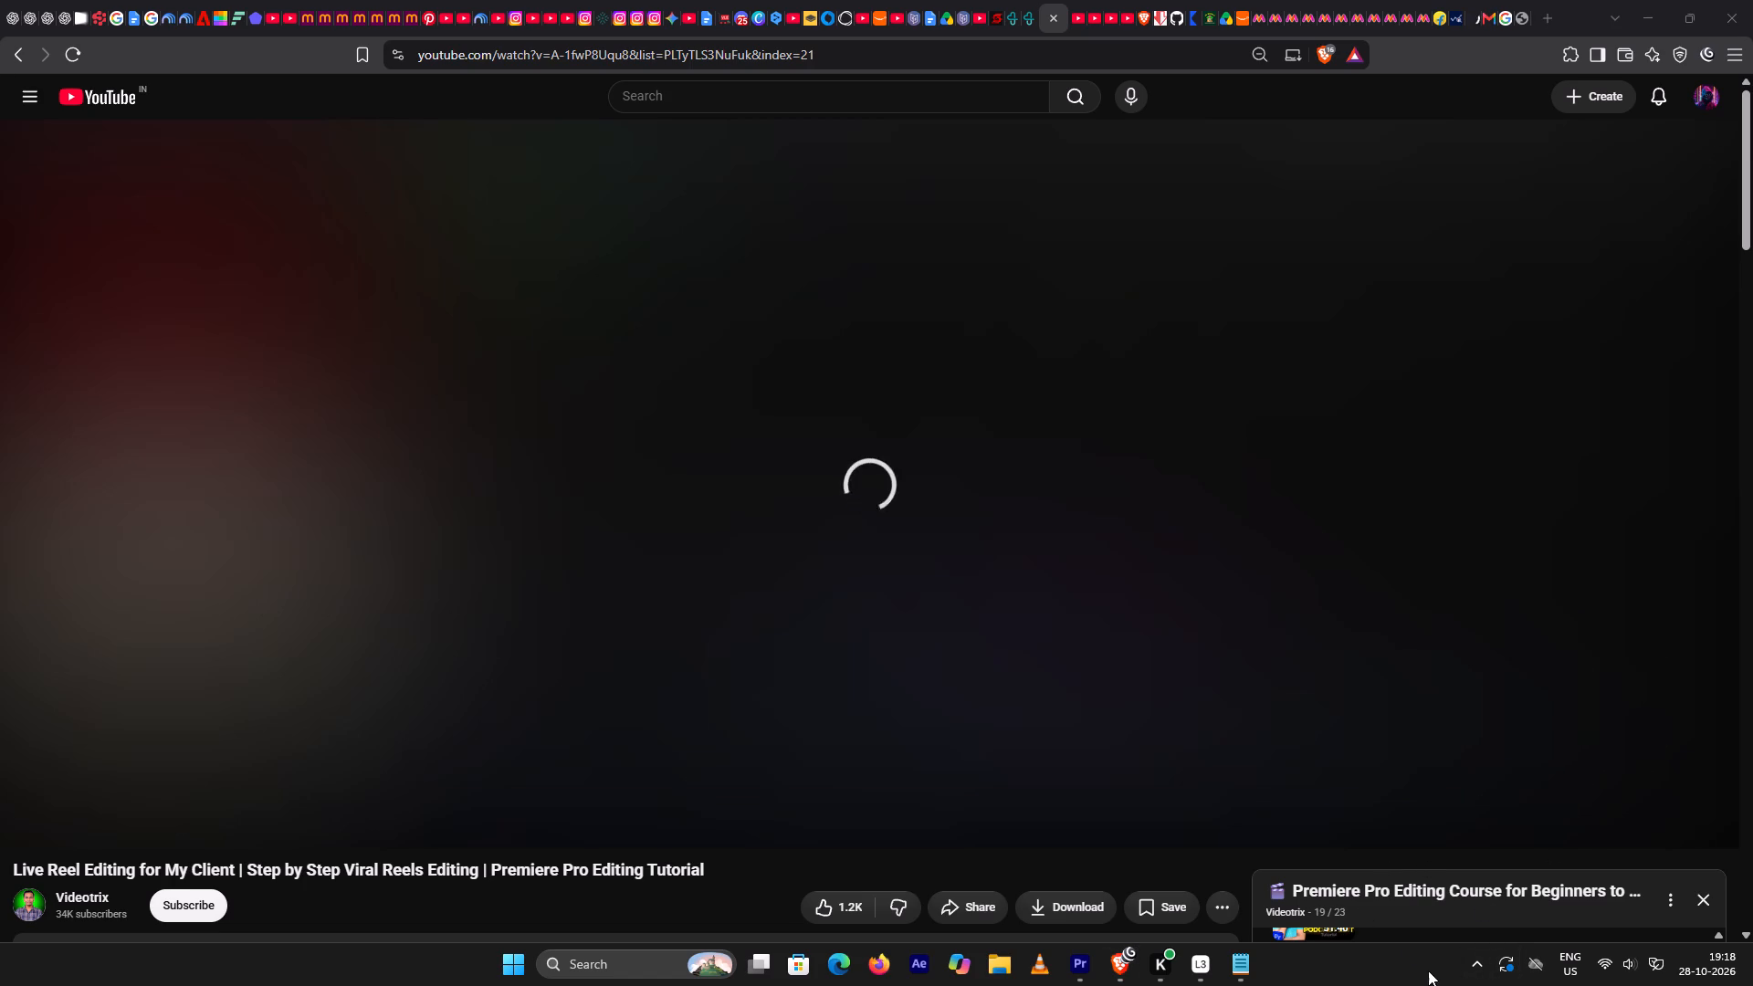
click(1654, 13)
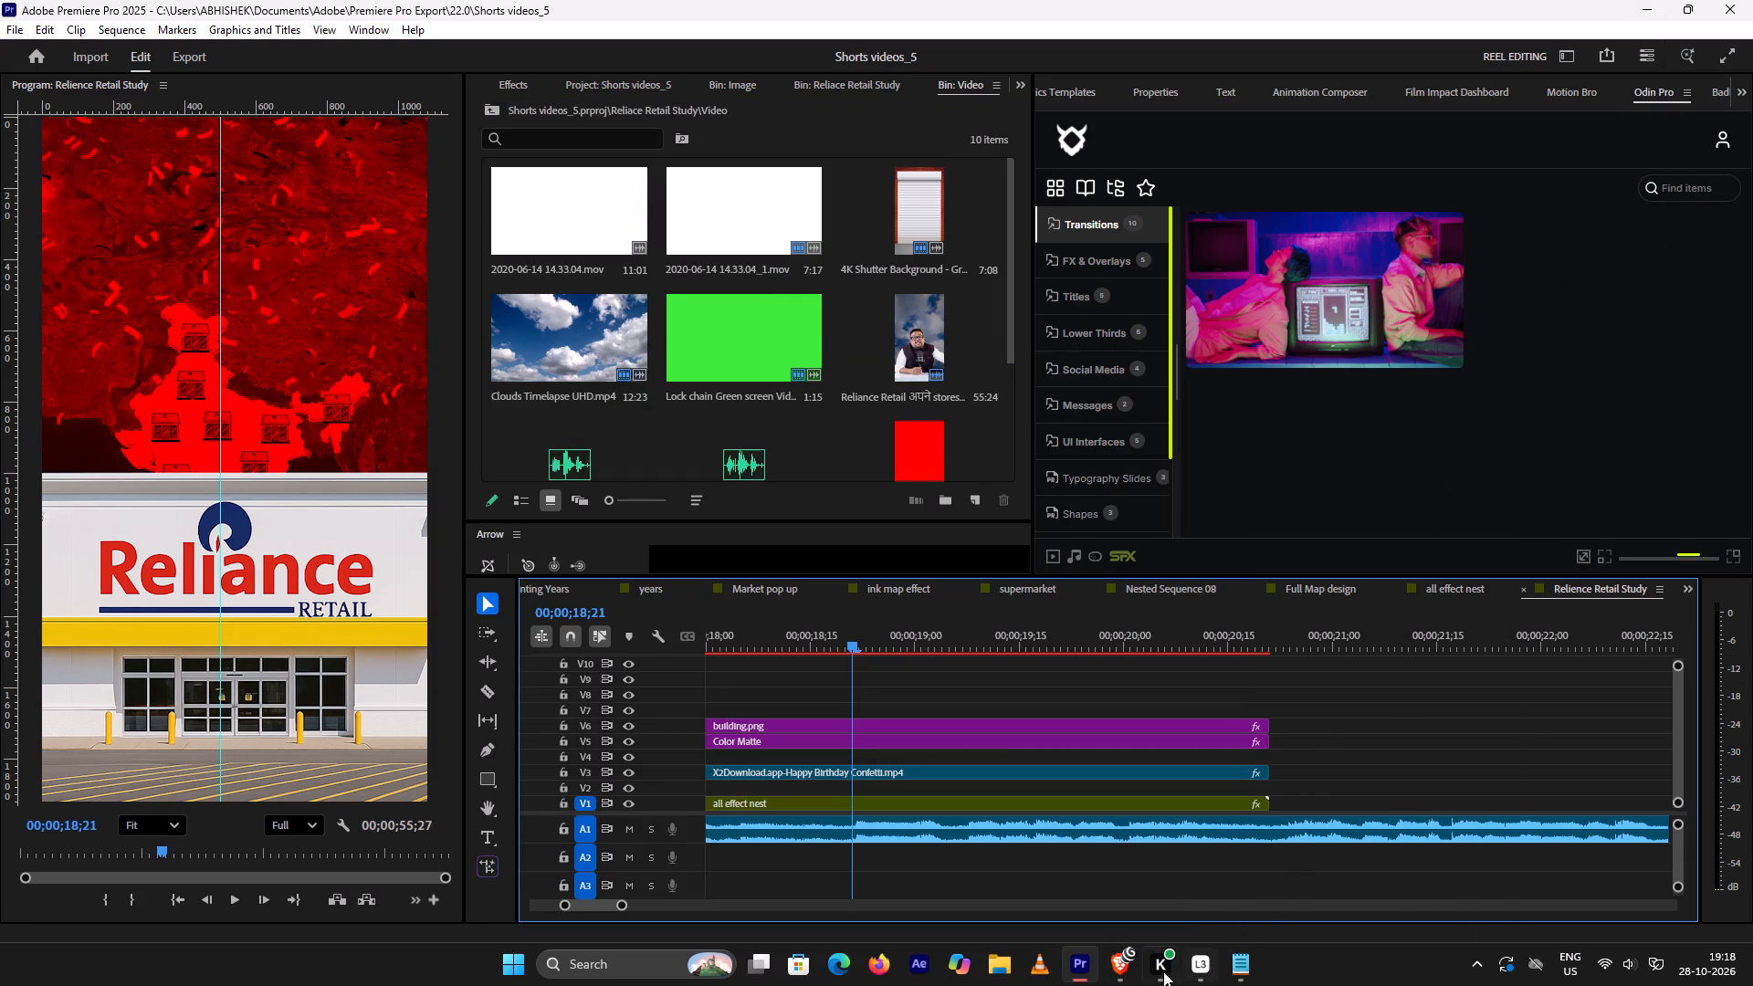
Return to the tutorial in Brave and watch how the glow of the 2659 text is recoloured, pausing at about 1:33:34.
click(1128, 974)
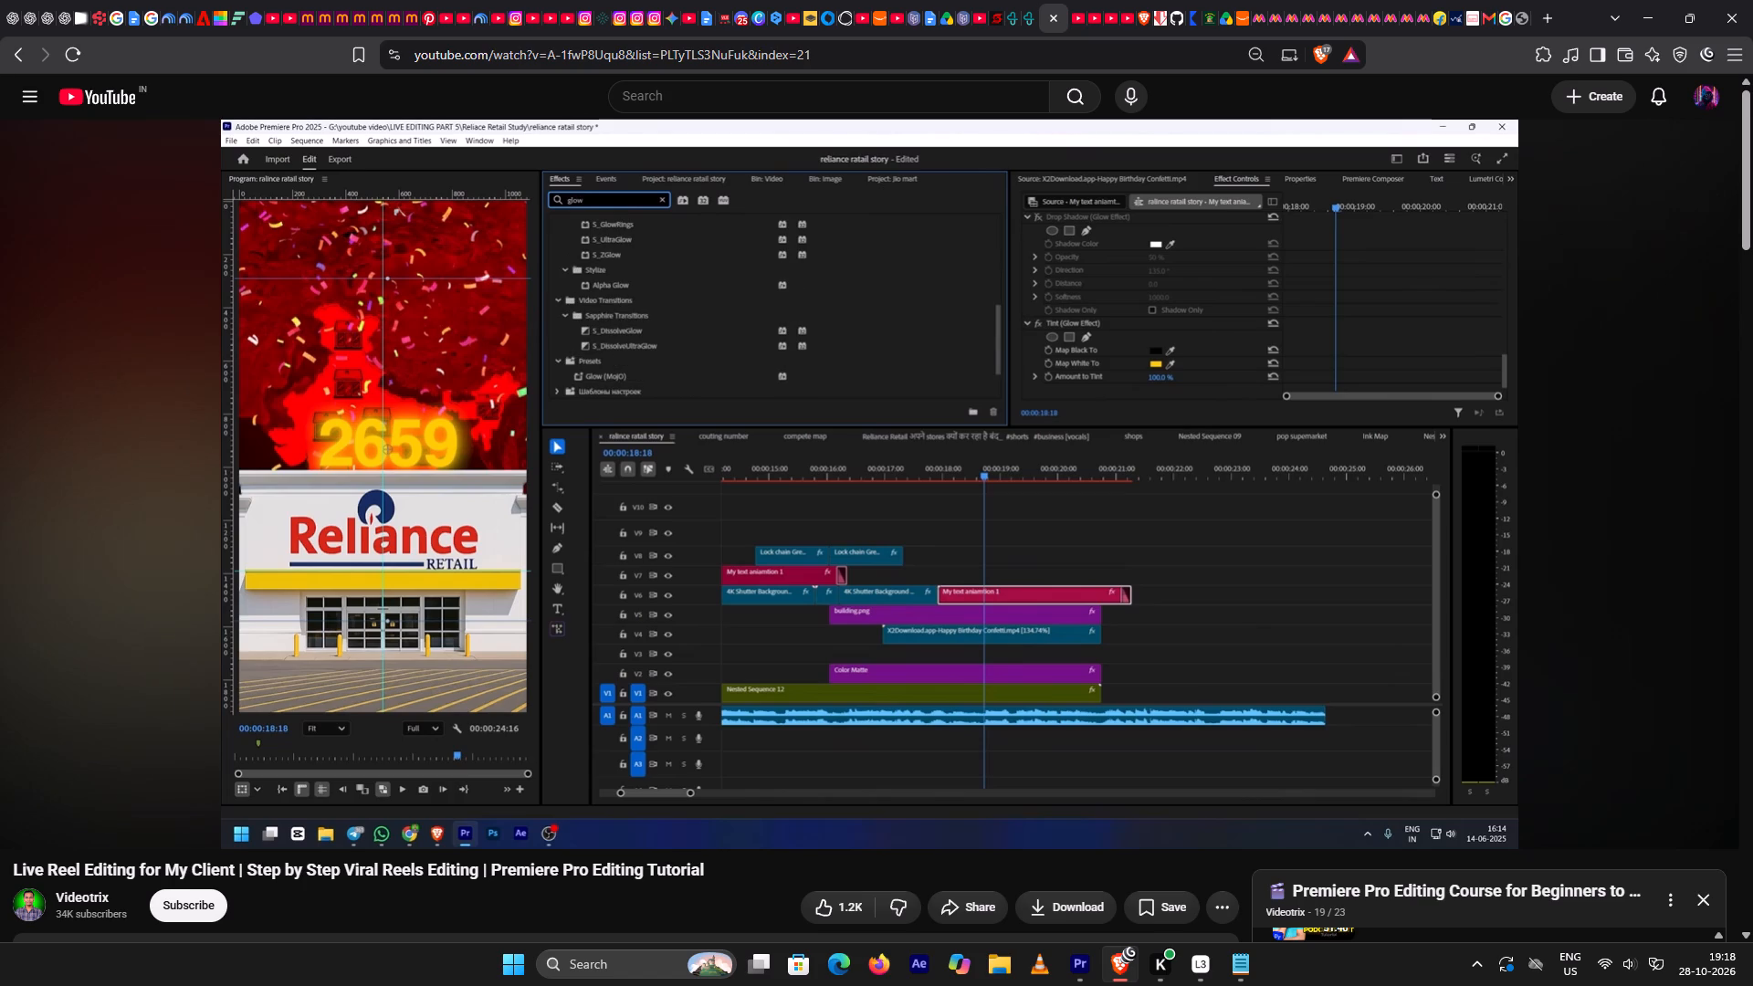
key(space)
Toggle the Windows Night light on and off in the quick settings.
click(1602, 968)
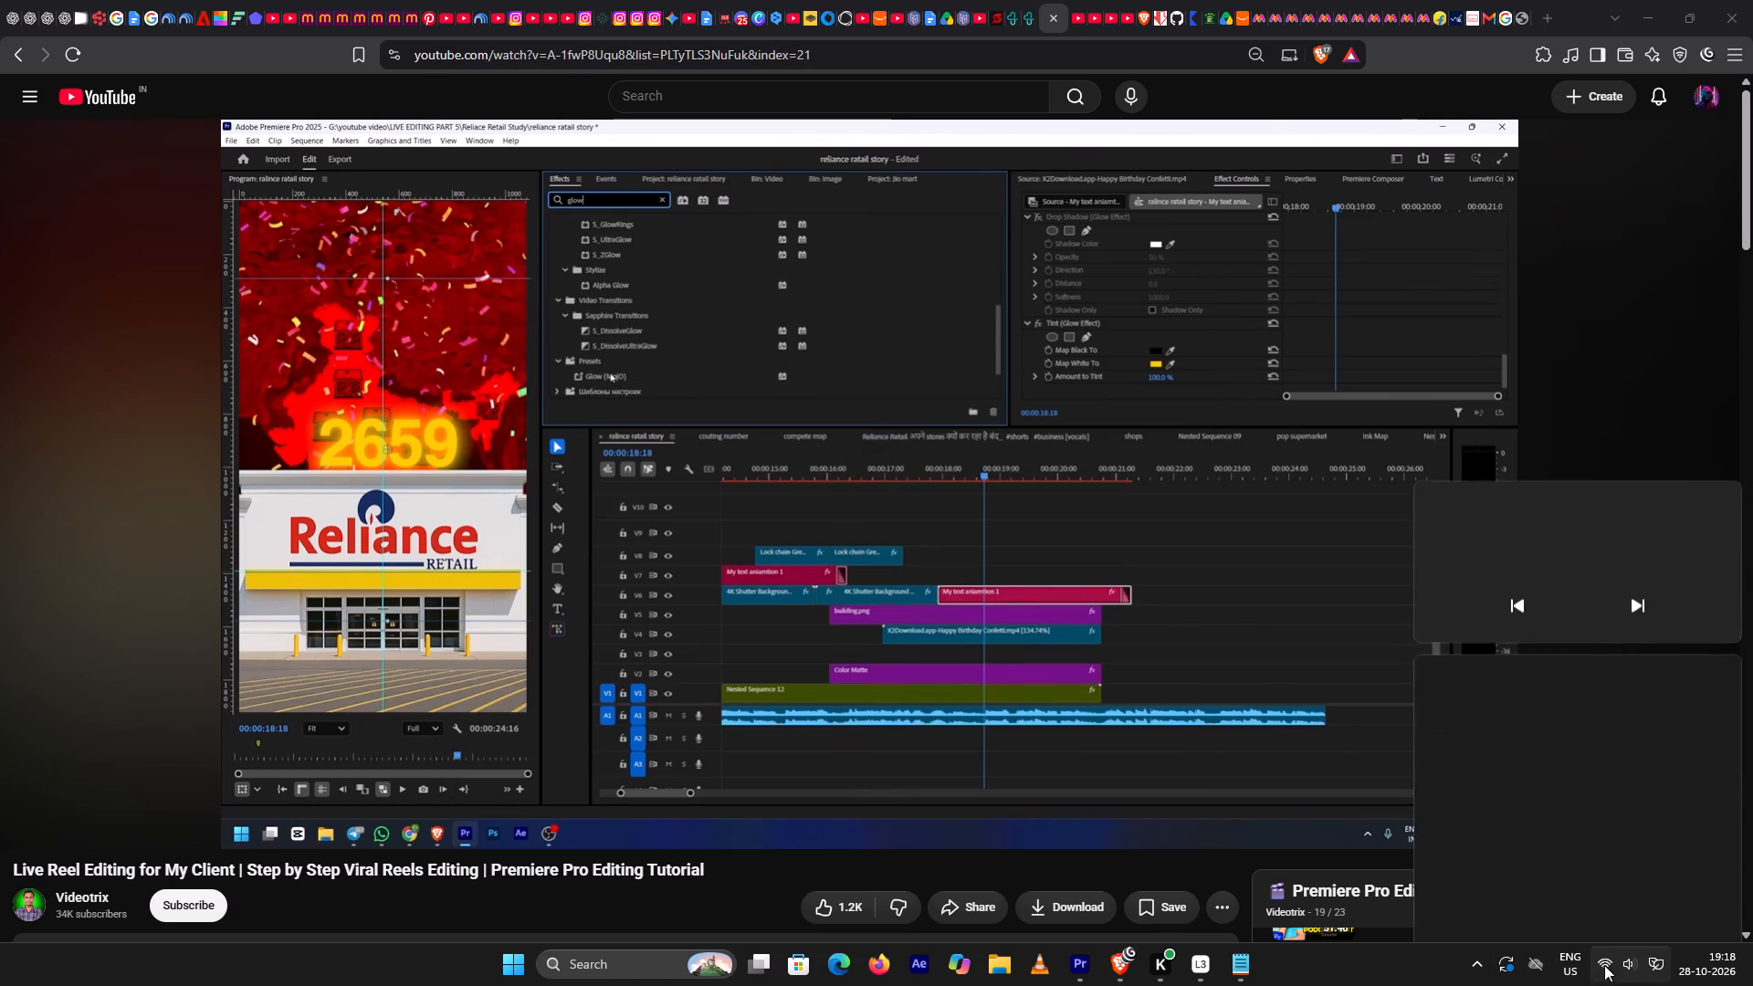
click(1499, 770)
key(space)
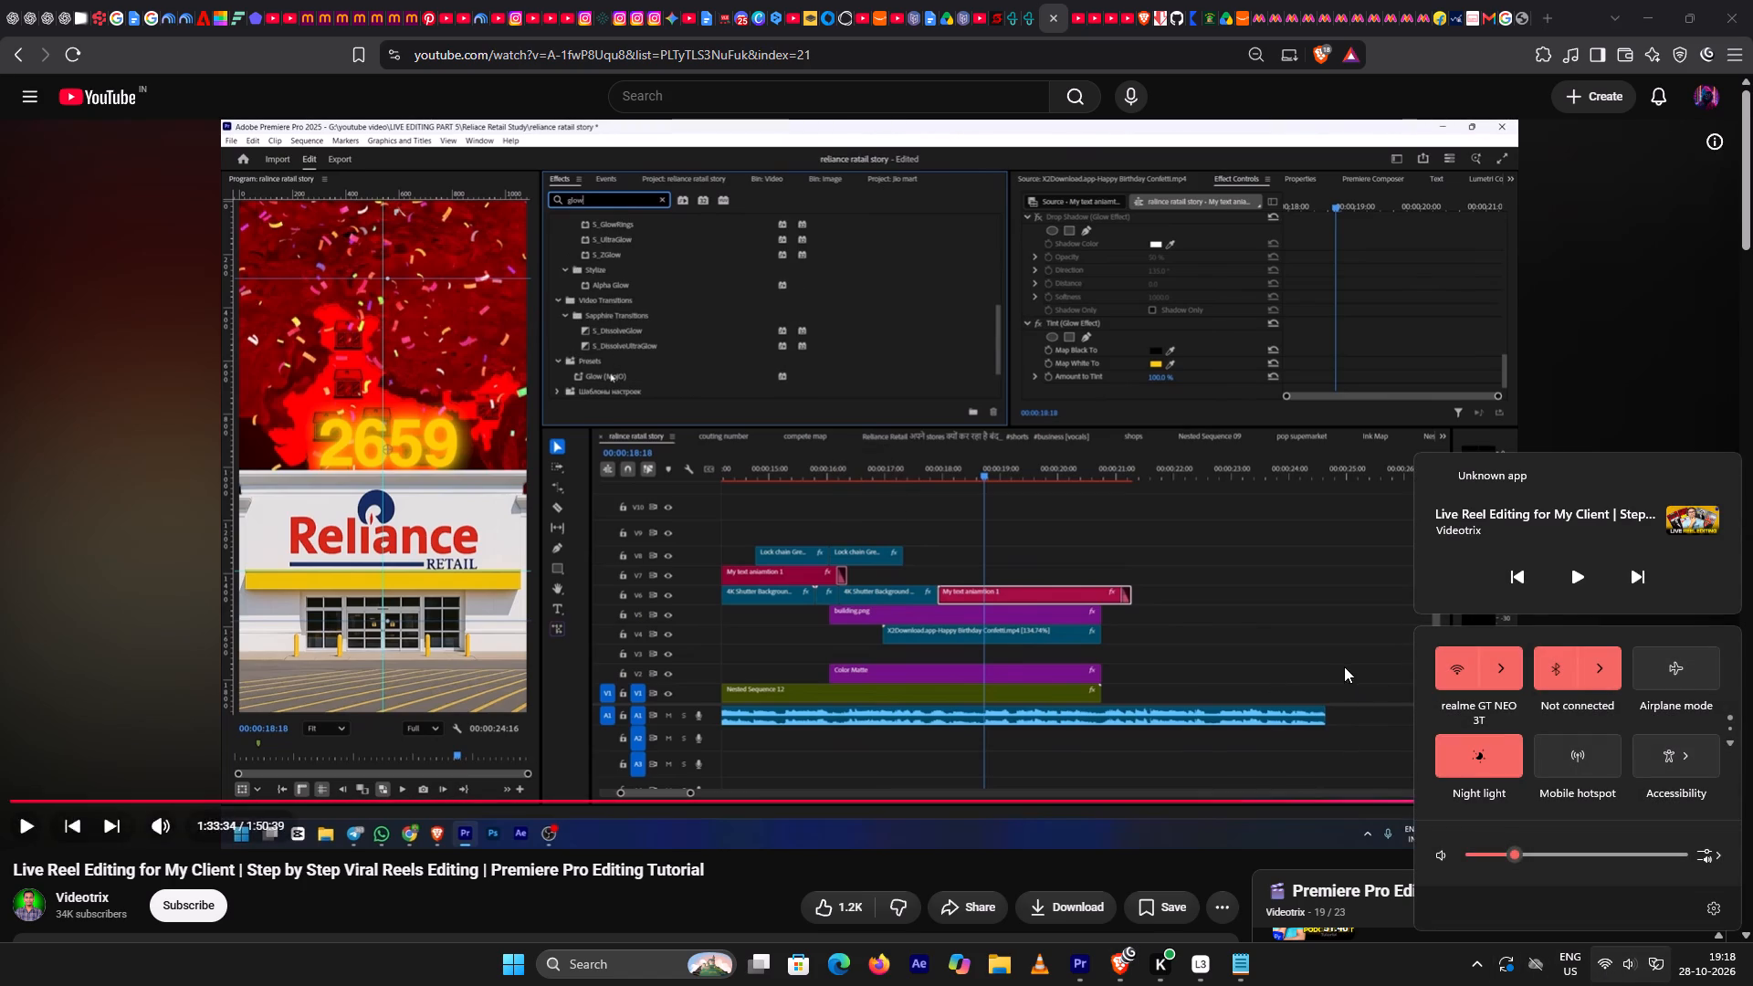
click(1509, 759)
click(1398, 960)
Replay the tutorial between about 1:33:23 and 1:33:38 to study the Tint colour and glow settings on the 2659 text.
key(space)
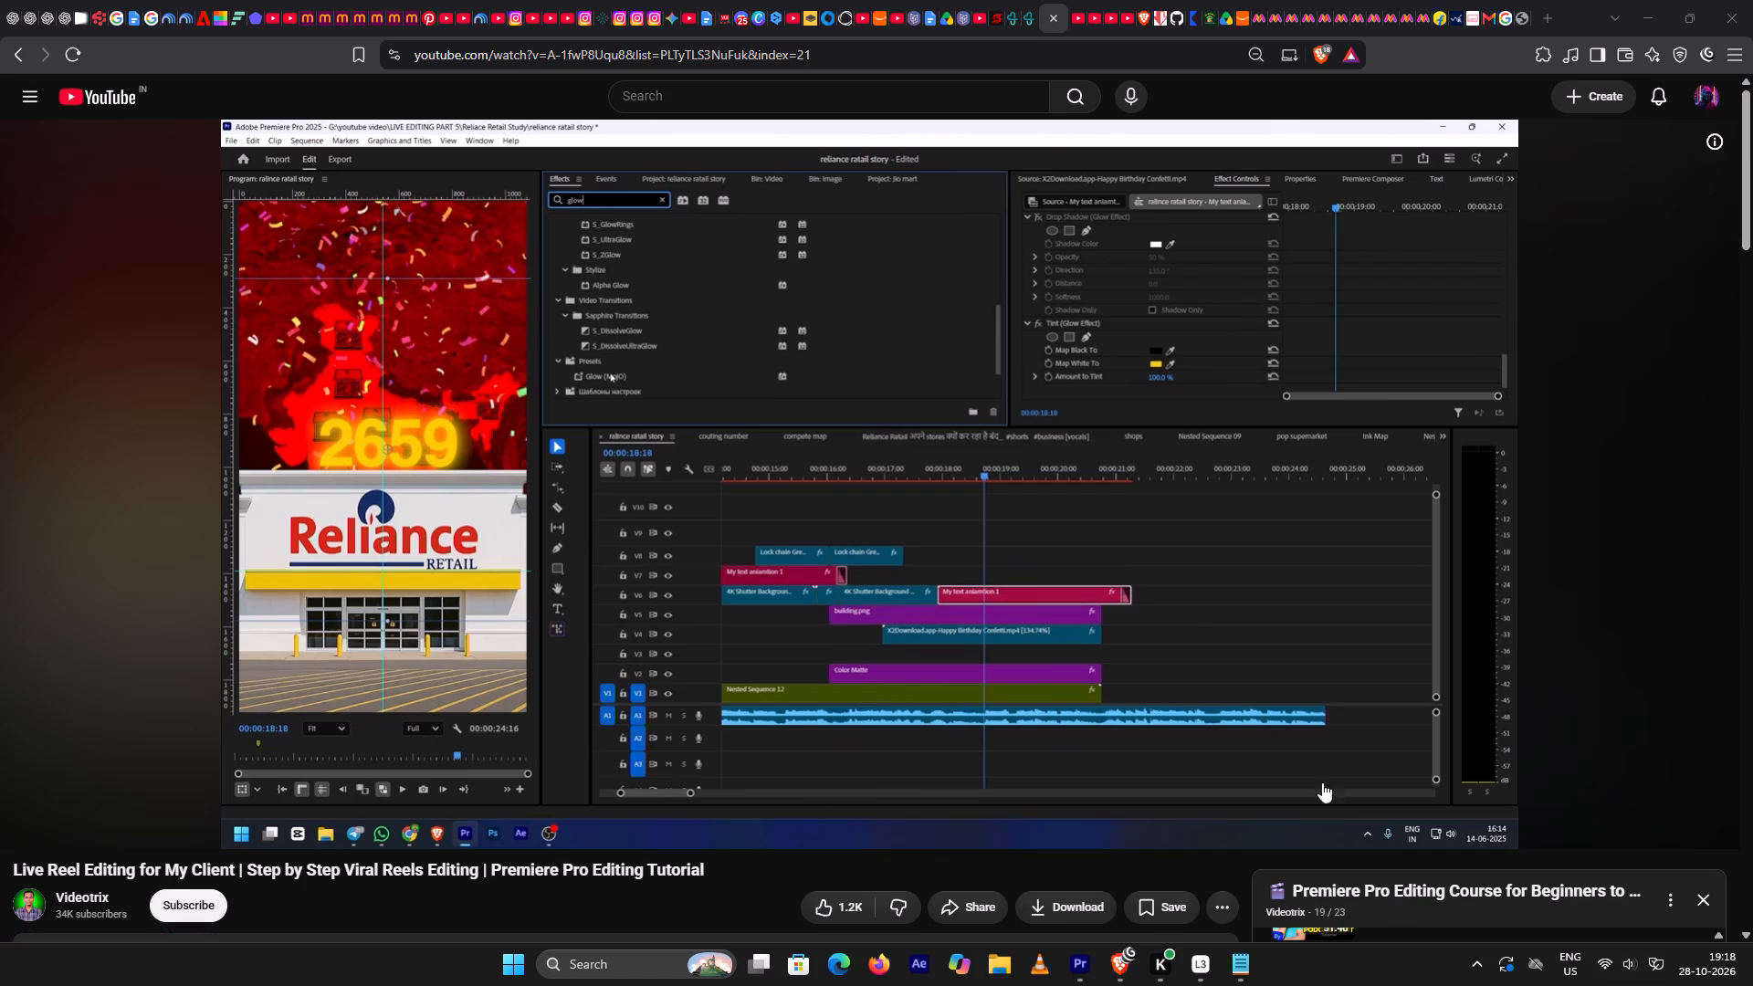
click(1263, 663)
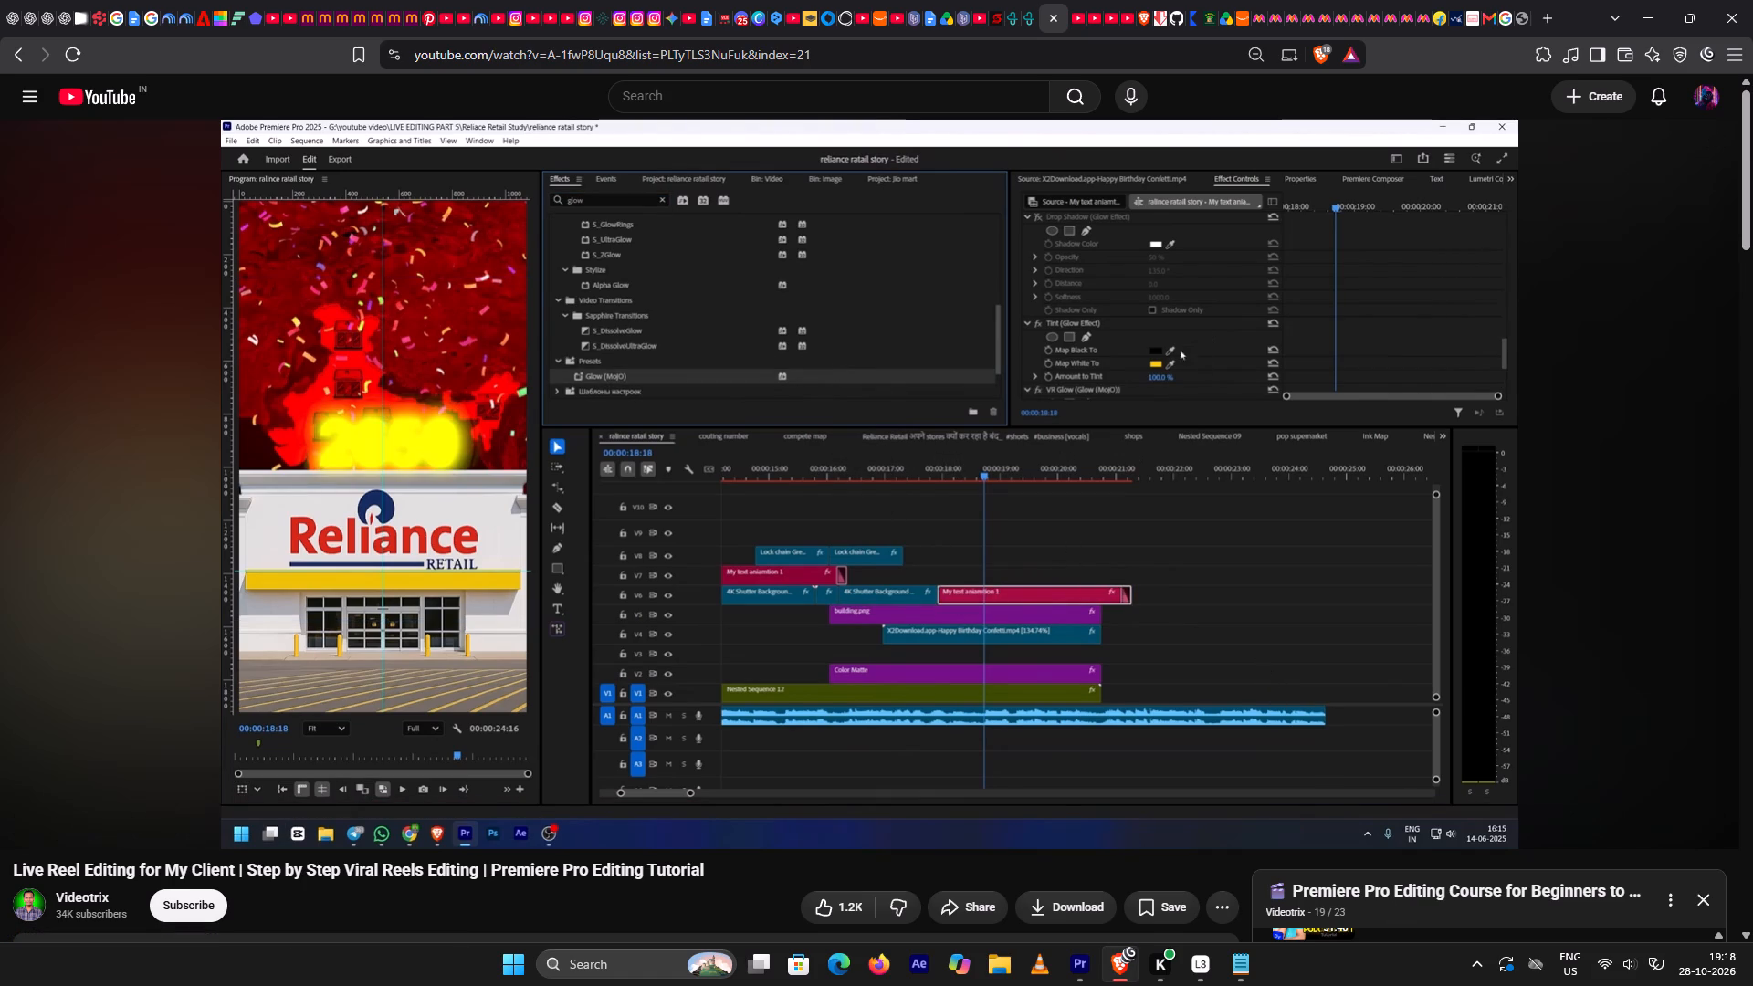
key(space)
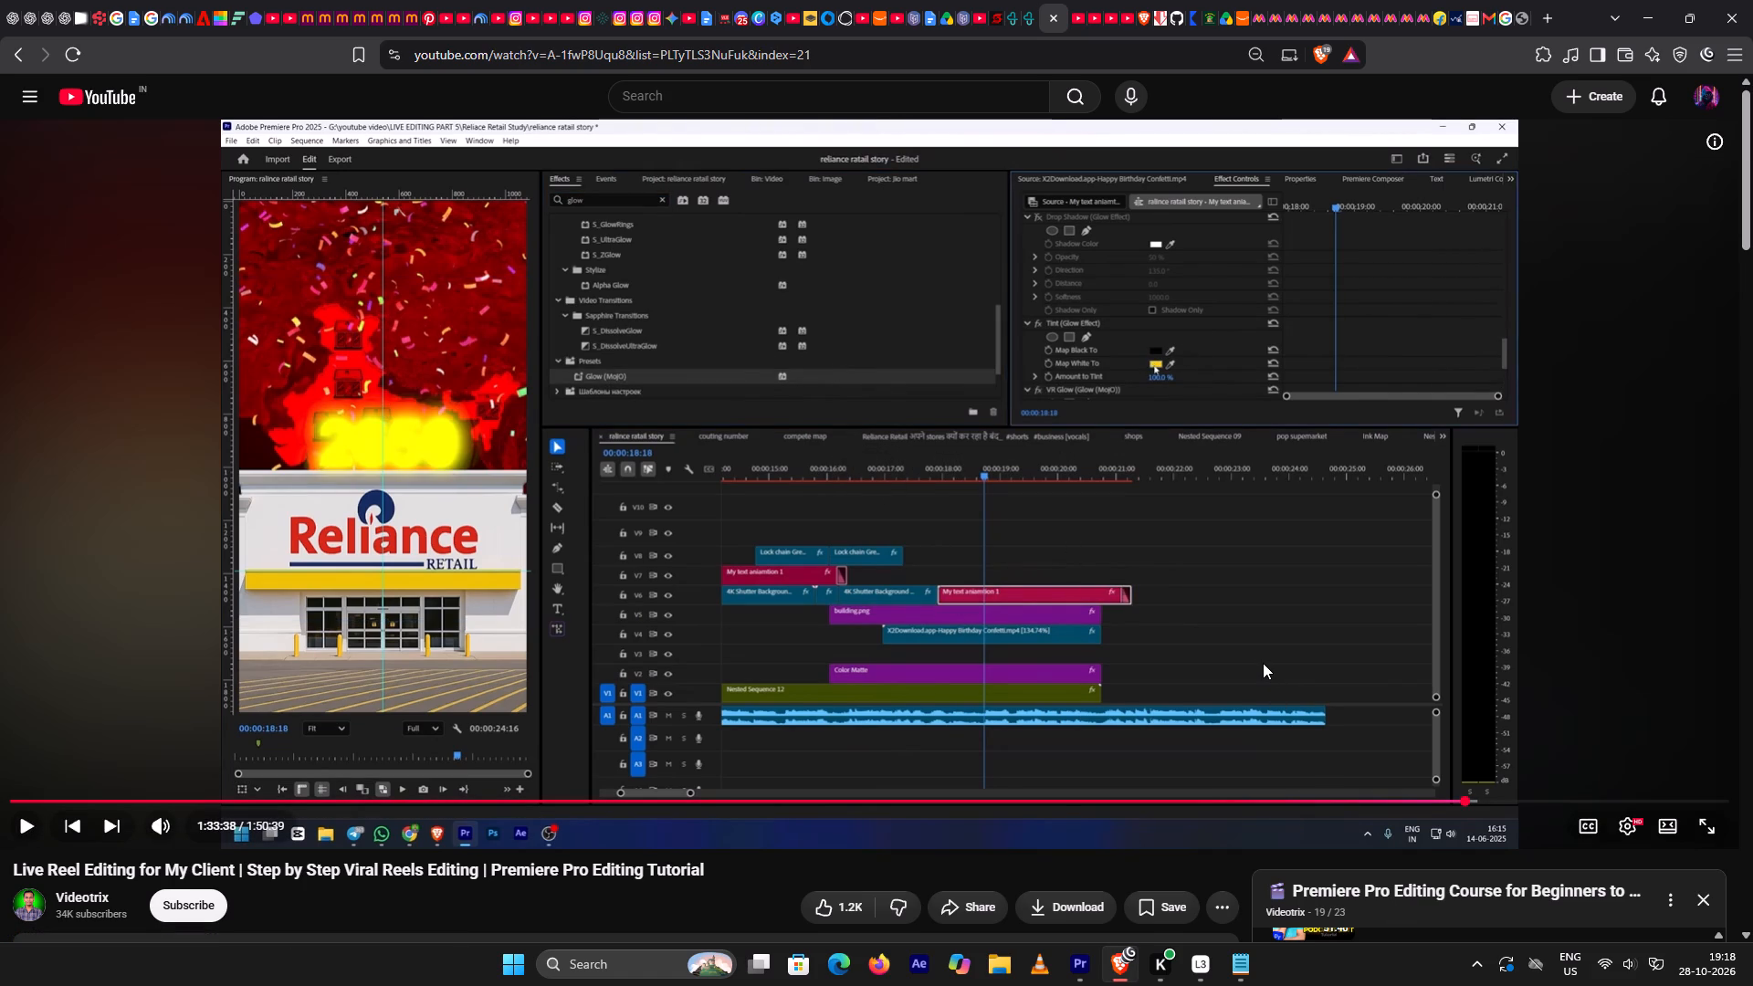
key(Left)
key(Left)
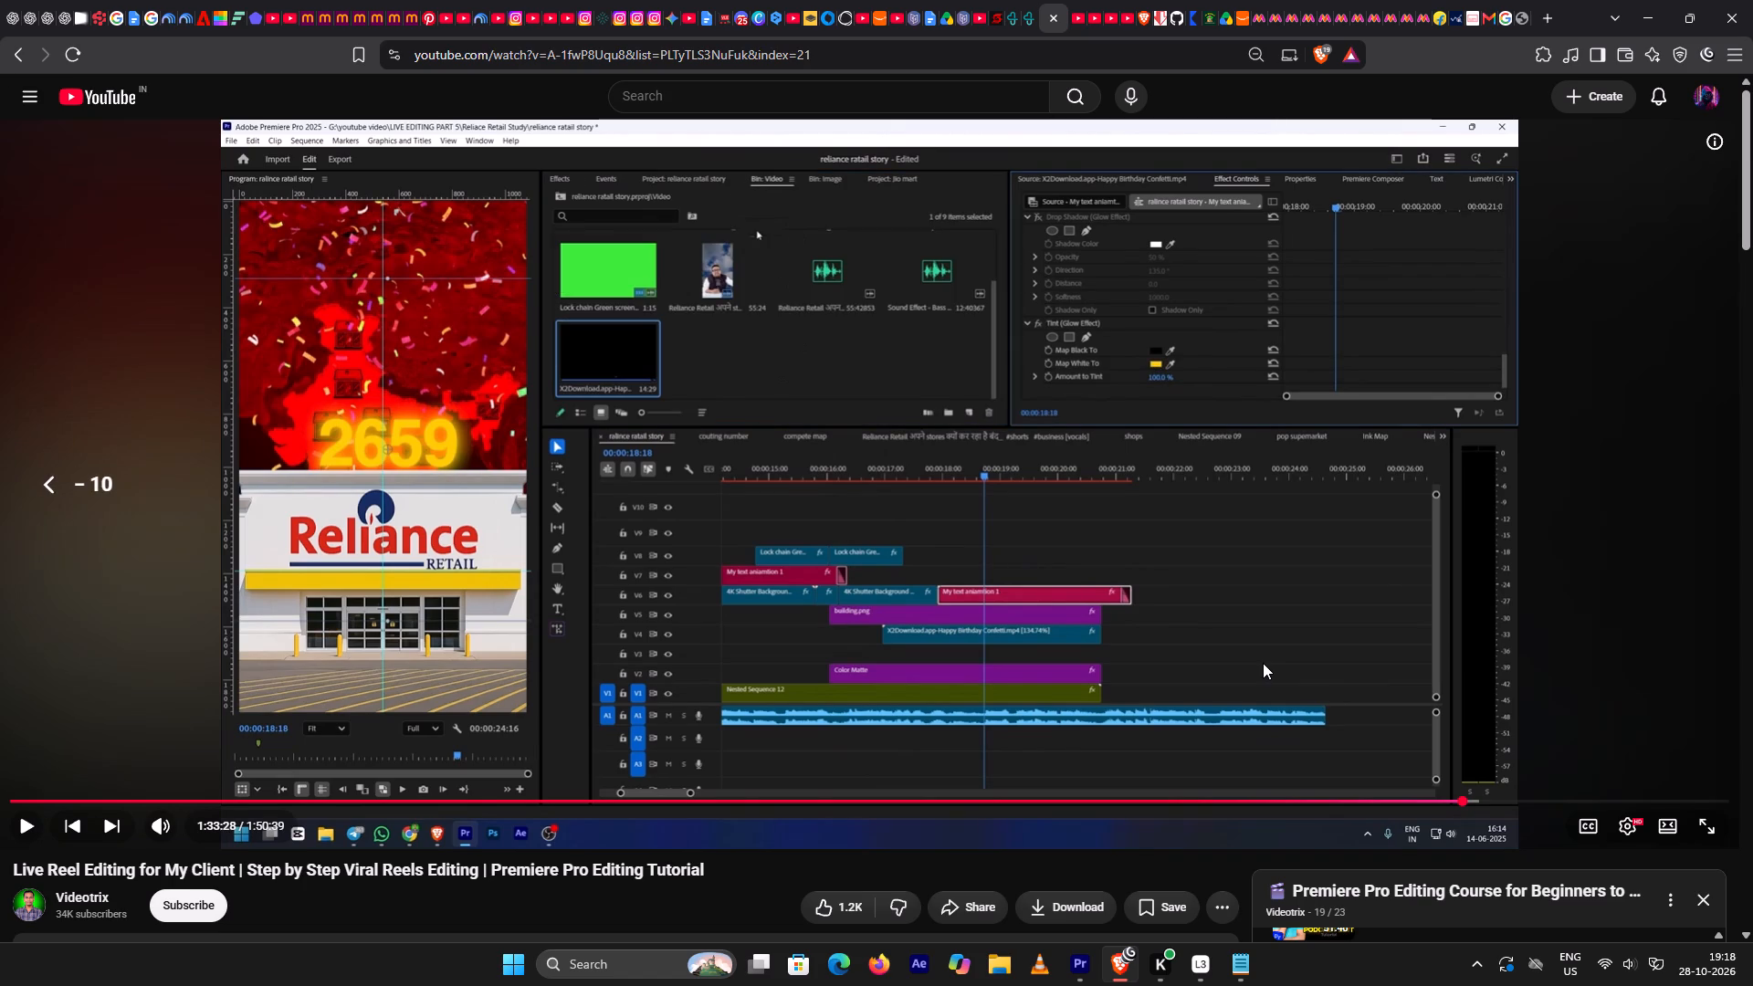
key(space)
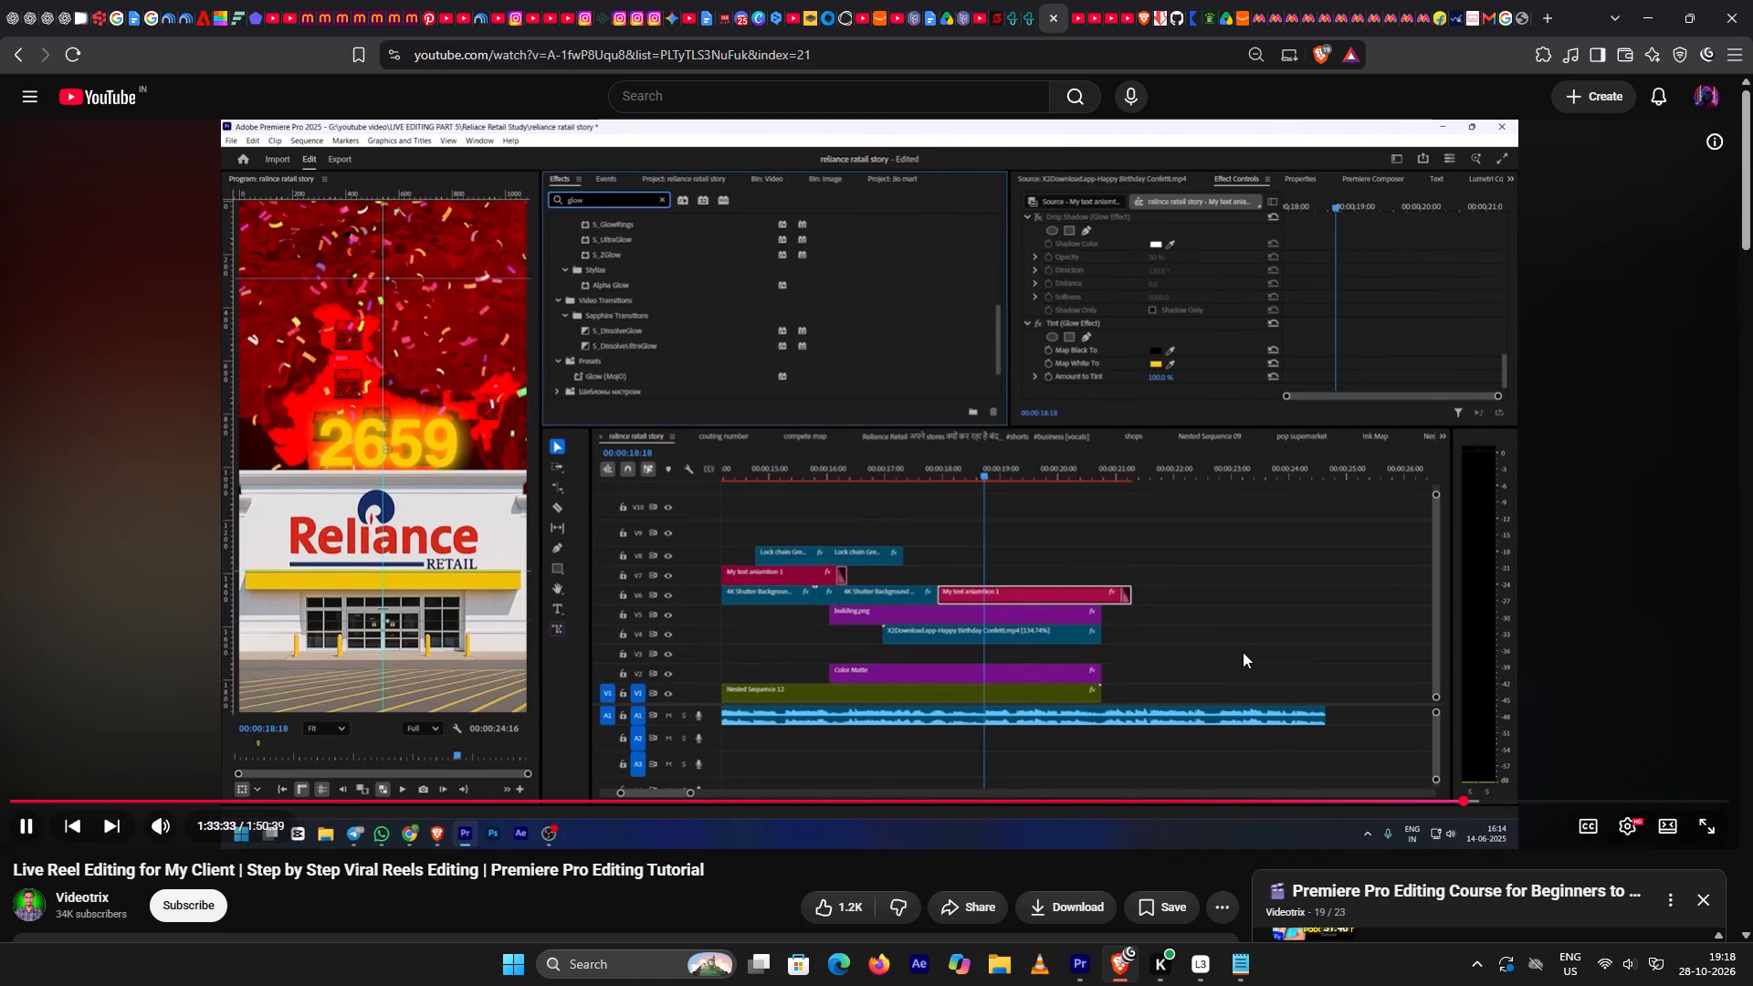
key(Left)
key(Left)
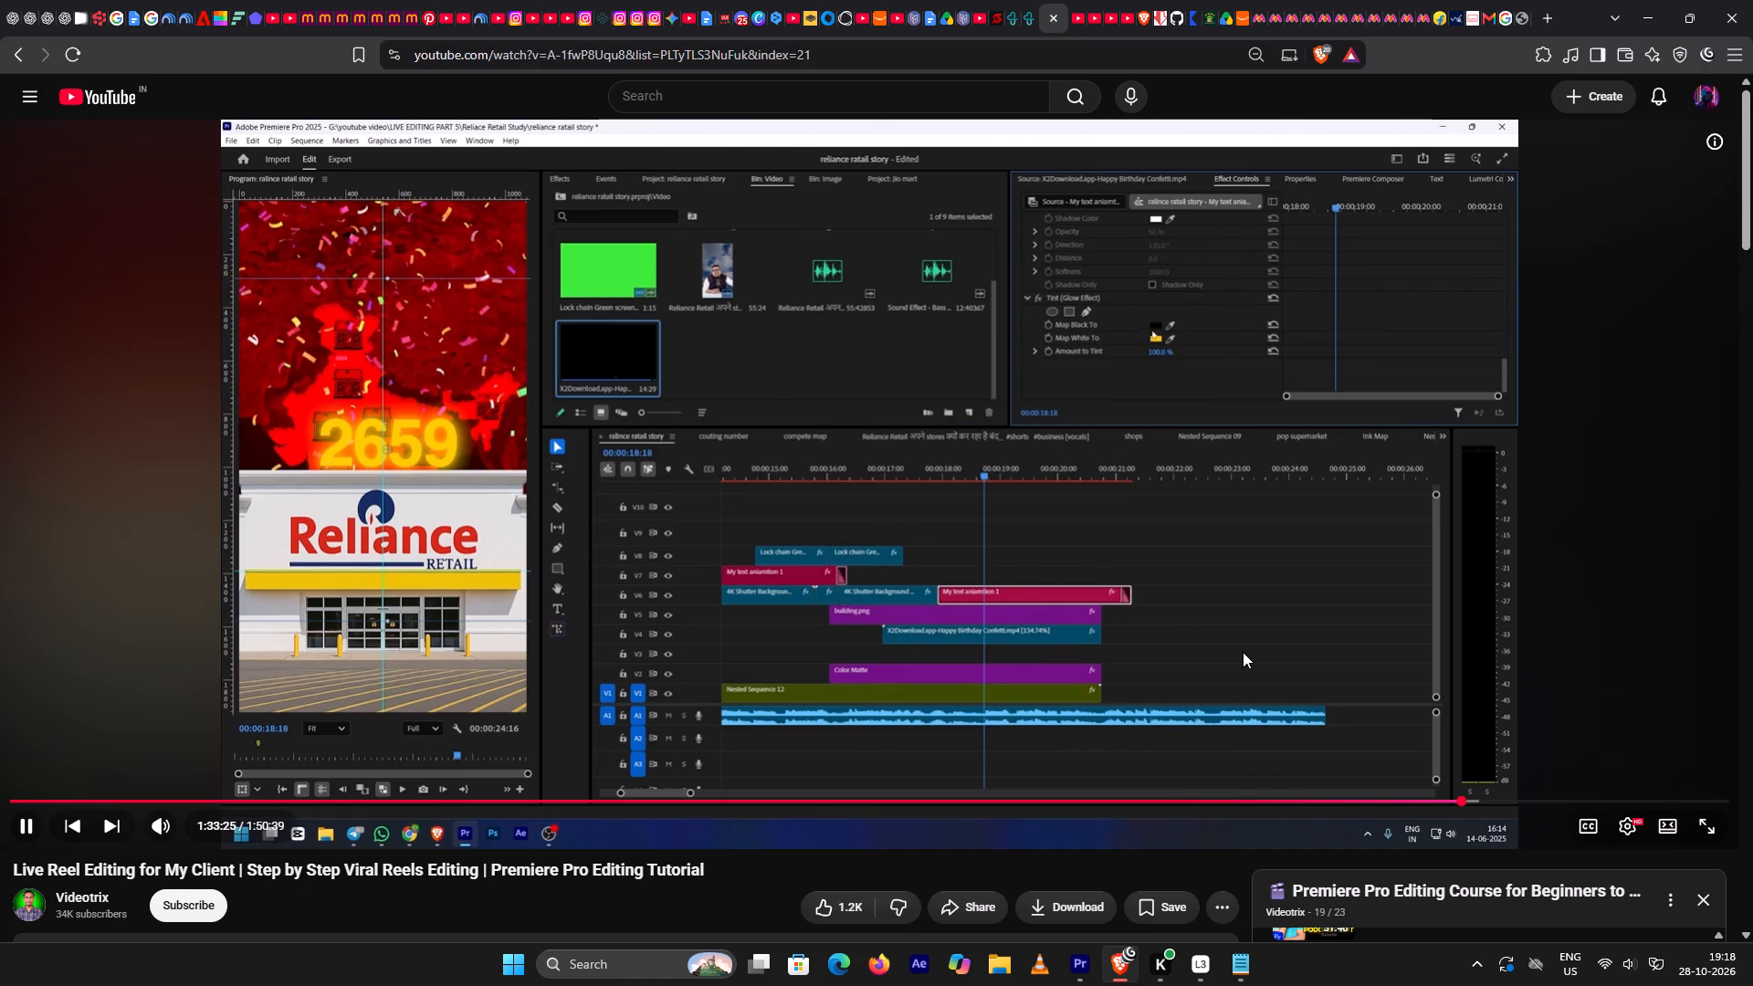
key(Left)
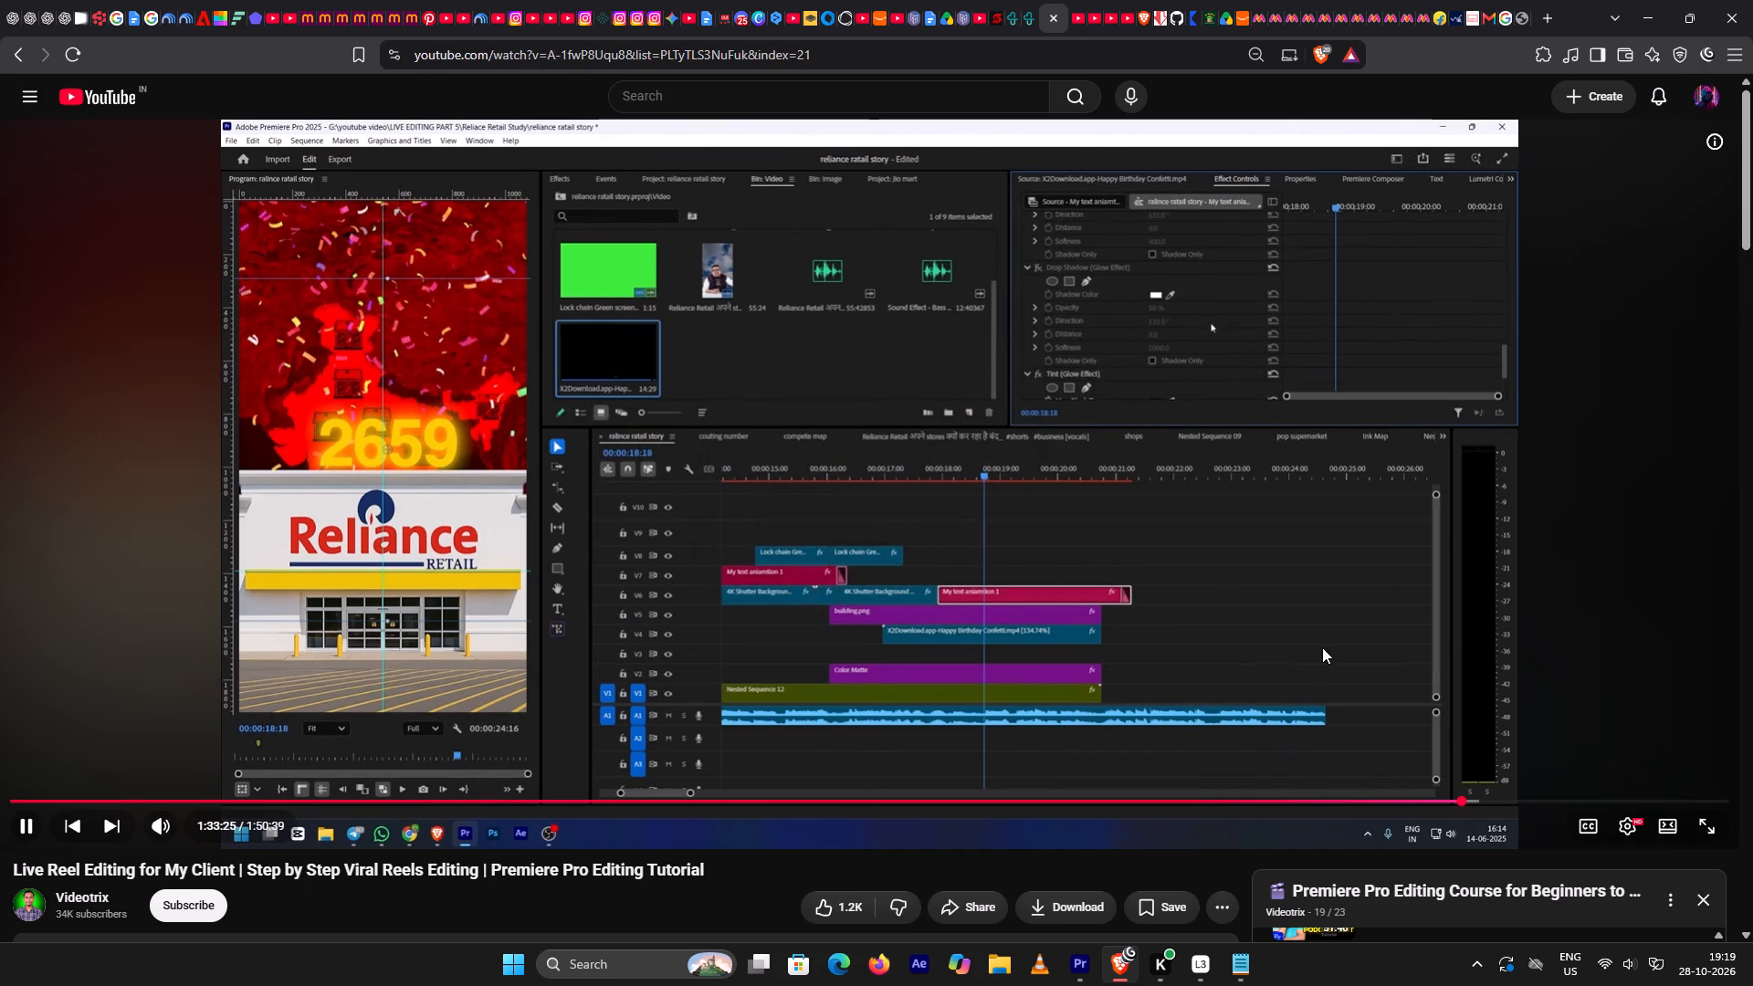
key(Left)
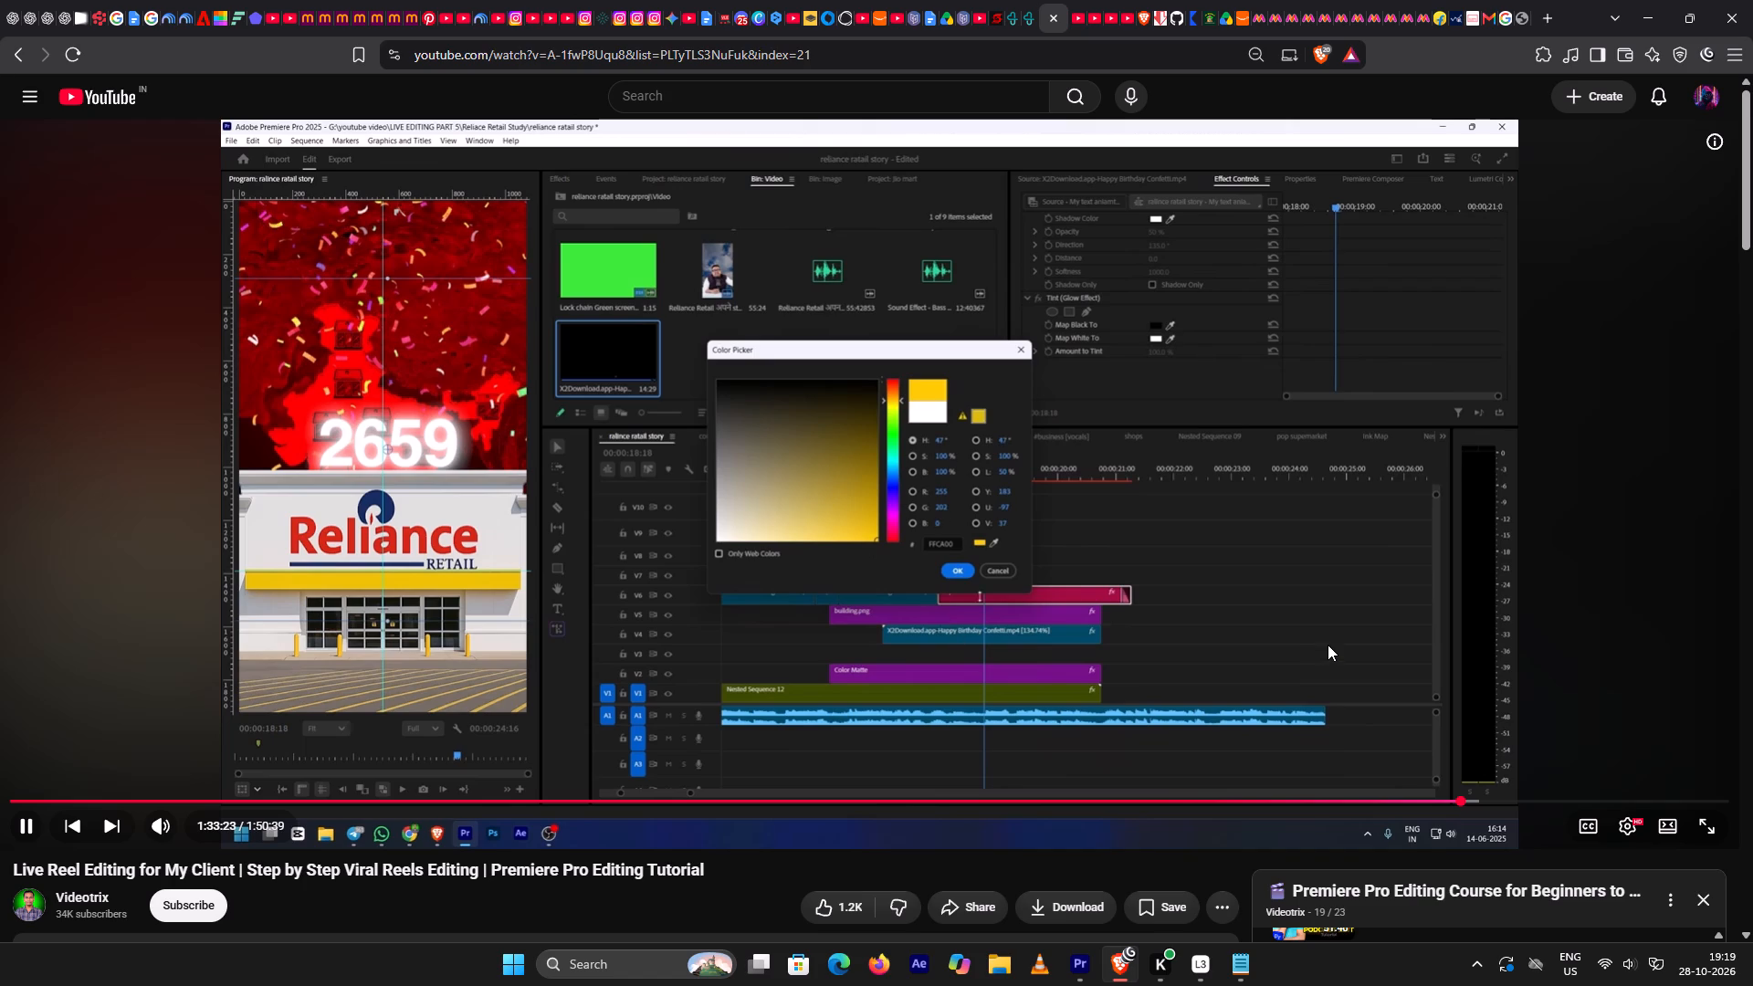
key(space)
Switch to Premiere Pro and play the 2659 section from about 00;00;17;00 to compare it with the tutorial.
click(1089, 970)
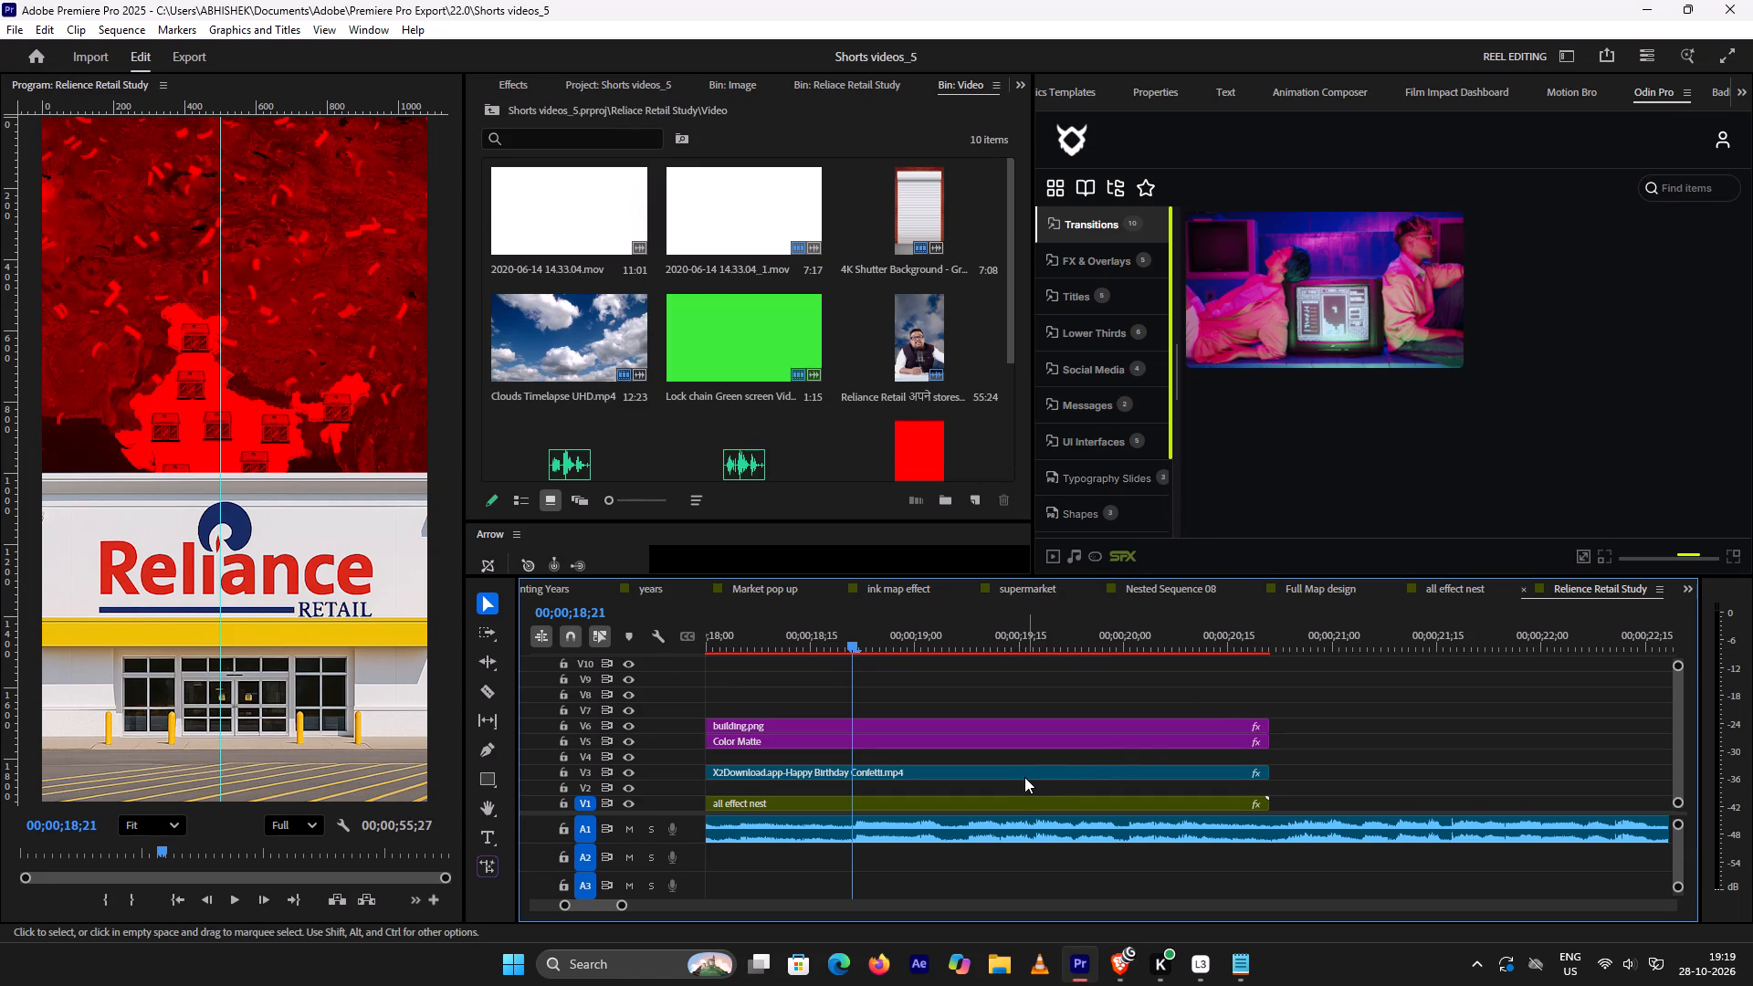
click(1004, 728)
alt+scroll(1078, 752, down, 8)
scroll(983, 720, up, 4)
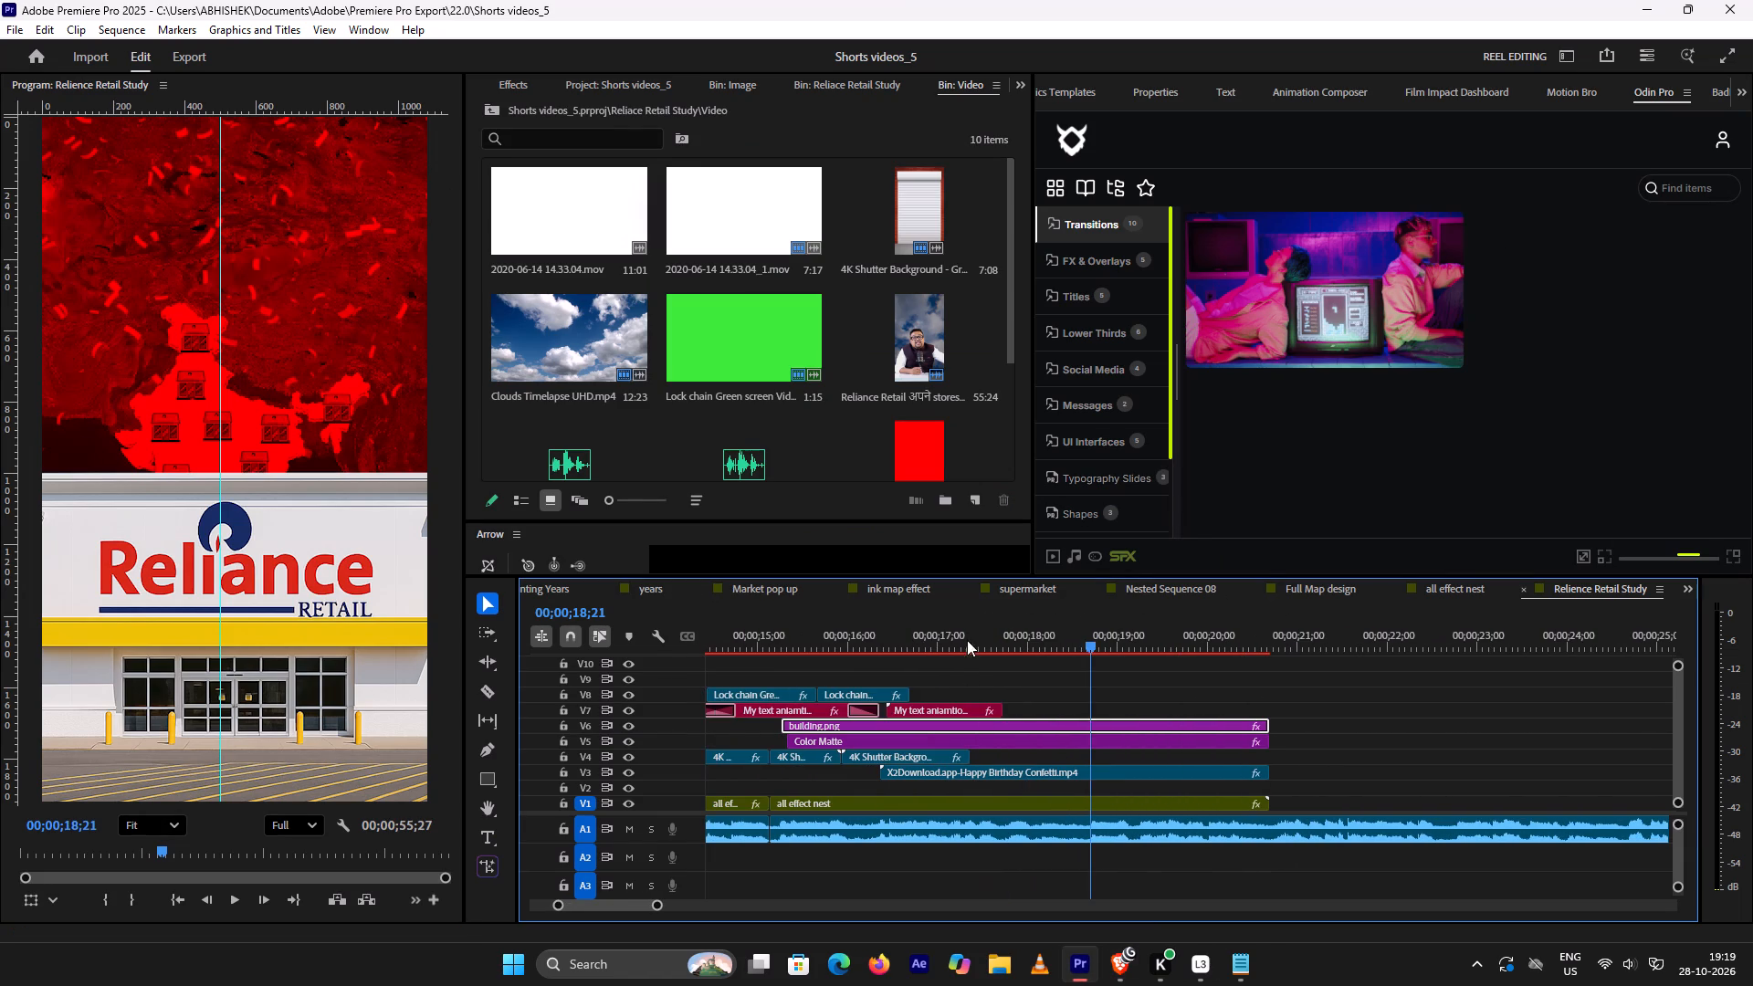
click(944, 615)
key(space)
key(space)
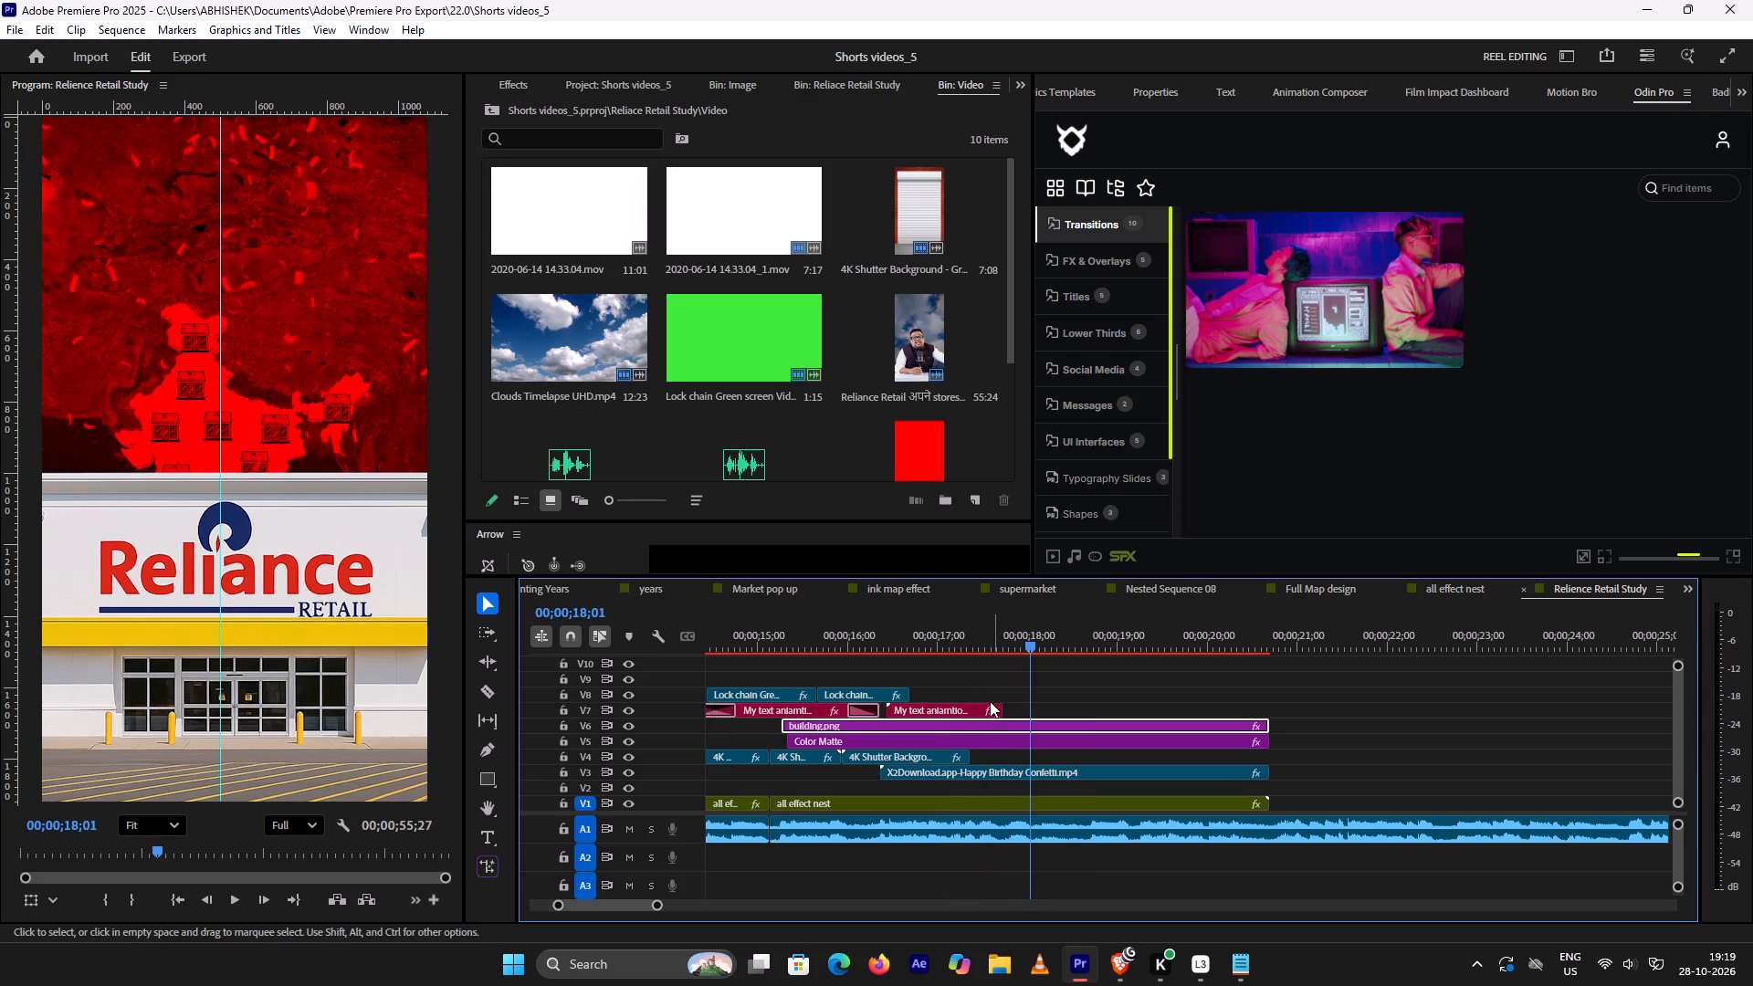
Select the 2659 text clip on V7 and replay the shutter sequence from 00;00;16;00 and again from 00;00;14;00.
click(964, 708)
click(849, 631)
key(space)
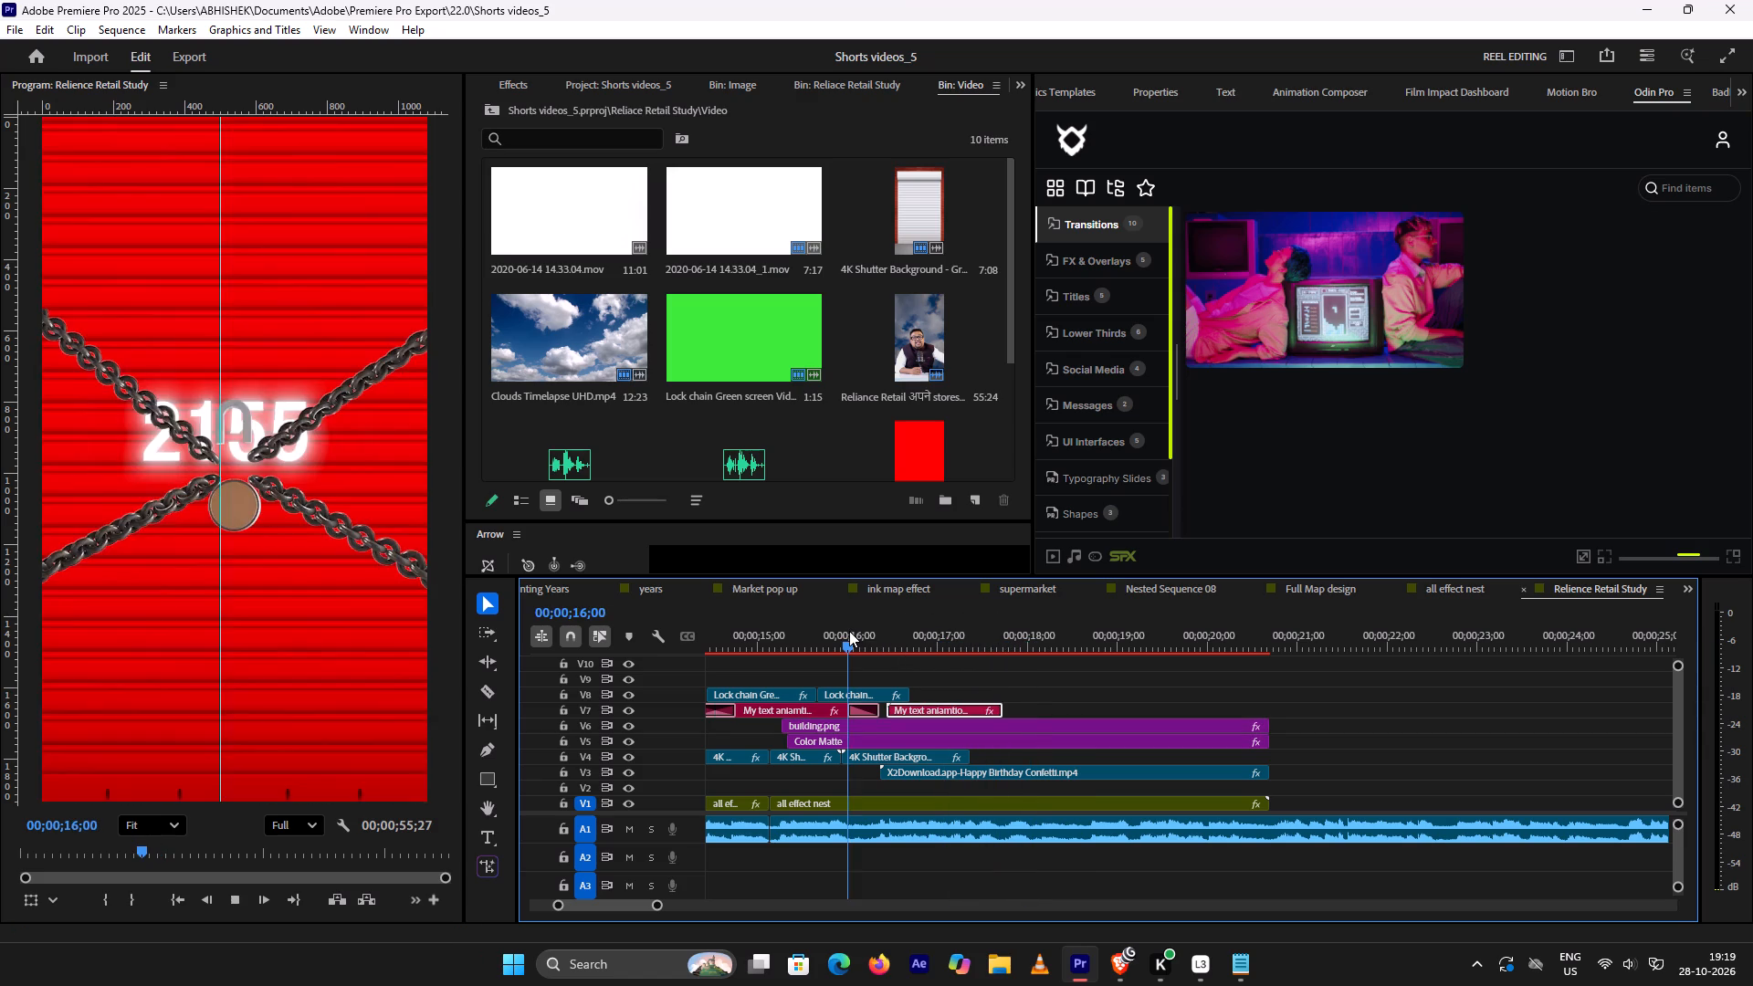
key(space)
scroll(791, 632, up, 8)
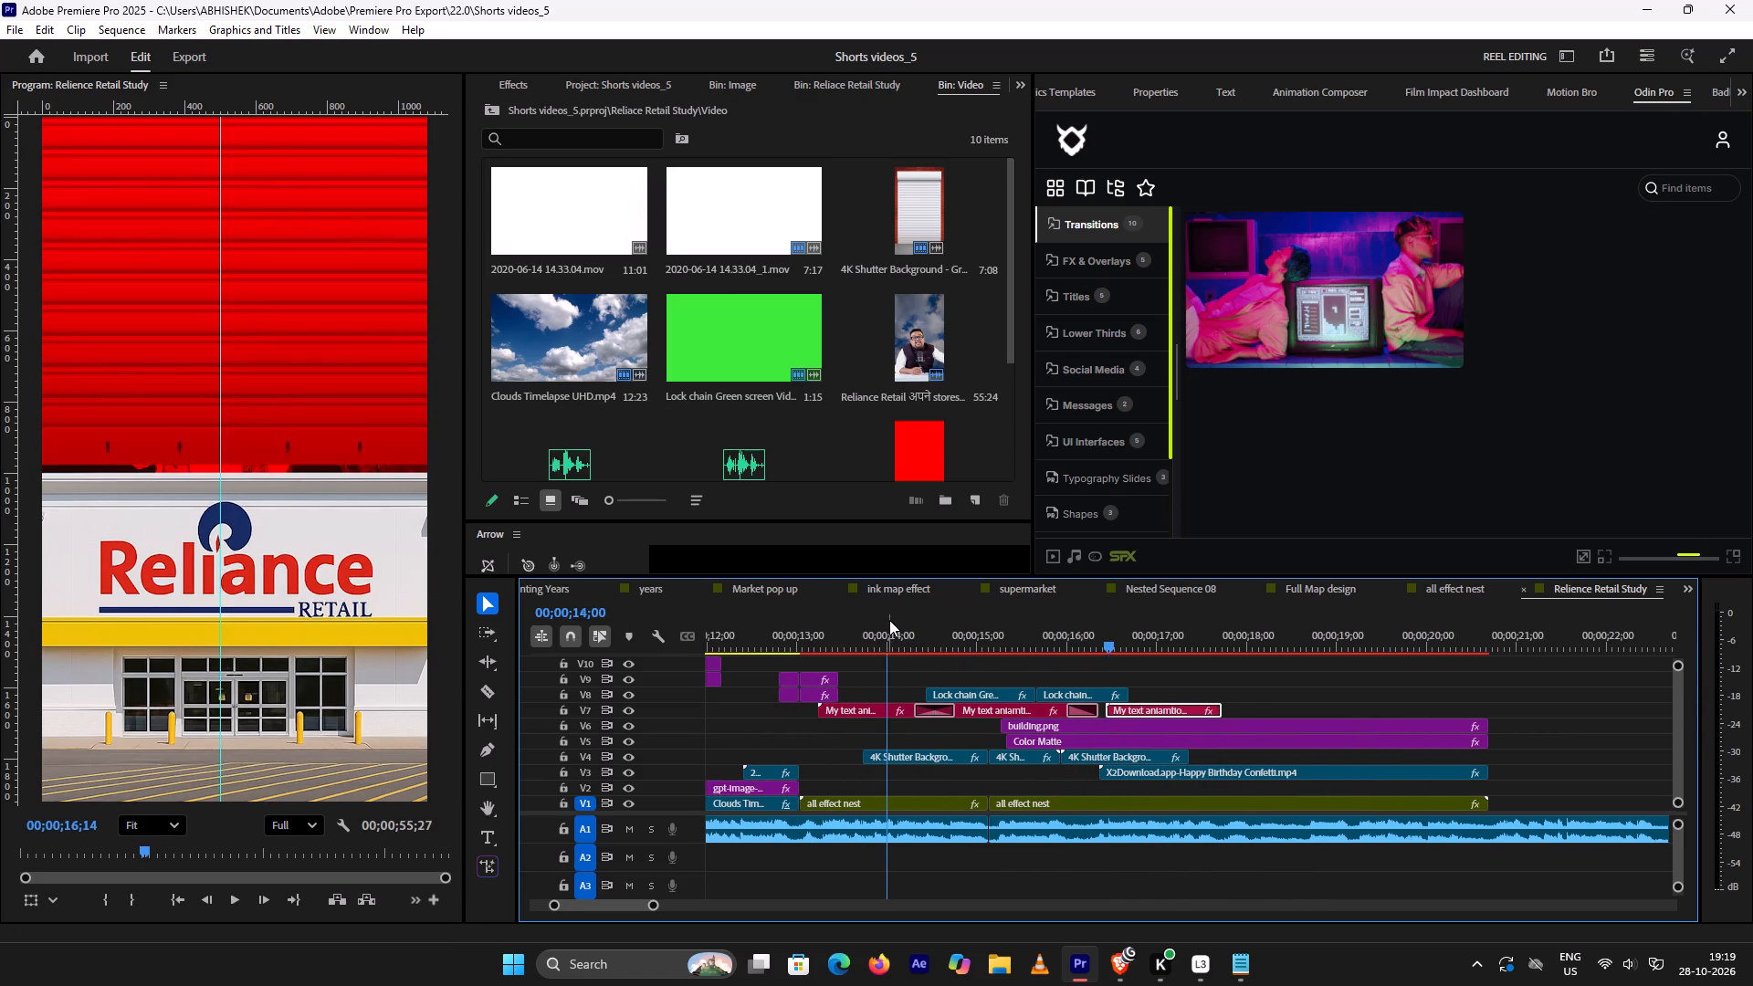
click(889, 620)
key(space)
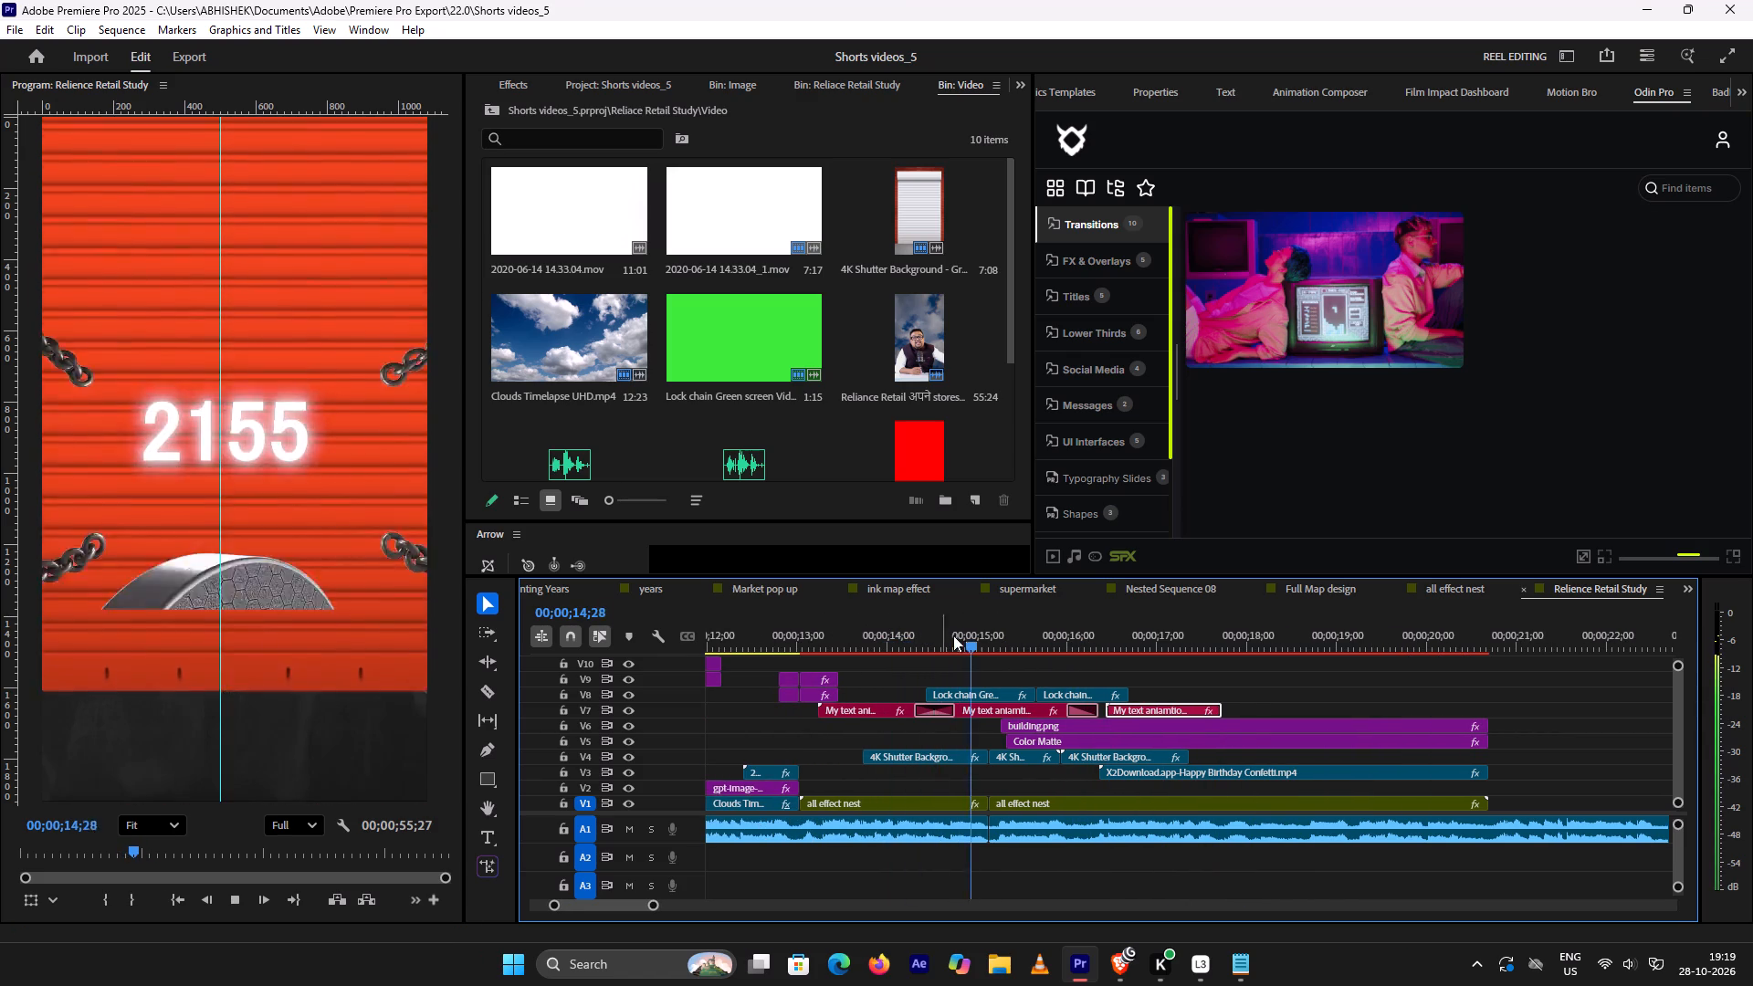
key(space)
Watch the tutorial's 2659 glow recolouring in Brave again from 1:33:23, pause it and return to Premiere Pro.
click(1128, 962)
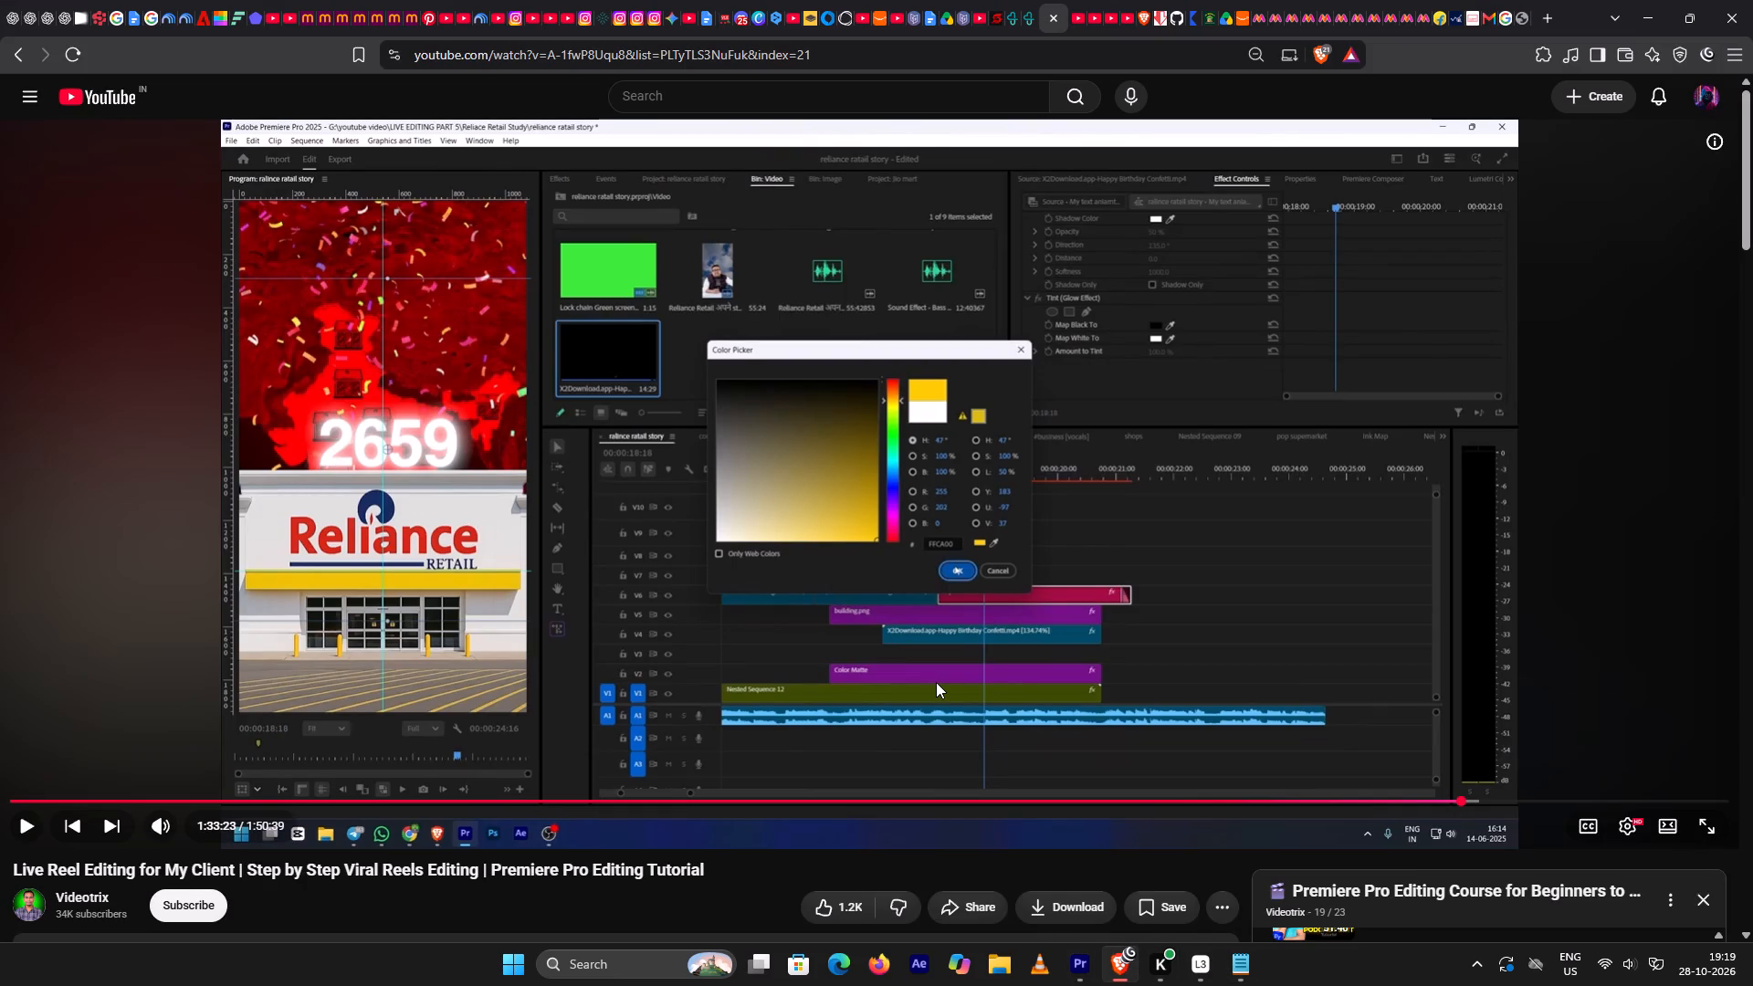
key(space)
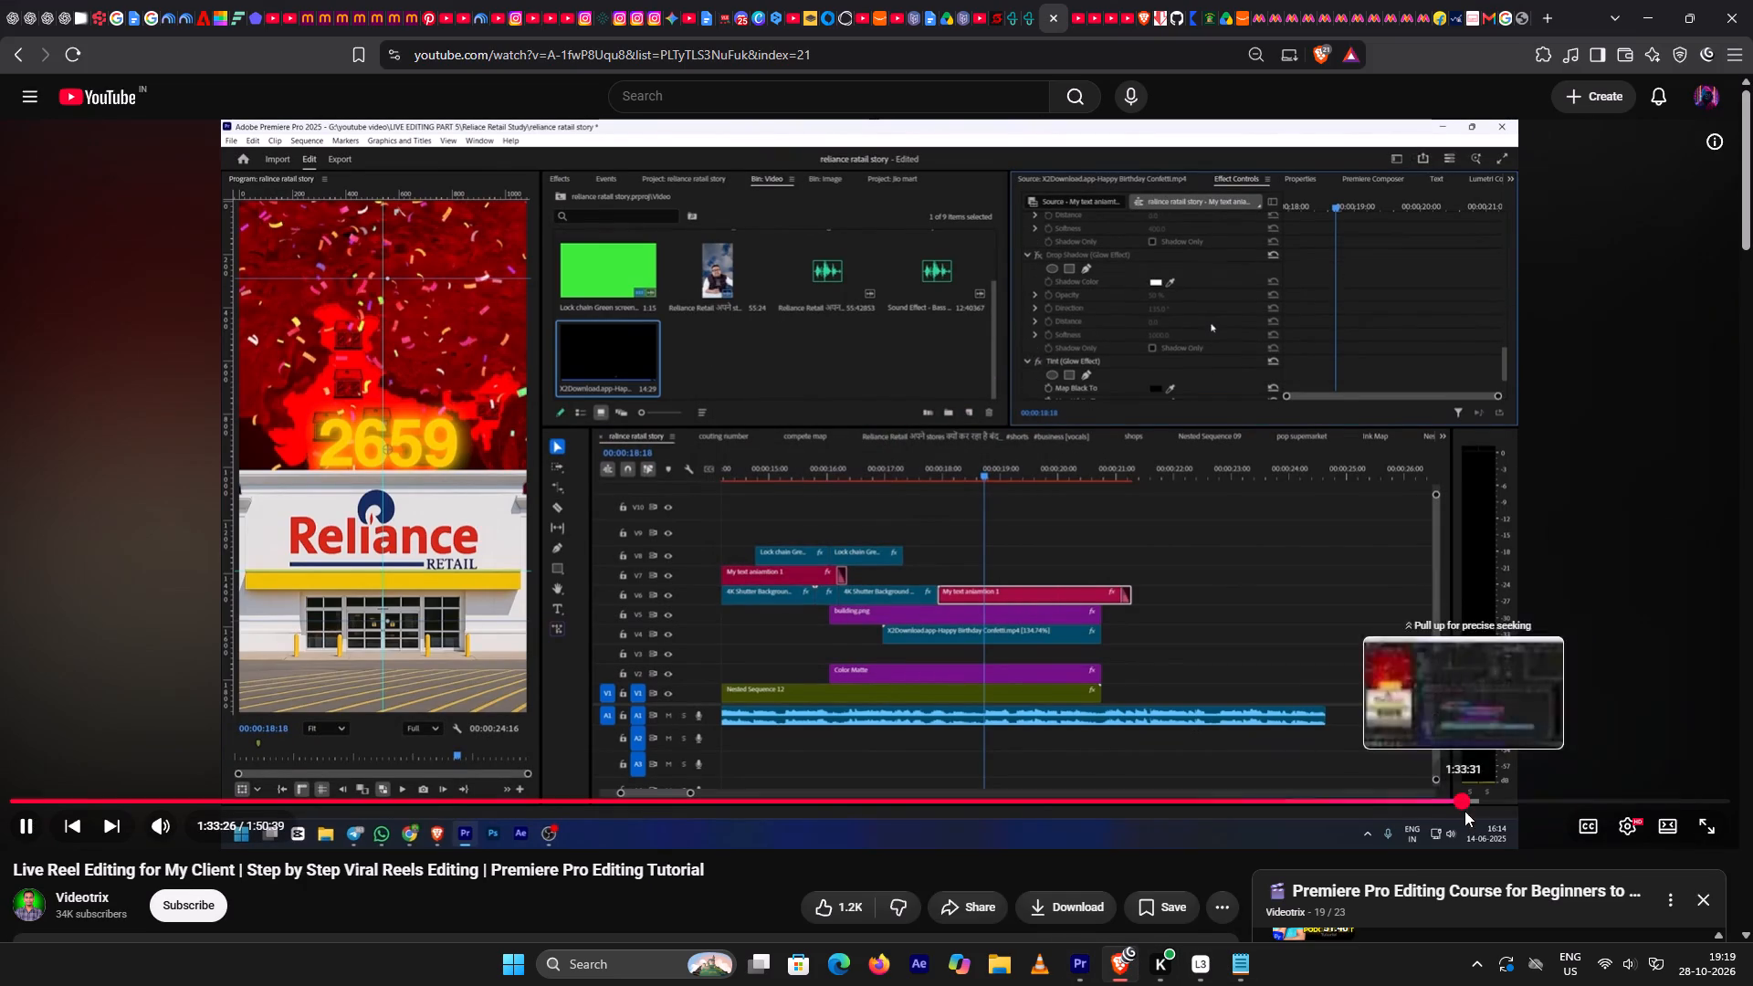
key(space)
click(1122, 975)
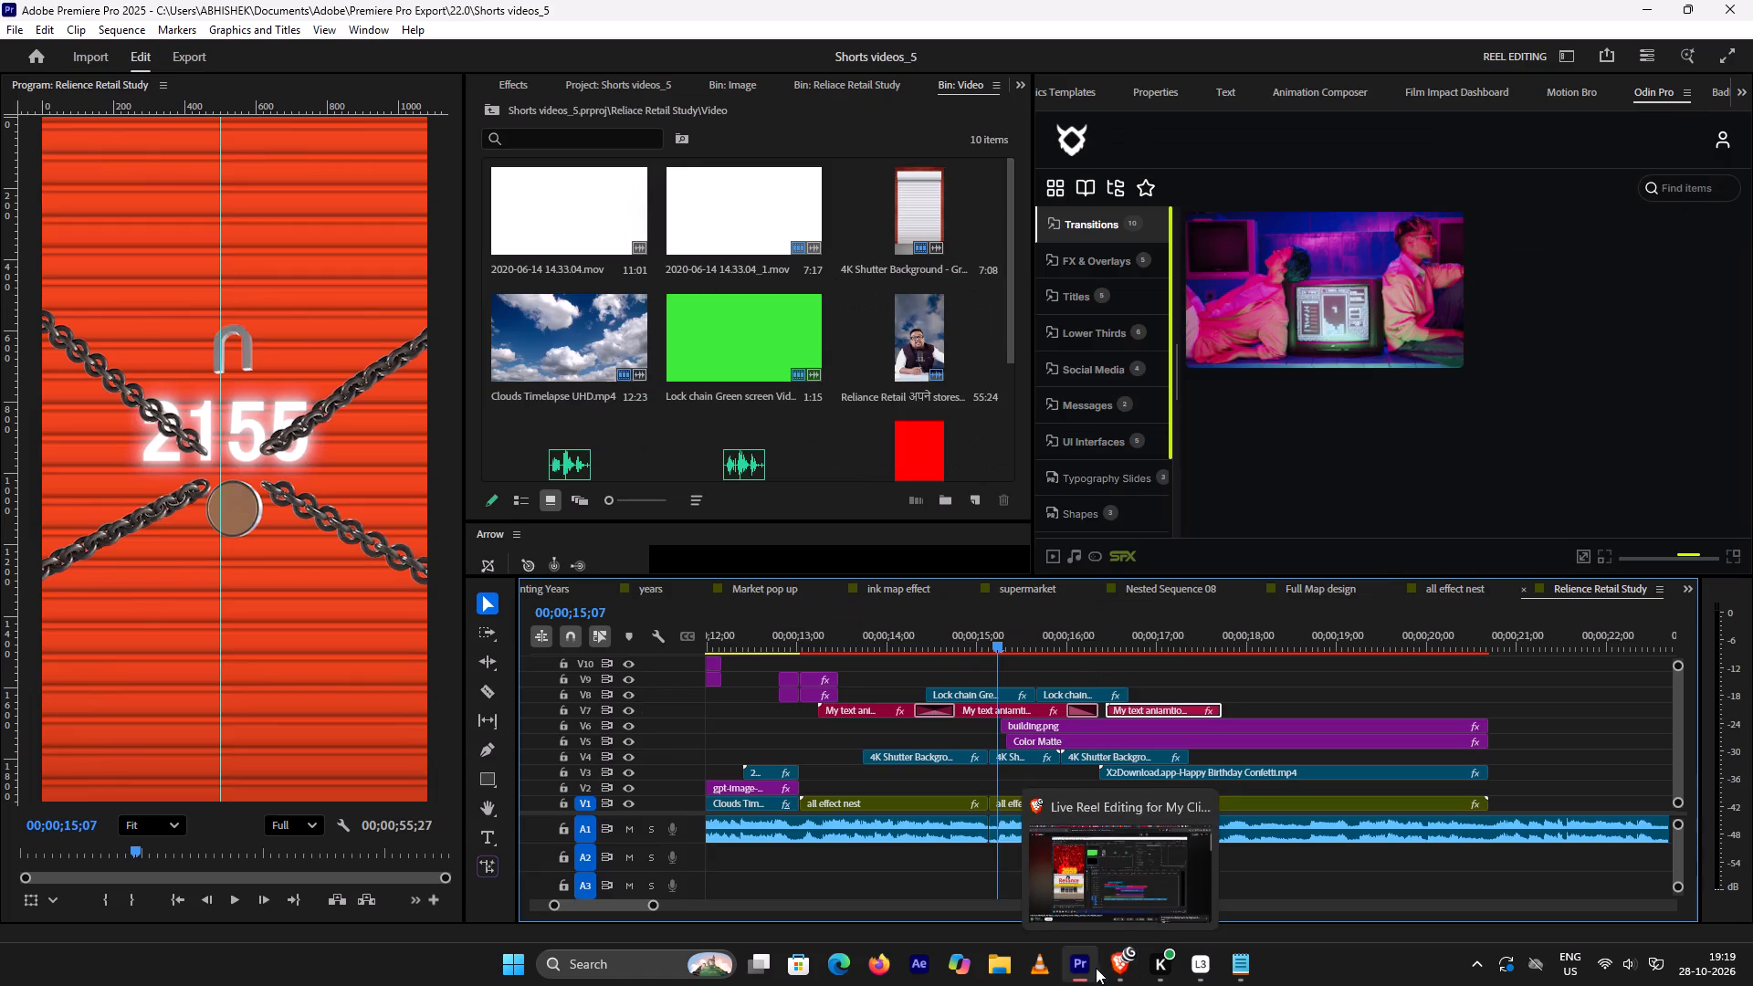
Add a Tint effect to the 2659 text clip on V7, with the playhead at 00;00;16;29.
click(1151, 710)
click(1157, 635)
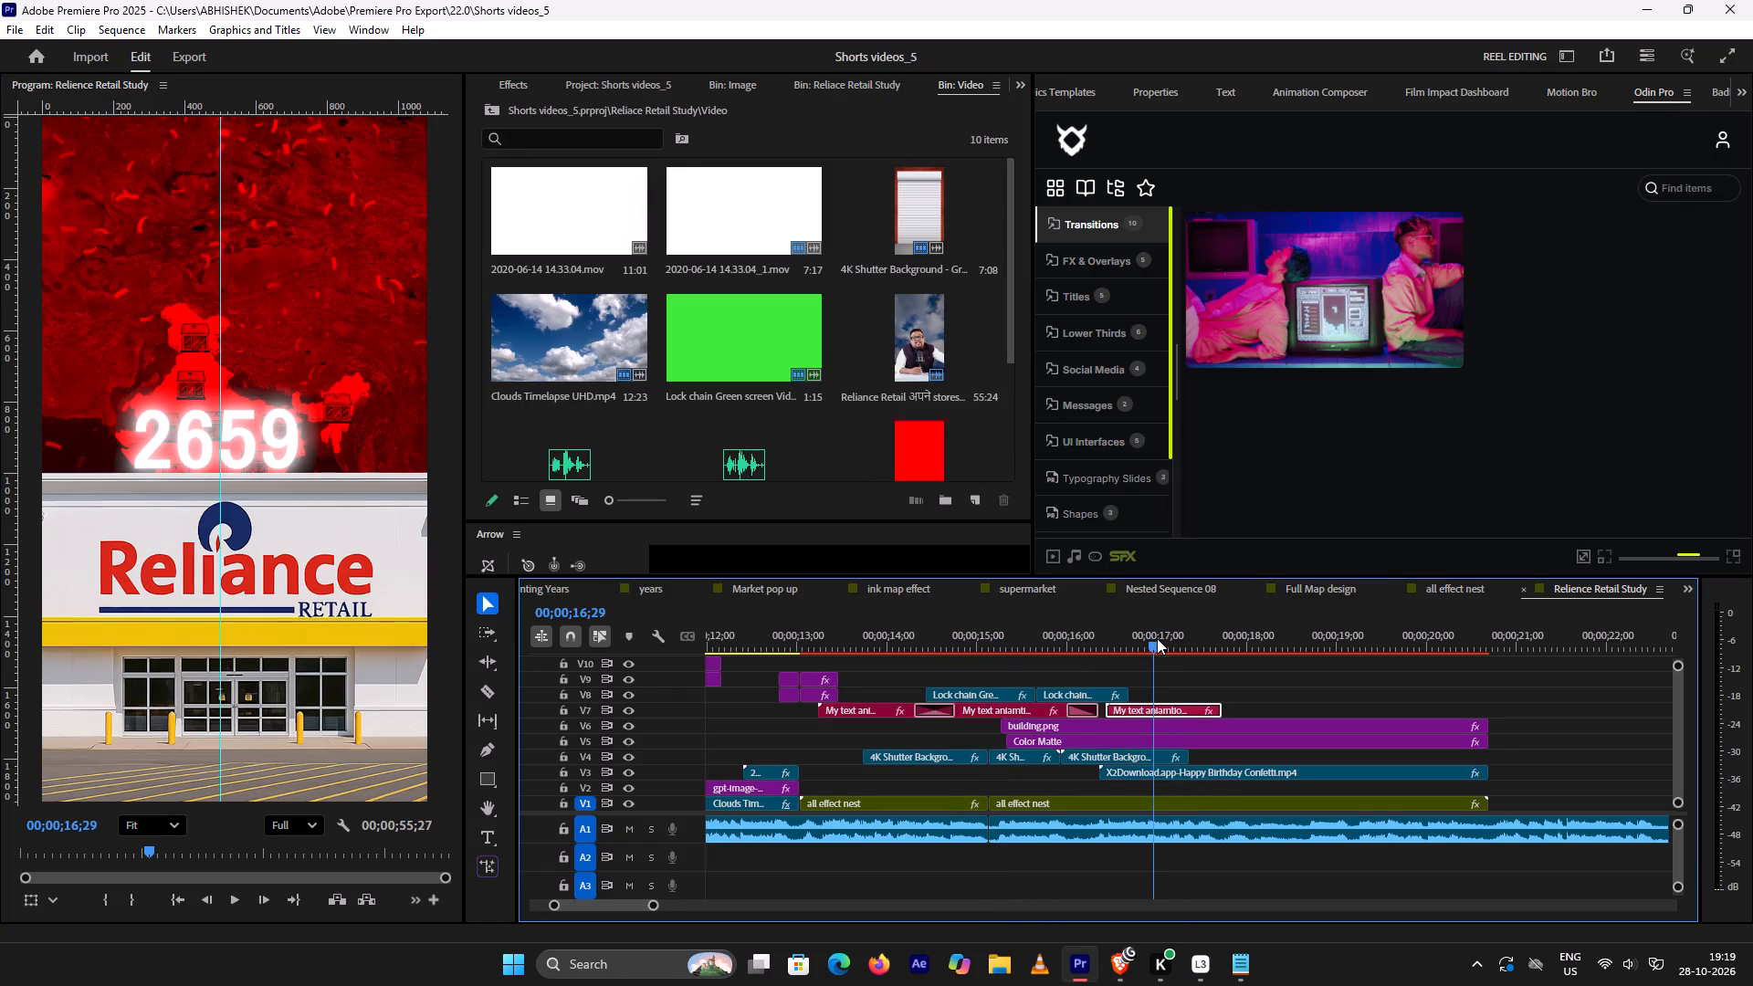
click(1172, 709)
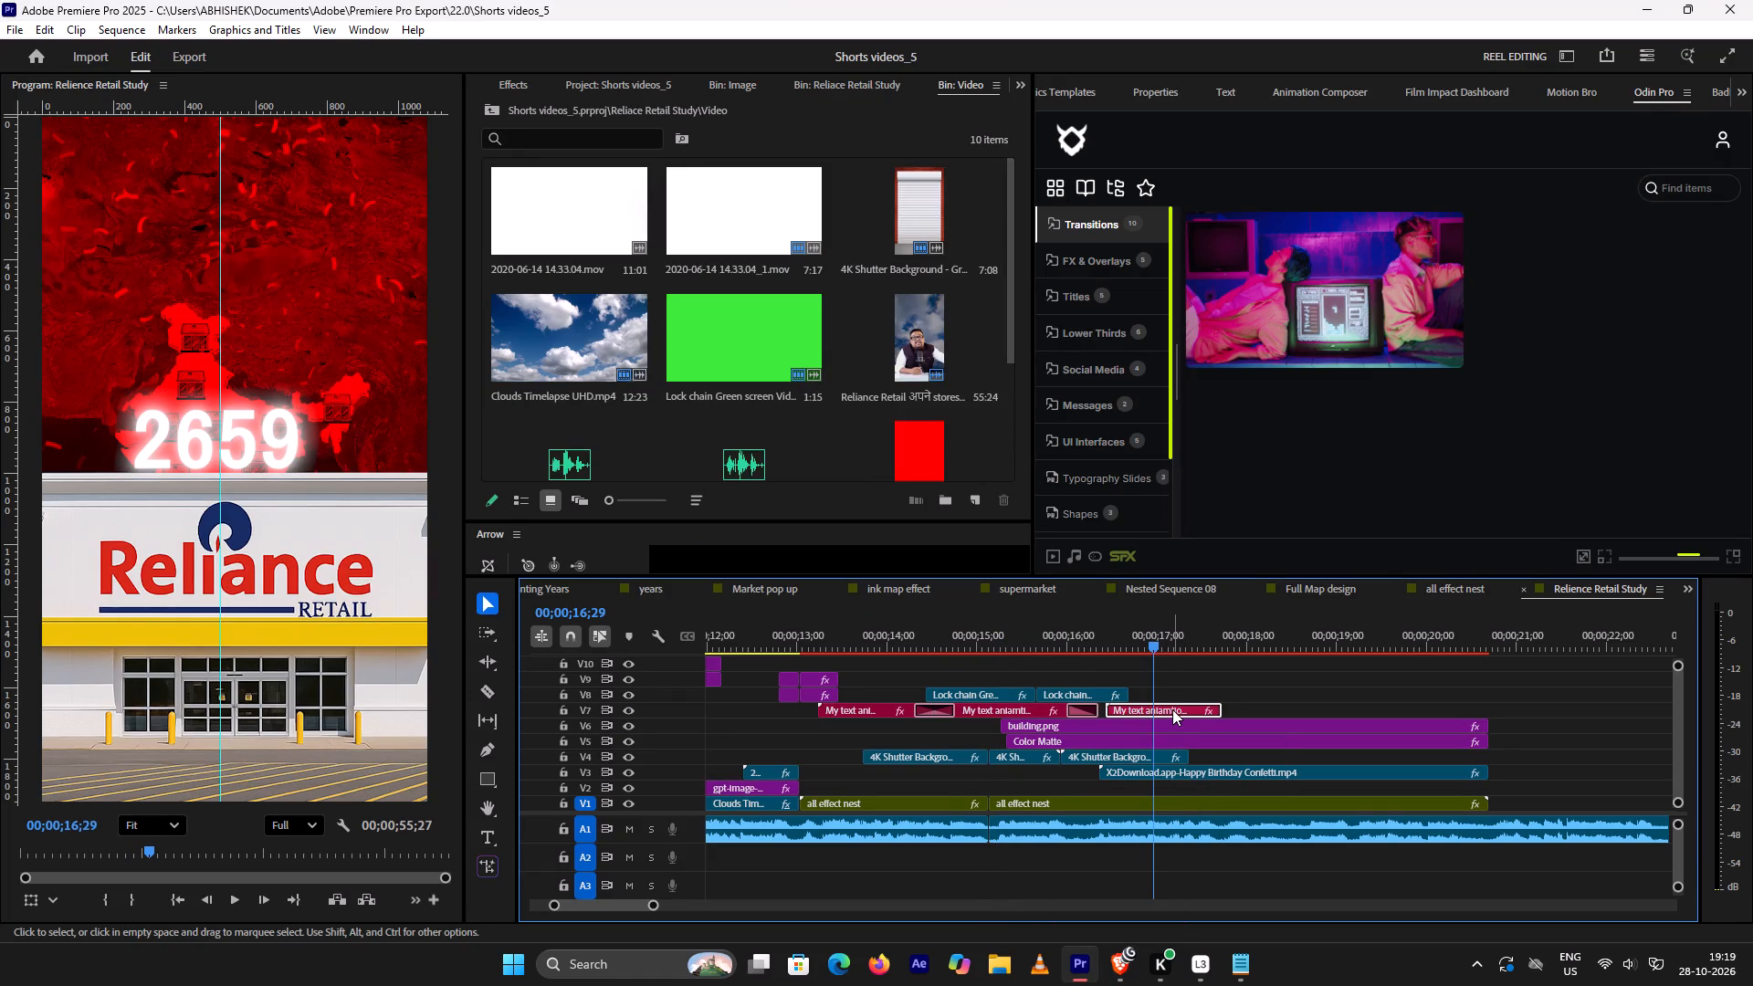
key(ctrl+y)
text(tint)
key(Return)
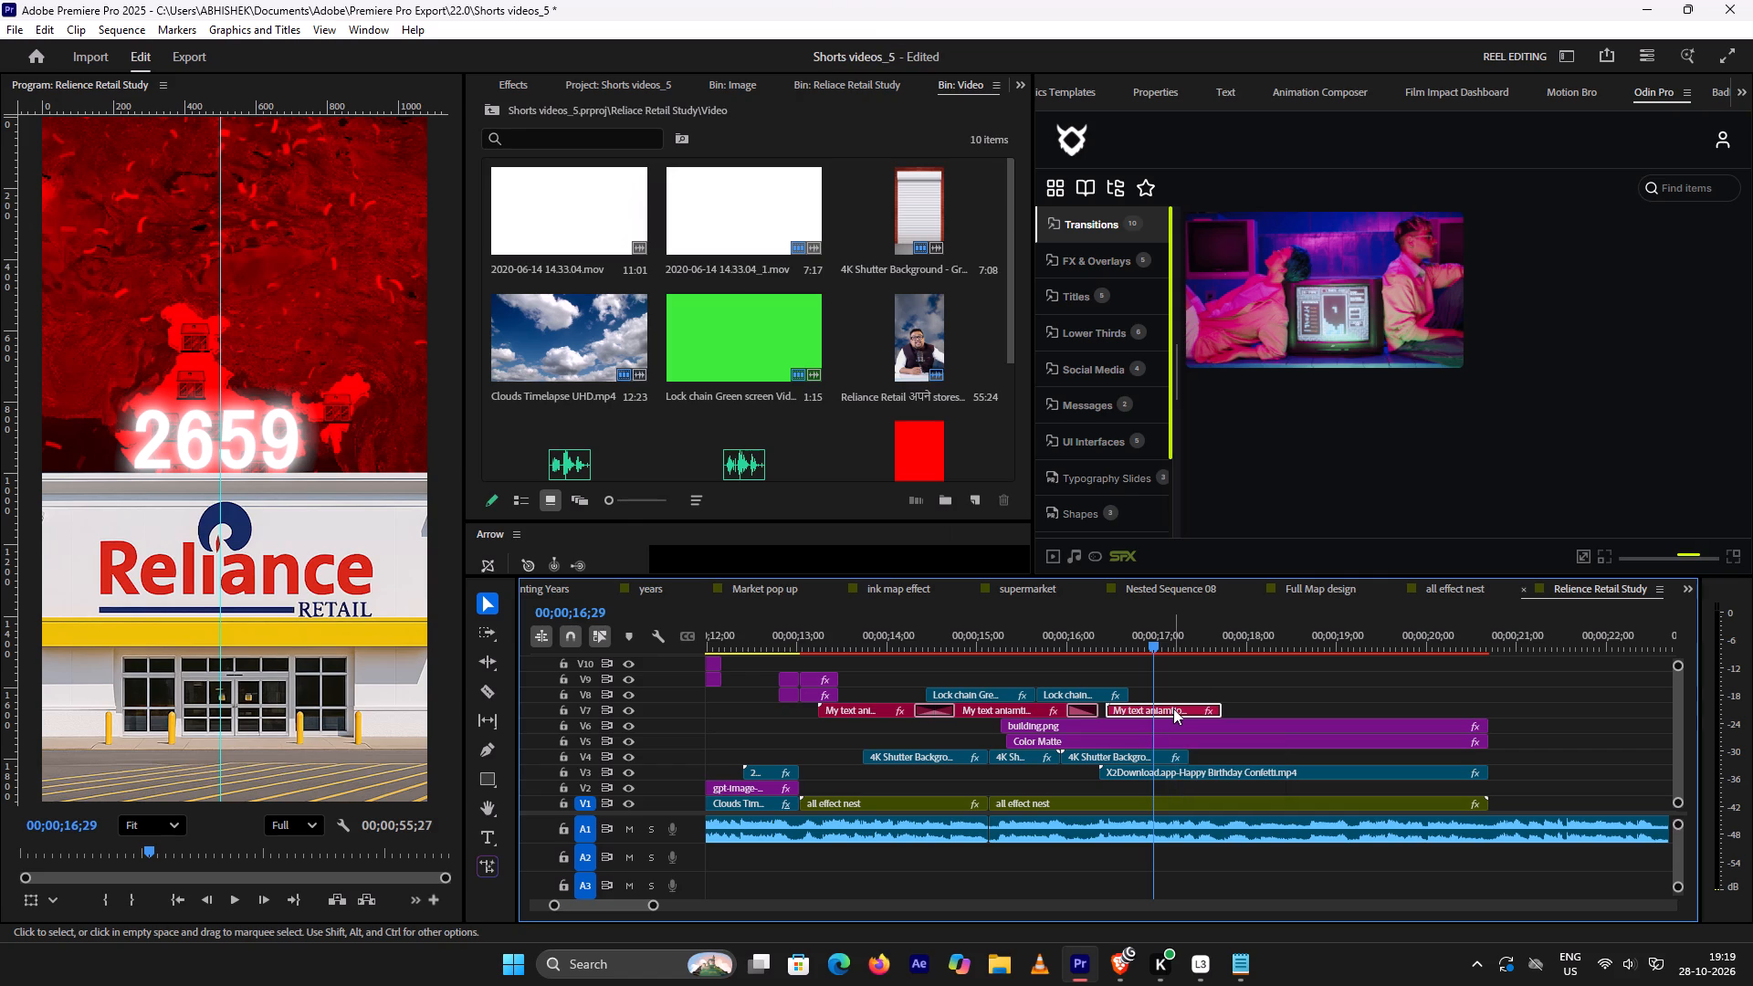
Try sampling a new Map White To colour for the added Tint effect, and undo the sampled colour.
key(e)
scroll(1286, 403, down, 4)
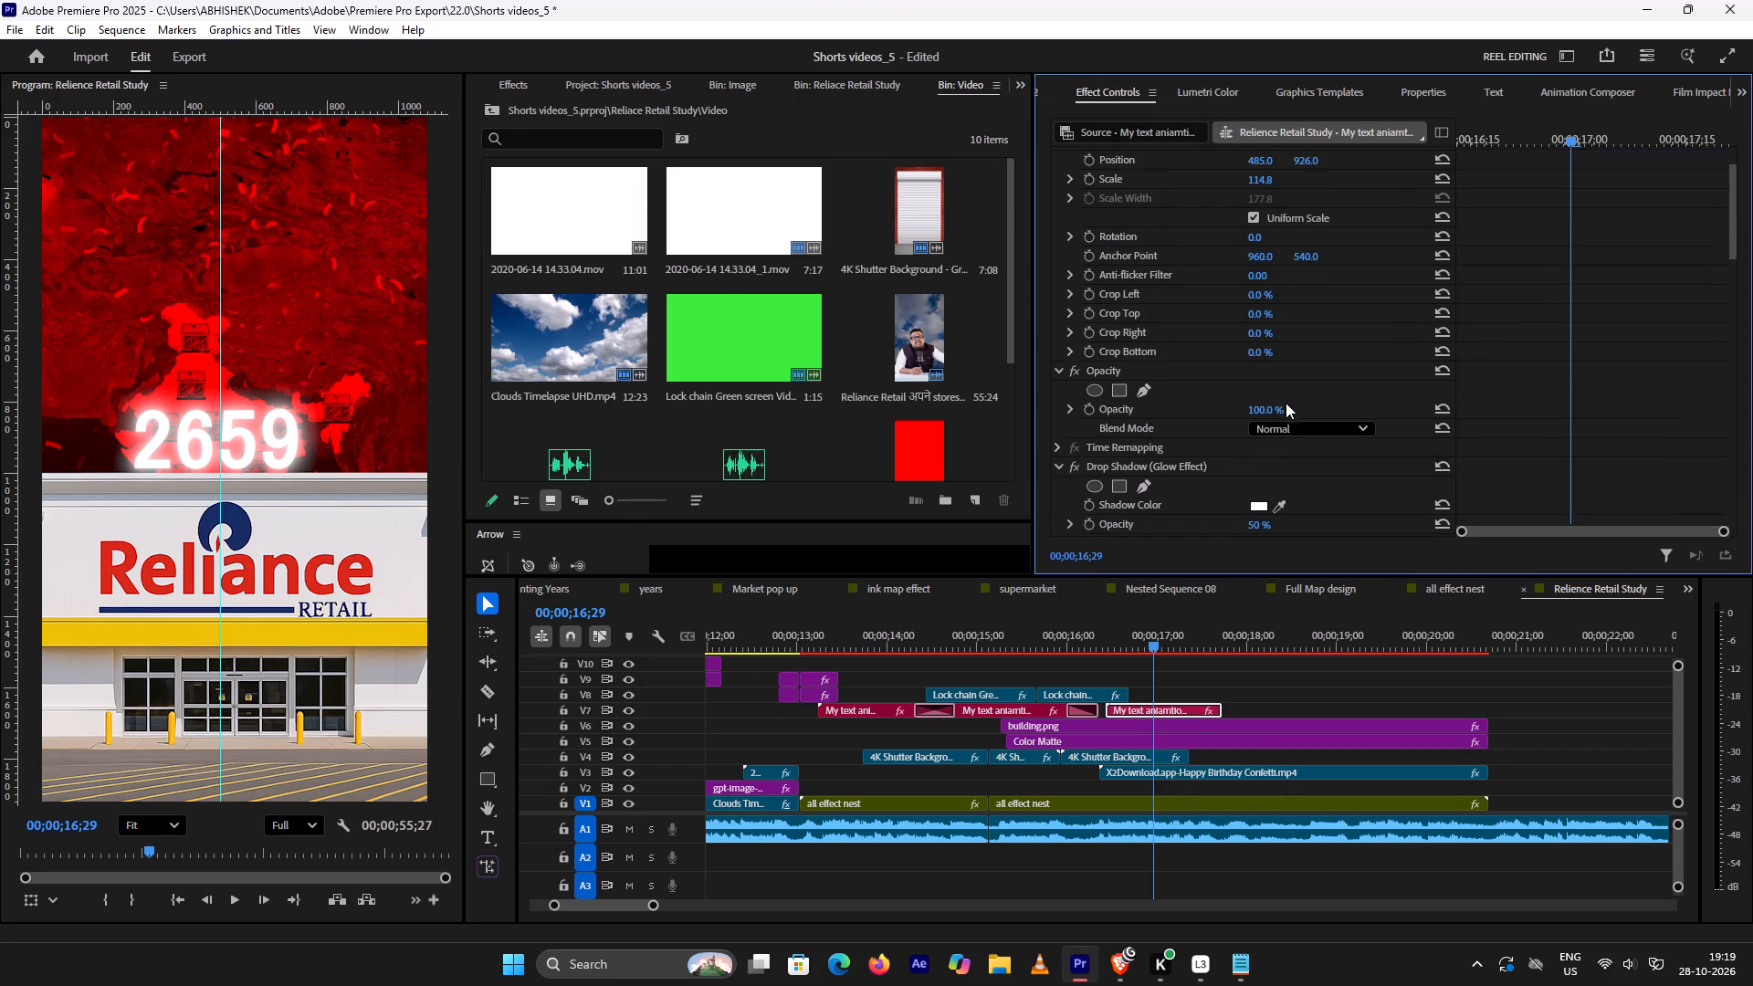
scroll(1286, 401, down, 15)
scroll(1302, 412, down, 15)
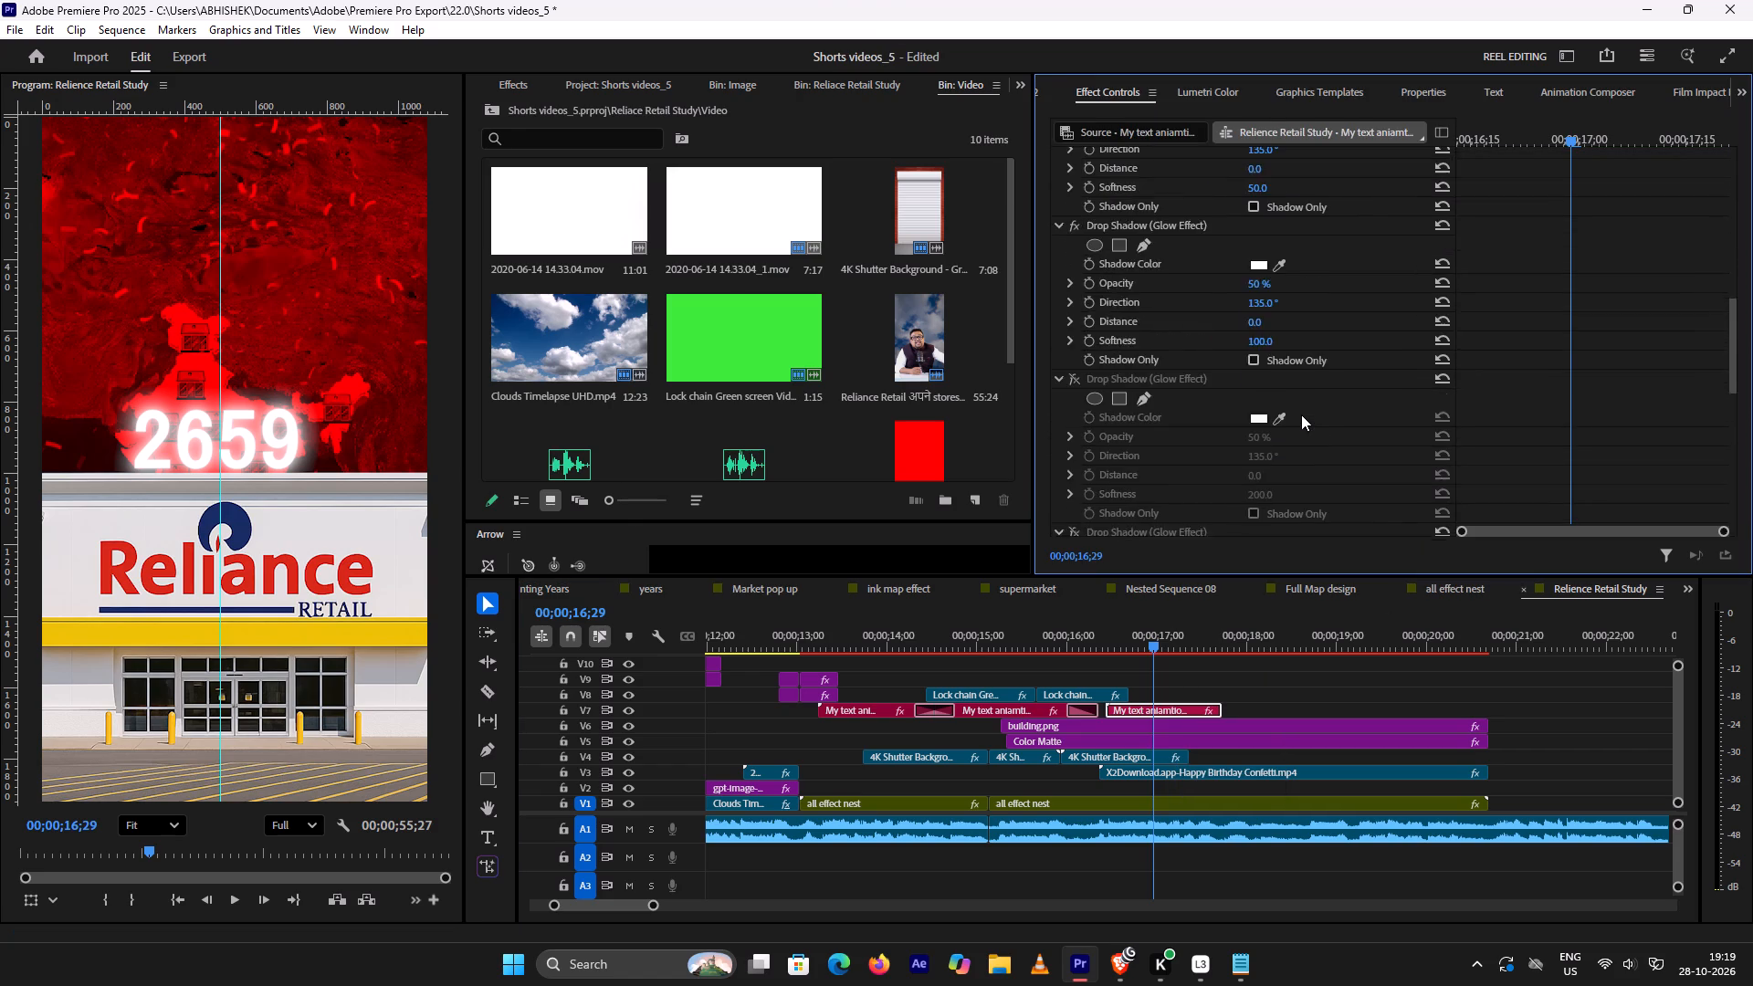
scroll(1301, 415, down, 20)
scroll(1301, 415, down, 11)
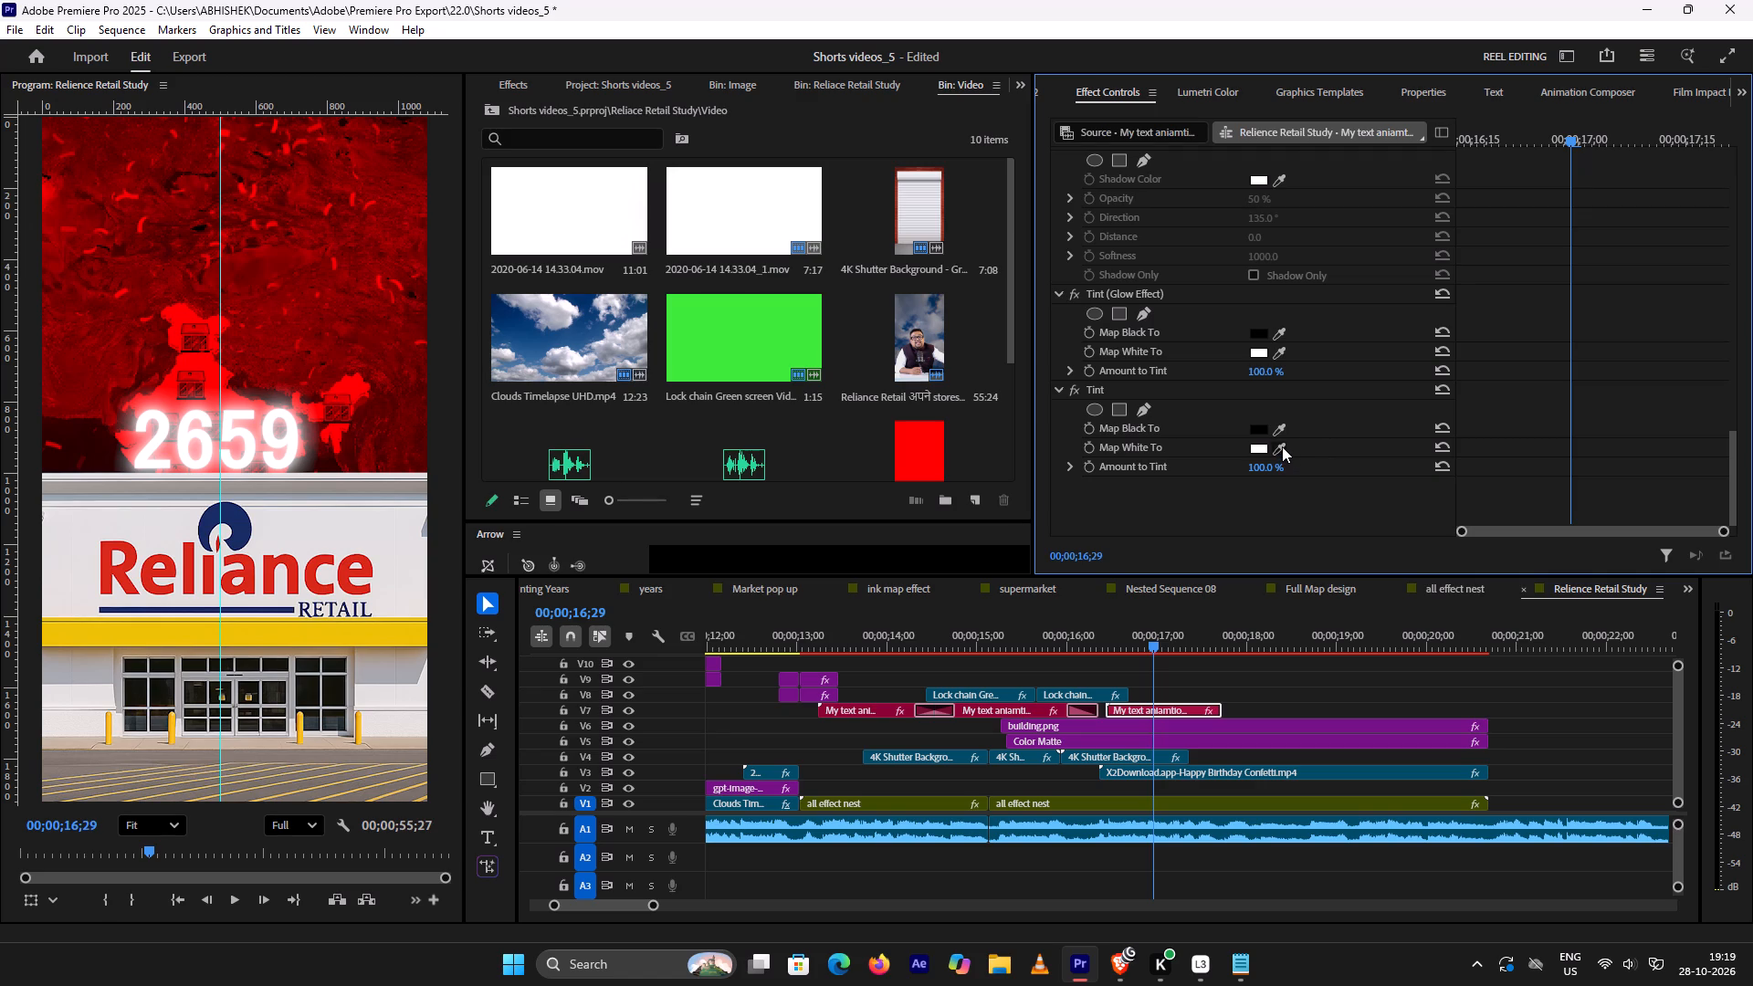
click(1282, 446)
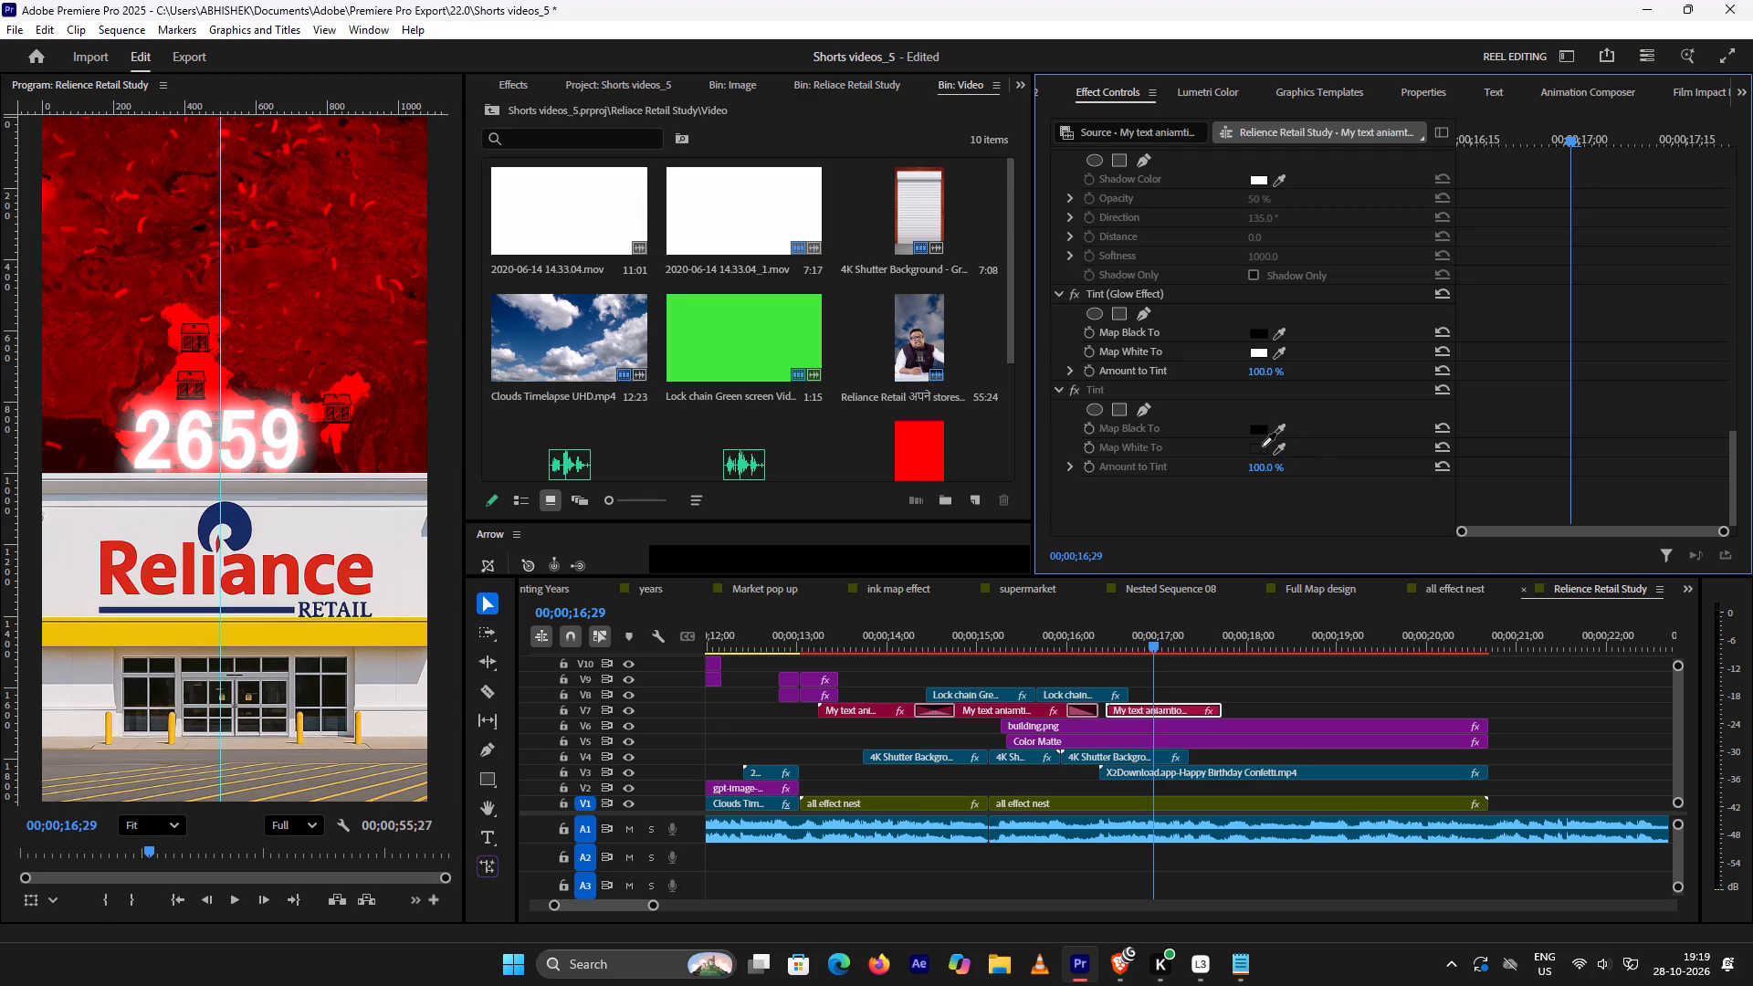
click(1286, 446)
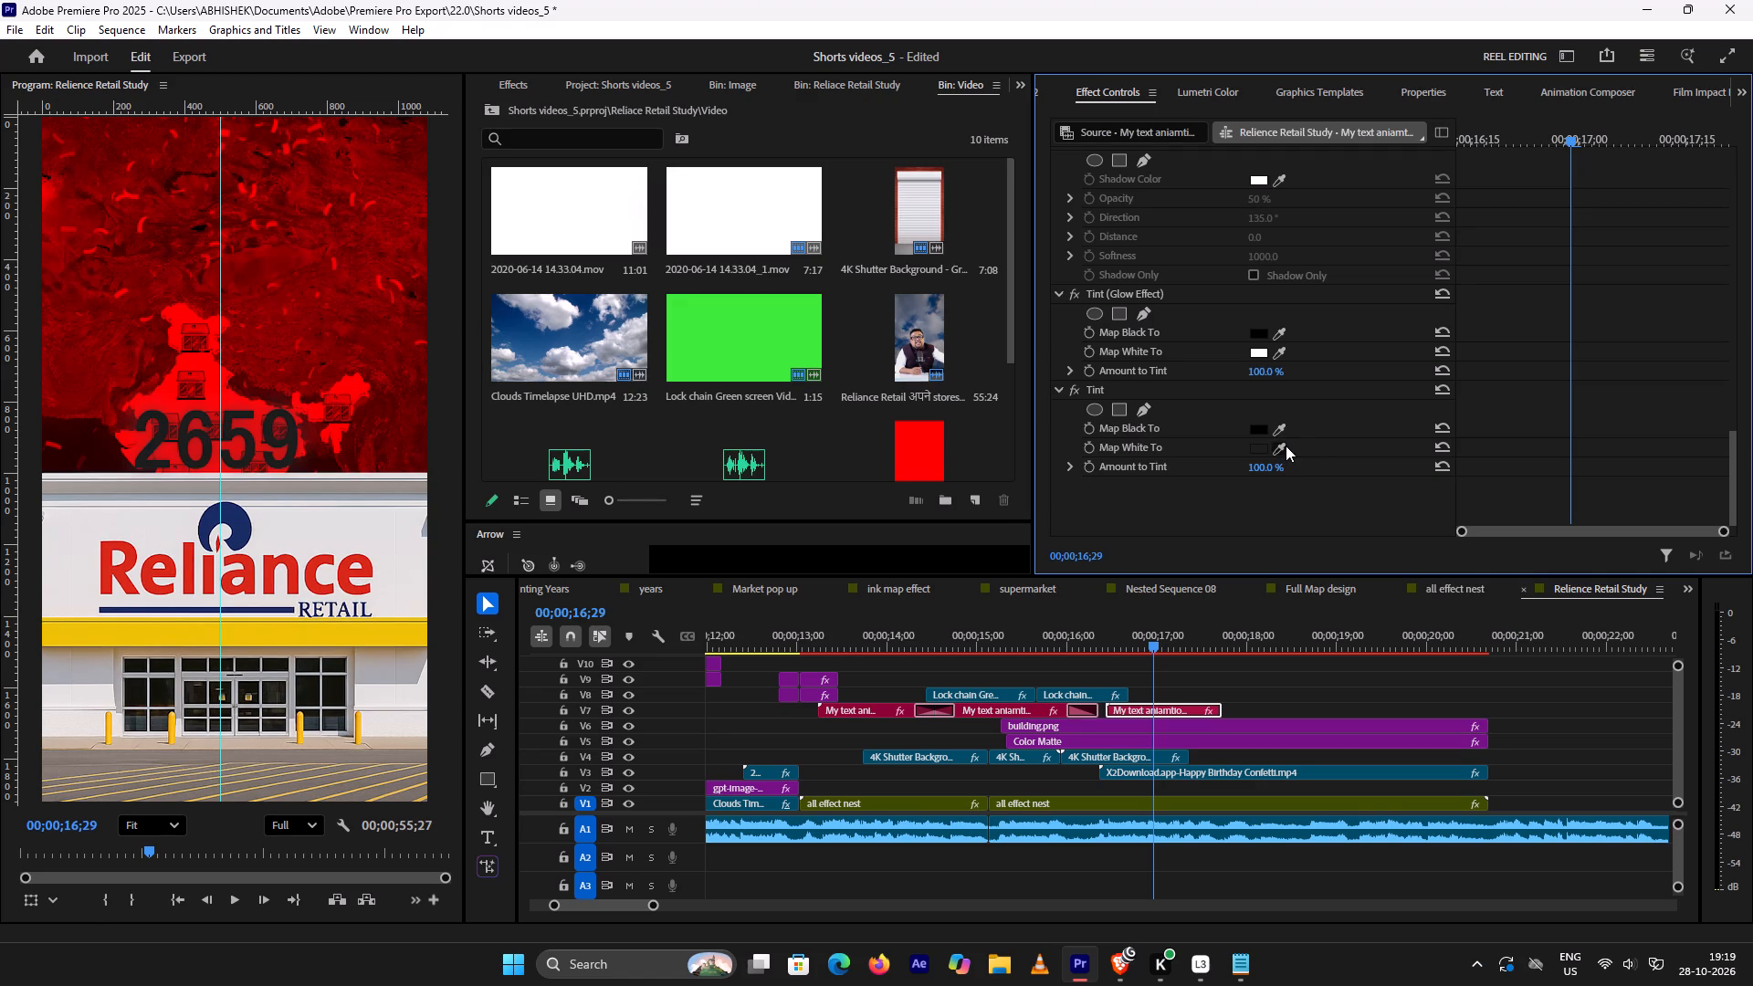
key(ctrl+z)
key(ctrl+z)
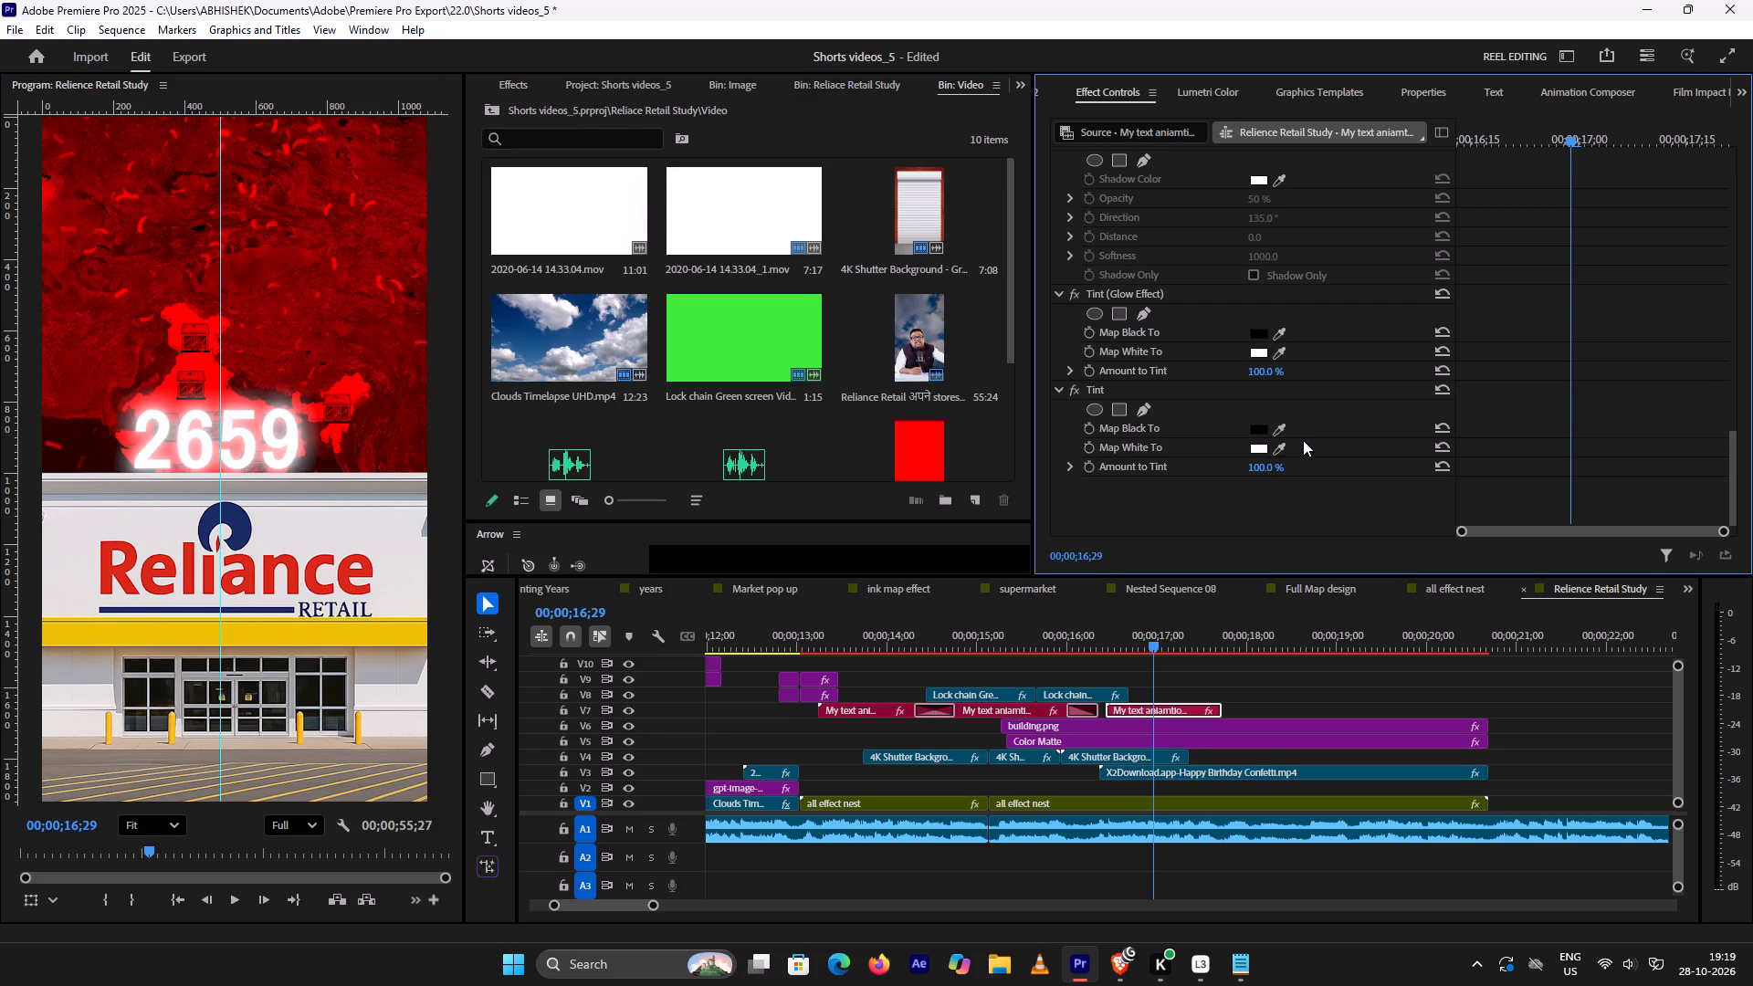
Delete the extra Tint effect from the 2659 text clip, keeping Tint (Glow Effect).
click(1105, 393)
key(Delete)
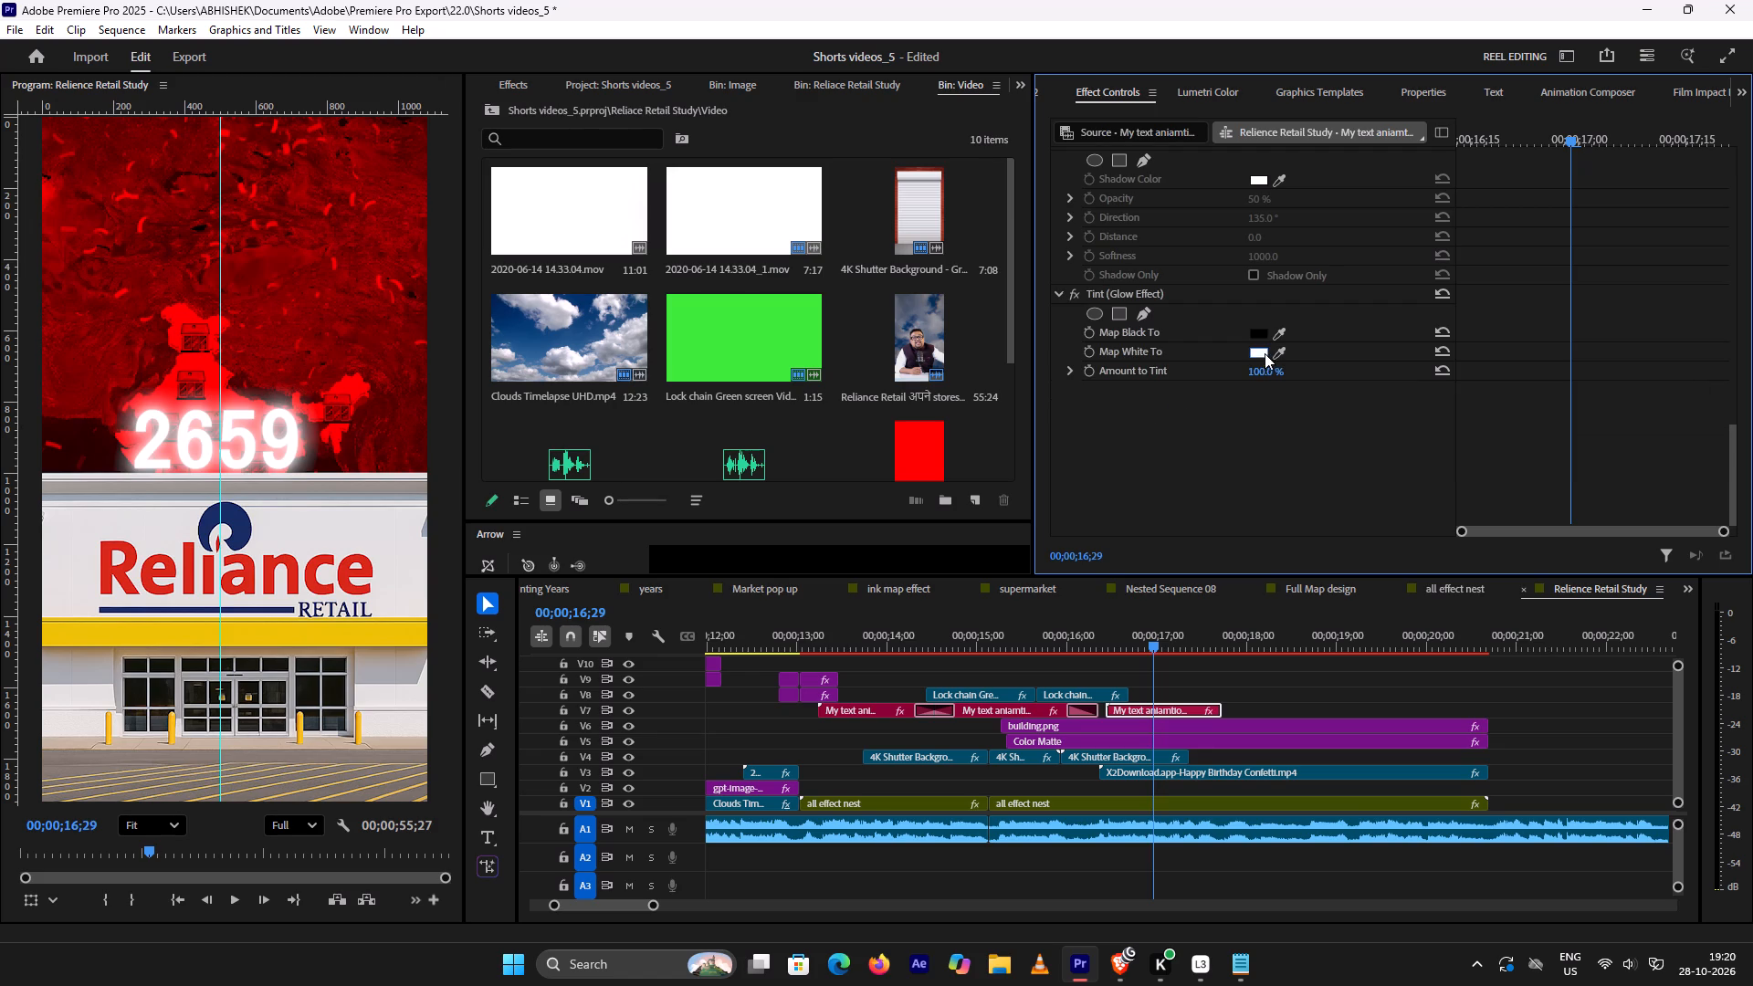
Set Map White To in the 2659 clip's Tint (Glow Effect) to a saturated golden yellow, hue about 51°.
click(1258, 354)
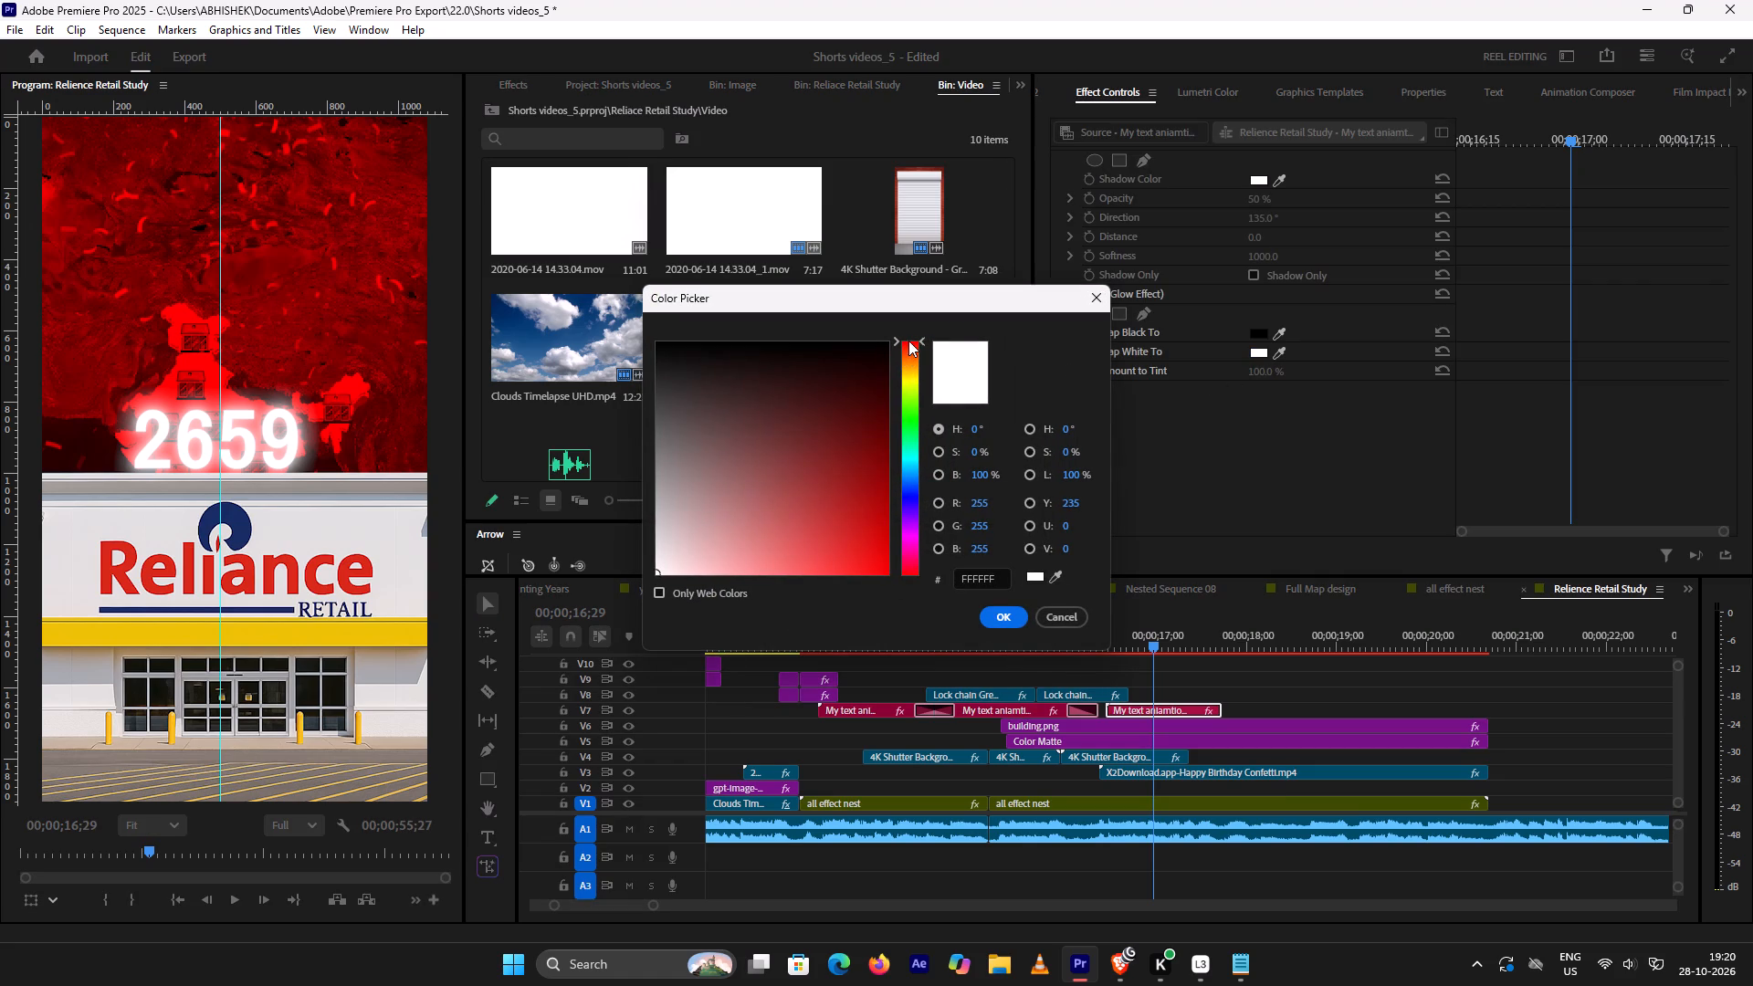
drag(908, 341, 905, 374)
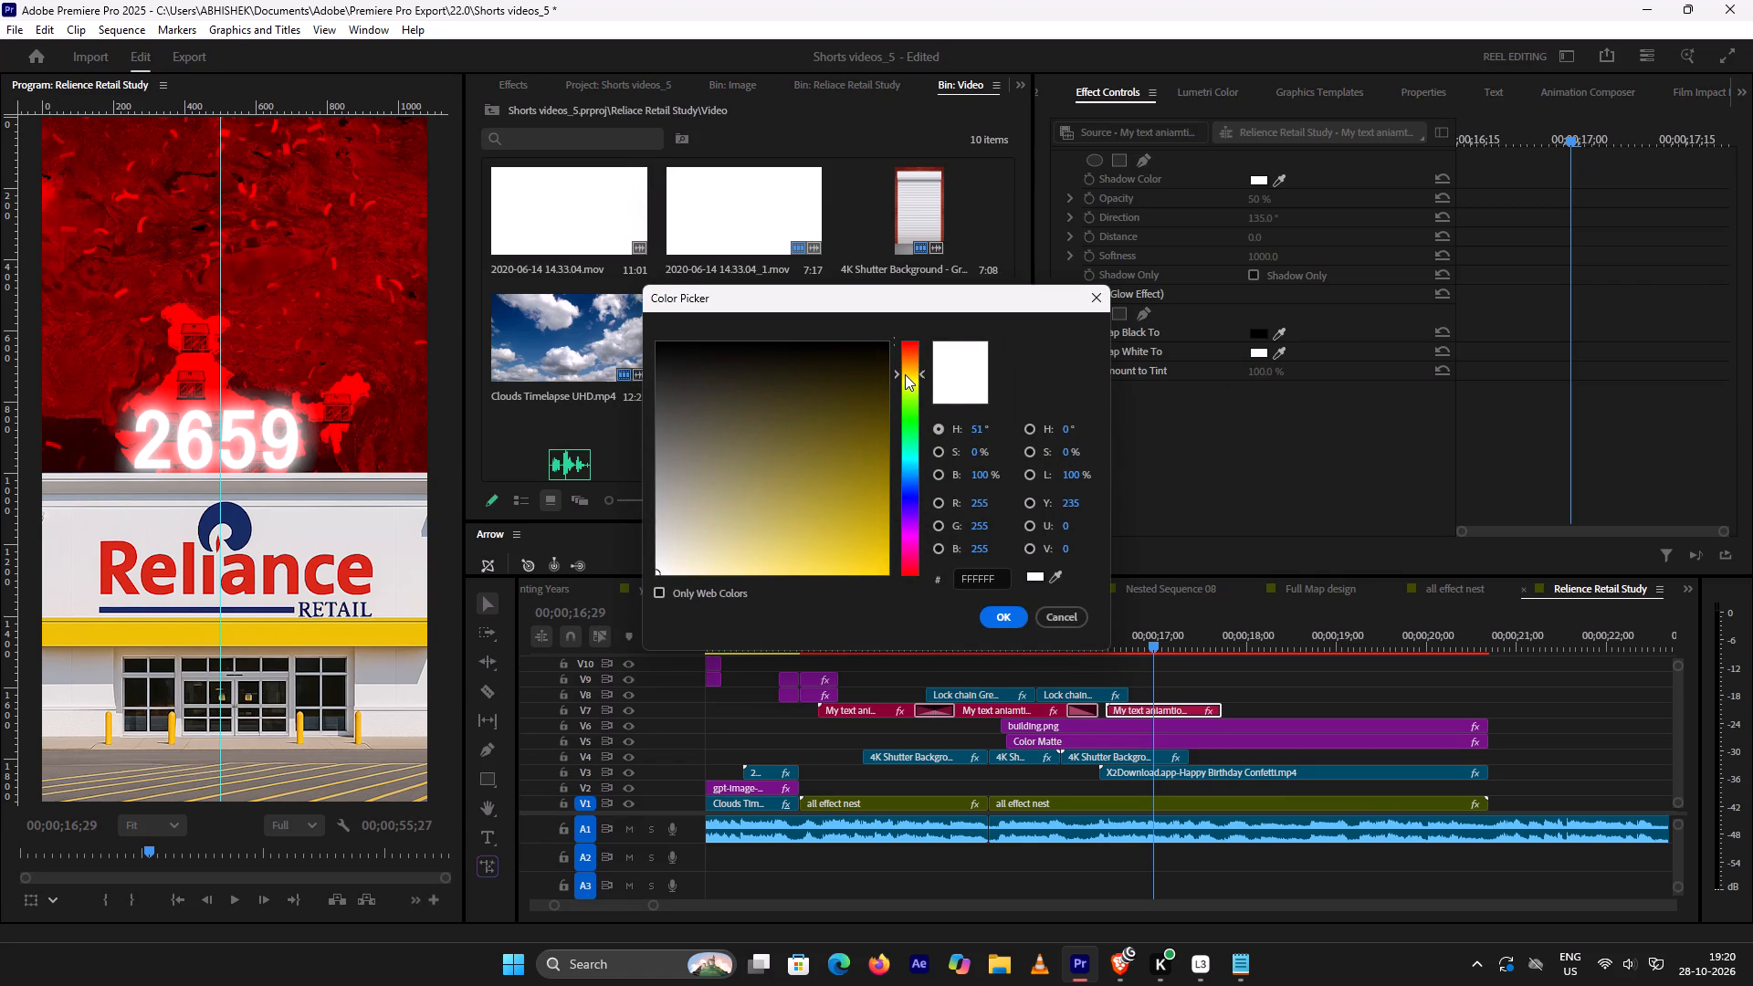
drag(905, 374, 908, 374)
drag(856, 524, 974, 654)
click(1011, 621)
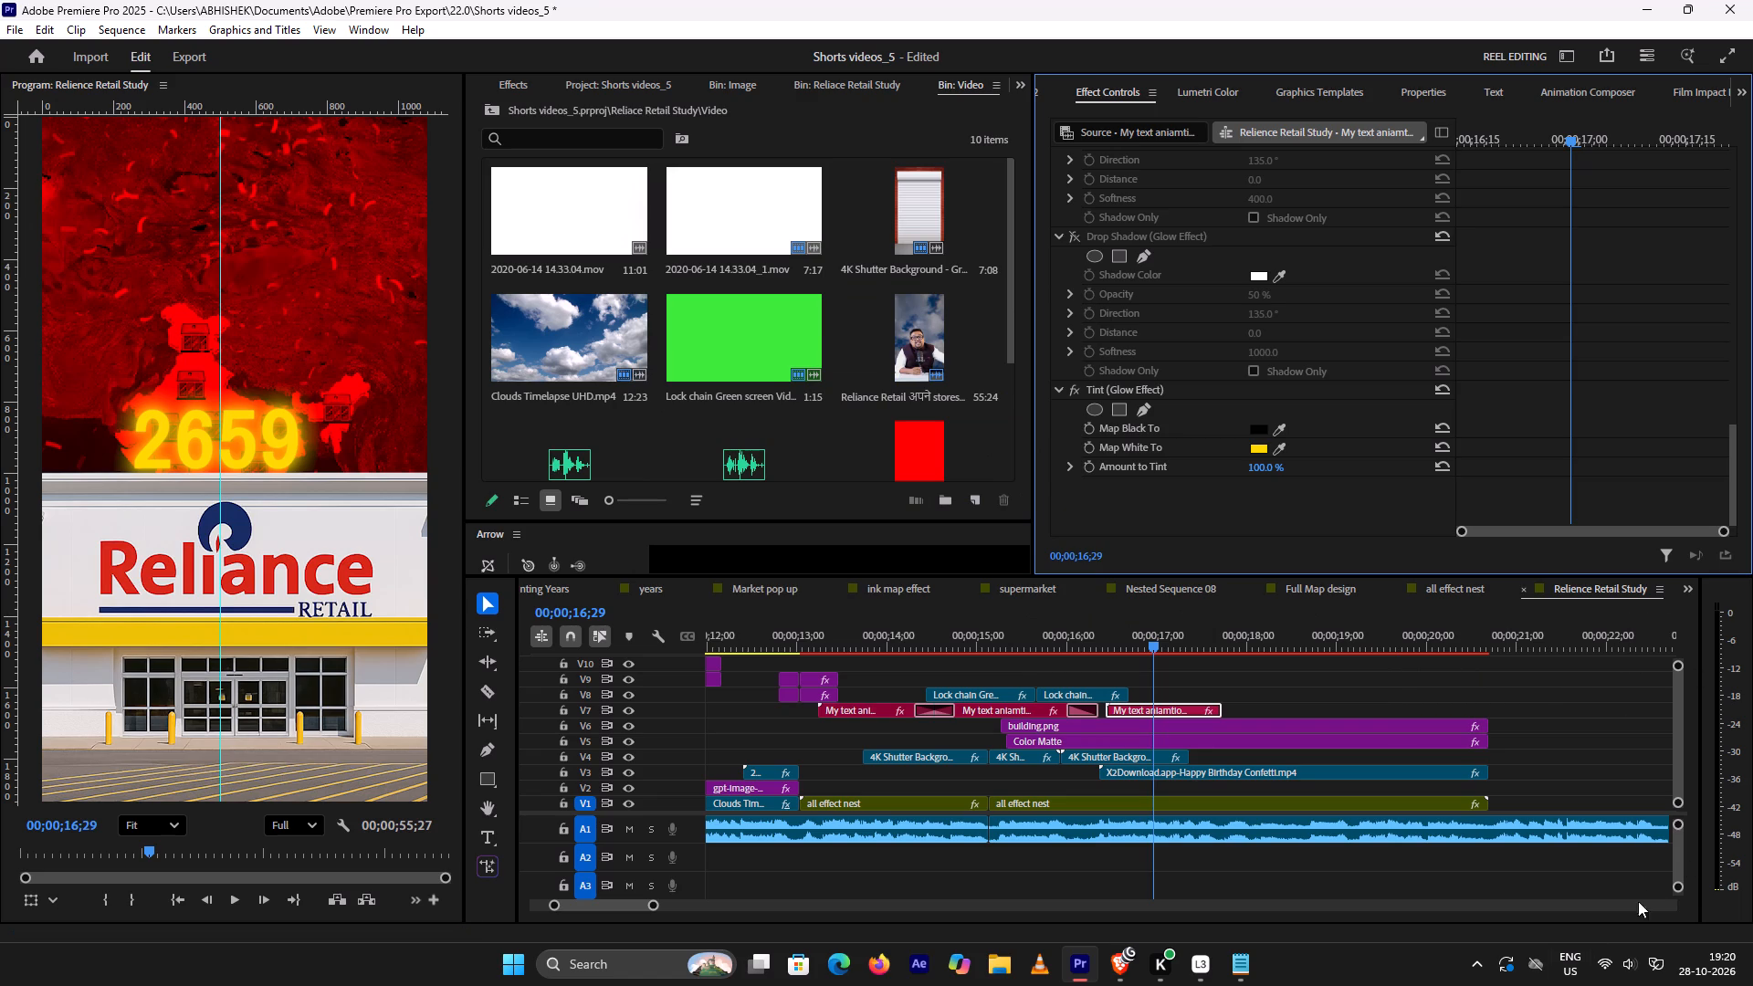
Switch to Brave and watch how the tutorial adds a further glow to the yellow 2659 text, pausing there.
click(1118, 970)
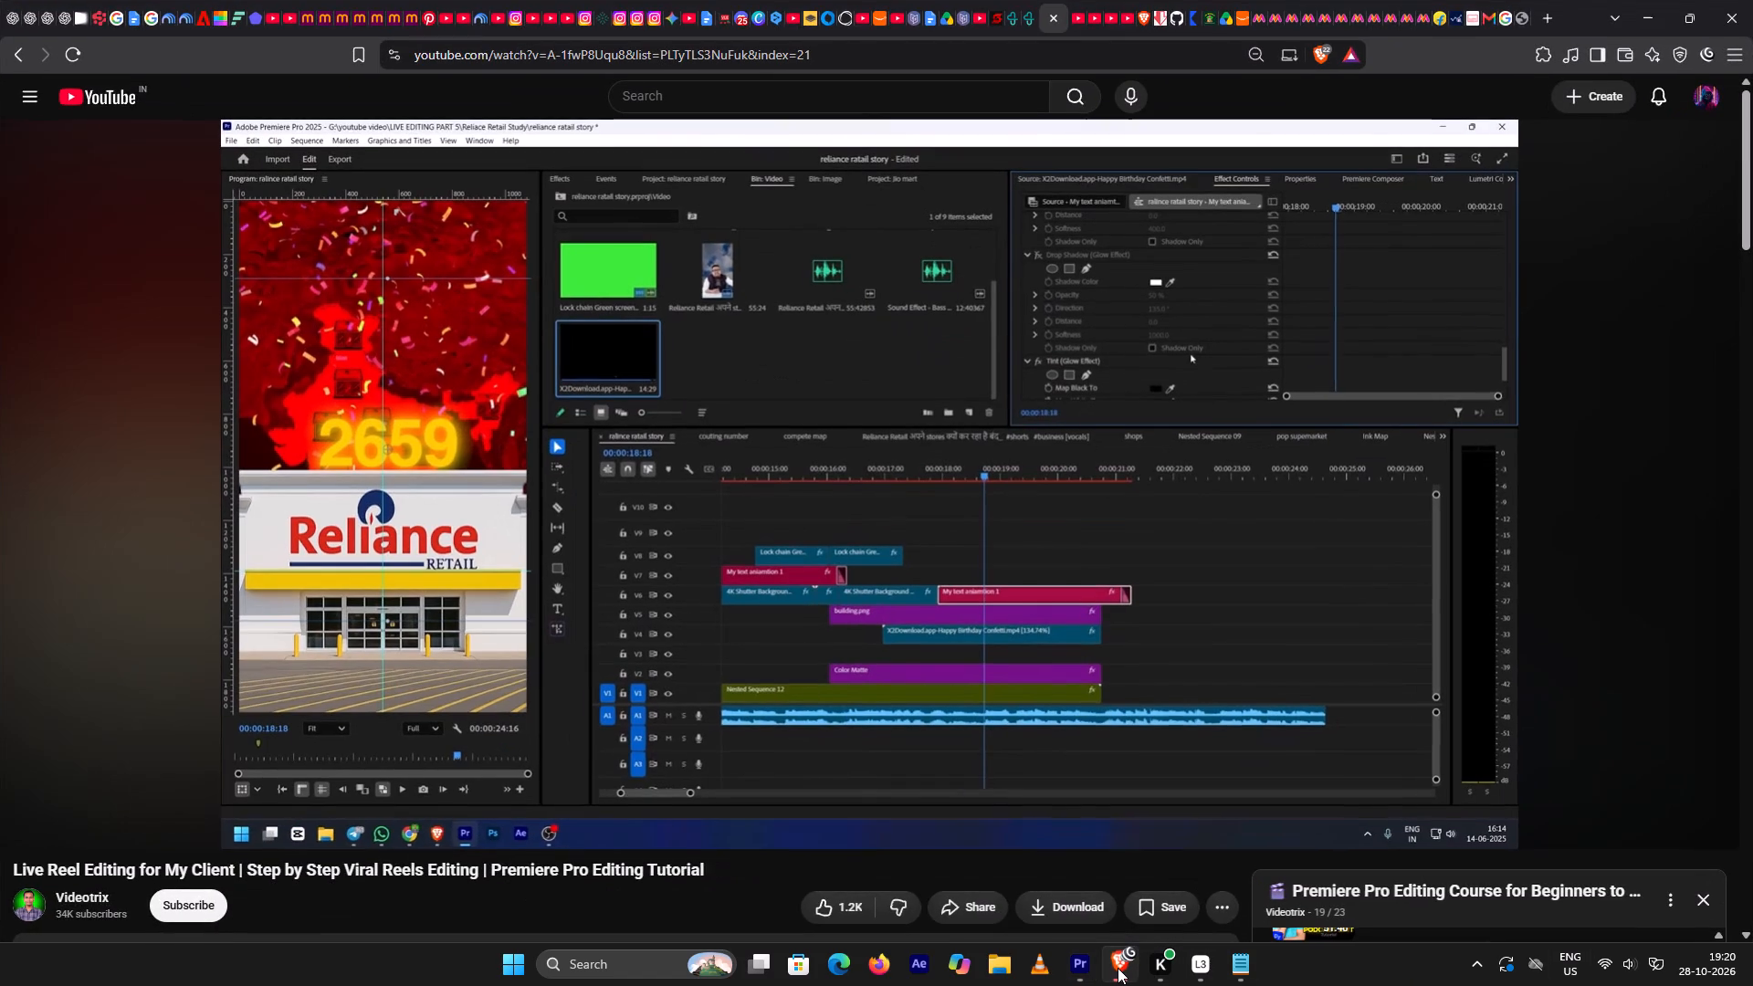
key(space)
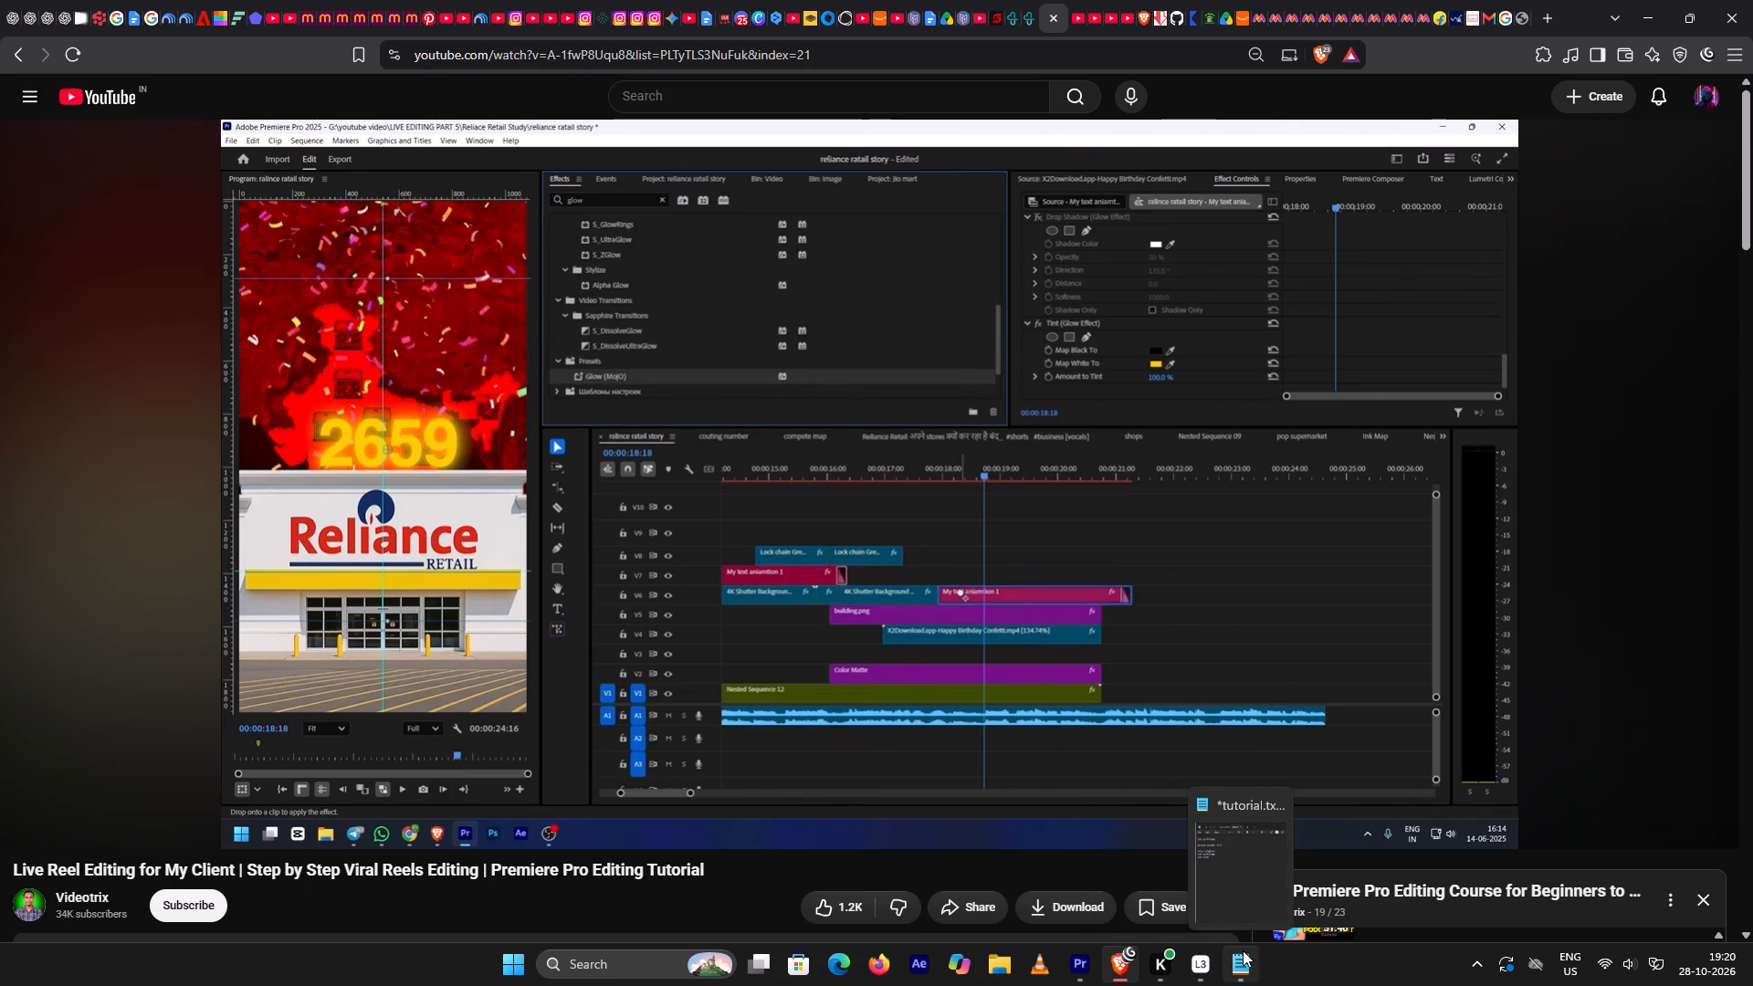
key(space)
Switch to Premiere Pro, search the effects for "glow" and apply the Glow (MojO) preset to the 2659 text clip on V7.
click(1095, 962)
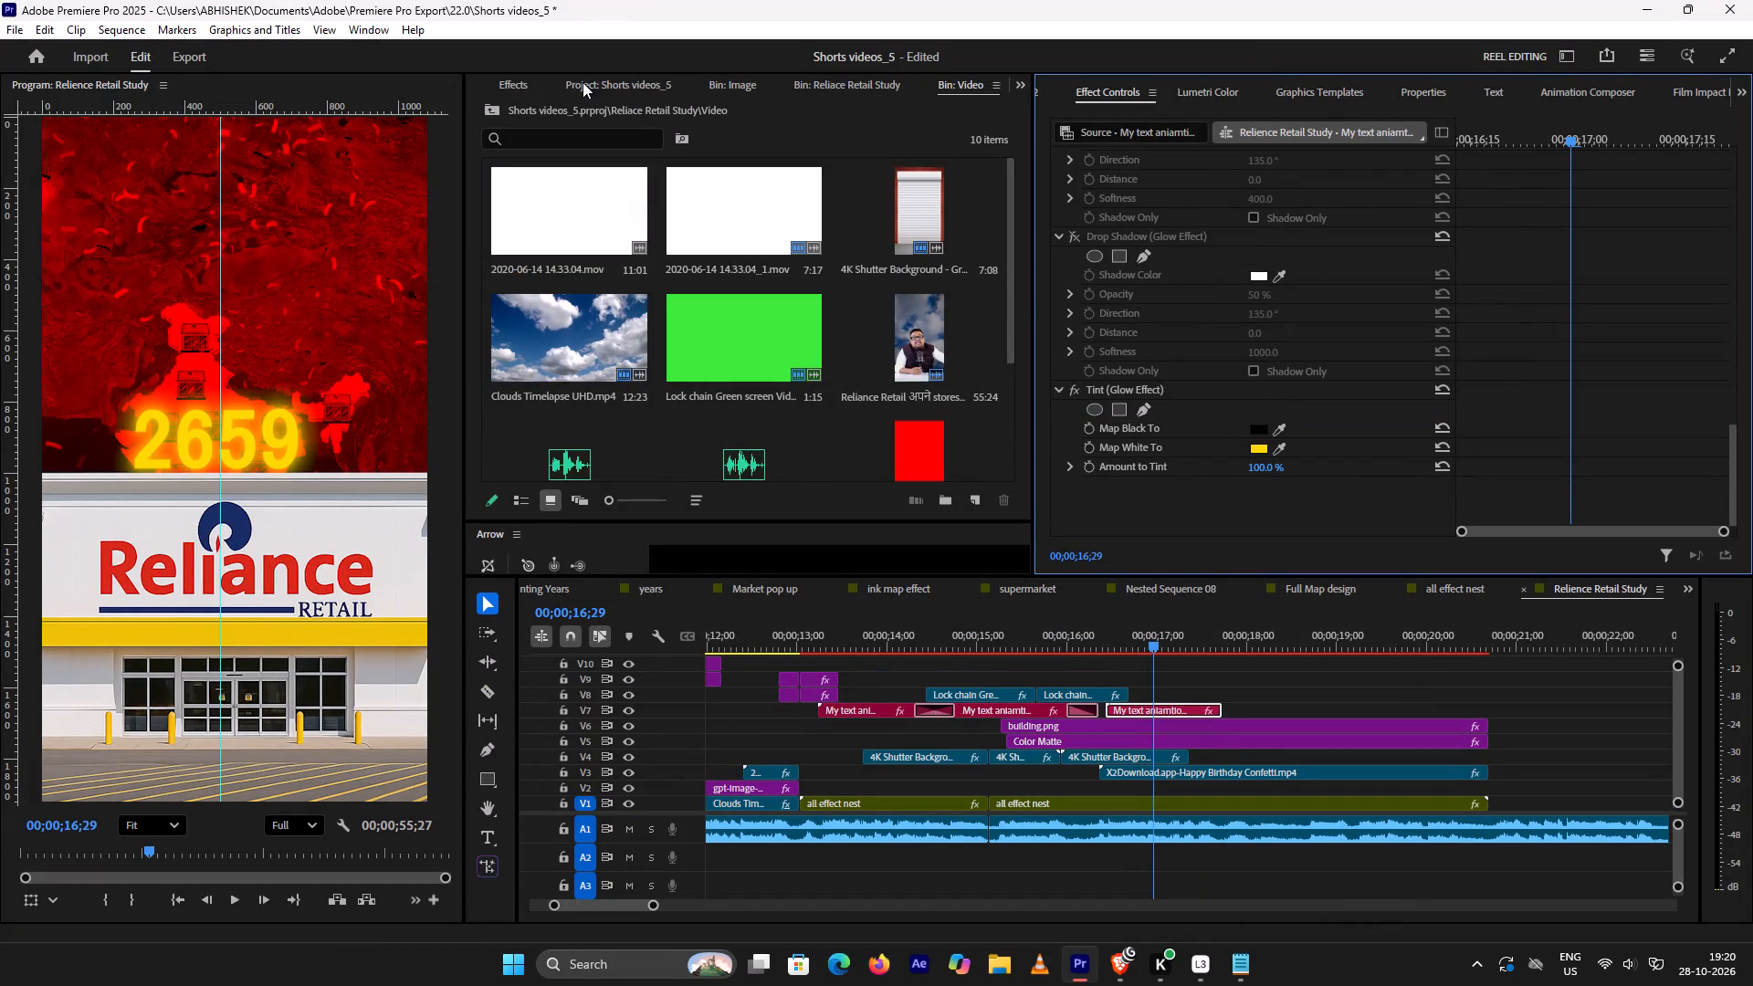
click(520, 88)
click(572, 116)
key(g)
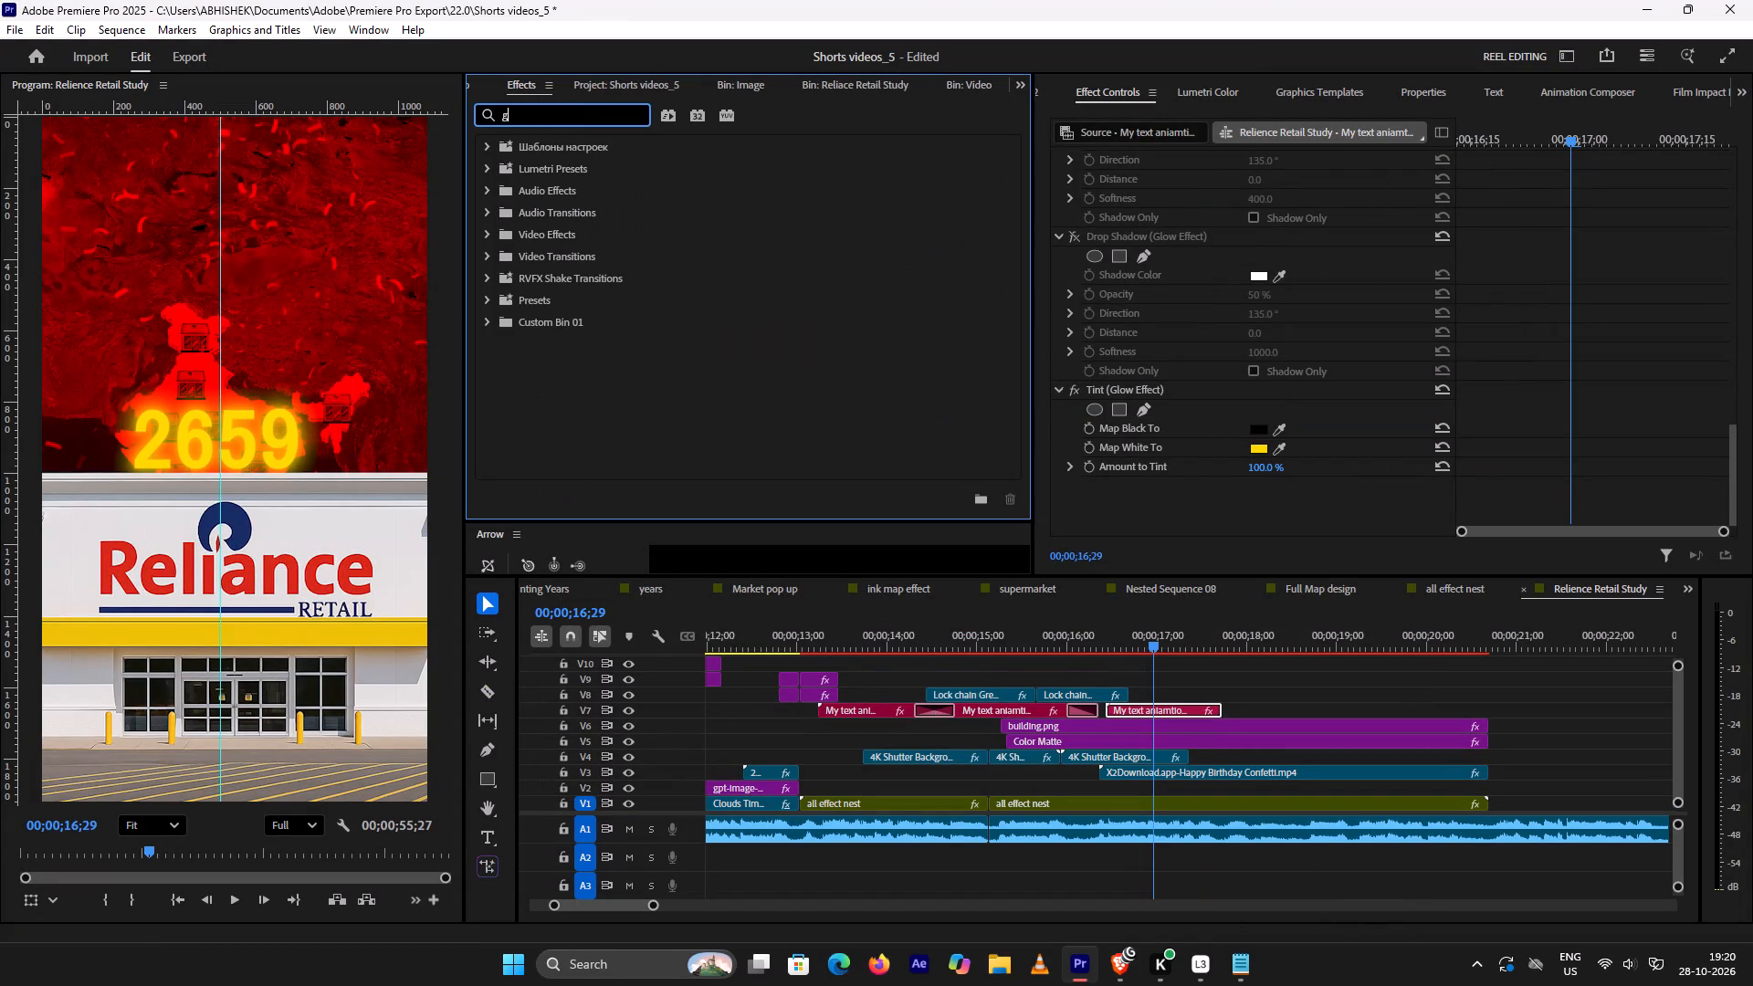
text(low)
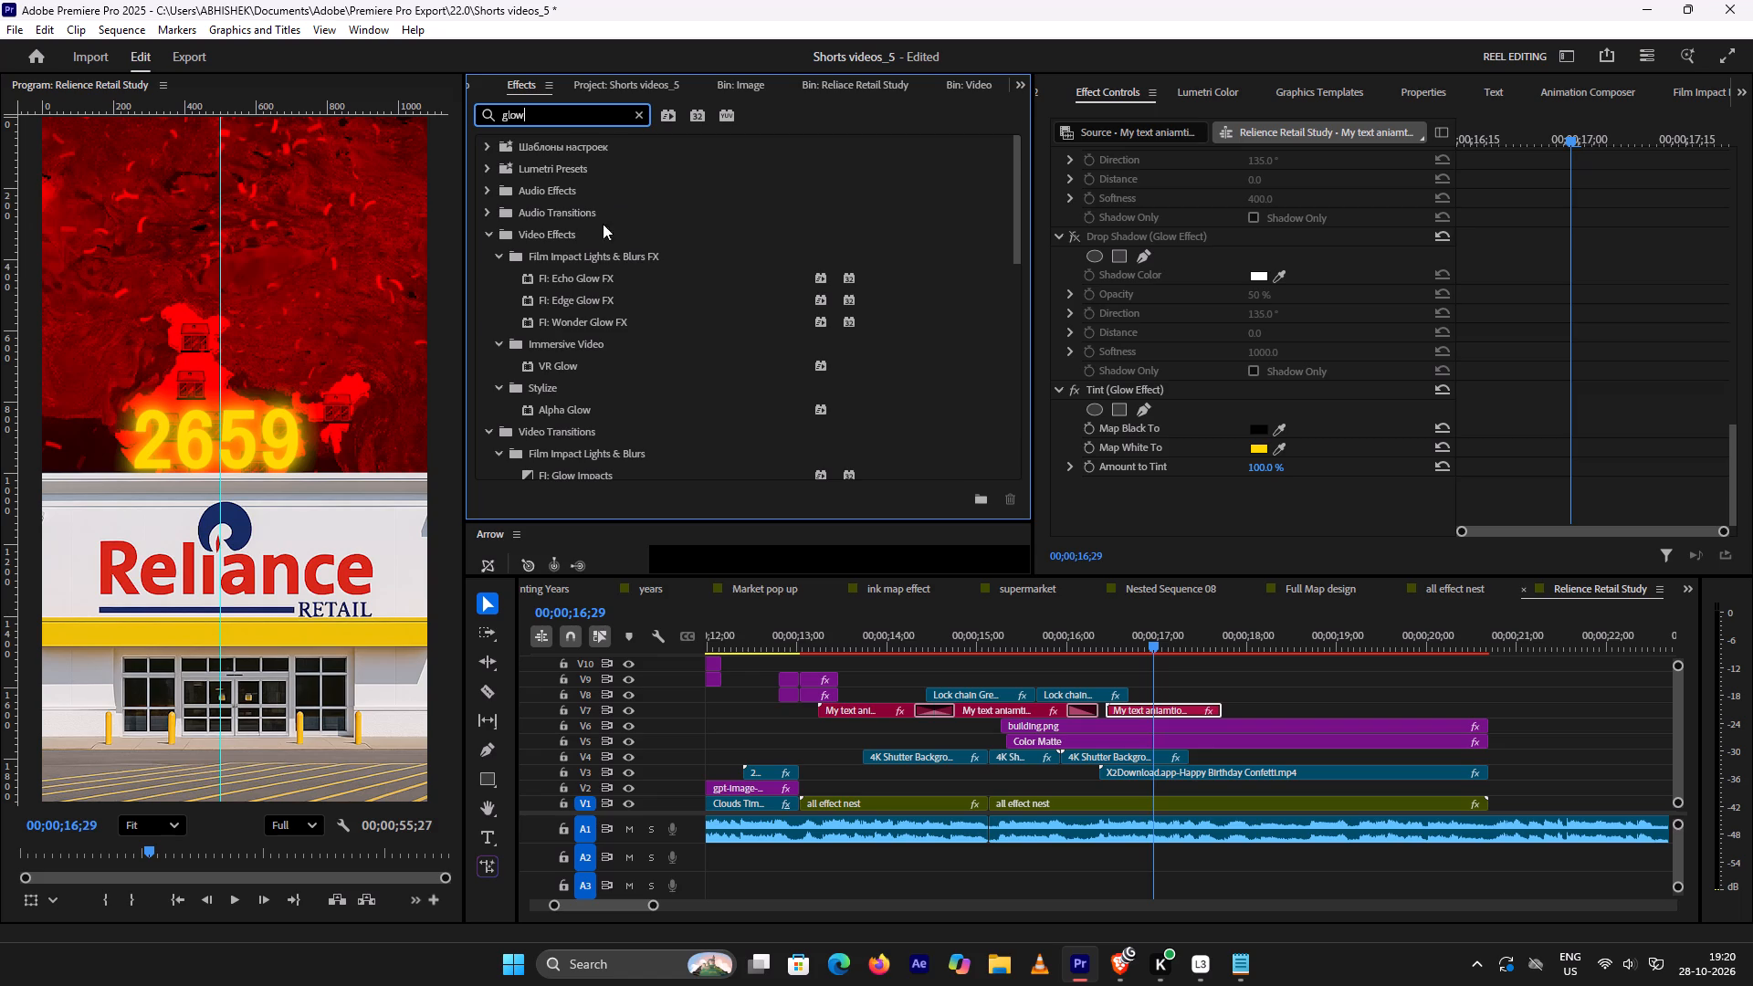
scroll(599, 270, down, 7)
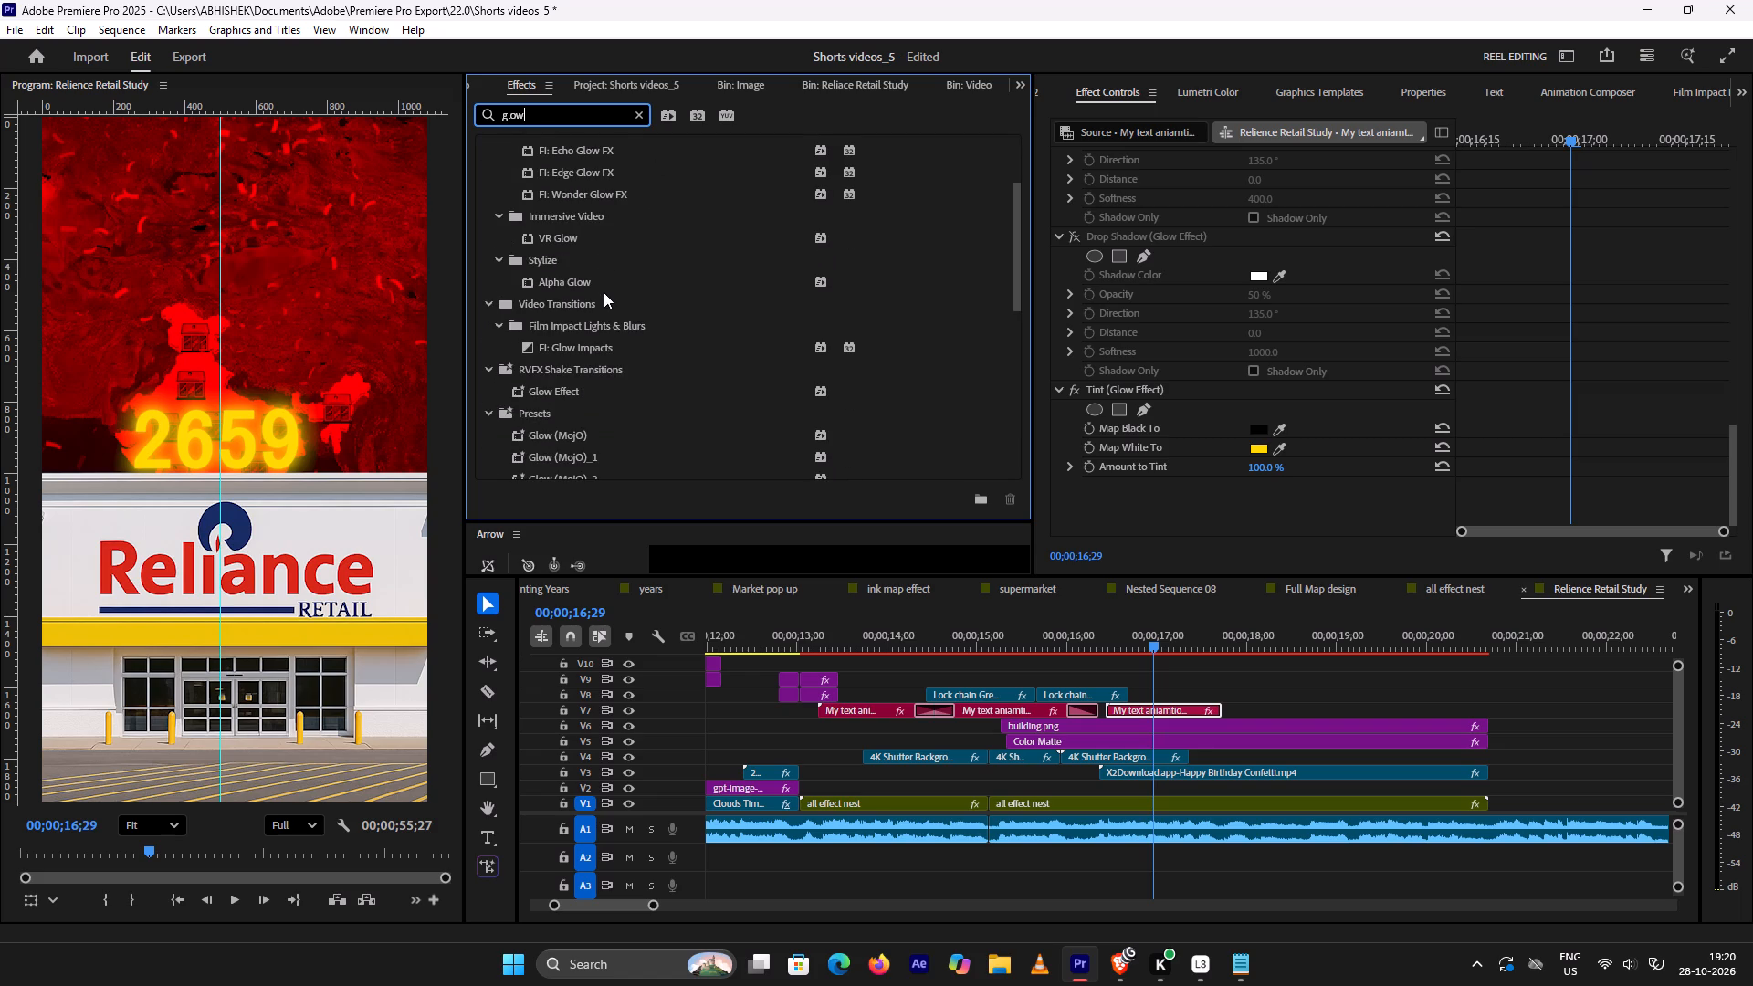
scroll(603, 296, down, 6)
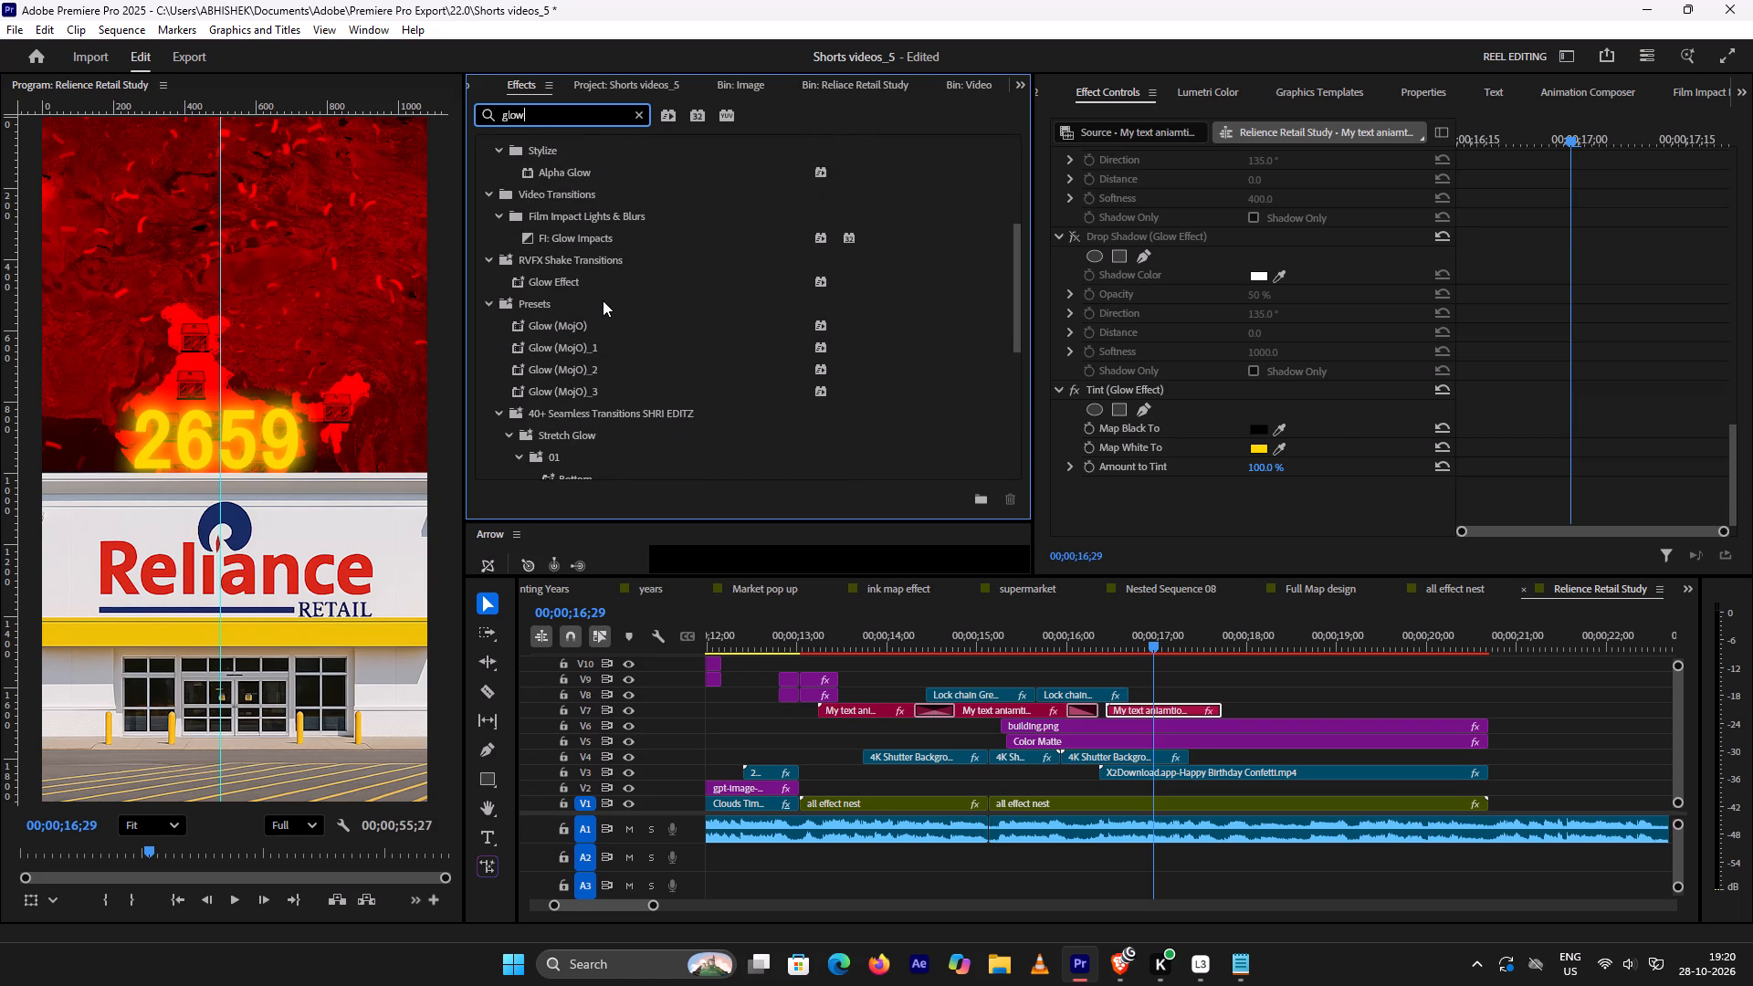
drag(564, 319, 1089, 561)
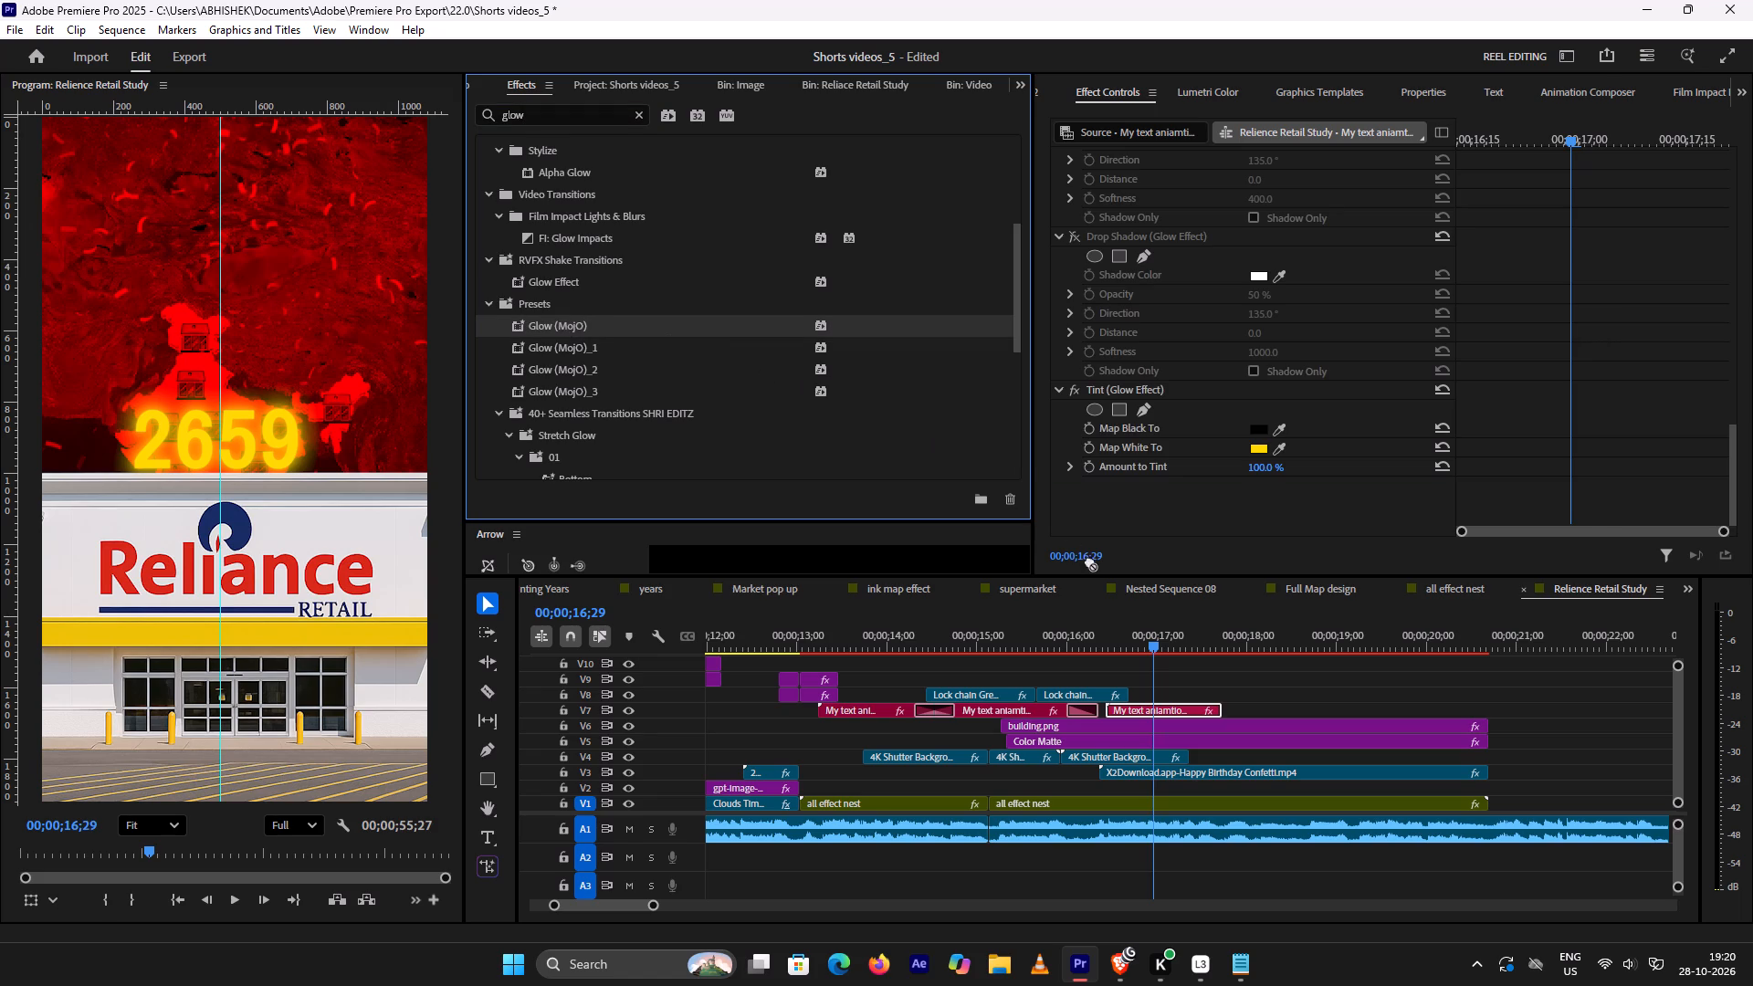
drag(1089, 561, 1170, 709)
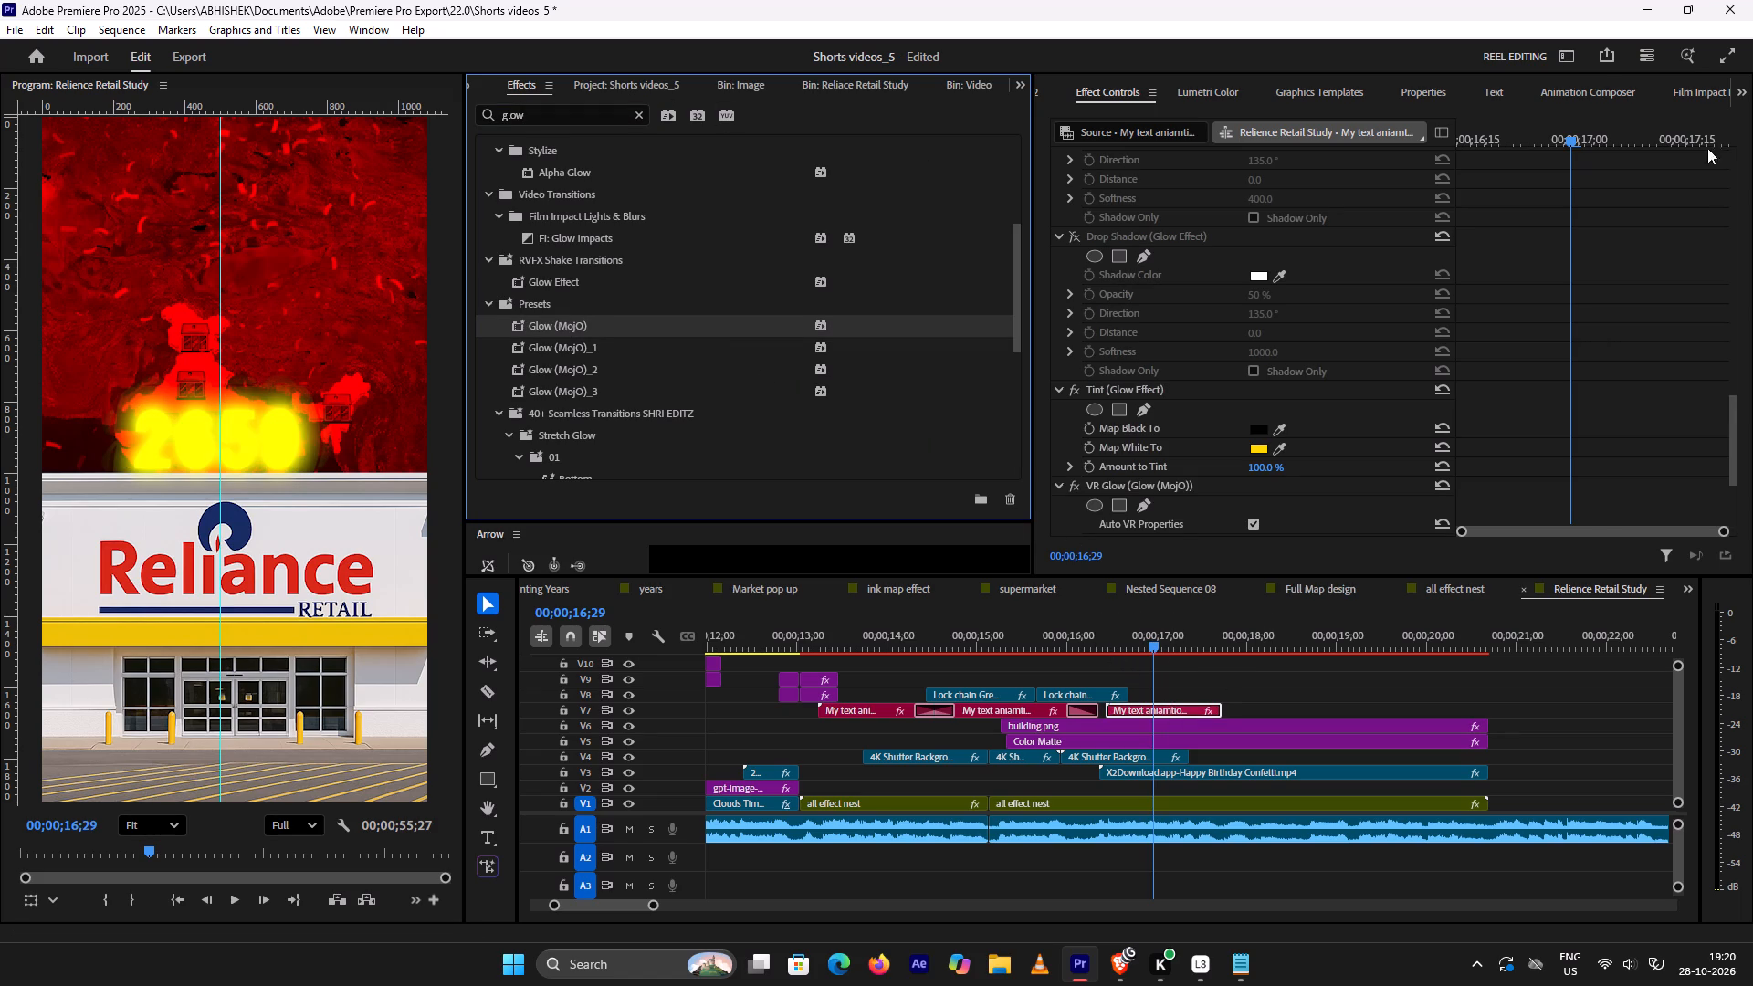
Play the 2659 reveal from 00;00;16;08 to about 00;00;17;07 to check the new glow.
click(1093, 634)
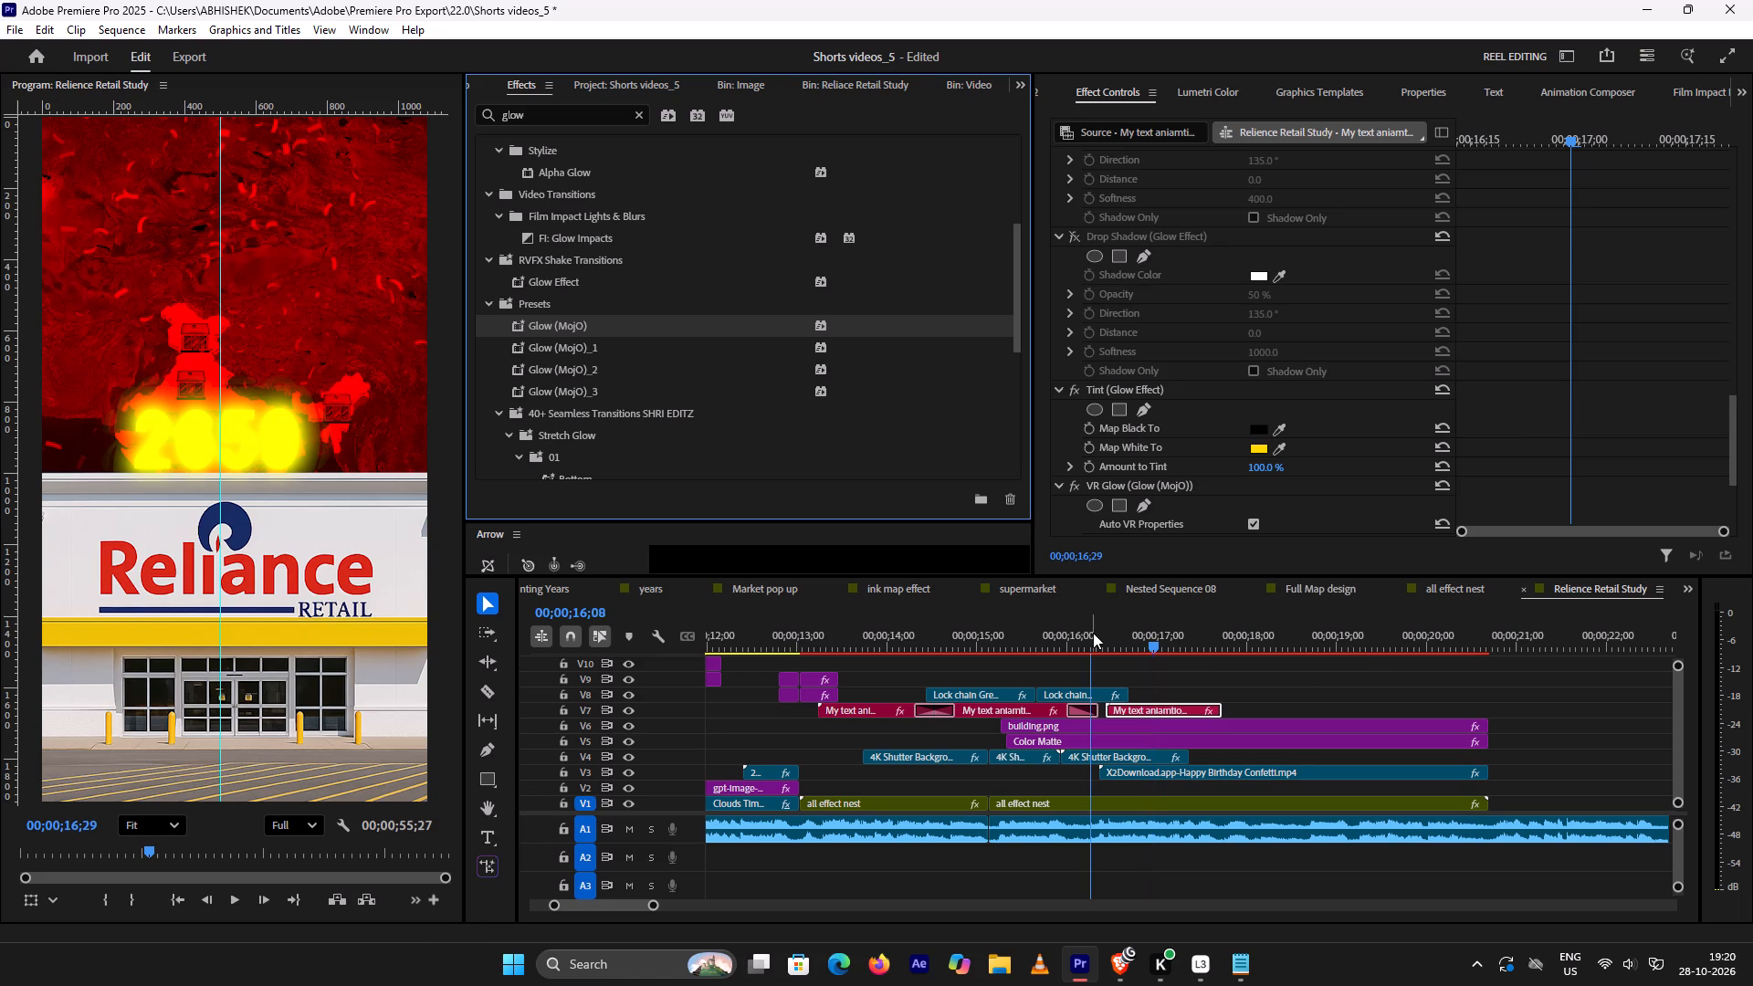
key(space)
key(space)
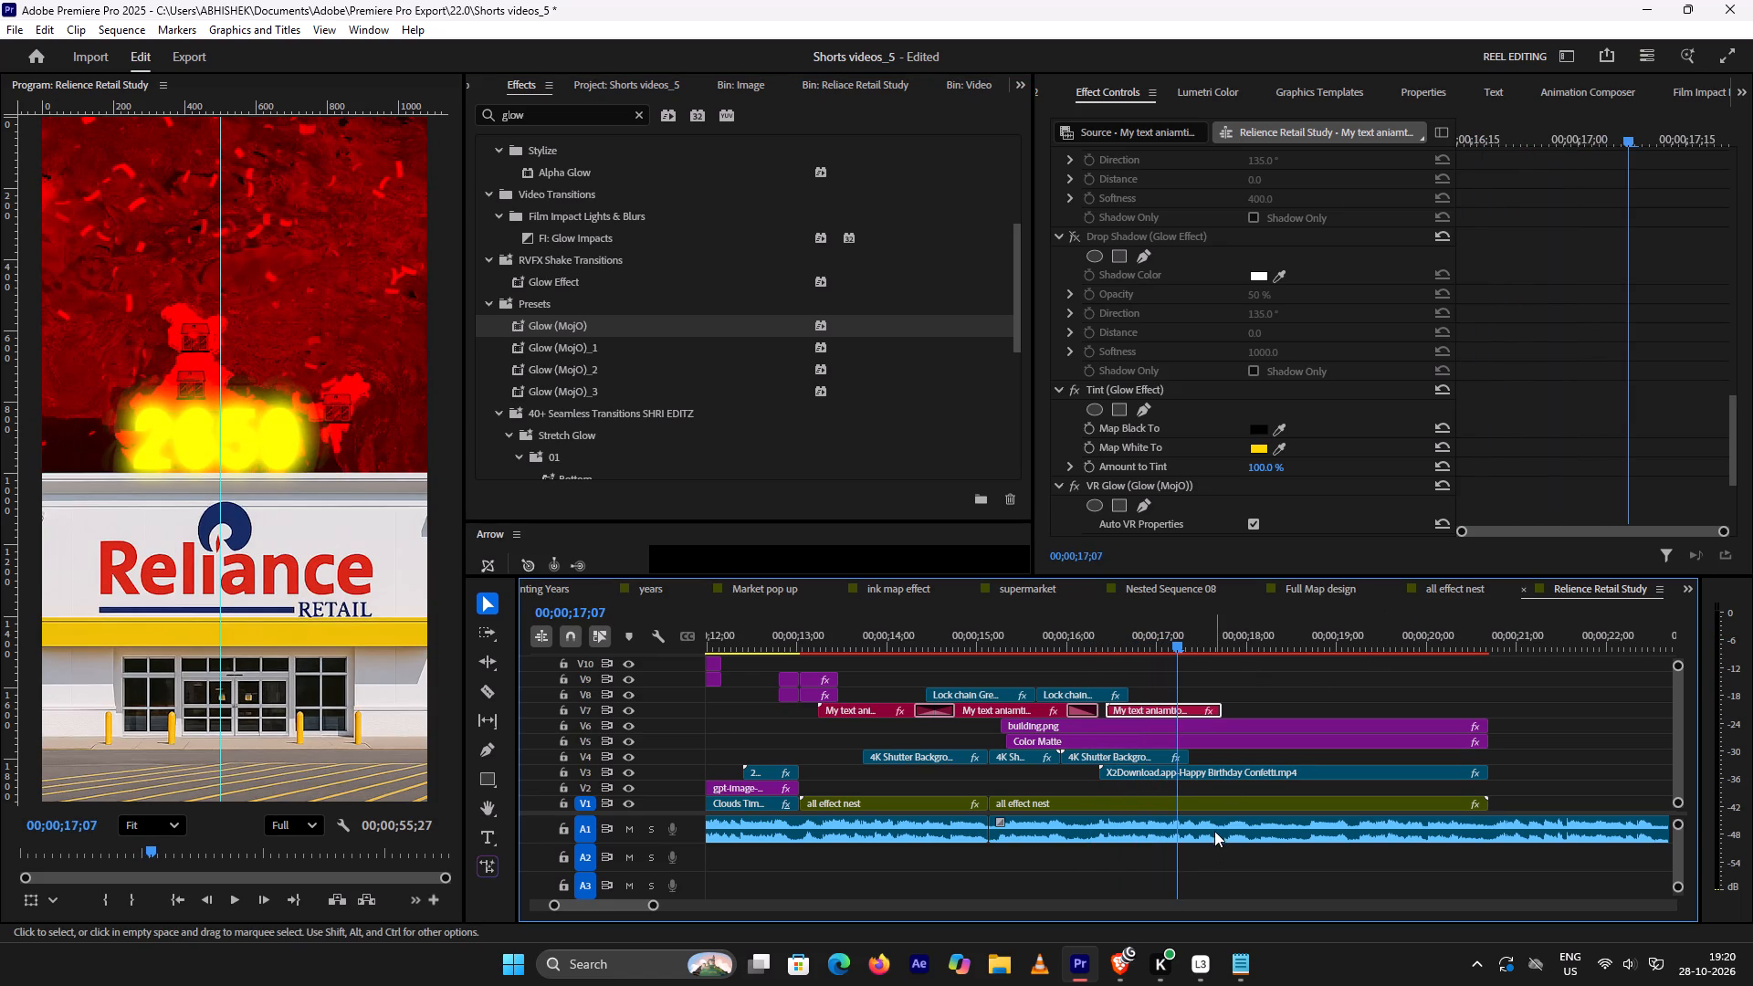
Switch to Brave, play the tutorial onward and replay it from about 1:33:43 to study the glow's Tint recolouring.
click(1122, 967)
key(space)
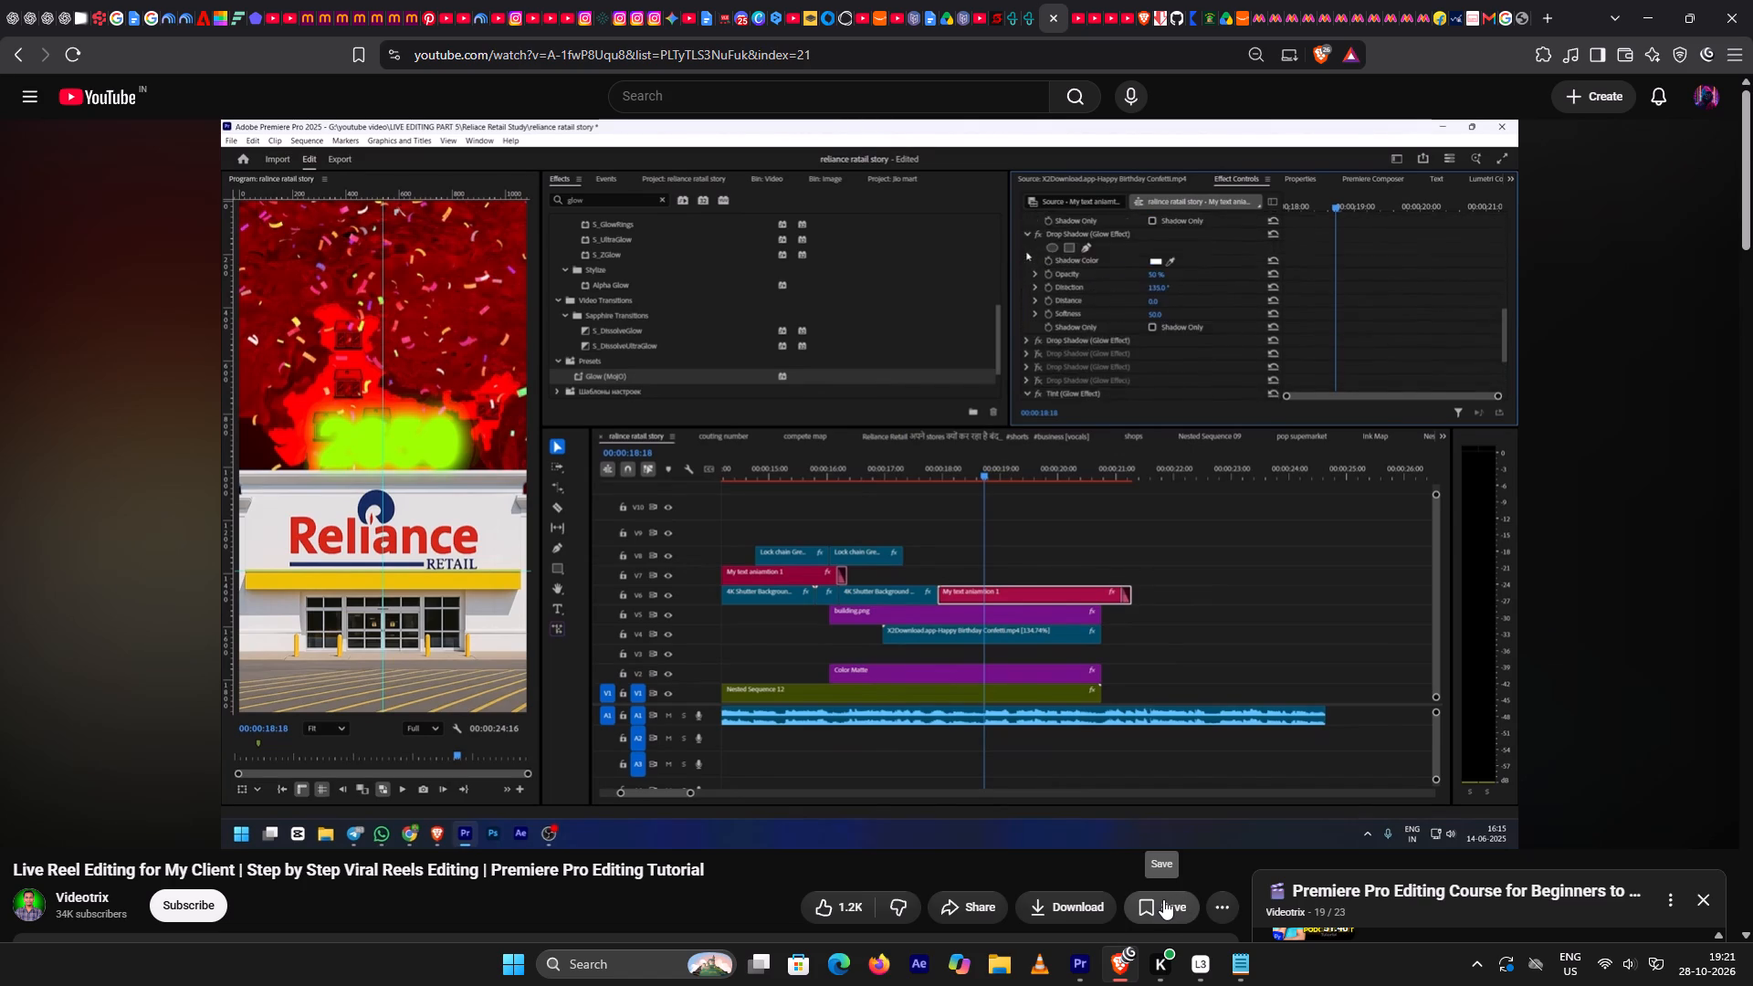
key(Left)
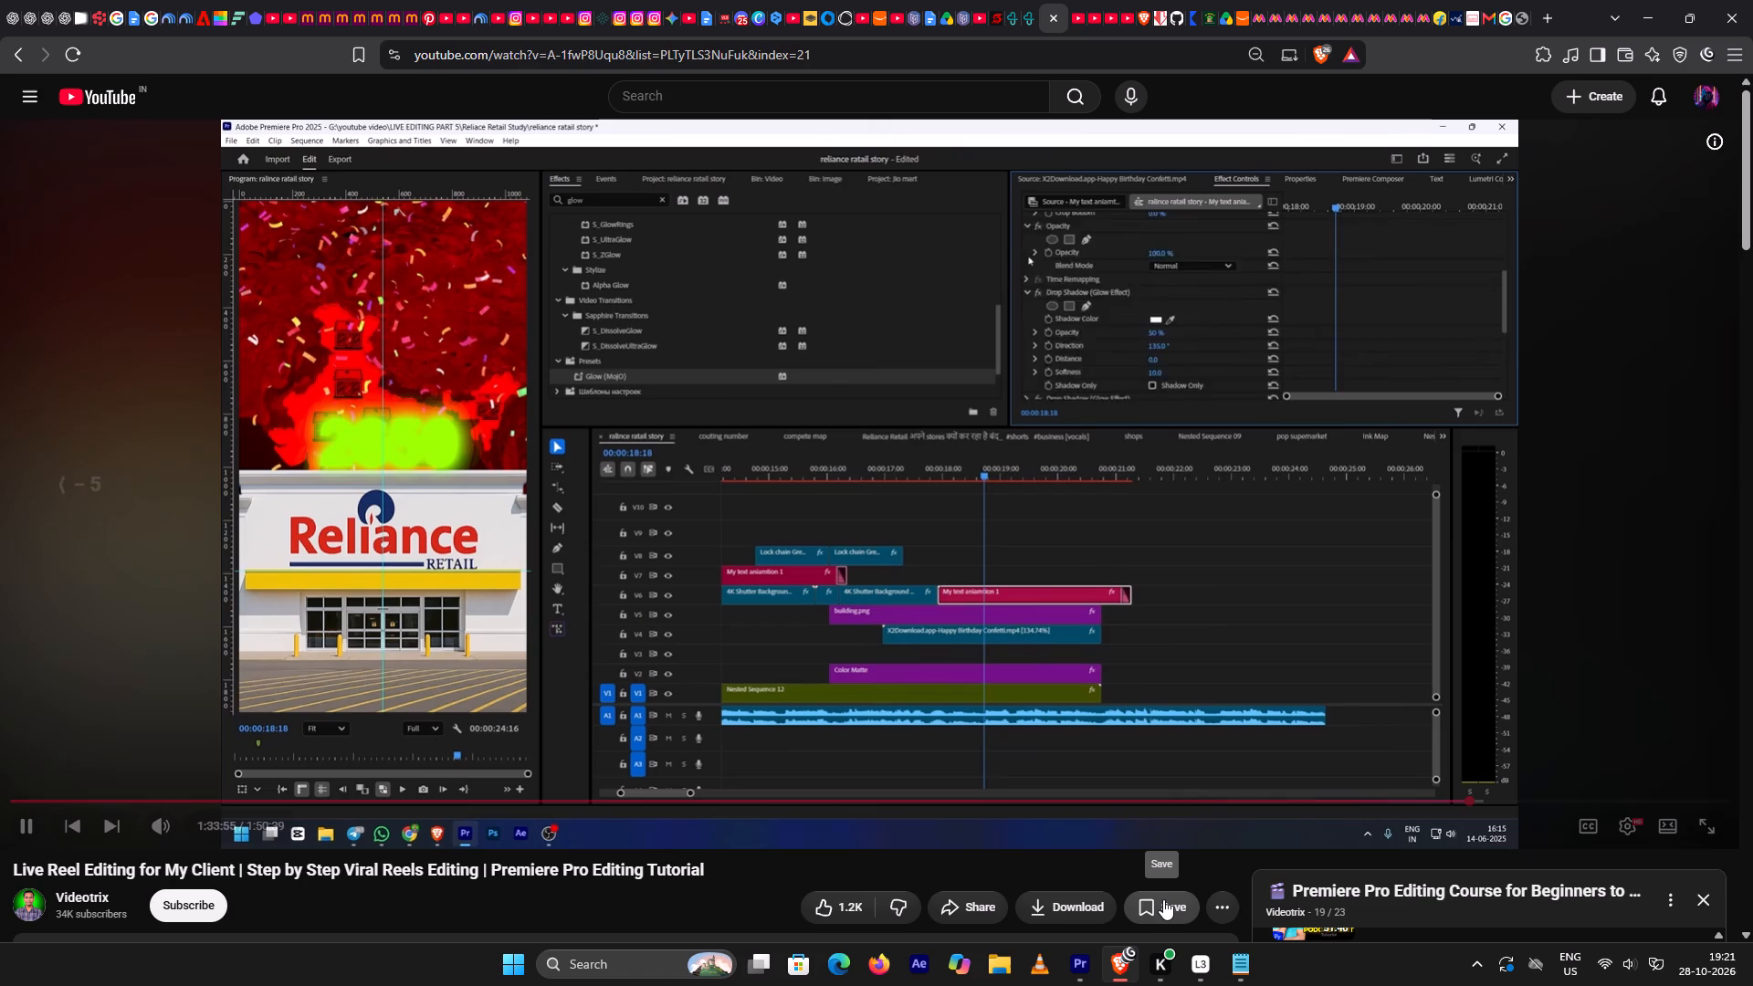
key(Left)
key(Left)
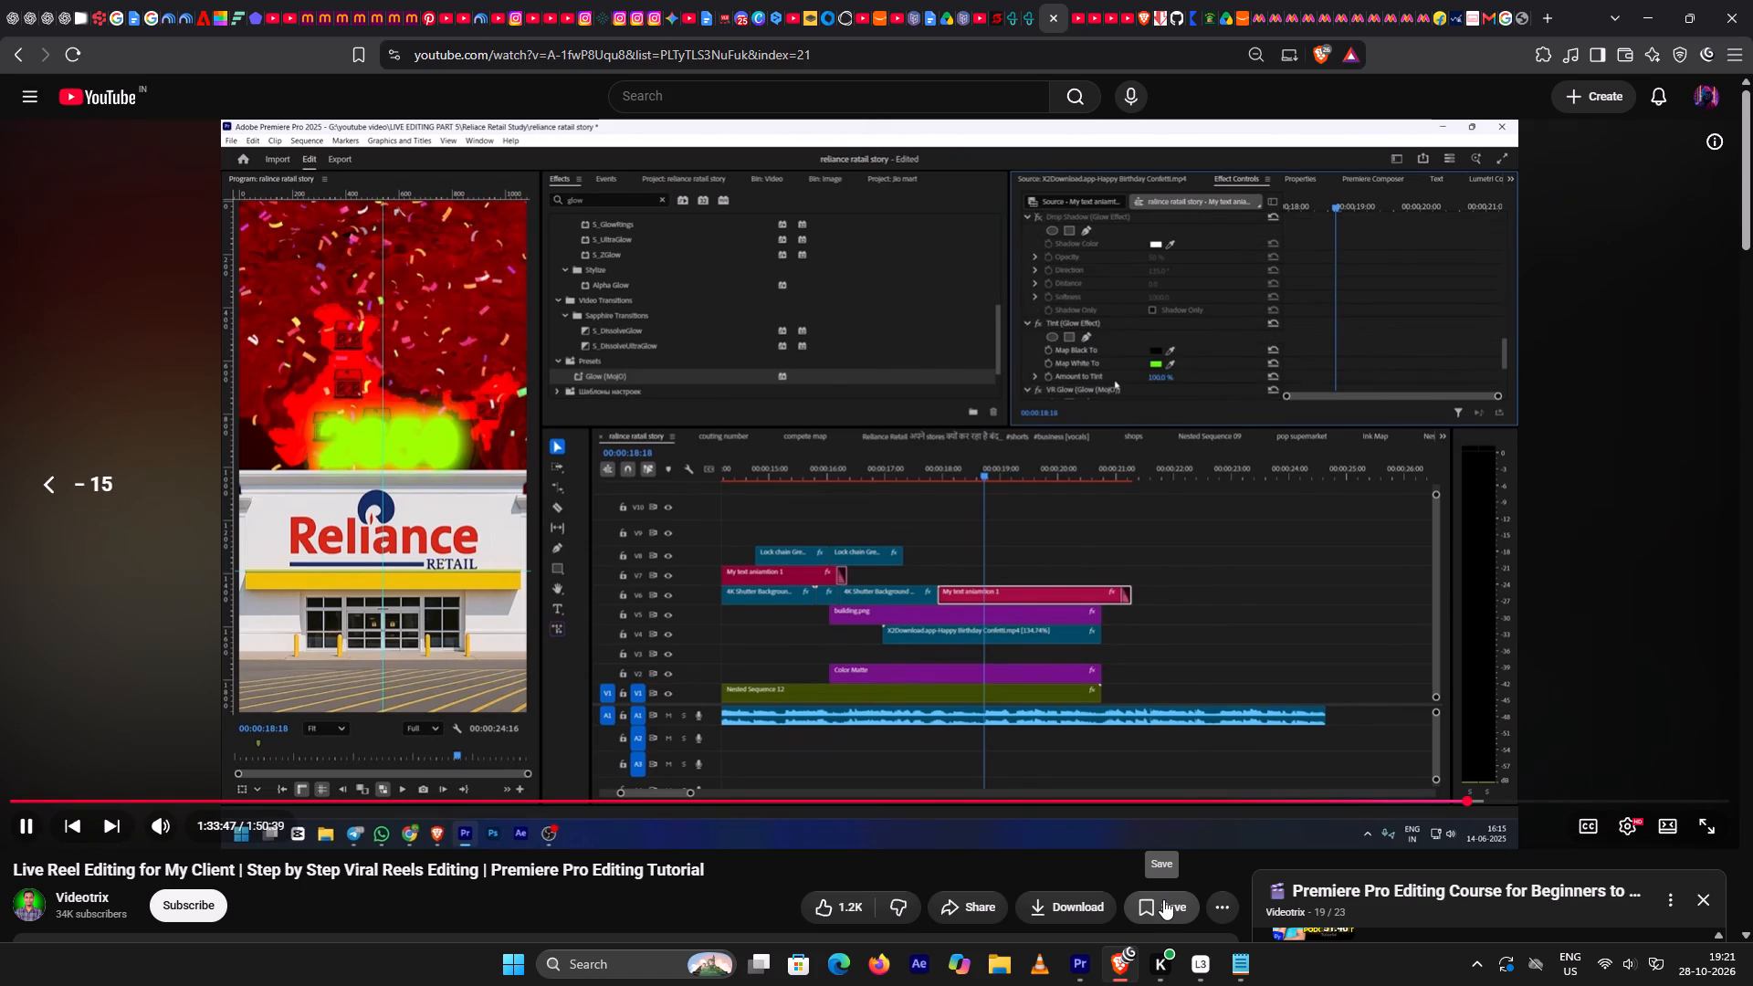
key(Left)
key(space)
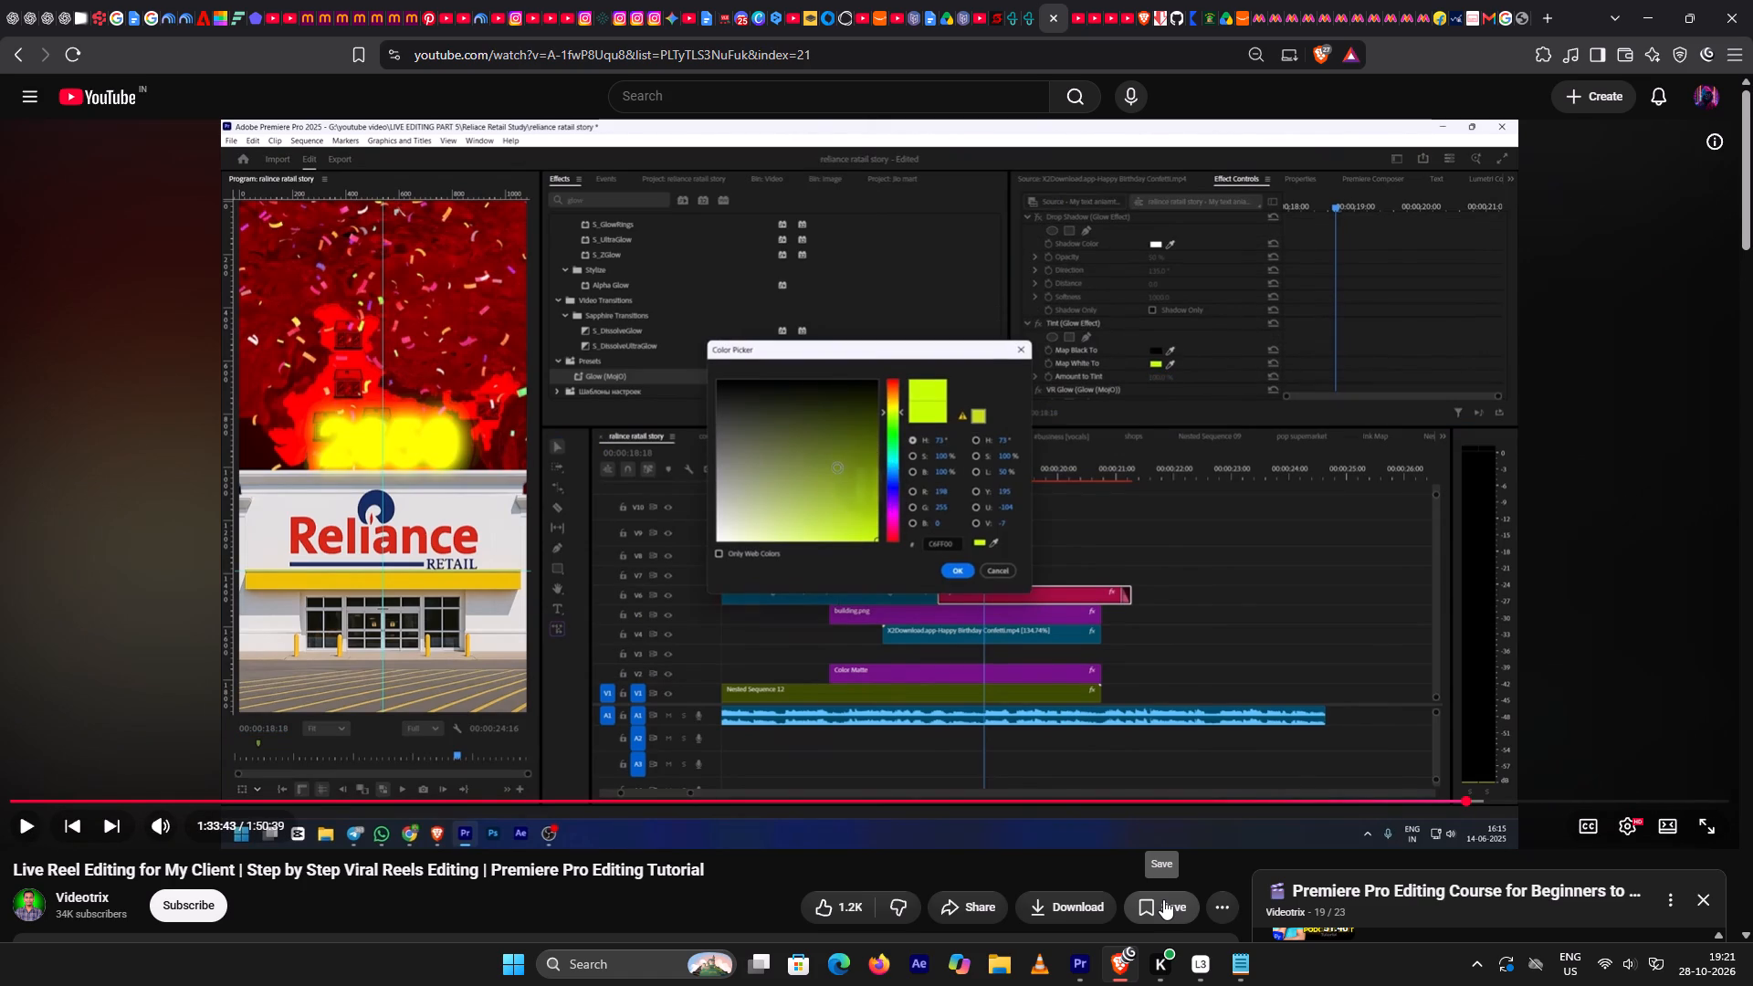
key(space)
key(space)
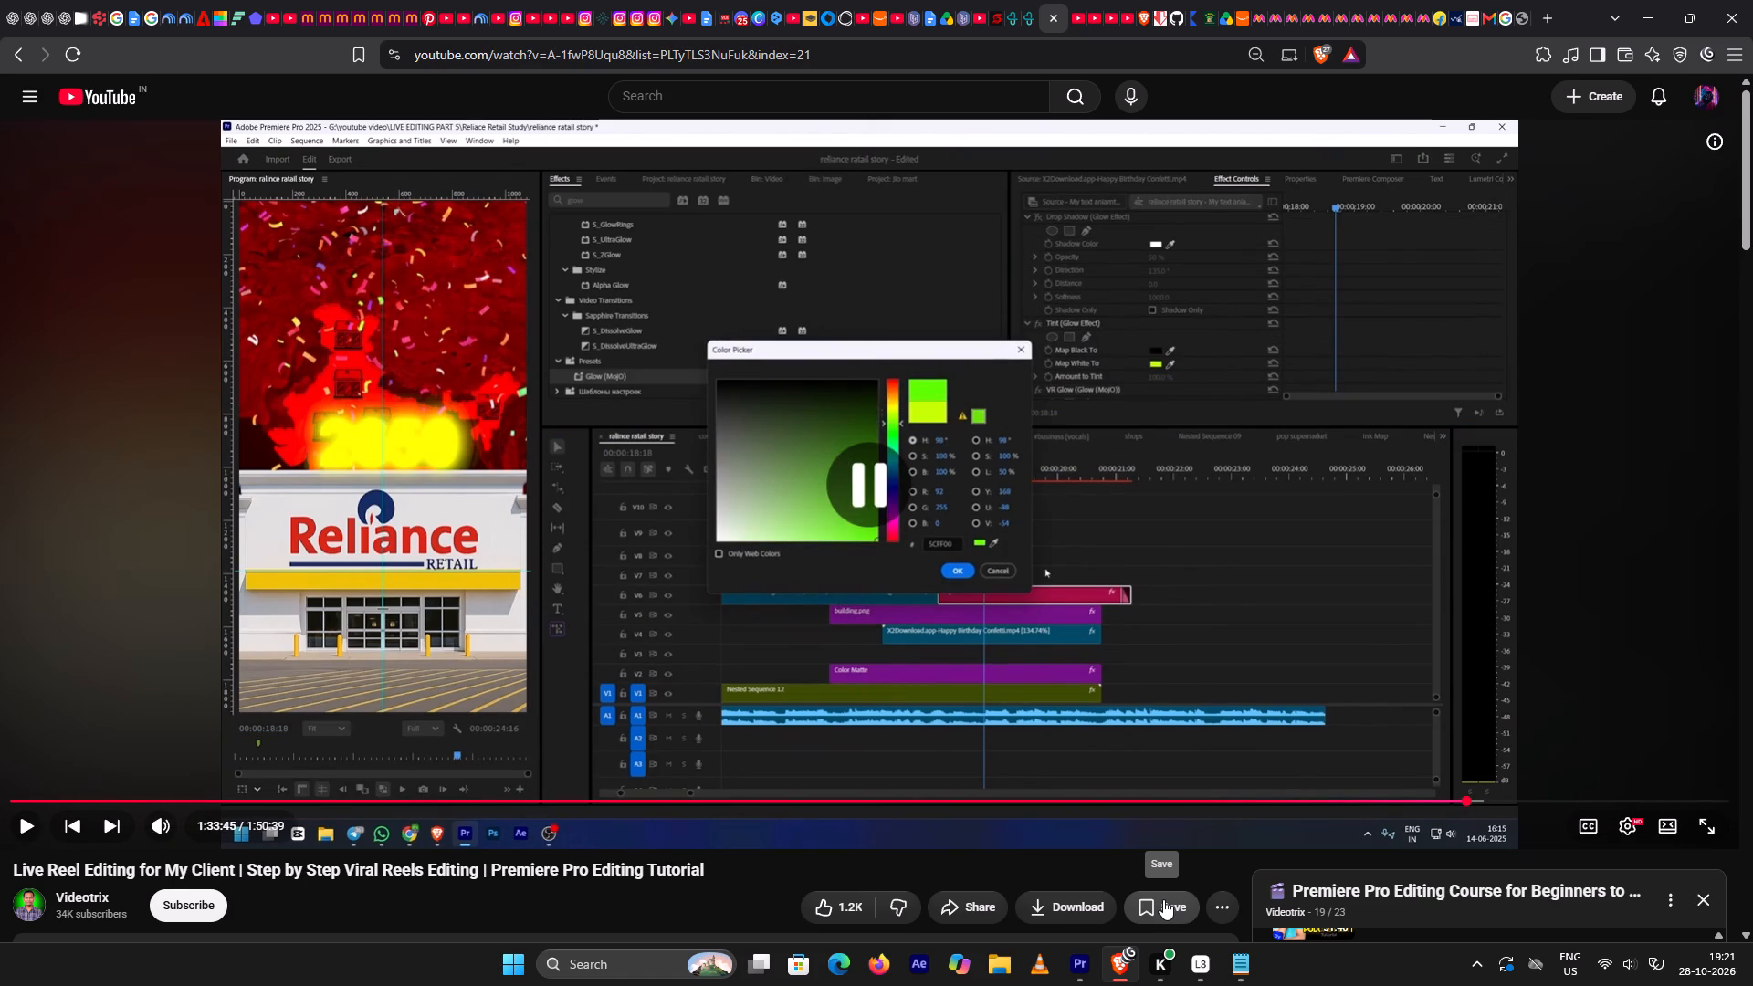
Rewind the tutorial about ten seconds and rewatch up to 1:34:03 to study the glow effect stack on the 2659 text.
key(Left)
key(Left)
key(space)
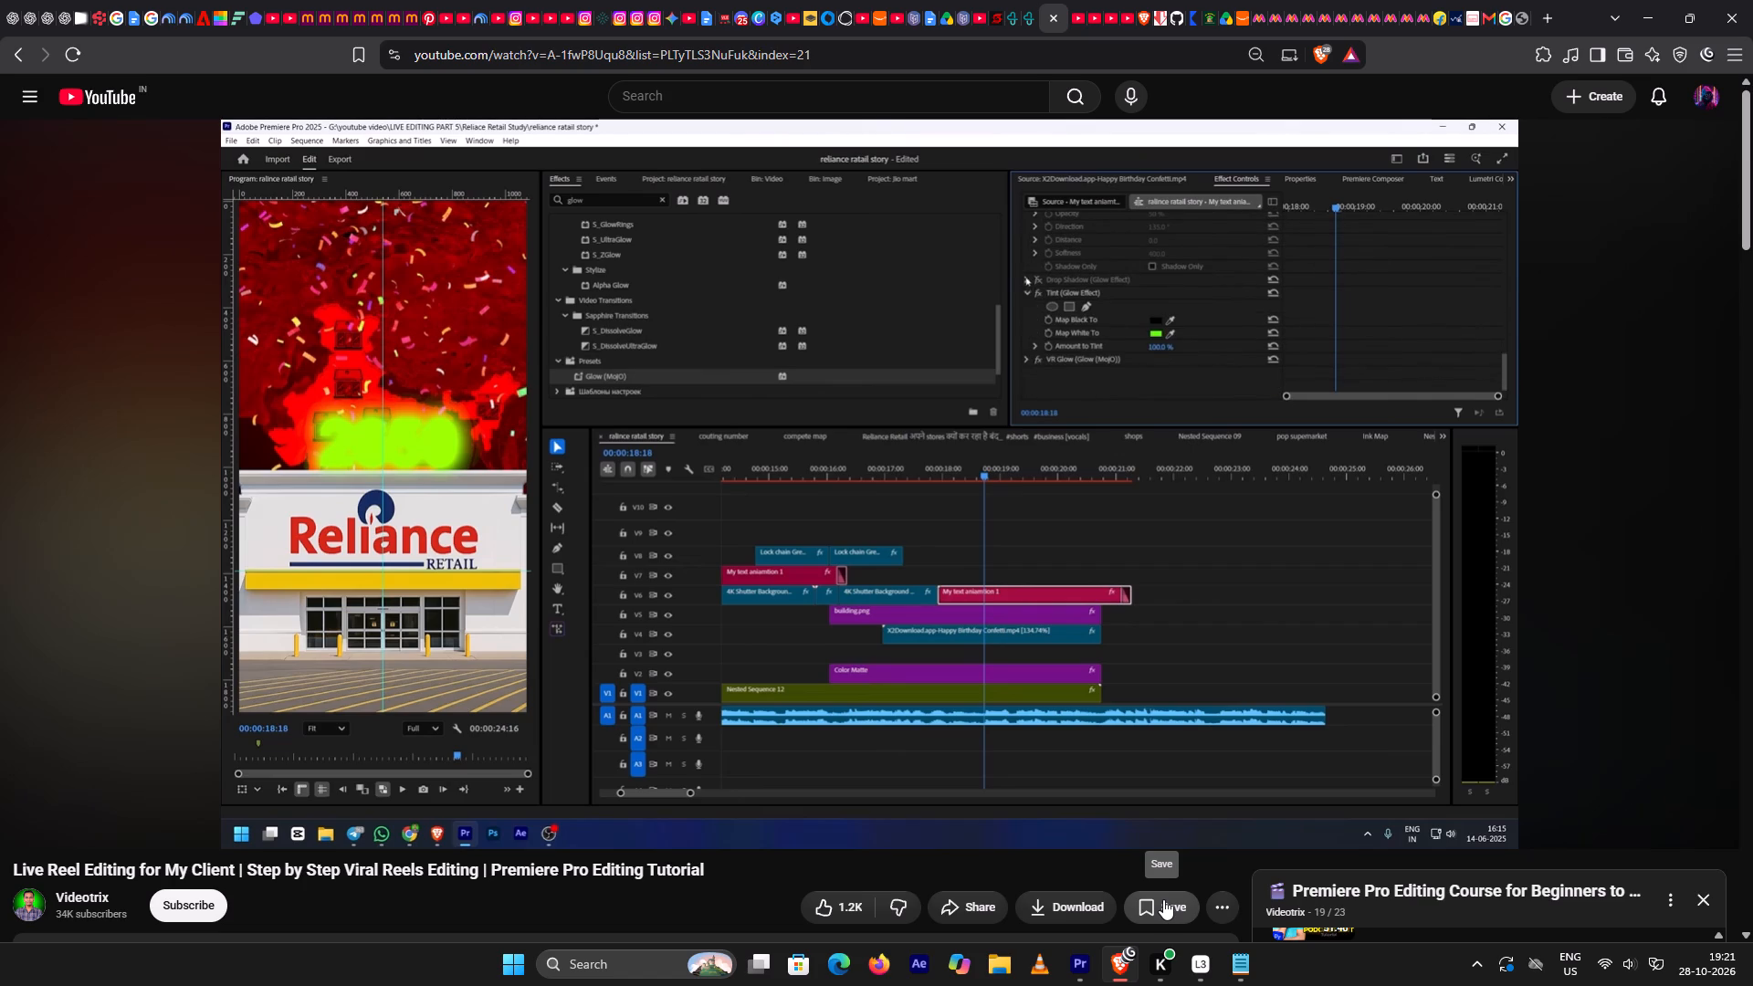
key(space)
key(space)
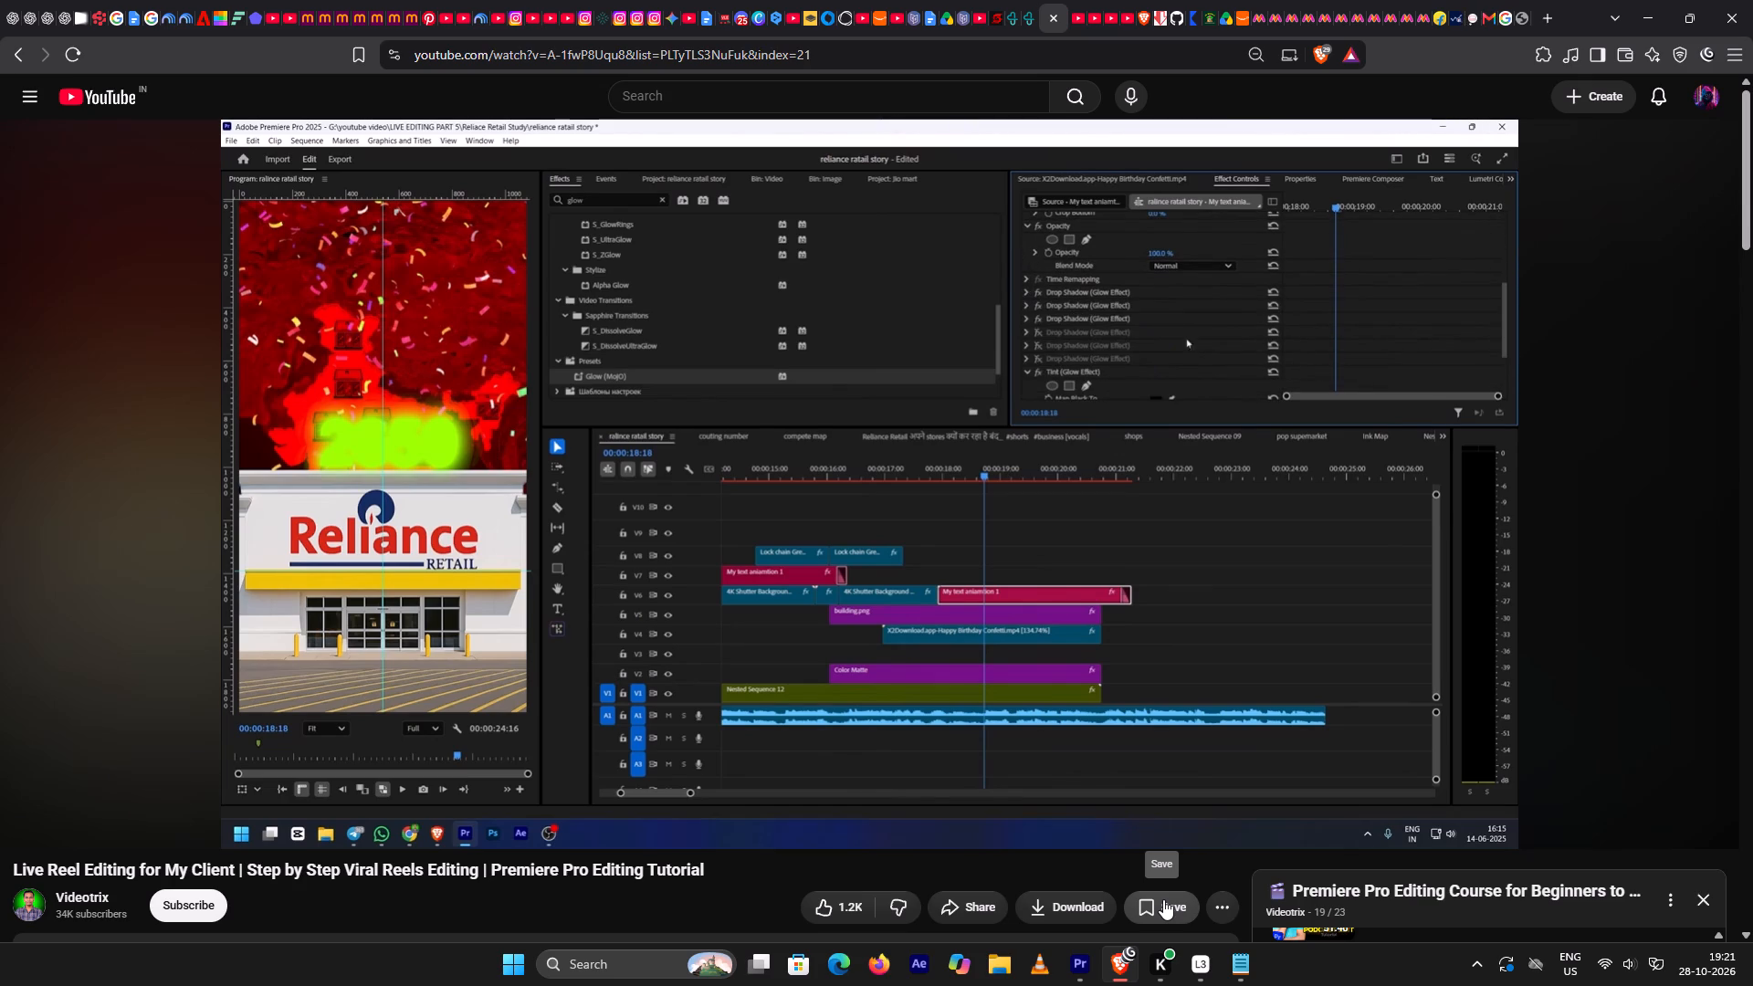
key(space)
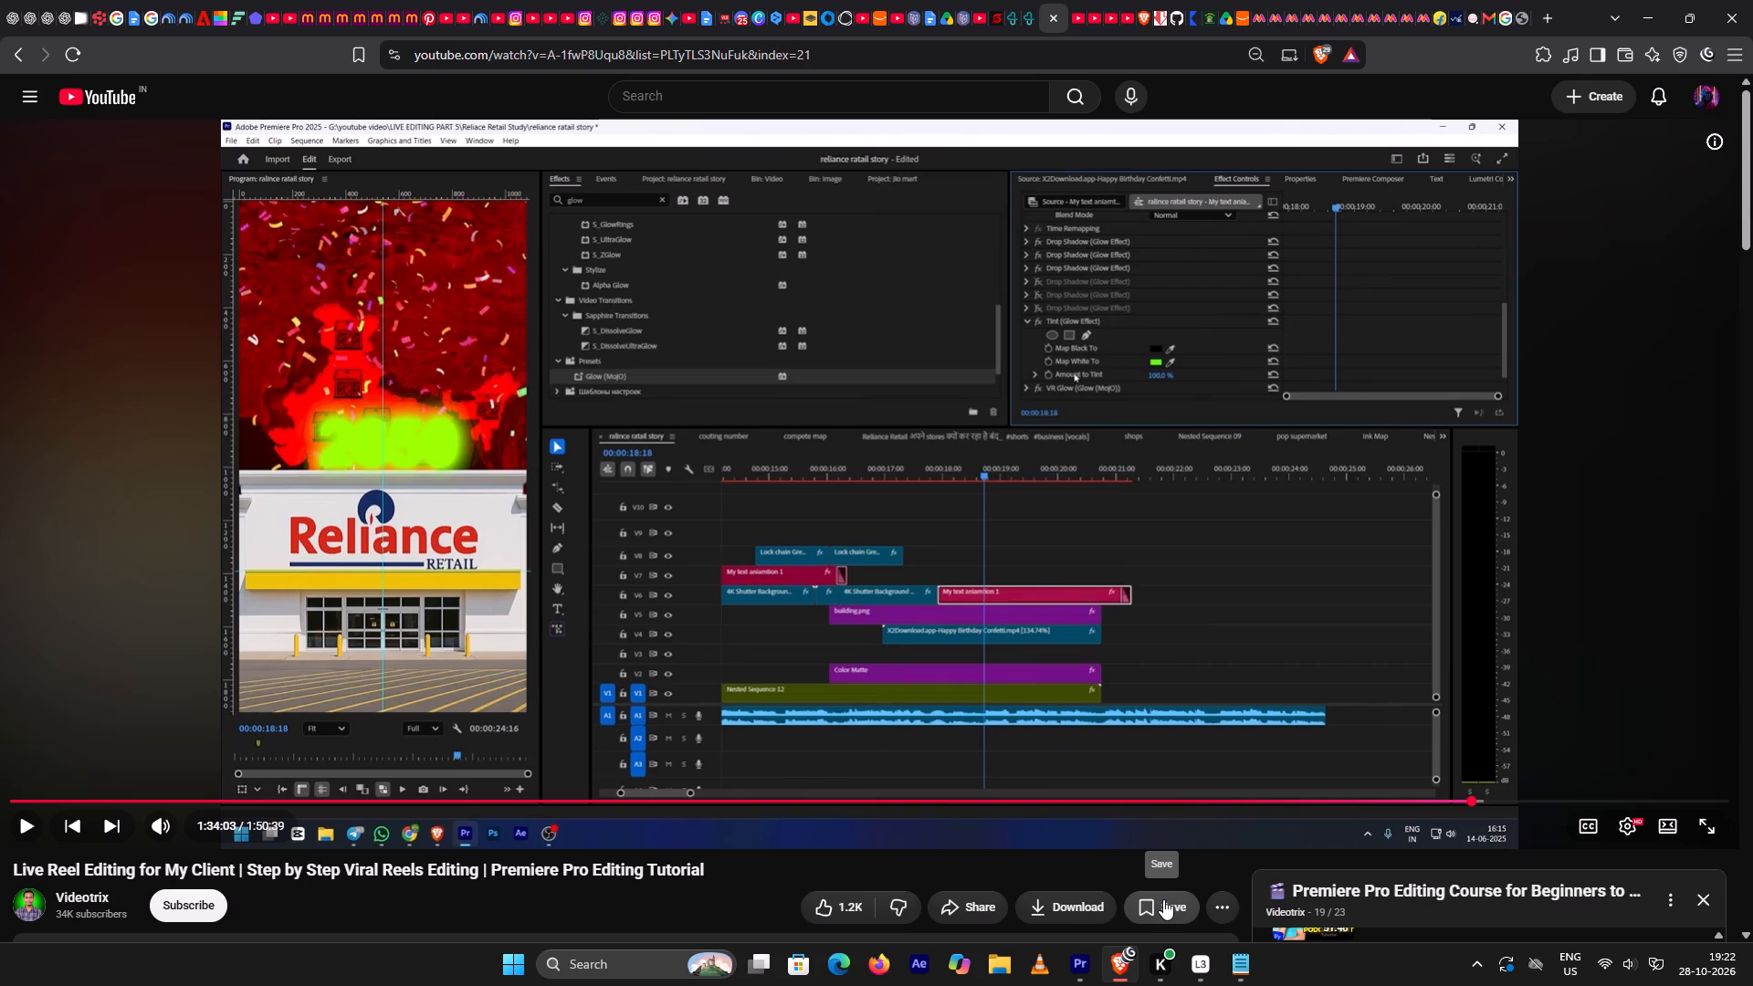
Play the tutorial in short stretches from 1:34:03 to 1:34:19 to study the VR Glow's stacking order and the Drop Shadow toggling.
key(space)
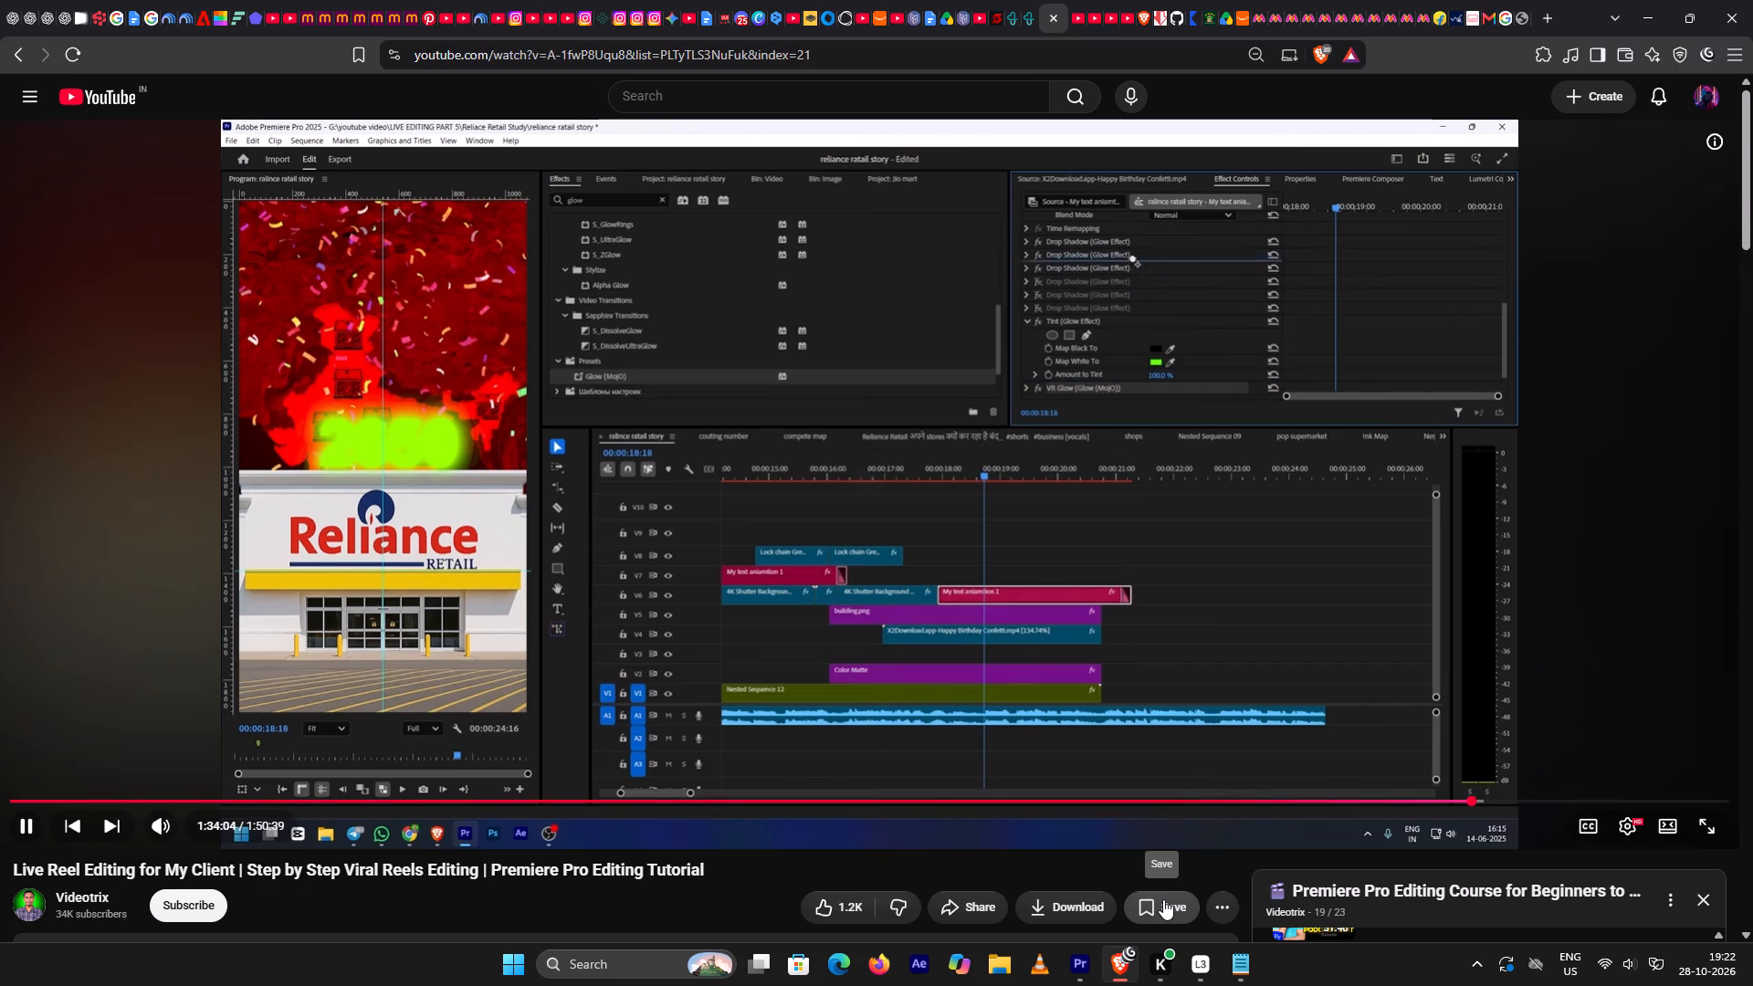
key(space)
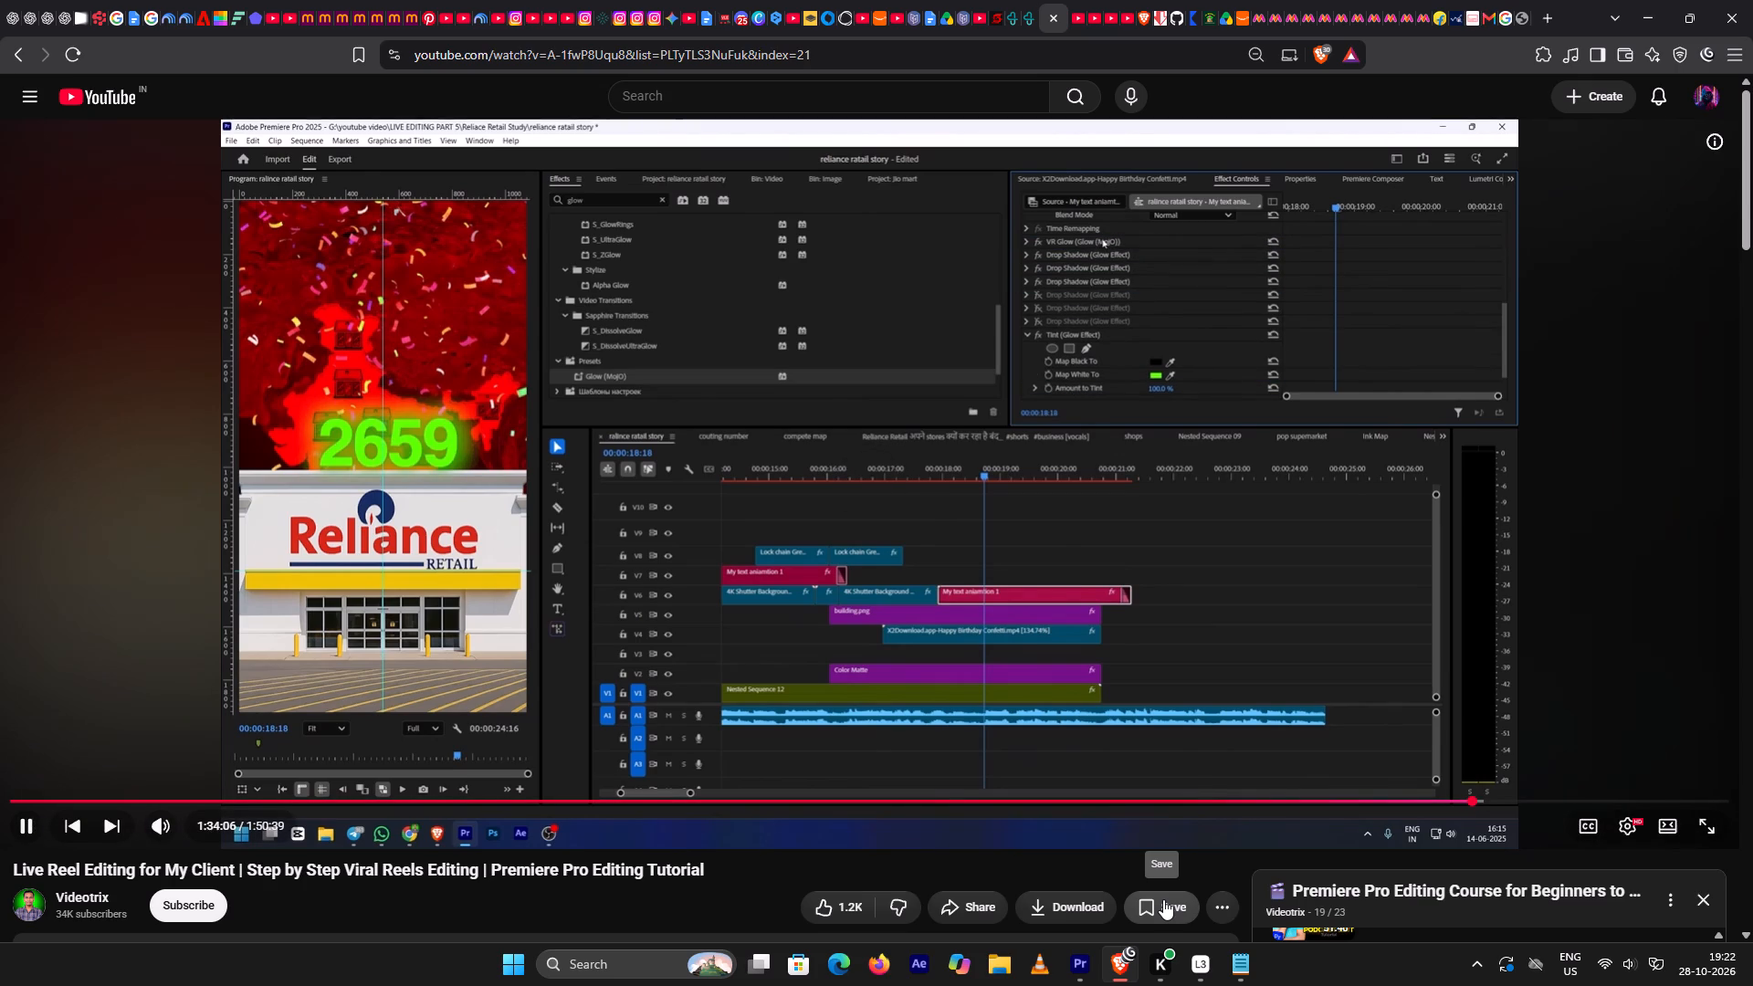
key(space)
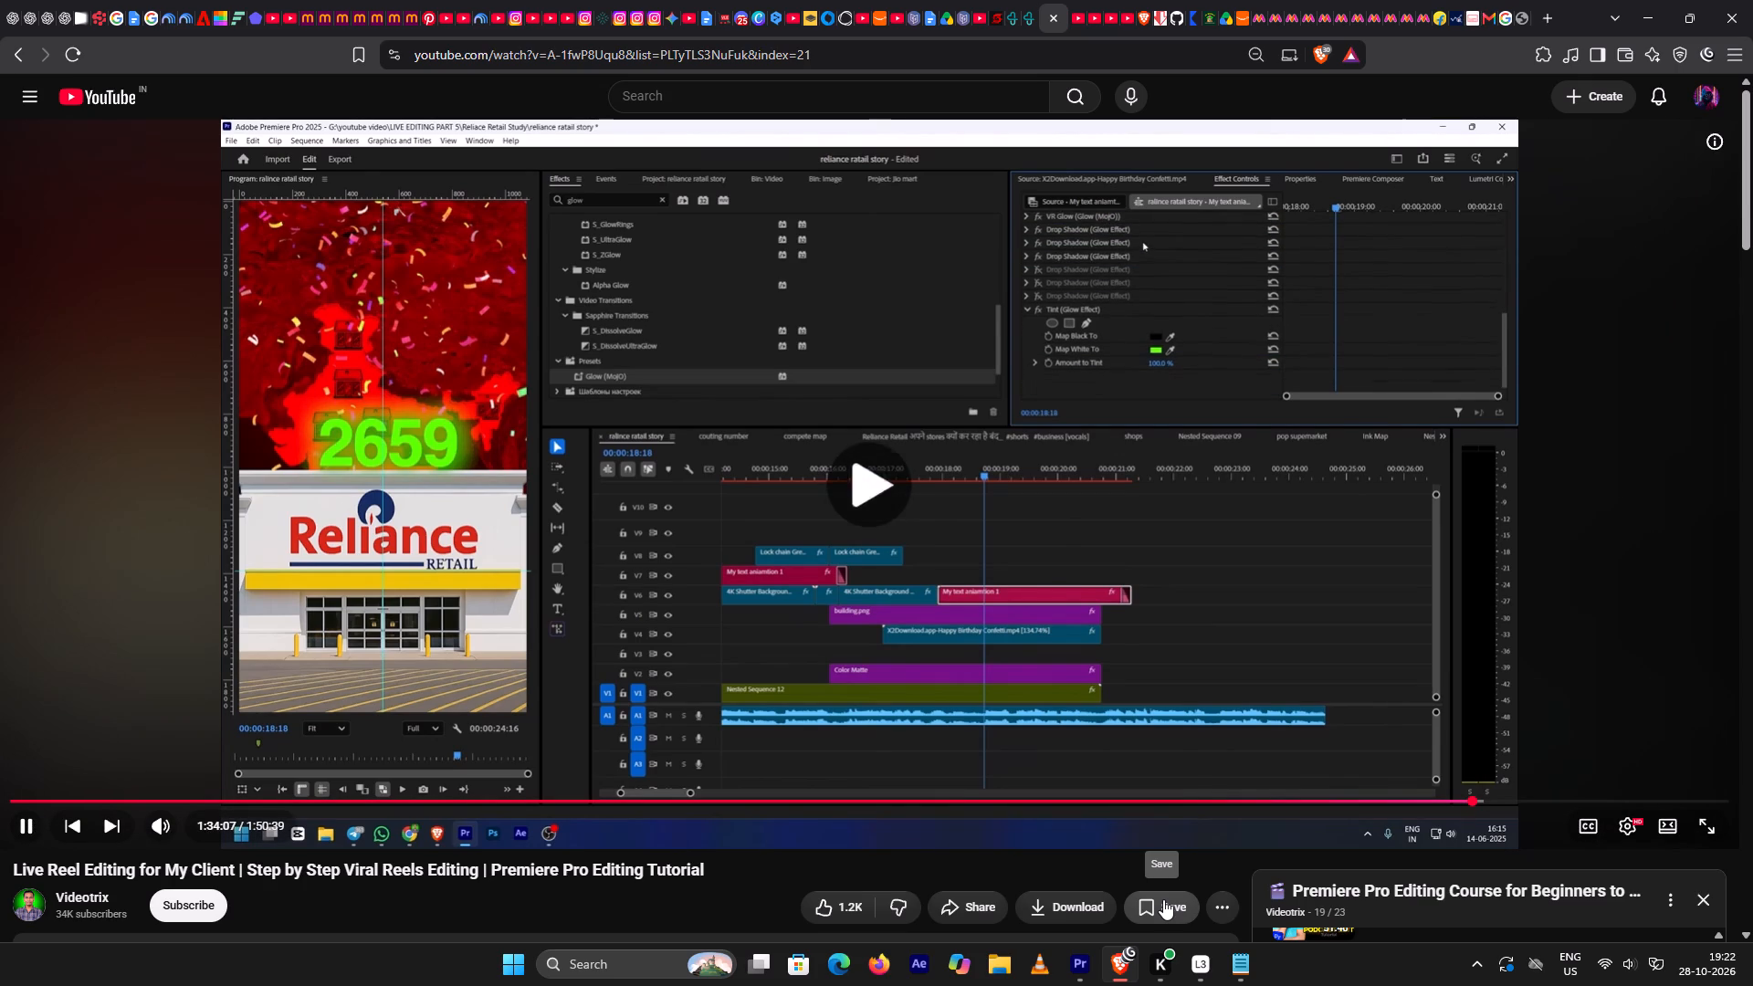
key(space)
key(space)
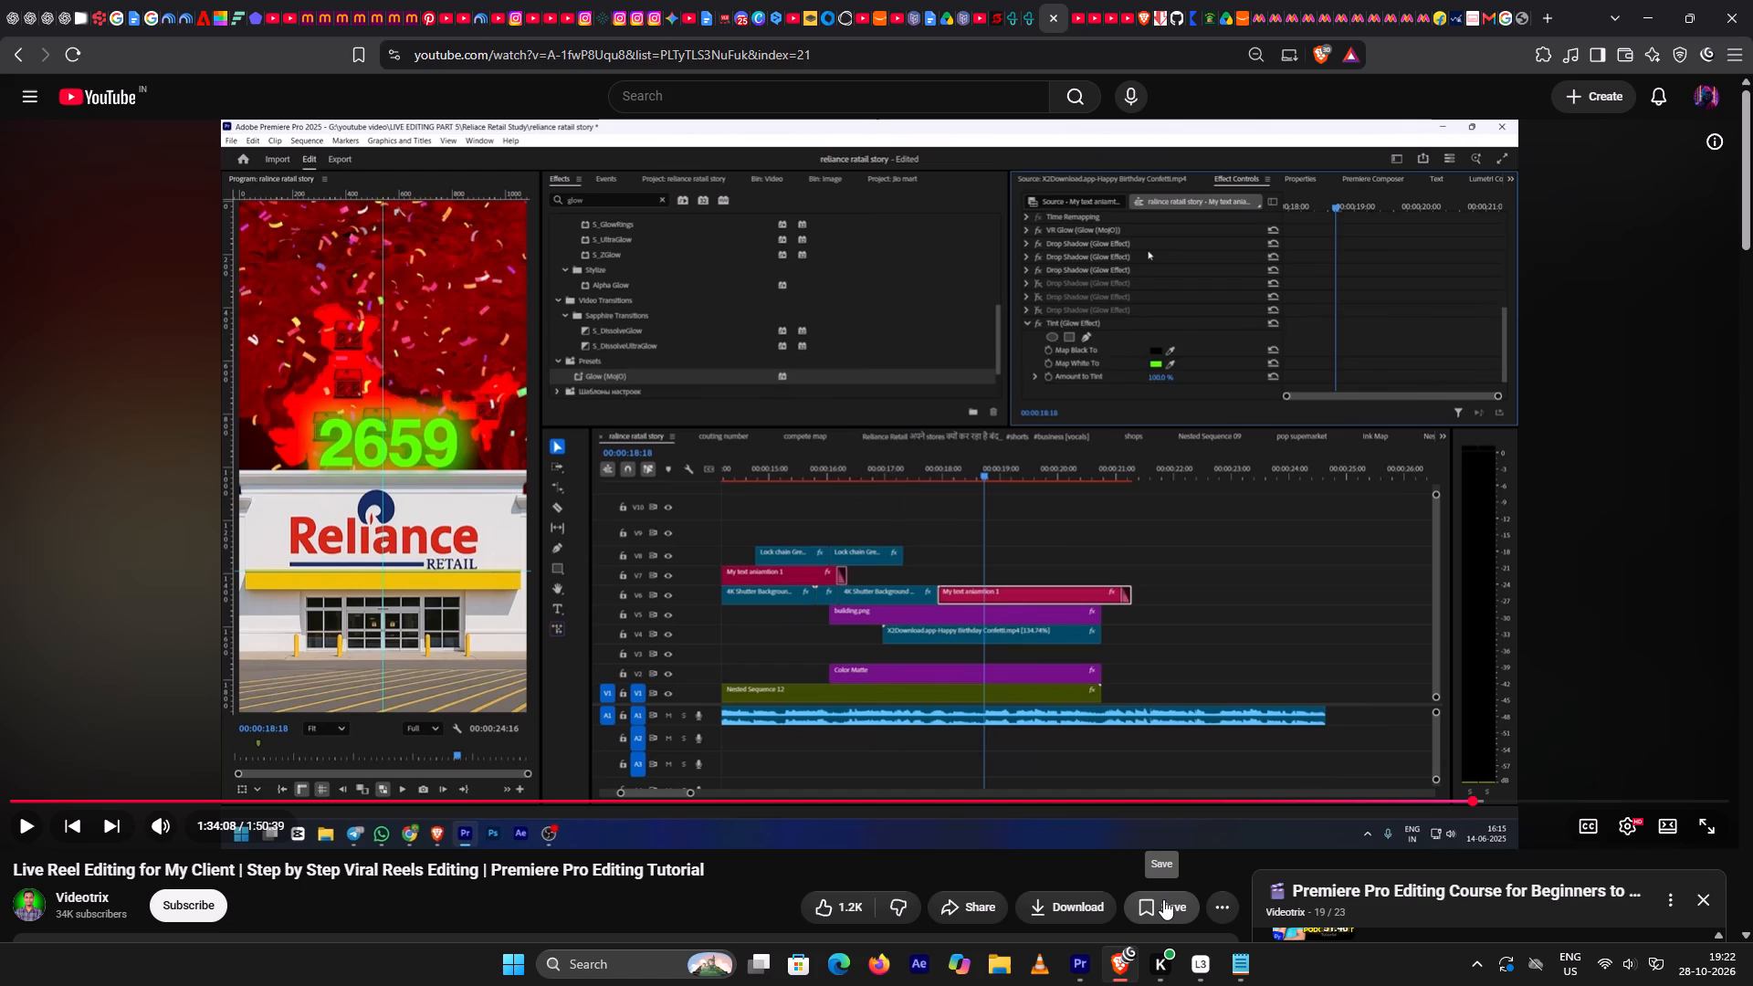
key(space)
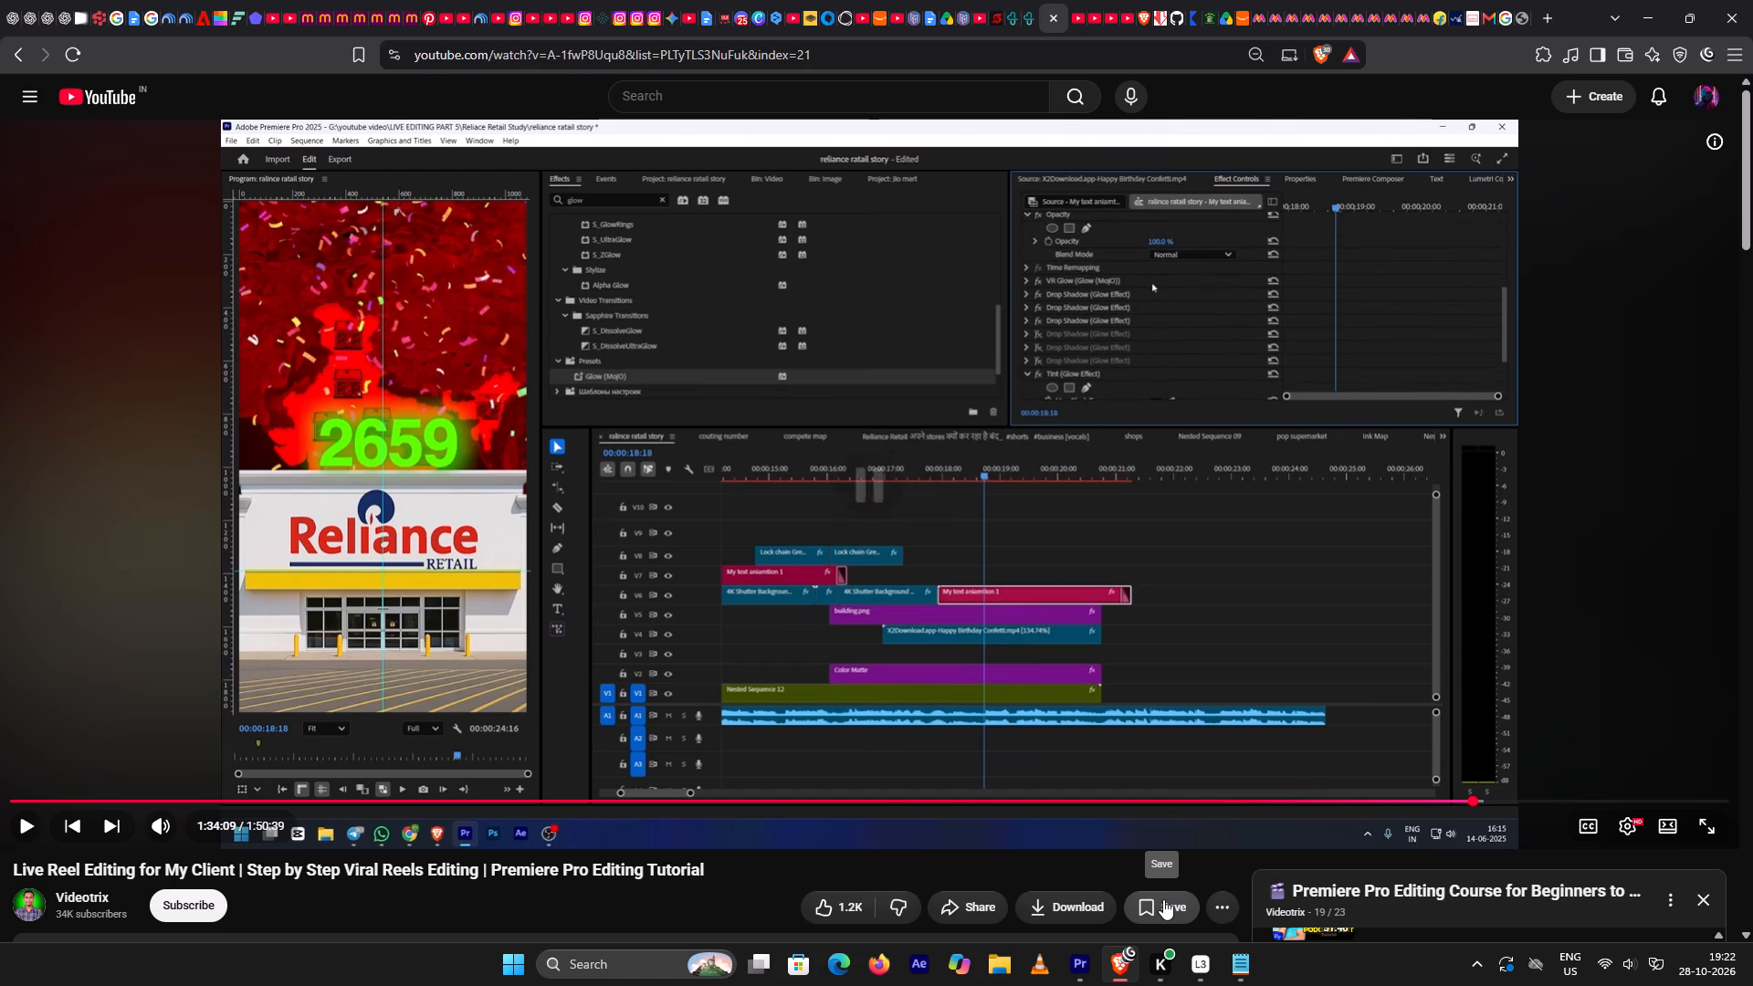
key(space)
key(space)
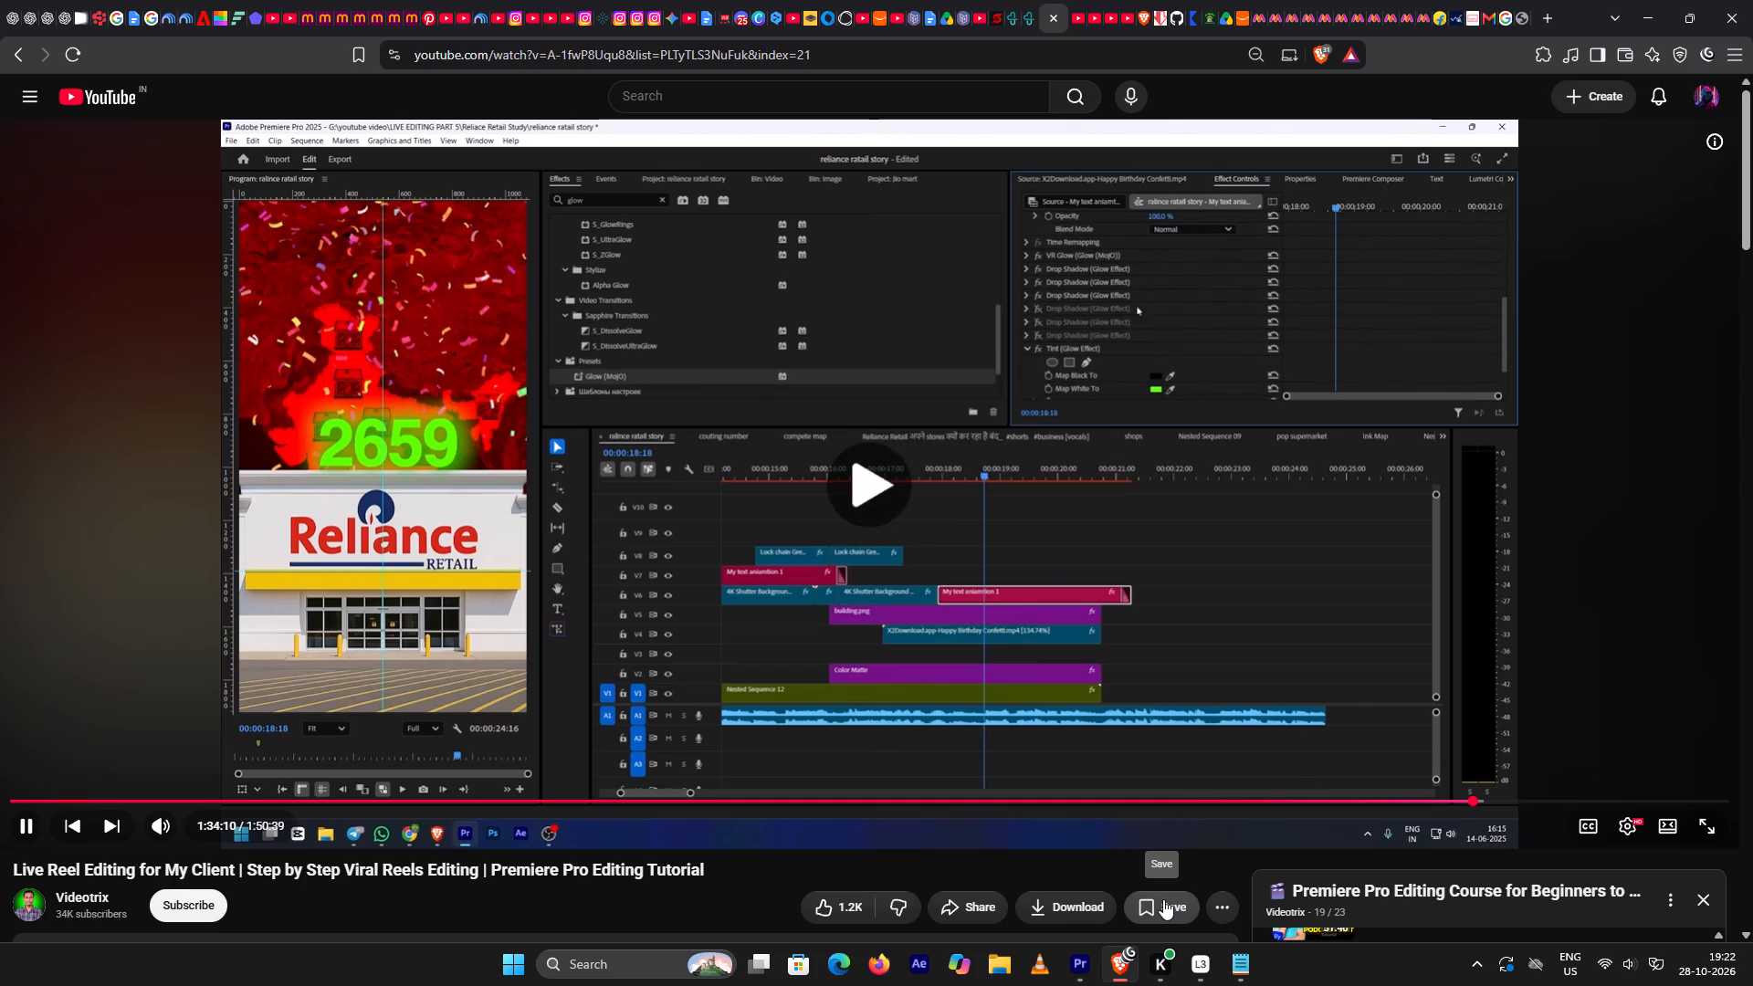
key(space)
key(space)
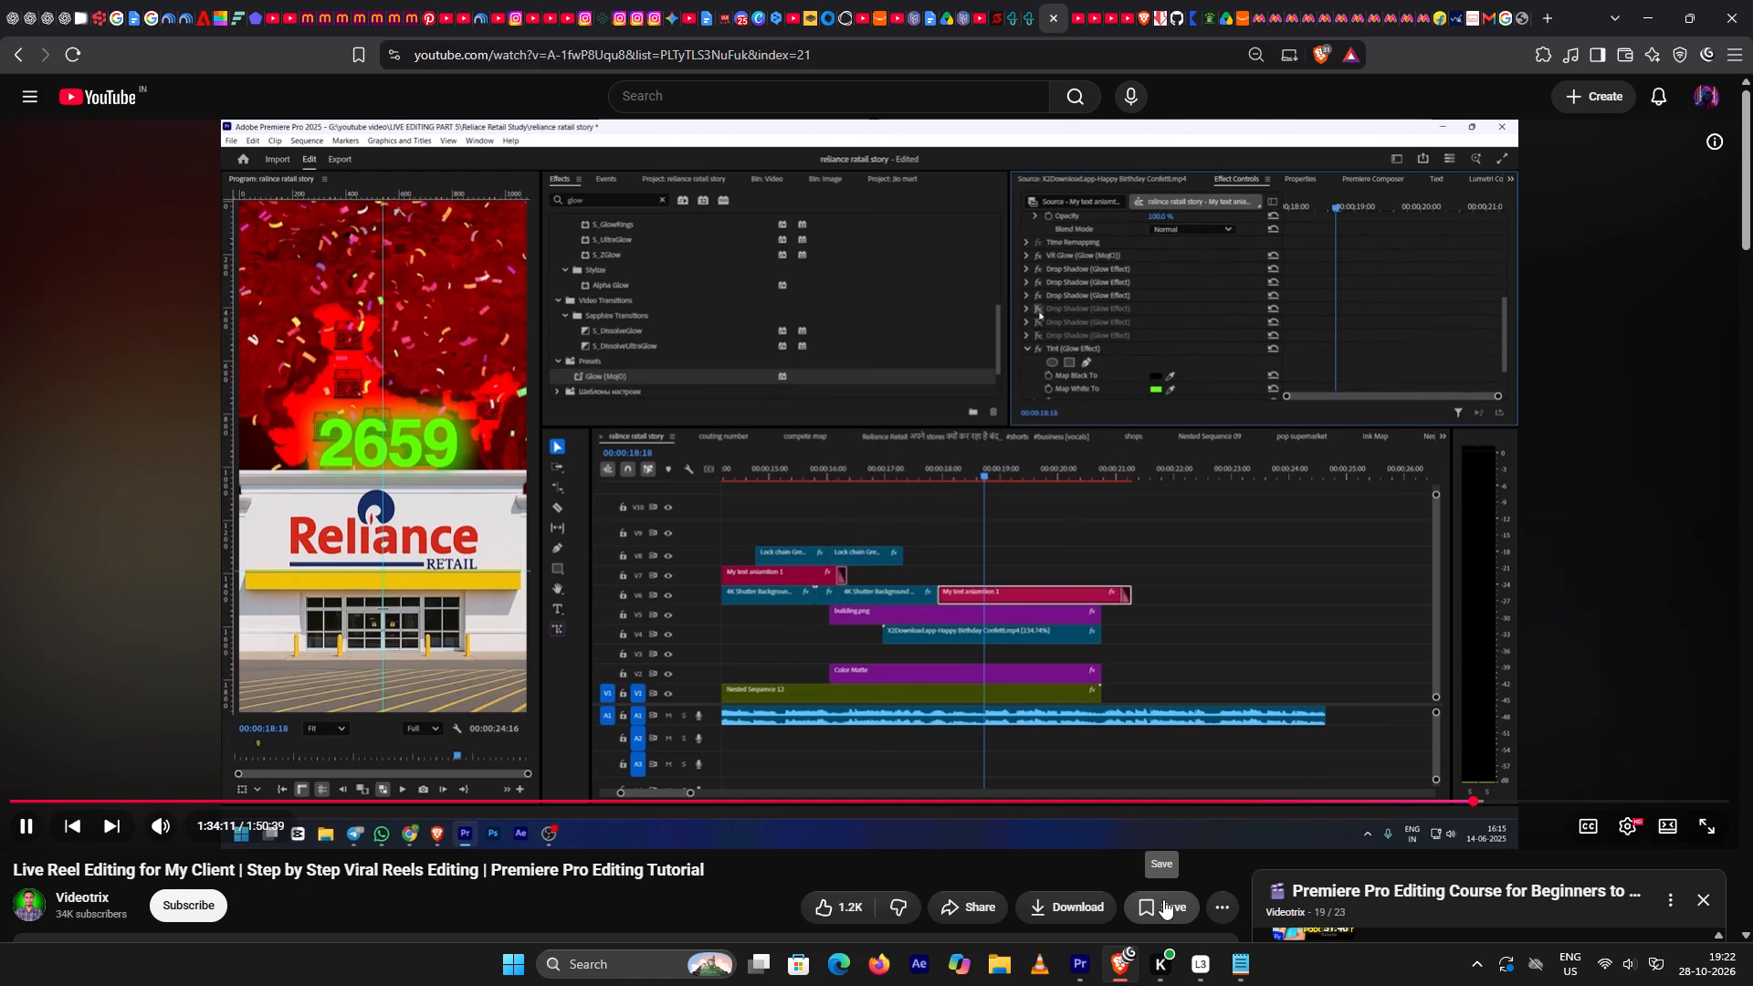
key(space)
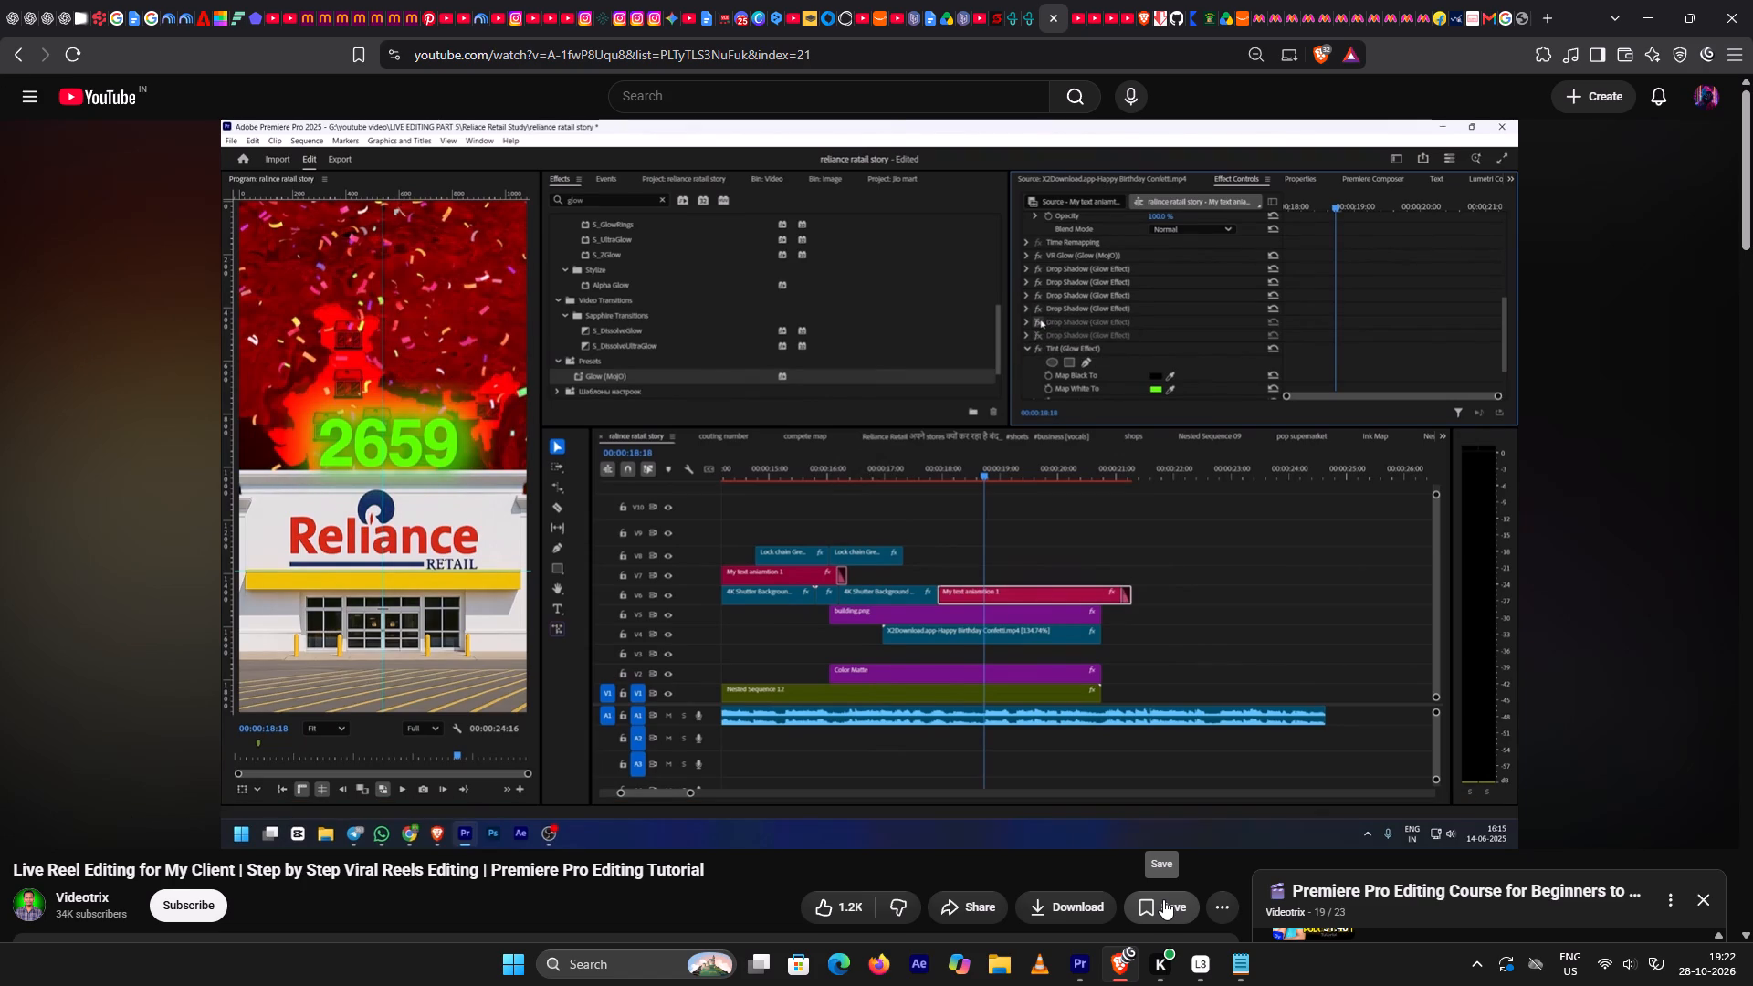
key(space)
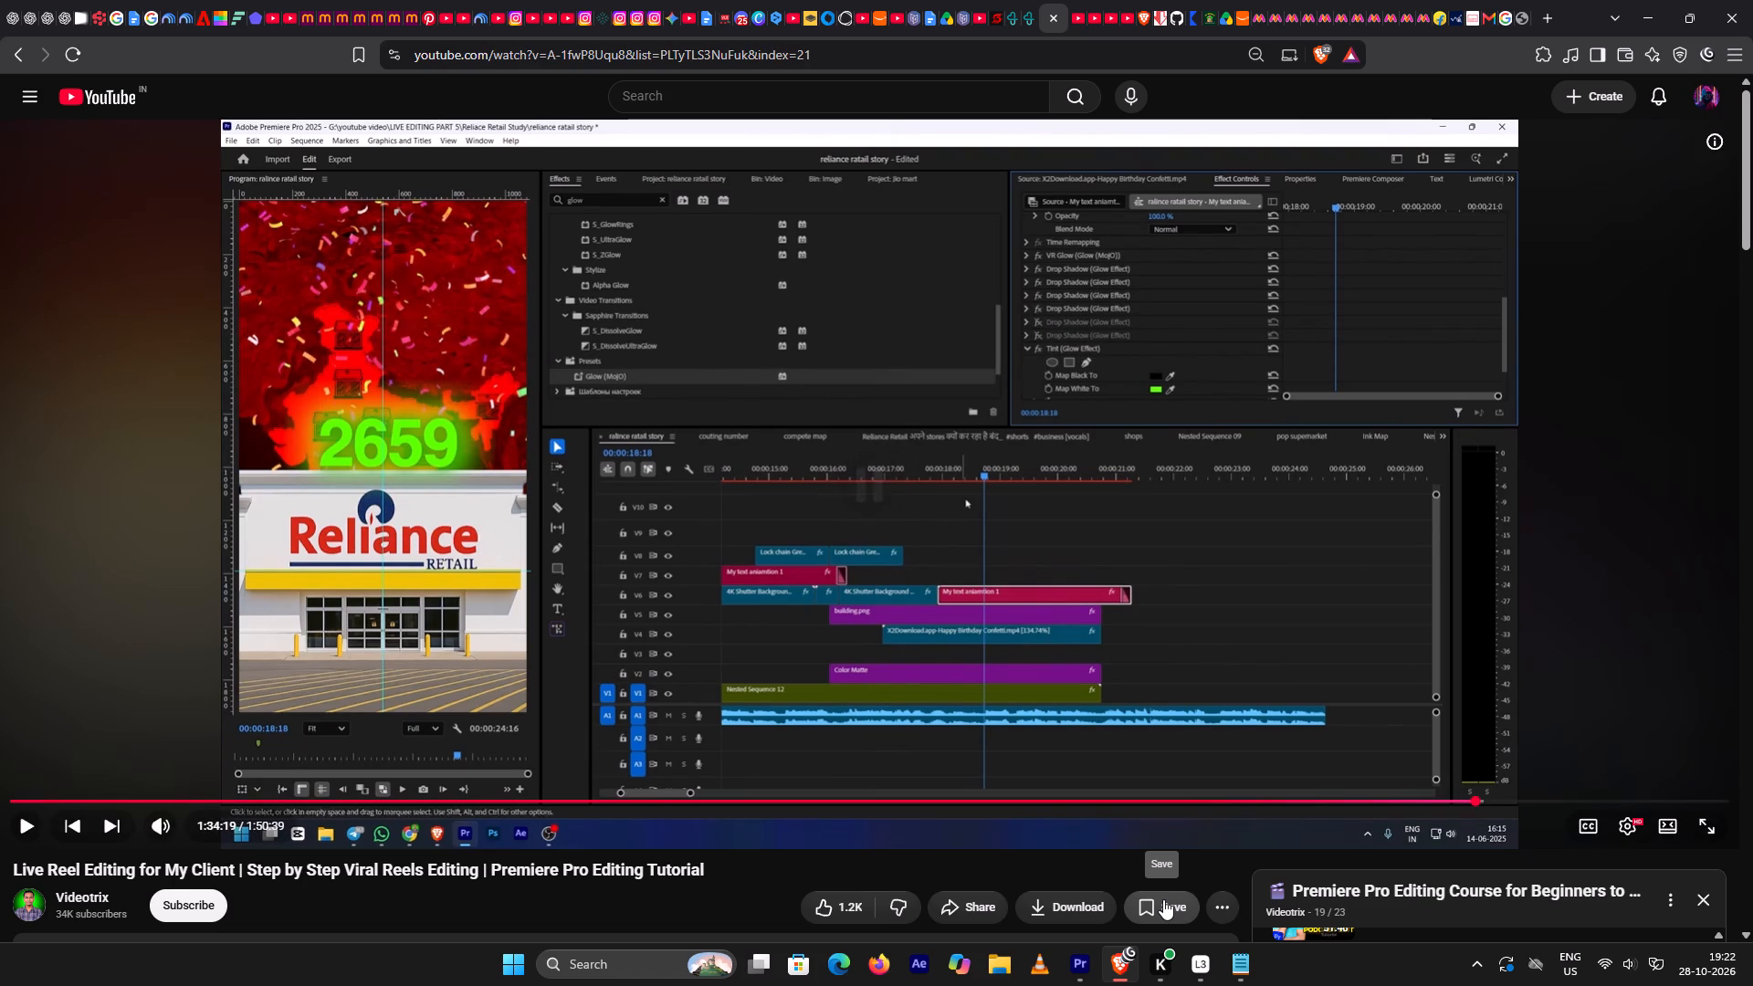
Switch to Premiere Pro and collapse the Tint and lowest Drop Shadow settings in the 2659 clip's effect stack.
click(1081, 969)
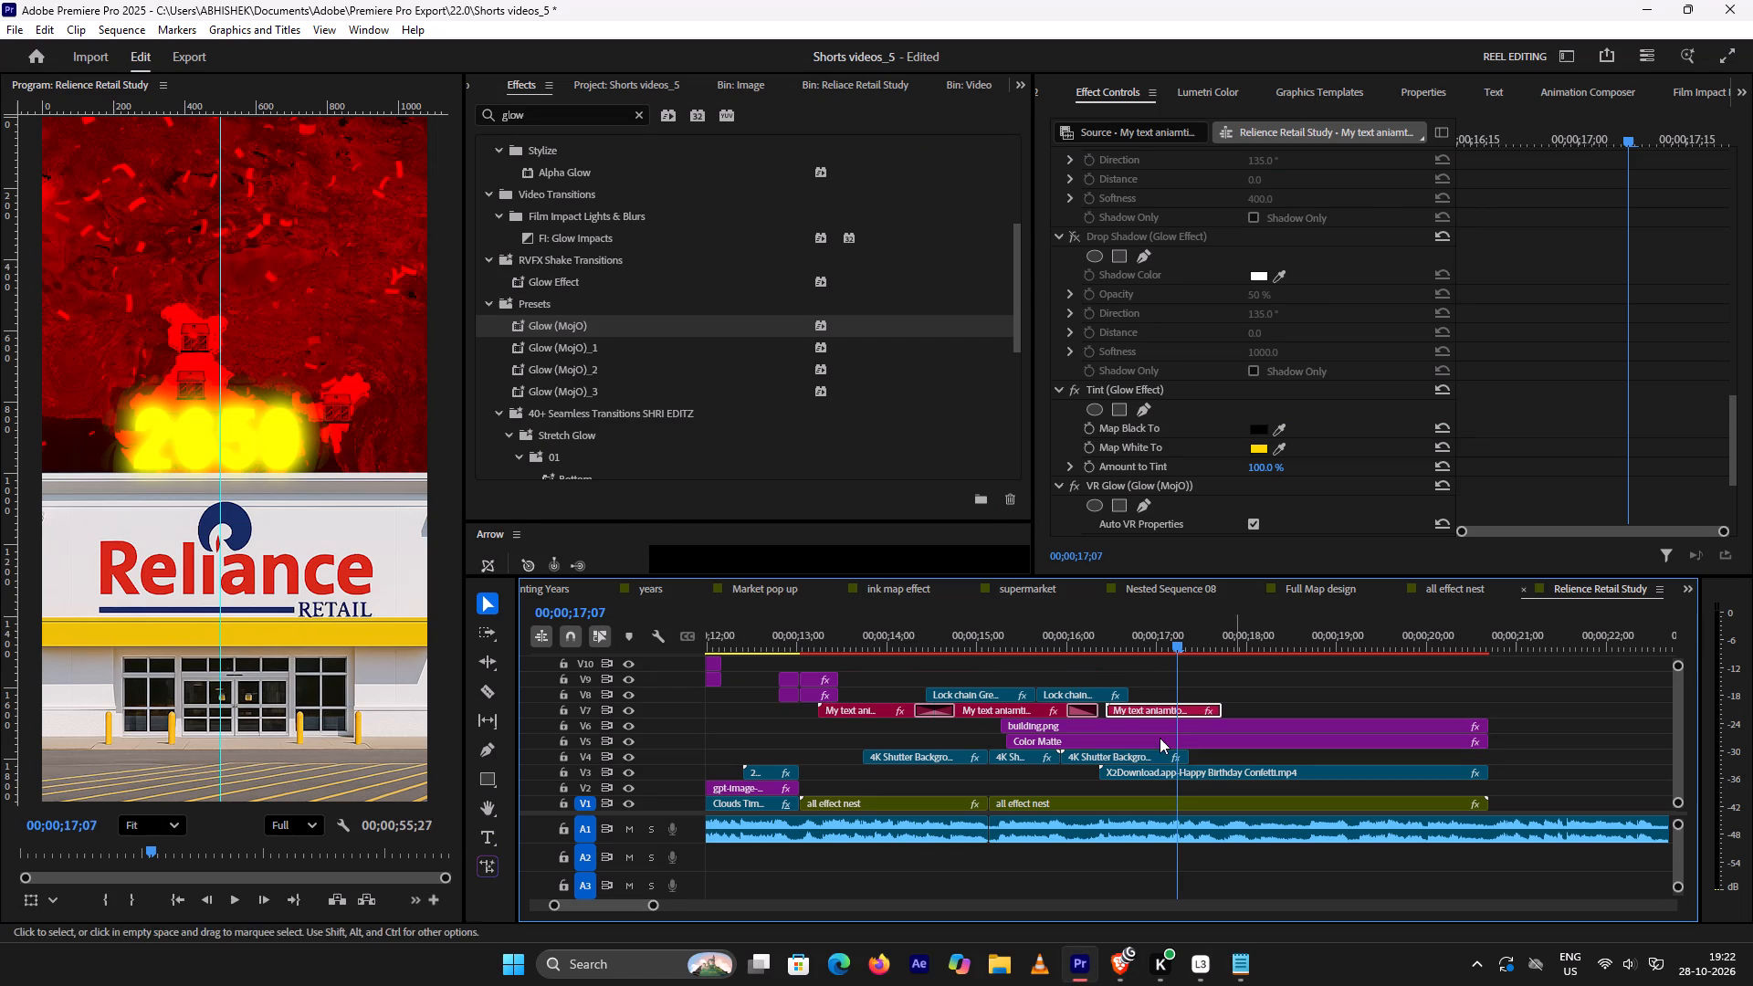
click(1058, 392)
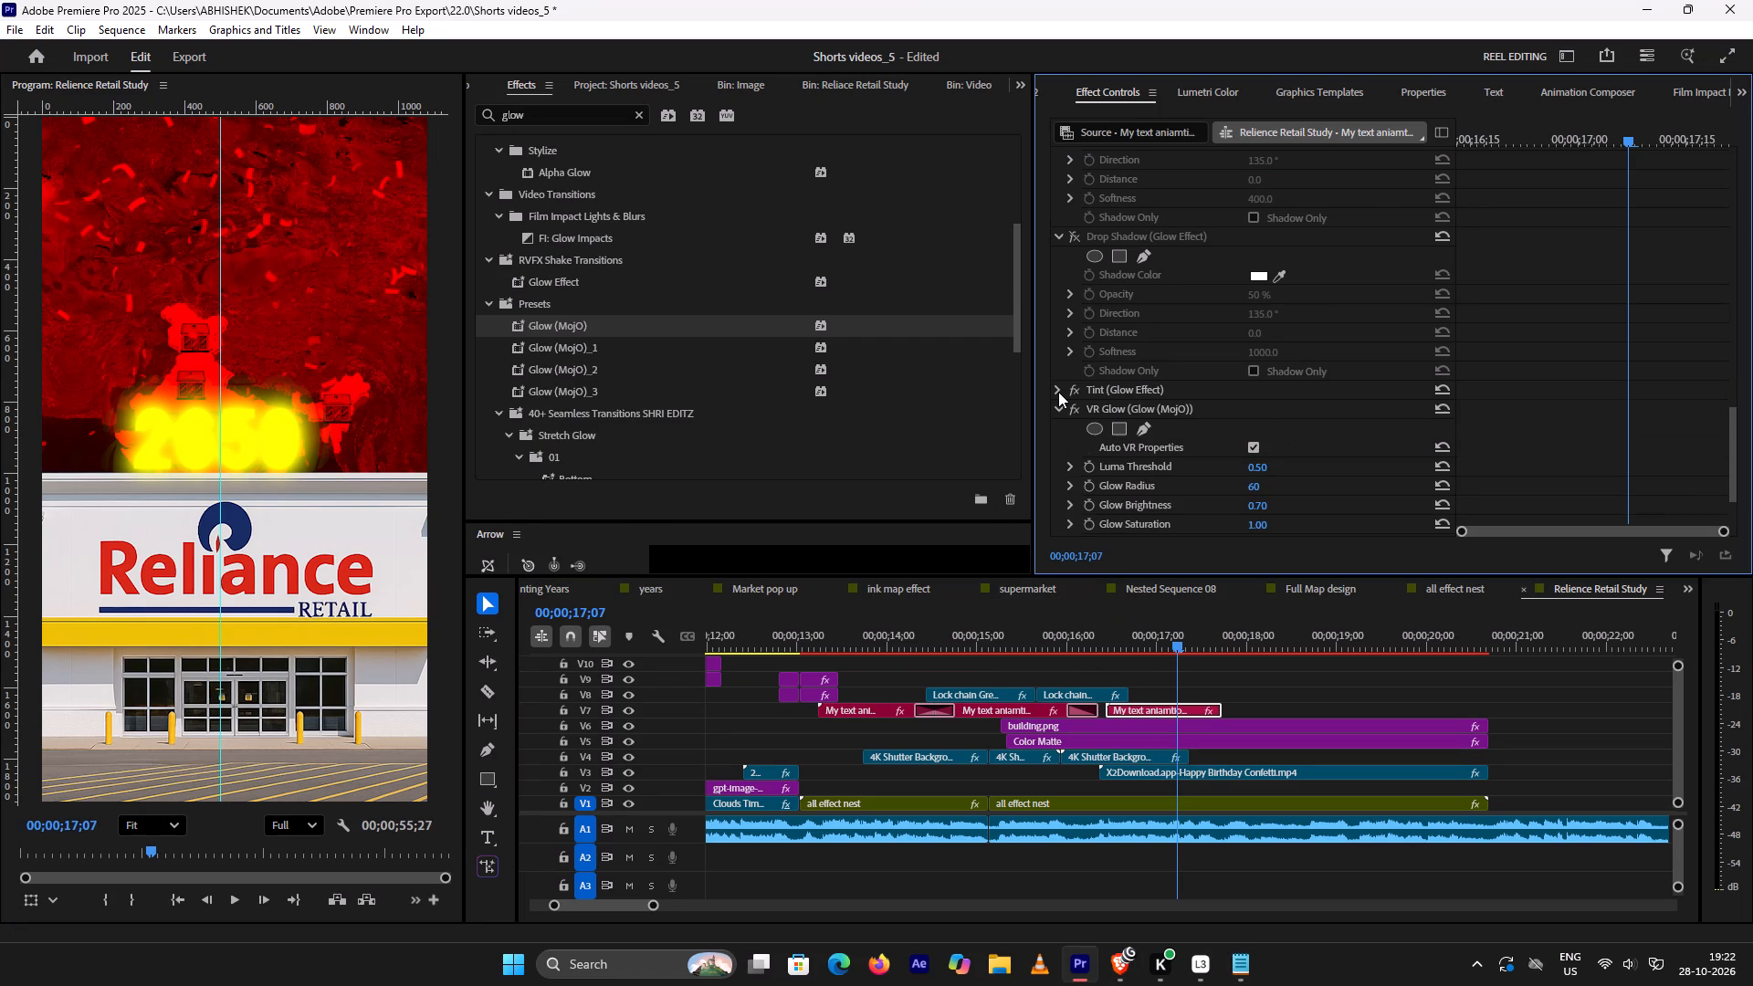
click(1060, 230)
scroll(1072, 215, up, 3)
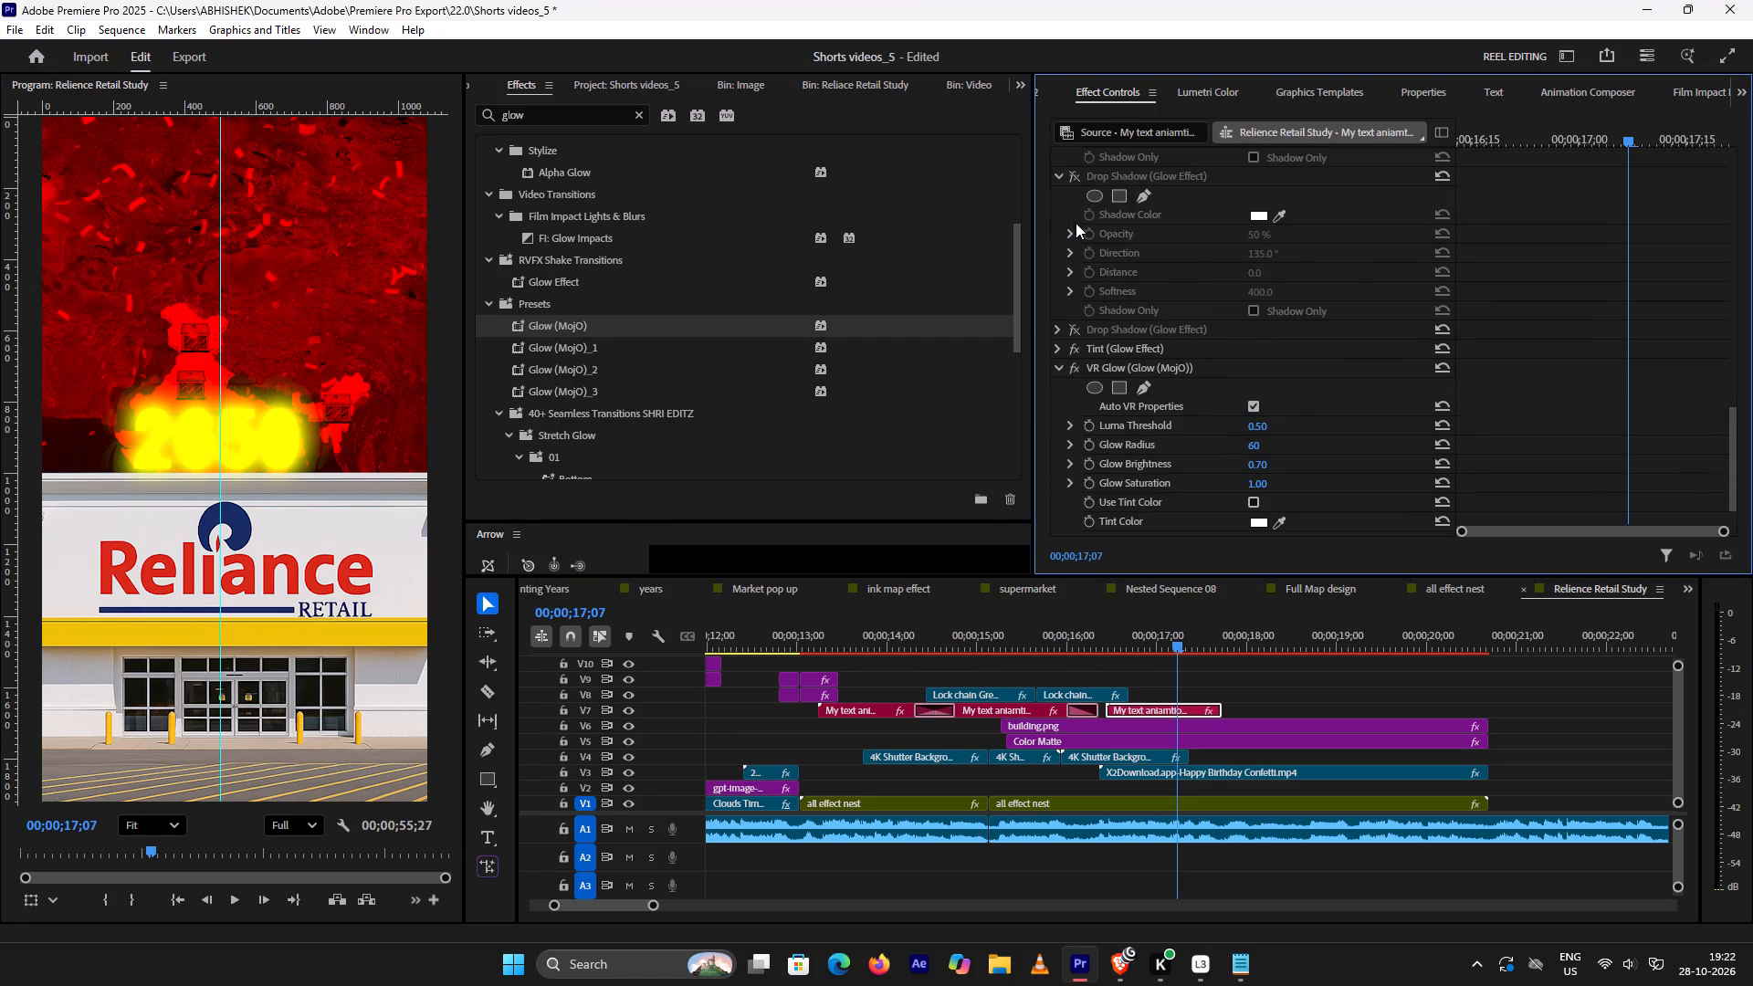
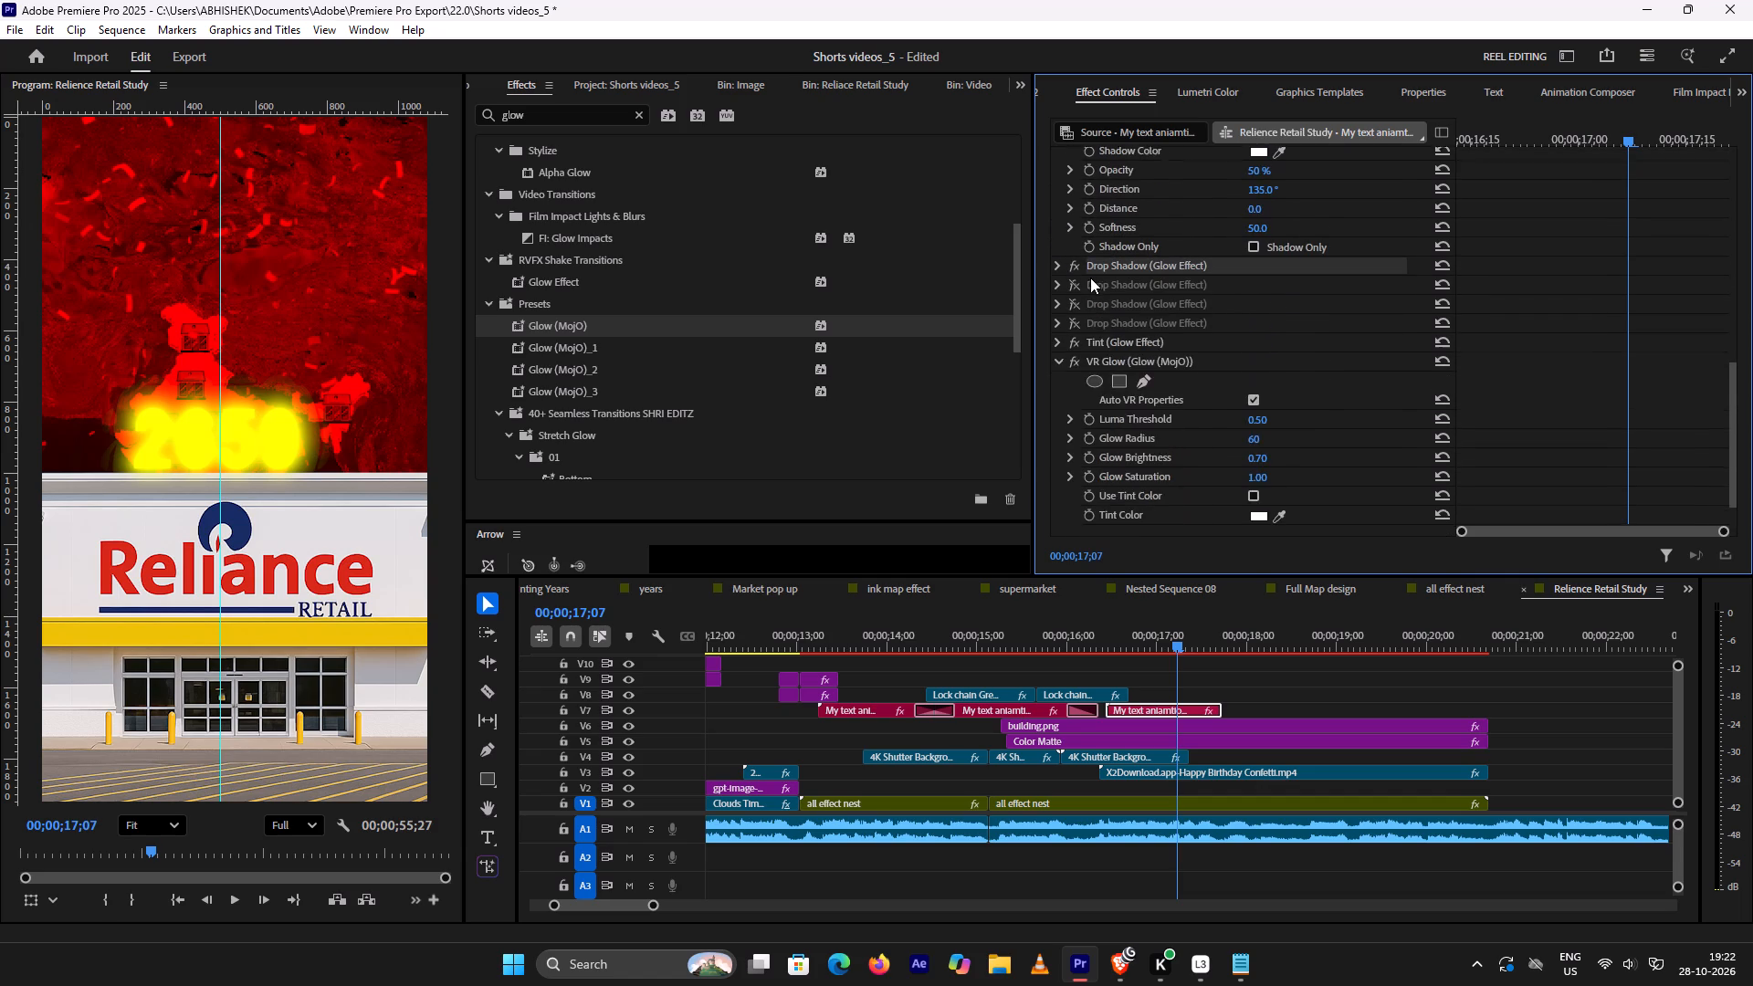
Collapse the expanded effect settings on the 2659 clip and move VR Glow above the first Drop Shadow.
scroll(1090, 278, up, 6)
click(1056, 198)
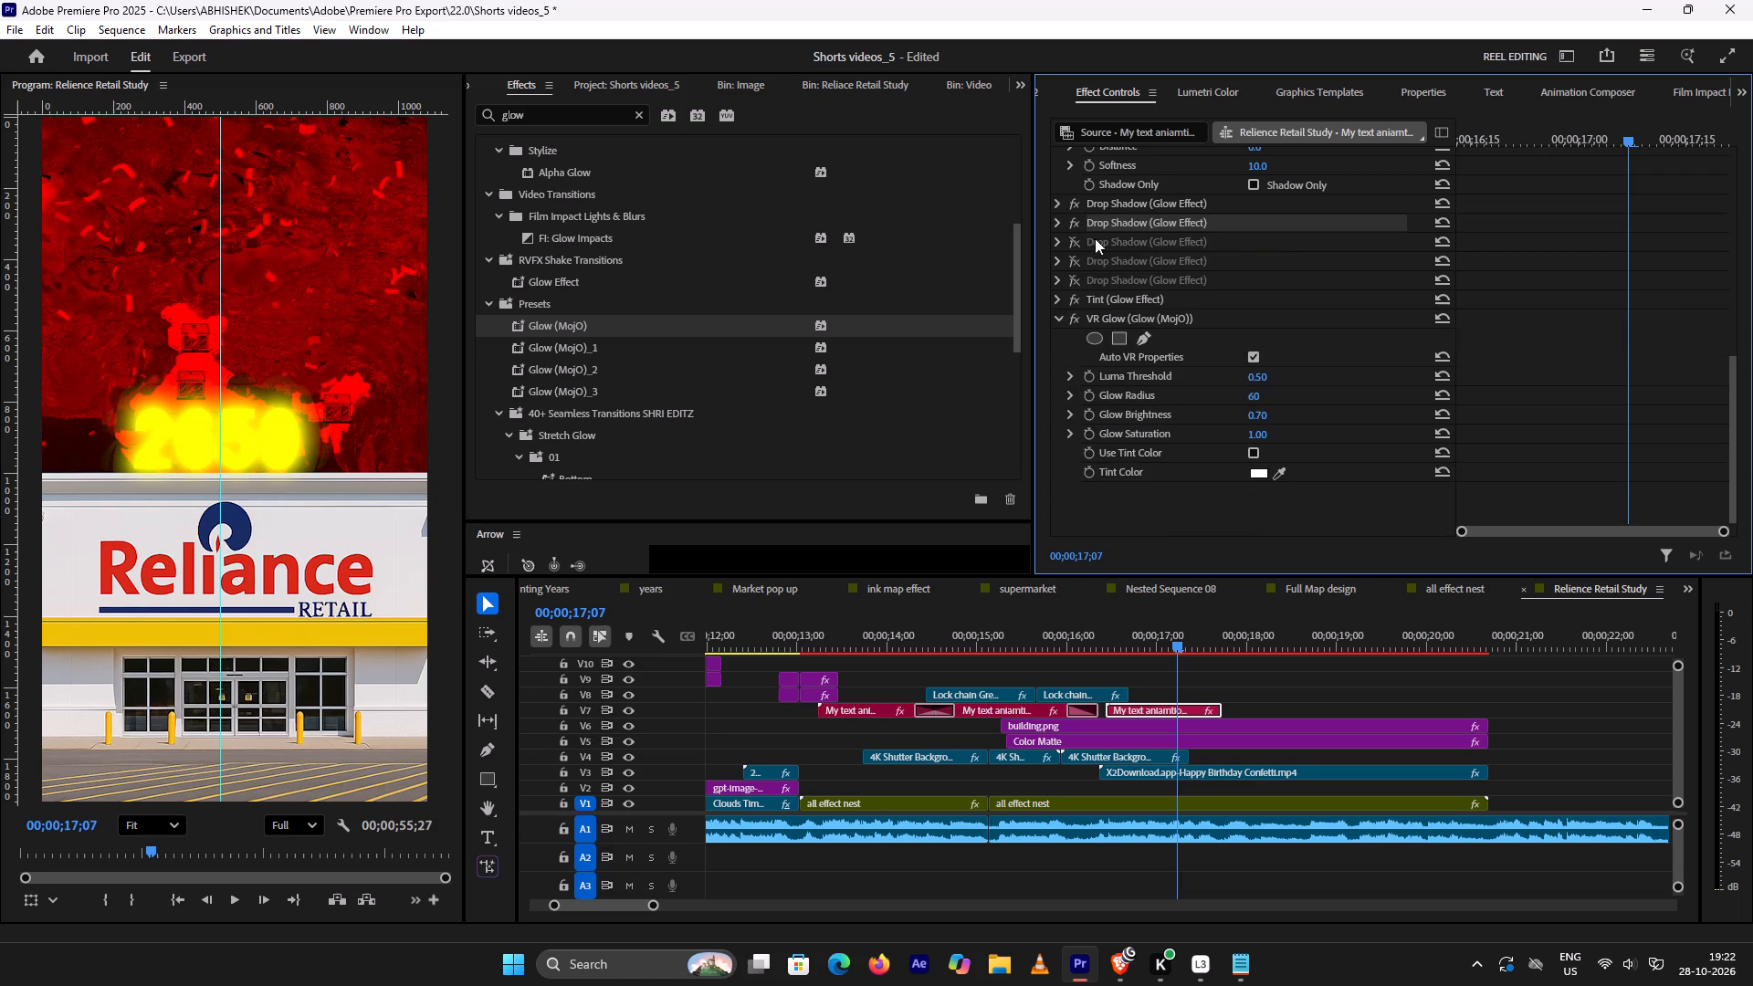
scroll(1108, 268, up, 9)
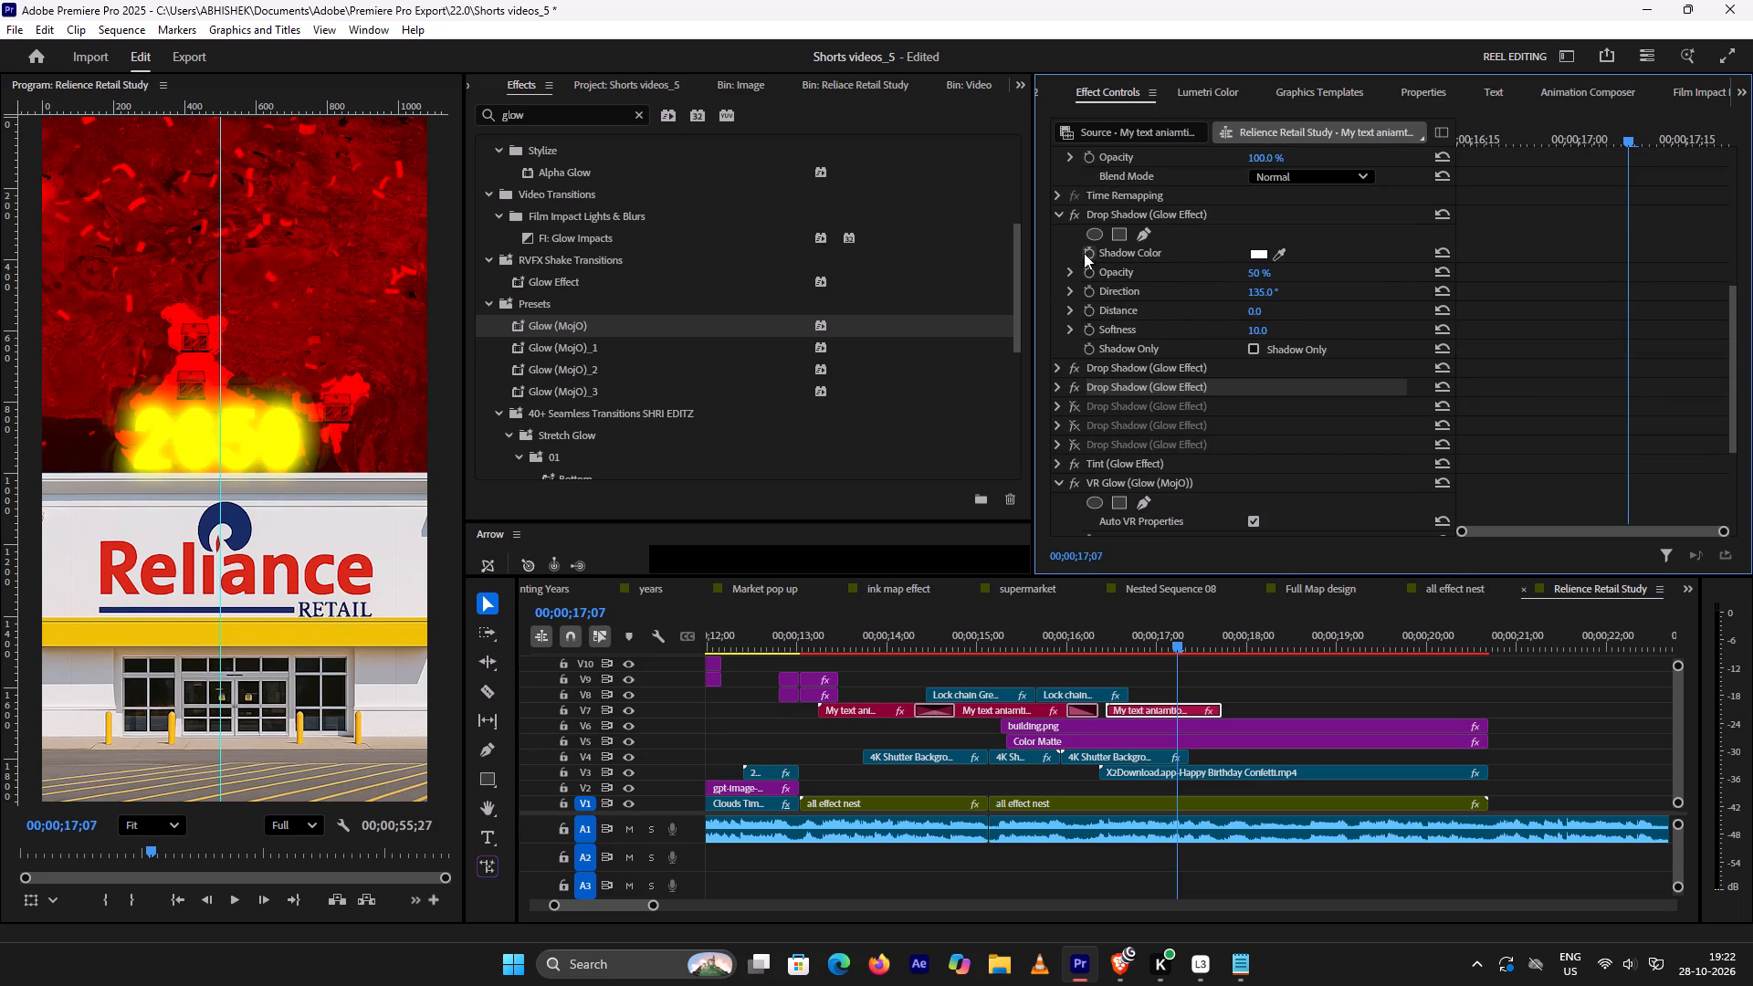
click(1055, 215)
scroll(1101, 239, up, 6)
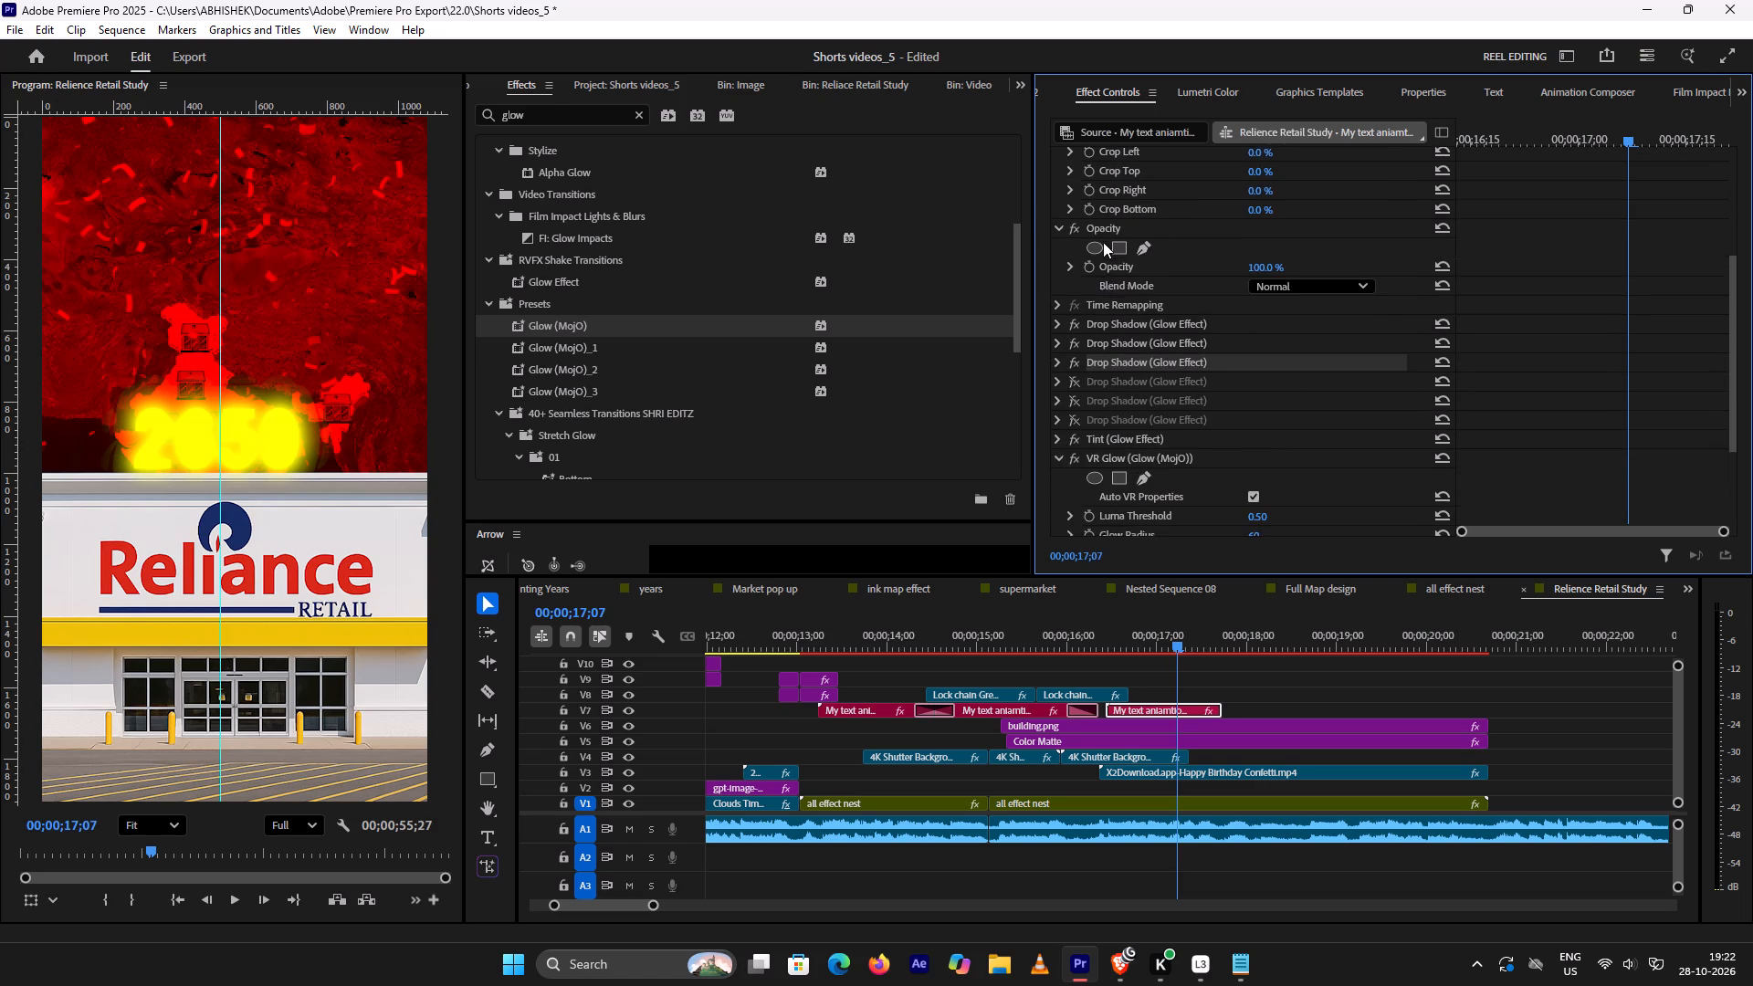
scroll(1103, 242, up, 2)
click(1057, 261)
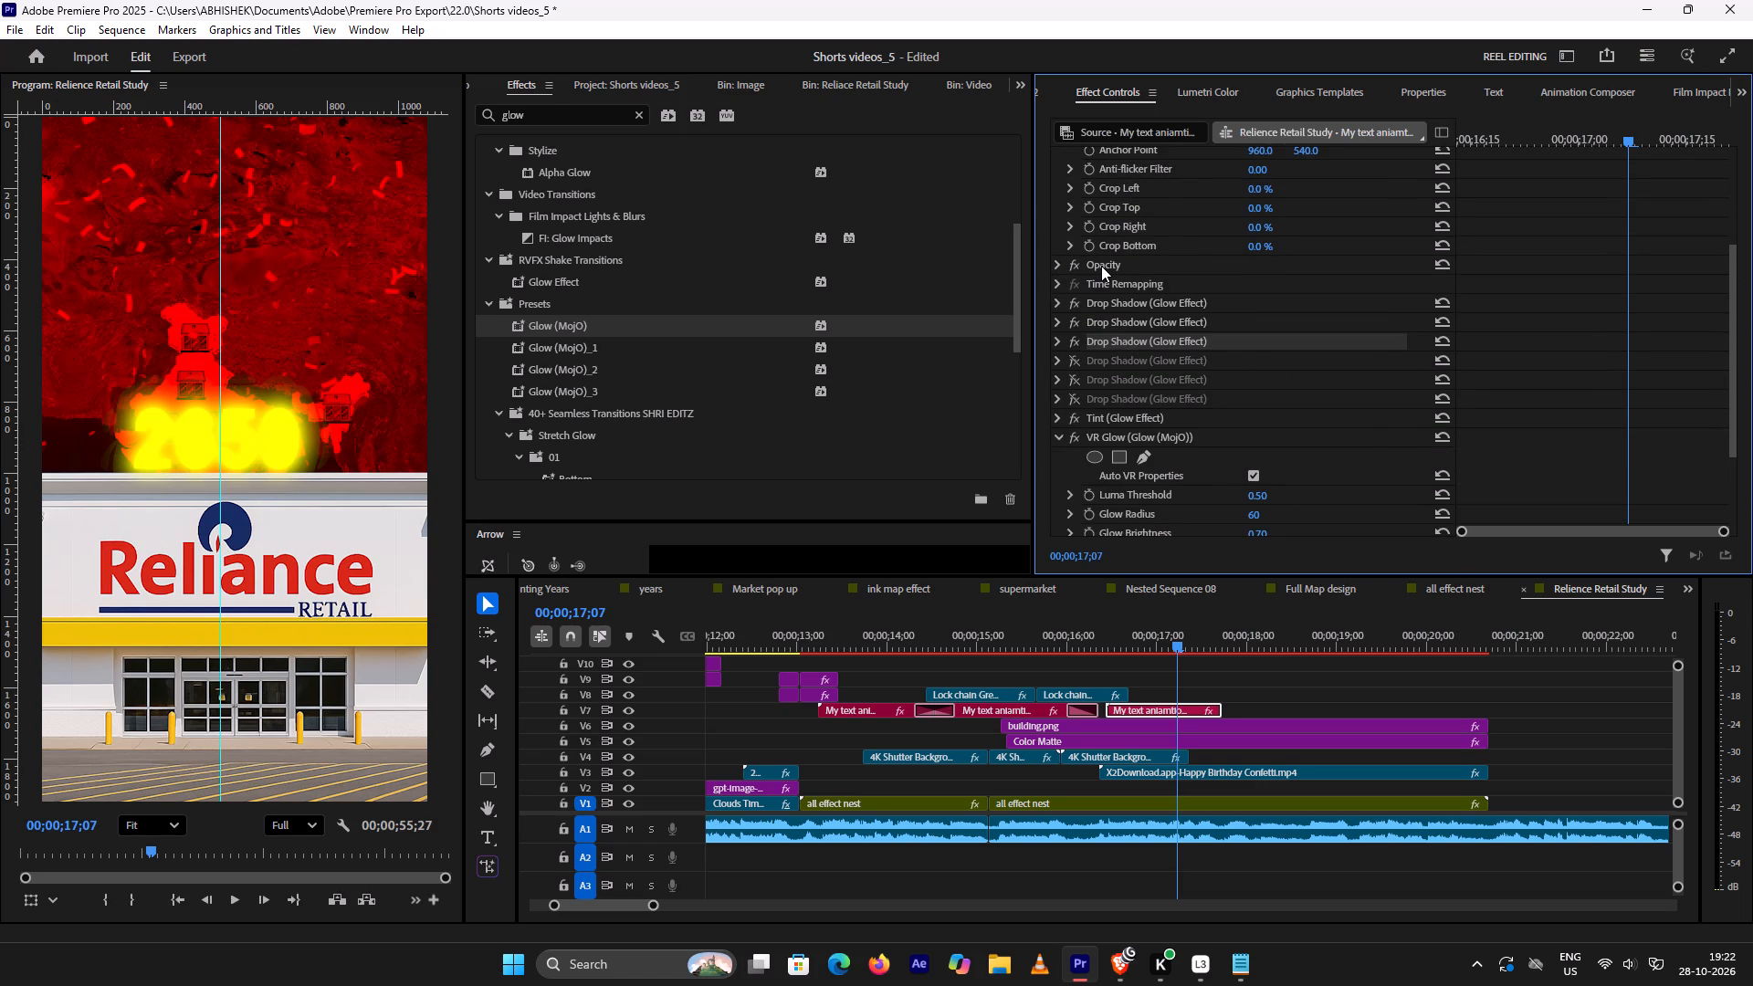
click(1058, 437)
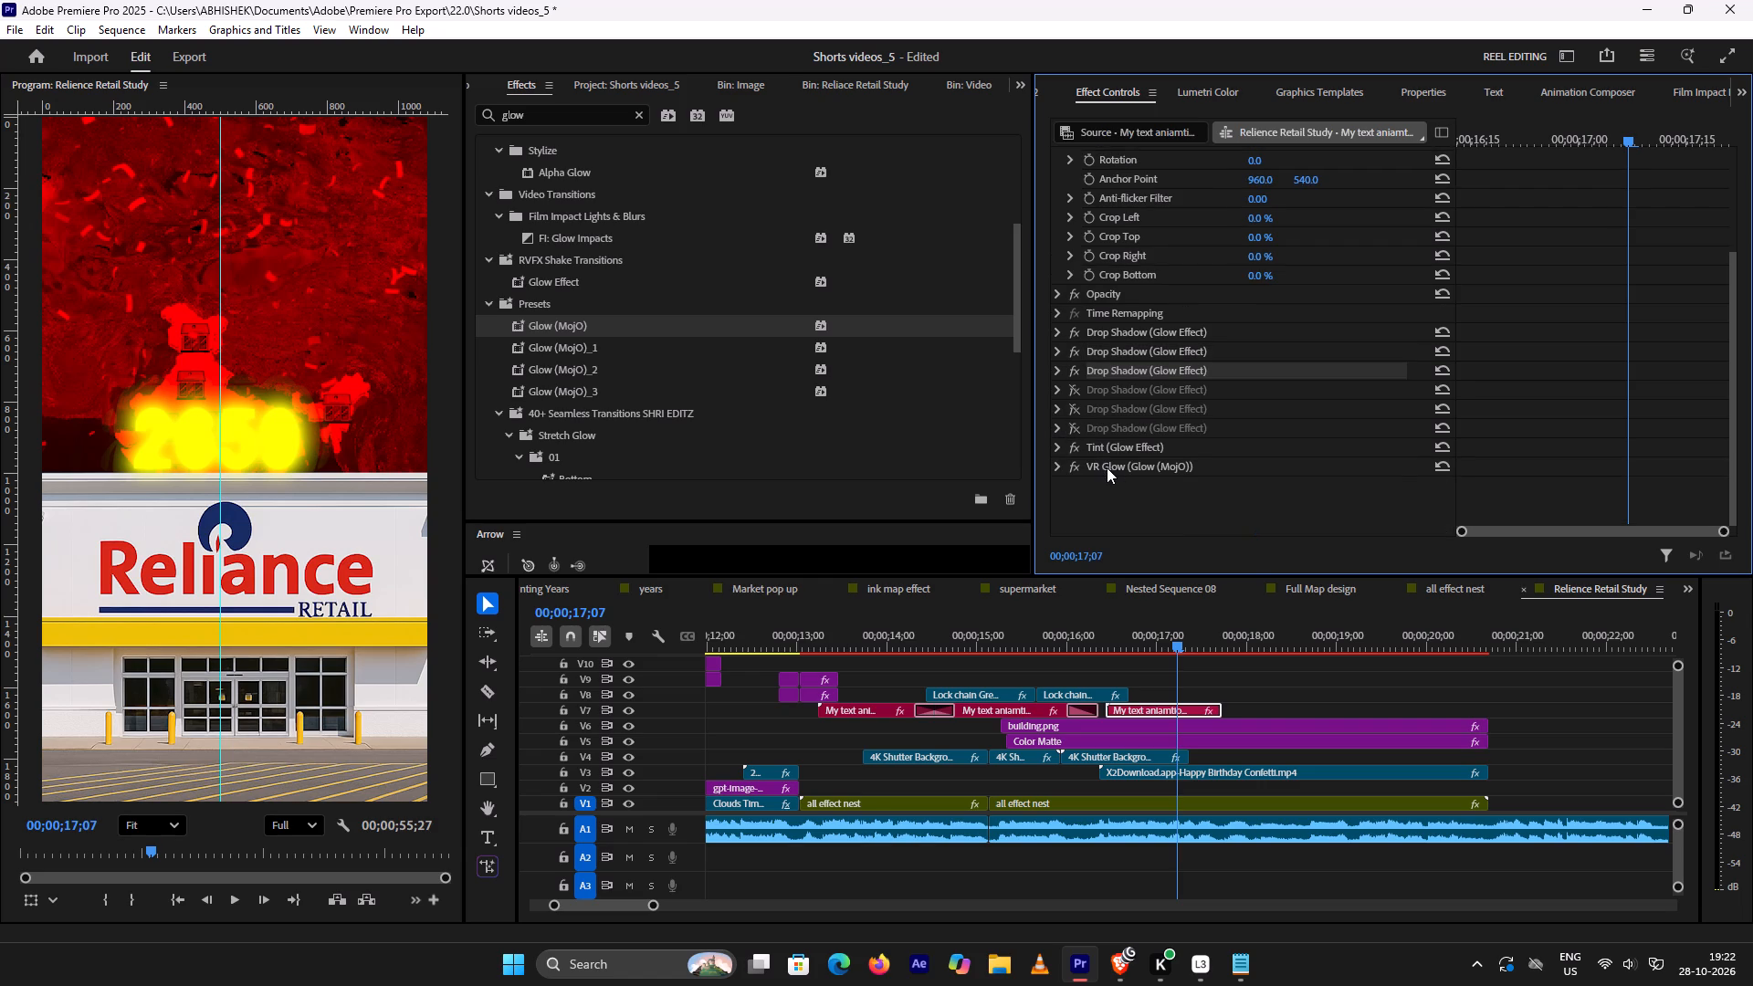
drag(1107, 467, 1115, 331)
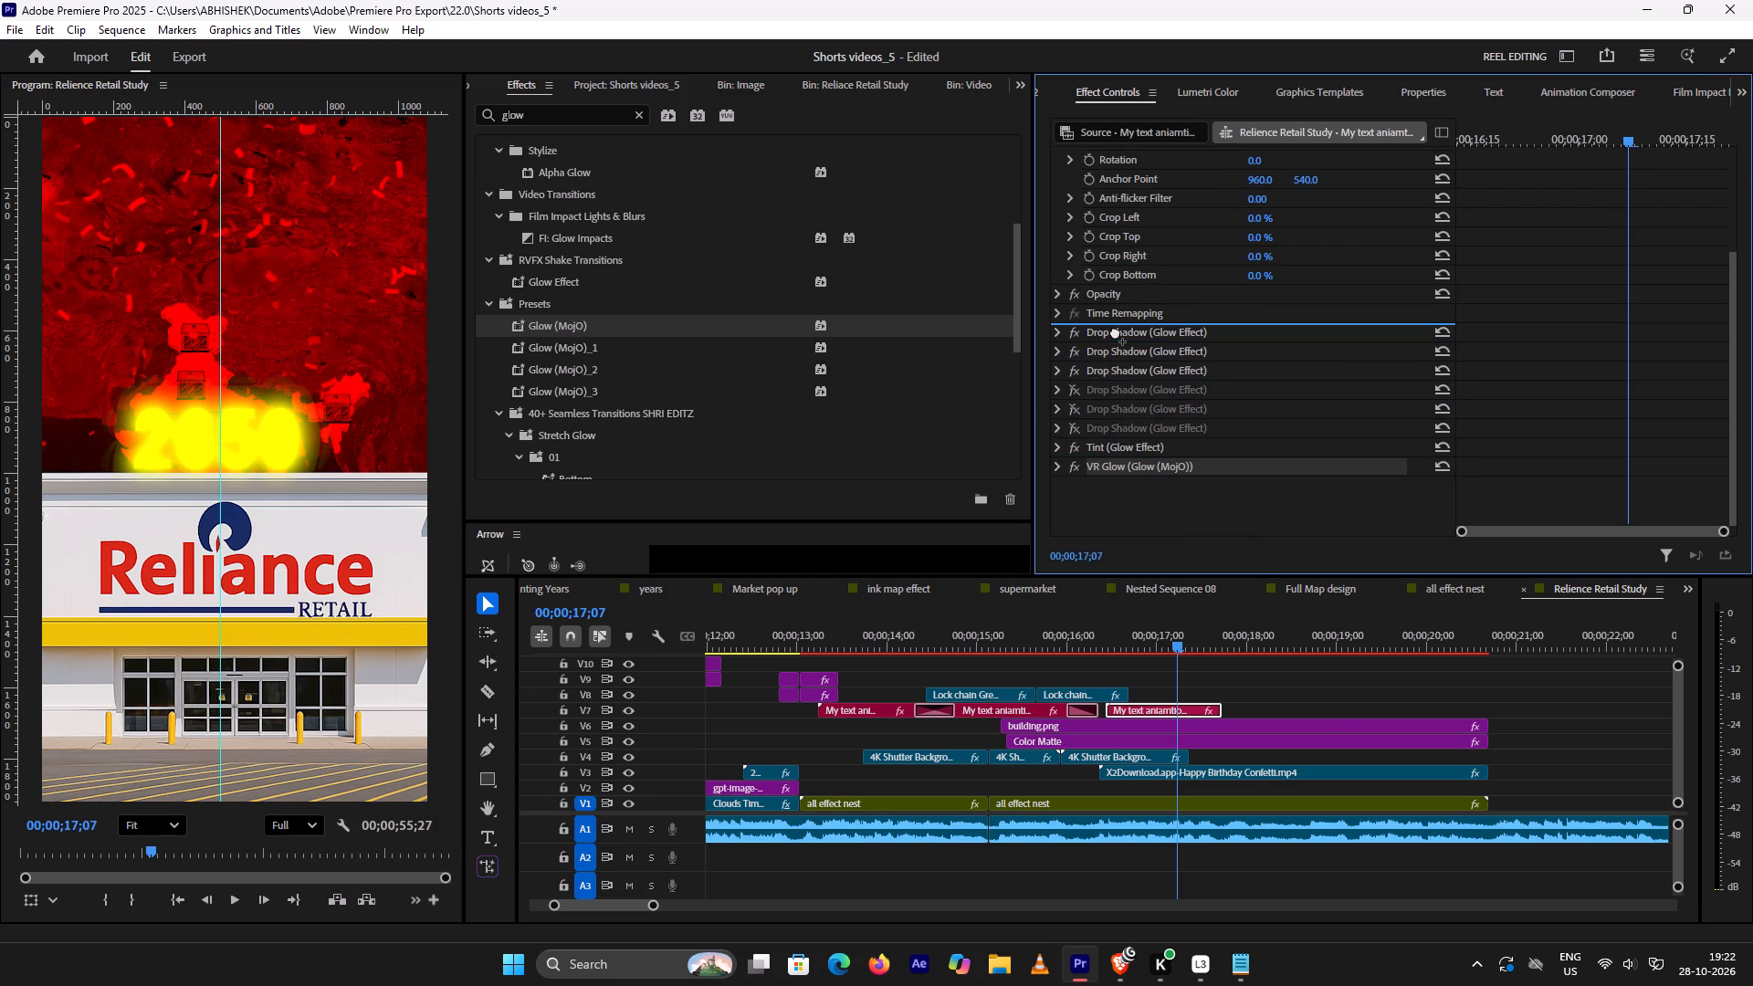
drag(1115, 331, 1115, 326)
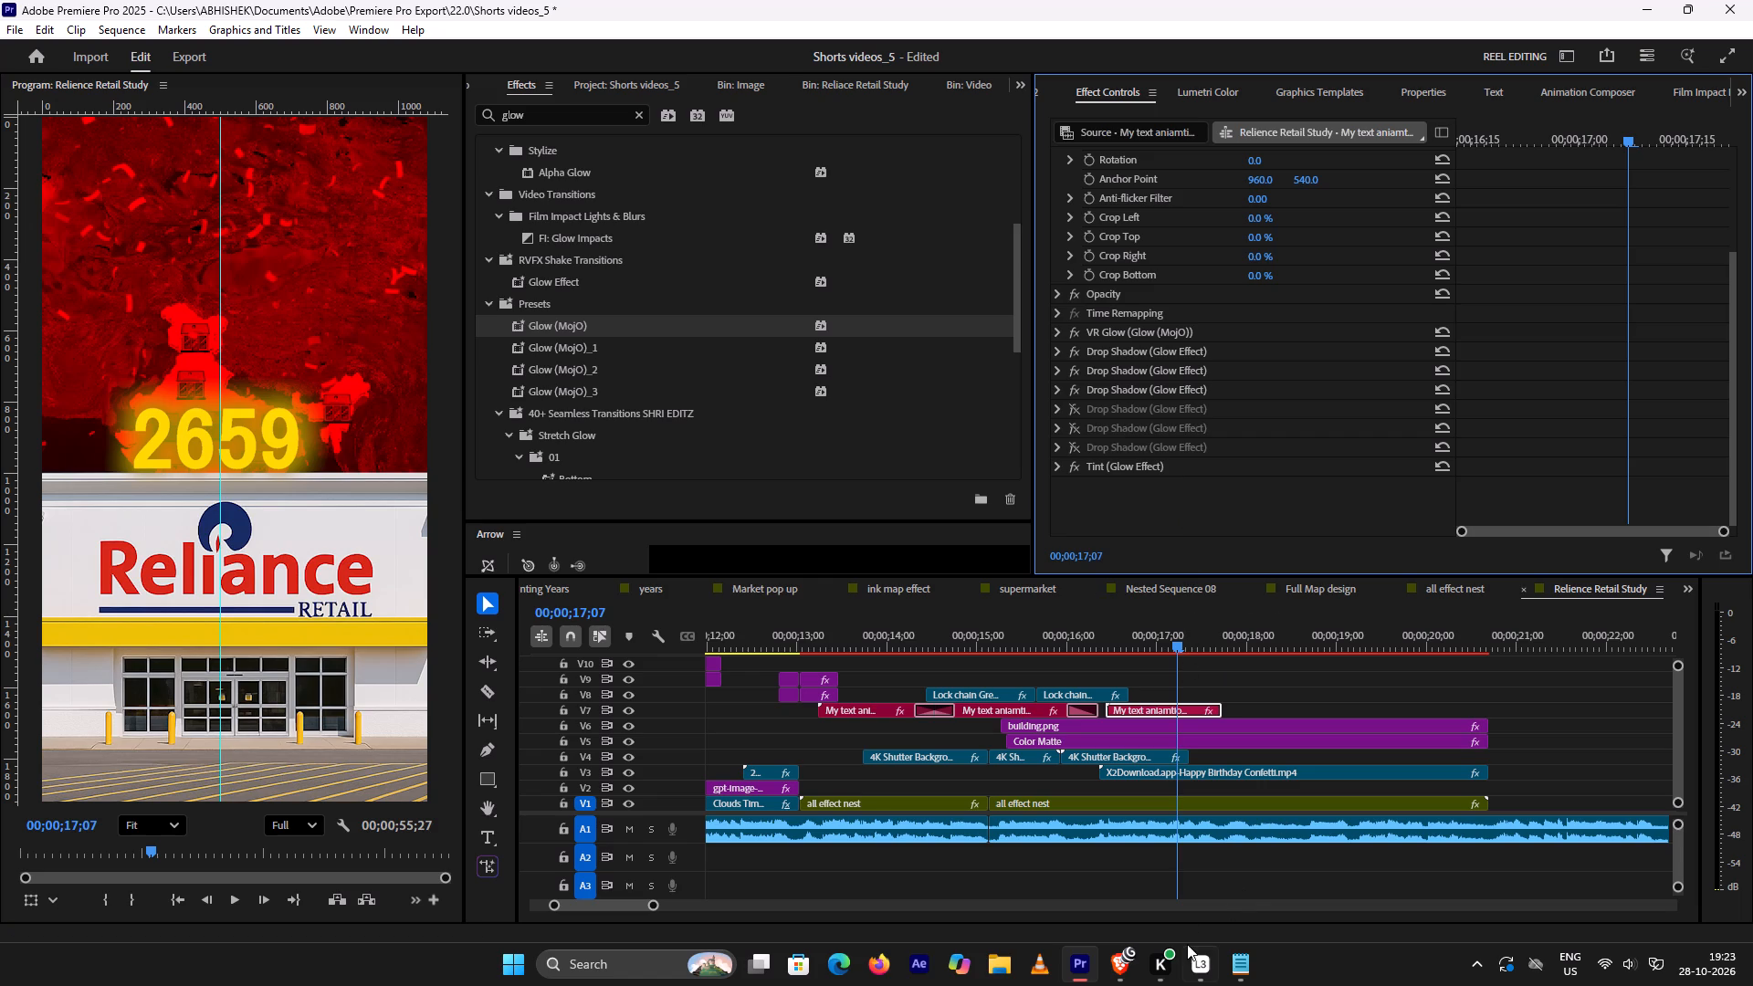
Check the tutorial's tint in Brave, and set the Tint effect's Map White To colour to bright green with hue 115°.
click(1109, 967)
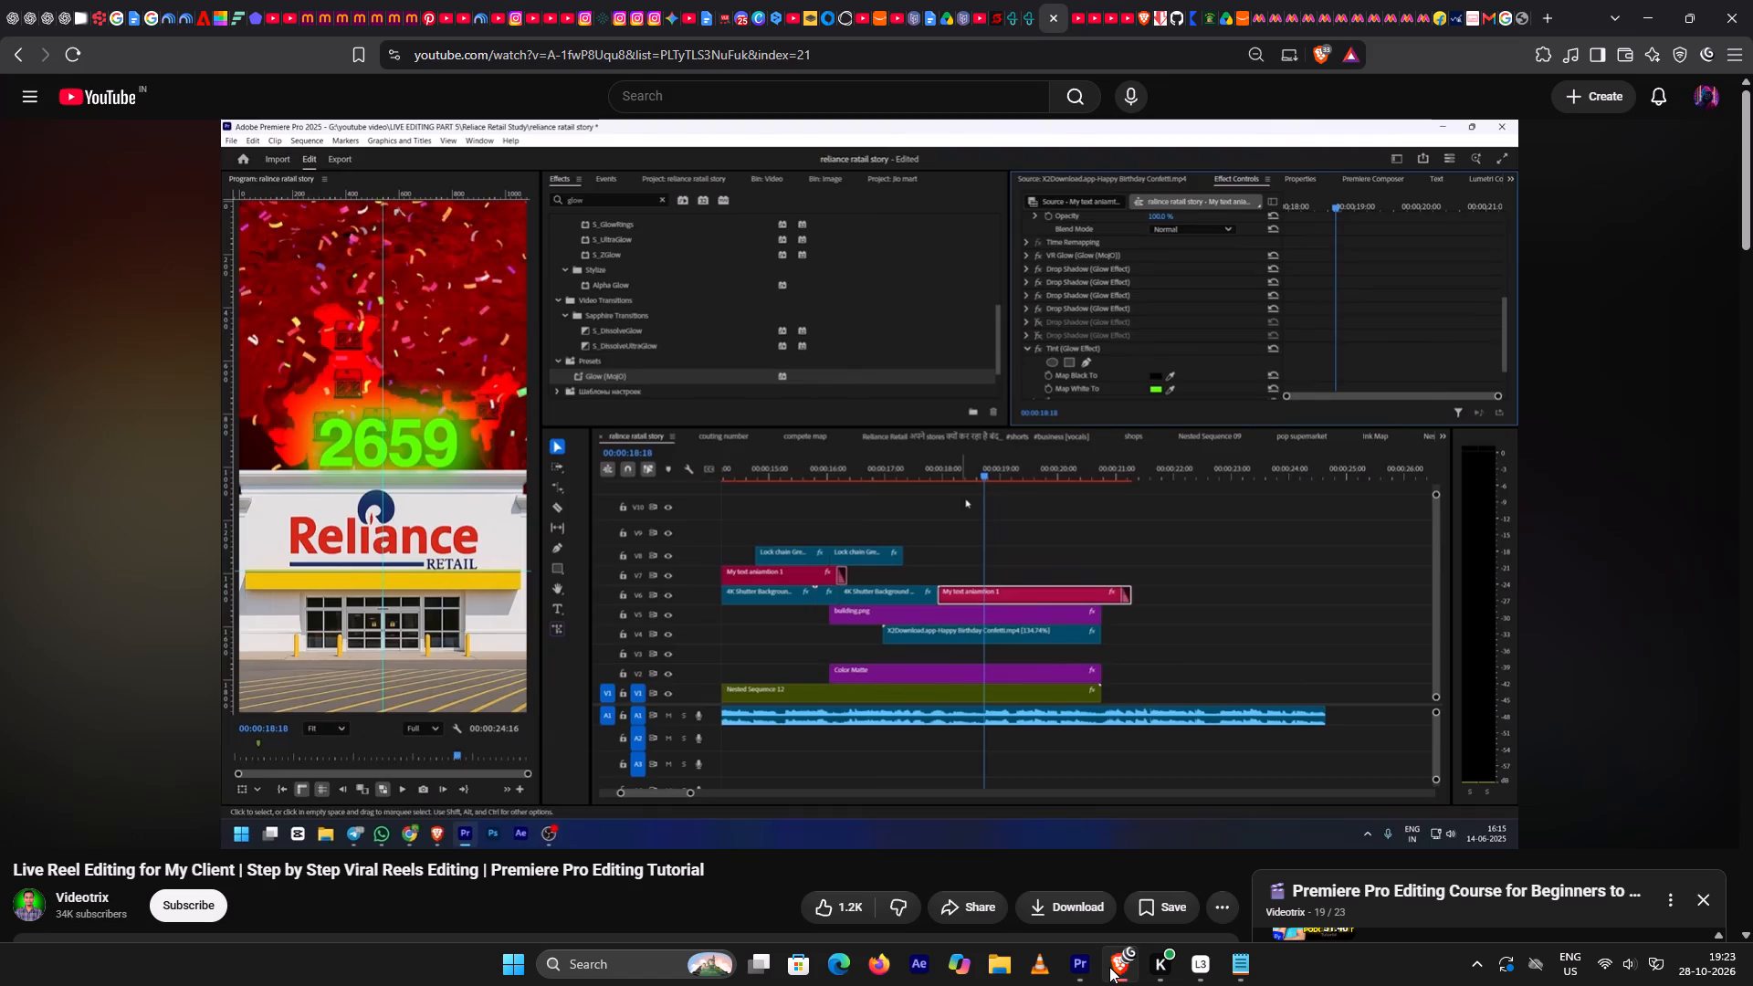
click(1109, 967)
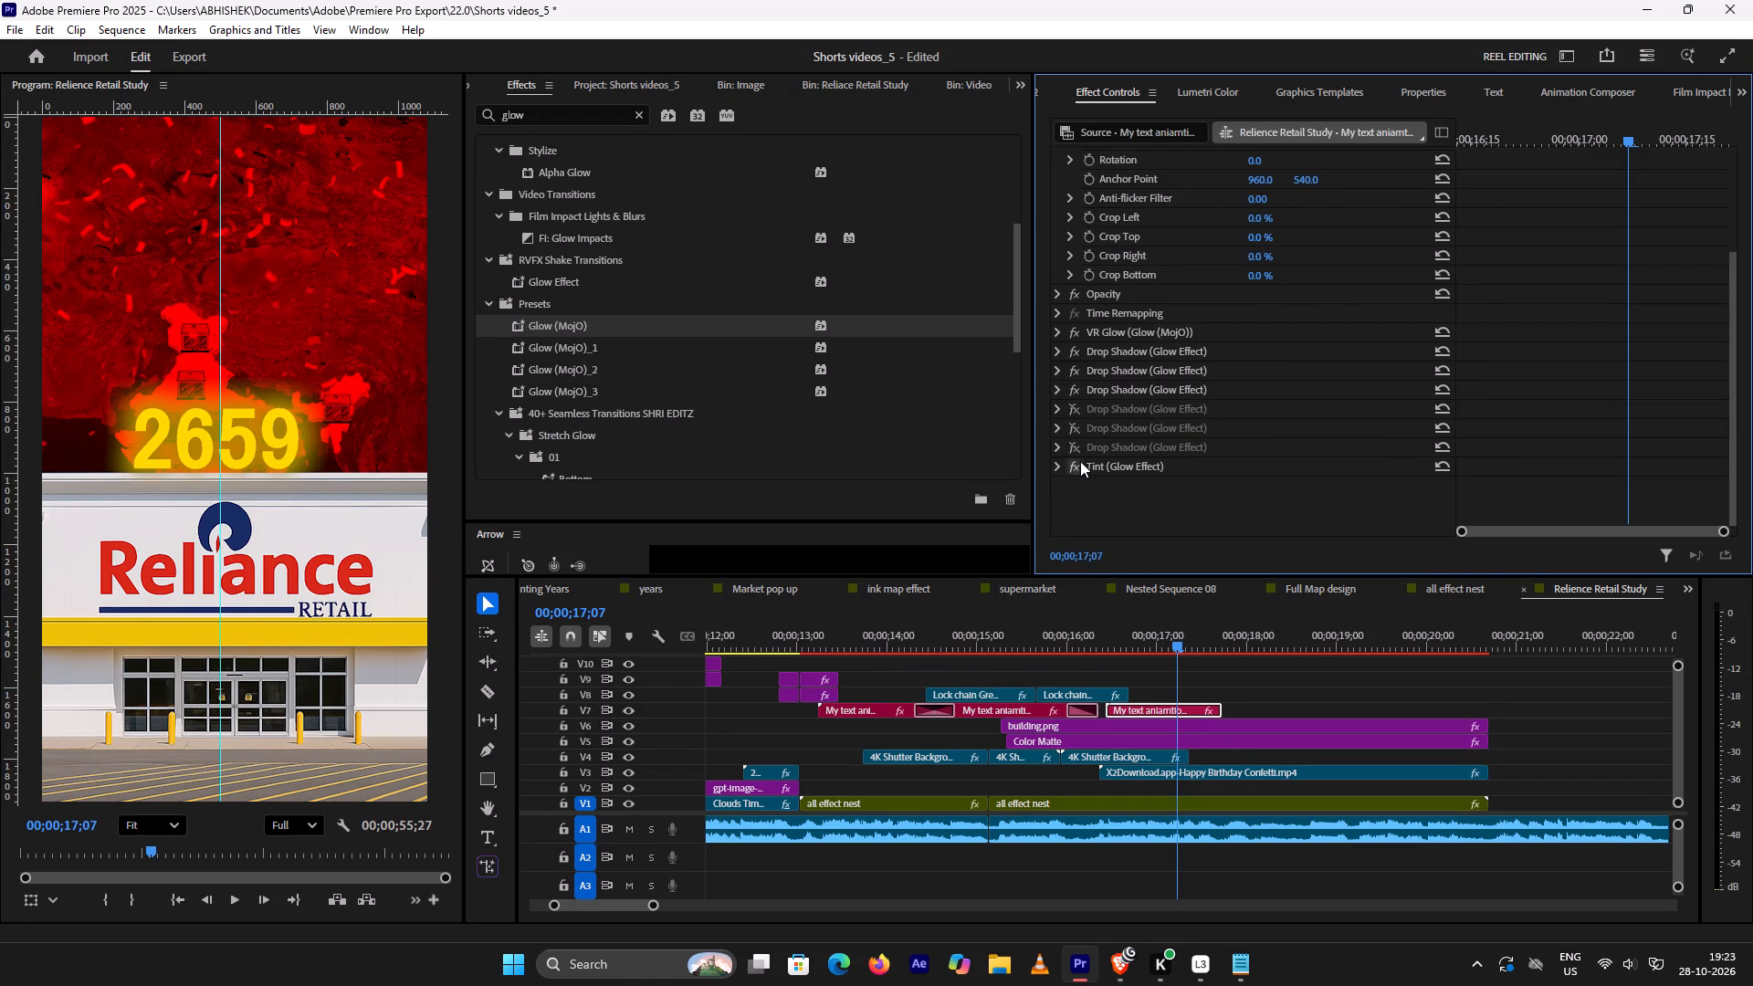
click(1055, 465)
click(1257, 521)
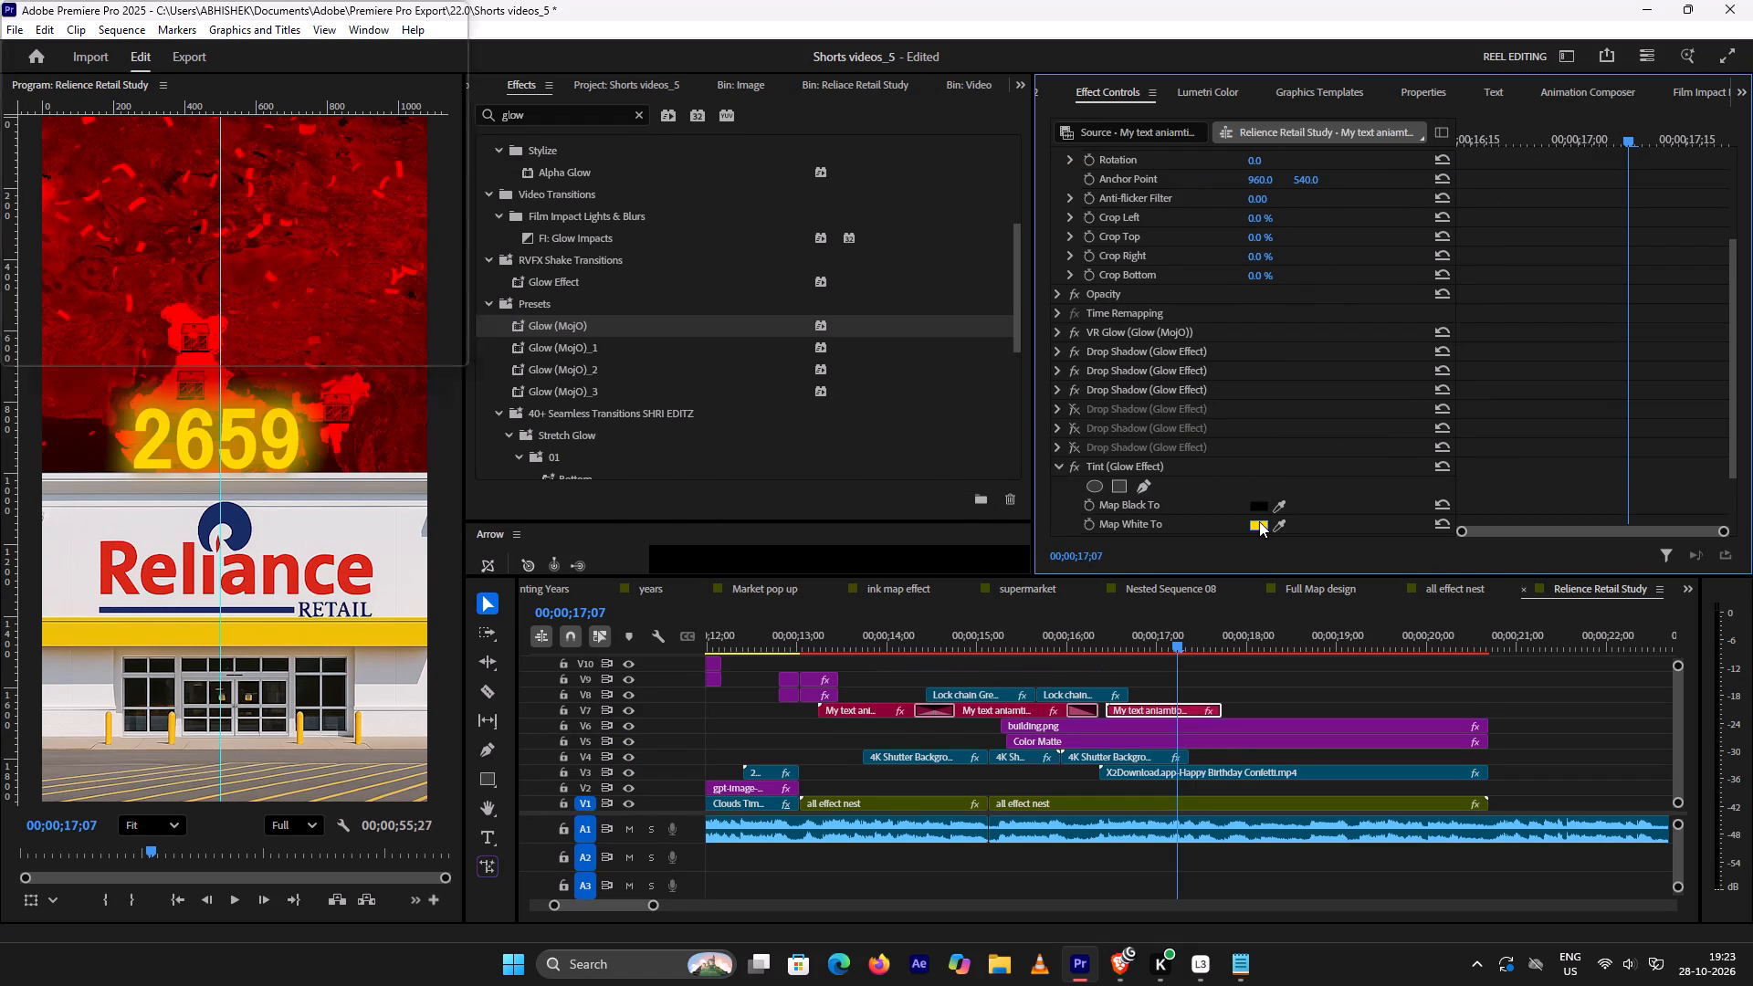
drag(905, 367, 906, 408)
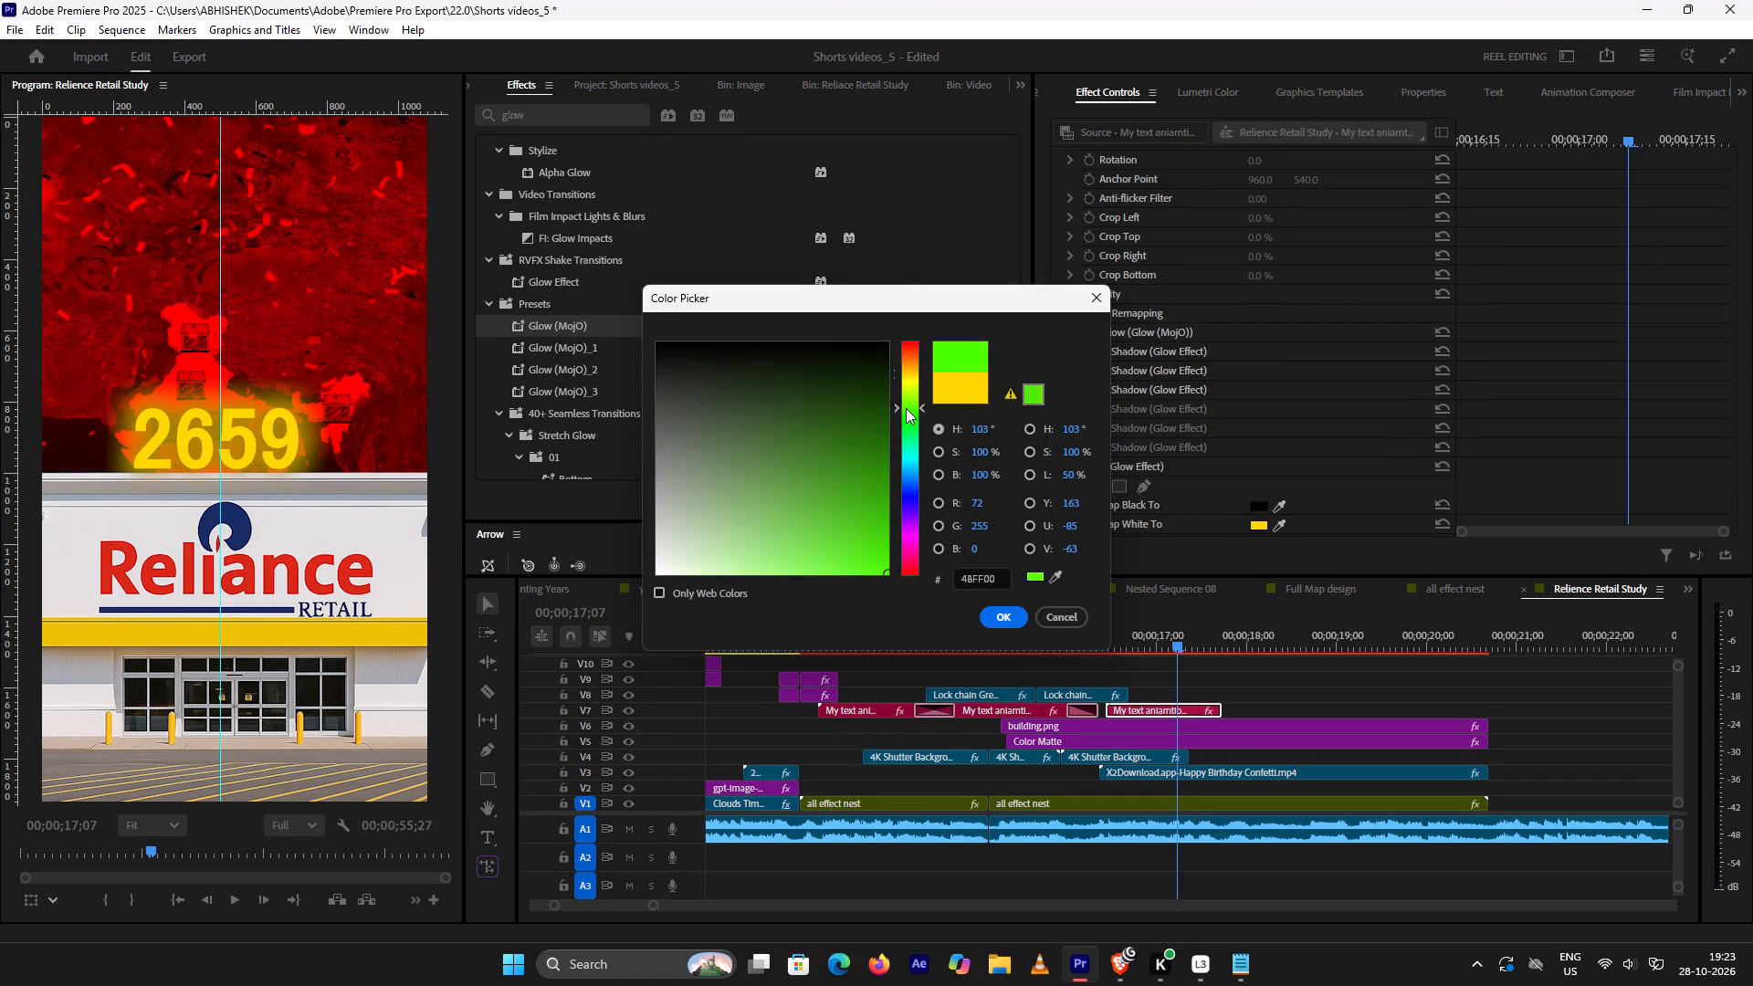
drag(906, 408, 908, 416)
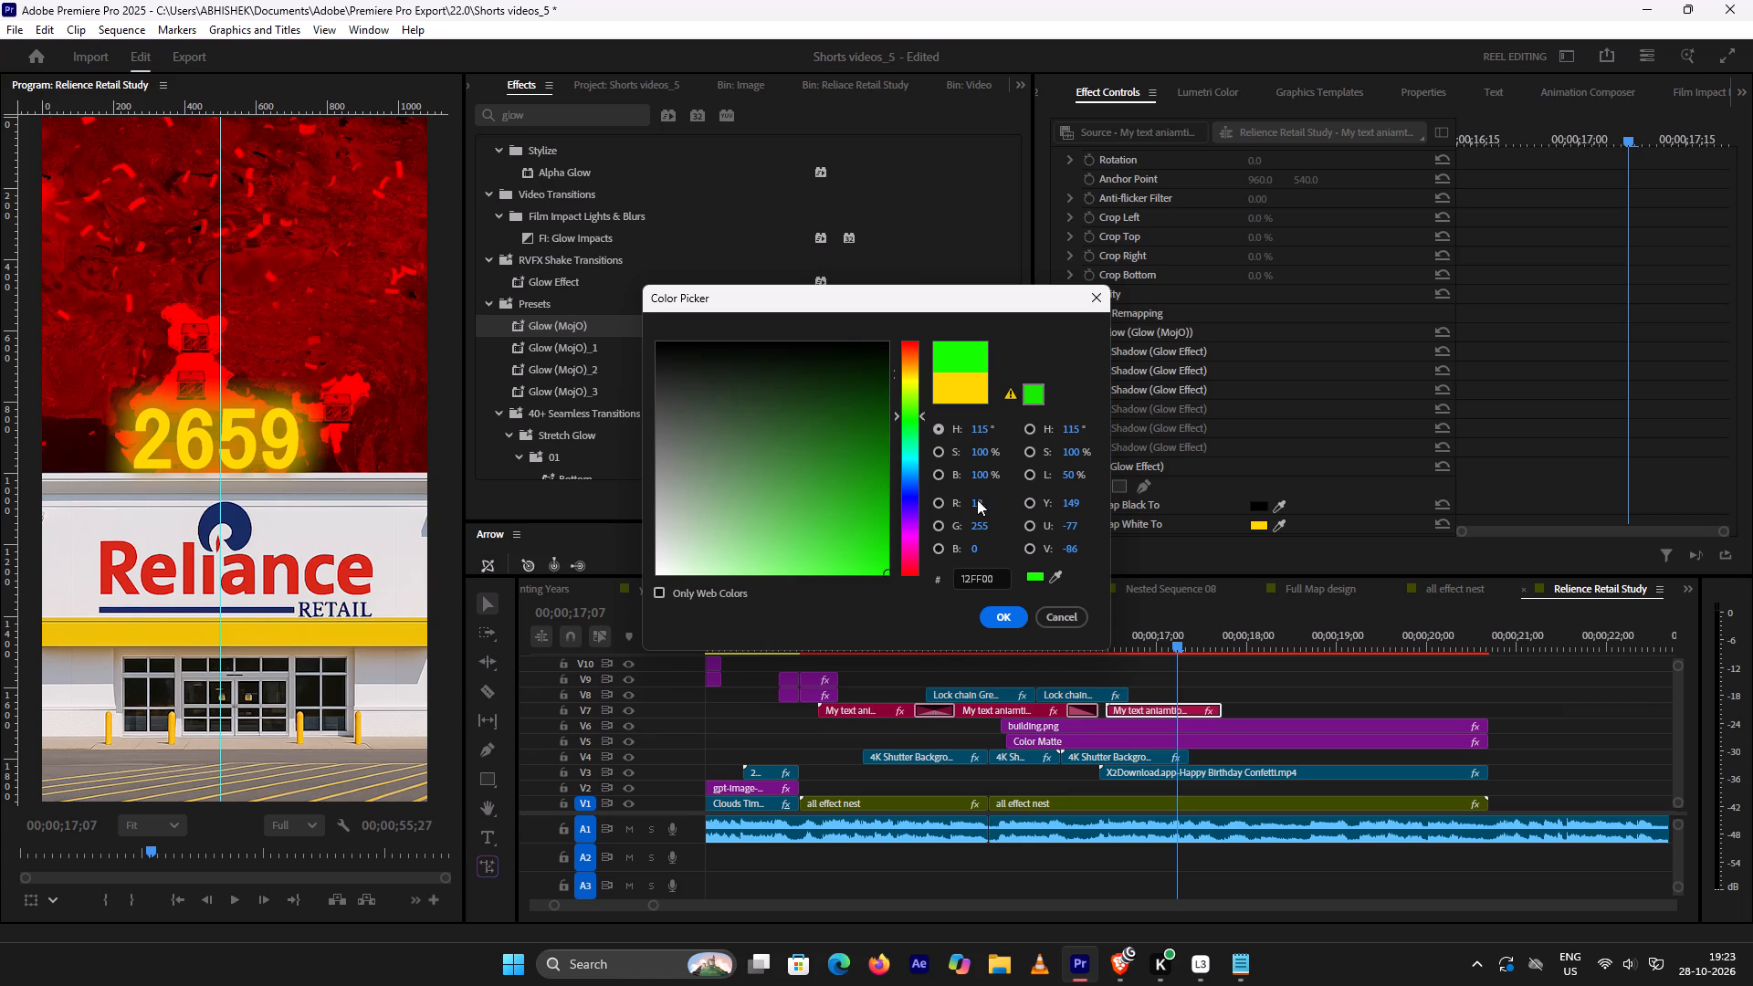
drag(877, 548, 896, 574)
drag(896, 574, 925, 614)
click(1013, 621)
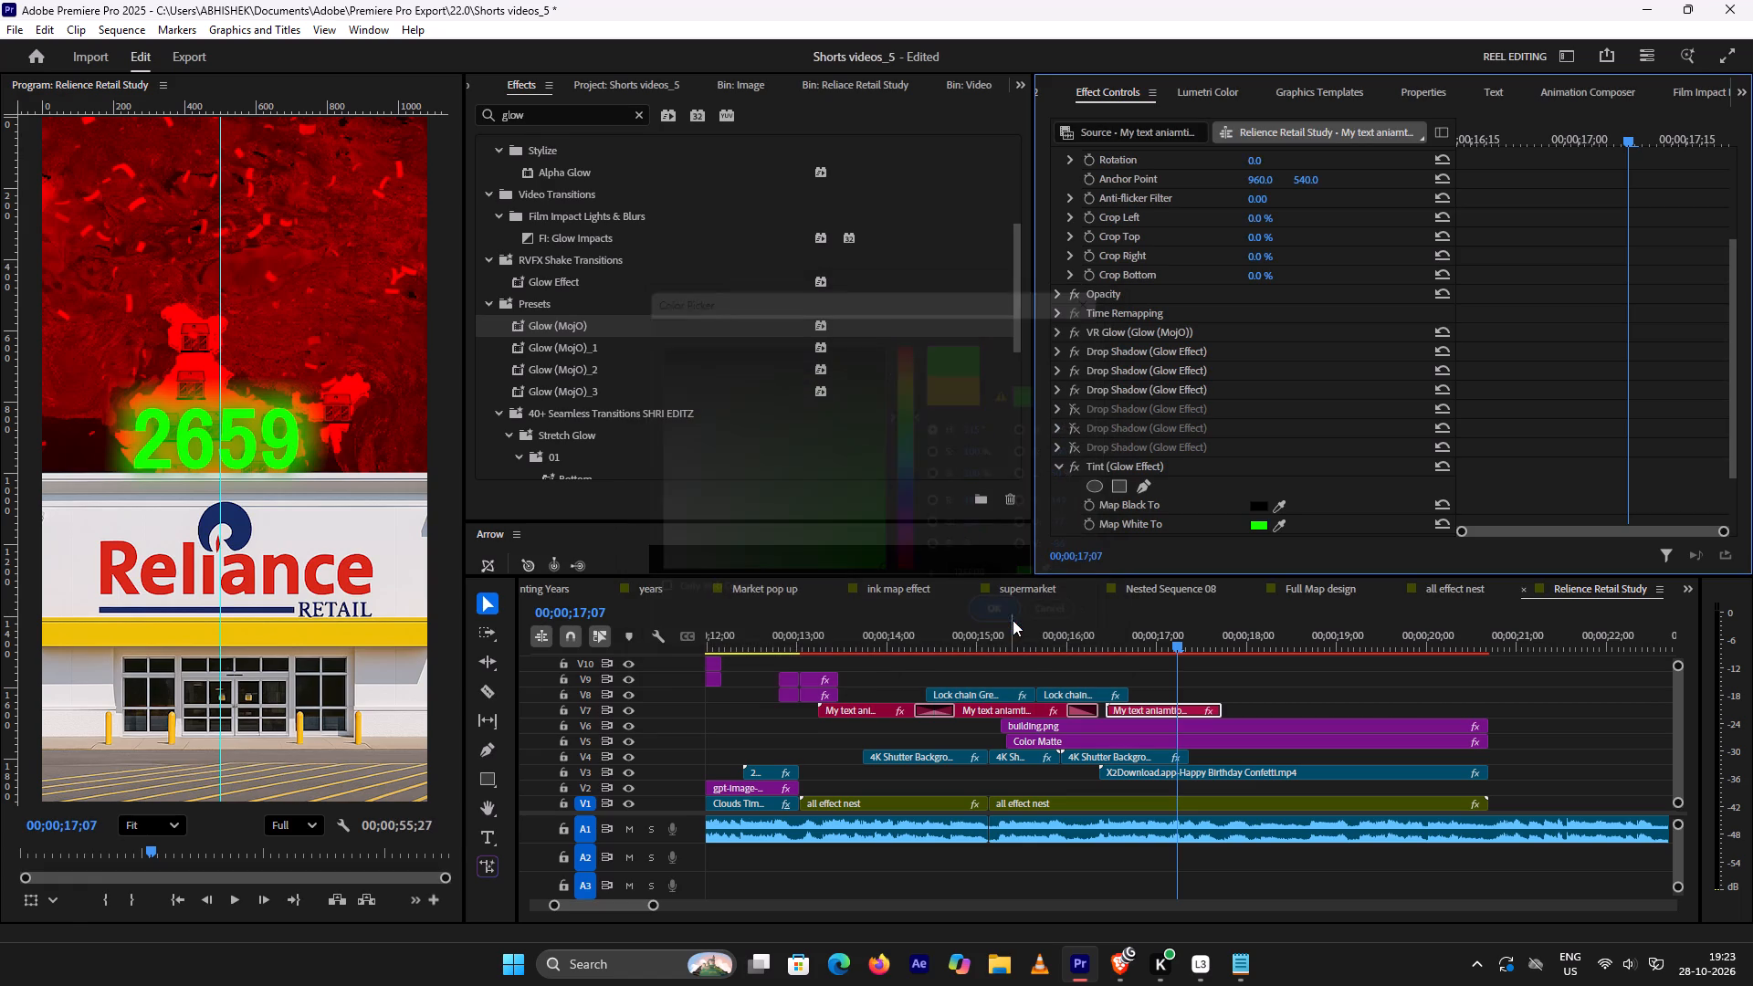
Recheck the tutorial frame and toggle the disabled Drop Shadows, Tint, VR Glow and first Drop Shadow to compare each effect's contribution.
click(1084, 961)
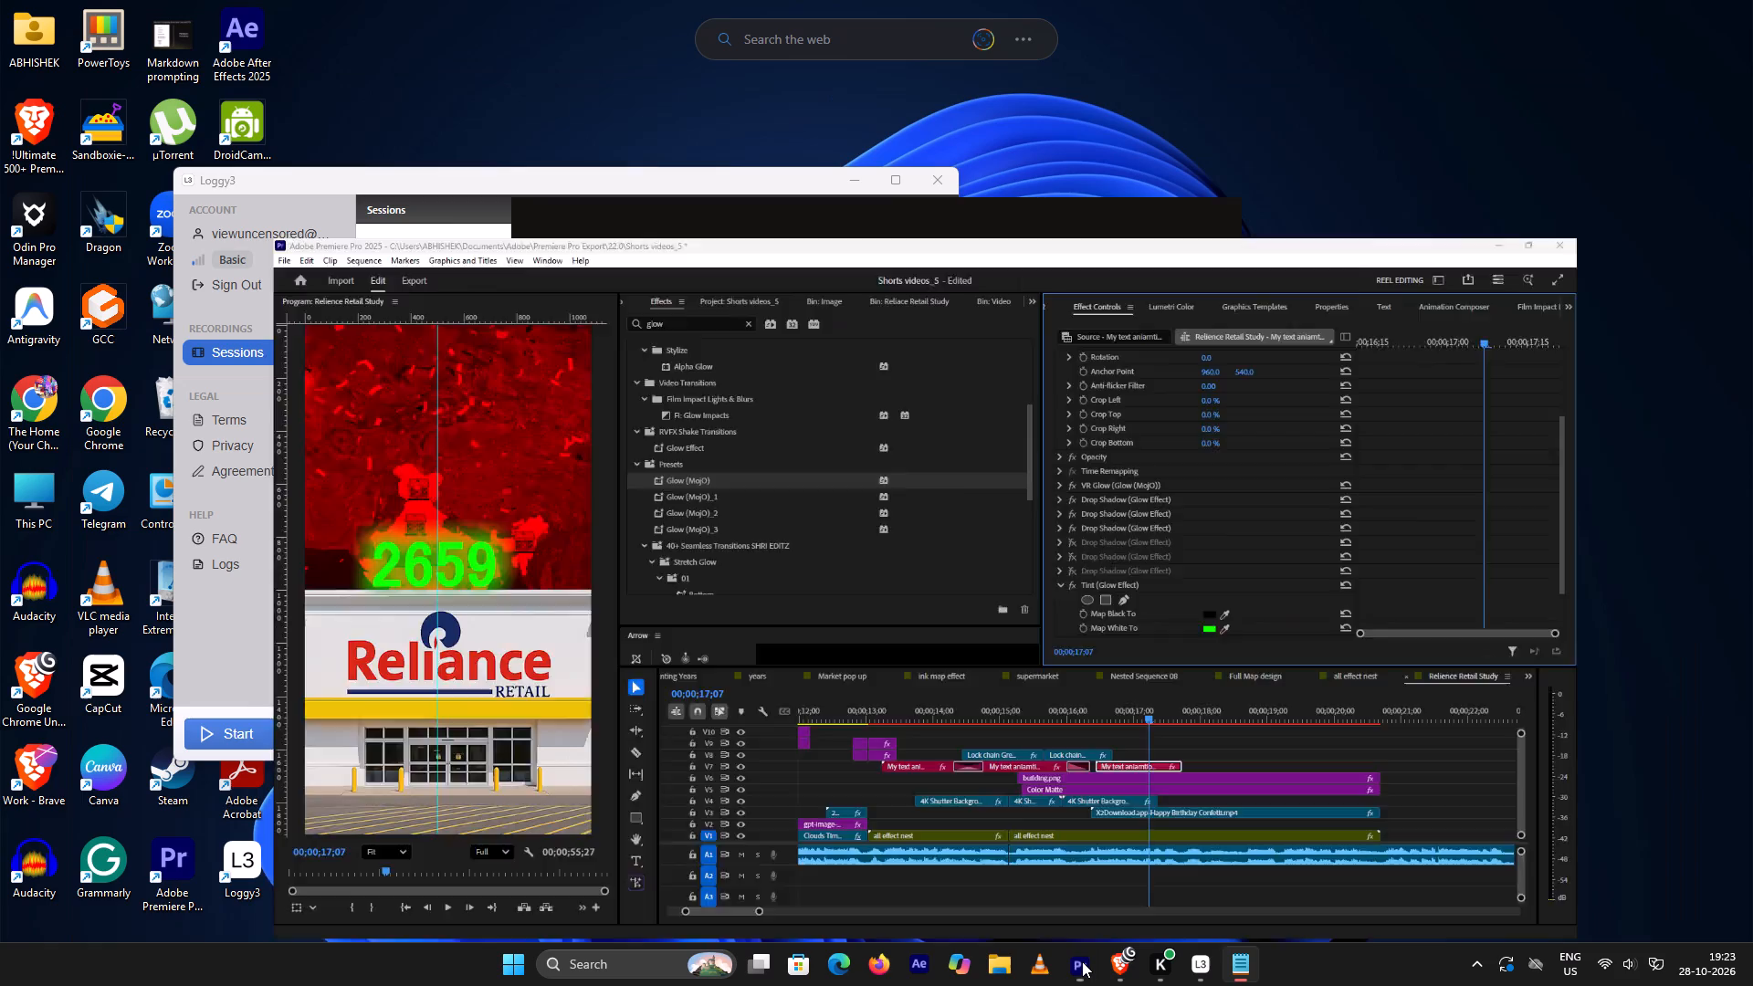
click(1079, 961)
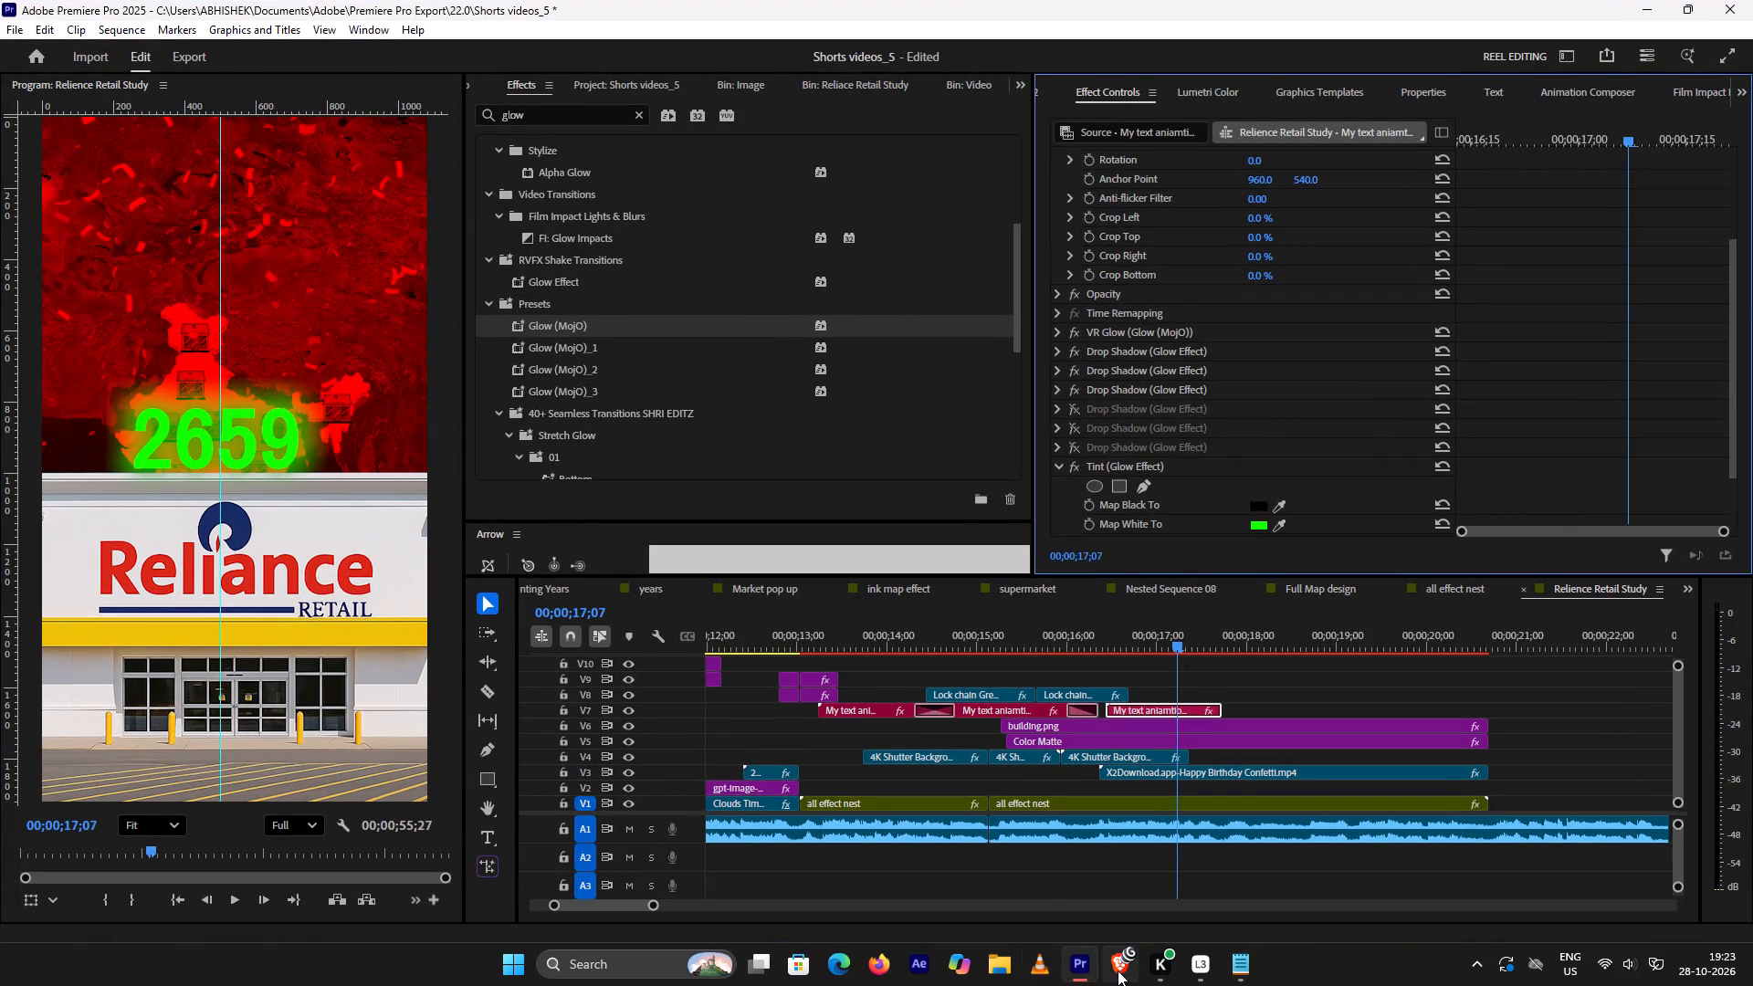
click(1118, 966)
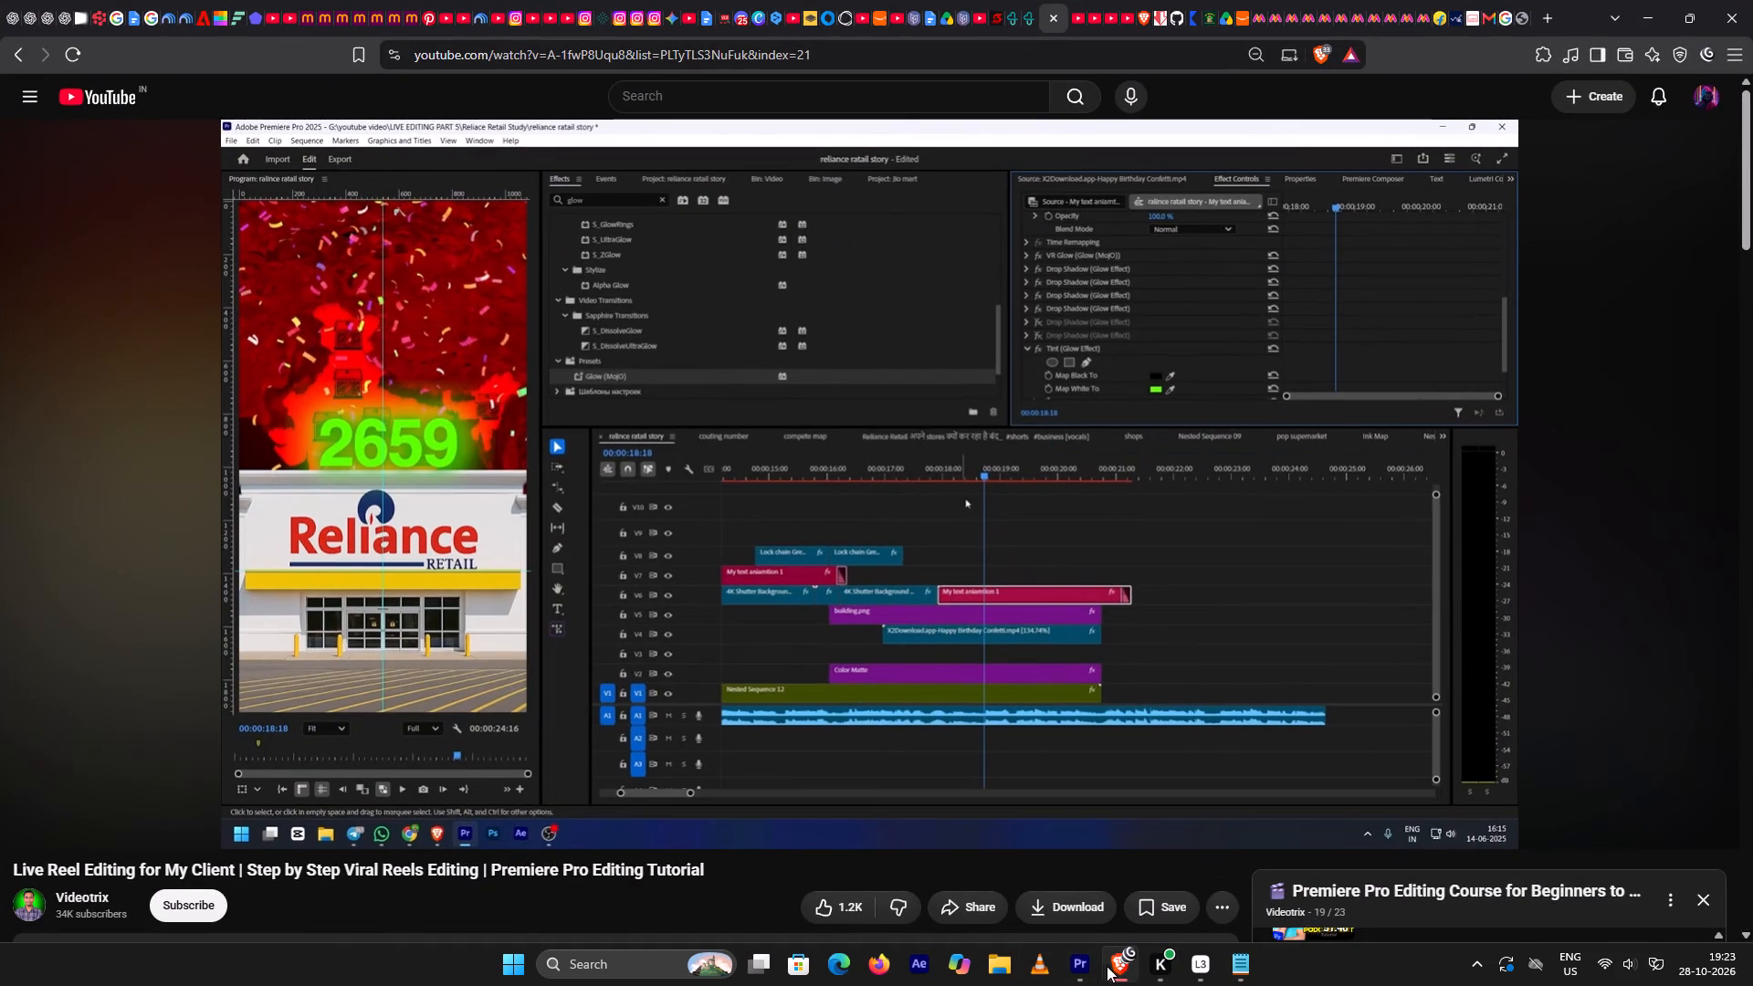
click(1090, 964)
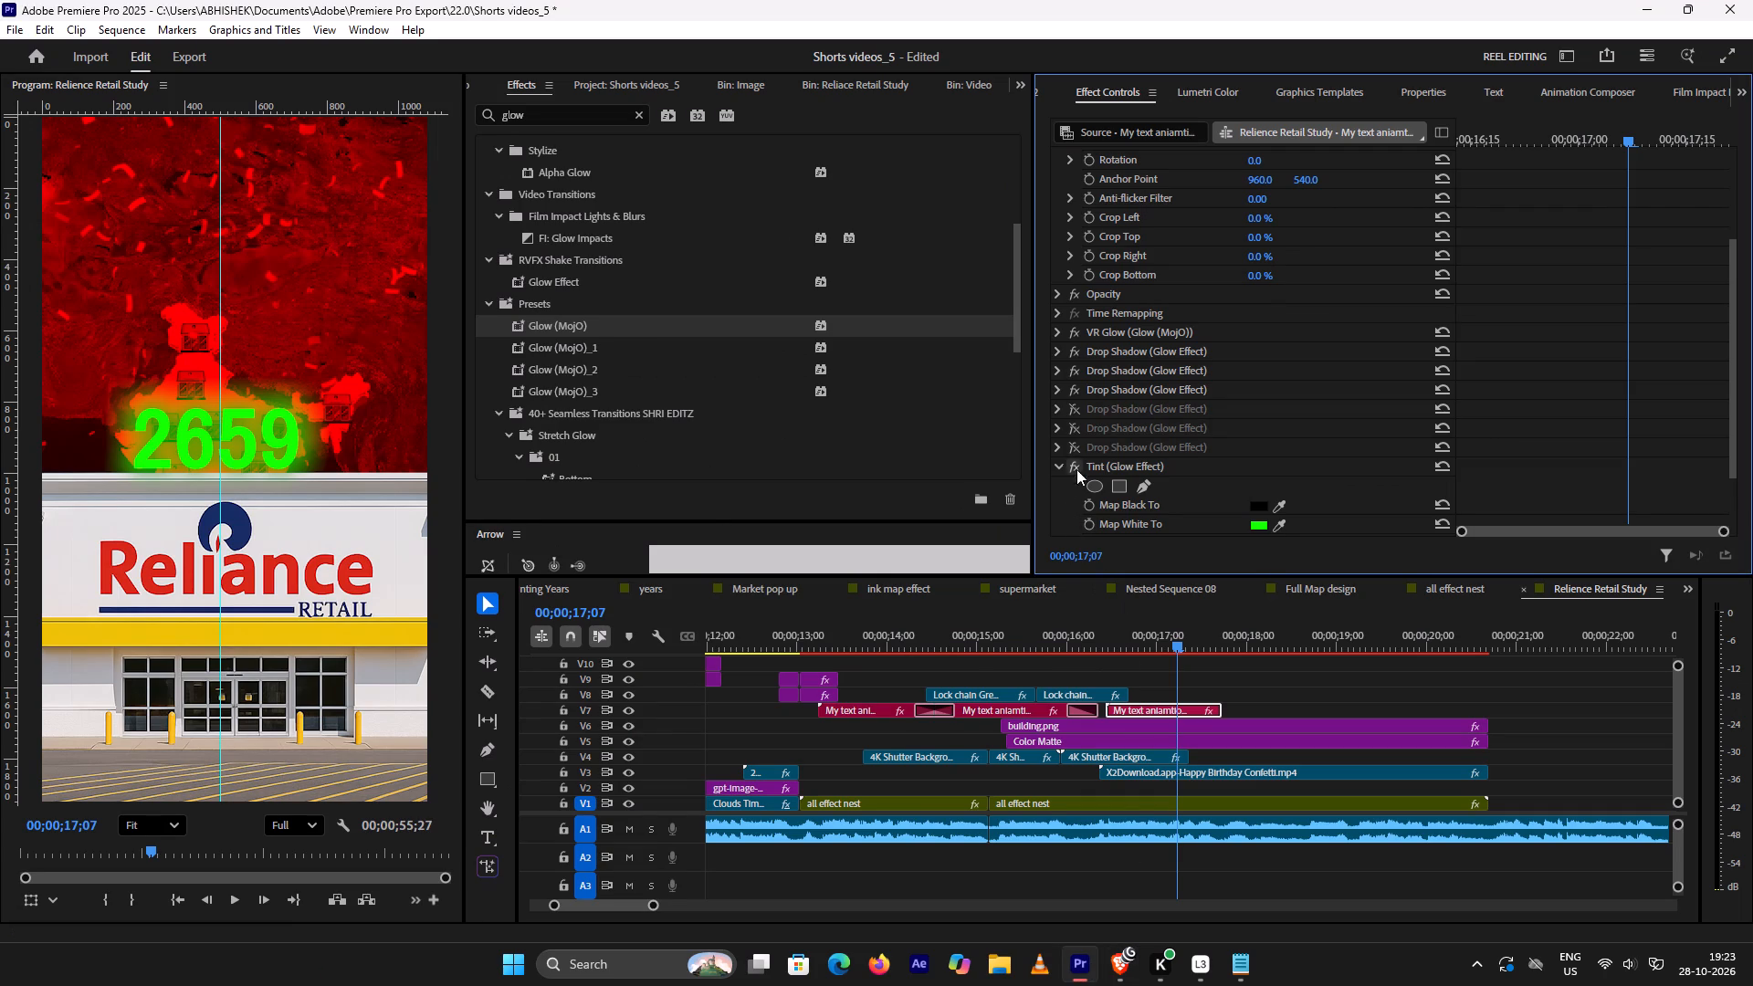
click(1076, 414)
click(1076, 414)
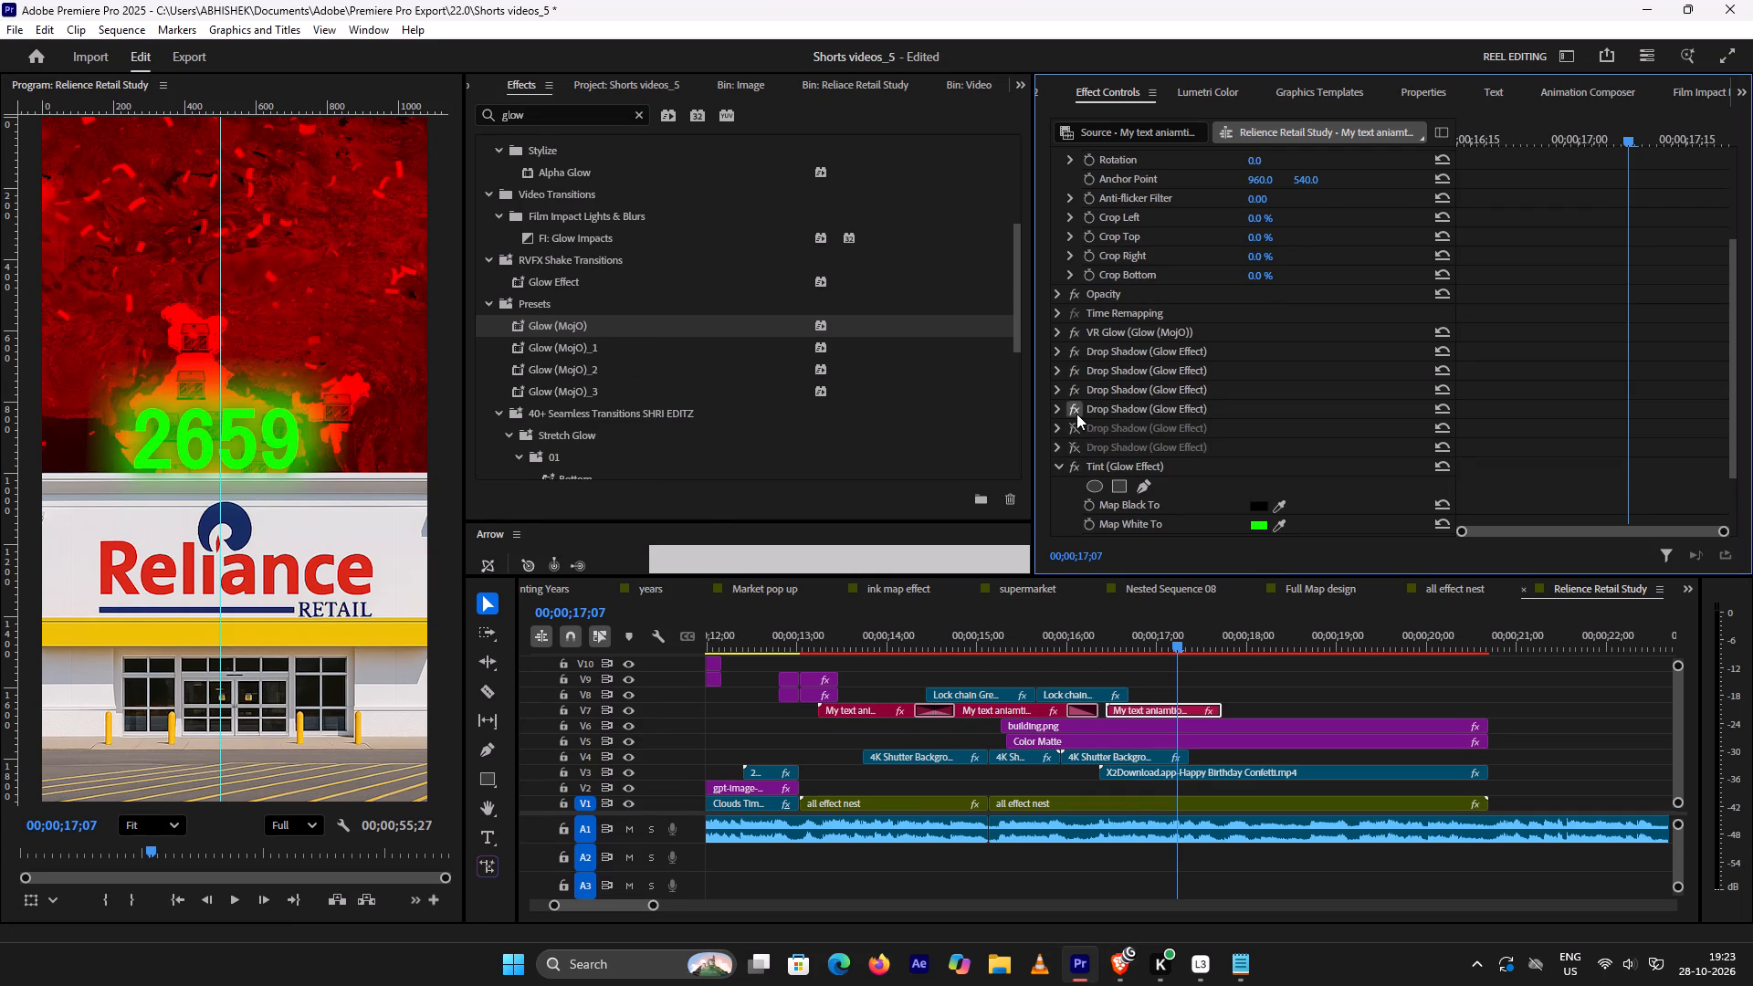
click(1079, 430)
click(1079, 430)
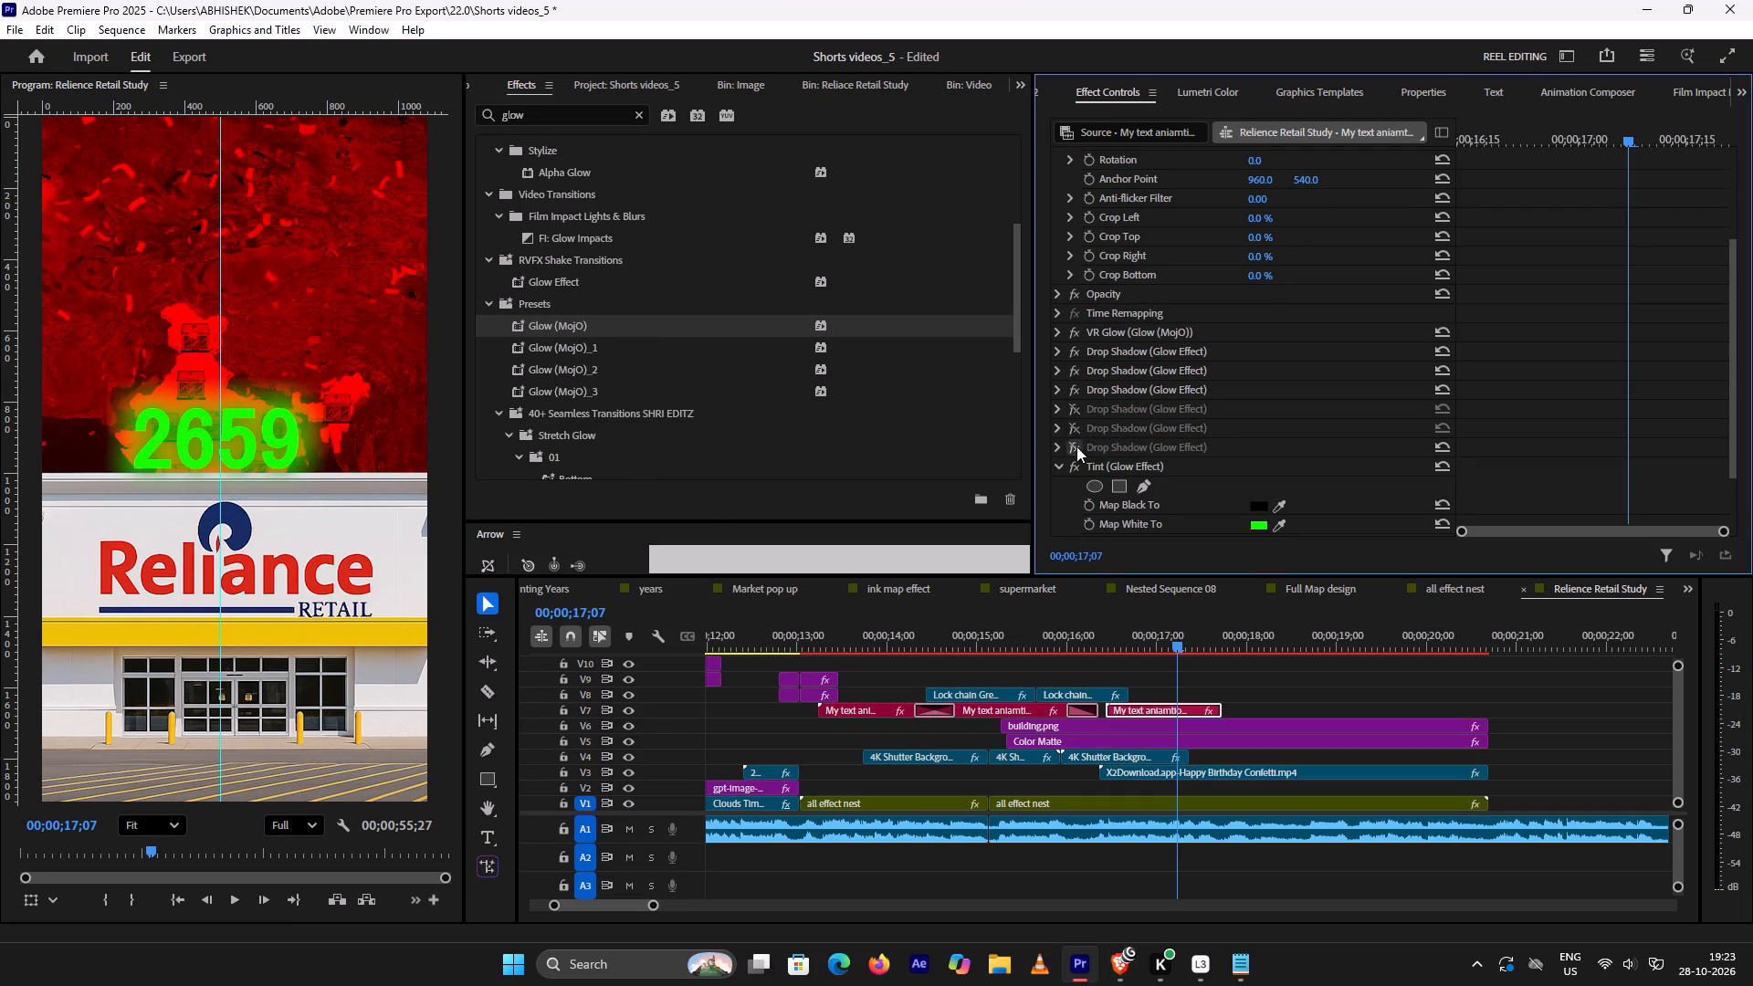
click(1076, 448)
click(1076, 448)
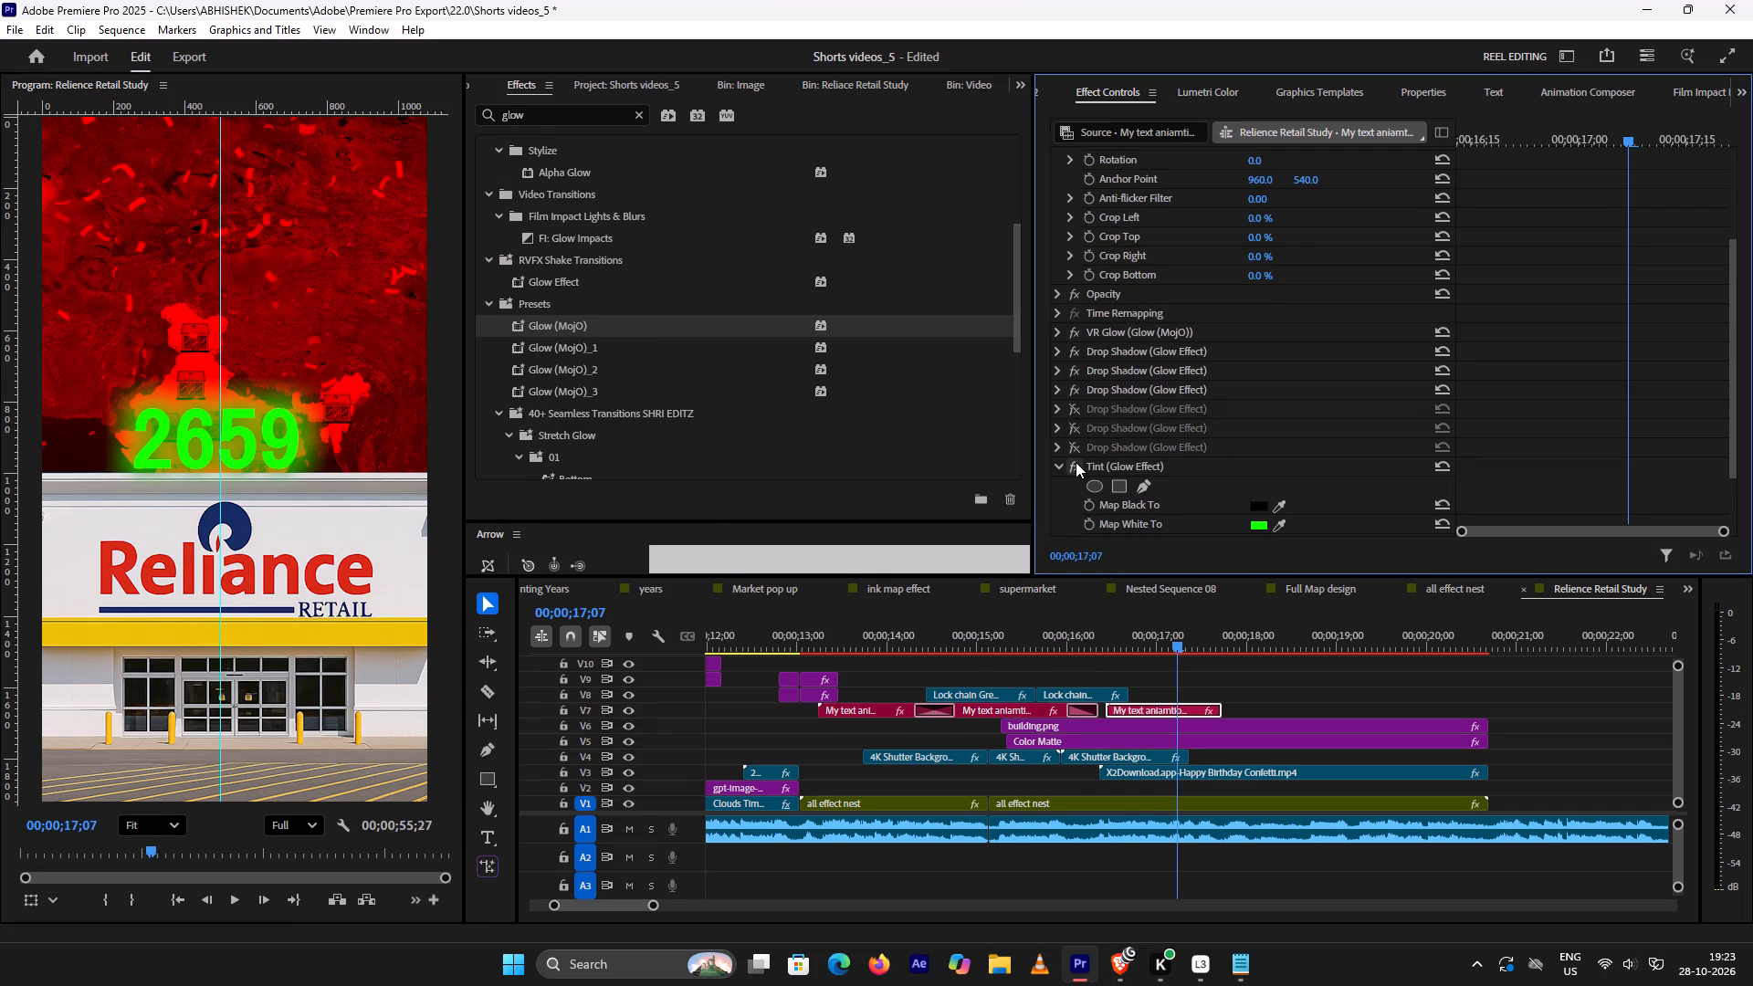
click(1075, 469)
click(1075, 470)
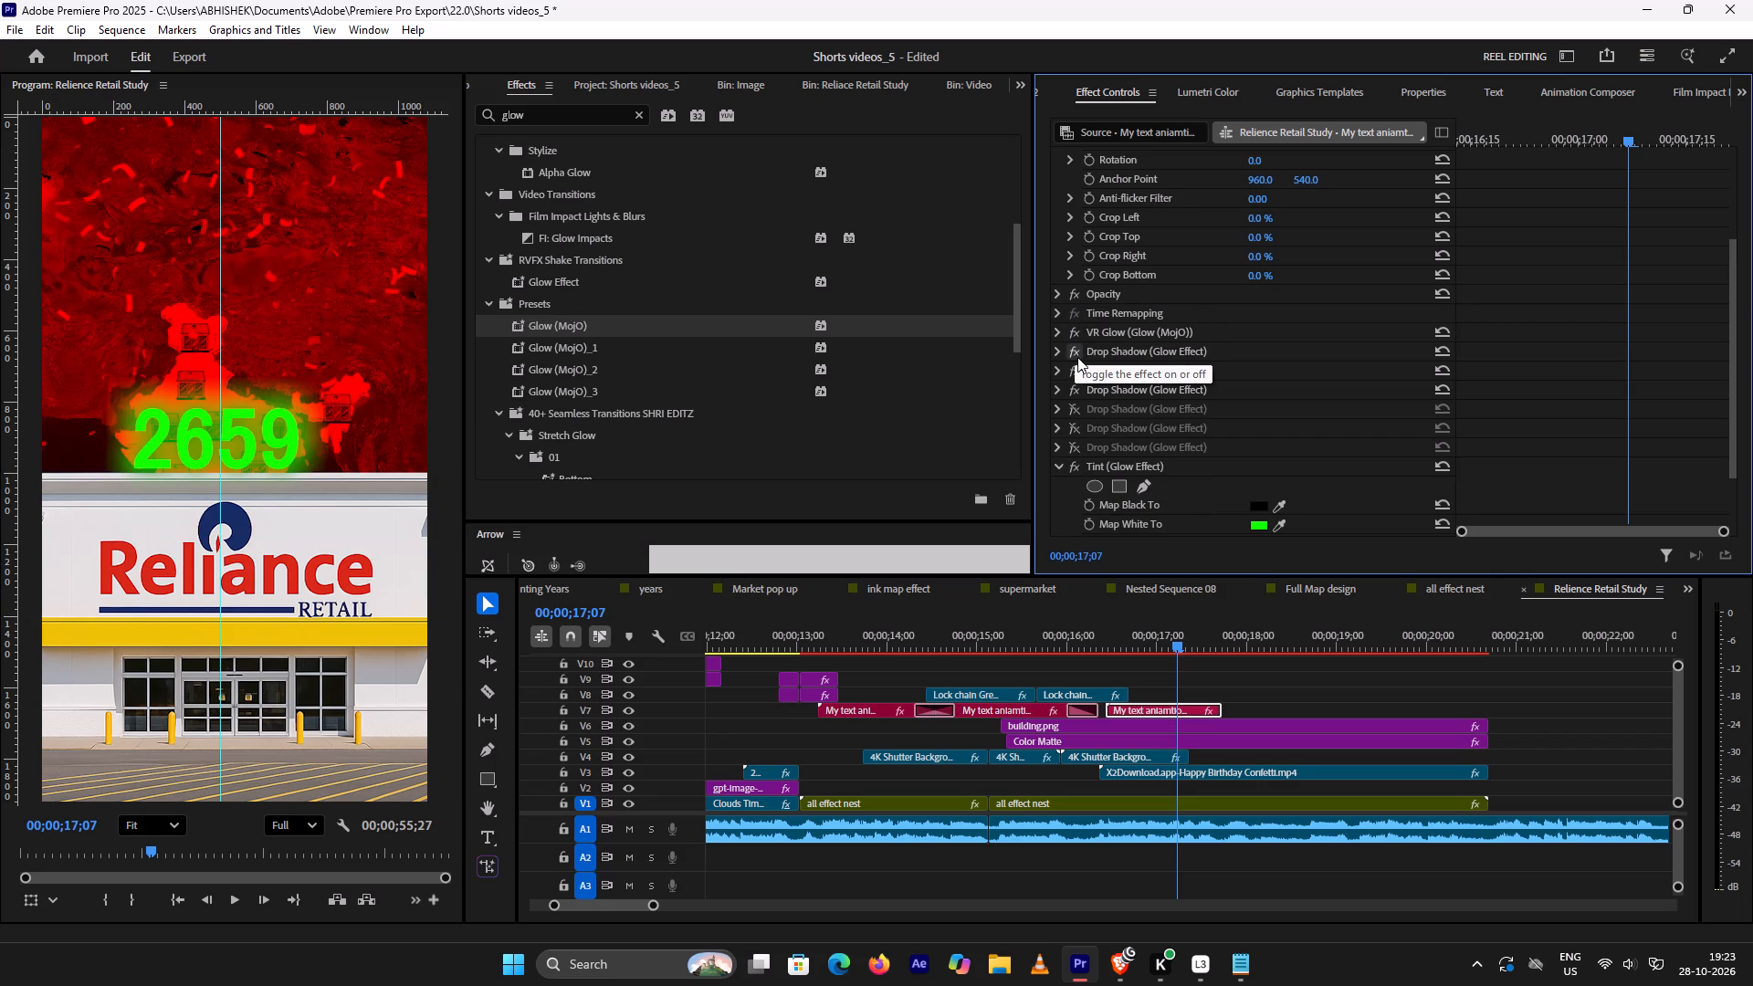
click(1076, 334)
click(1076, 334)
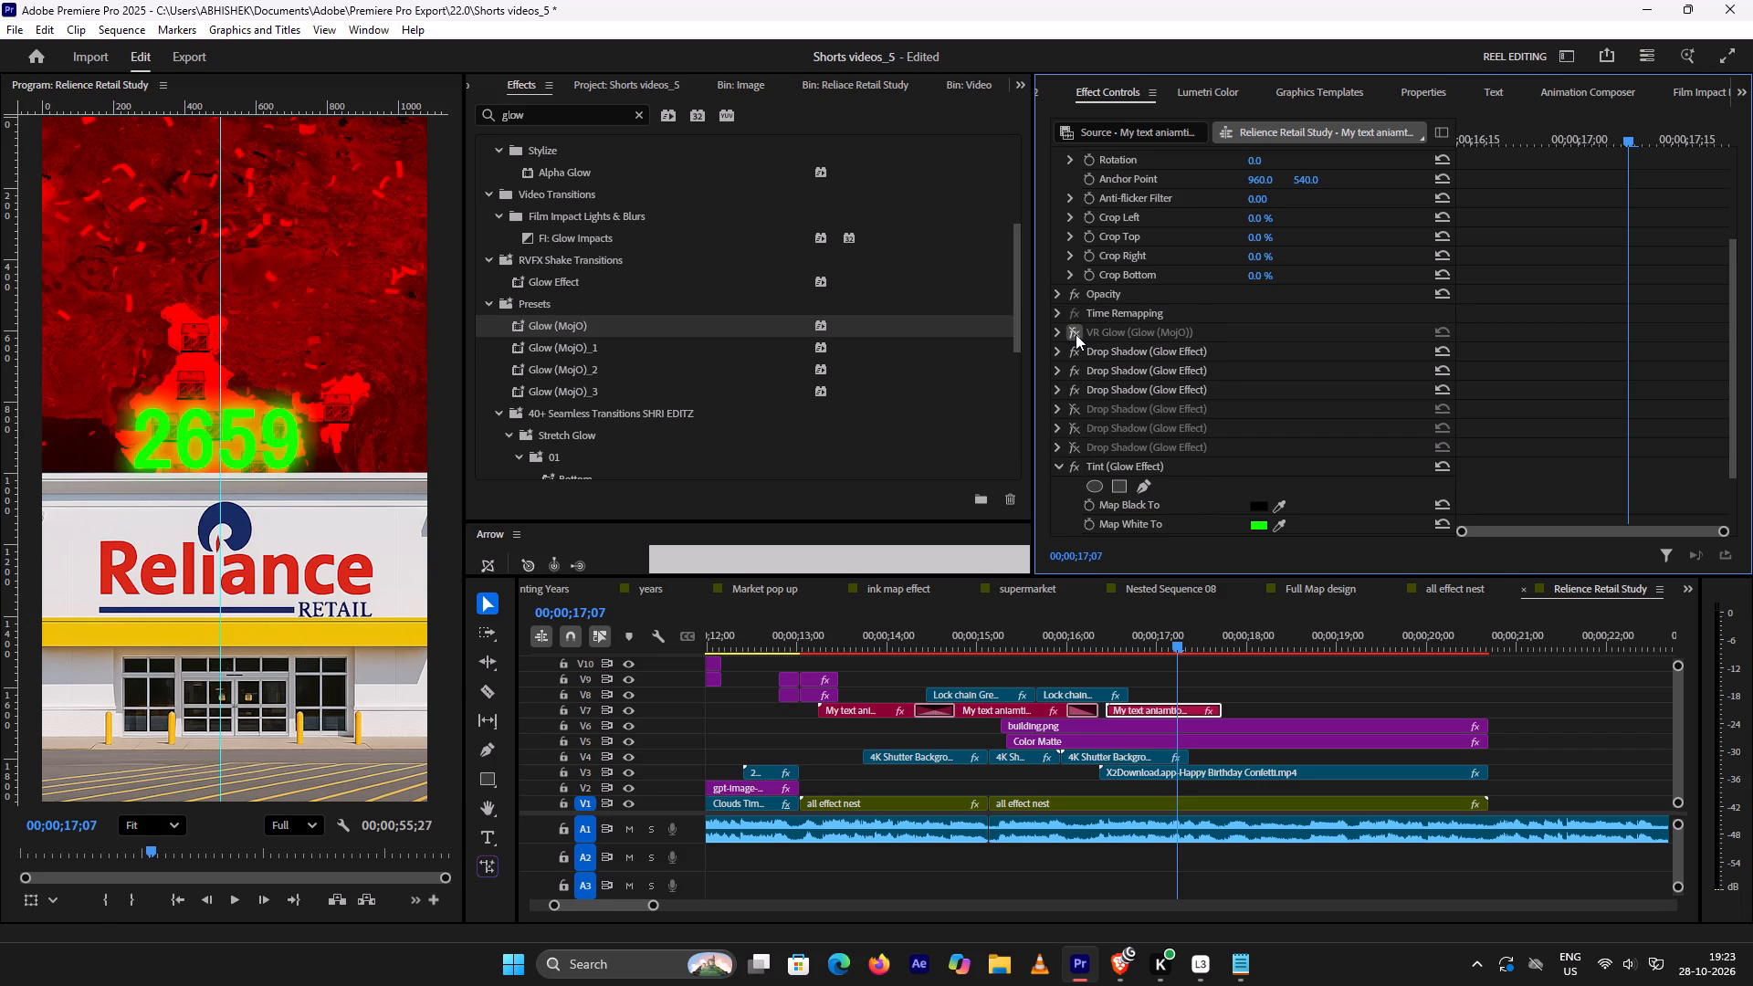
click(1076, 350)
click(1076, 350)
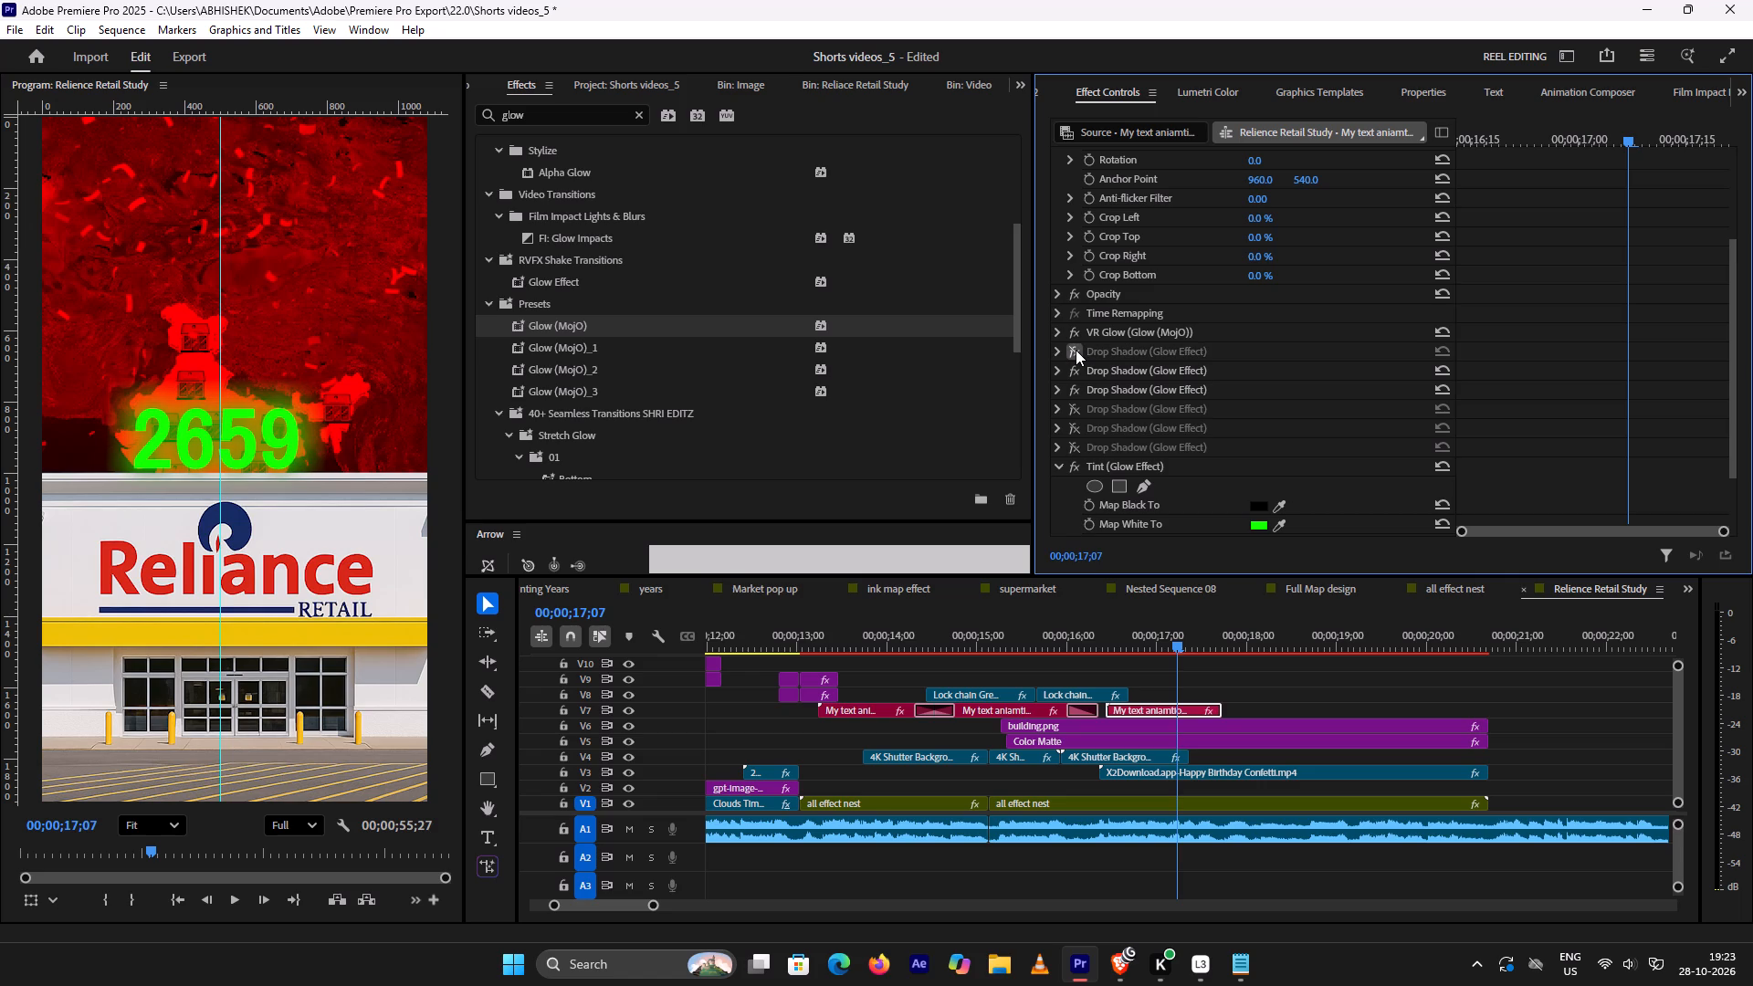
Switch to Brave and resume the tutorial from 1:34:19 to study the finished 2659 glow.
click(1089, 968)
key(space)
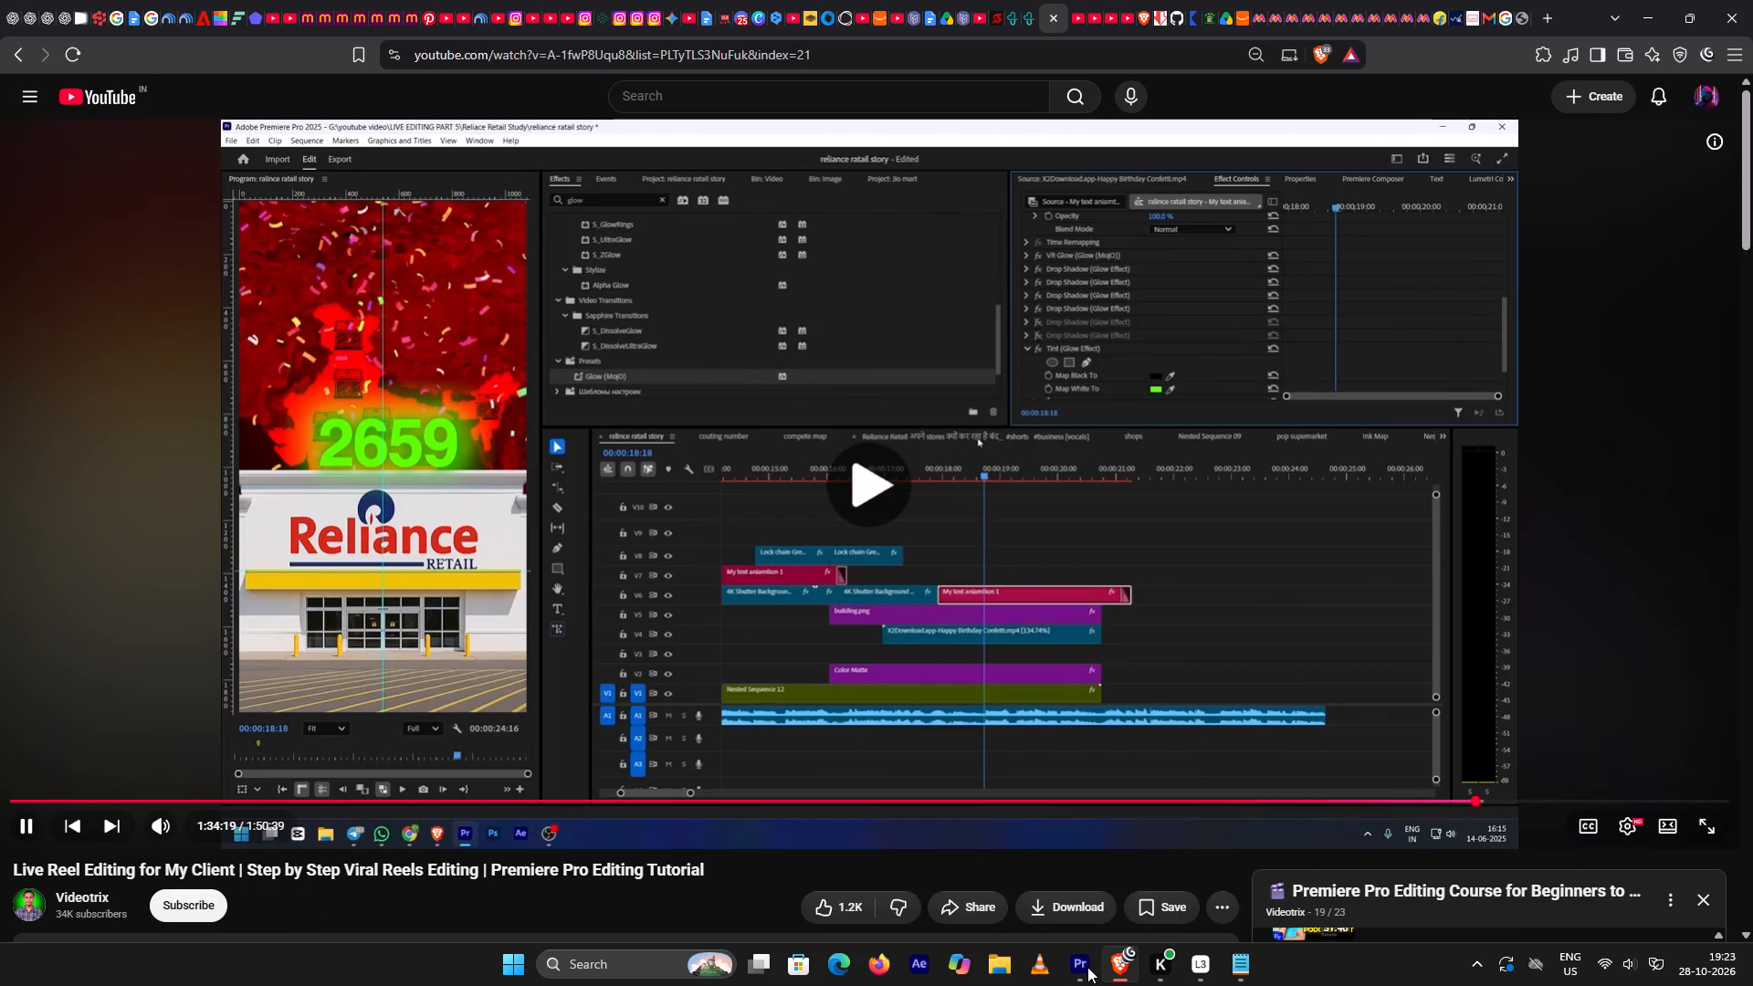
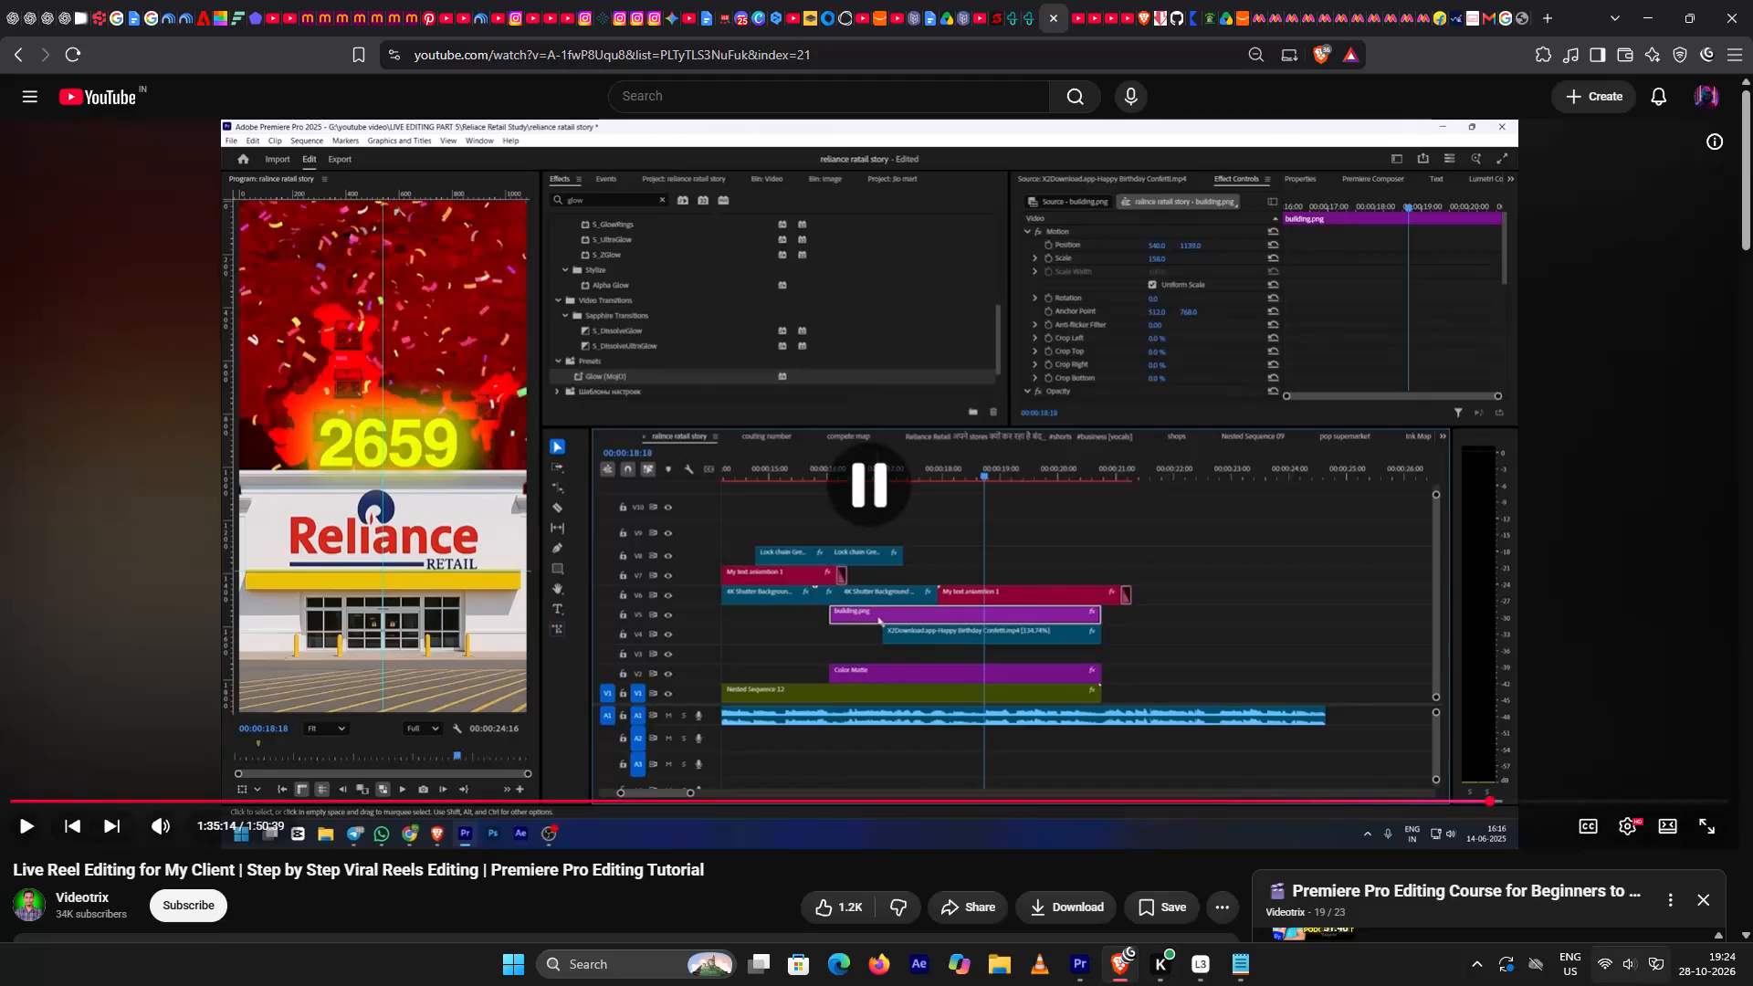
Switch to Premiere Pro and set the 2659 clip's Tint Map White To colour to yellow-green with hue 66° (E4FF00).
click(1081, 955)
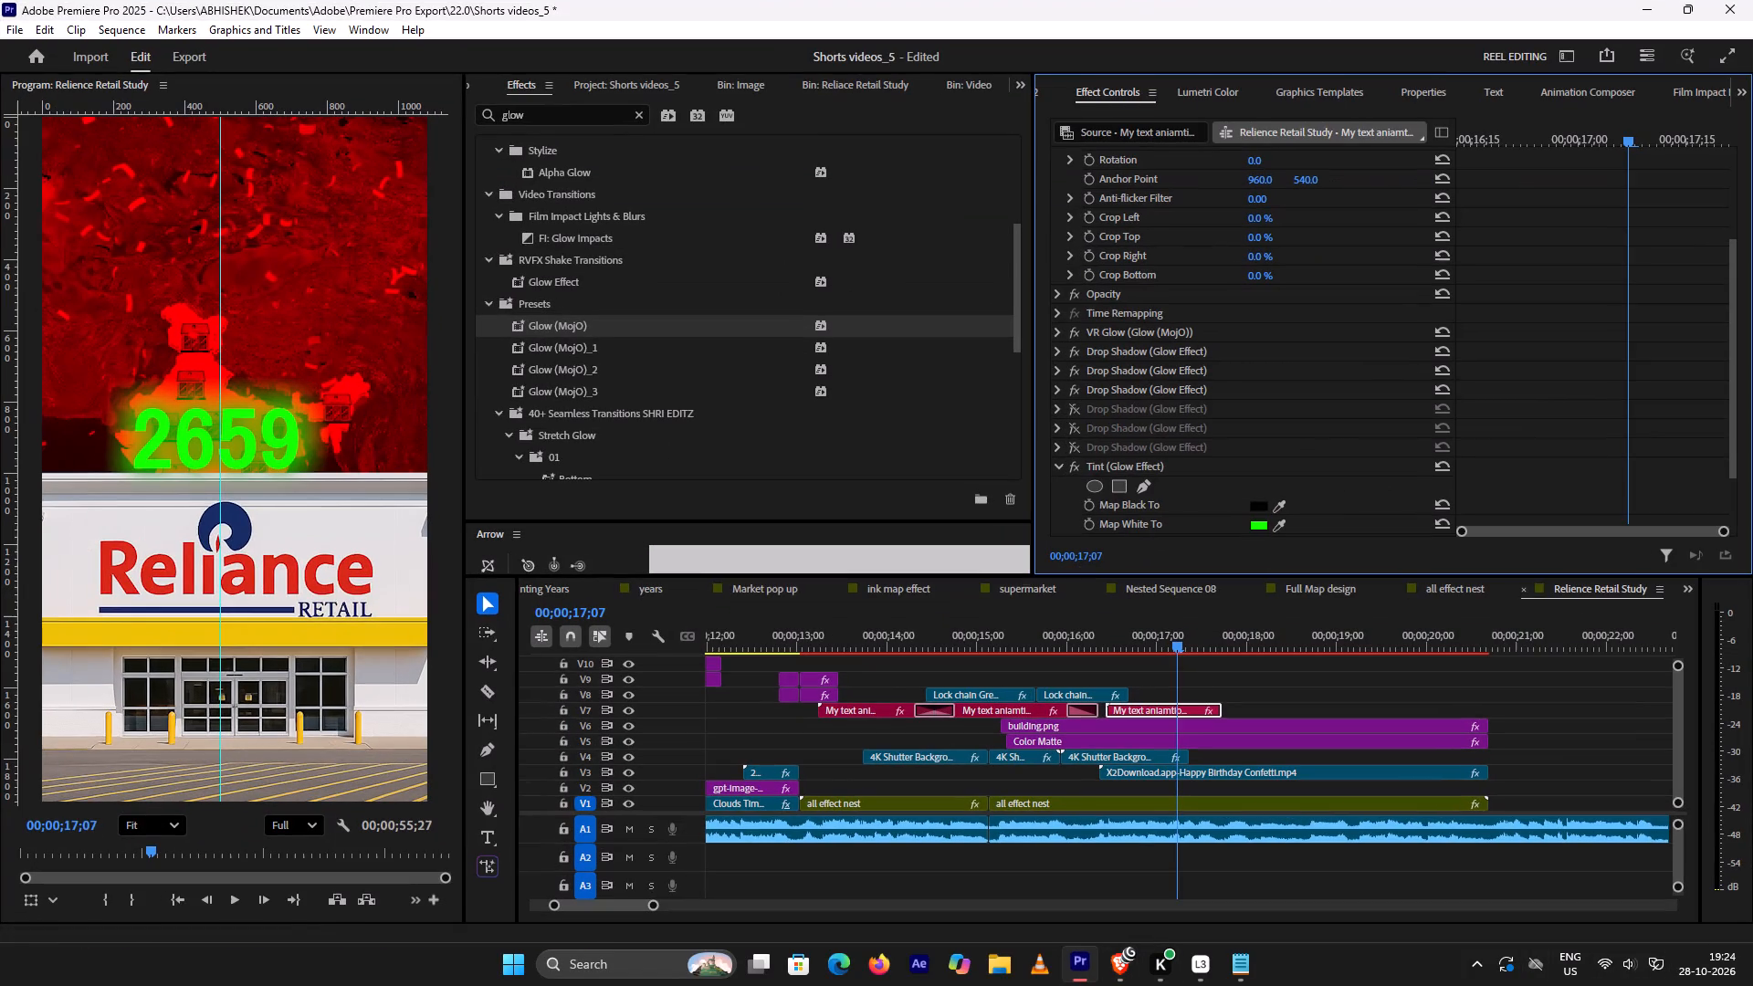
click(1259, 523)
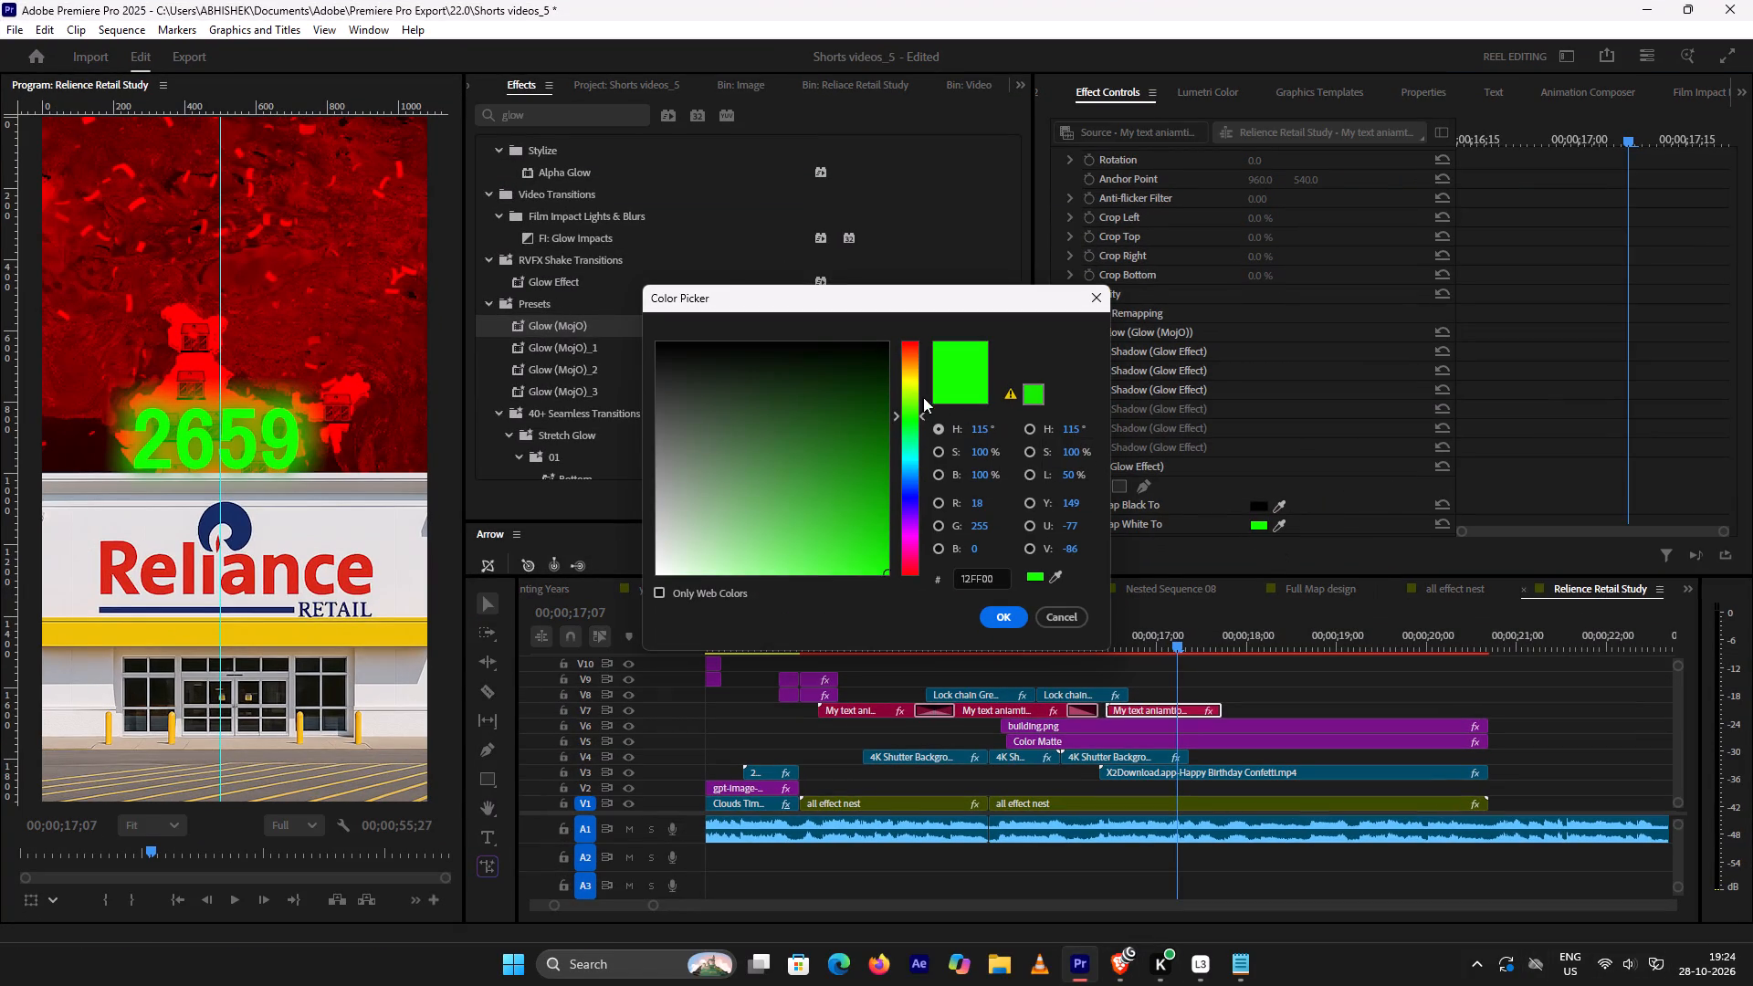
click(912, 384)
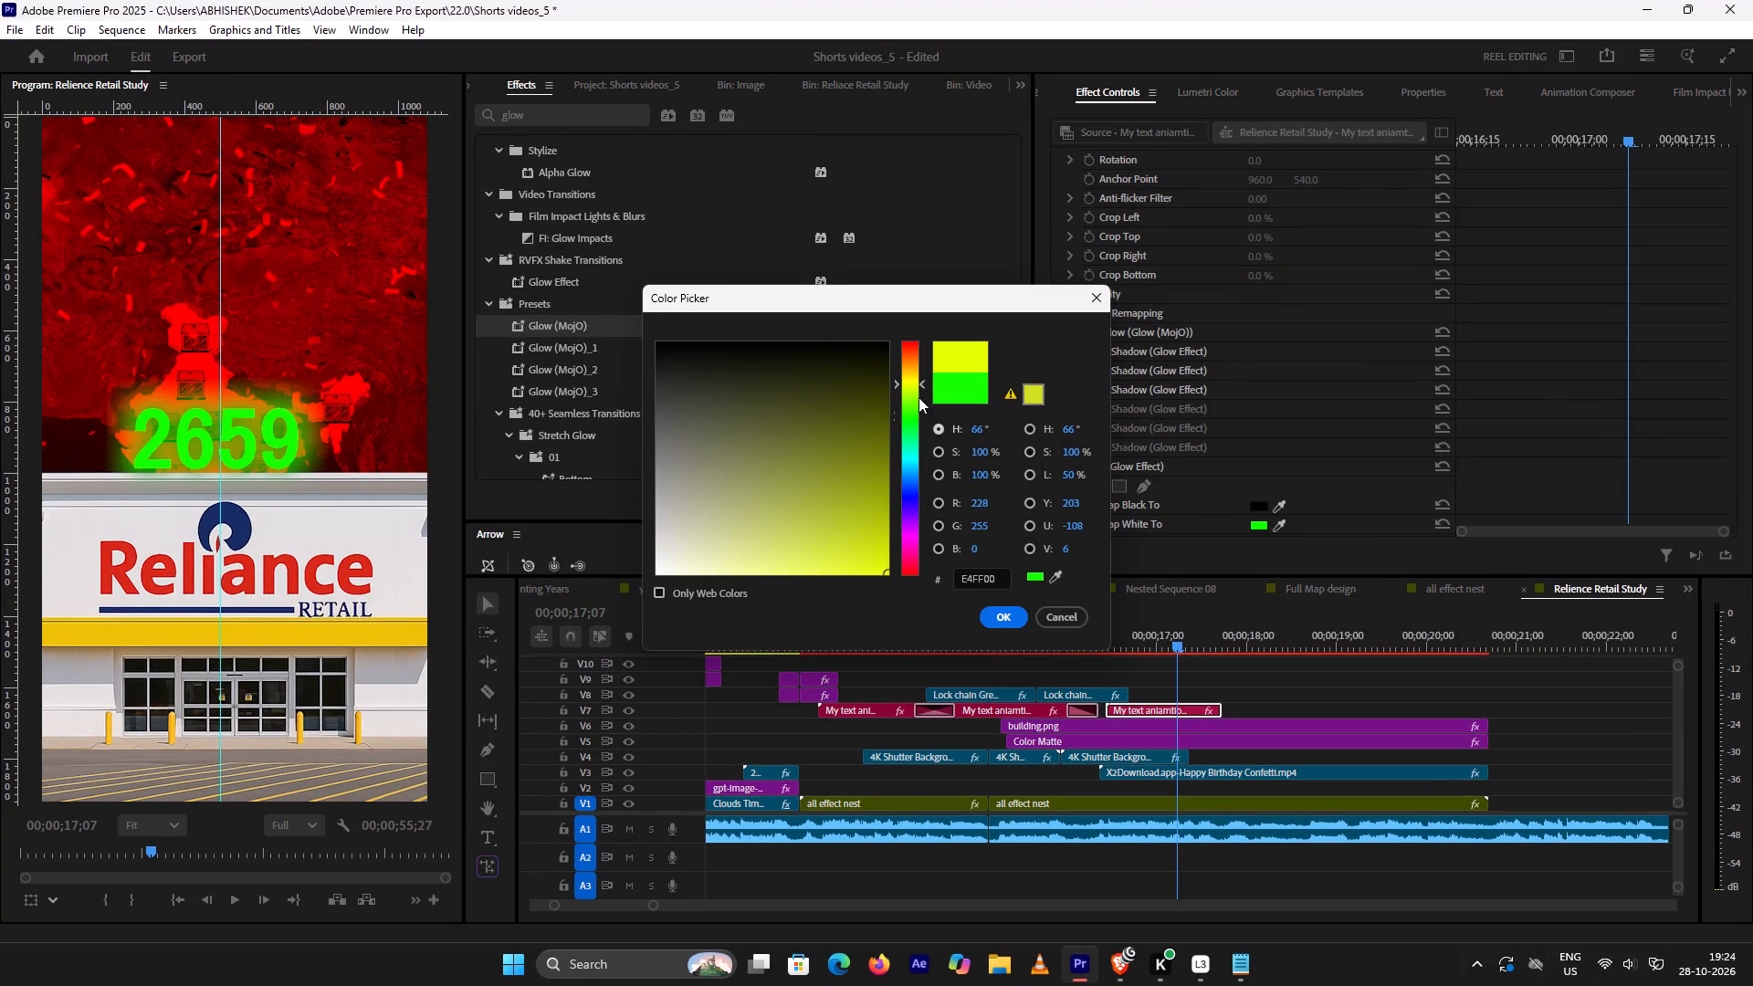
click(1007, 612)
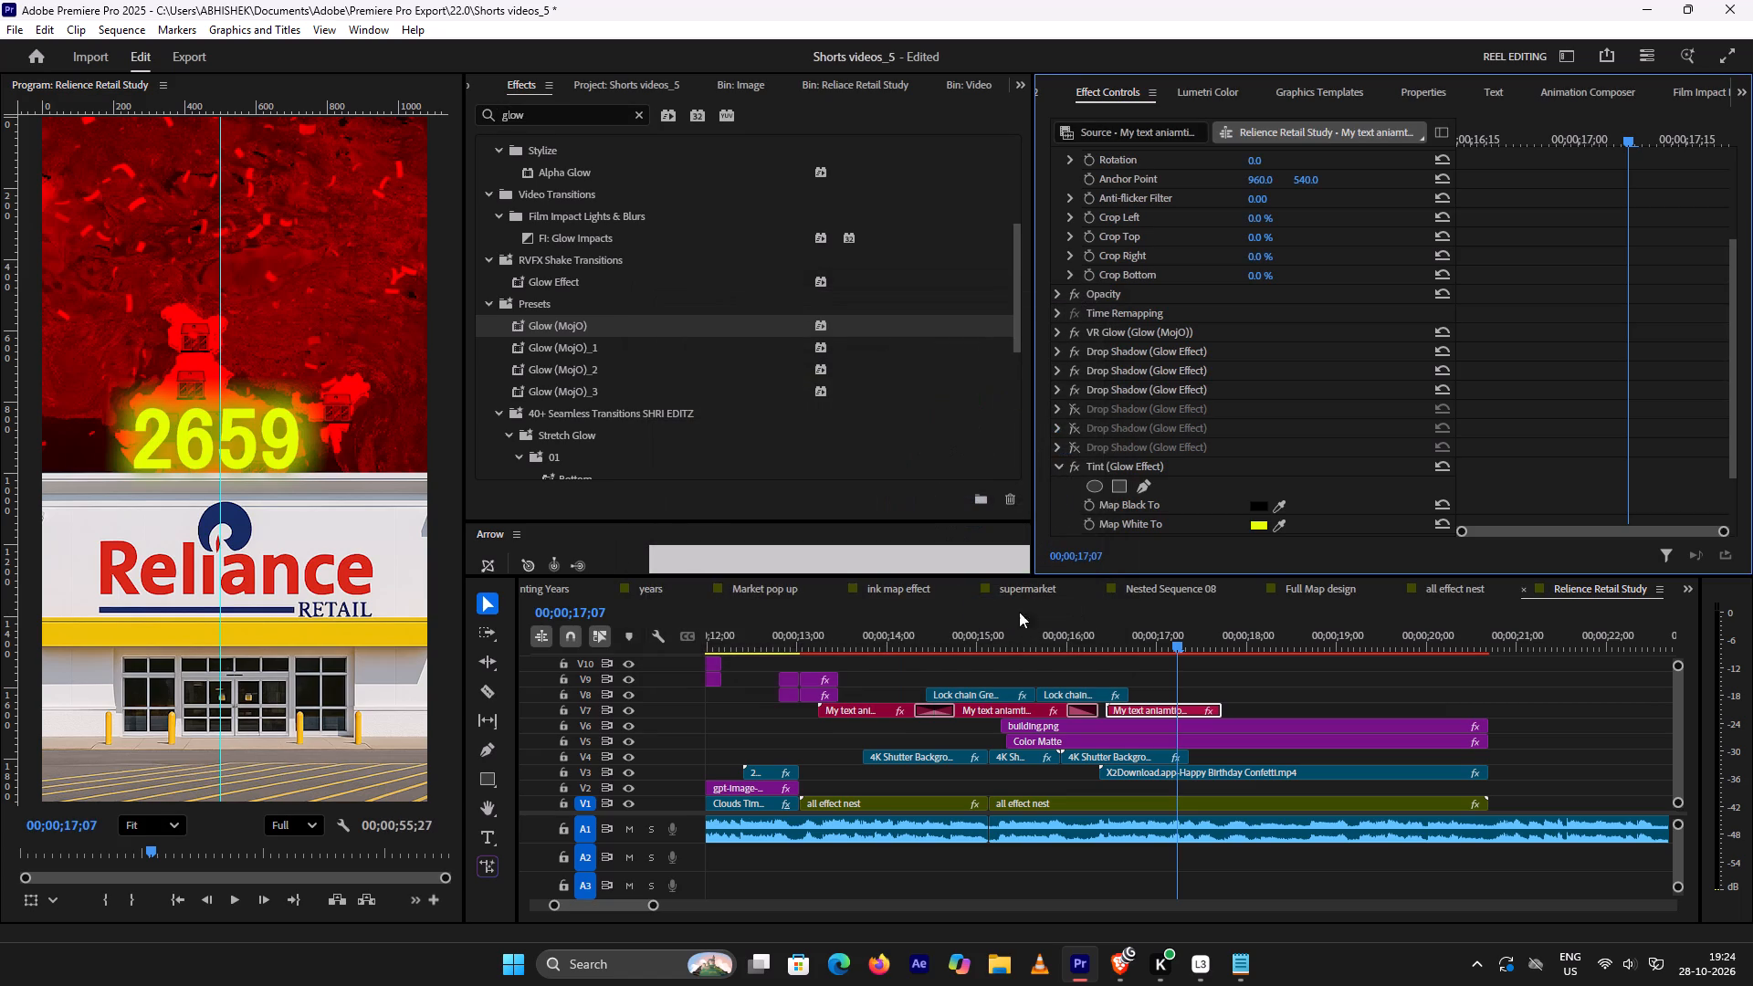
Switch to Brave and replay the tutorial around 1:35:19 to 1:35:27, studying the 2659 clip's track placement and Slide IN UP transform.
click(1118, 962)
key(space)
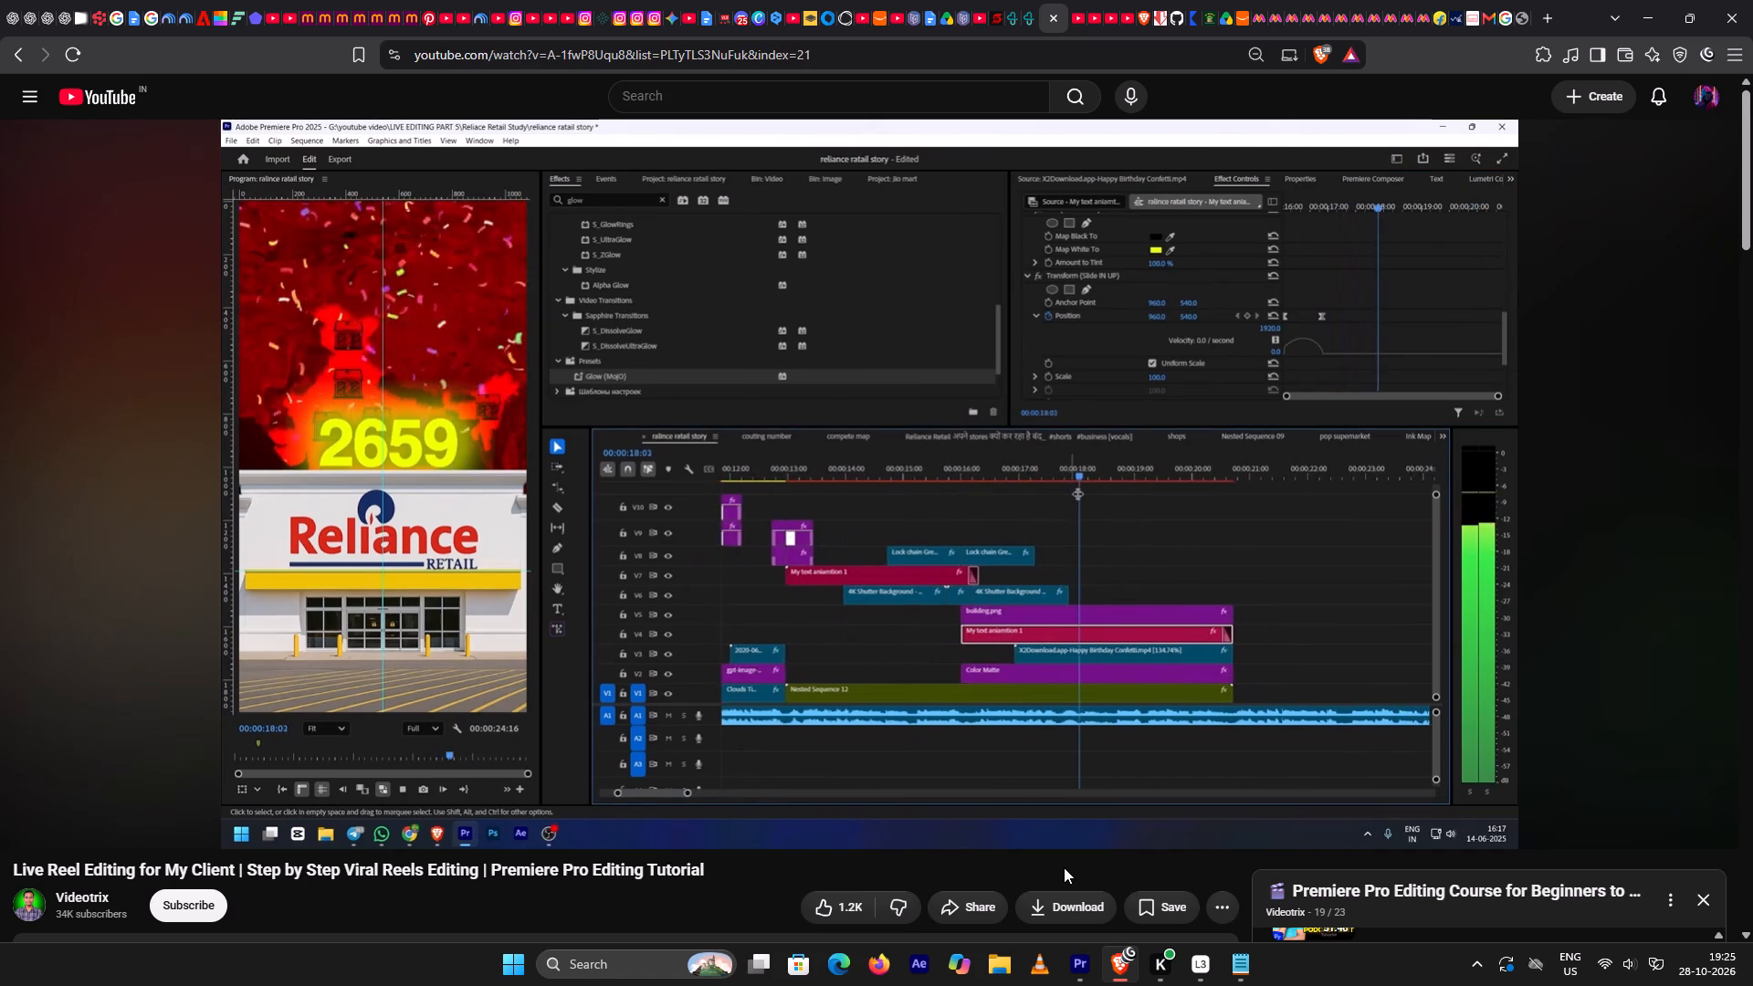
key(Left)
key(Left)
key(Left)
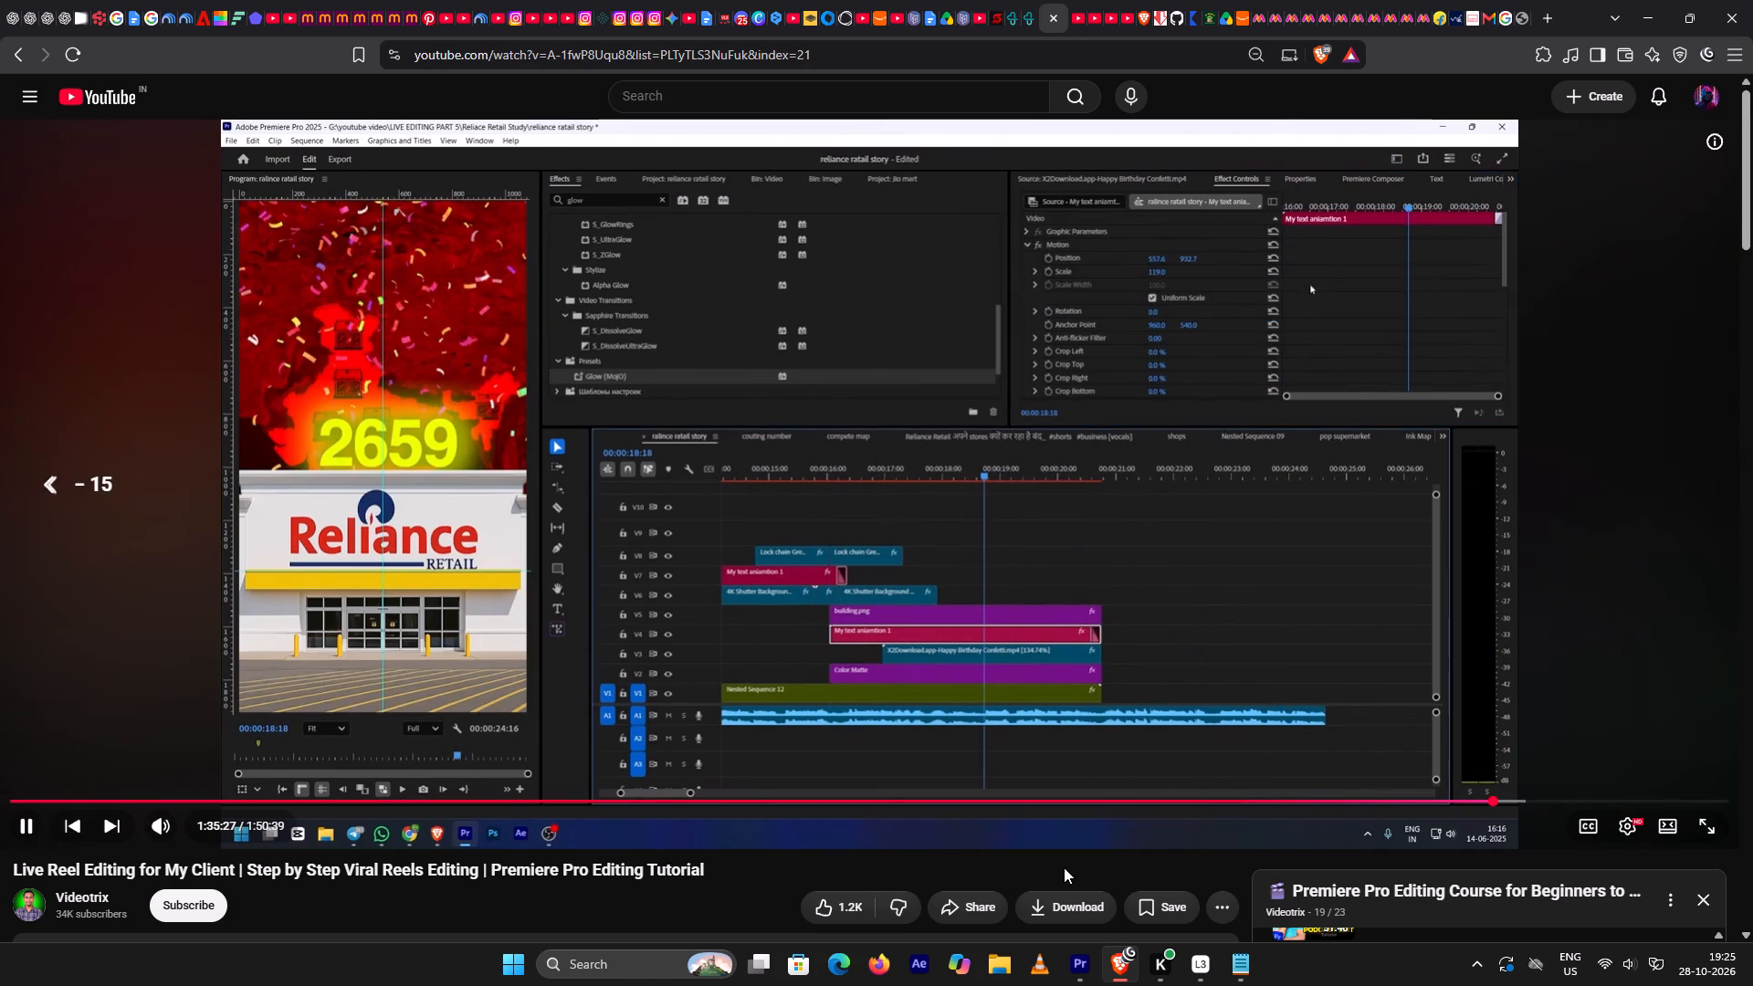
key(Left)
key(Left)
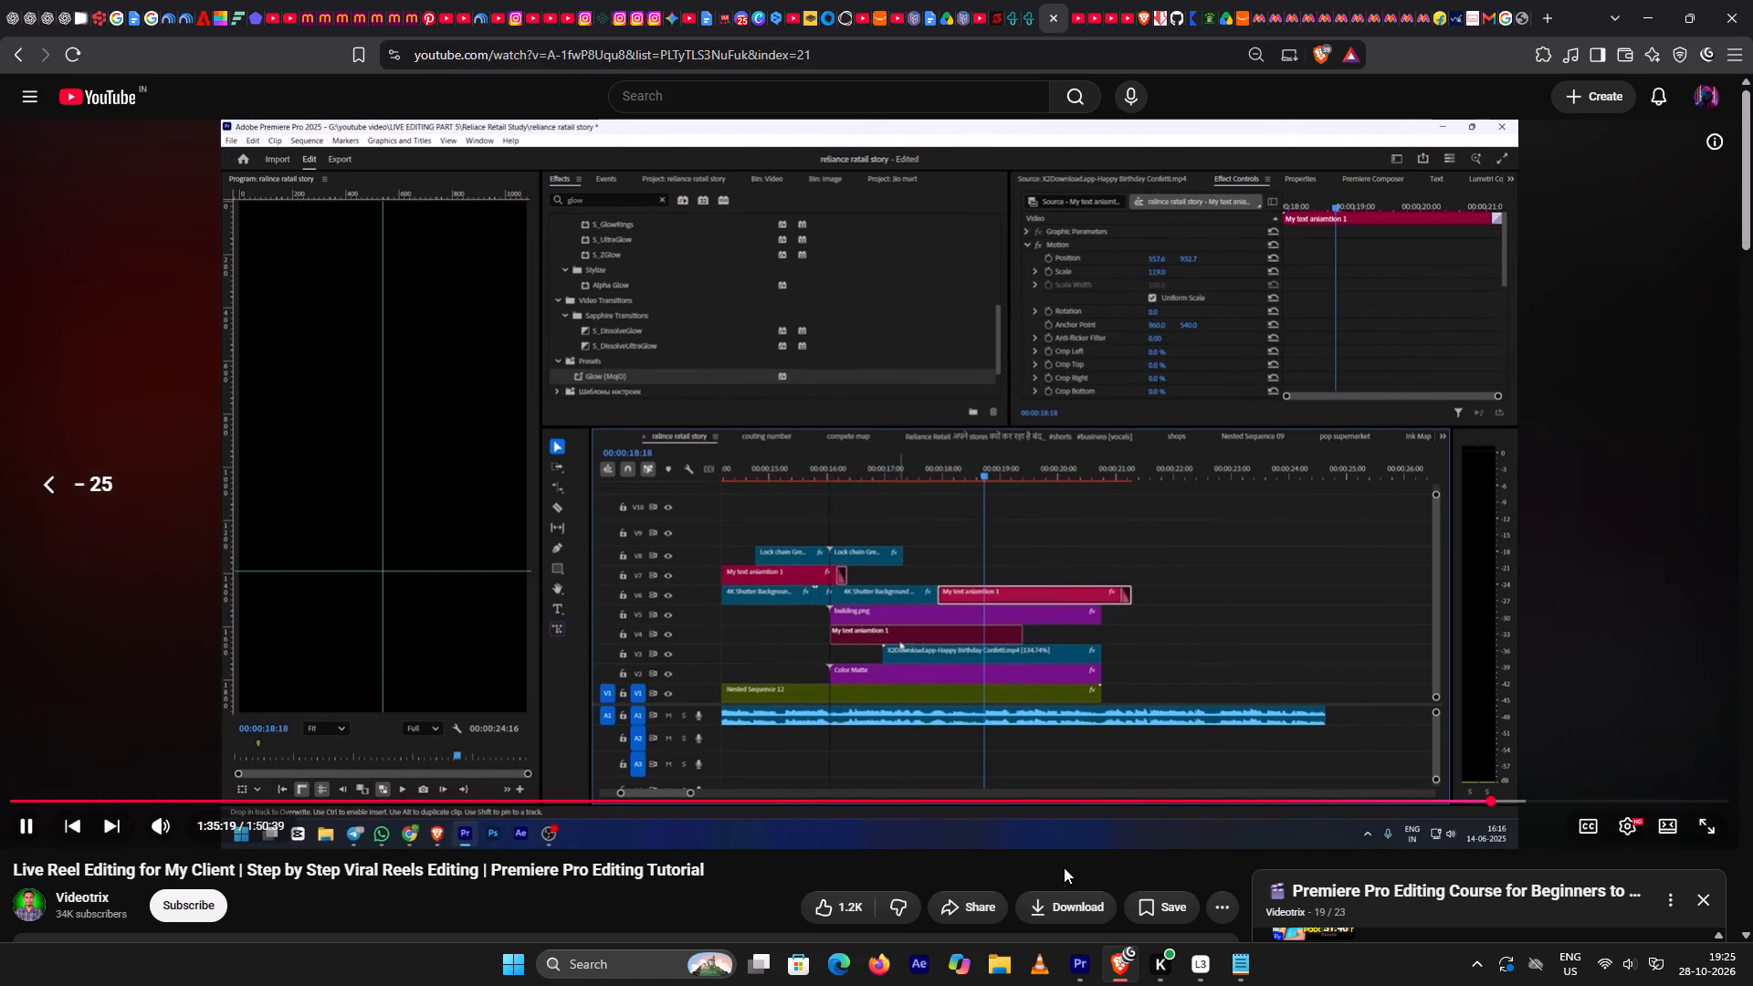
key(Left)
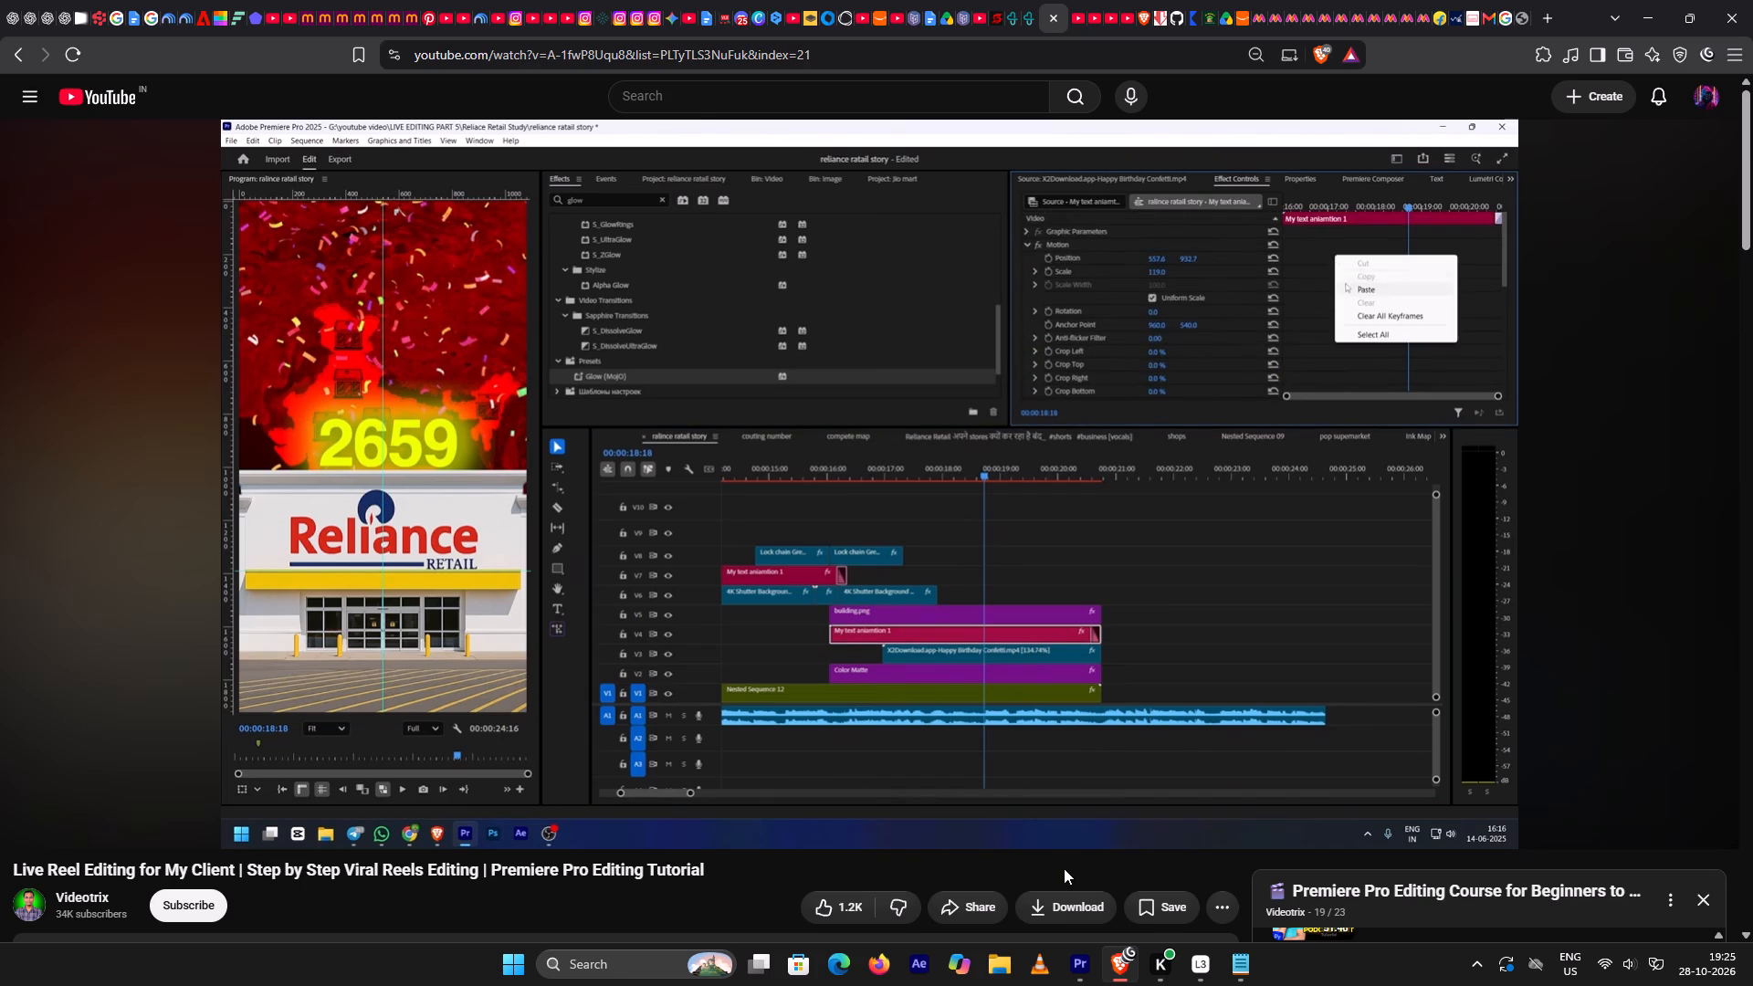
key(Left)
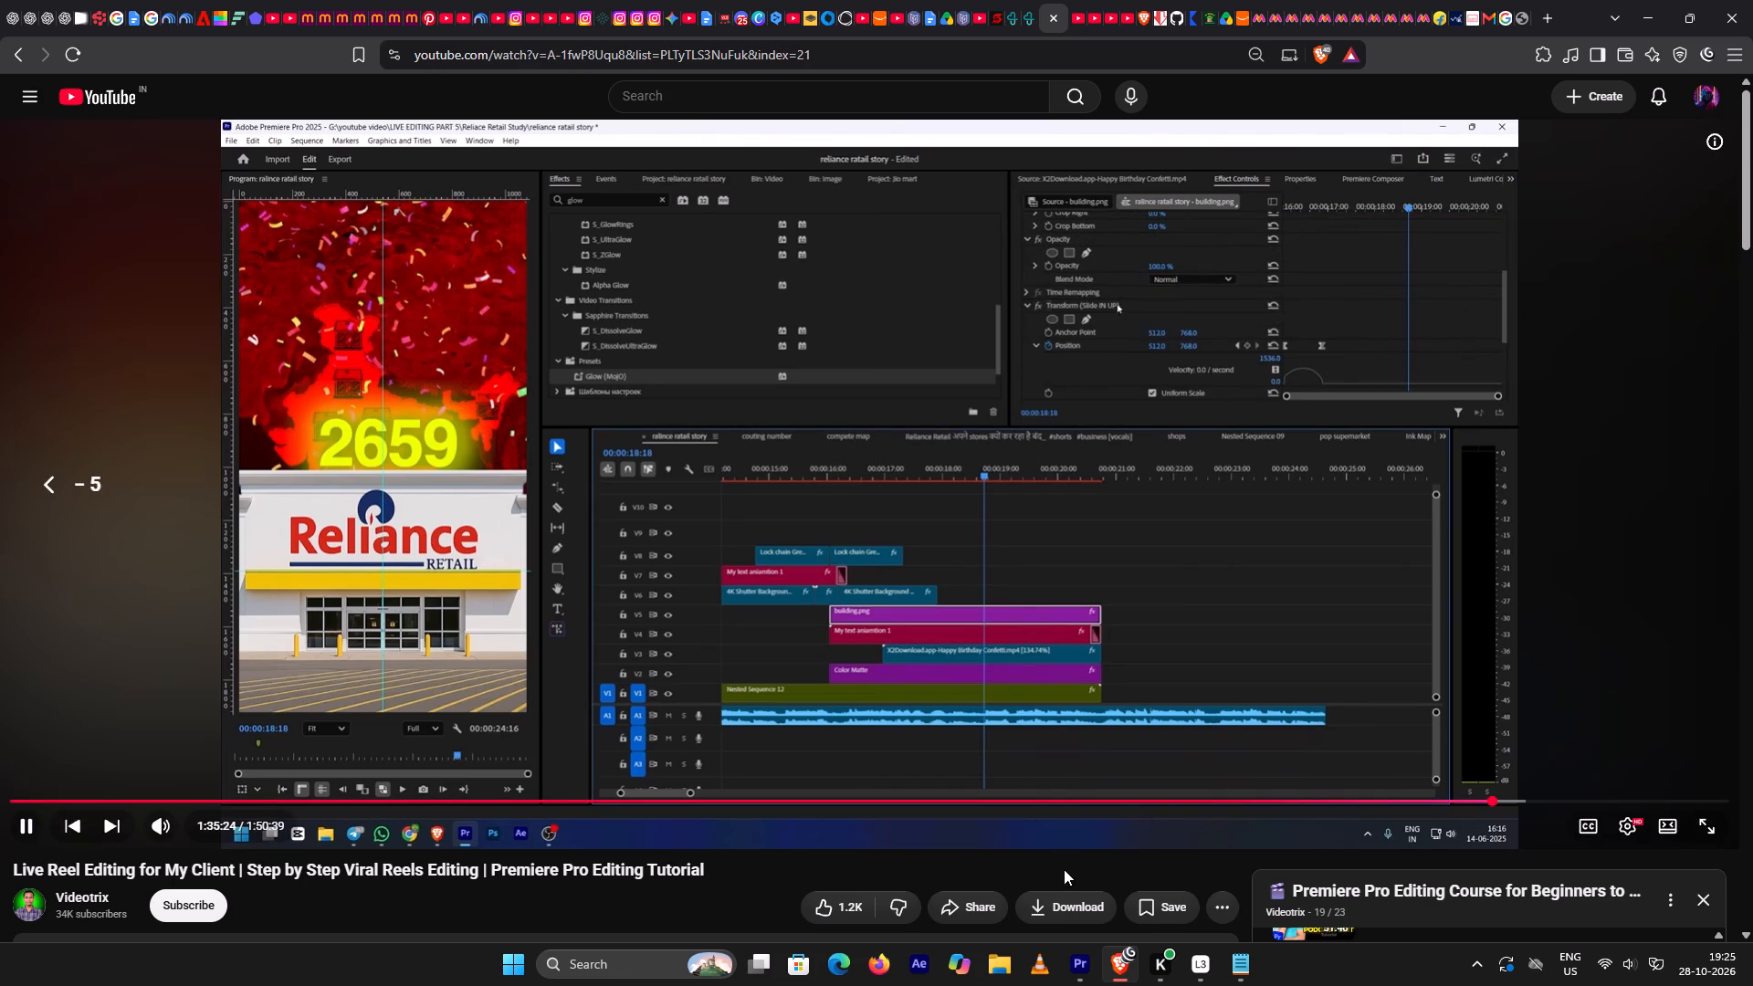
key(space)
key(space)
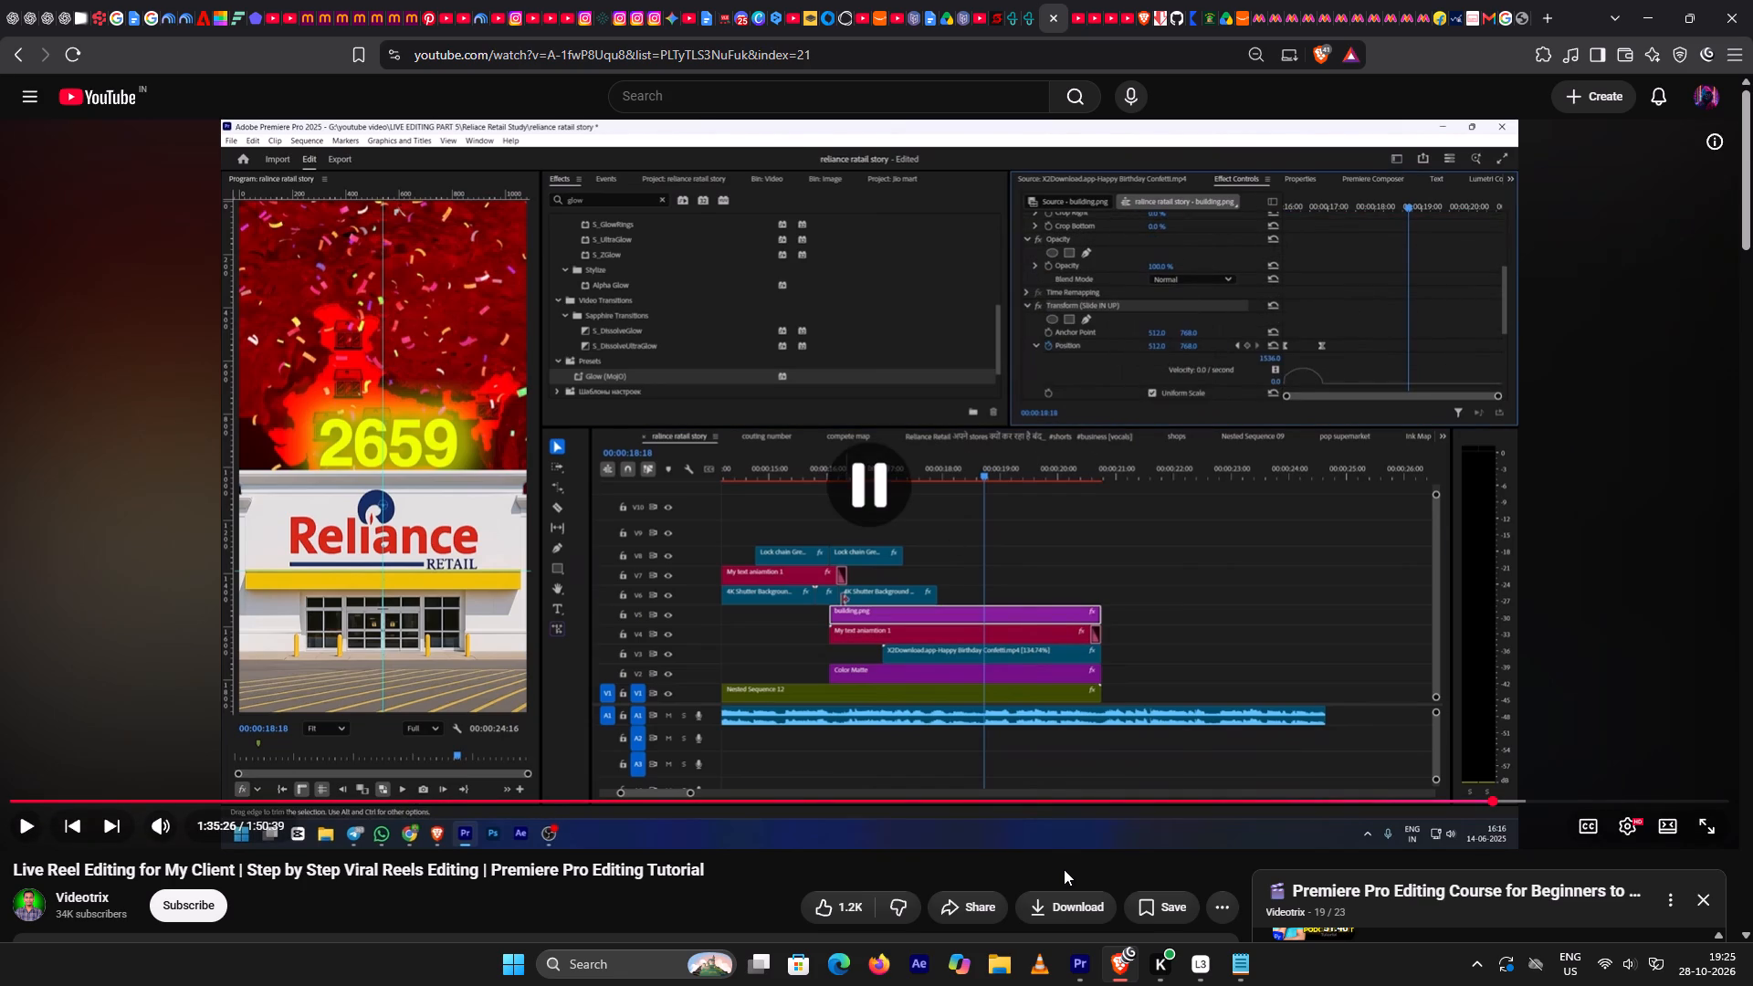
key(space)
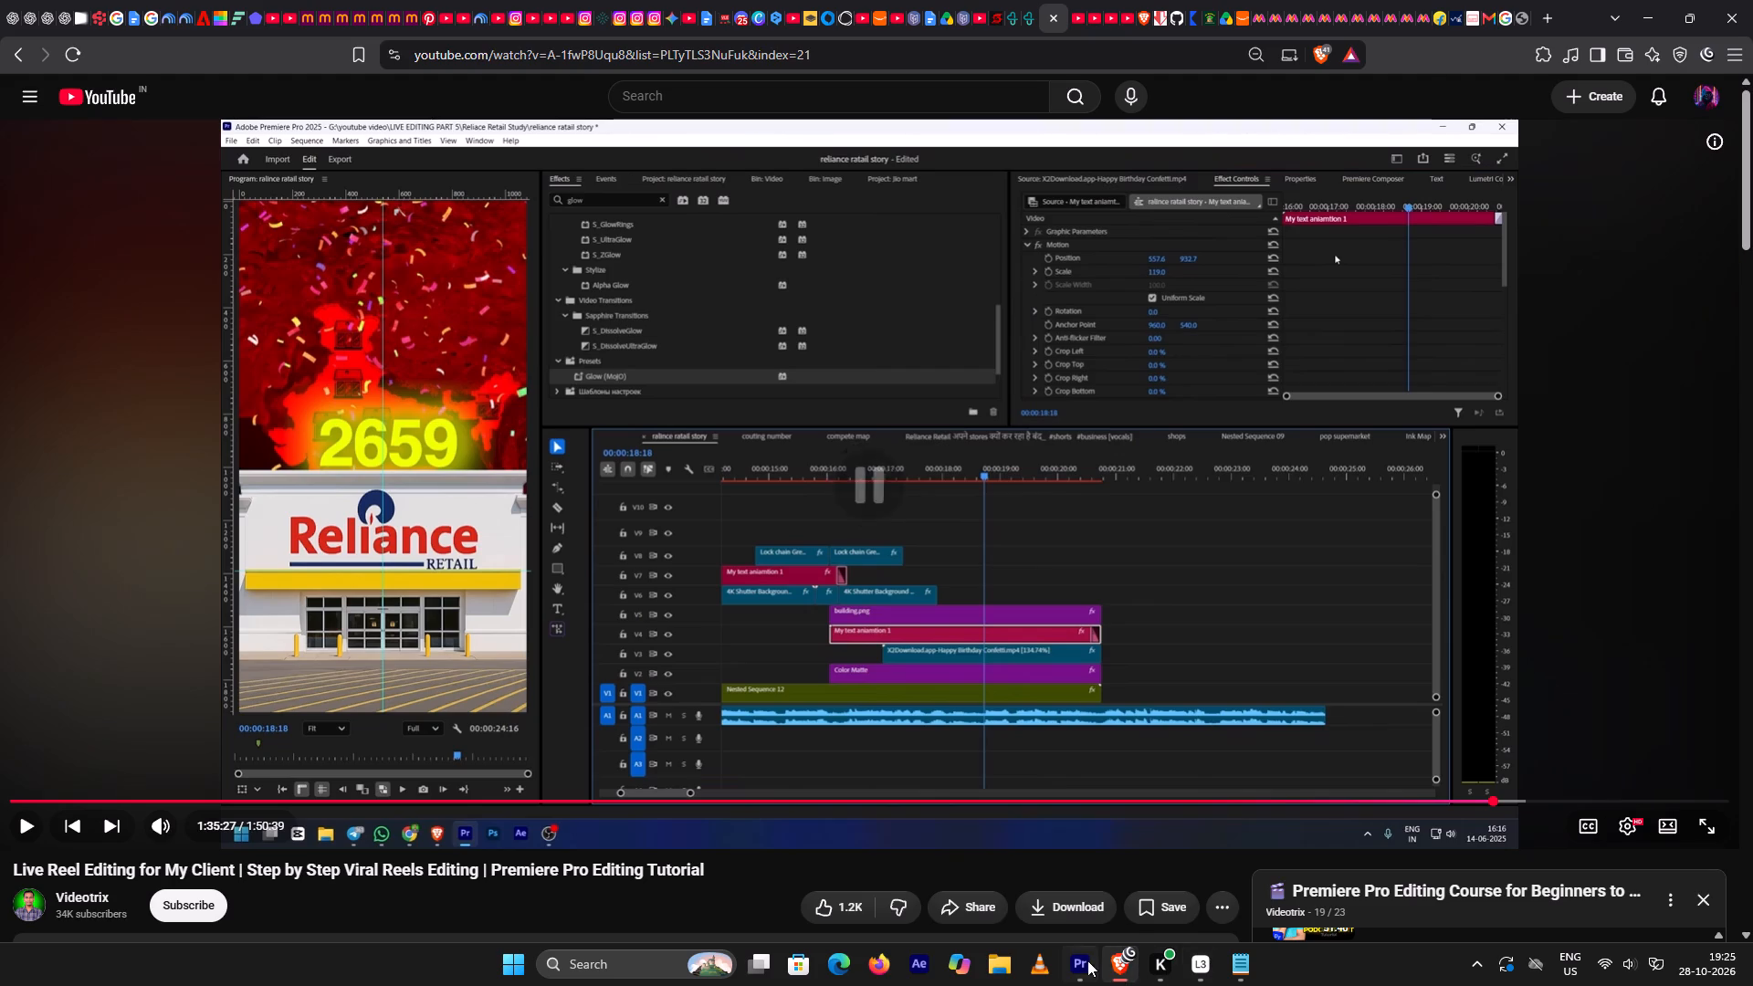
Return to Premiere Pro and move the 2659 text clip from V7 down to V2, aligning its start with building.png.
click(1087, 960)
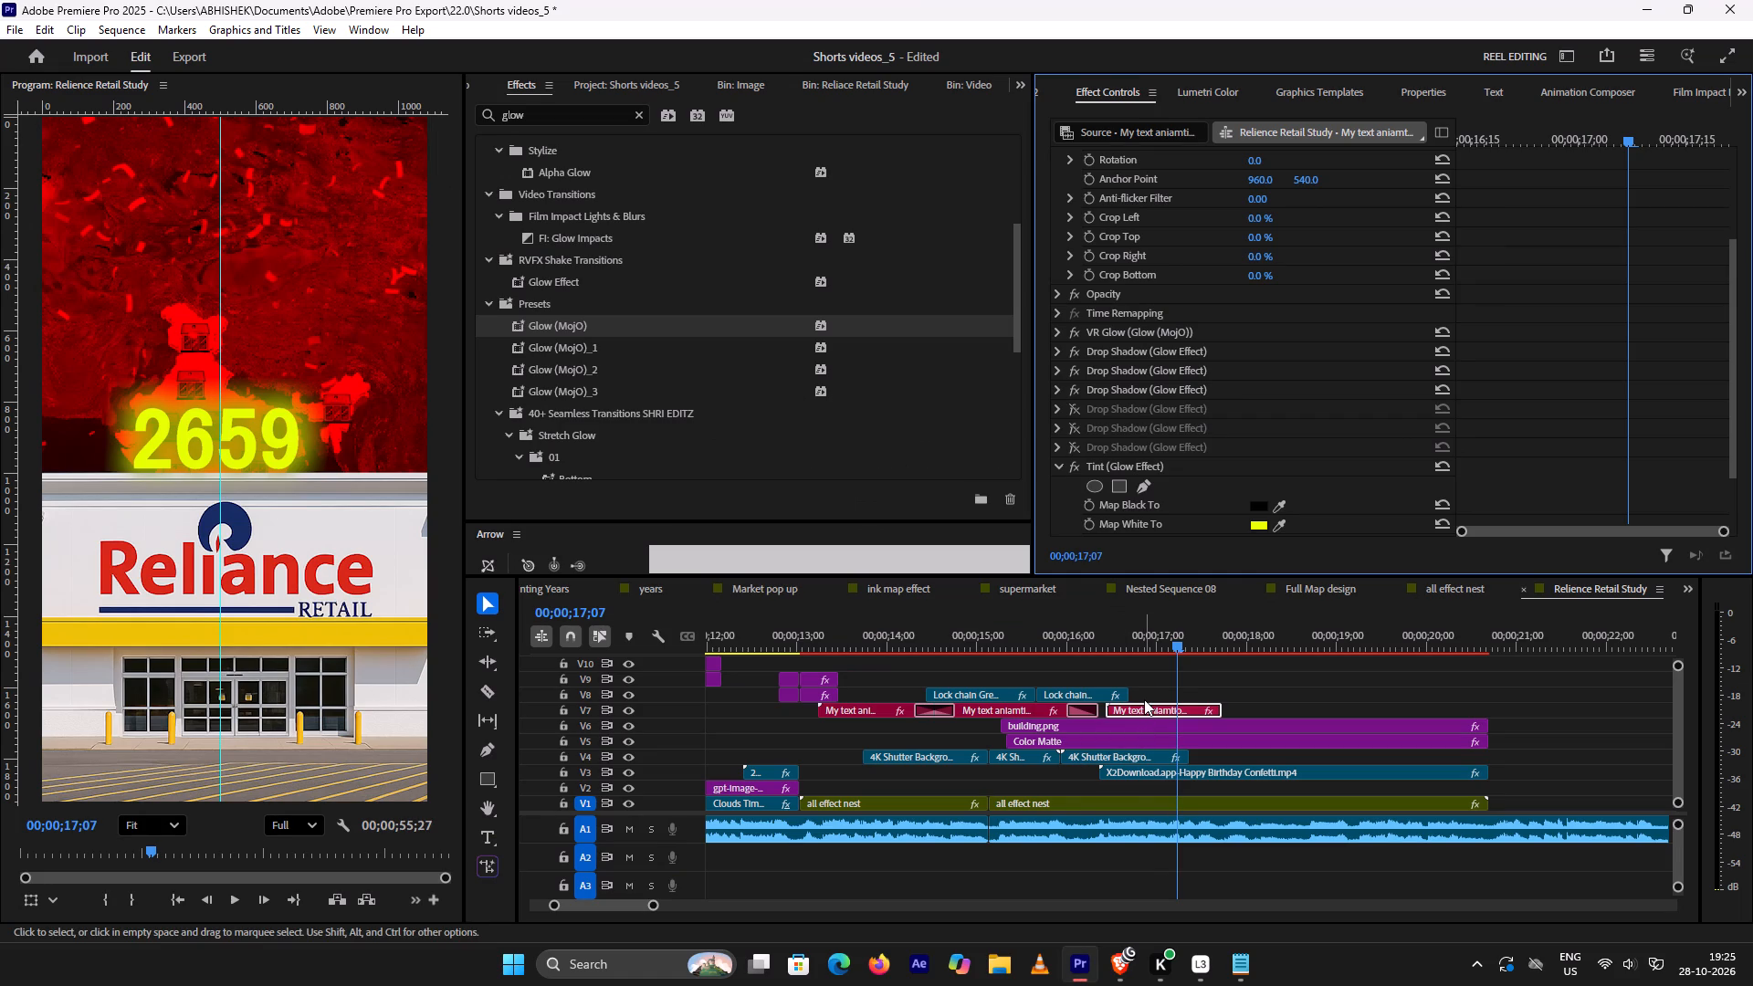
drag(1176, 648, 1013, 679)
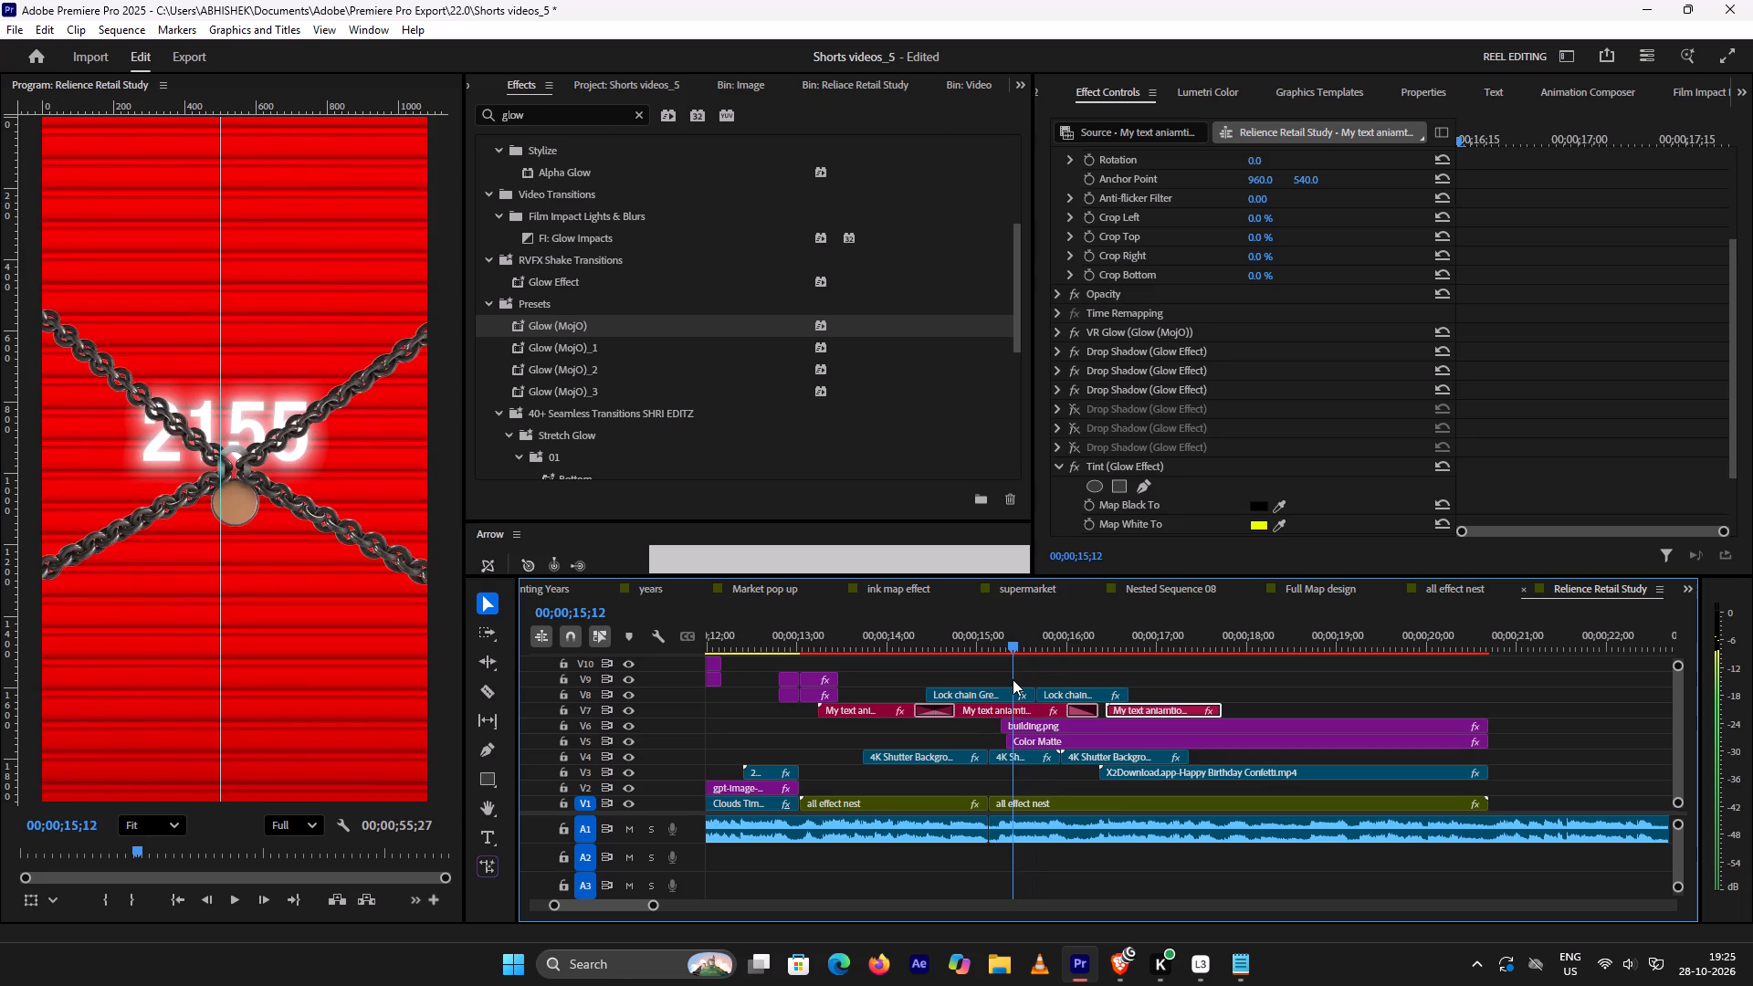
drag(1013, 679, 1054, 696)
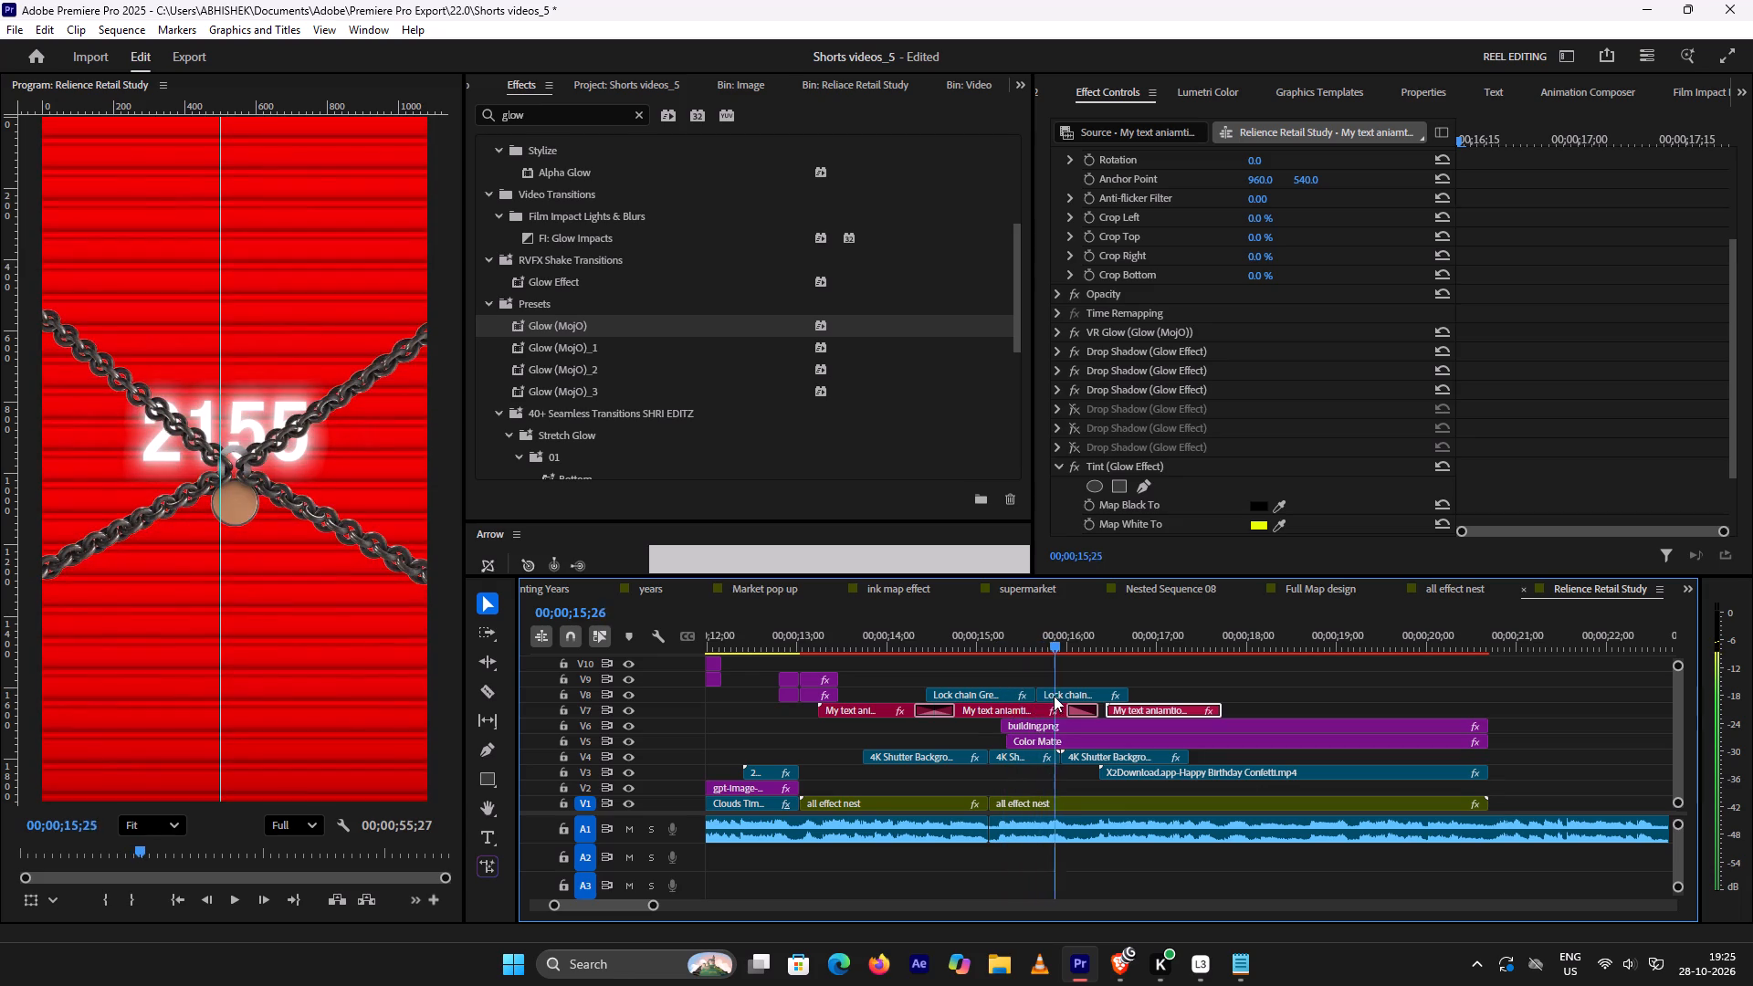
drag(1054, 696, 1131, 694)
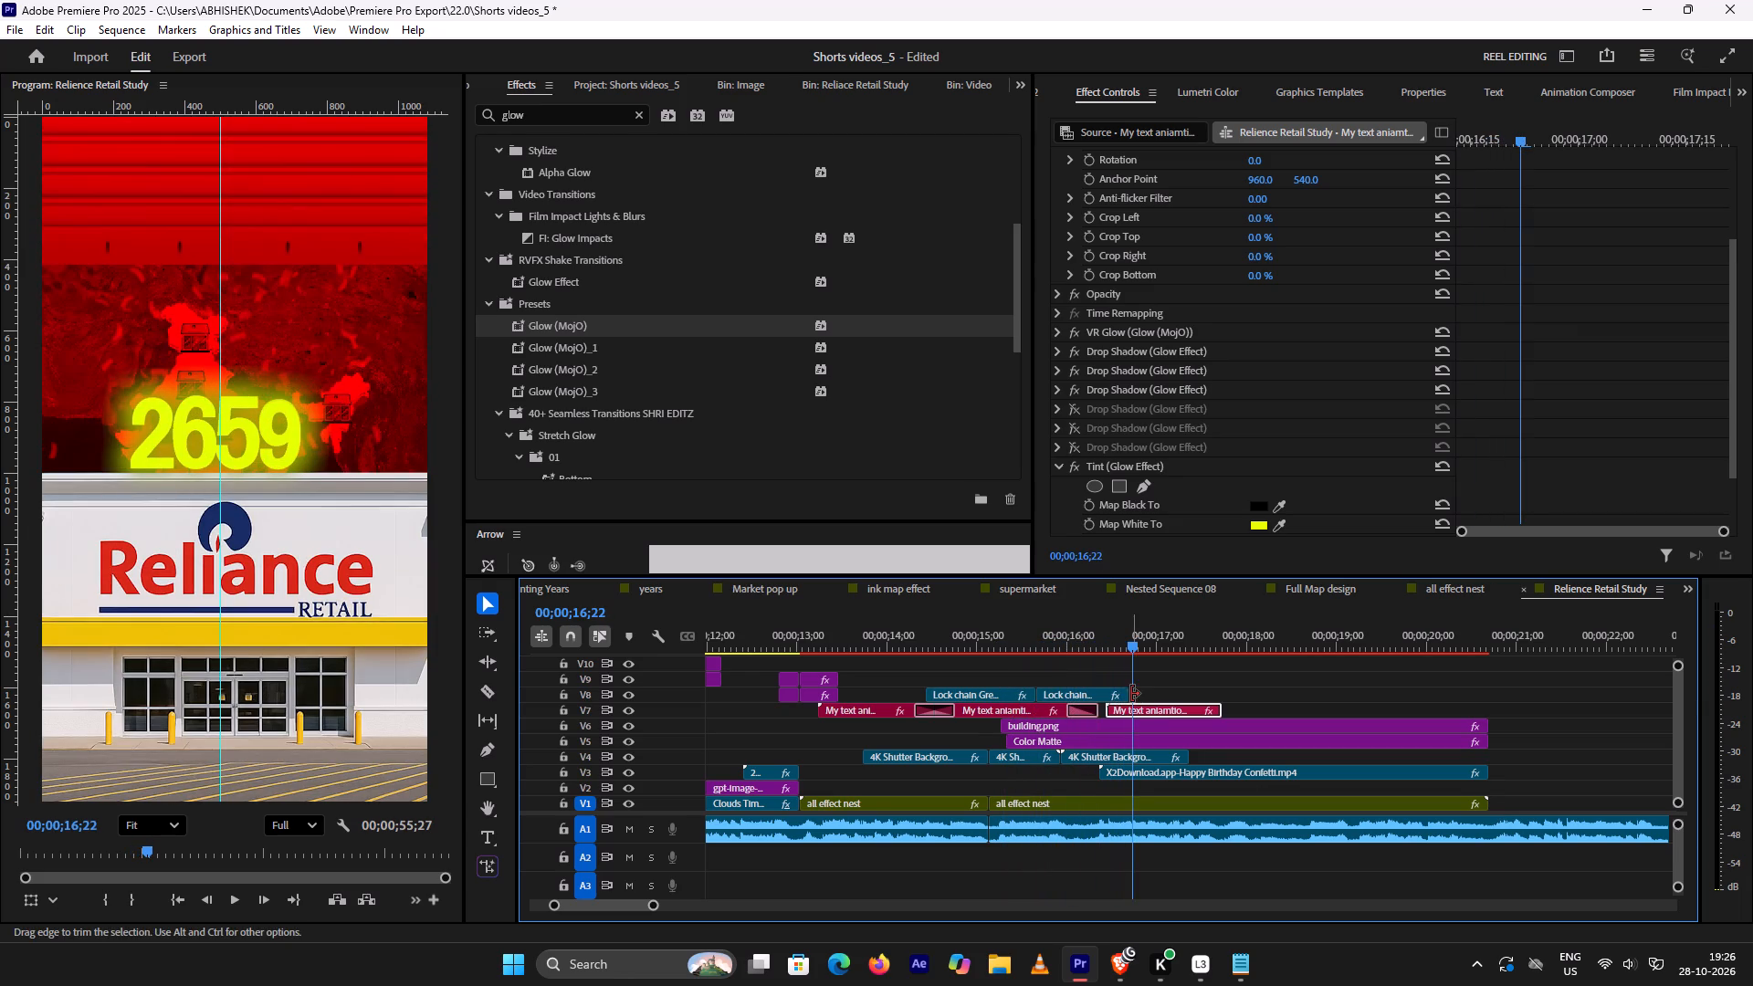
drag(1150, 712, 1072, 774)
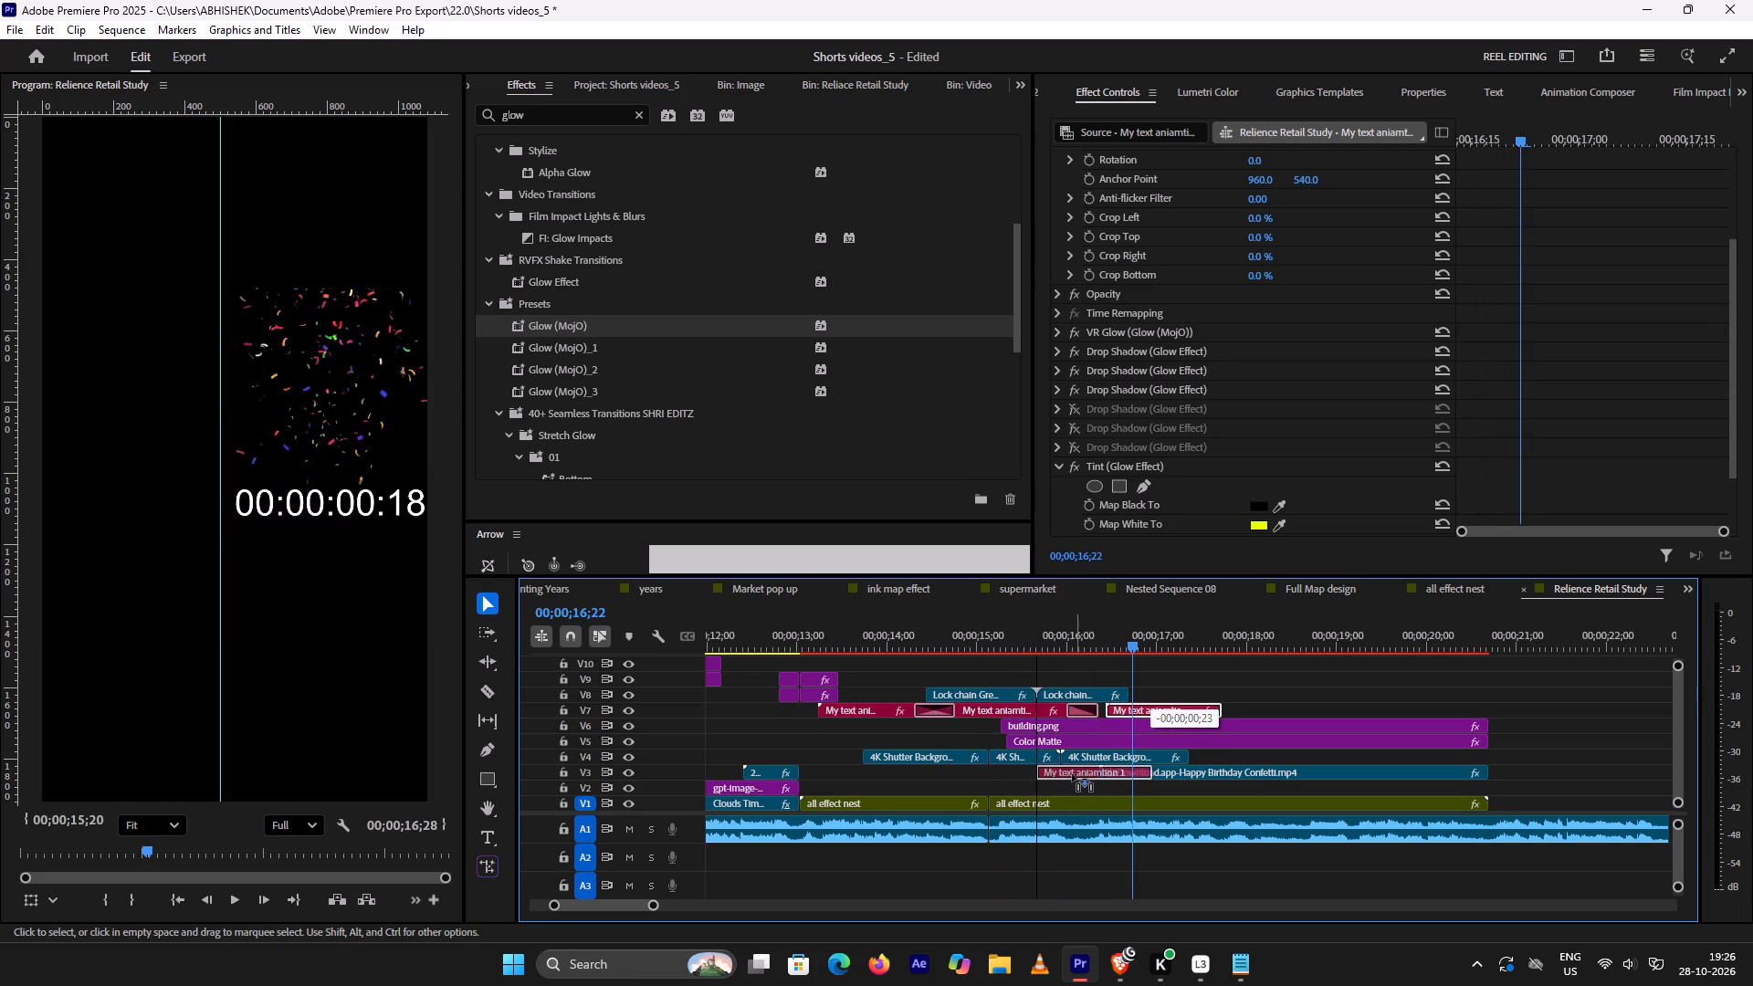
drag(1072, 774, 1053, 785)
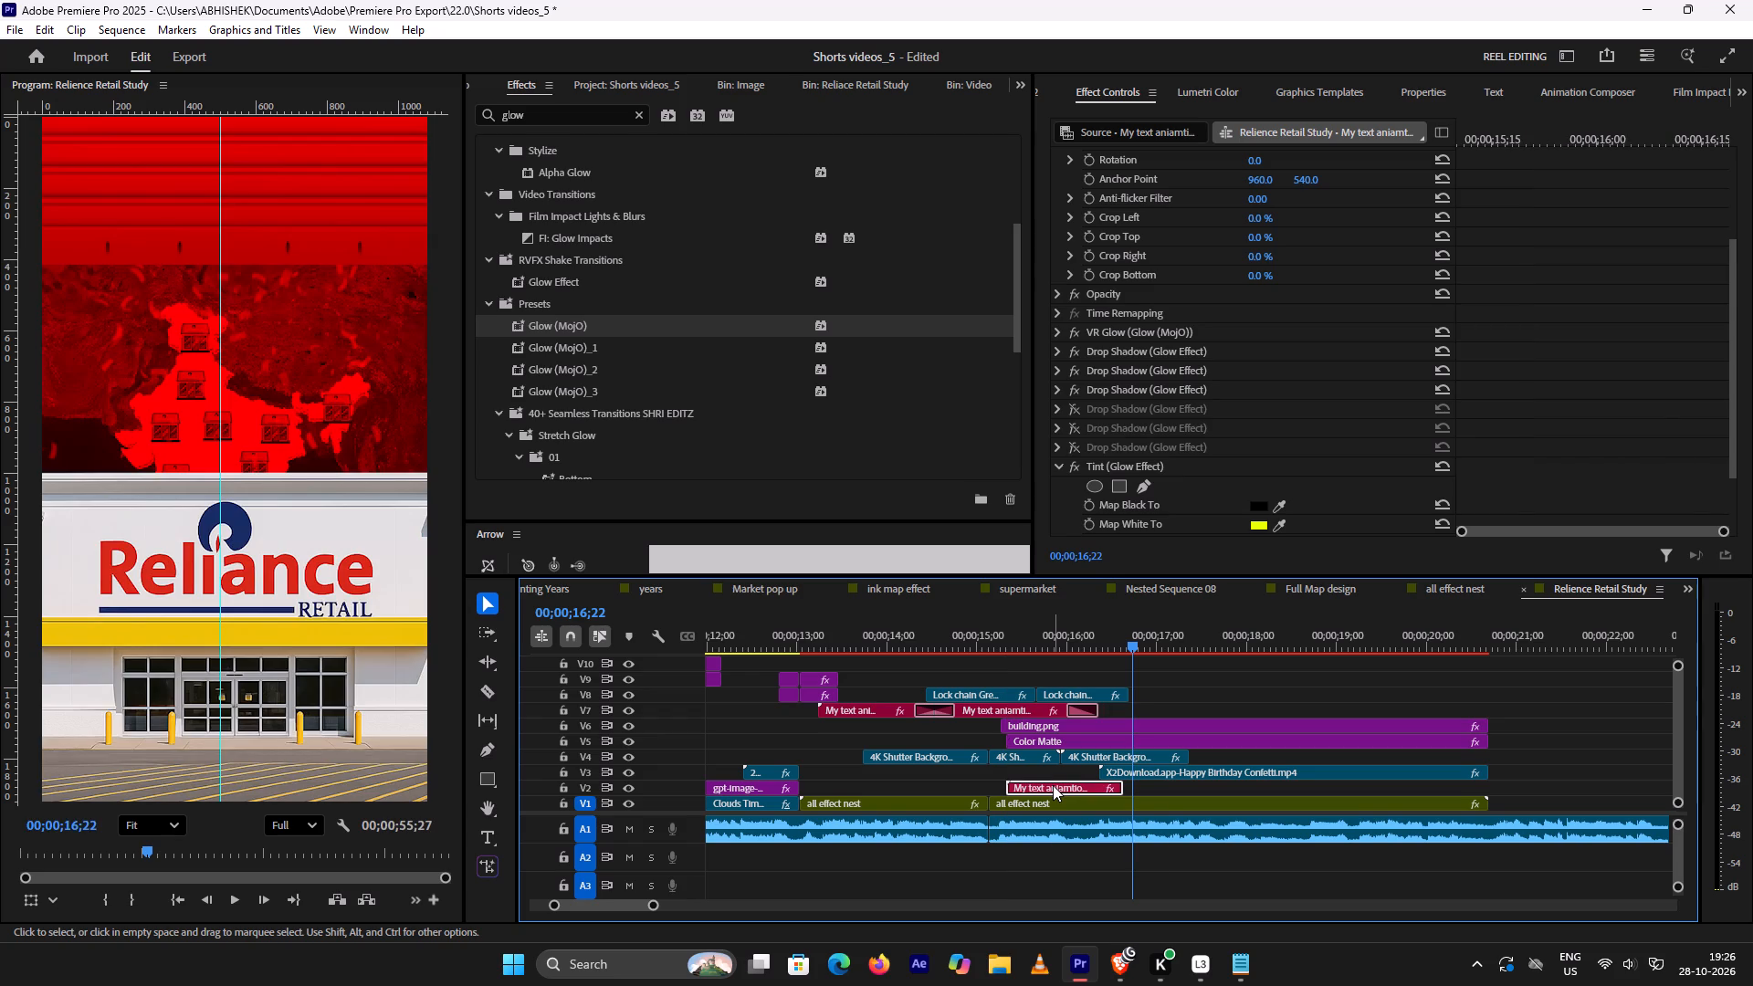
click(1053, 785)
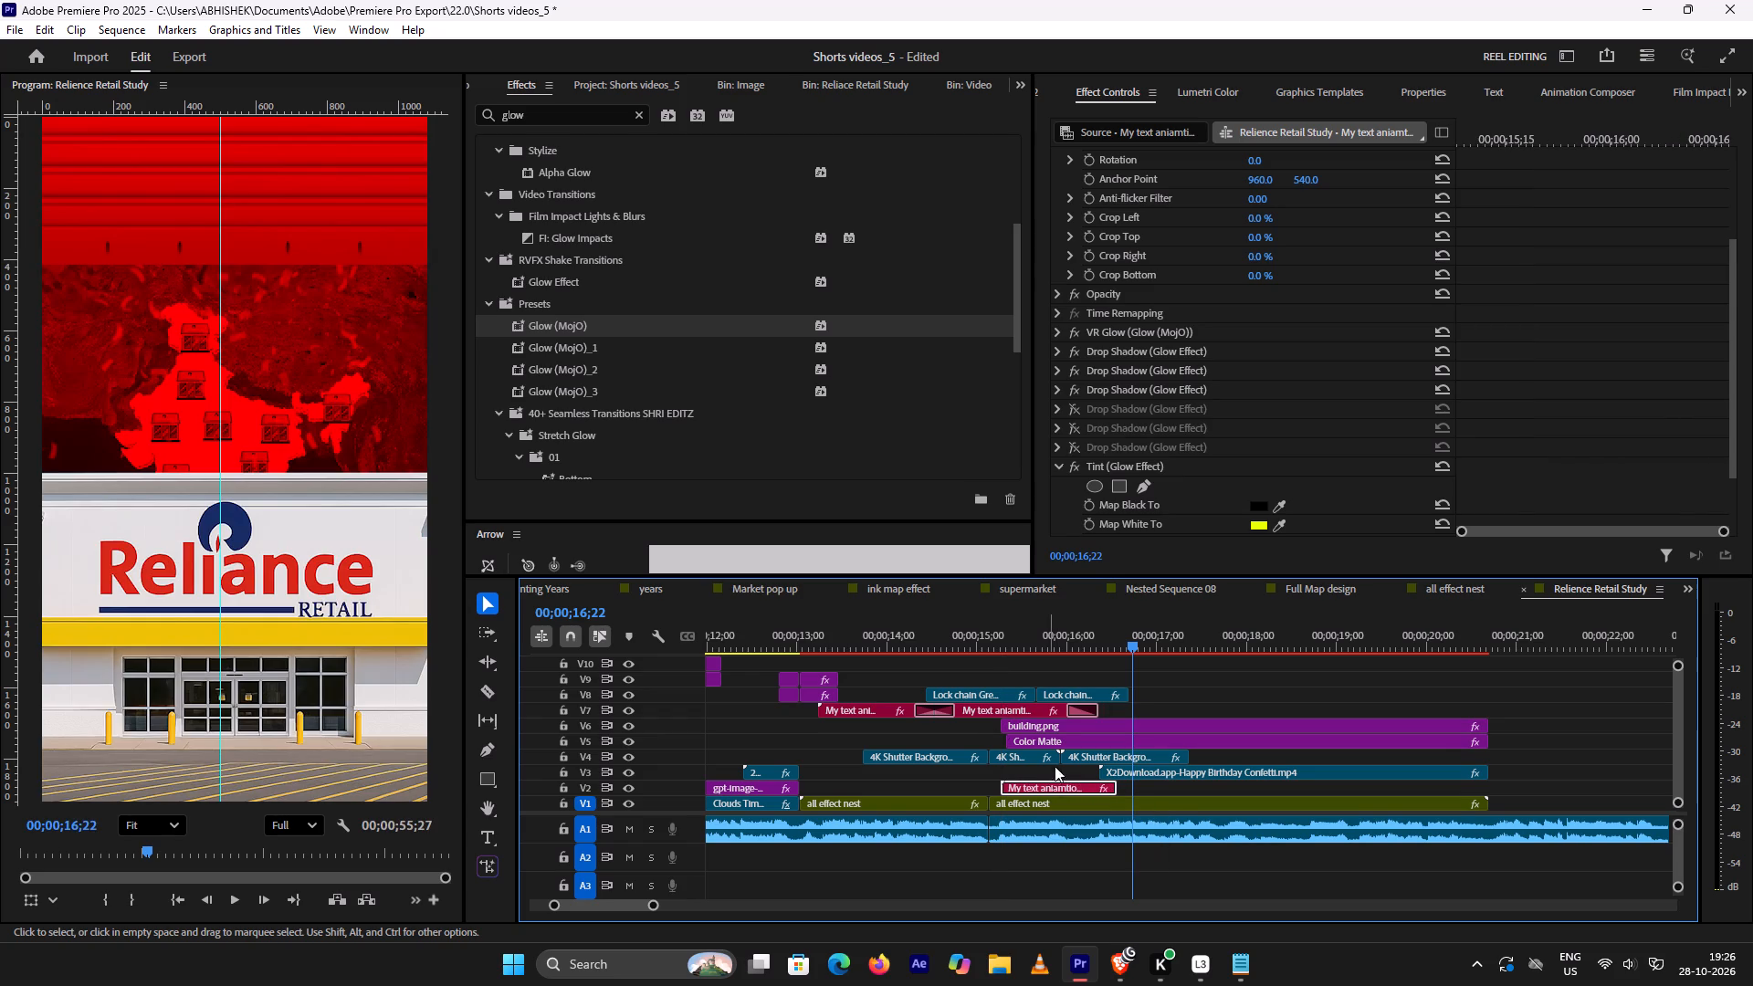
Clear the glow search from the effects library.
click(637, 116)
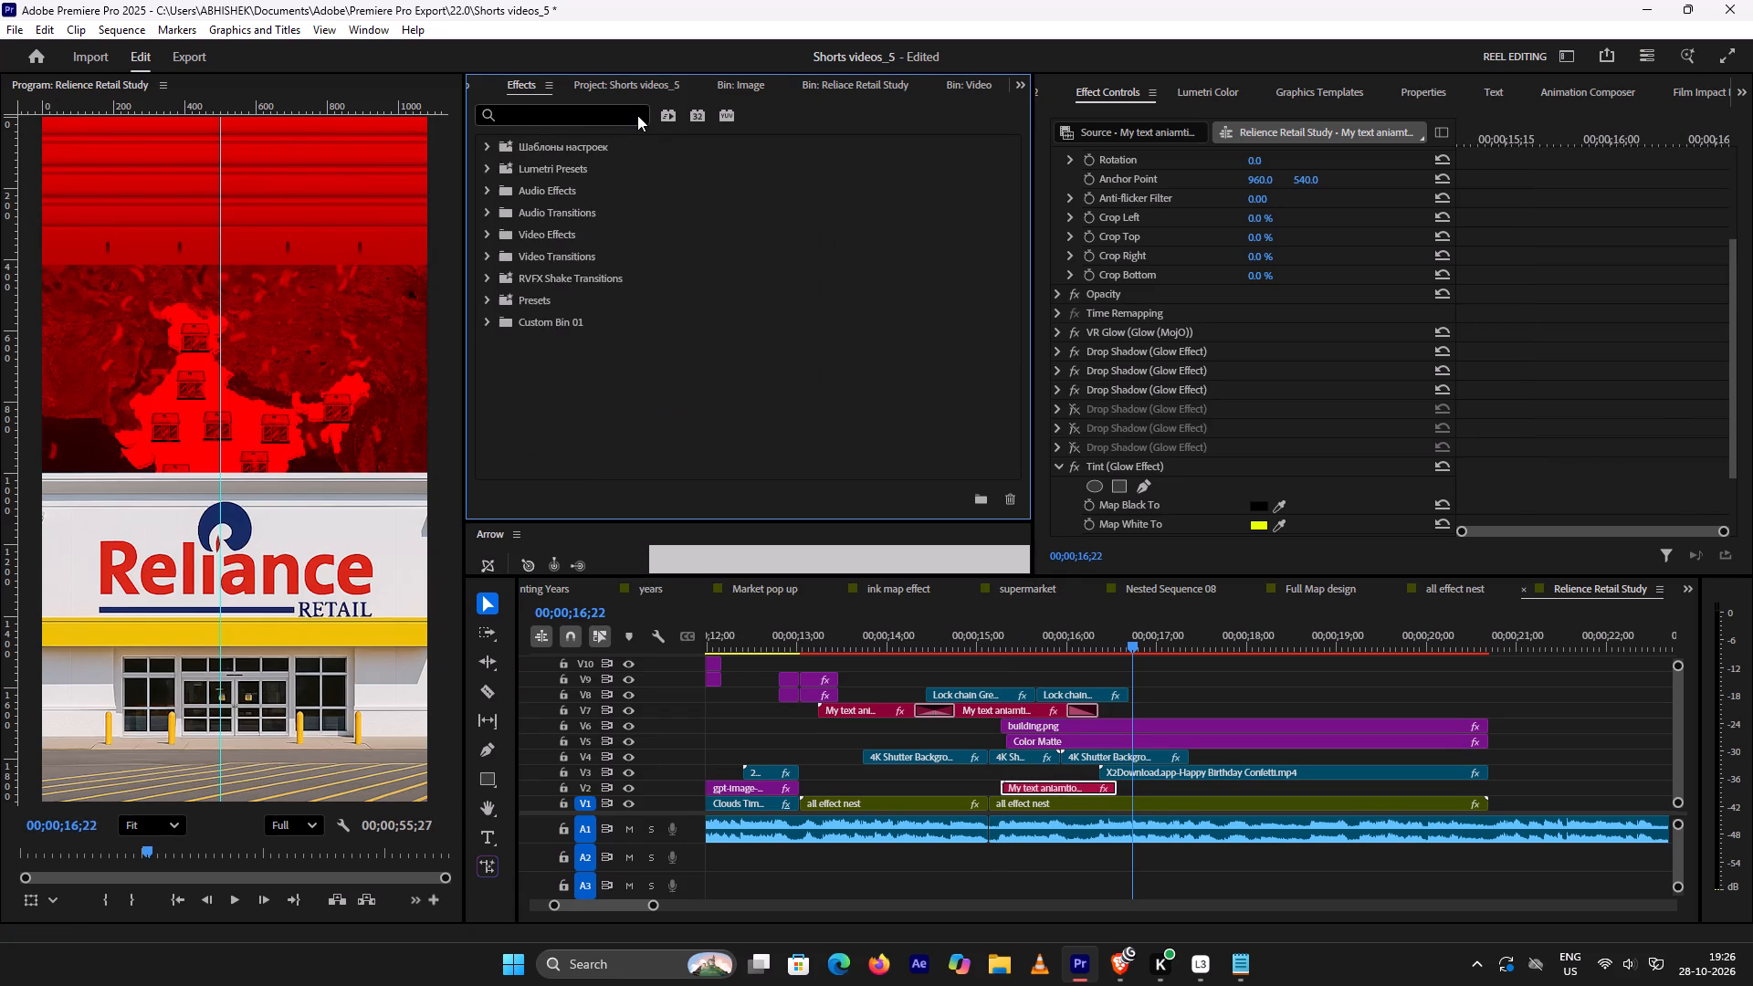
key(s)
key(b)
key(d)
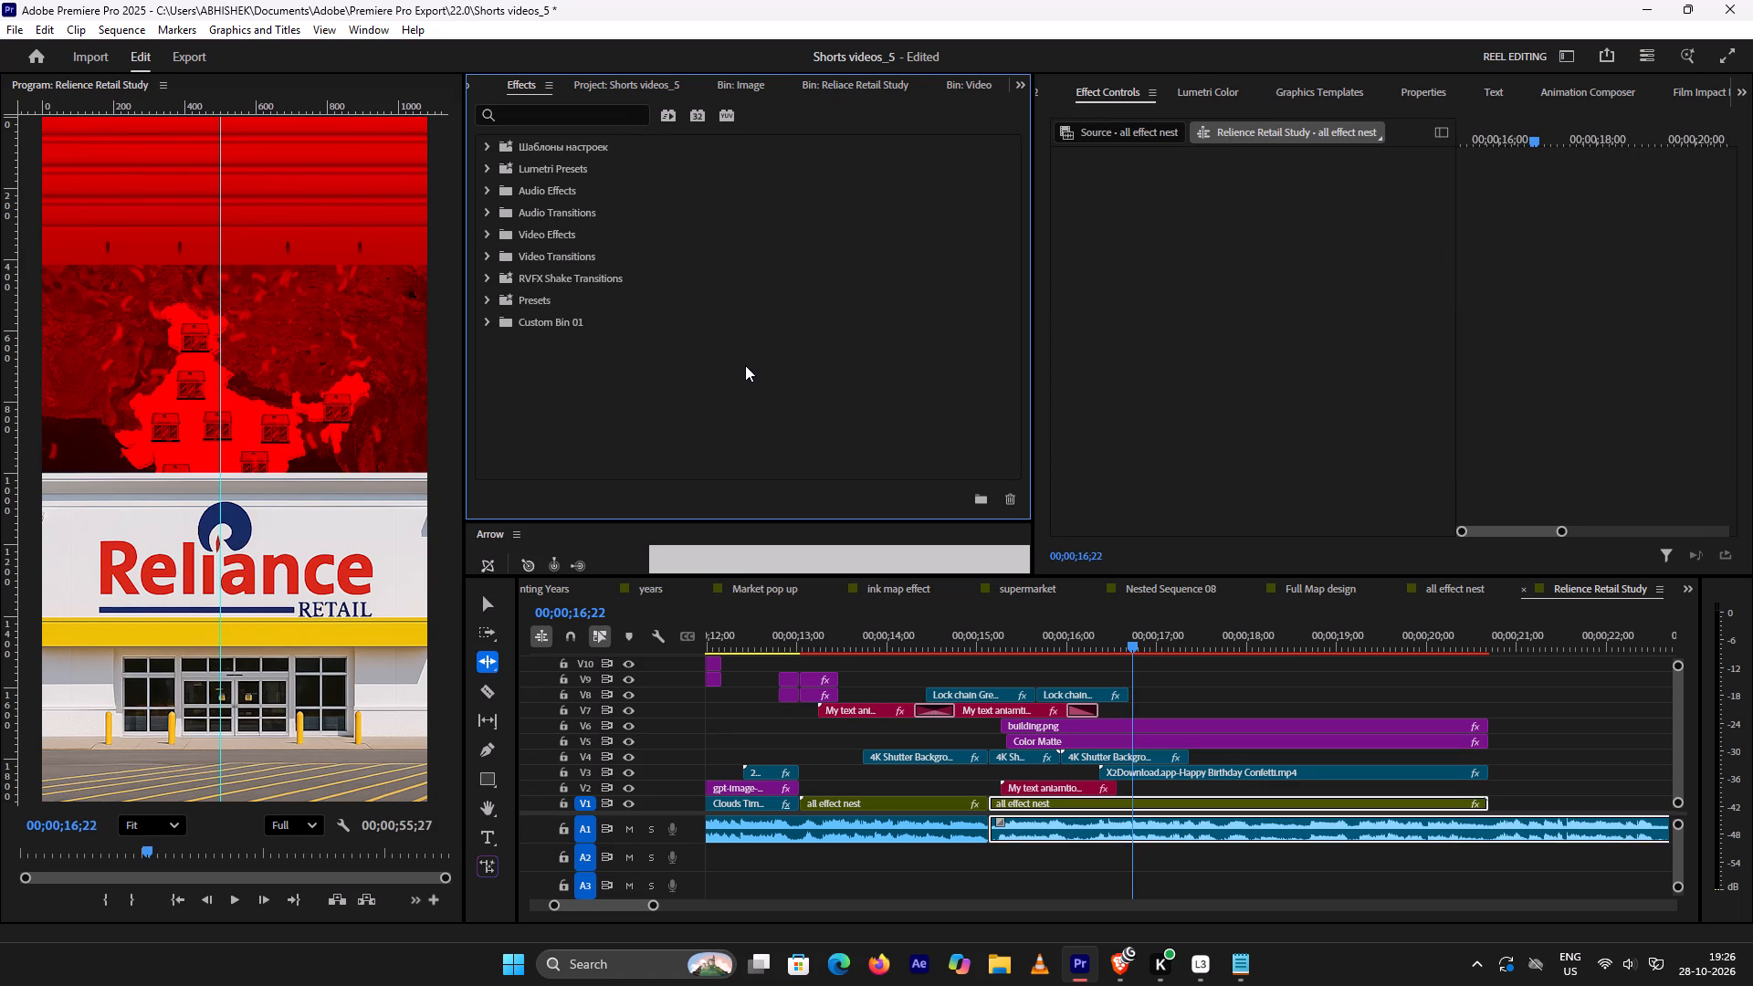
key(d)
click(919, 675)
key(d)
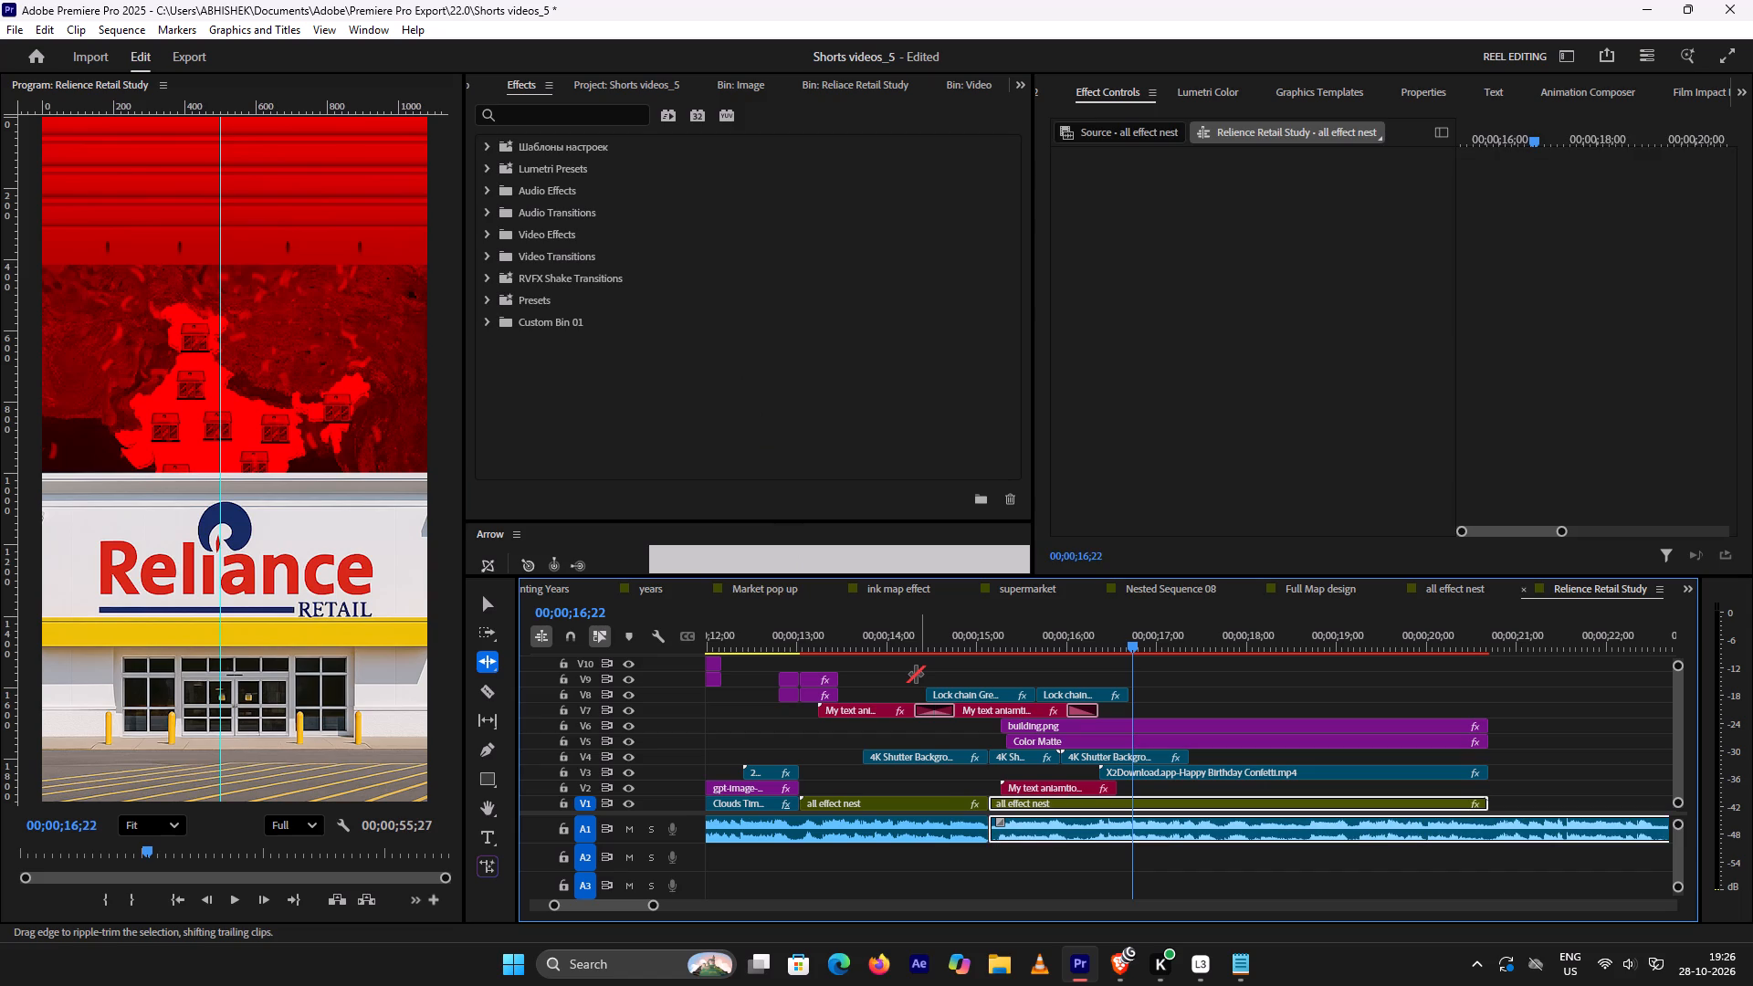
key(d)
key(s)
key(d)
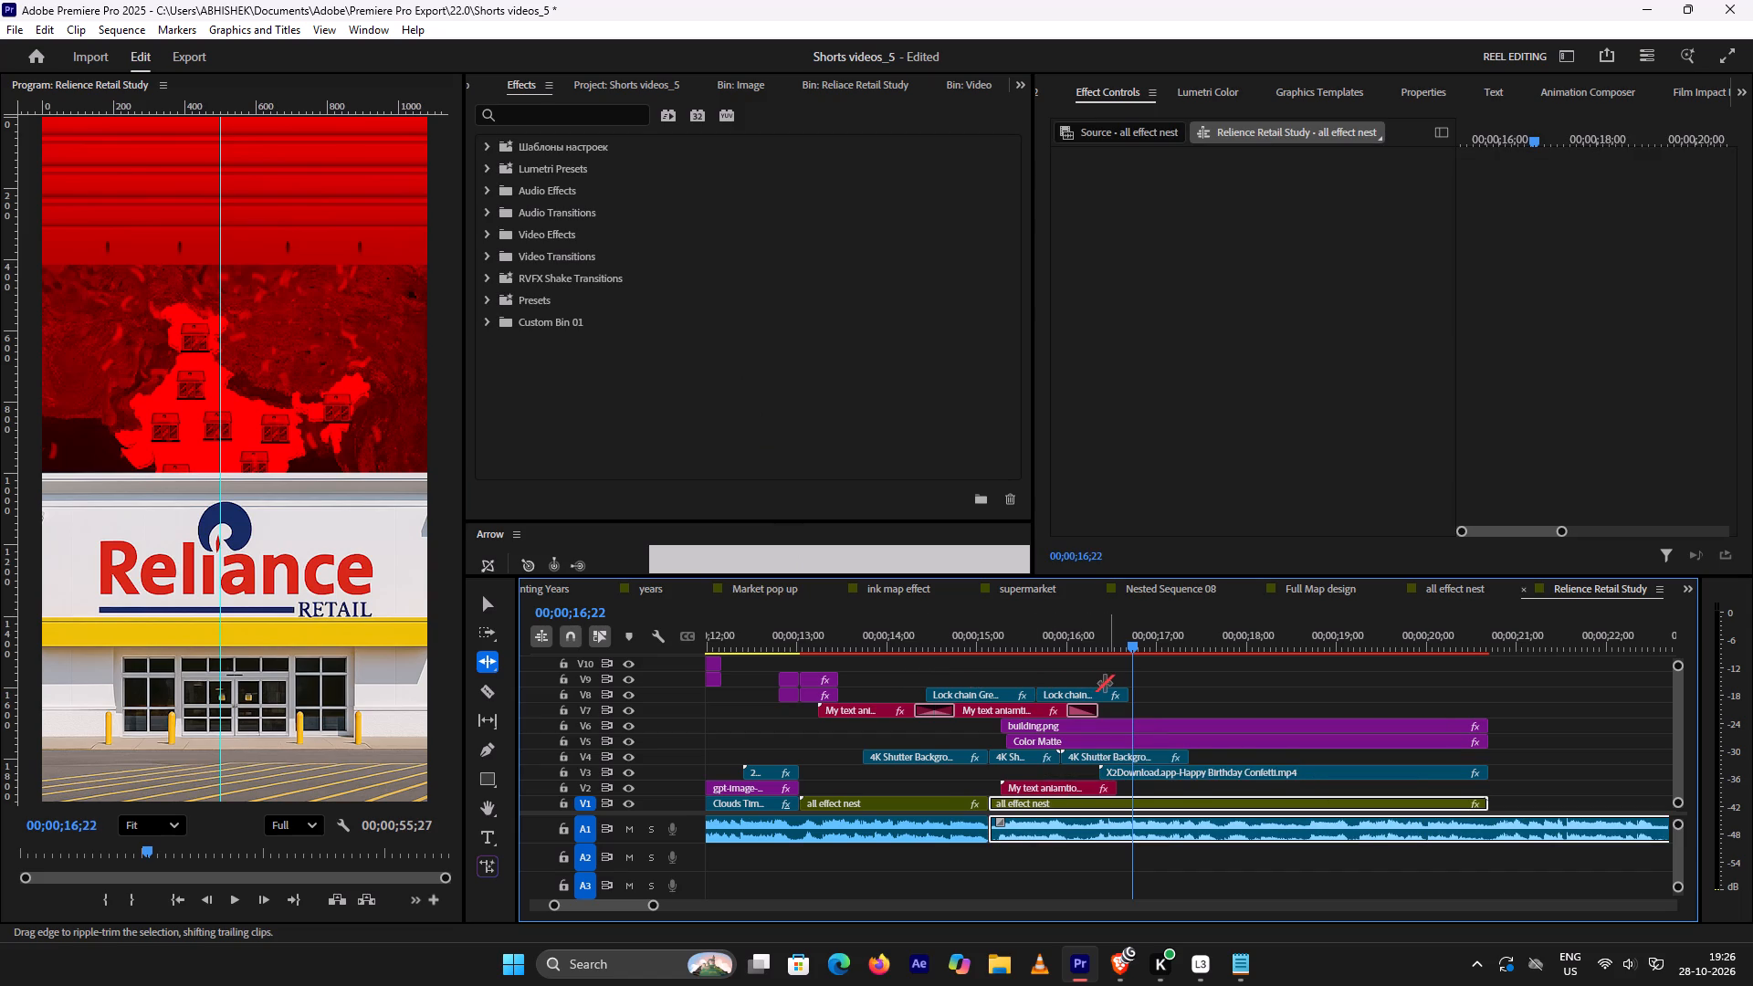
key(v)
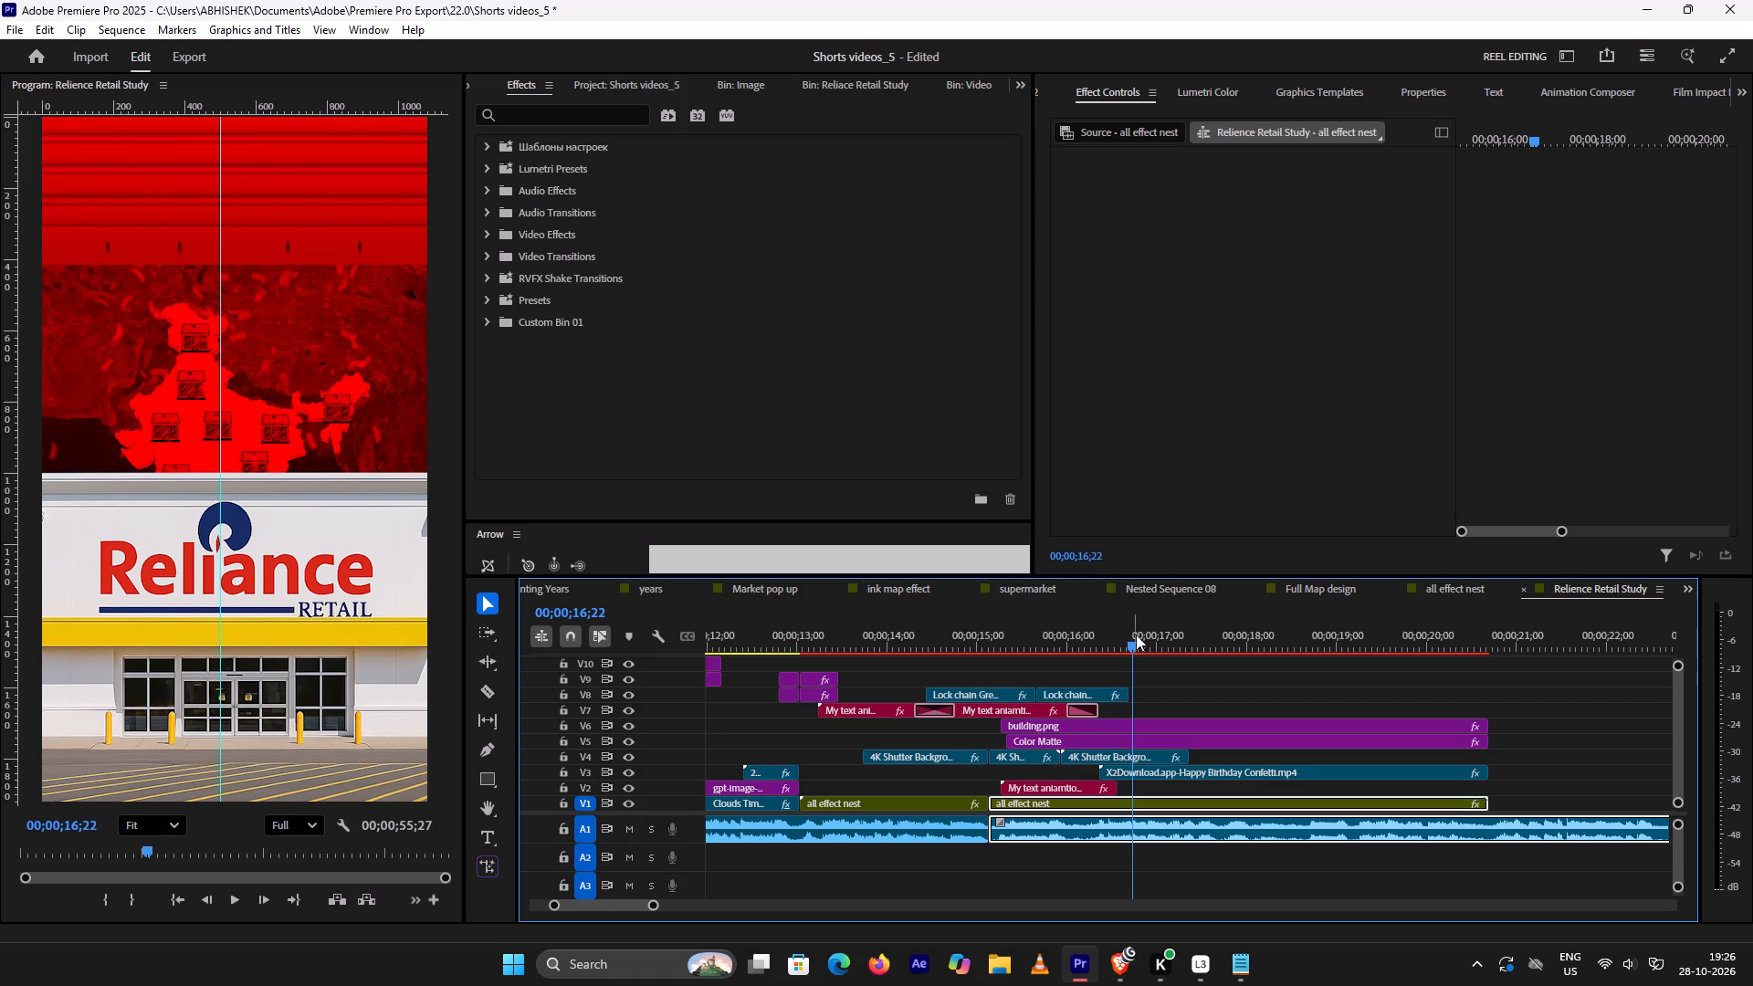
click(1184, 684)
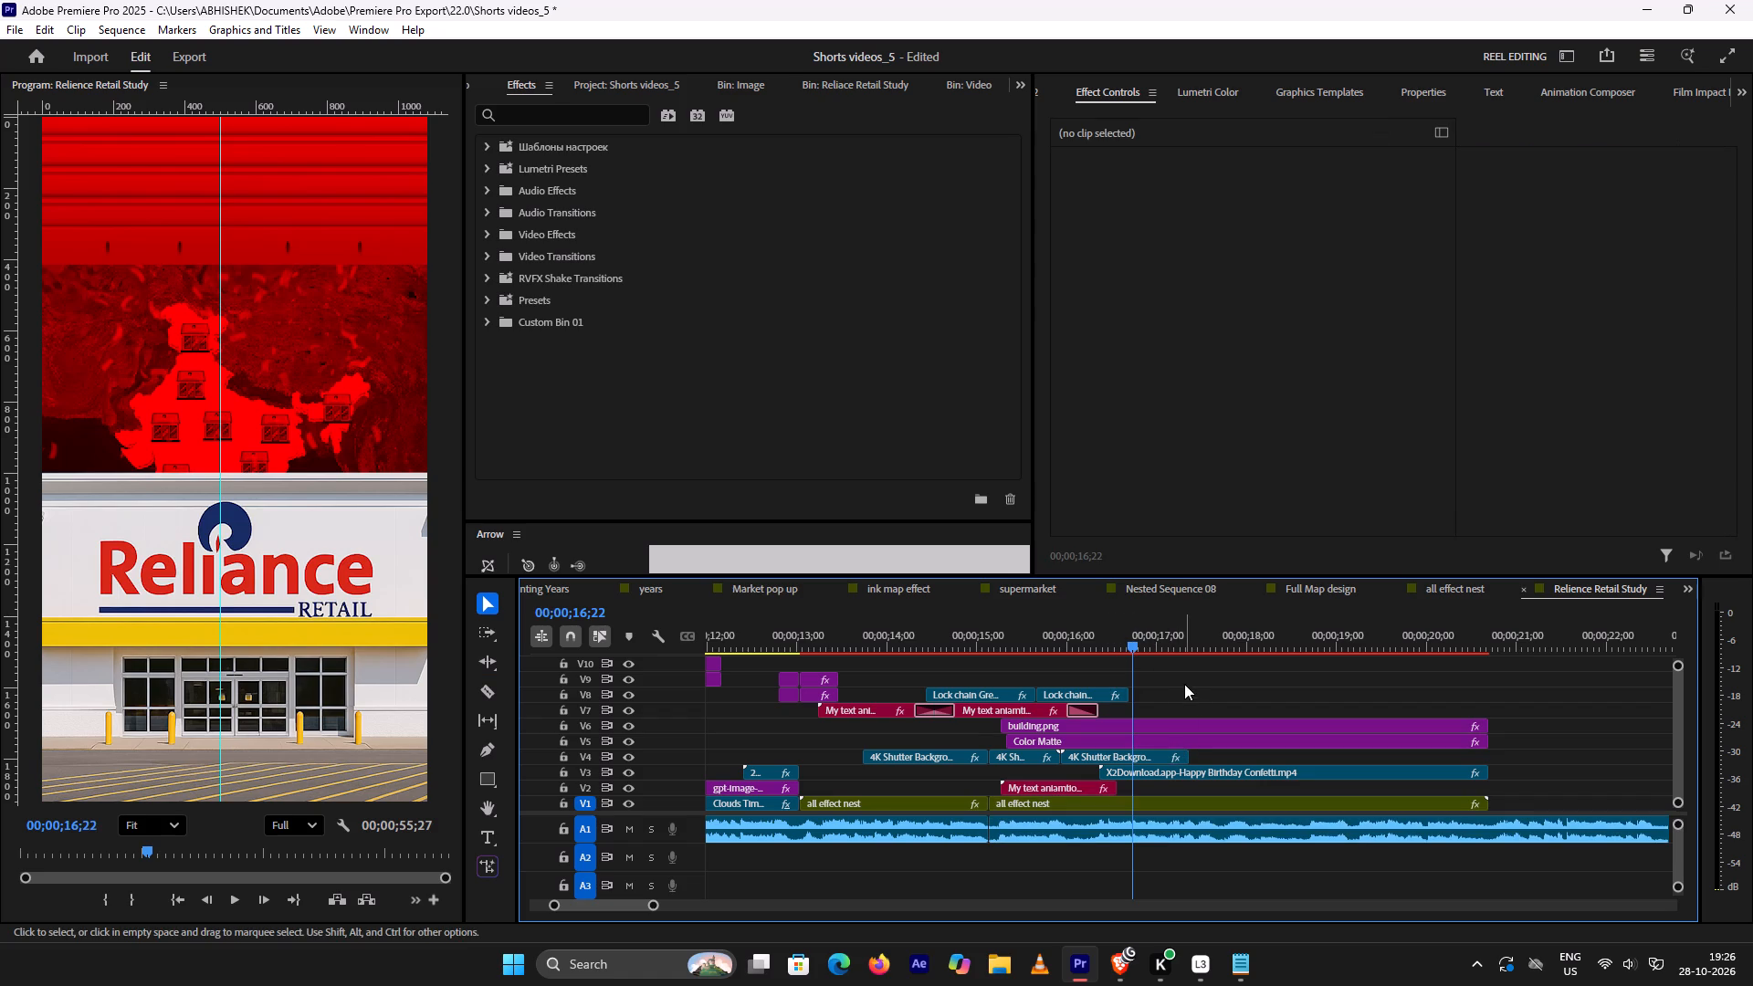
Extend the end of the 2659 text clip on V2 to match the end of building.png.
drag(1115, 789, 1401, 754)
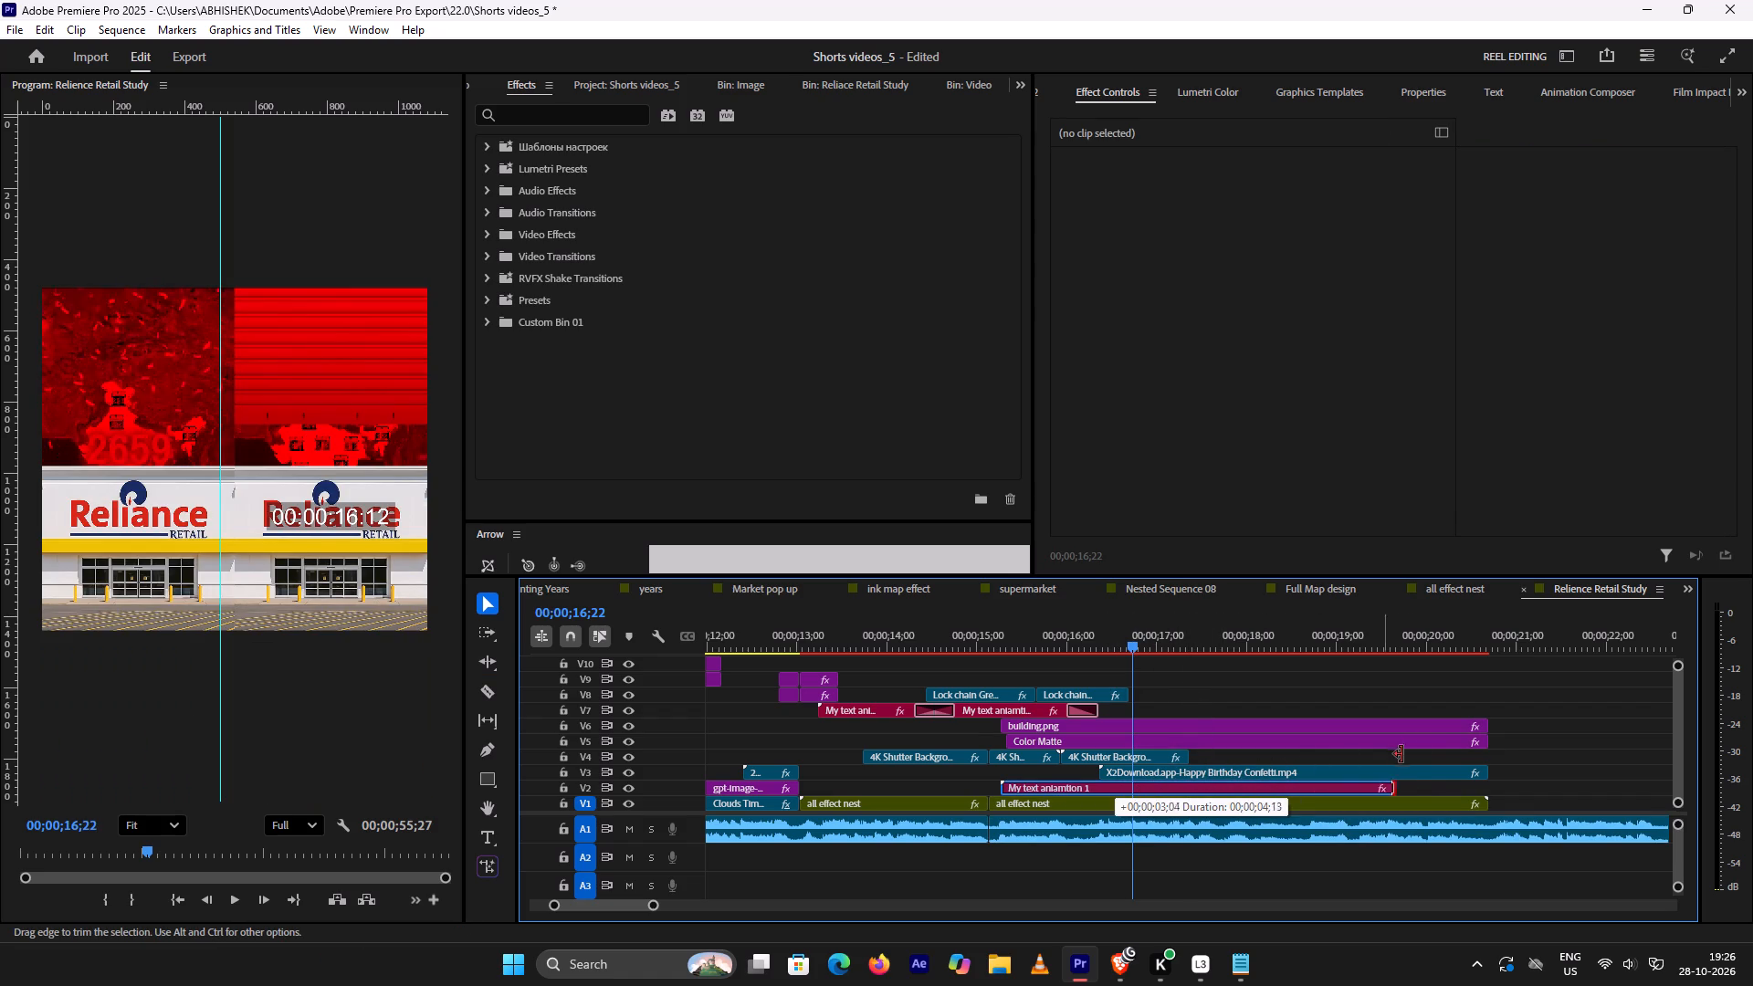
drag(1401, 754, 1480, 748)
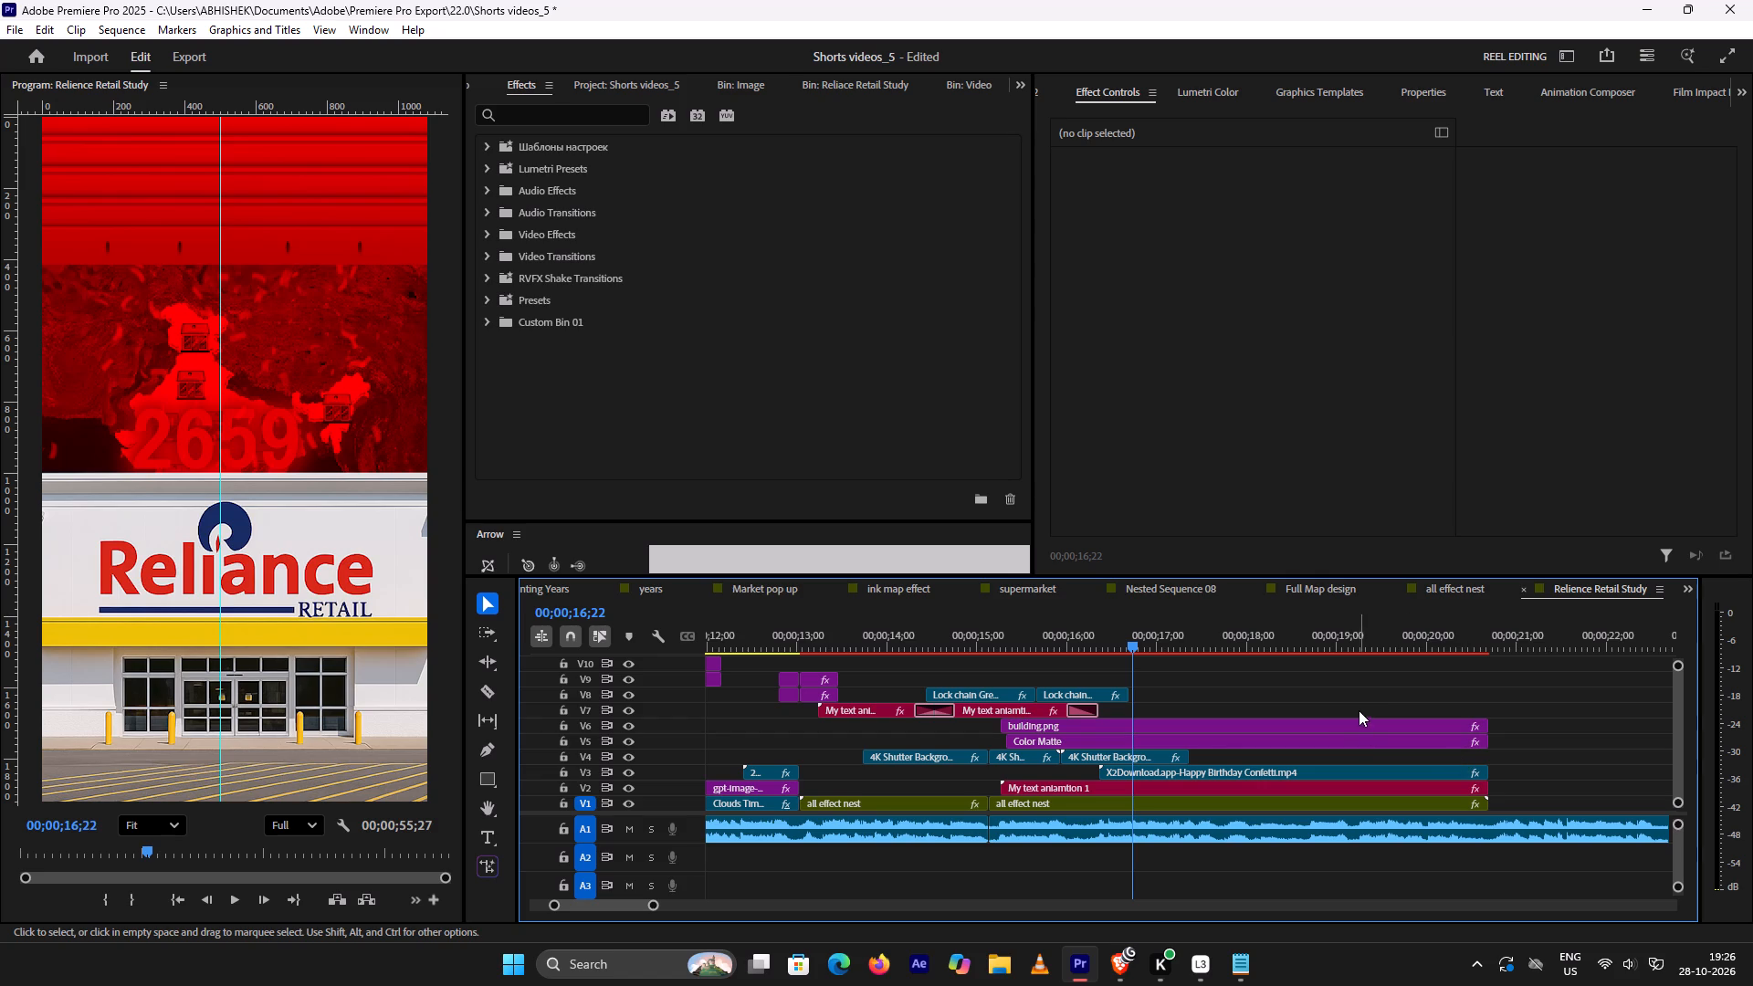
Find the Slide IN UP preset by searching the effects for "slide in up" and apply the SLIDE IN version to the 2659 text clip on V2.
click(1000, 721)
click(998, 643)
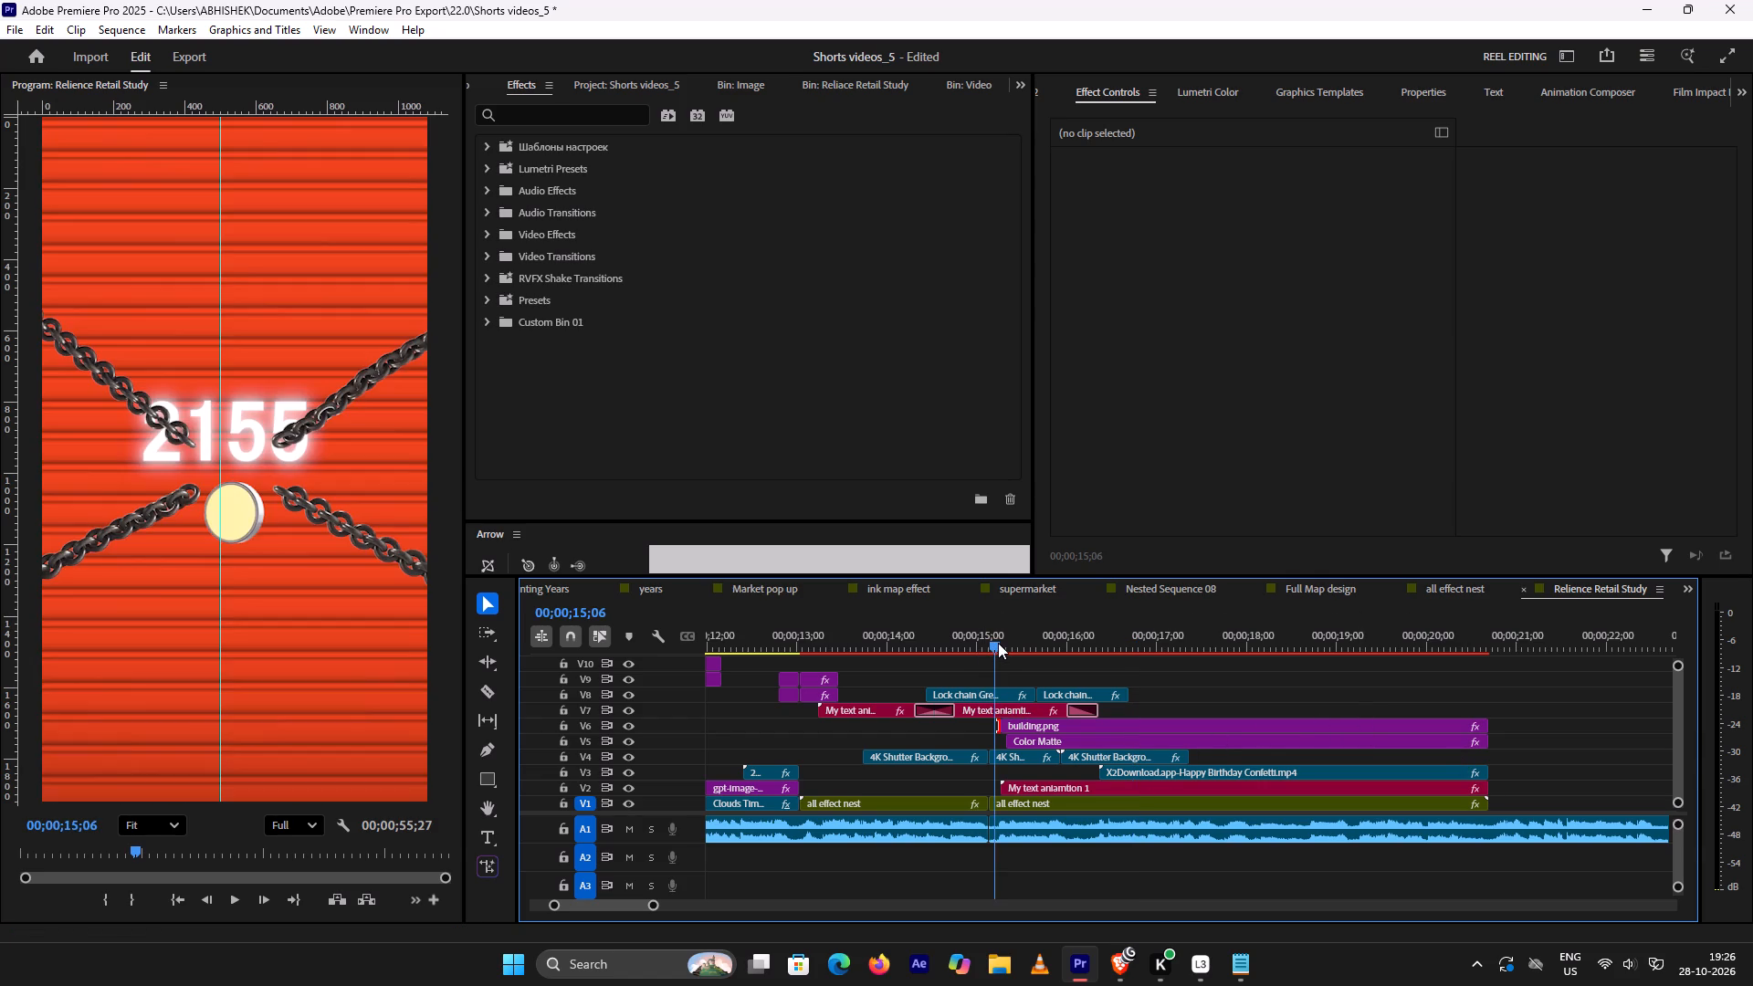
click(998, 646)
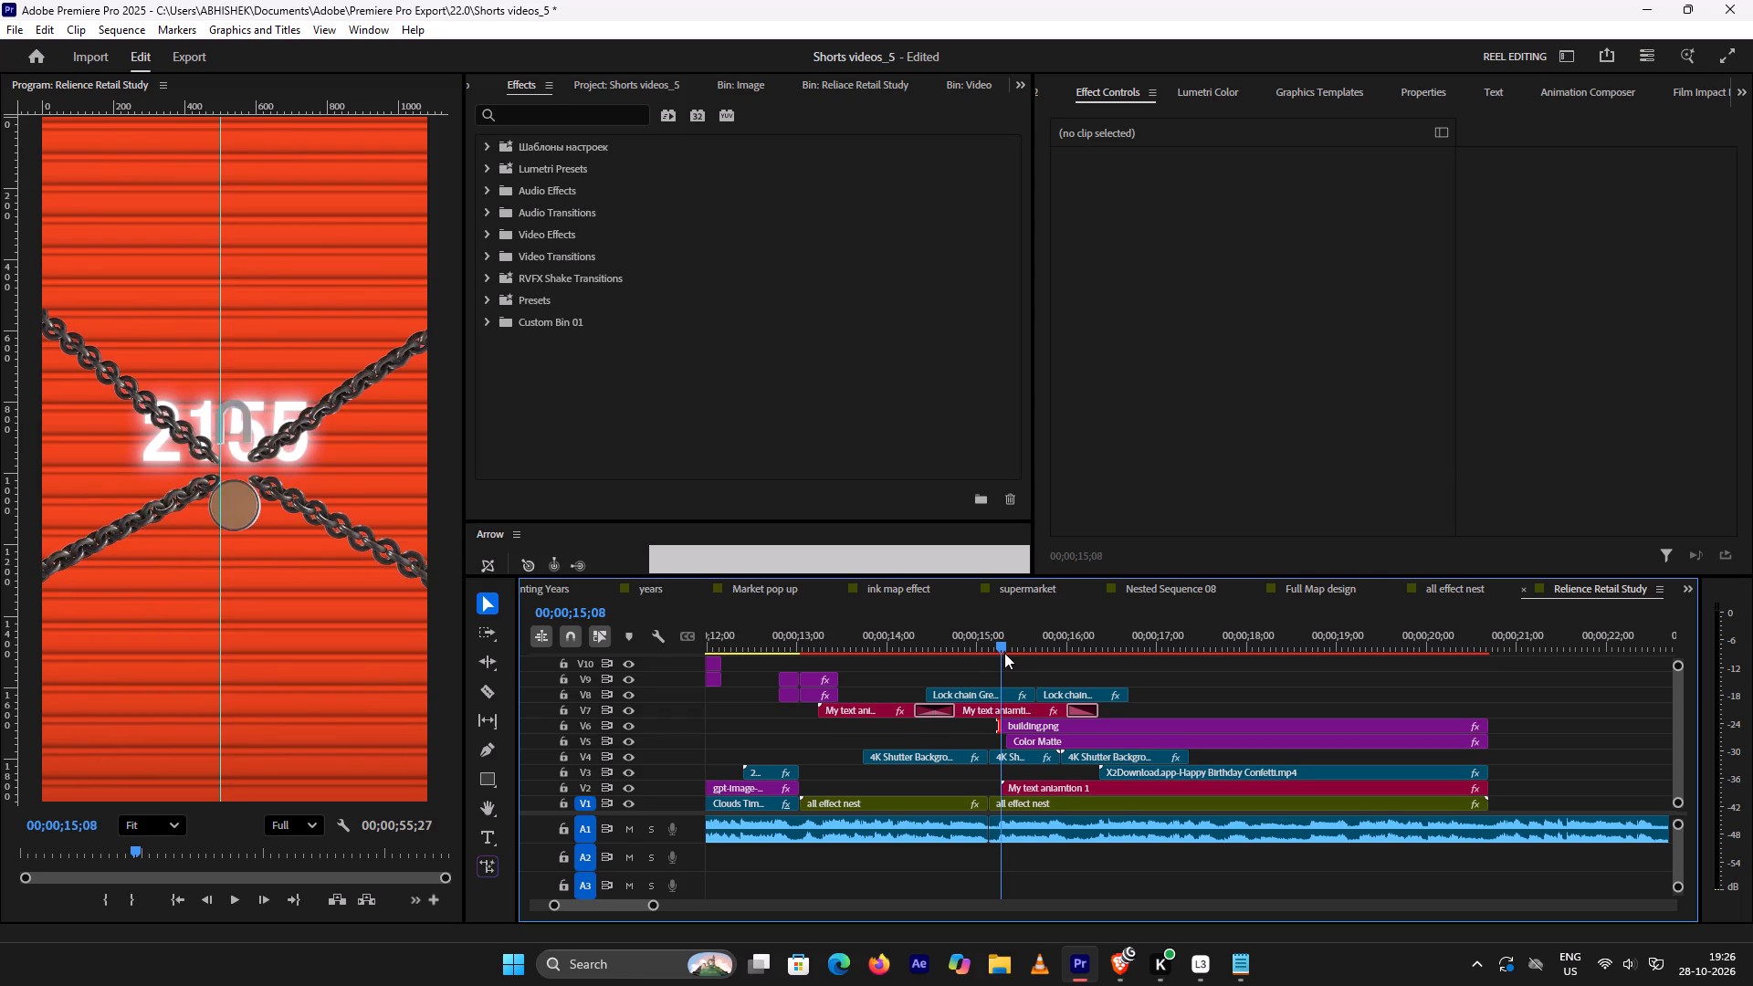
click(1035, 725)
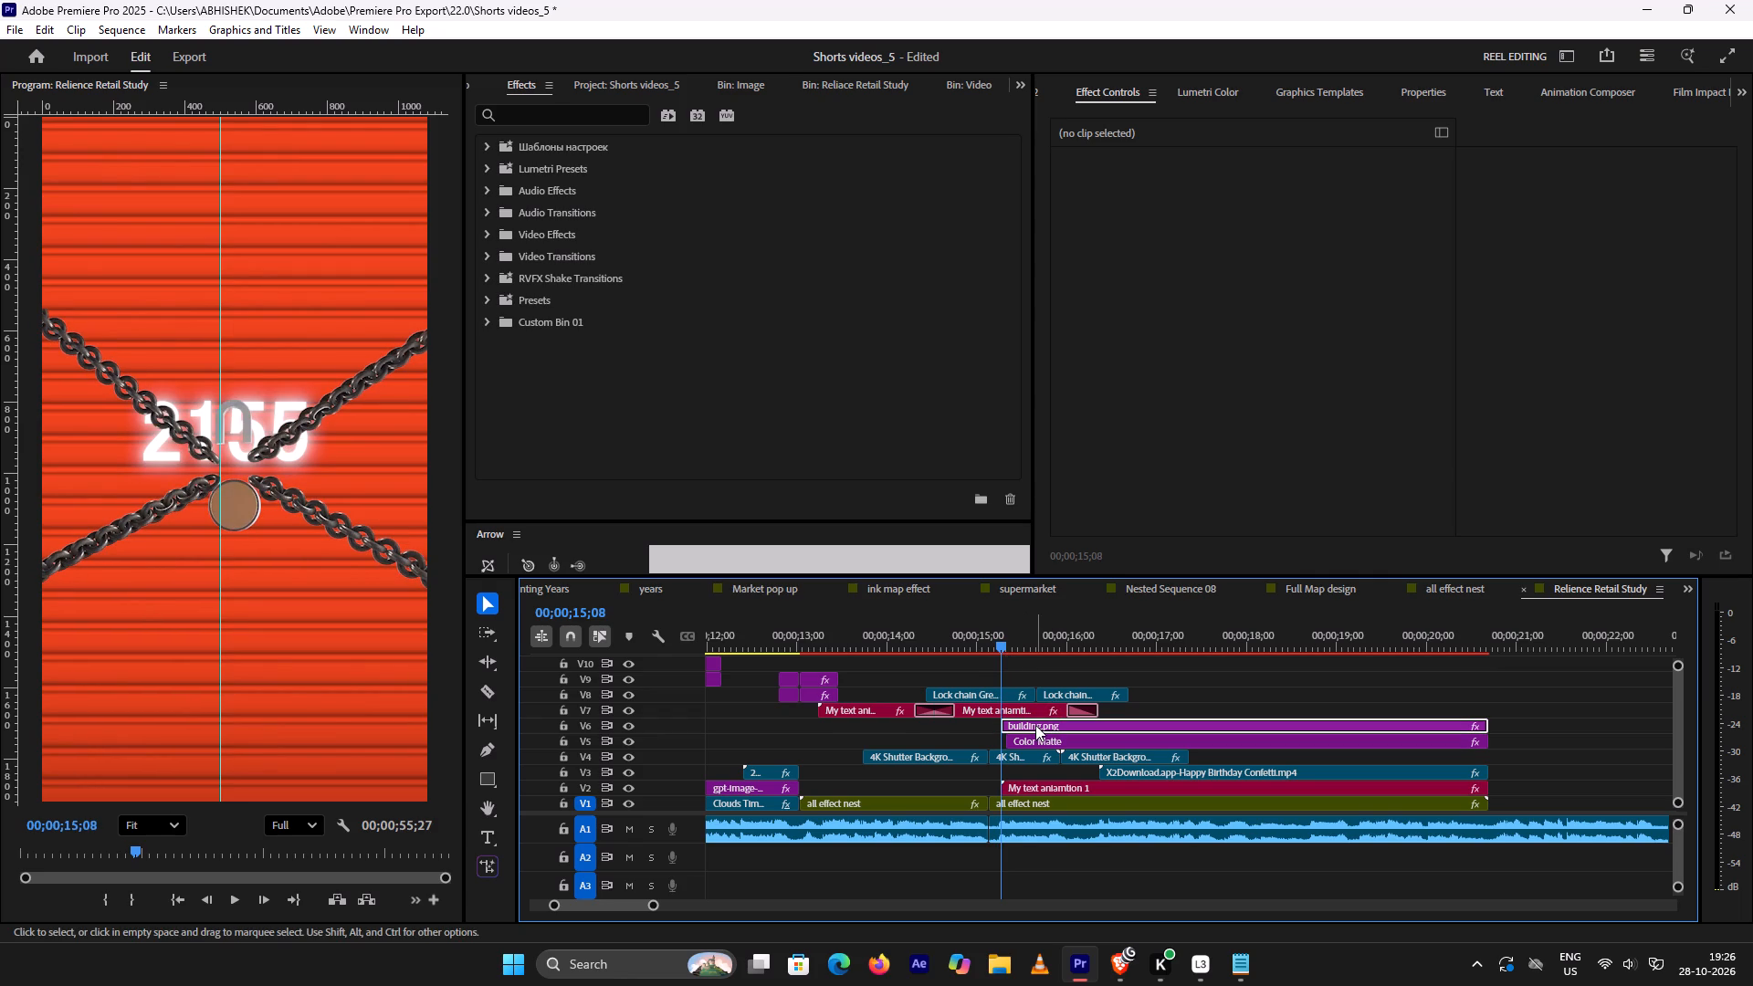
click(1100, 792)
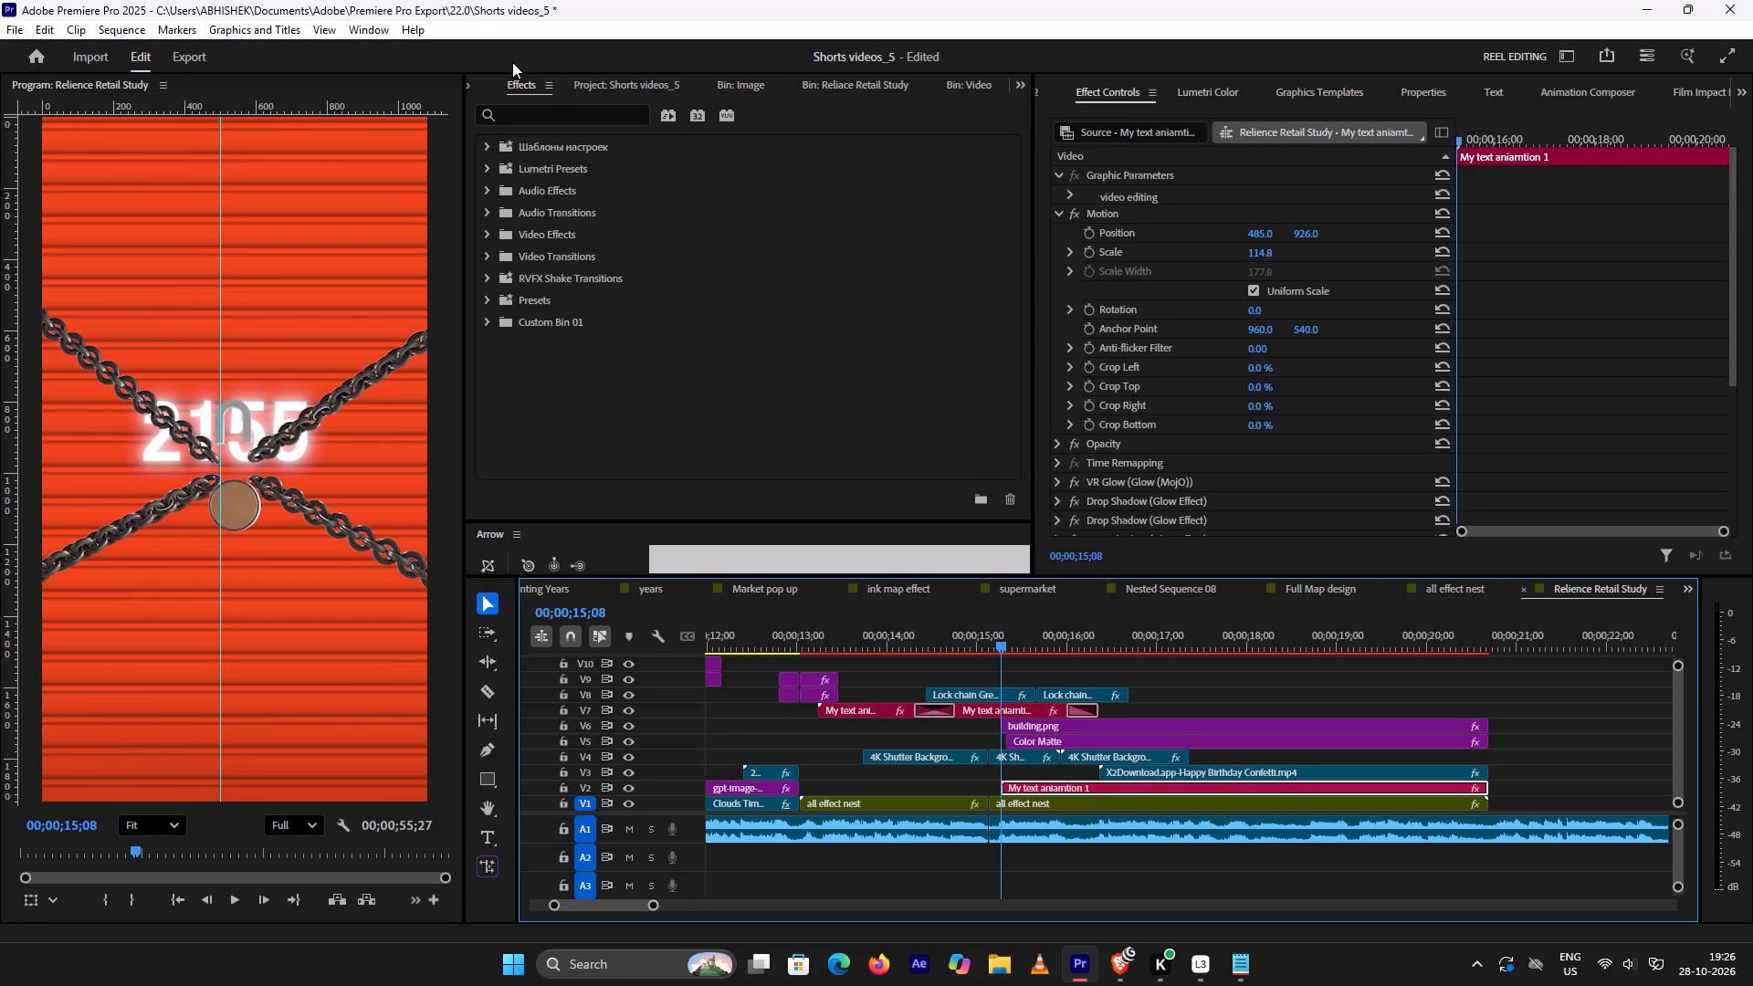
click(537, 110)
key(s)
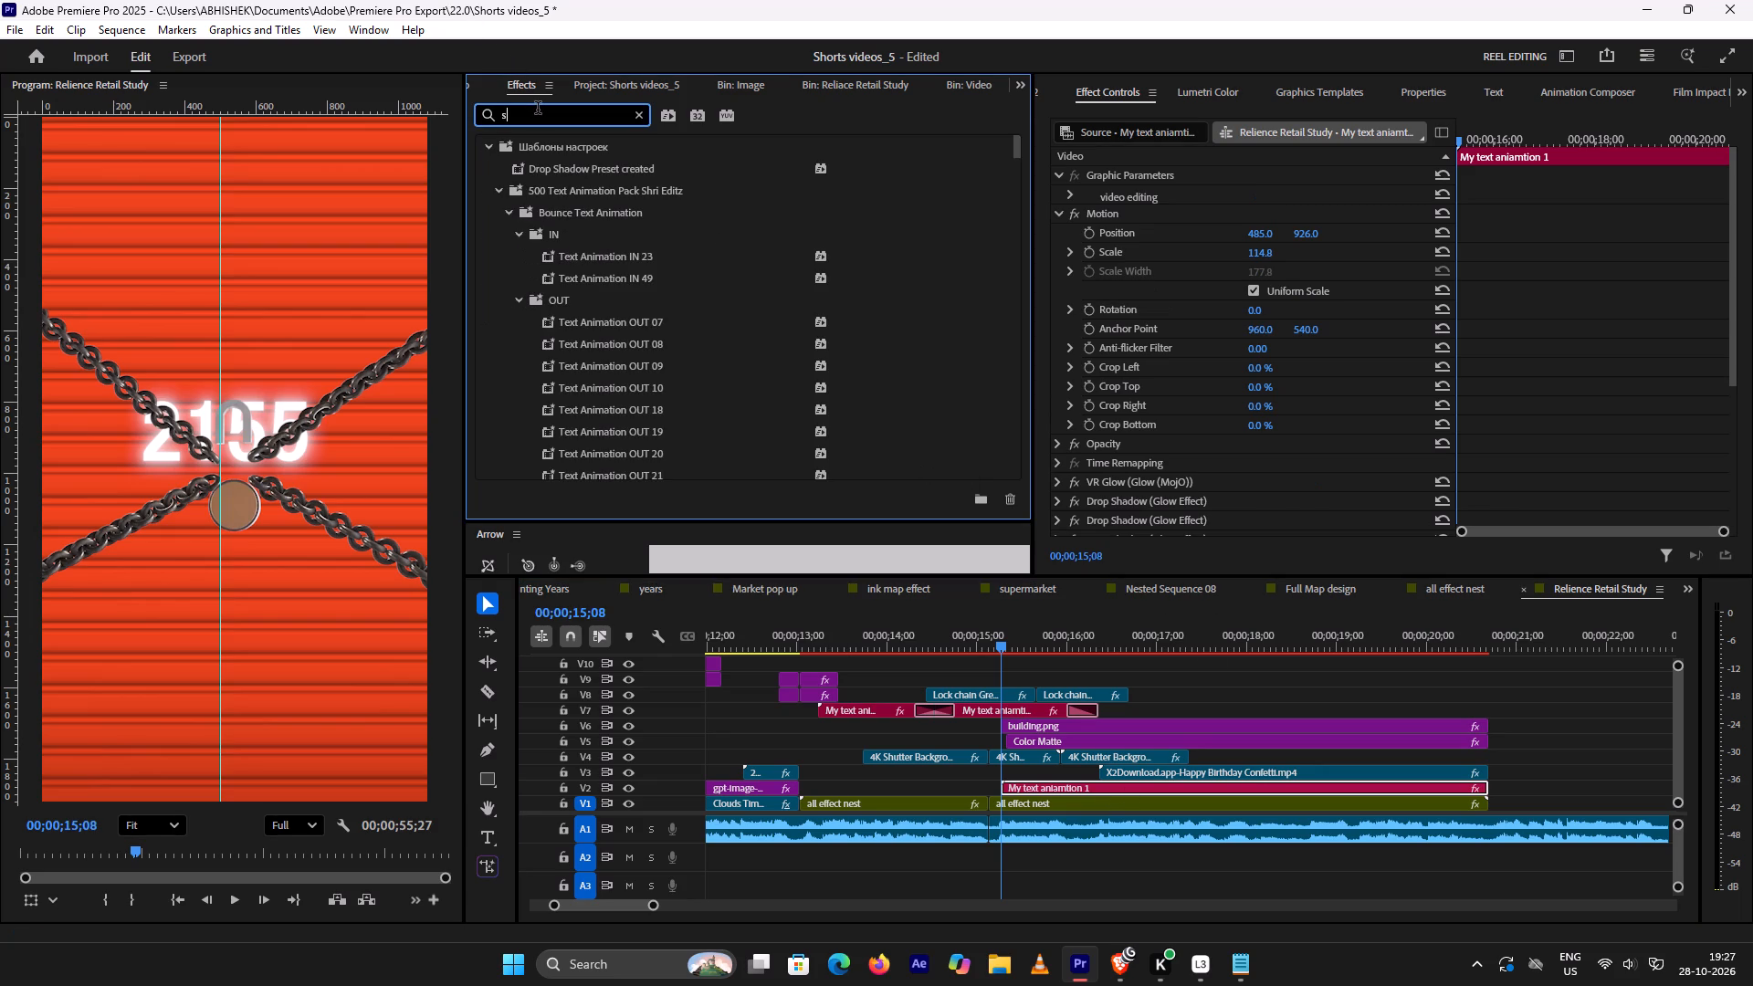
text(lide inu)
key(BackSpace)
key(space)
text(up)
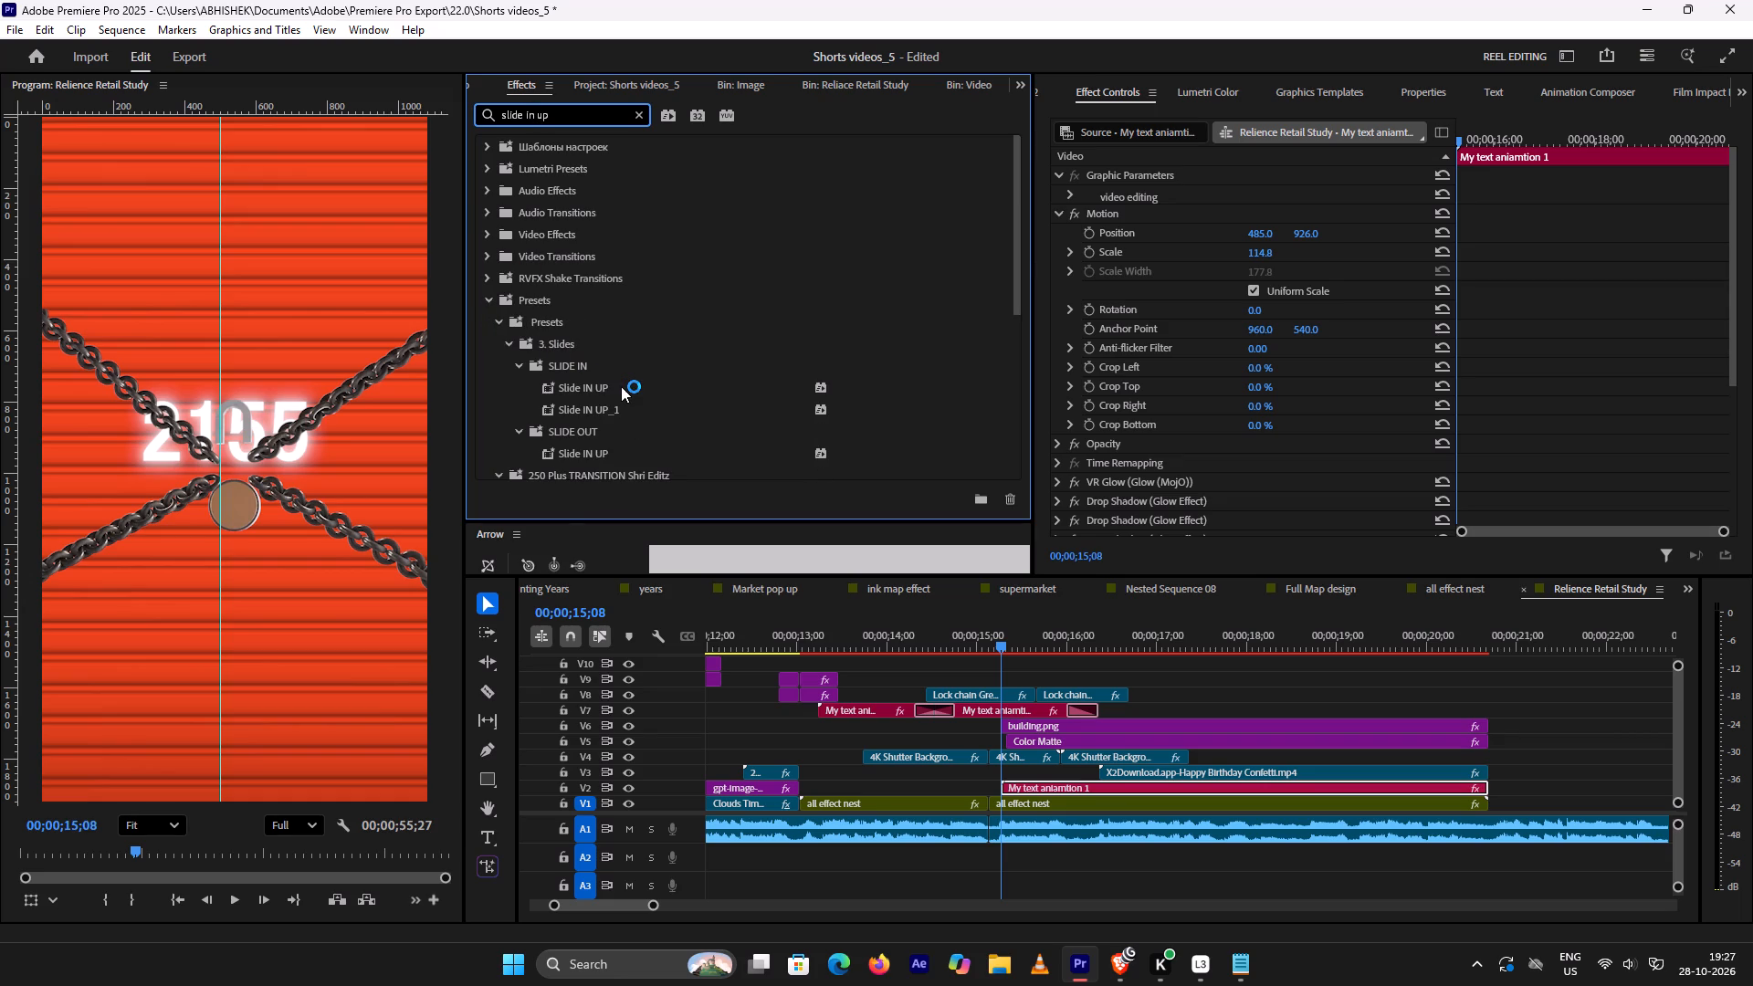
drag(586, 381, 996, 728)
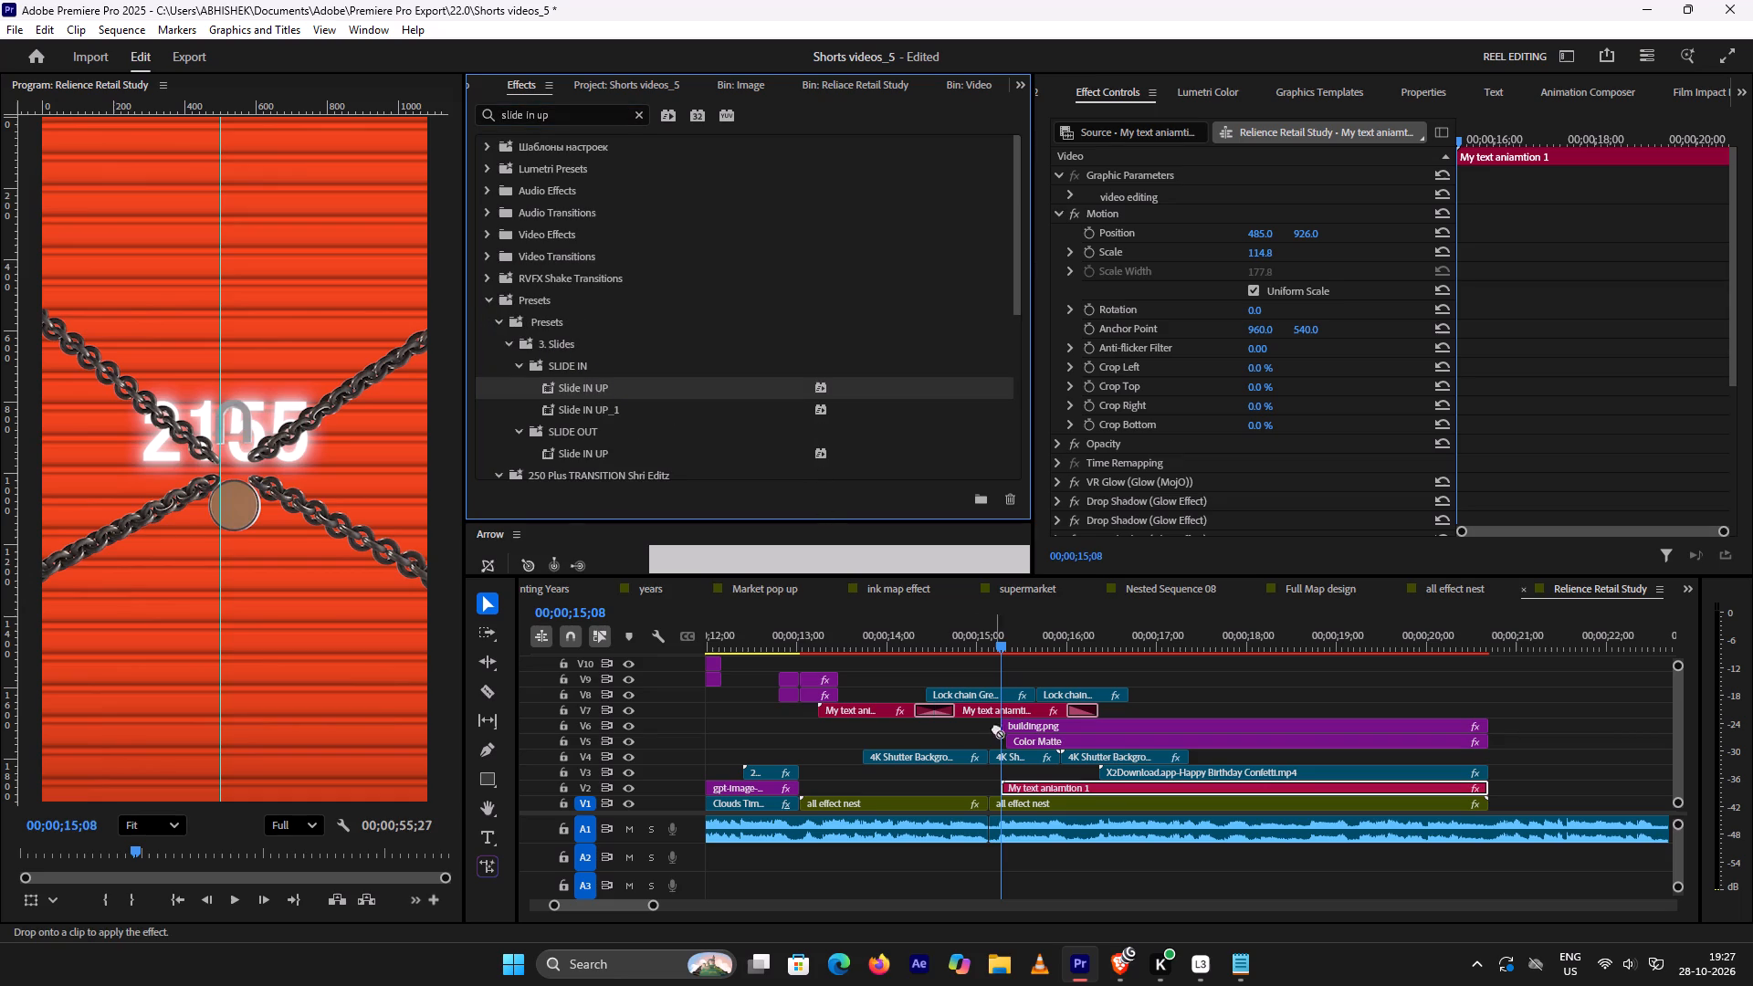
drag(996, 728, 1056, 782)
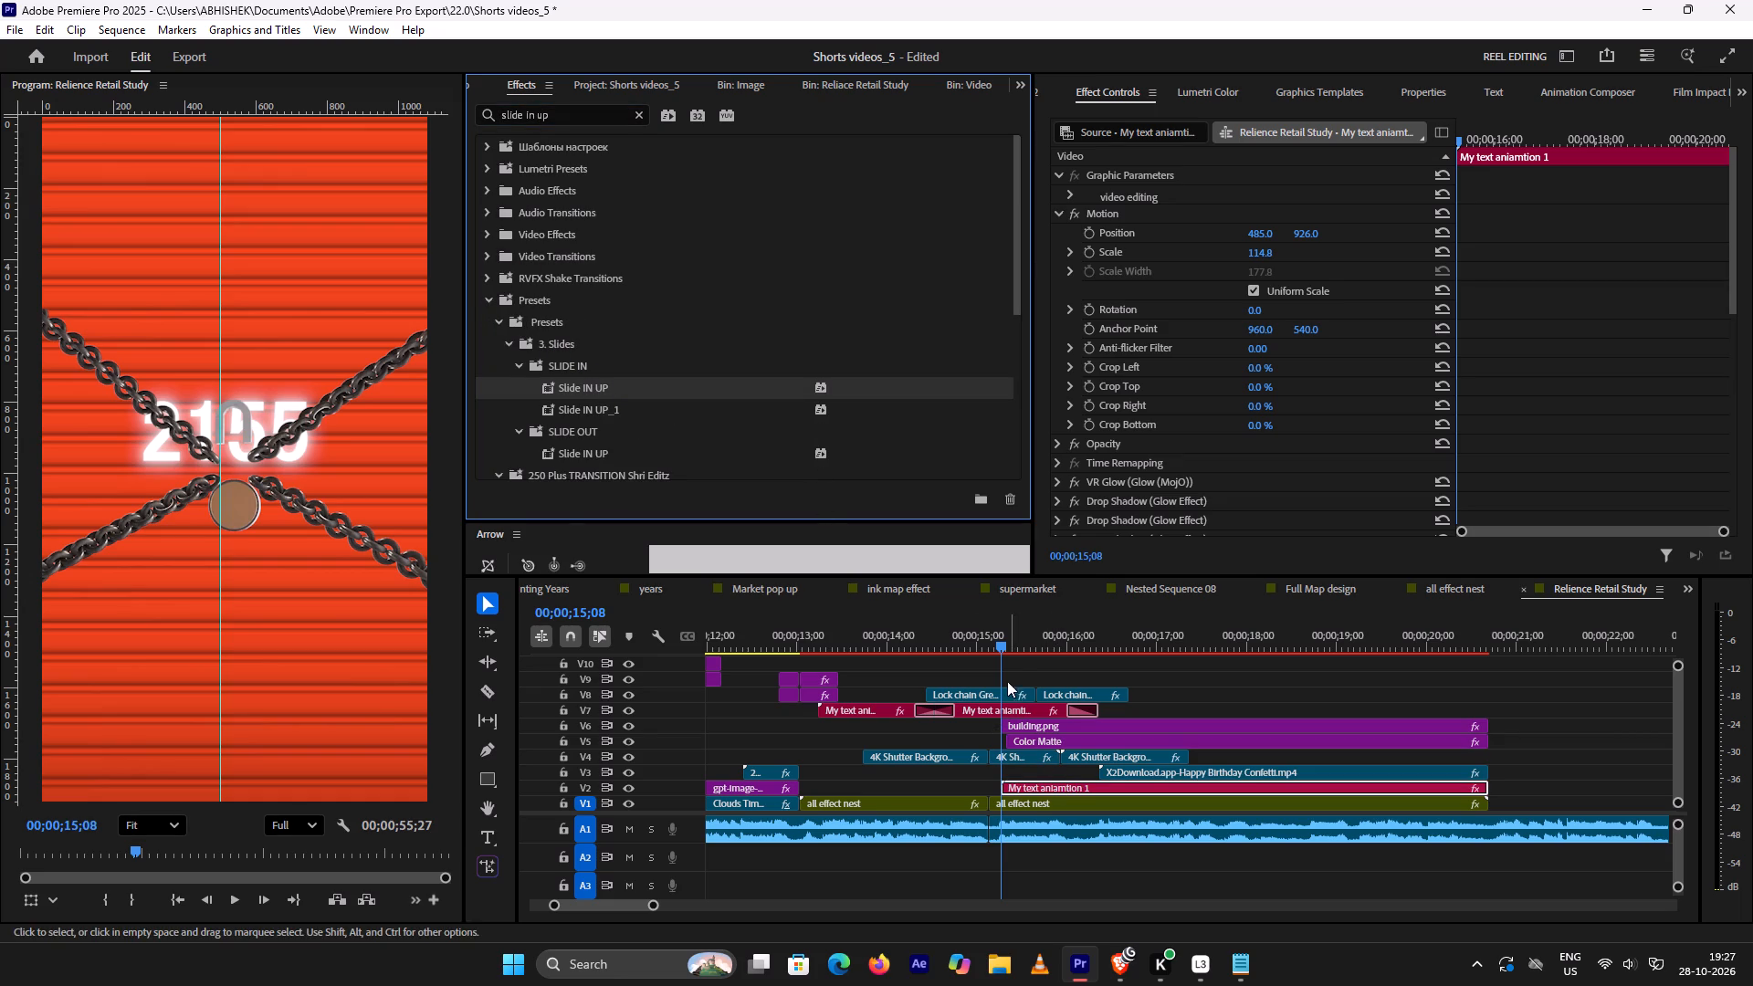
Play back the 2659 reveal repeatedly from around 00;00;15;03 to check its slide-up entrance, ending with the V2 text clip selected.
key(space)
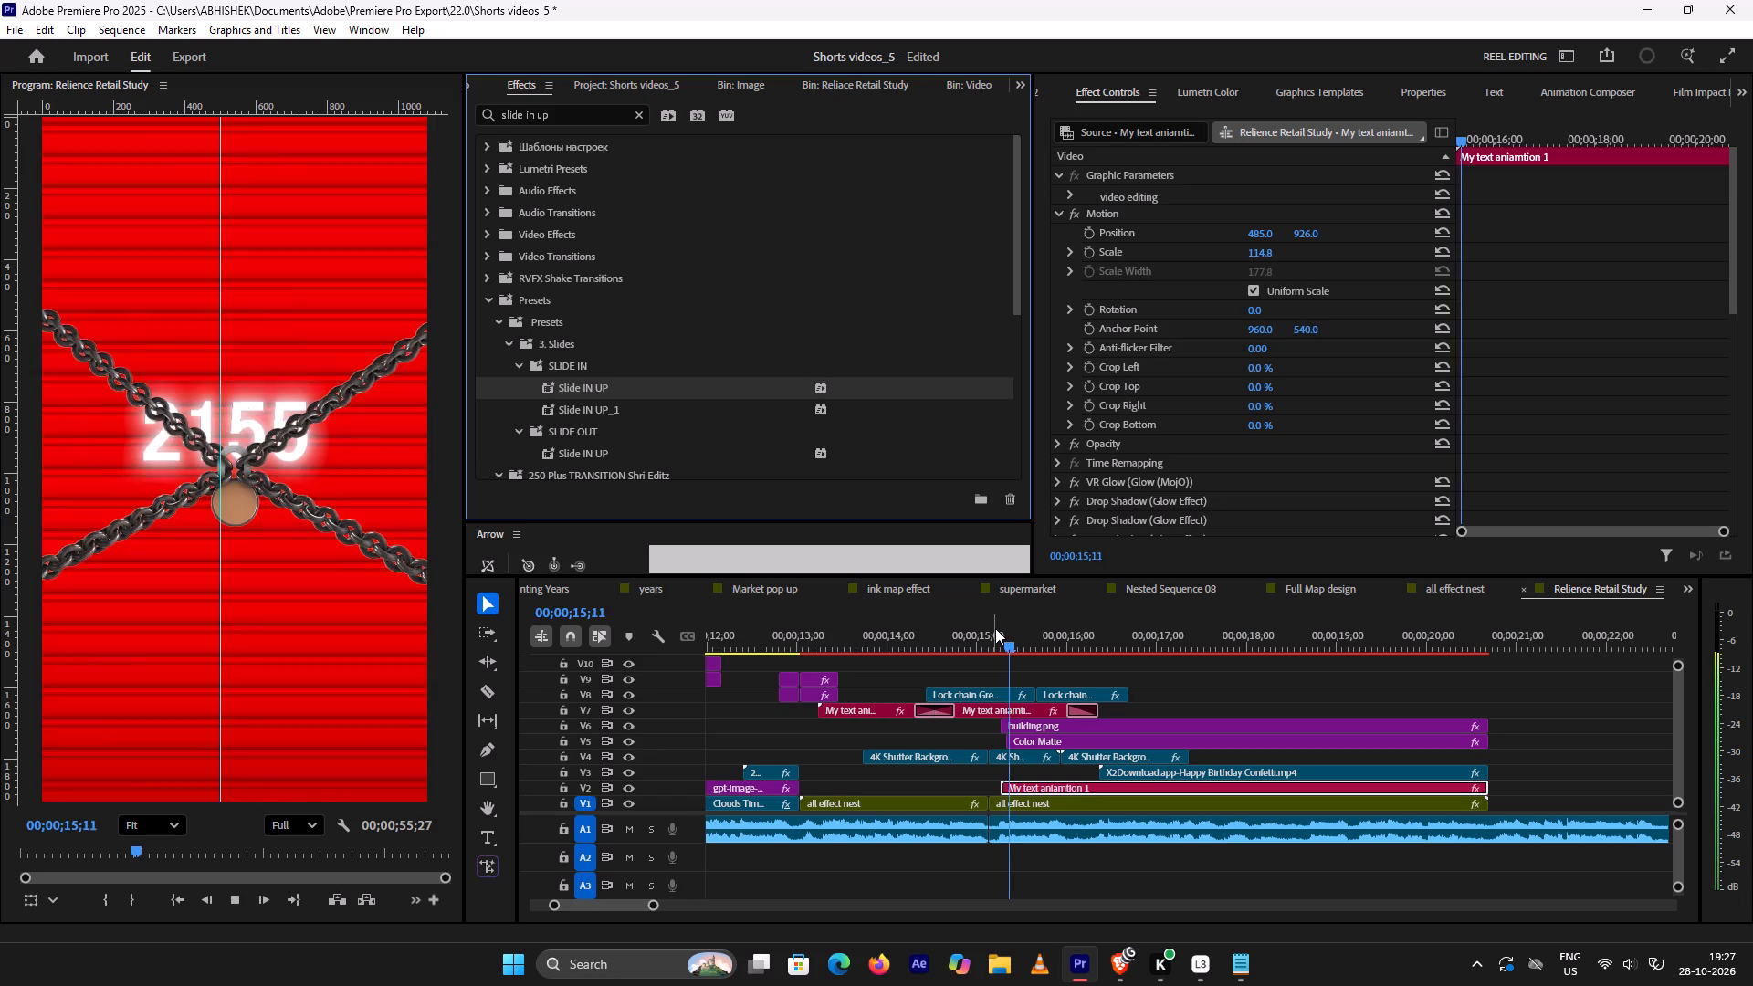
key(space)
click(987, 627)
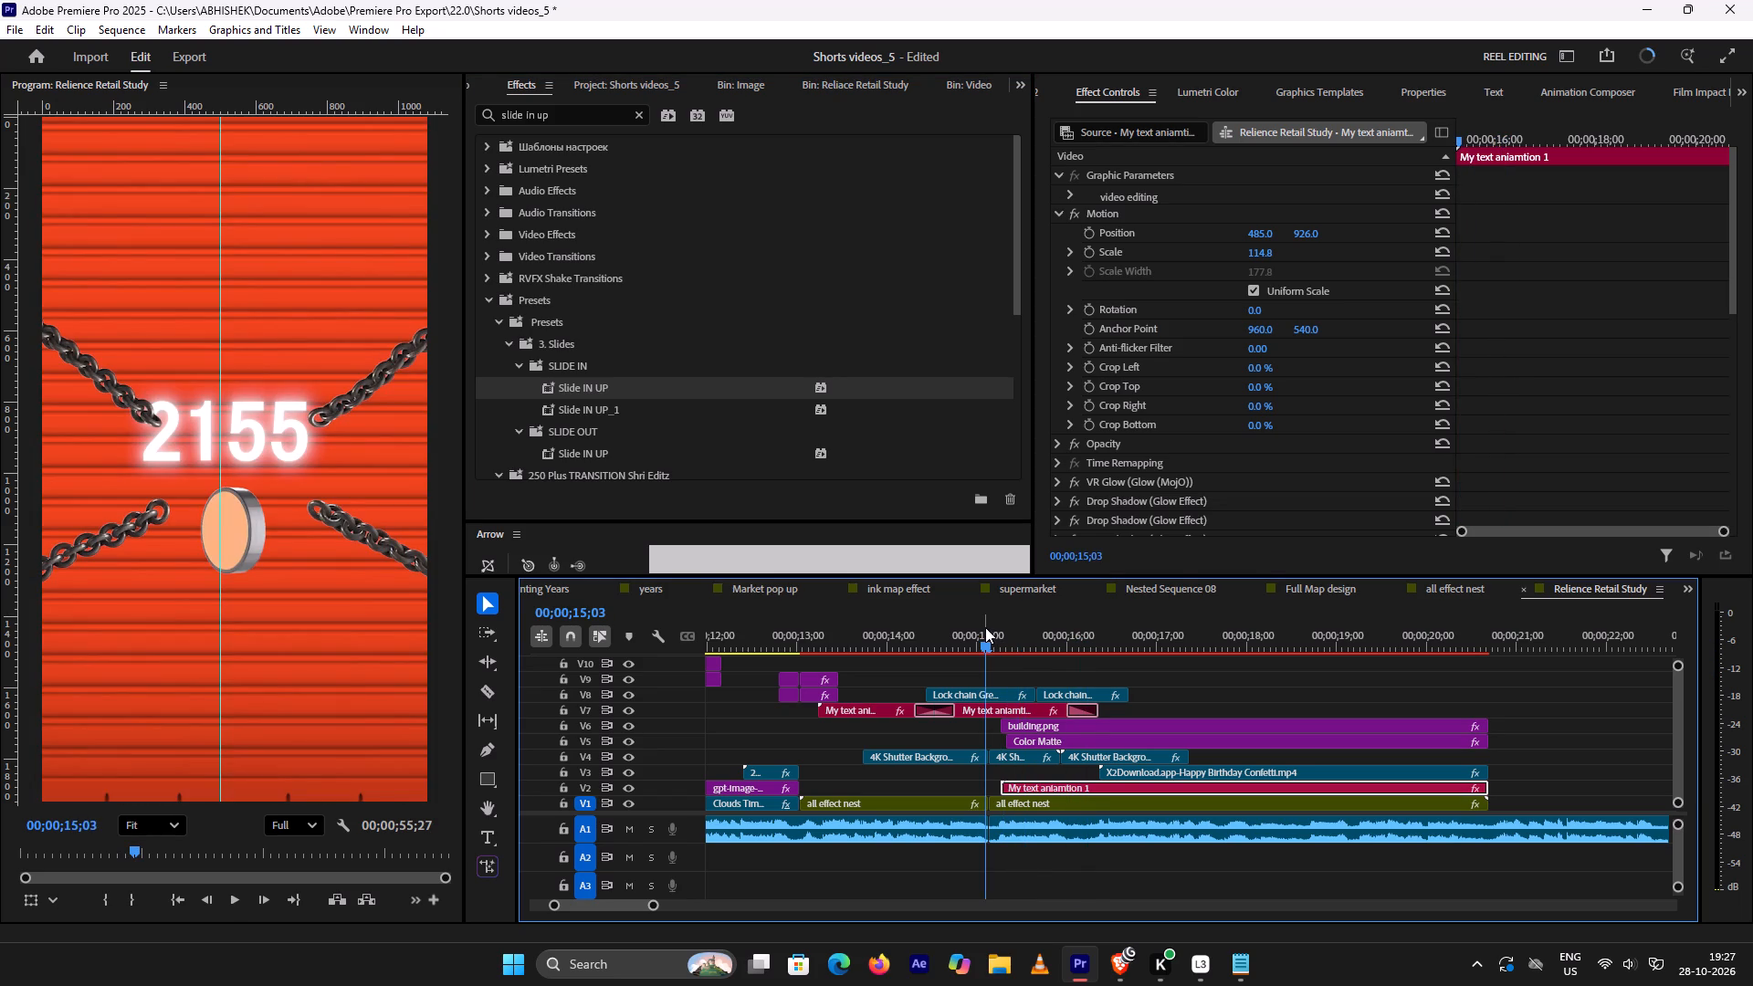
key(space)
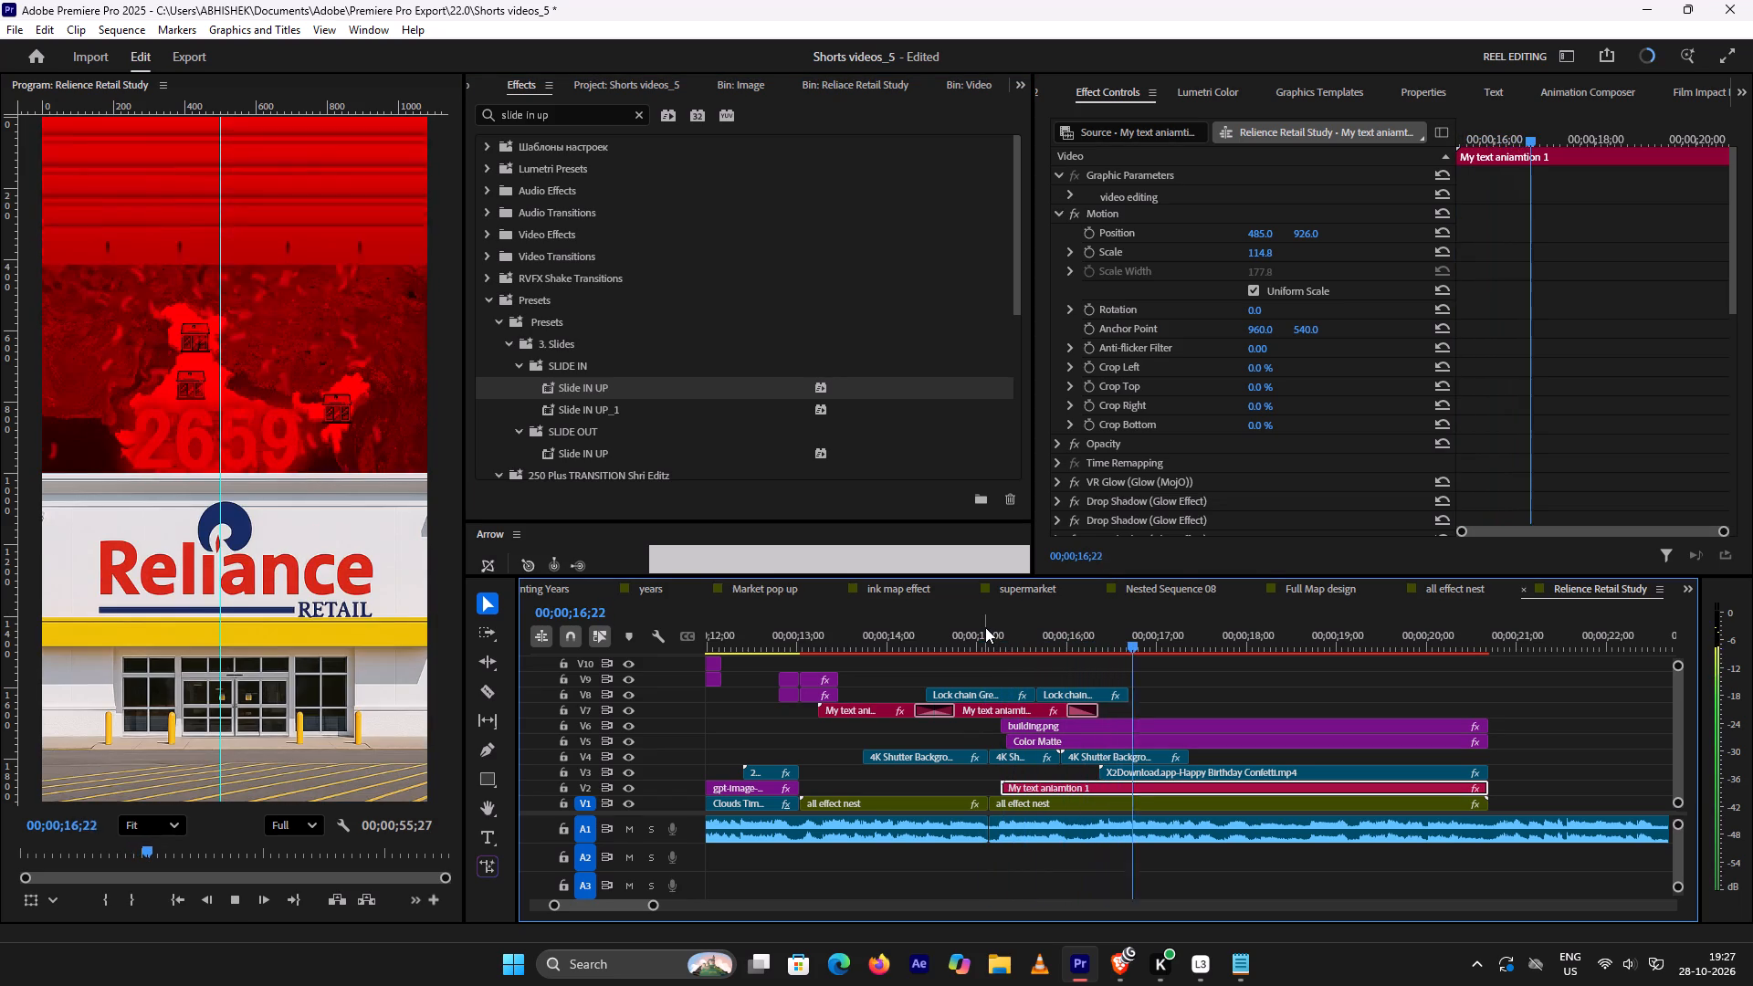
key(space)
click(985, 627)
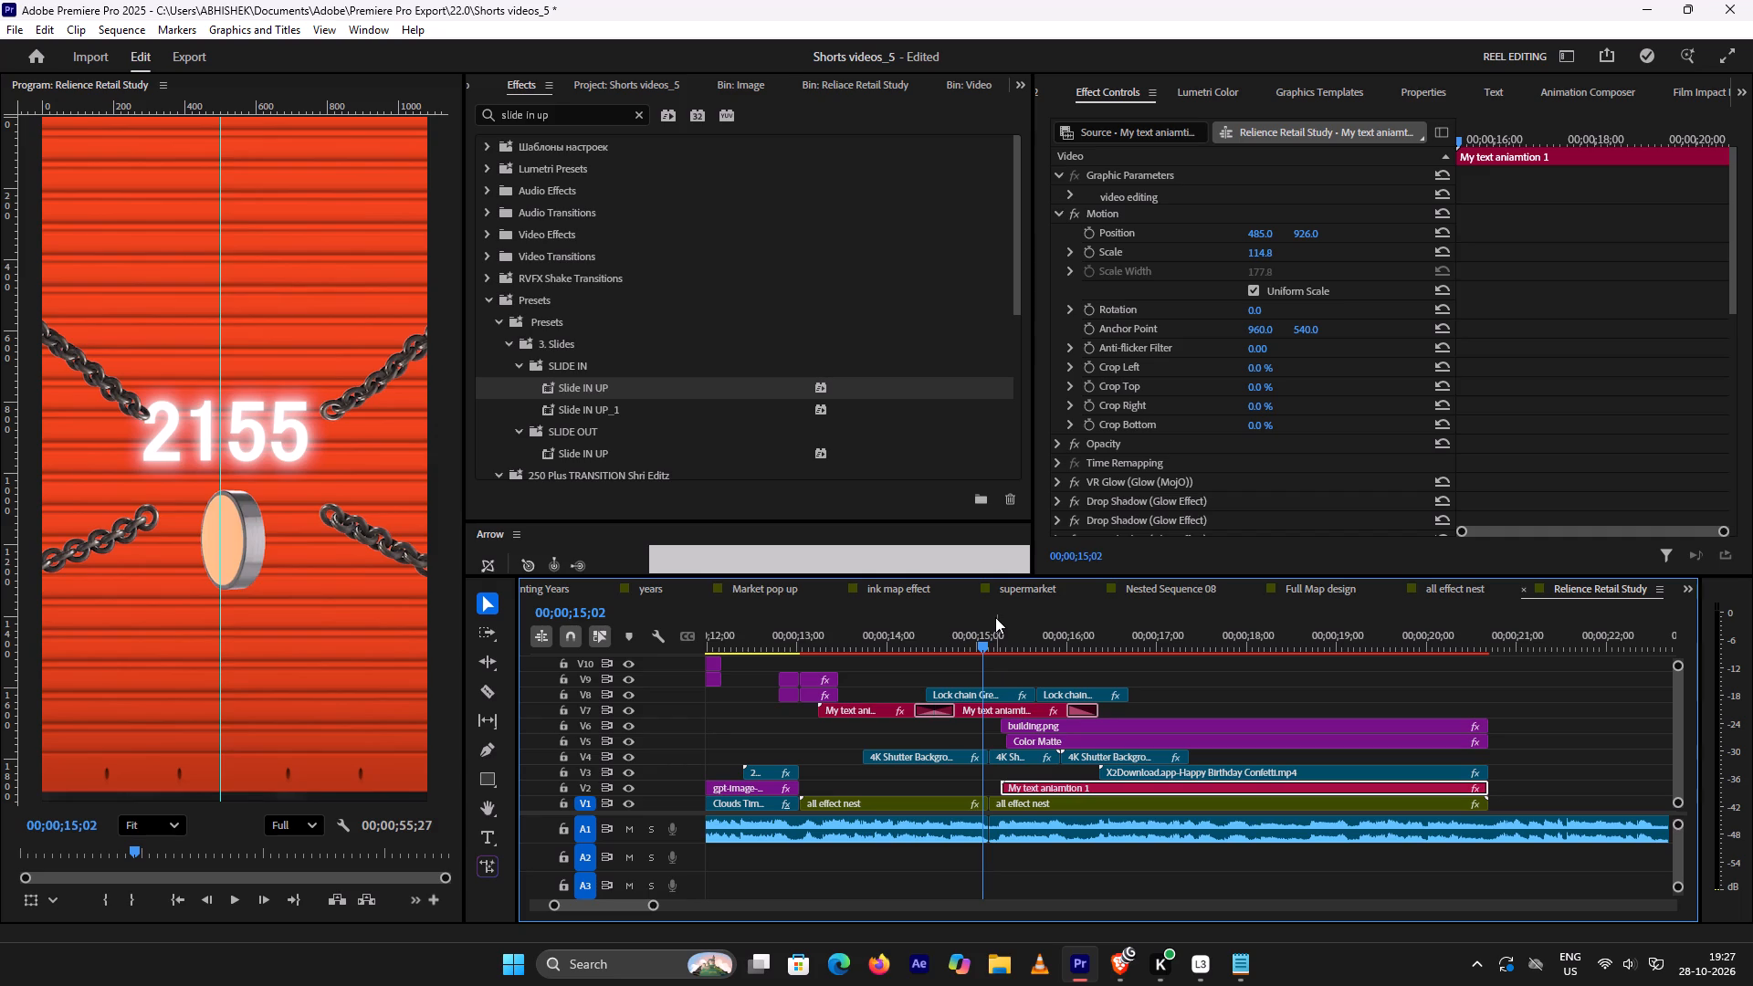
click(995, 617)
key(space)
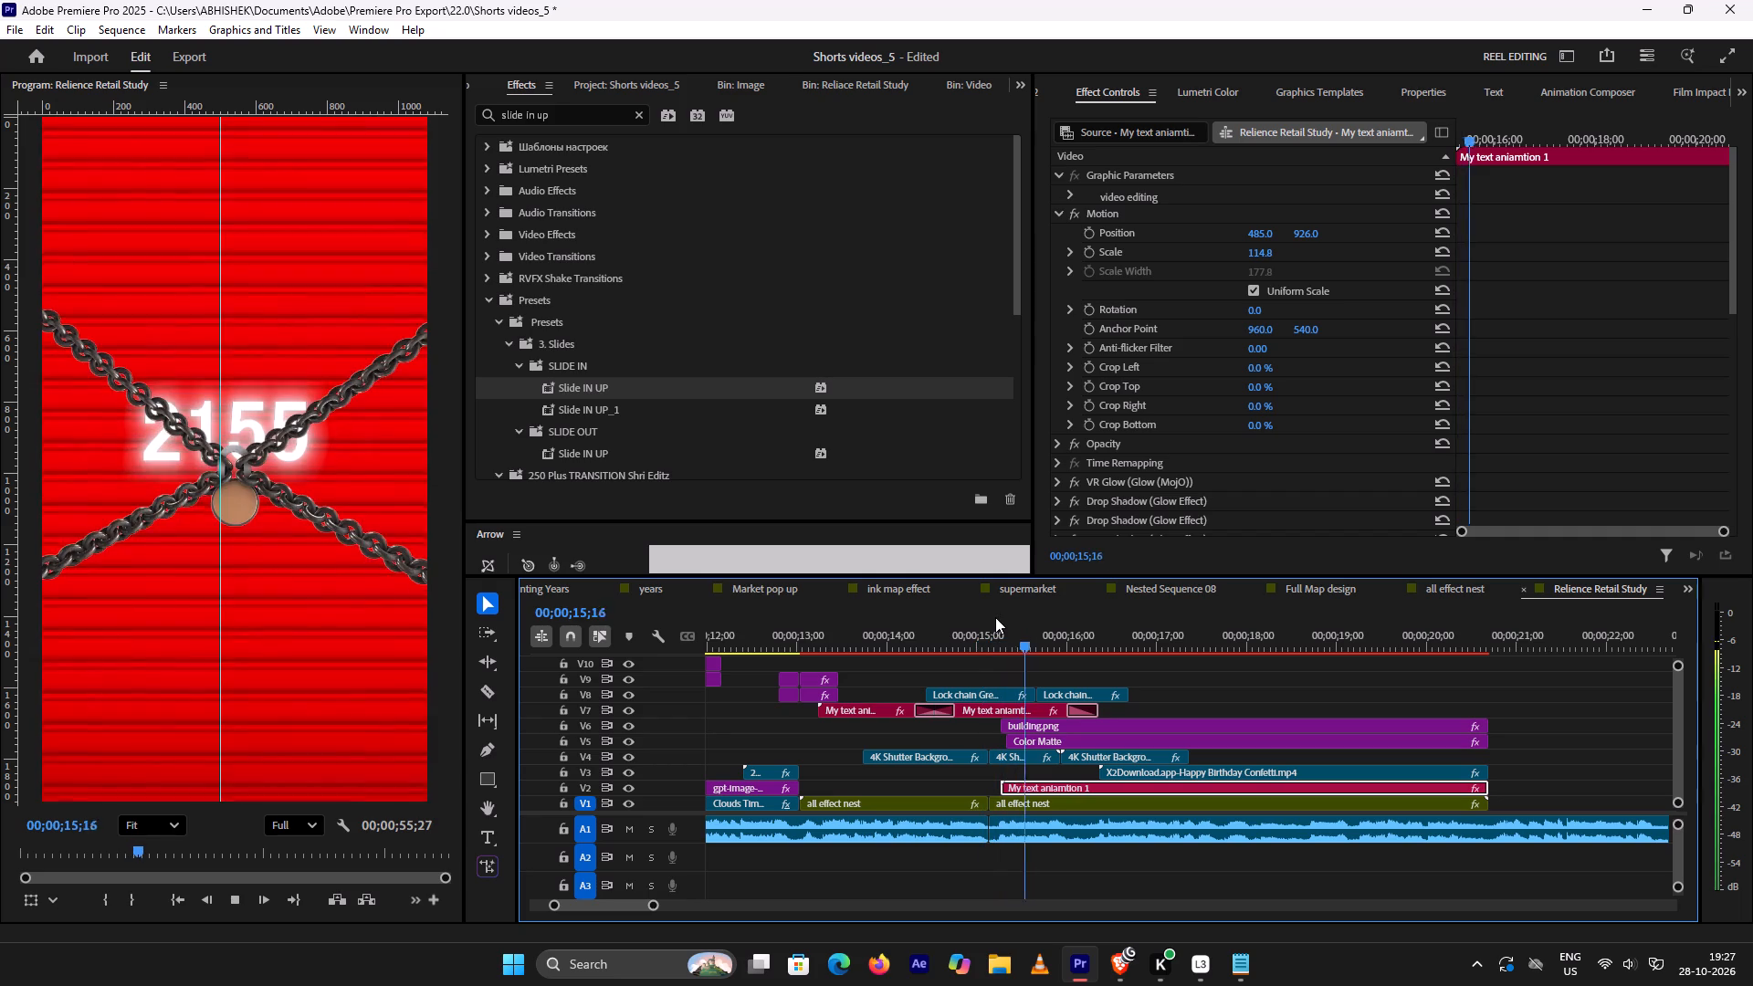
key(space)
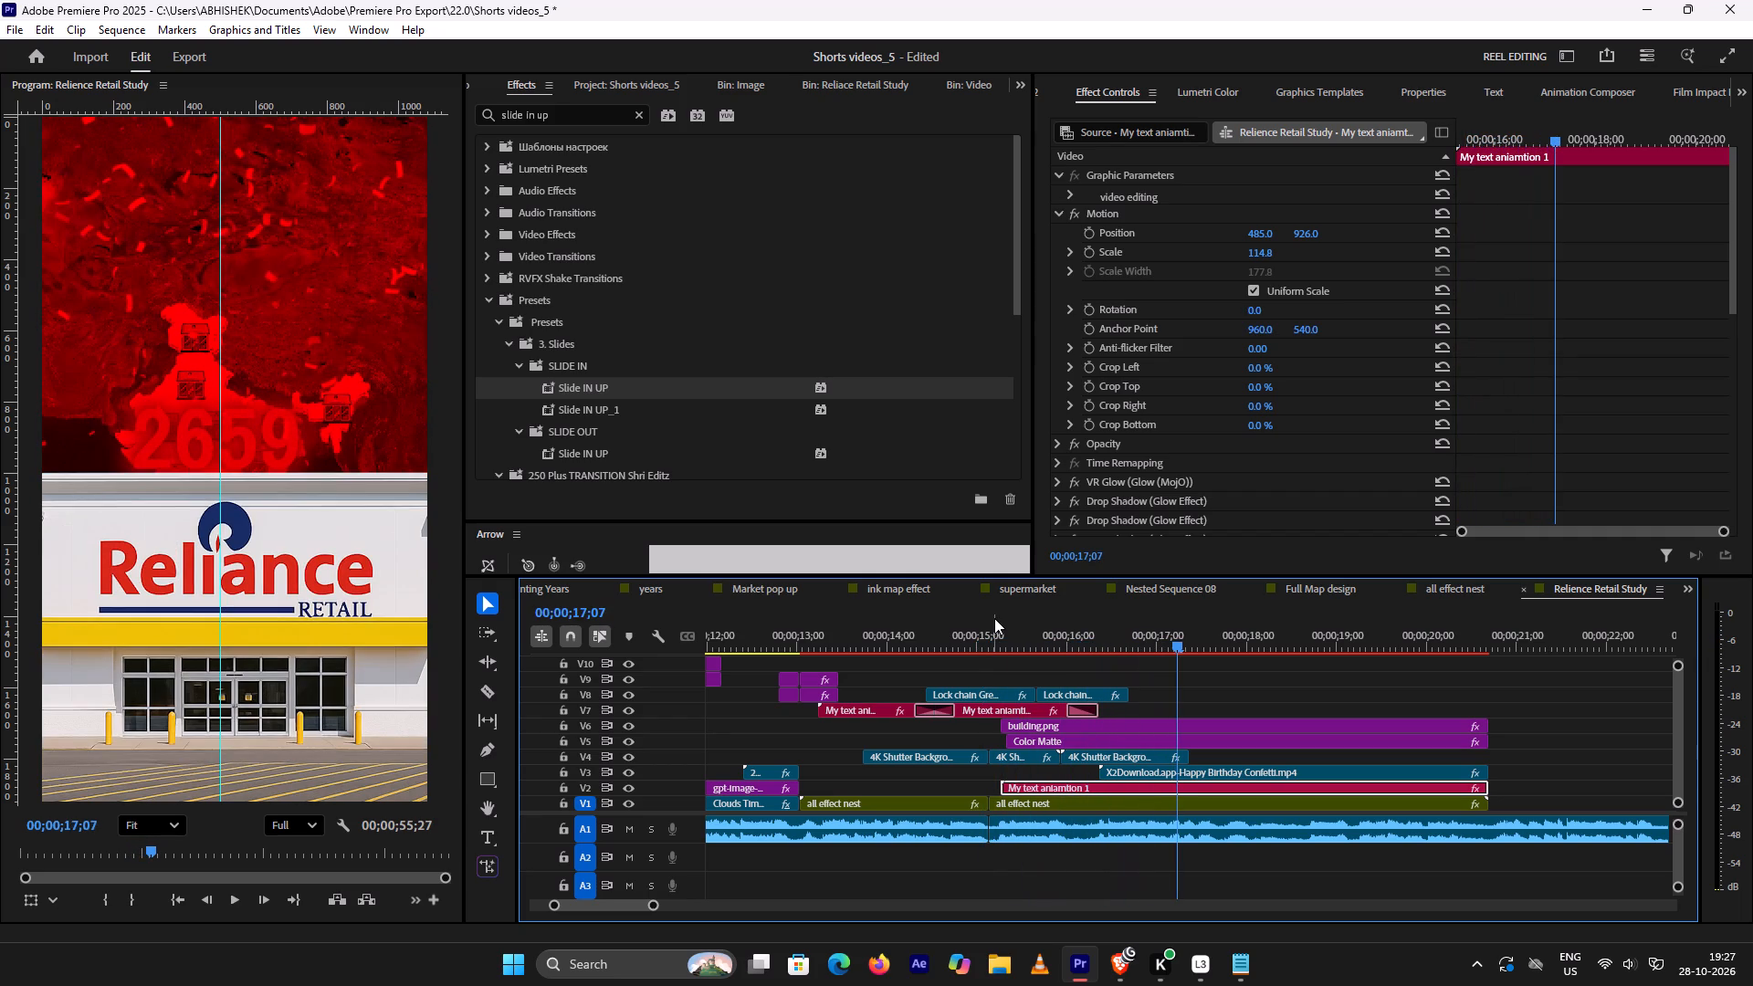
click(1061, 789)
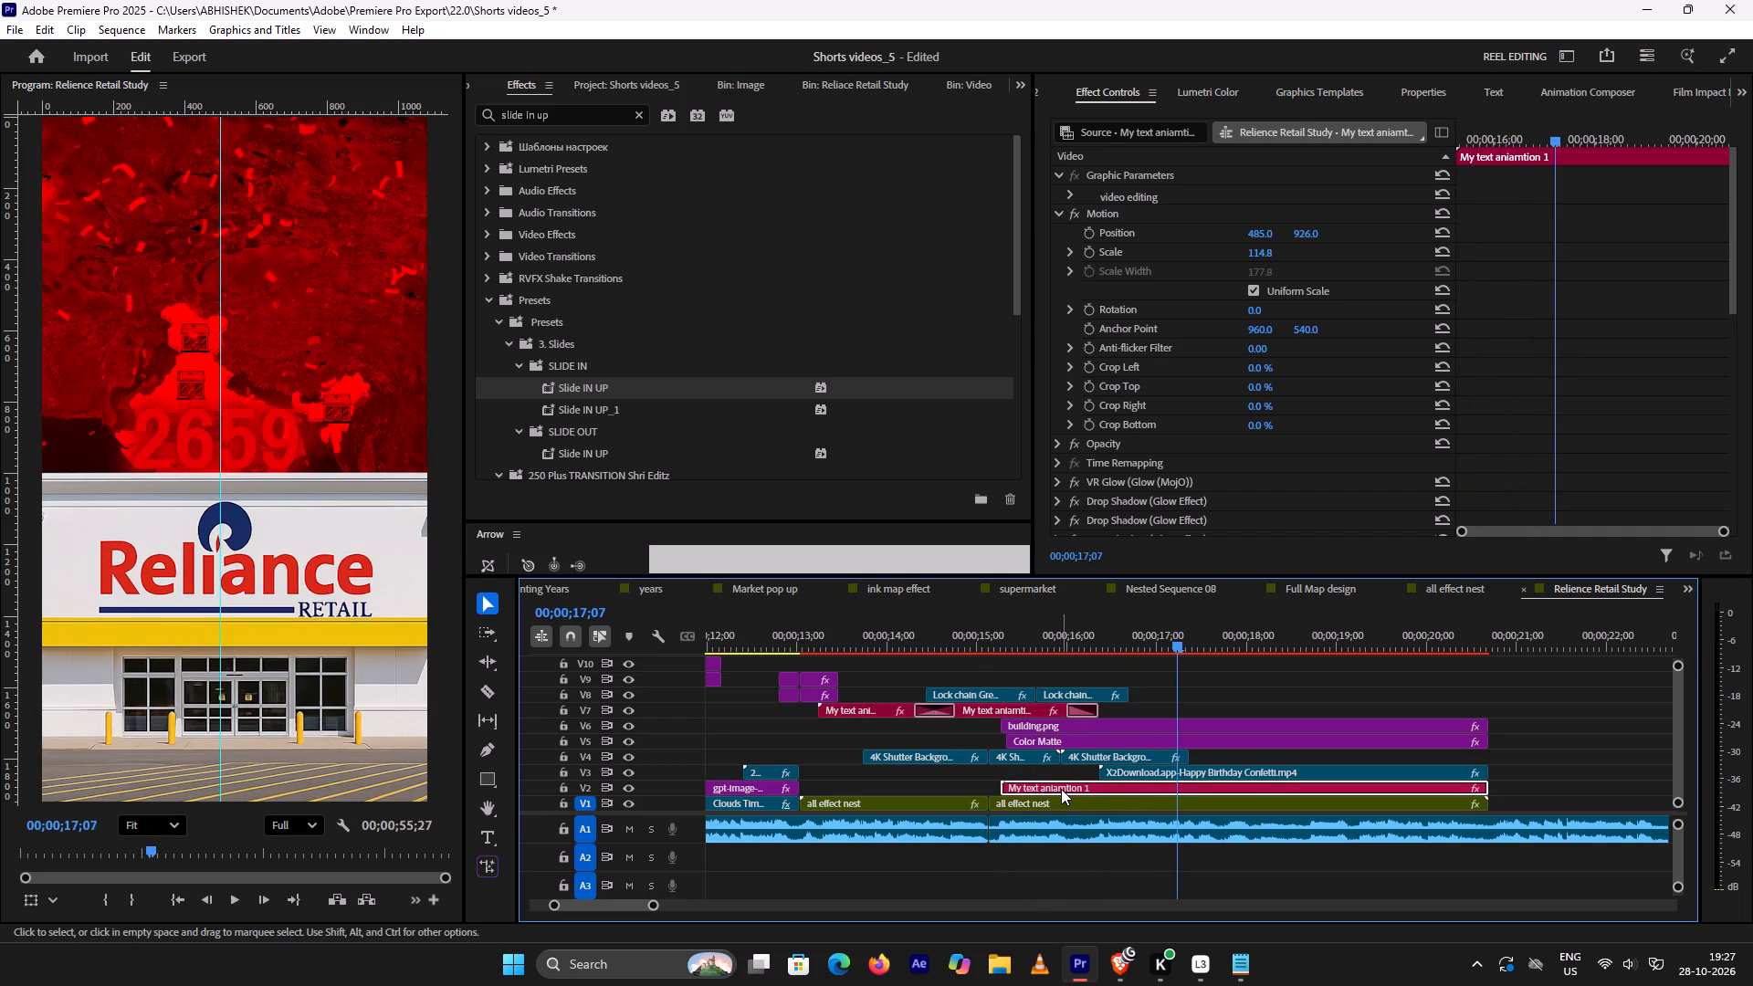
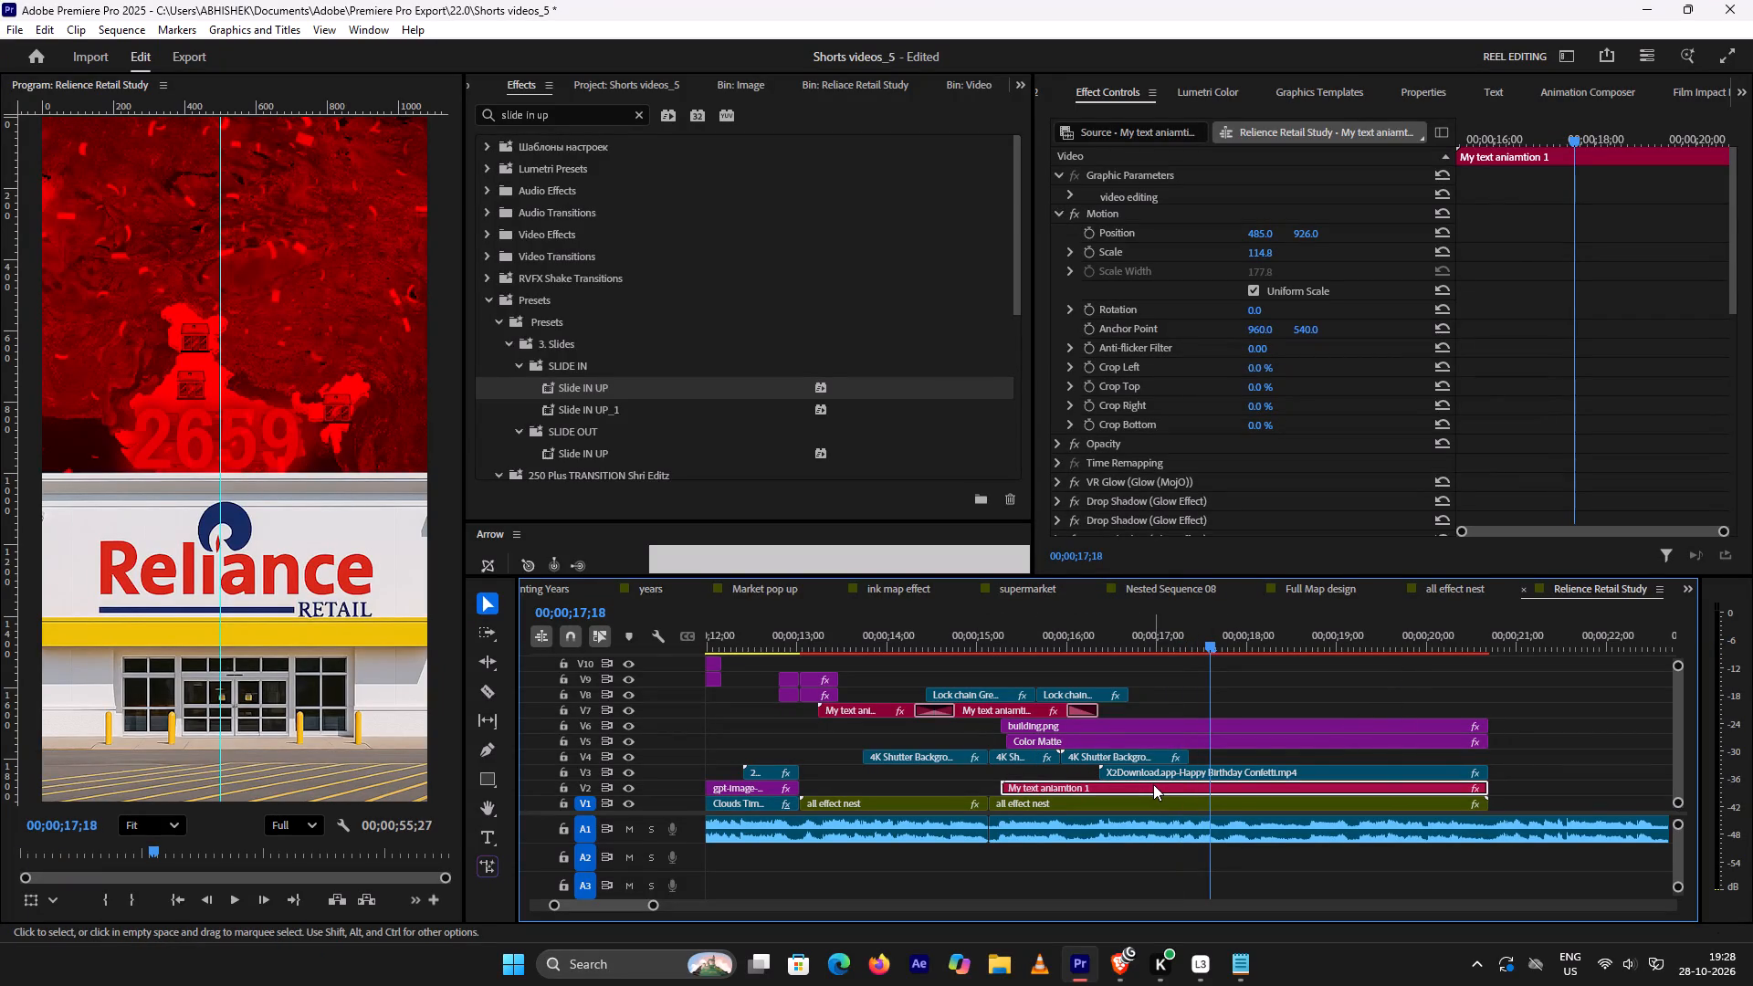
Undo the 2659 text clip's Slide IN UP preset, extension and move to V2, returning it to V7.
key(ctrl+z)
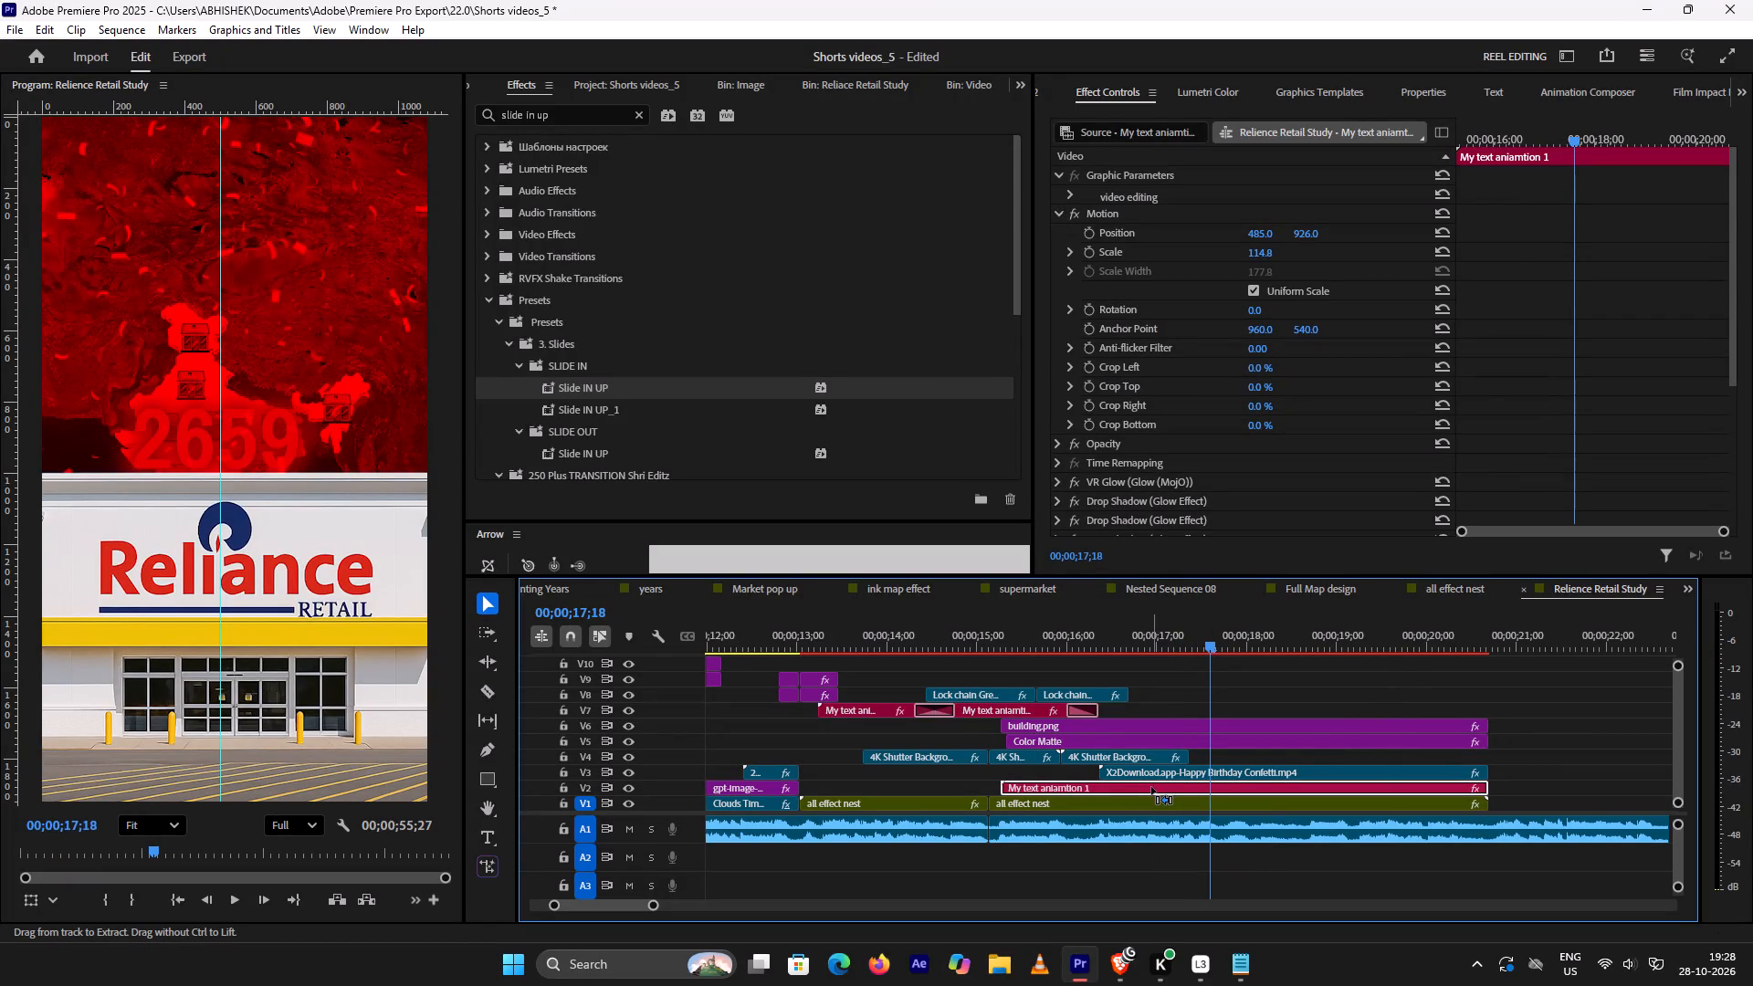
key(ctrl+z)
key(ctrl+z)
key(ctrl+z)
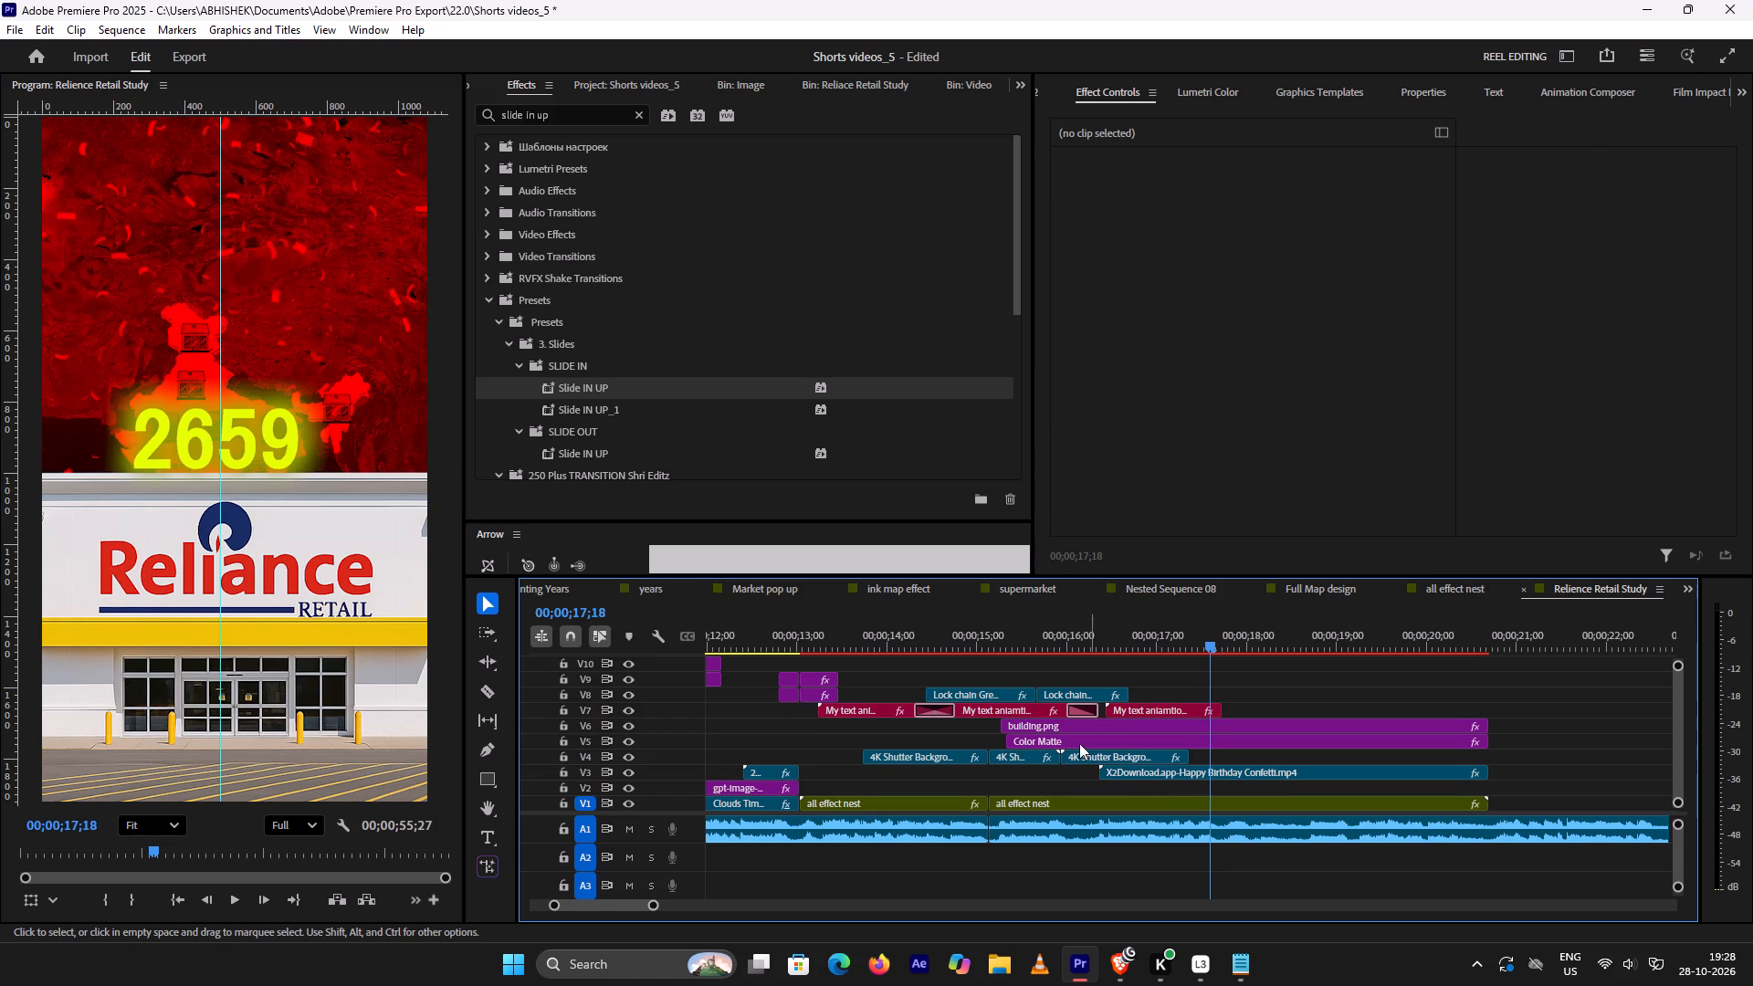
Move the Color Matte, the three 4K Shutter Background clips and the Happy Birthday Confetti clip down one track each, emptying V5.
drag(972, 732, 1140, 771)
click(977, 736)
drag(1559, 753, 1454, 755)
drag(1527, 745, 1519, 745)
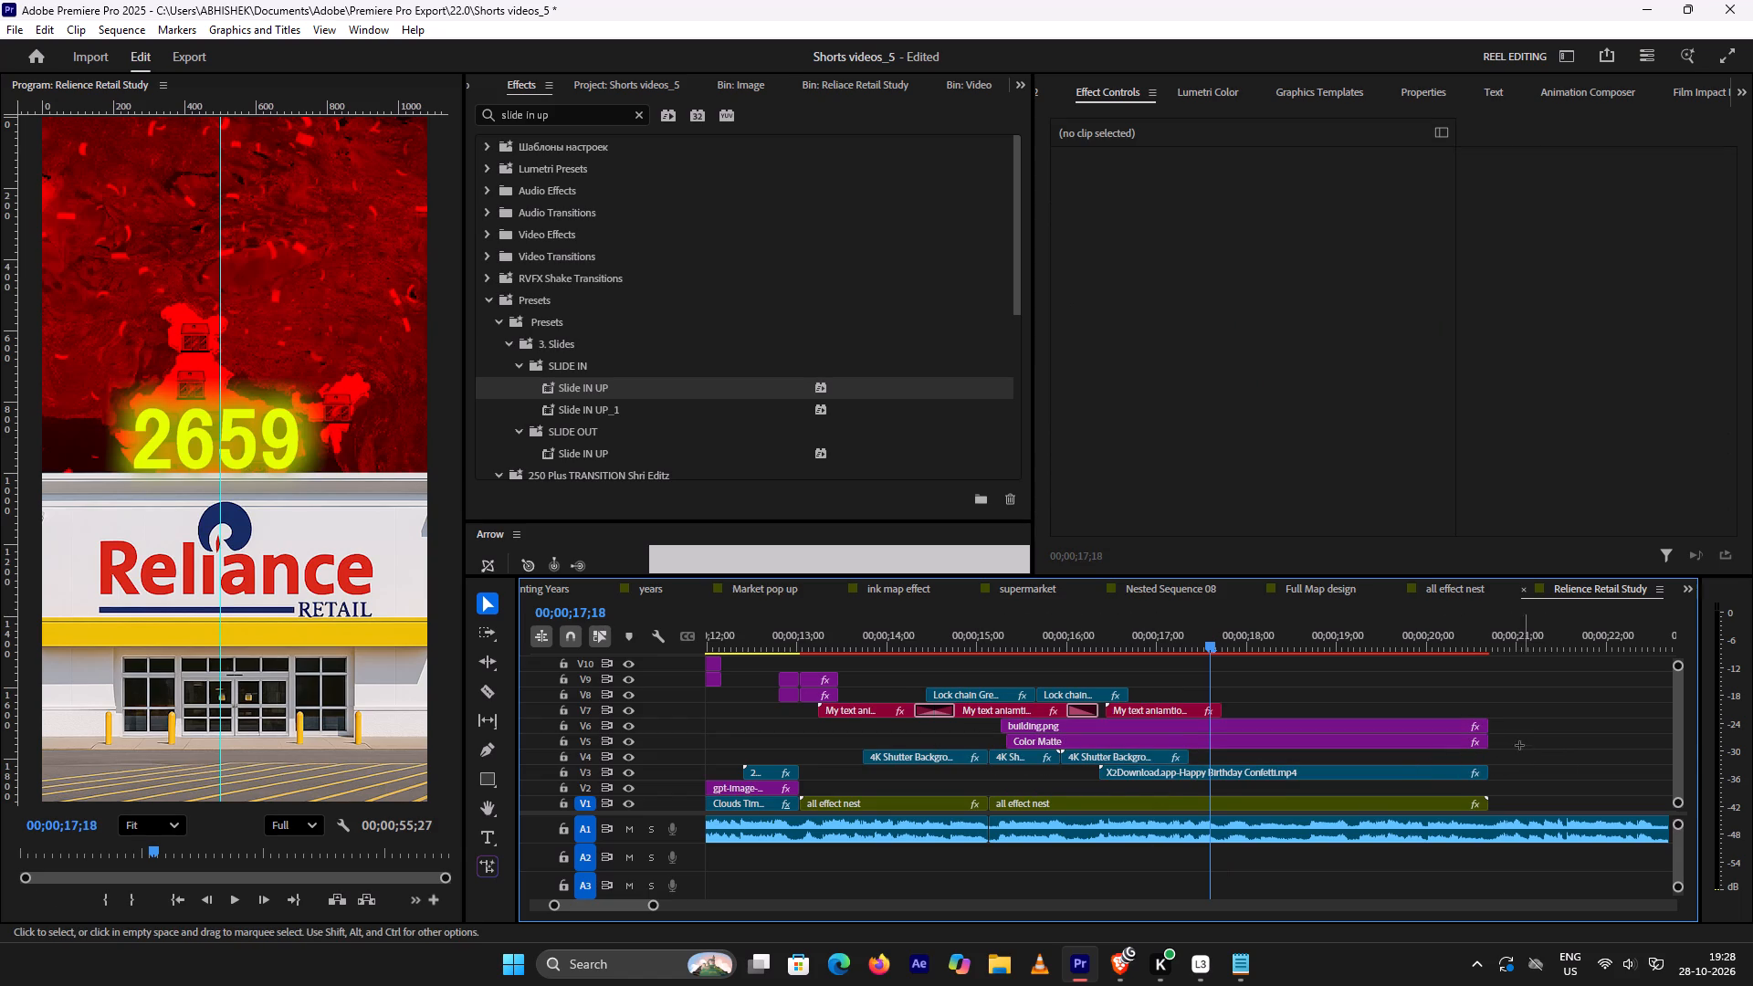
drag(1519, 745, 1258, 793)
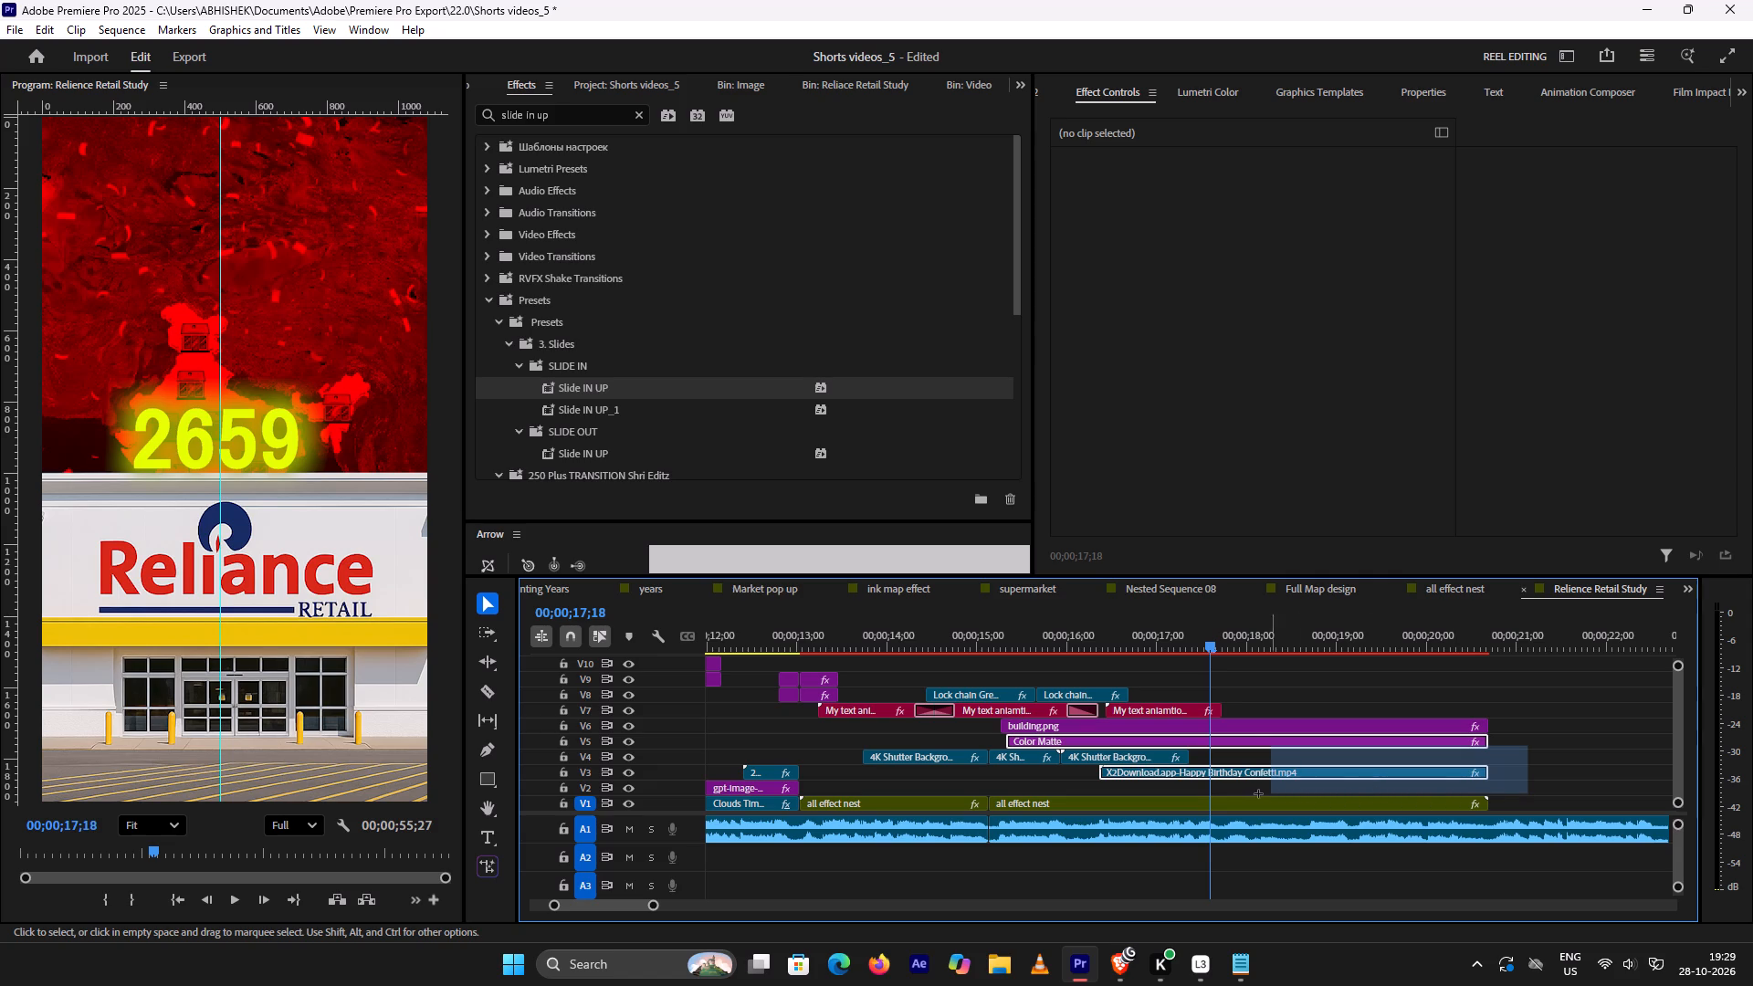
drag(1258, 793, 960, 792)
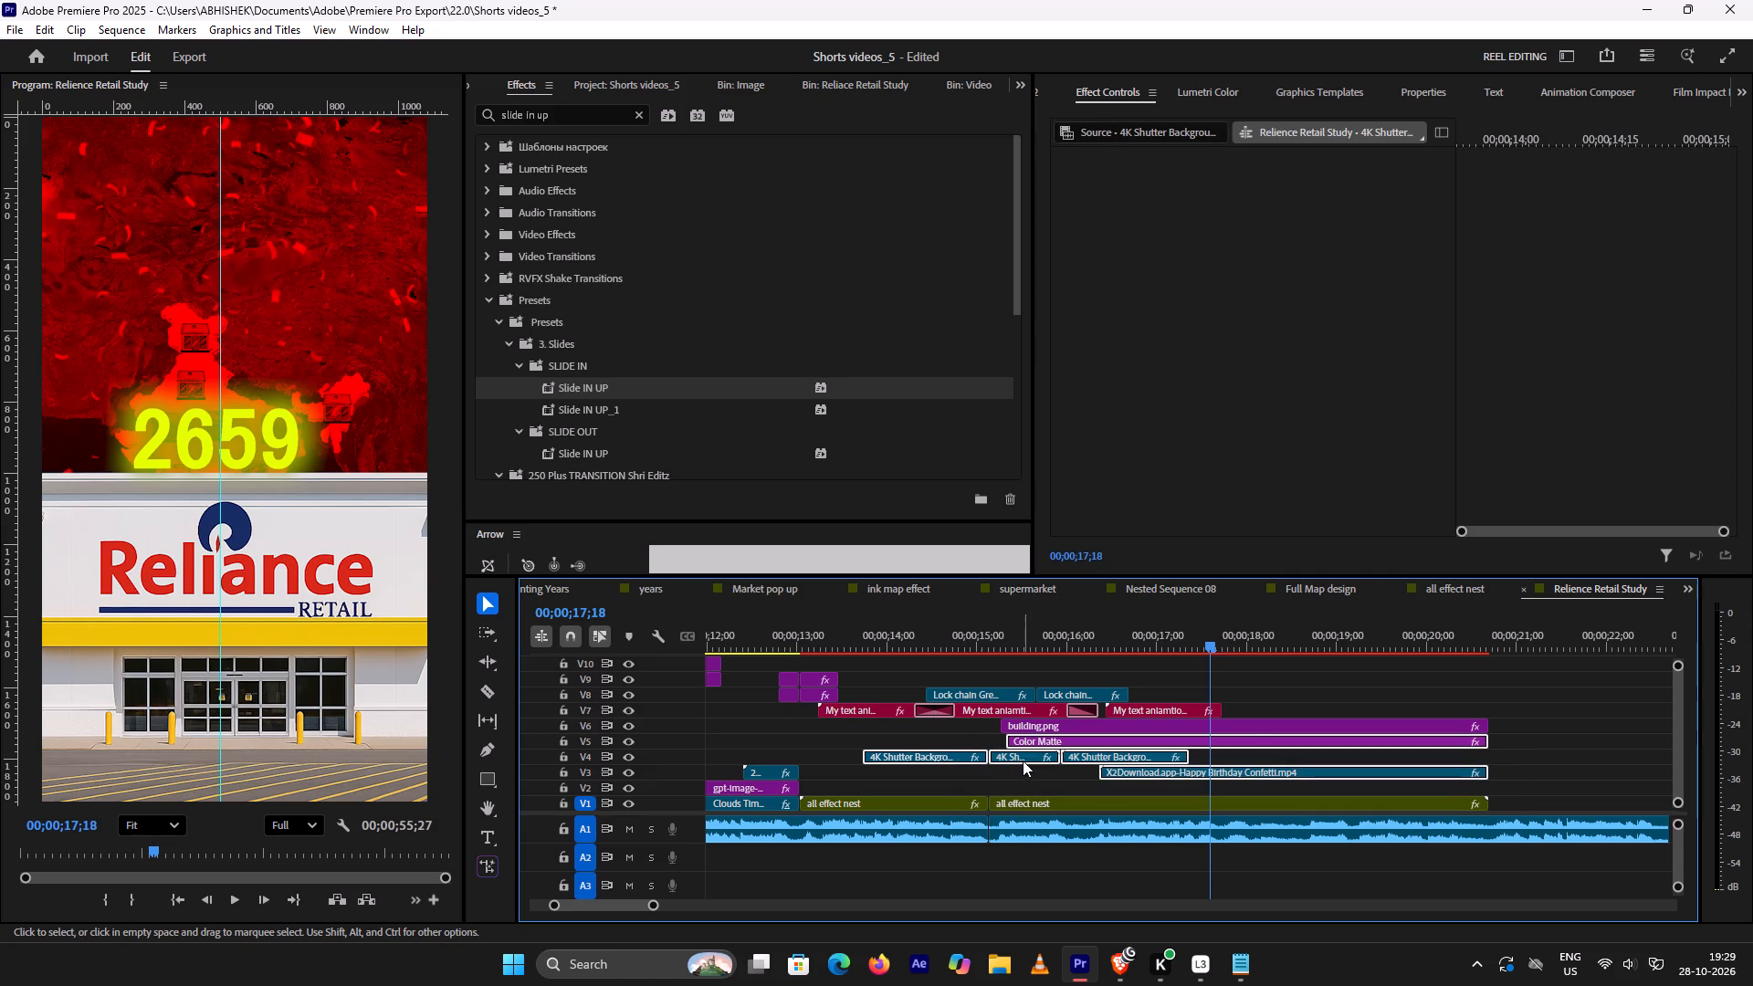
drag(1037, 740, 1036, 743)
drag(1036, 743, 1036, 752)
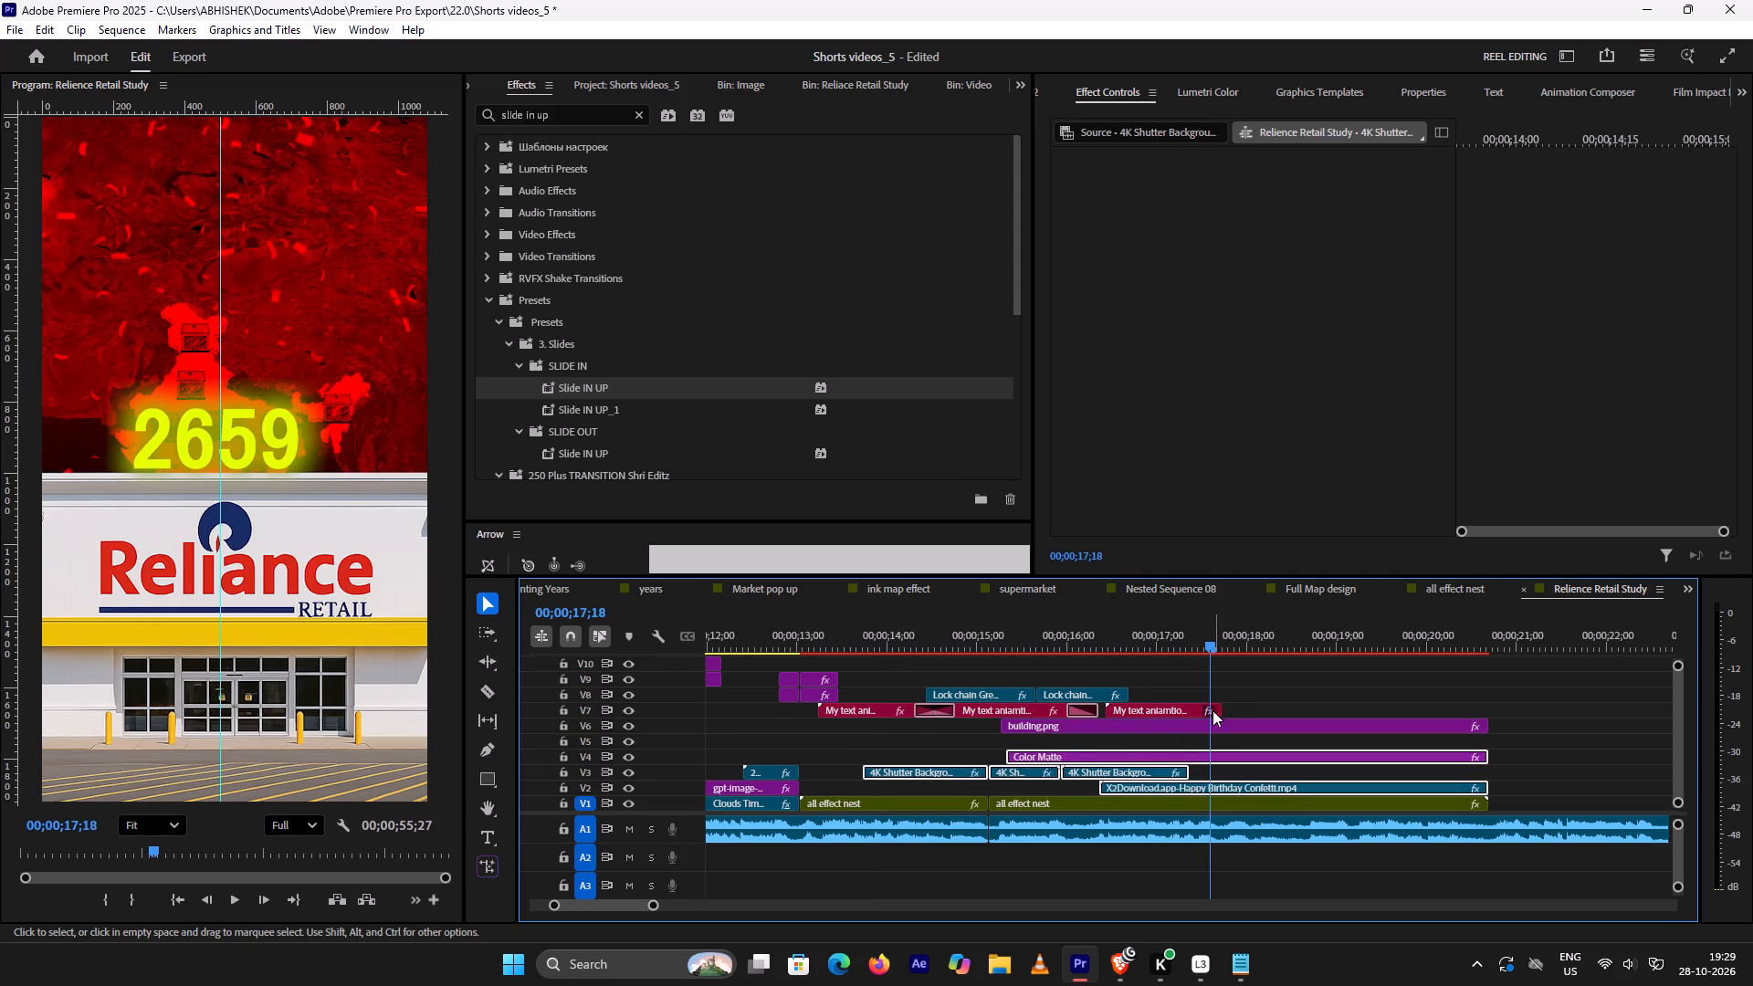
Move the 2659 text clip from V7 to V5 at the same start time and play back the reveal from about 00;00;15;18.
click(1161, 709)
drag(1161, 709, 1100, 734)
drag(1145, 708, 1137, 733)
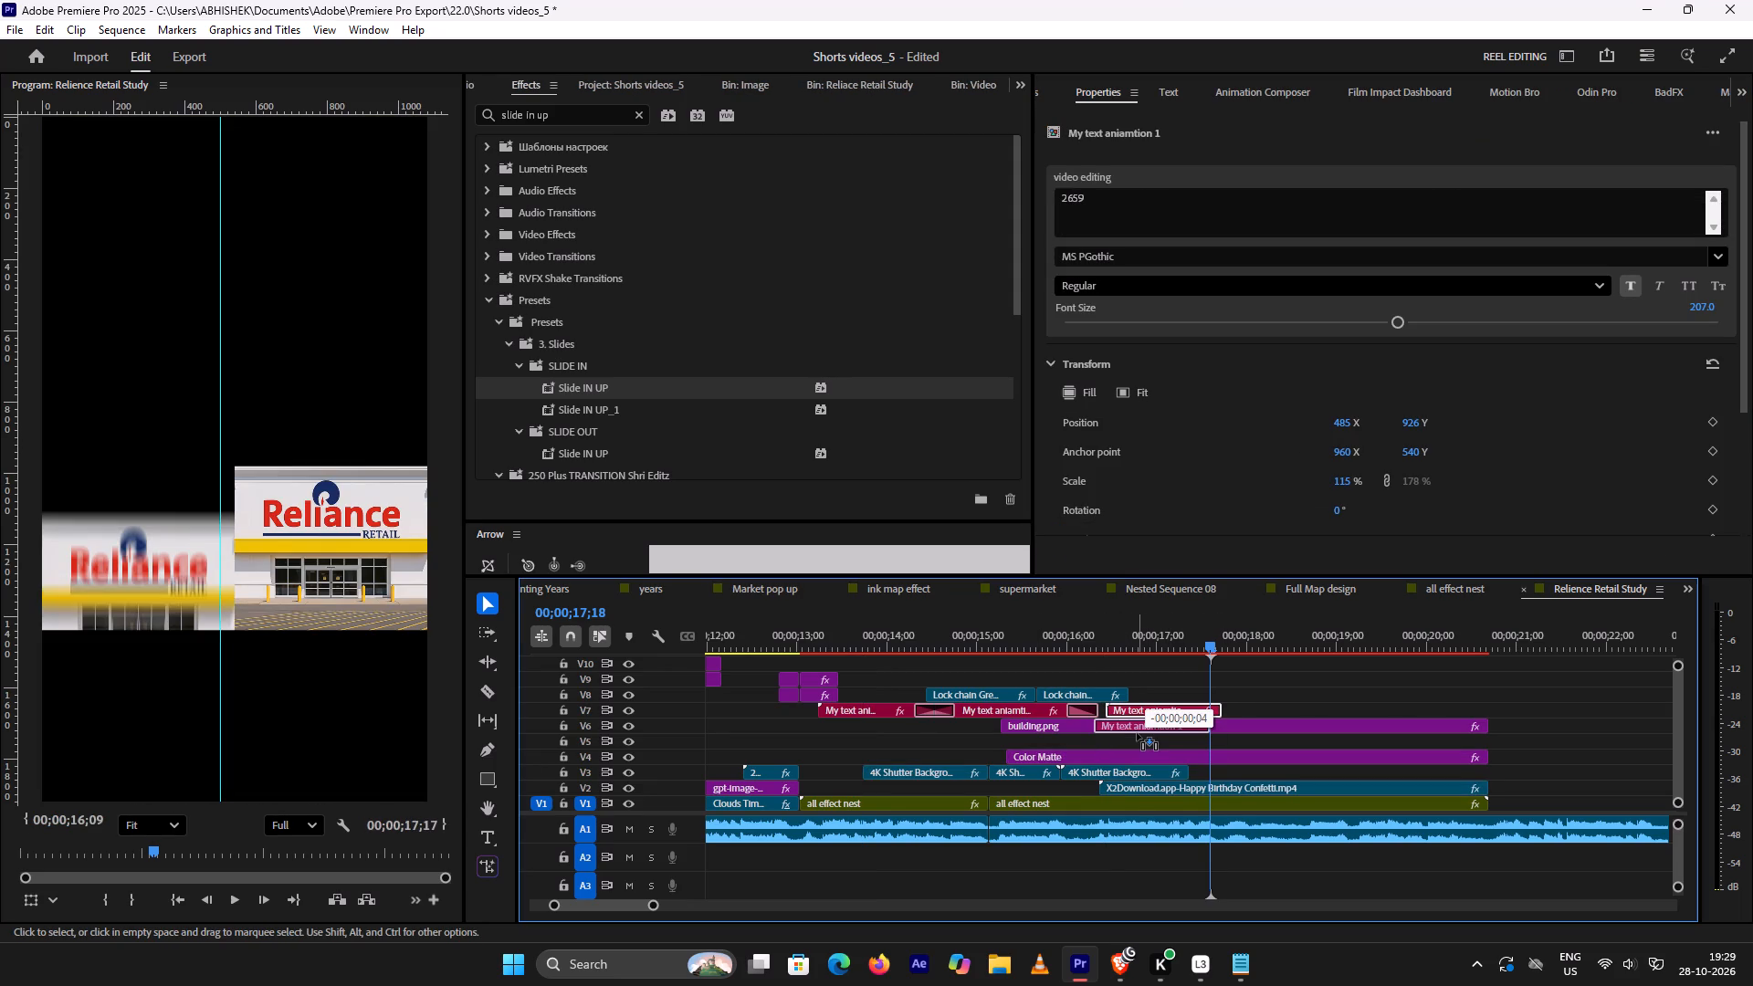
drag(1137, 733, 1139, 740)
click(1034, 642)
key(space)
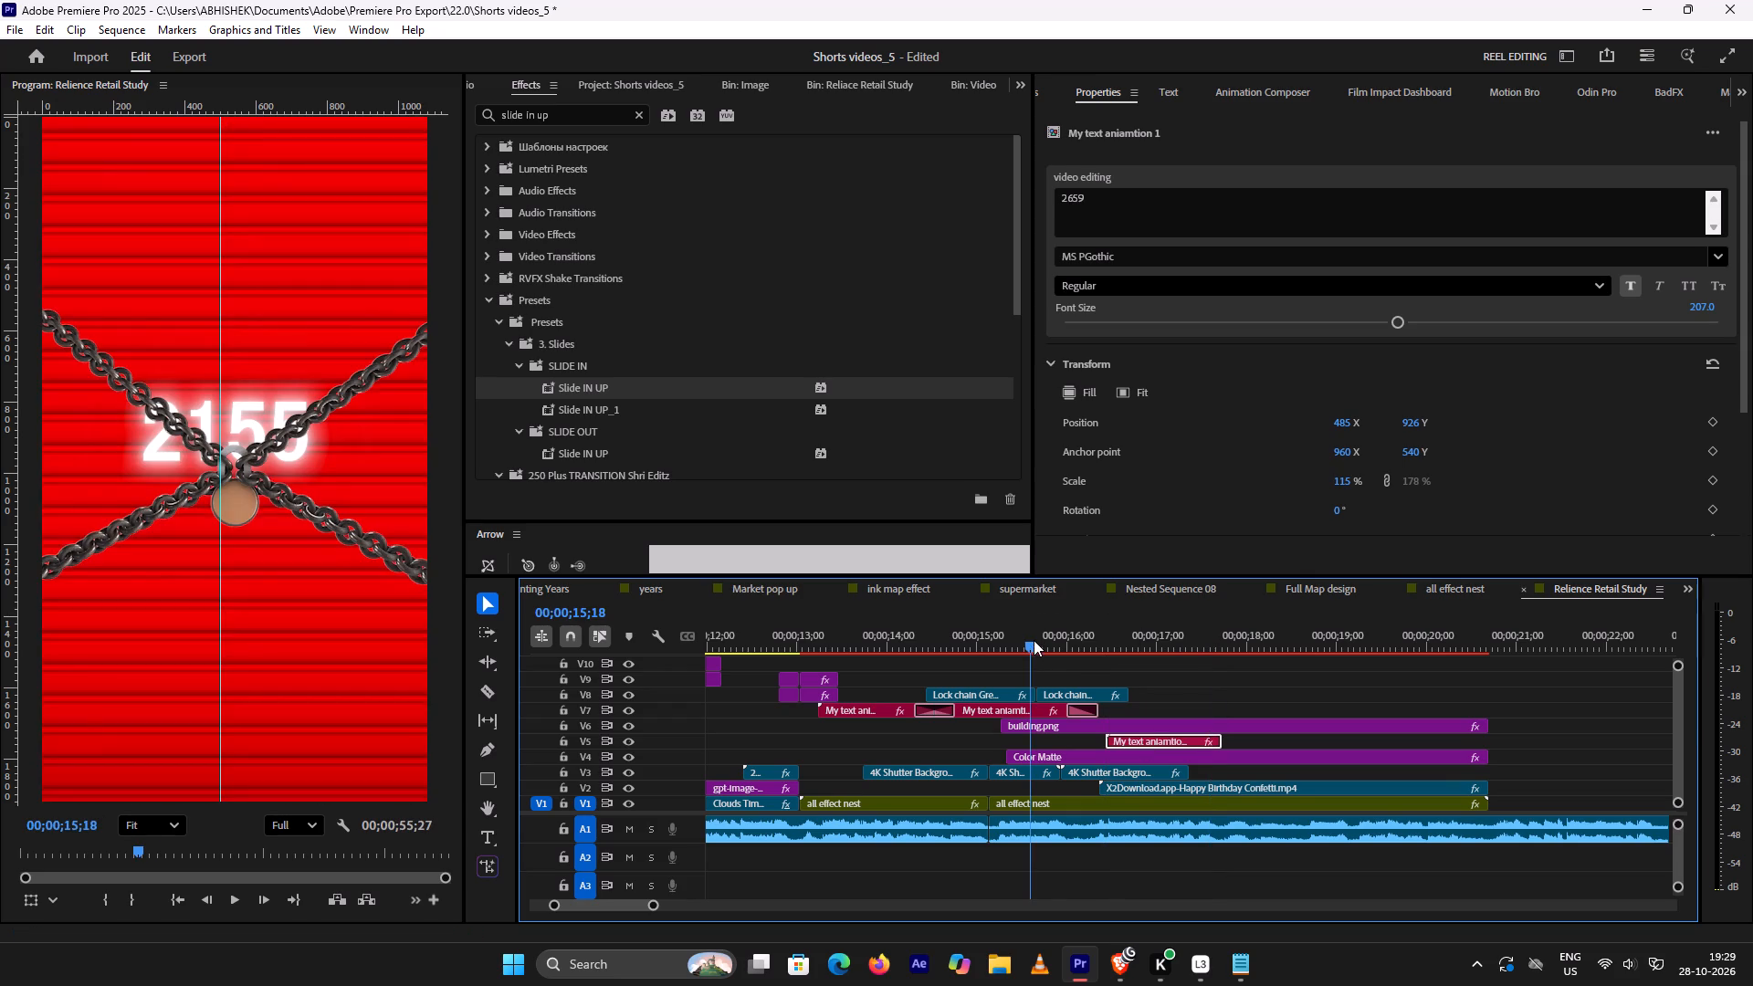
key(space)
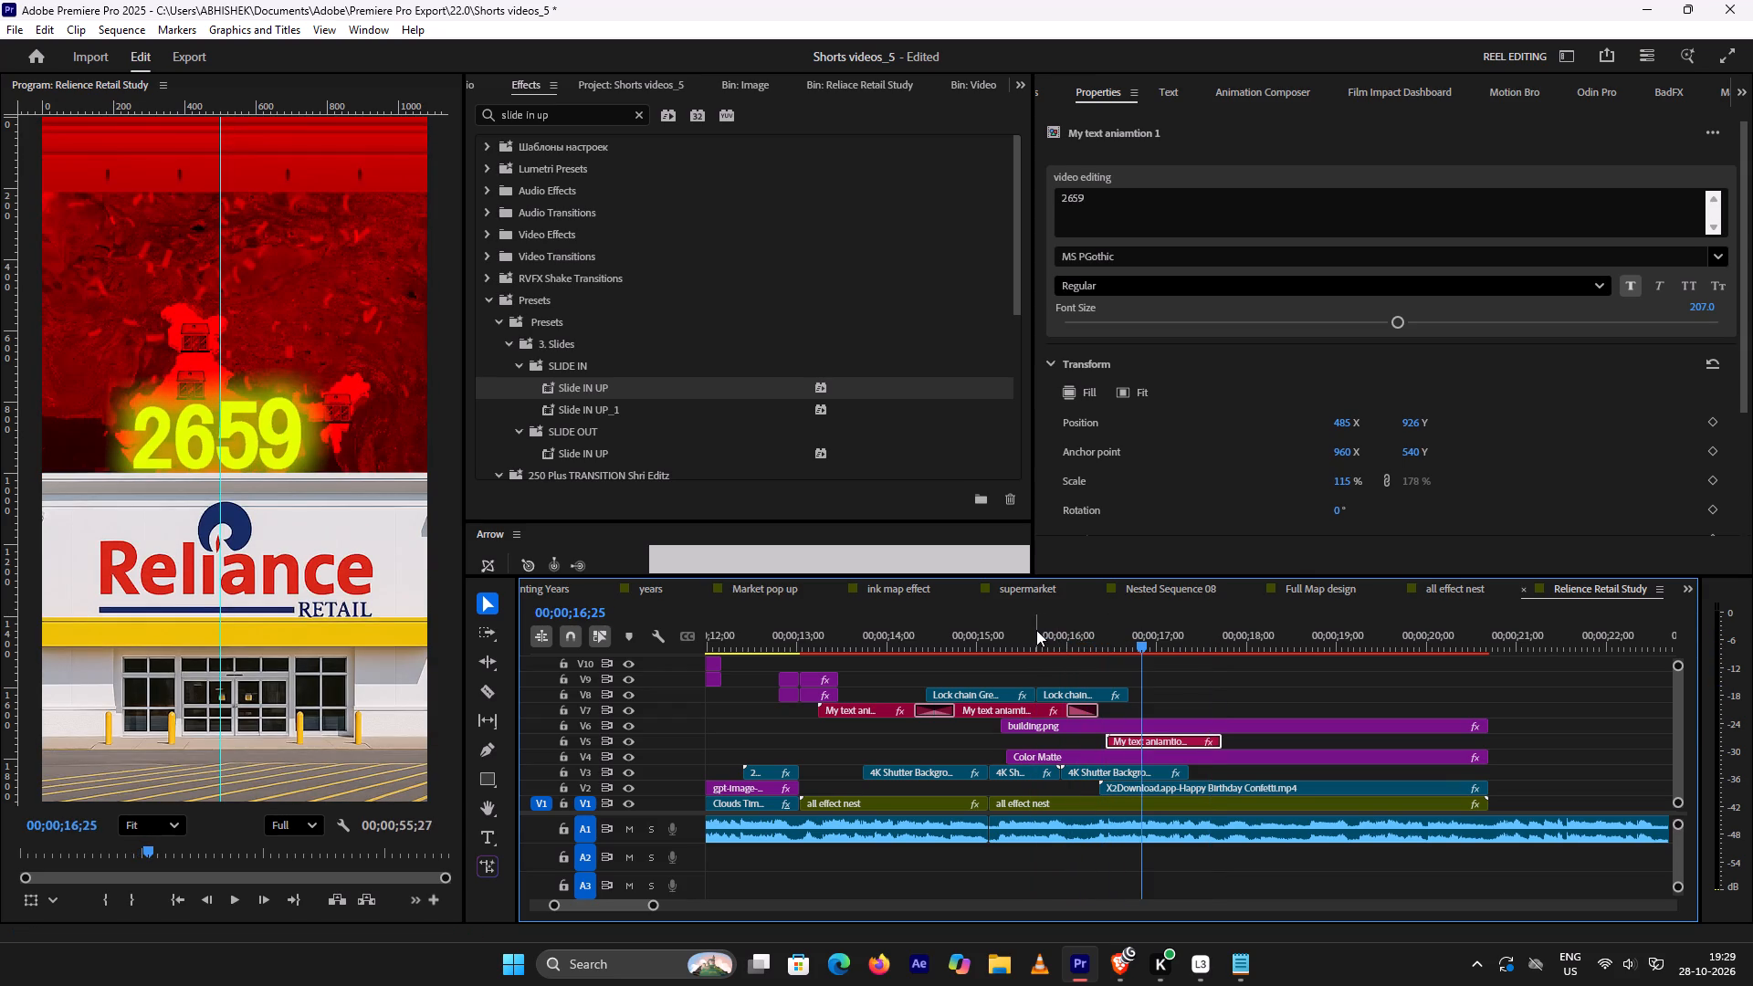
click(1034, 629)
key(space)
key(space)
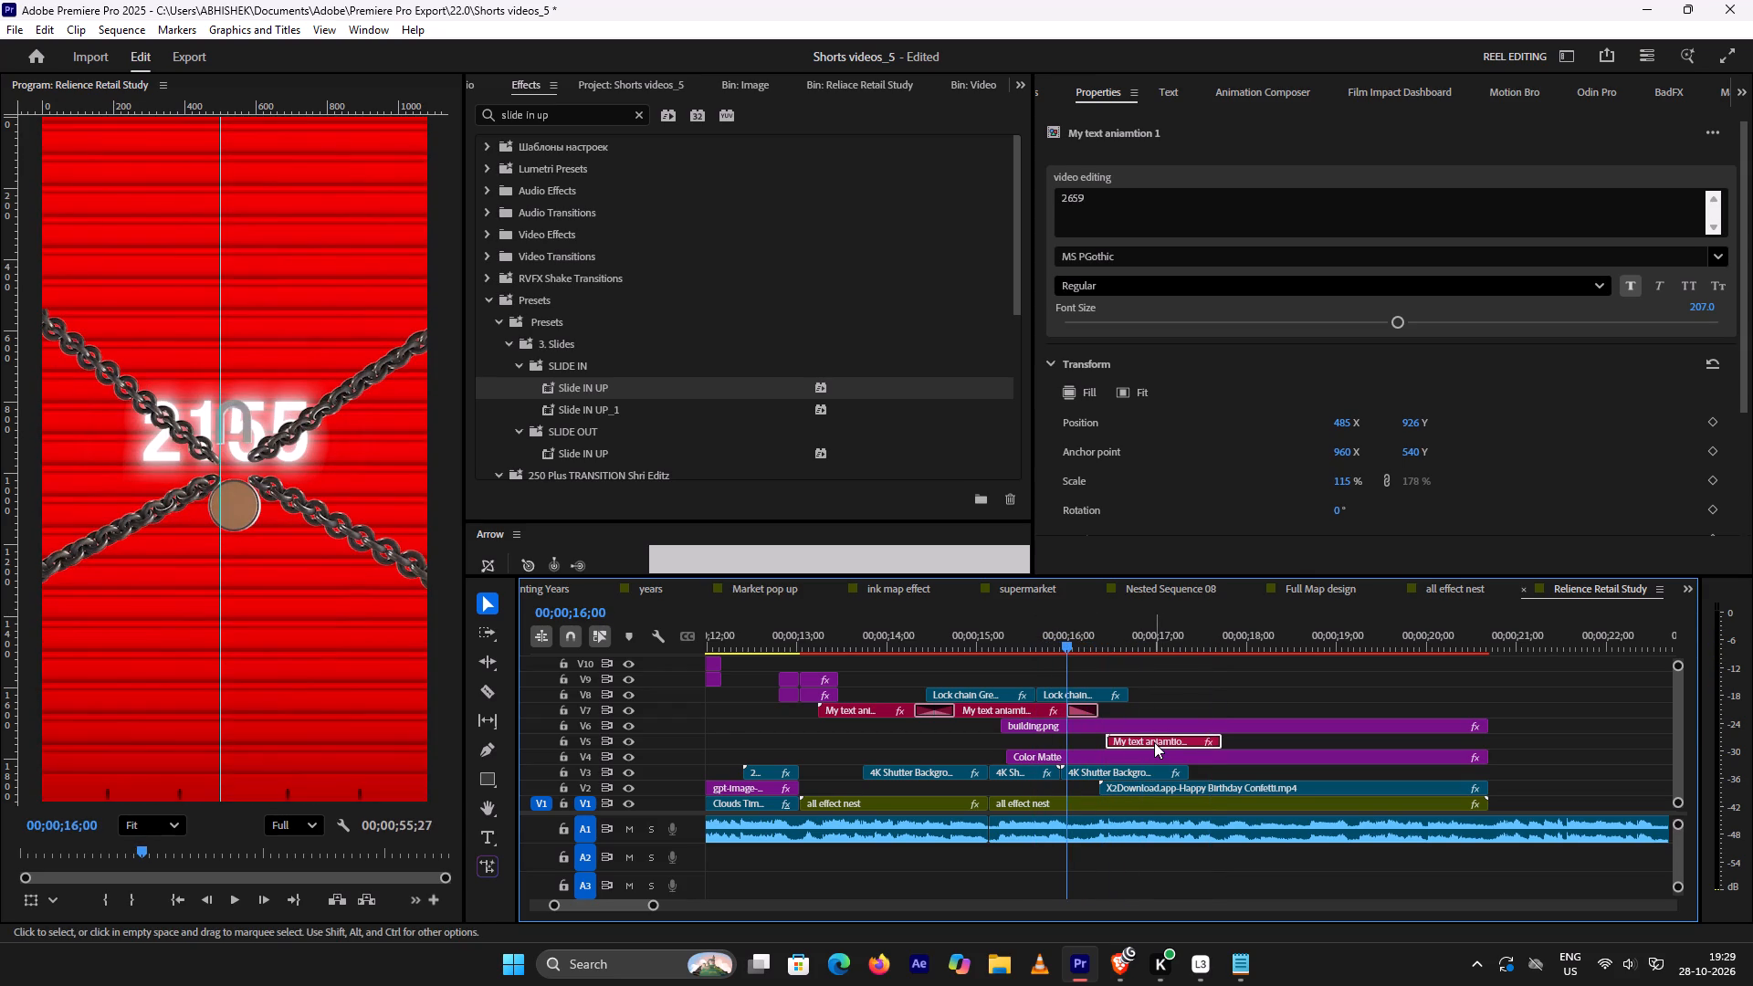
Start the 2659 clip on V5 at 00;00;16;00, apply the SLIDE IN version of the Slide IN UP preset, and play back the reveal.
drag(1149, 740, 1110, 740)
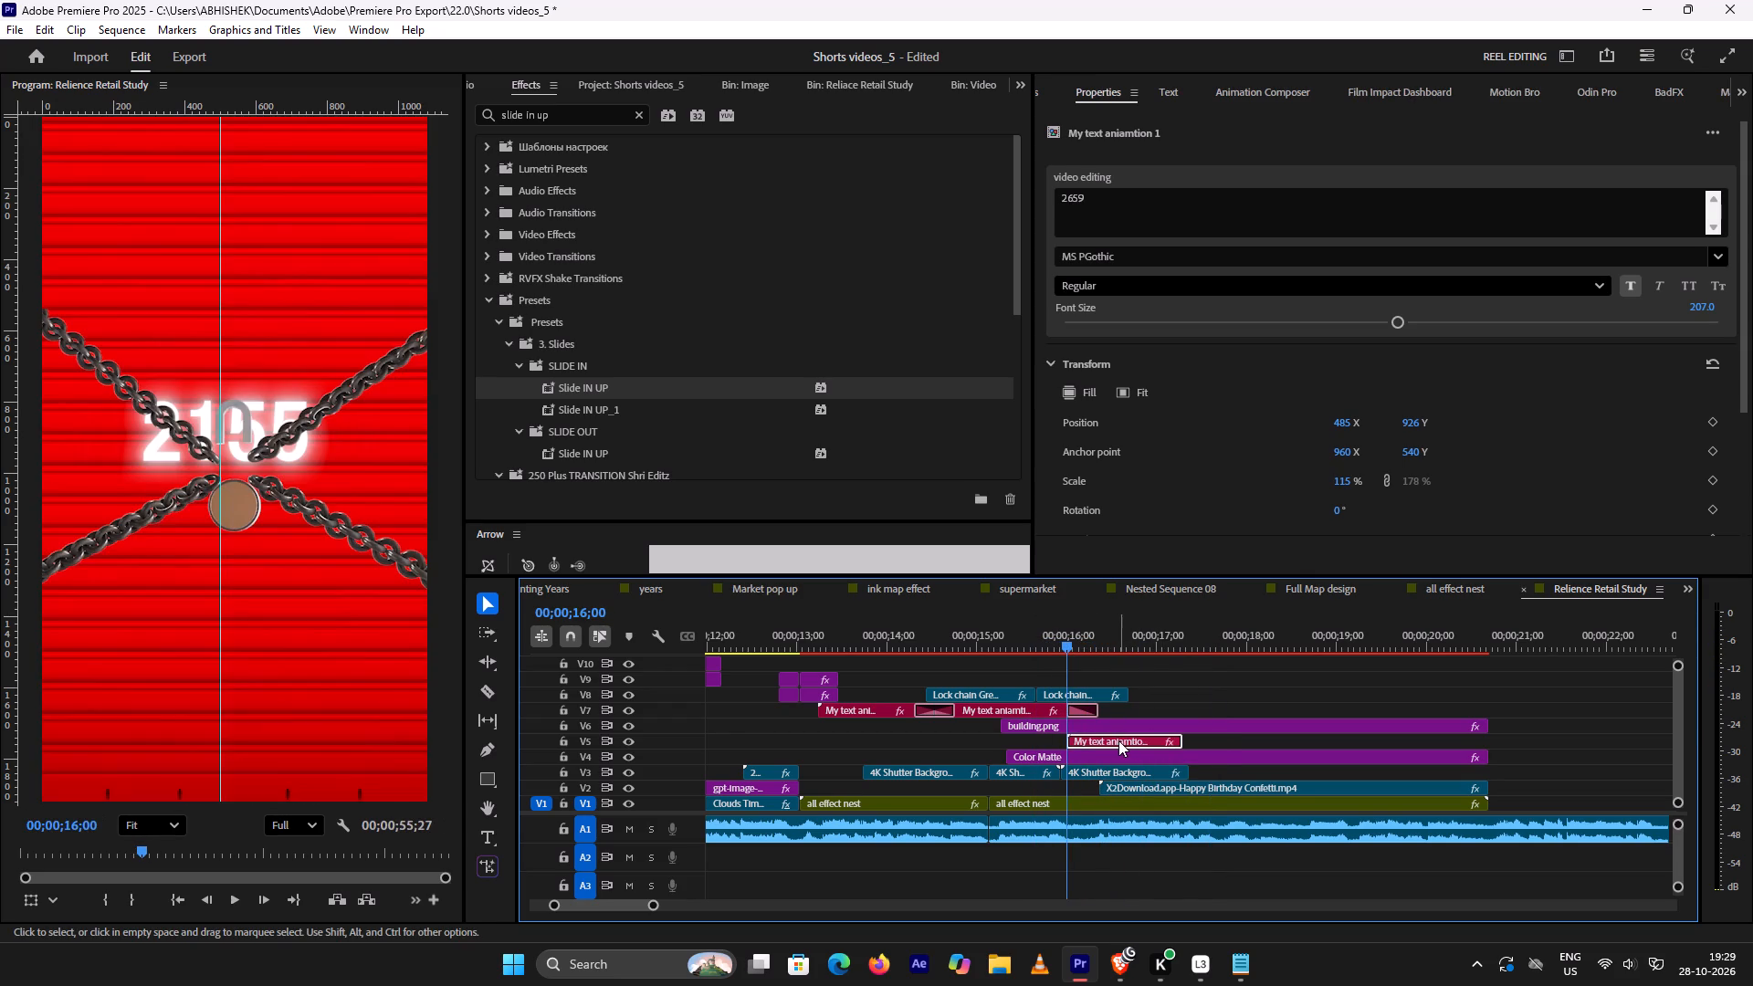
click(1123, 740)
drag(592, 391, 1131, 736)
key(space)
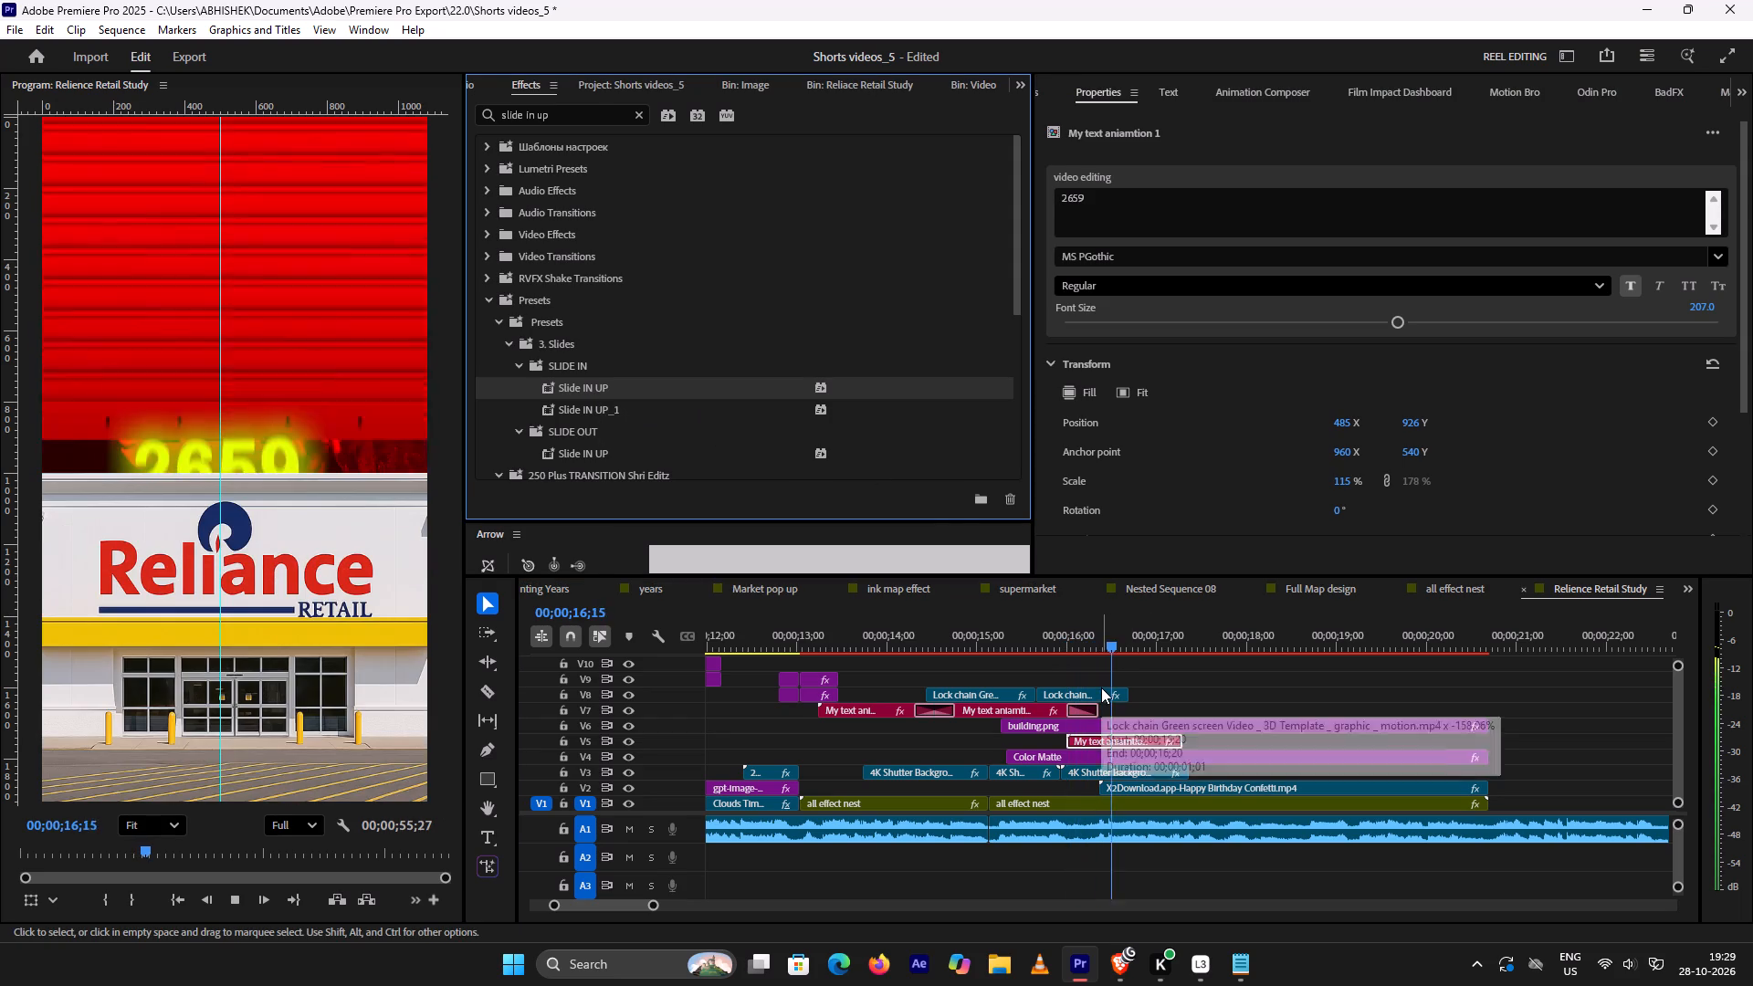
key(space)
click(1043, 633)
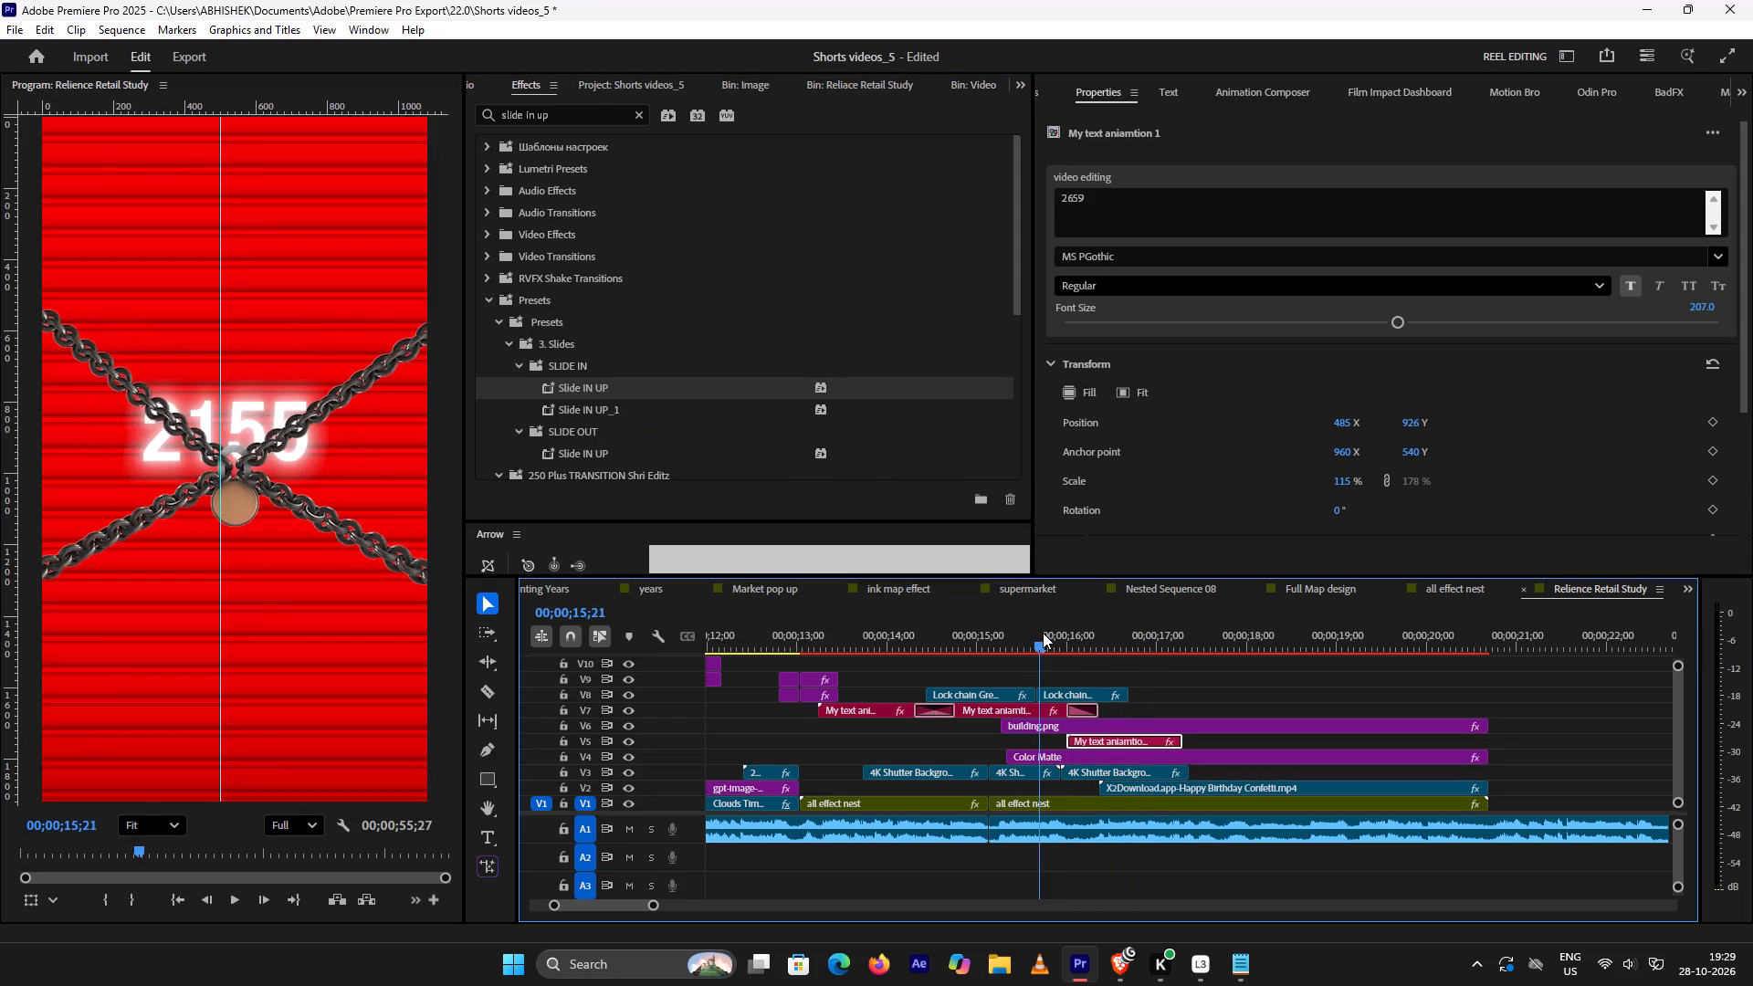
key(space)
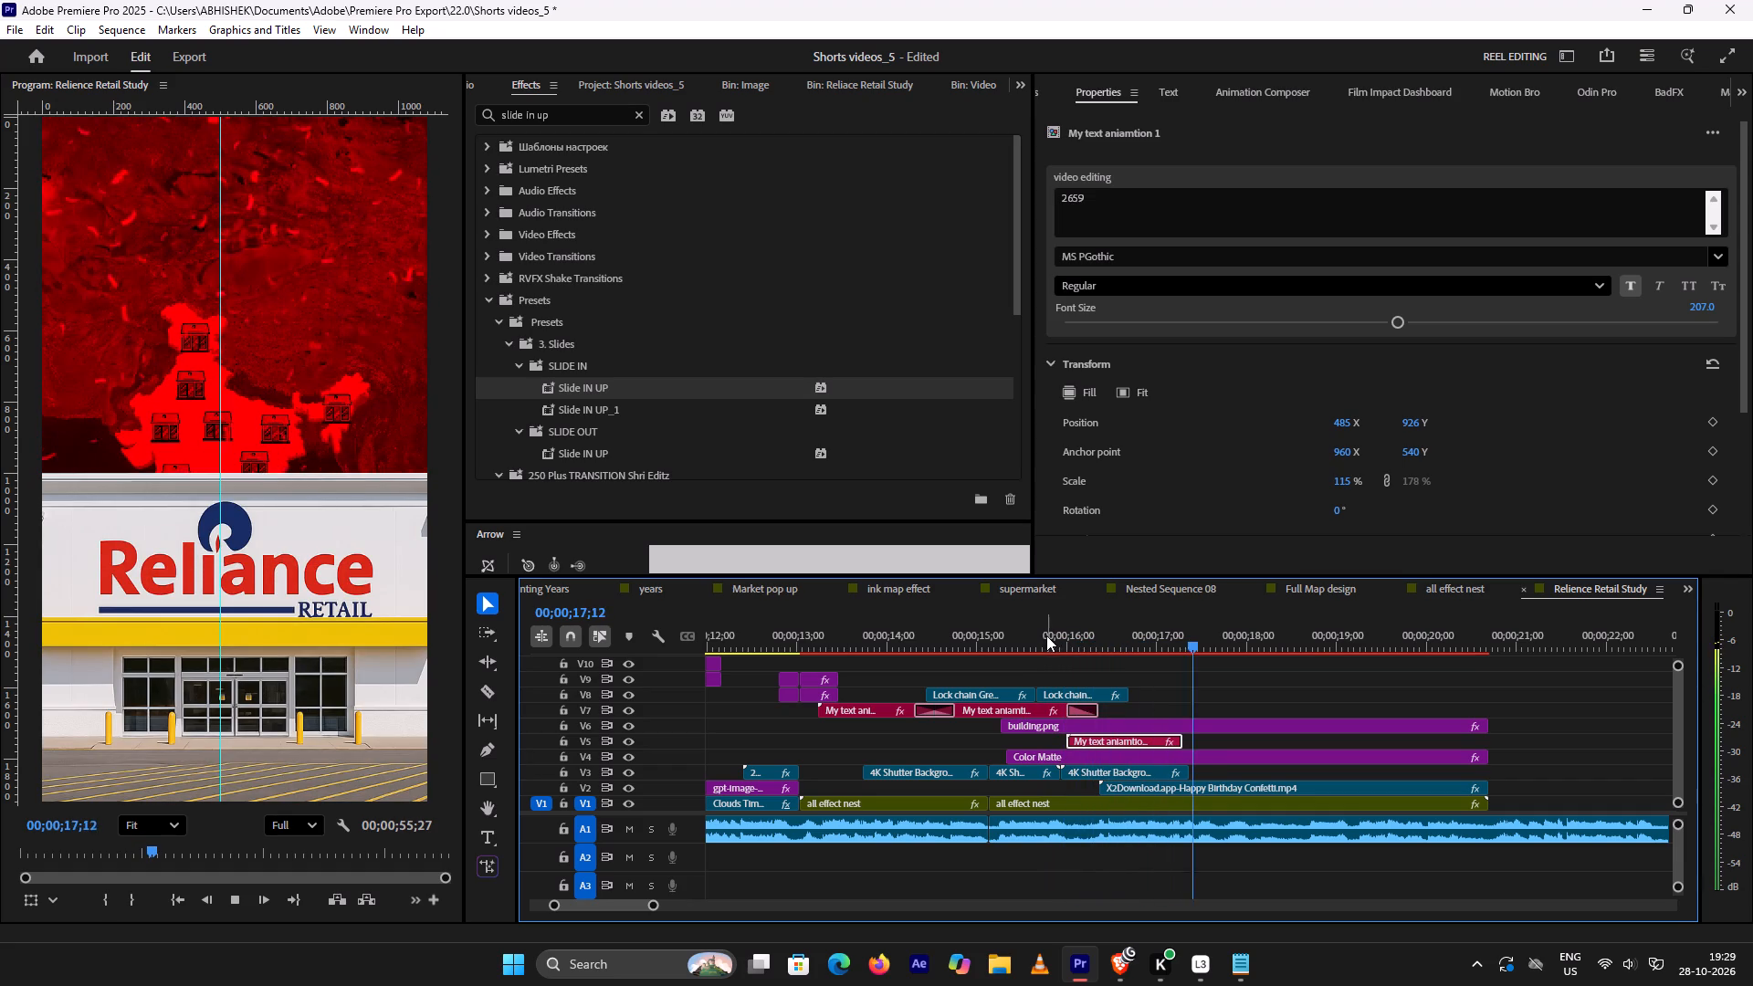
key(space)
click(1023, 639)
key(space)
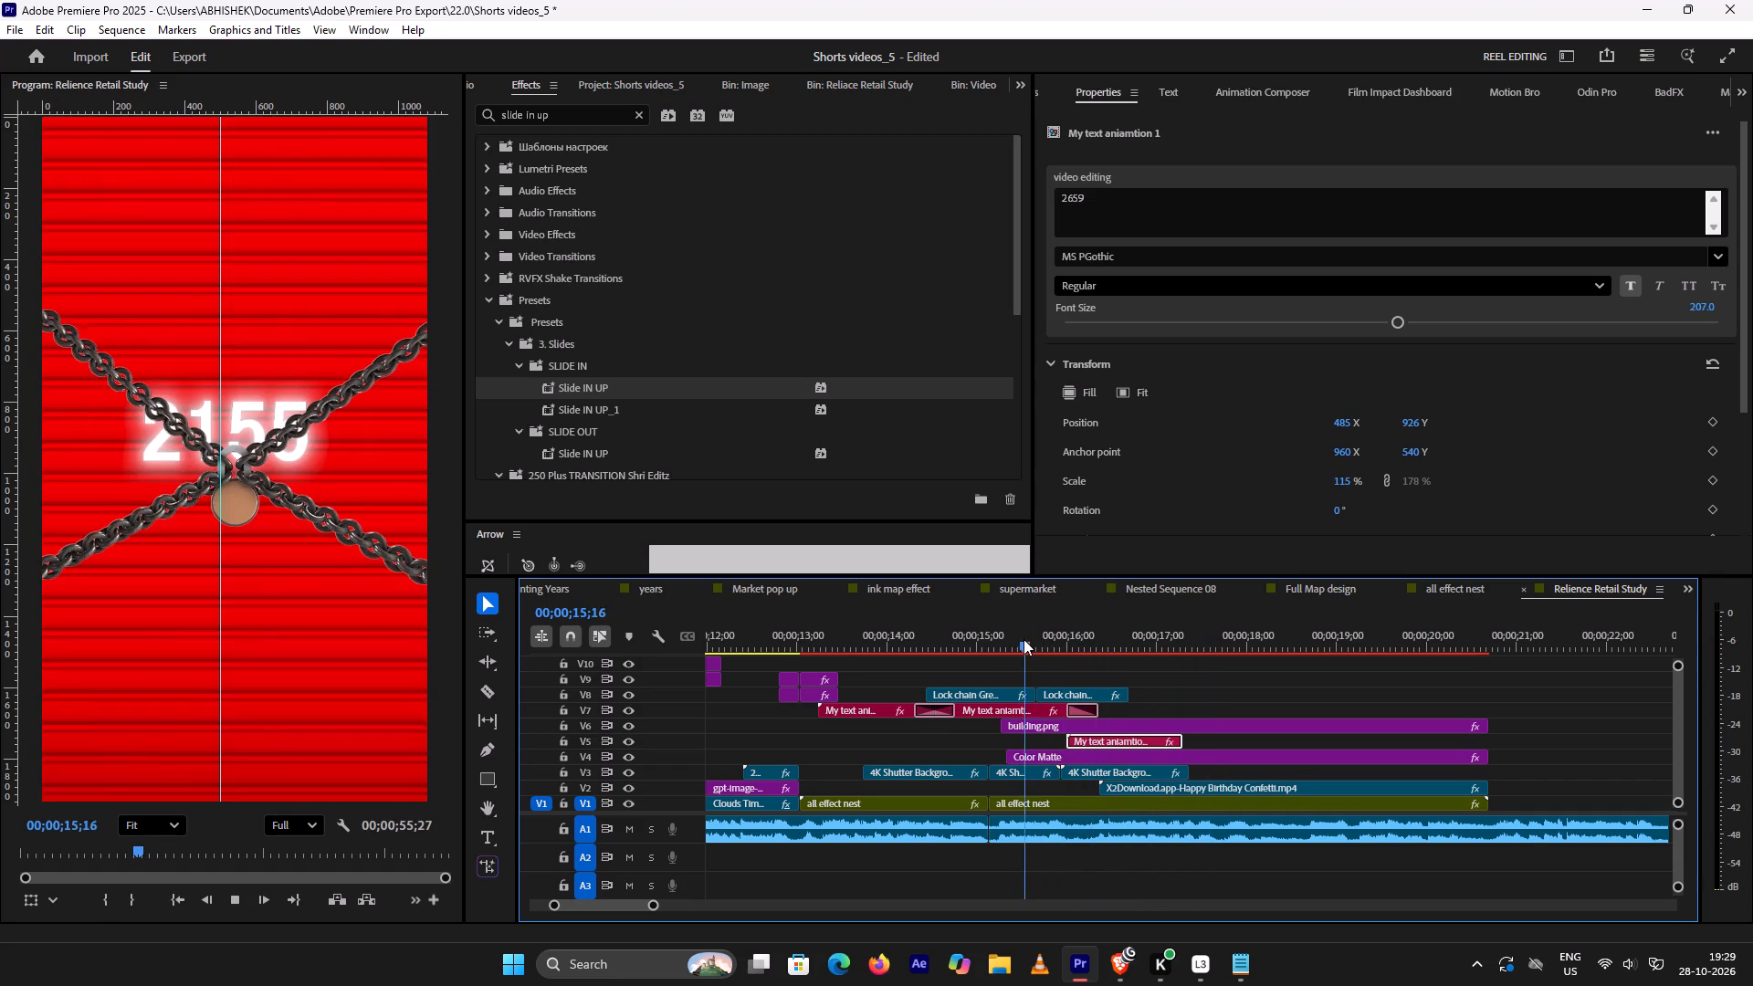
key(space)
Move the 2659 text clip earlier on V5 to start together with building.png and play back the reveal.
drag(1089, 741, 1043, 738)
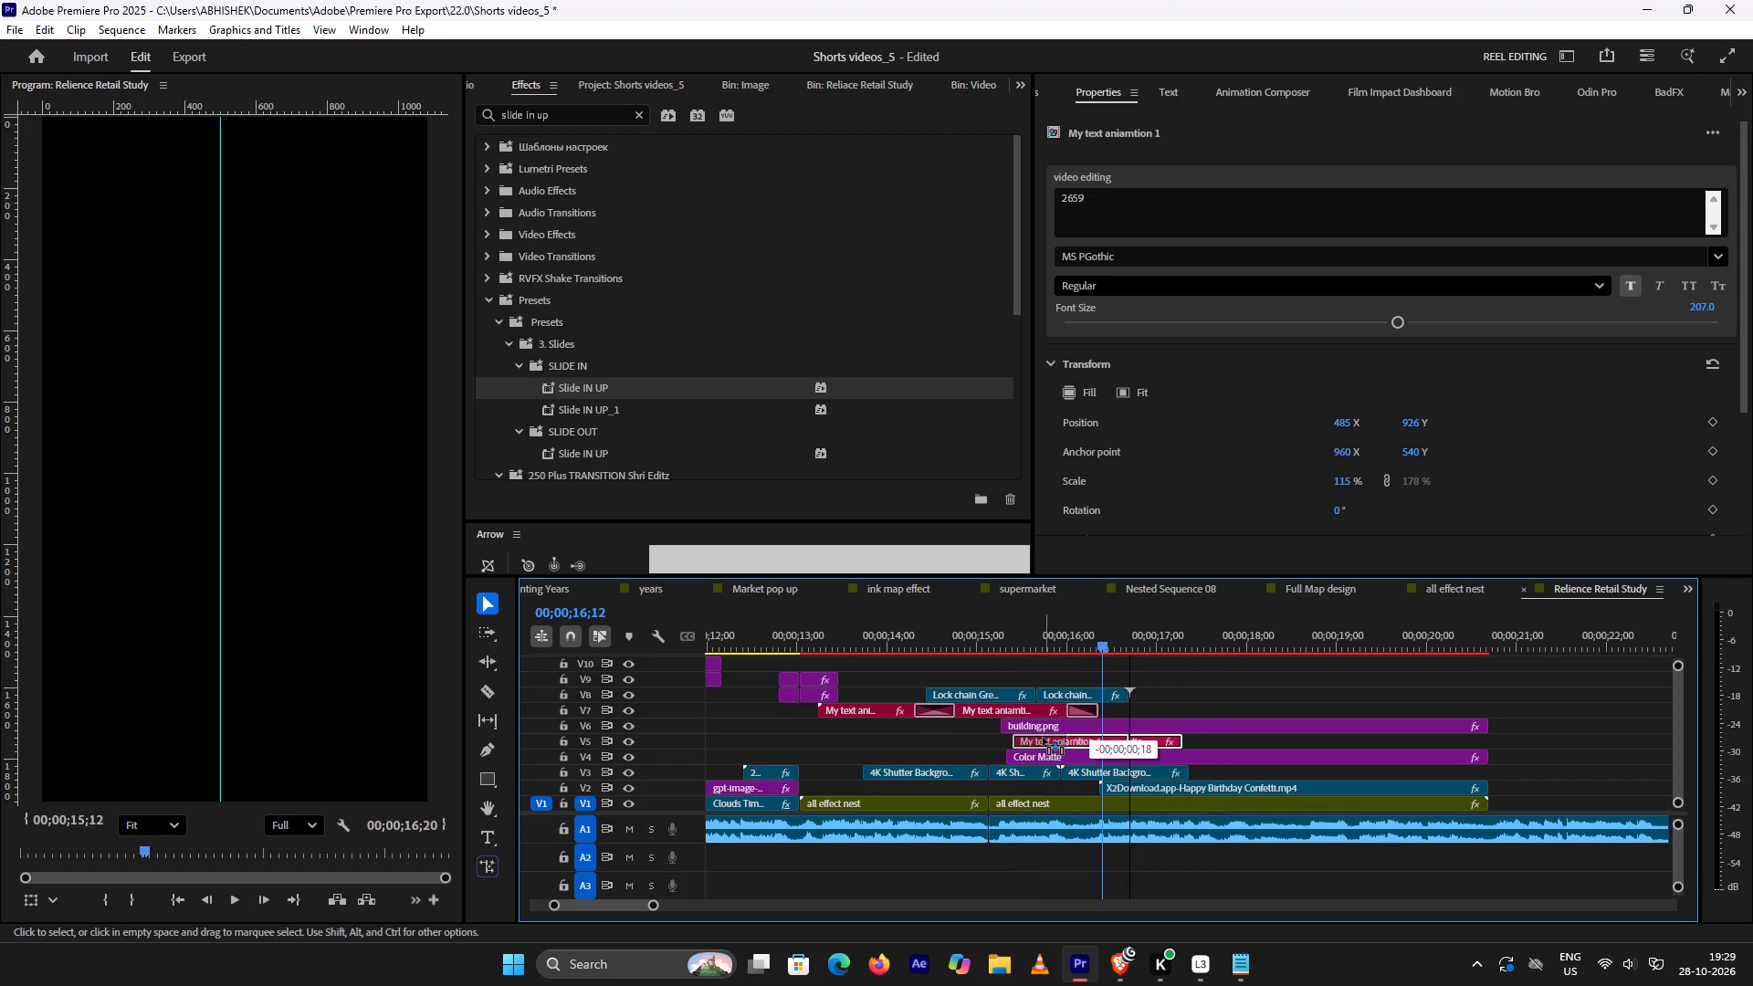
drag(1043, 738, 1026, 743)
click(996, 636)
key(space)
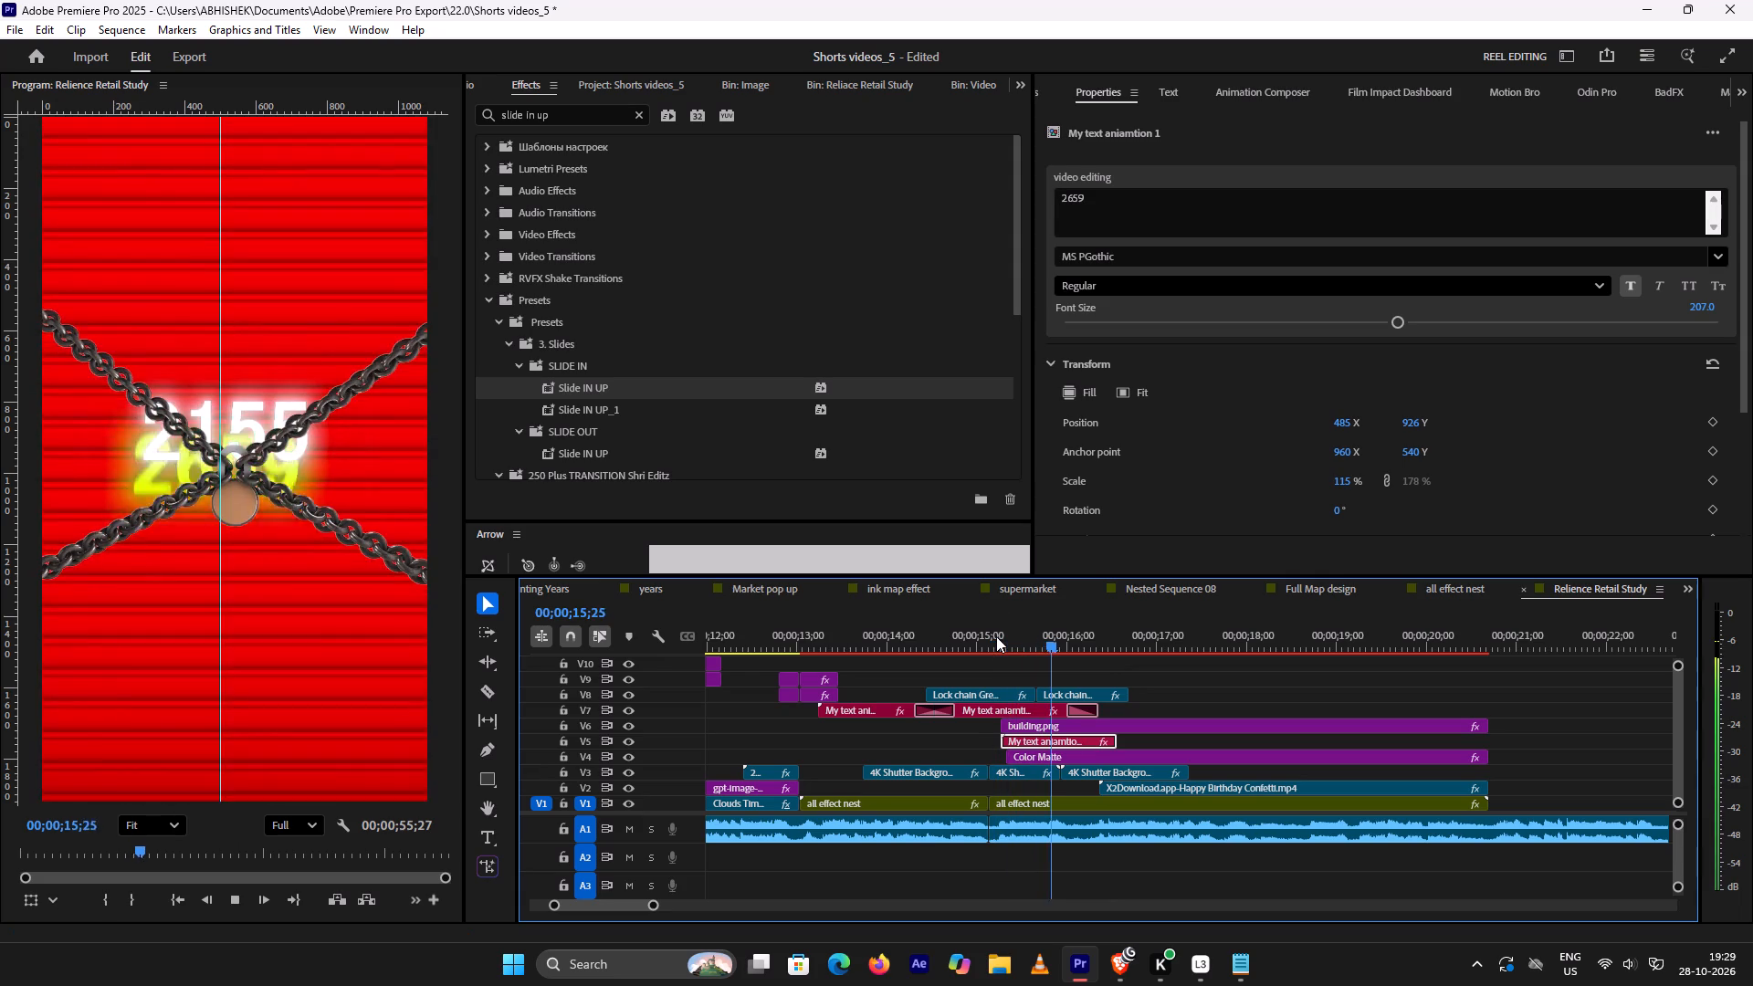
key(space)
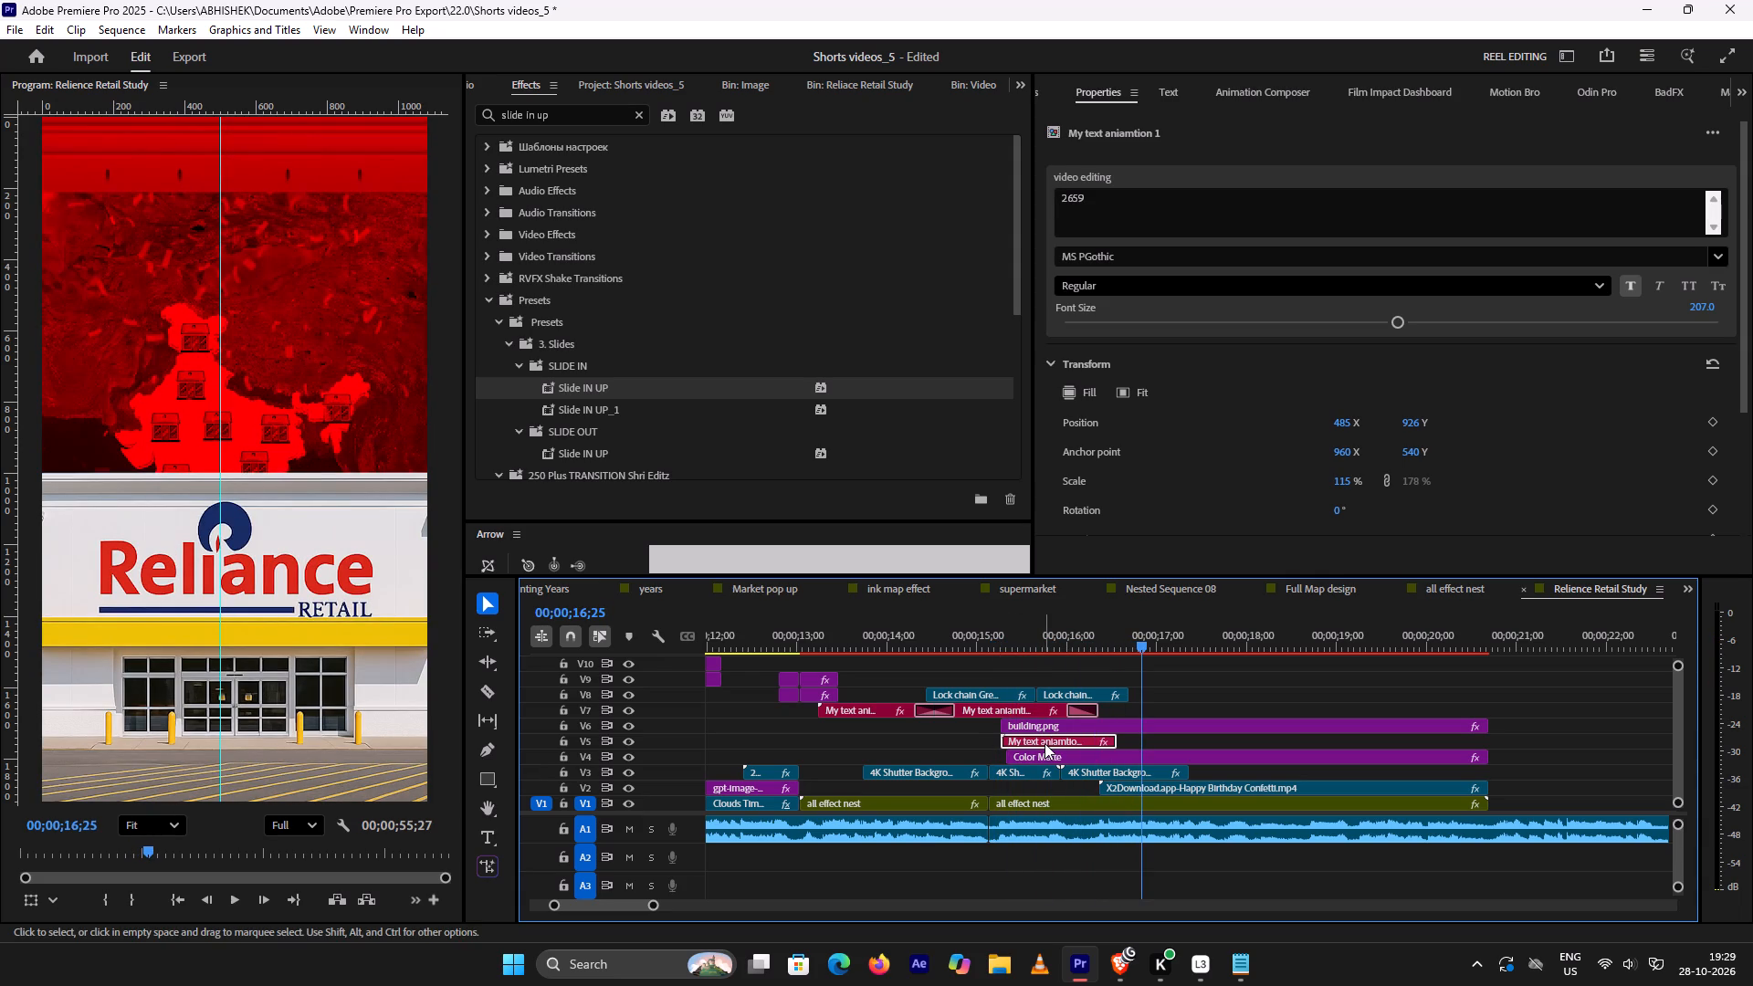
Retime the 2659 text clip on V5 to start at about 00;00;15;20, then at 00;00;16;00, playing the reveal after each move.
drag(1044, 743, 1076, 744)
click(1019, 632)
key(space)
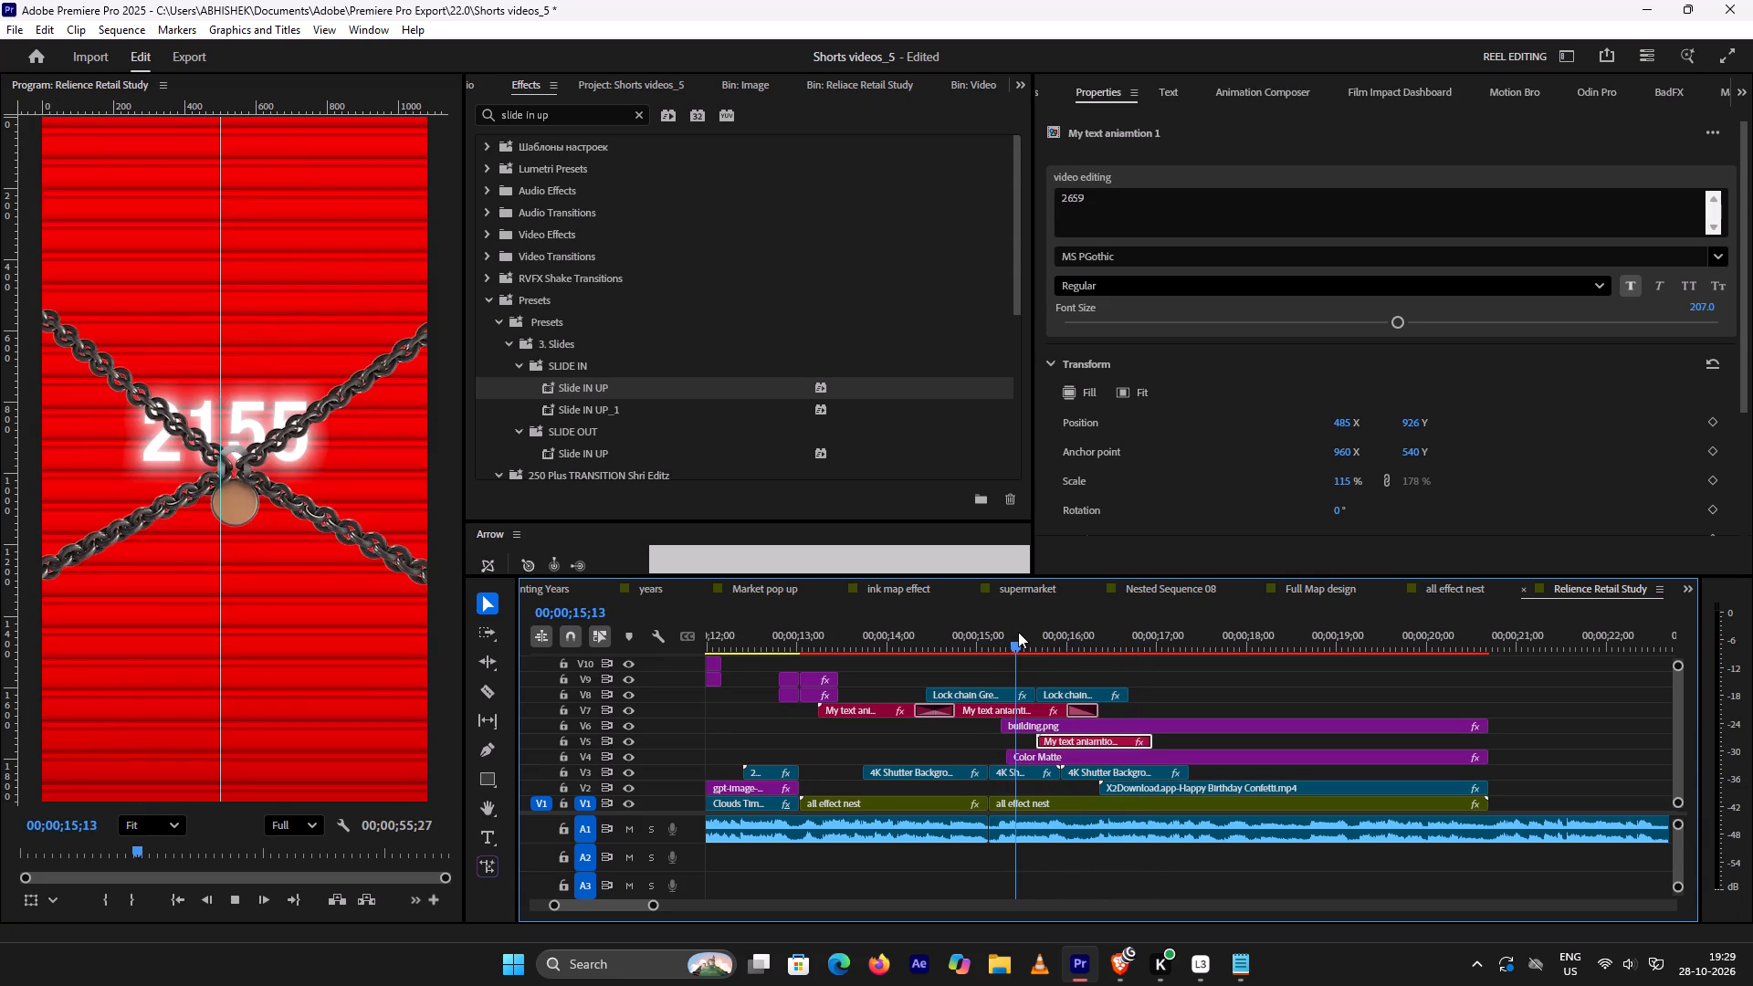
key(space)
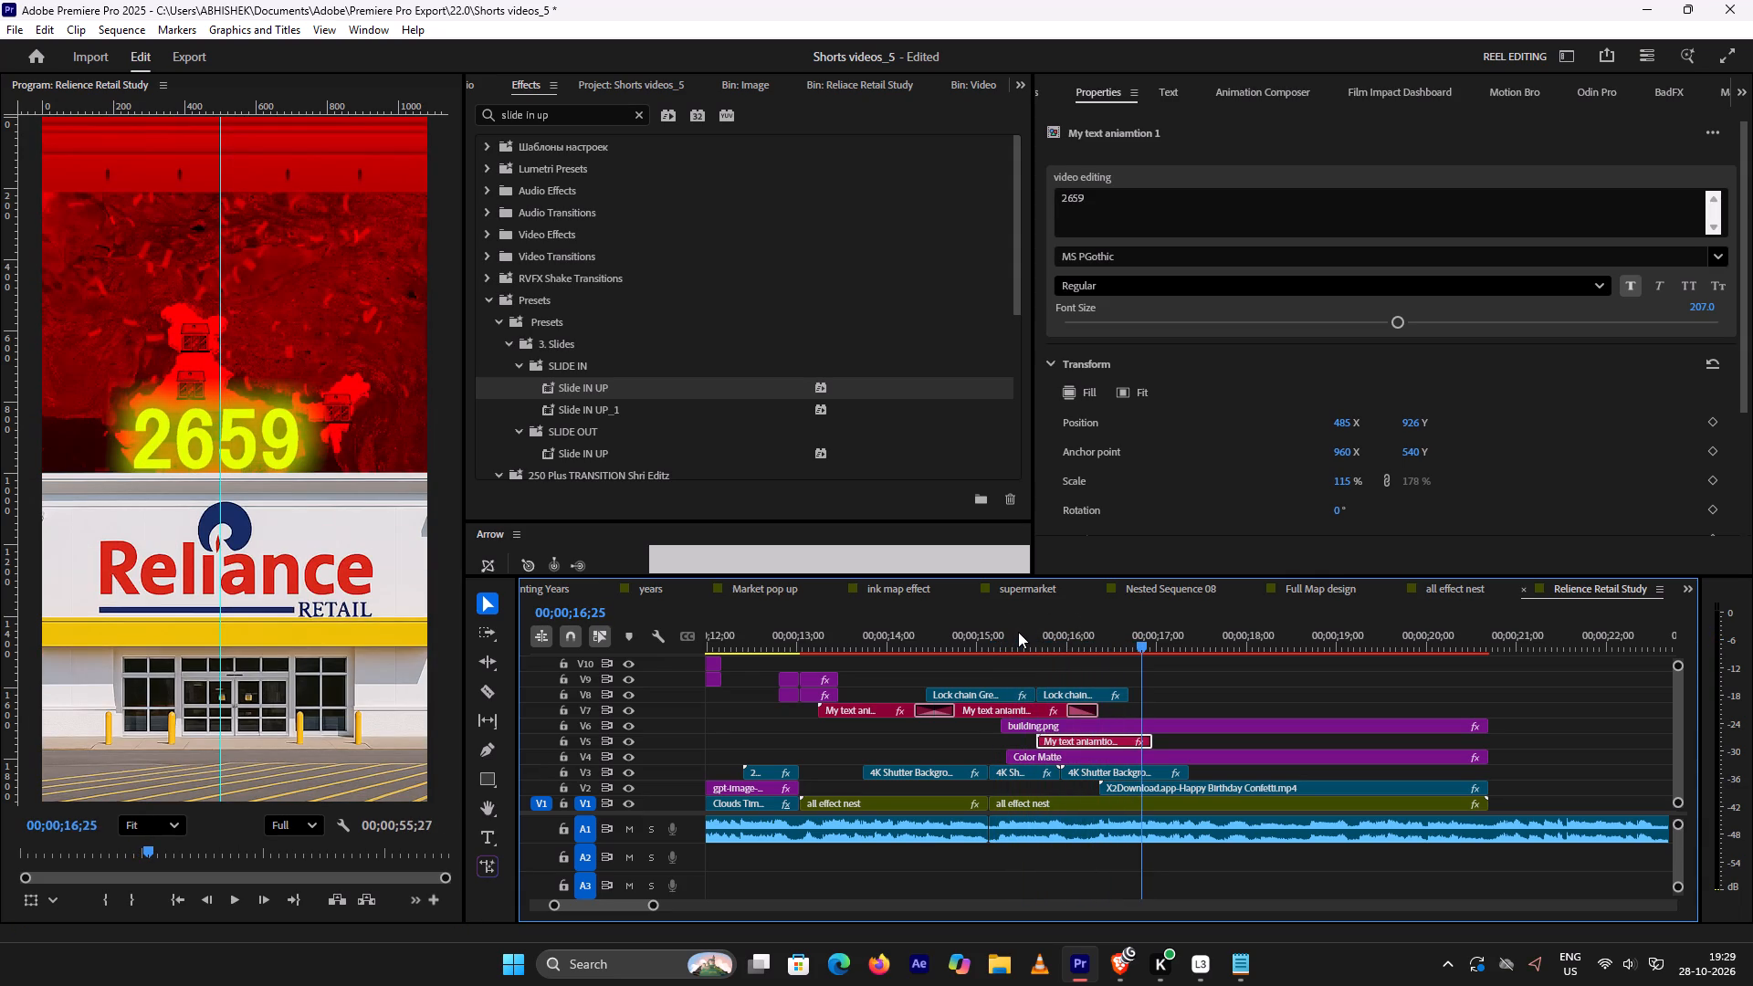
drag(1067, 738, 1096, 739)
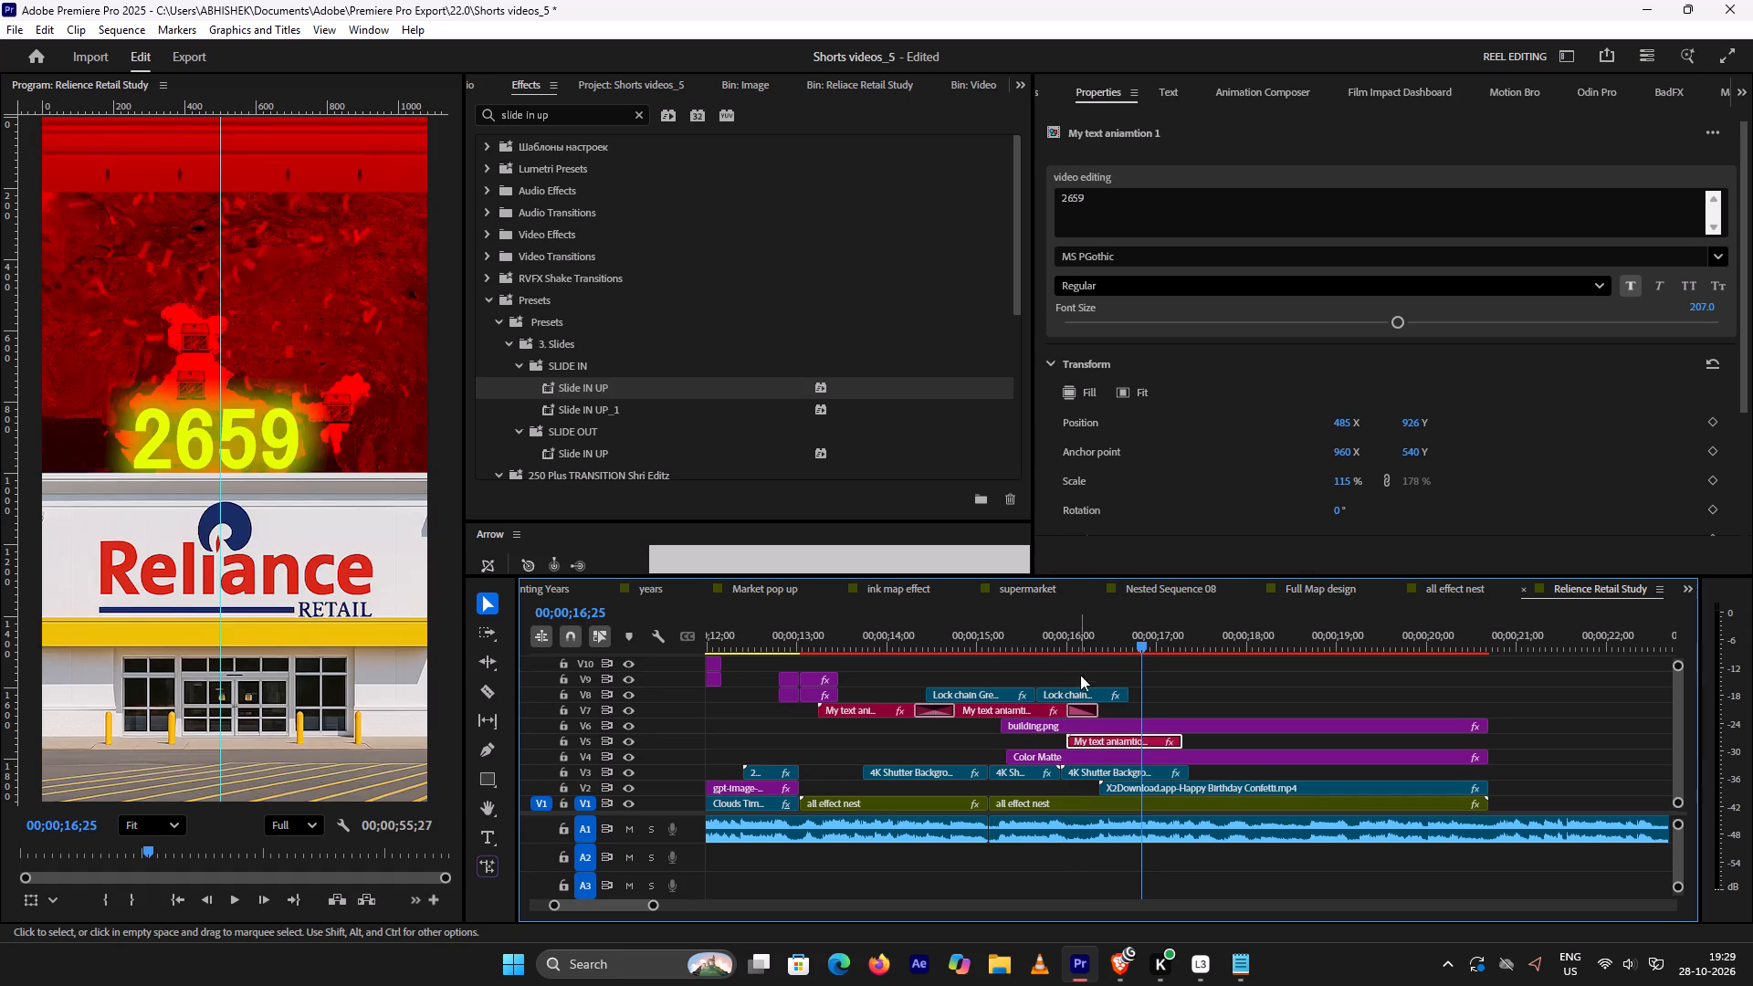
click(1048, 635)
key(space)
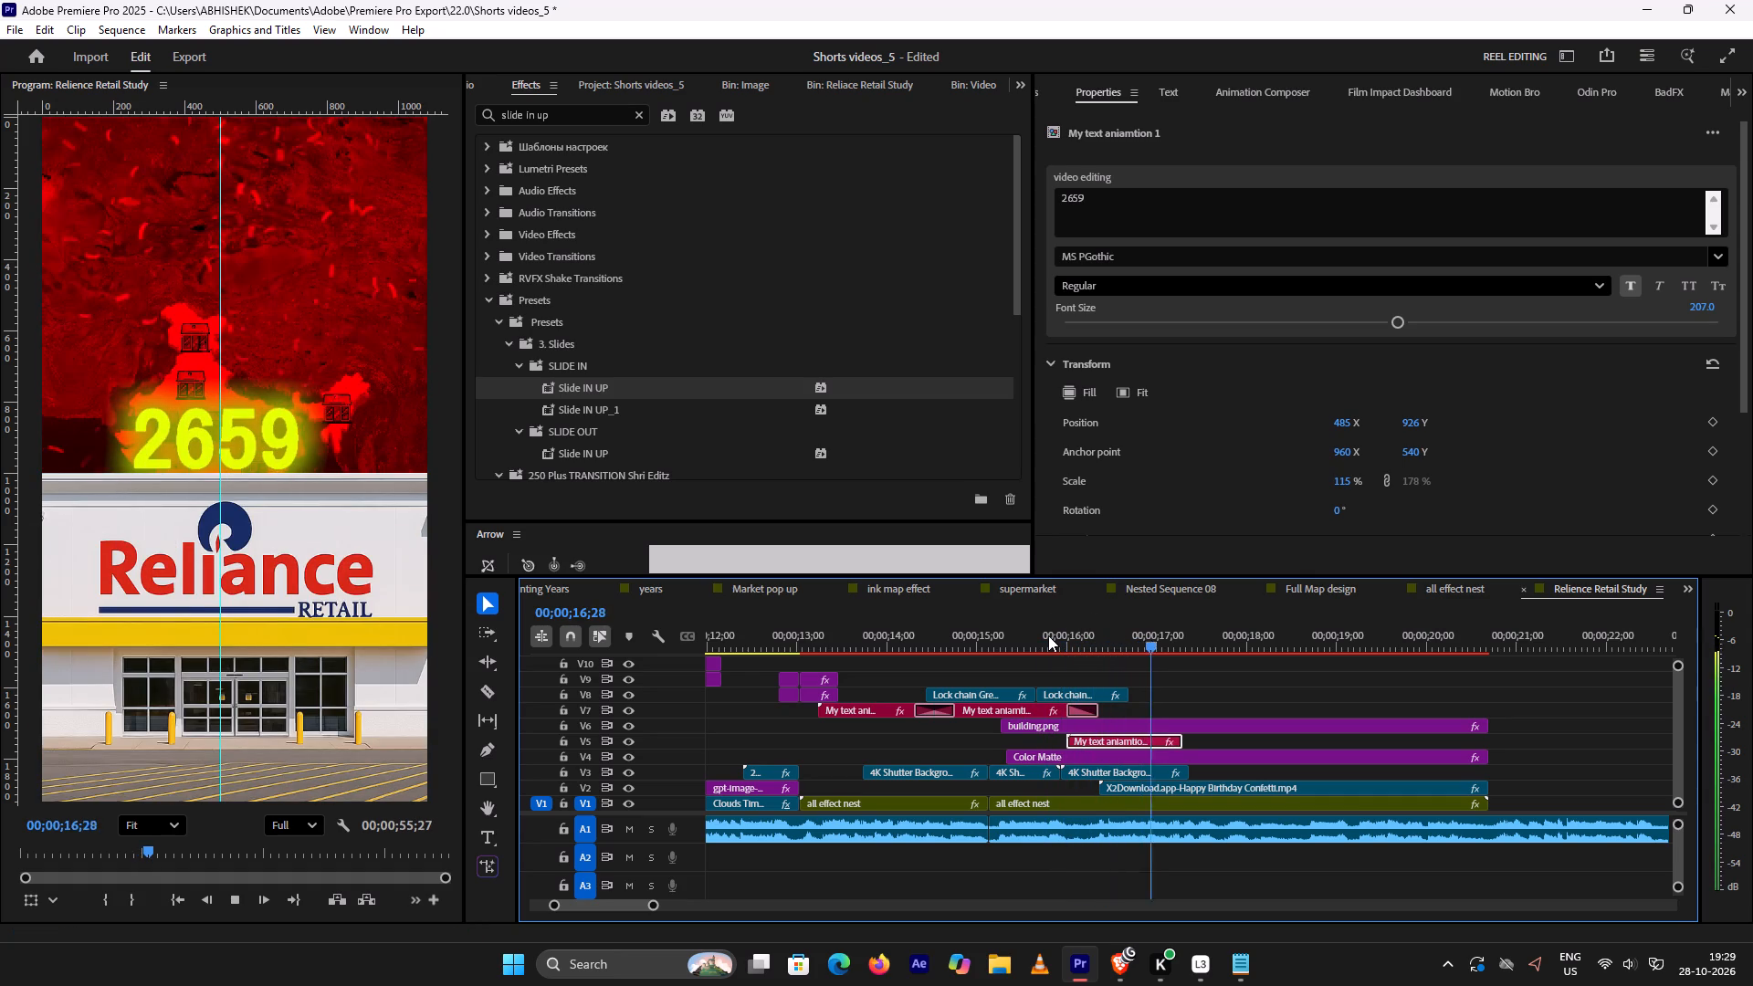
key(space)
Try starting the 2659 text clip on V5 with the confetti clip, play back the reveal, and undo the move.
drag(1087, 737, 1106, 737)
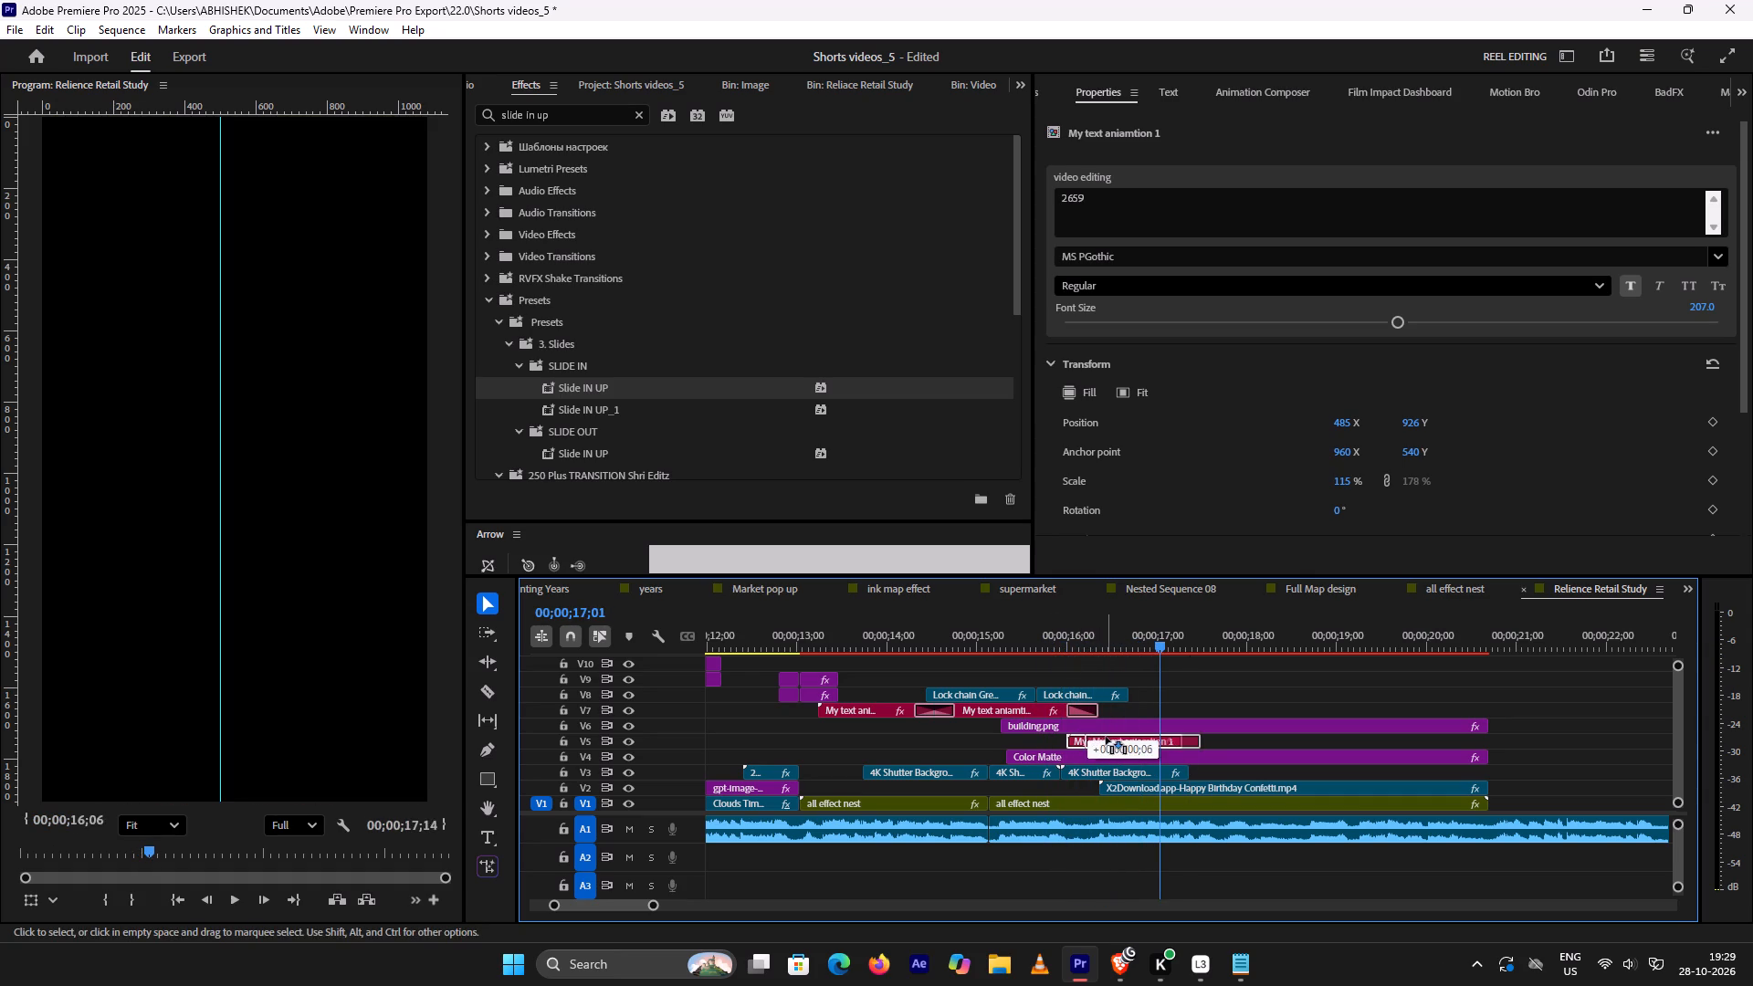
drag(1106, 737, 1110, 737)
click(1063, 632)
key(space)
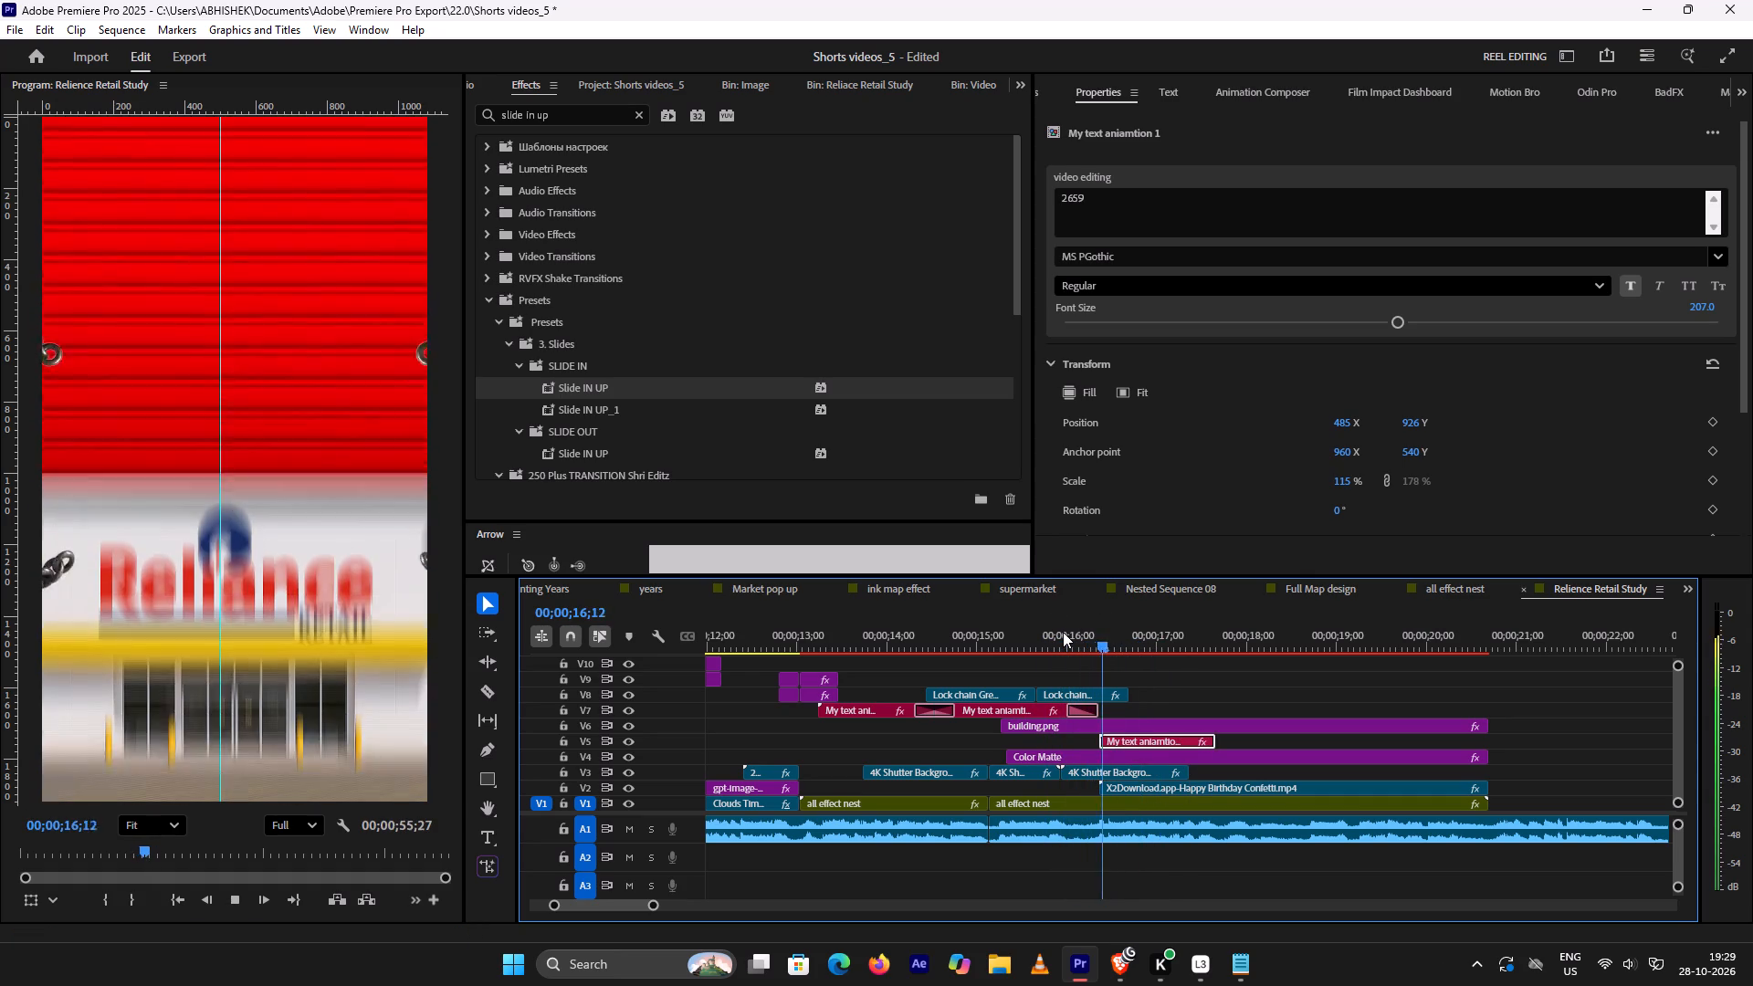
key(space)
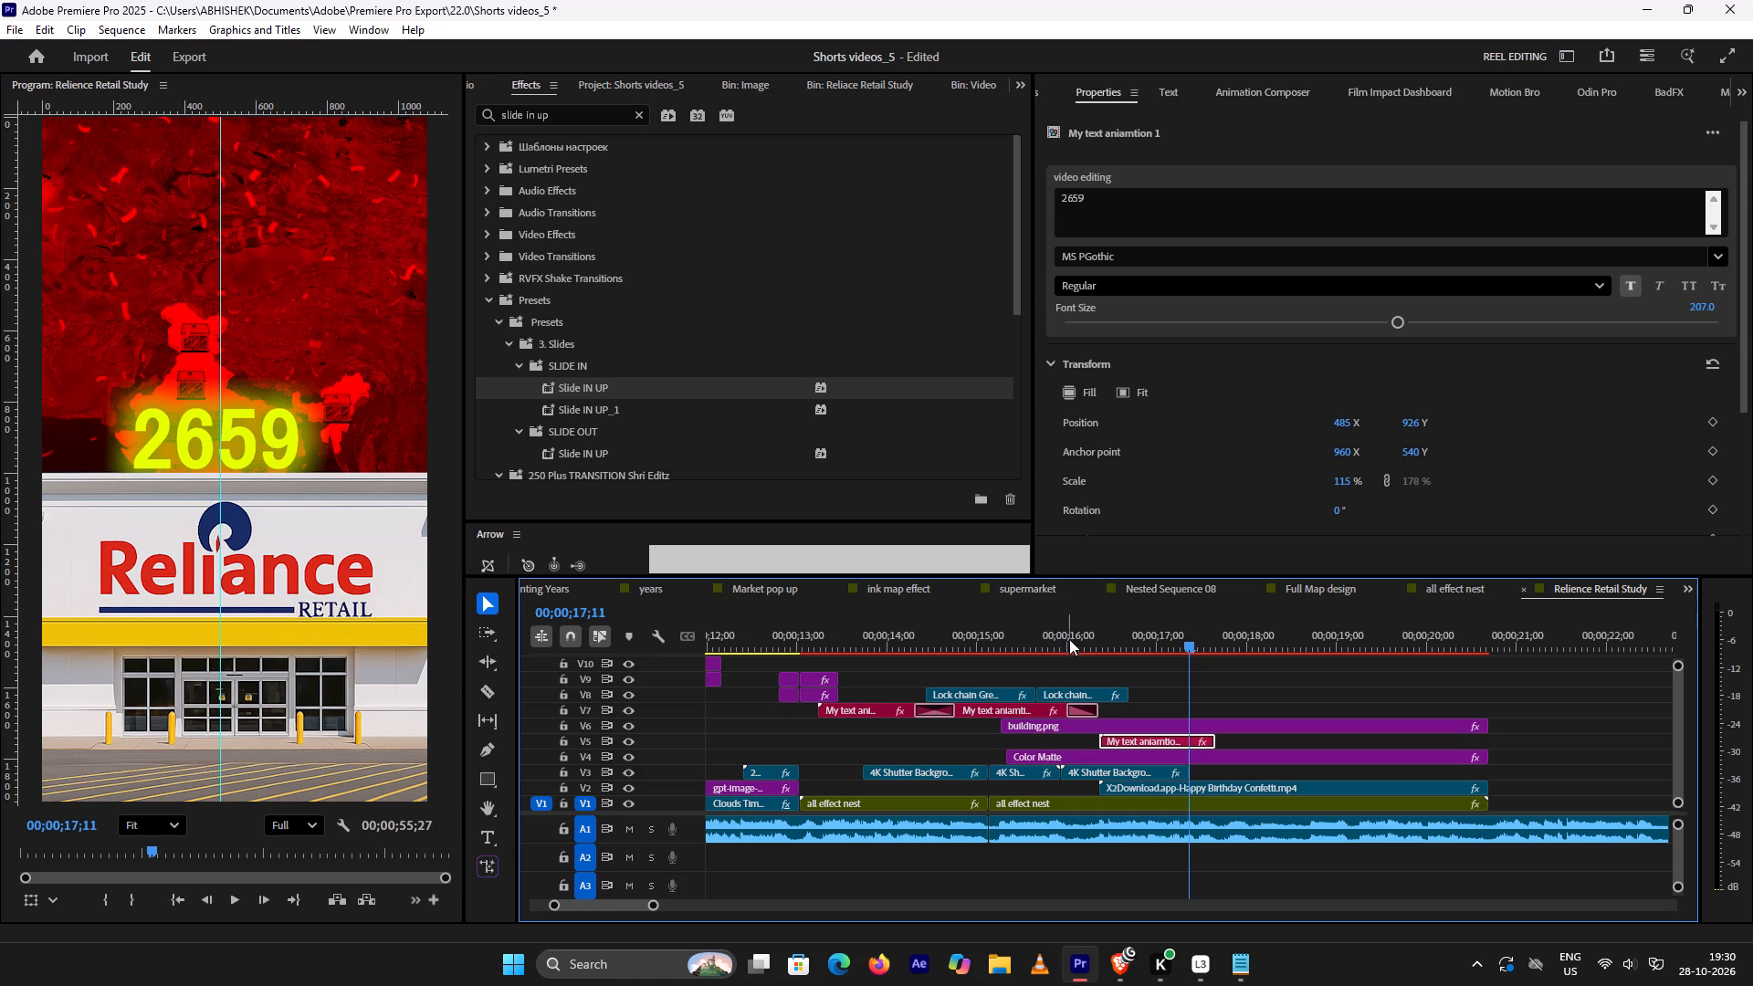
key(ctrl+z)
Switch to the YouTube tutorial in Brave and rewatch from about 1:35:26 how the 2659 text clip is placed and animated.
click(1125, 964)
key(space)
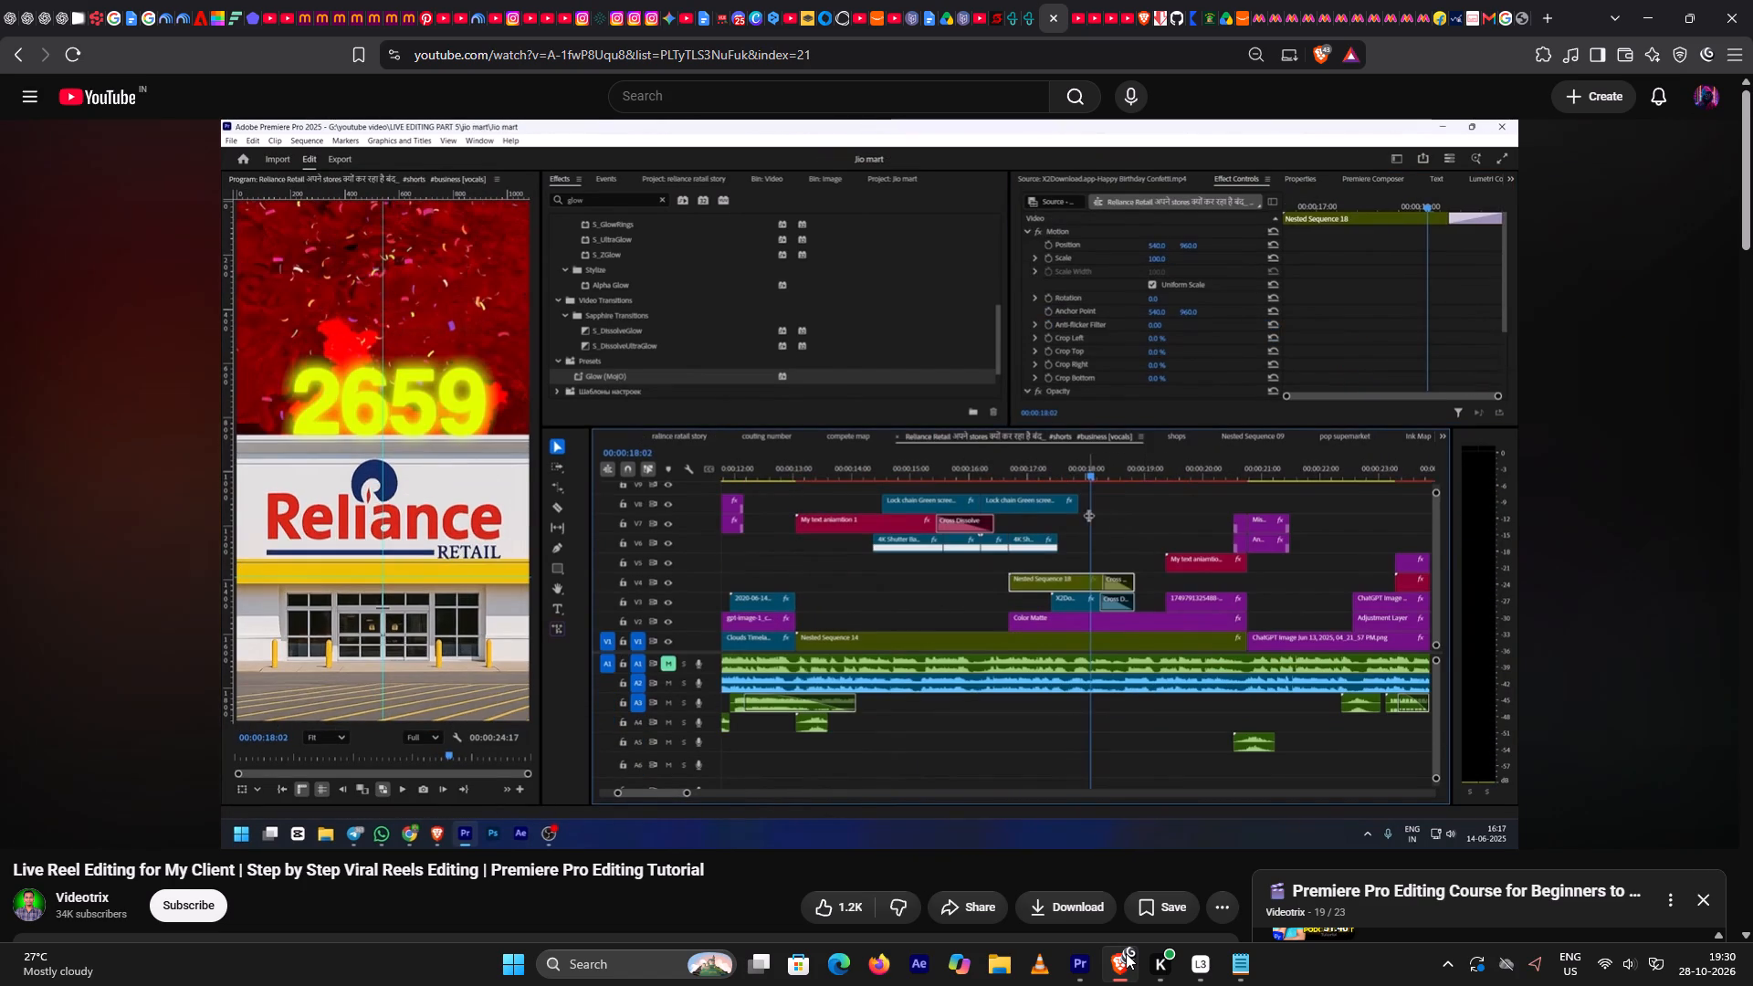
key(Left)
key(Left)
key(Left)
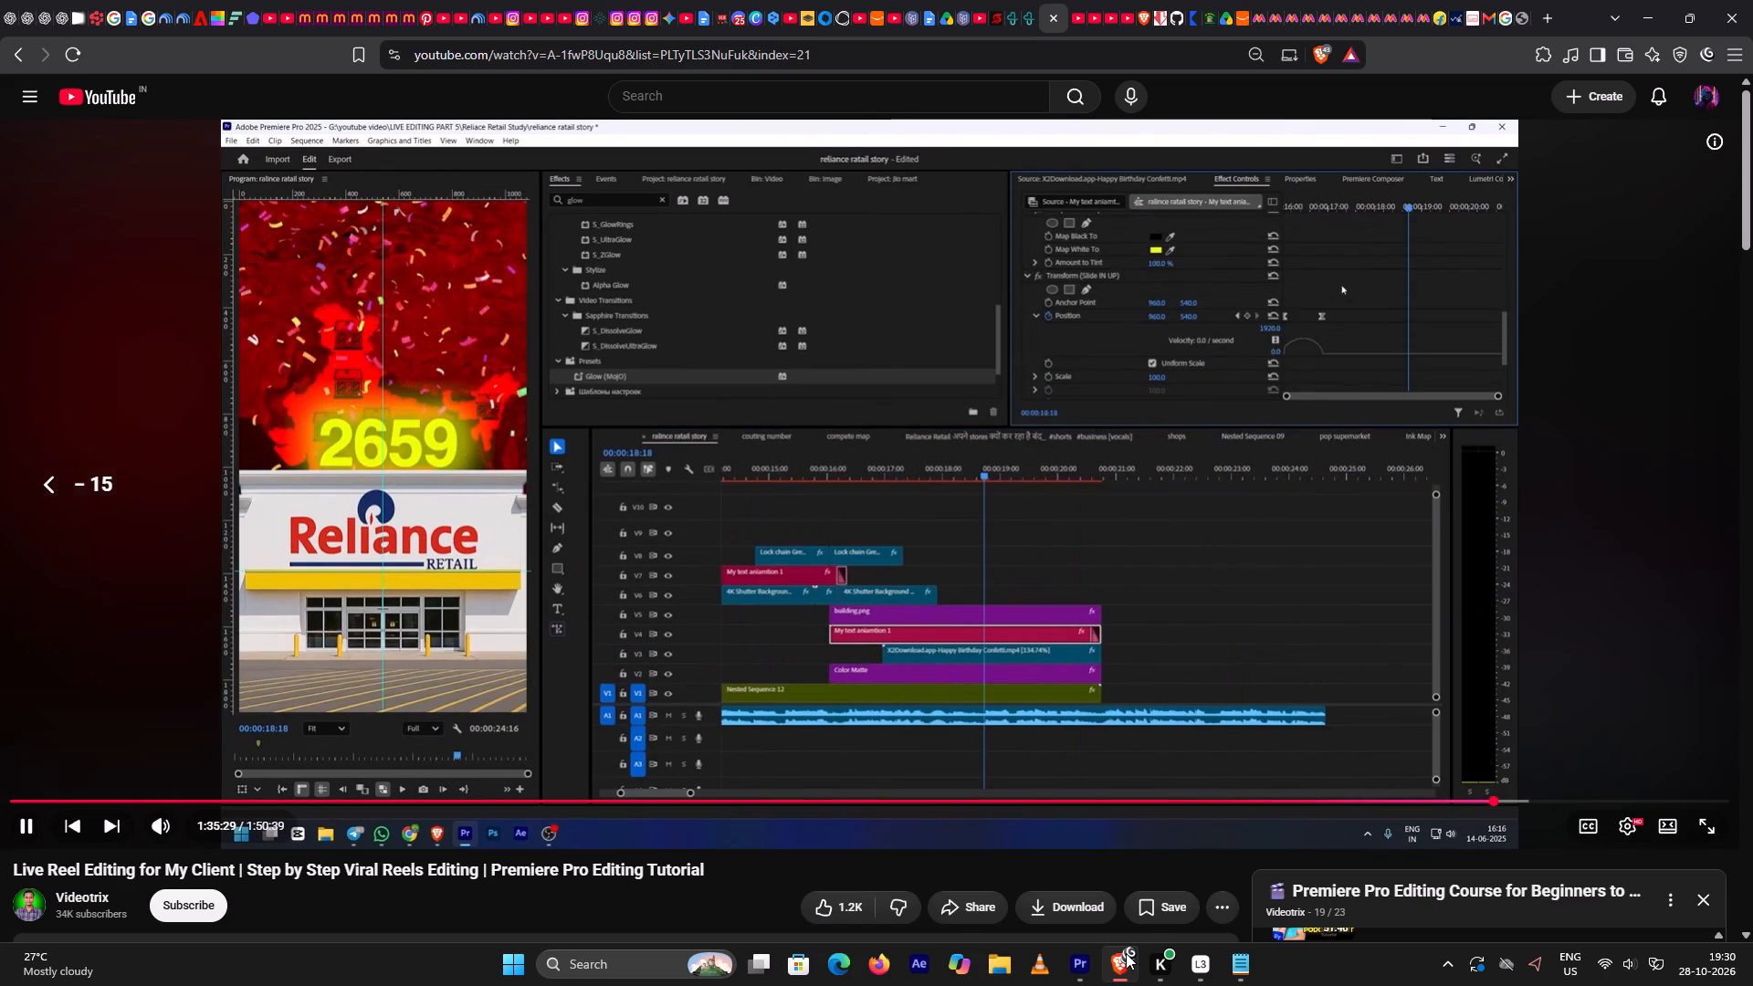
key(Left)
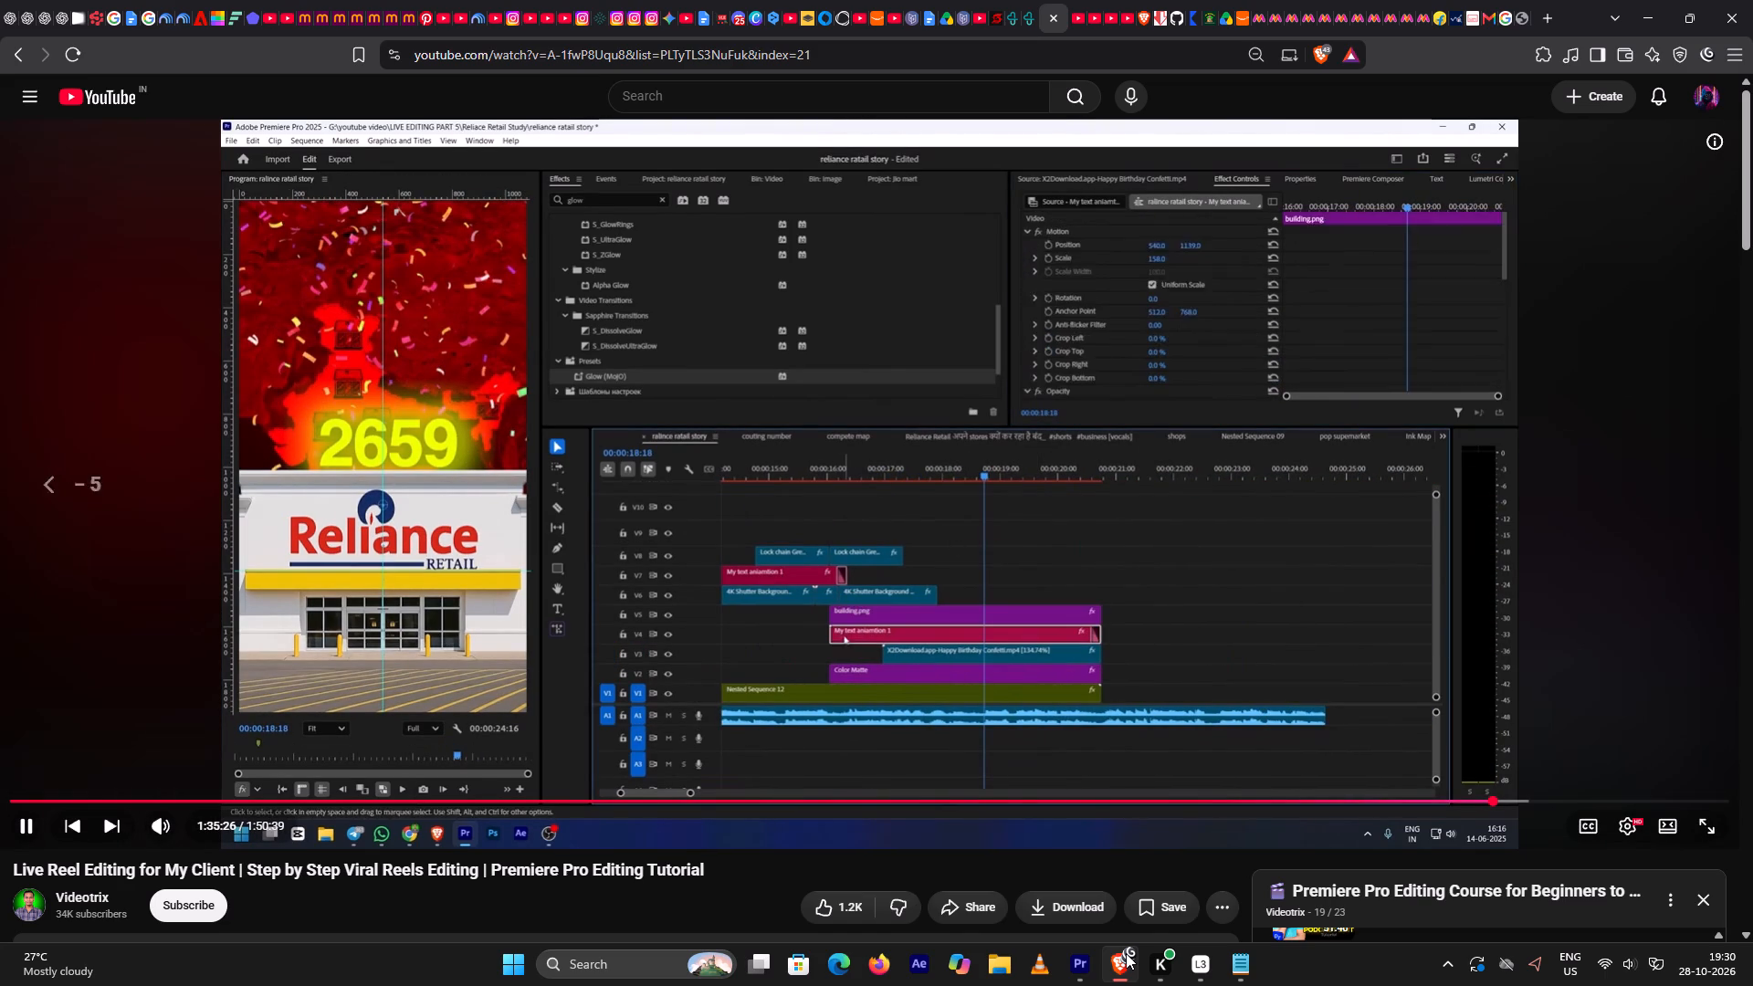
key(space)
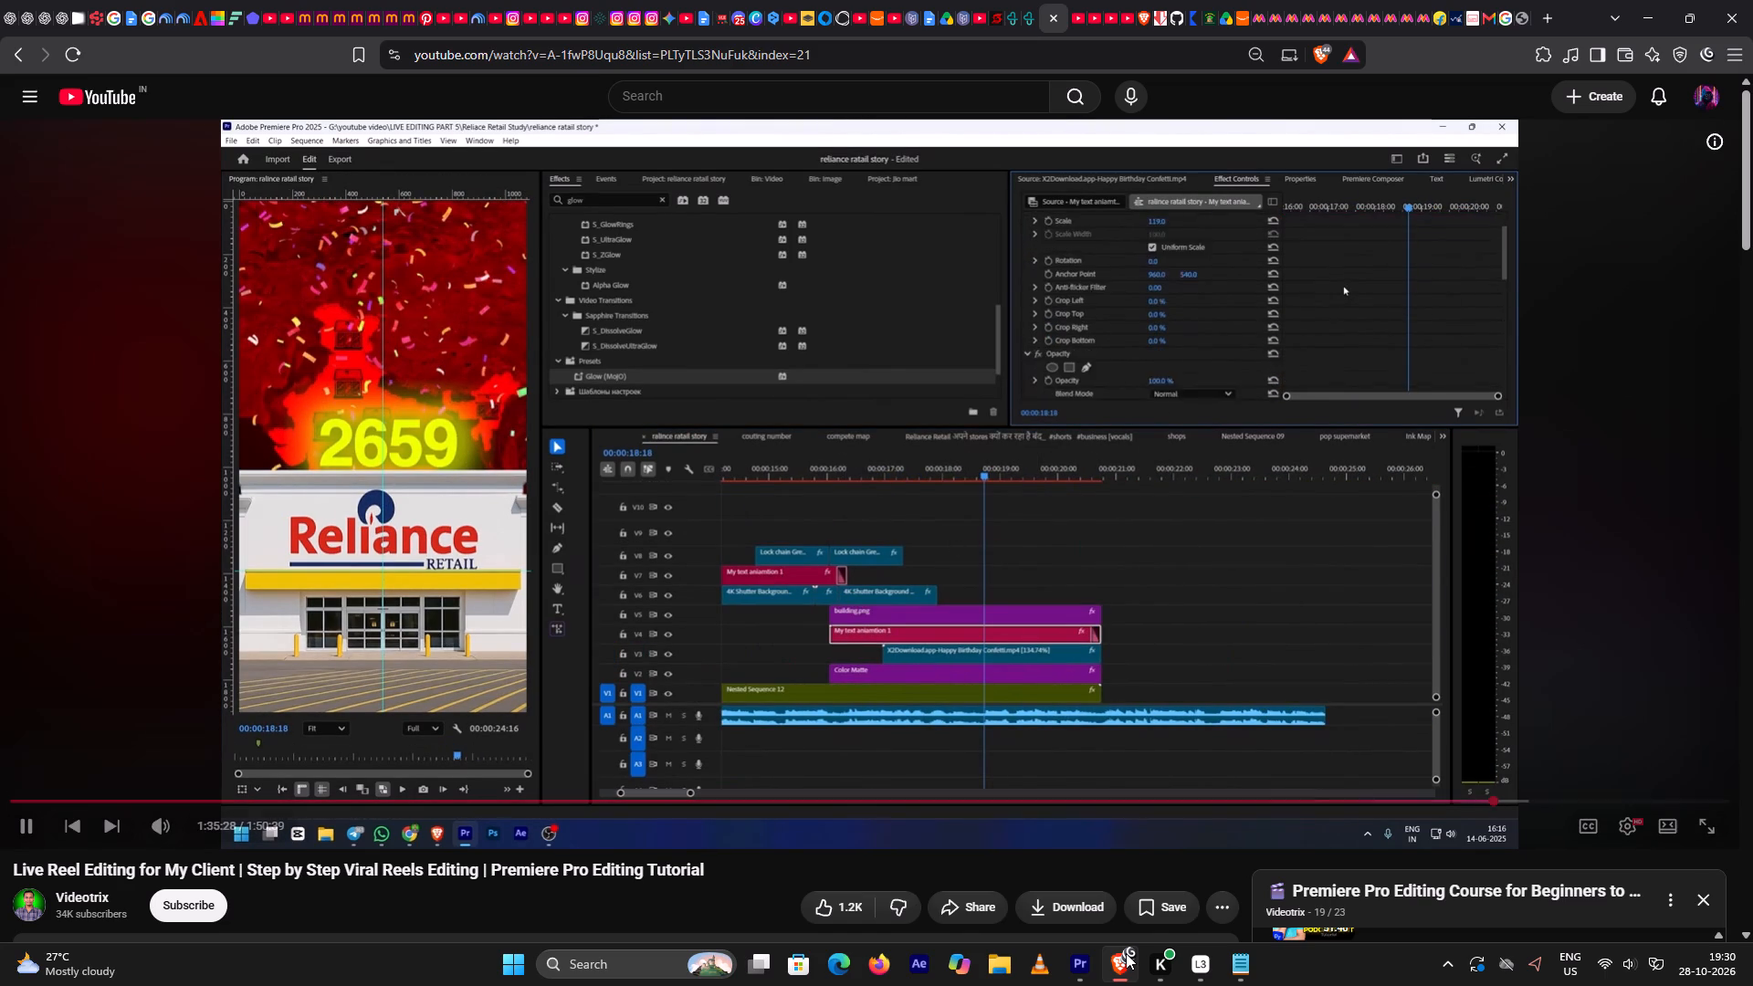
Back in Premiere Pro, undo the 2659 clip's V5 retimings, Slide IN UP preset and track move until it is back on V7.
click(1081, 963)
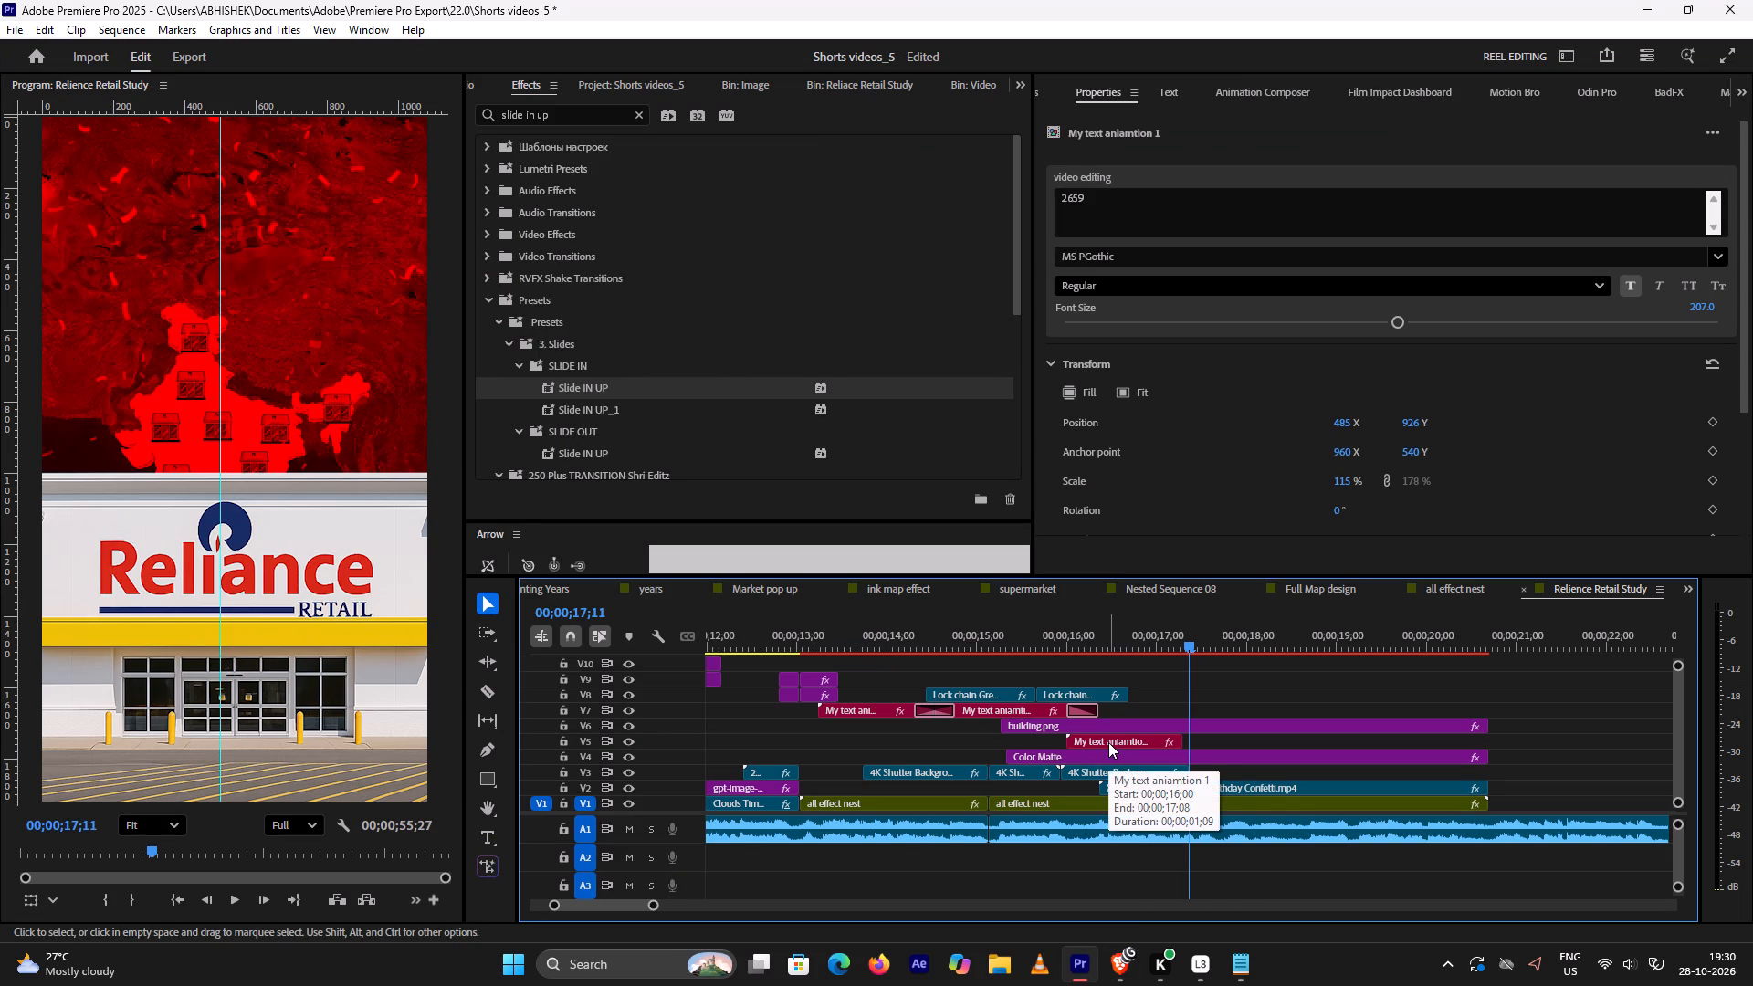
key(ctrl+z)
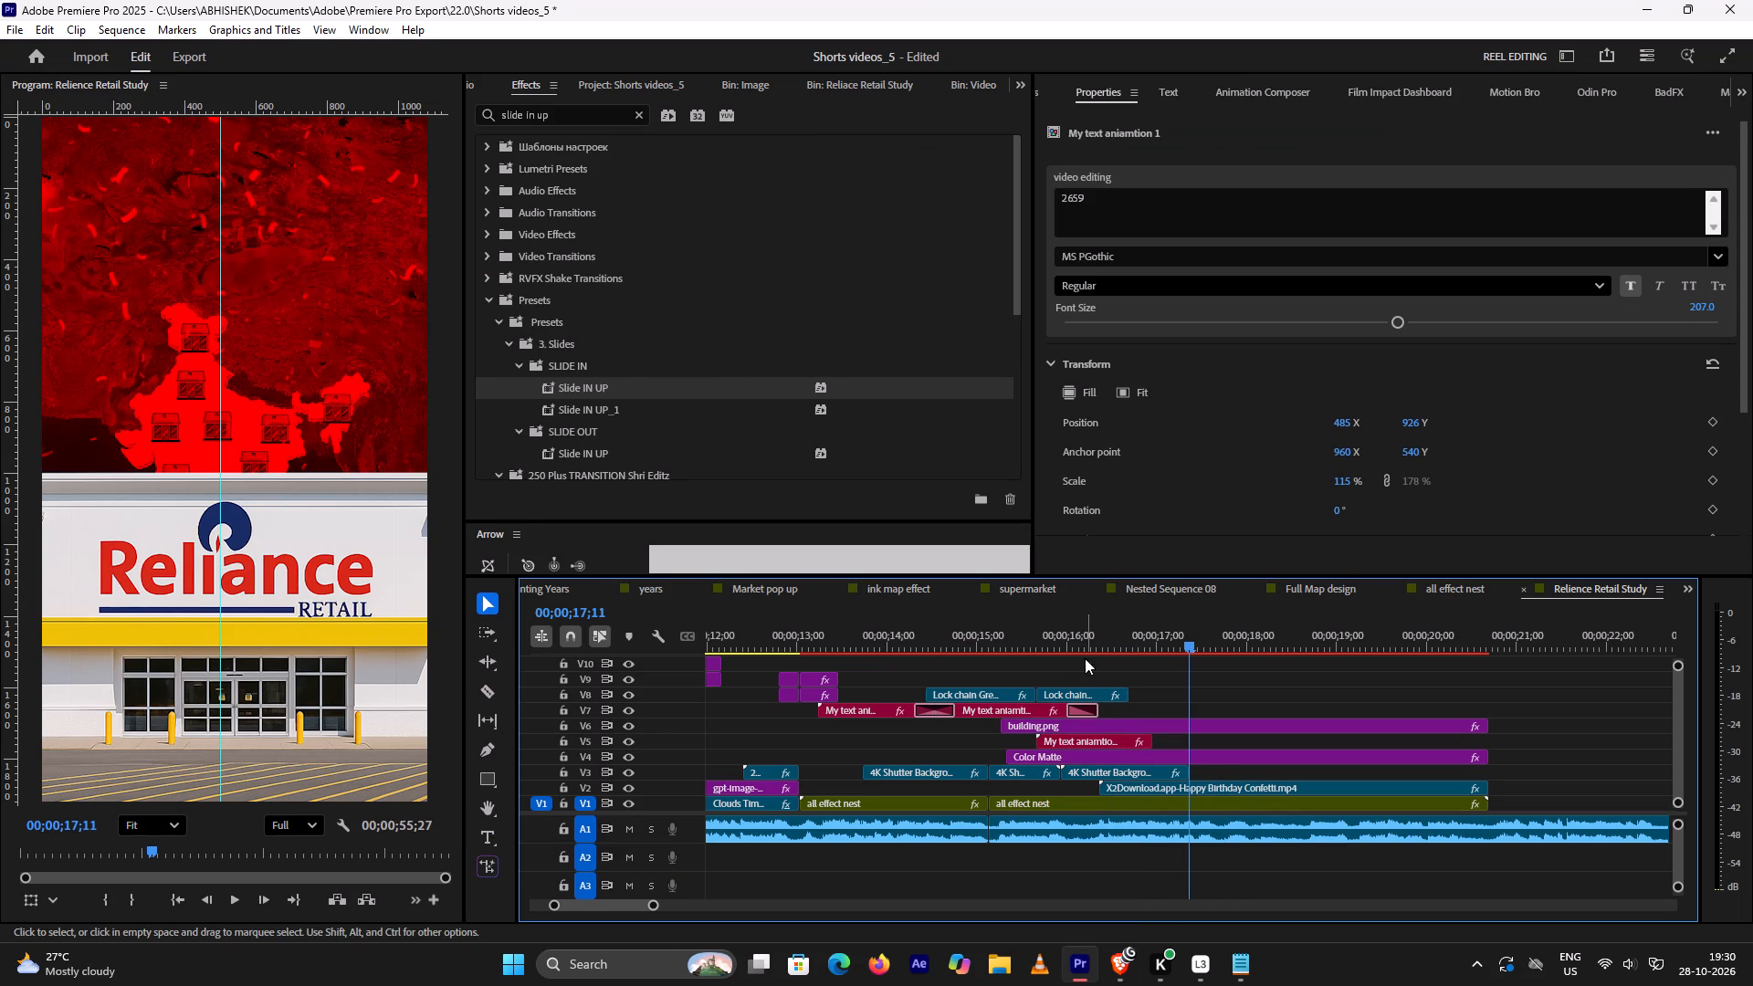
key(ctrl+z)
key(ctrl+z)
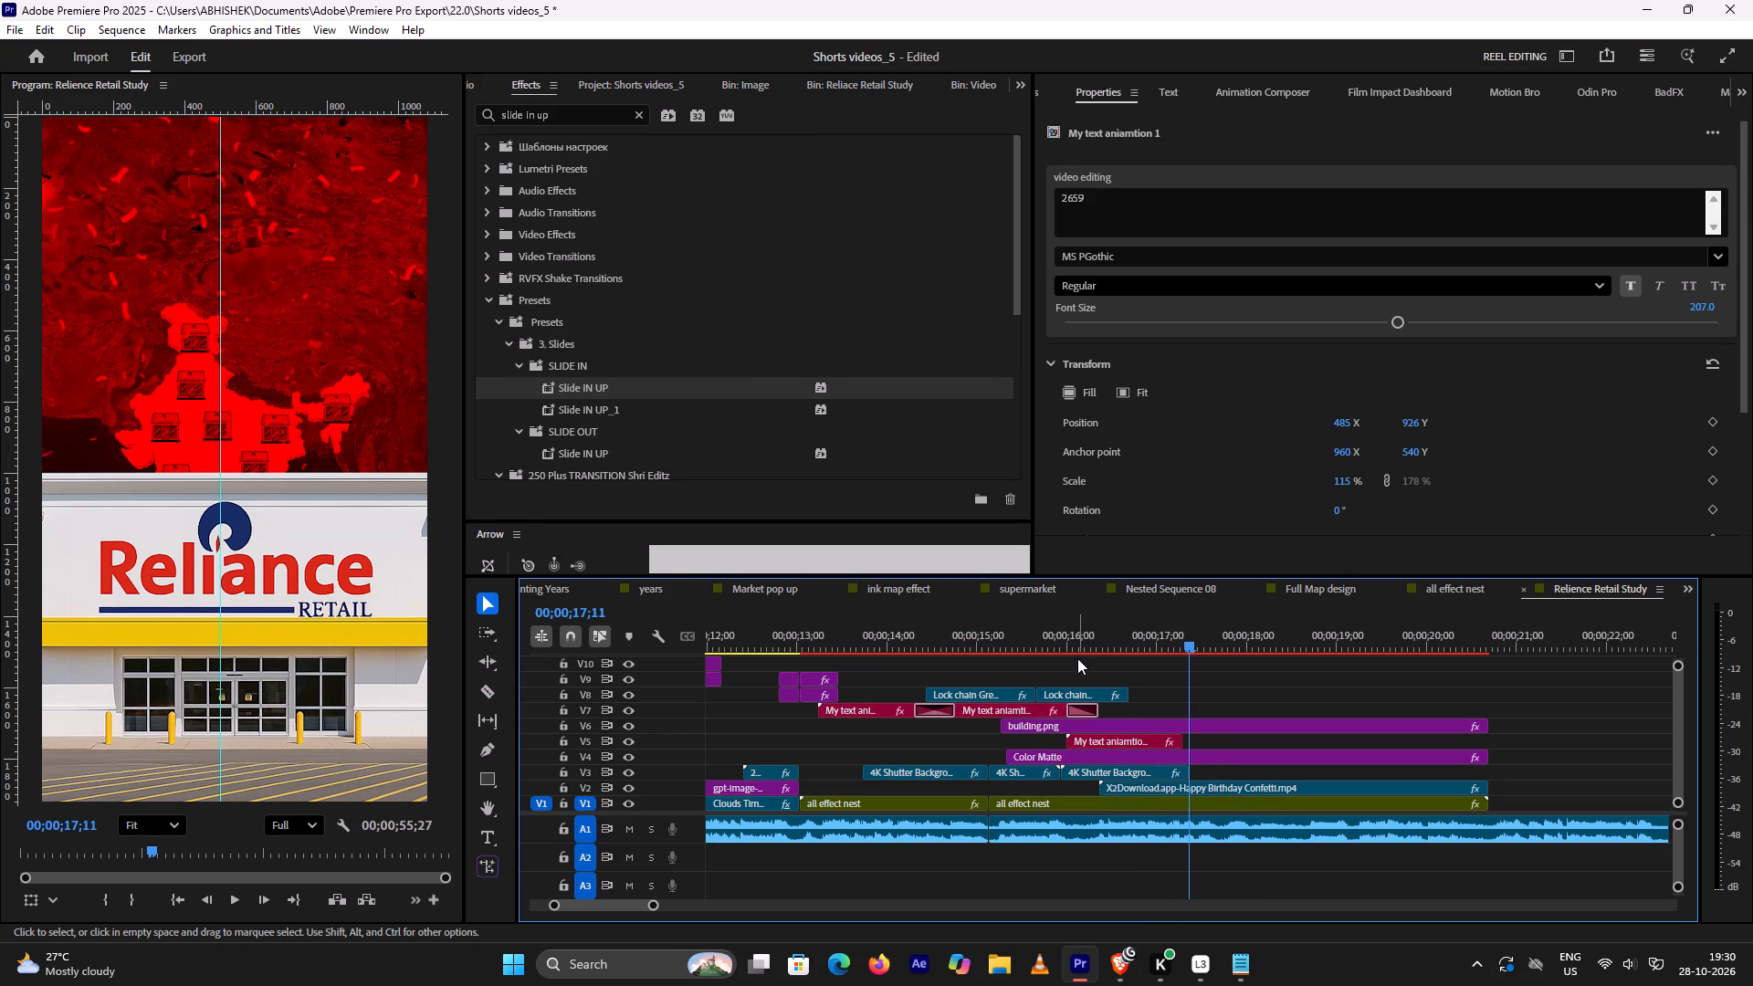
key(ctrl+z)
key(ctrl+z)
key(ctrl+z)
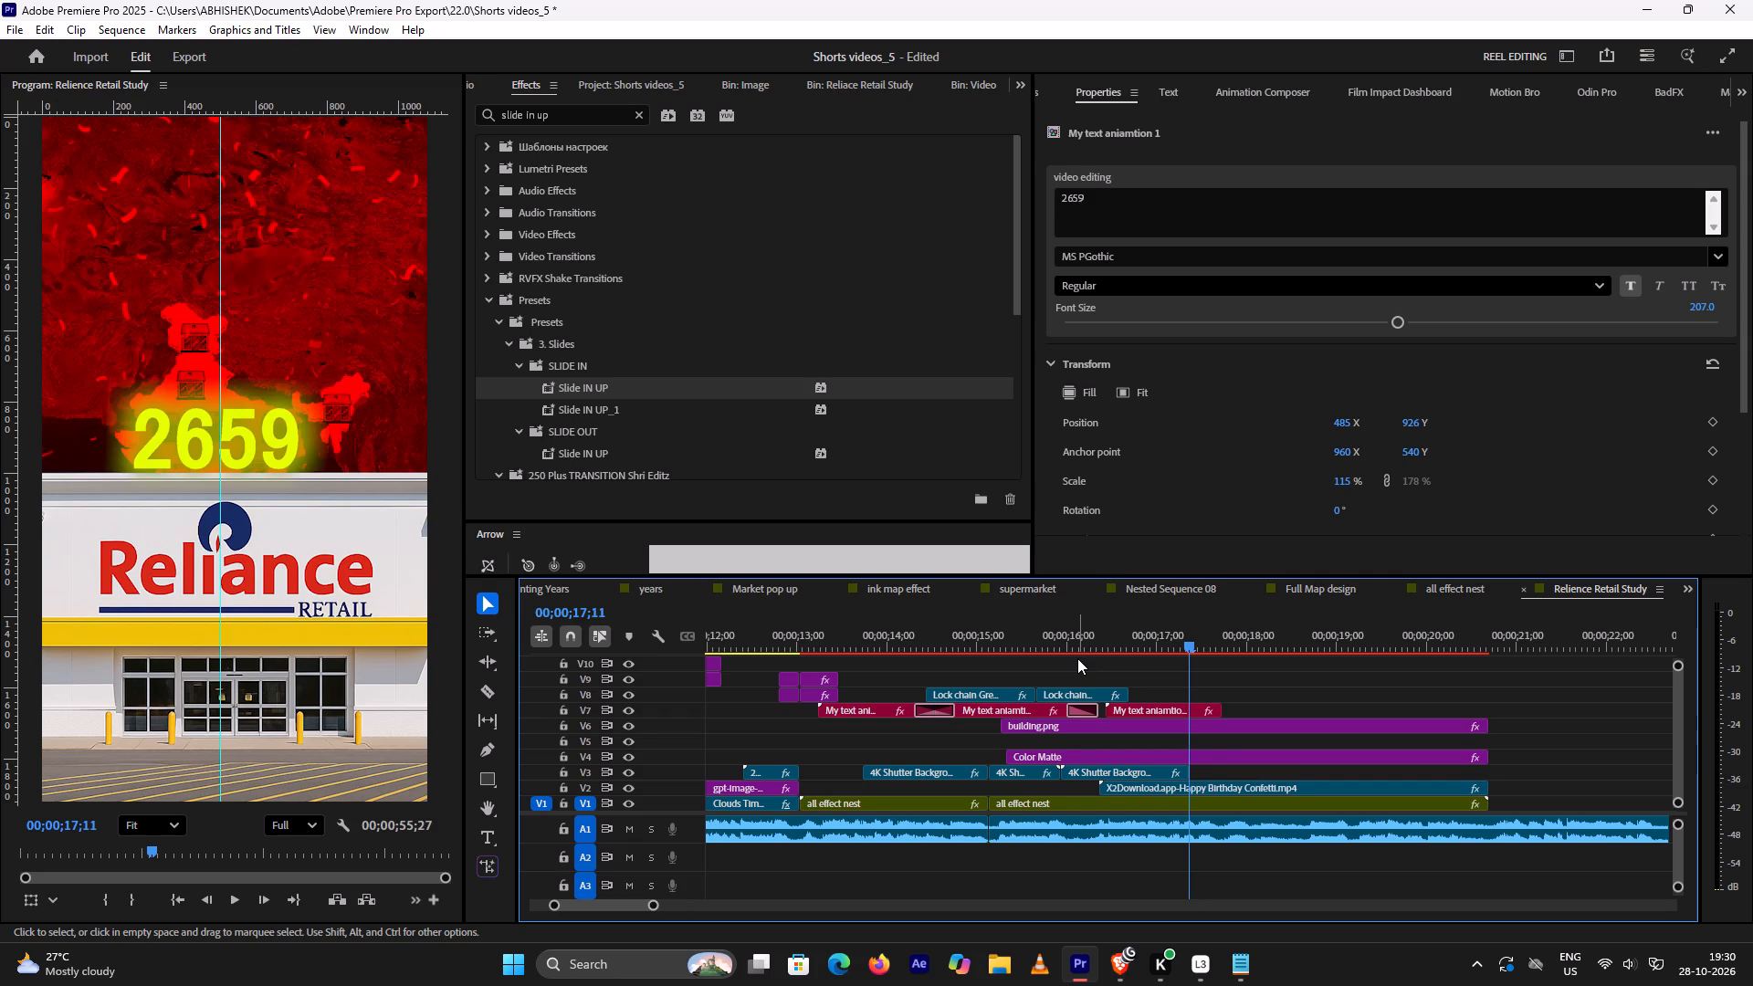
Redo the 2659 text clip's track move to V5.
key(ctrl+shift+z)
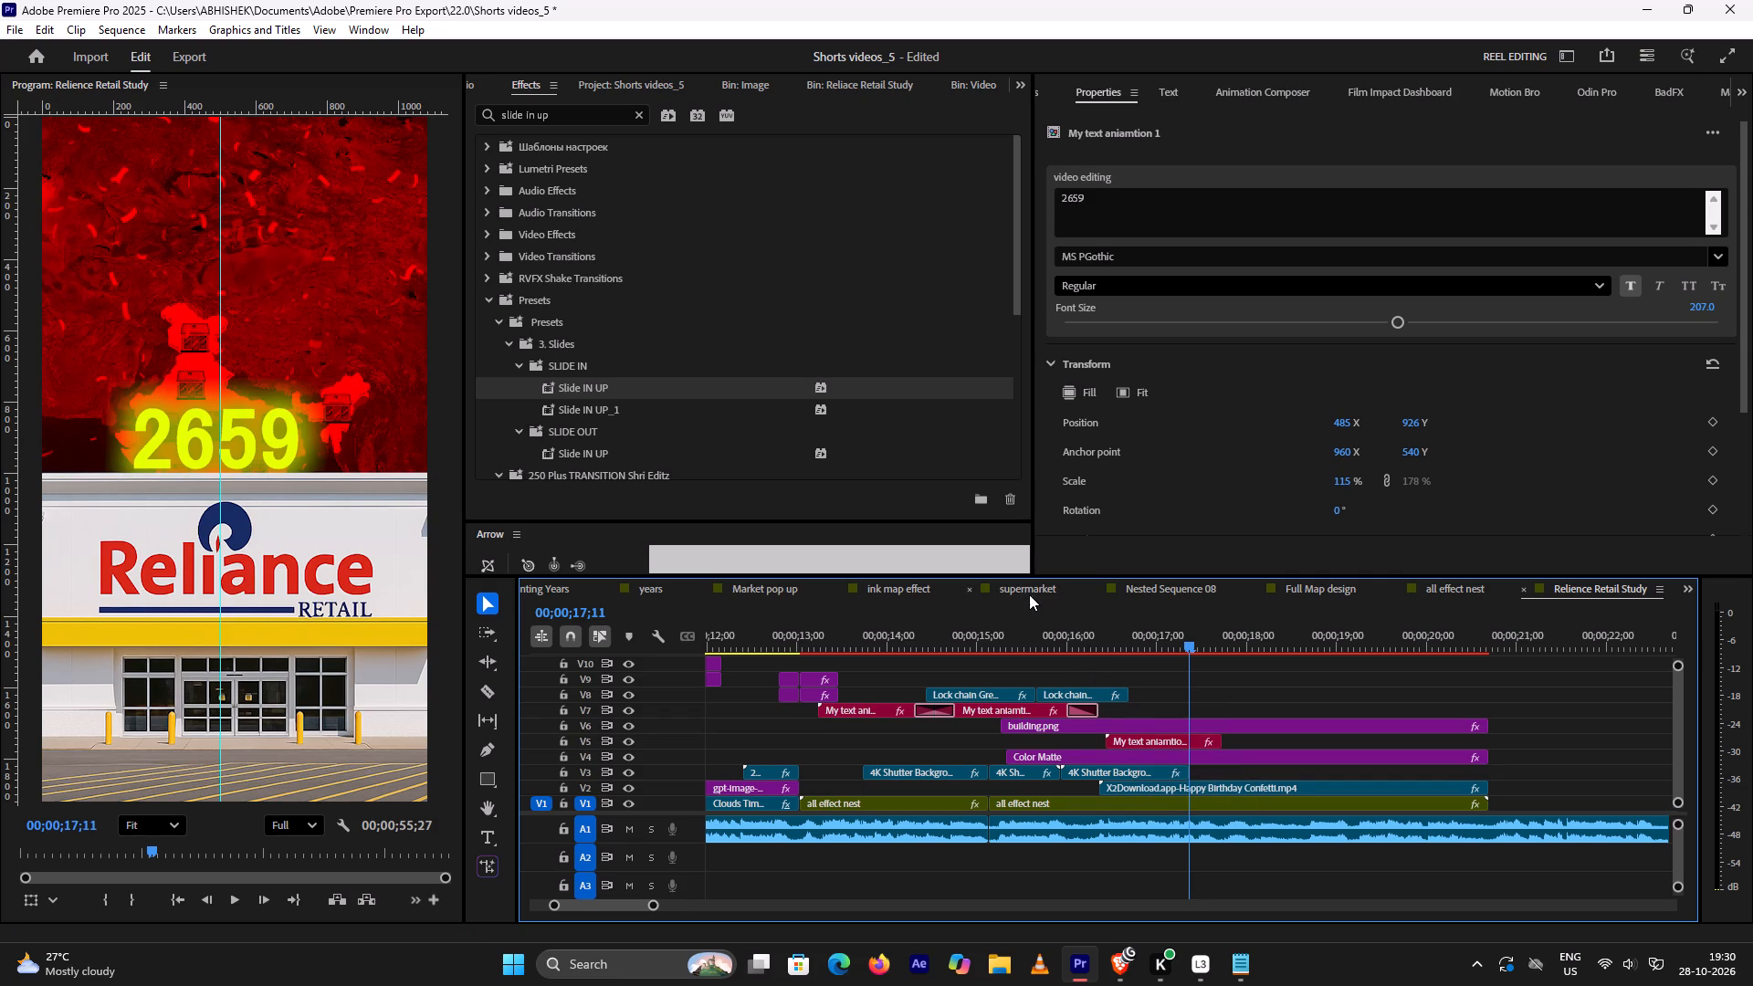
Copy the Transform (Slide IN UP) effect from building.png onto the 2659 text clip on V5, and play back the reveal.
click(1158, 719)
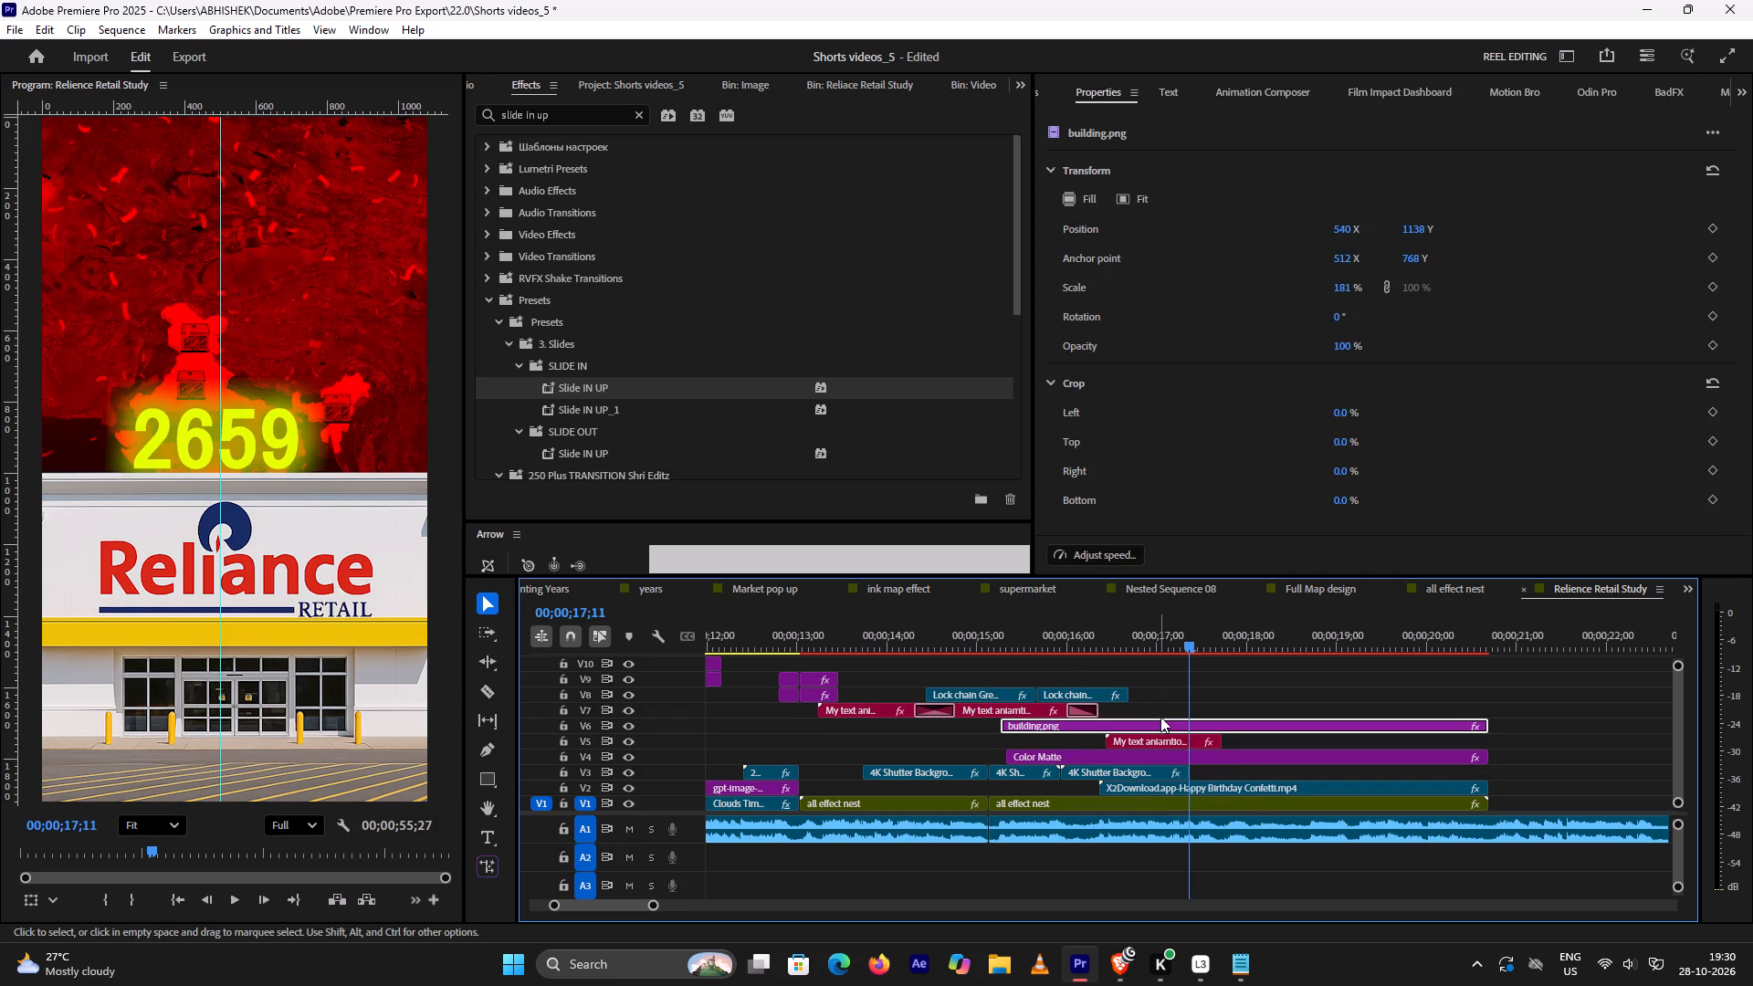
key(e)
scroll(1611, 393, down, 5)
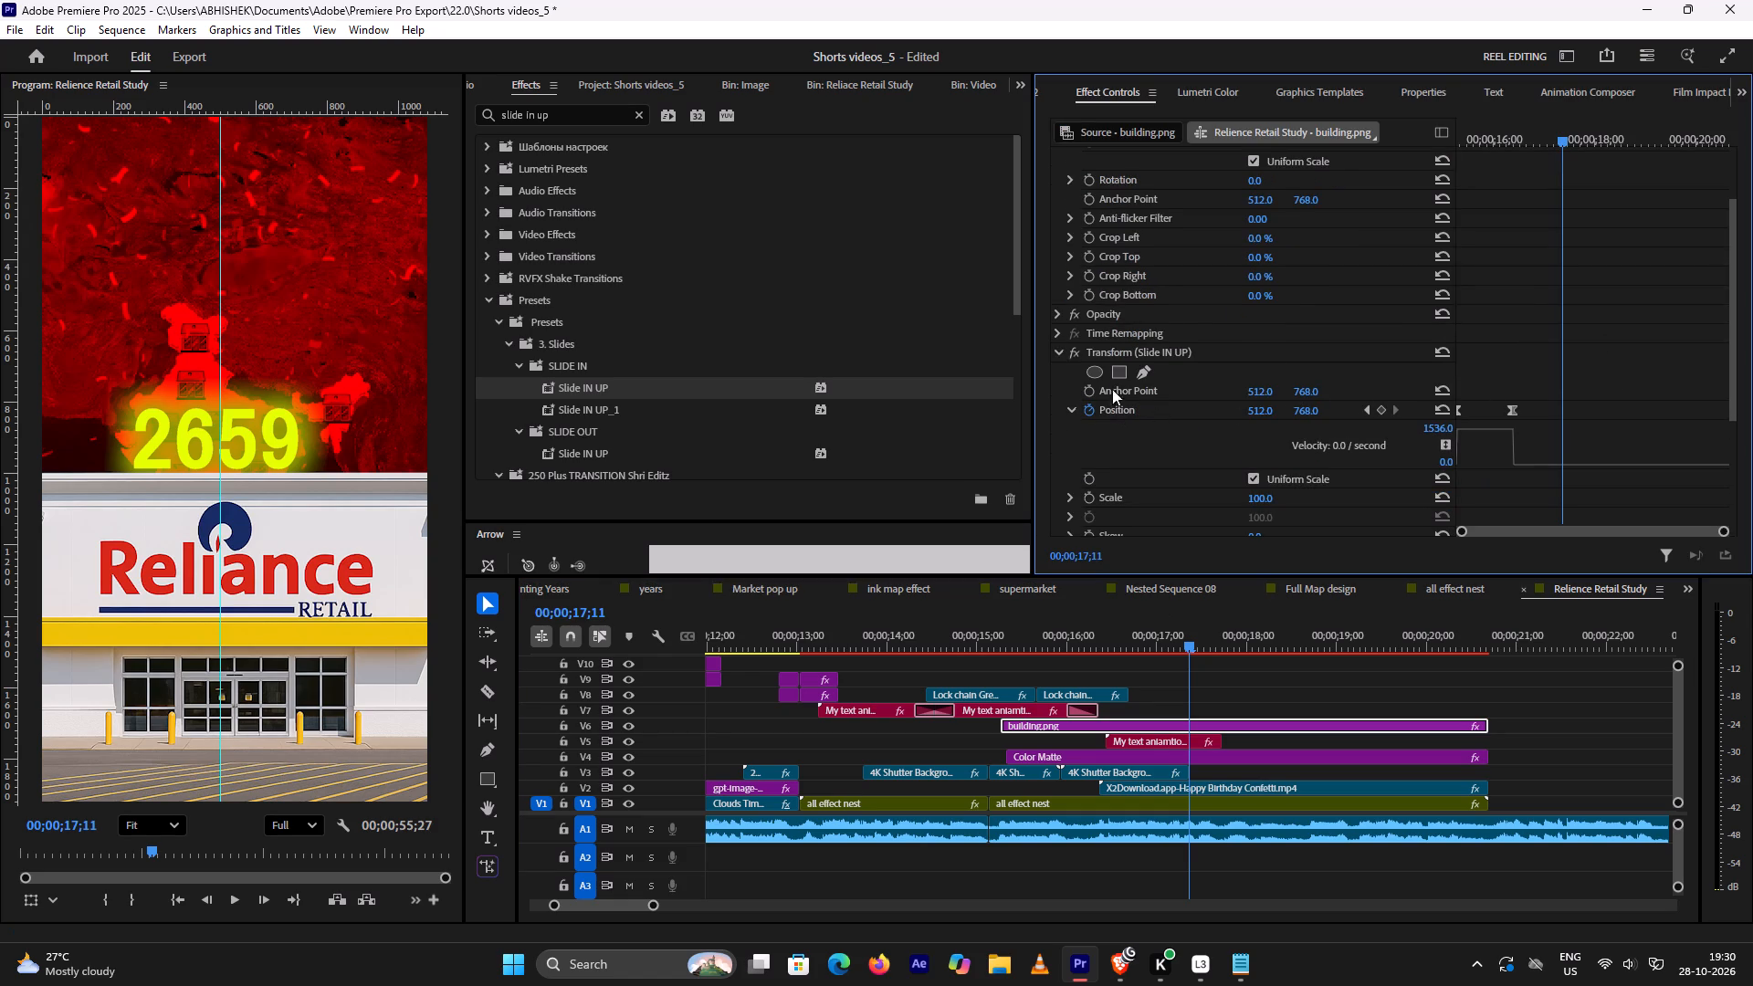
click(1106, 351)
key(ctrl+c)
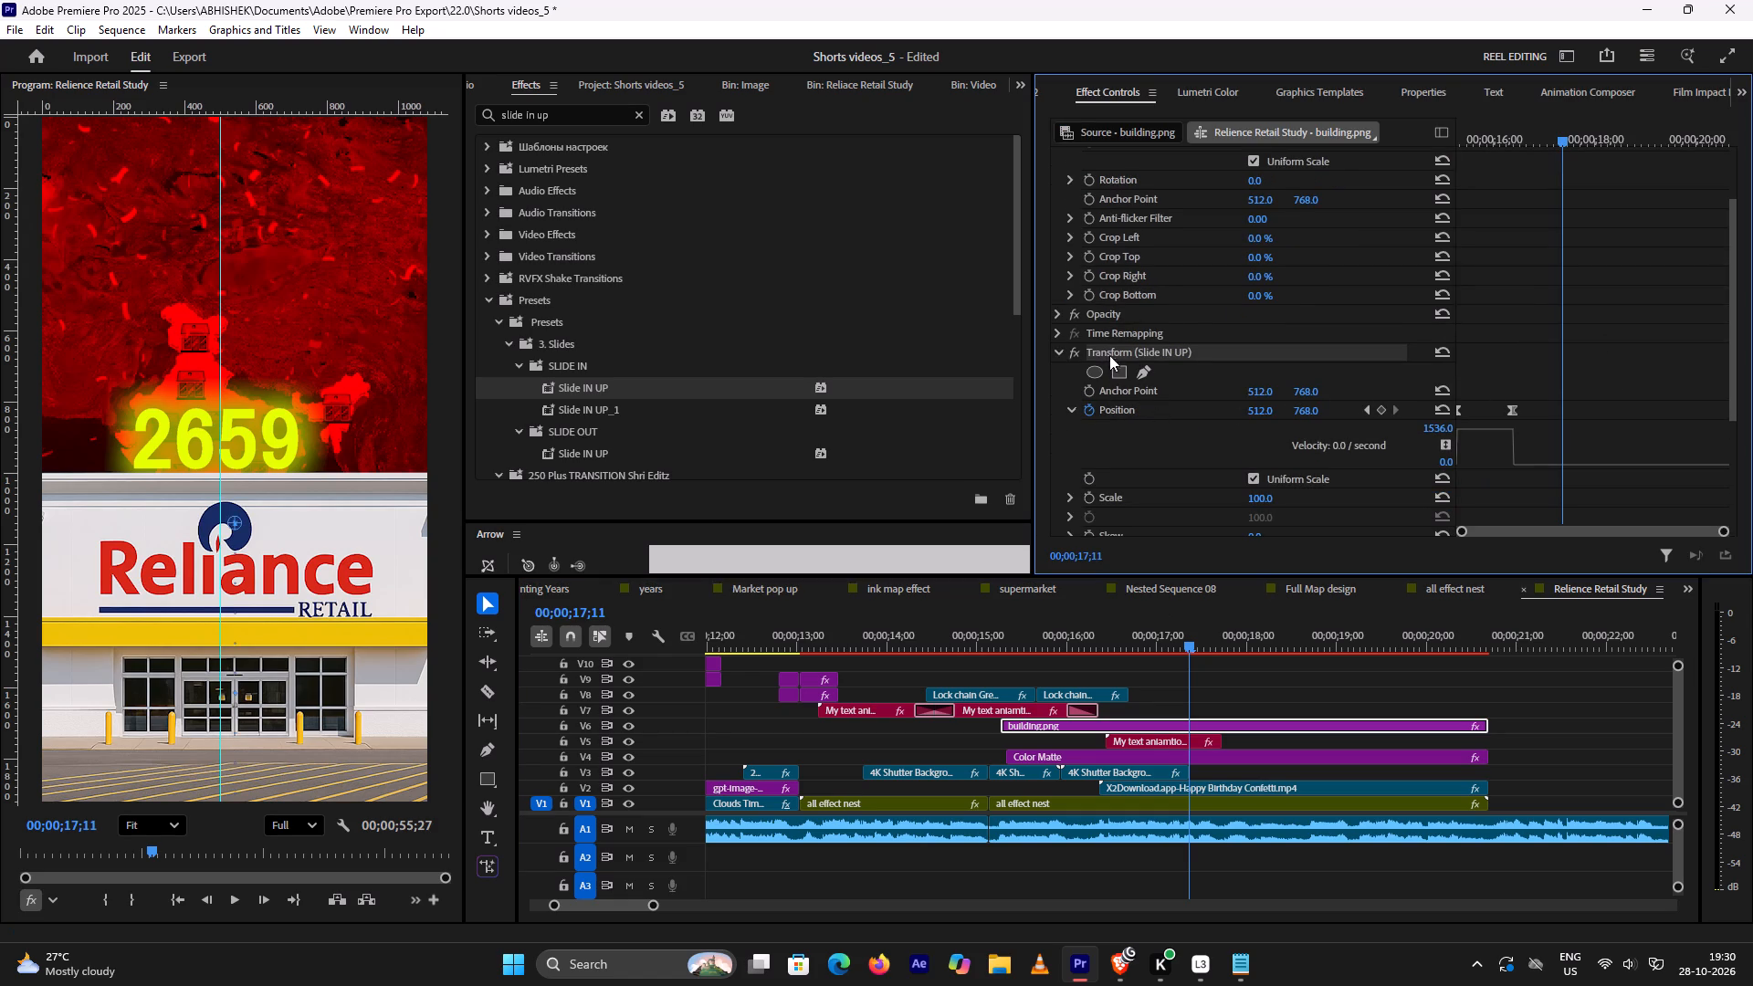
click(1178, 739)
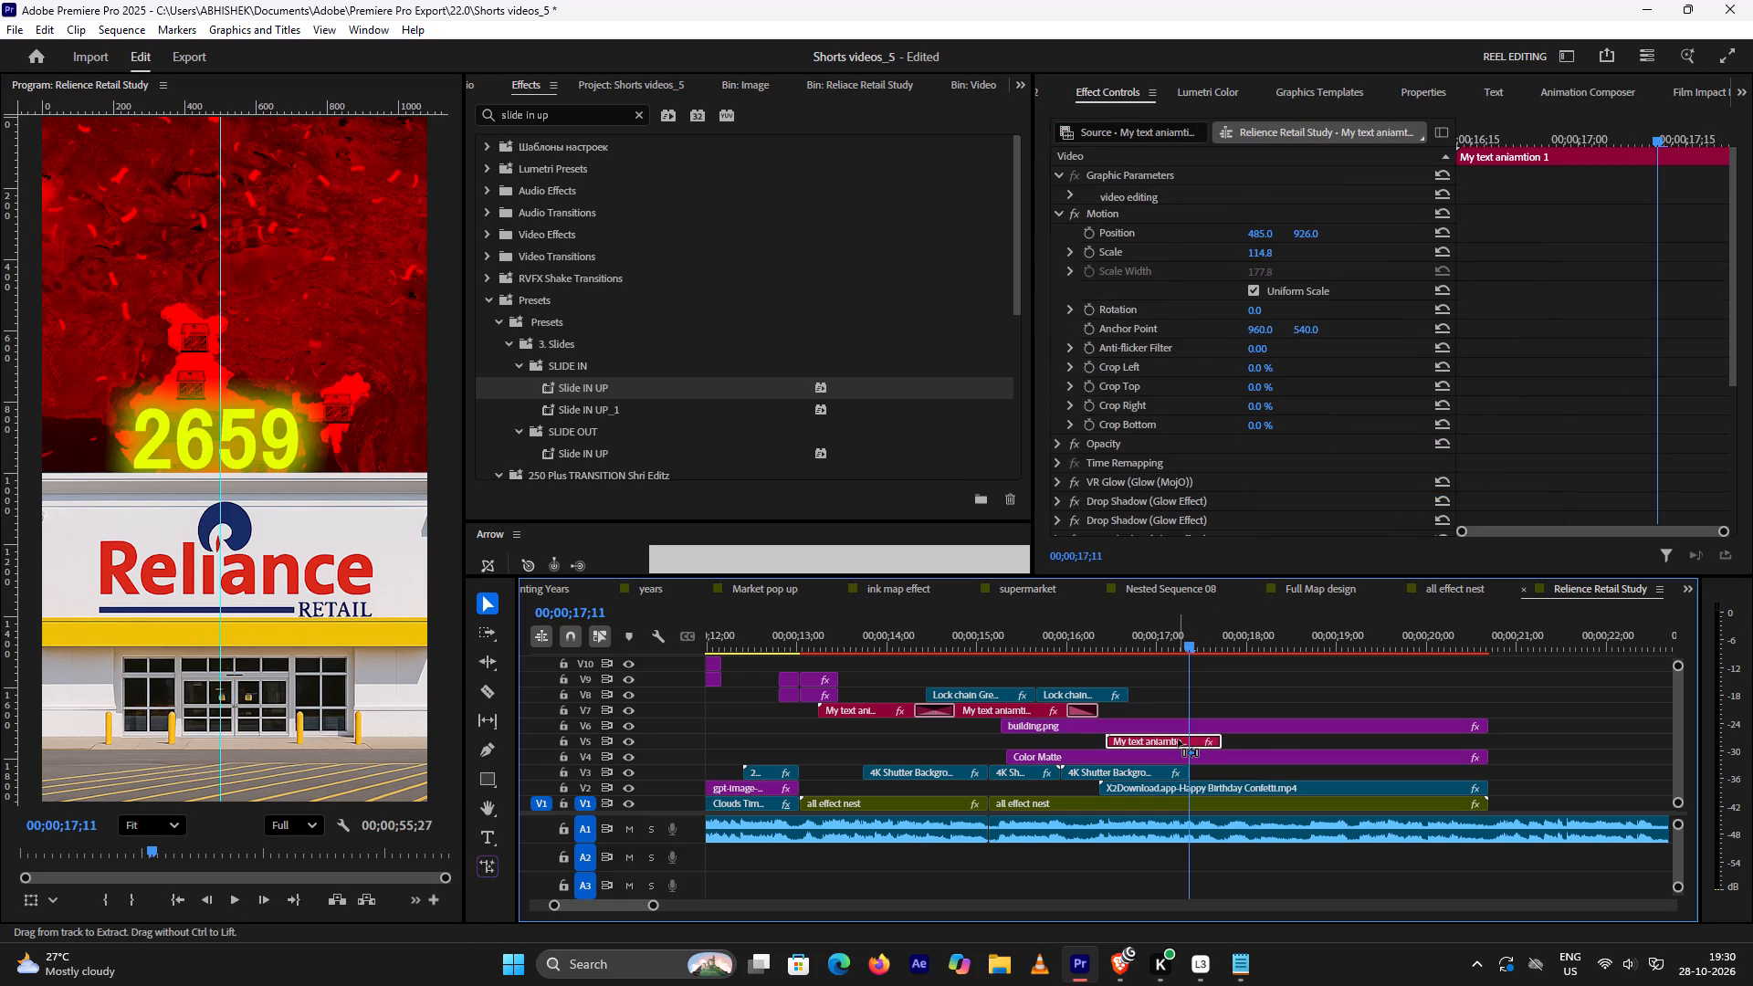
key(ctrl+v)
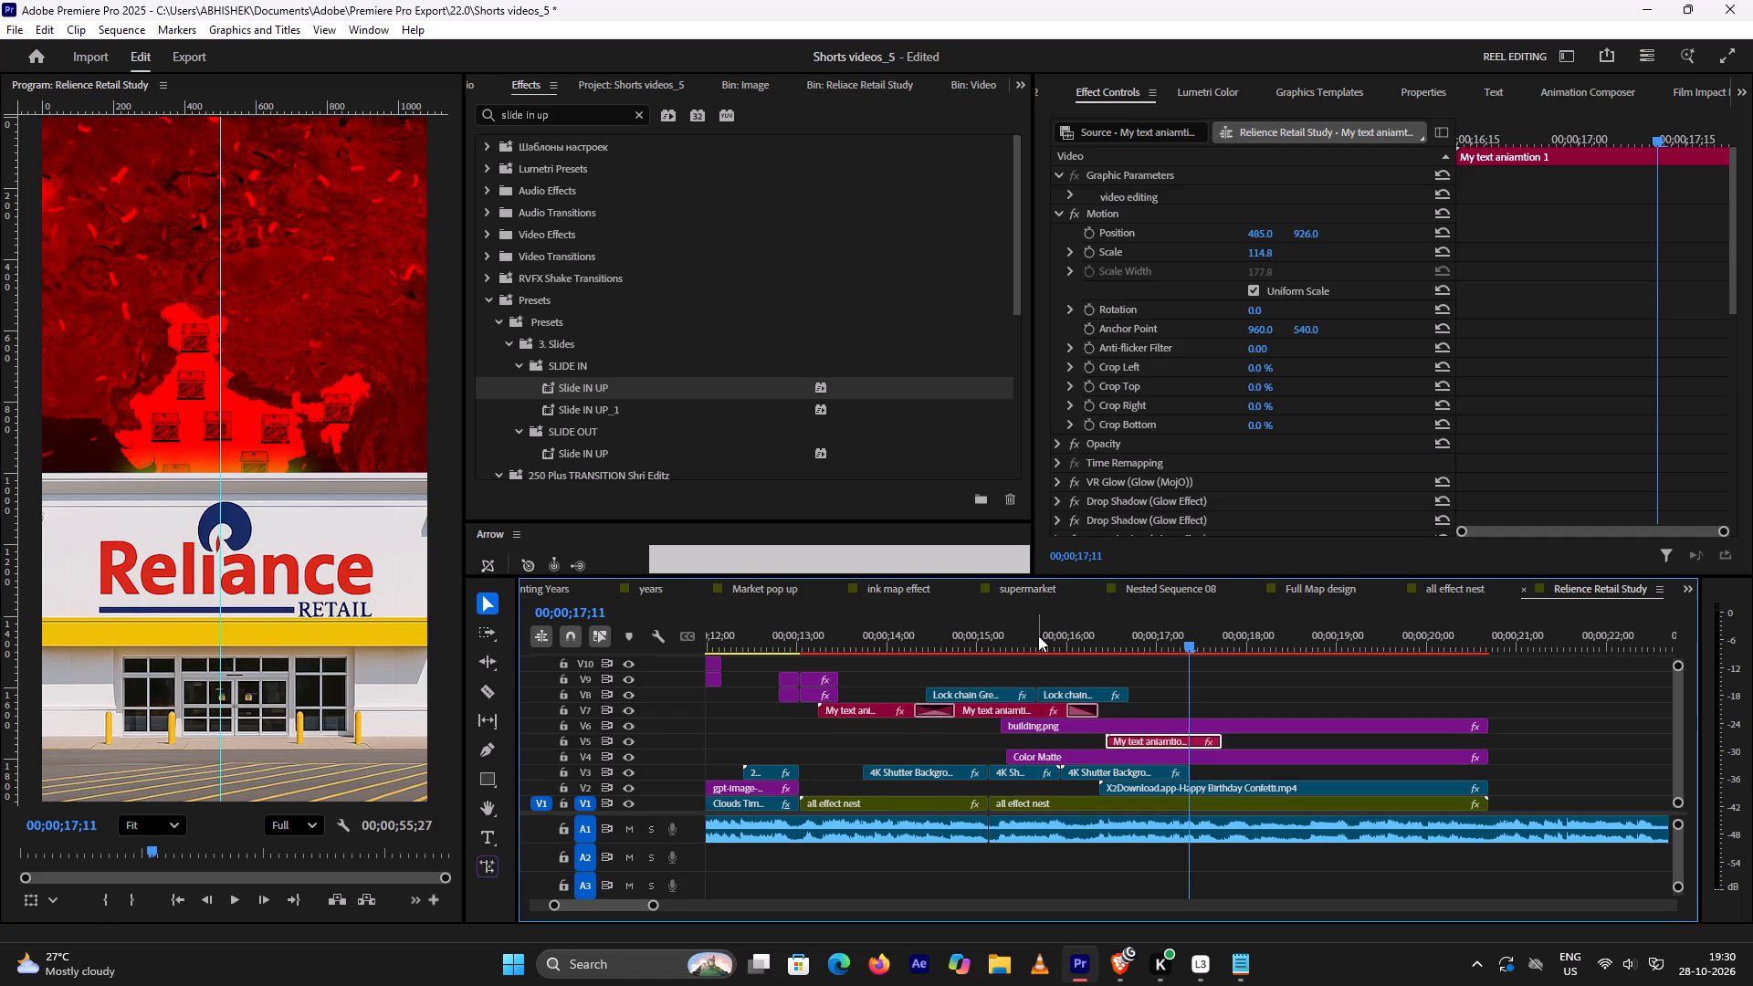
click(986, 635)
key(space)
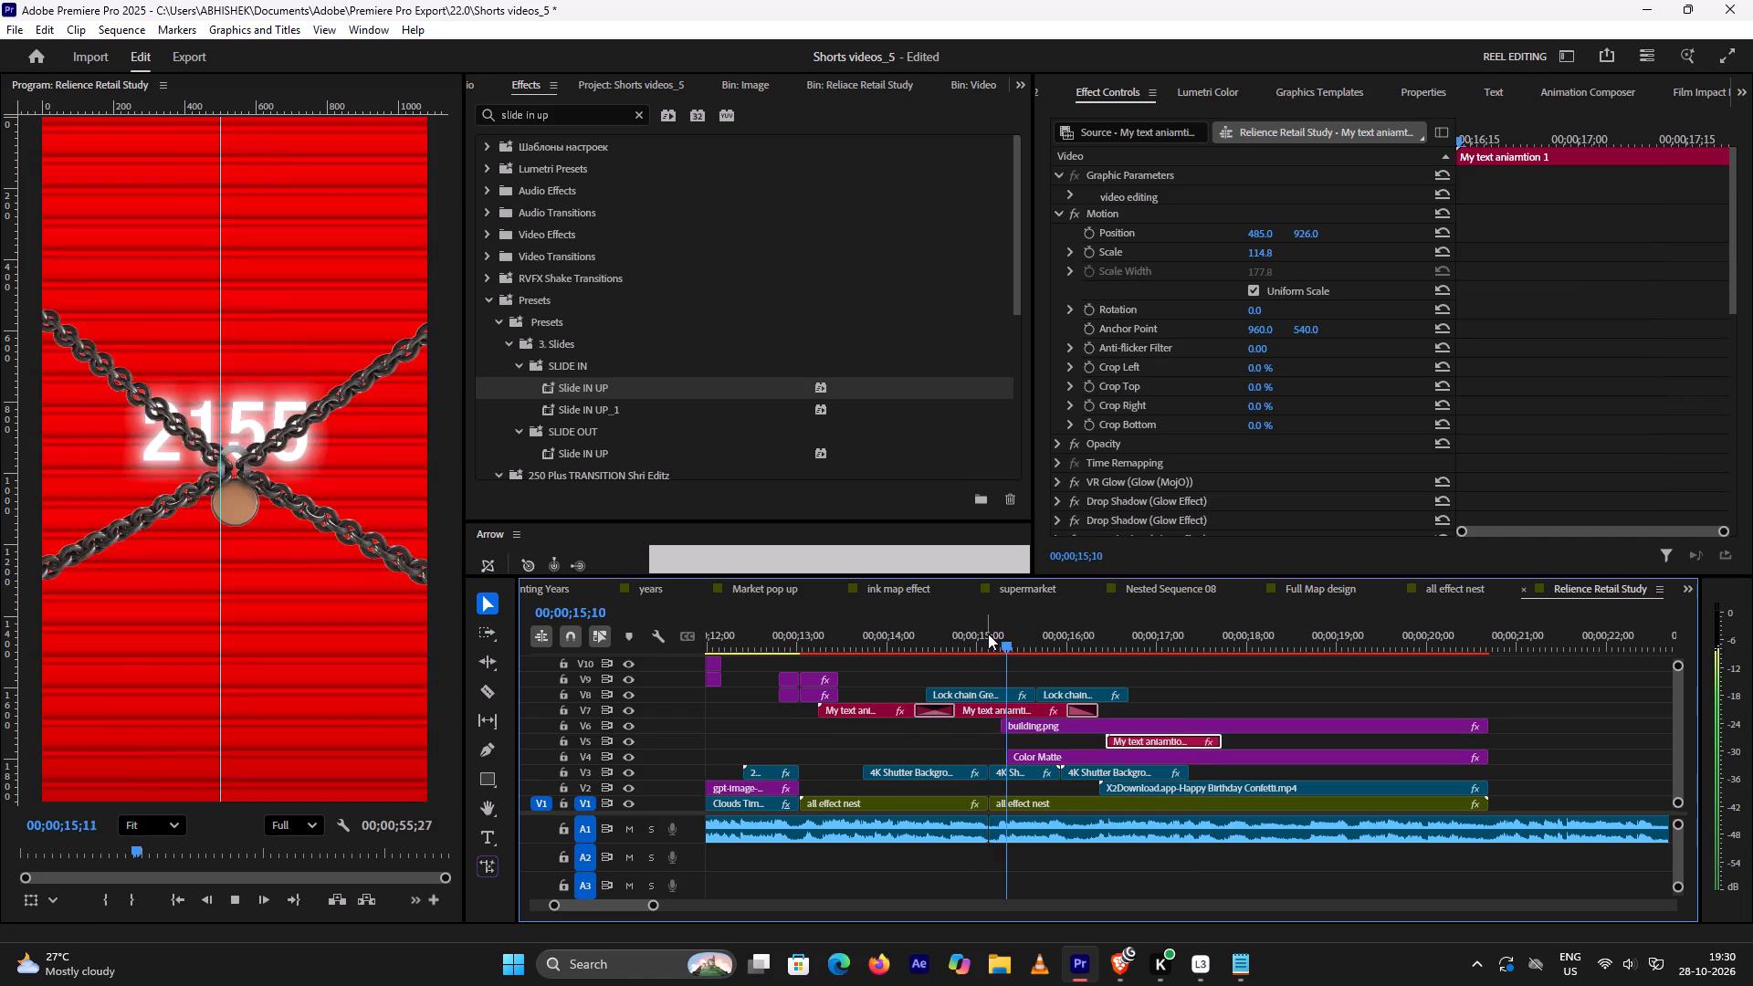
key(space)
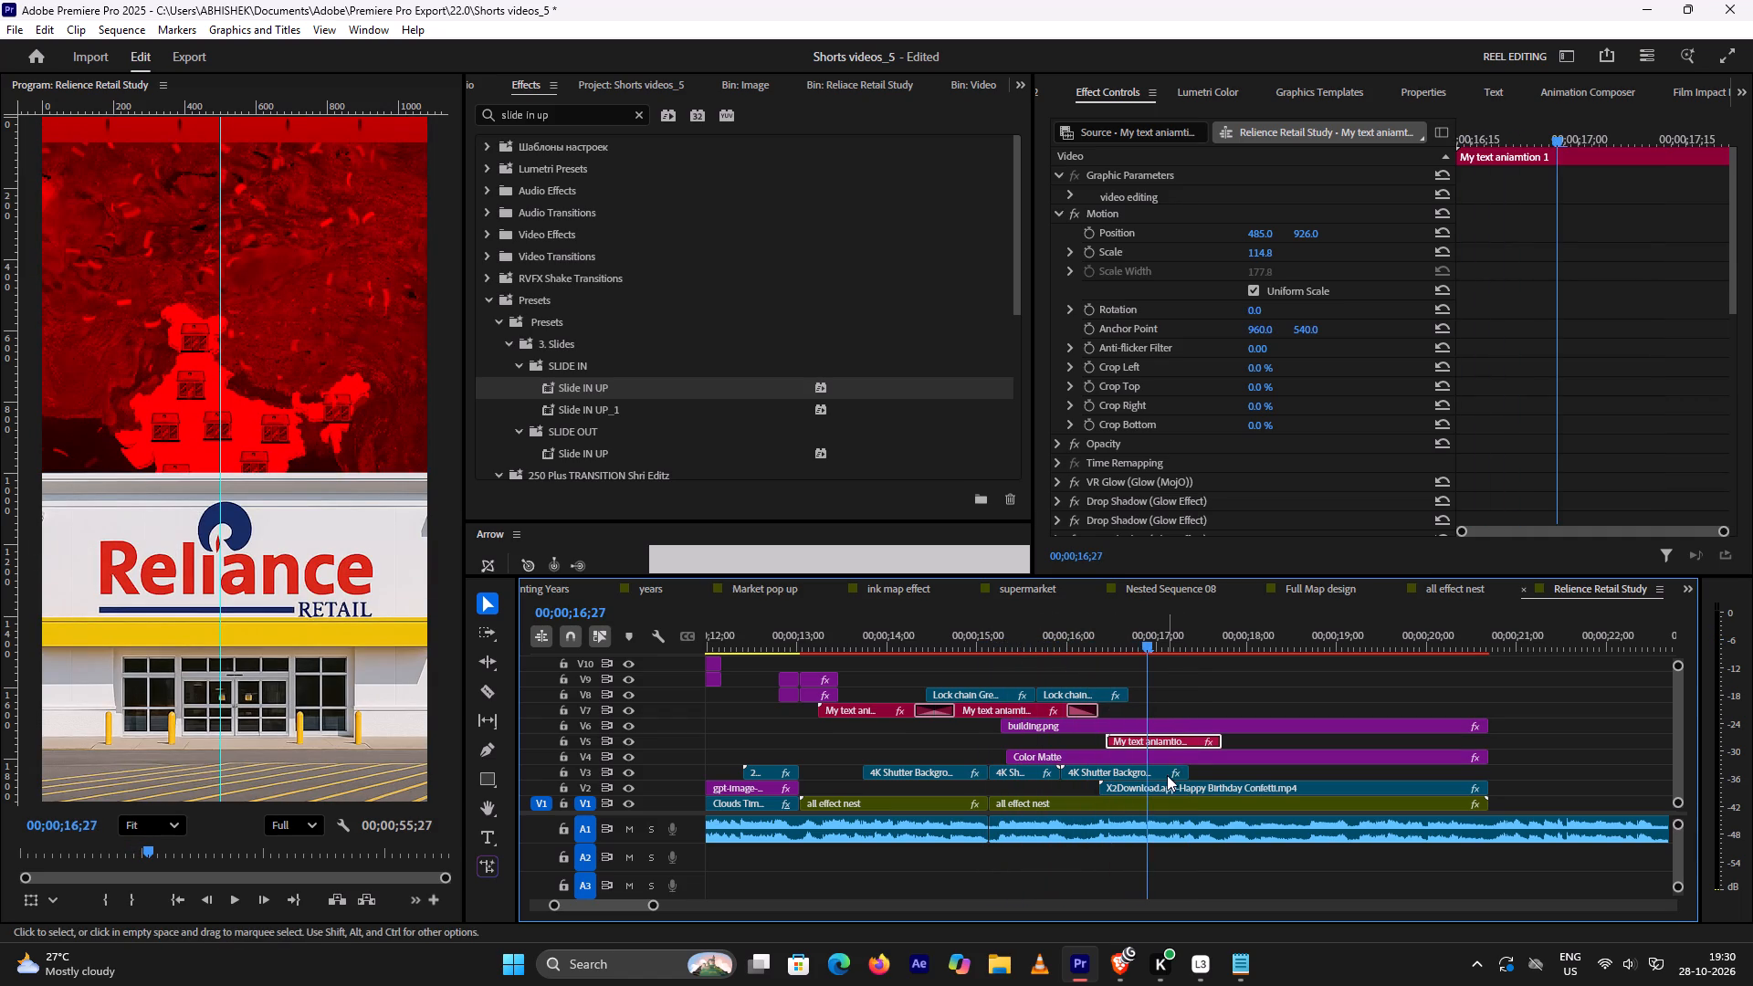
key(space)
key(space)
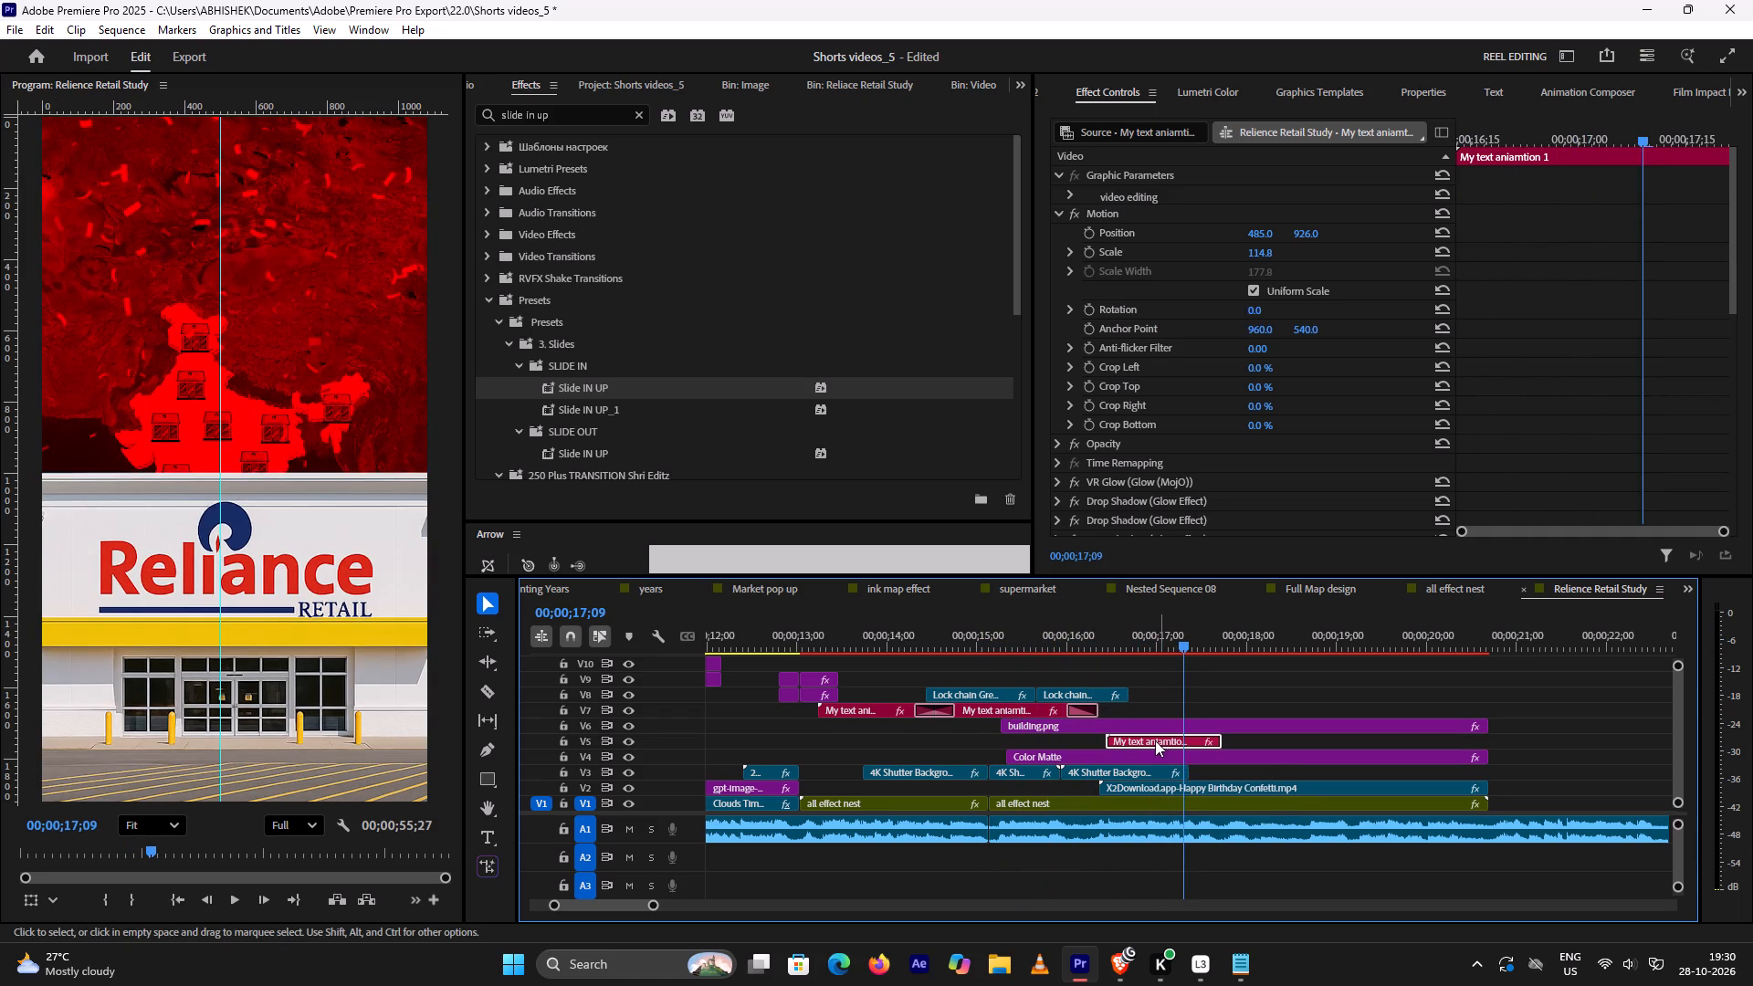
Start the 2659 text clip on V5 with building.png at 00;00;15;08, extend its end to match building.png's, and play back.
drag(1154, 739, 1060, 747)
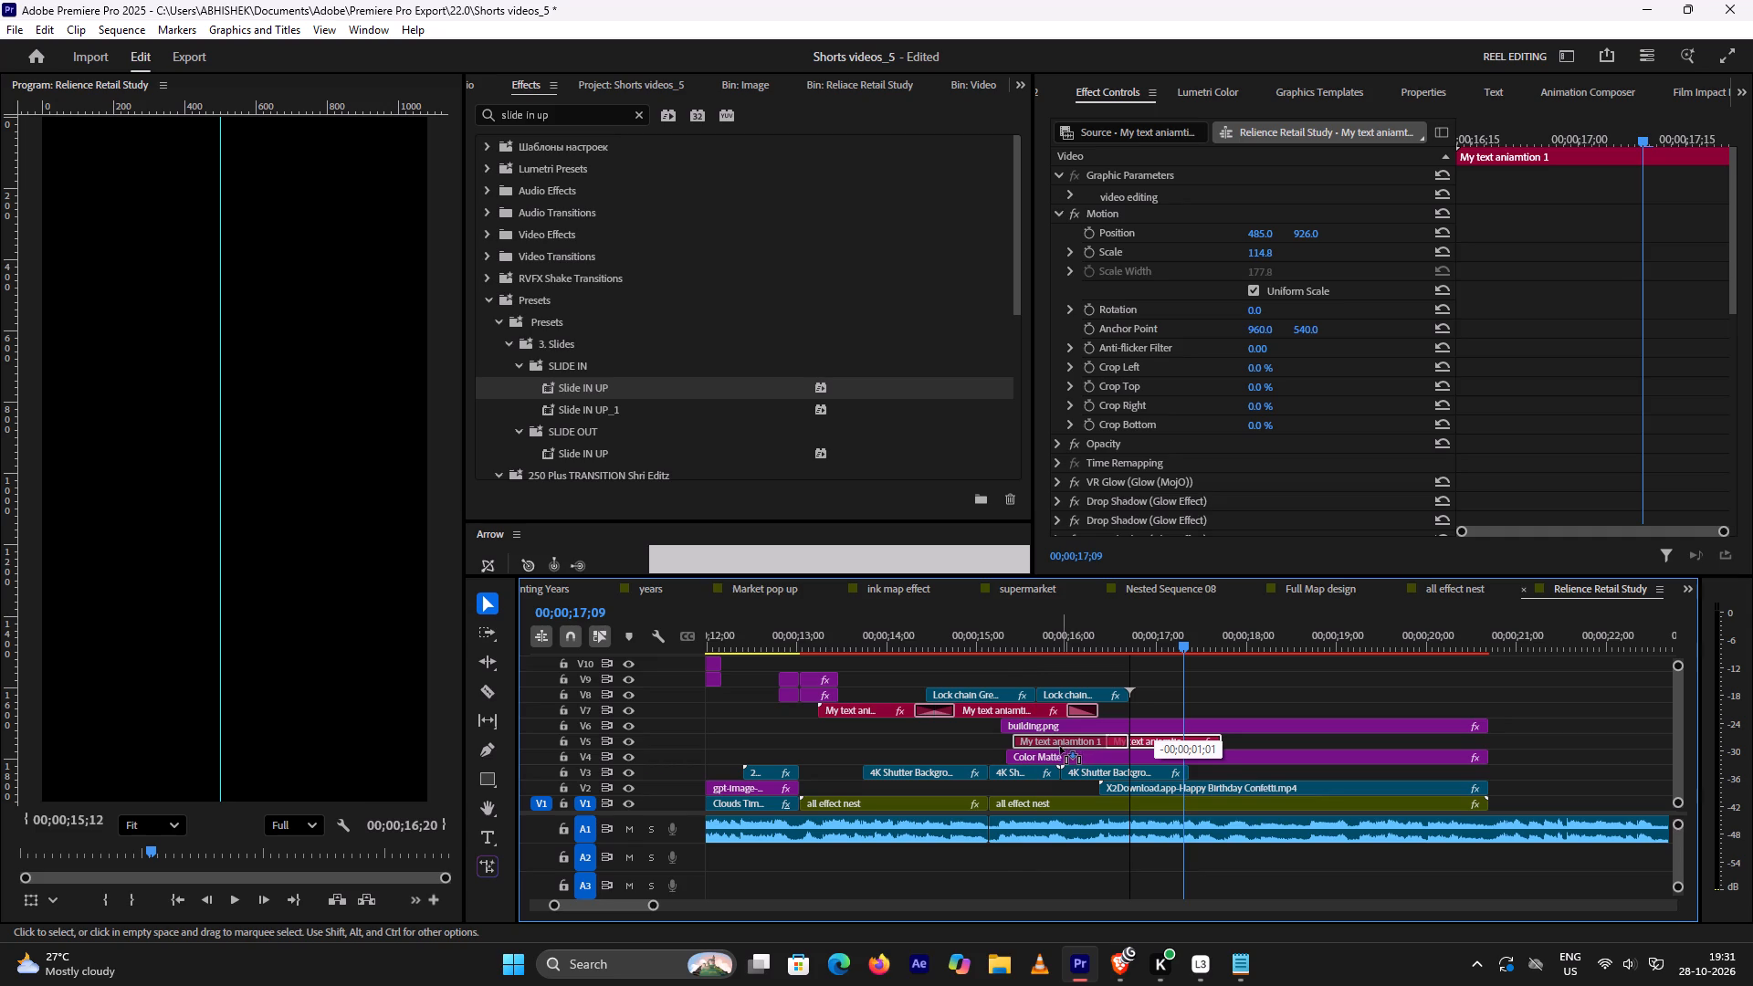
drag(1060, 747, 1050, 743)
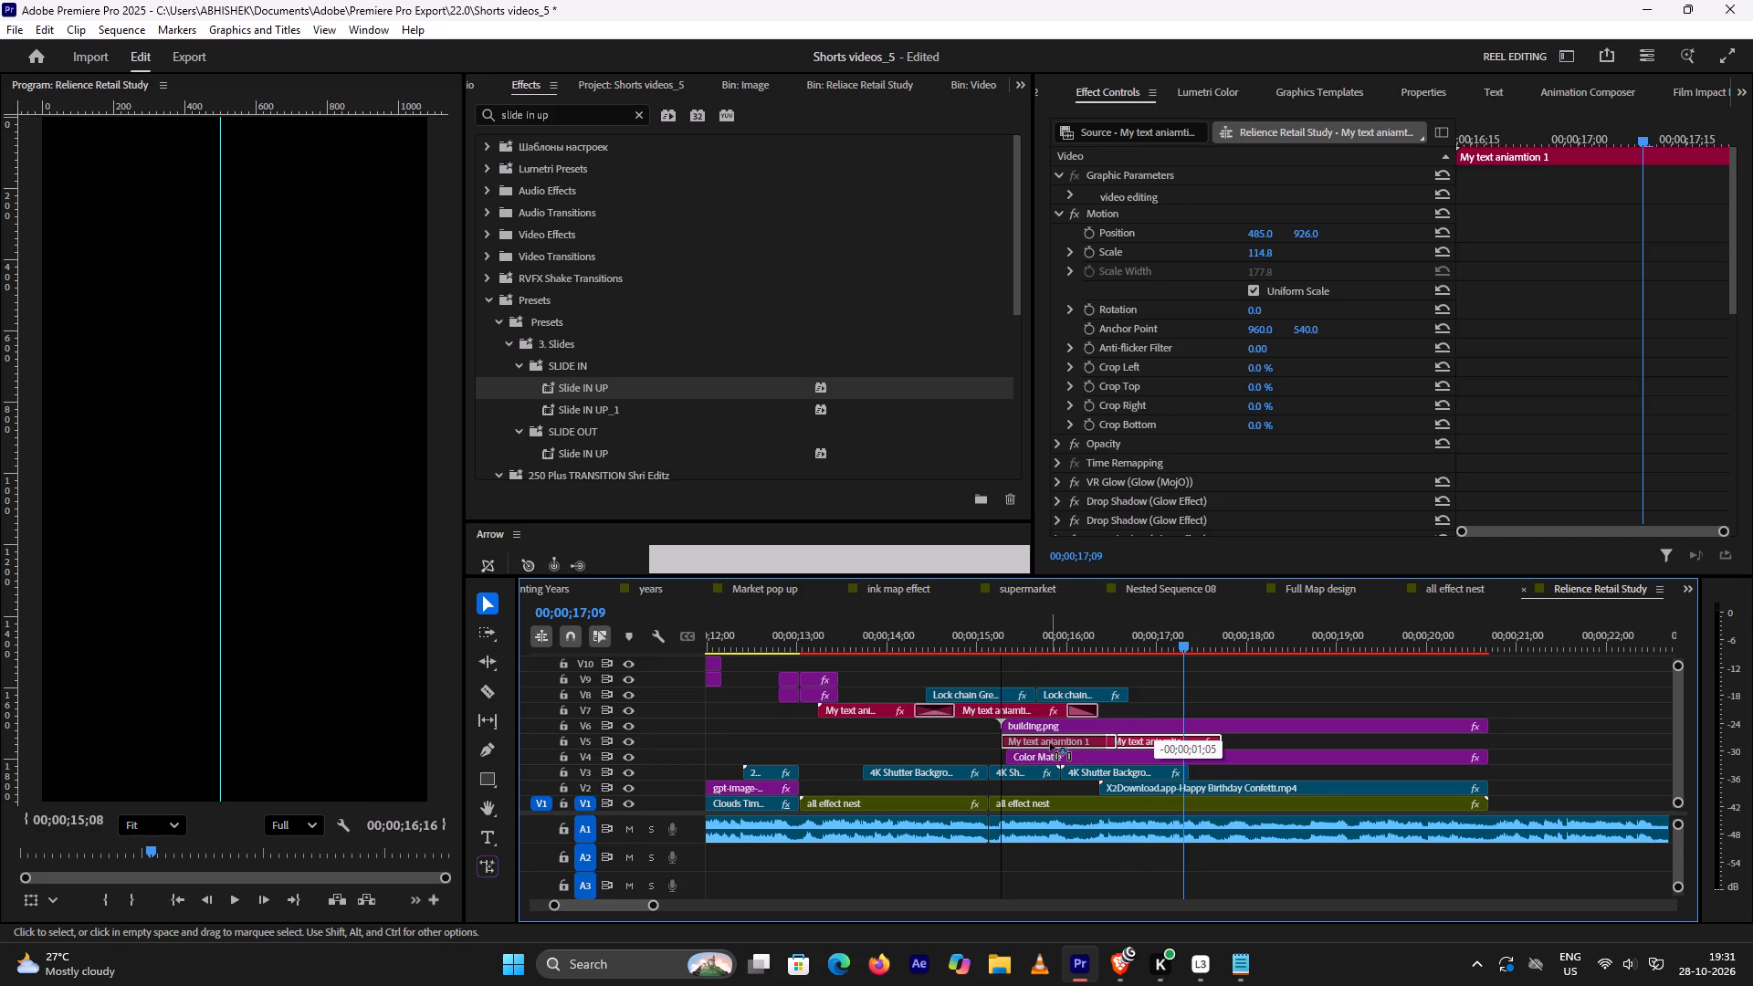
drag(1050, 743, 1051, 742)
drag(1112, 736, 1140, 732)
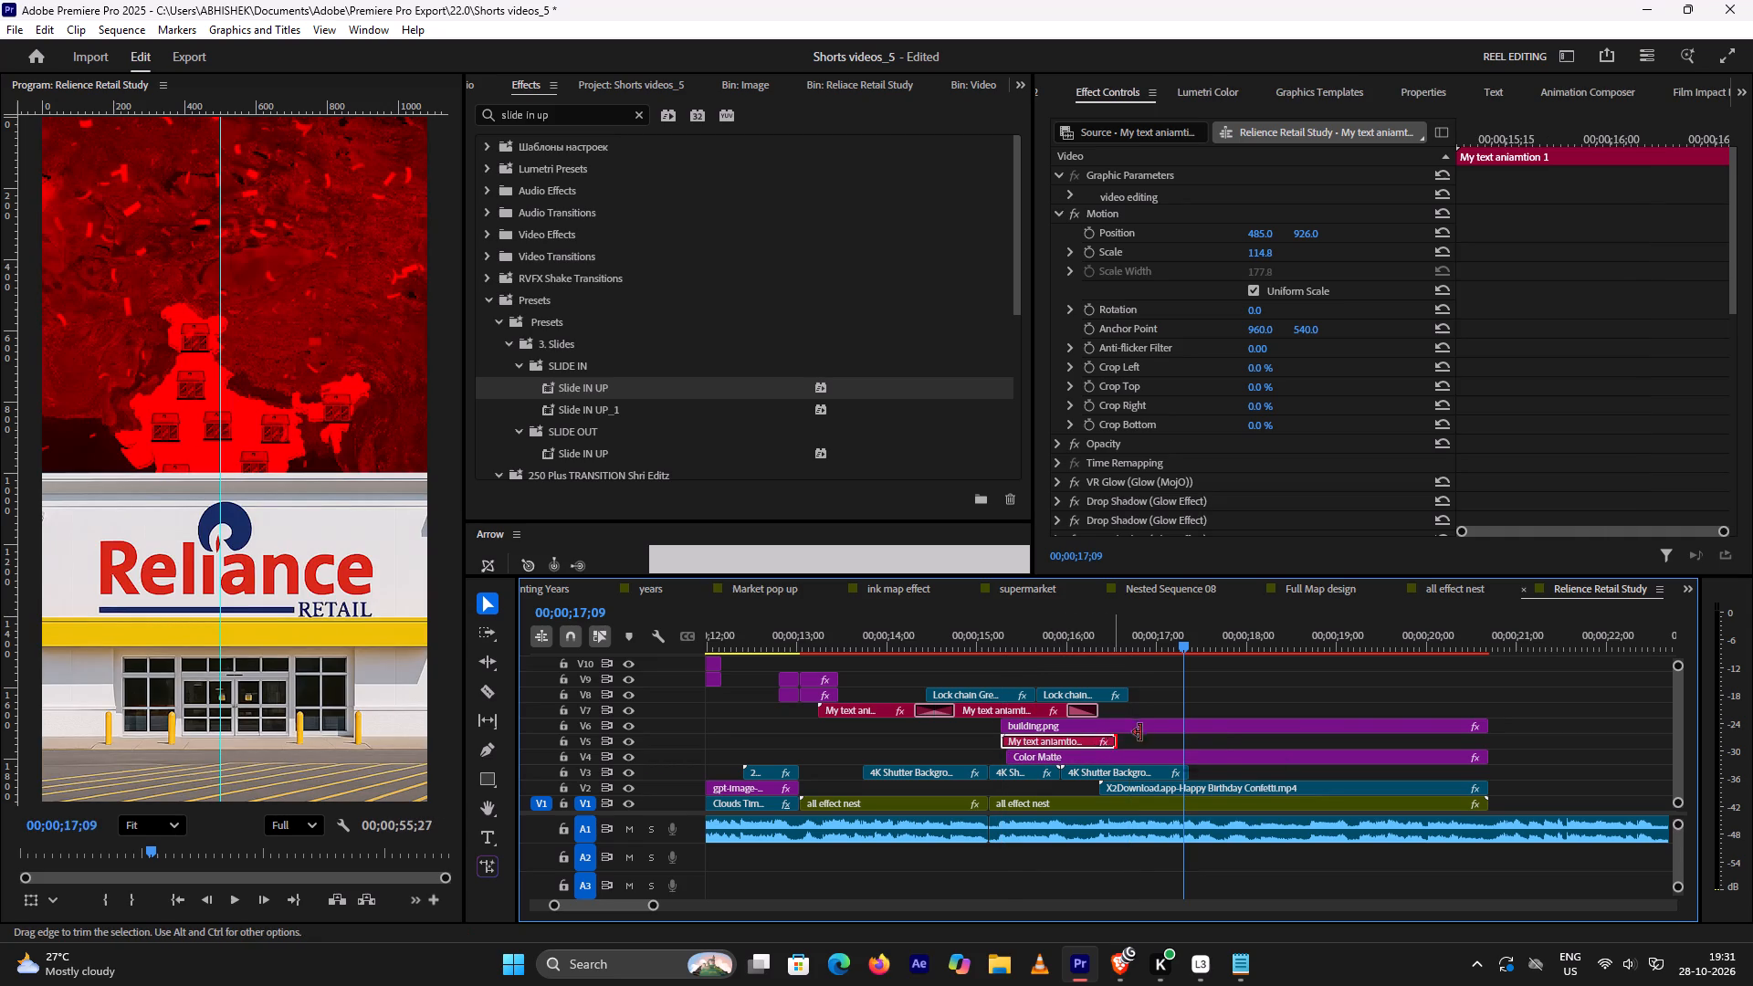
drag(1140, 732, 1487, 723)
click(1007, 621)
key(space)
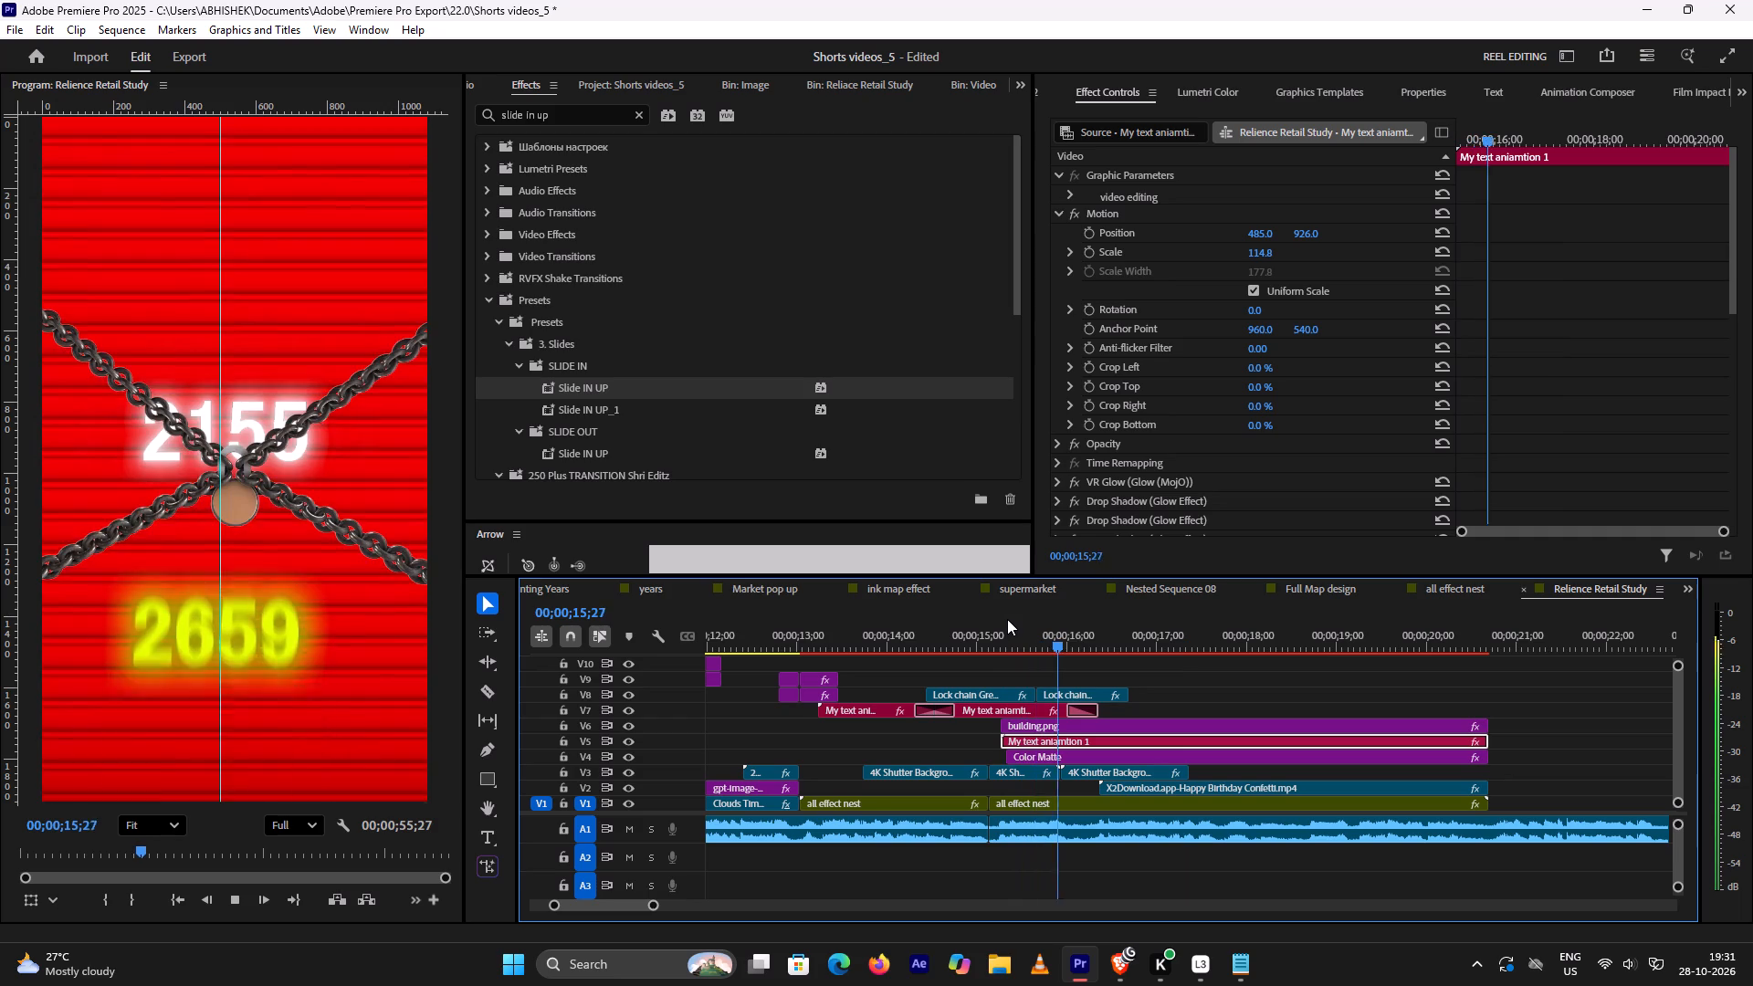
key(space)
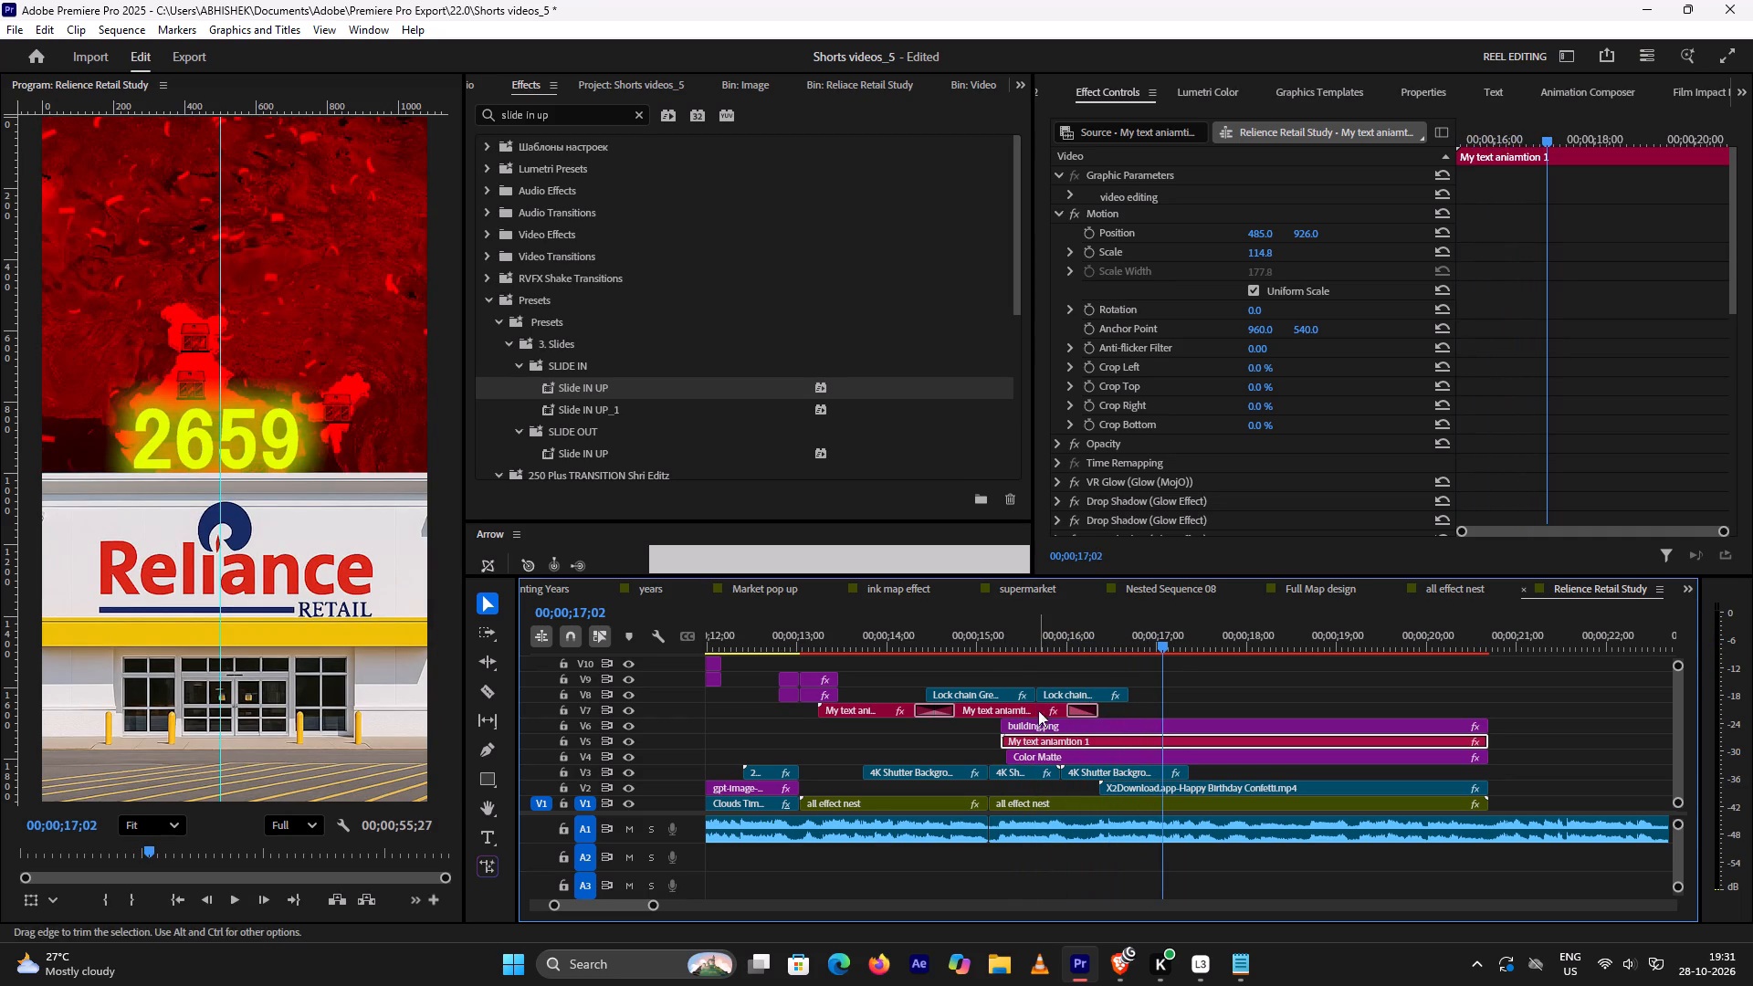
click(964, 637)
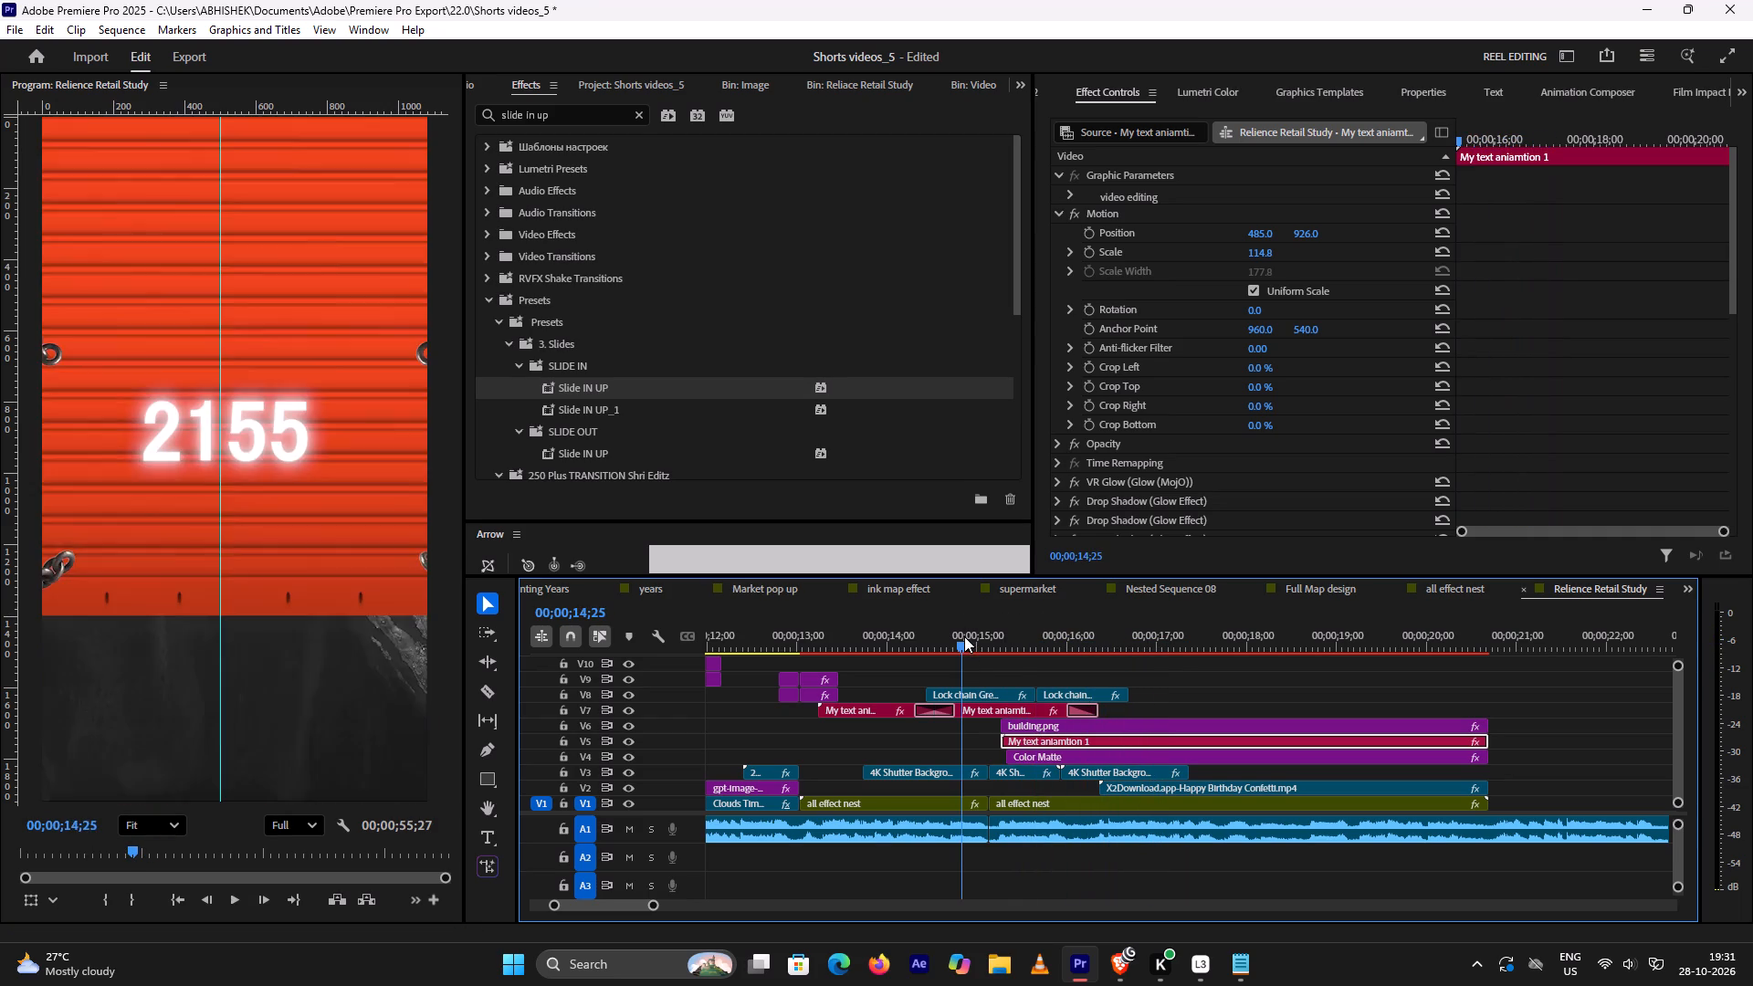
key(space)
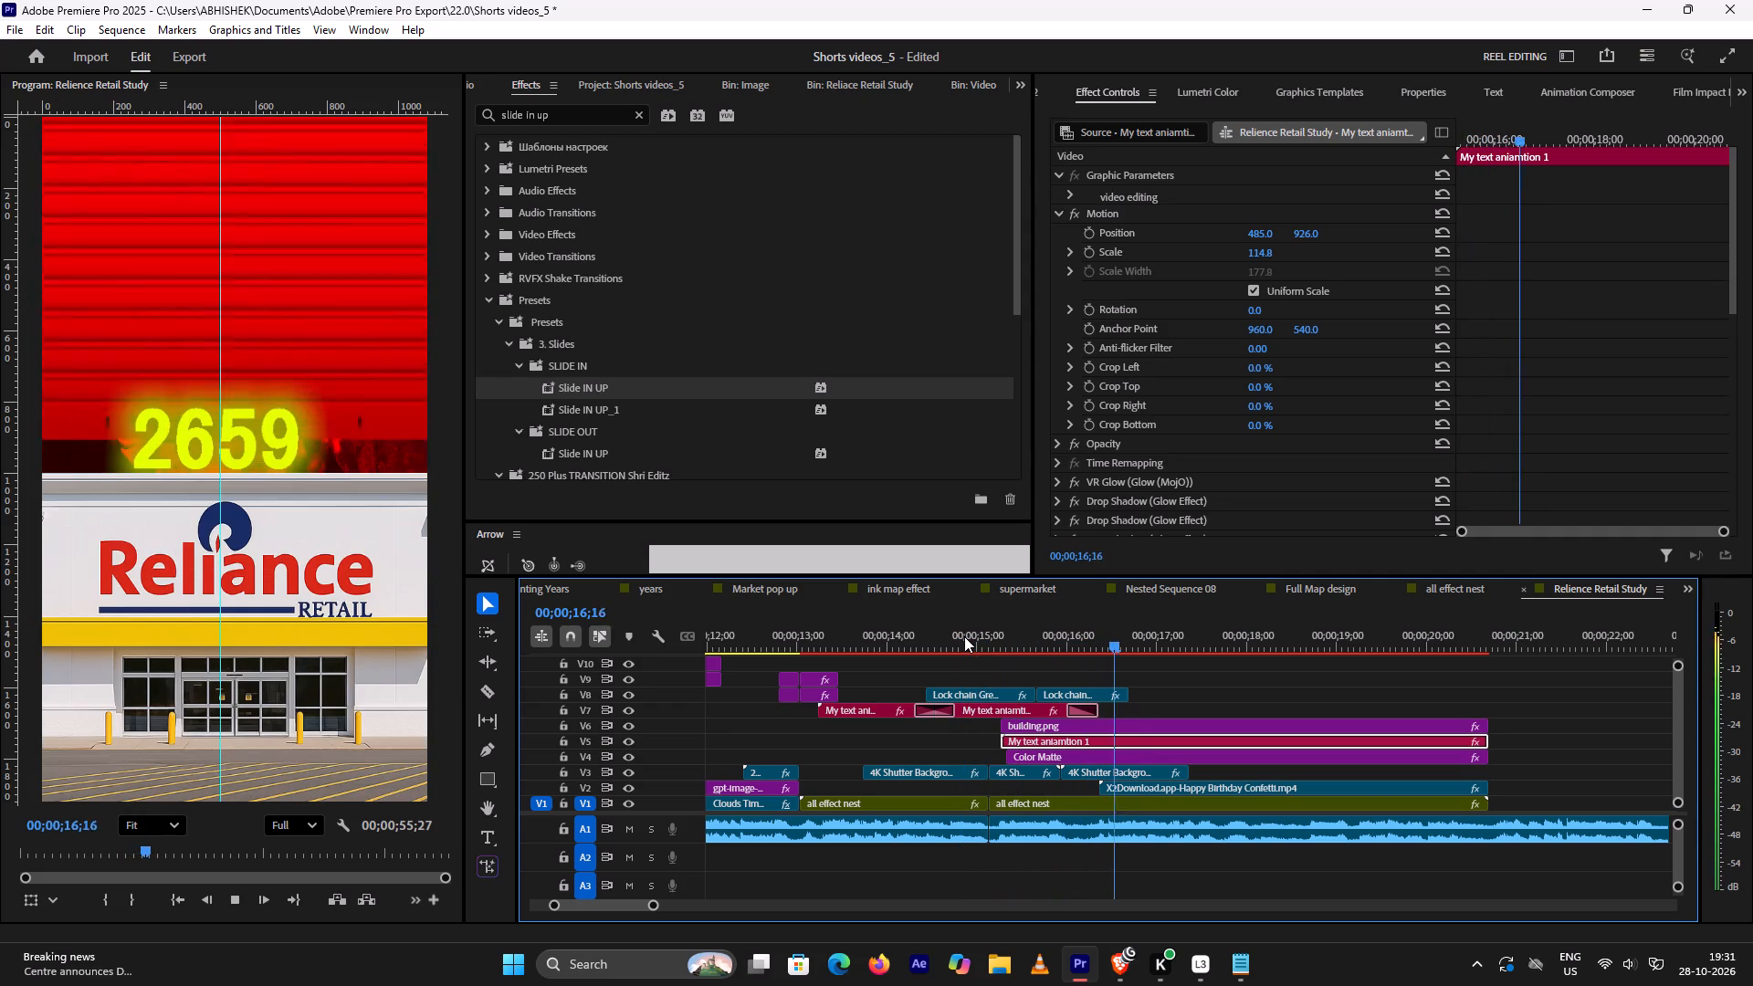
key(space)
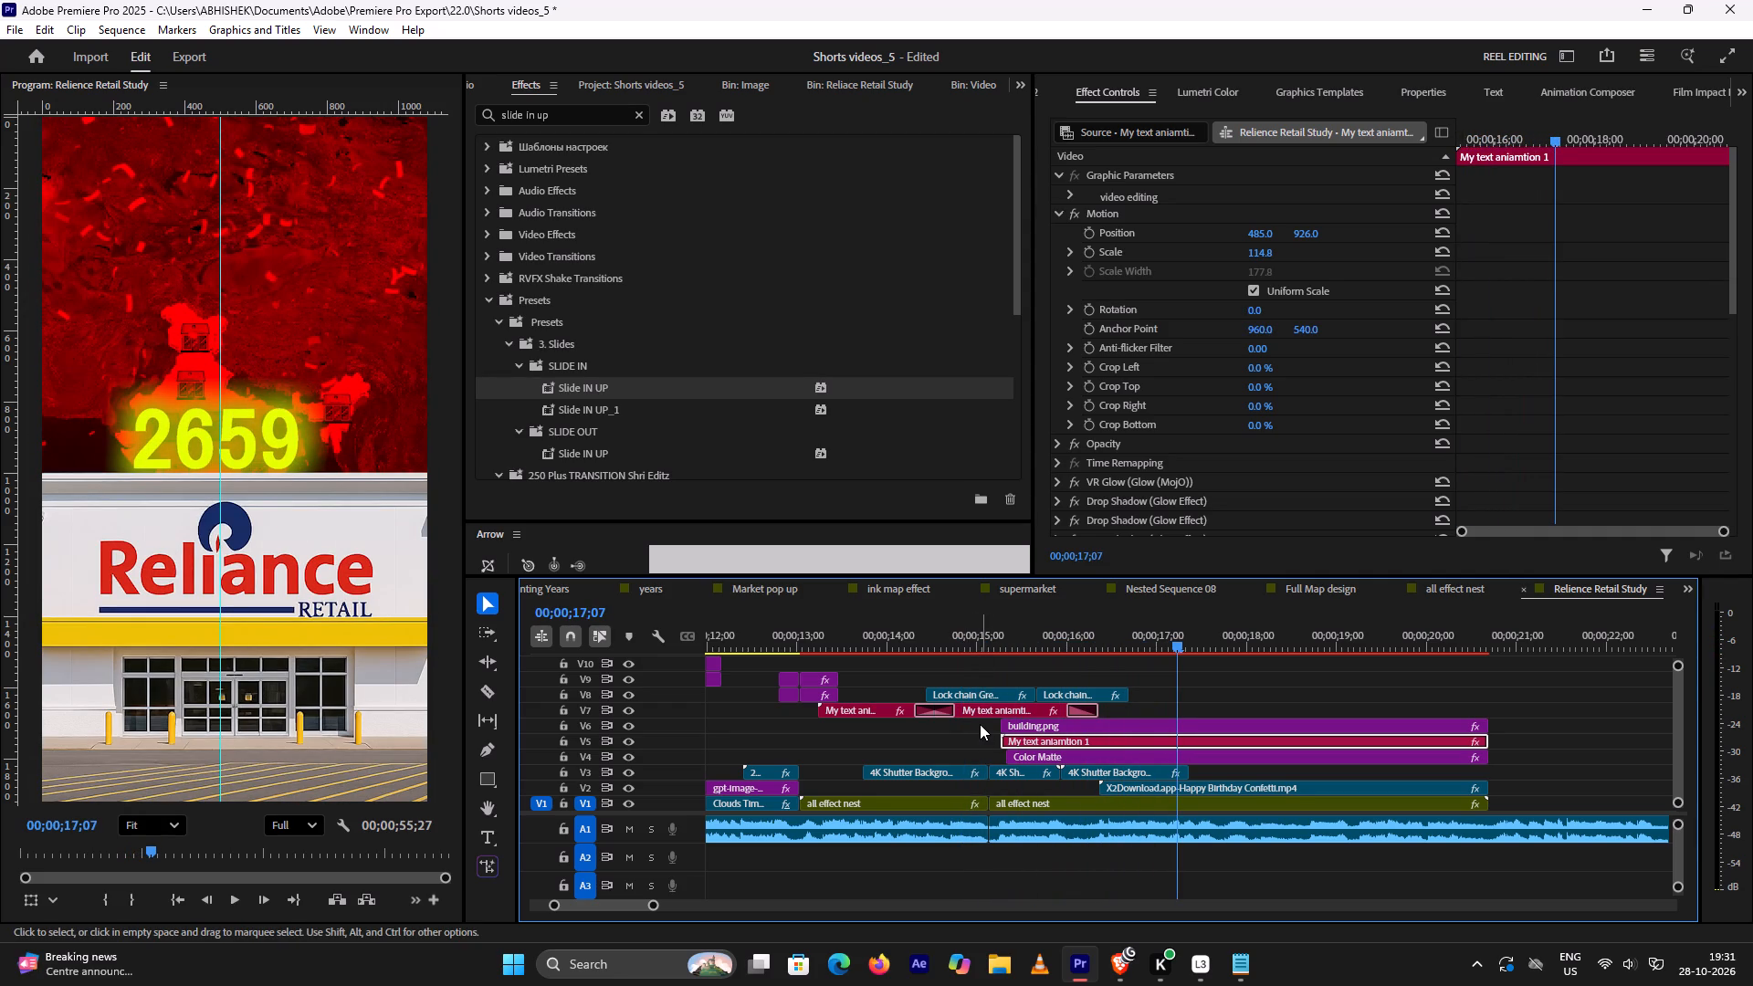
Move the three 4K Shutter Background clips from V3 up to V9 at the same timing, and play back the shutter reveal.
drag(980, 724, 1070, 751)
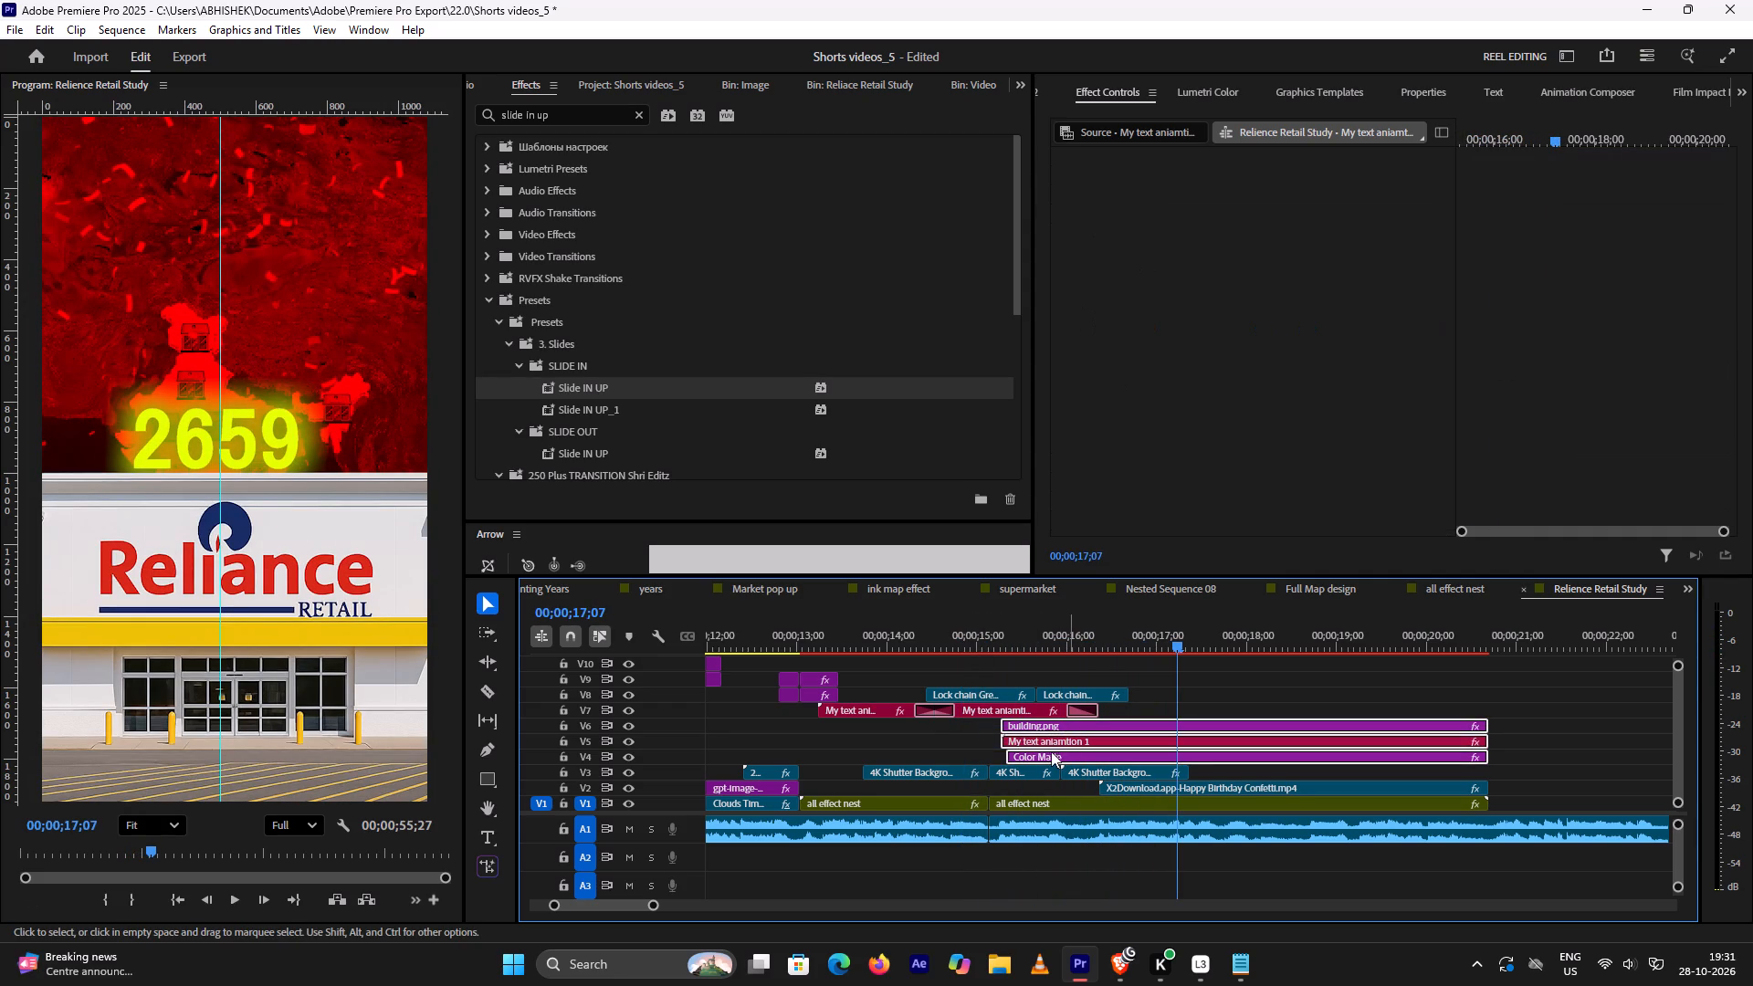
drag(843, 746, 924, 766)
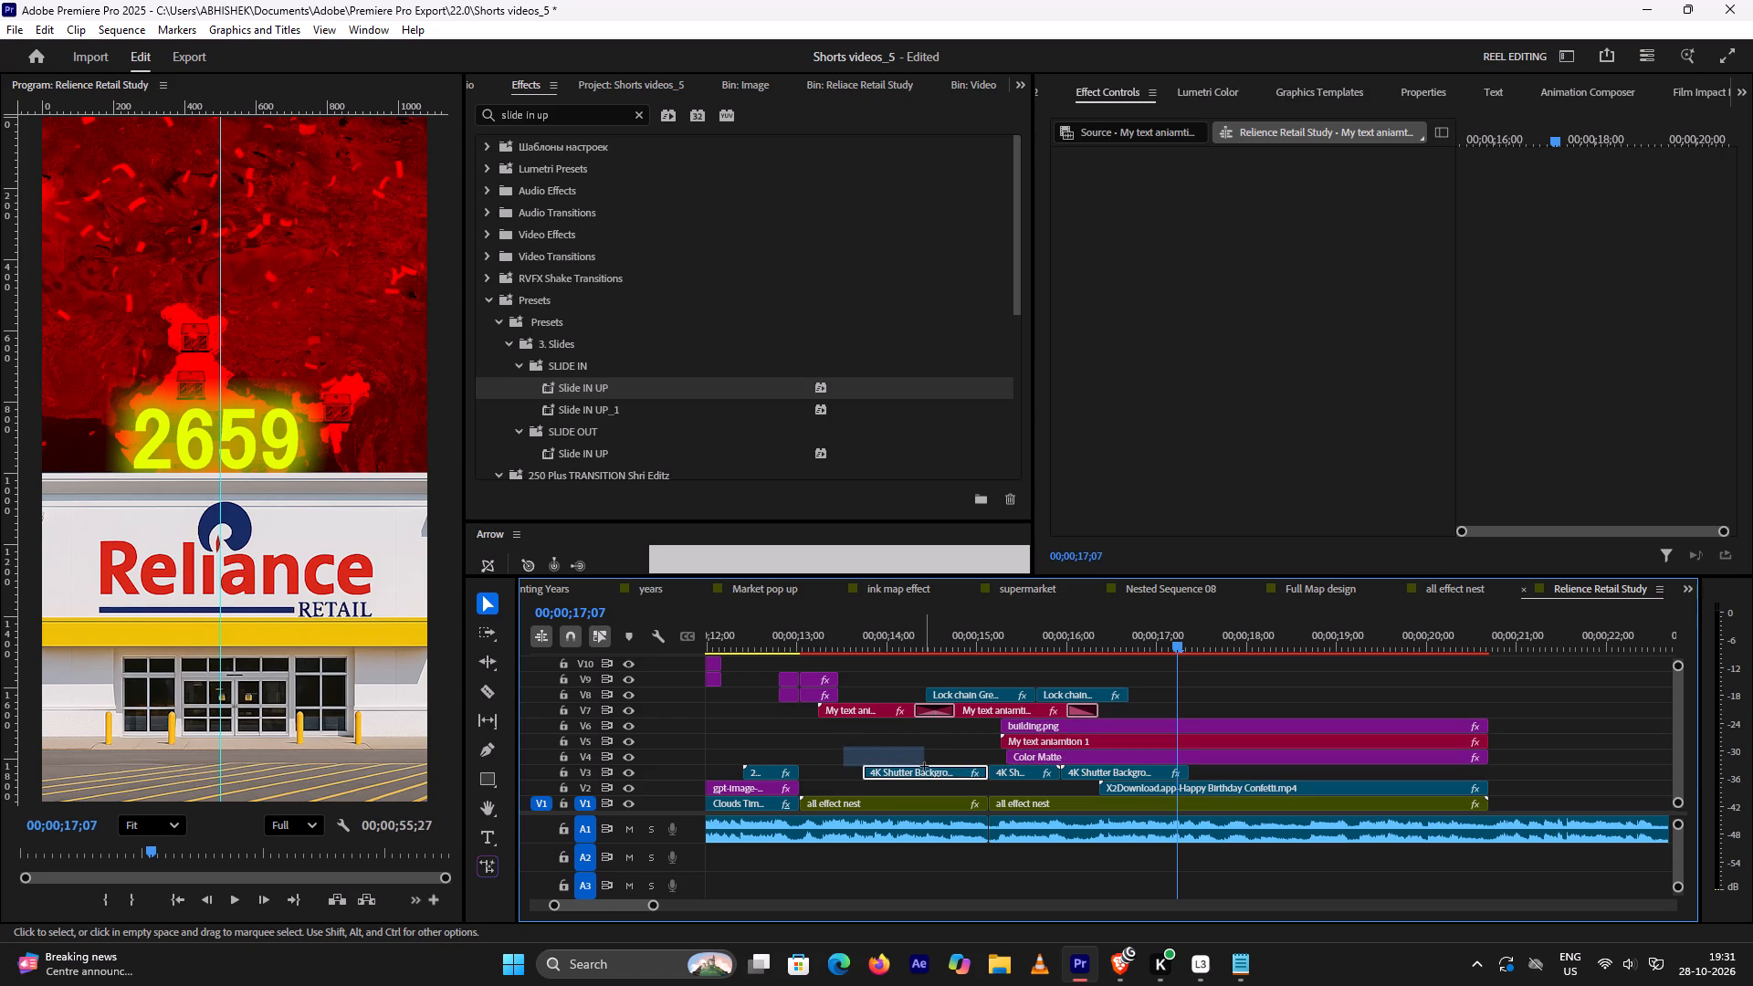
drag(924, 766, 946, 779)
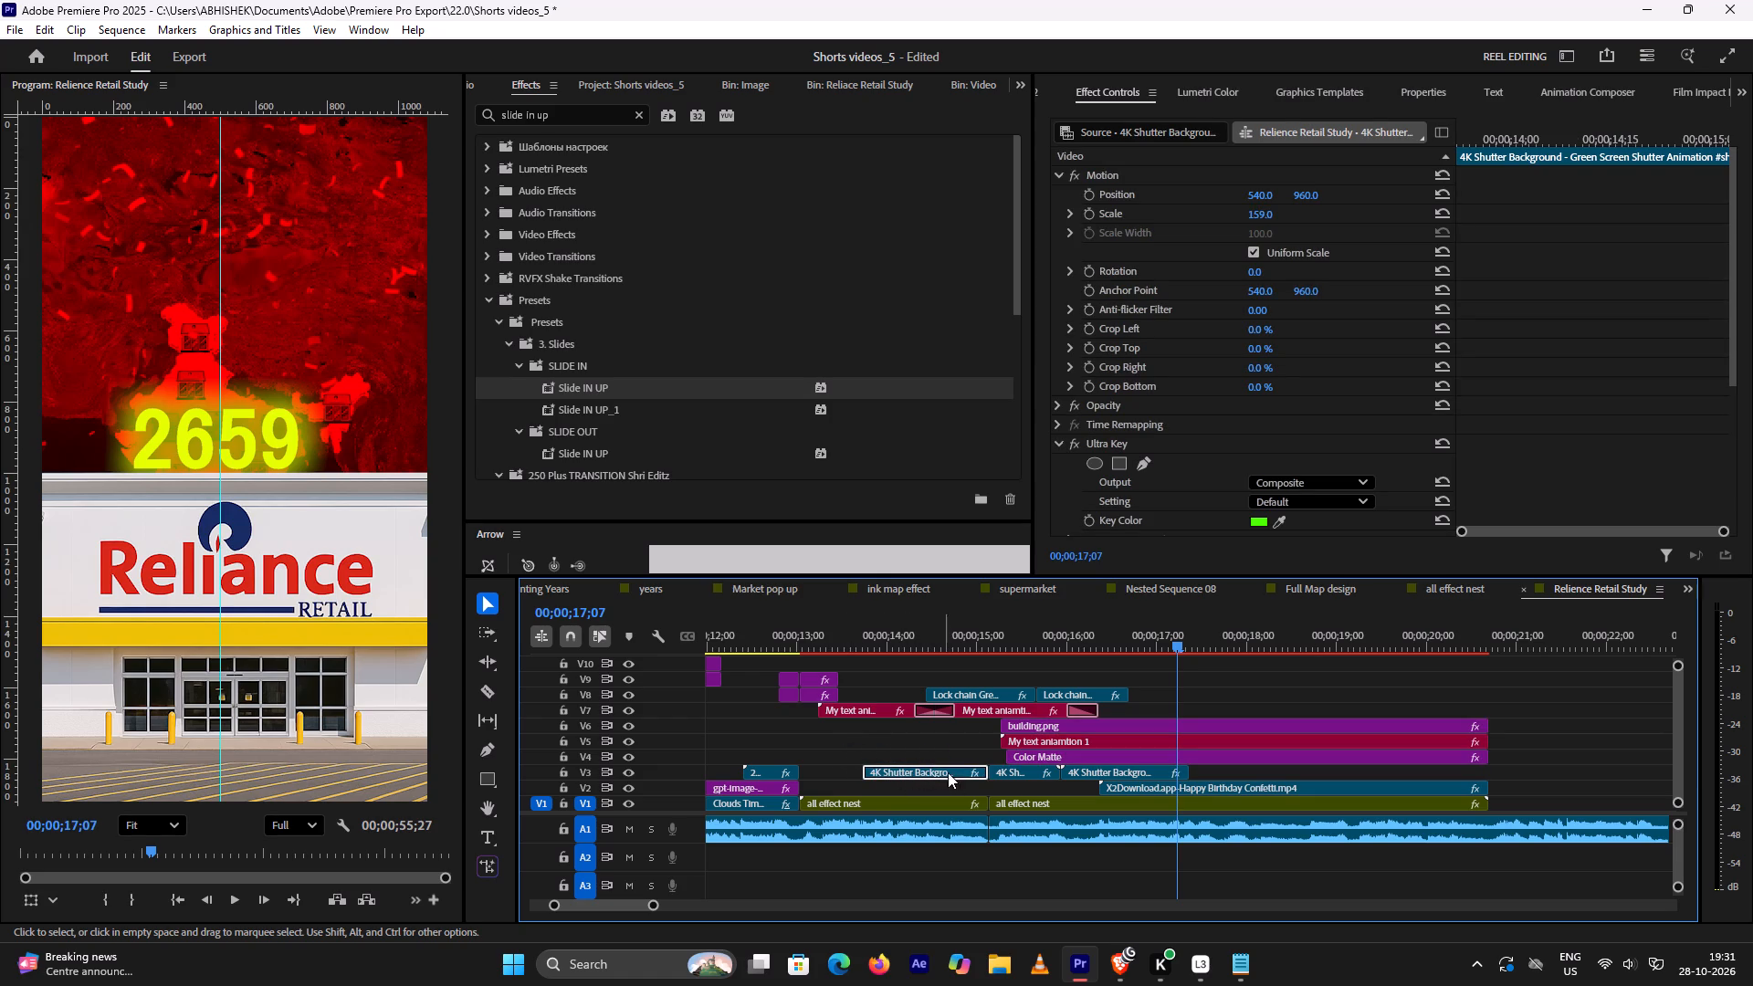
shift+click(1058, 773)
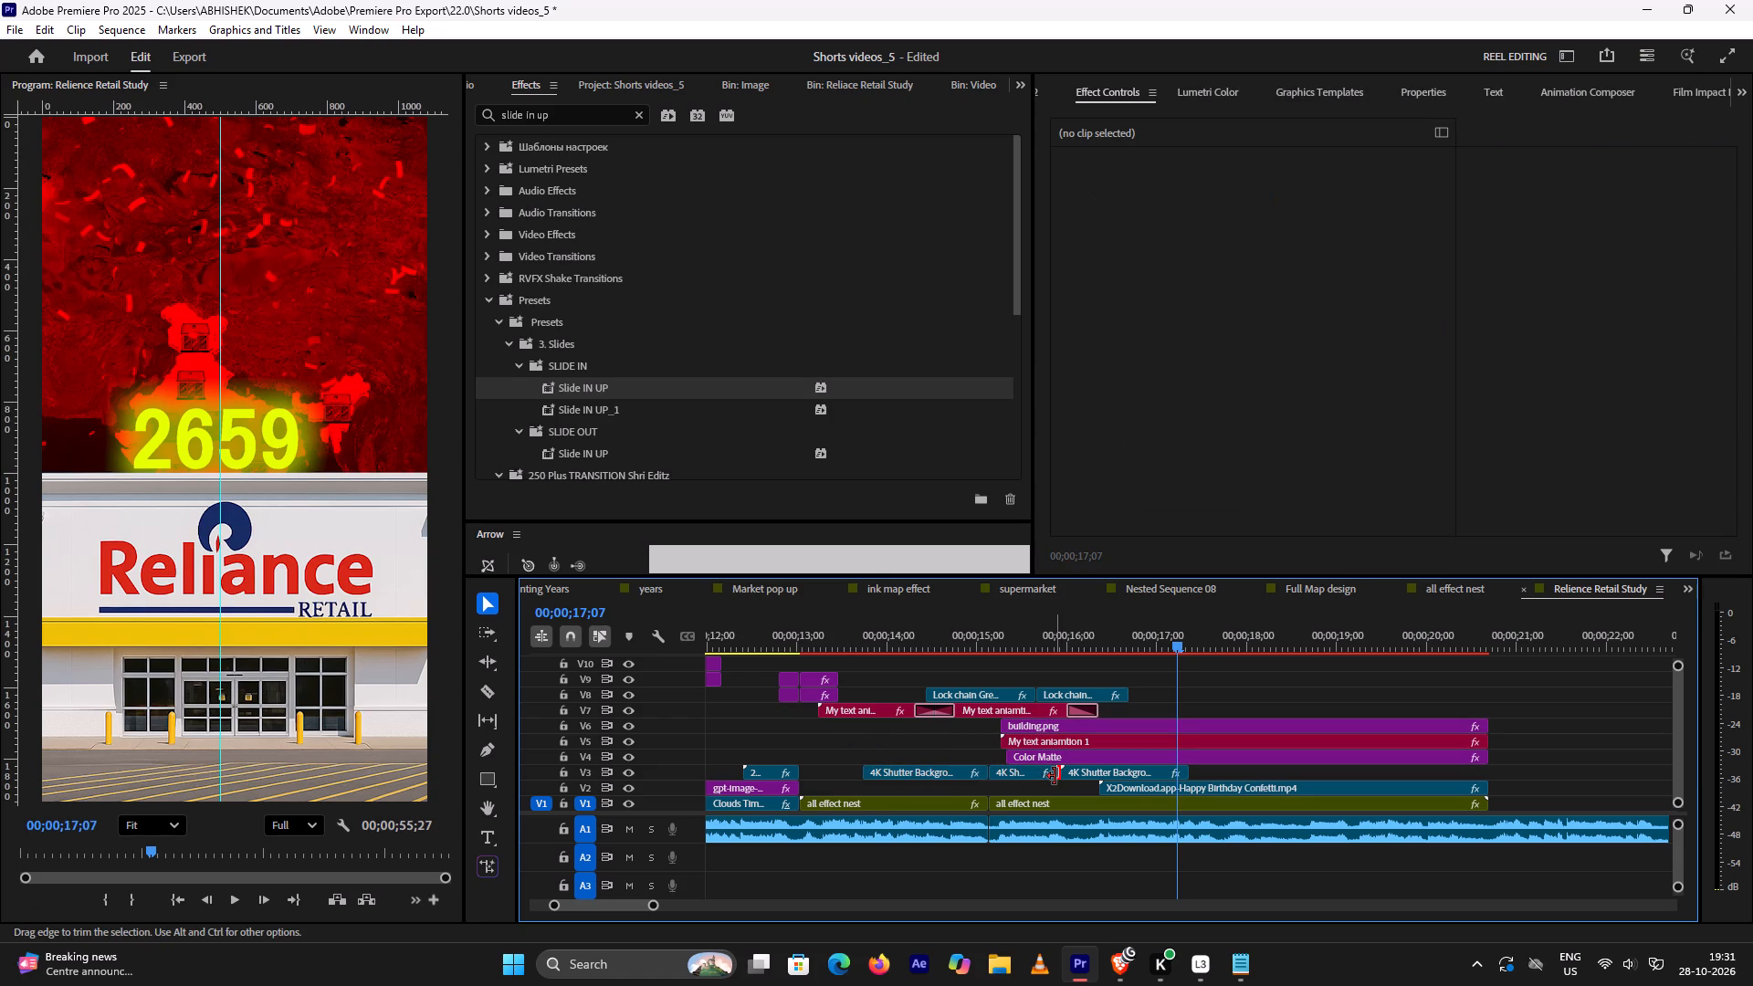
shift+click(1098, 771)
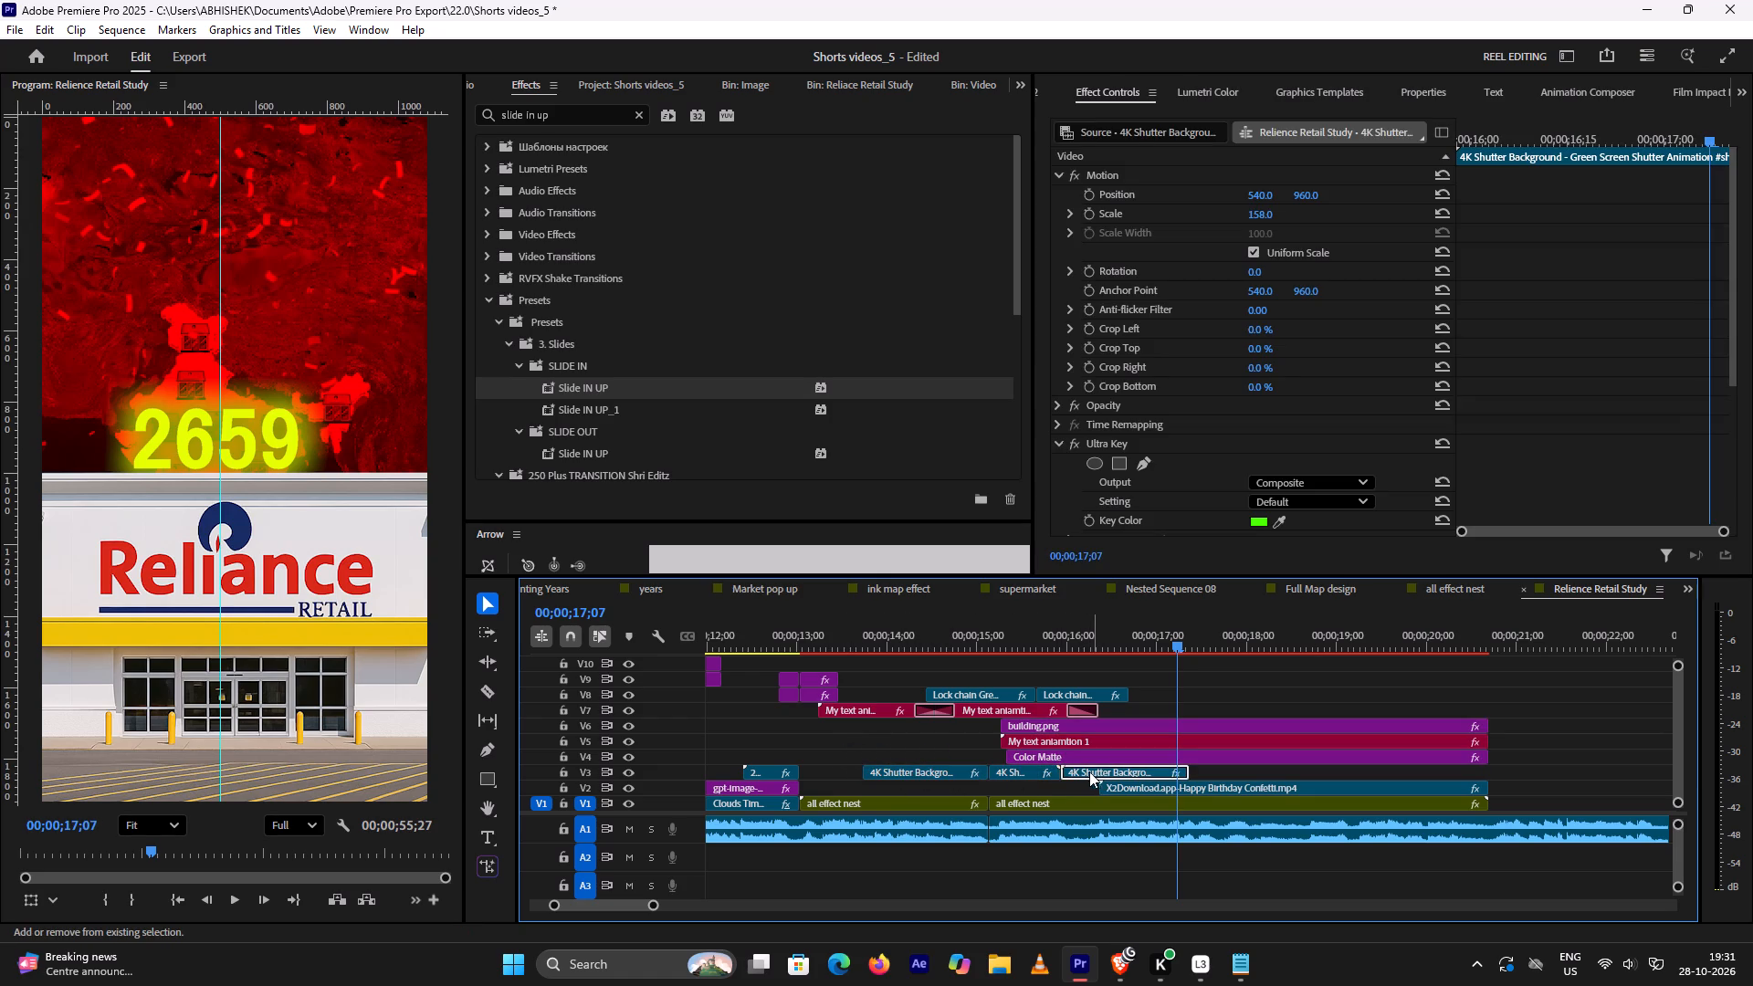
shift+click(1036, 771)
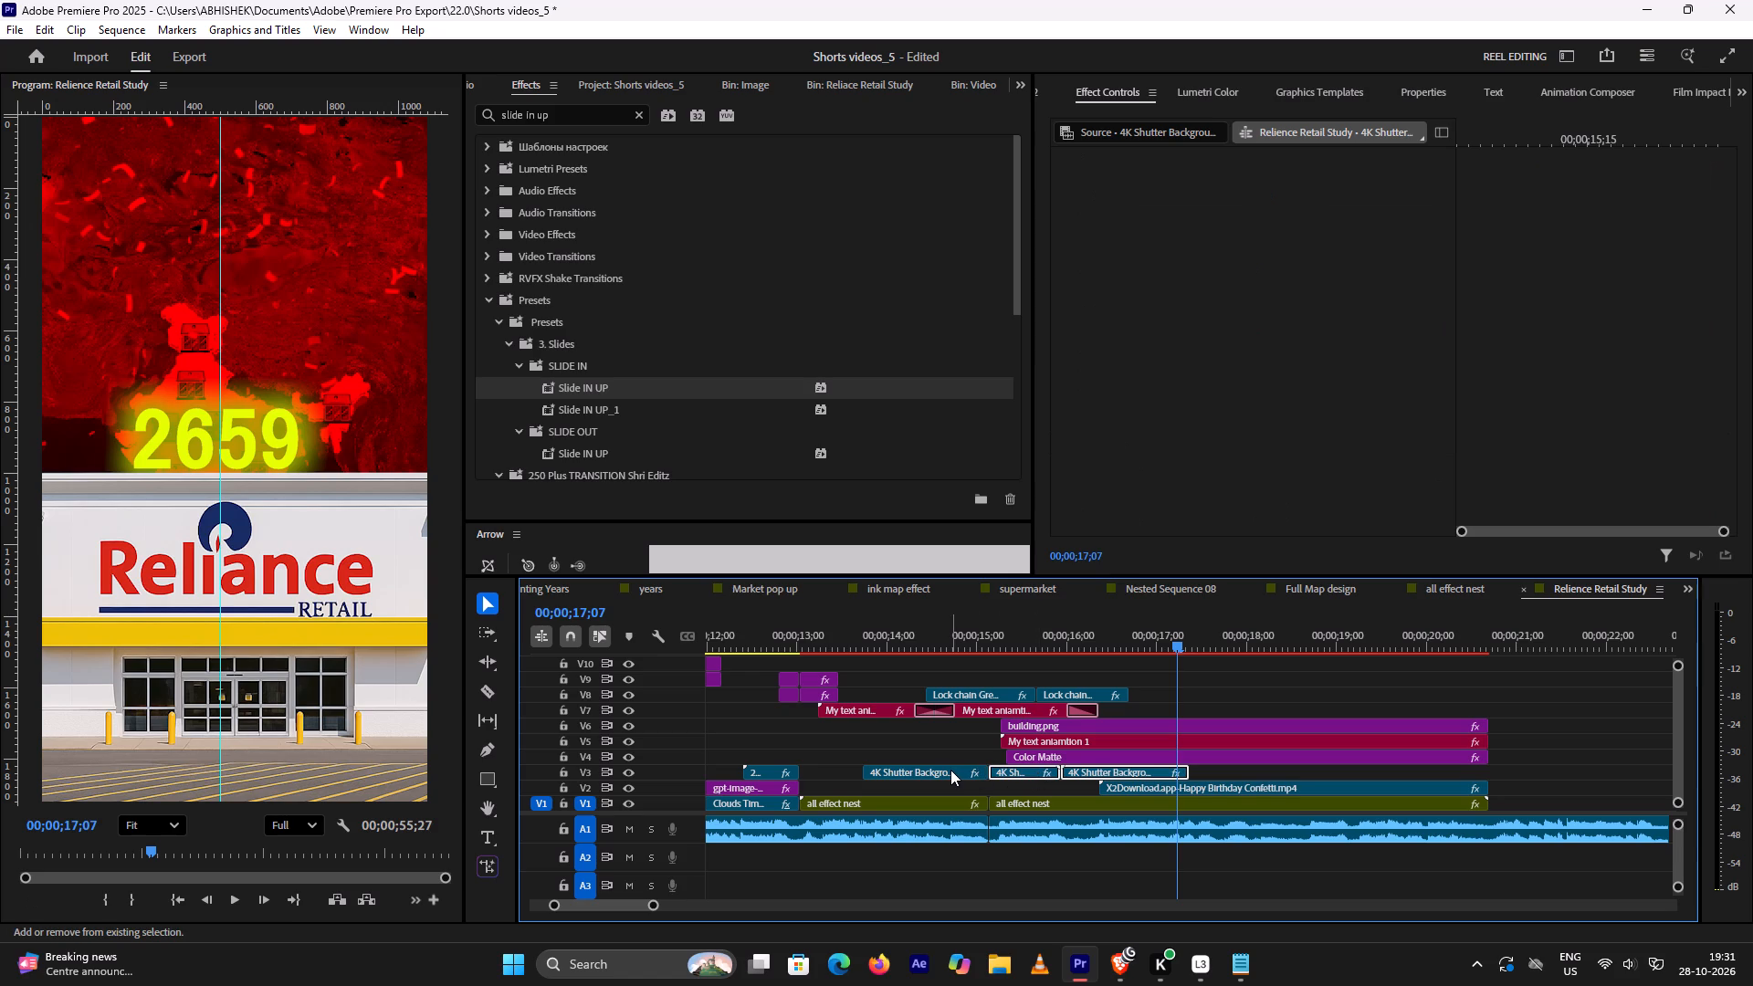
shift+click(950, 770)
drag(950, 769, 951, 760)
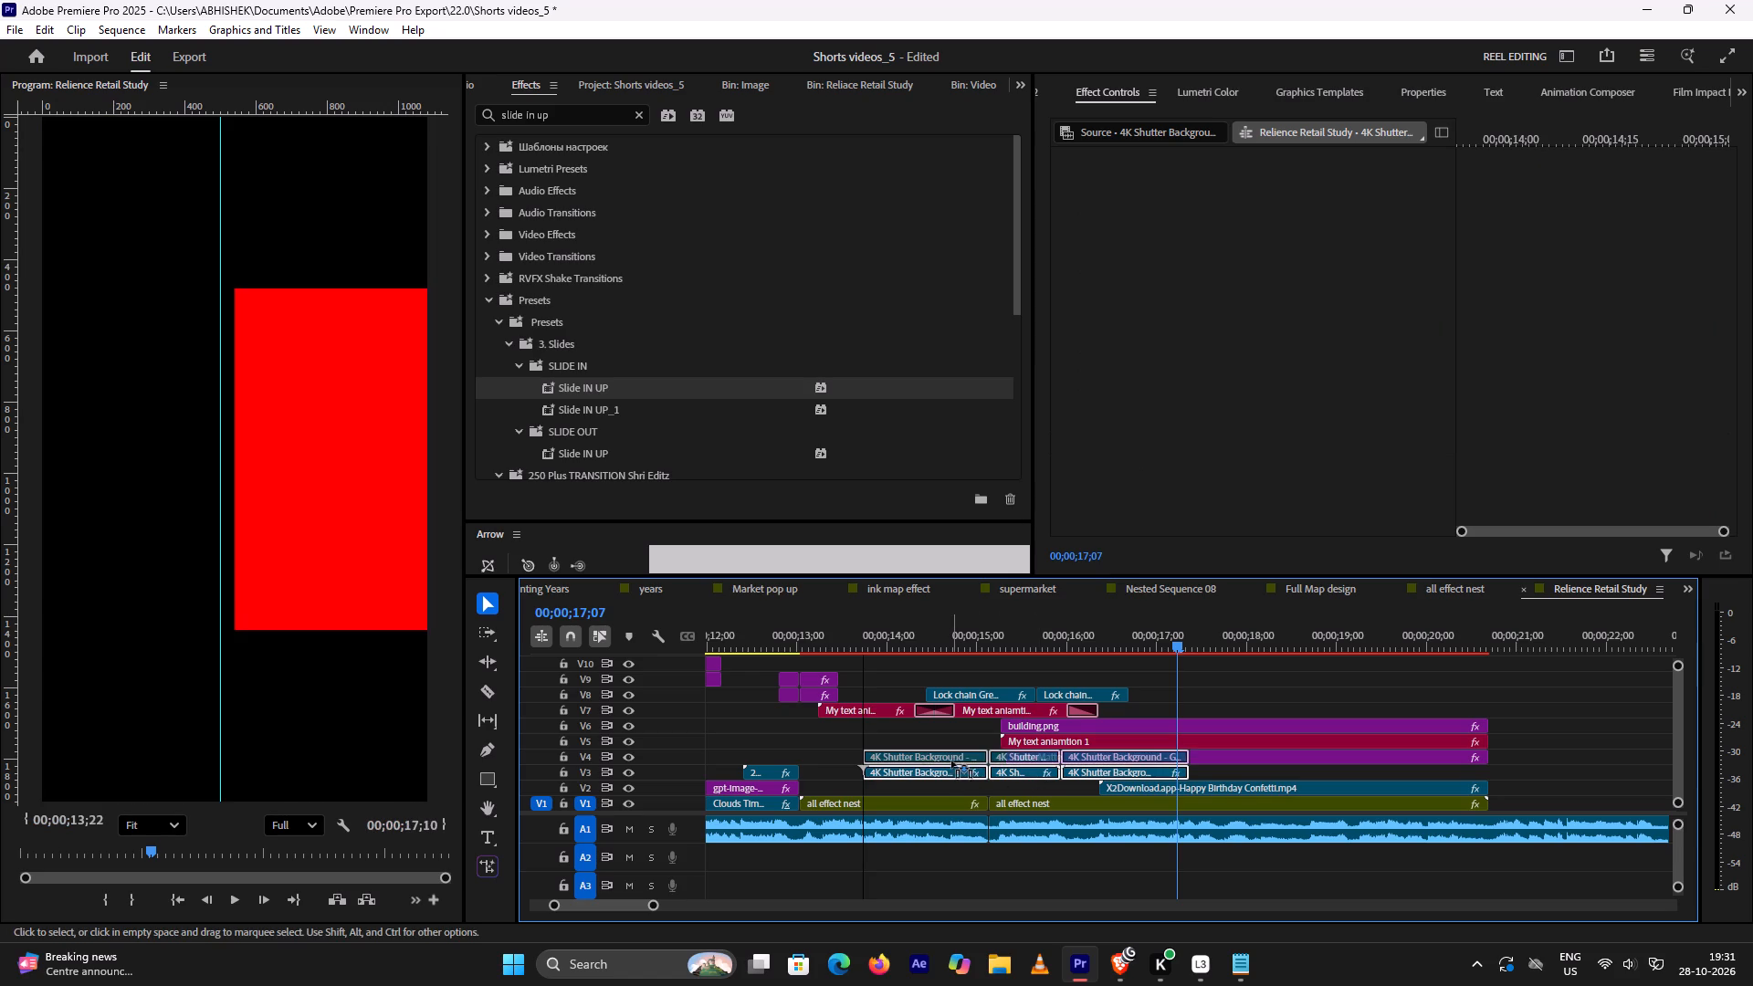
drag(951, 760, 950, 699)
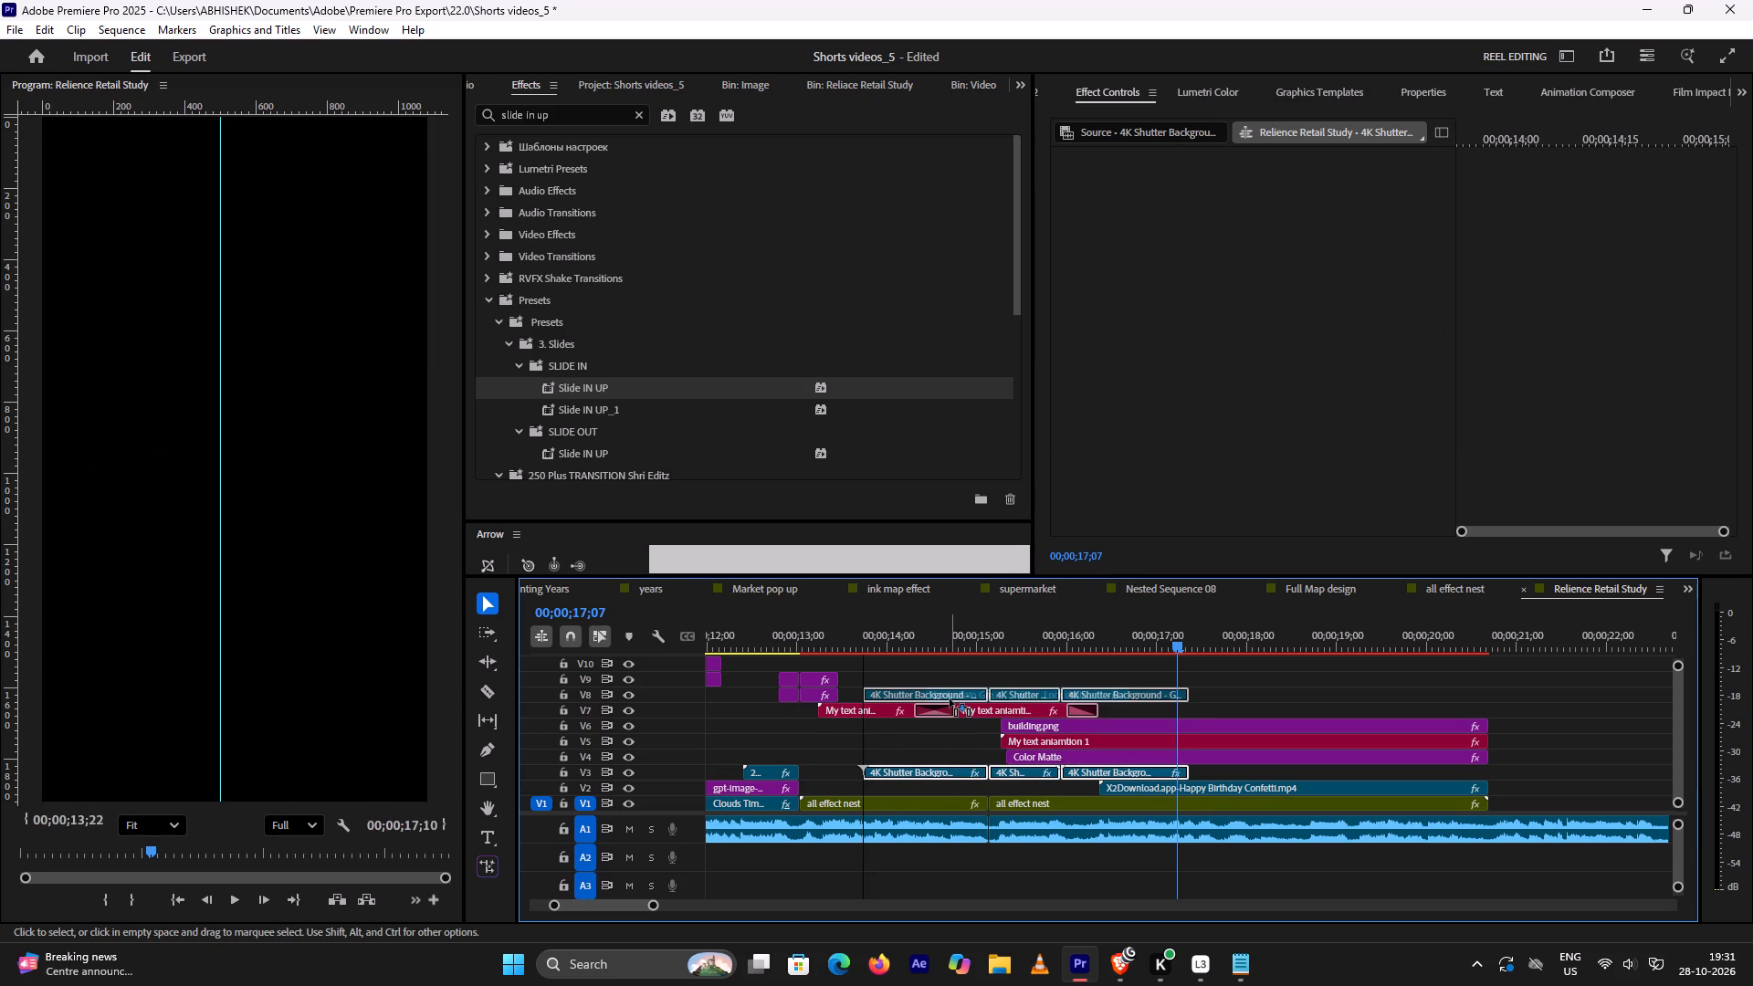
drag(950, 699, 950, 691)
drag(950, 691, 950, 685)
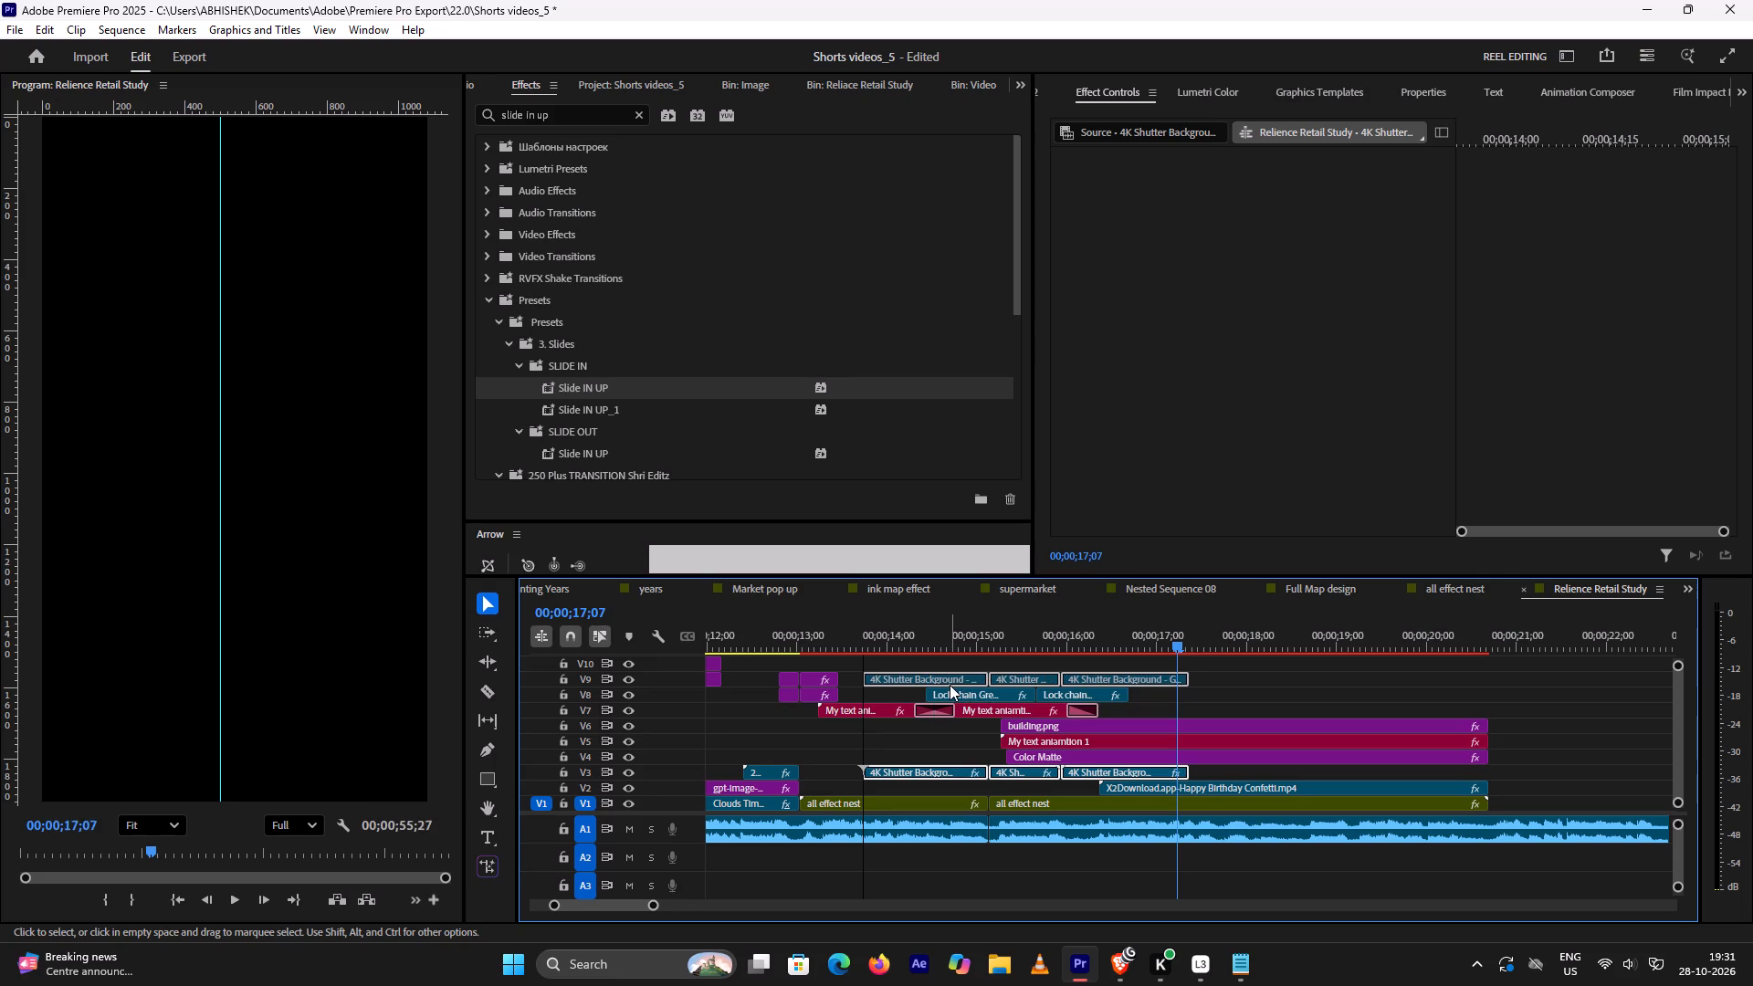
click(875, 635)
key(space)
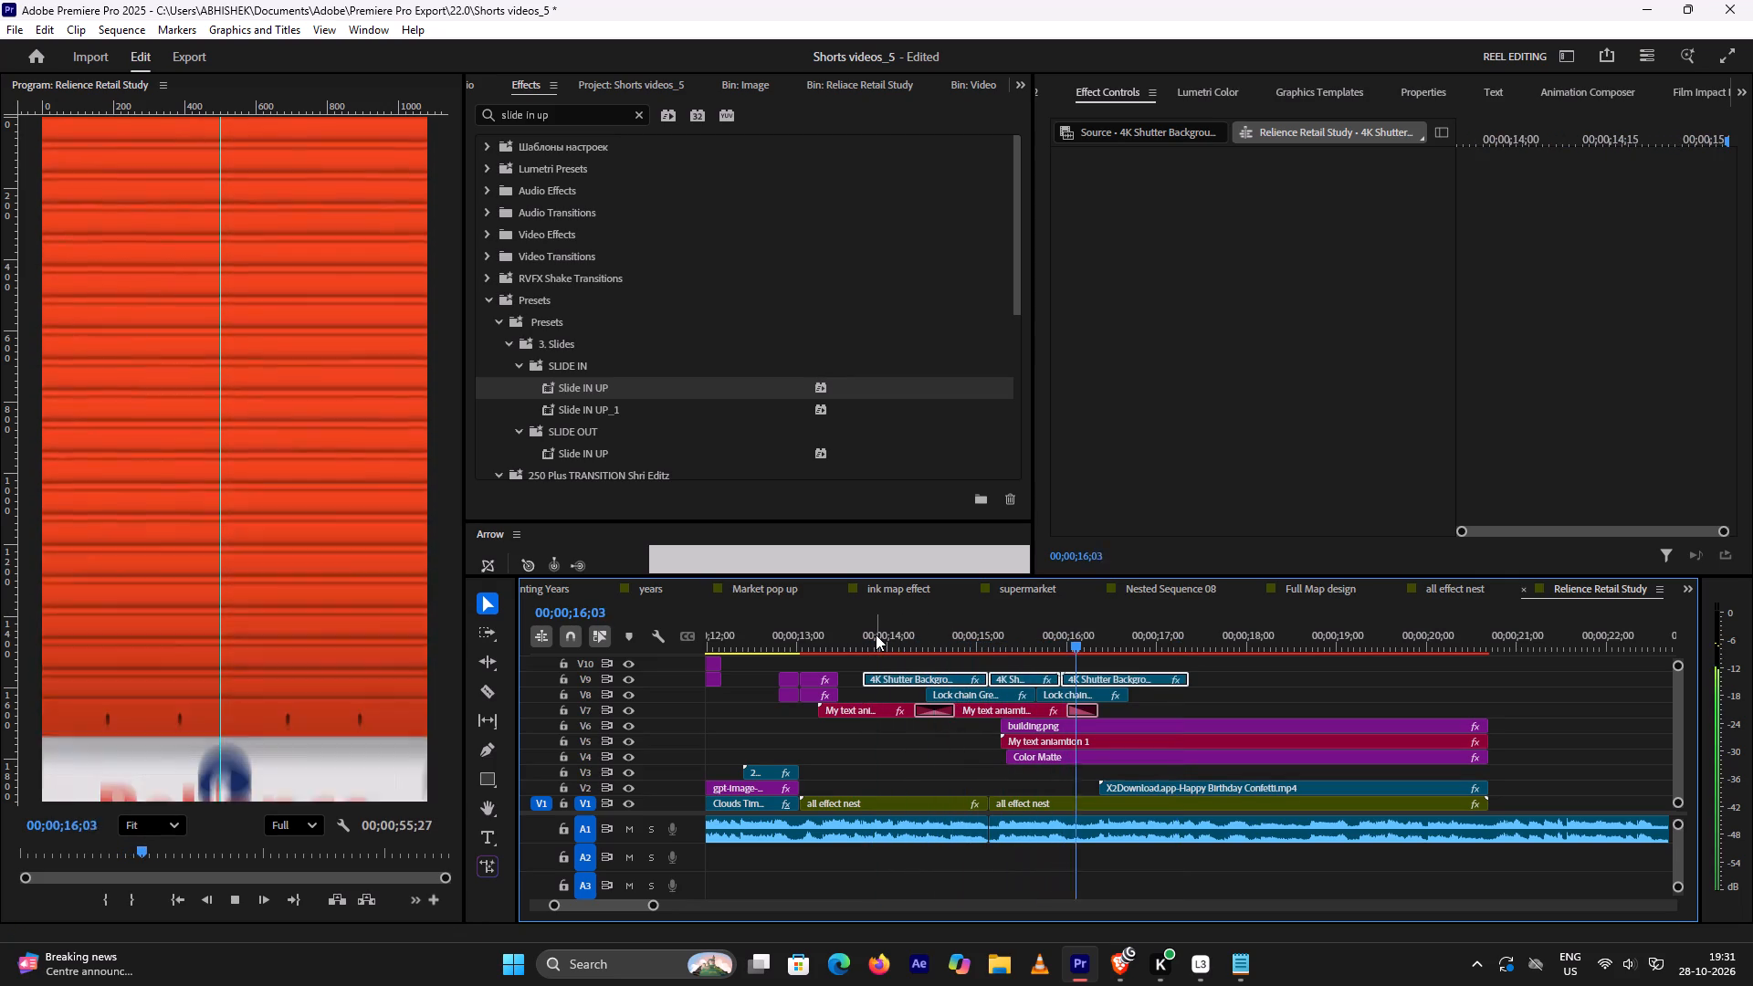
key(space)
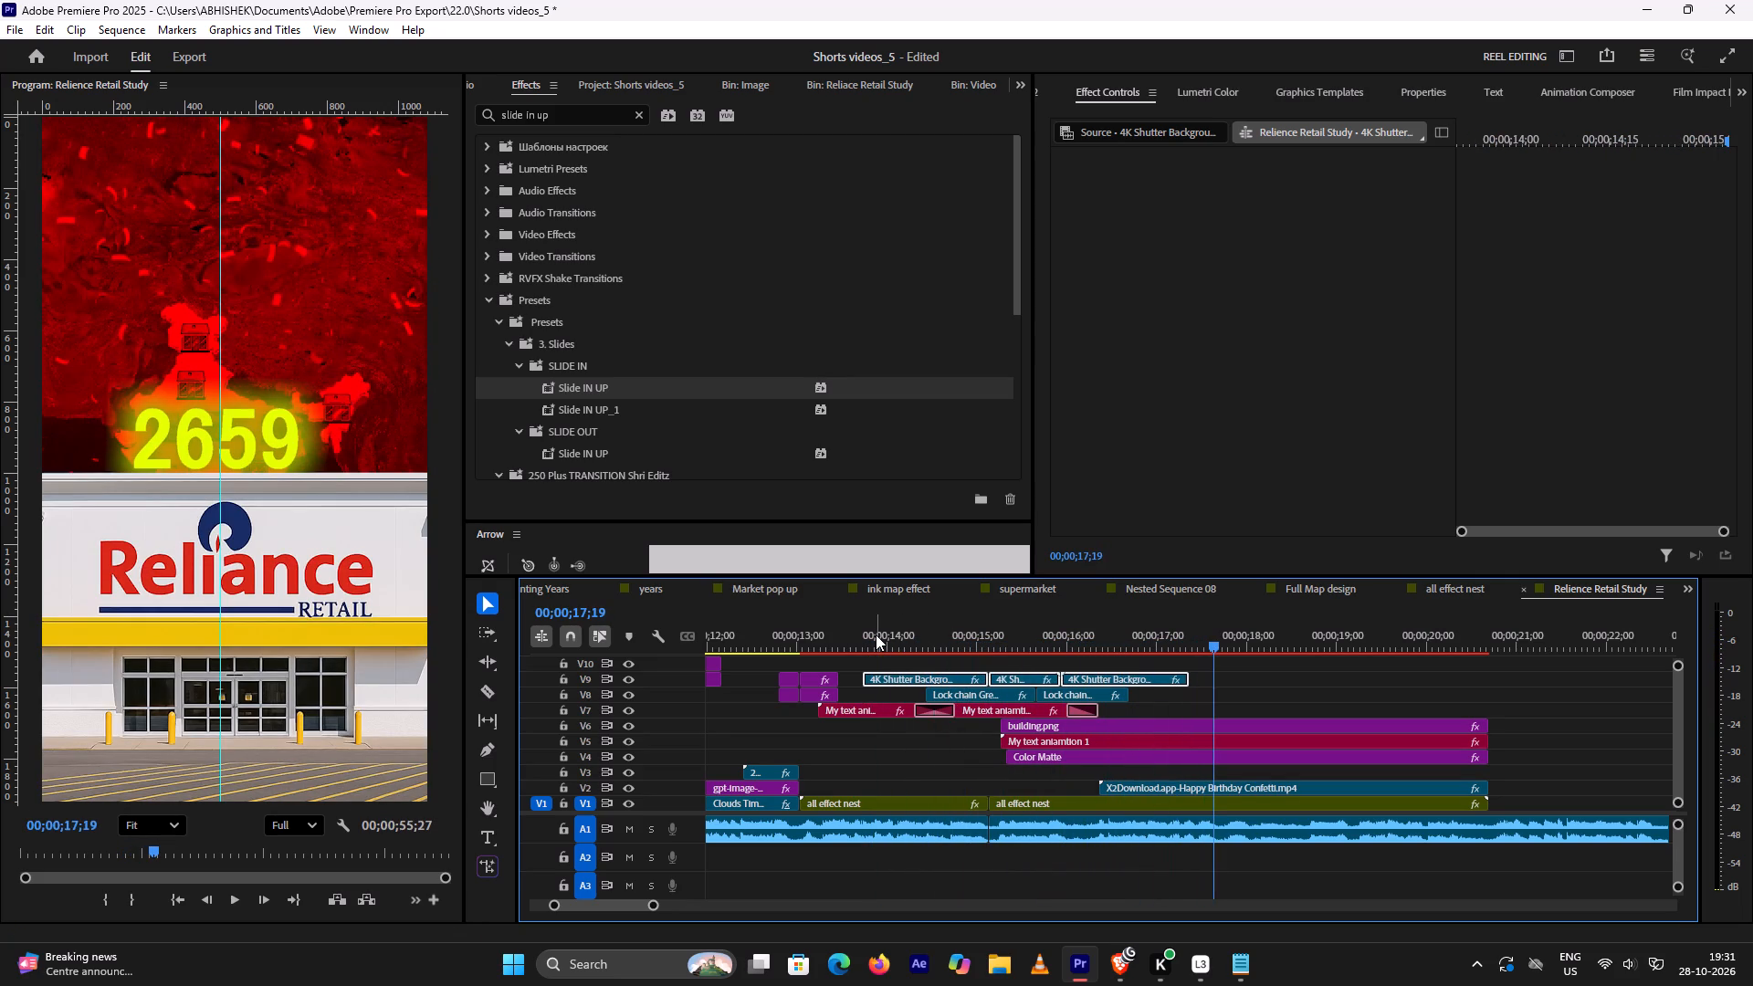
click(860, 635)
key(space)
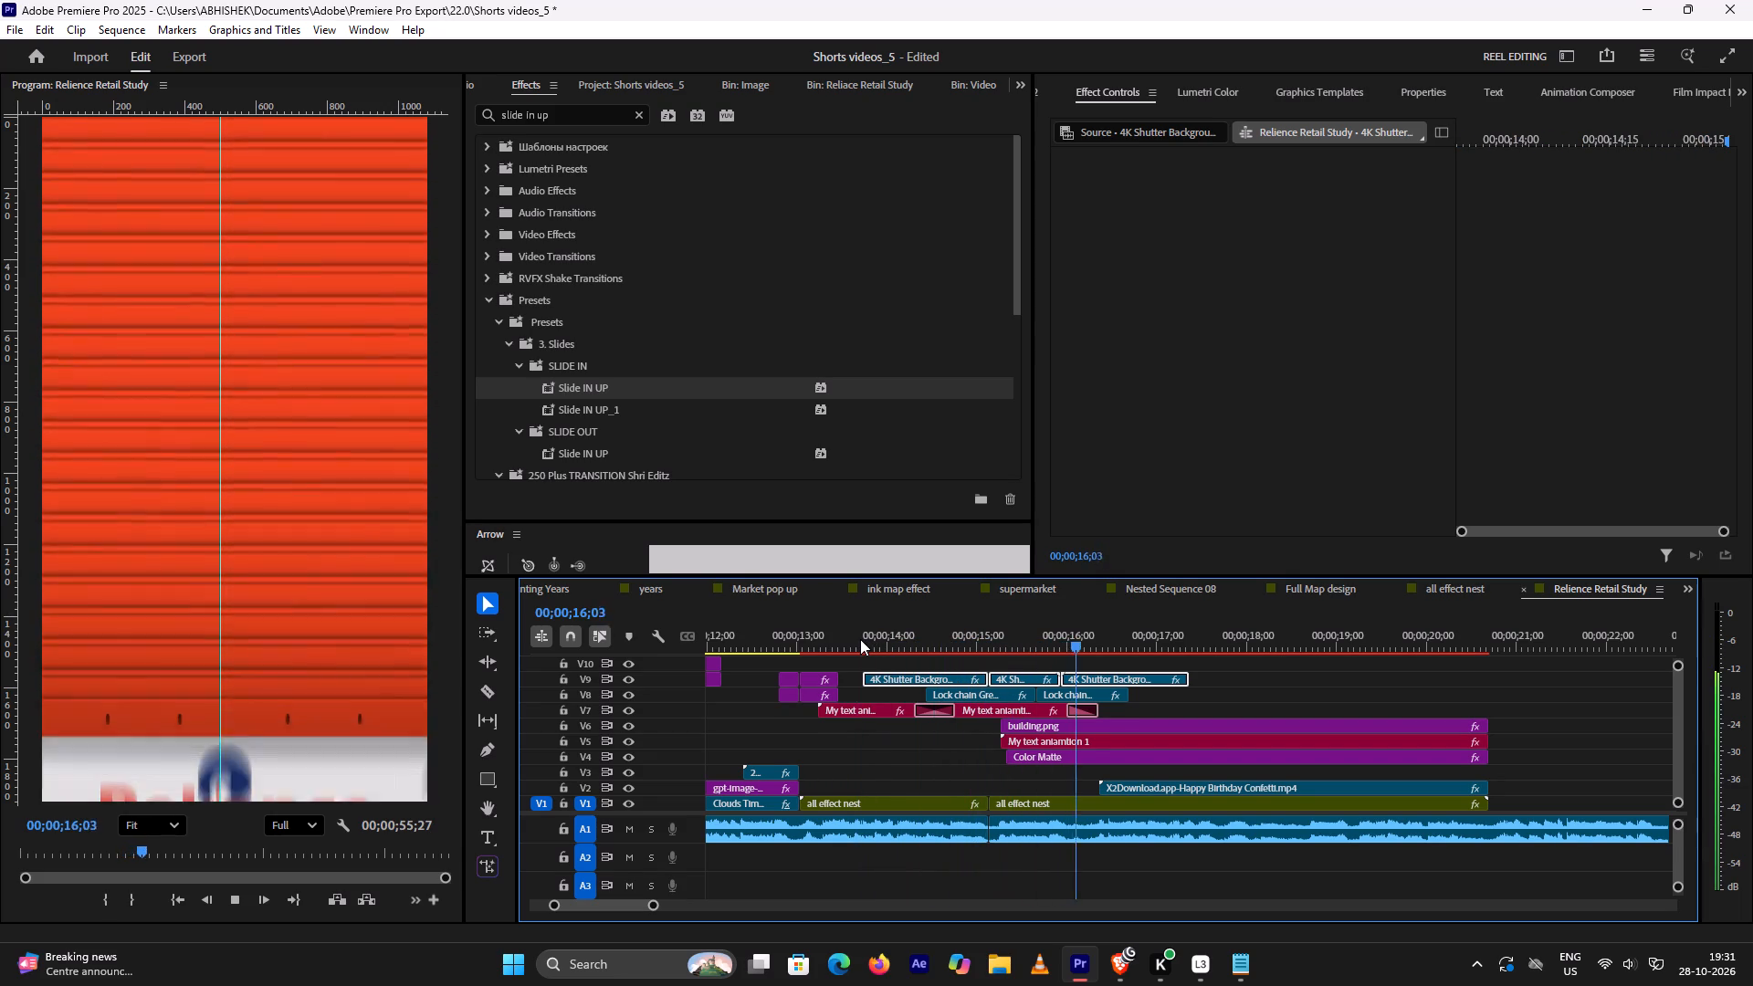
key(space)
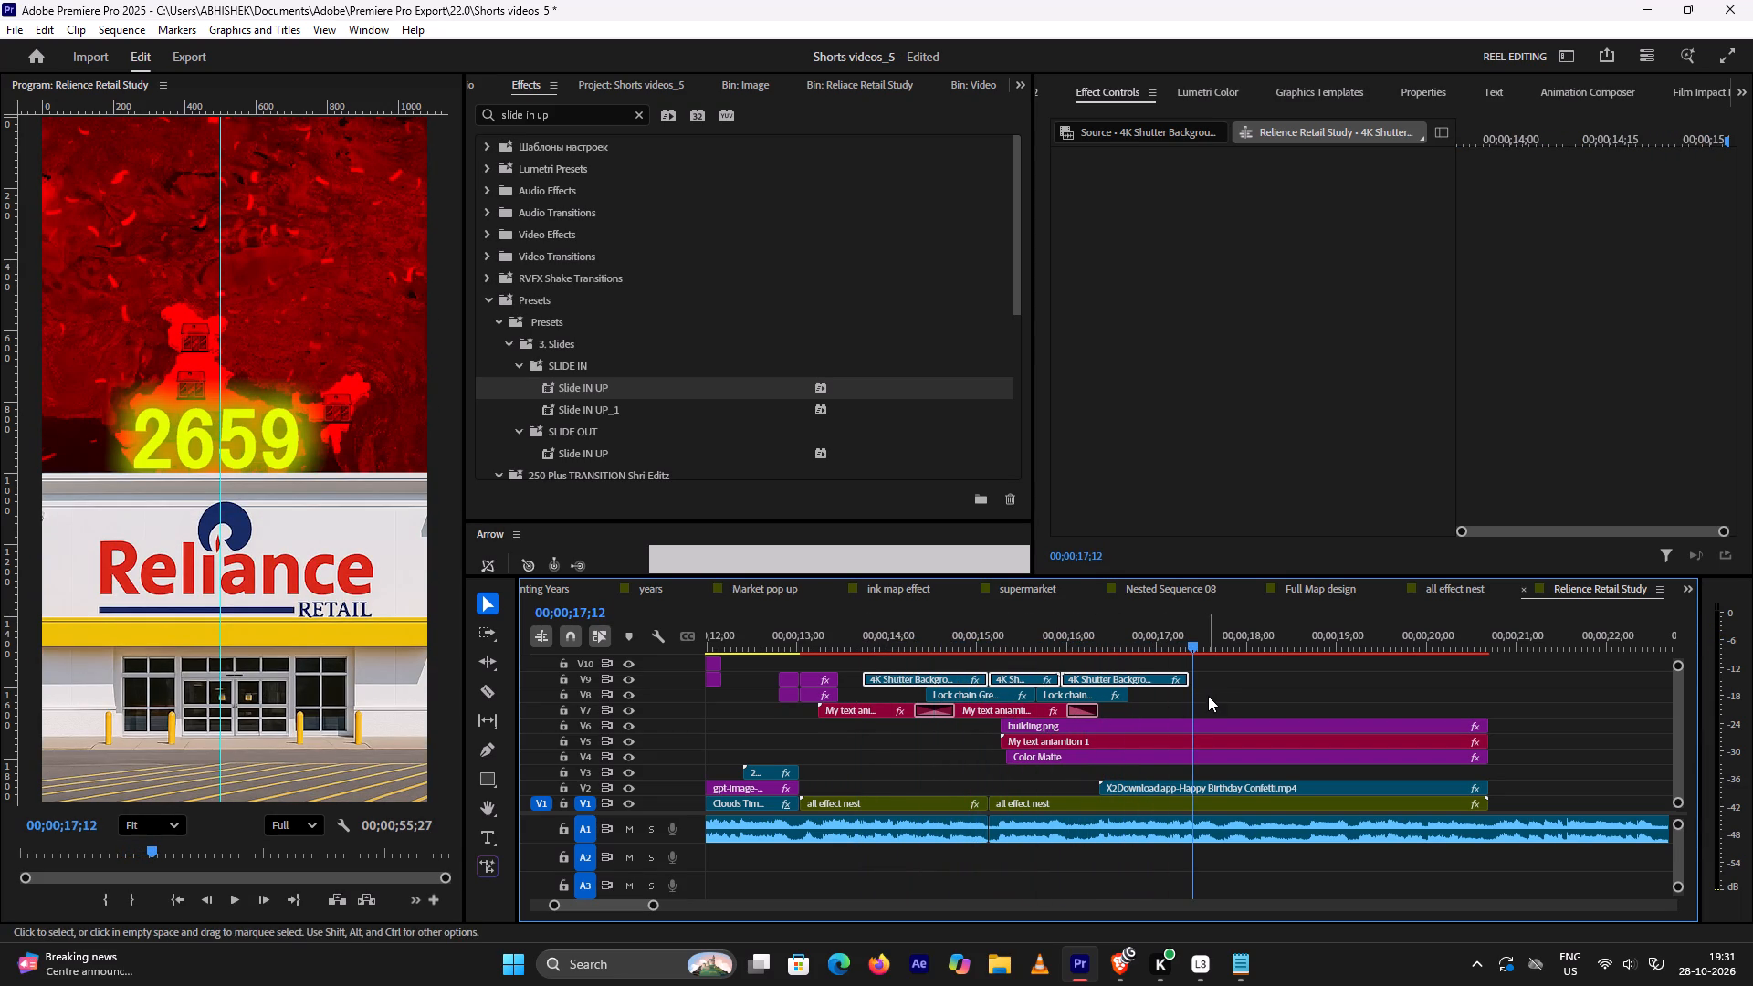
Move building.png, the 2659 text and Color Matte down one track each to V5, V4 and V3, about two frames earlier.
drag(1208, 696, 1219, 760)
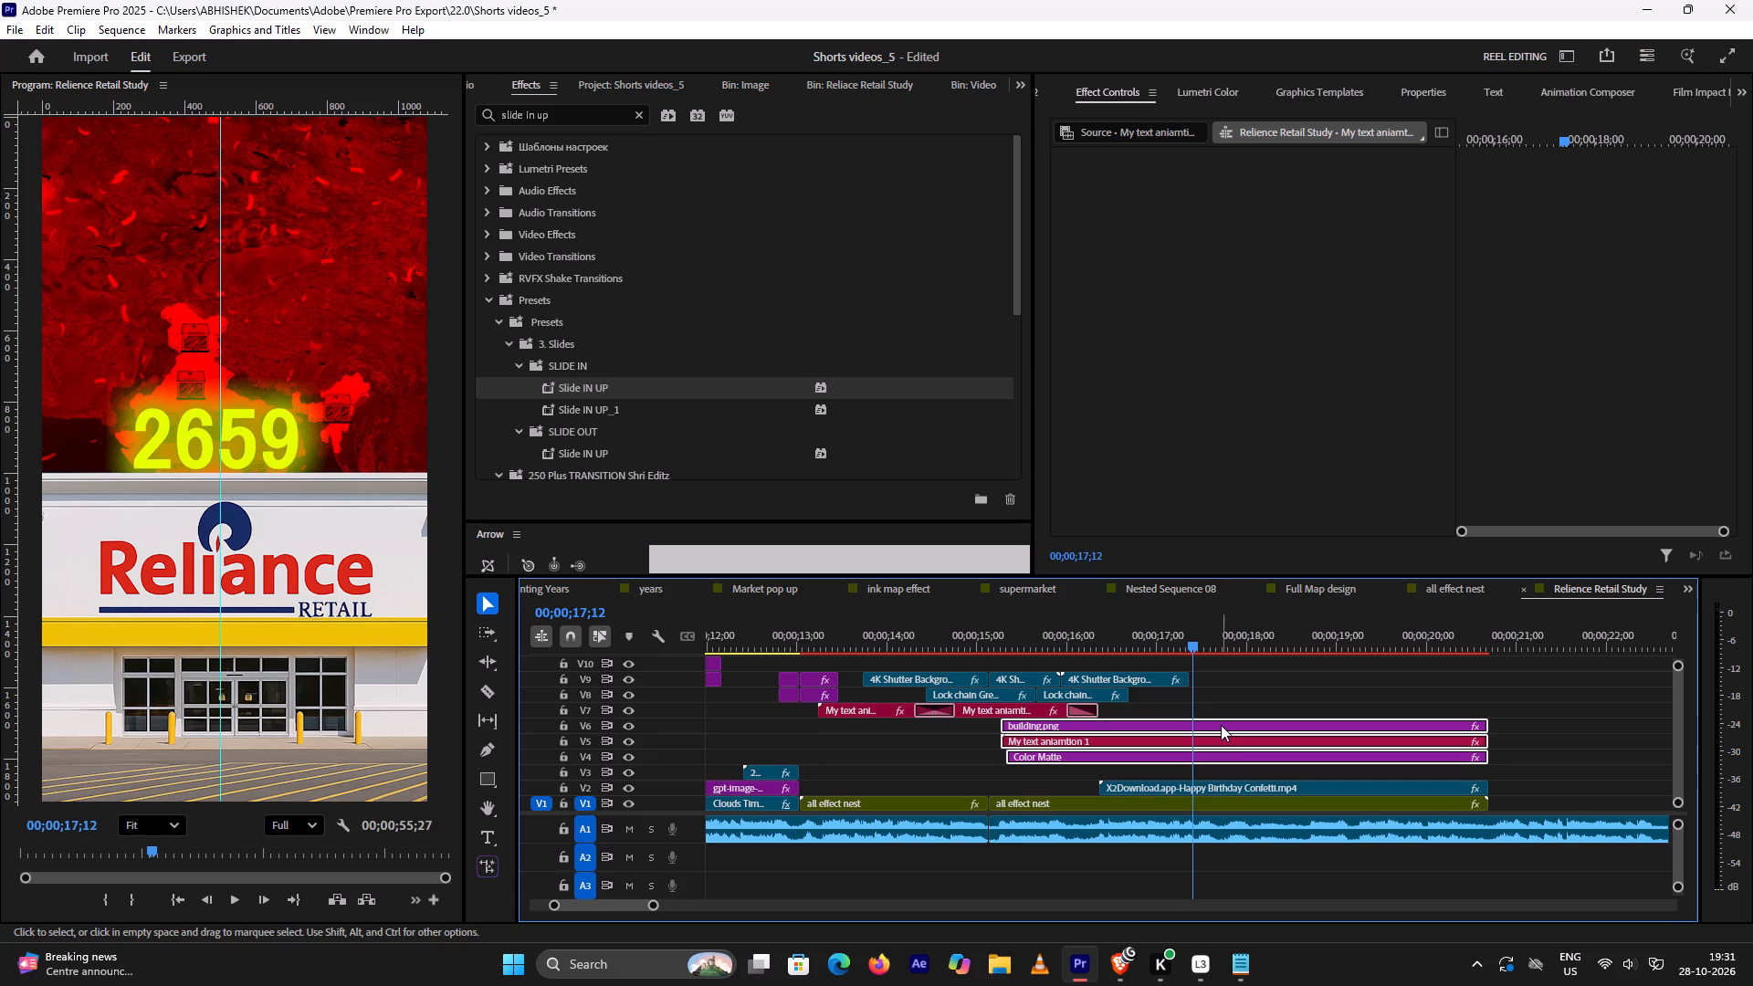
drag(1221, 725, 1215, 740)
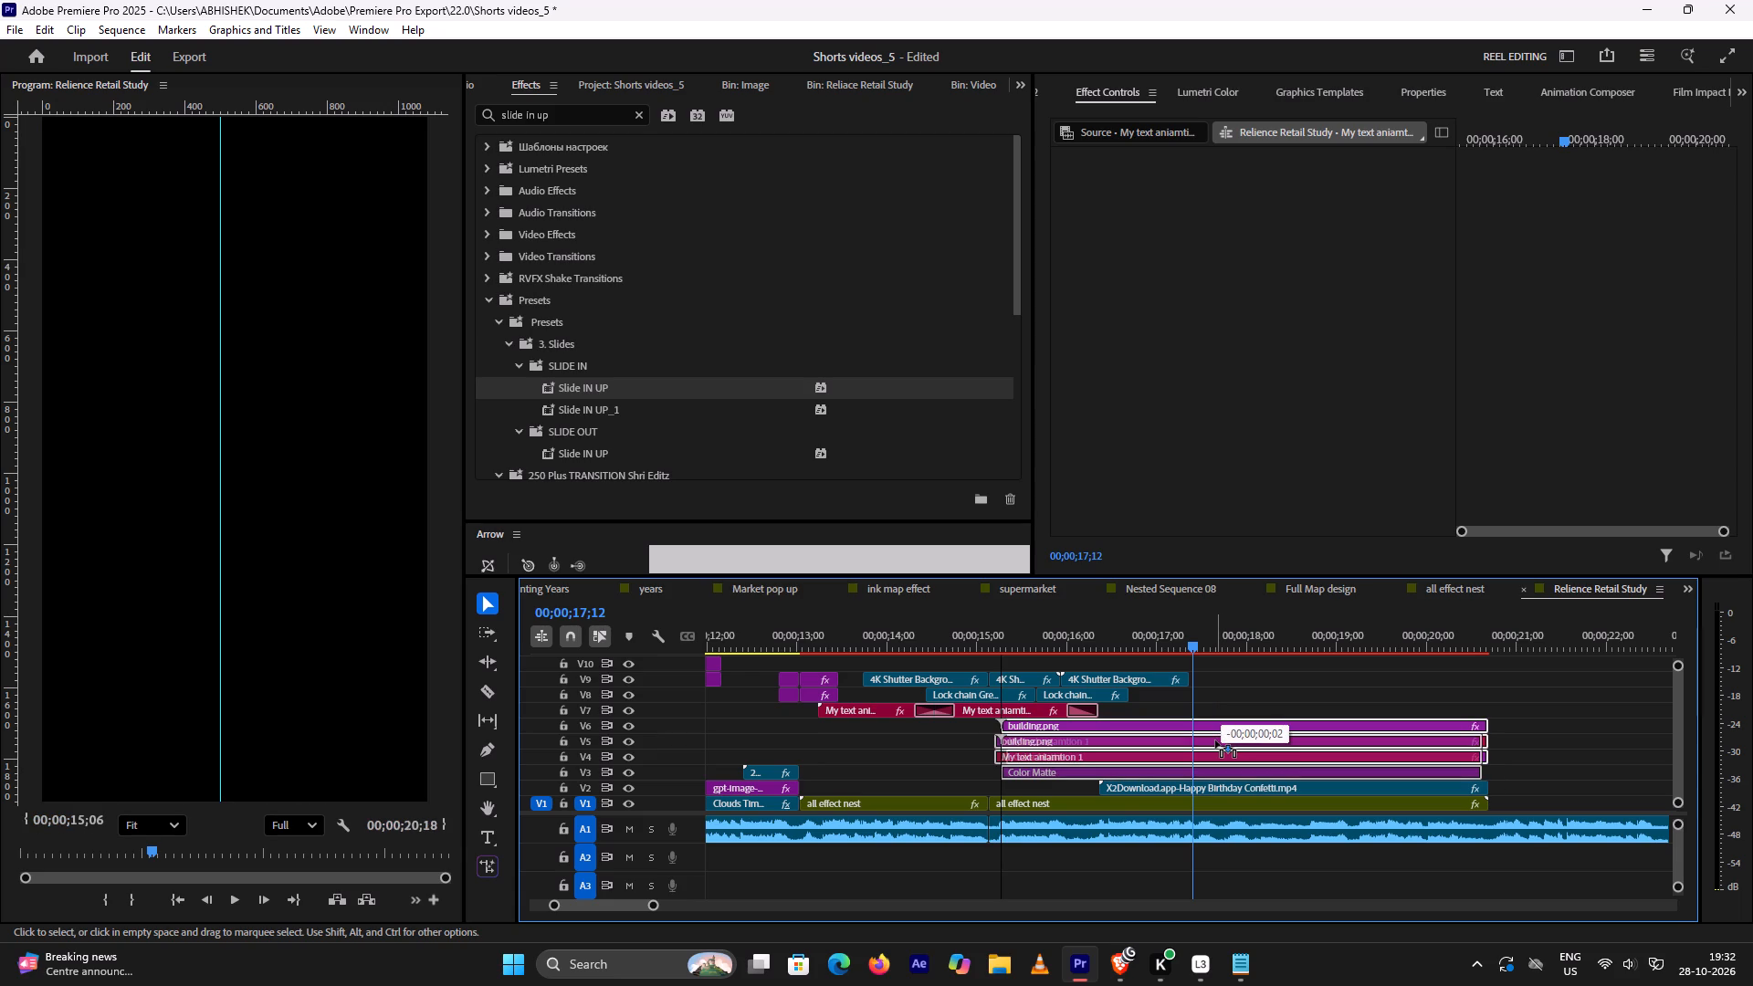
drag(1215, 740, 1215, 741)
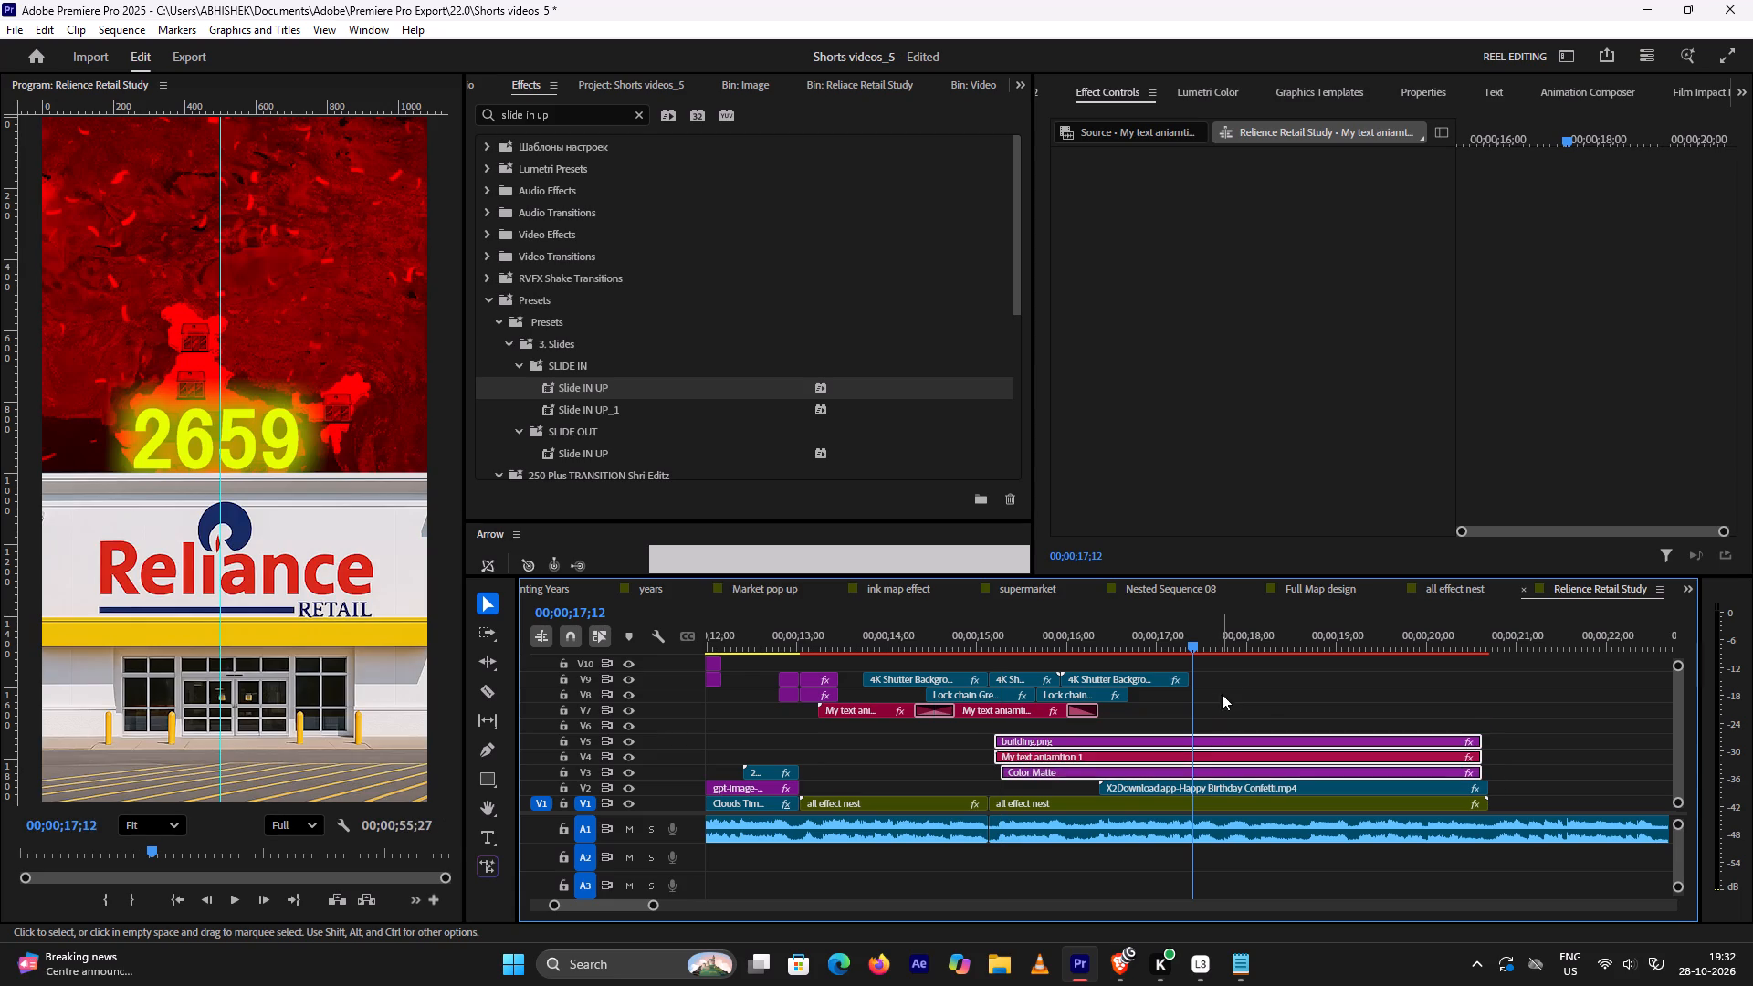
Move the three 4K Shutter Background clips from V9 down to V6 at the same timing, and play back the shutter reveal.
click(1127, 675)
shift+click(1011, 675)
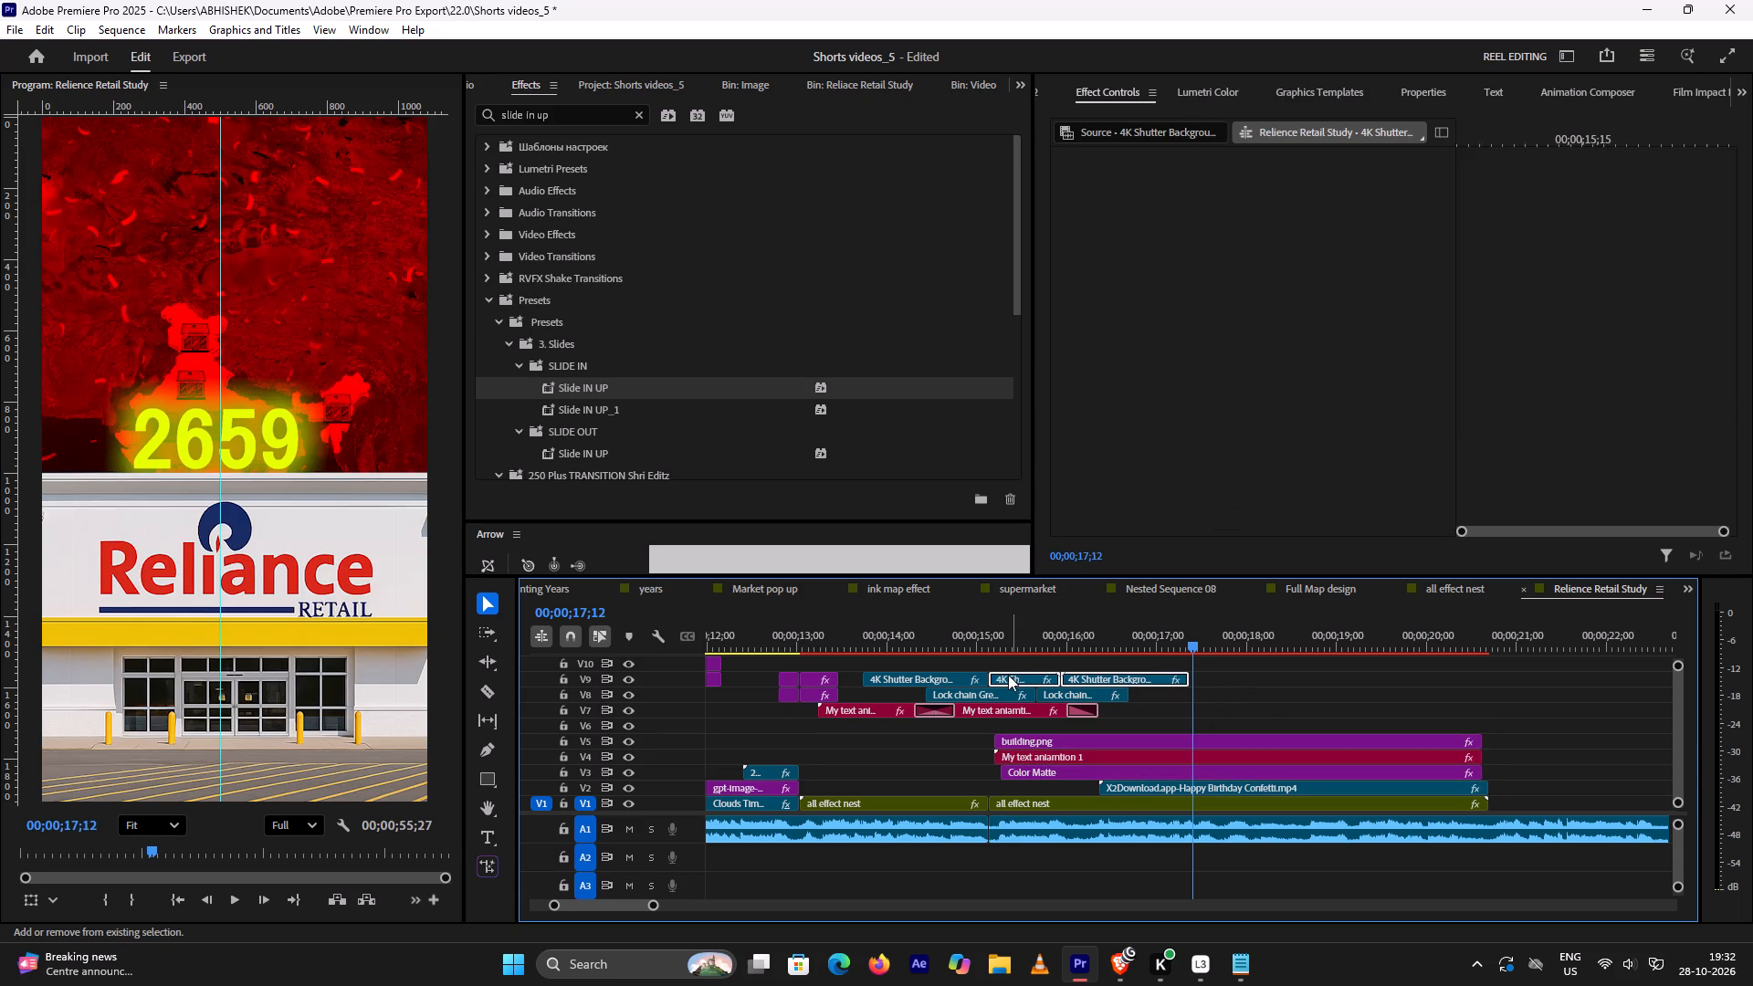
shift+click(946, 674)
drag(949, 675, 944, 701)
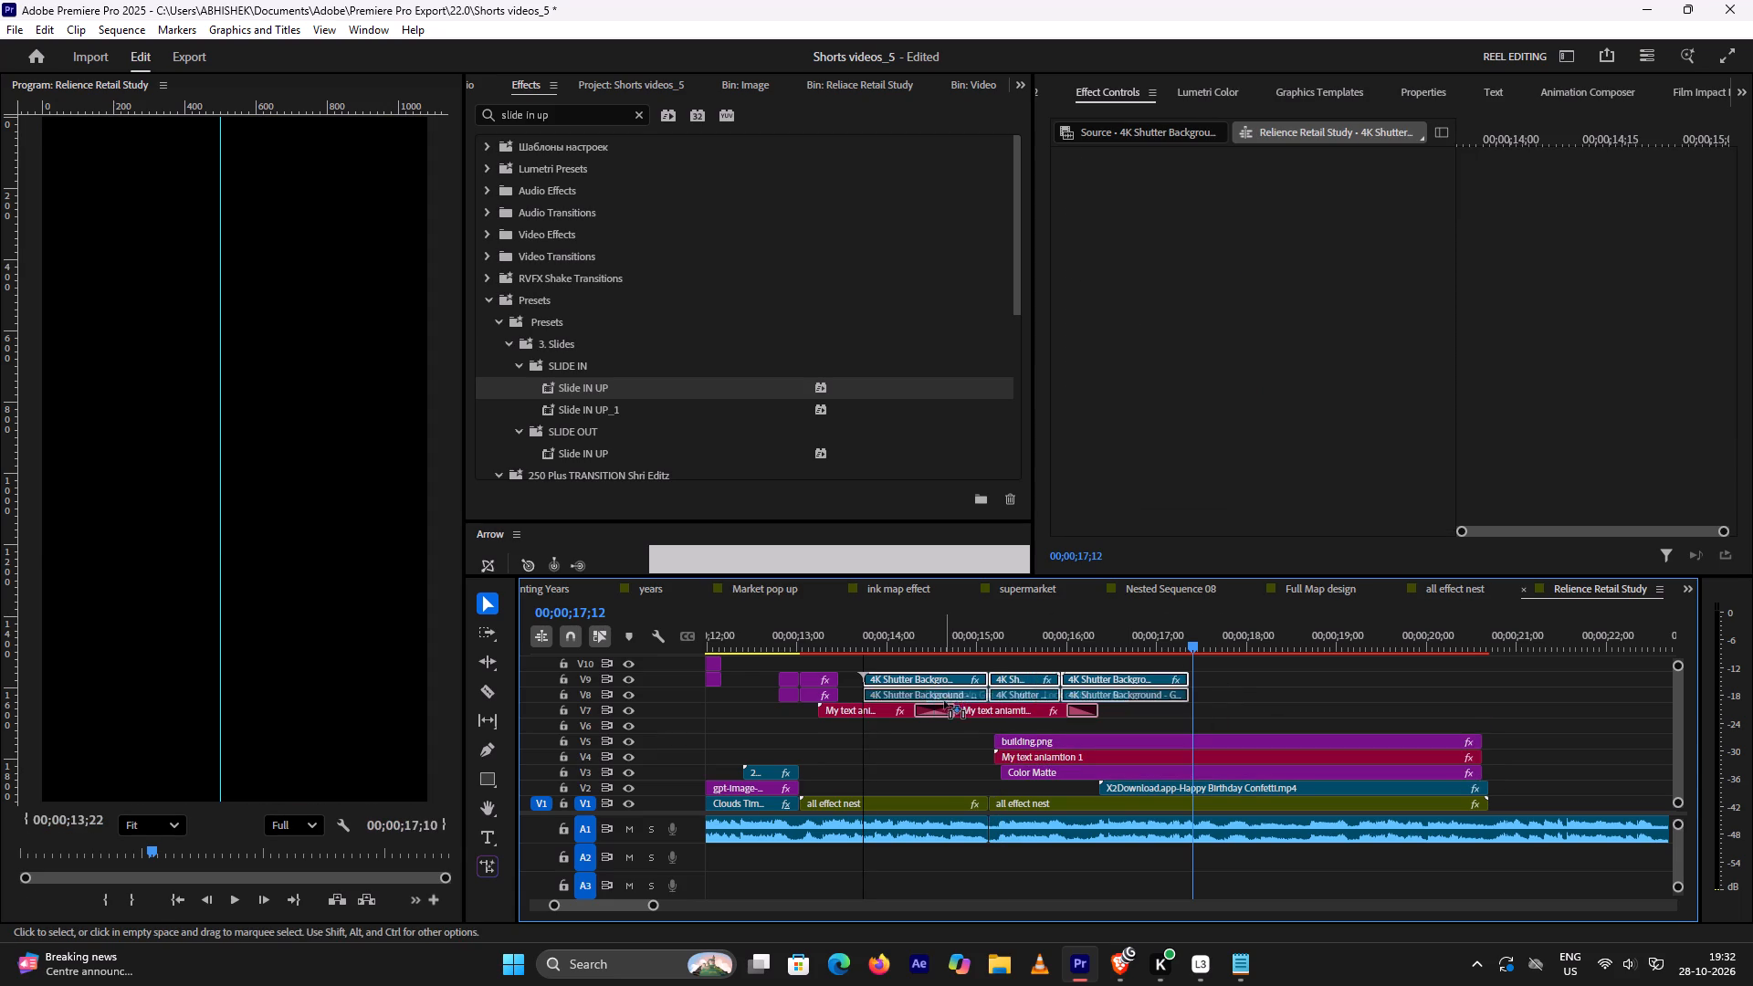
drag(944, 701, 942, 719)
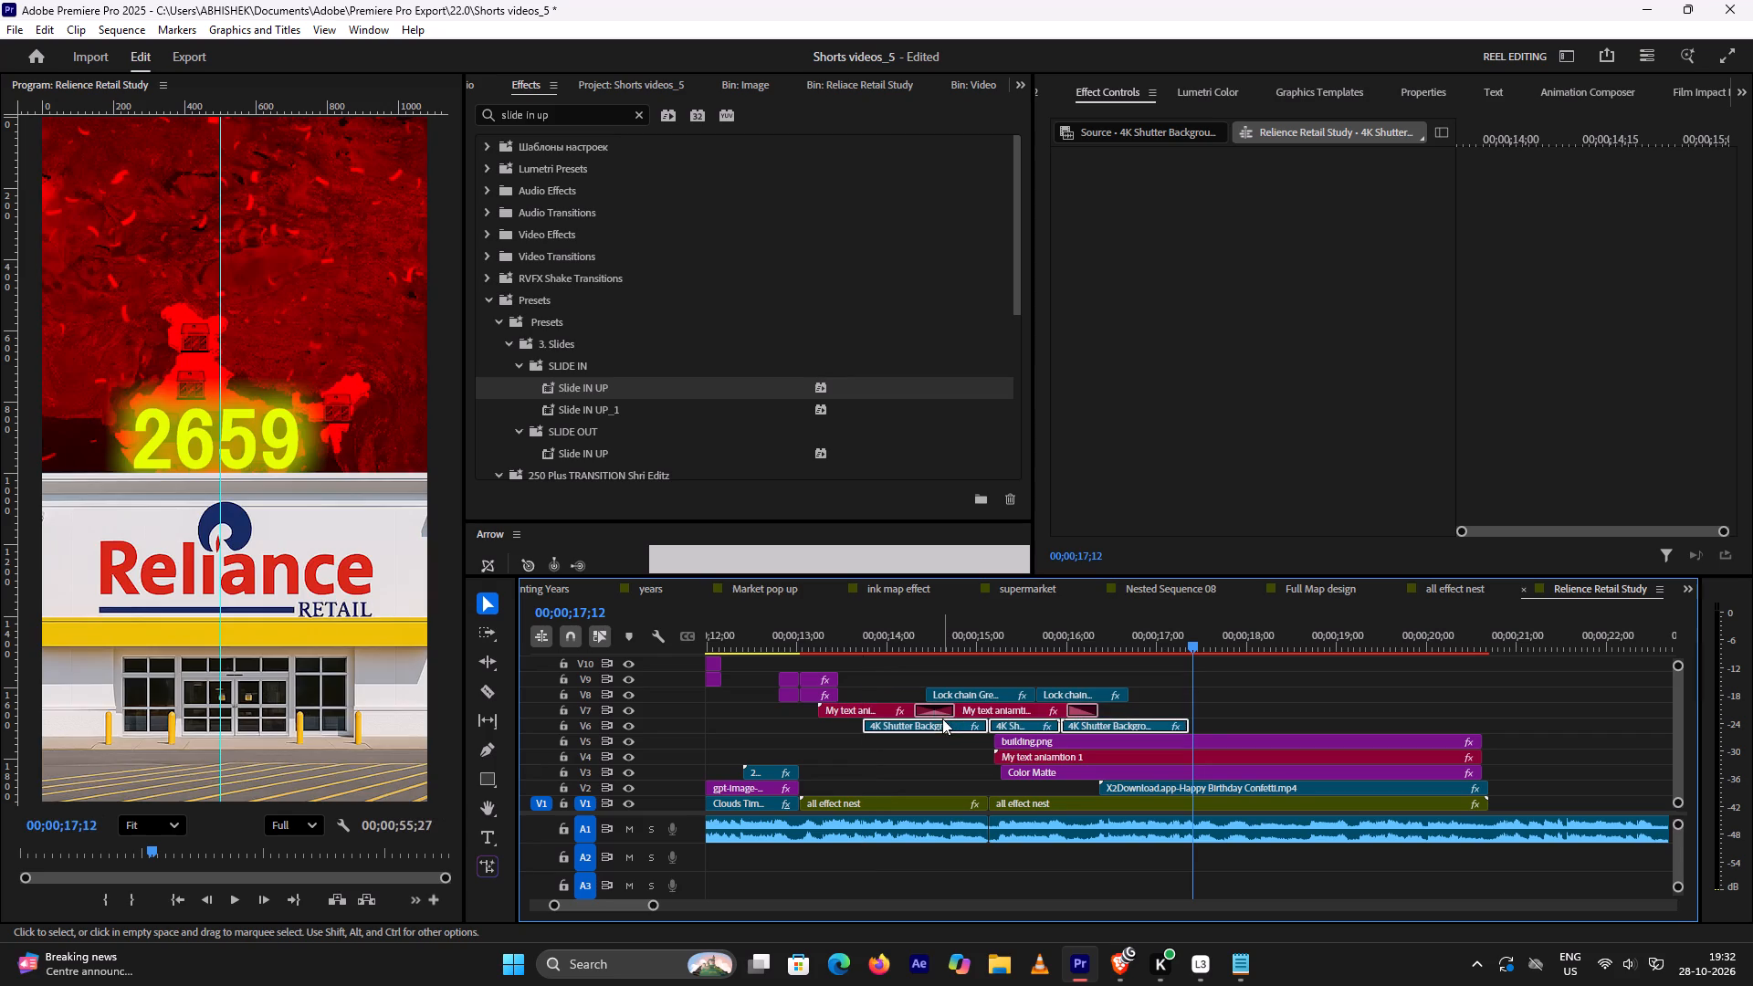
click(848, 640)
key(space)
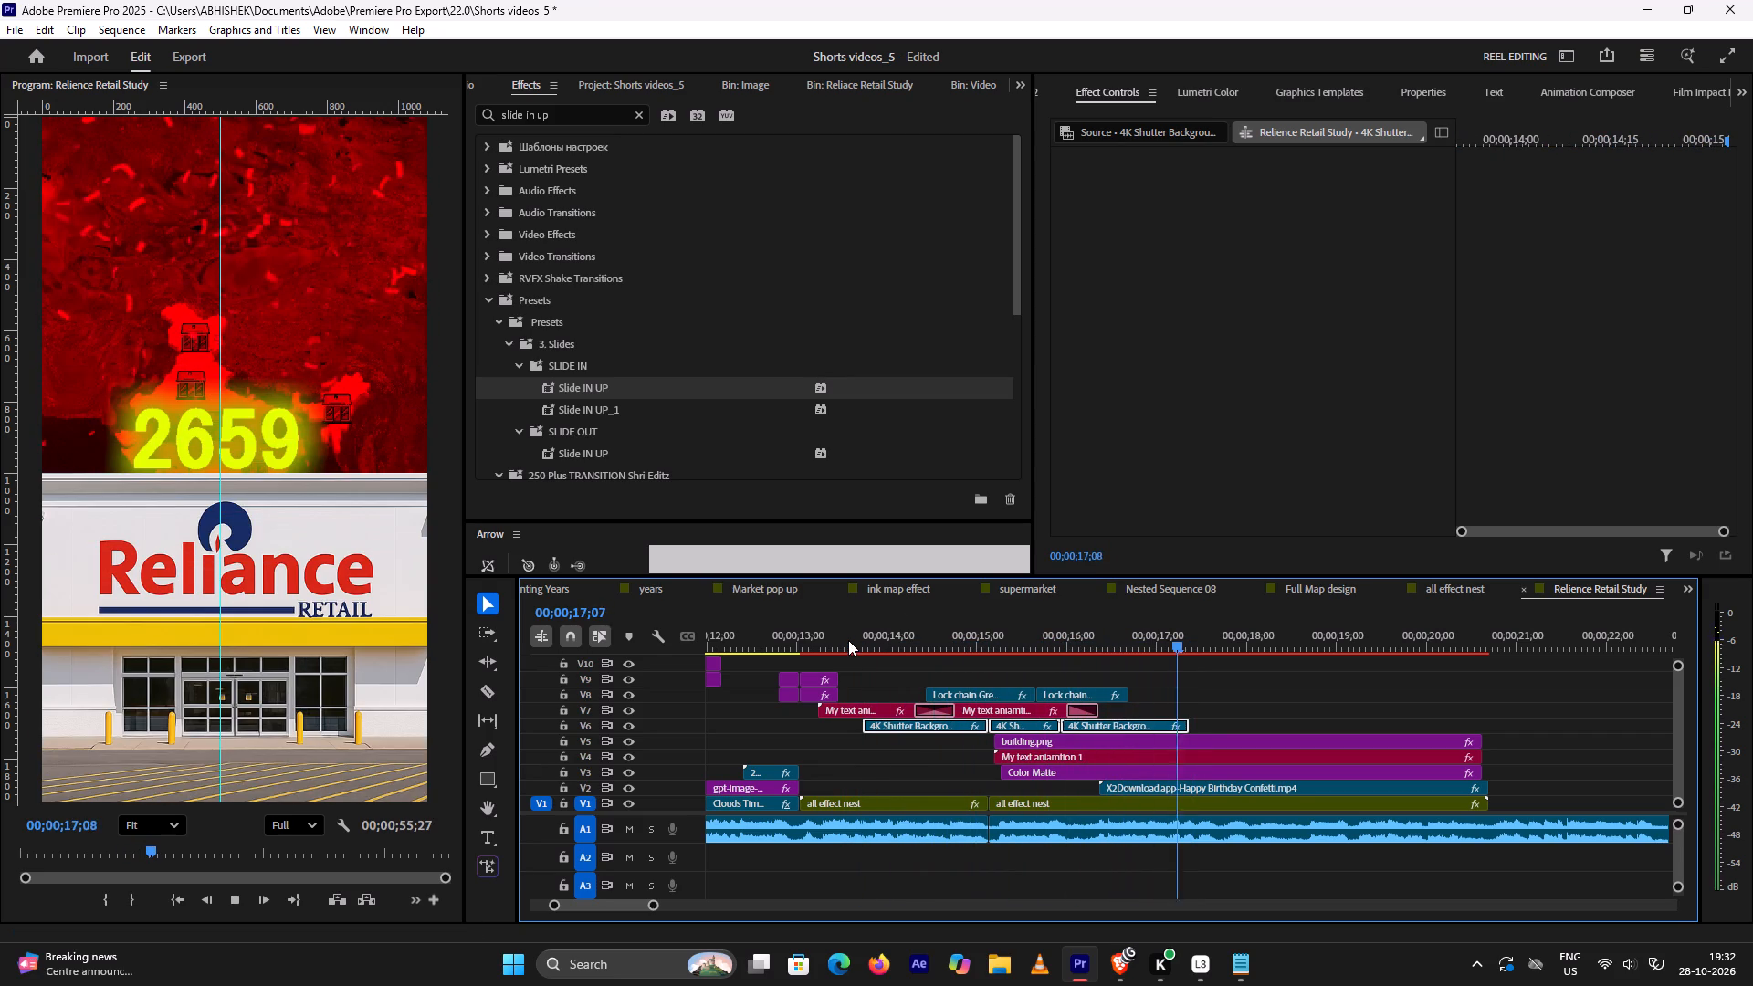
key(space)
click(848, 640)
key(space)
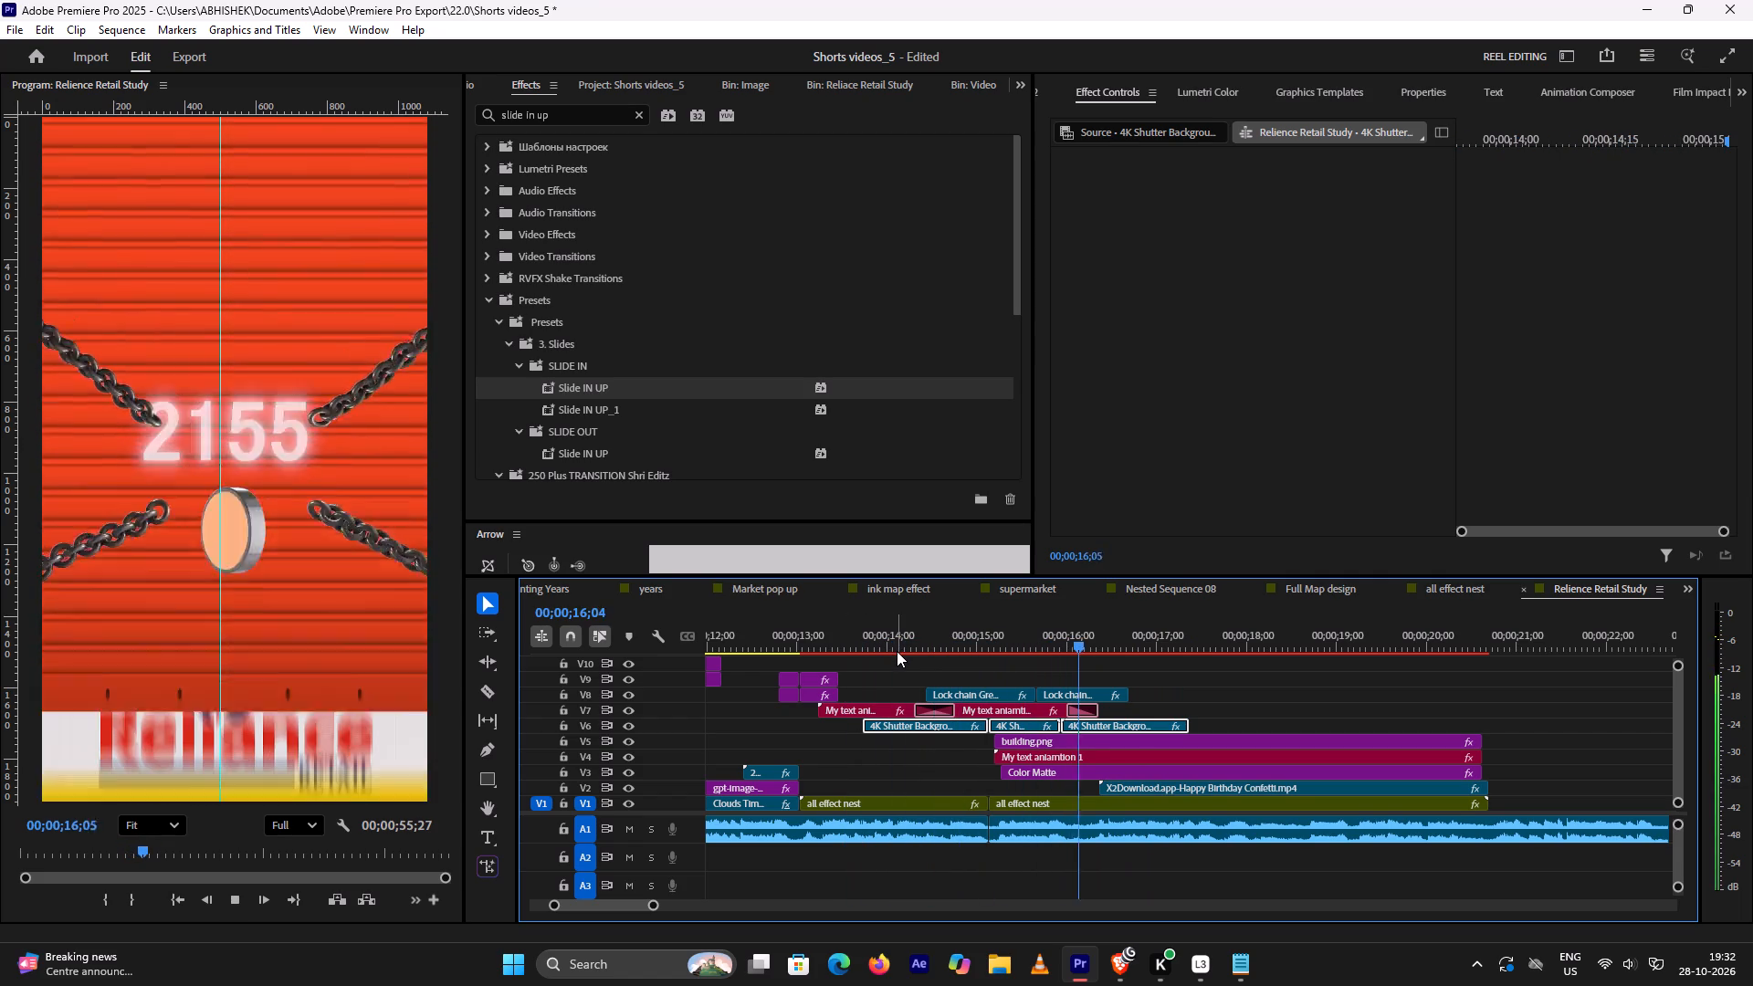
key(space)
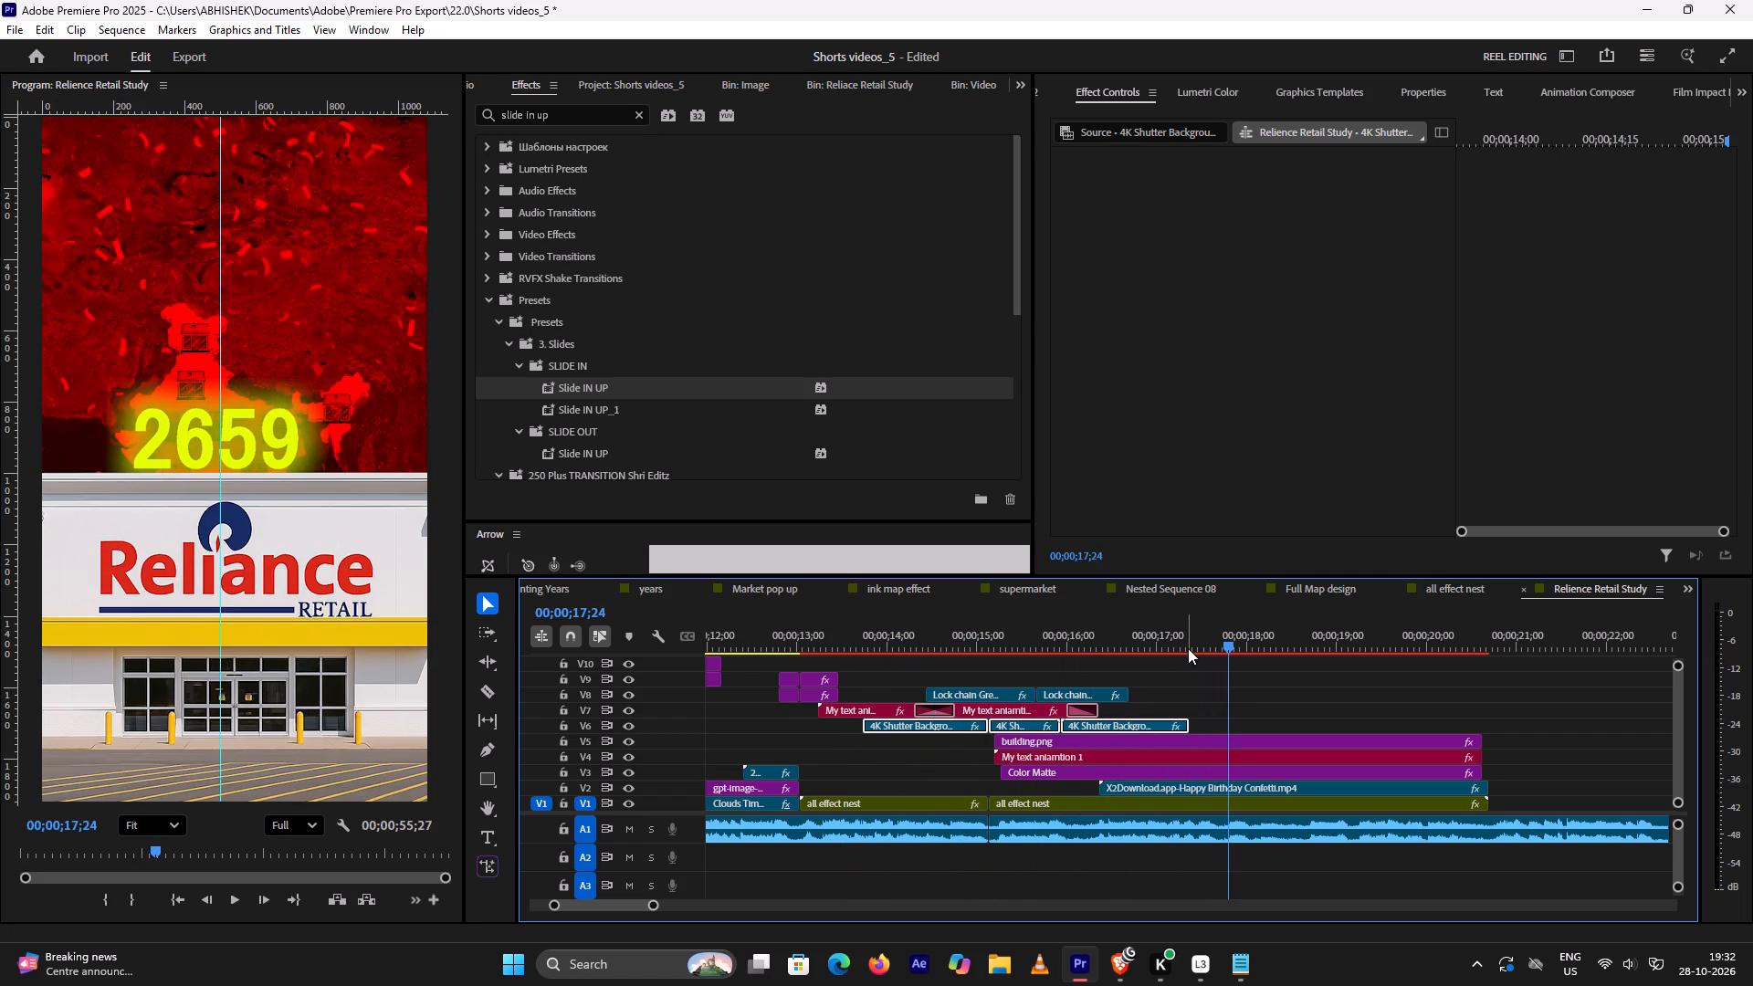
Switch to the Brave browser and resume the YouTube reel-editing tutorial to study how the 2659 Reliance Retail scene continues.
click(1125, 964)
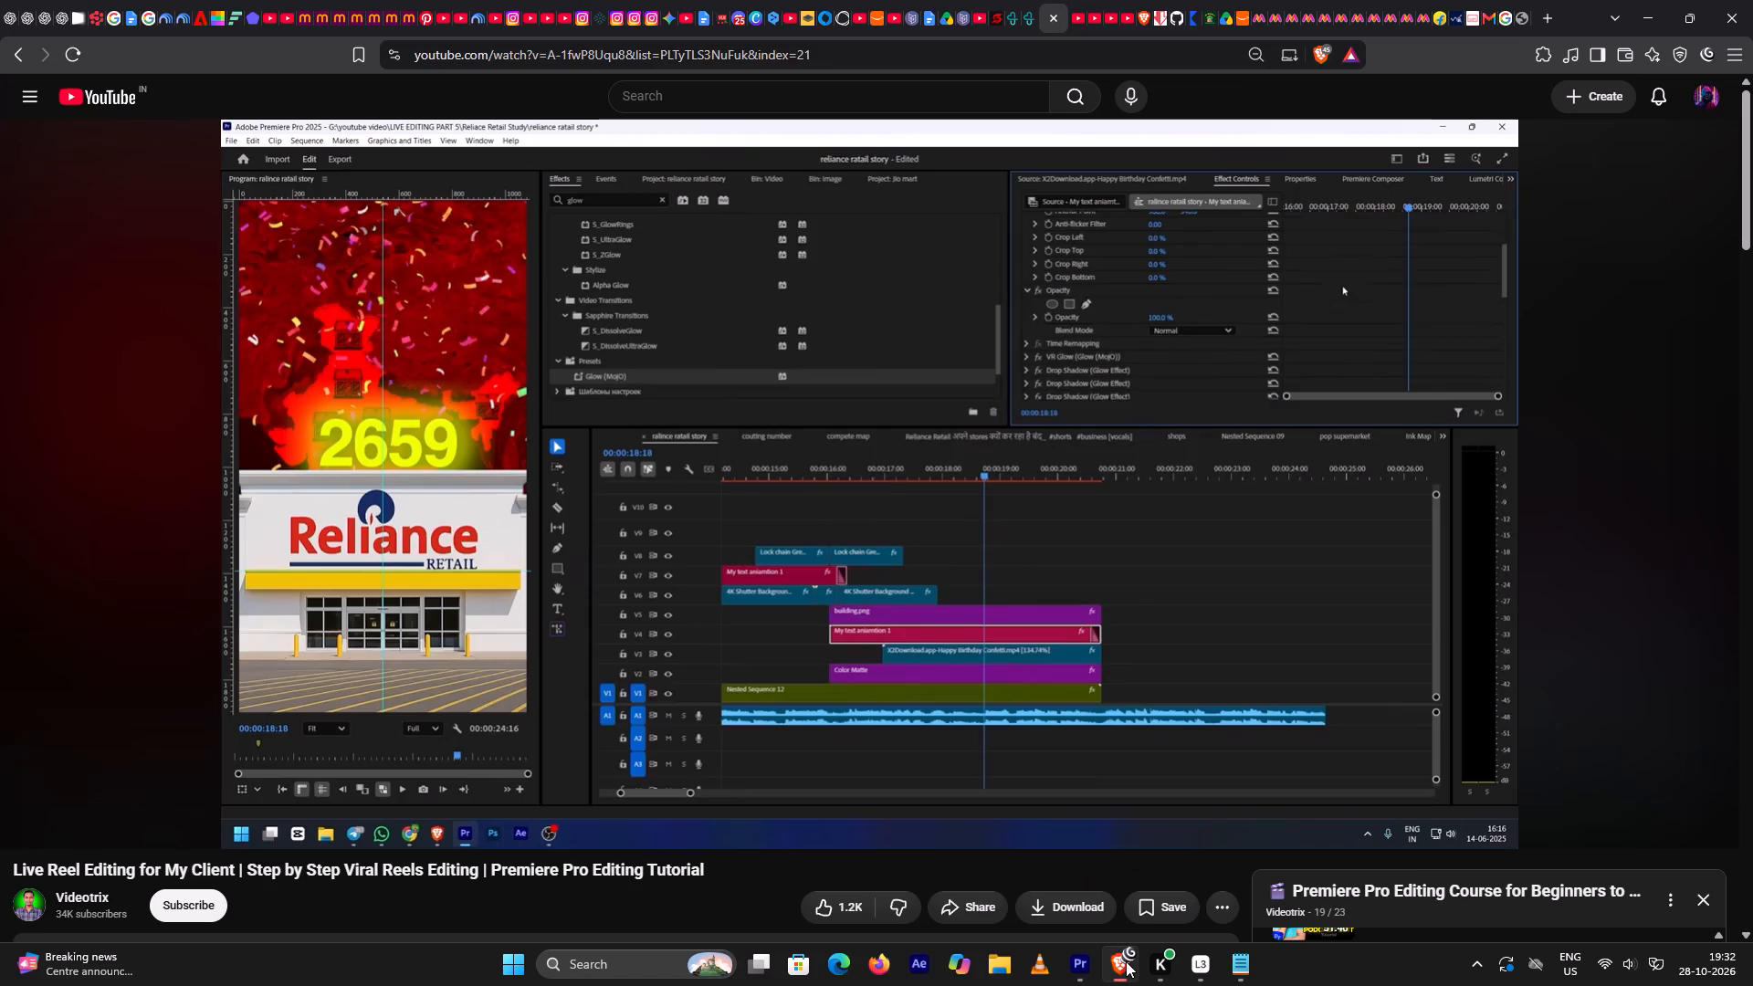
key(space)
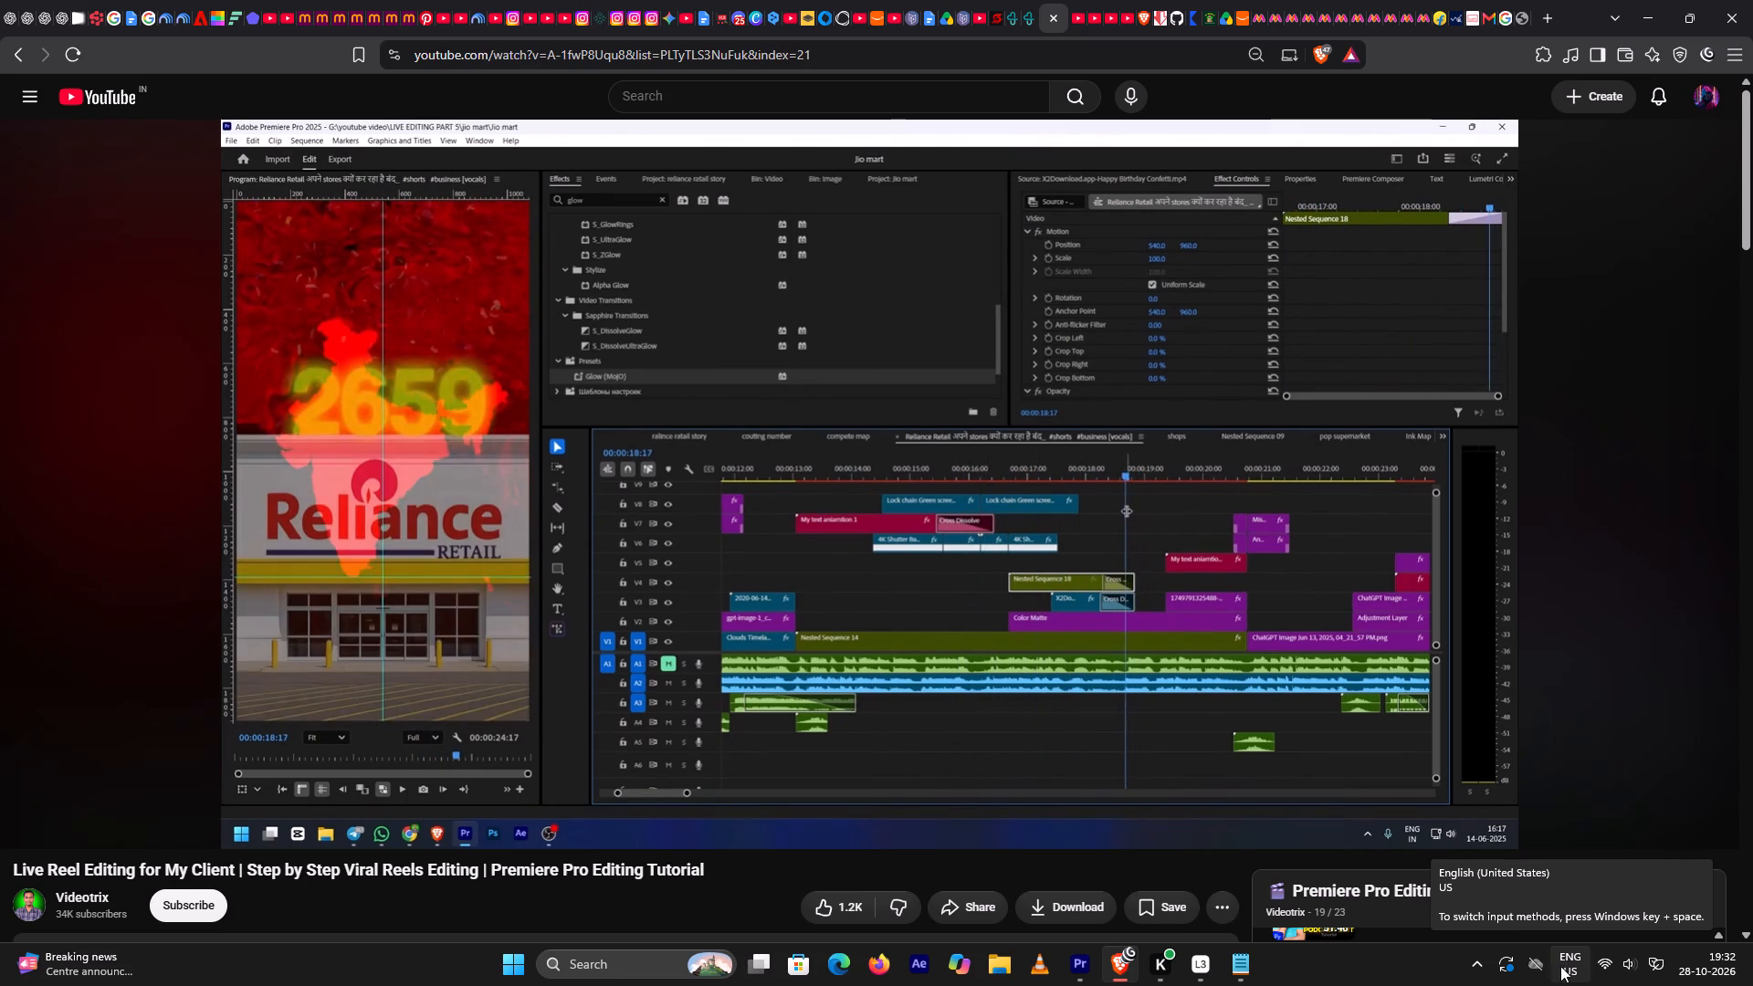
Turn on the Windows night light in the quick settings.
click(1611, 962)
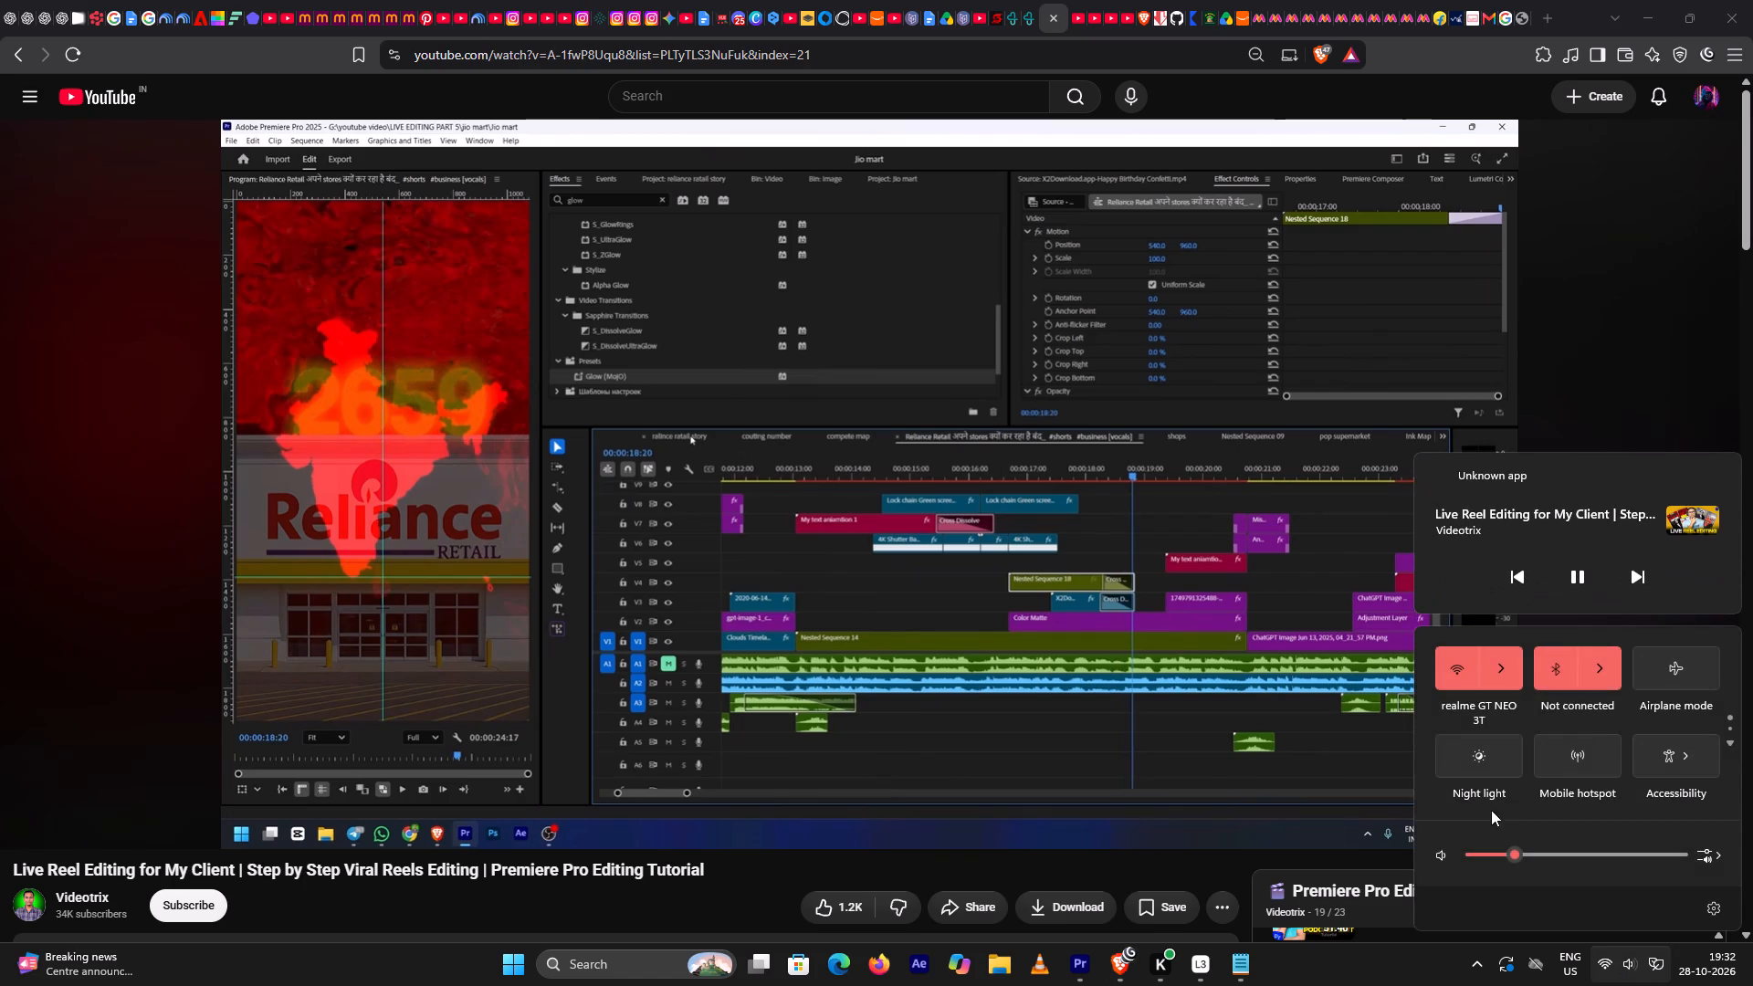
click(1491, 757)
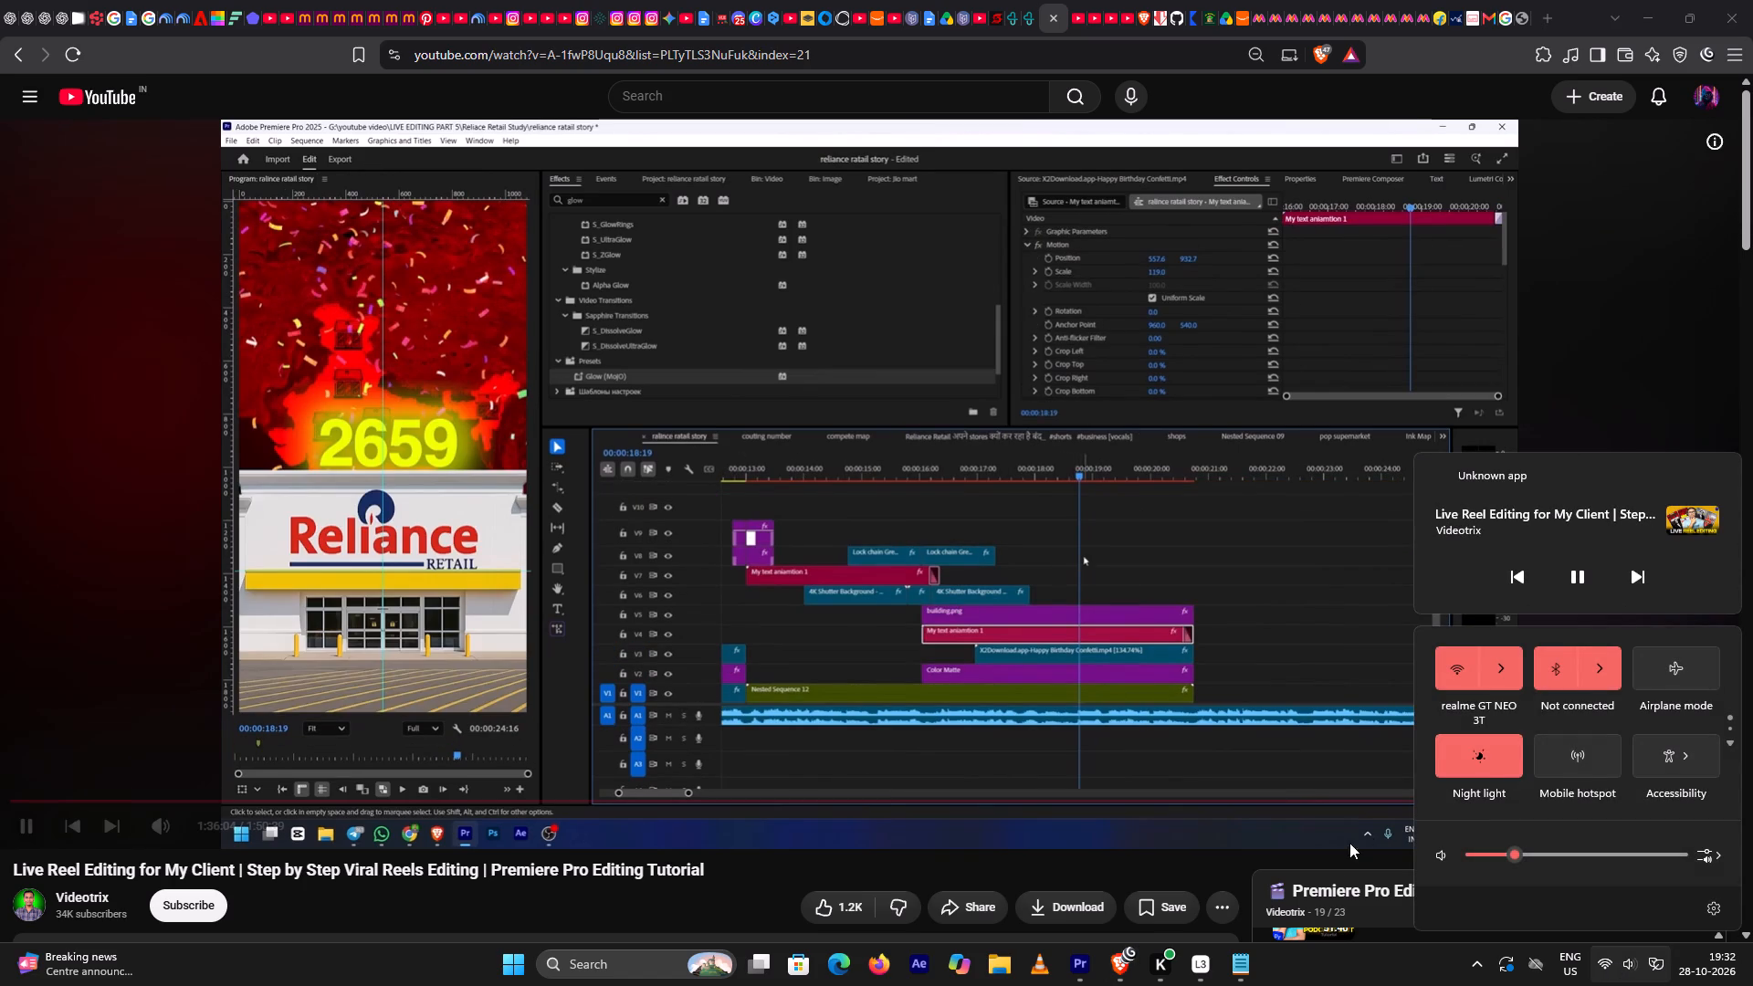
click(1366, 962)
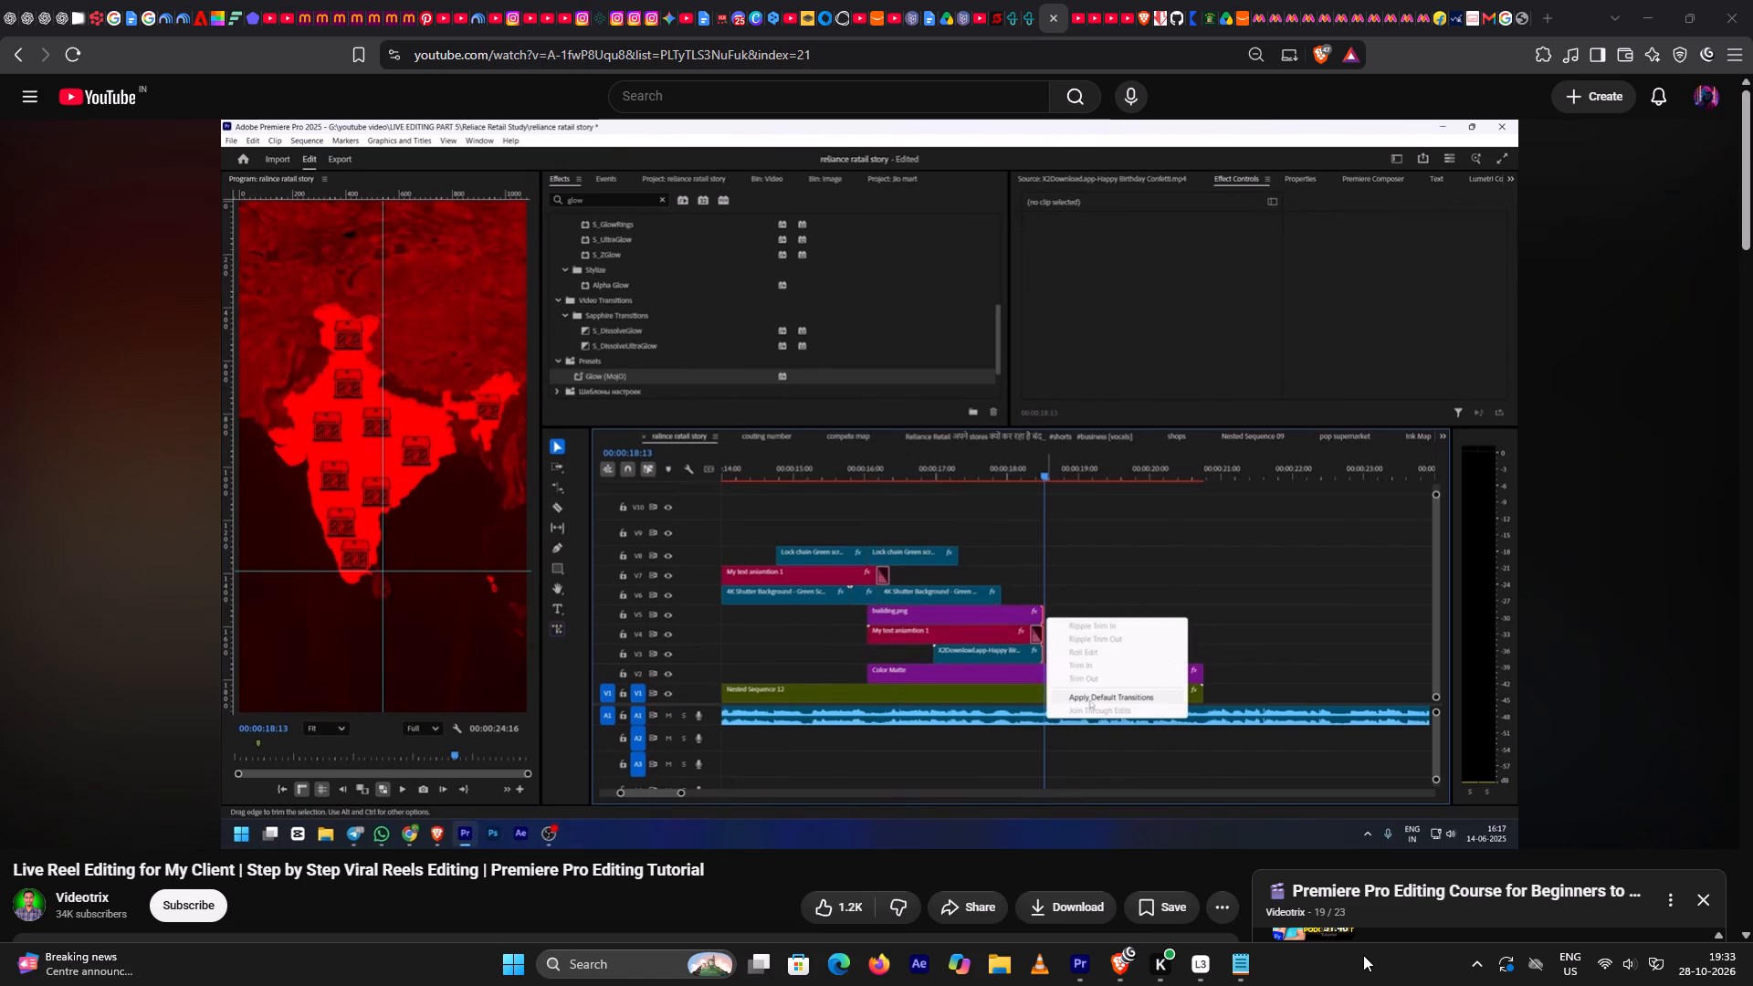
Rewind the tutorial and rewatch how the building, 2659 text and confetti clips are trimmed and given end transitions, pausing it when done.
key(Left)
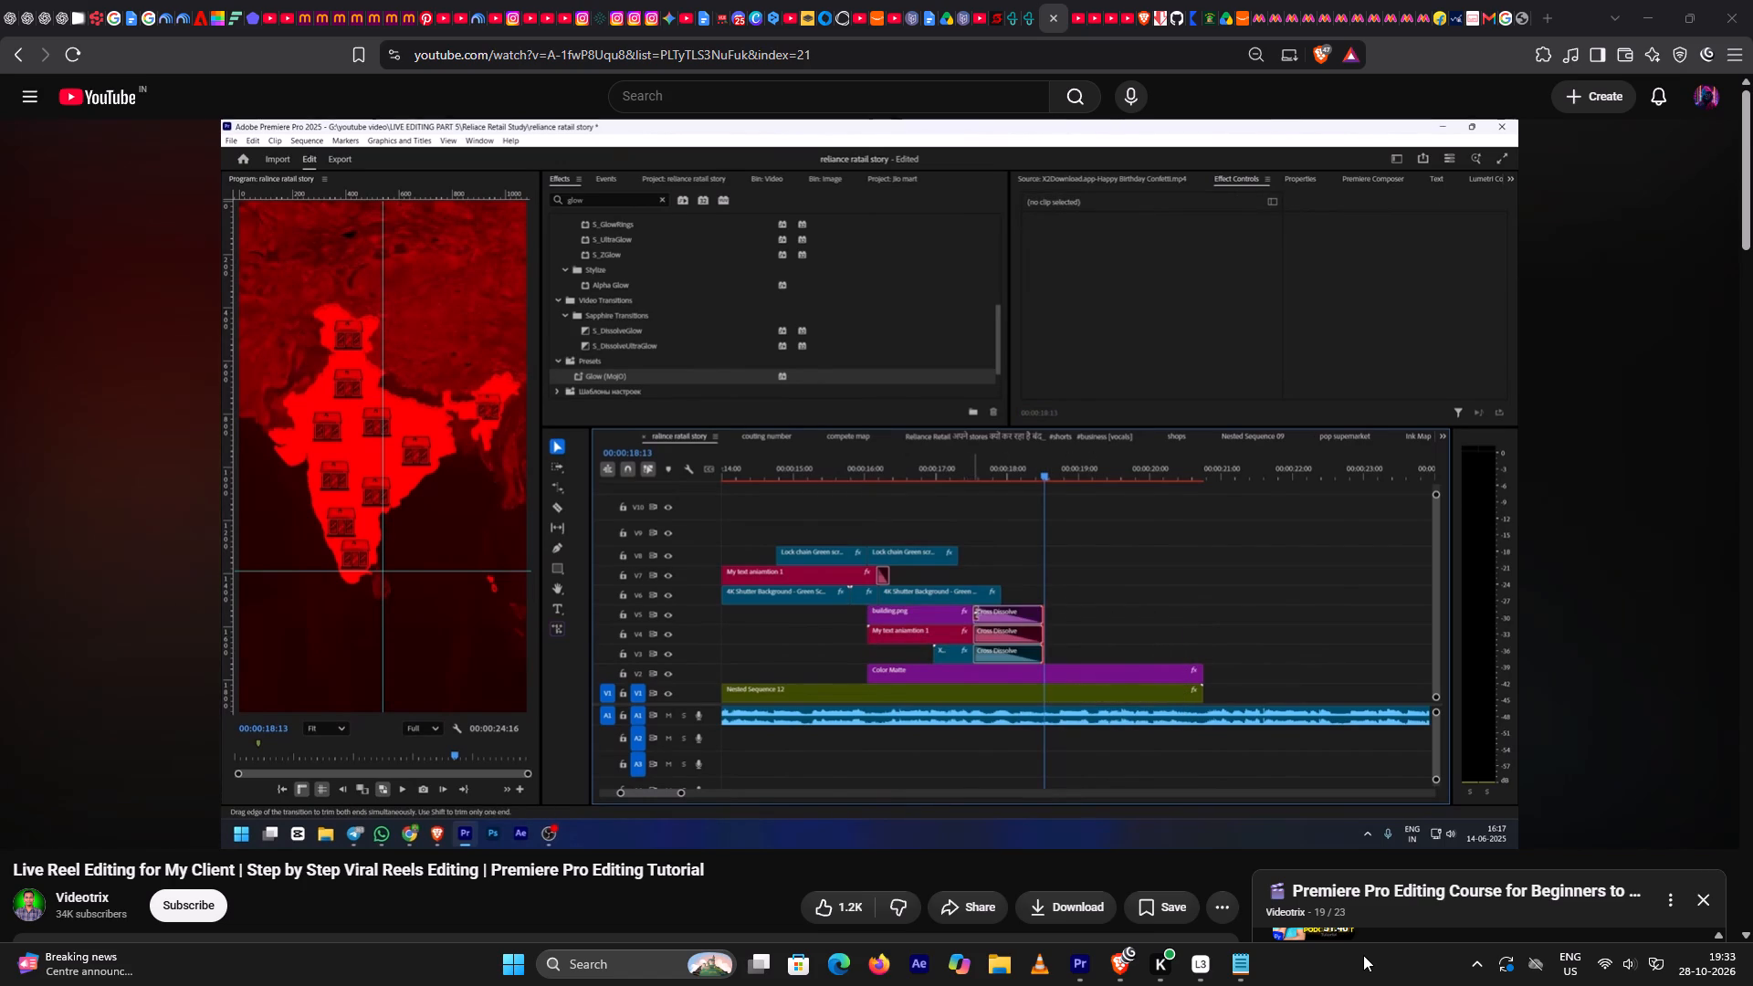
key(Left)
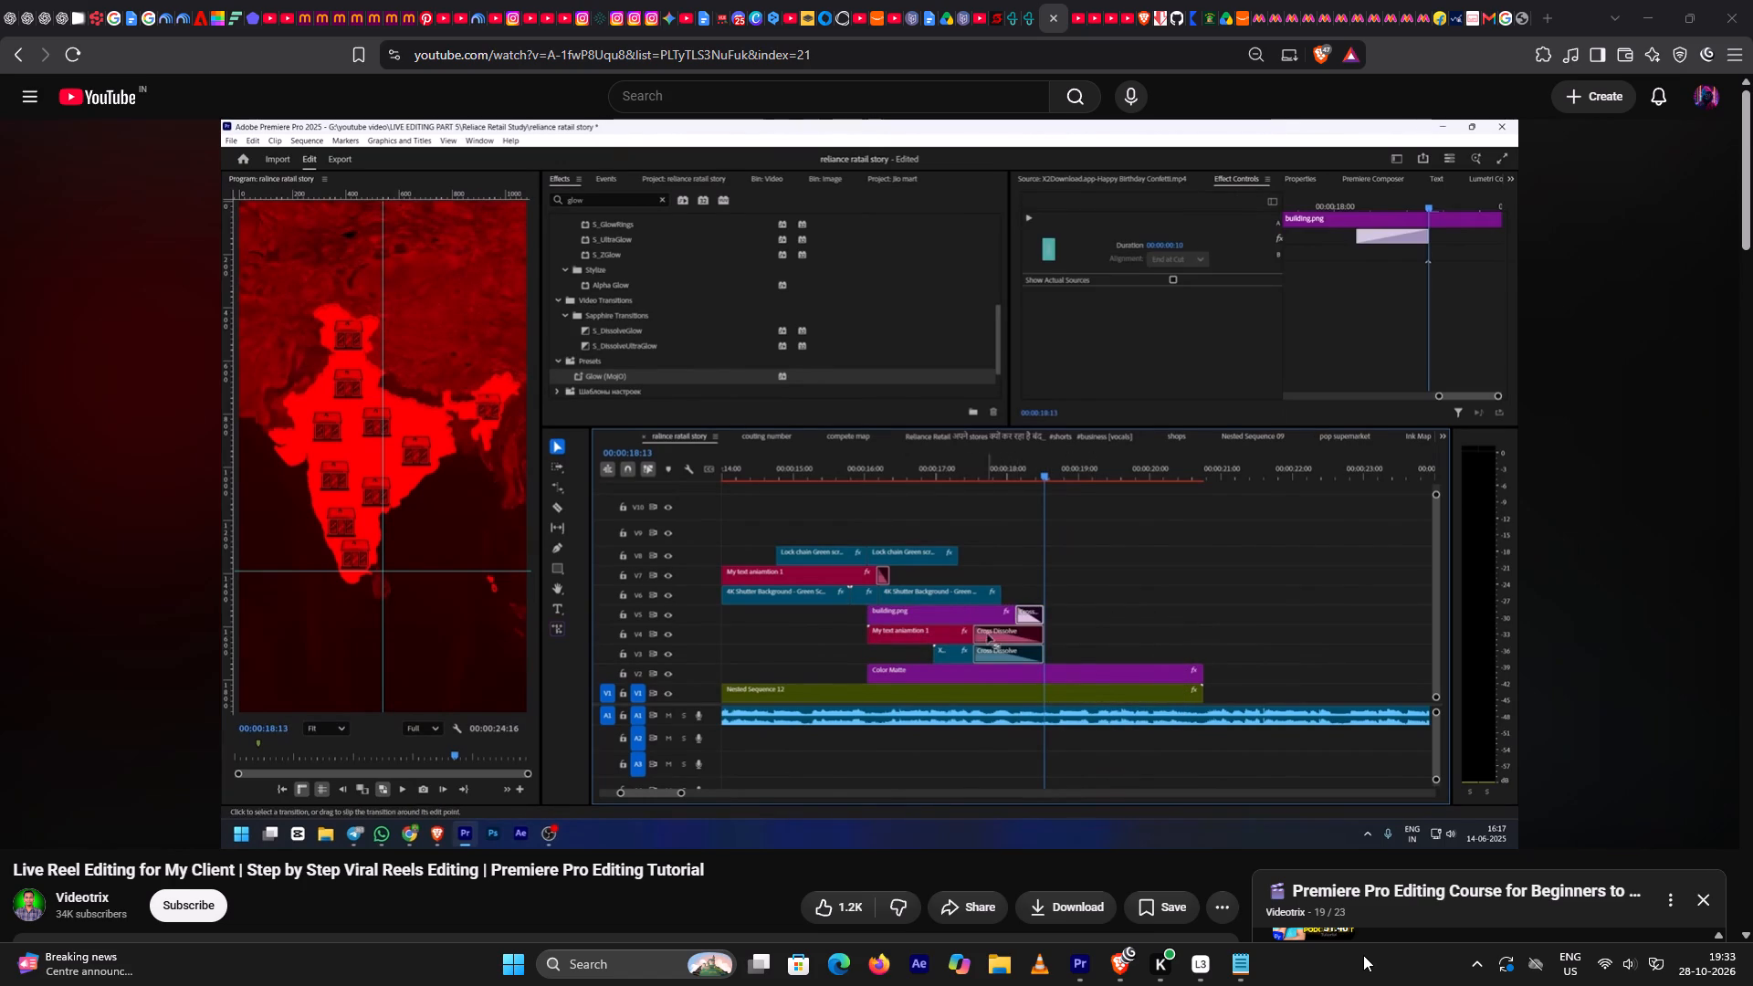
key(Left)
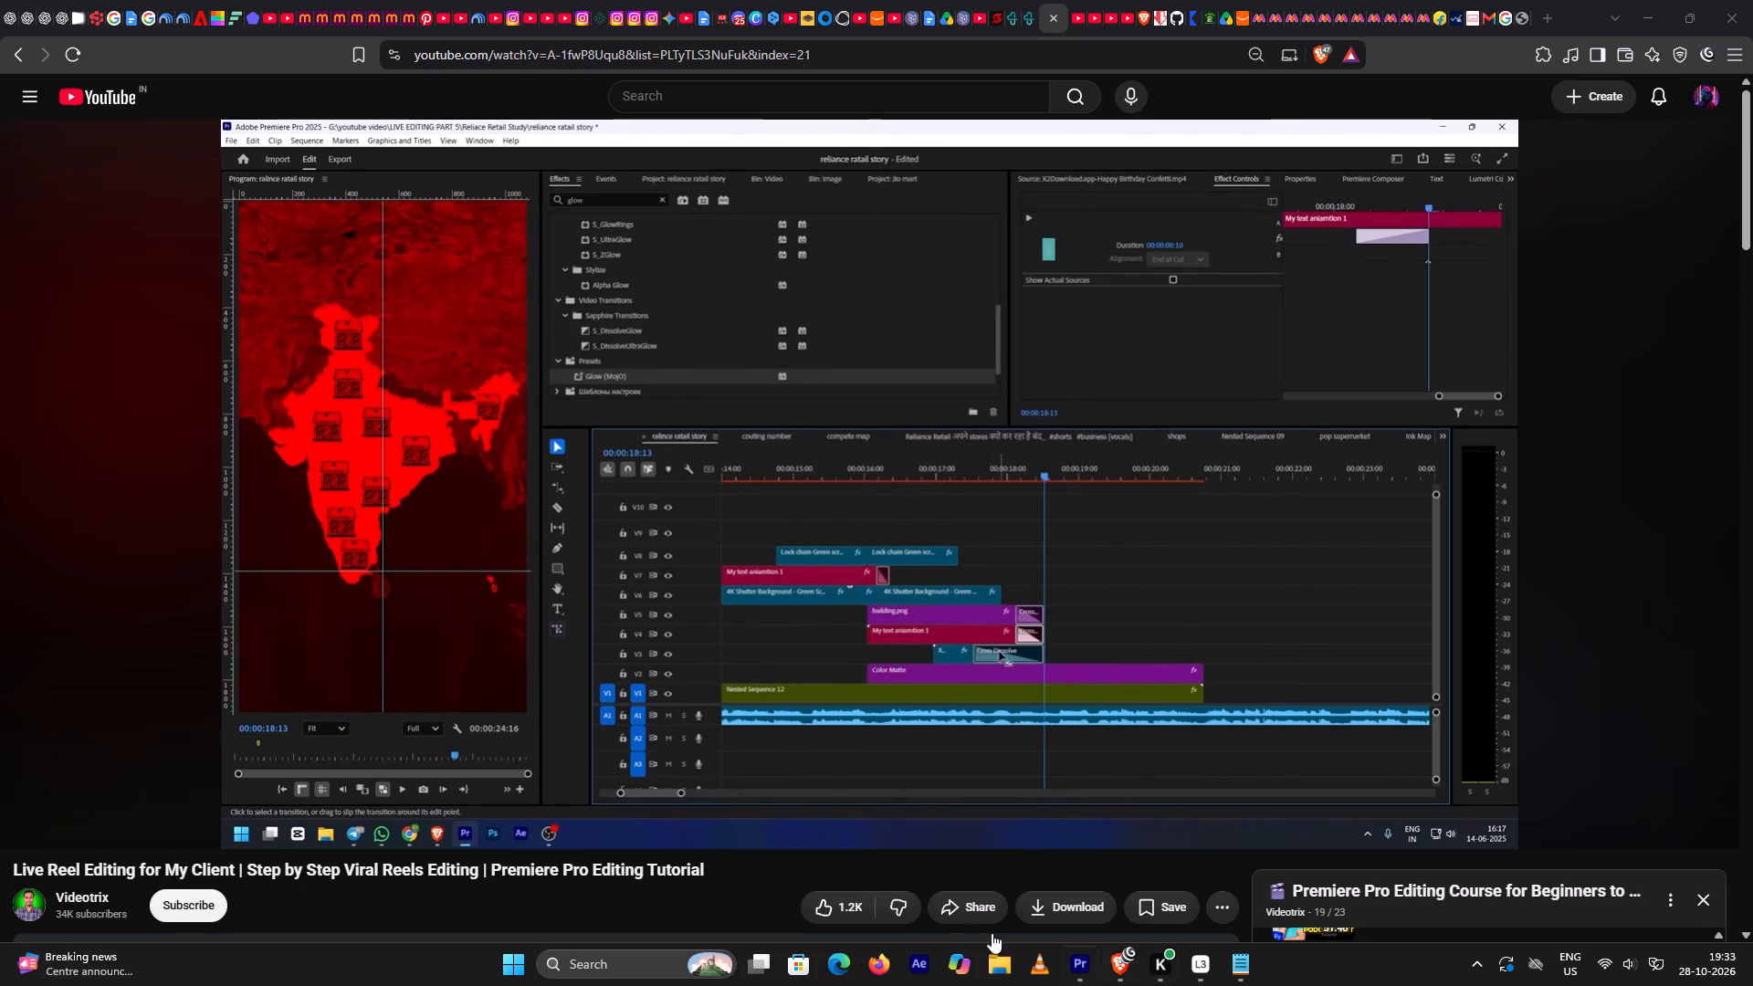
click(730, 894)
key(Left)
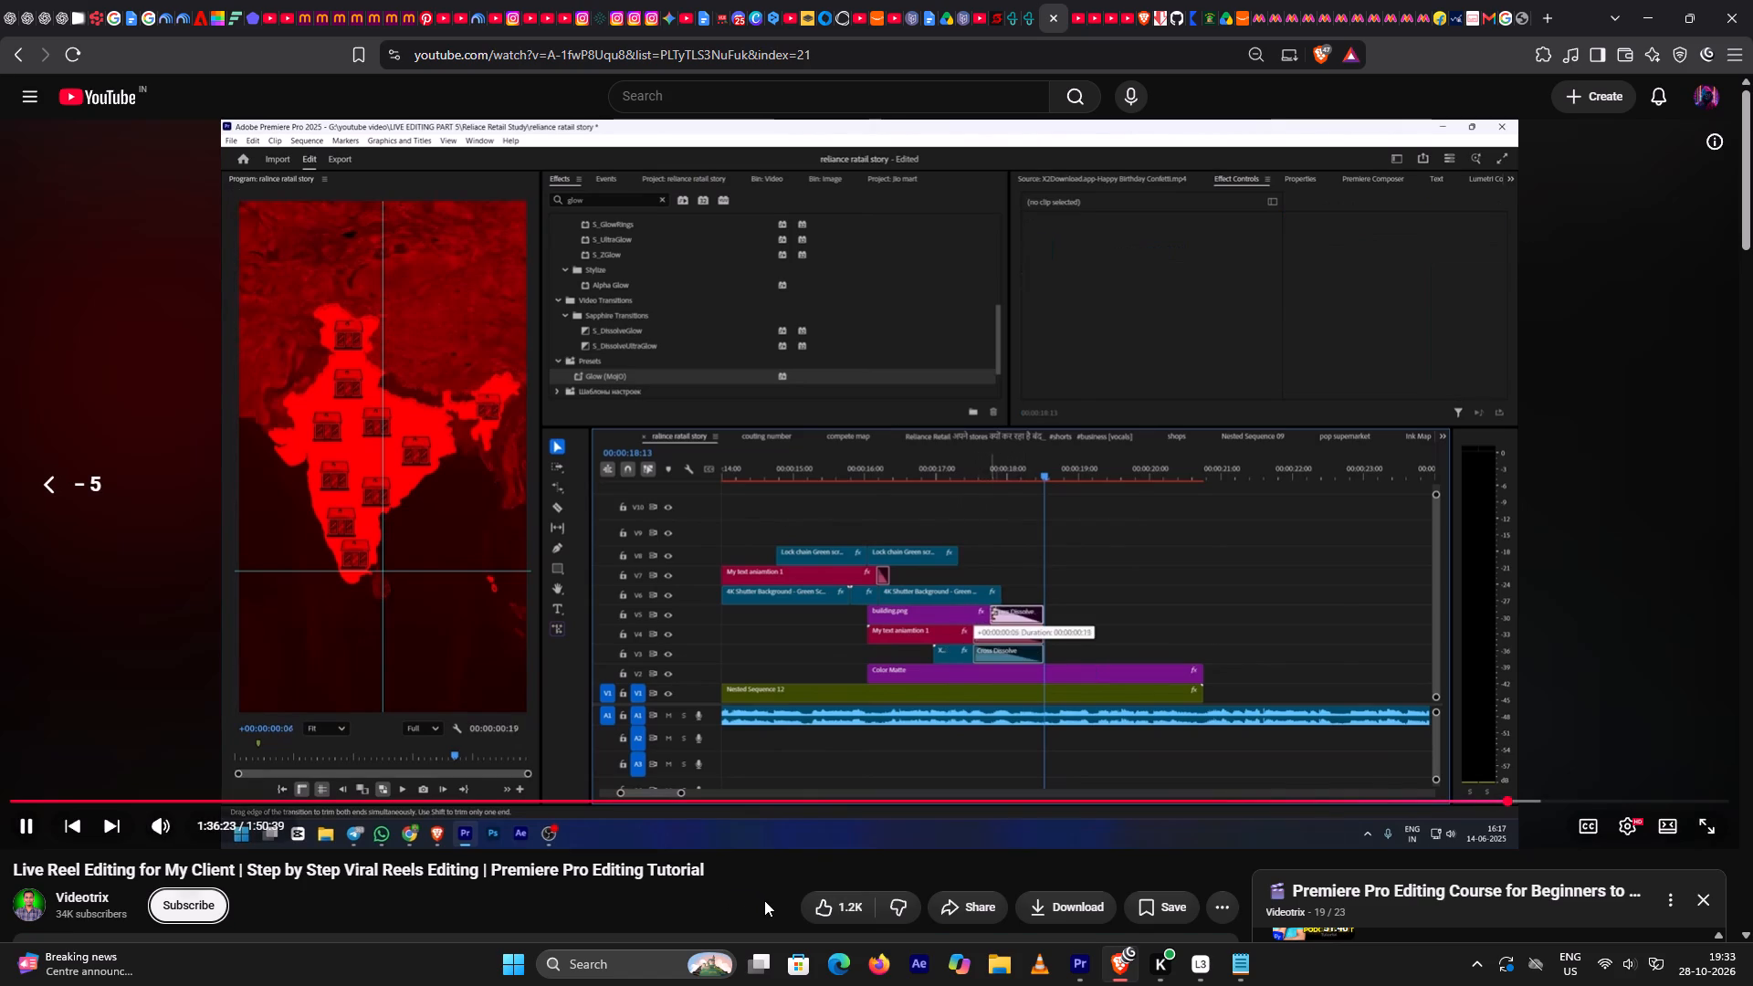
key(Left)
key(Left)
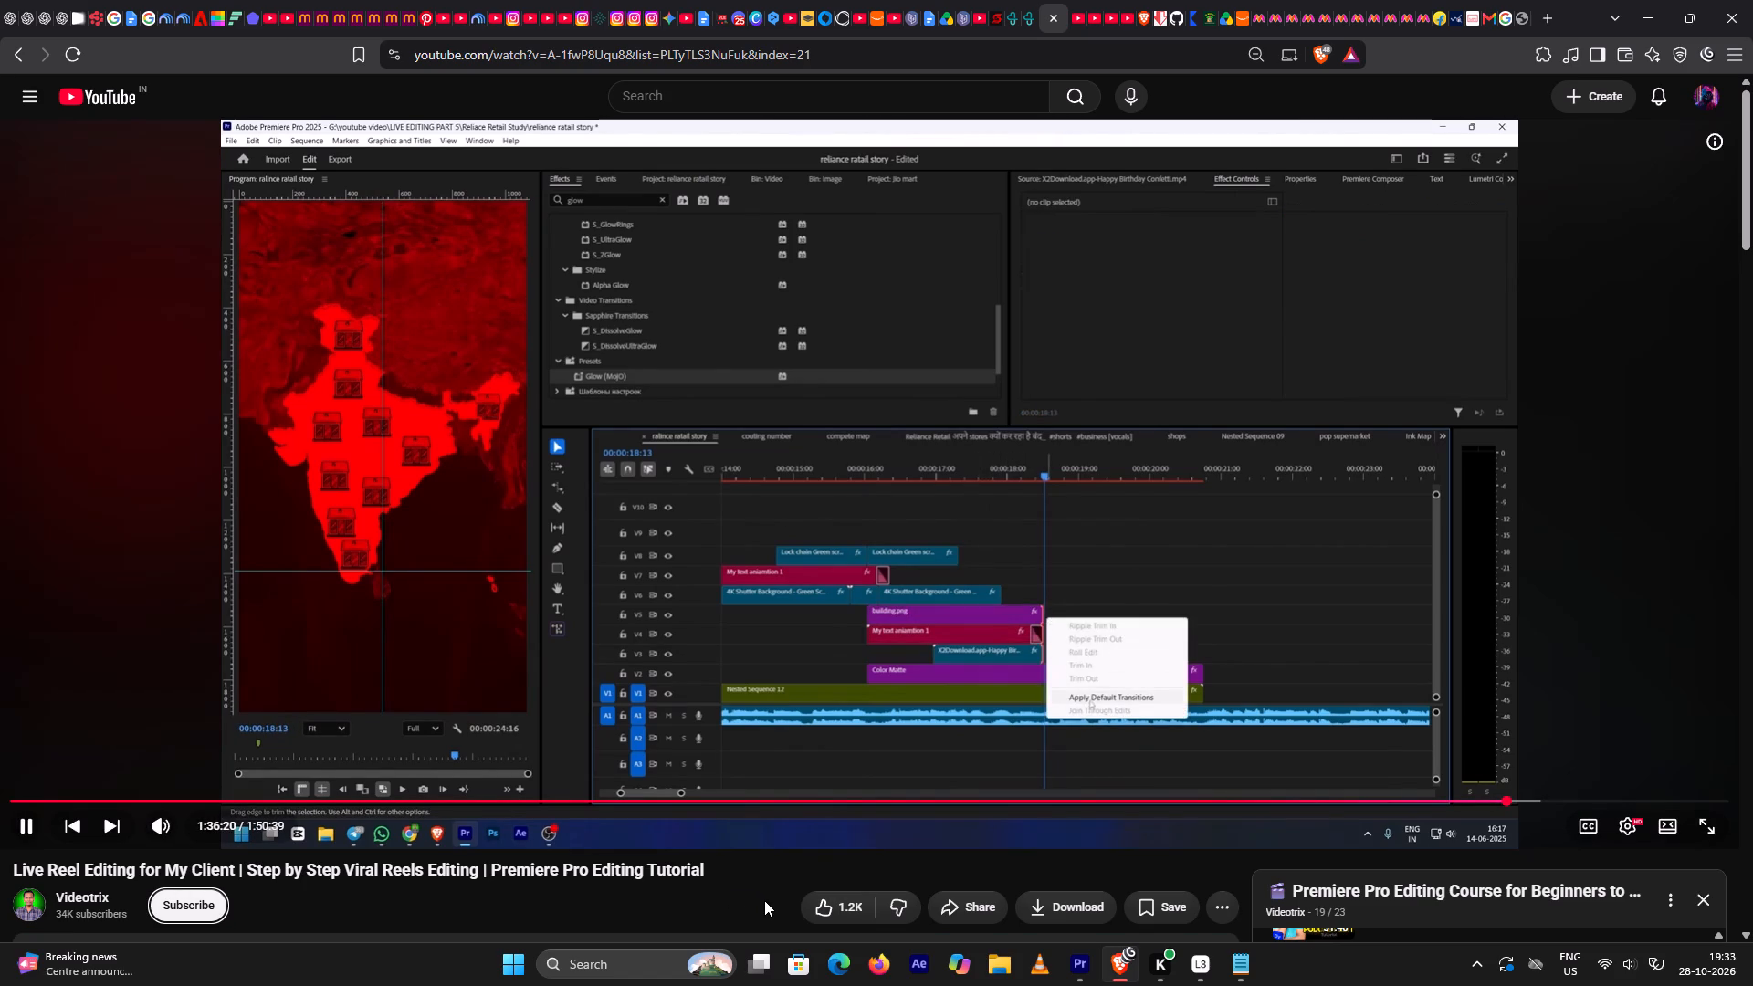
key(Left)
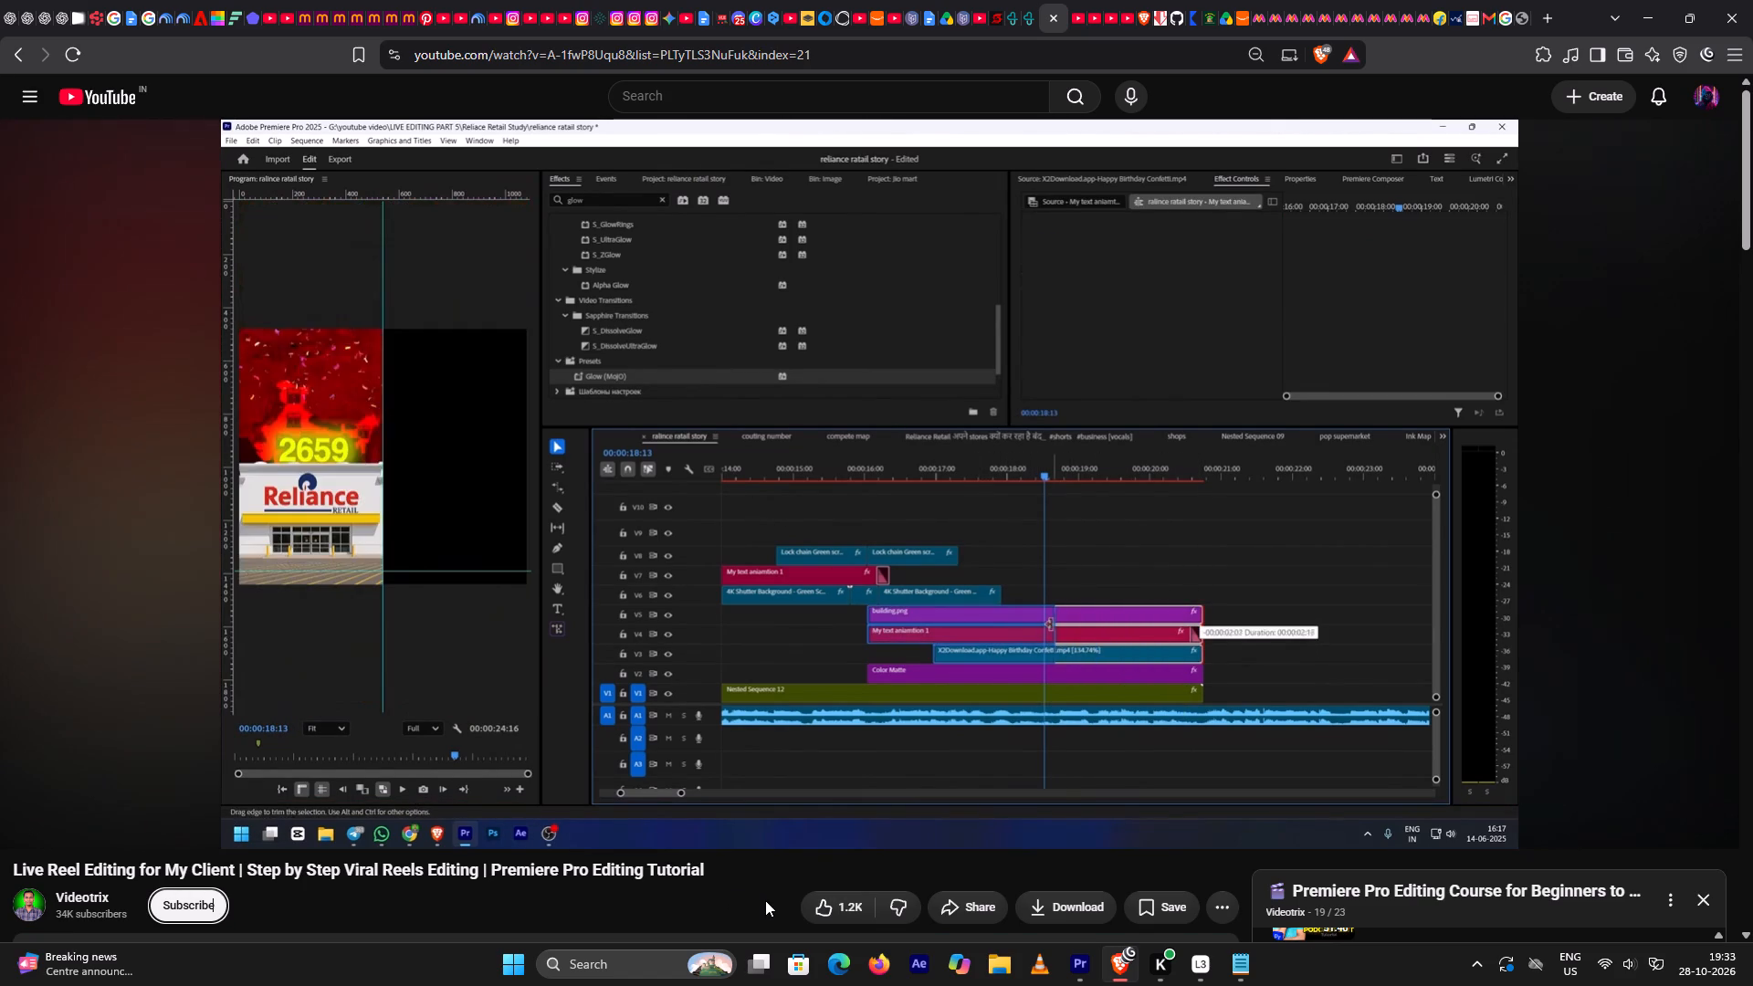
key(Left)
key(Left)
key(Left)
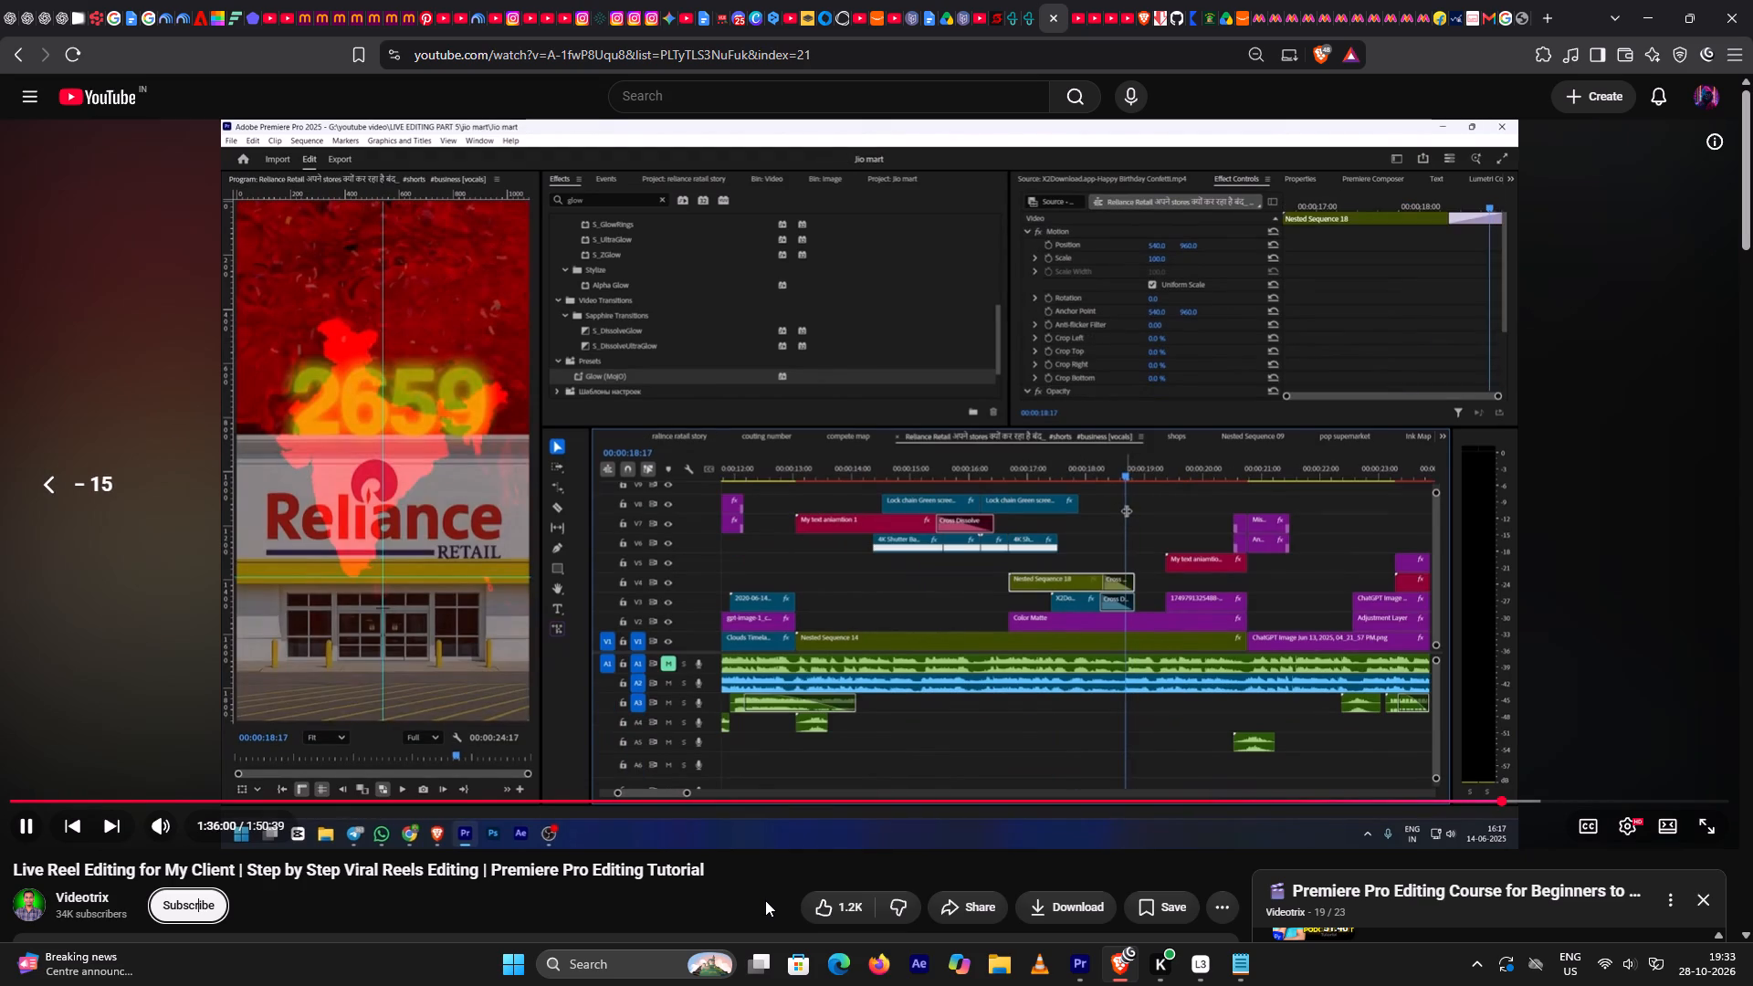
key(Left)
key(Left)
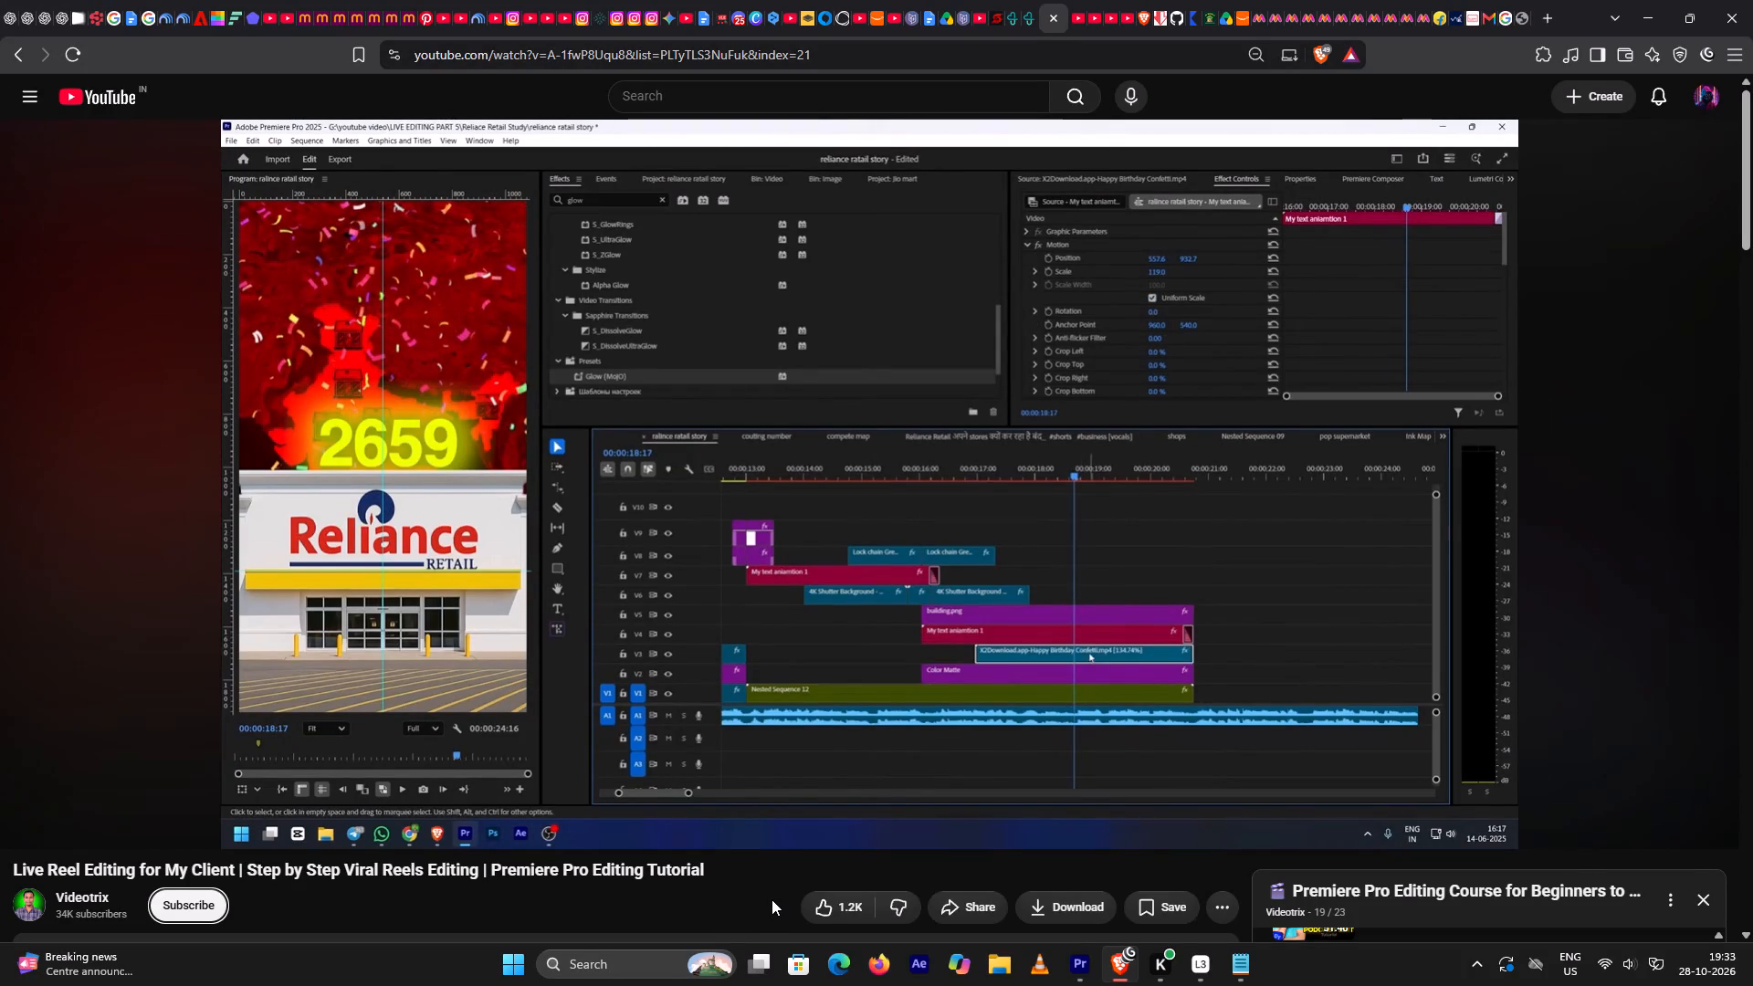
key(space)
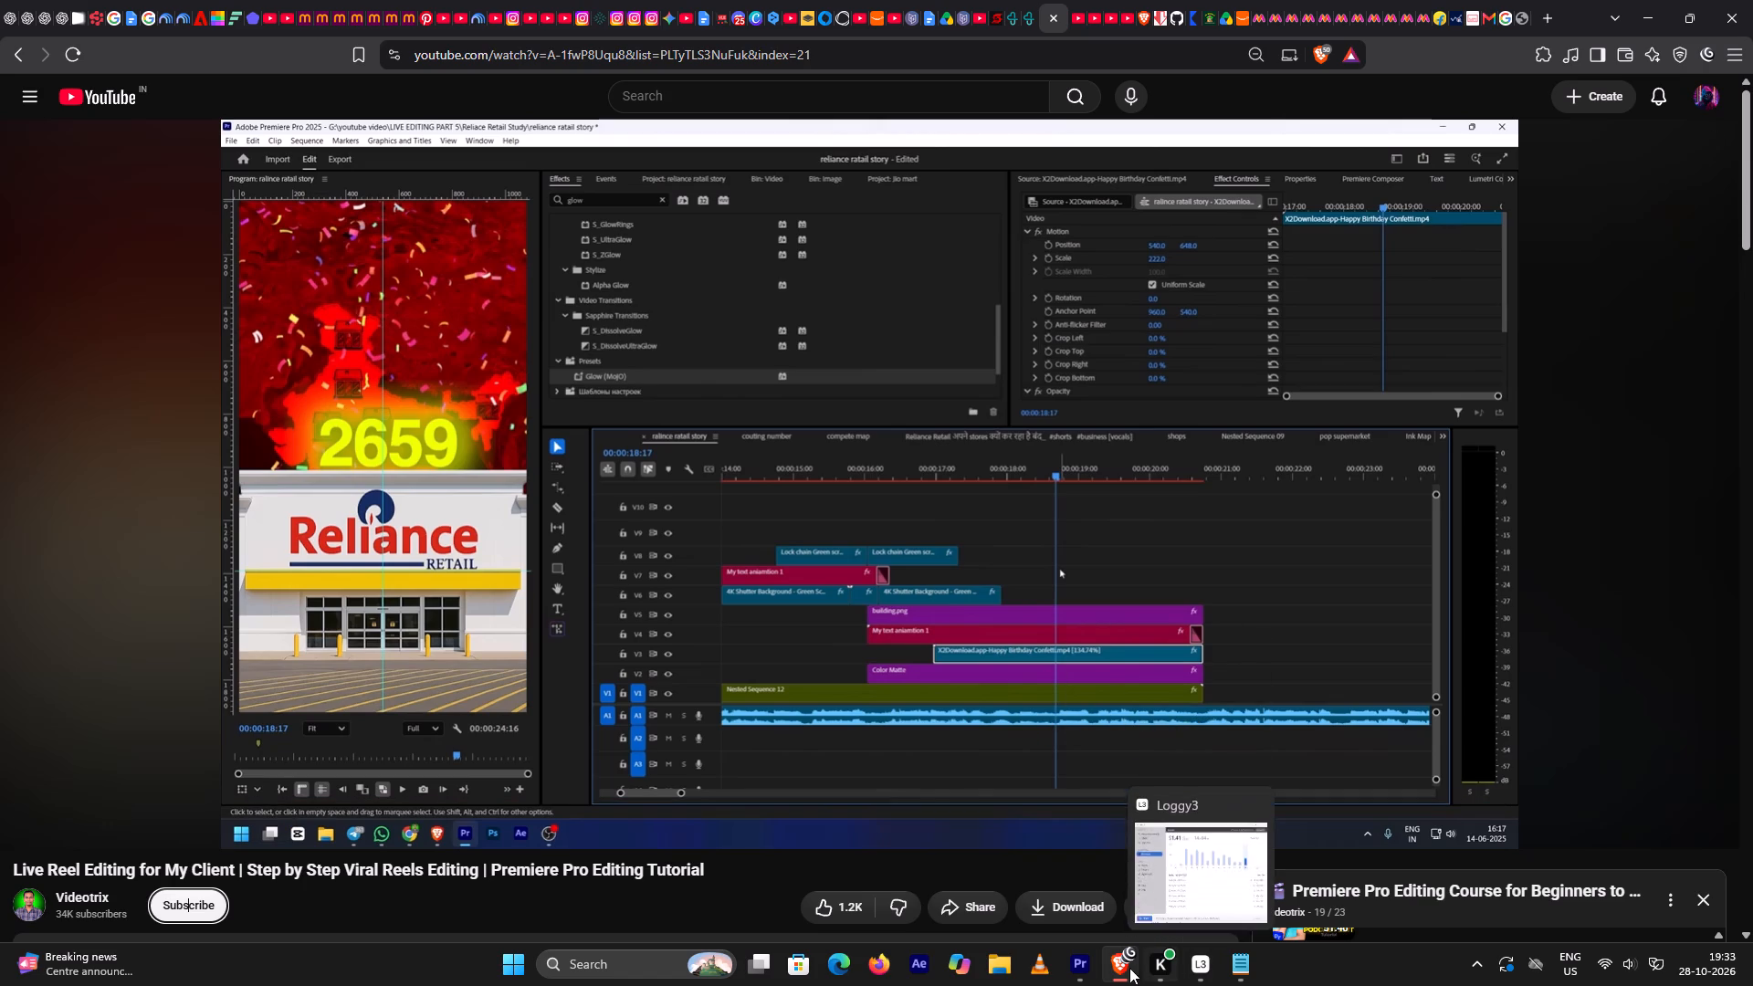
Switch to Premiere Pro and place the playhead at 00;00;18;20 in the Relience Retail Study sequence.
click(1083, 966)
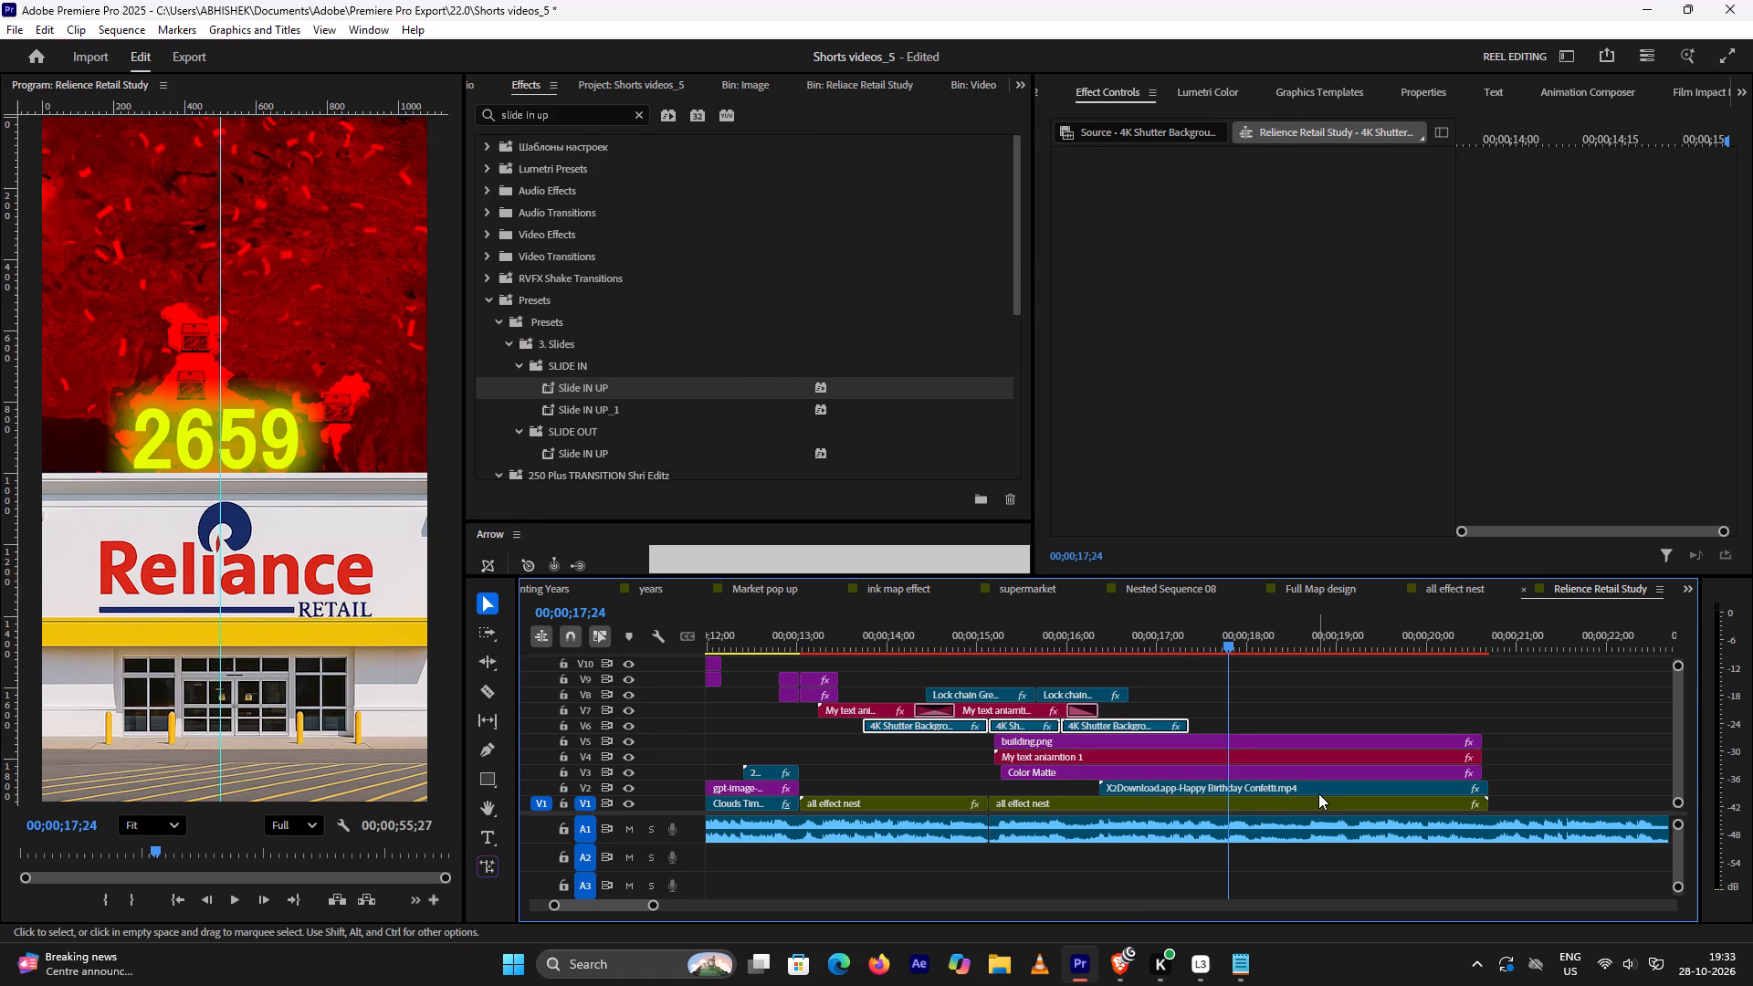
scroll(1321, 792, down, 5)
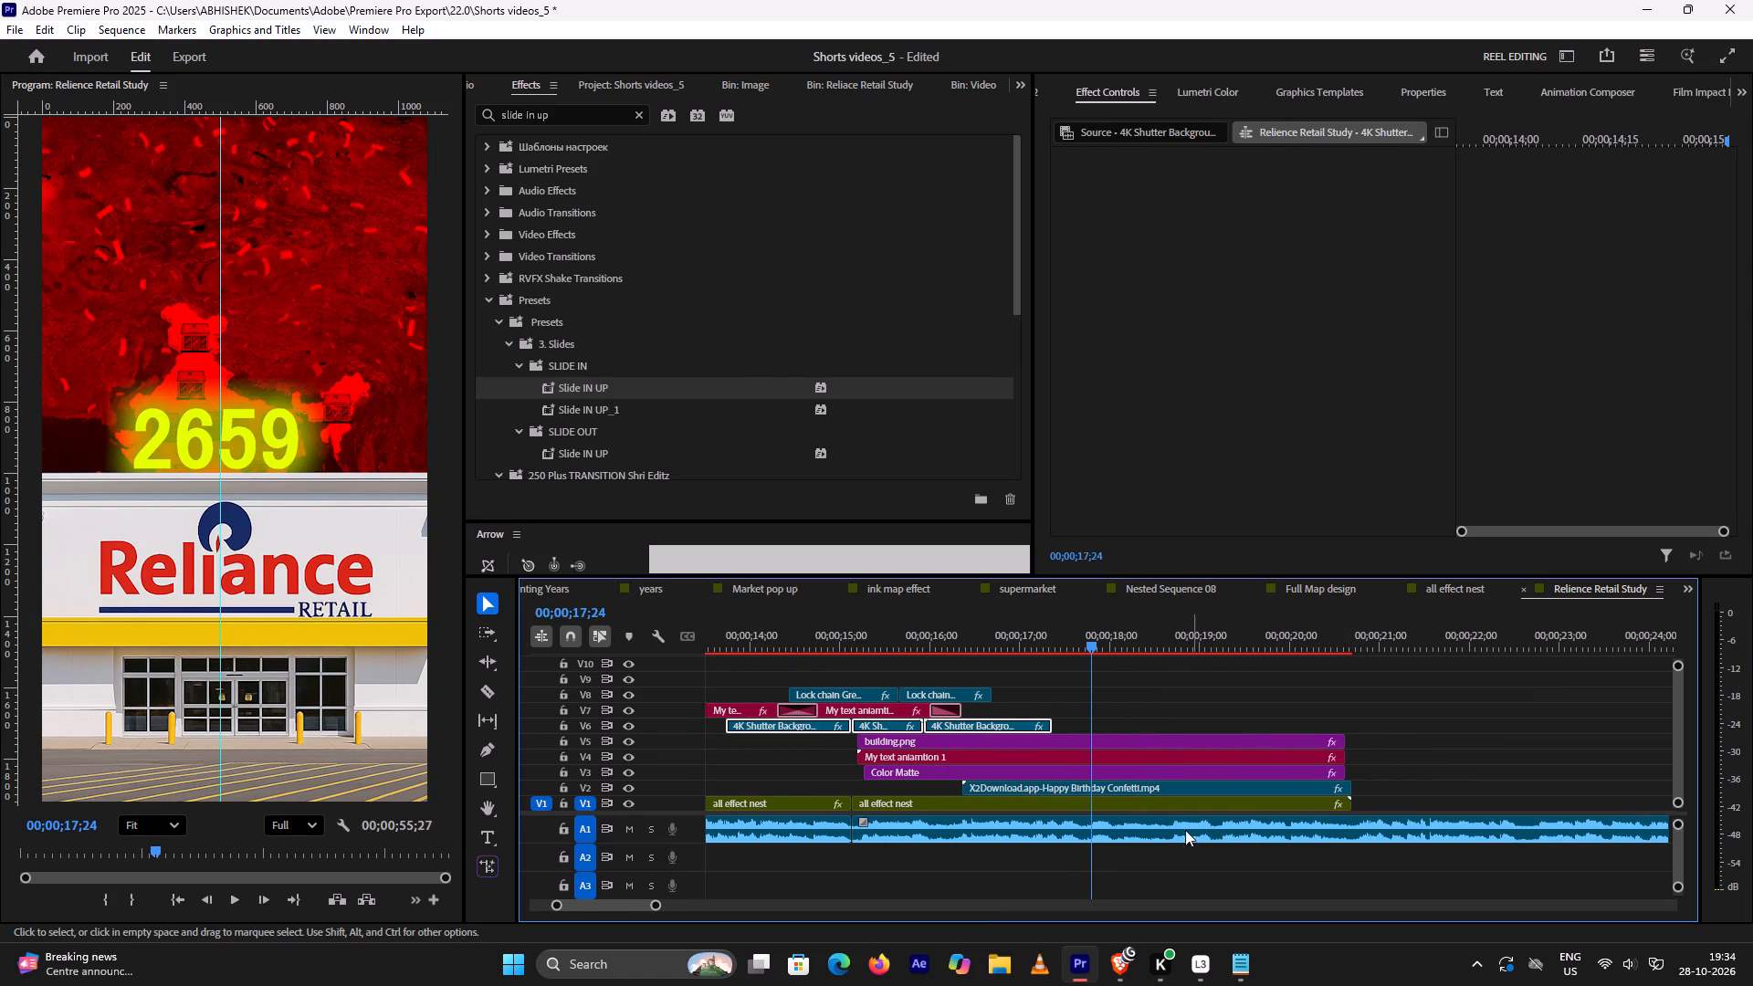
drag(1091, 642, 1159, 655)
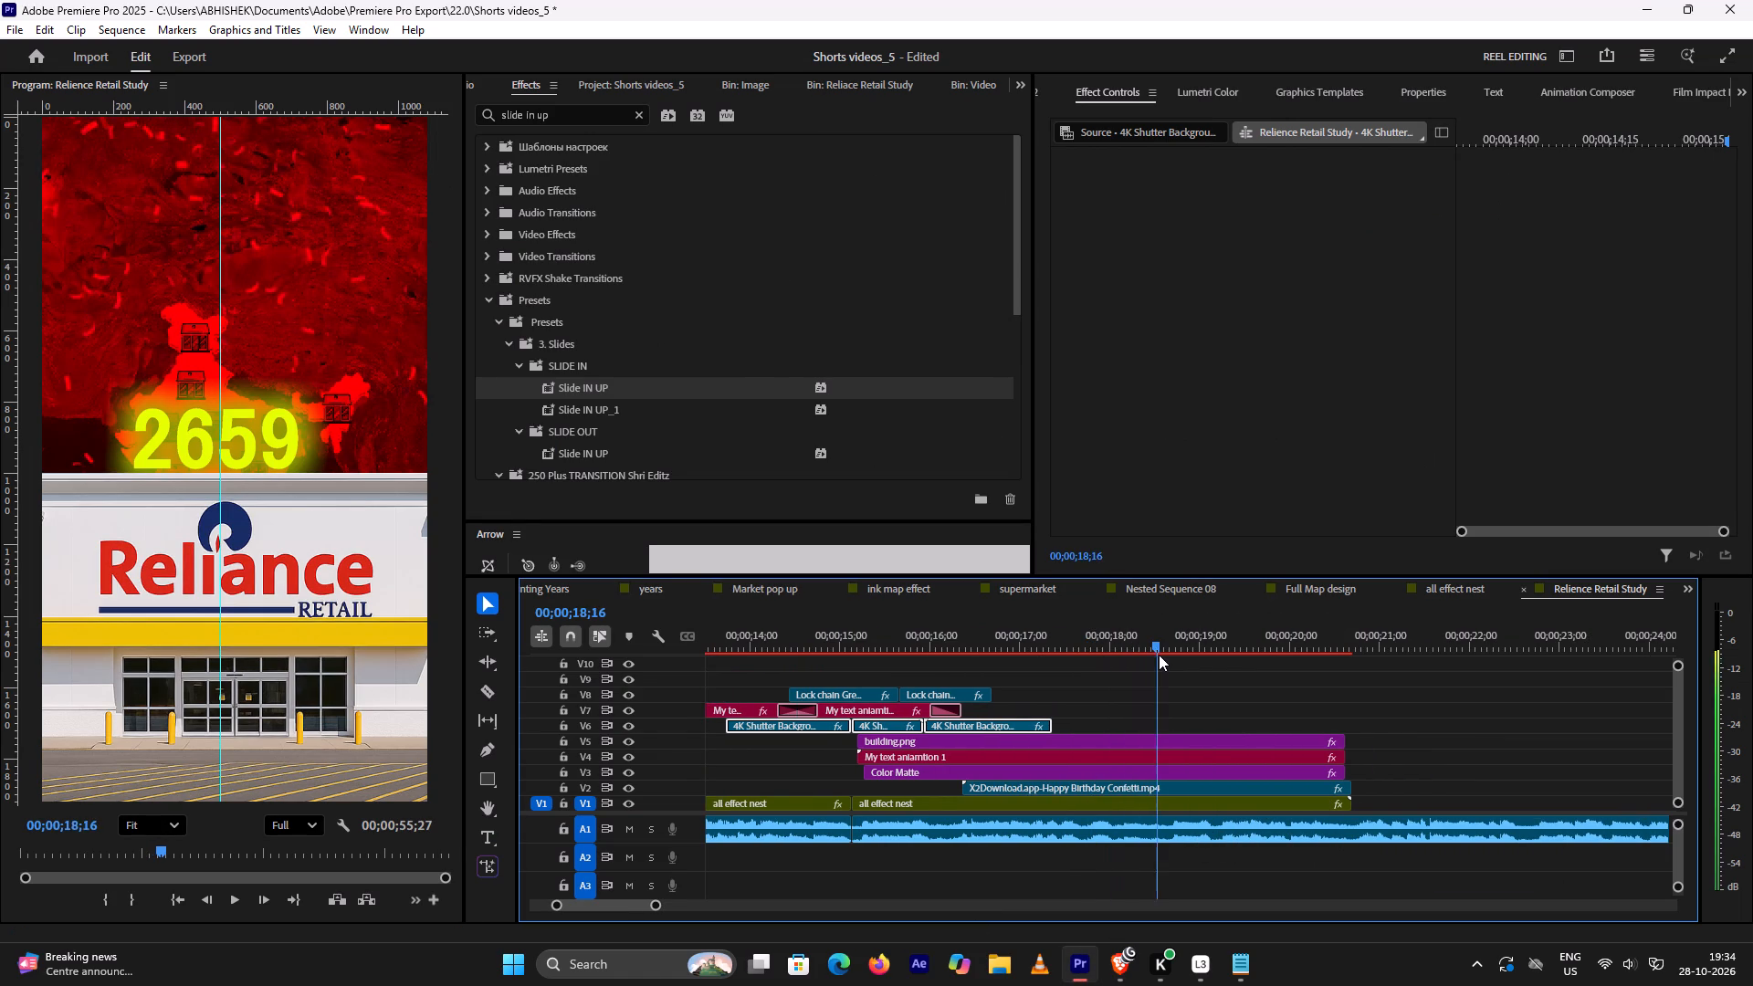
drag(1159, 655, 1170, 659)
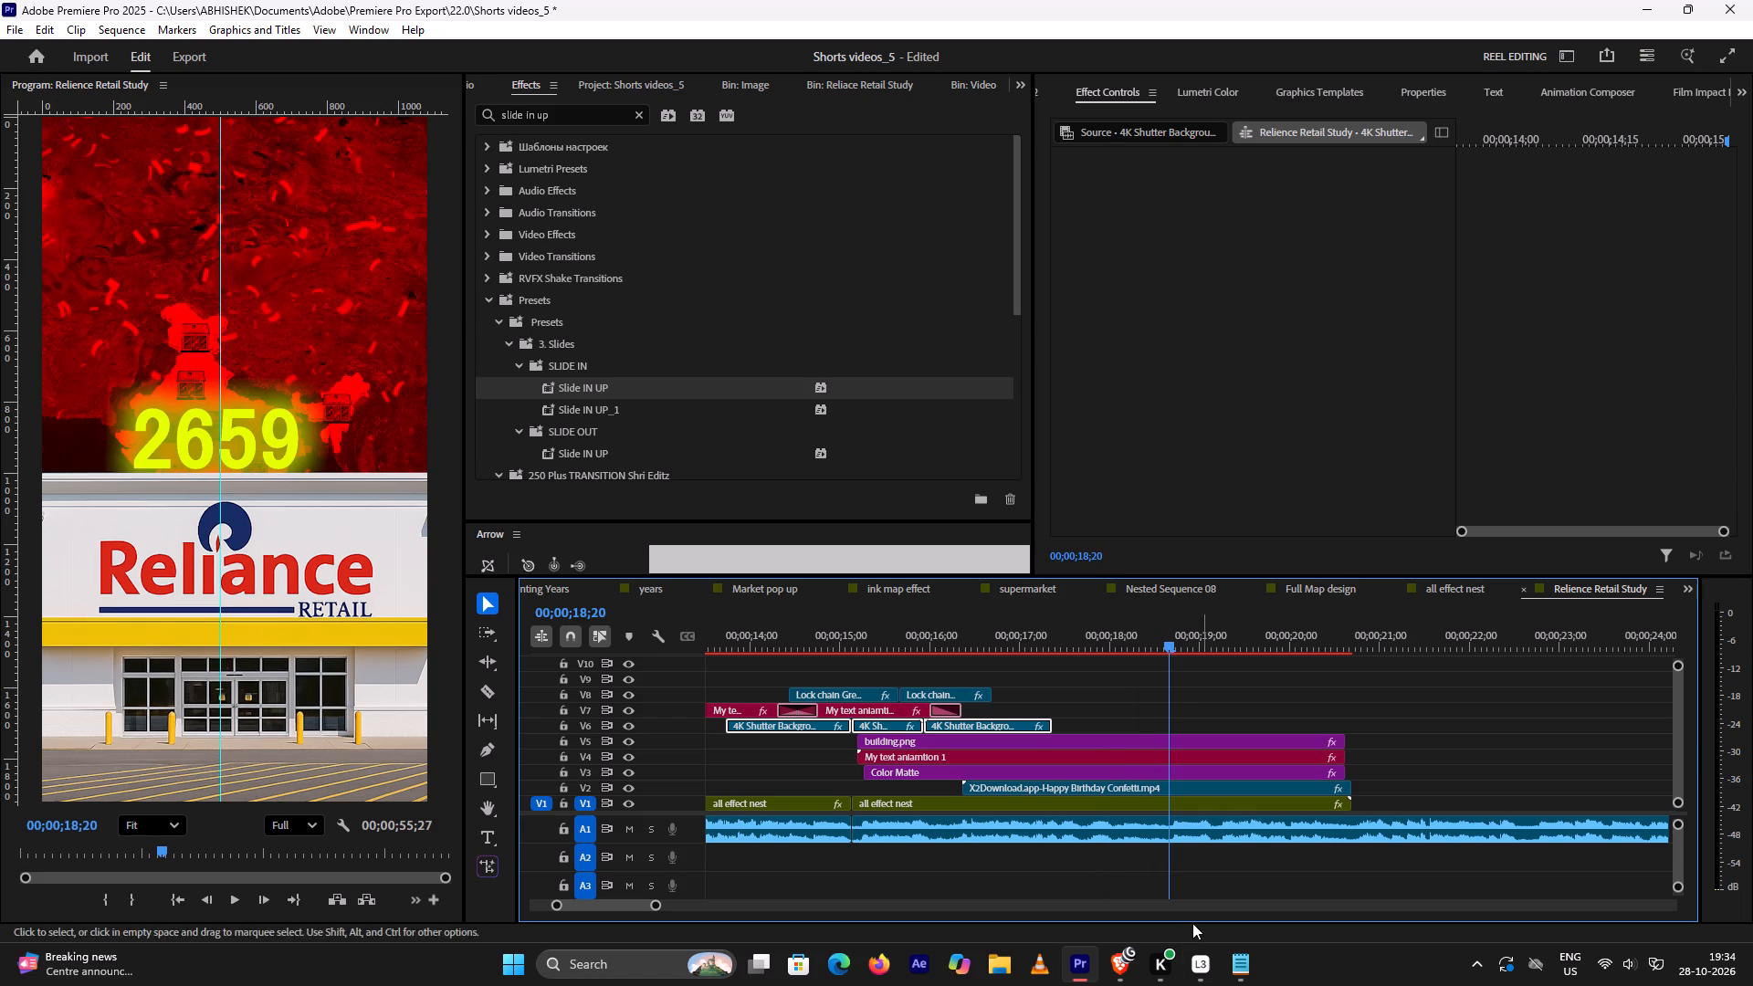
Switch to the YouTube tutorial and check where the building, text and confetti clips are trimmed.
click(1086, 971)
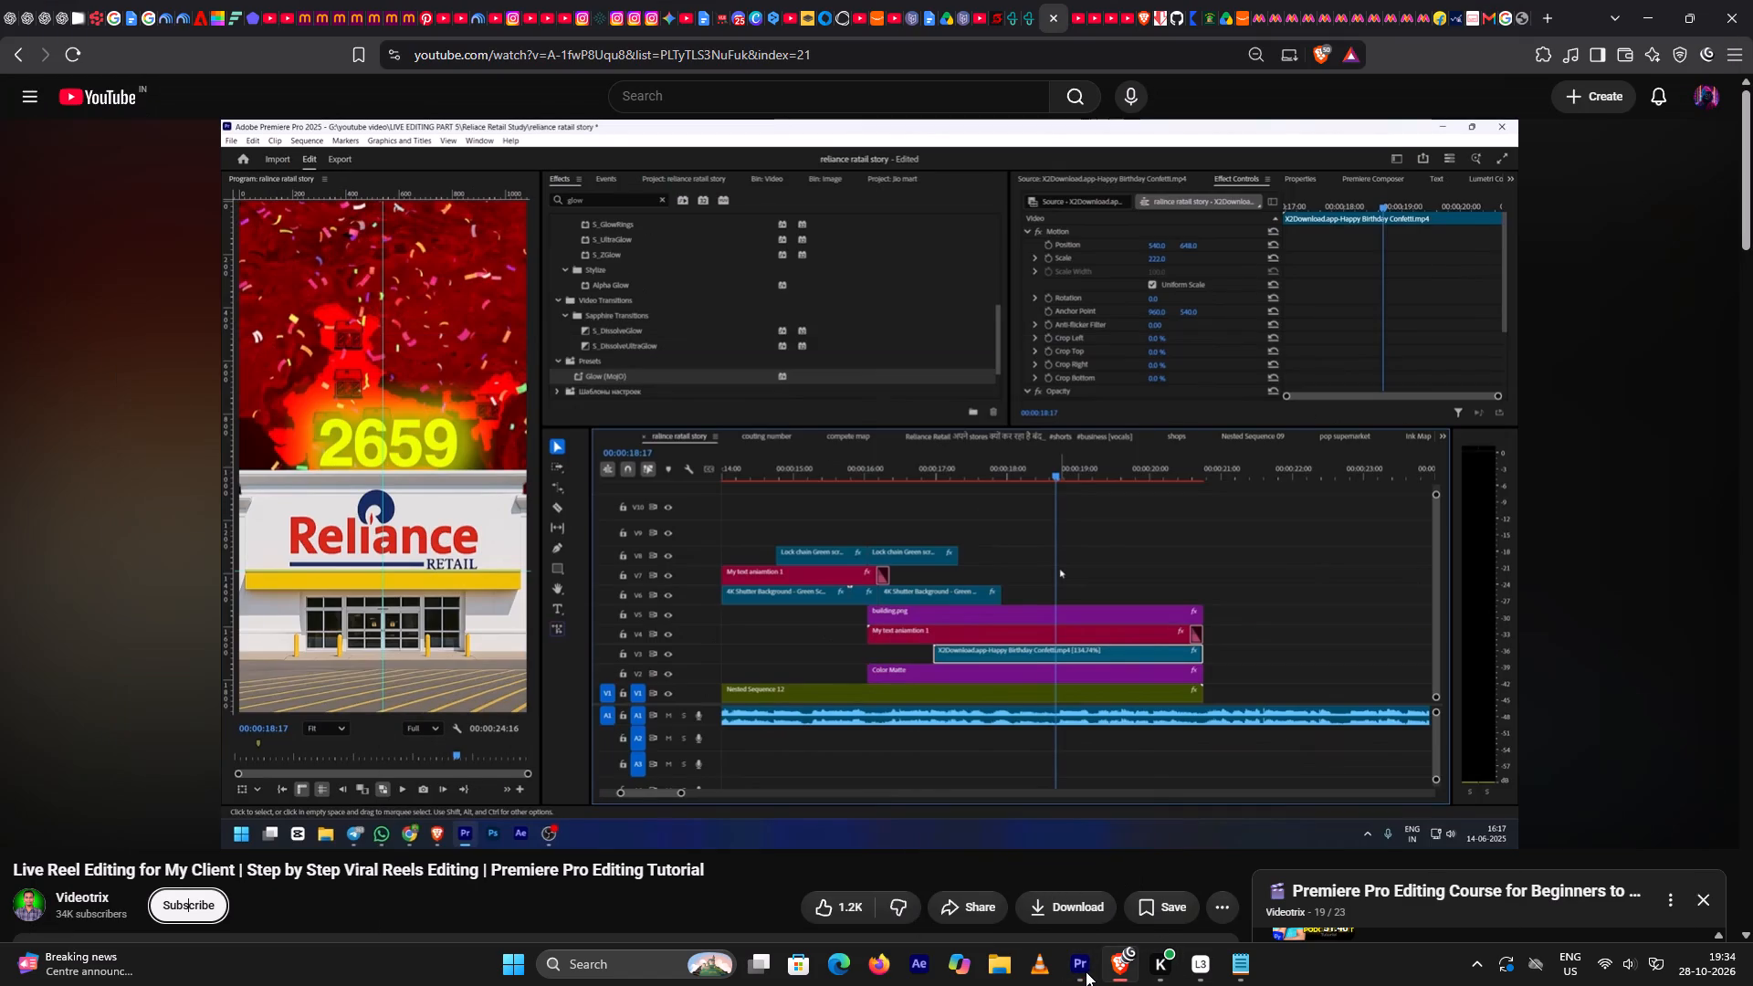
key(space)
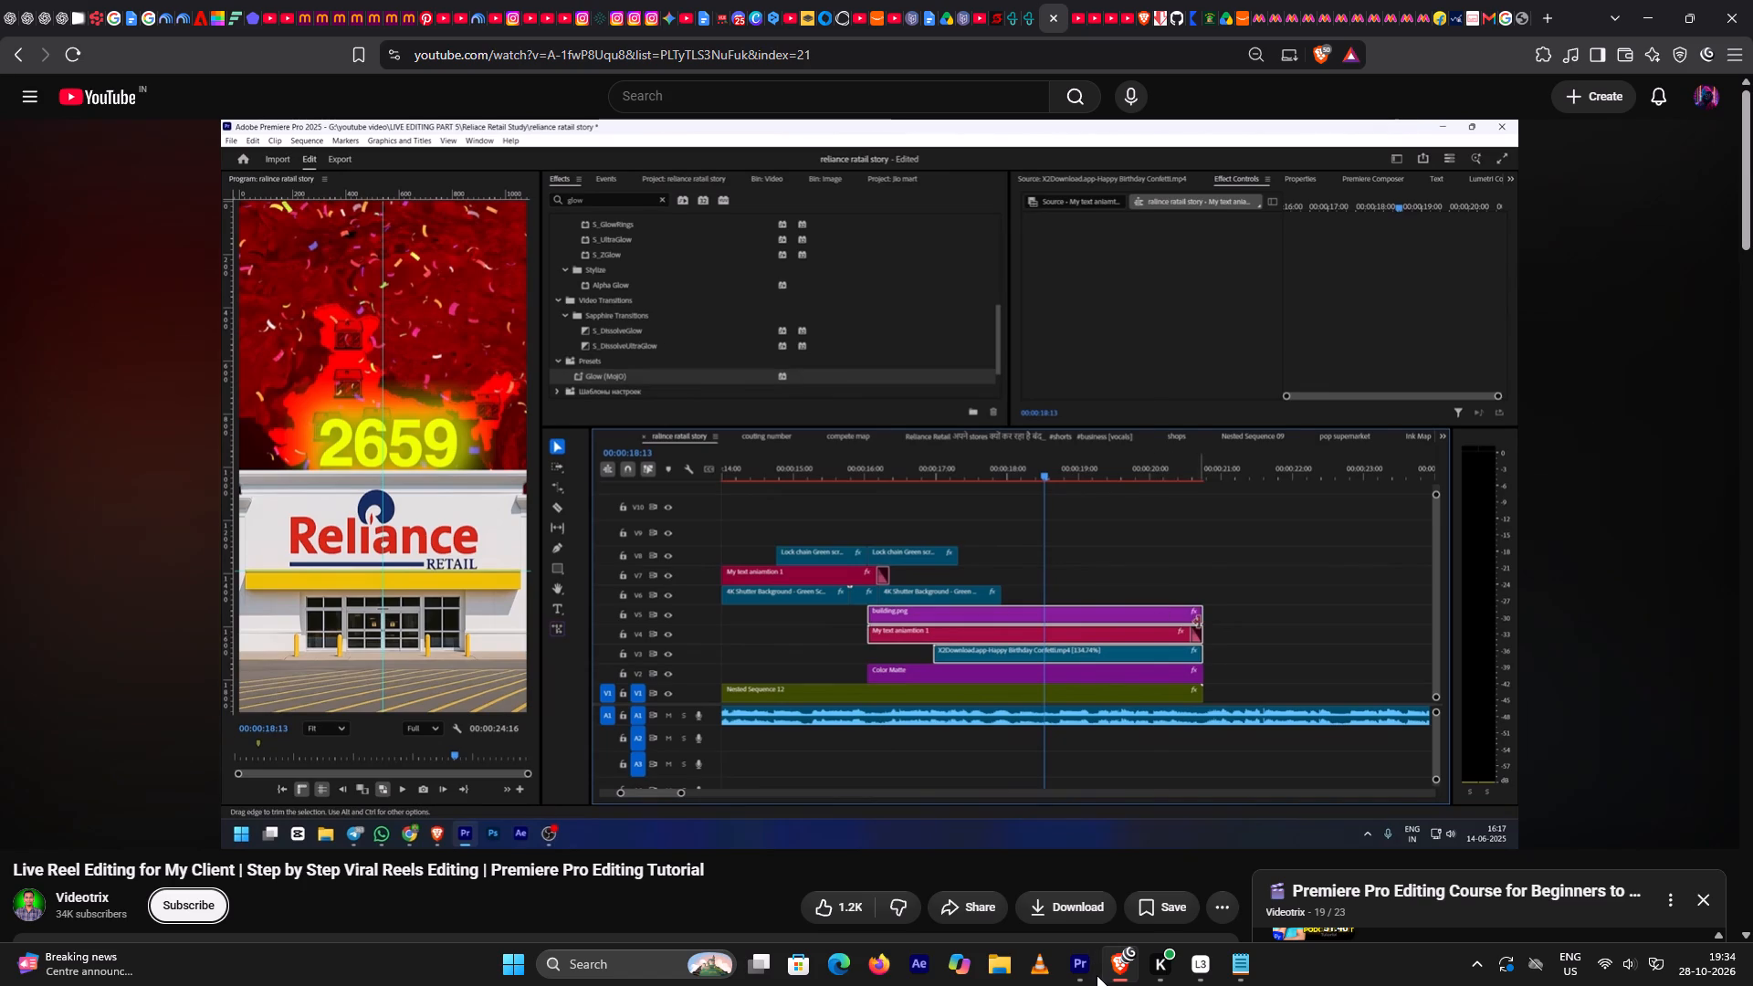
key(space)
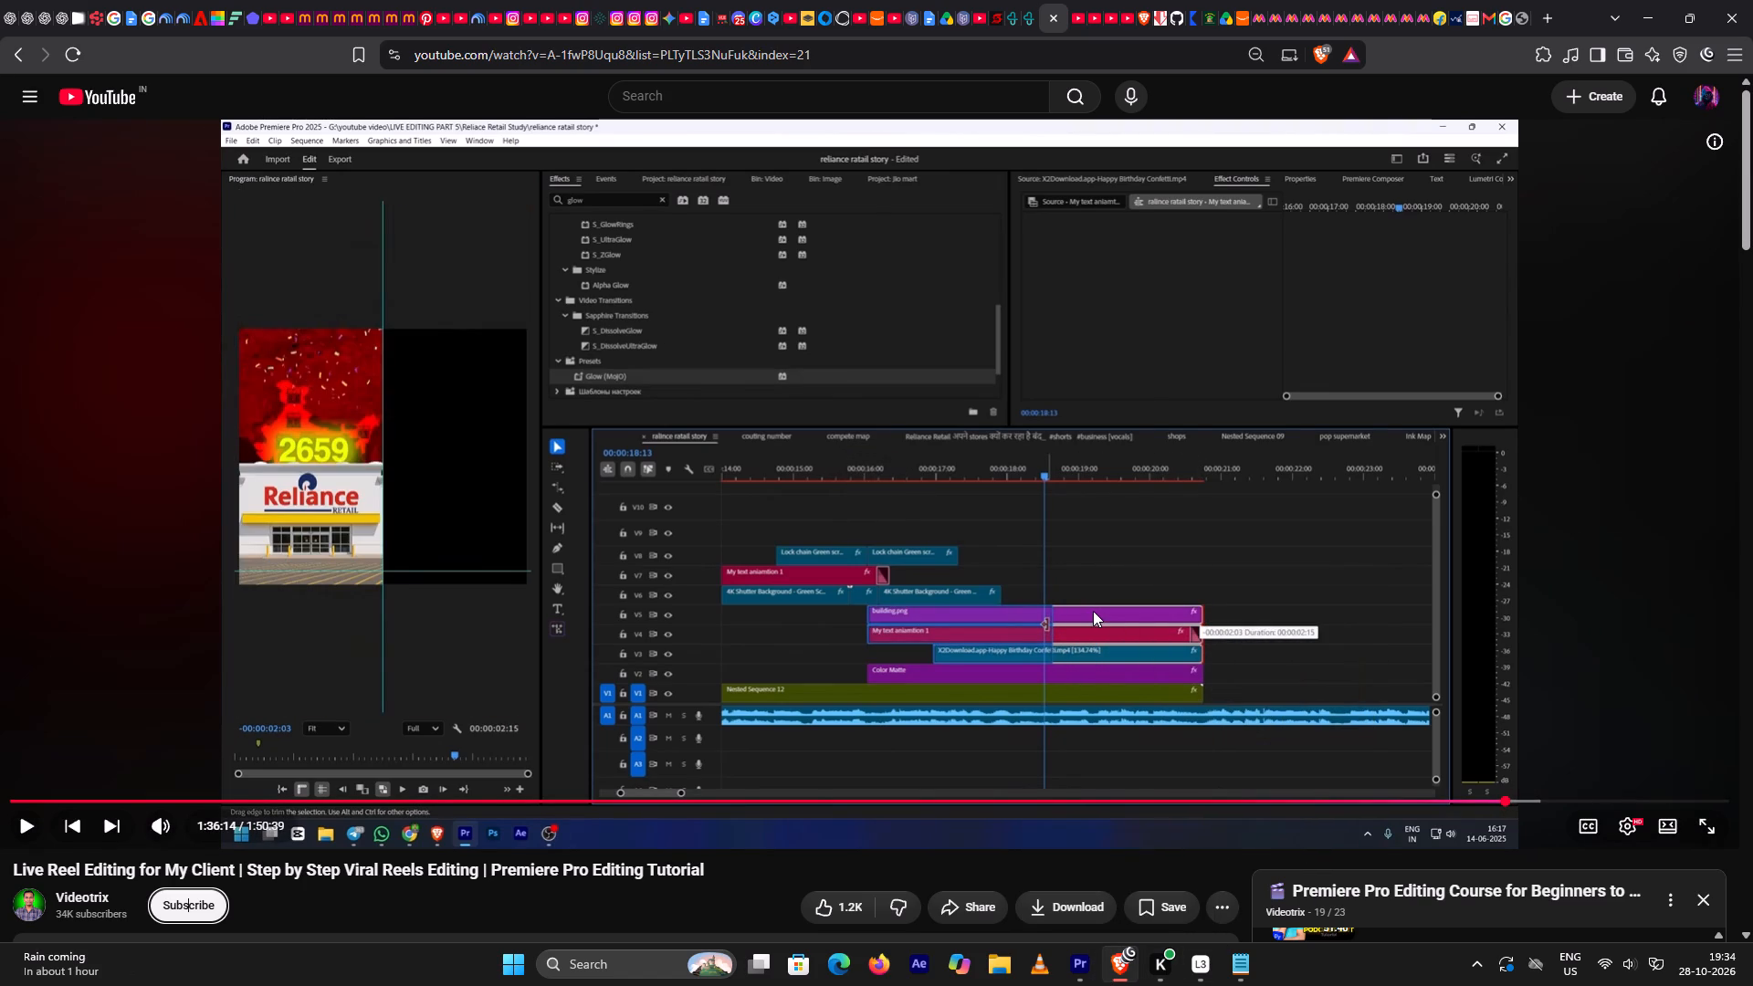
key(space)
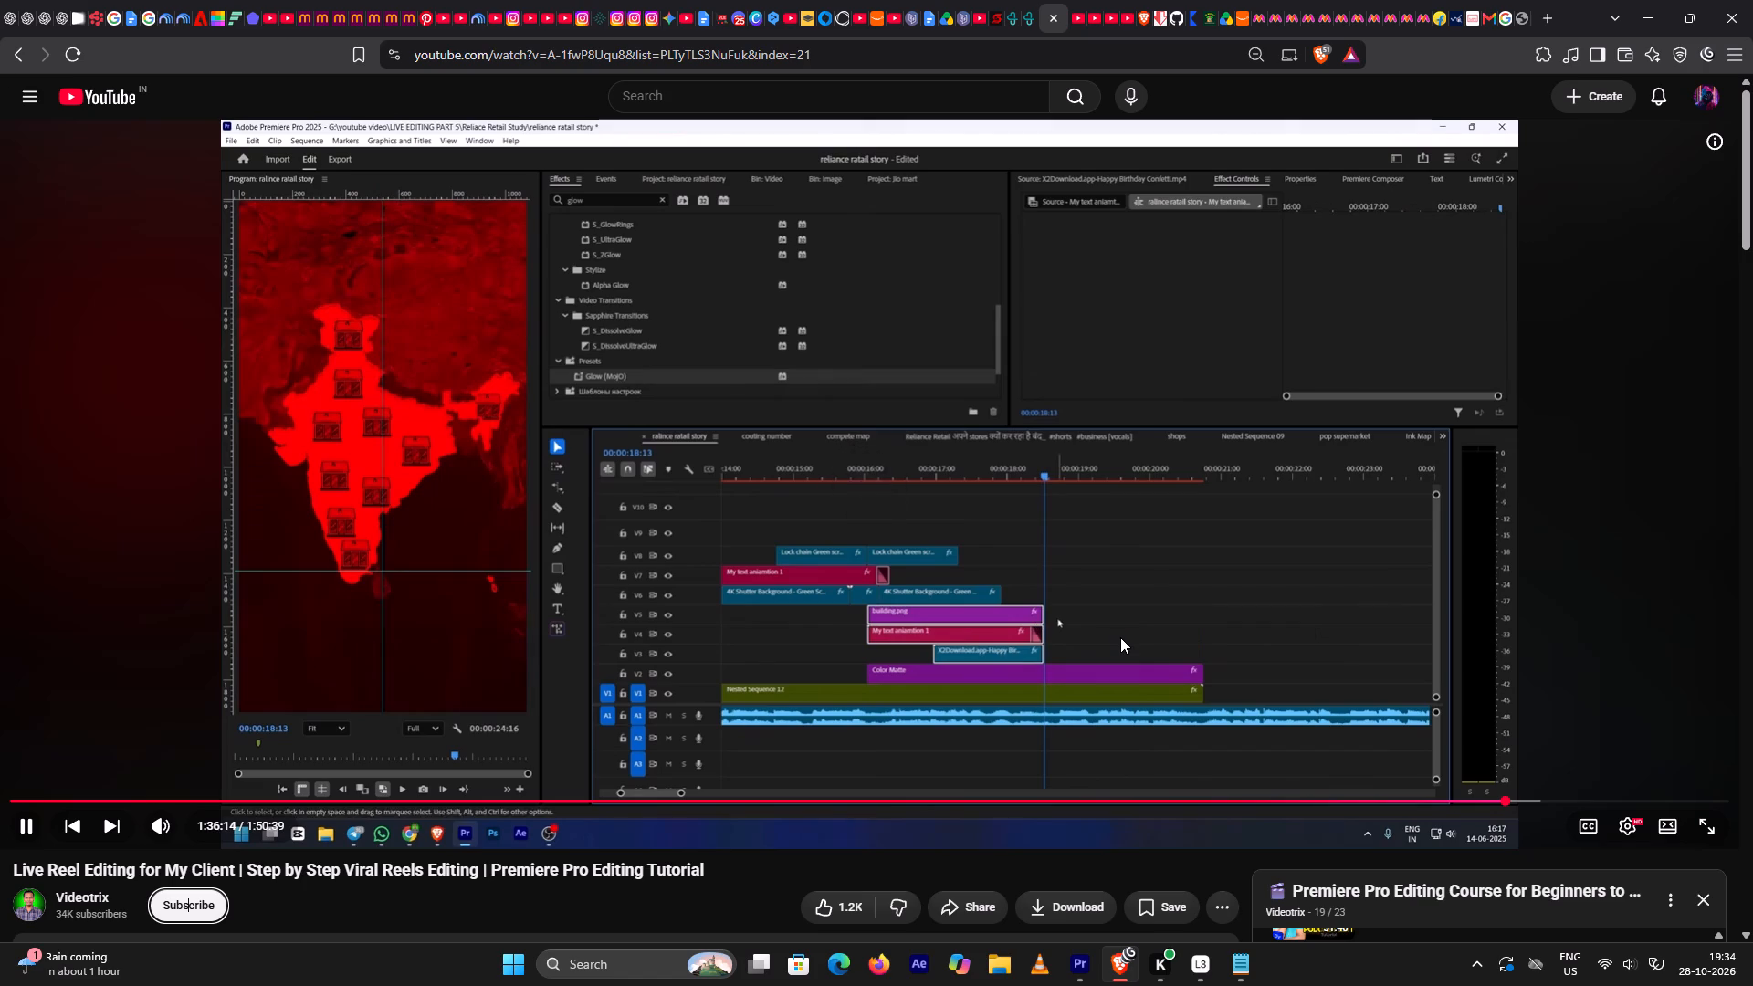
key(space)
In Premiere Pro, trim the ends of building.png, the 2659 text on V4 and the Happy Birthday Confetti clip to 00;00;18;20.
click(1087, 970)
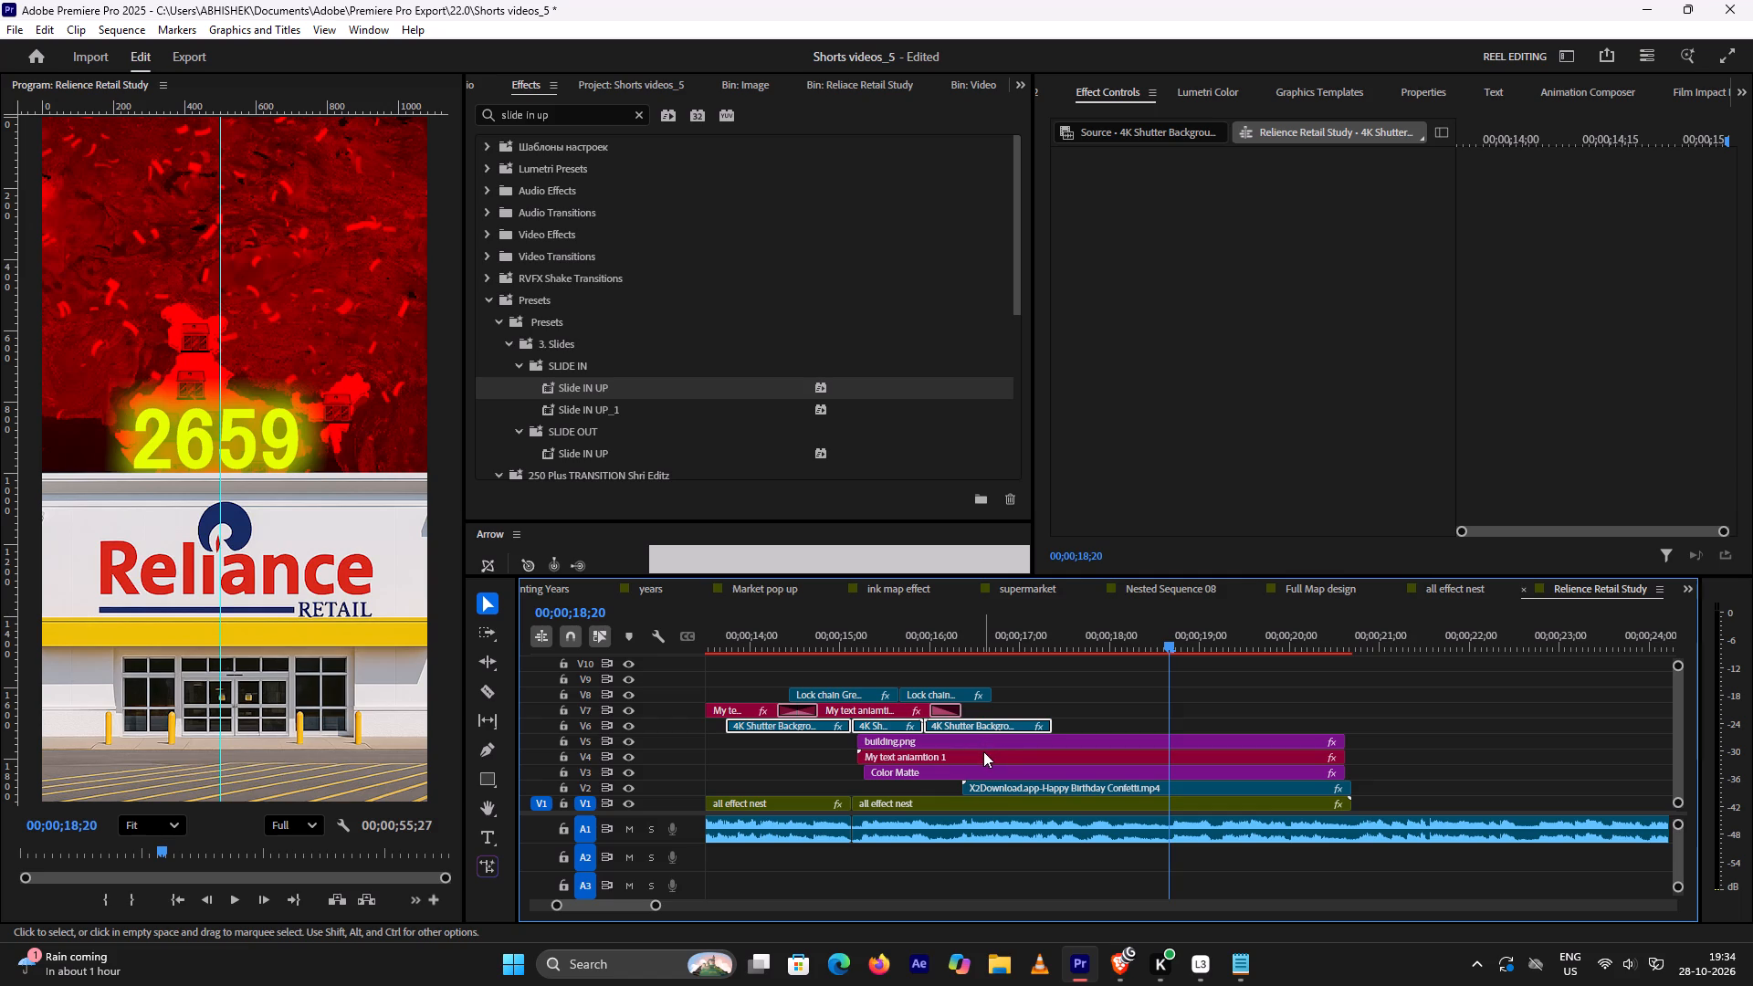
click(1152, 740)
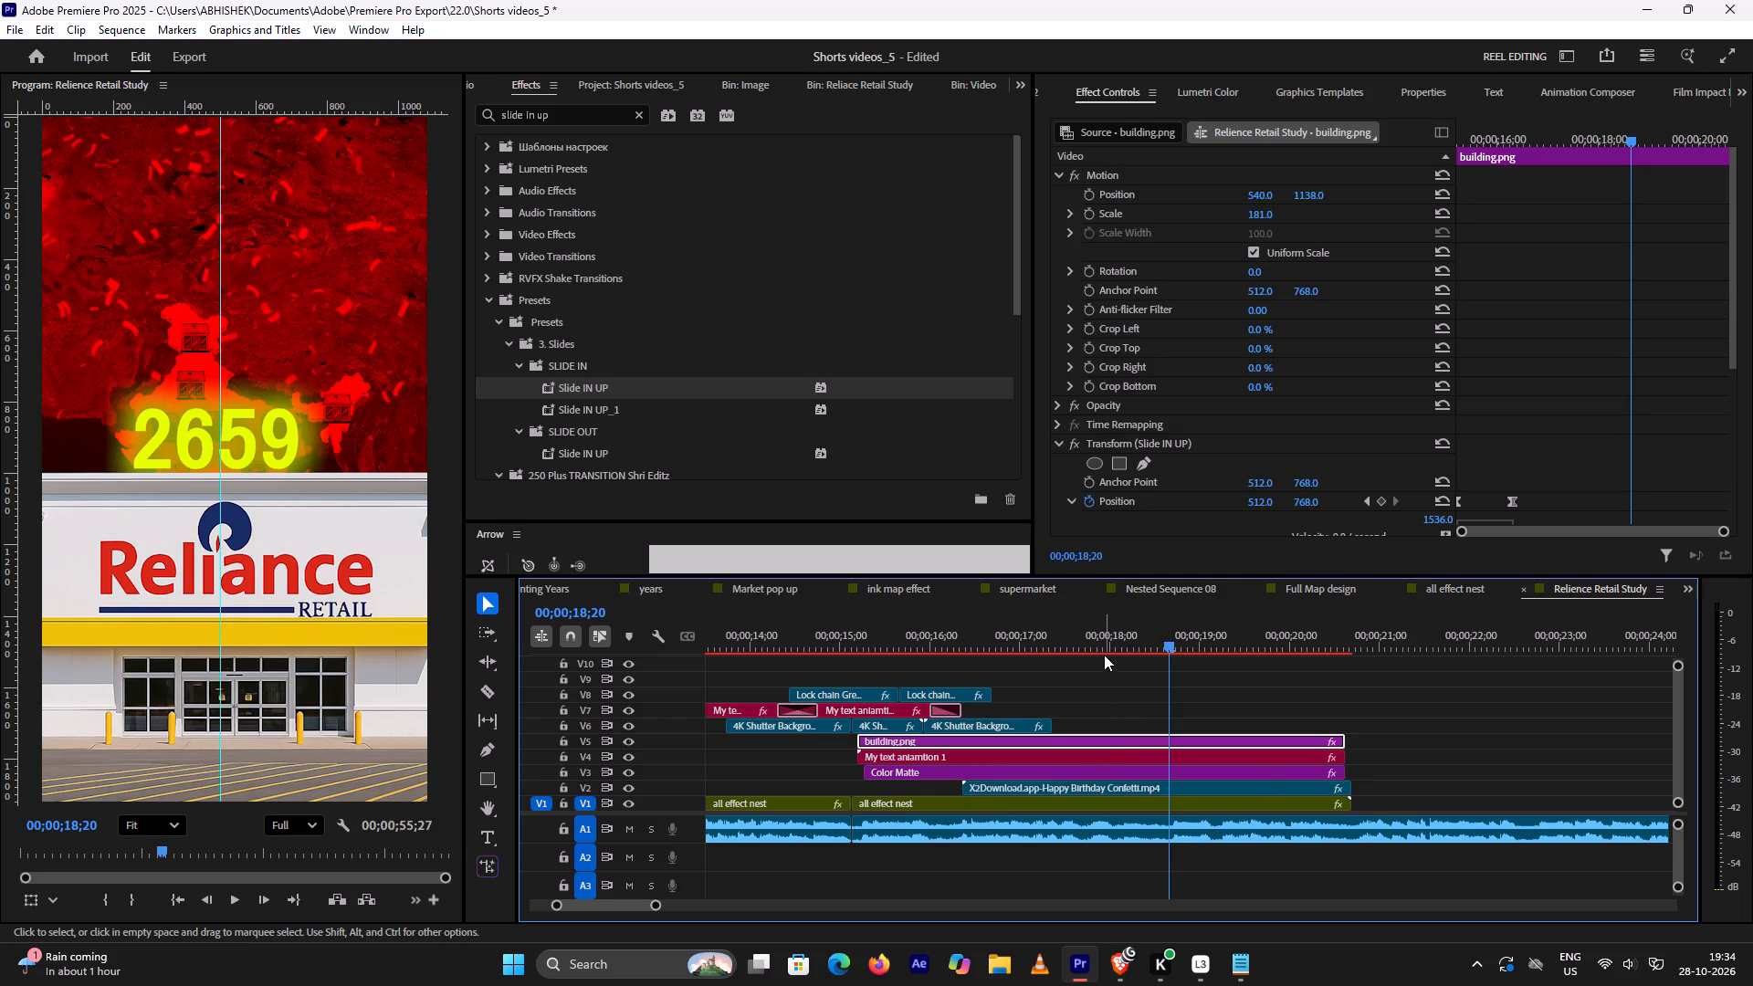
click(1170, 763)
ctrl+click(1174, 737)
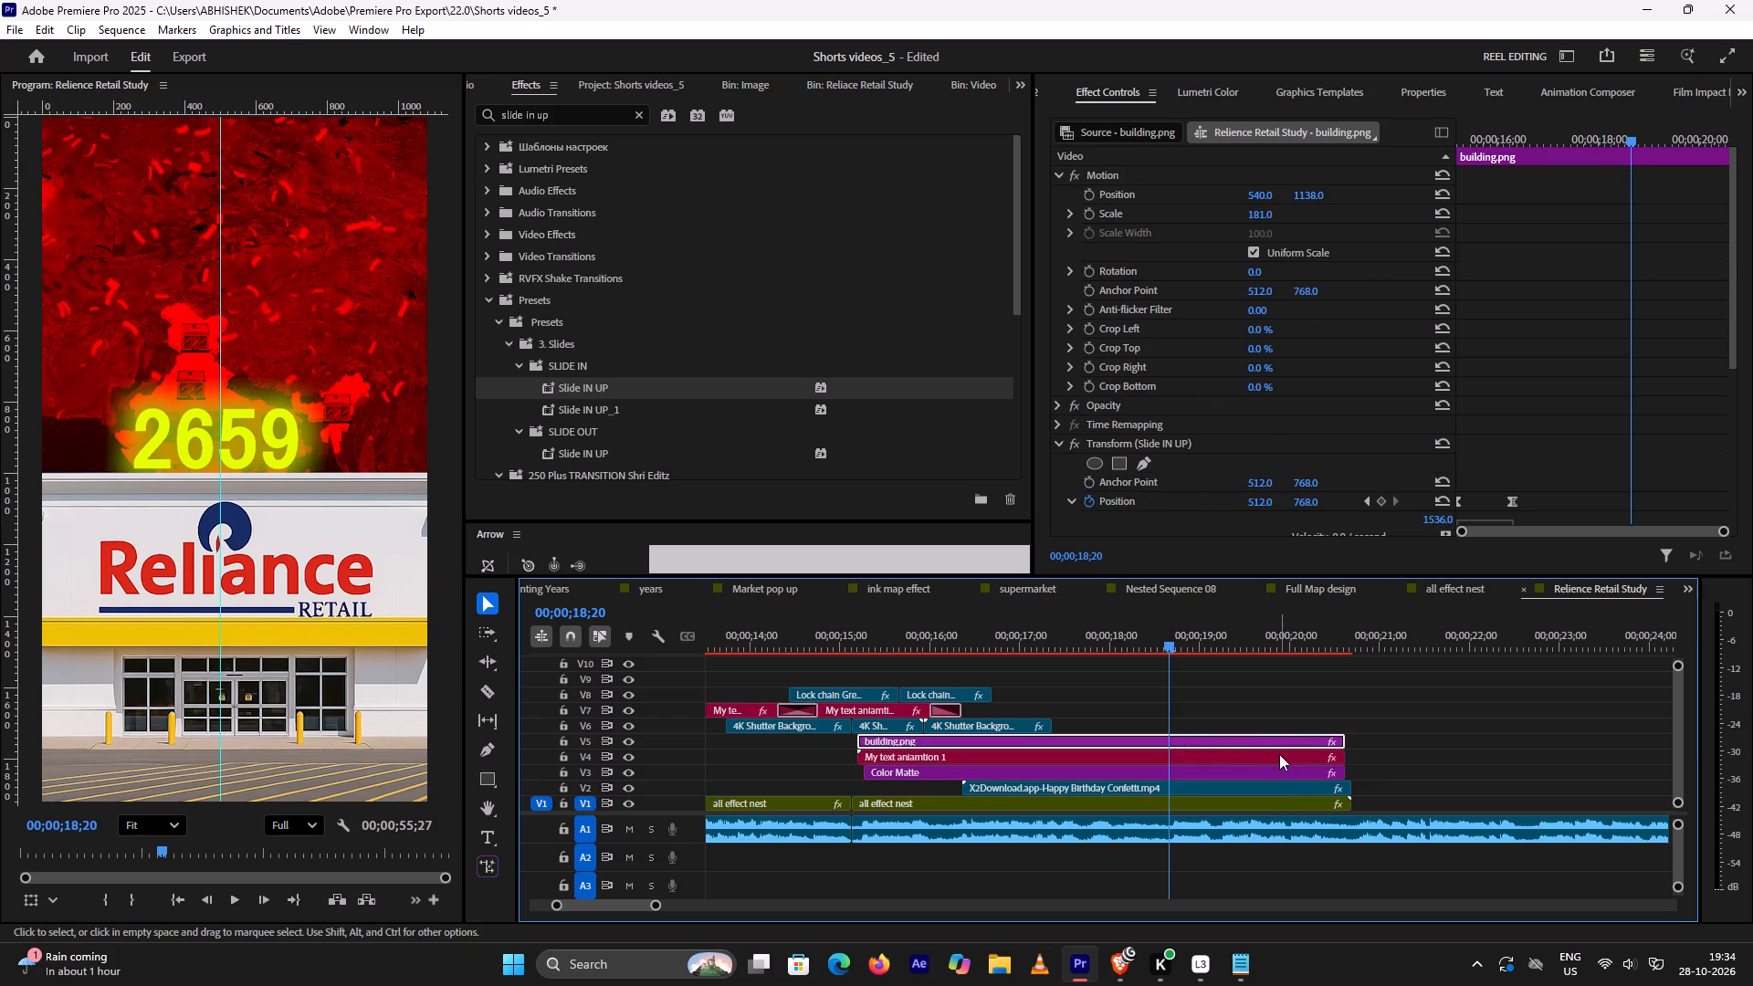
shift+click(1281, 754)
drag(1343, 747, 1175, 753)
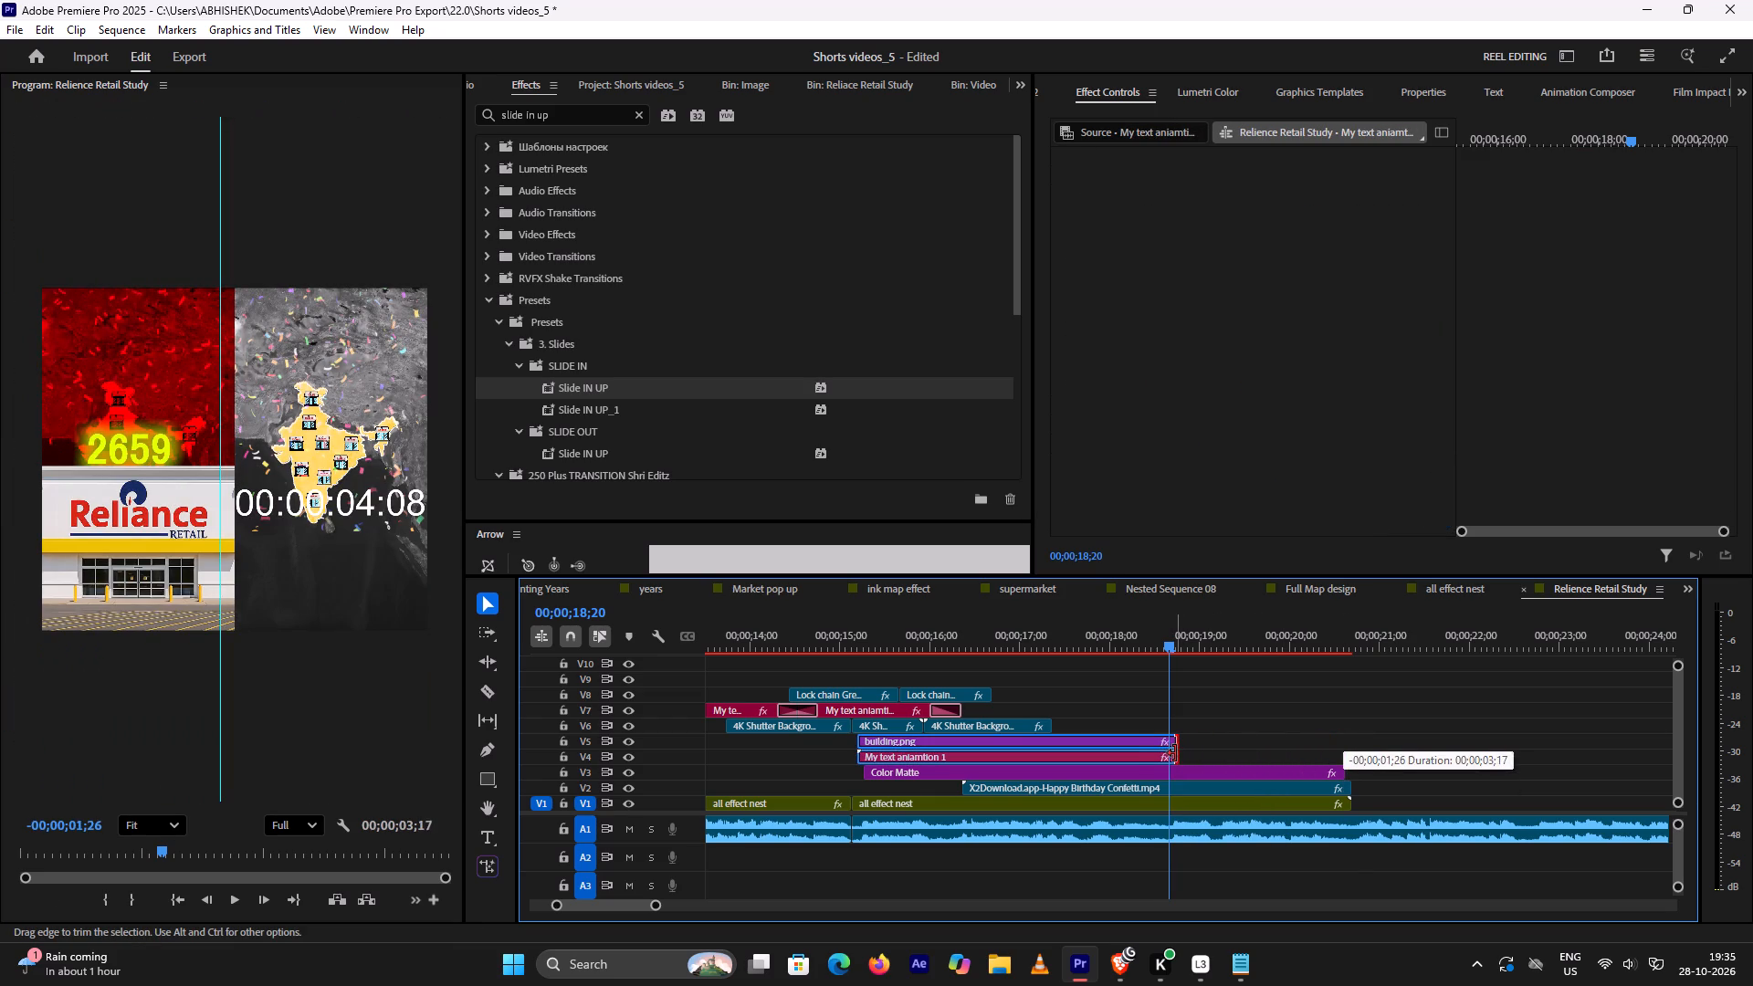
drag(1175, 753, 1172, 755)
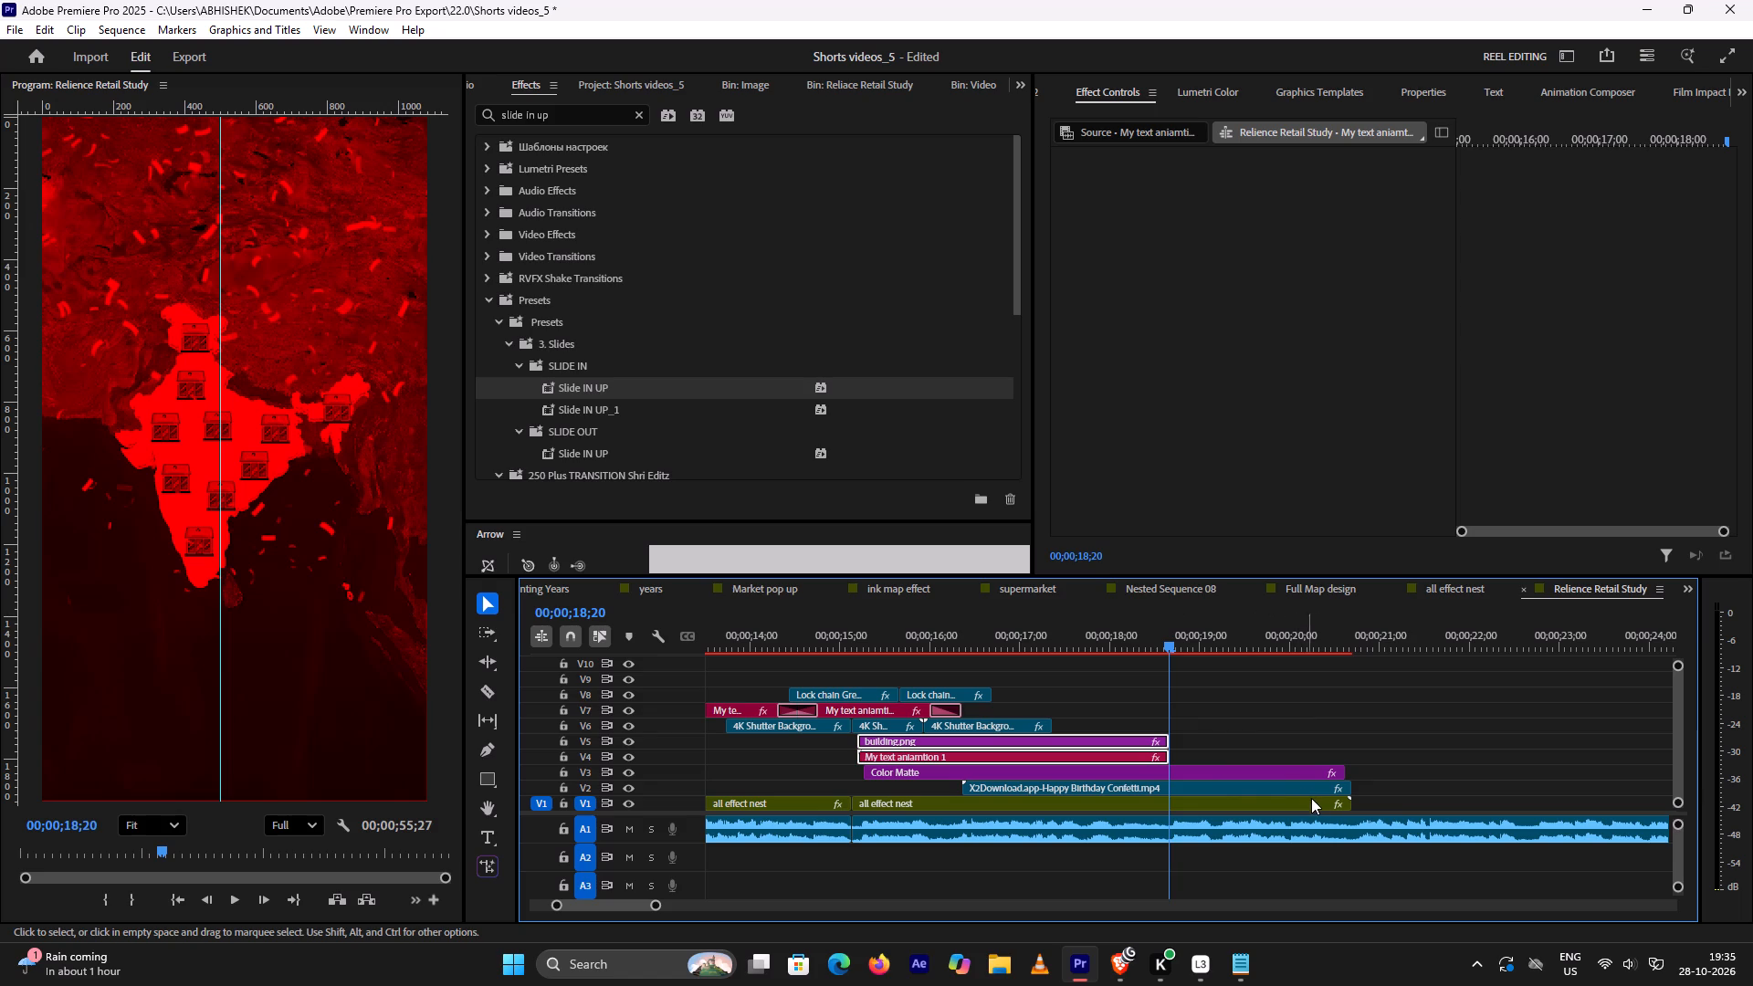
click(1337, 790)
drag(1349, 788, 1269, 785)
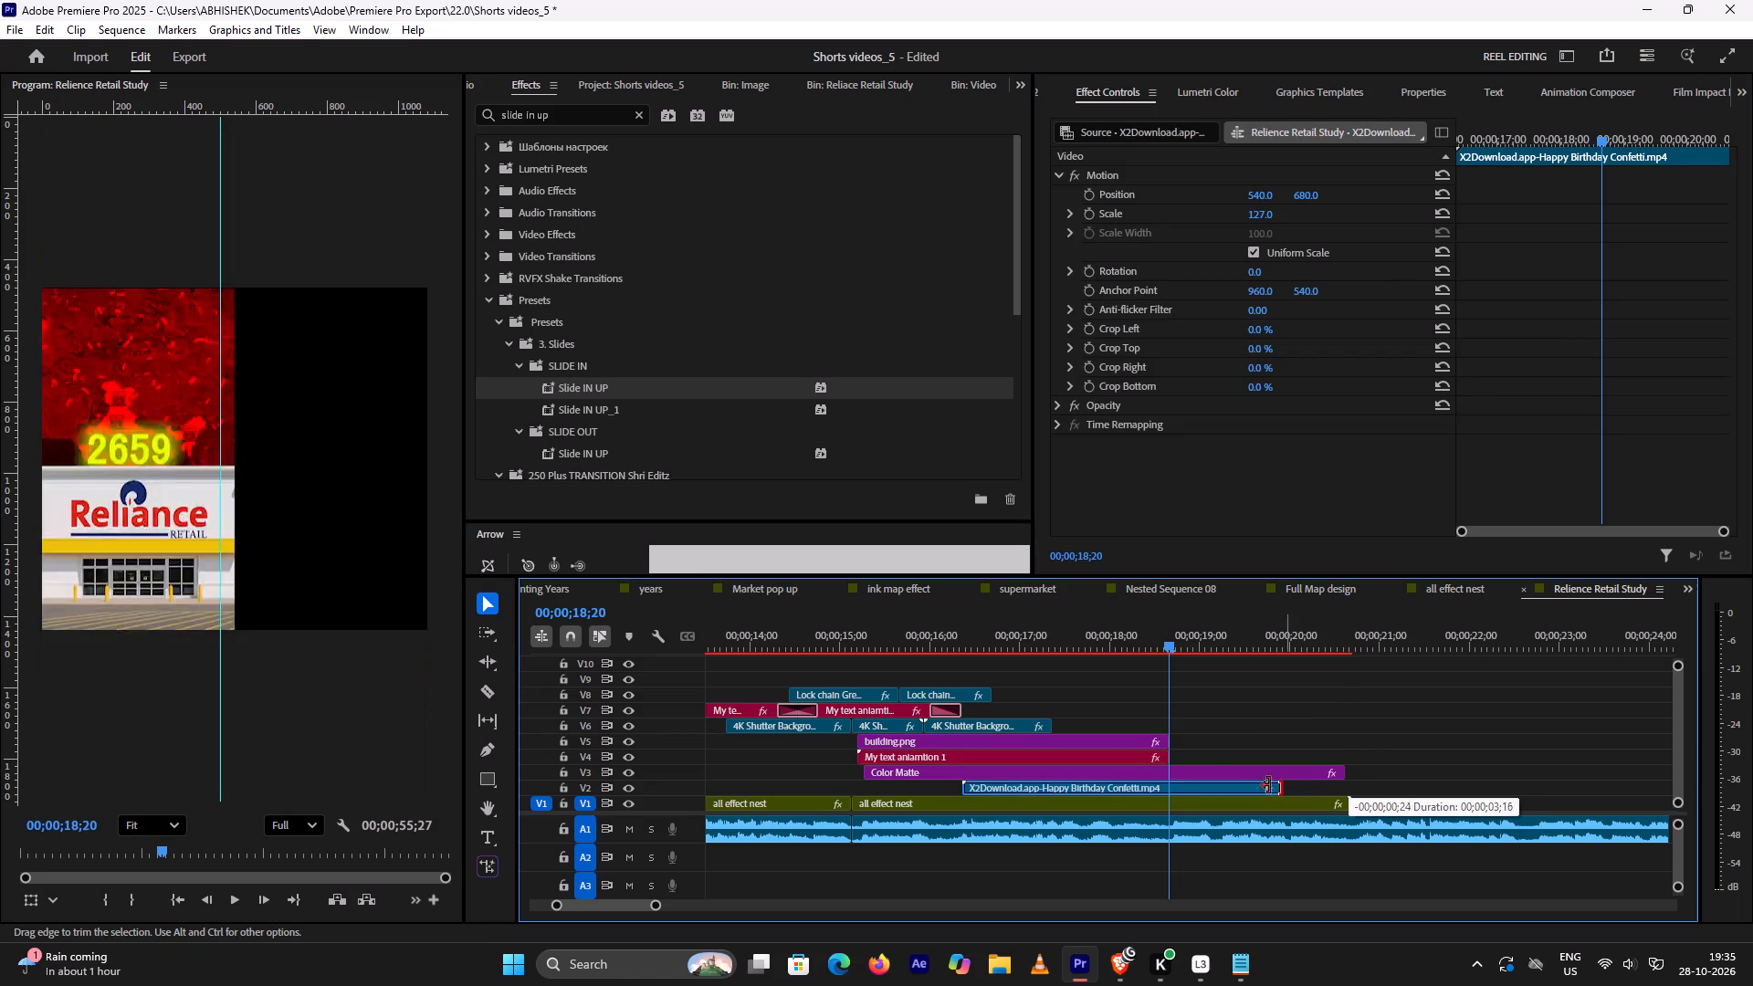
drag(1269, 785, 1170, 786)
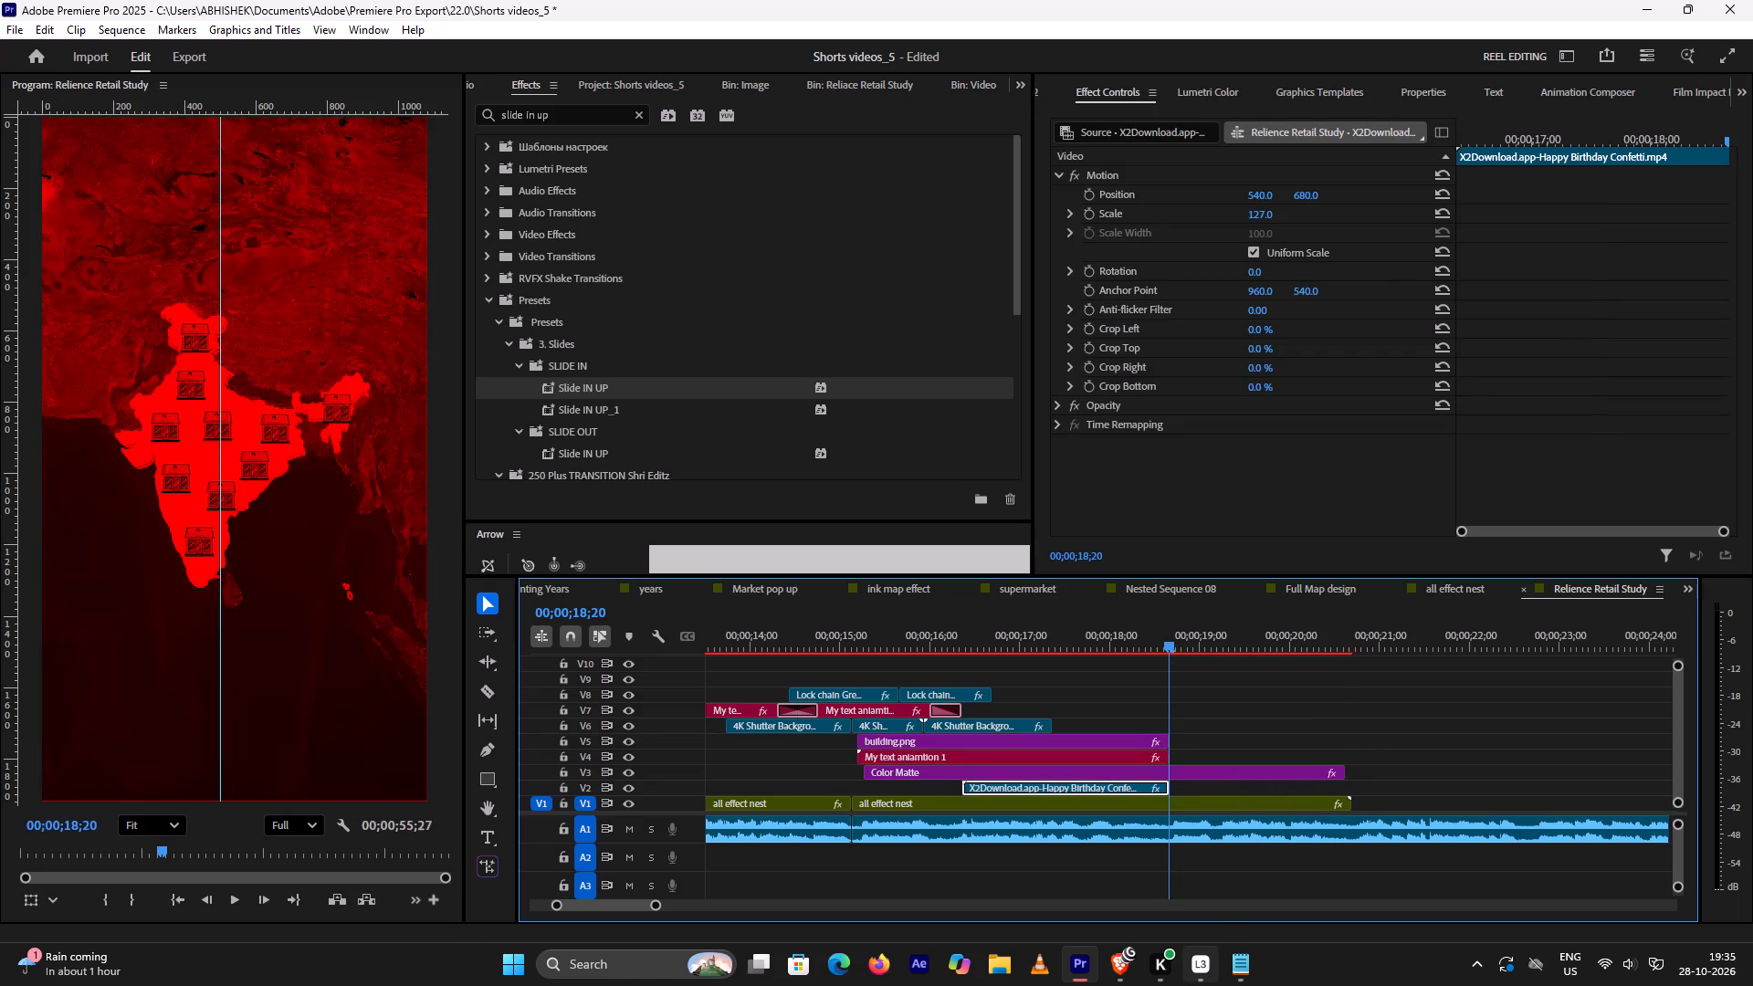
Switch to the YouTube tutorial, watch how end transitions are added to the trimmed clips, and set the playback speed to 1.25x.
click(1118, 966)
key(space)
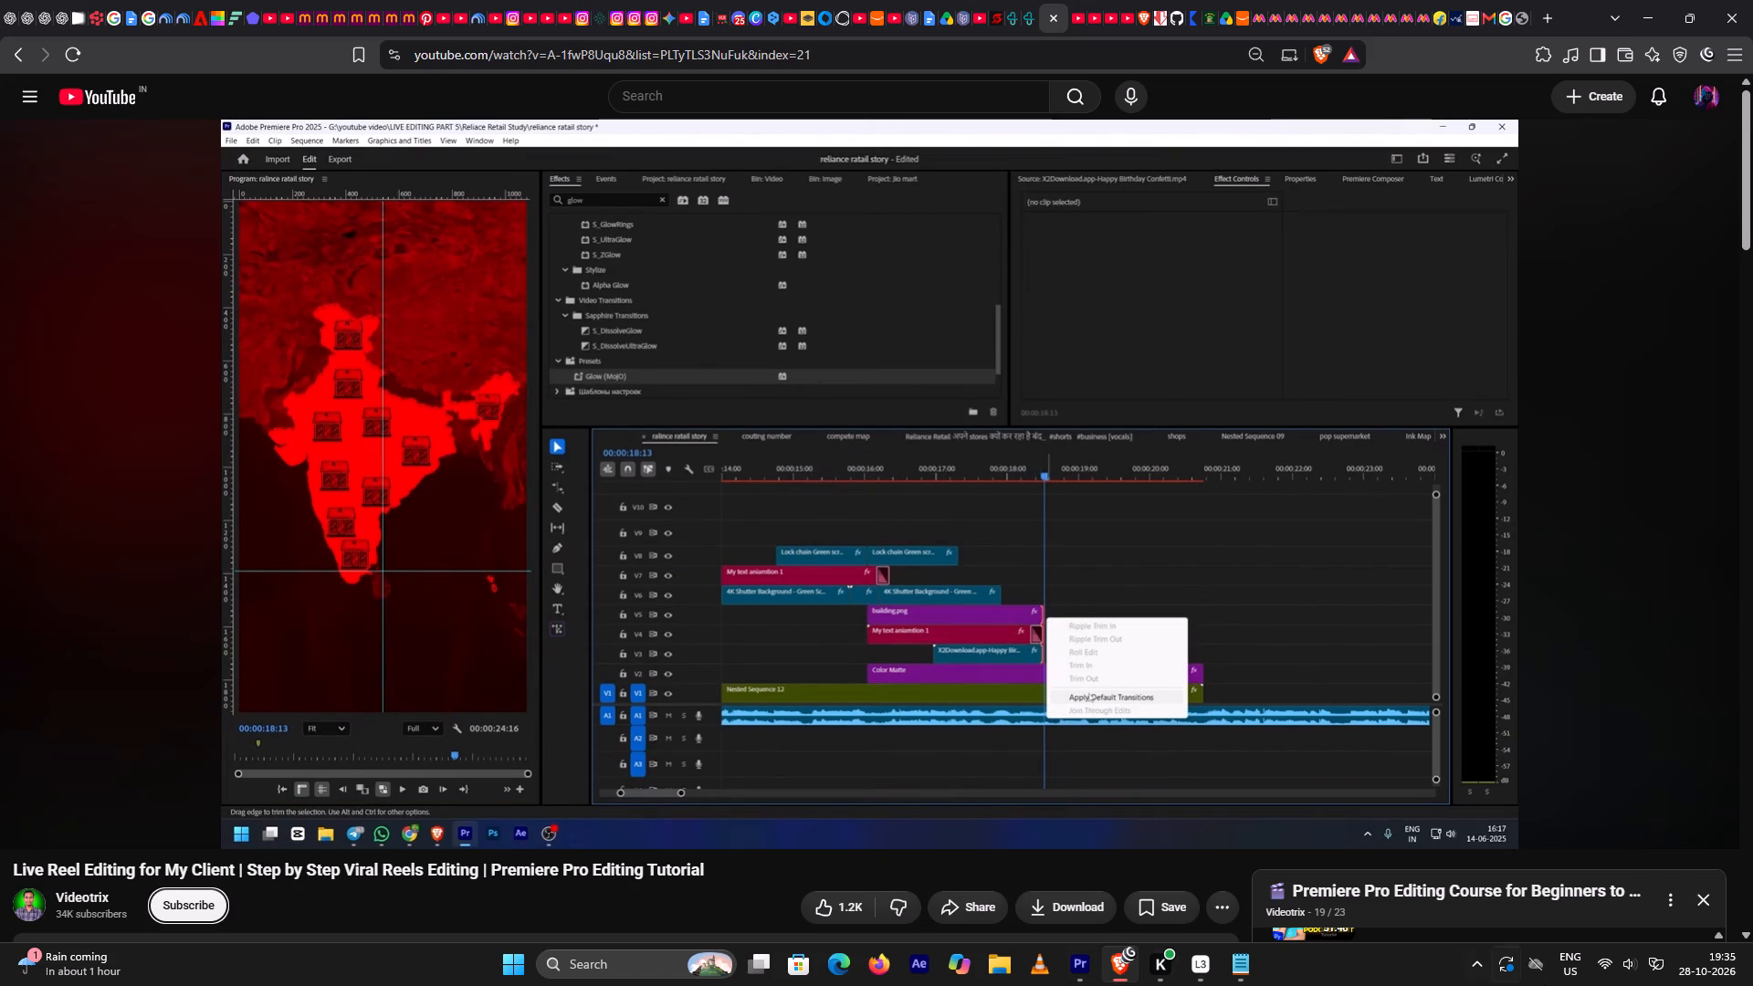
click(1632, 834)
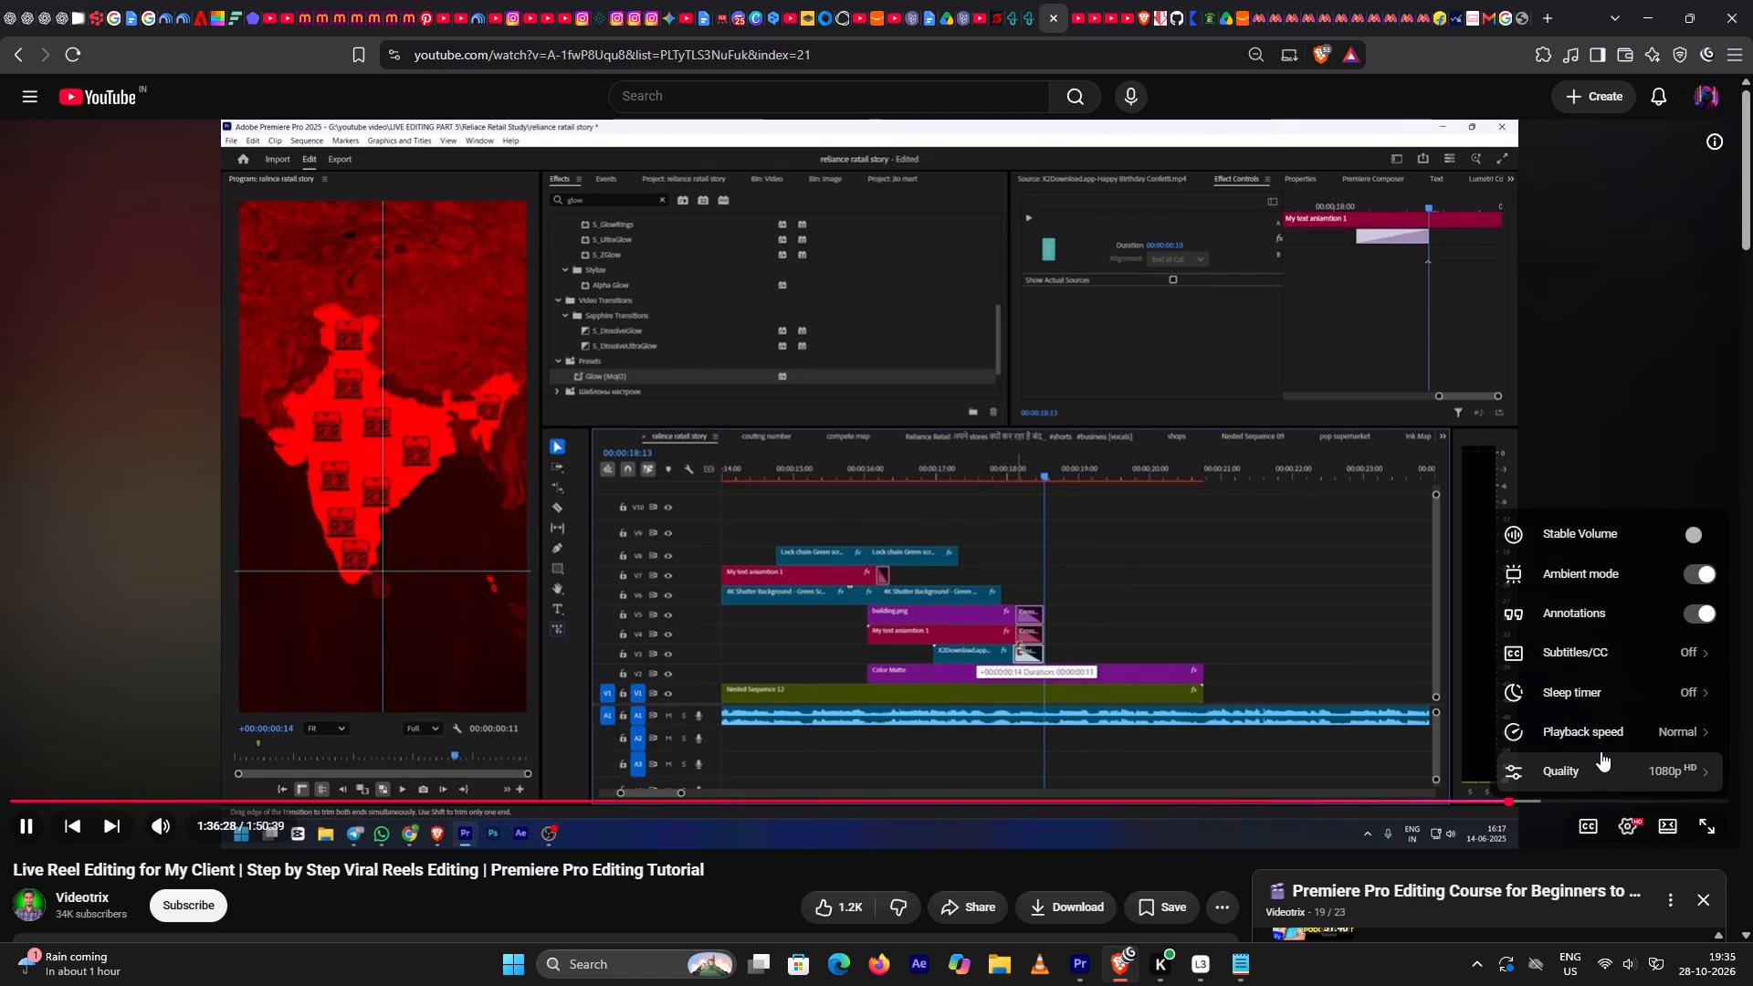
click(1600, 742)
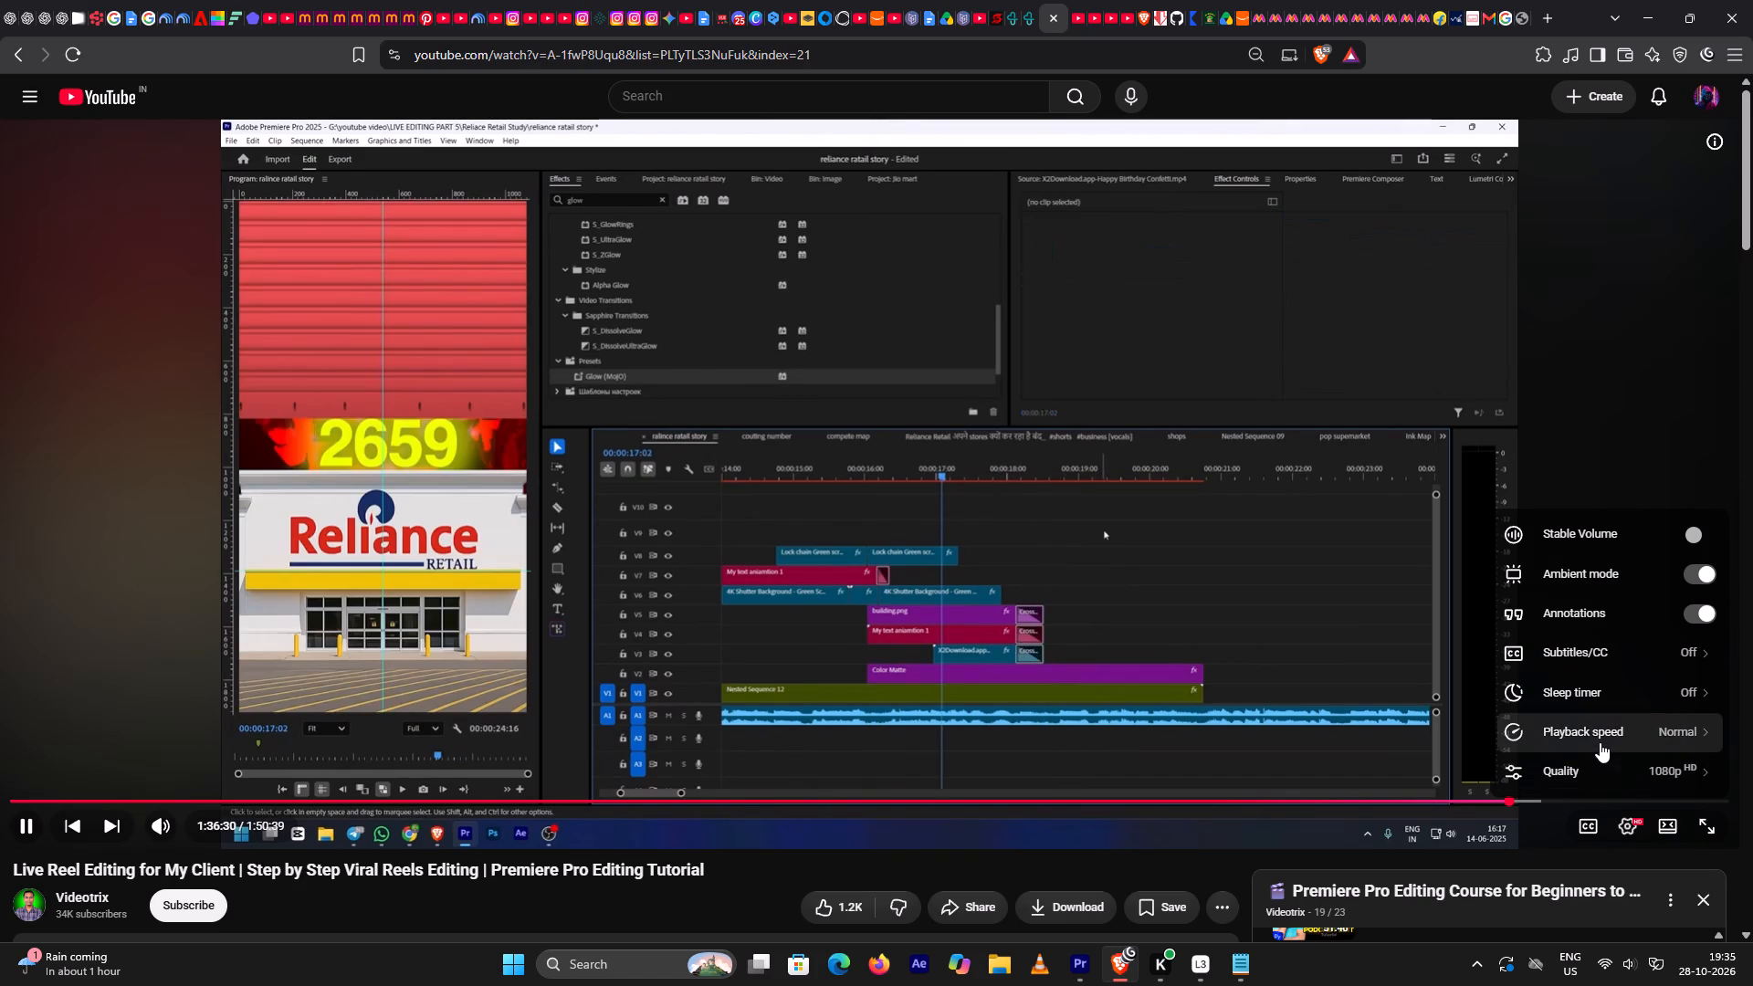
click(1493, 757)
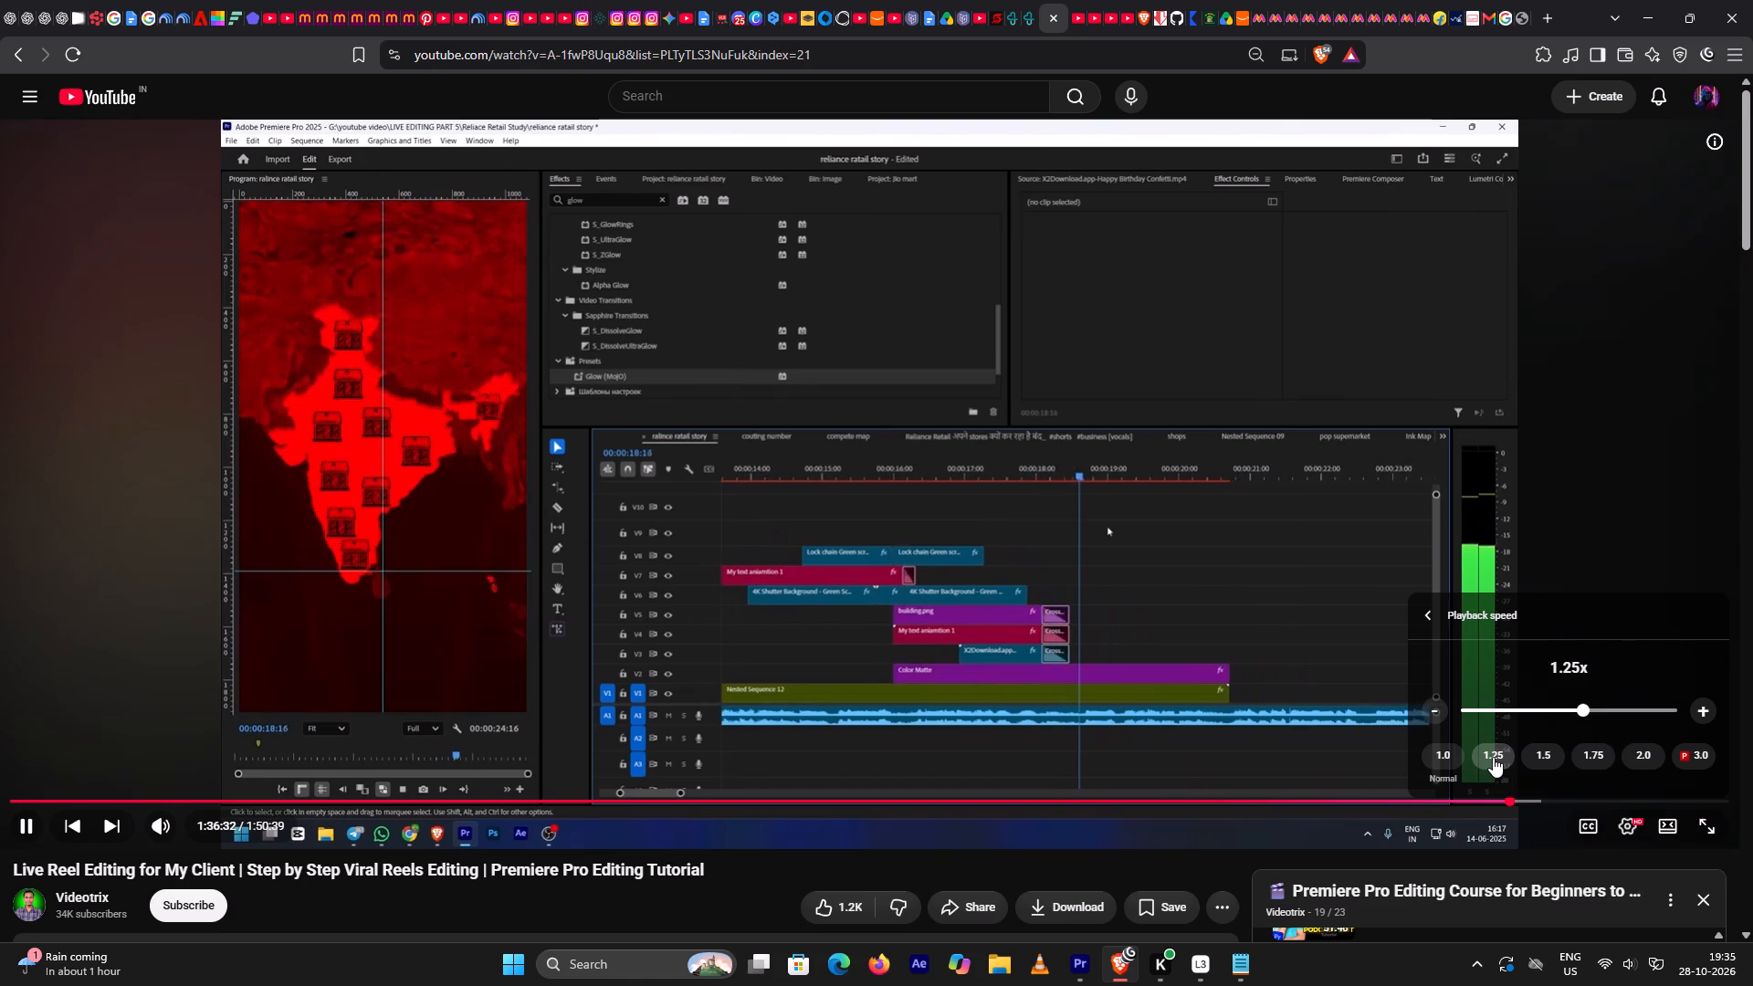
key(space)
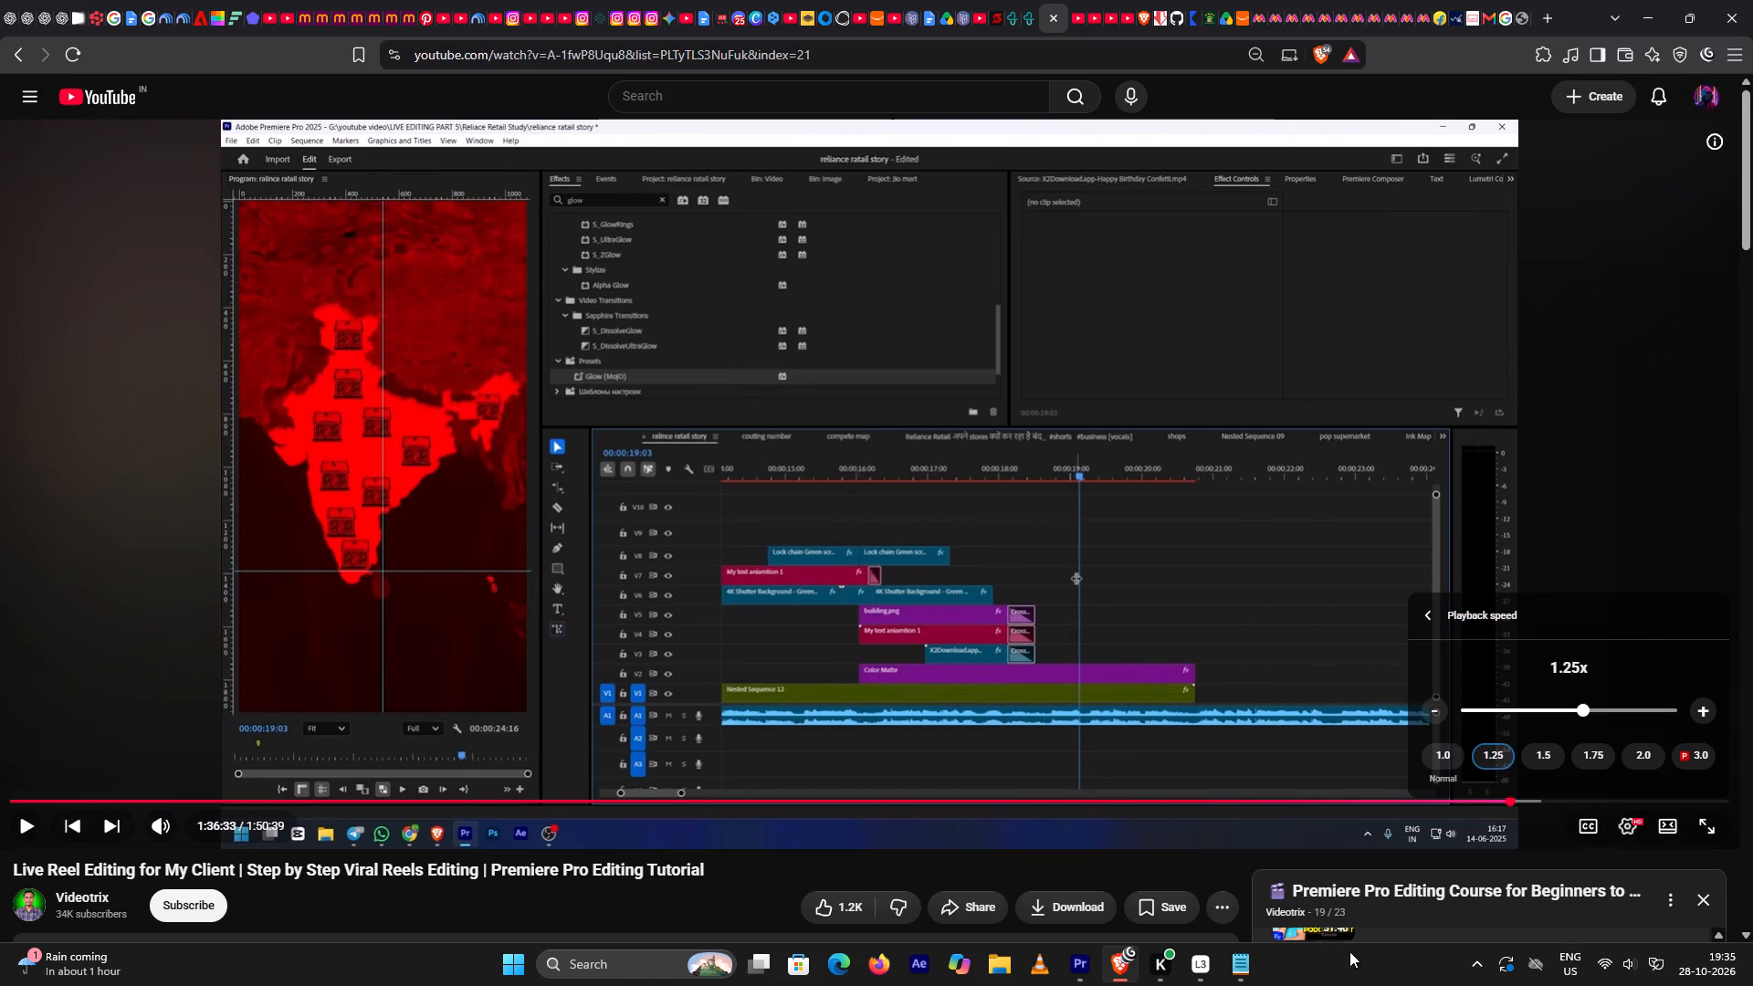
click(1347, 964)
key(space)
key(space)
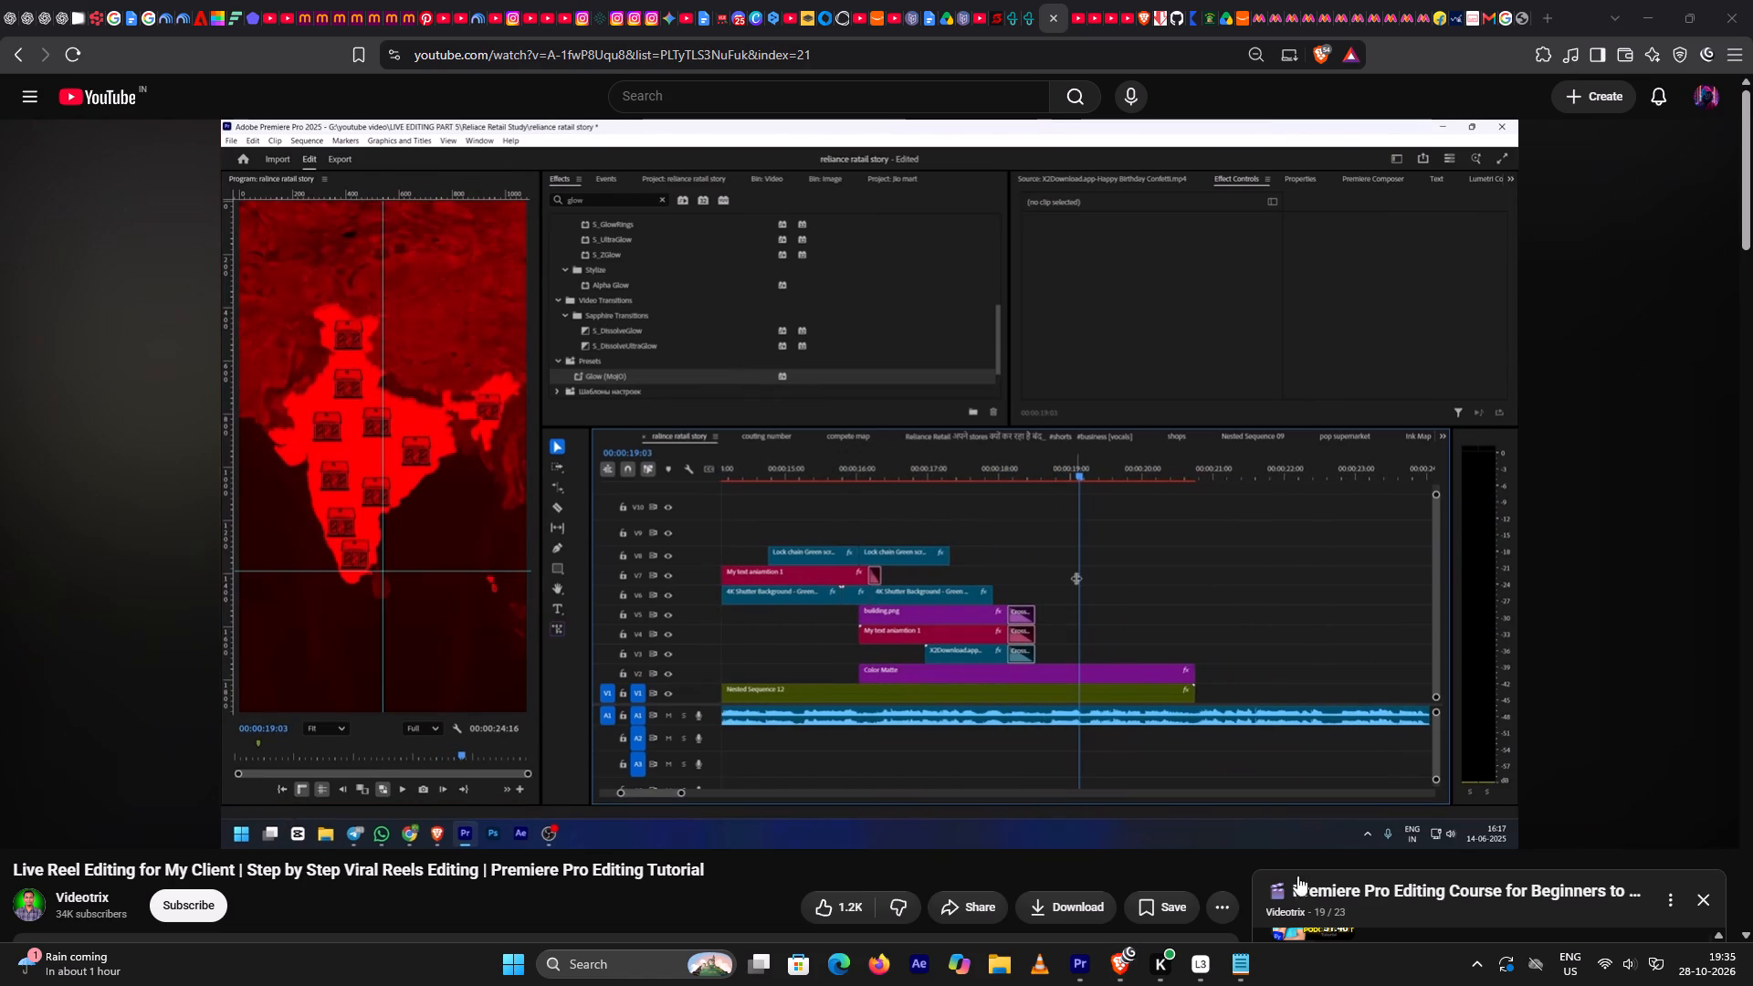
Watch the YouTube tutorial's handling of the nested map sequence and rewind to the end transitions on the building, text and confetti clips.
click(1216, 842)
key(space)
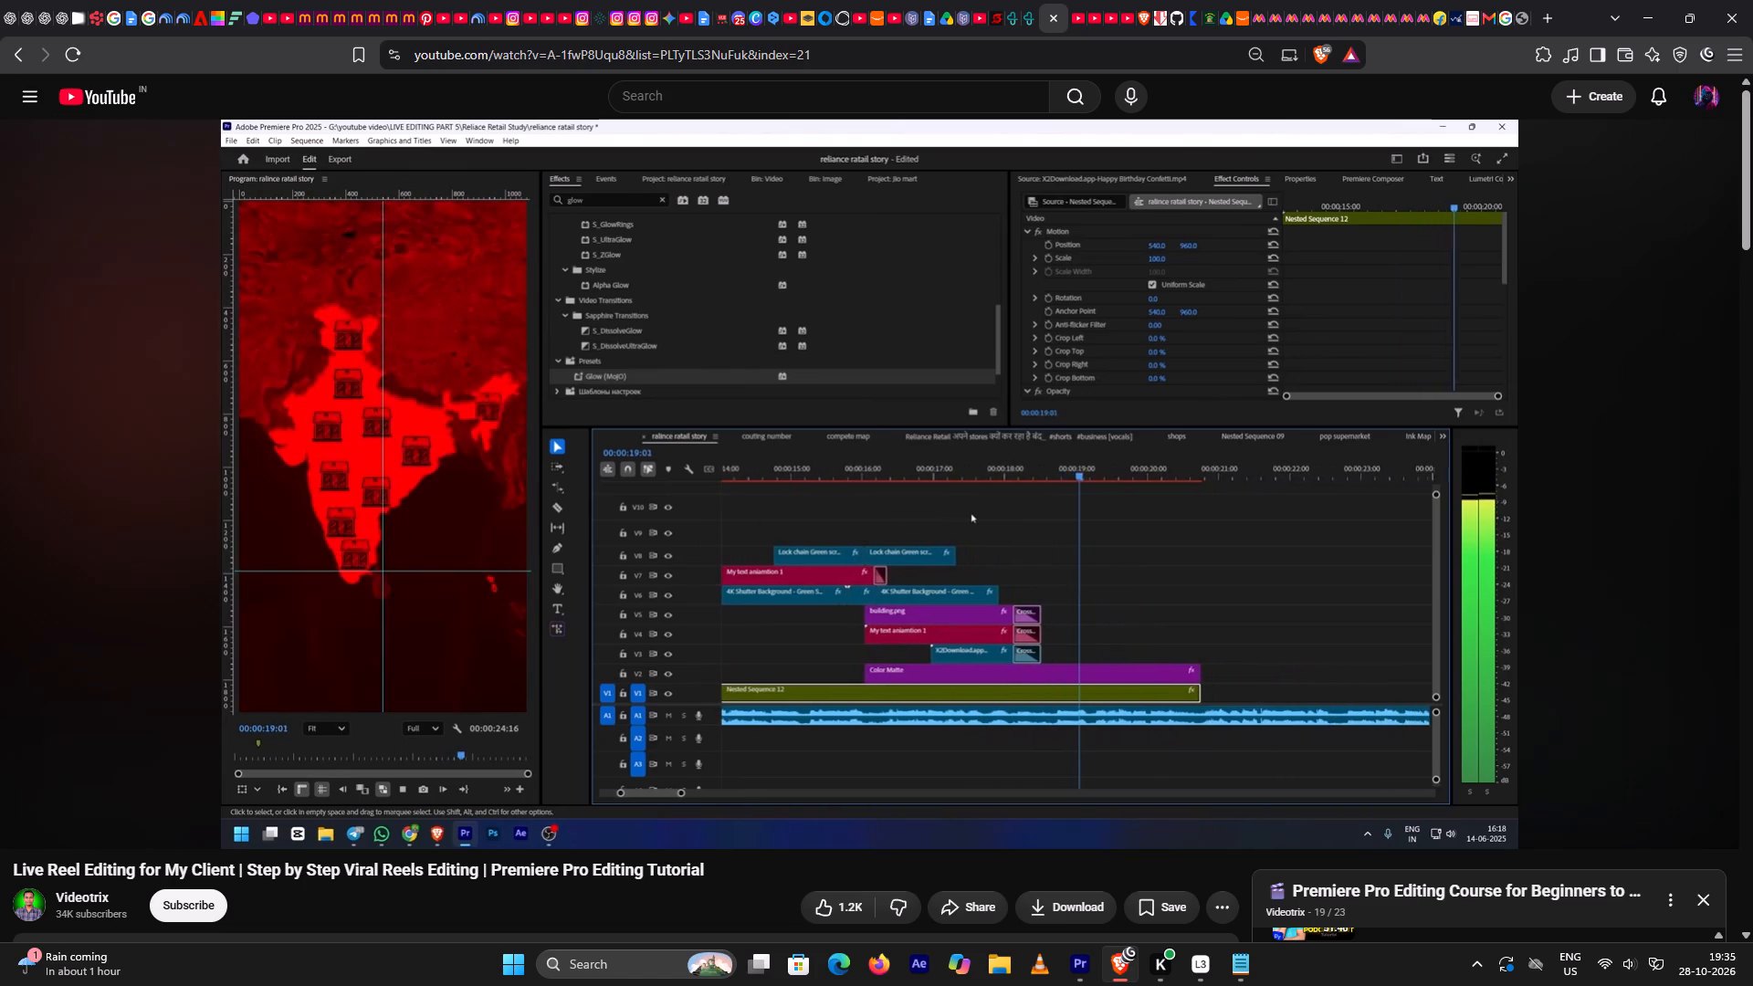
key(space)
key(Left)
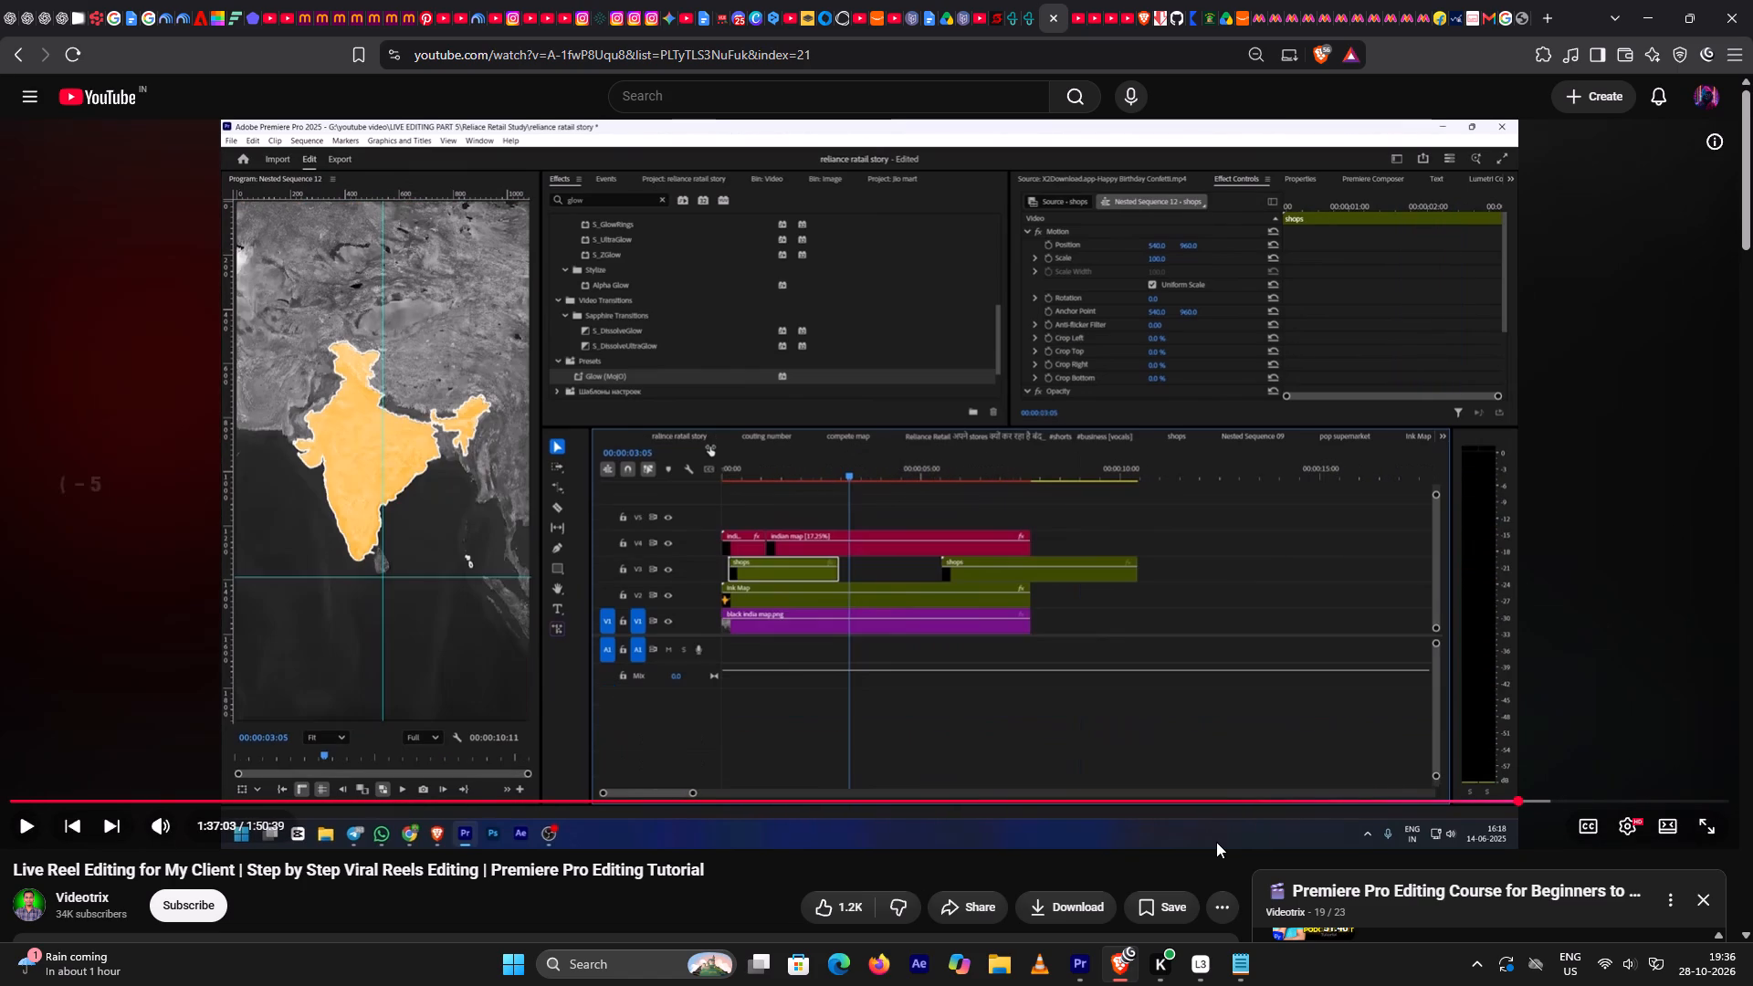
key(Left)
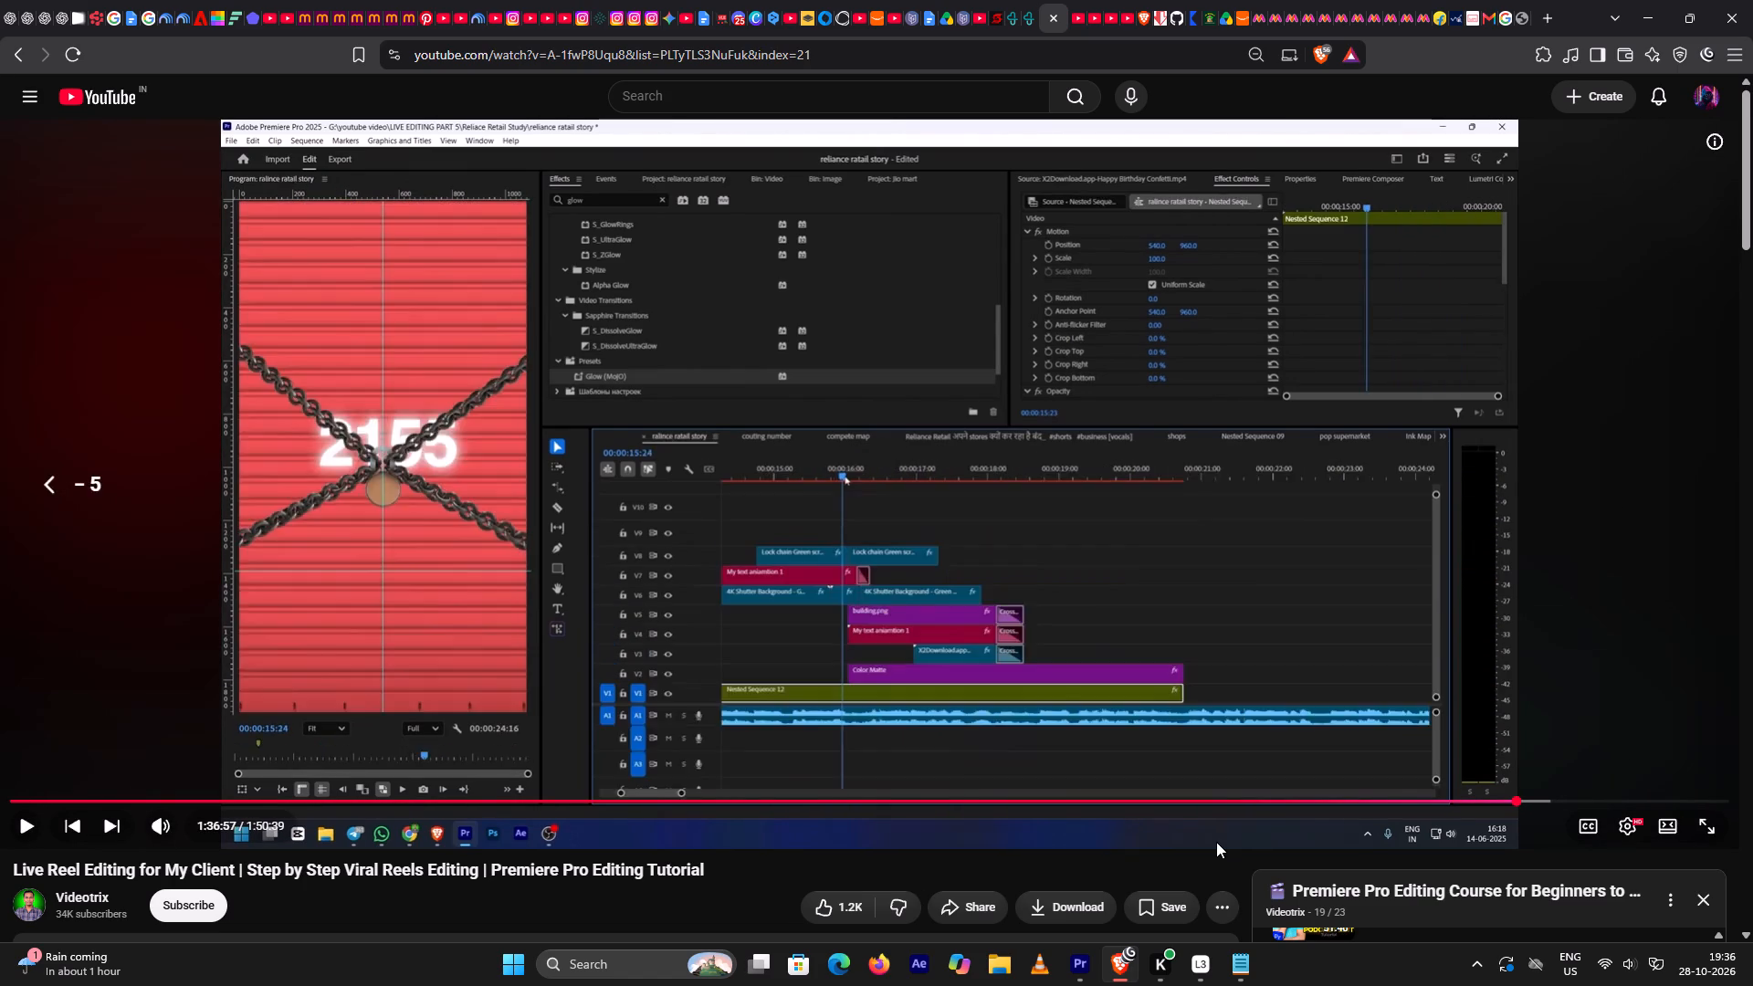
key(Left)
key(Left)
key(Left)
key(Left)
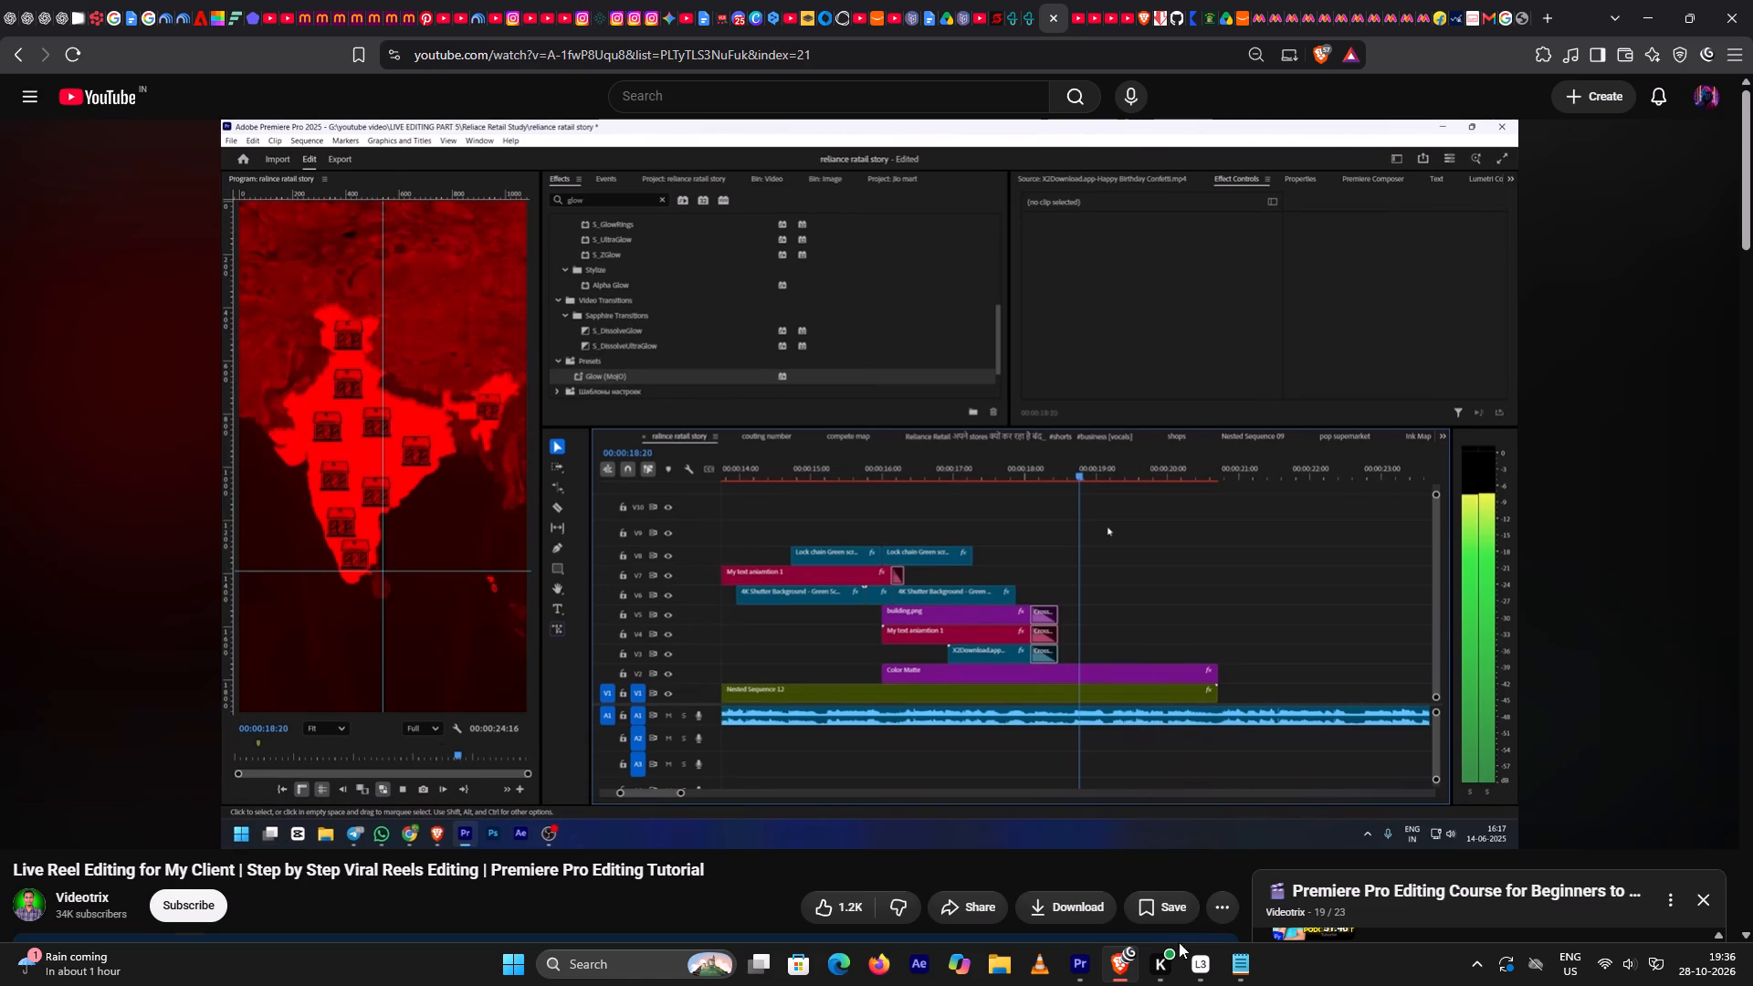
In Premiere Pro, apply default transitions to the ends of building.png, the 2659 text on V4 and the Happy Birthday Confetti clip.
click(1128, 963)
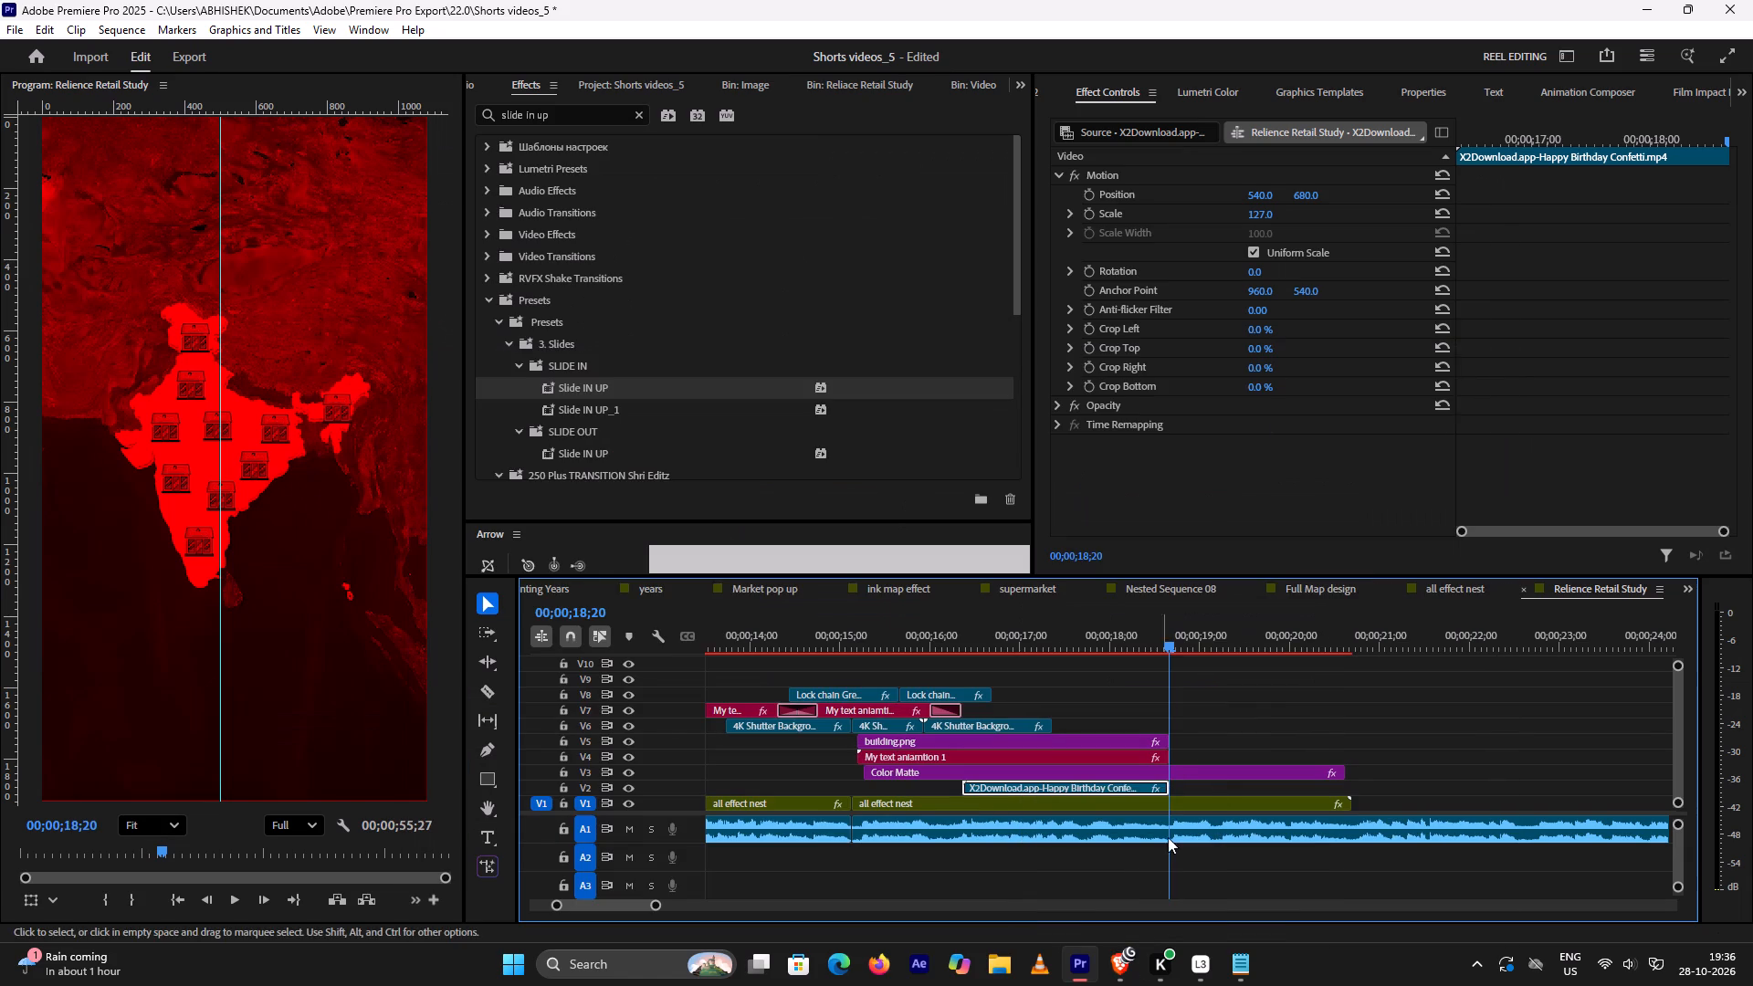
click(1168, 648)
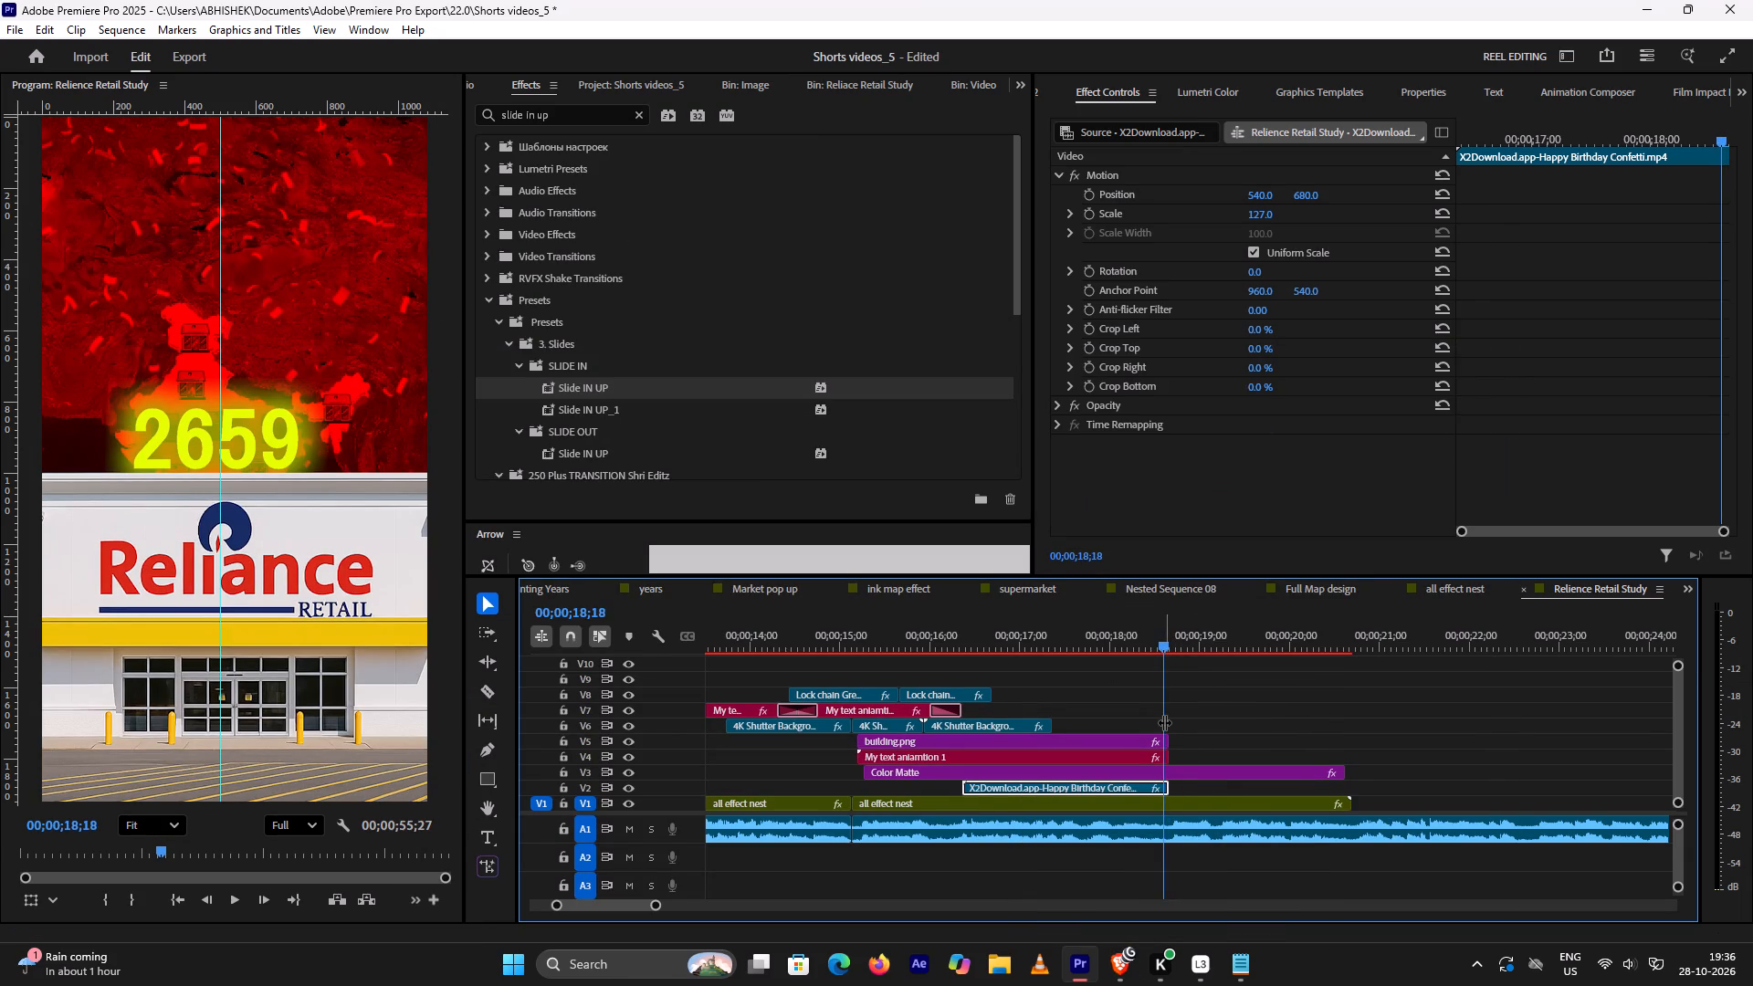
click(1136, 738)
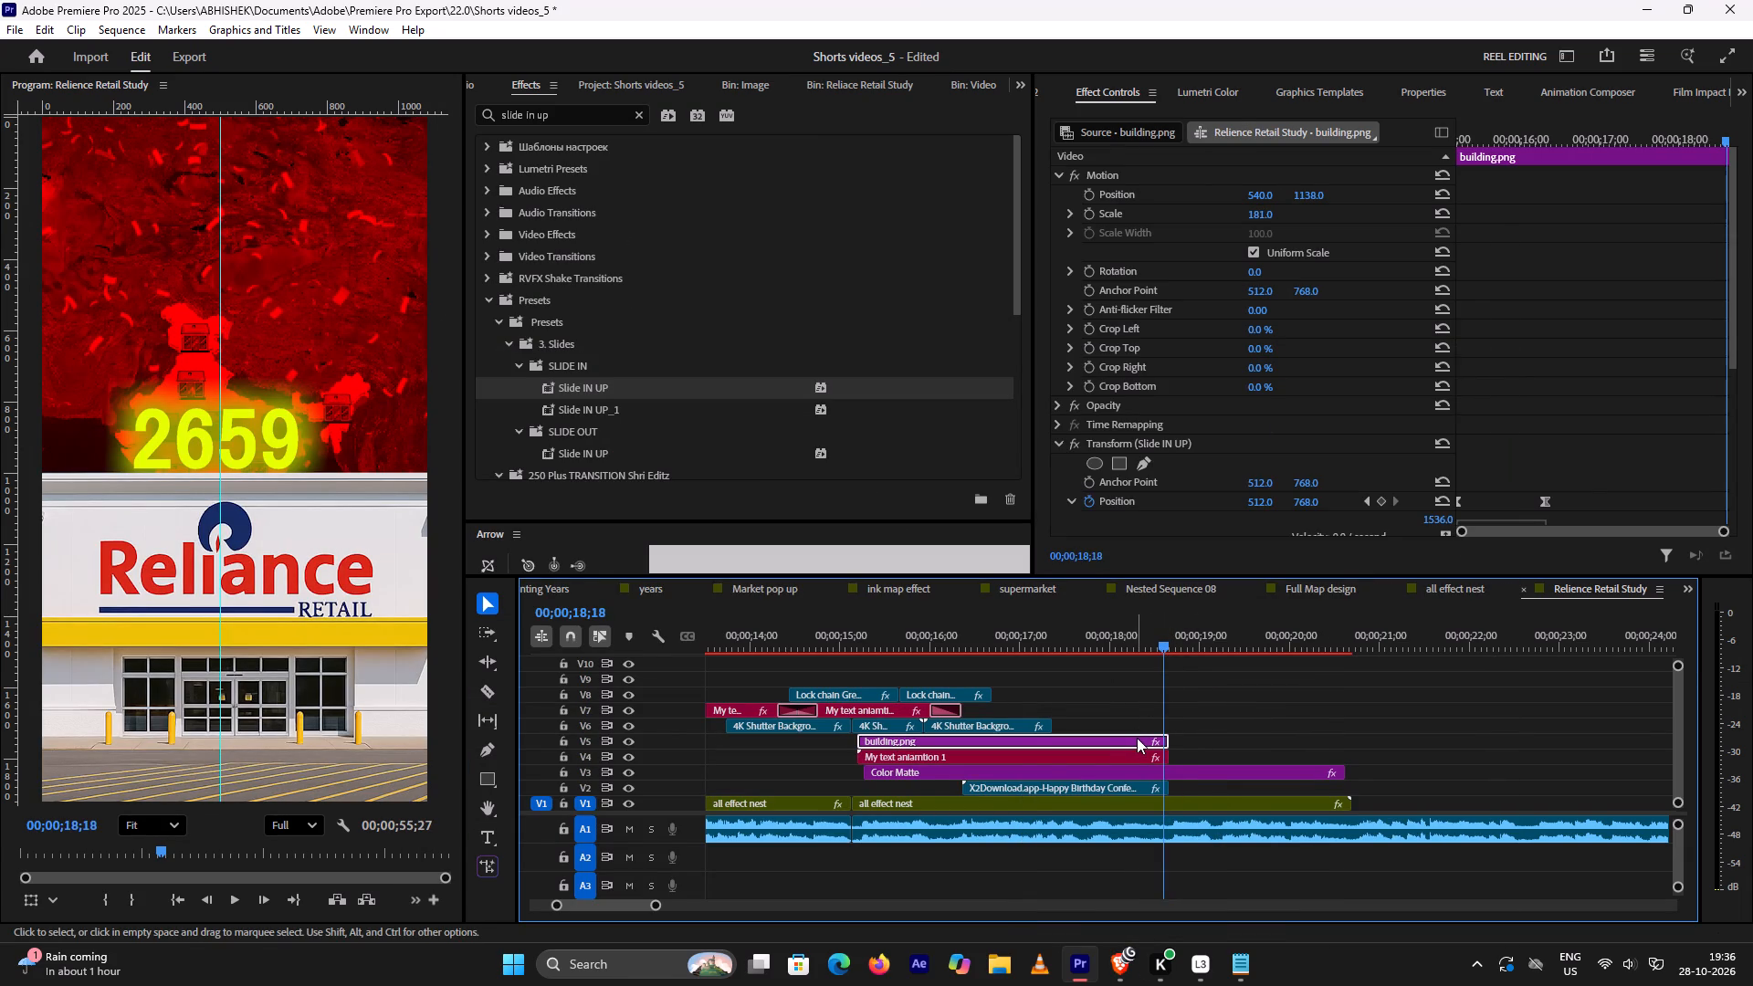
right_click(1165, 739)
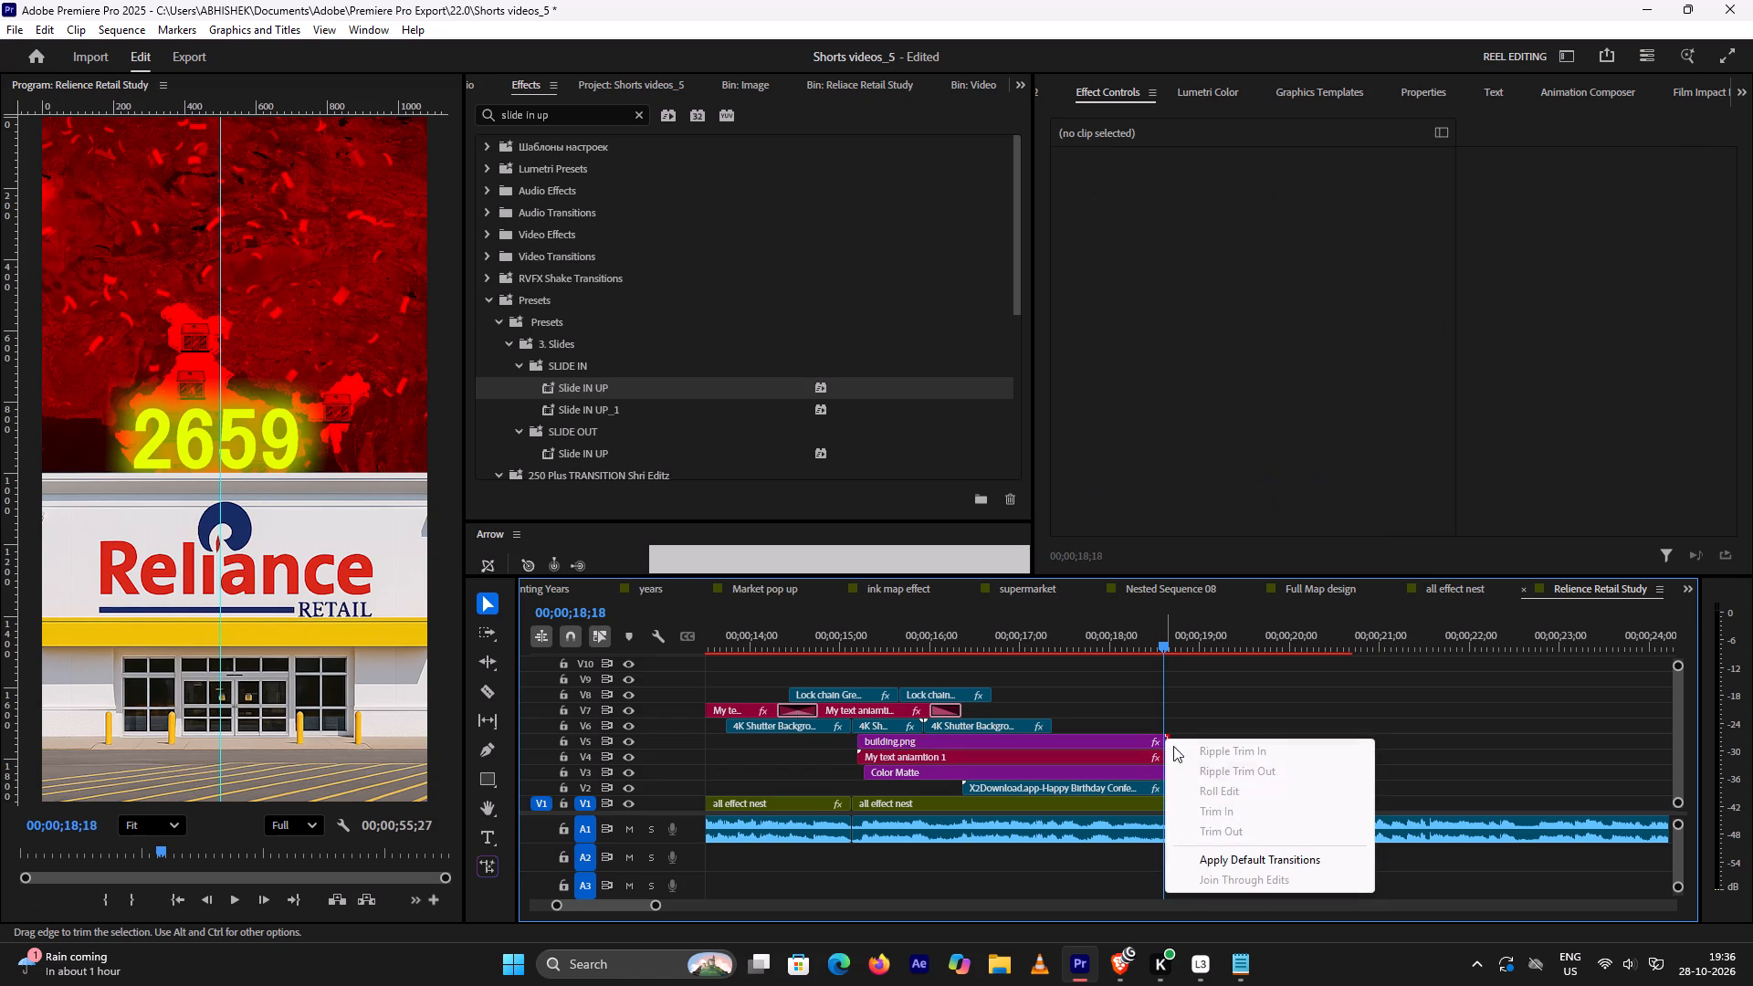
click(1239, 859)
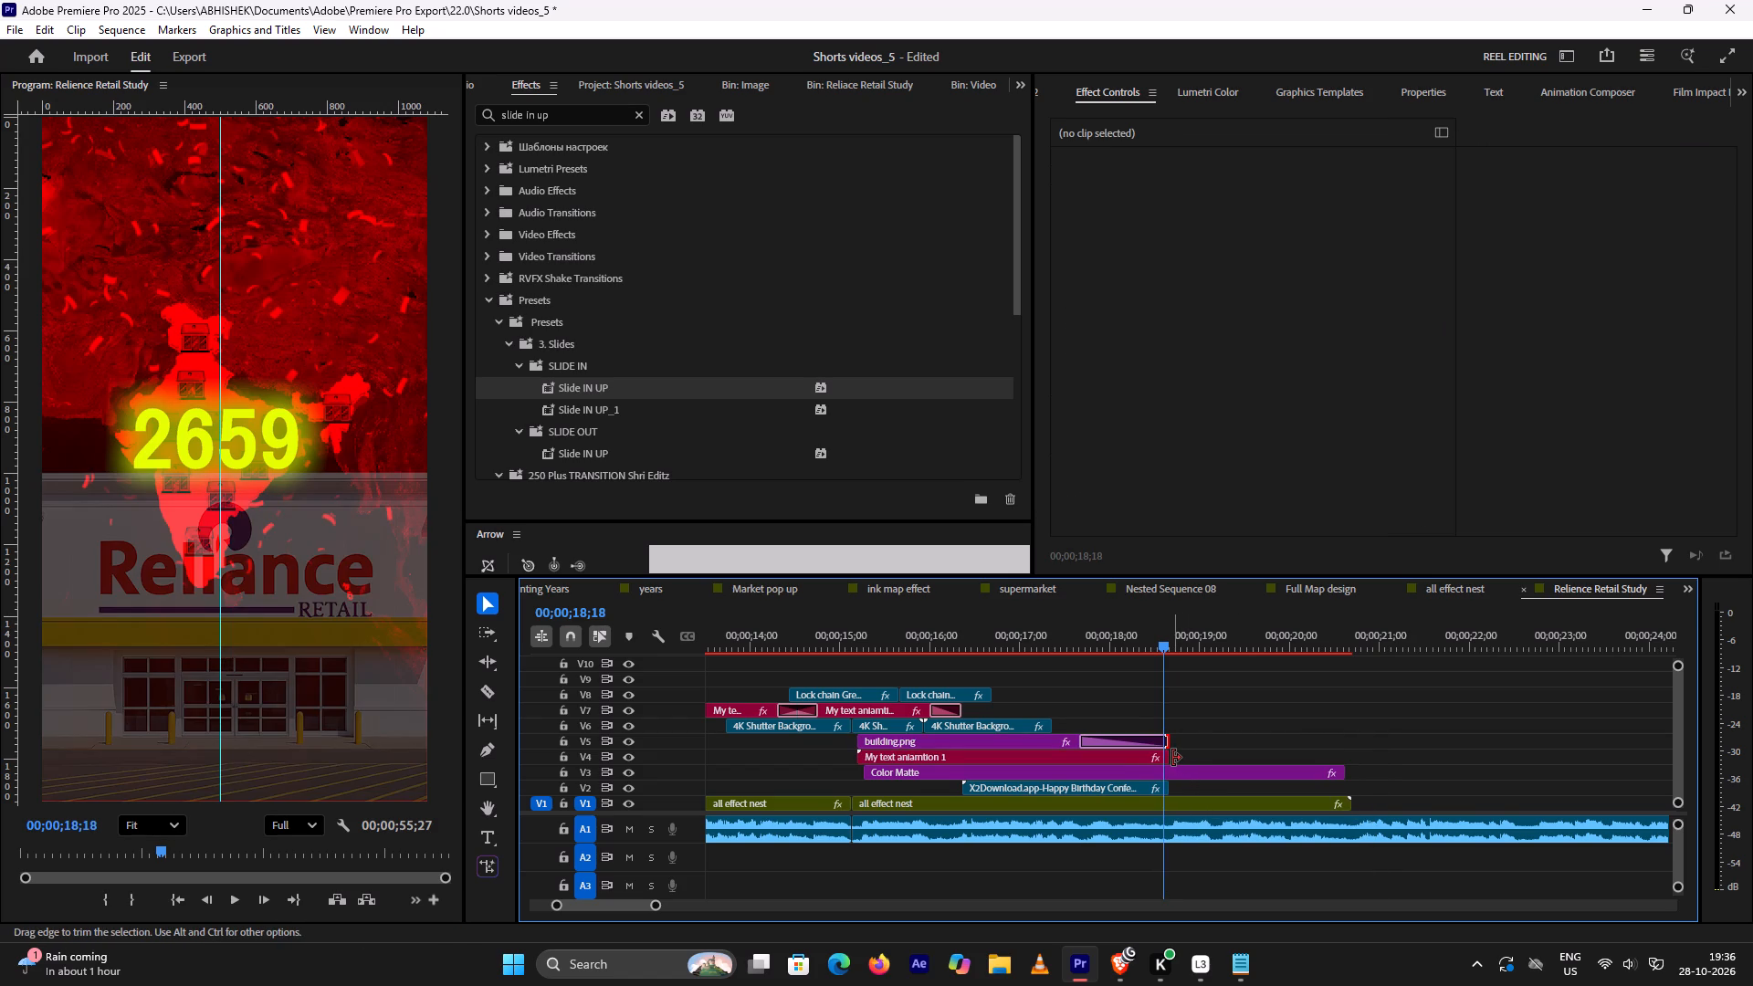
right_click(1167, 758)
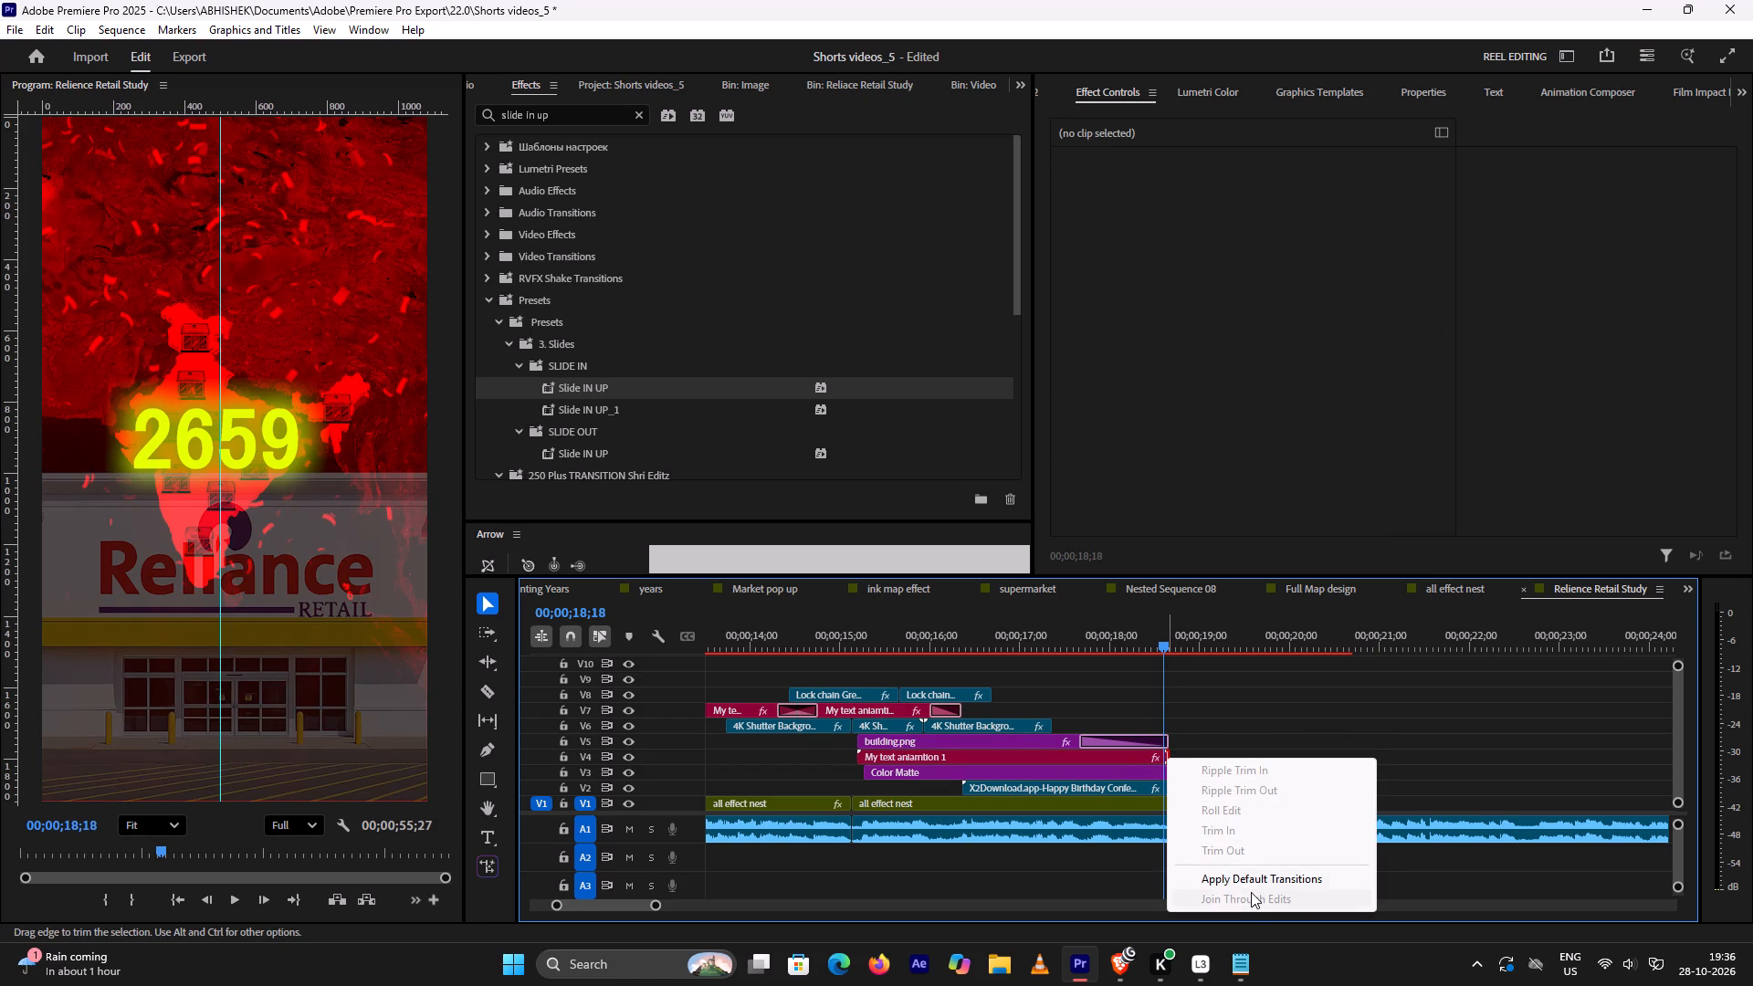
click(1251, 875)
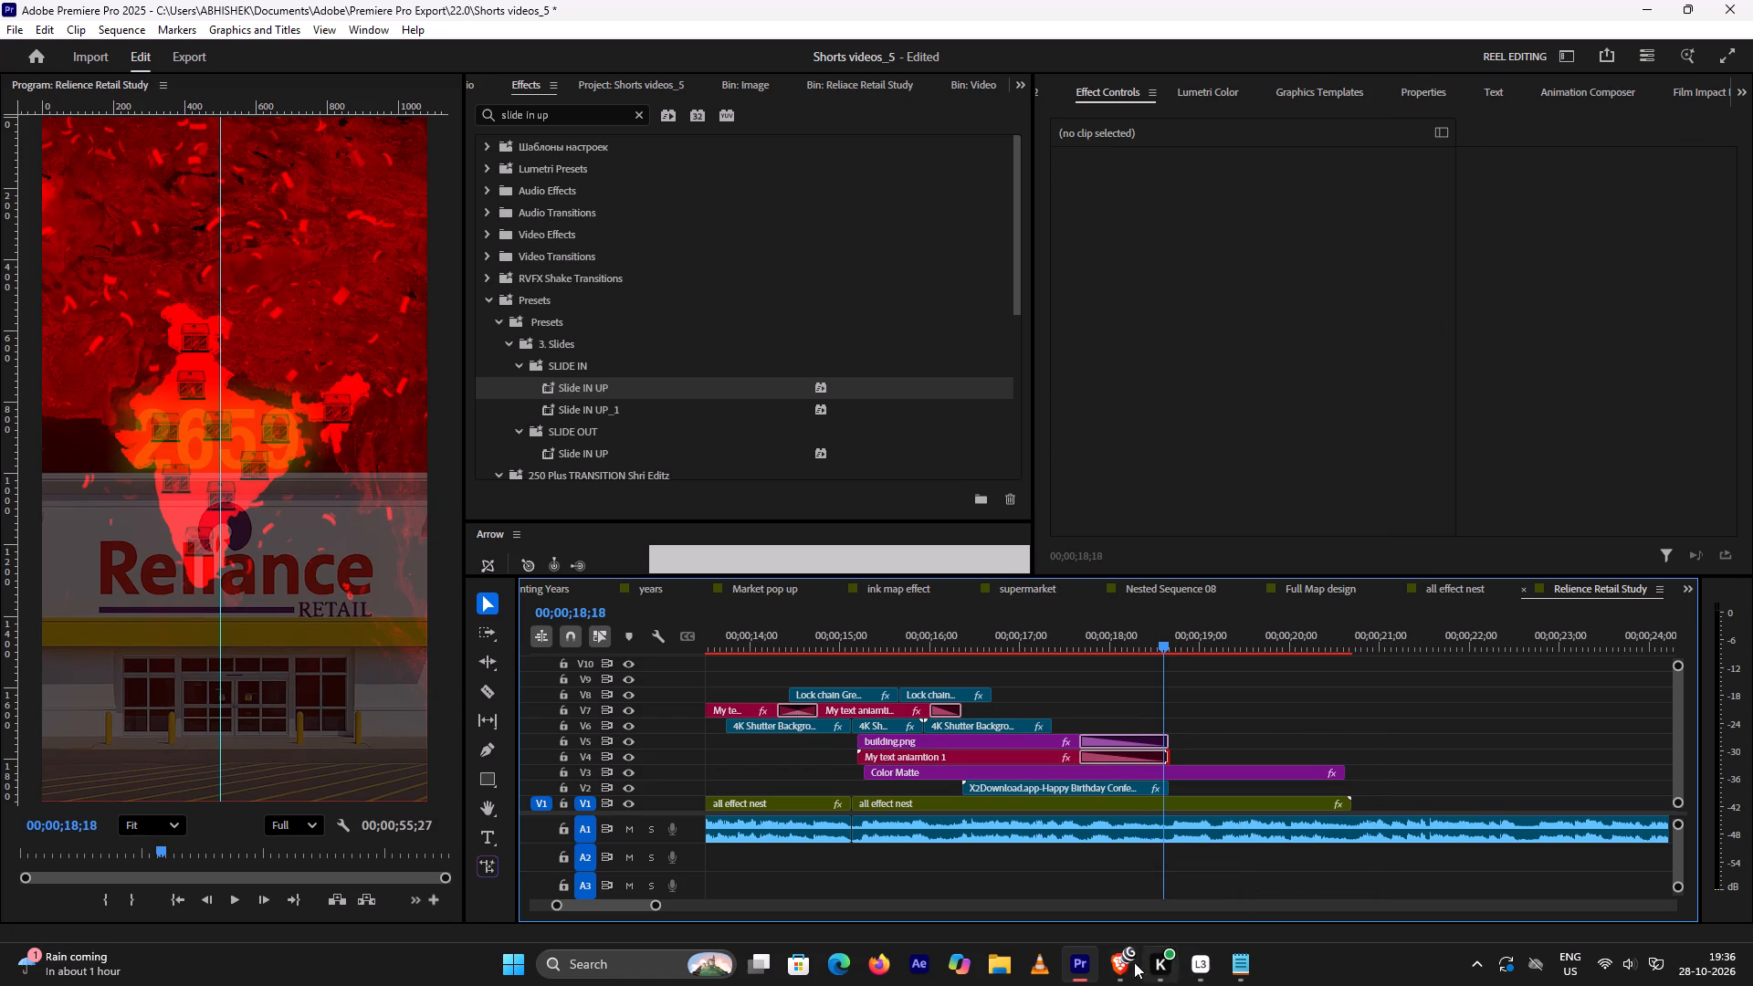
click(1088, 963)
click(1088, 963)
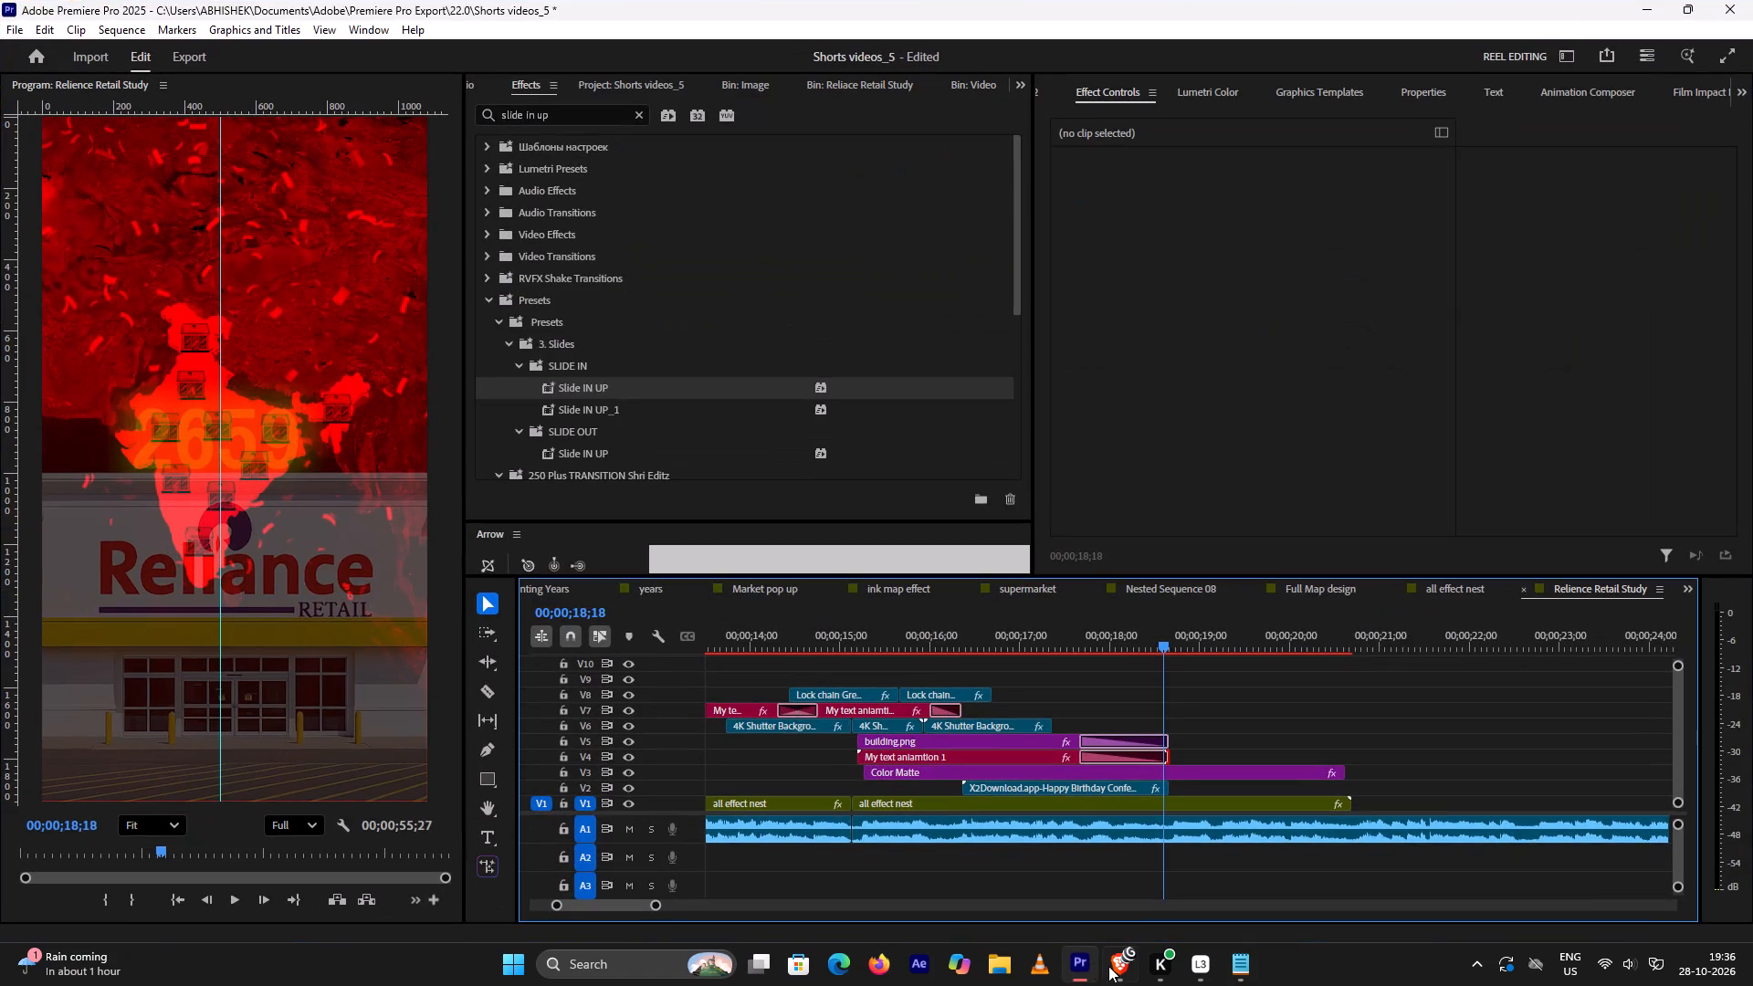
click(1115, 966)
click(1115, 966)
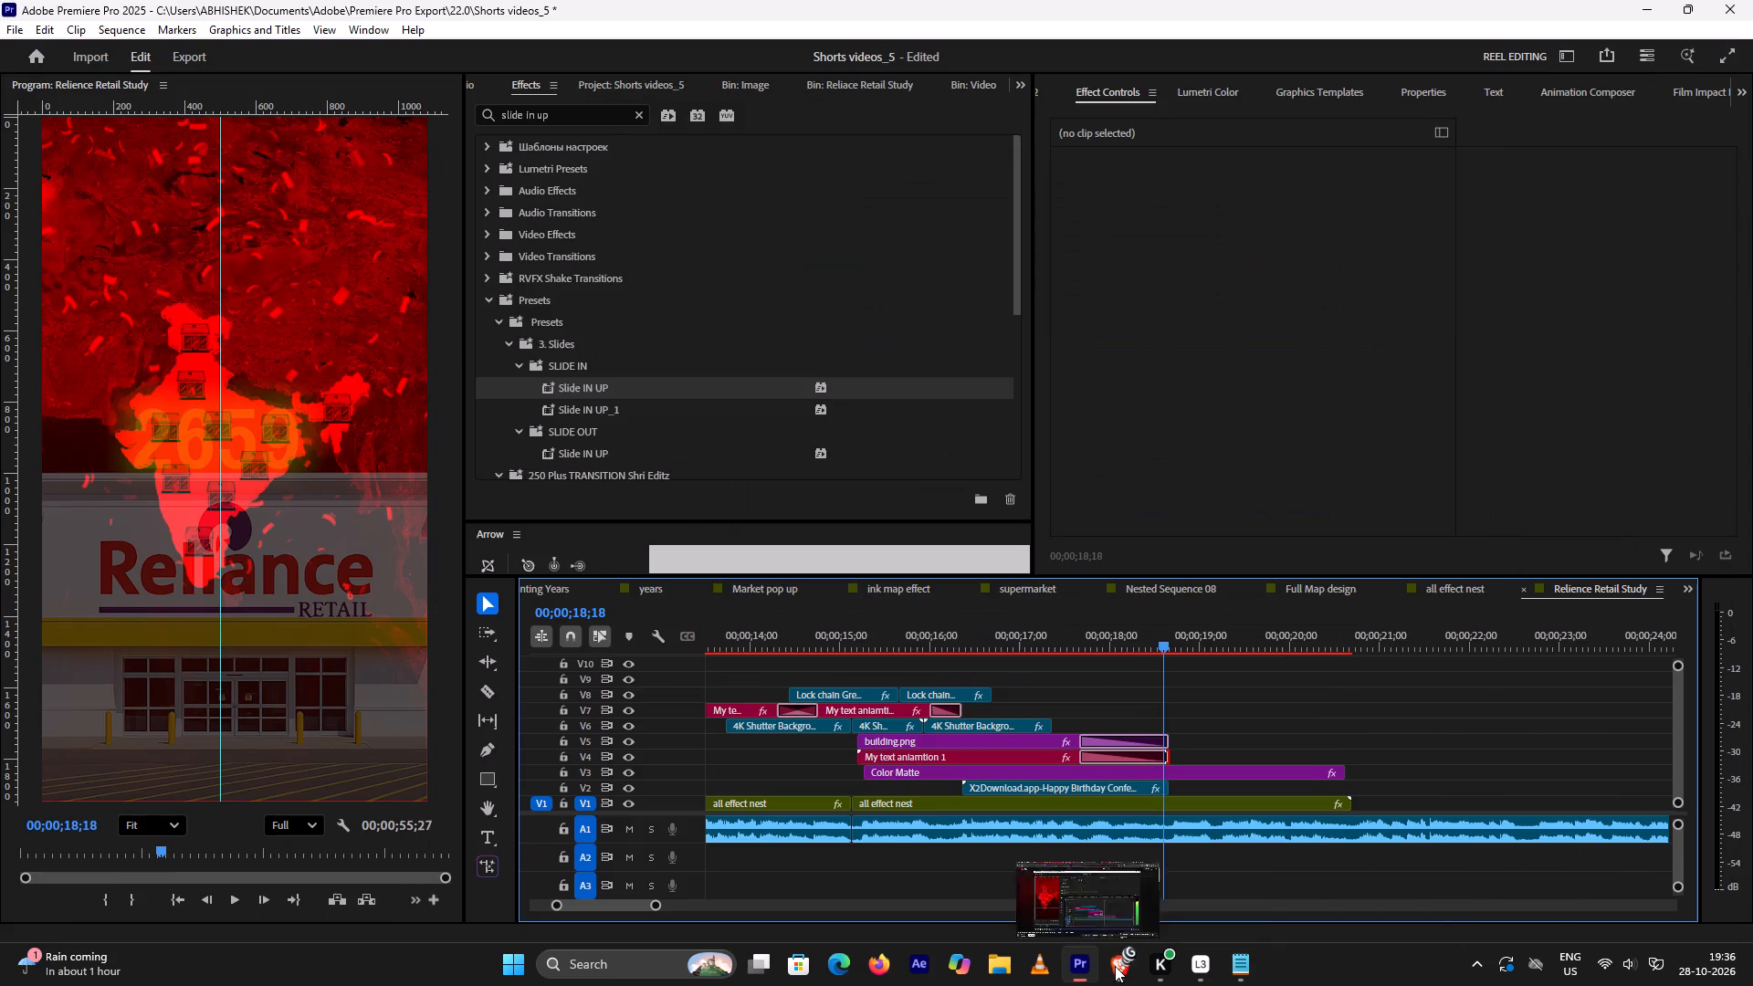
right_click(1165, 783)
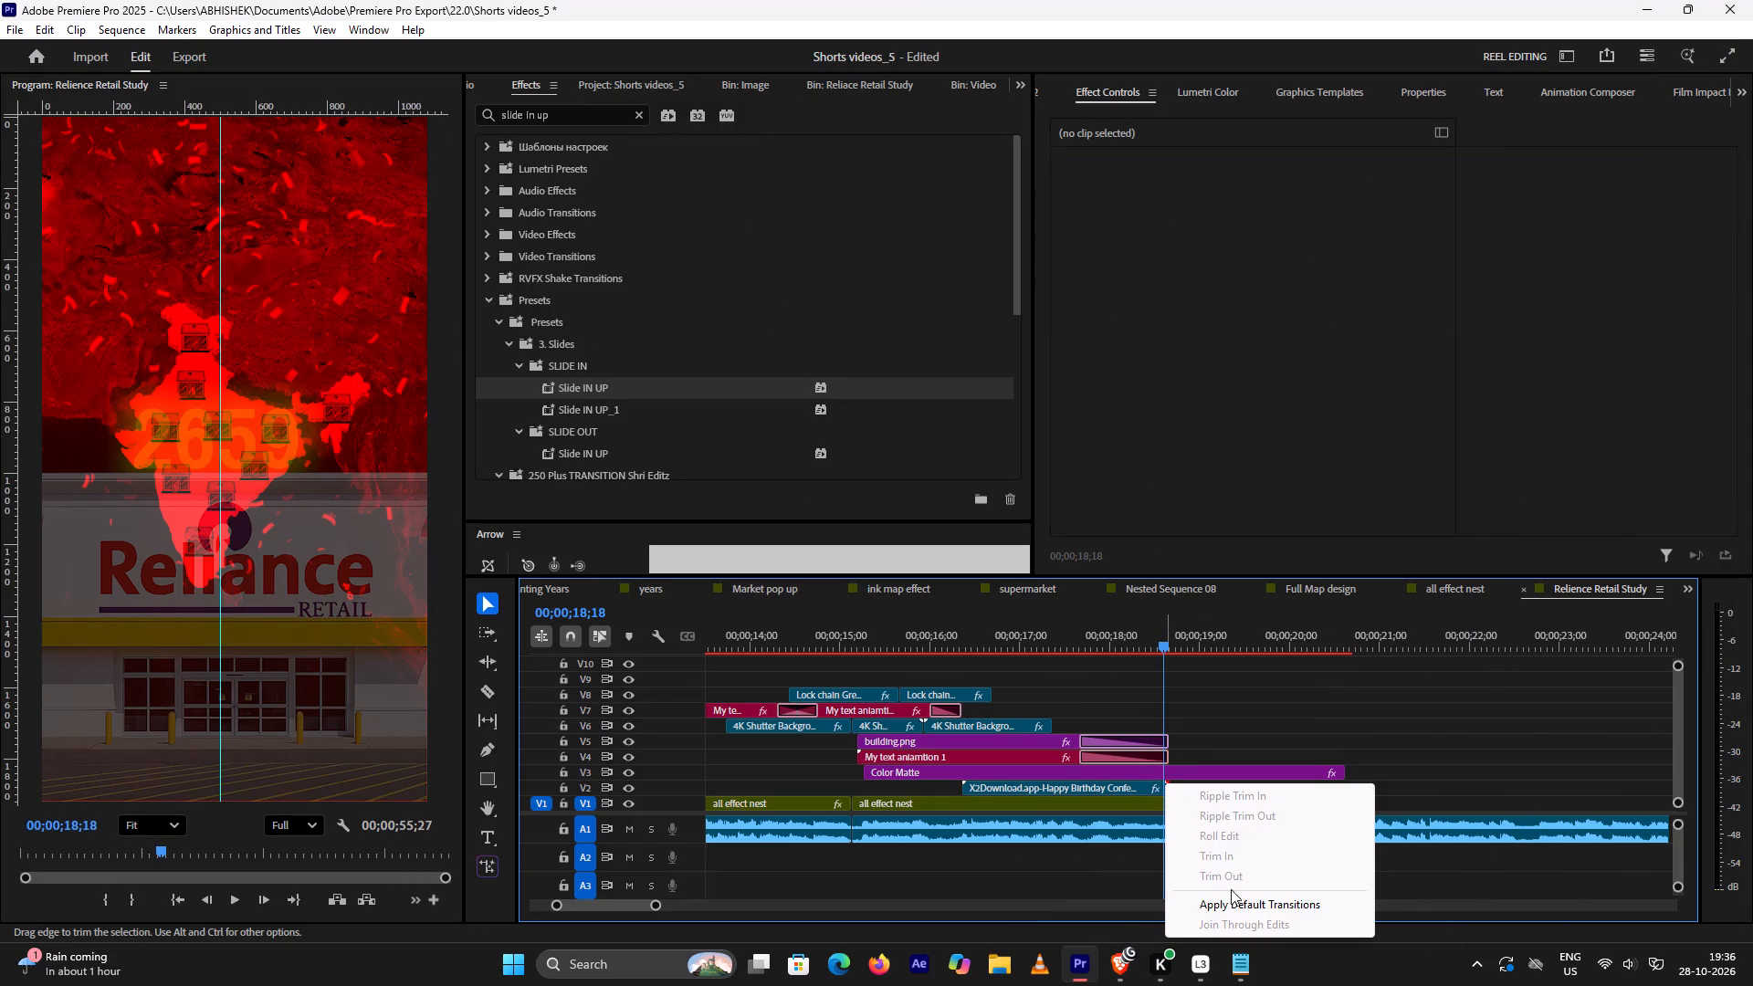
click(1232, 897)
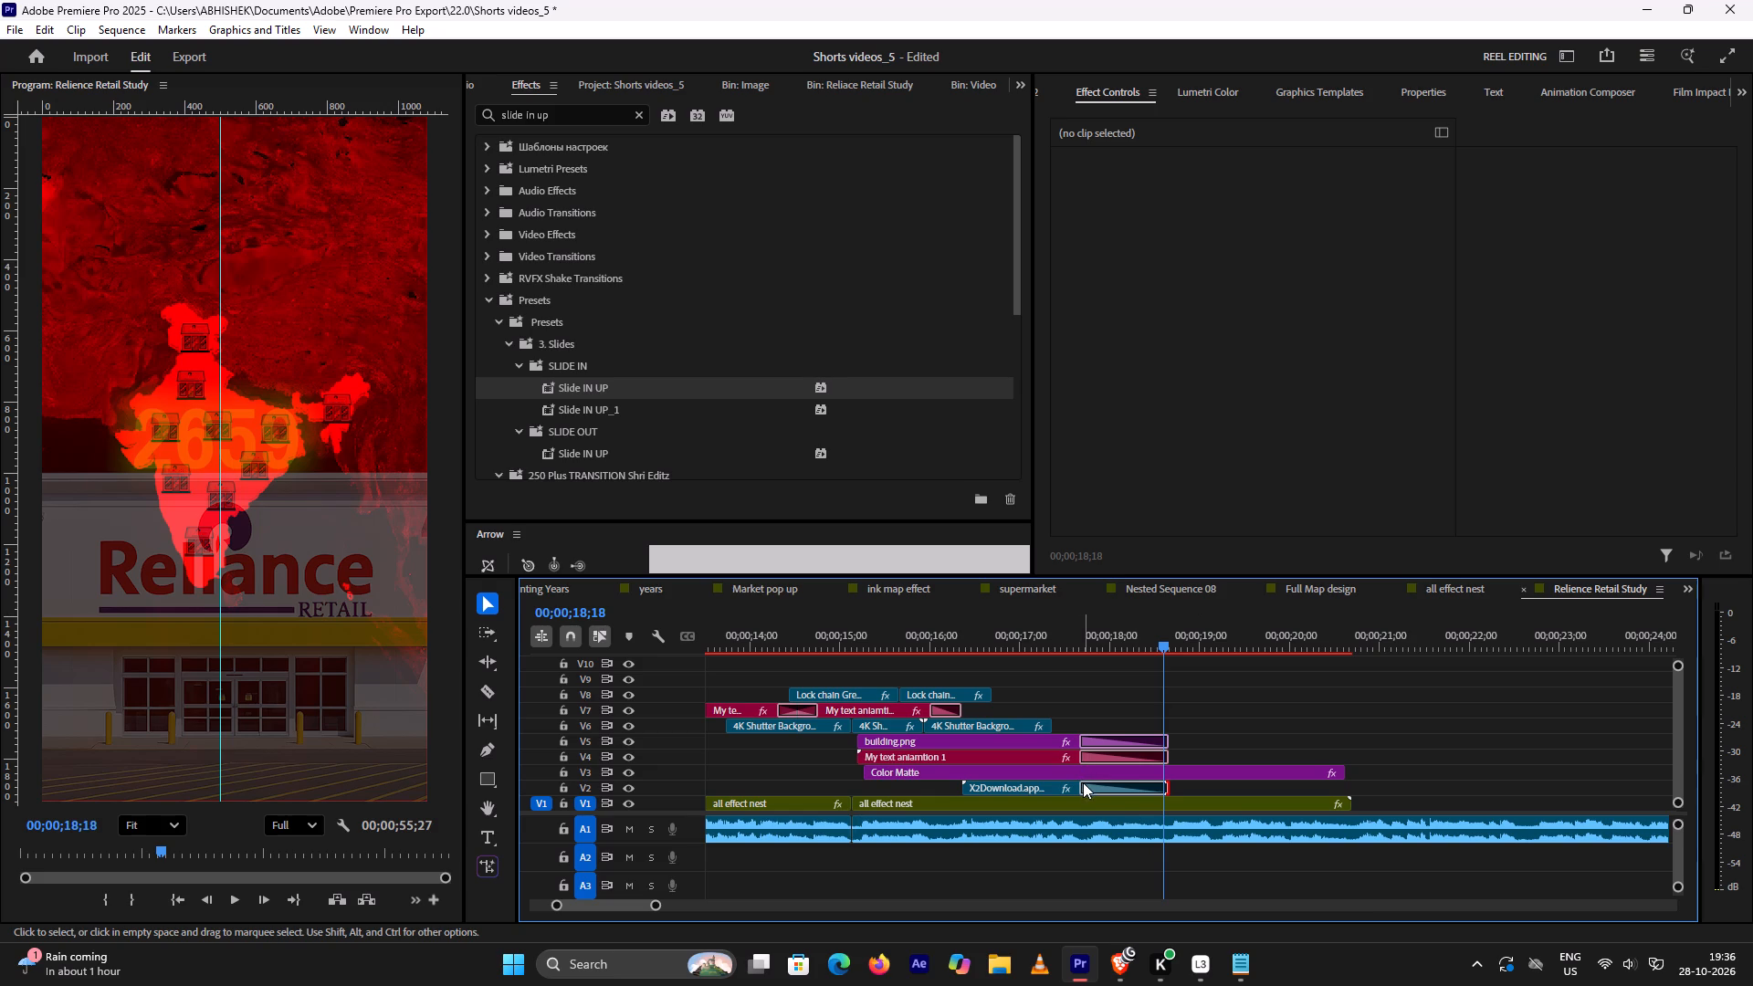
Shorten the three end transitions on the confetti, 2659 text and building.png clips to about 11 frames each, and play back the ending.
drag(1082, 786, 1131, 785)
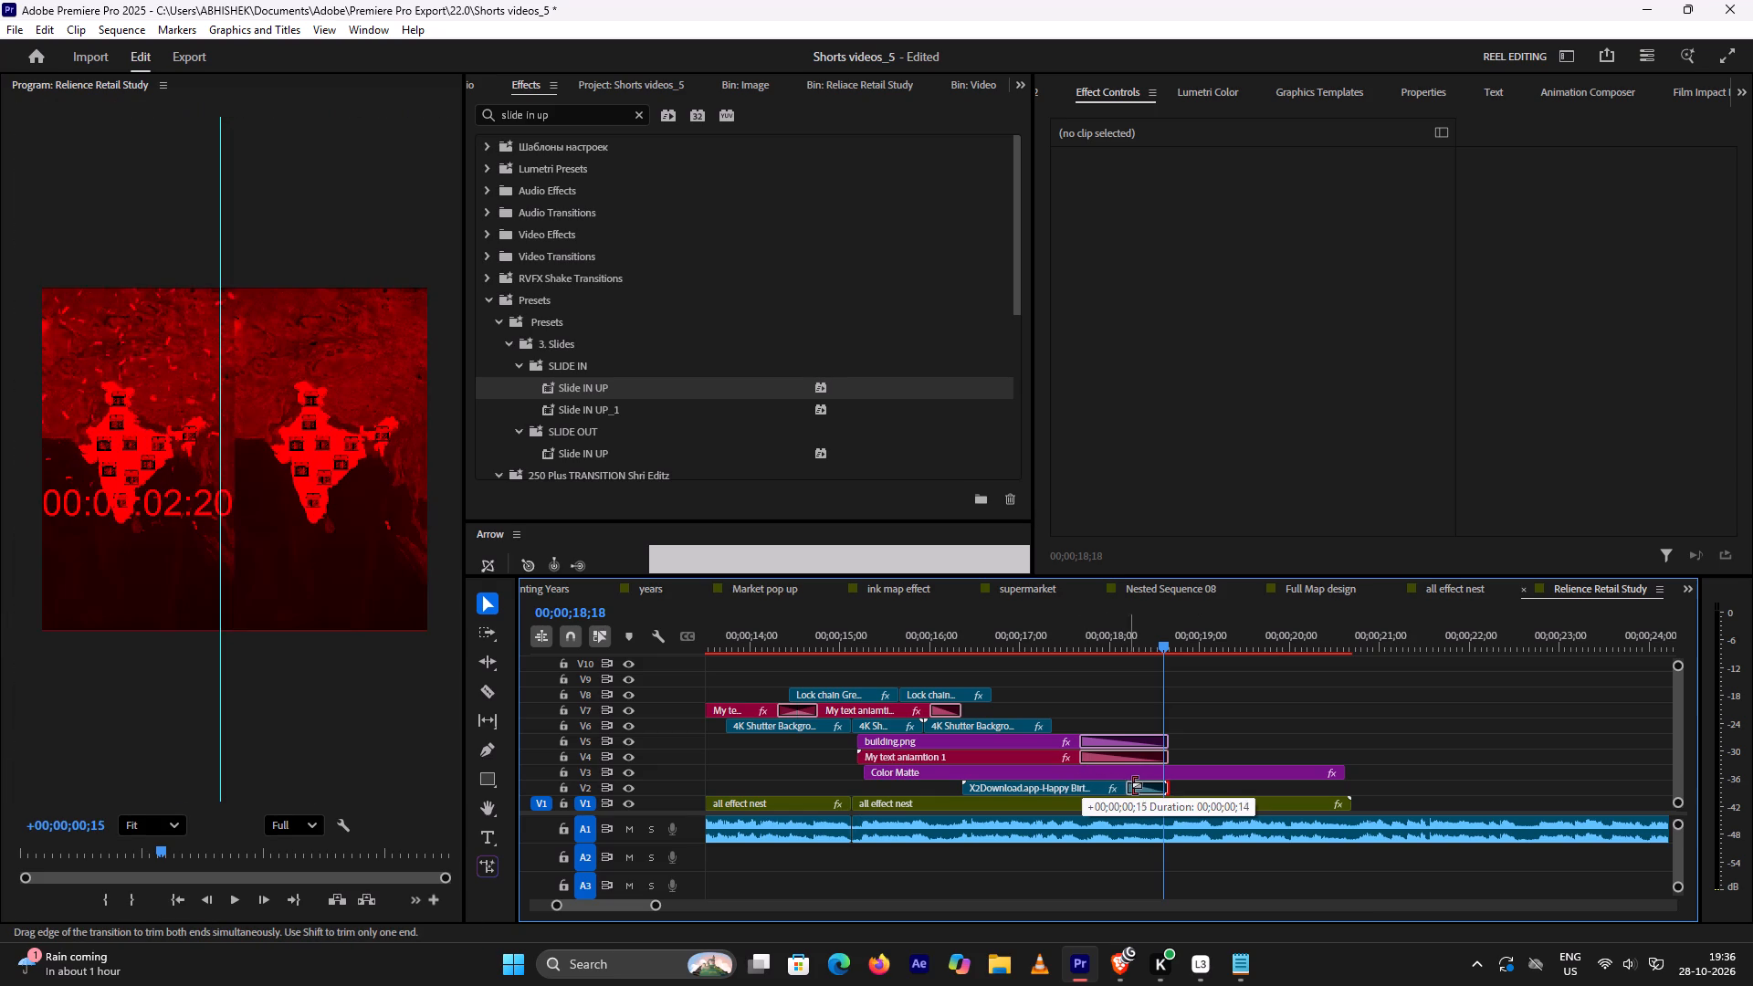
drag(1131, 785, 1140, 786)
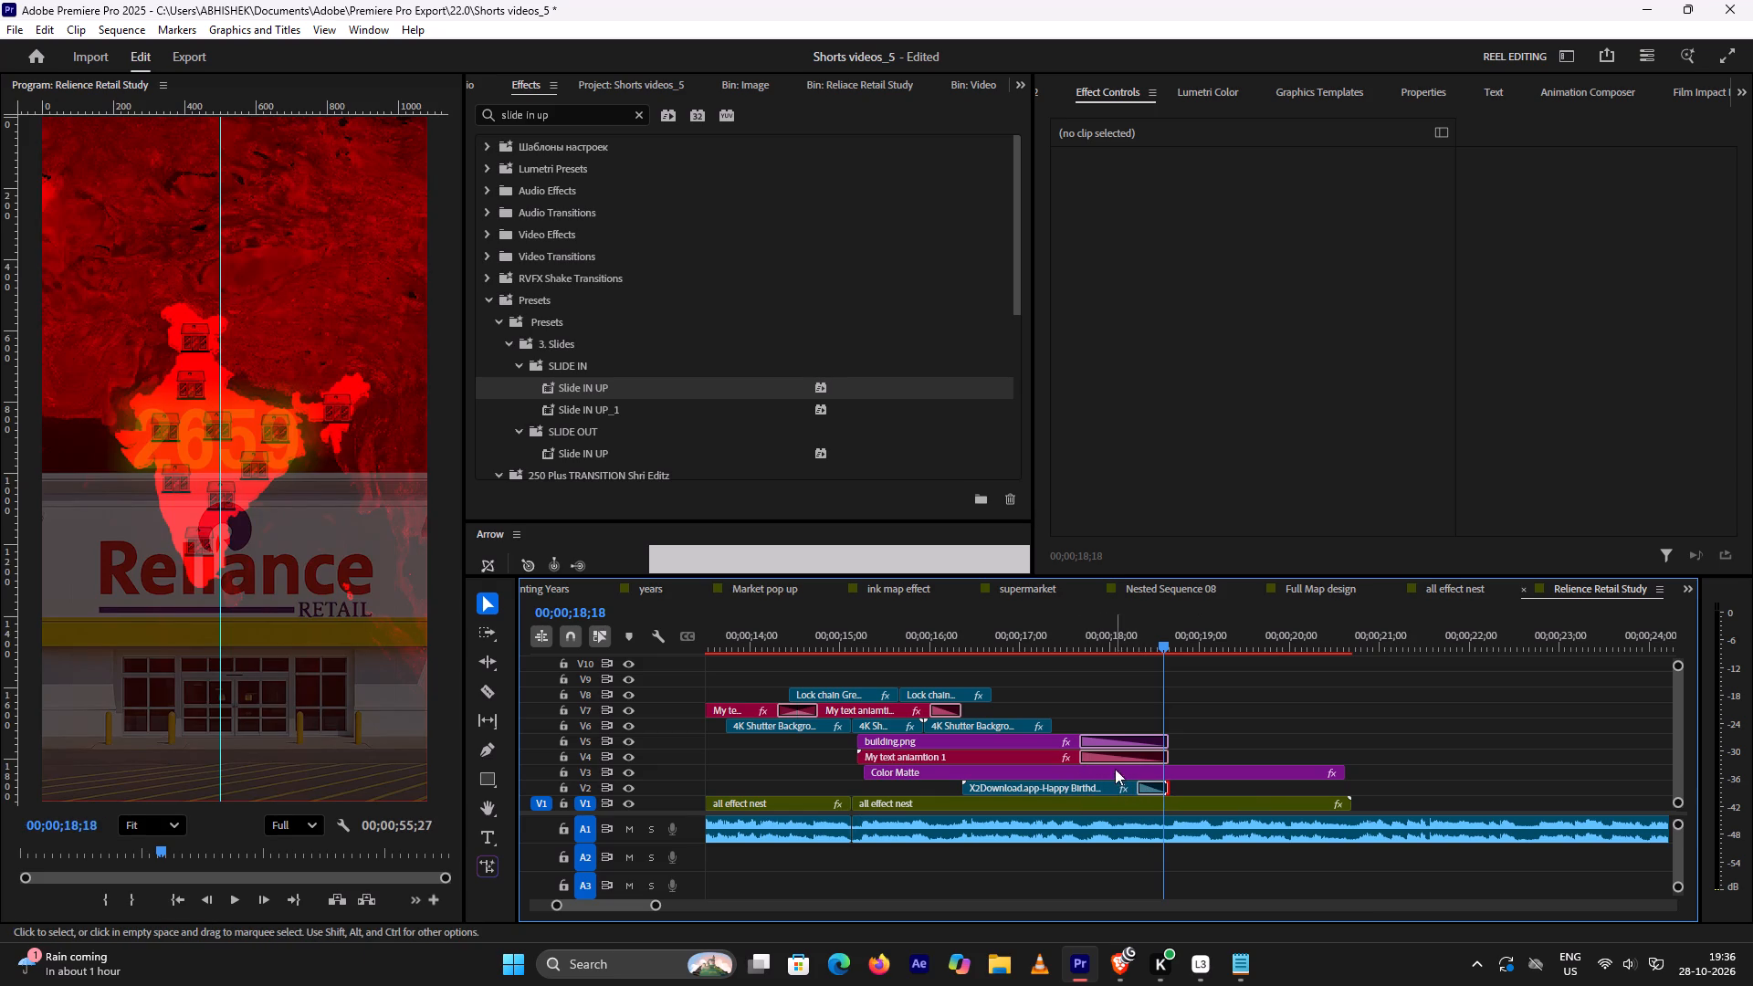
click(1085, 755)
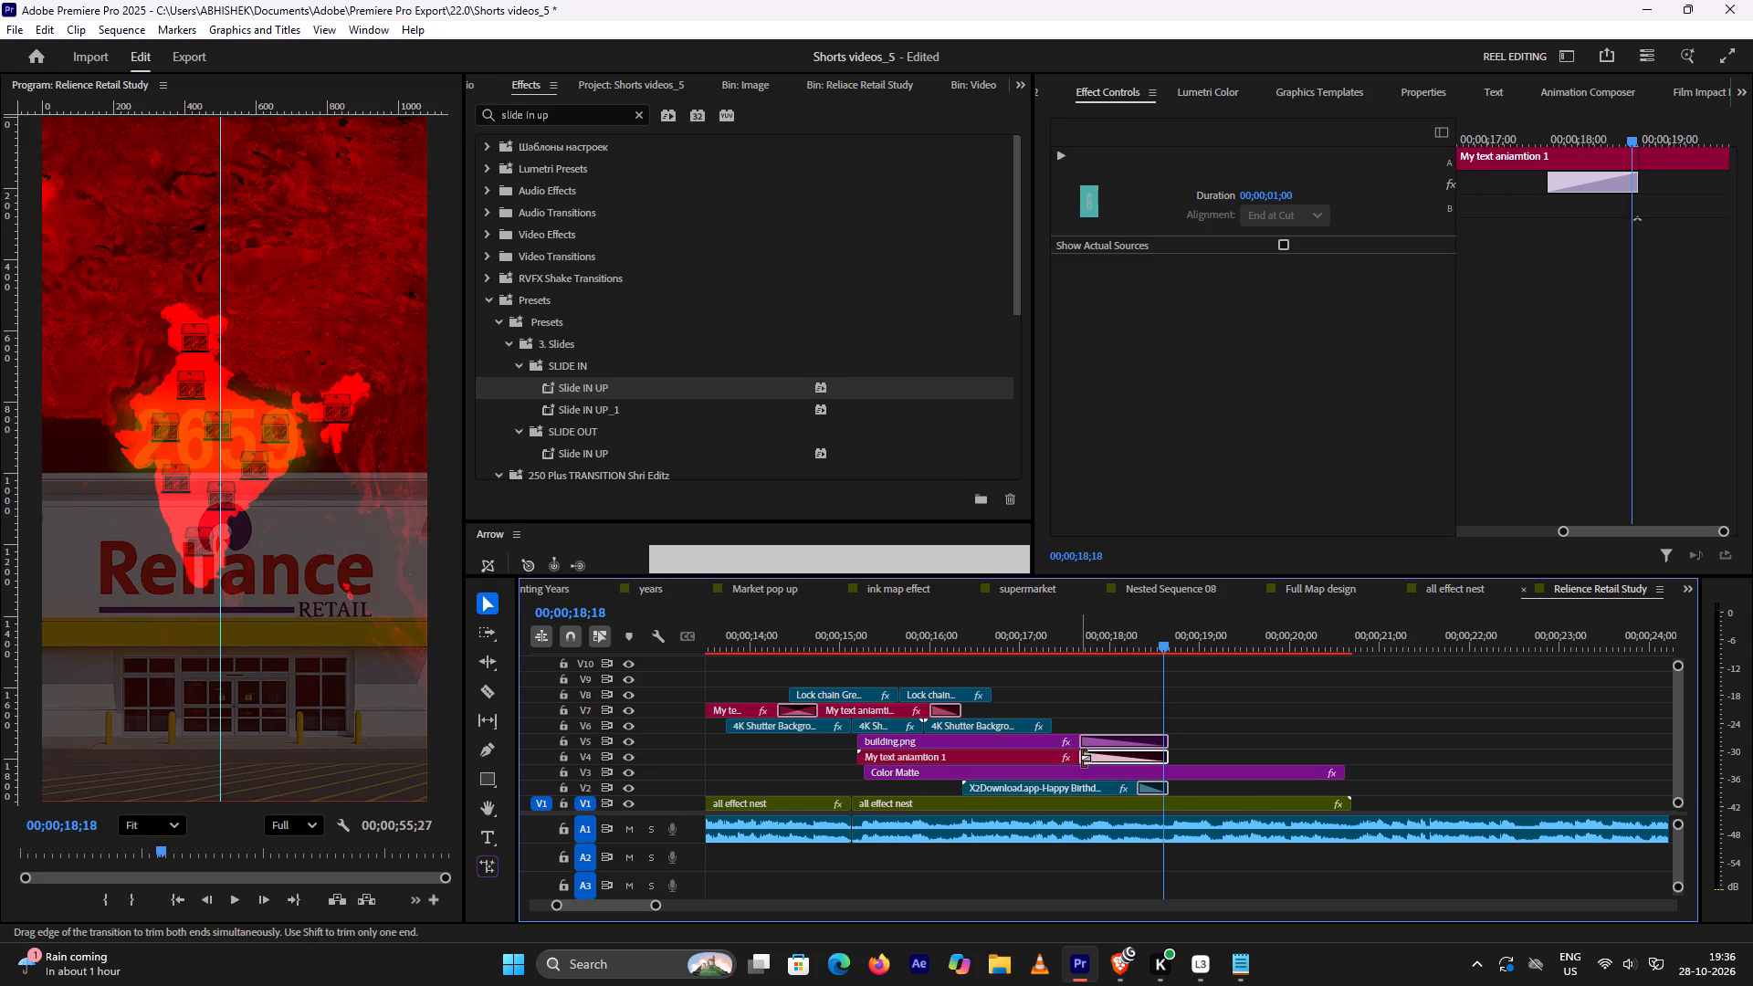
drag(1081, 757, 1134, 758)
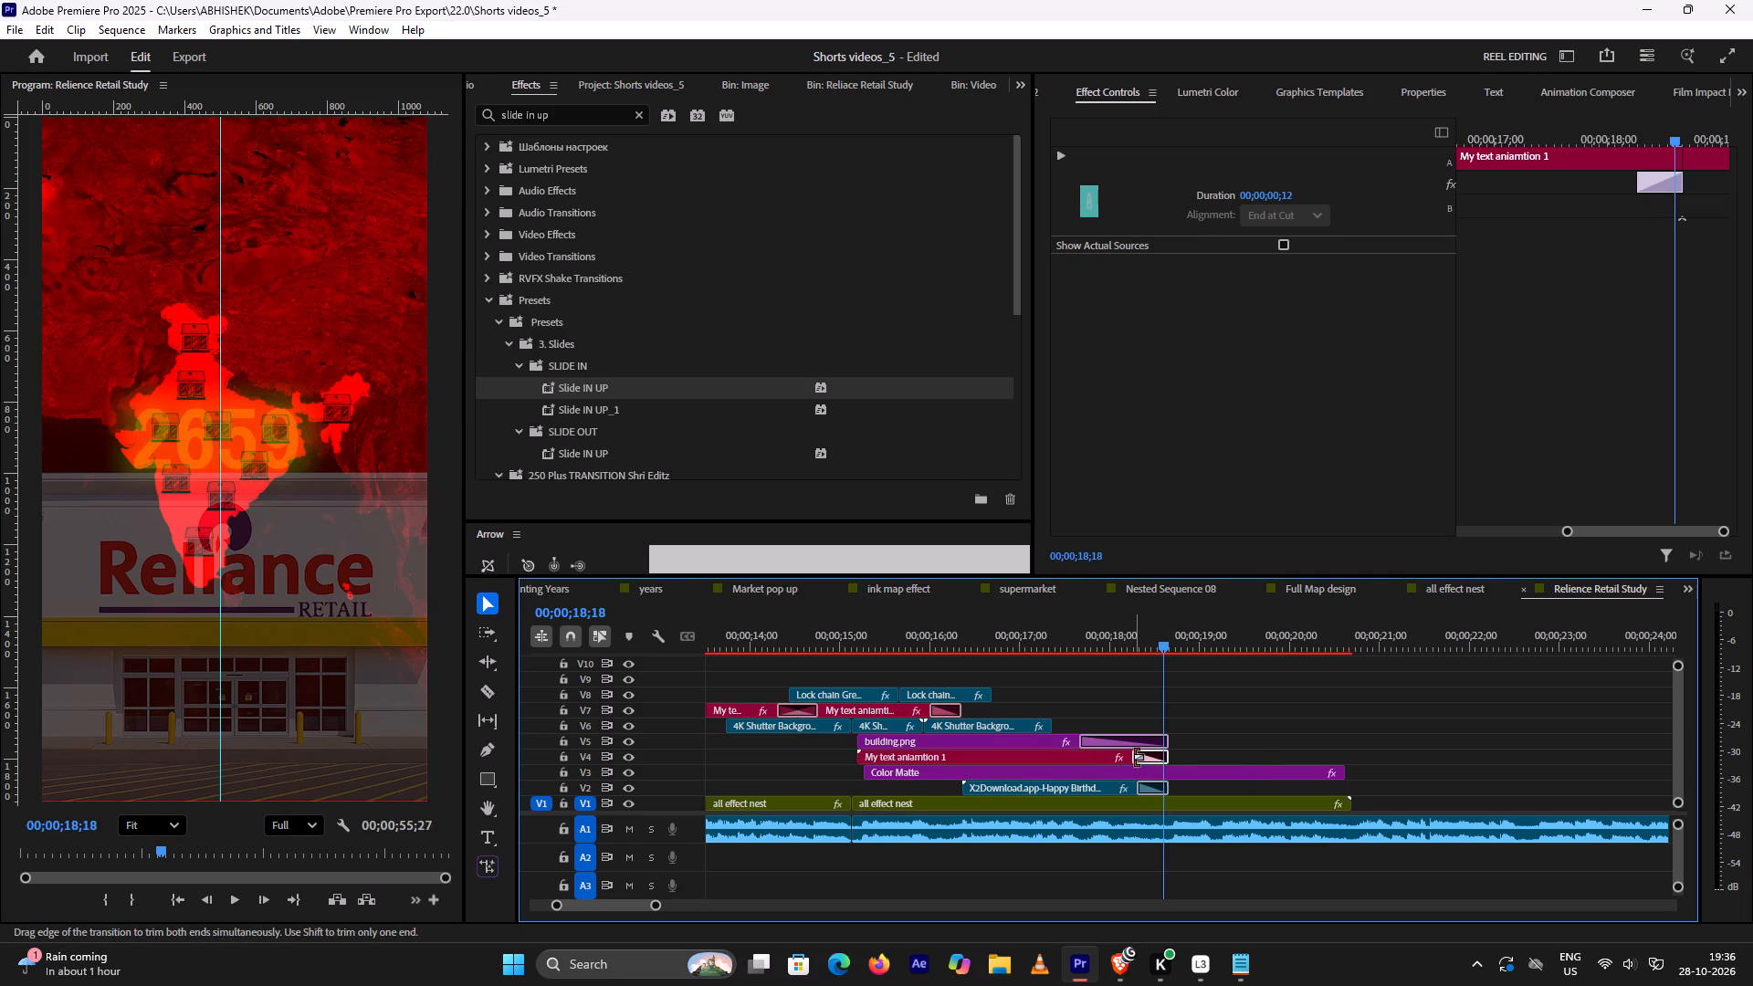
click(1133, 757)
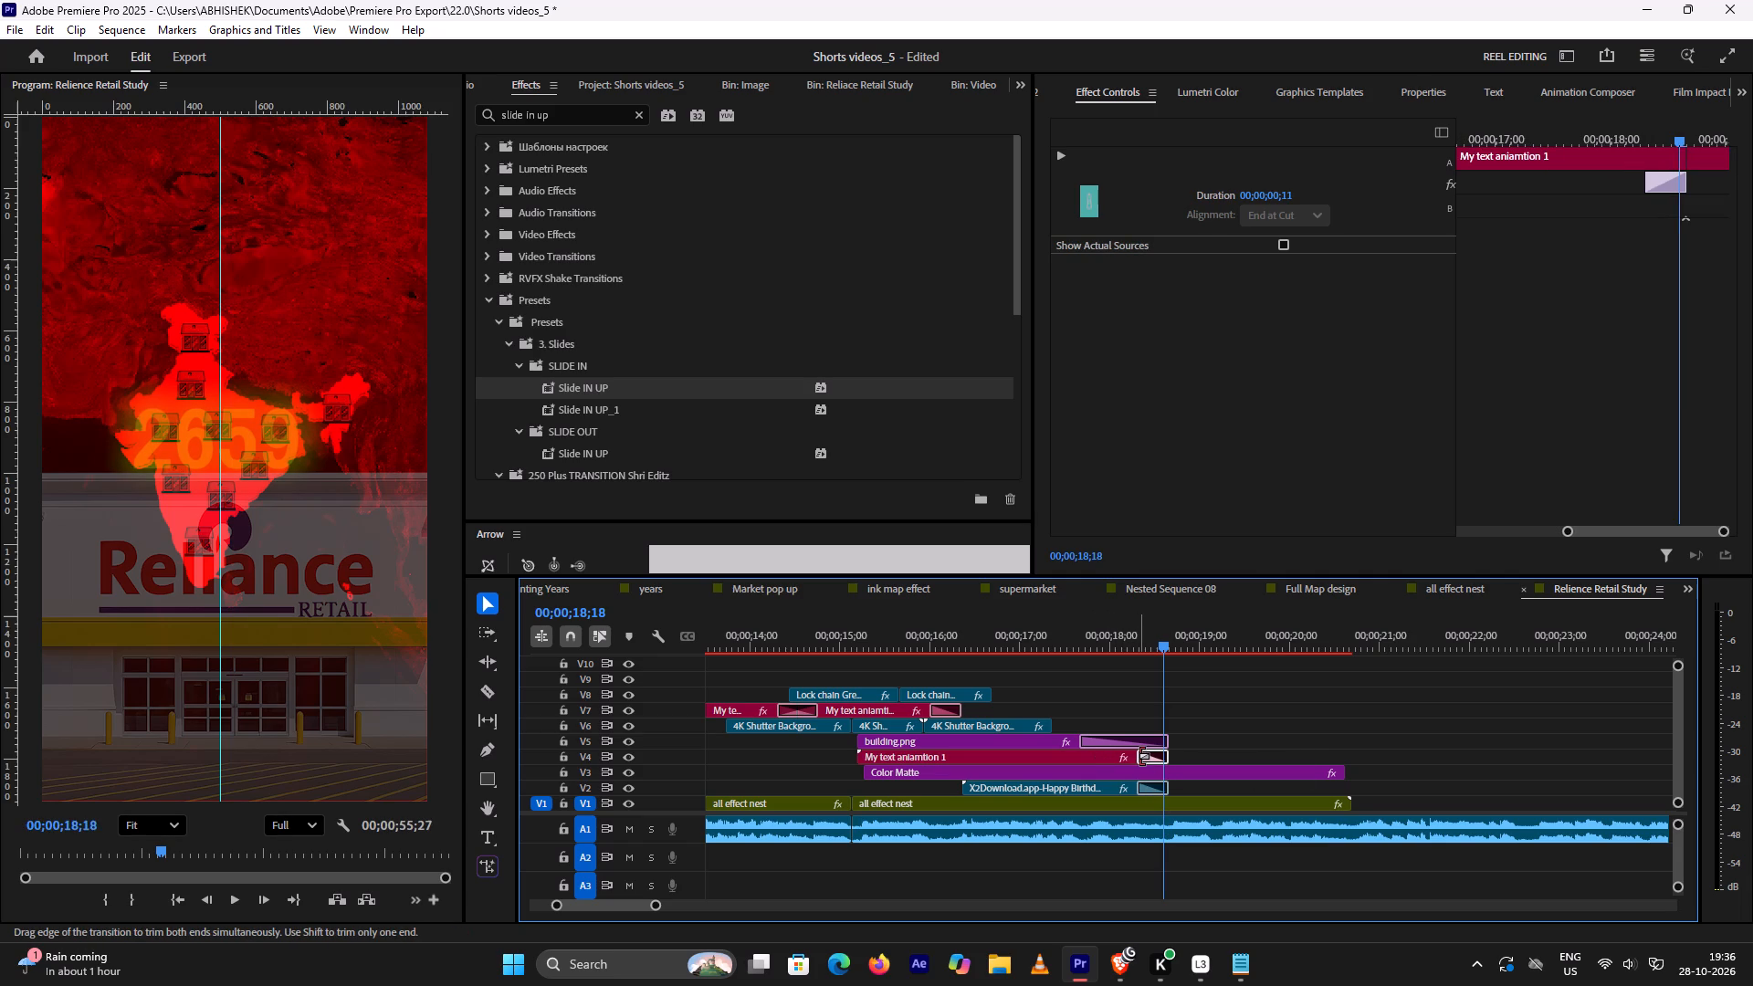
click(1110, 735)
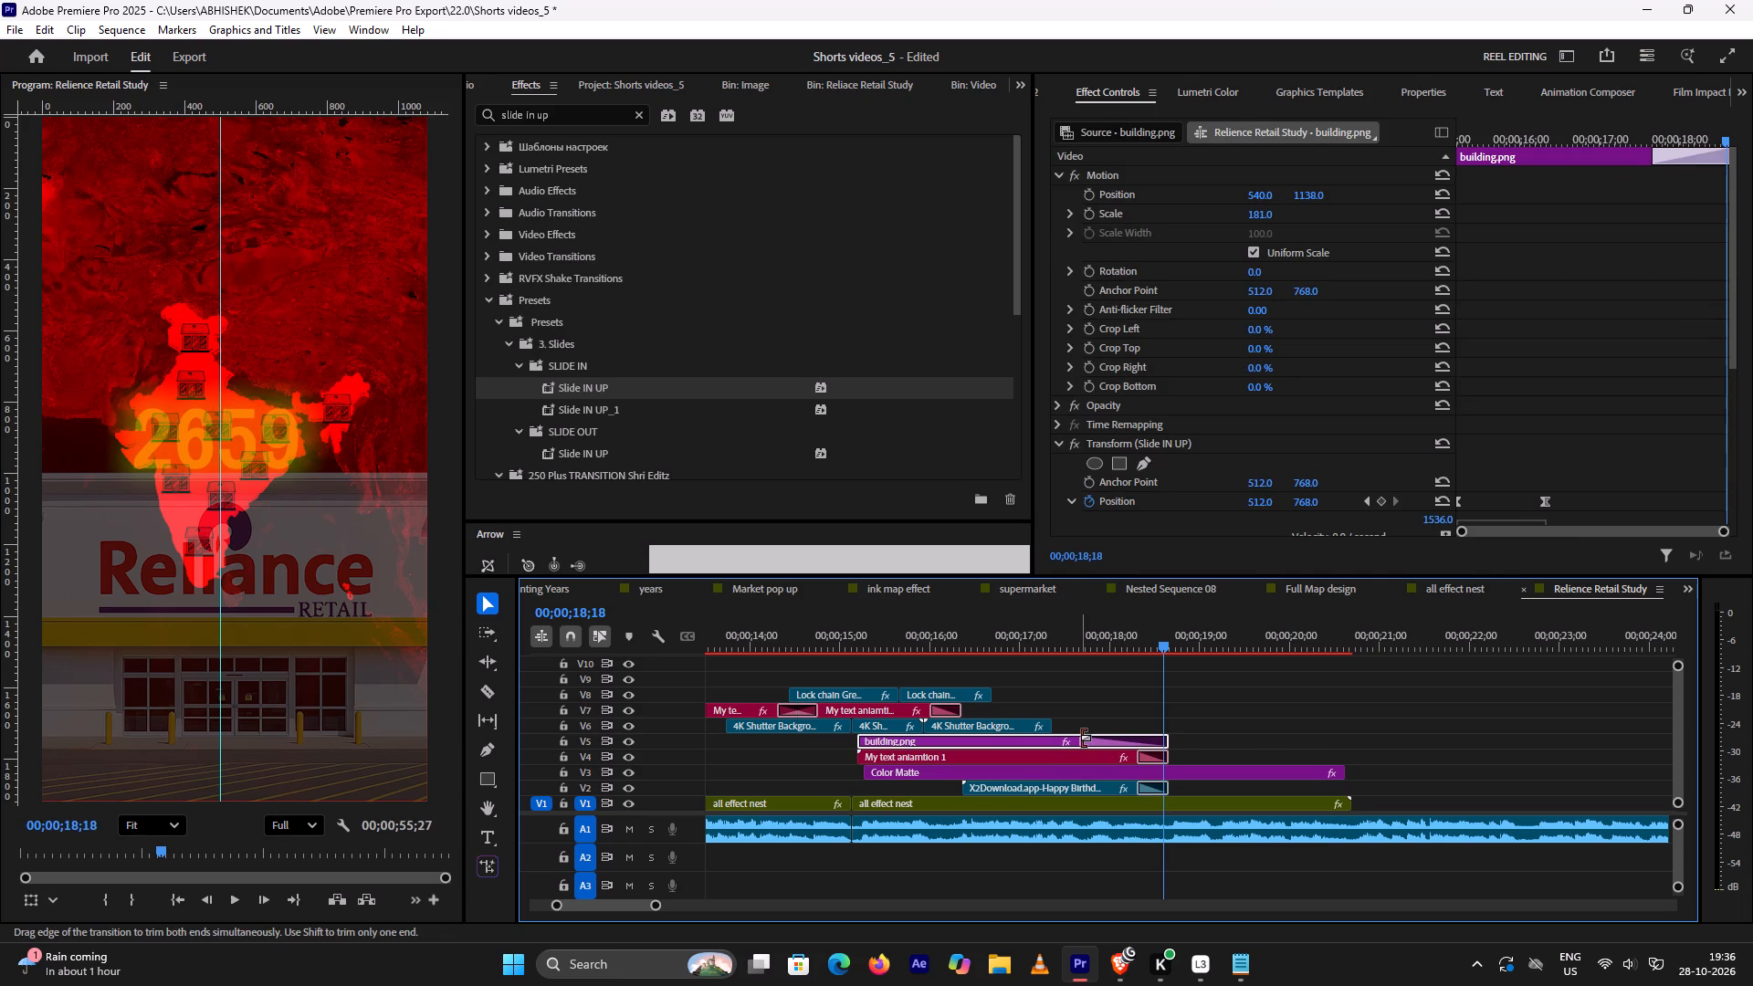
drag(1080, 738, 1139, 738)
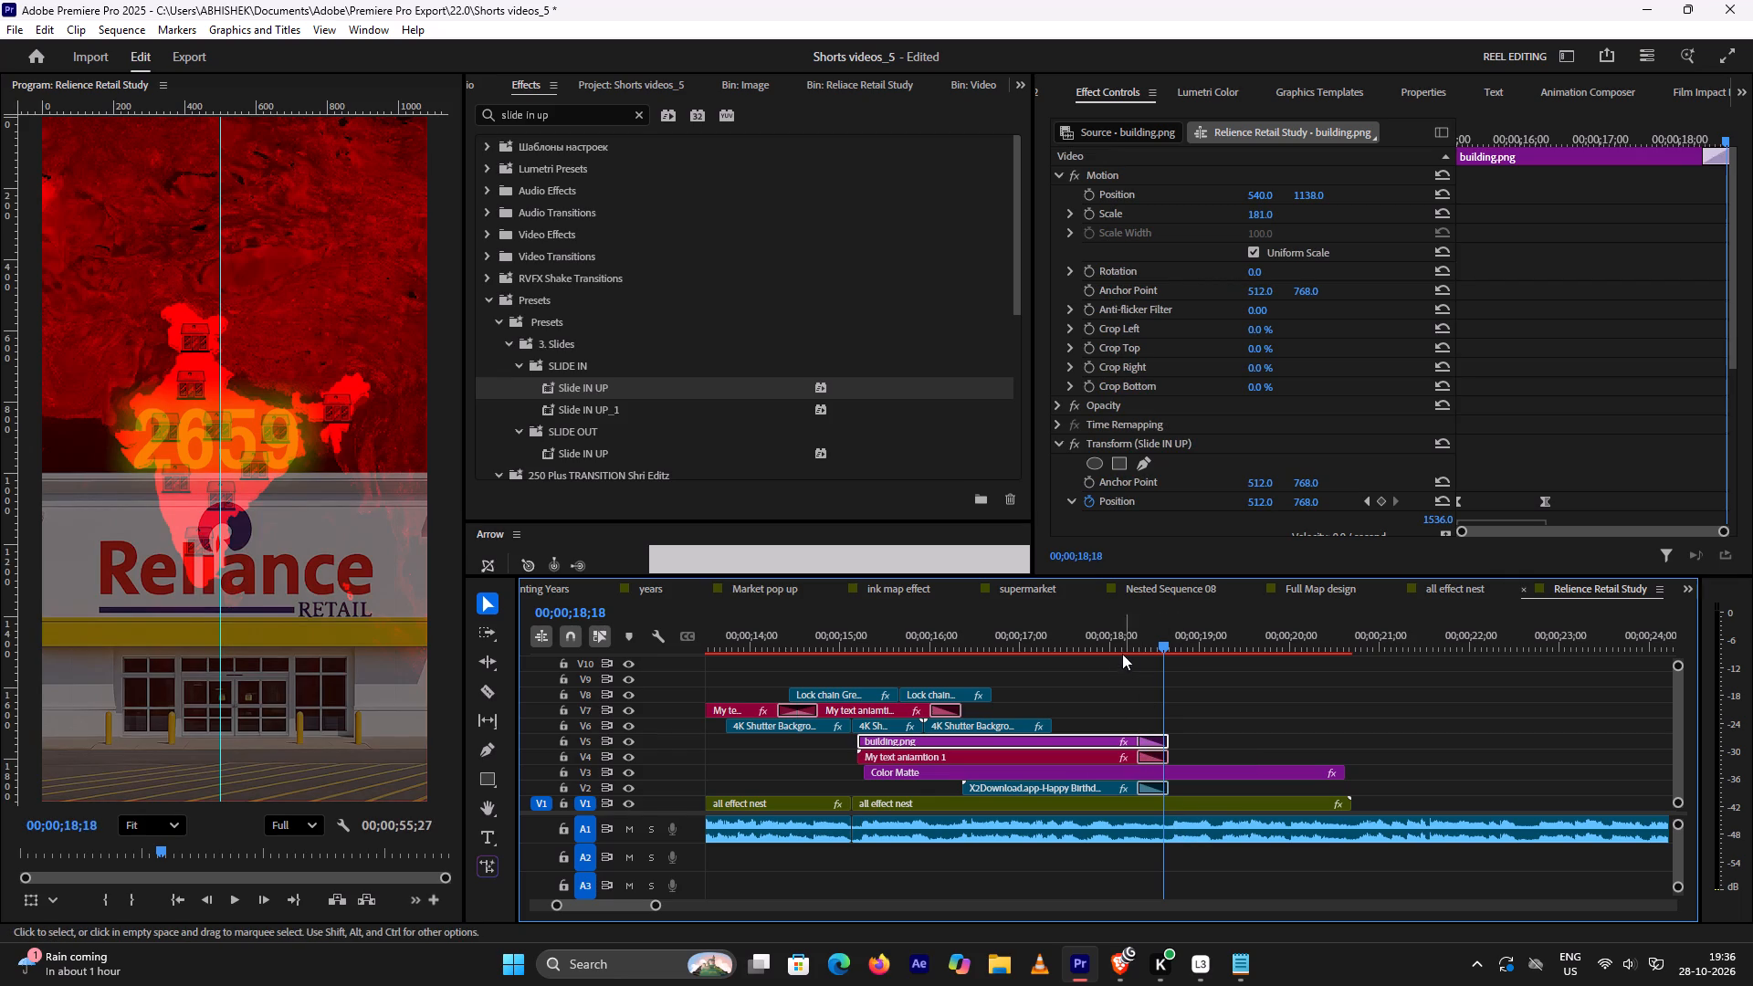
click(1115, 643)
key(space)
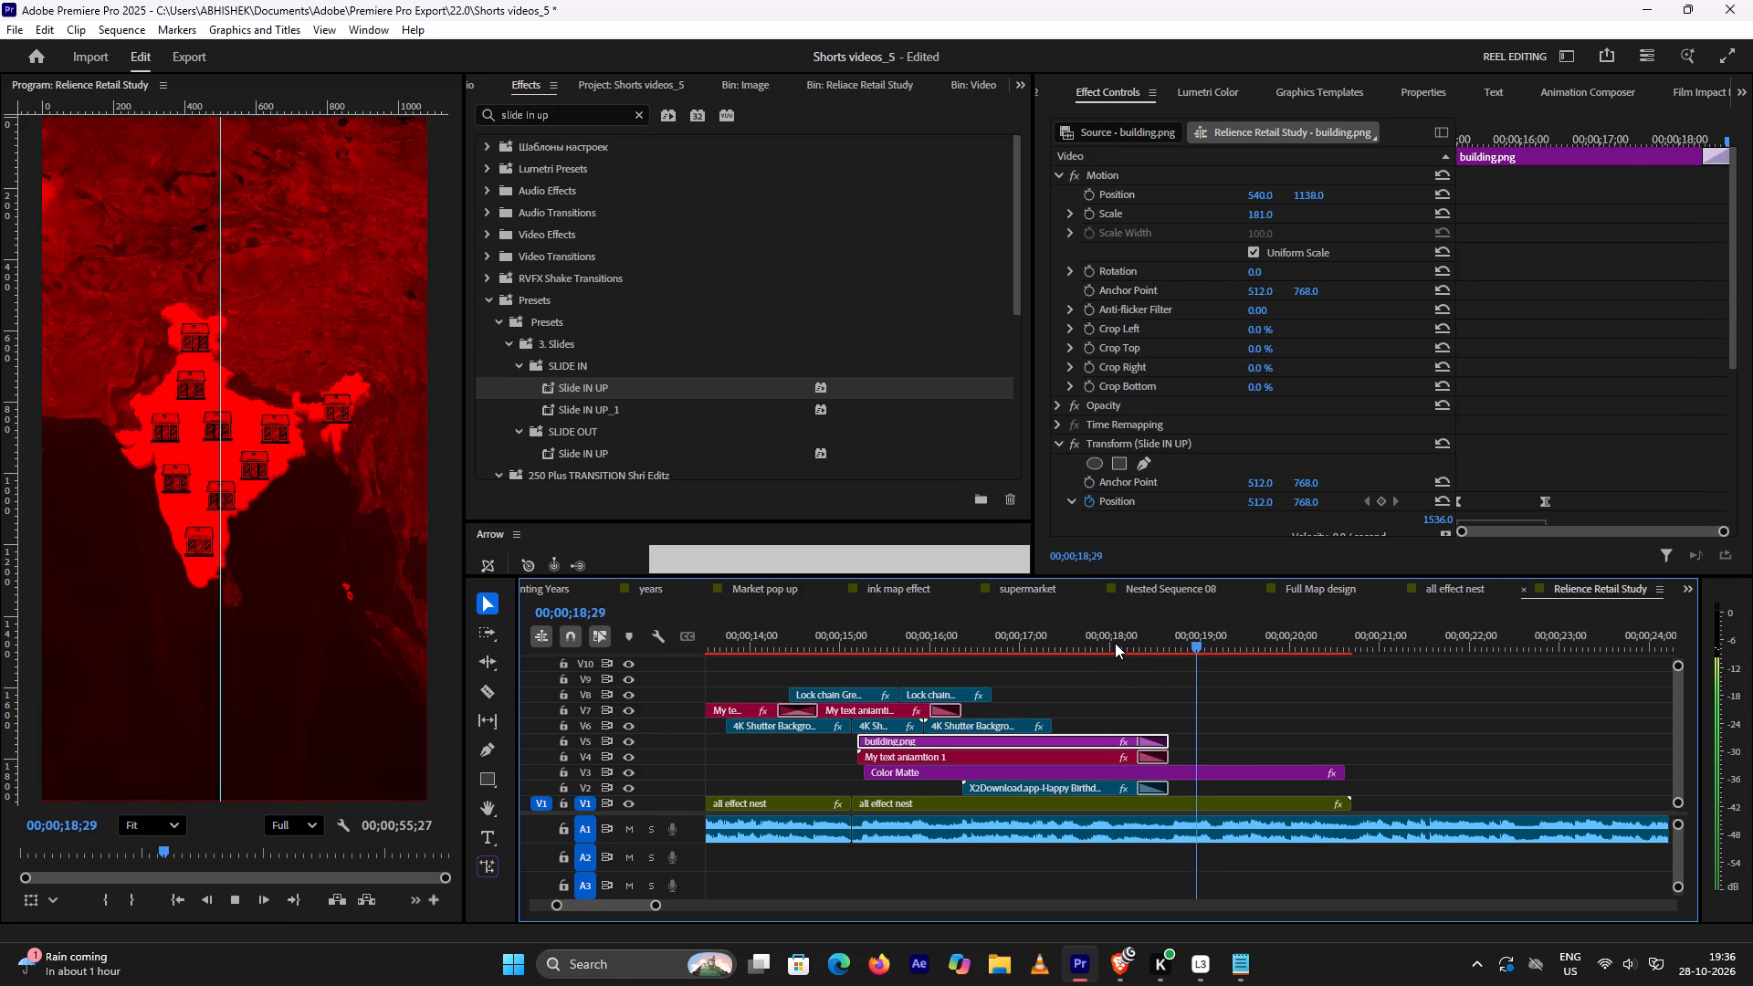
key(space)
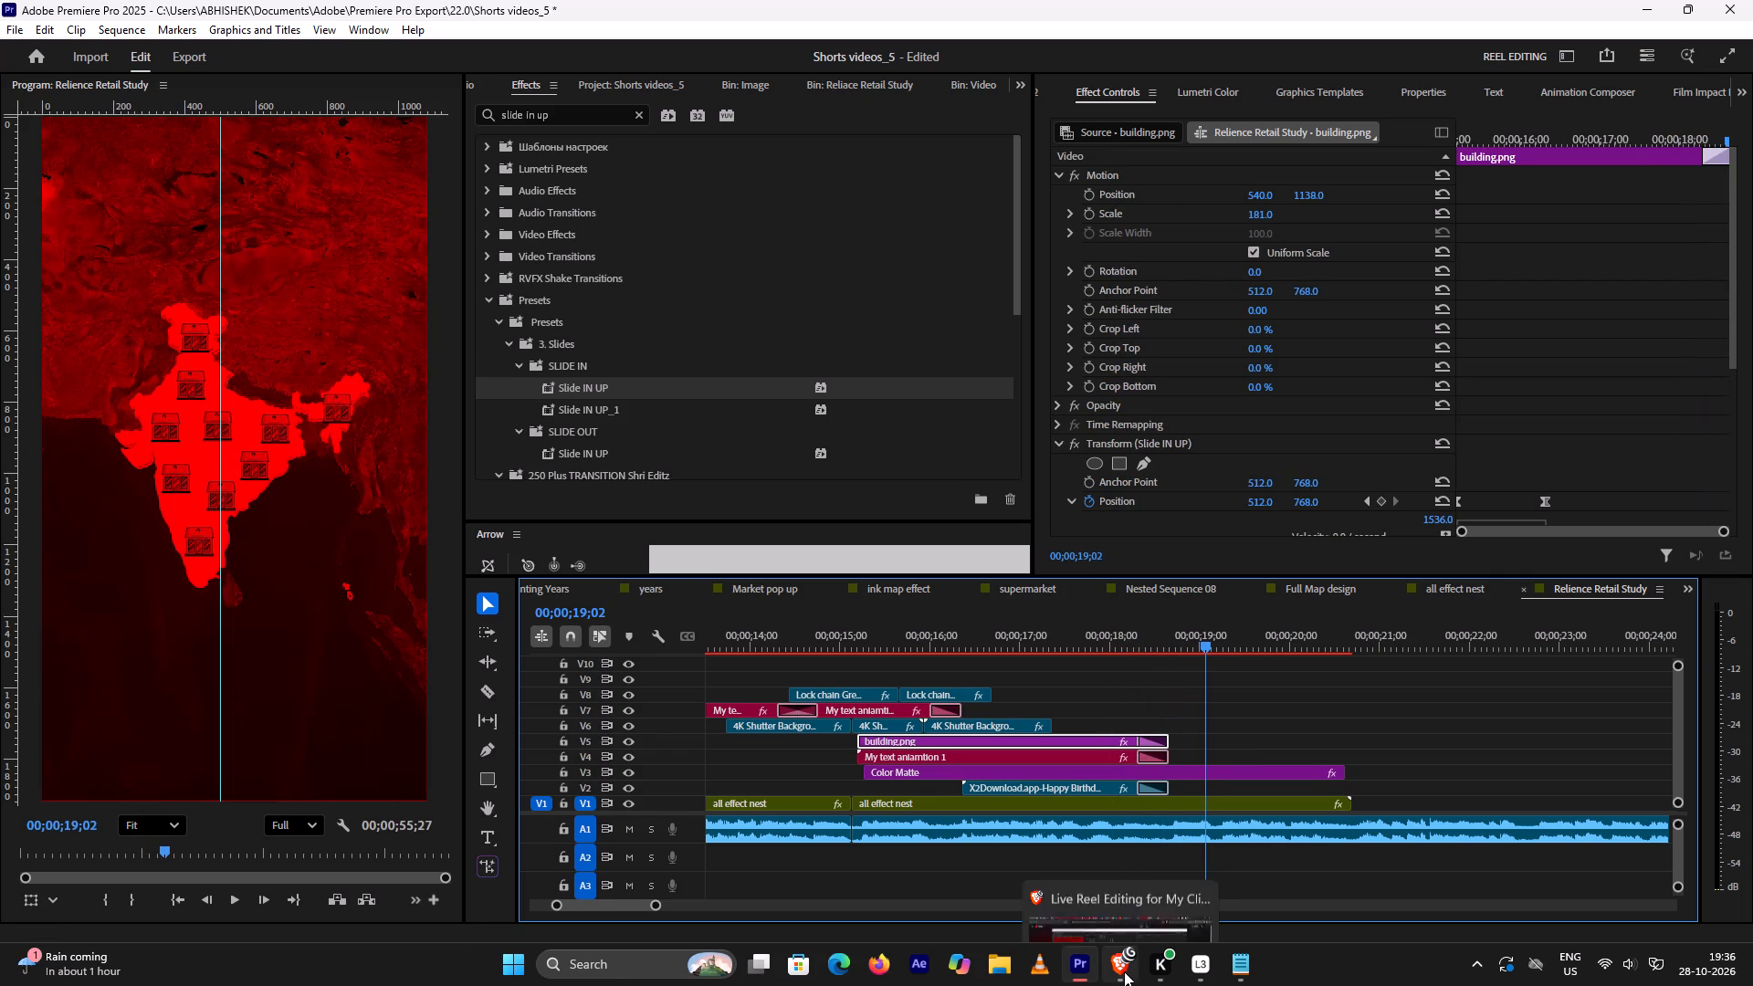
Switch to the YouTube tutorial and examine where the shops clip is cut inside the nested map sequence.
click(1124, 972)
key(space)
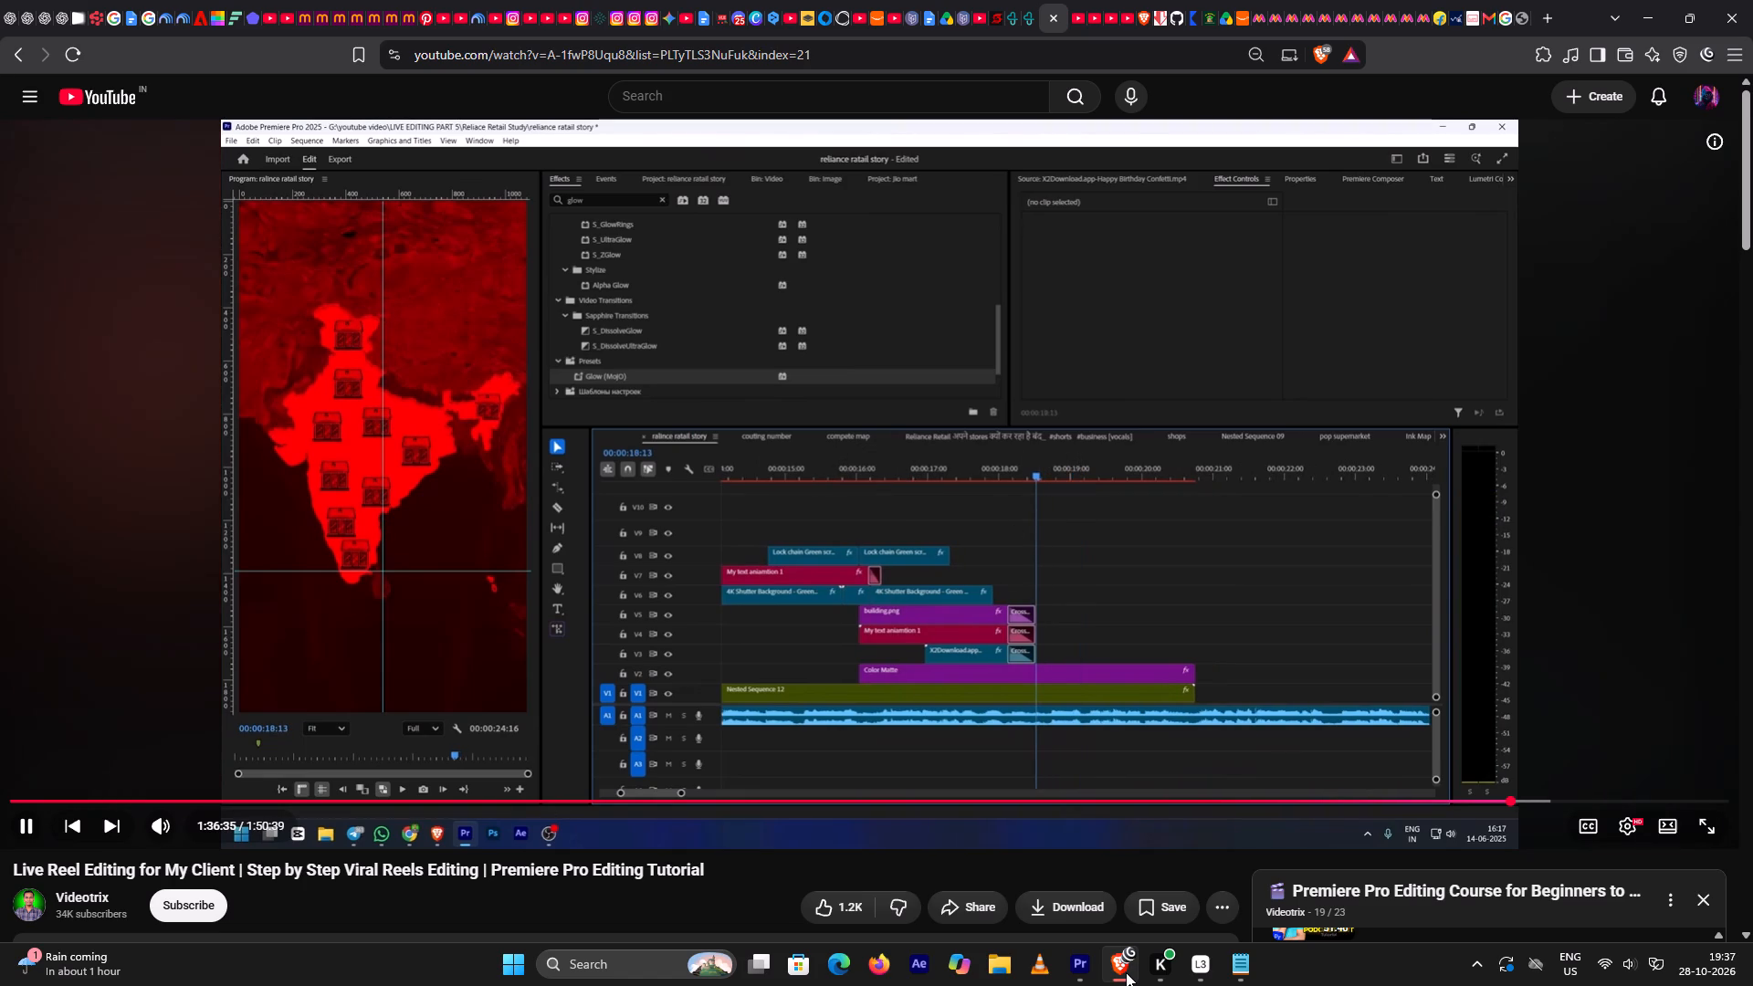
key(space)
key(space)
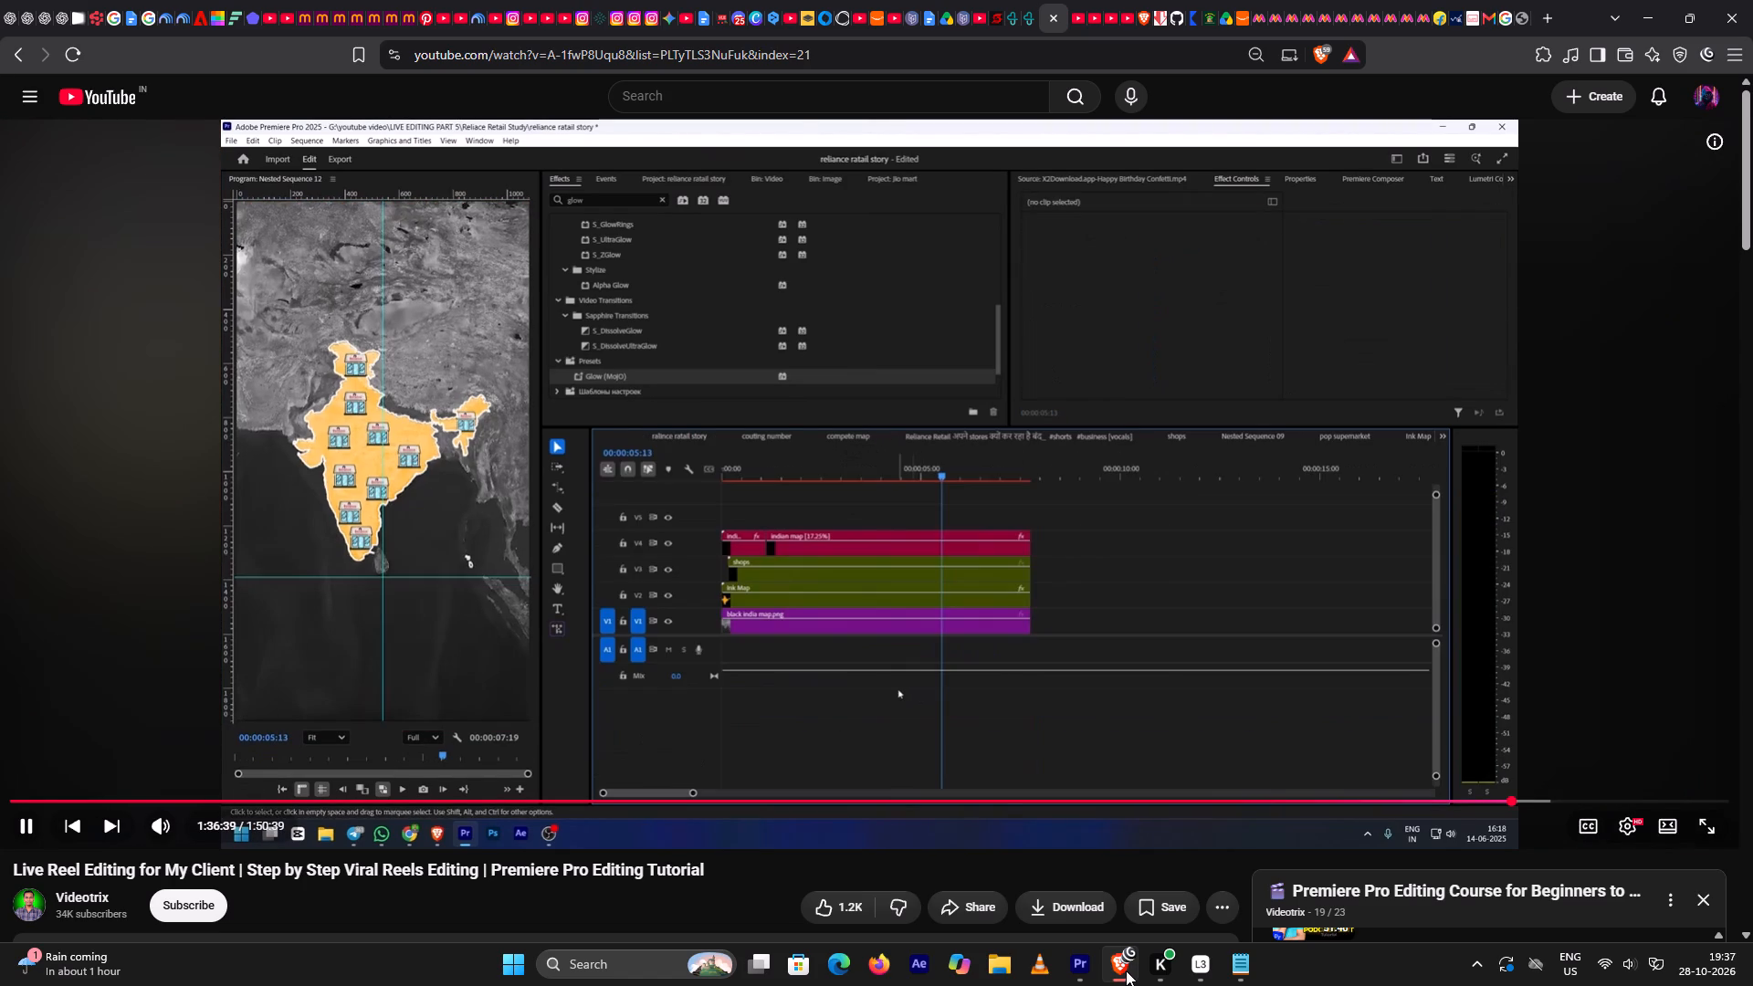
key(space)
key(space)
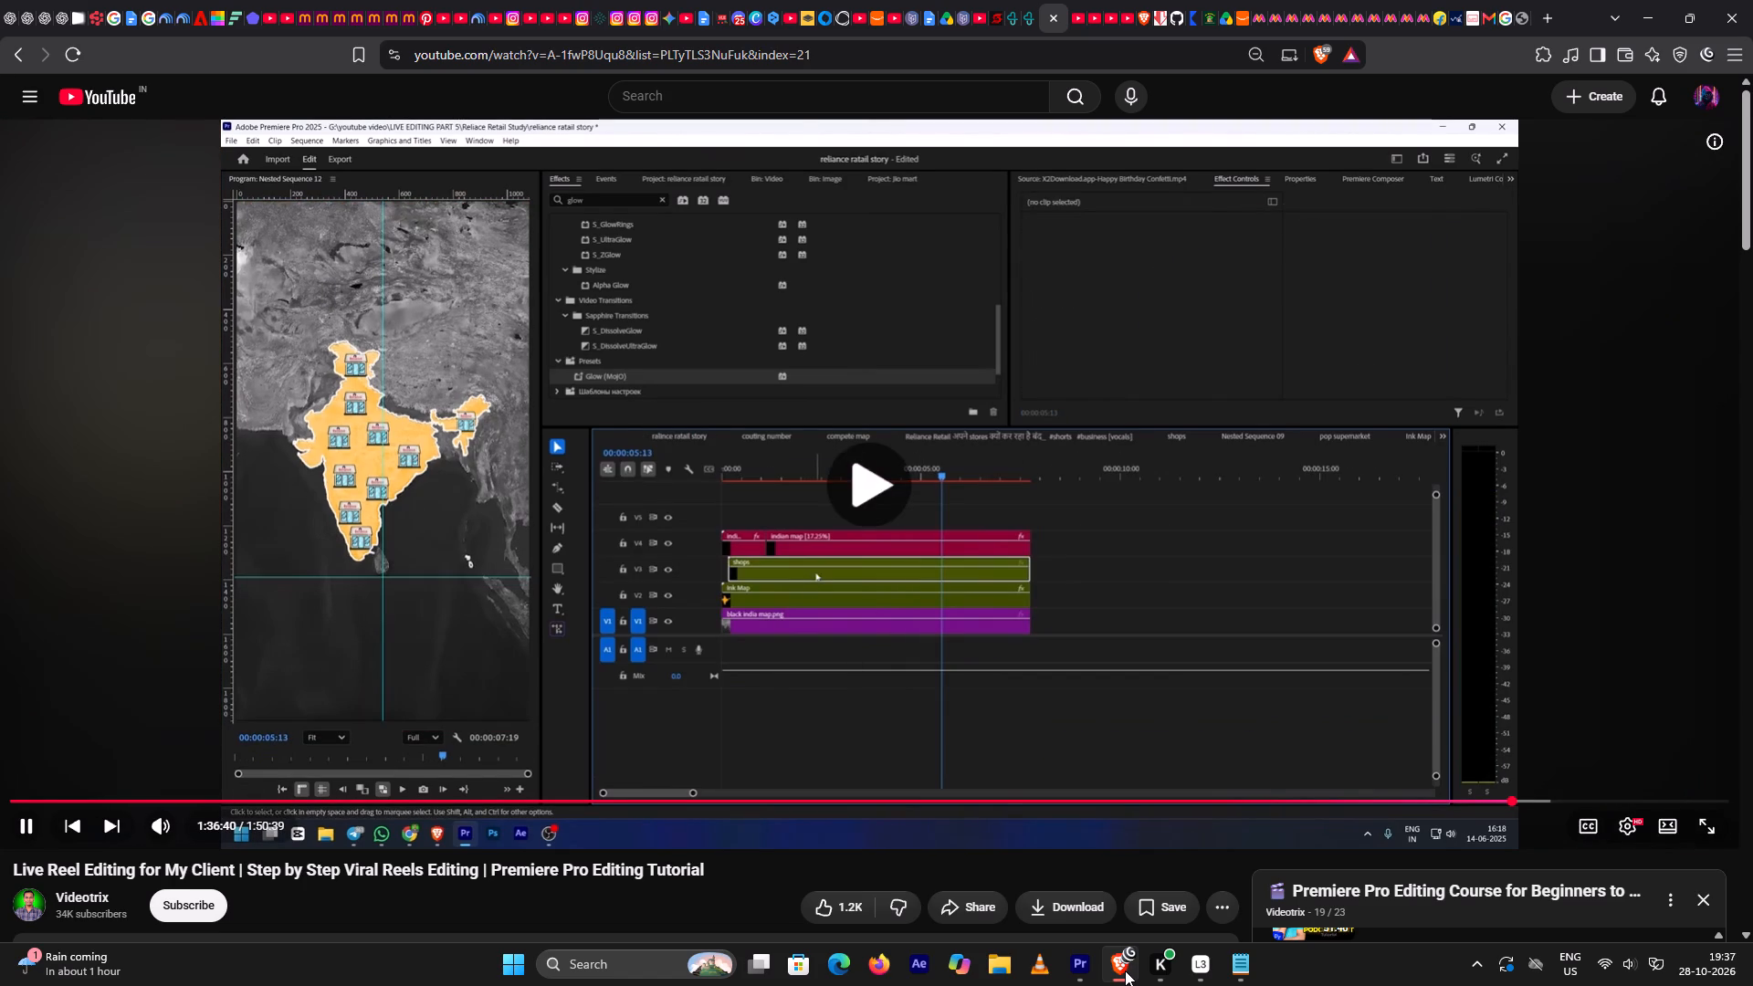
key(space)
key(space)
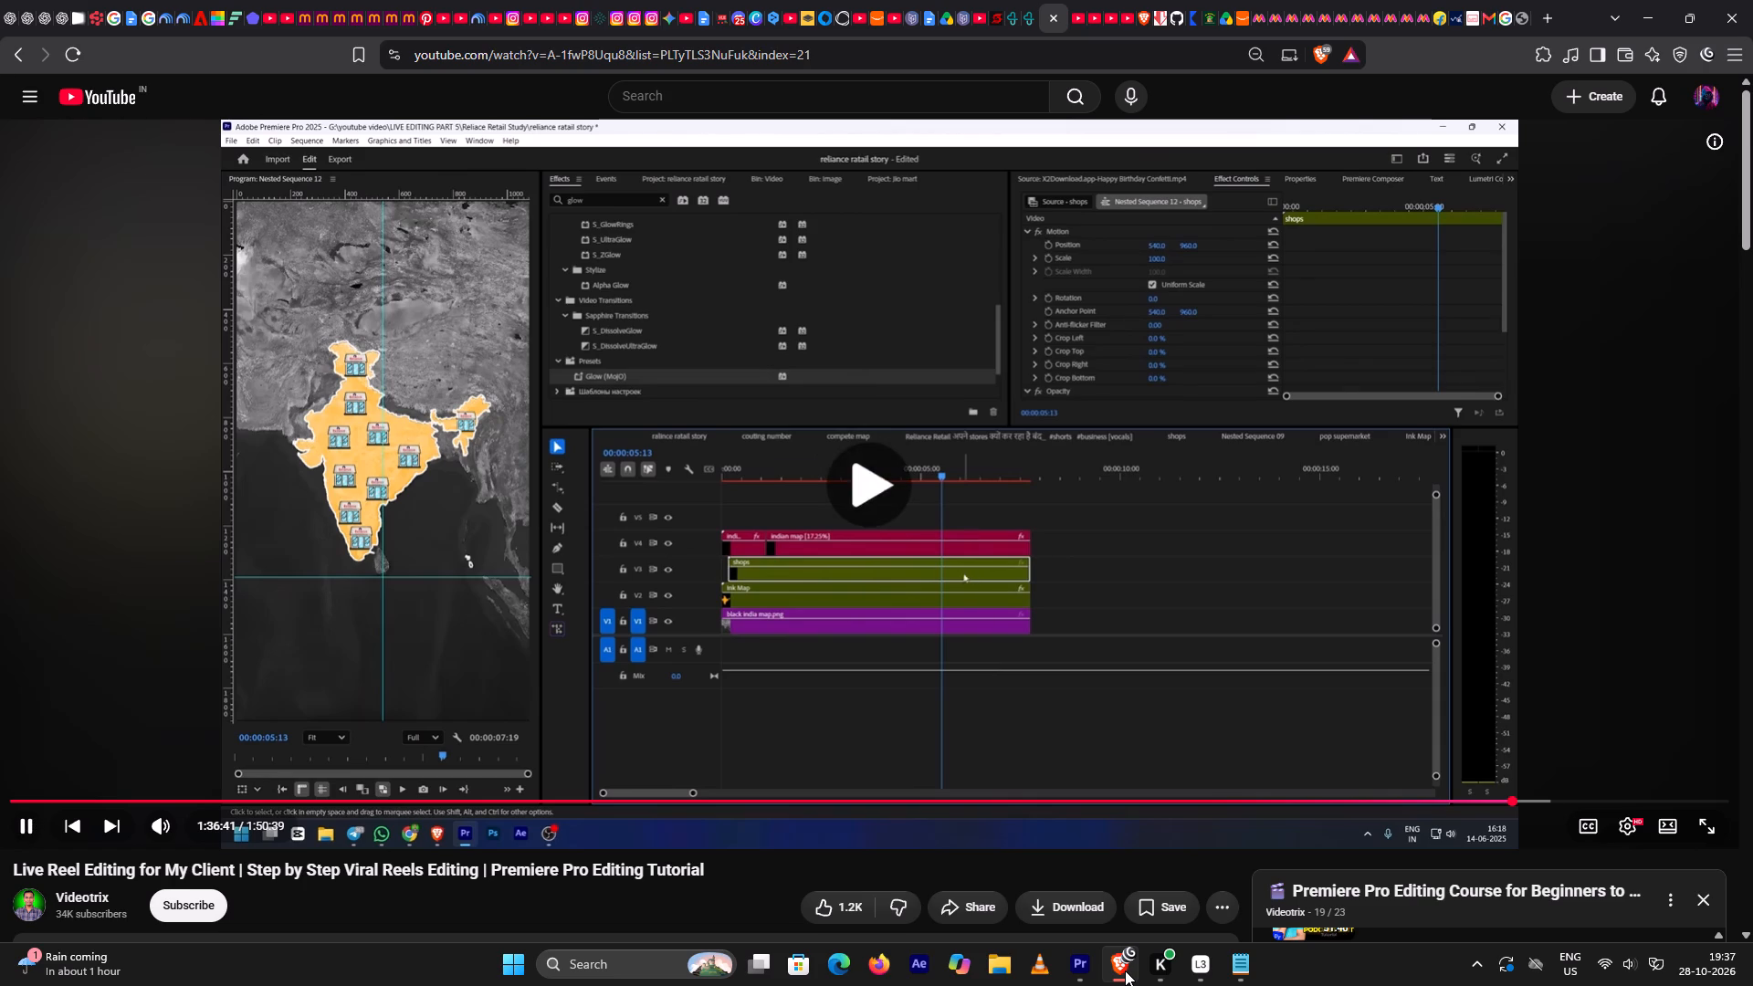
key(space)
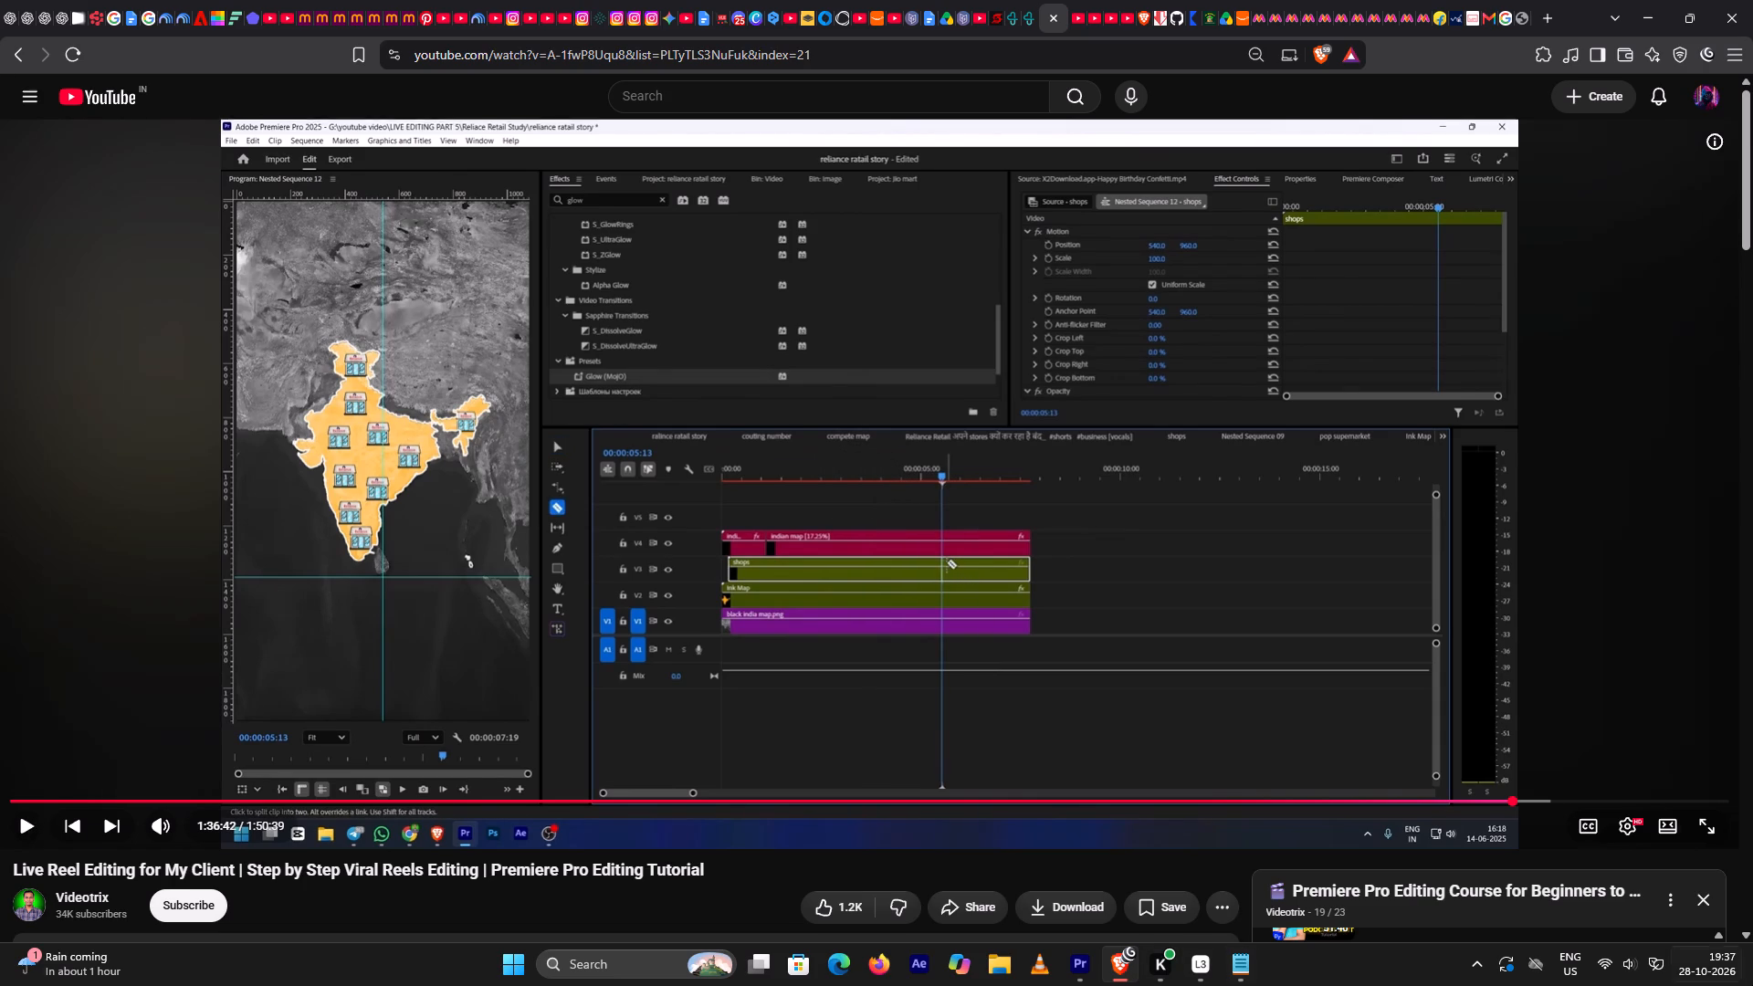
Watch the tutorial at 1080p and examine how the shops clip is cut, trimmed and duplicated in the nested sequence, including the main-timeline playback.
click(1625, 828)
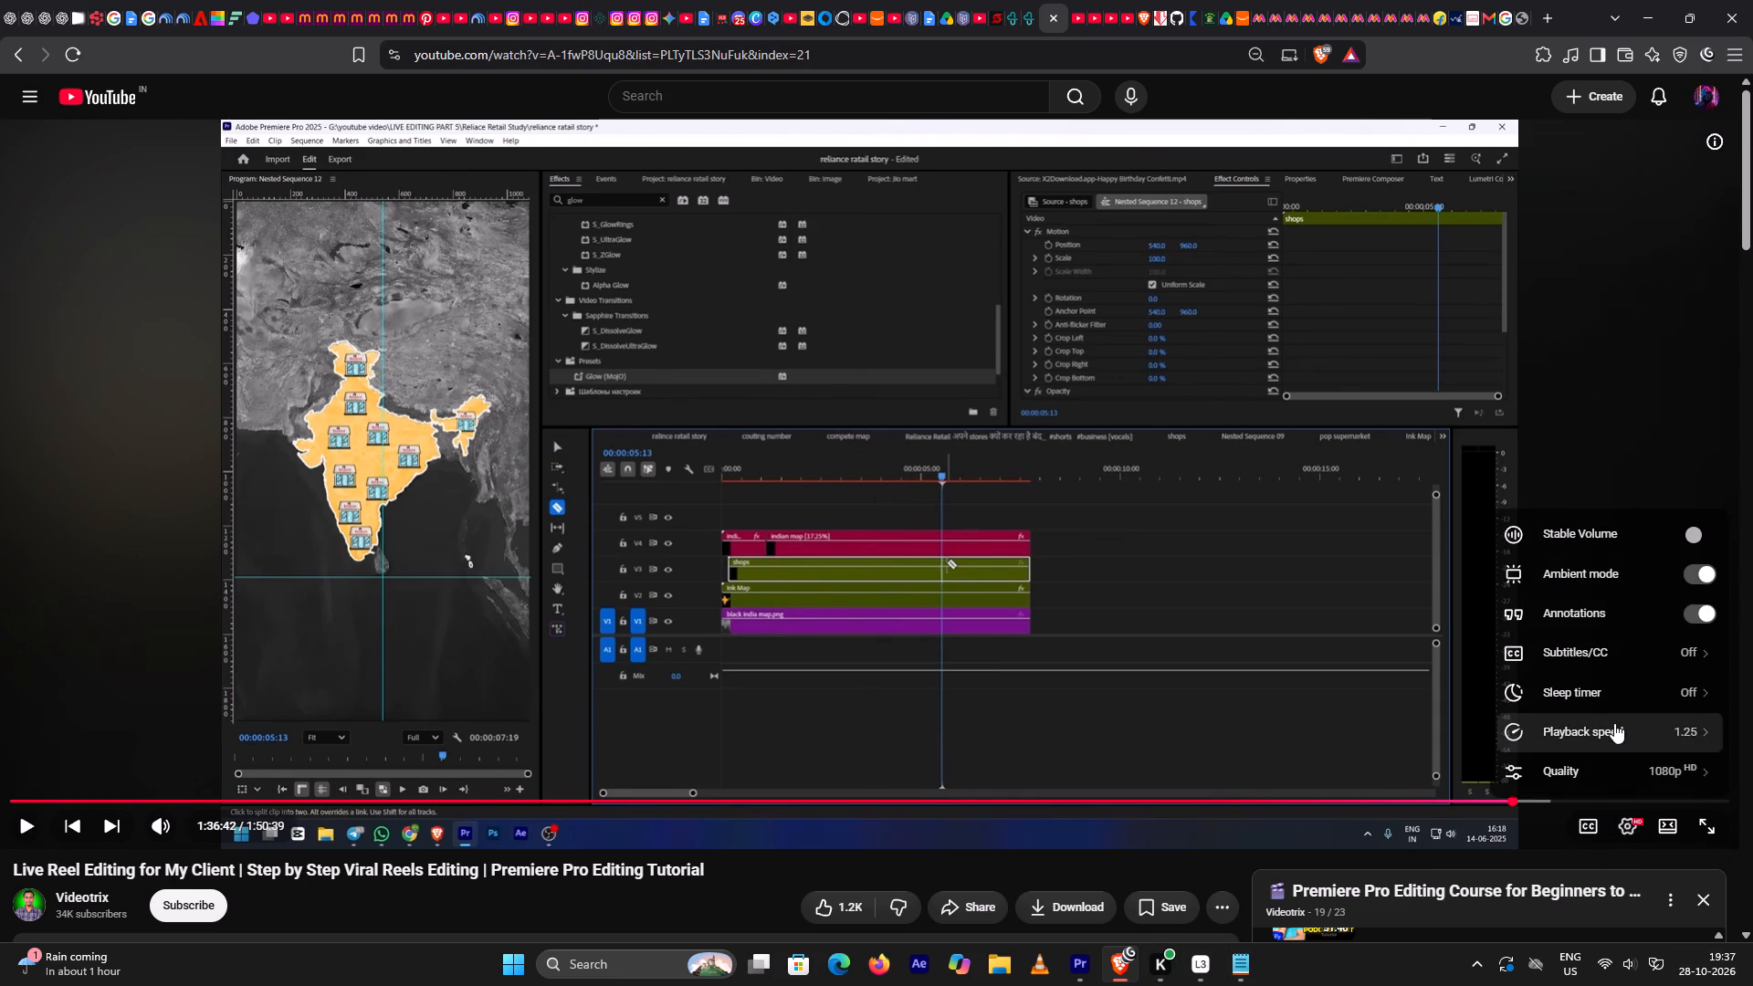
click(1621, 756)
click(1560, 567)
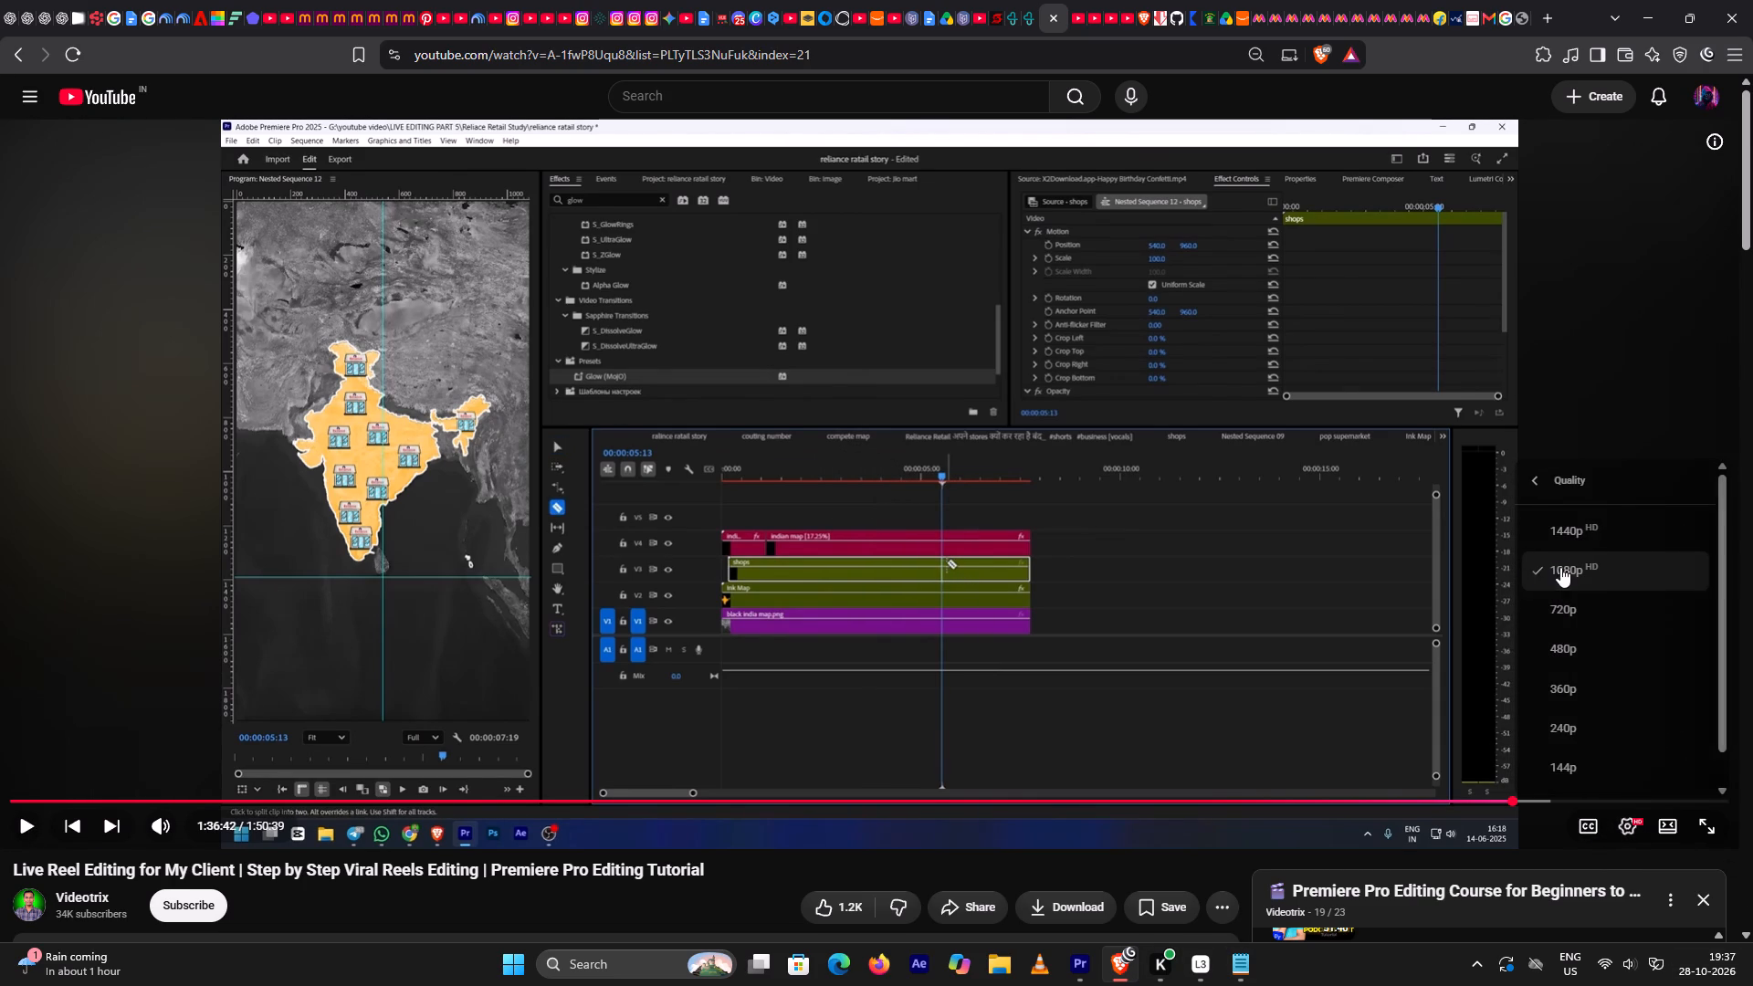
click(1560, 568)
click(869, 620)
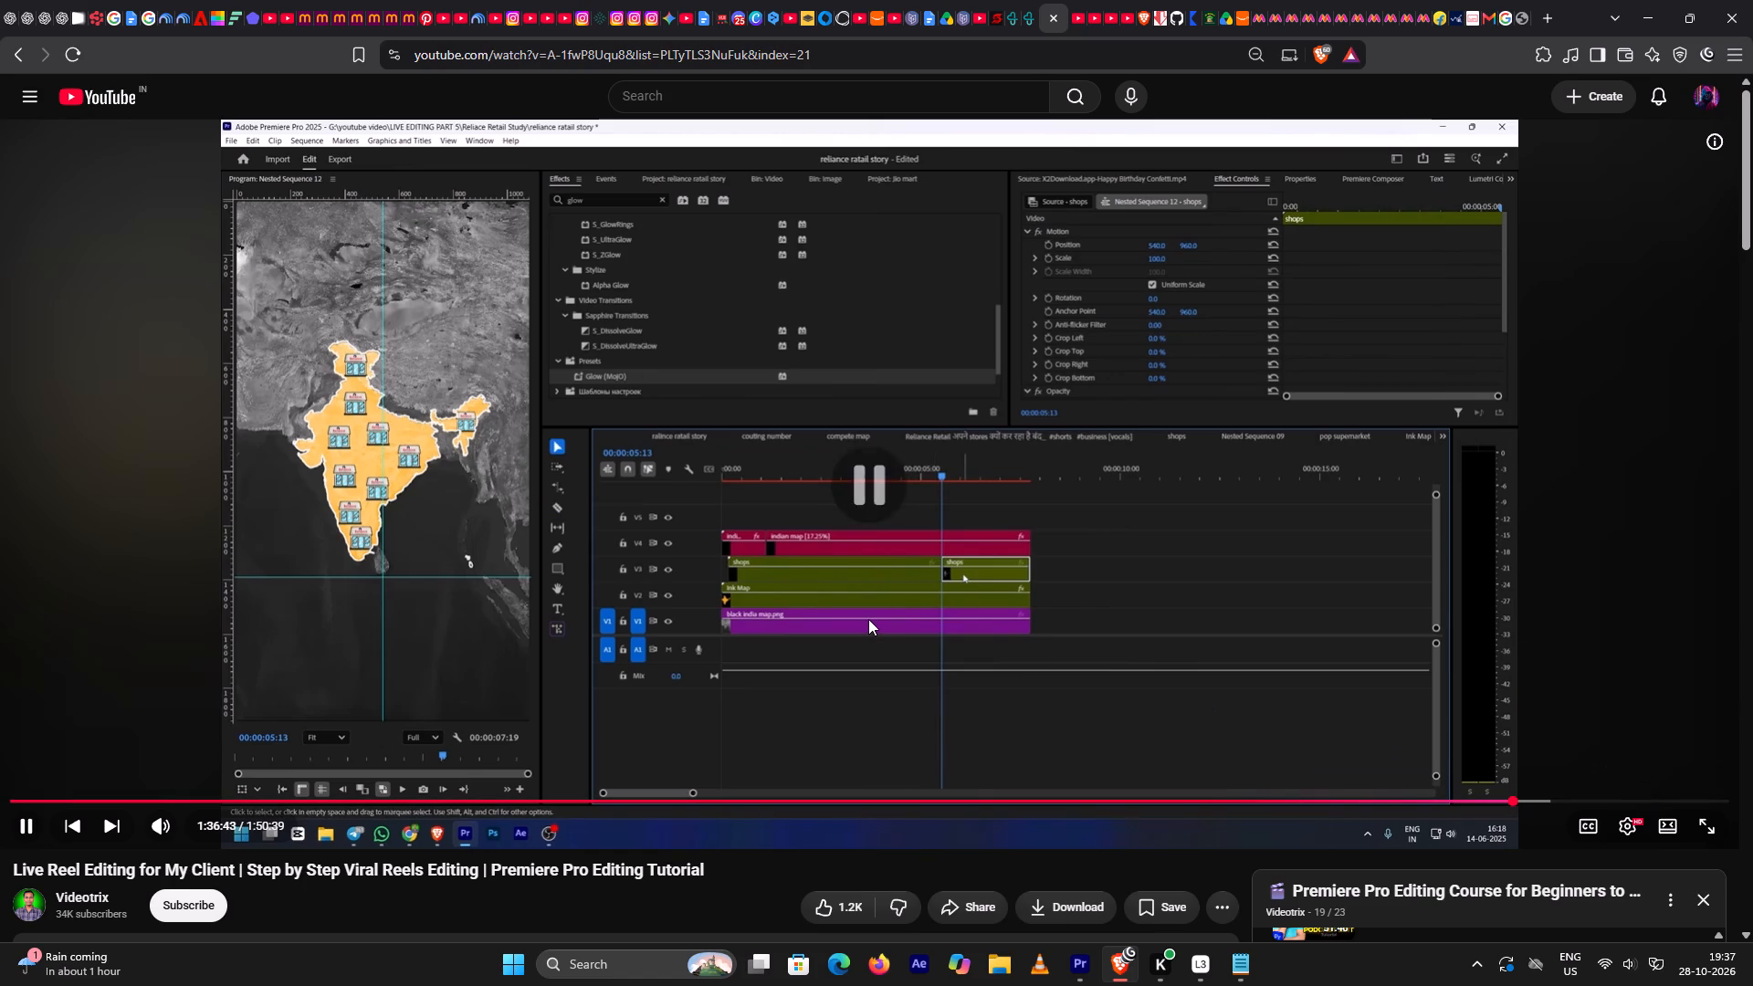
click(868, 619)
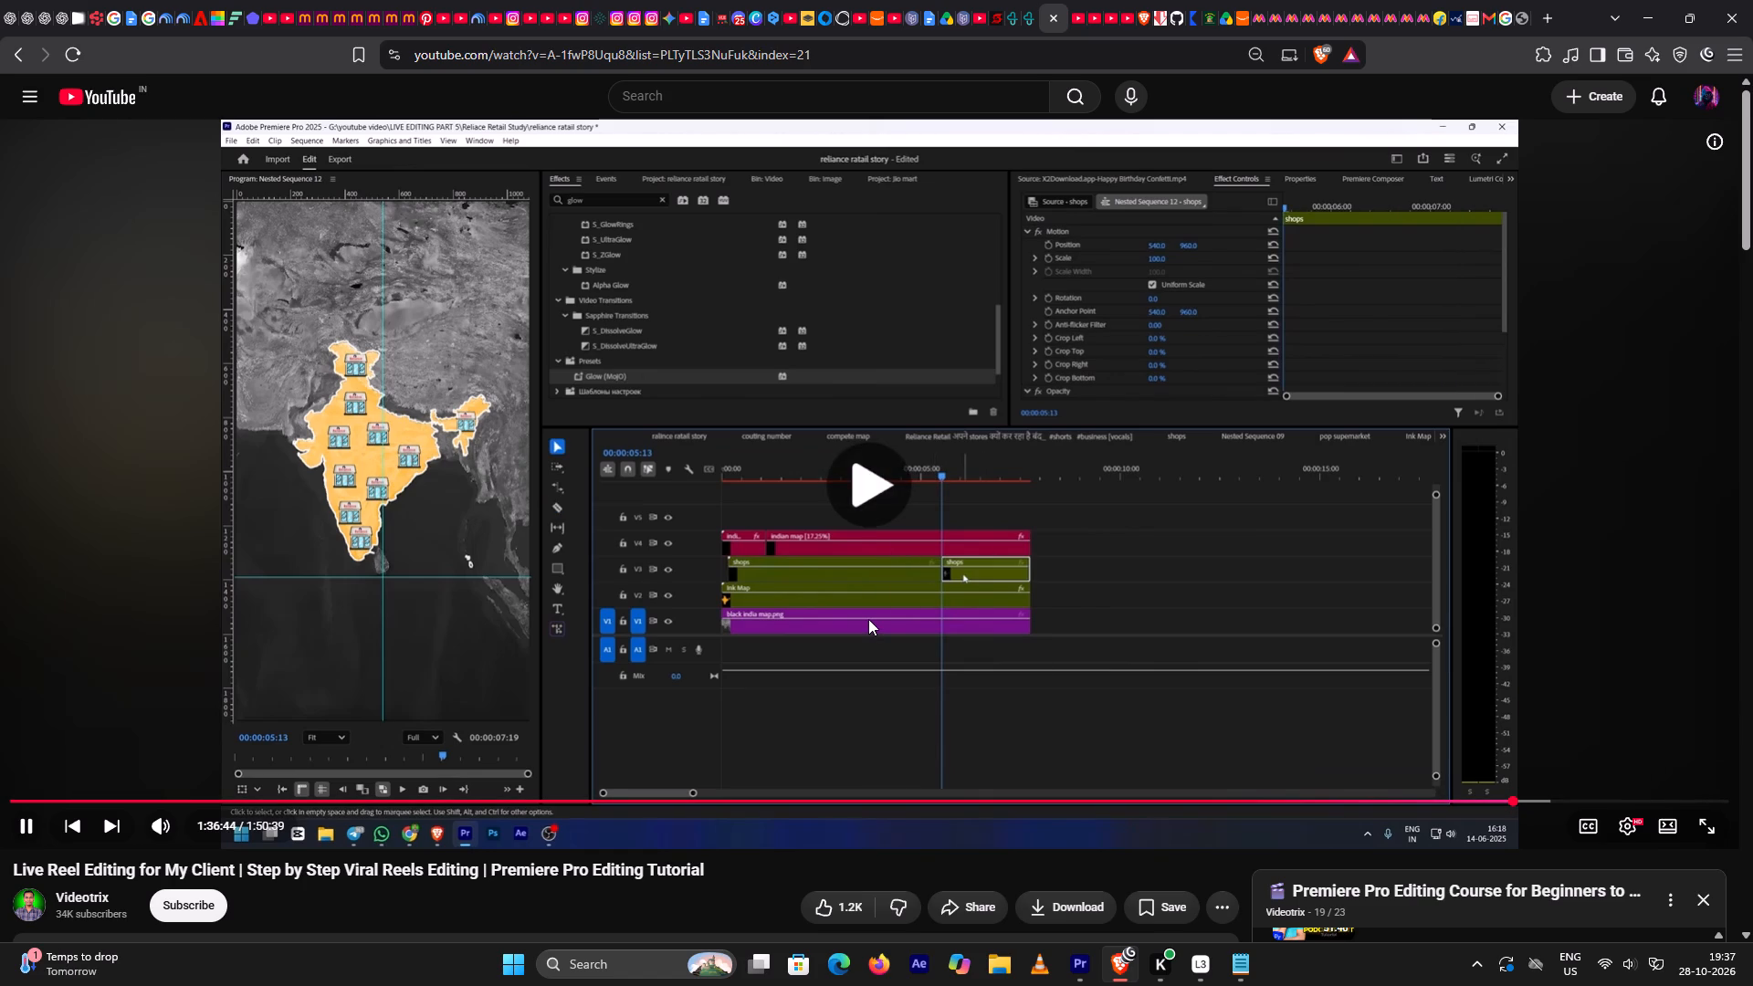
click(868, 619)
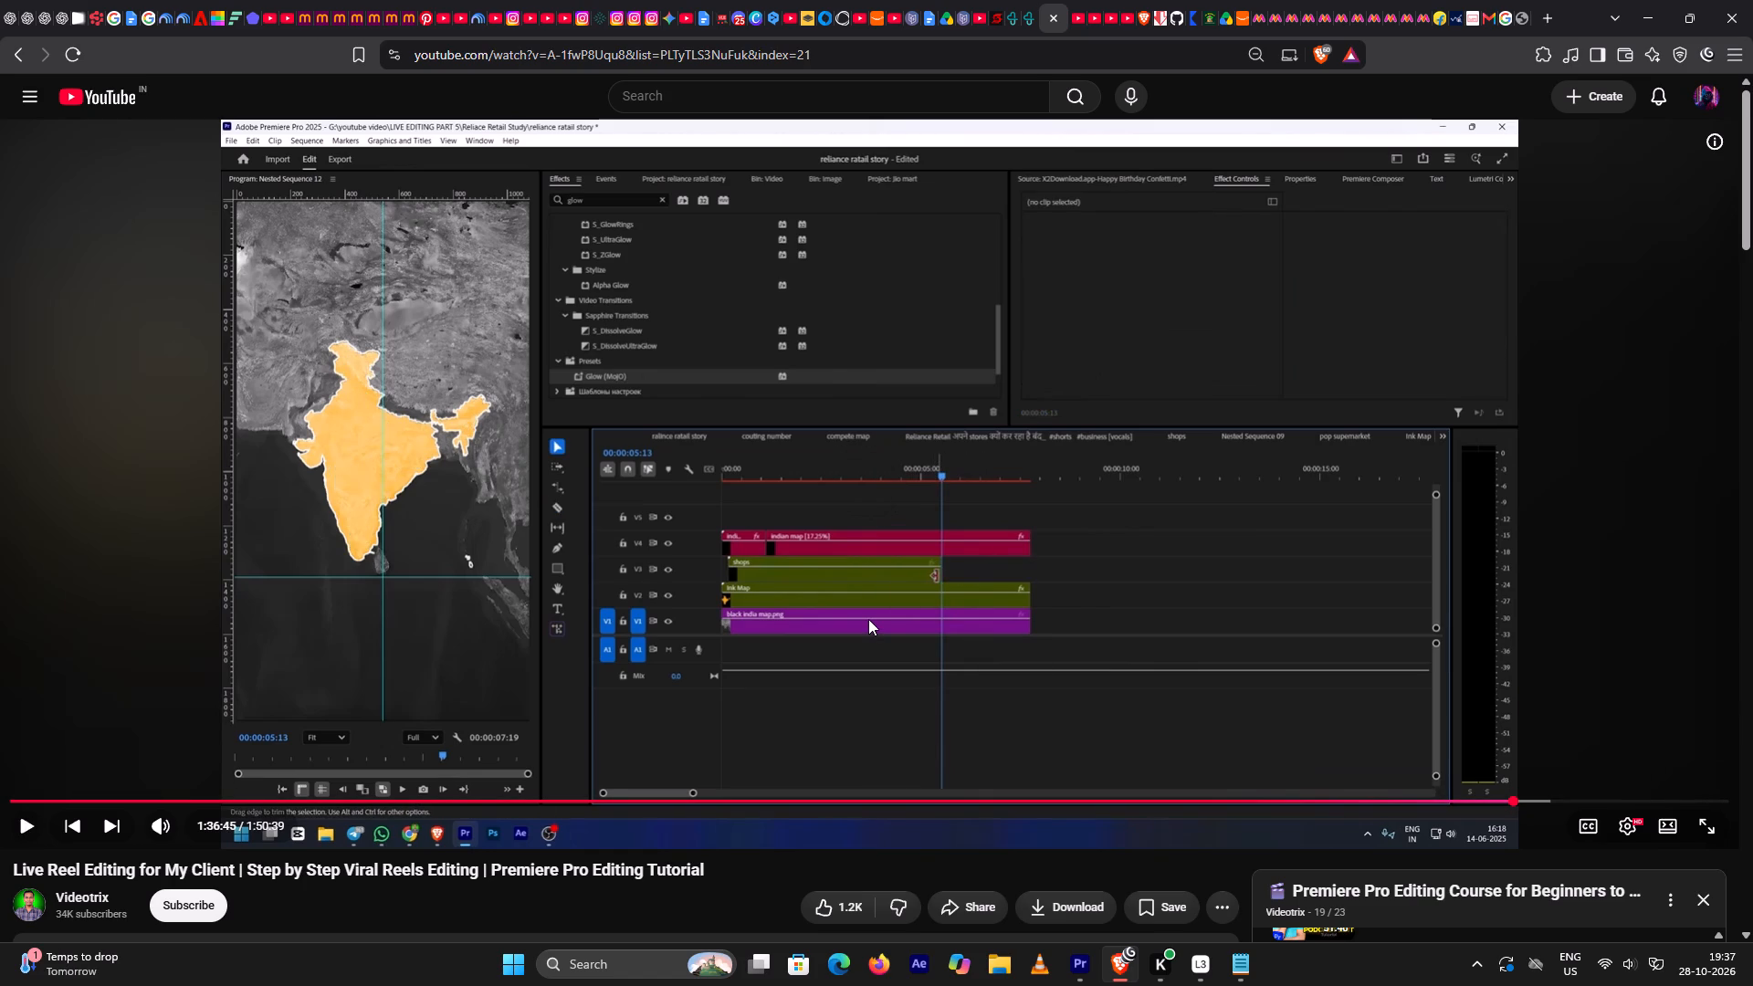
click(868, 619)
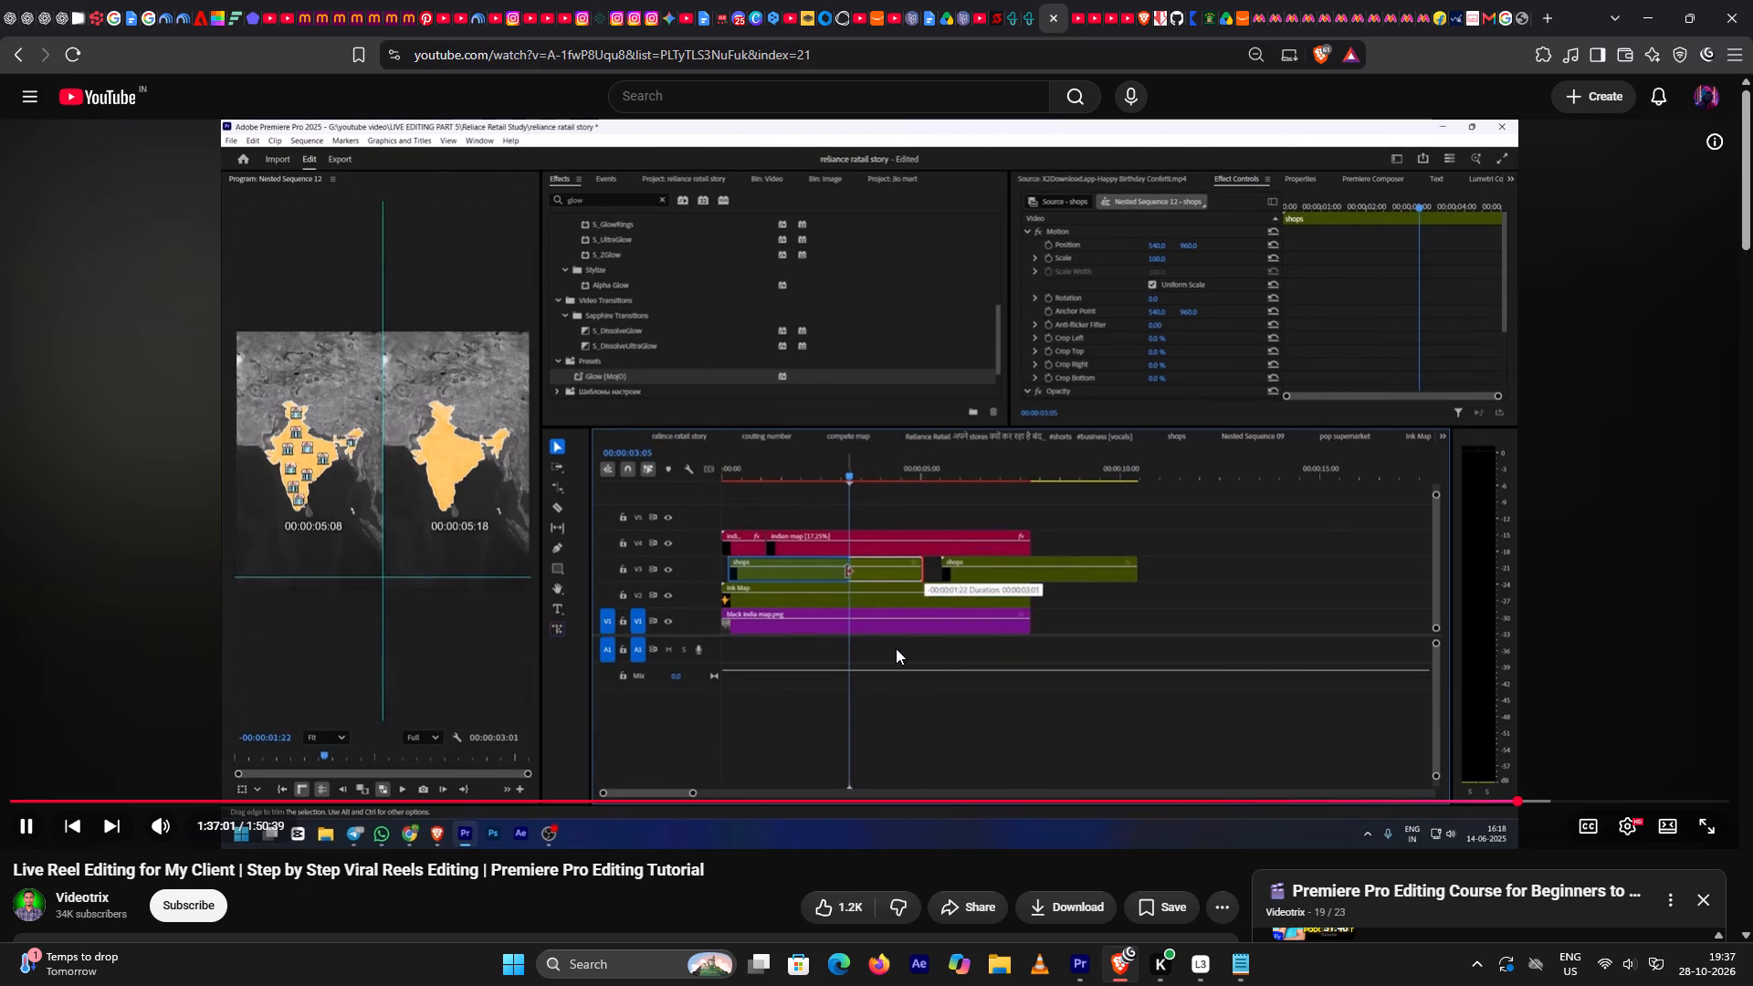
key(space)
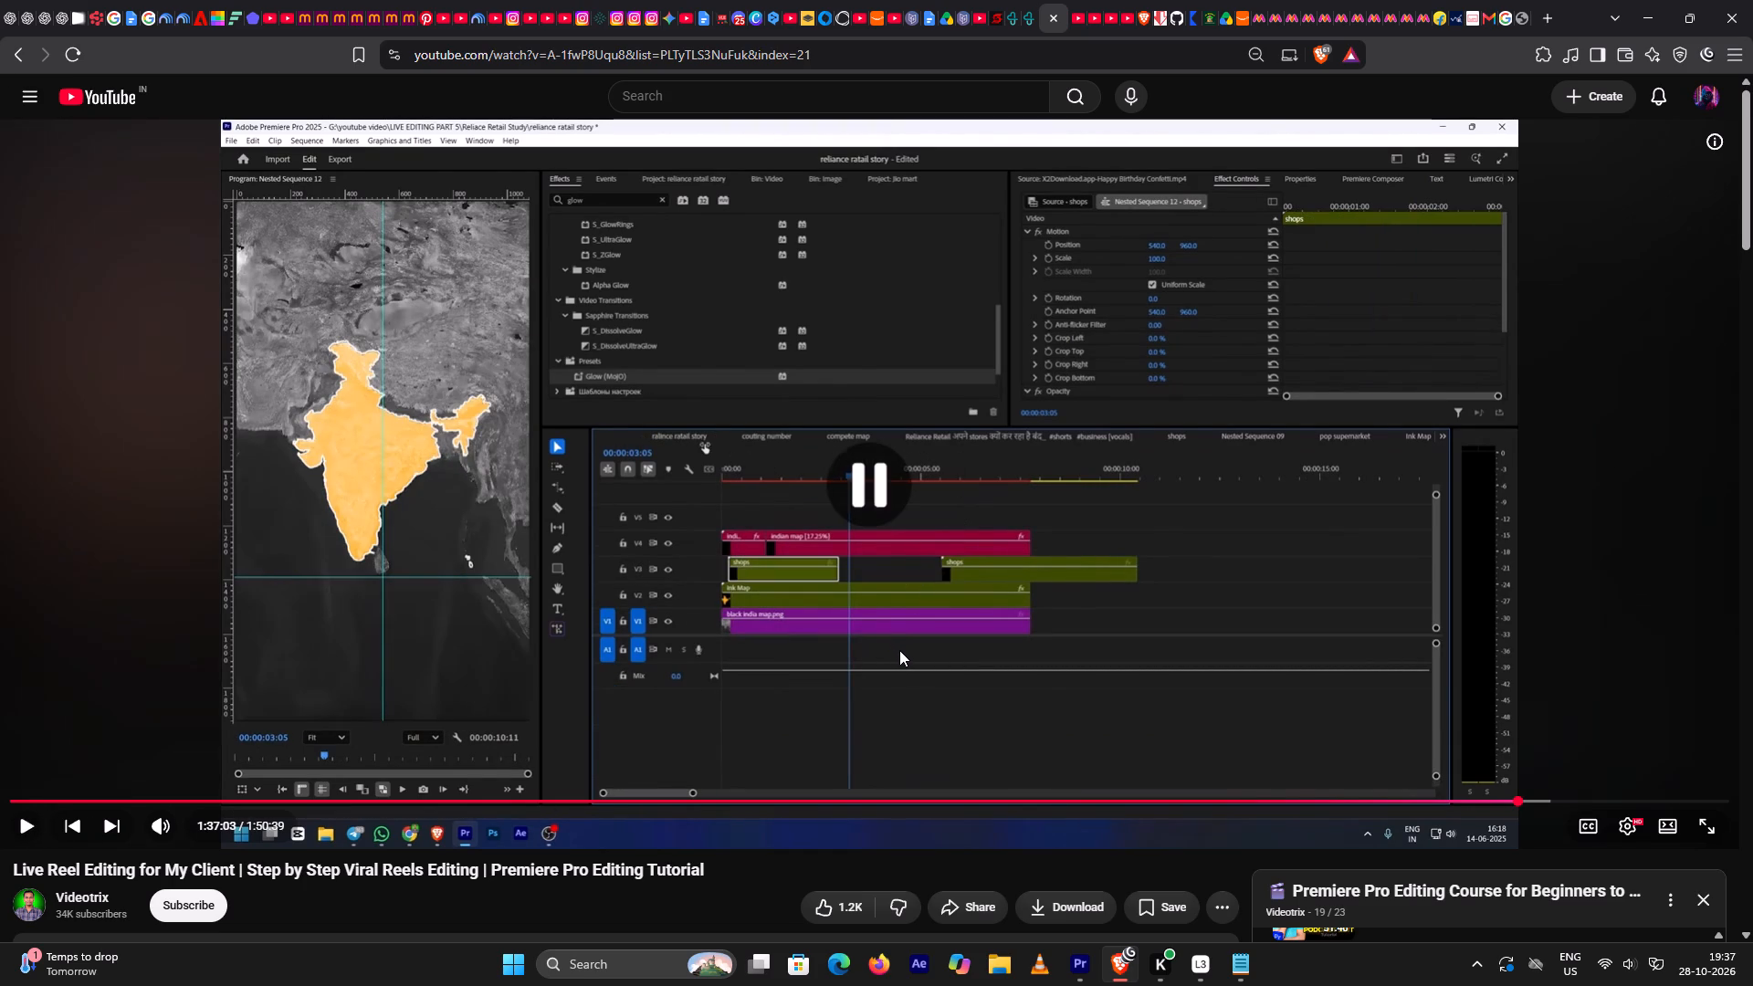
key(space)
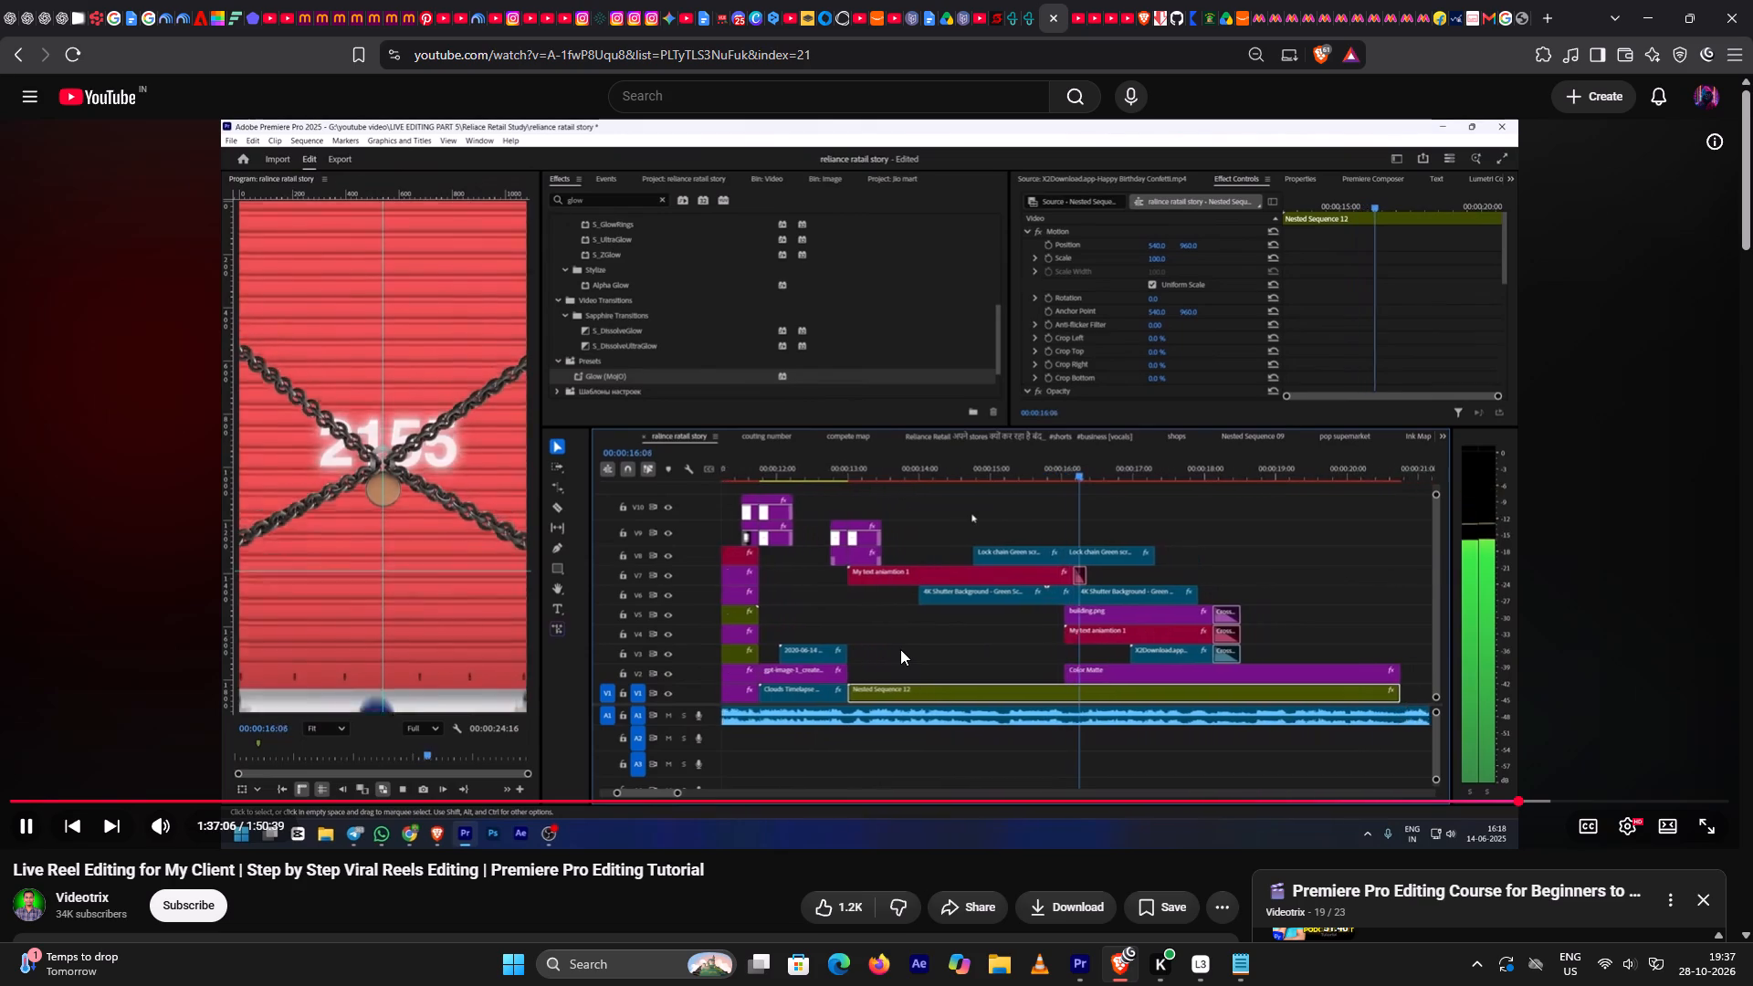
key(space)
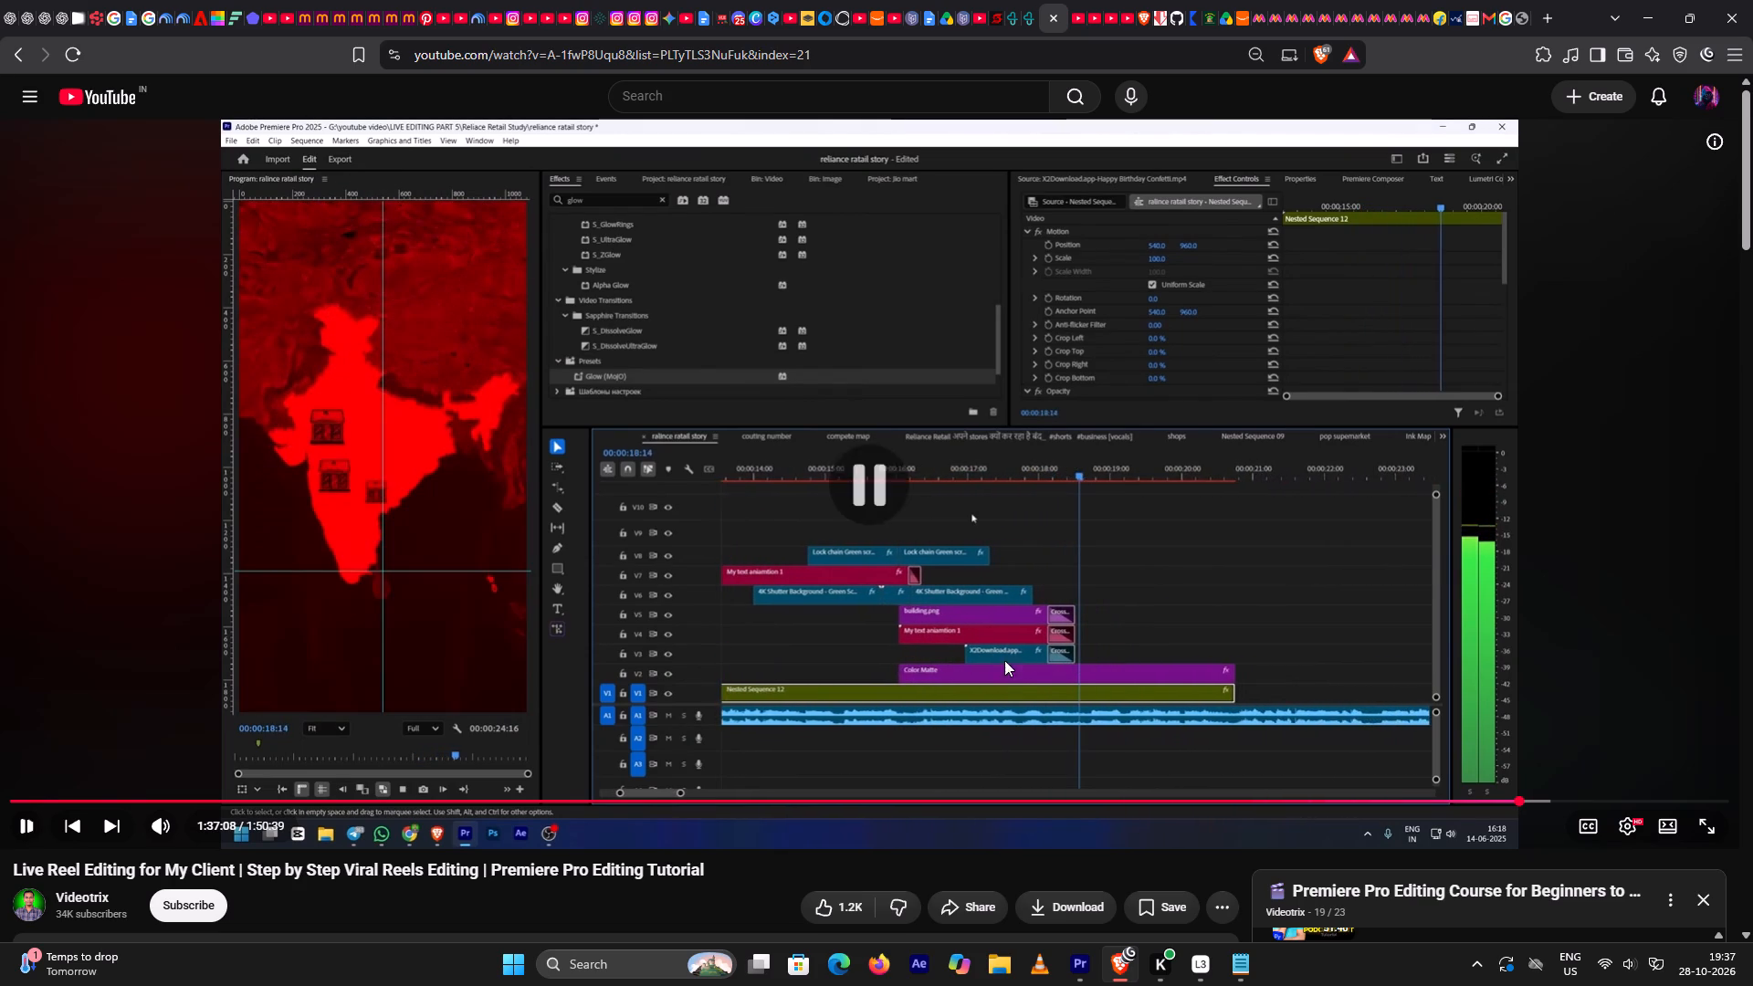
In Premiere Pro, move the playhead to 00;00;16;12 in Relience Retail Study and open the all effect nest clip beneath it.
click(1120, 965)
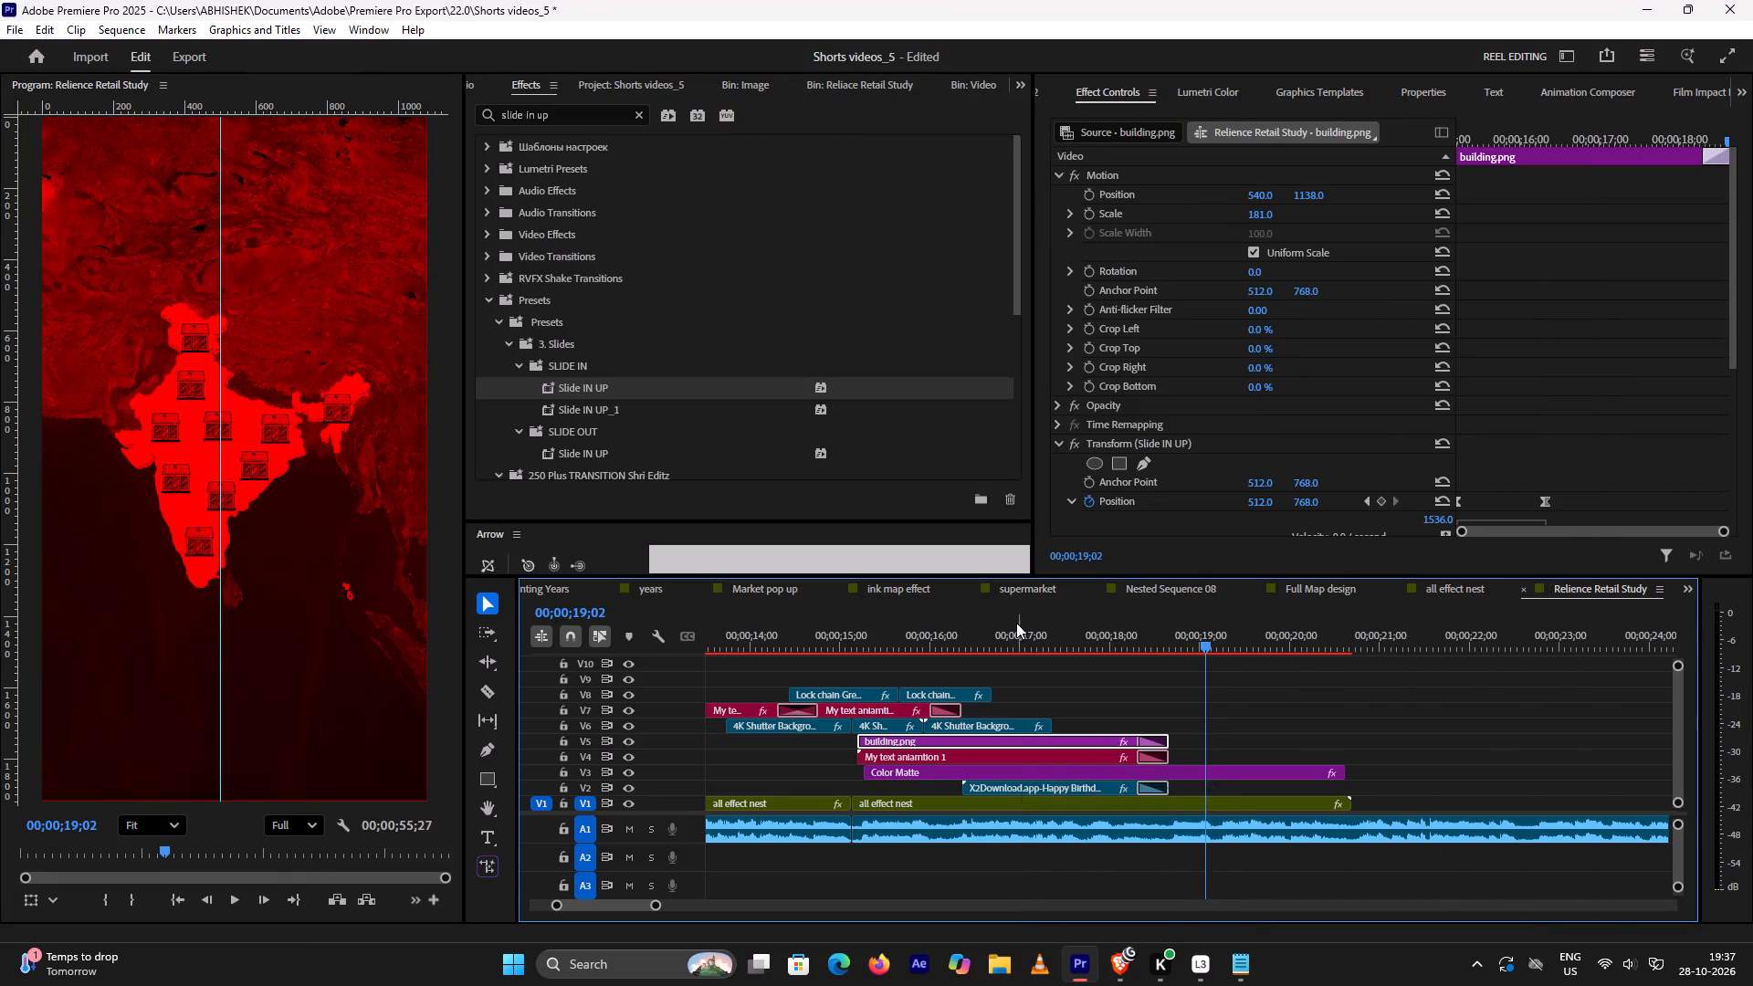
click(1015, 623)
drag(1010, 639, 953, 647)
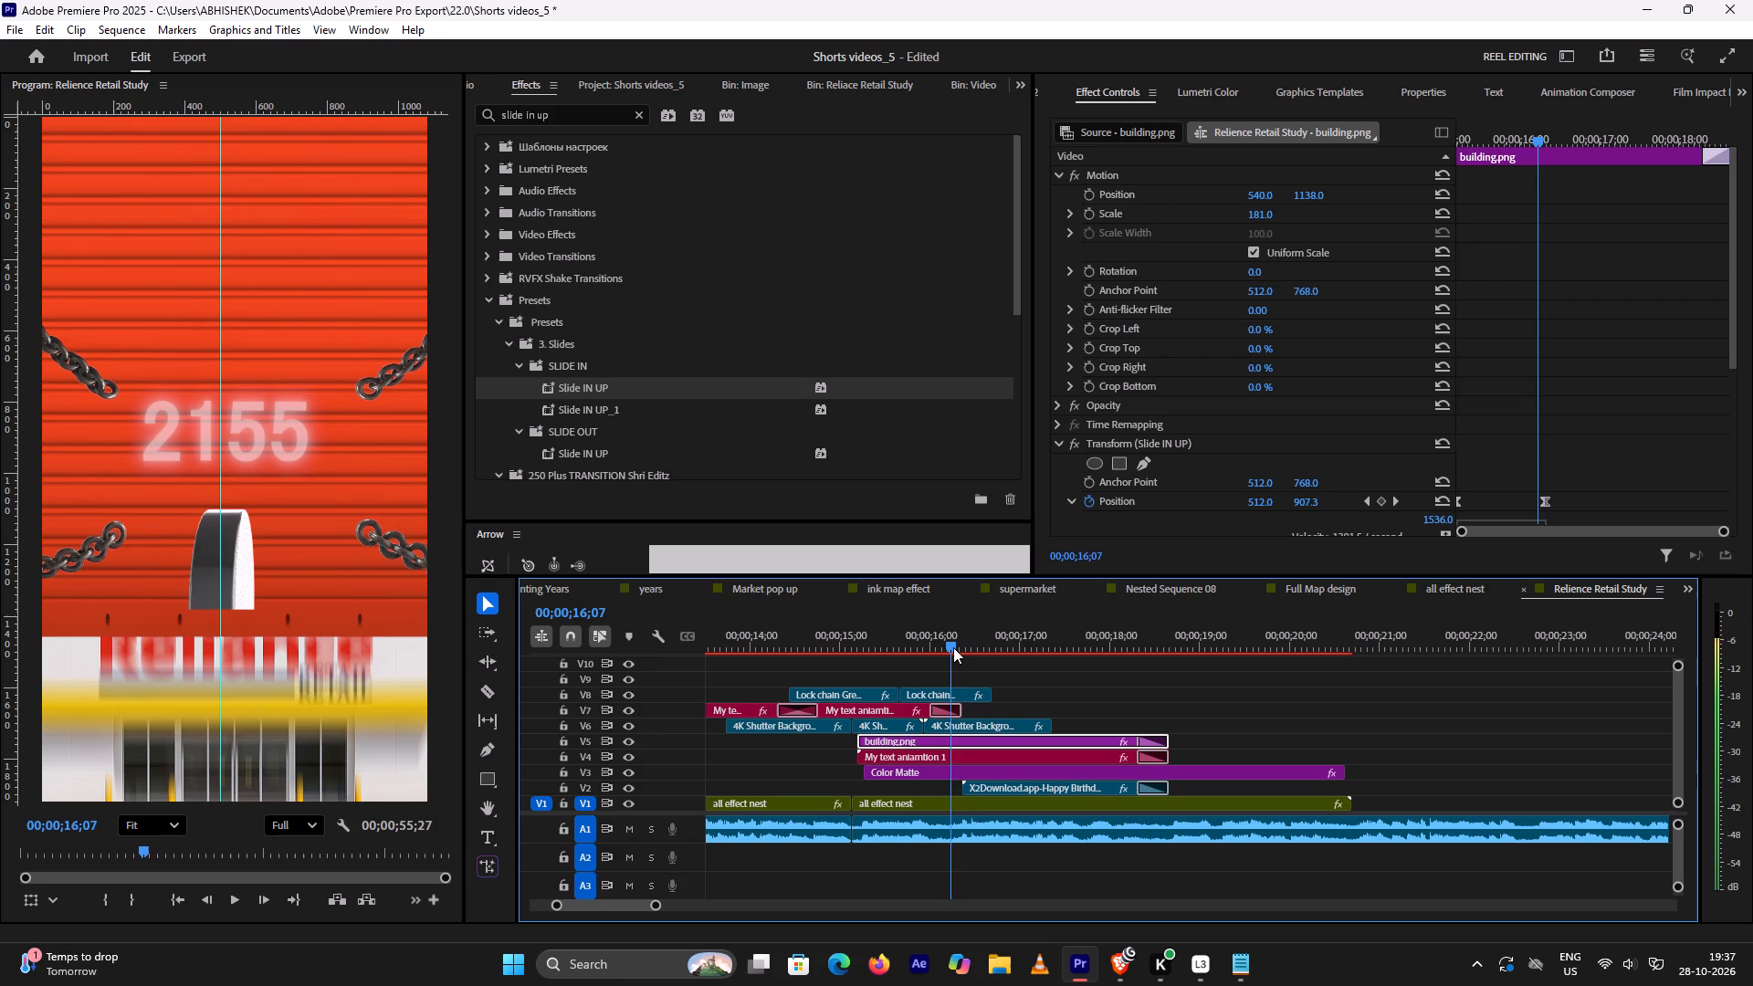
drag(953, 647, 969, 652)
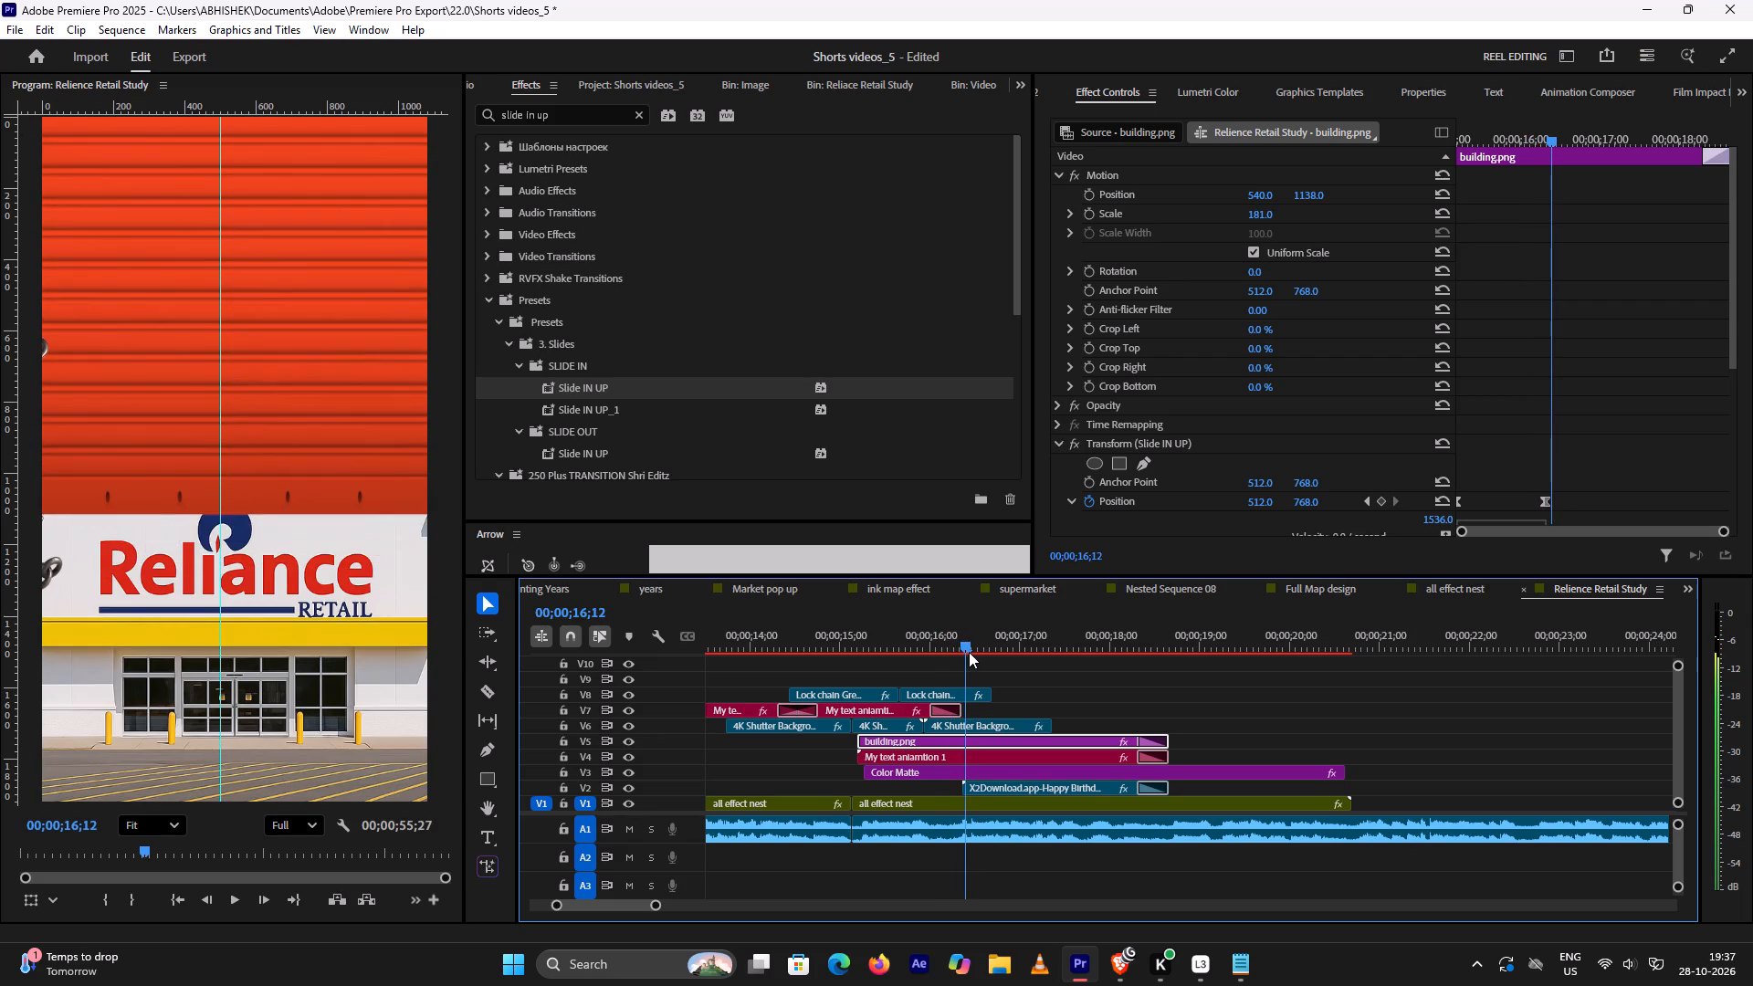
drag(969, 652, 971, 653)
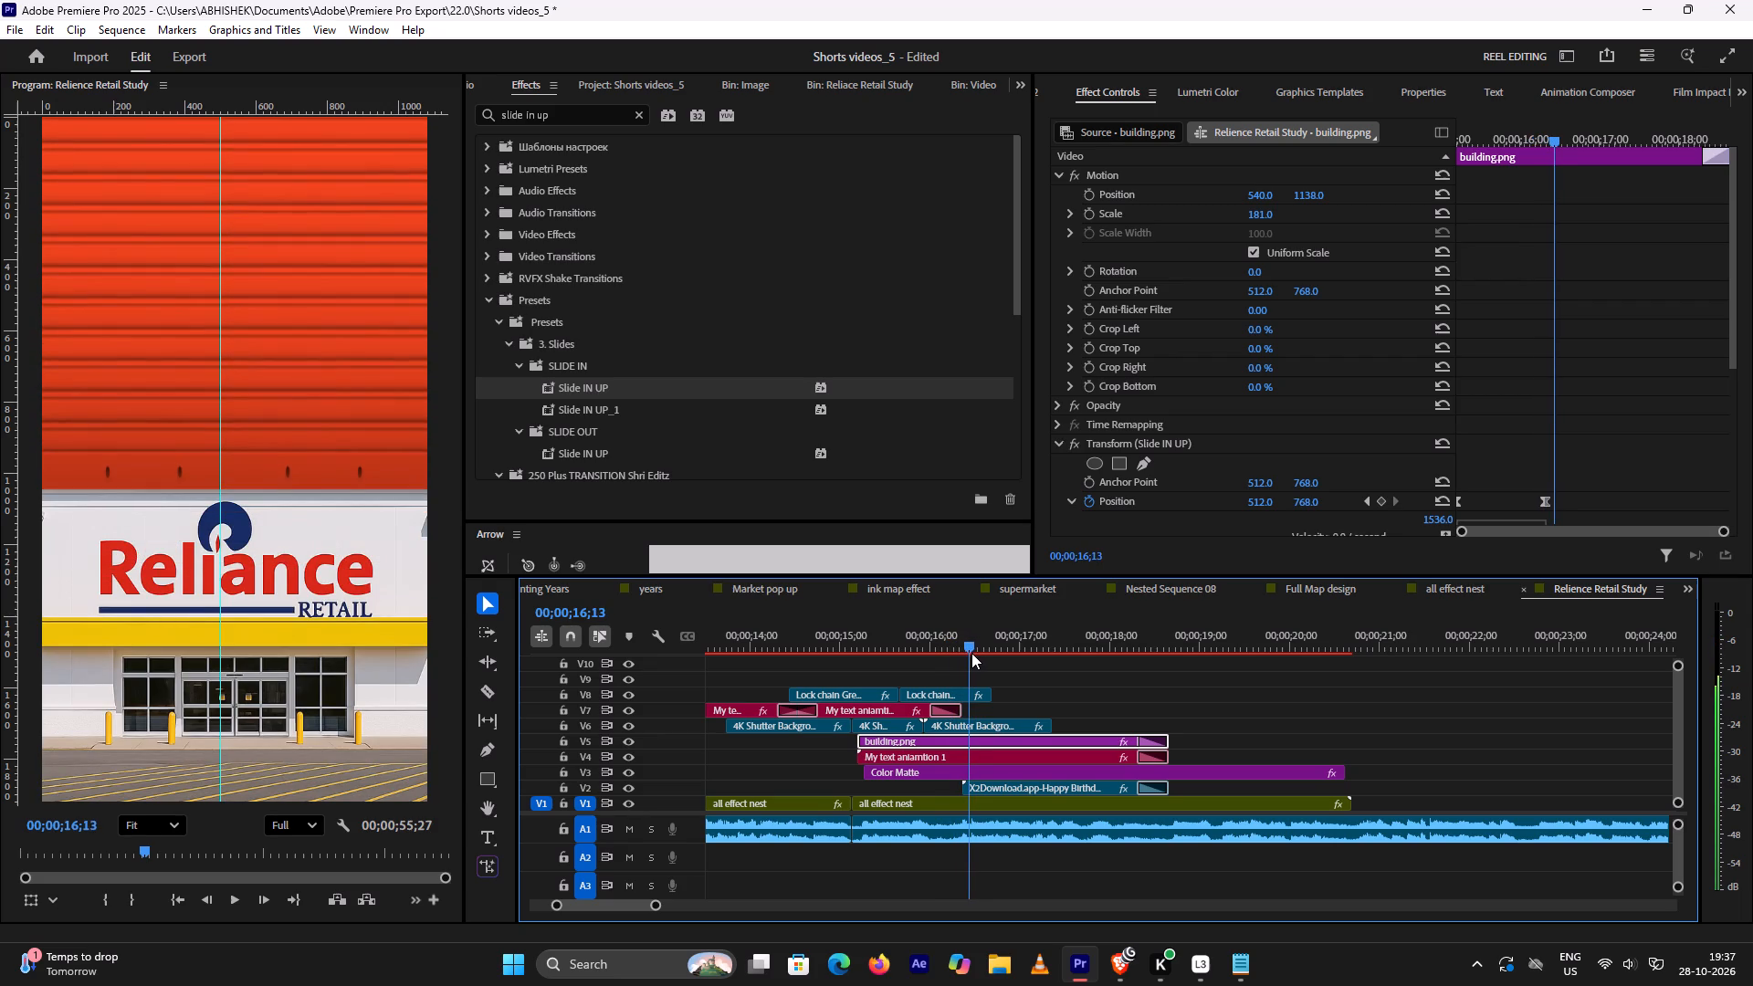
drag(971, 653, 970, 654)
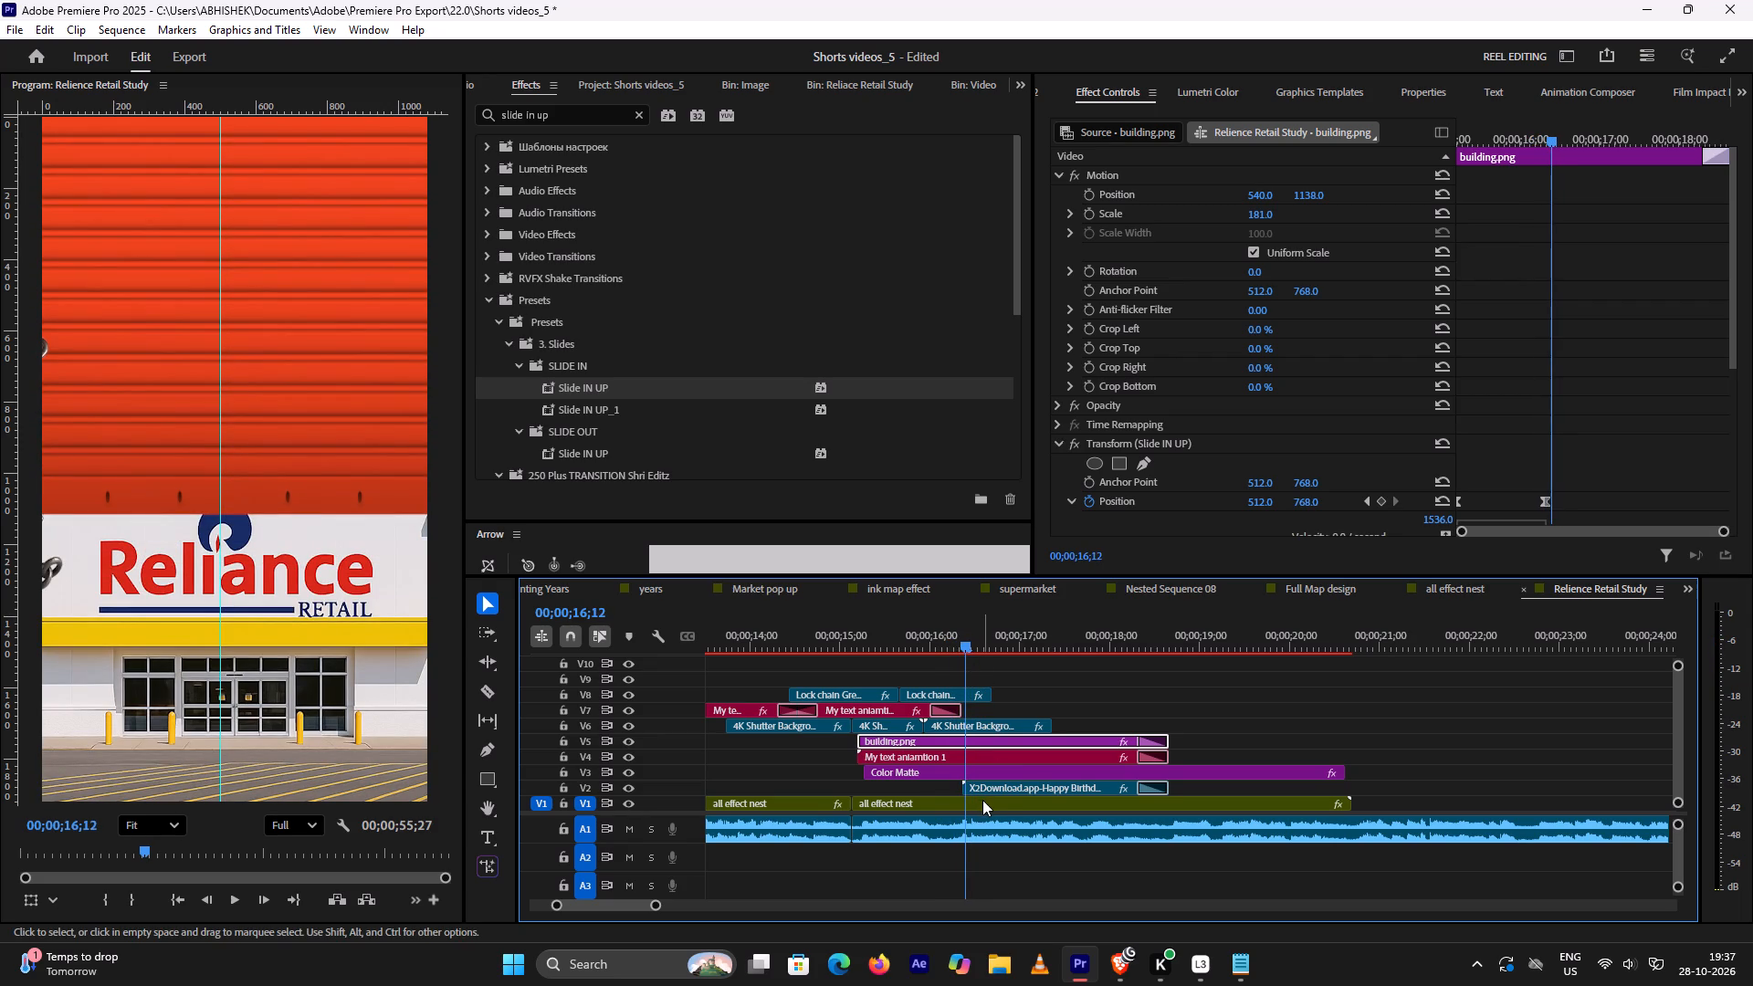
double_click(982, 800)
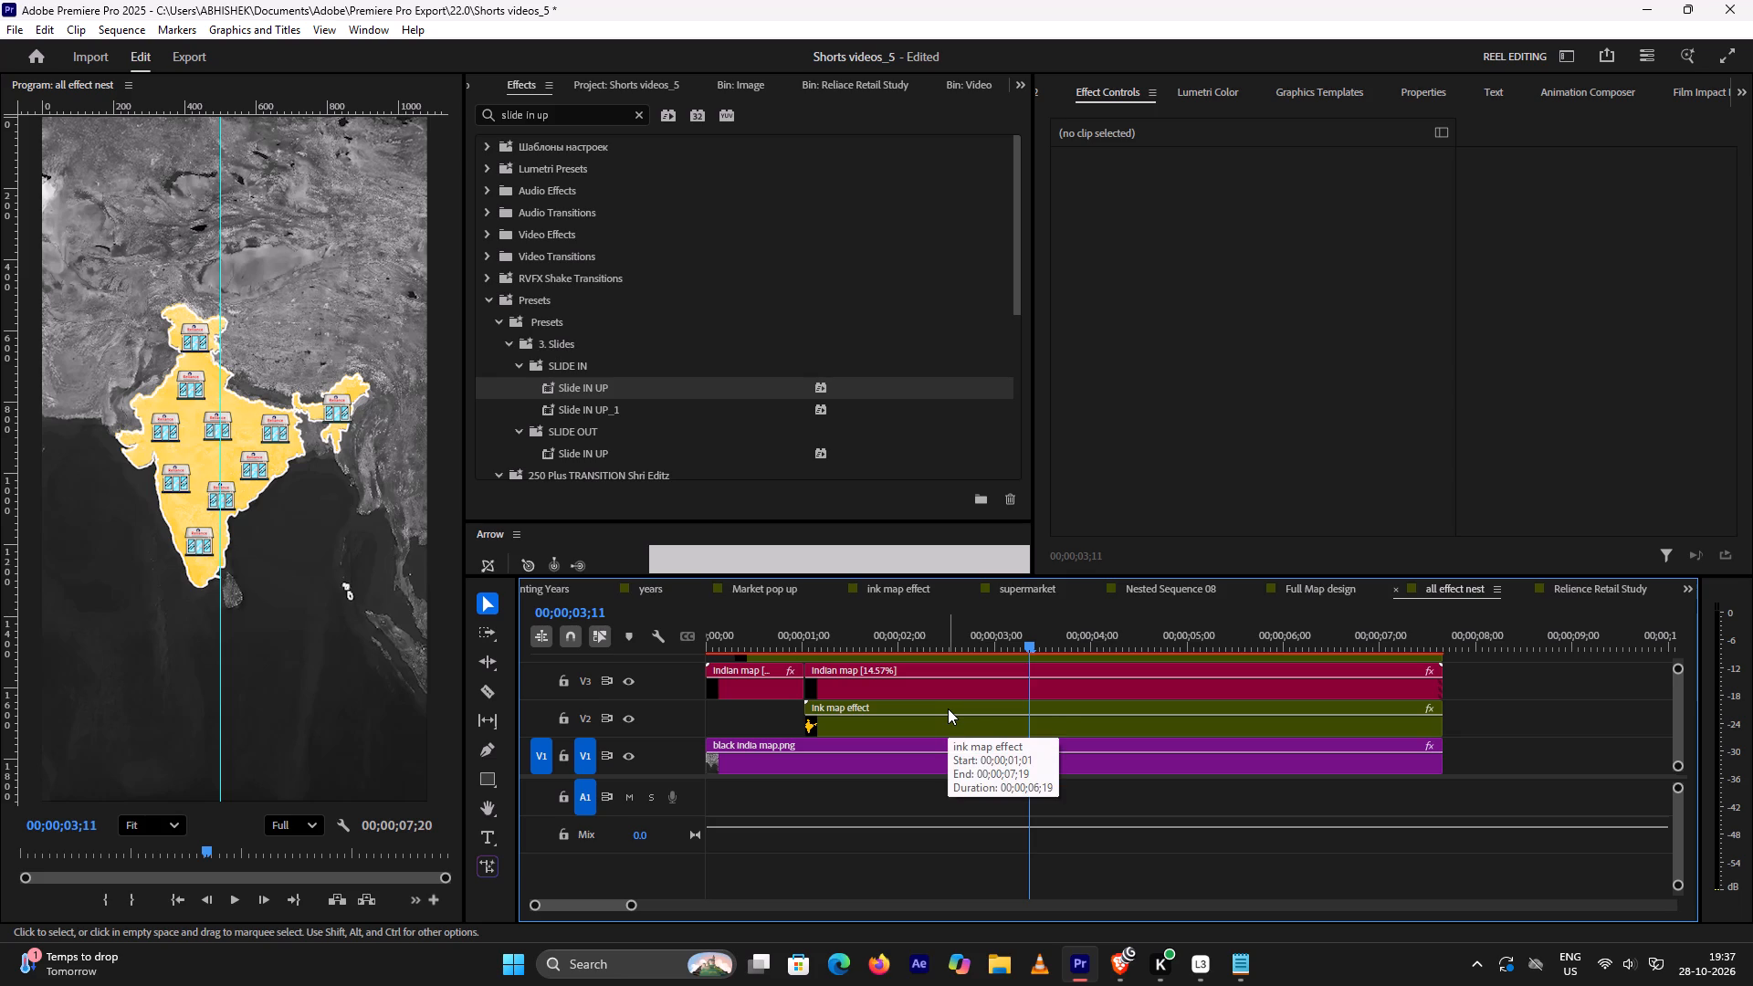
Split the supermarket clip on V4 at 00;00;03;11 and delete the portion after the cut.
scroll(950, 712, up, 2)
alt+scroll(950, 713, up, 2)
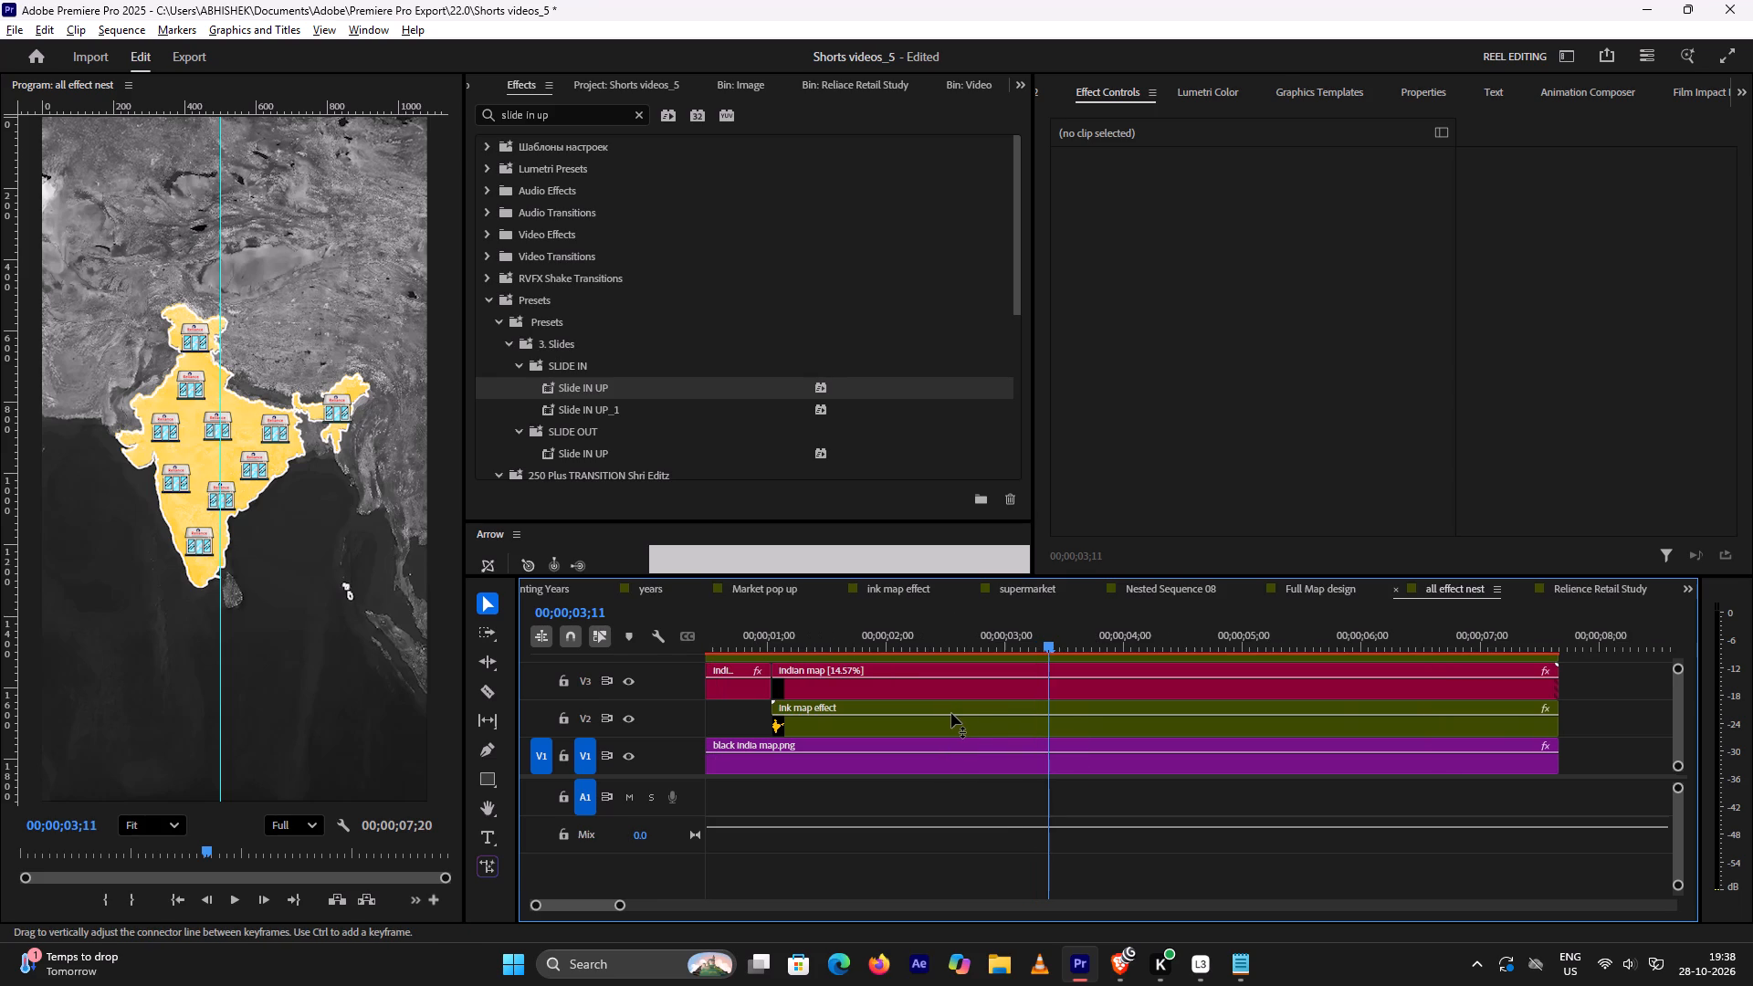
alt+scroll(951, 713, down, 2)
scroll(951, 713, up, 1)
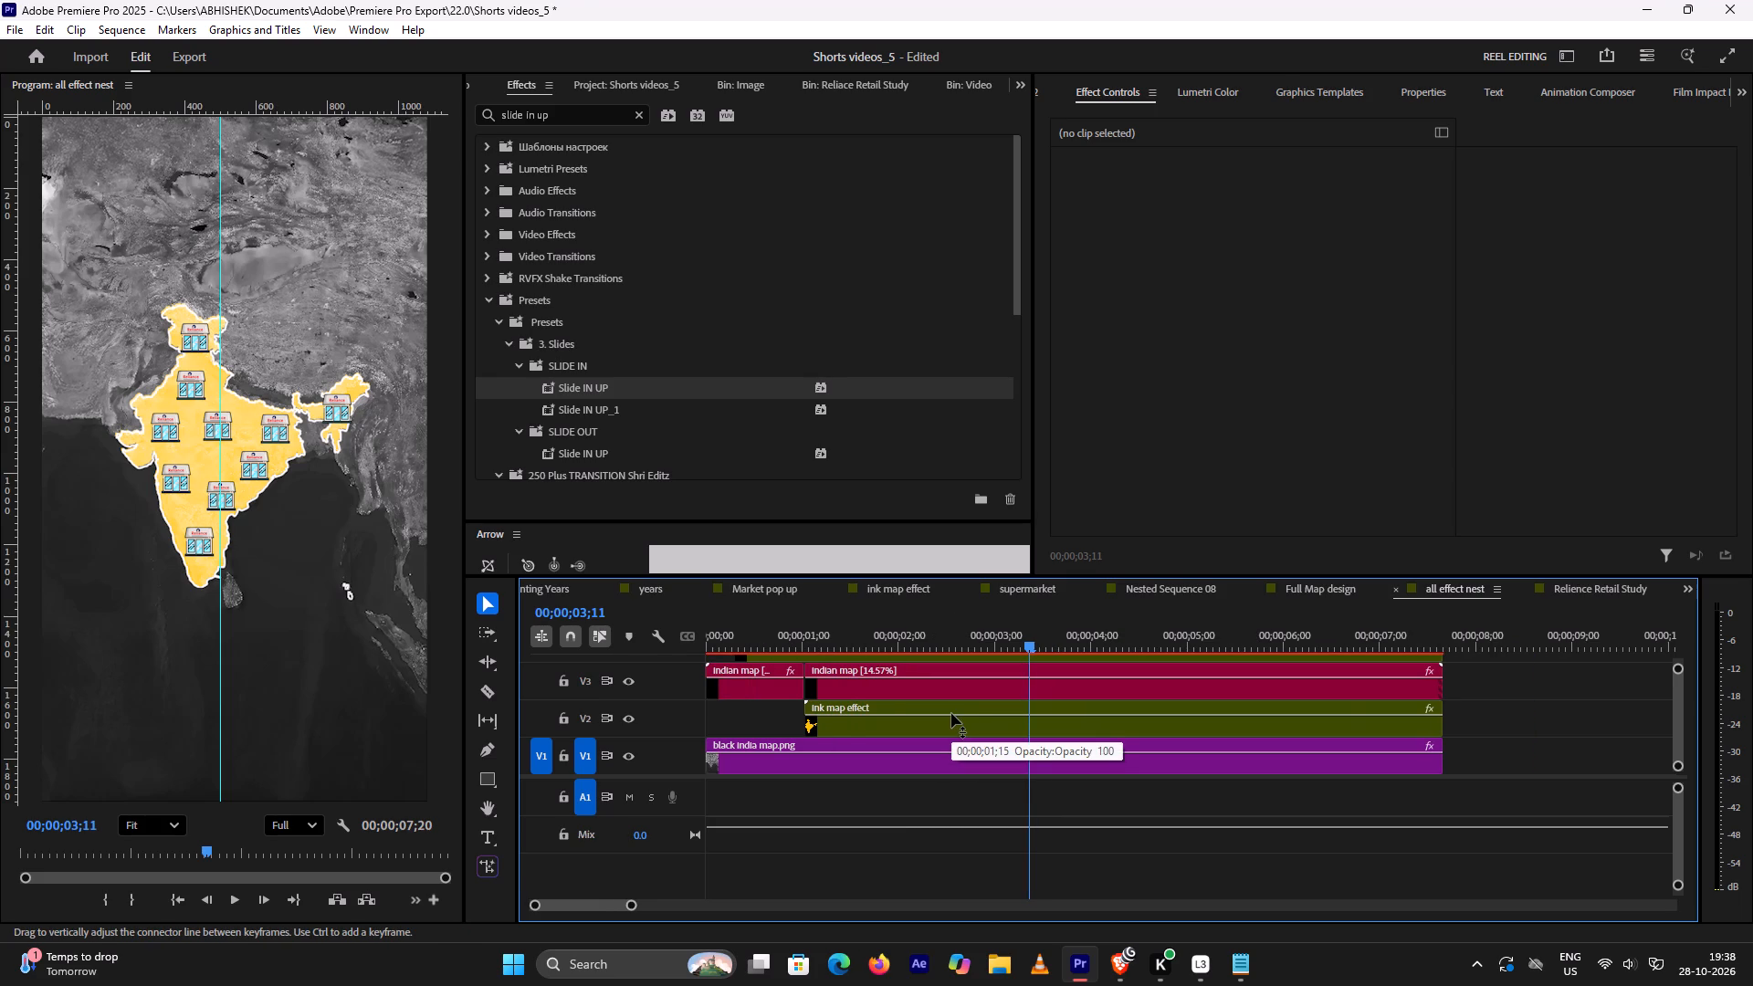
ctrl+scroll(951, 713, up, 3)
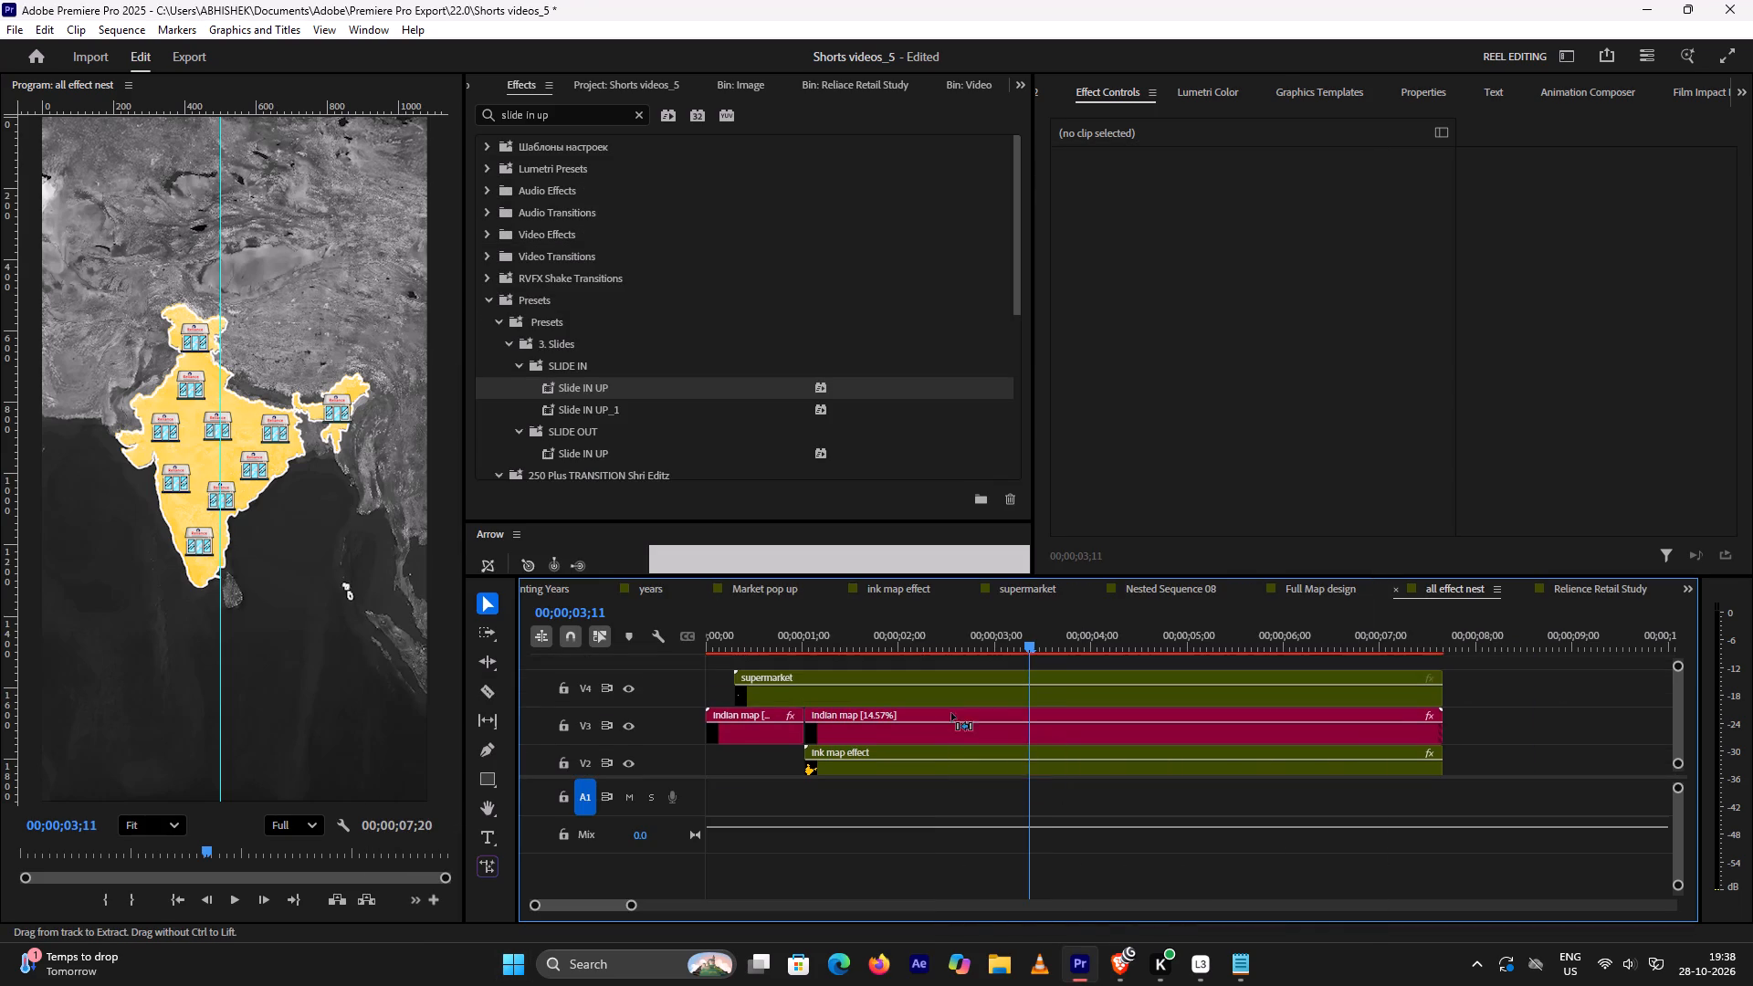
ctrl+scroll(951, 713, up, 2)
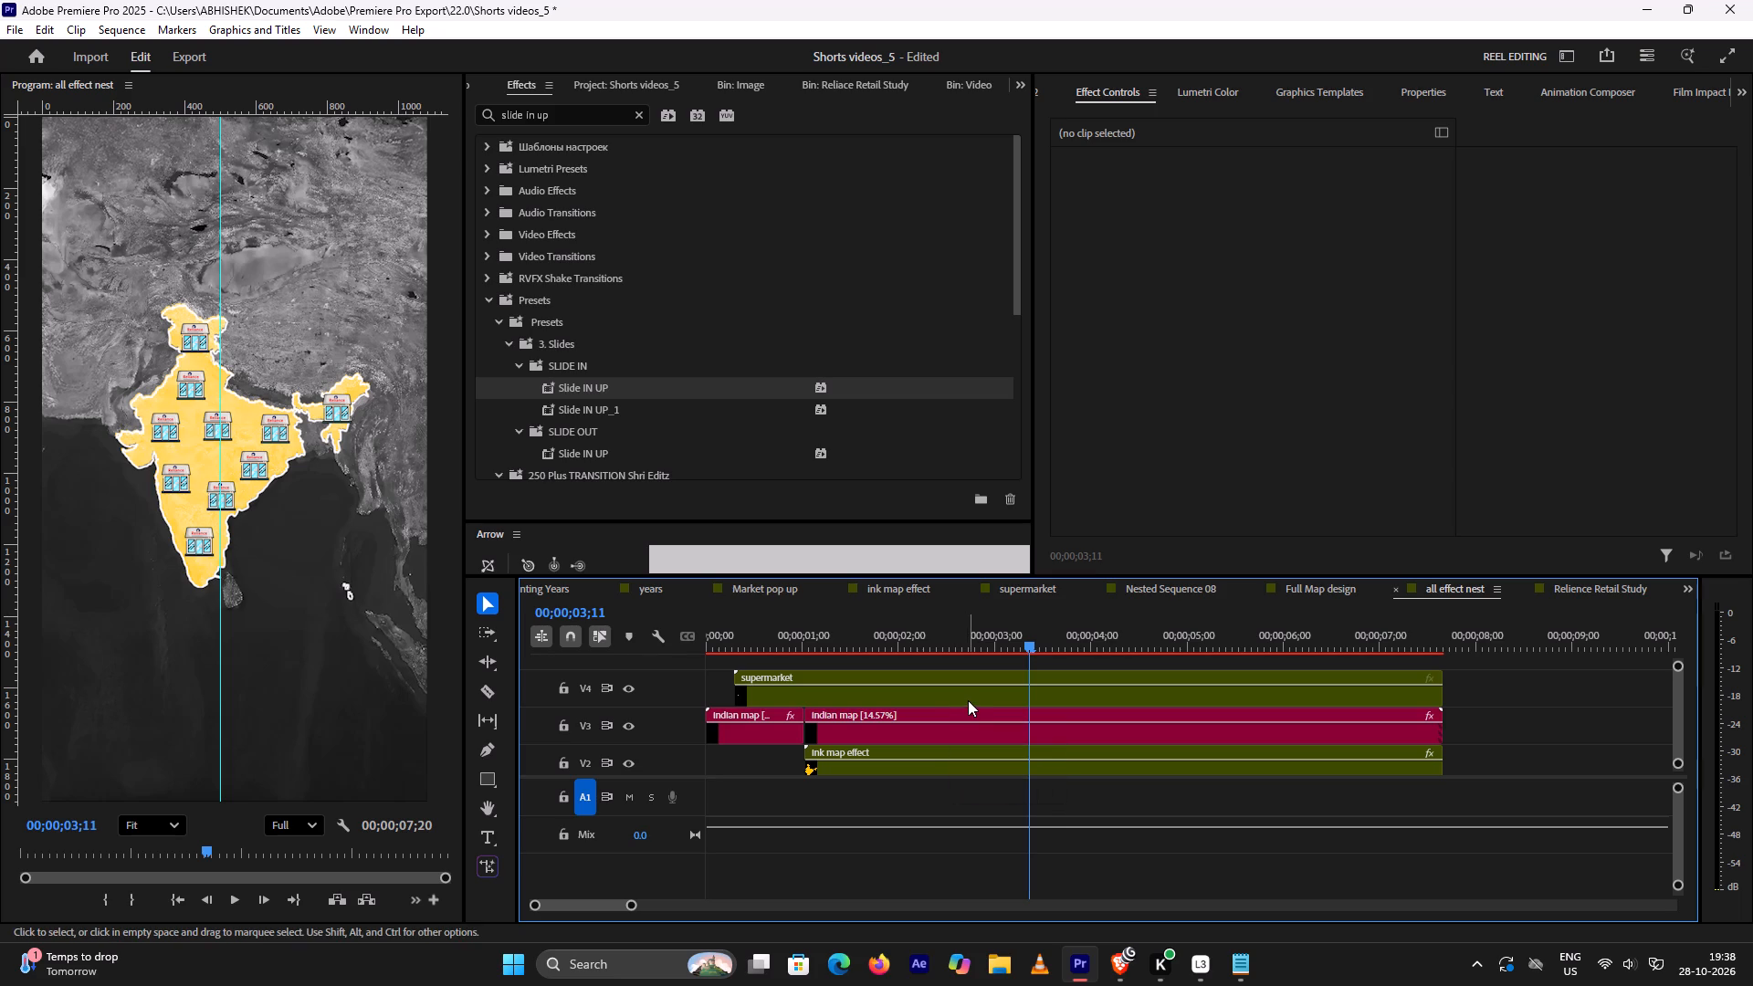
click(968, 700)
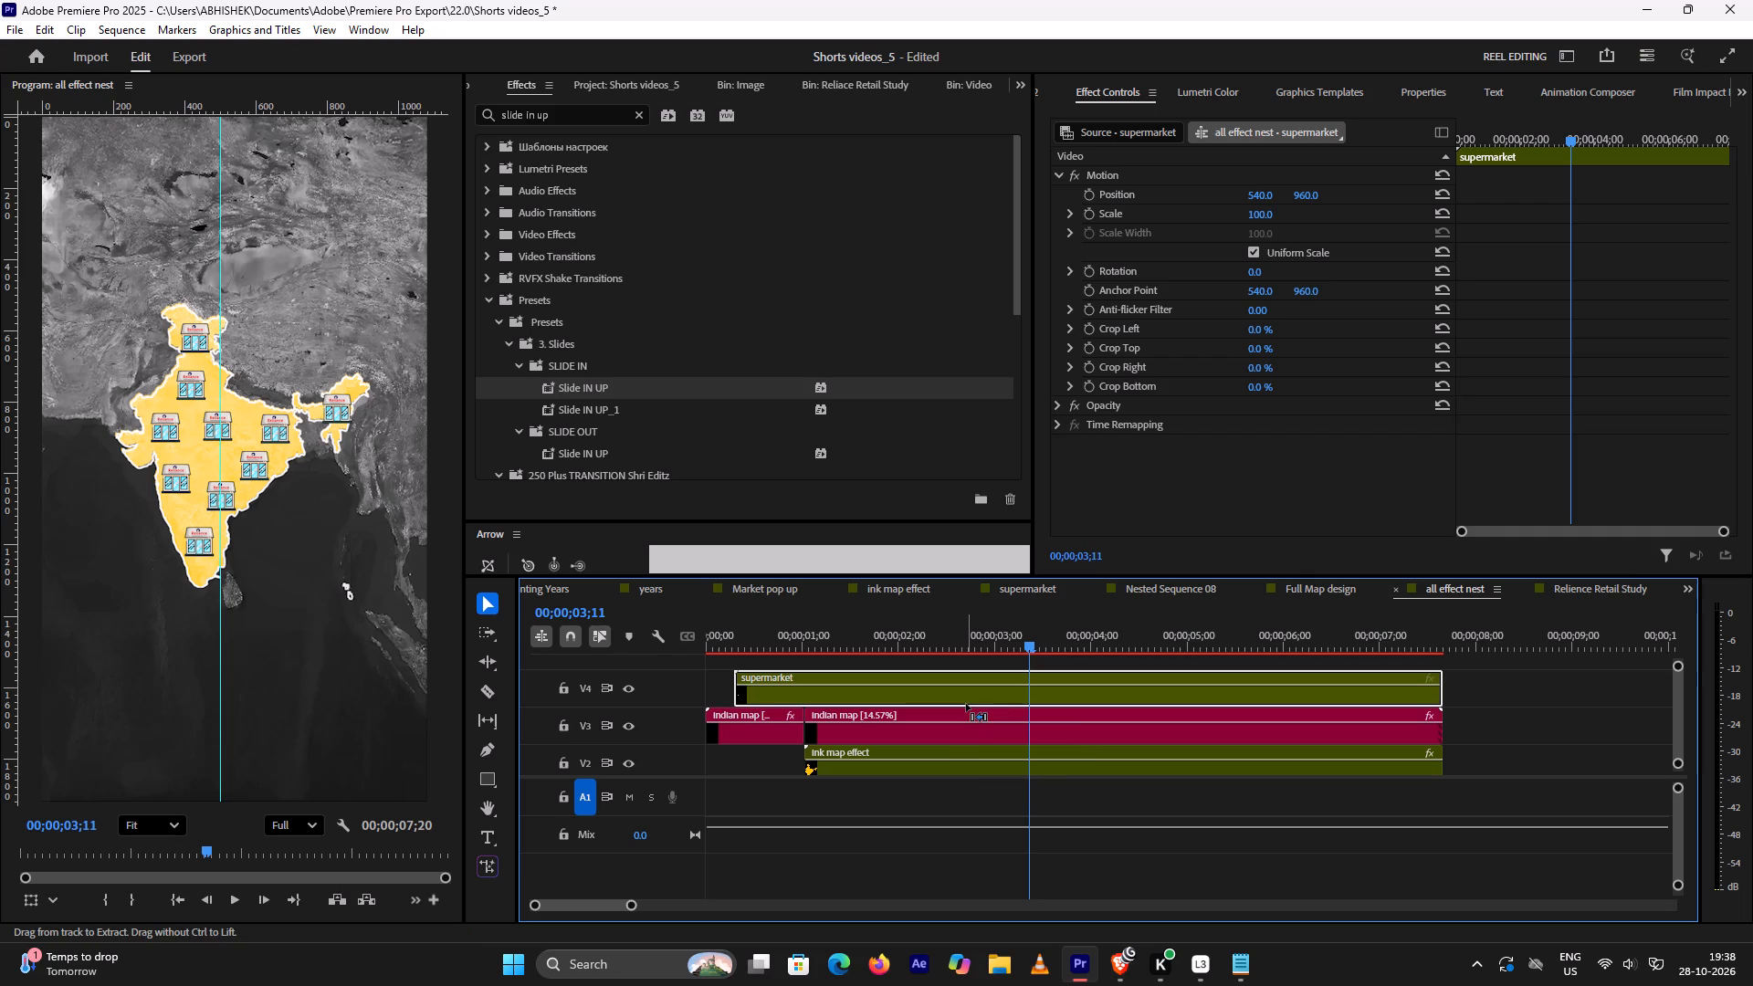
key(ctrl+k)
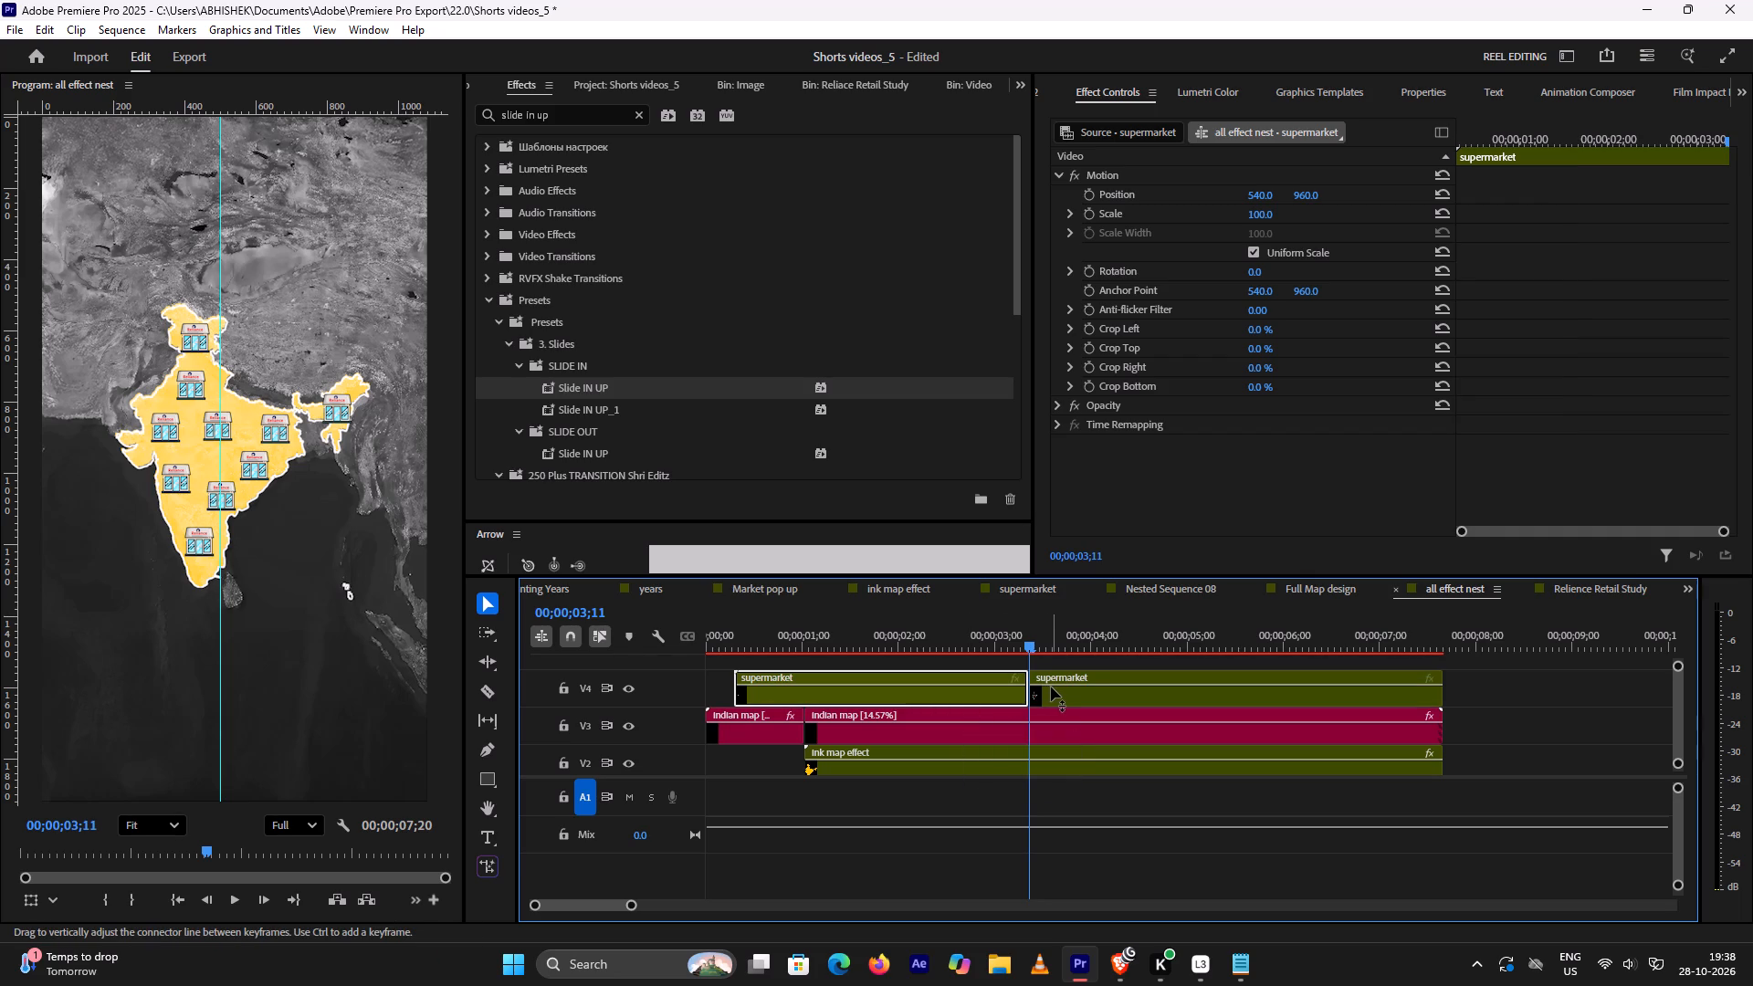
click(1053, 687)
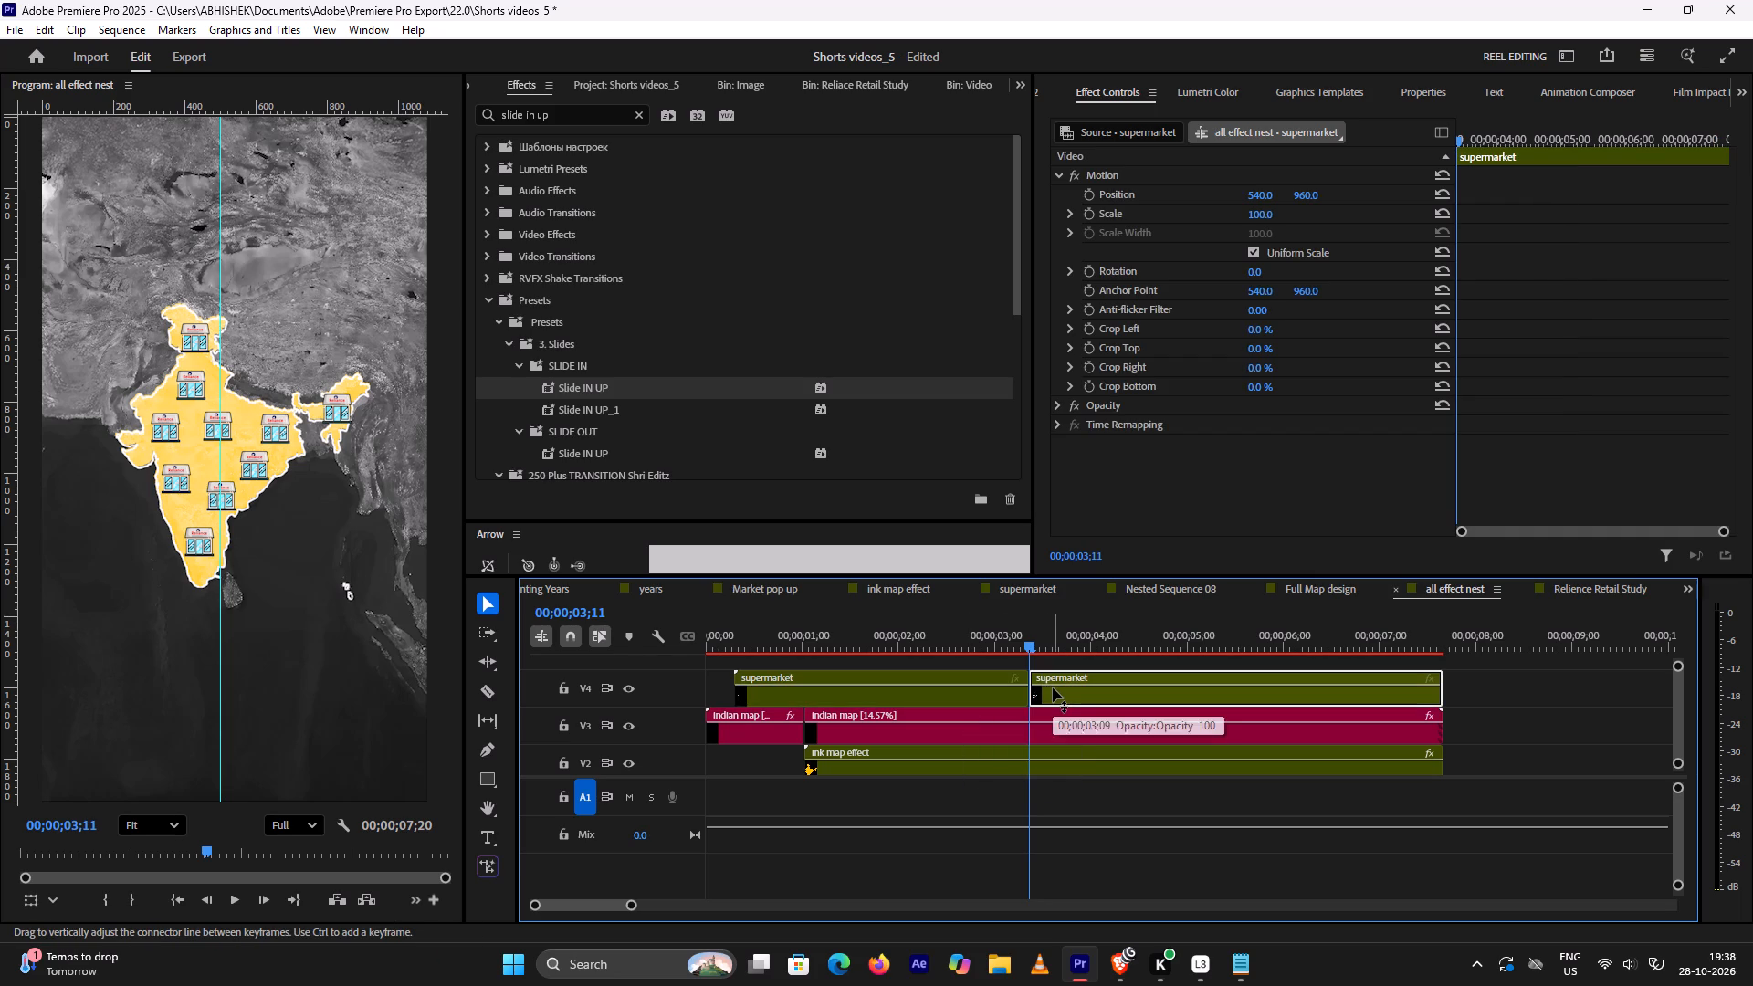
key(Delete)
Duplicate the shortened supermarket clip further along V4 so the copy ends flush with the map clips at the end of the sequence.
click(939, 695)
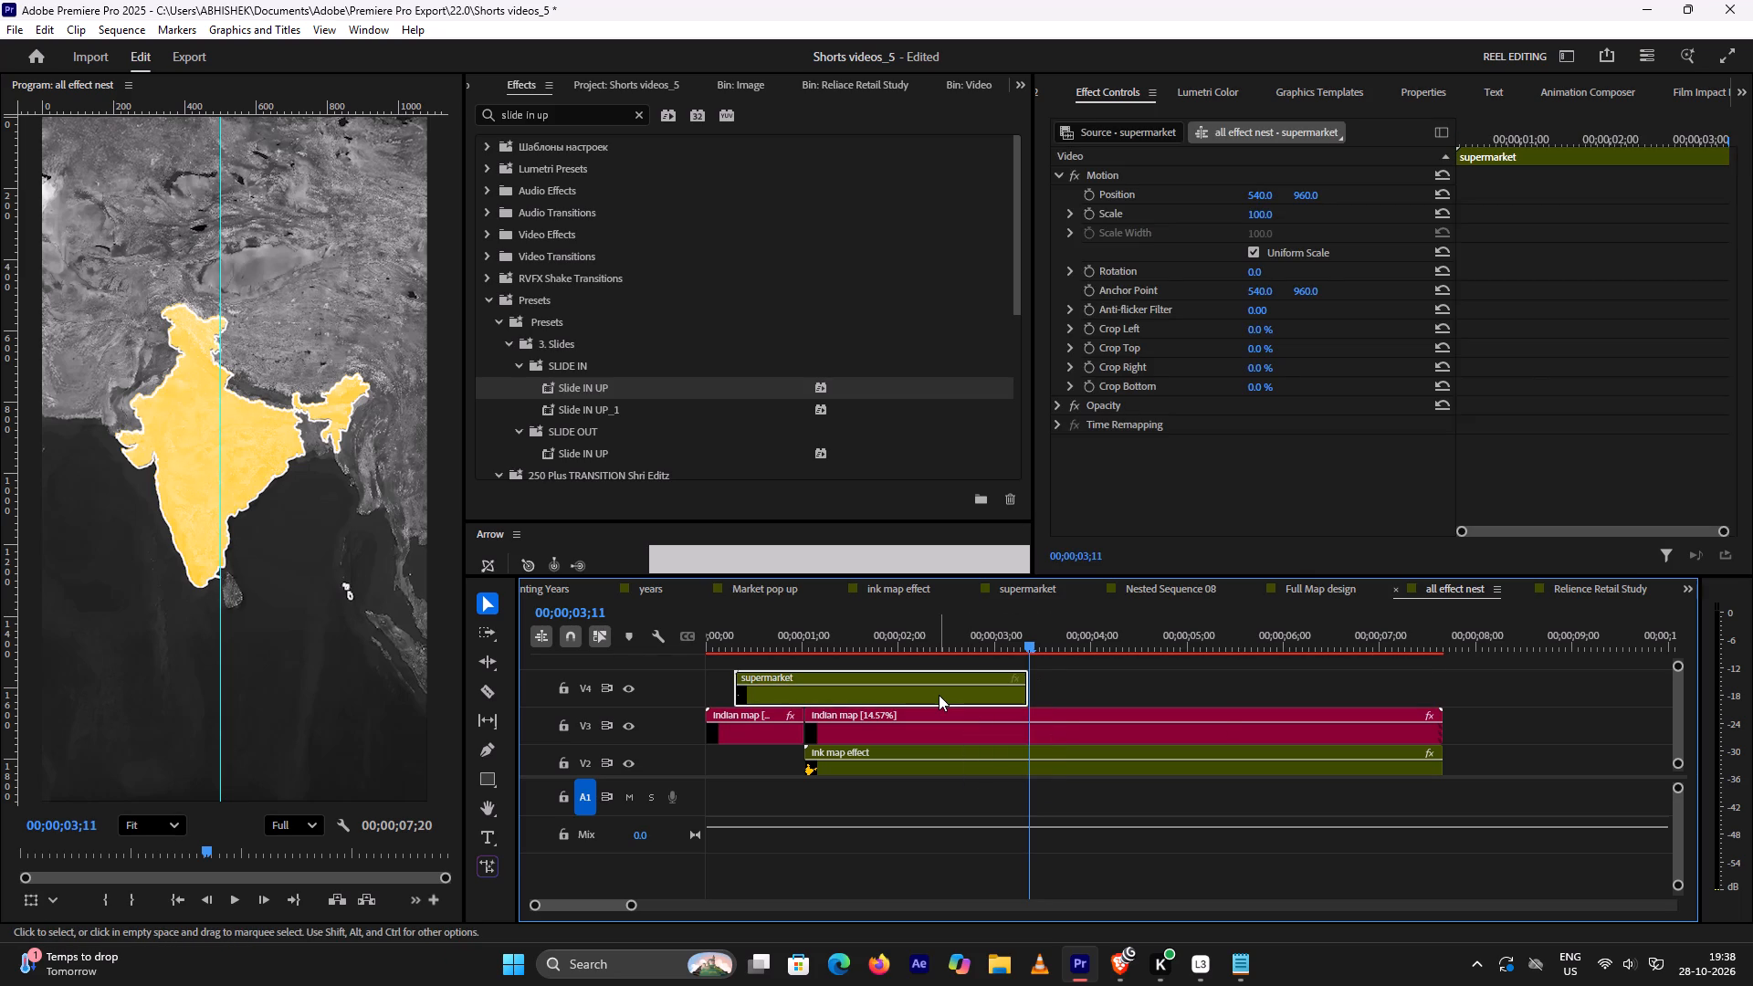
alt+drag(939, 695, 1313, 672)
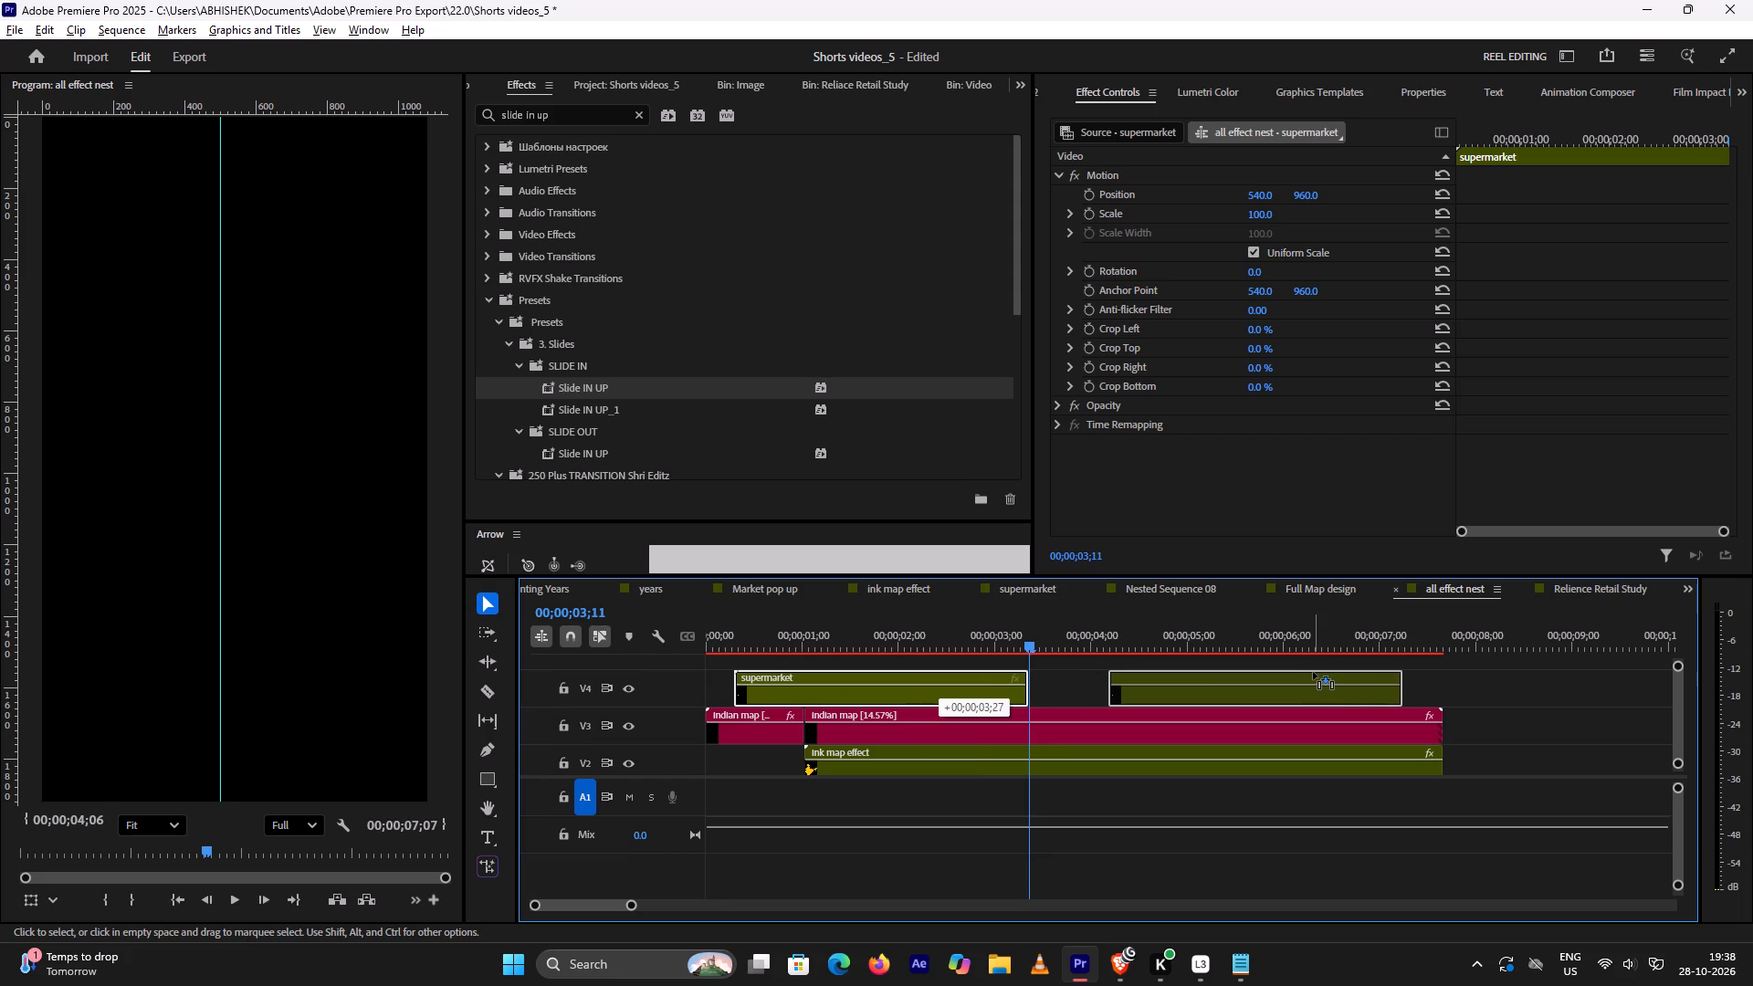
alt+drag(1313, 672, 1344, 675)
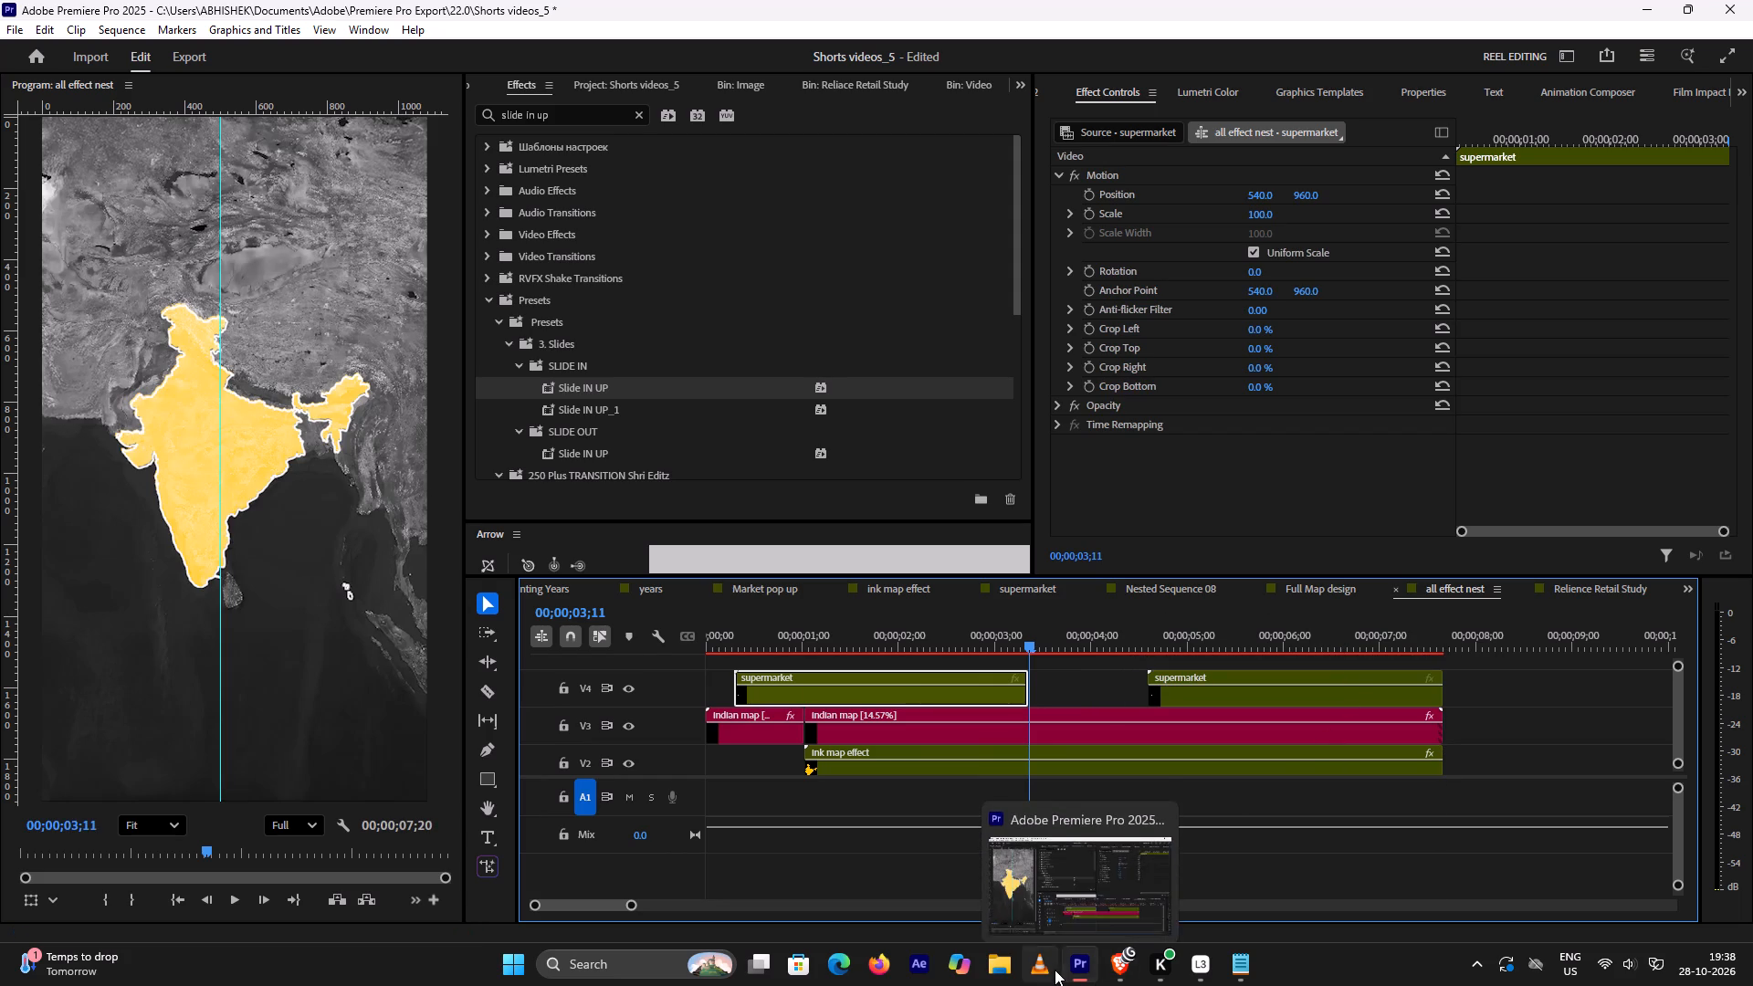
click(1118, 968)
click(1118, 968)
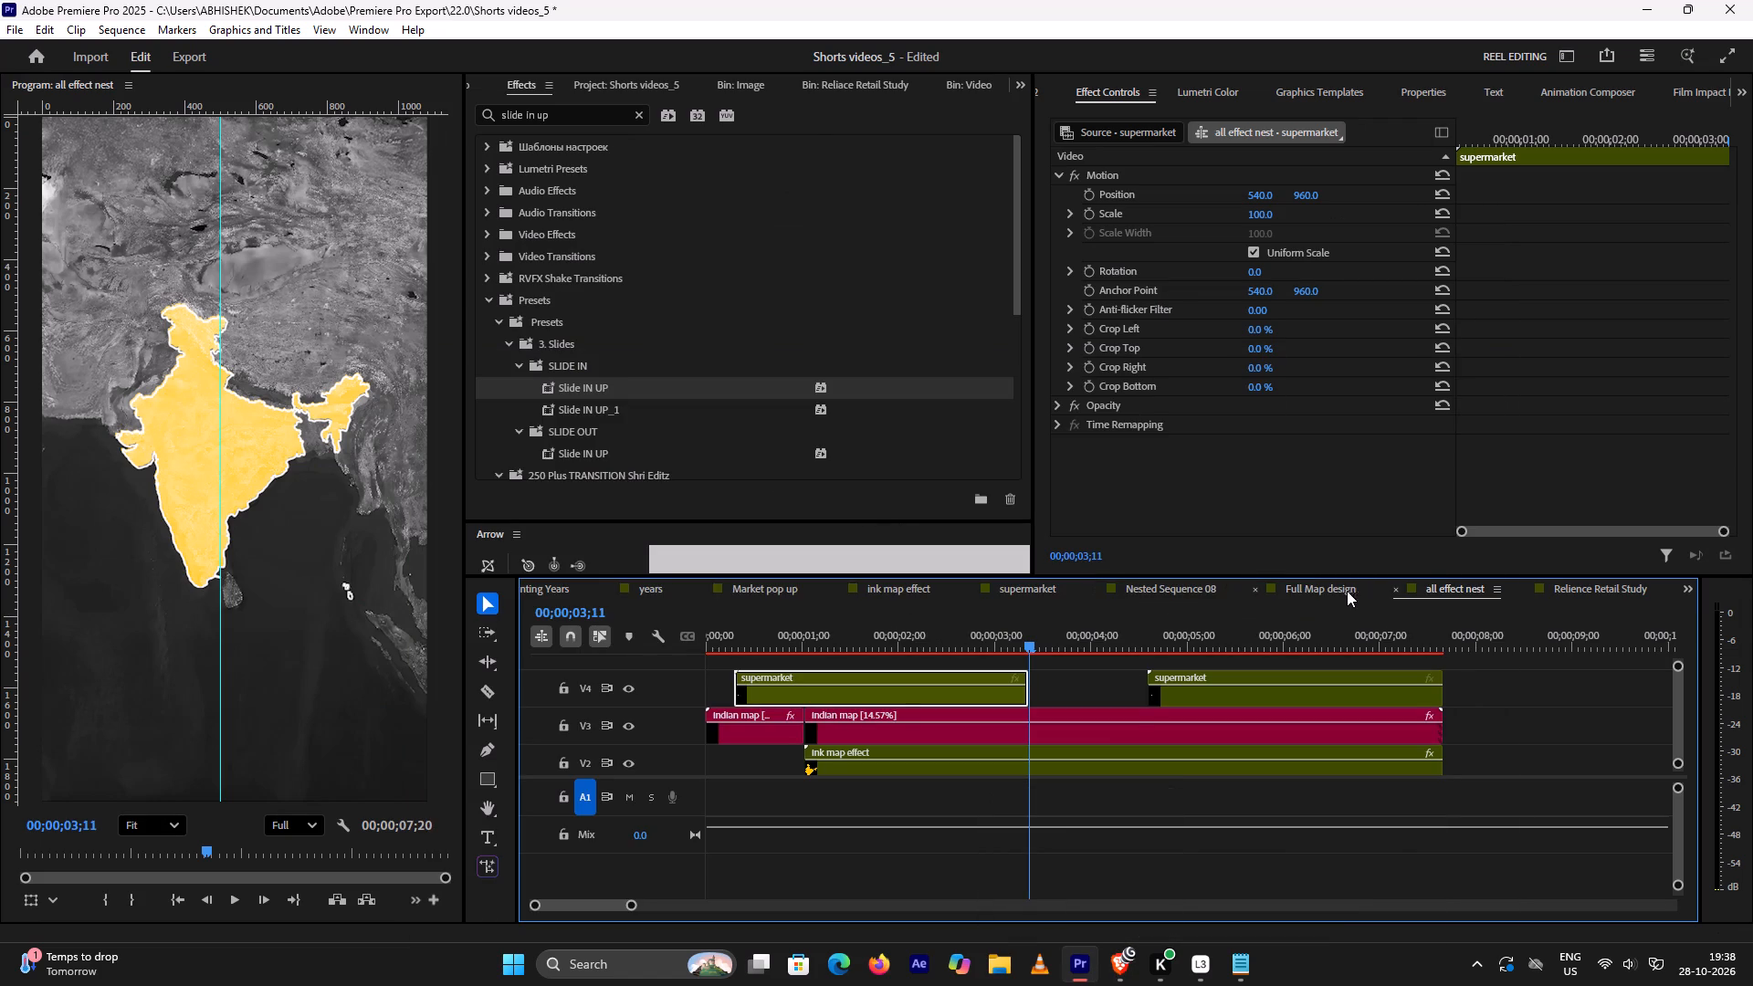
Return to the Relience Retail Study sequence and play back the shutter opening and 2659 reveal to check when the shops appear.
click(1567, 597)
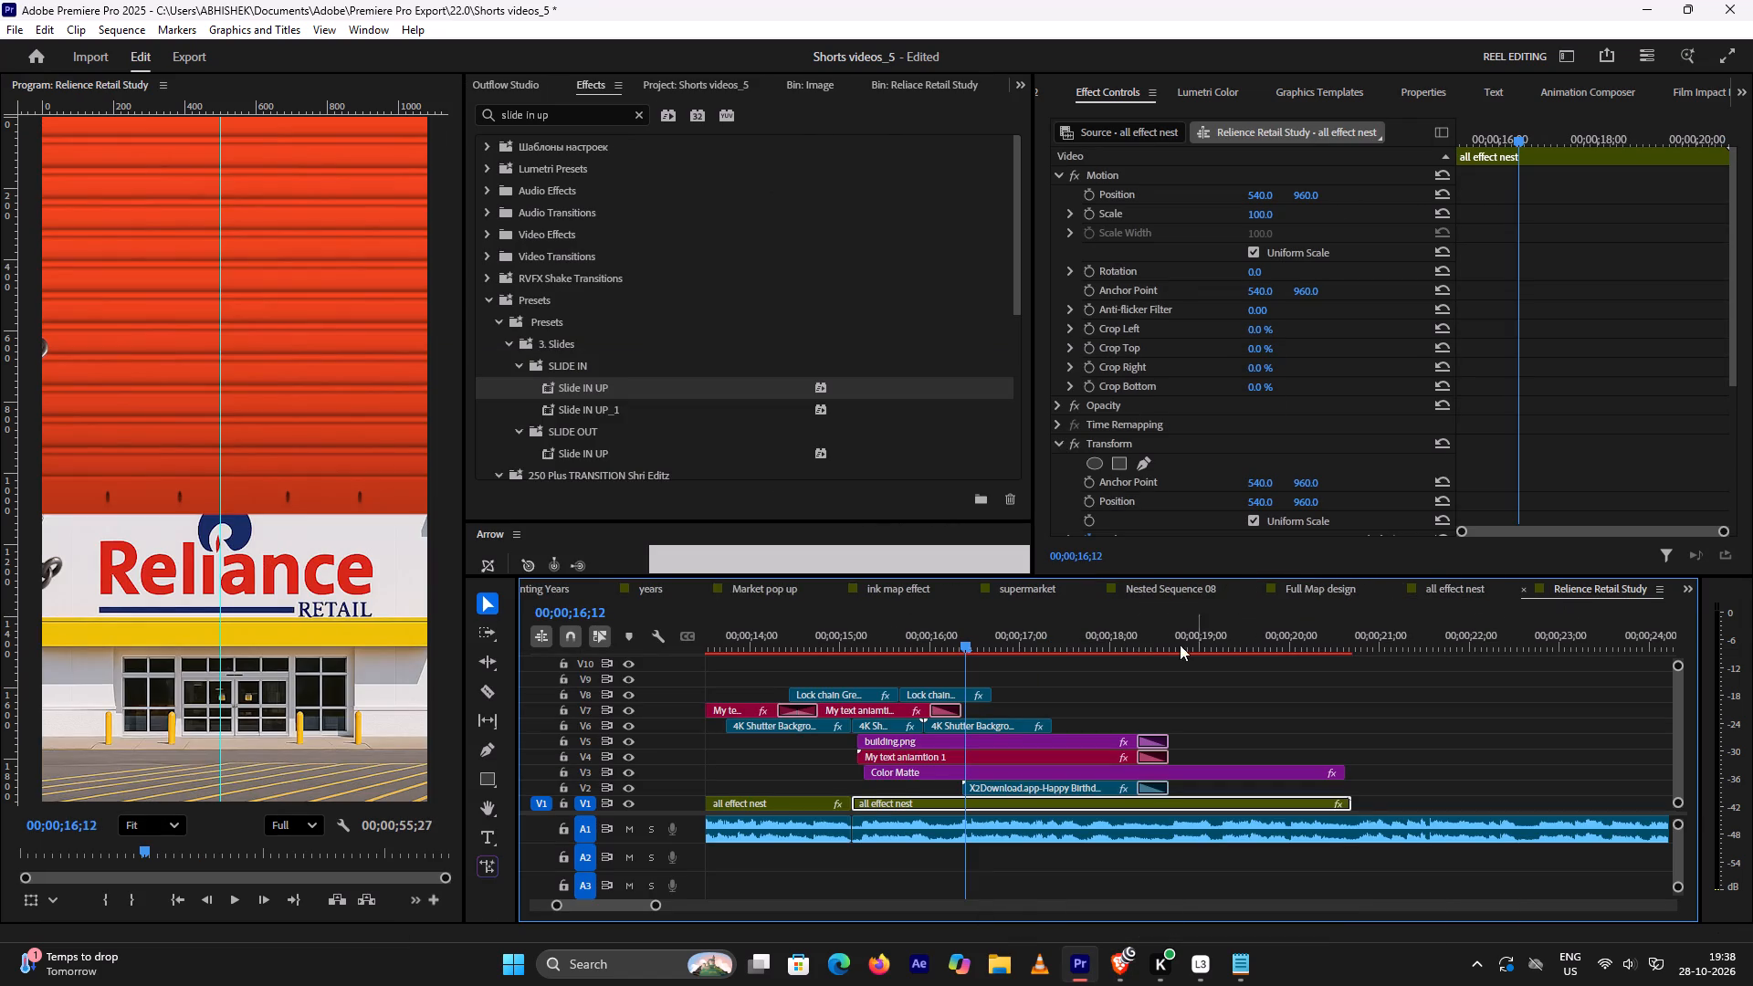
click(907, 634)
key(space)
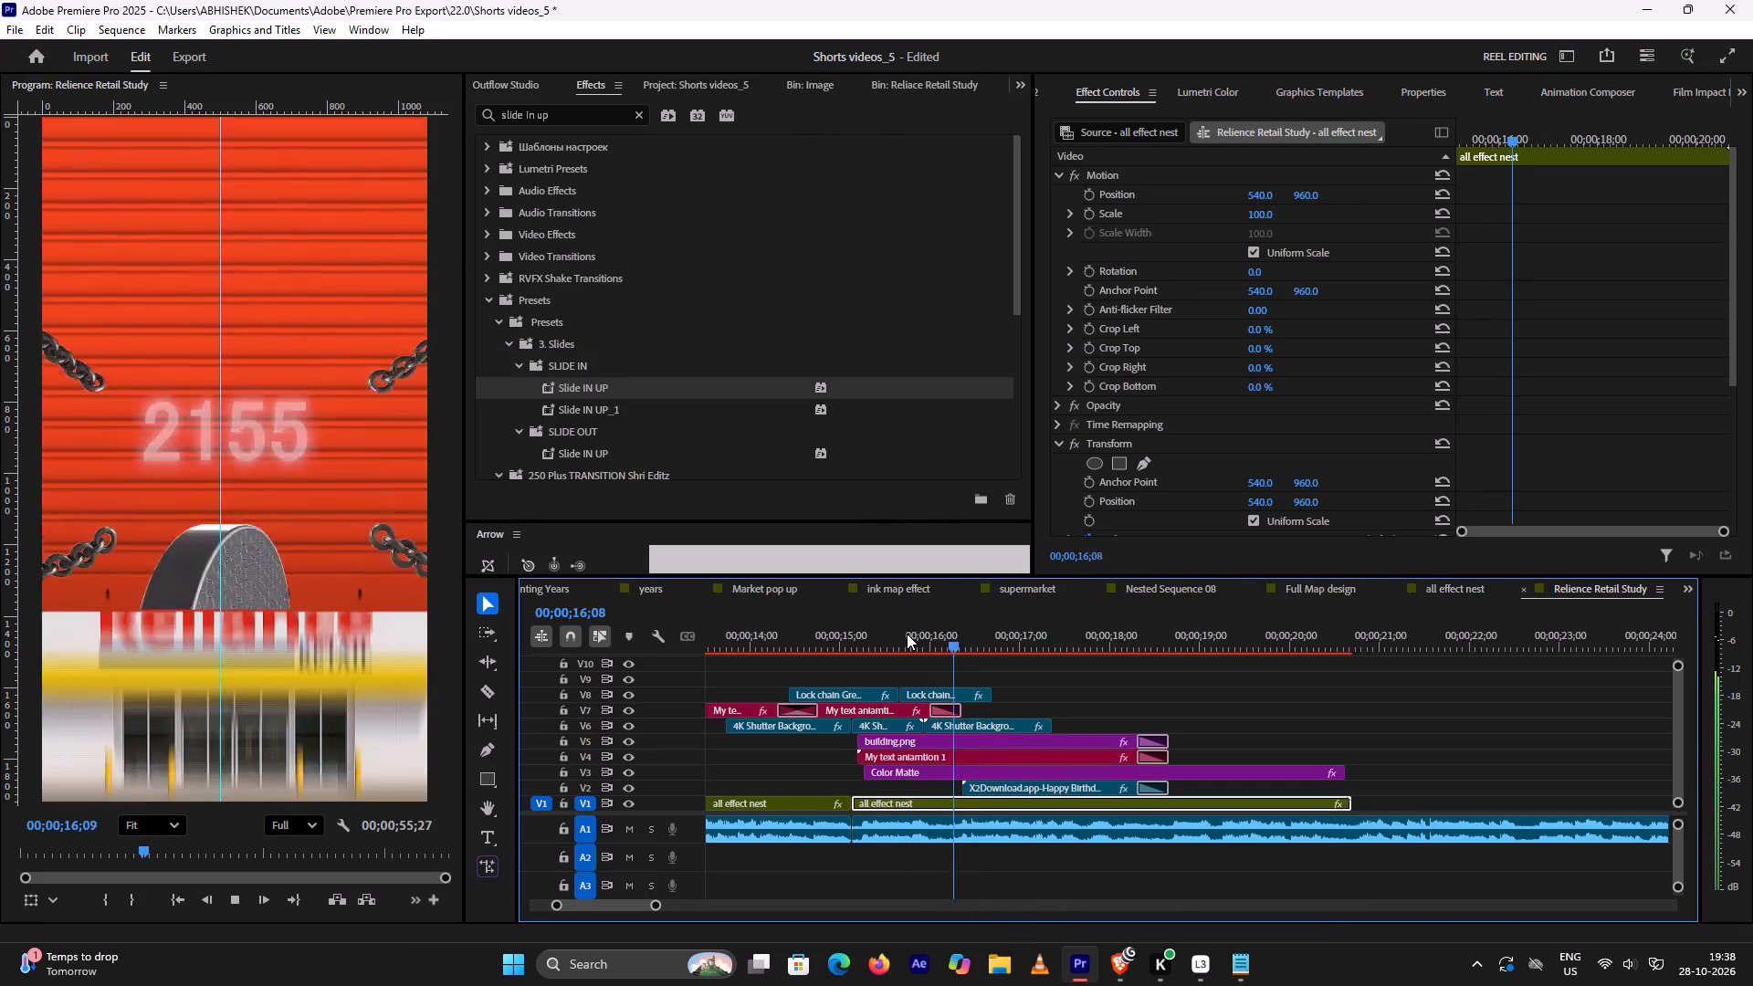
key(space)
key(space)
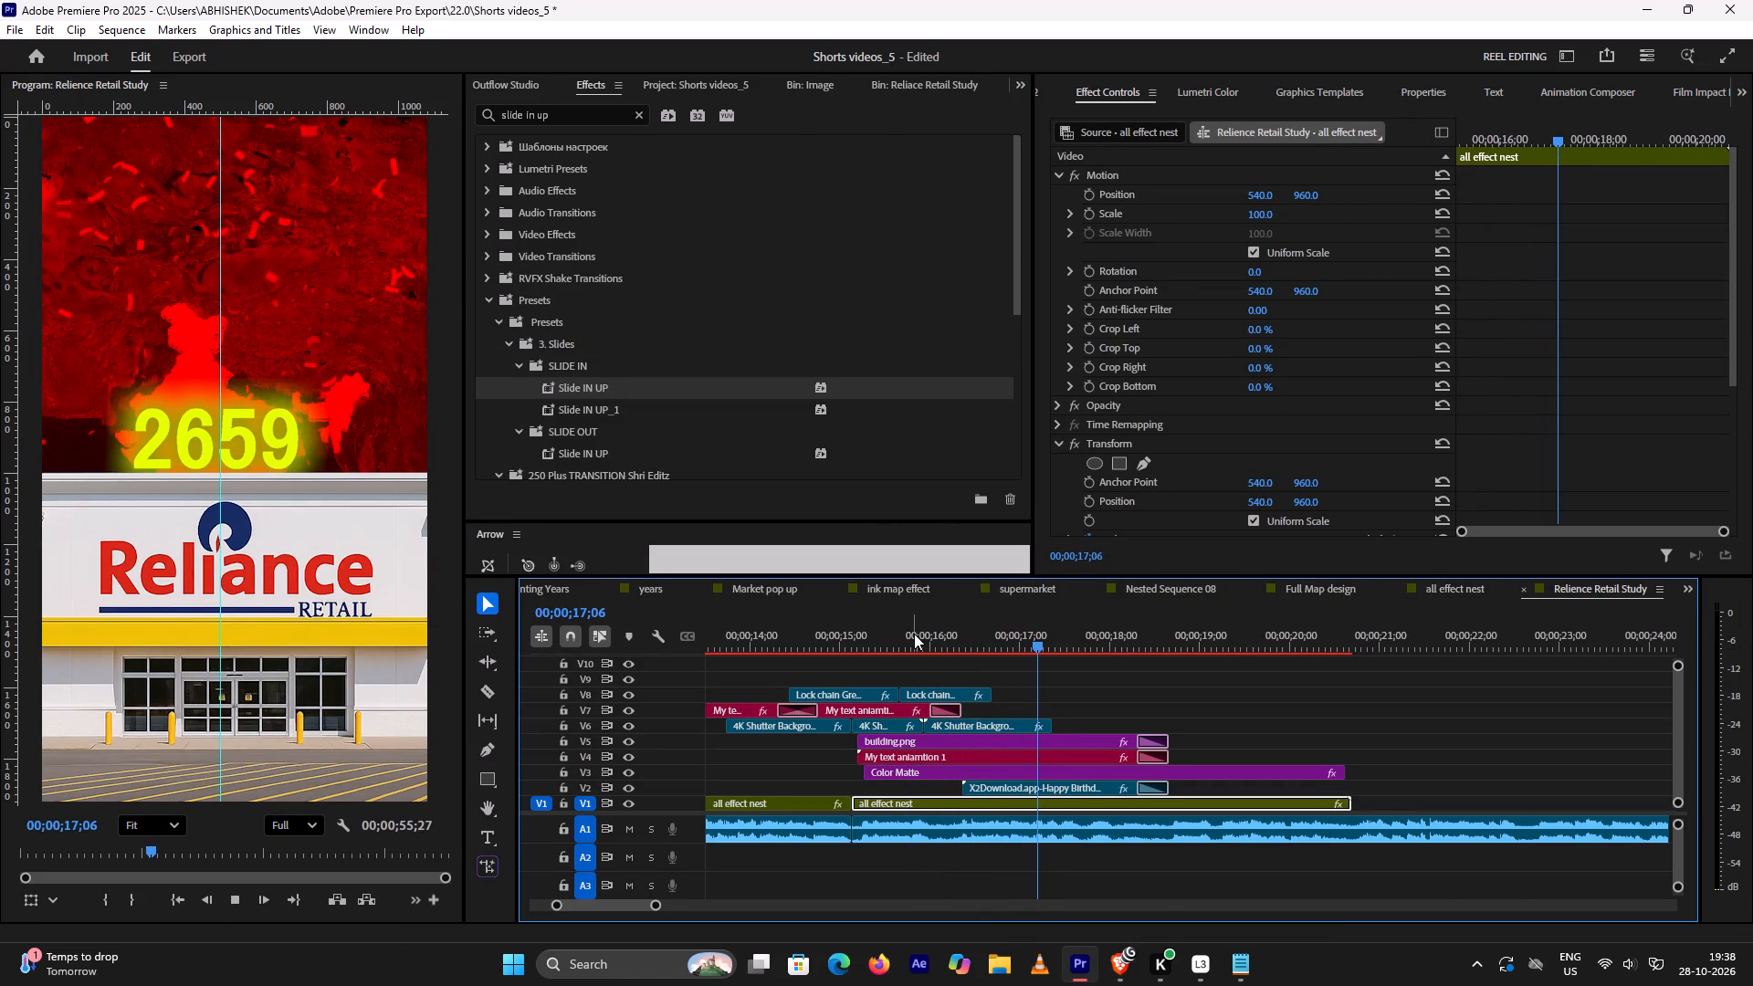
key(space)
key(space)
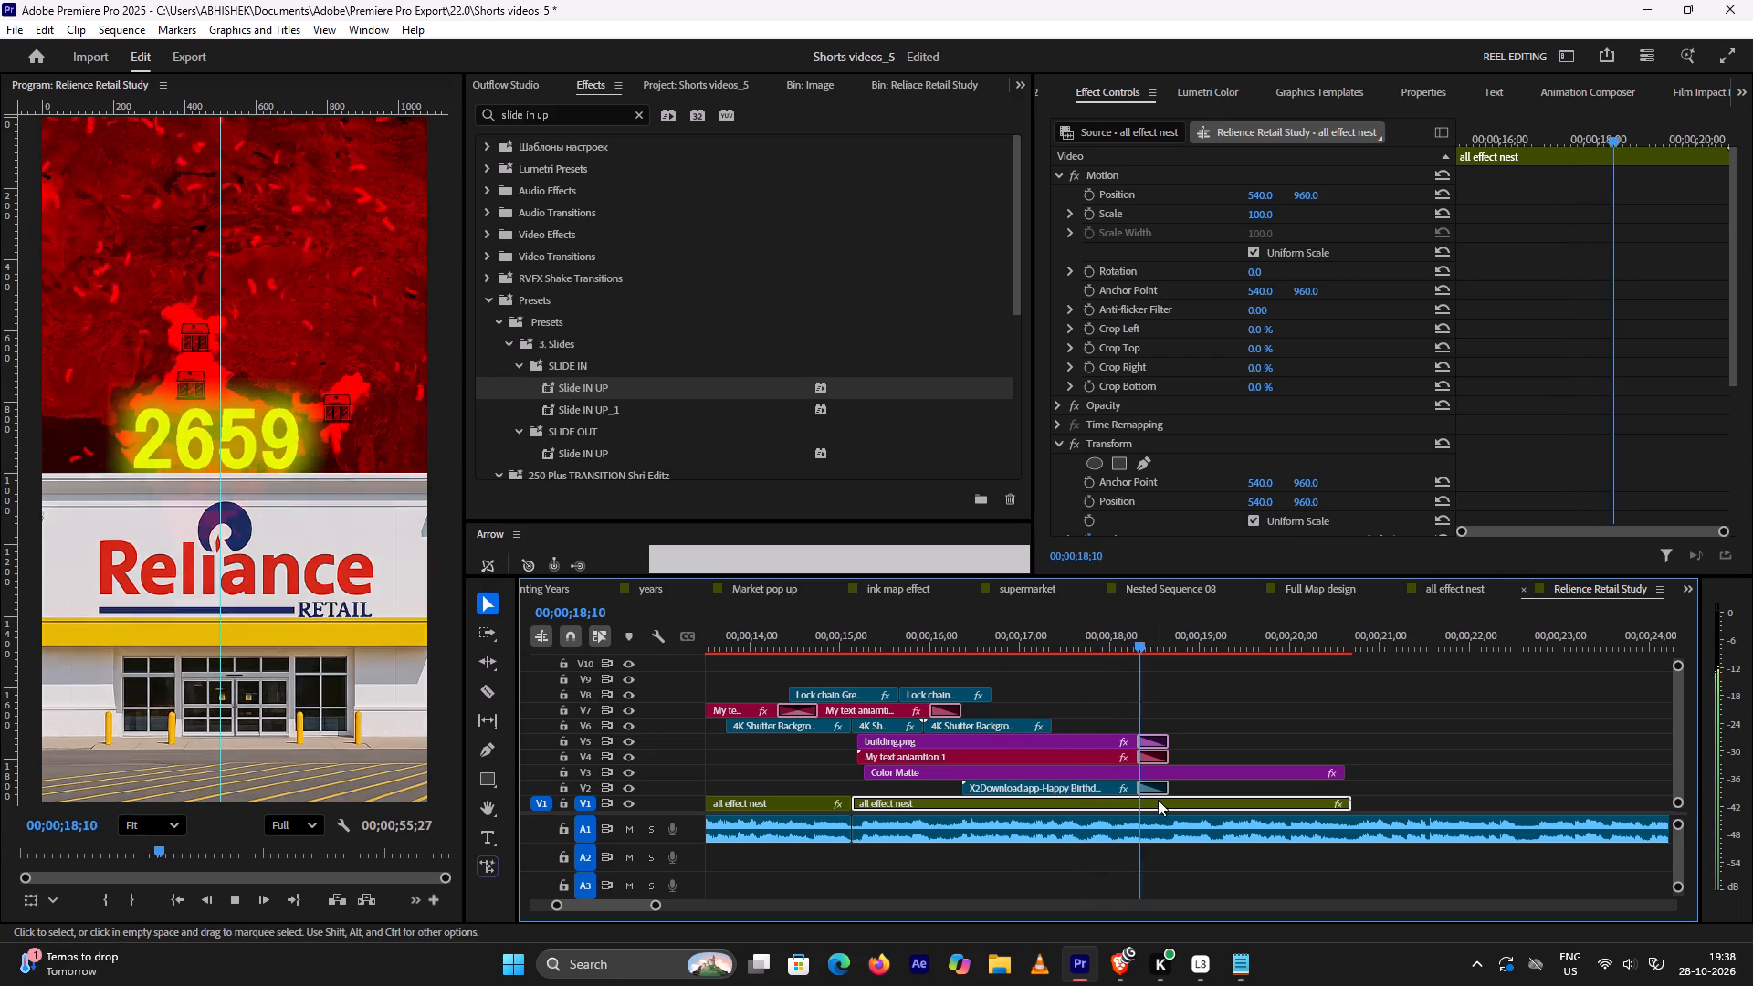
key(space)
Switch to the YouTube tutorial and replay its main-timeline preview to compare when the shops appear after the 2659 reveal.
click(1081, 965)
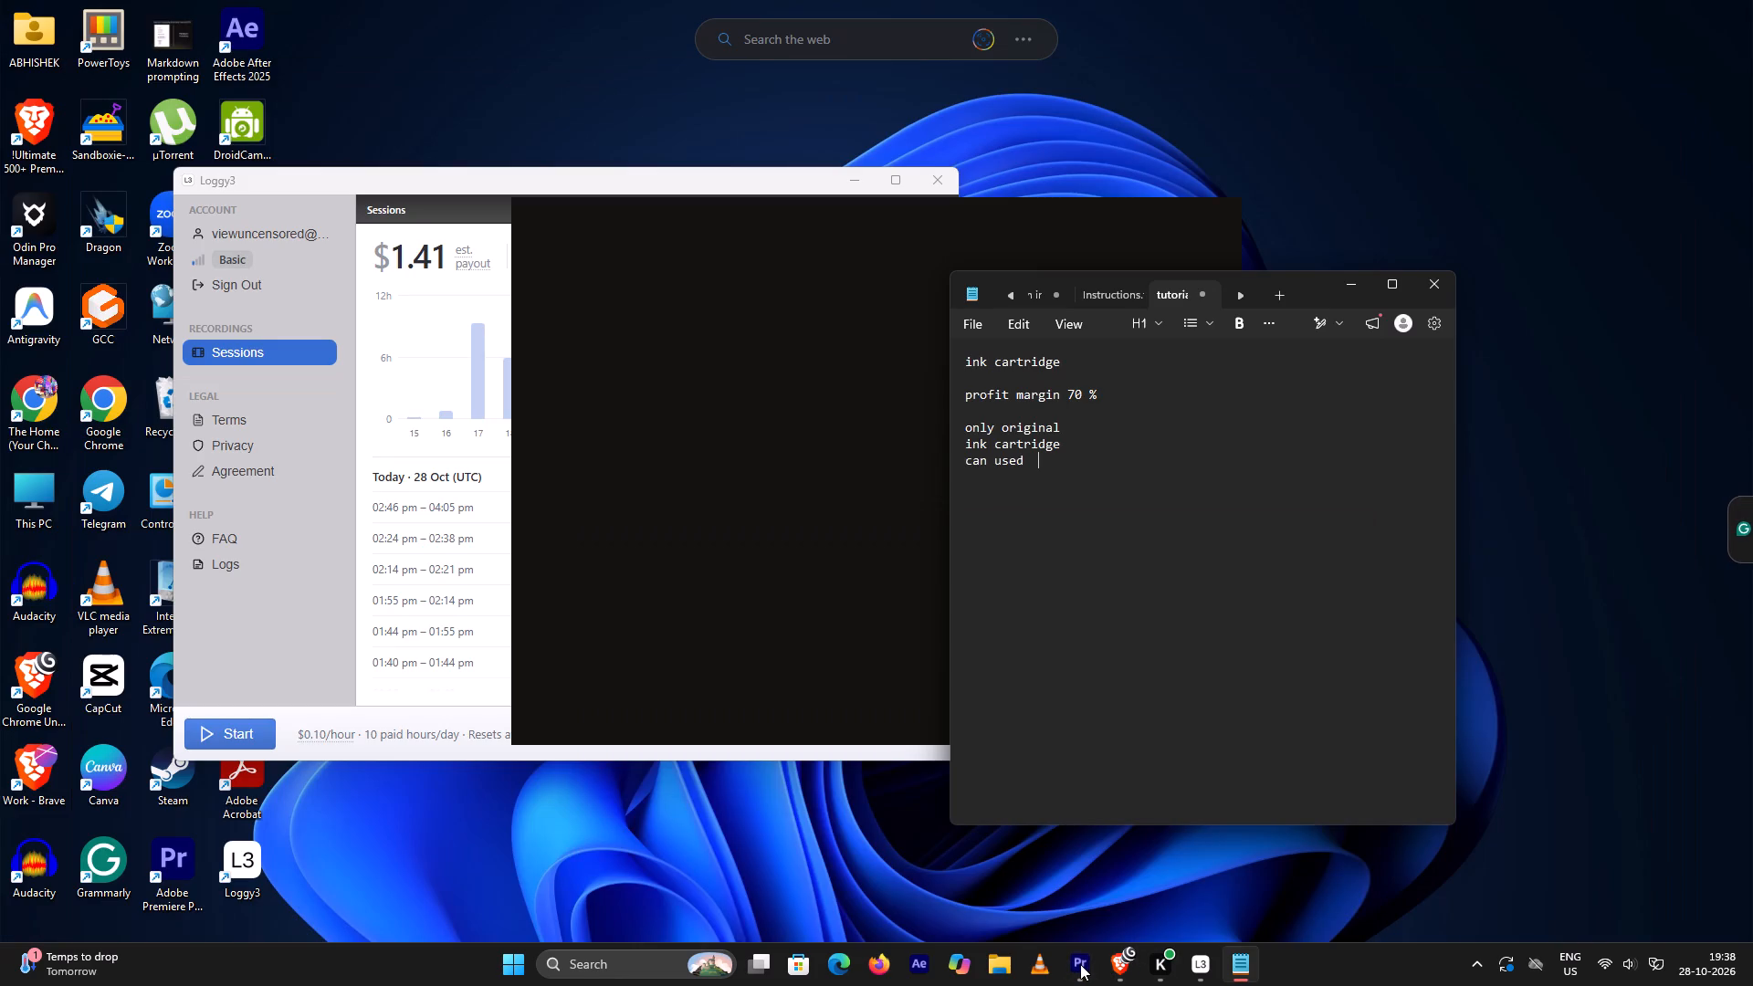
click(1080, 963)
click(1109, 964)
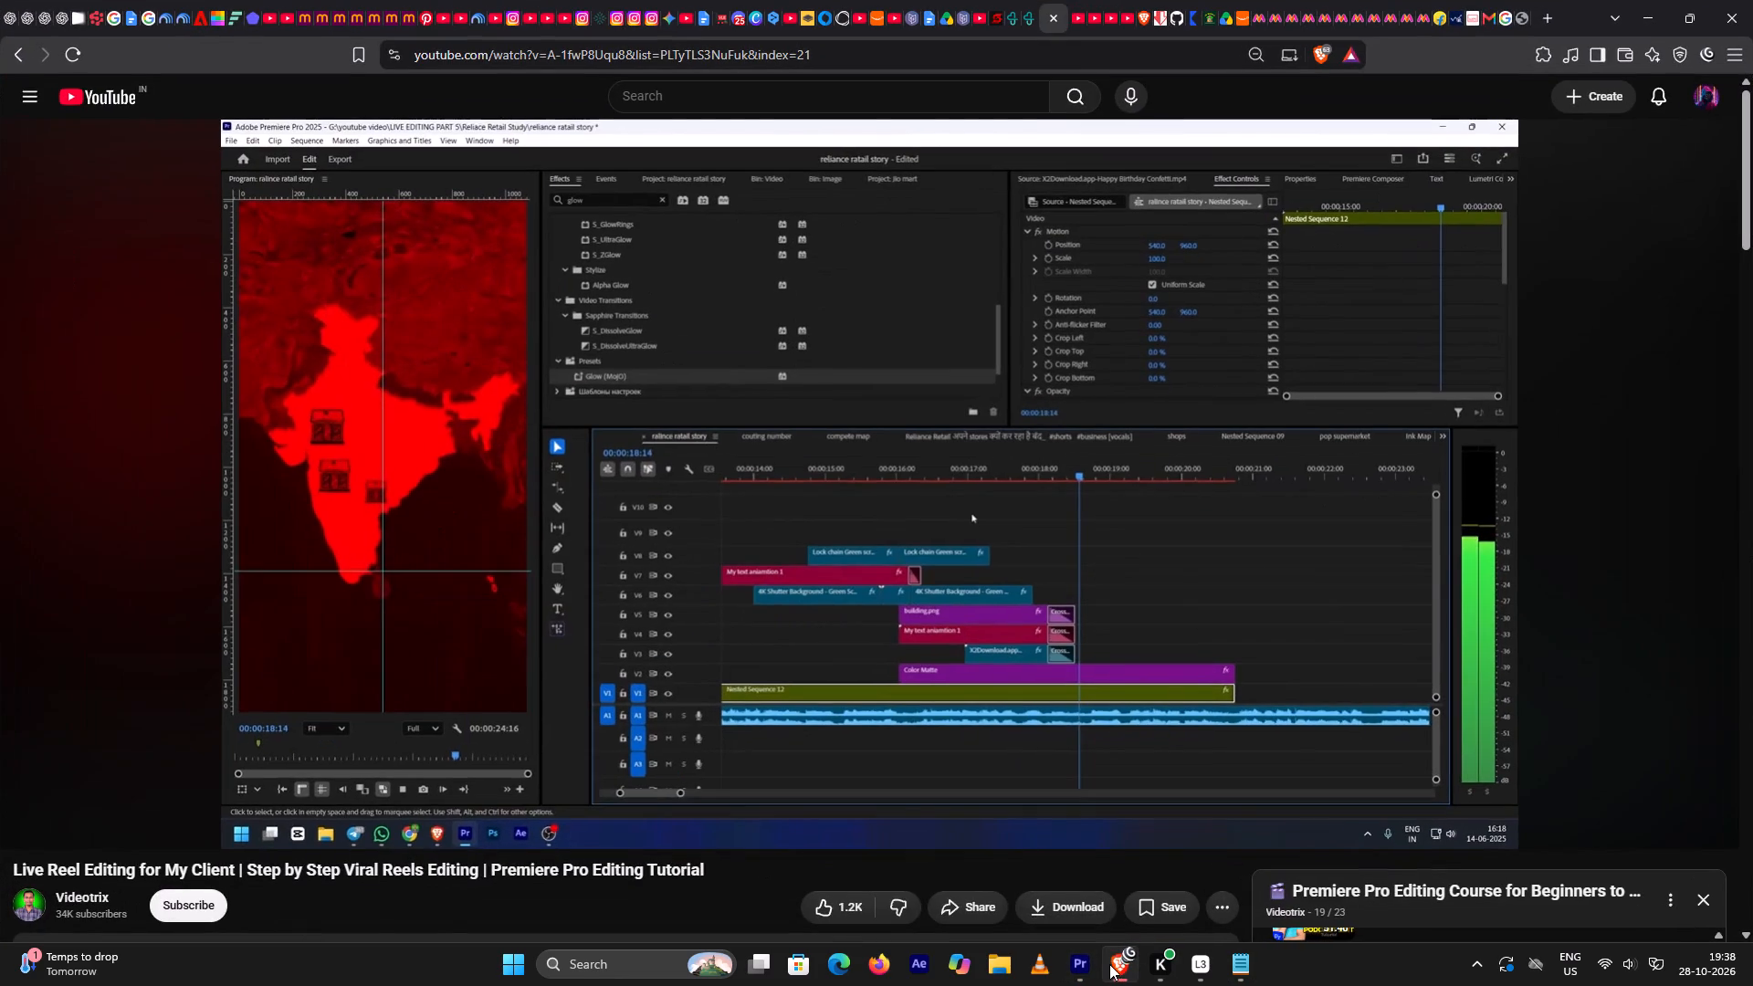
key(space)
key(space)
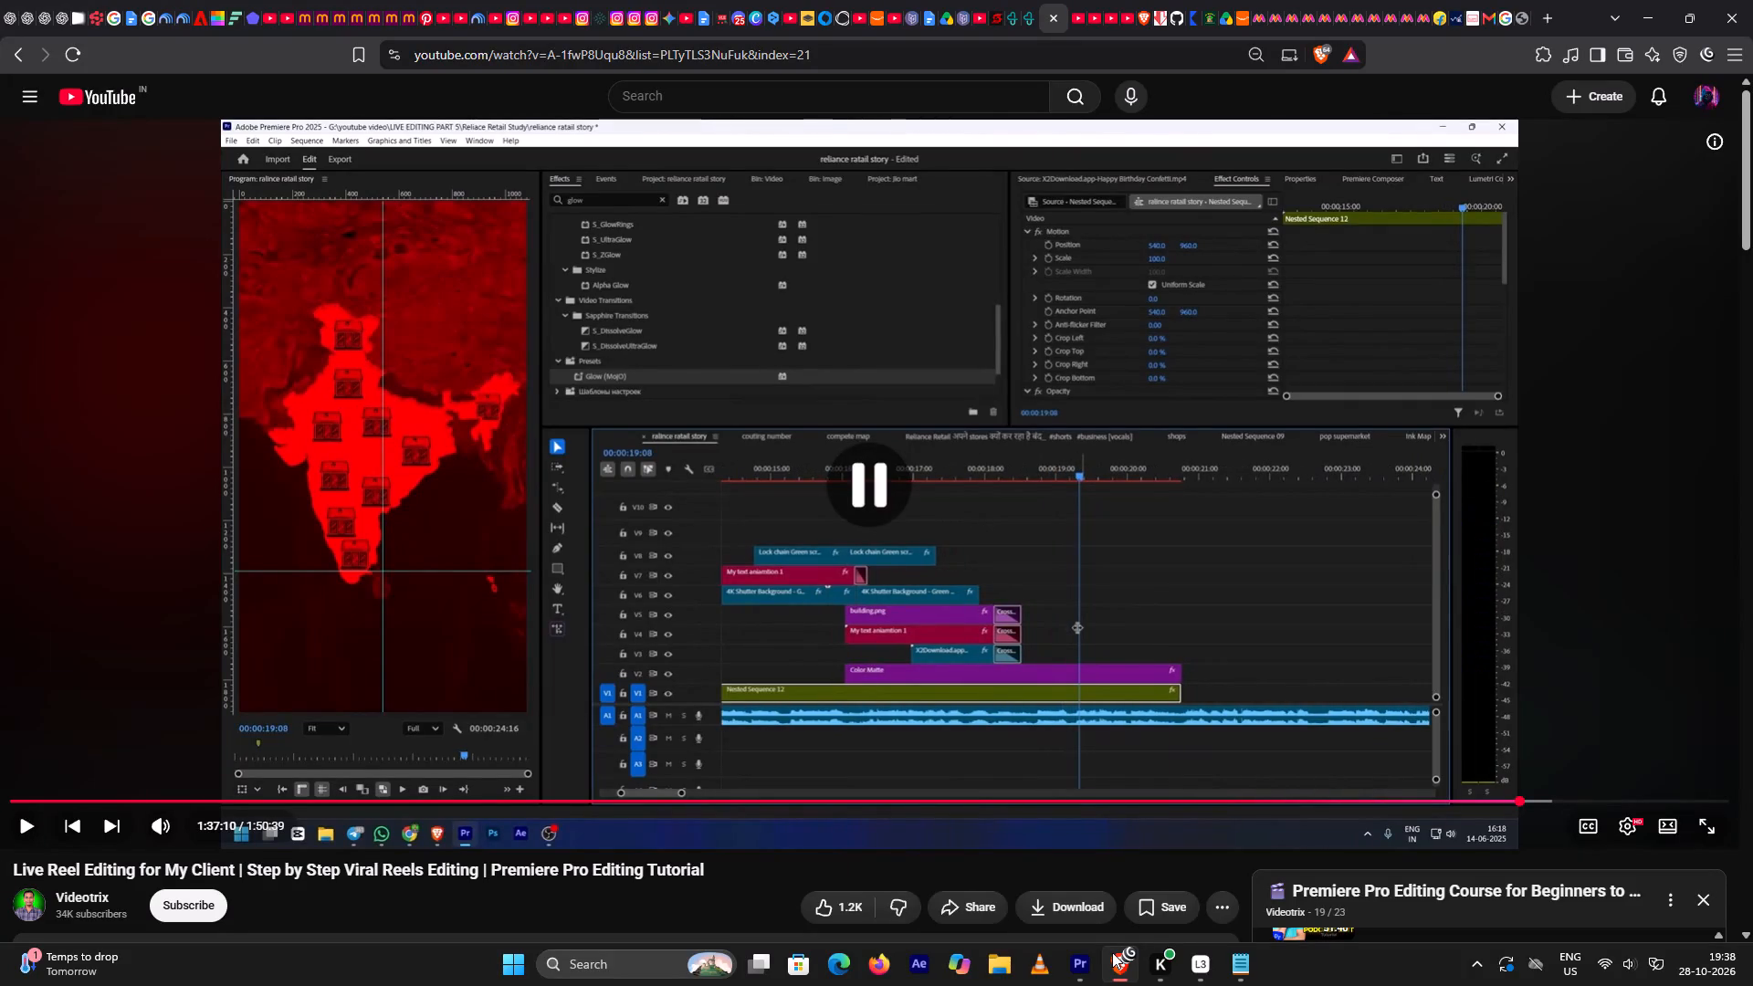
key(Left)
key(space)
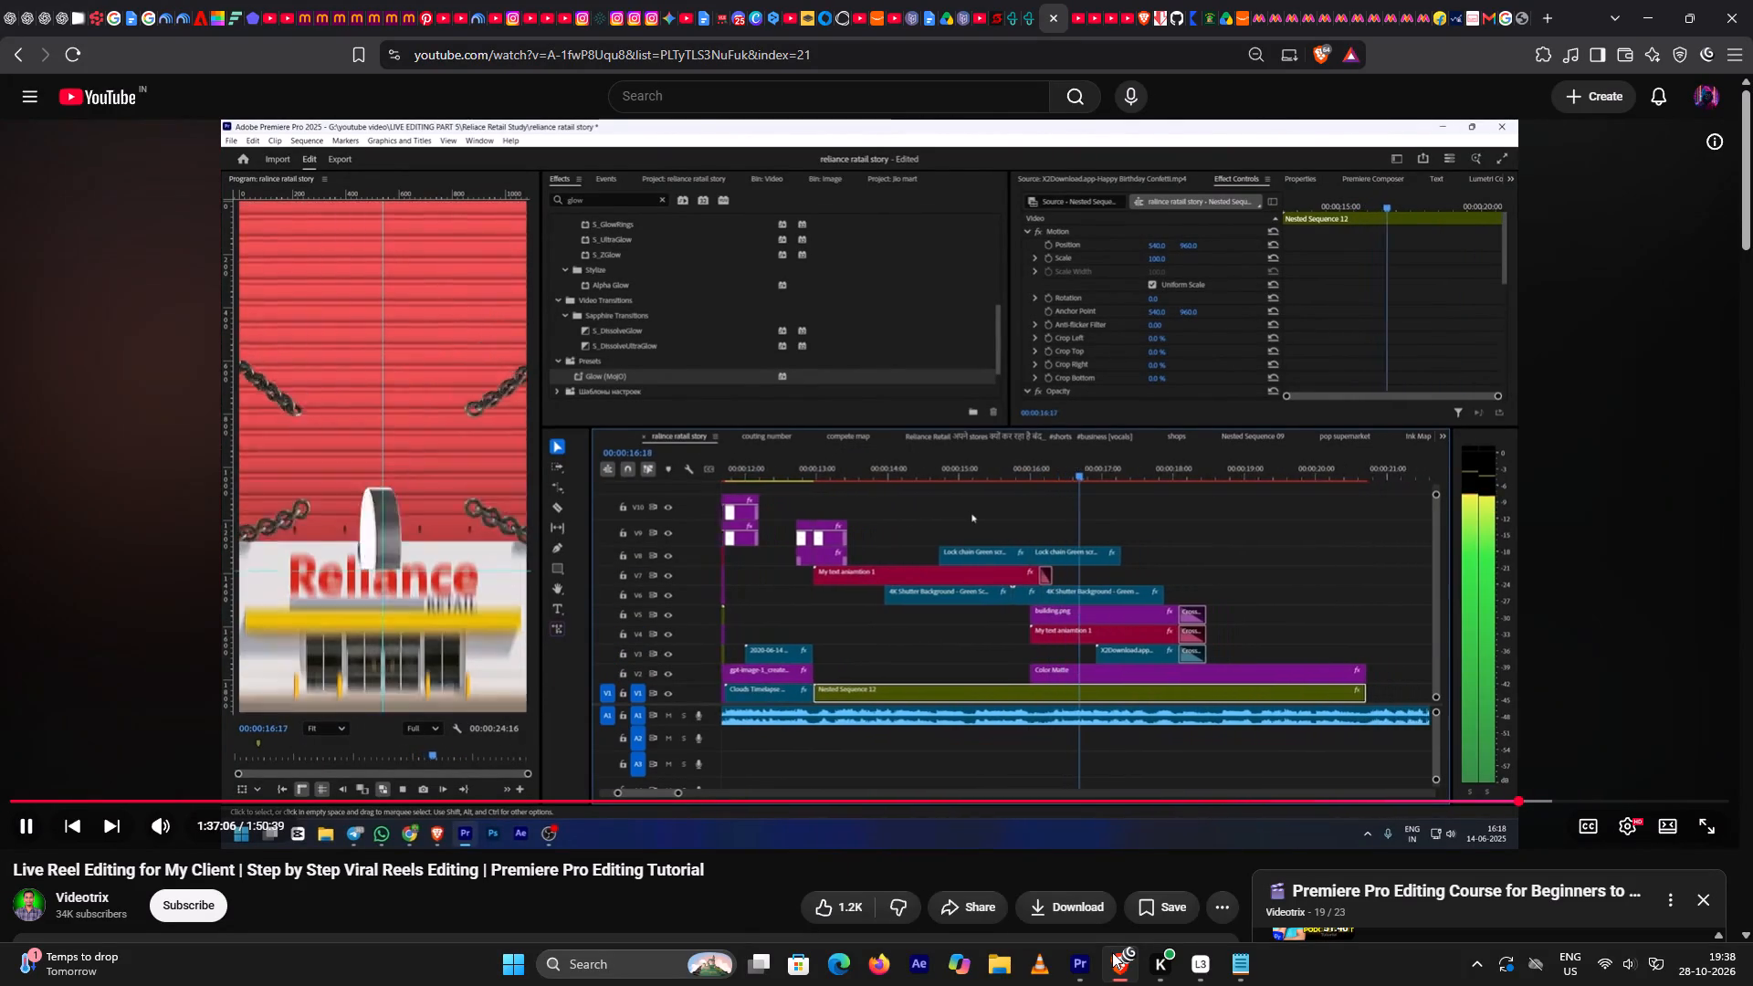
key(space)
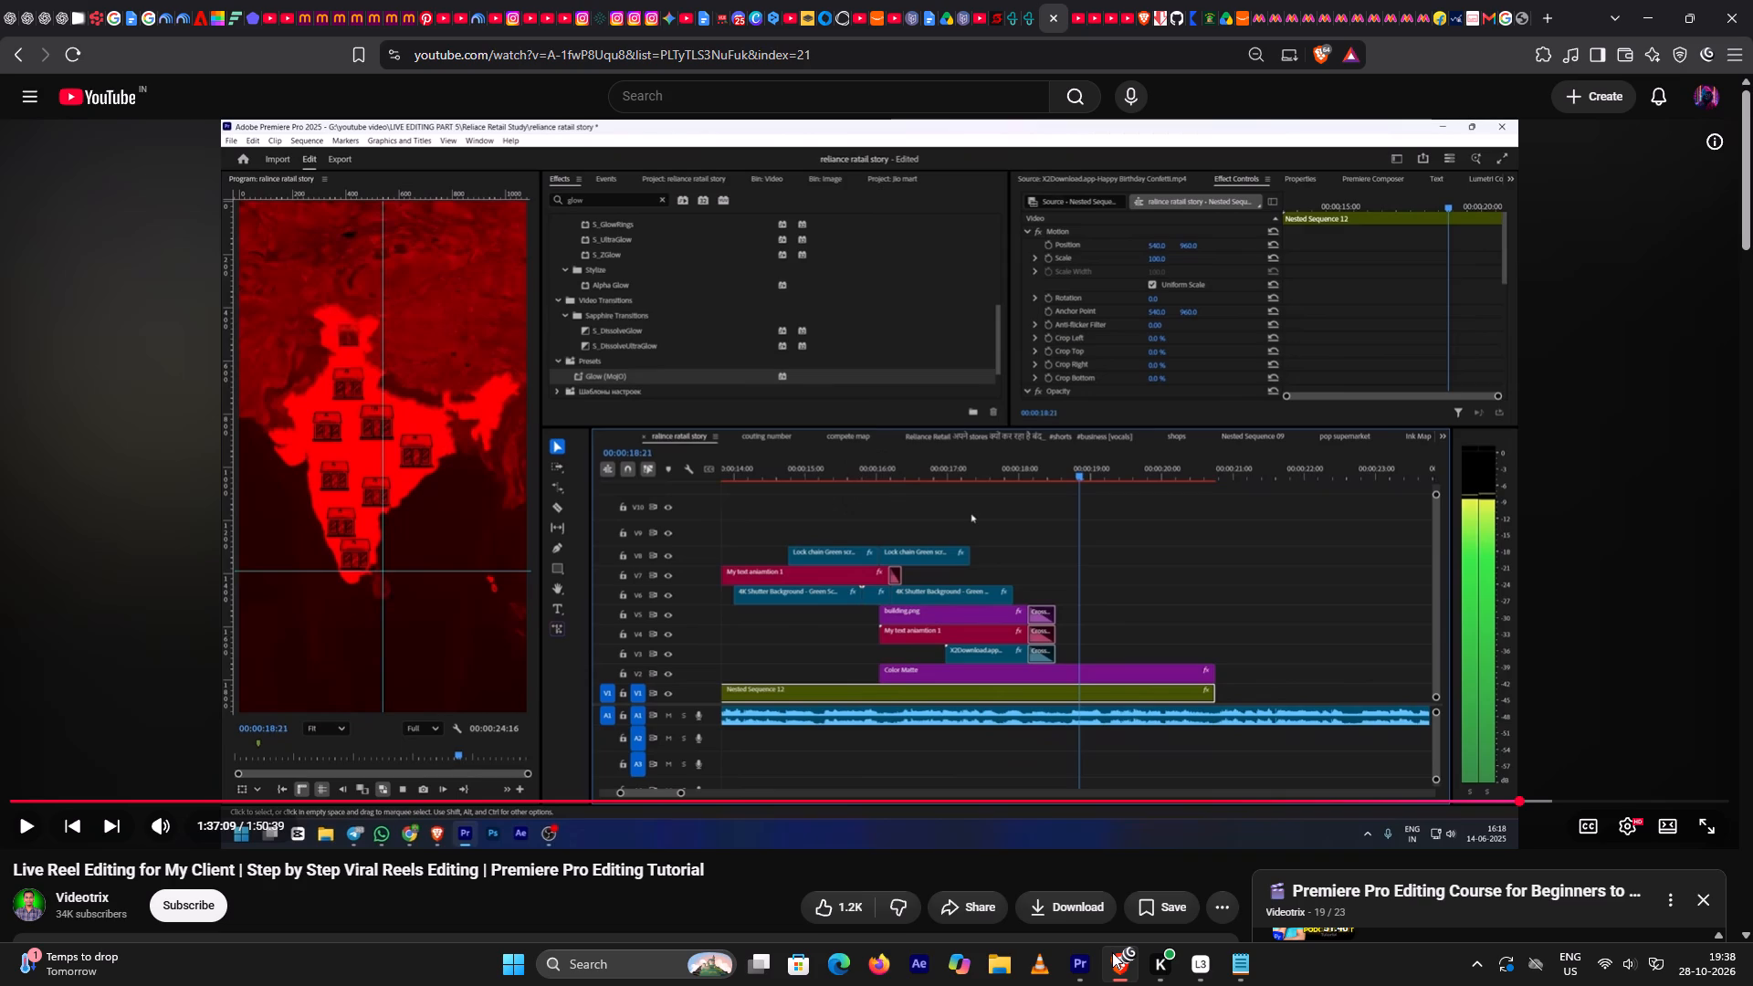
Play the YouTube tutorial further to study how the businessman portrait cutout is placed and timed over the red map.
key(space)
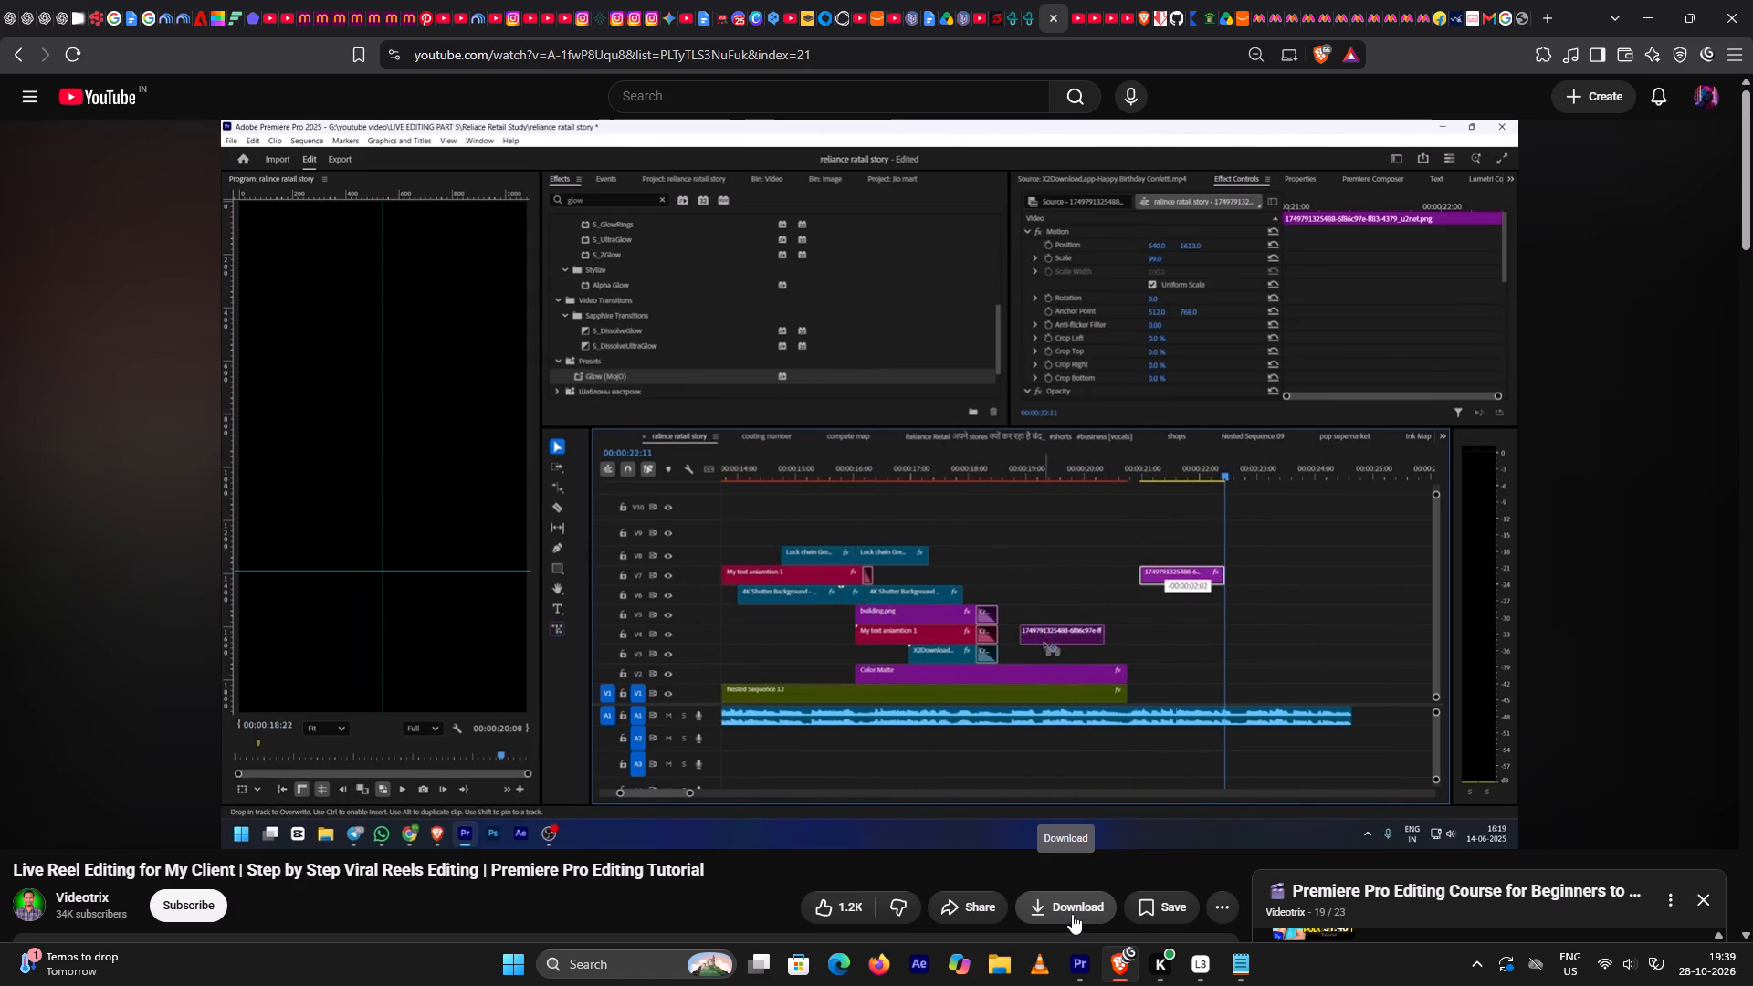
key(space)
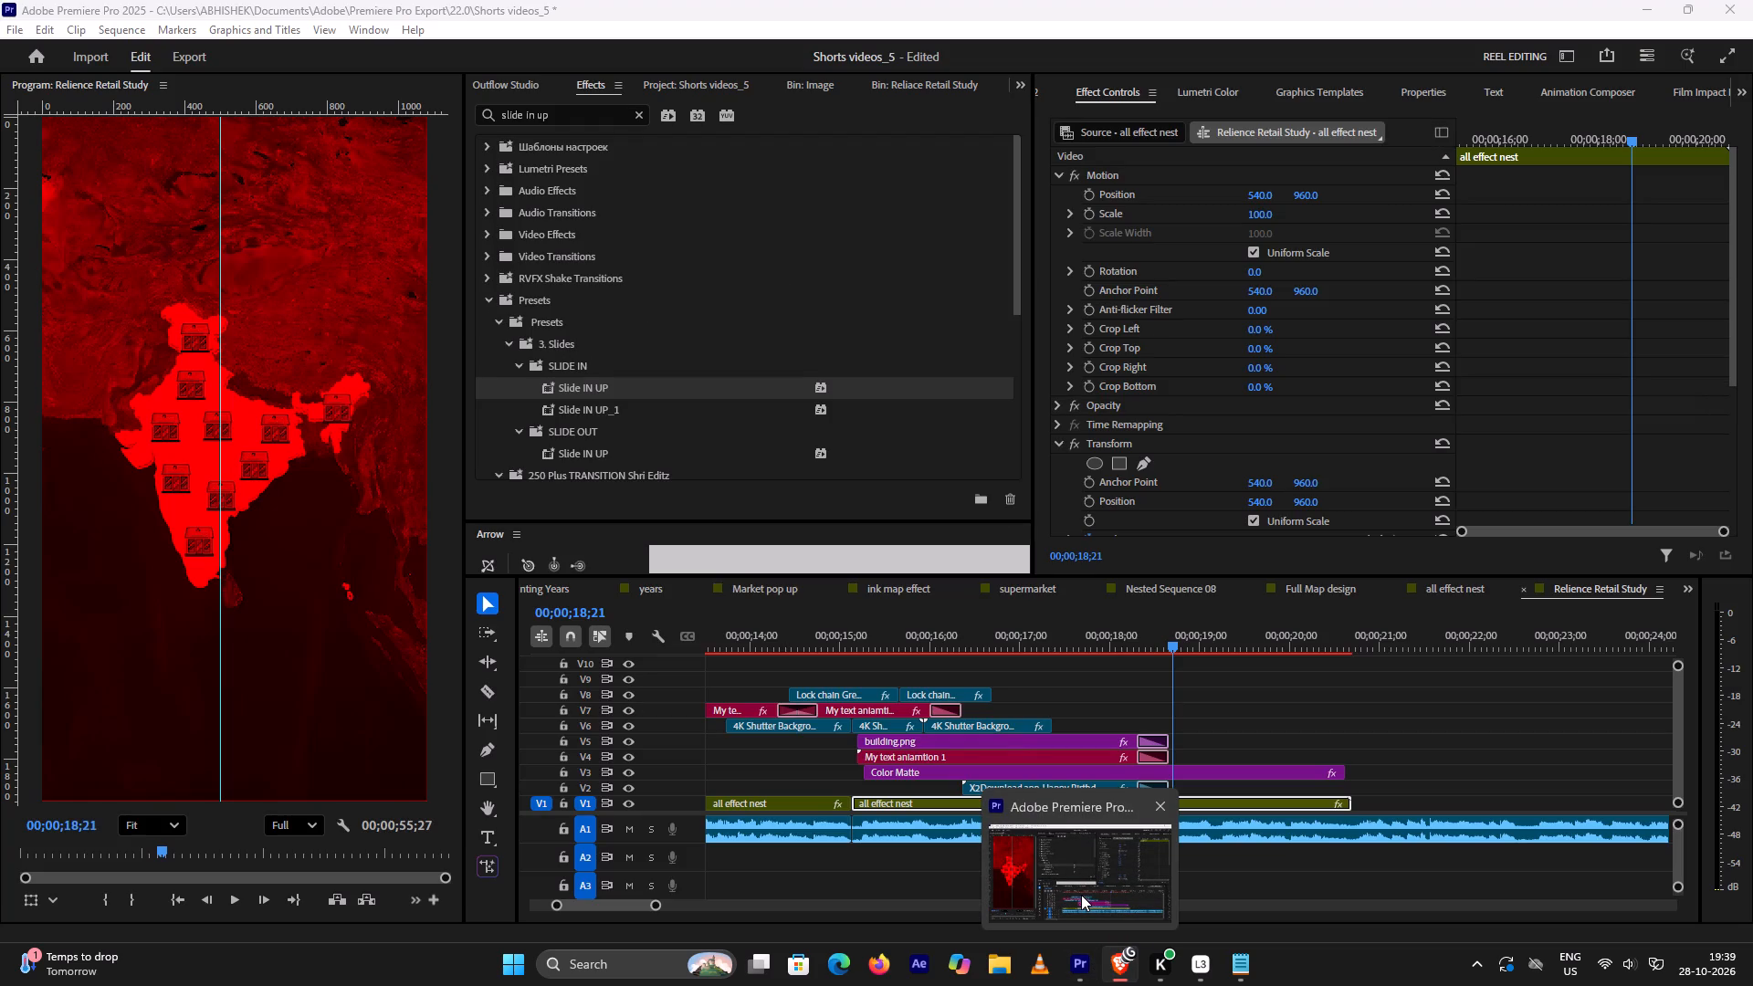
key(space)
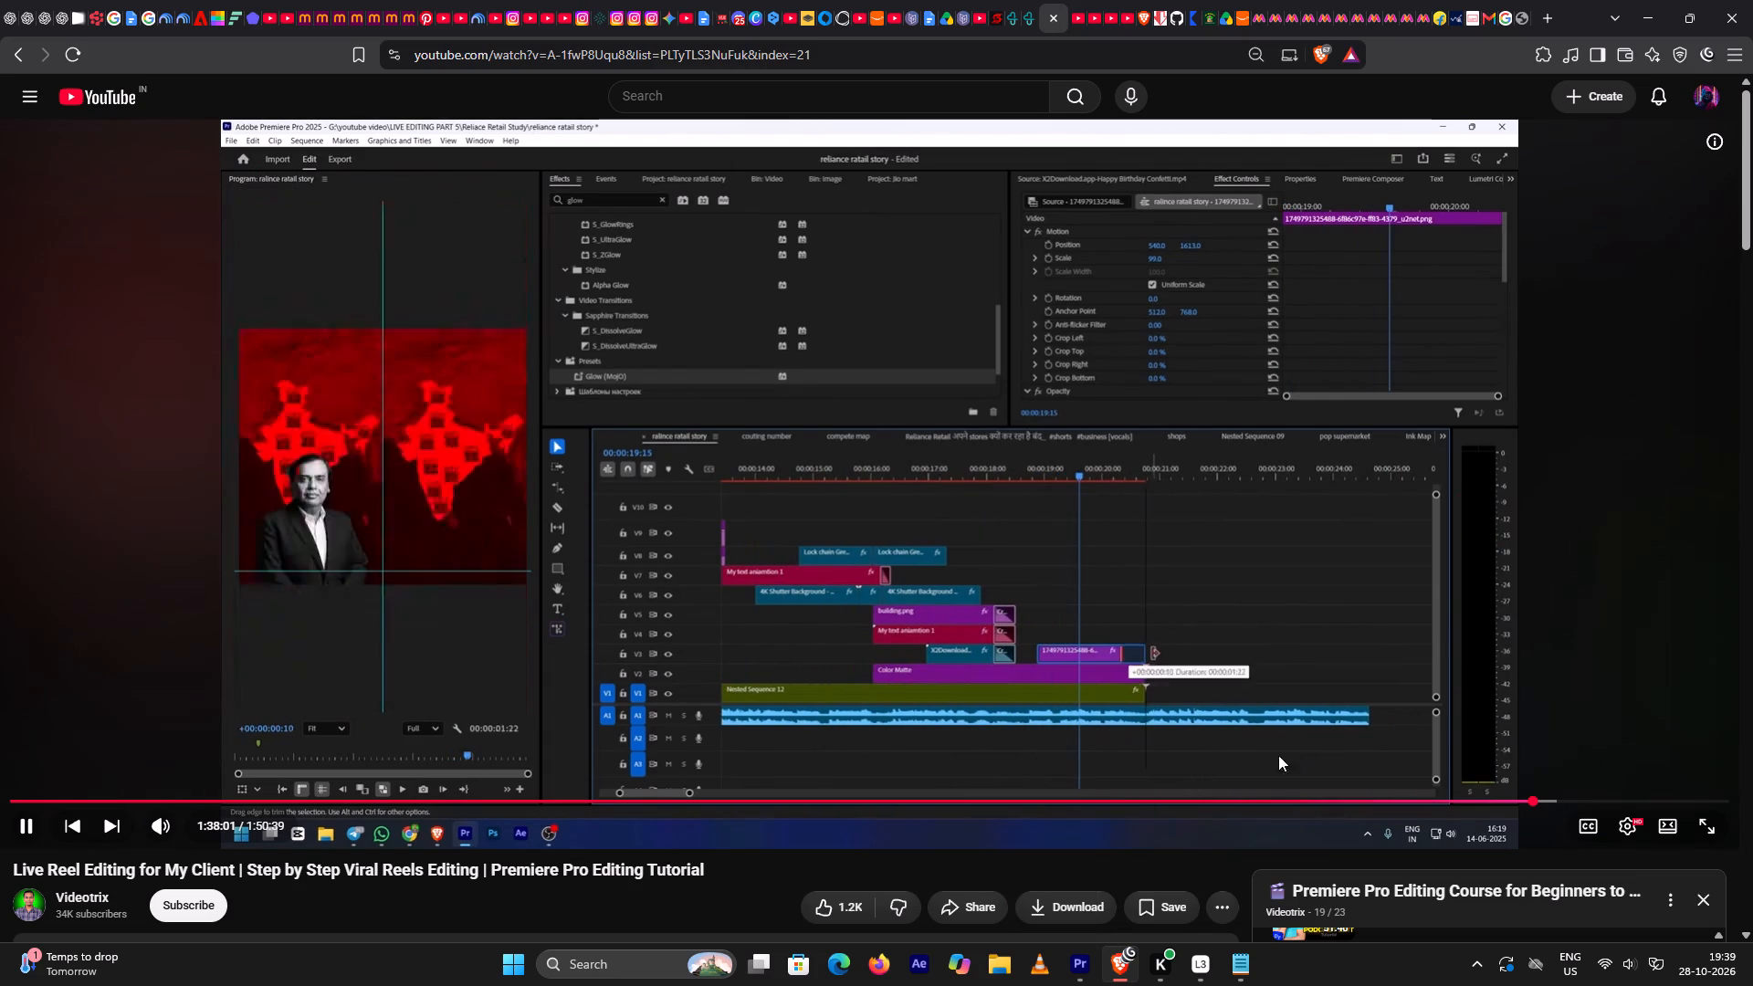
key(space)
key(space)
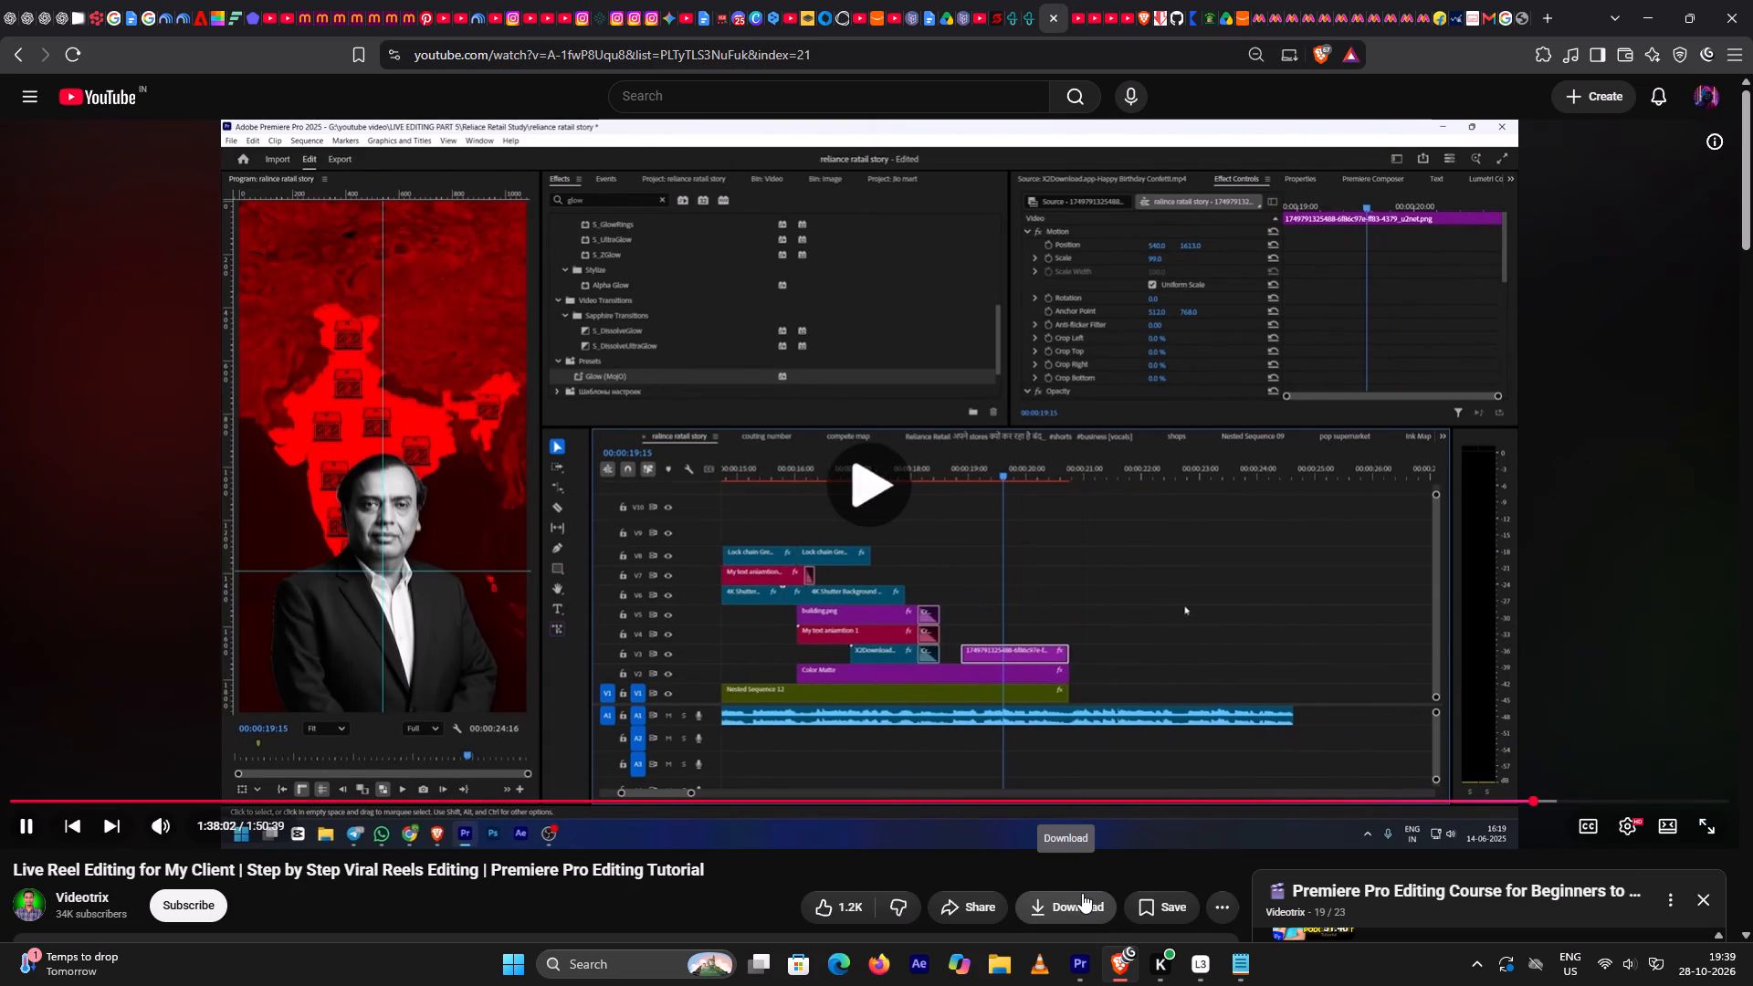
key(space)
Return to Premiere Pro and scrub through the 2659 fade-out in Relience Retail Study, parking the playhead at 00;00;18;18.
click(1067, 963)
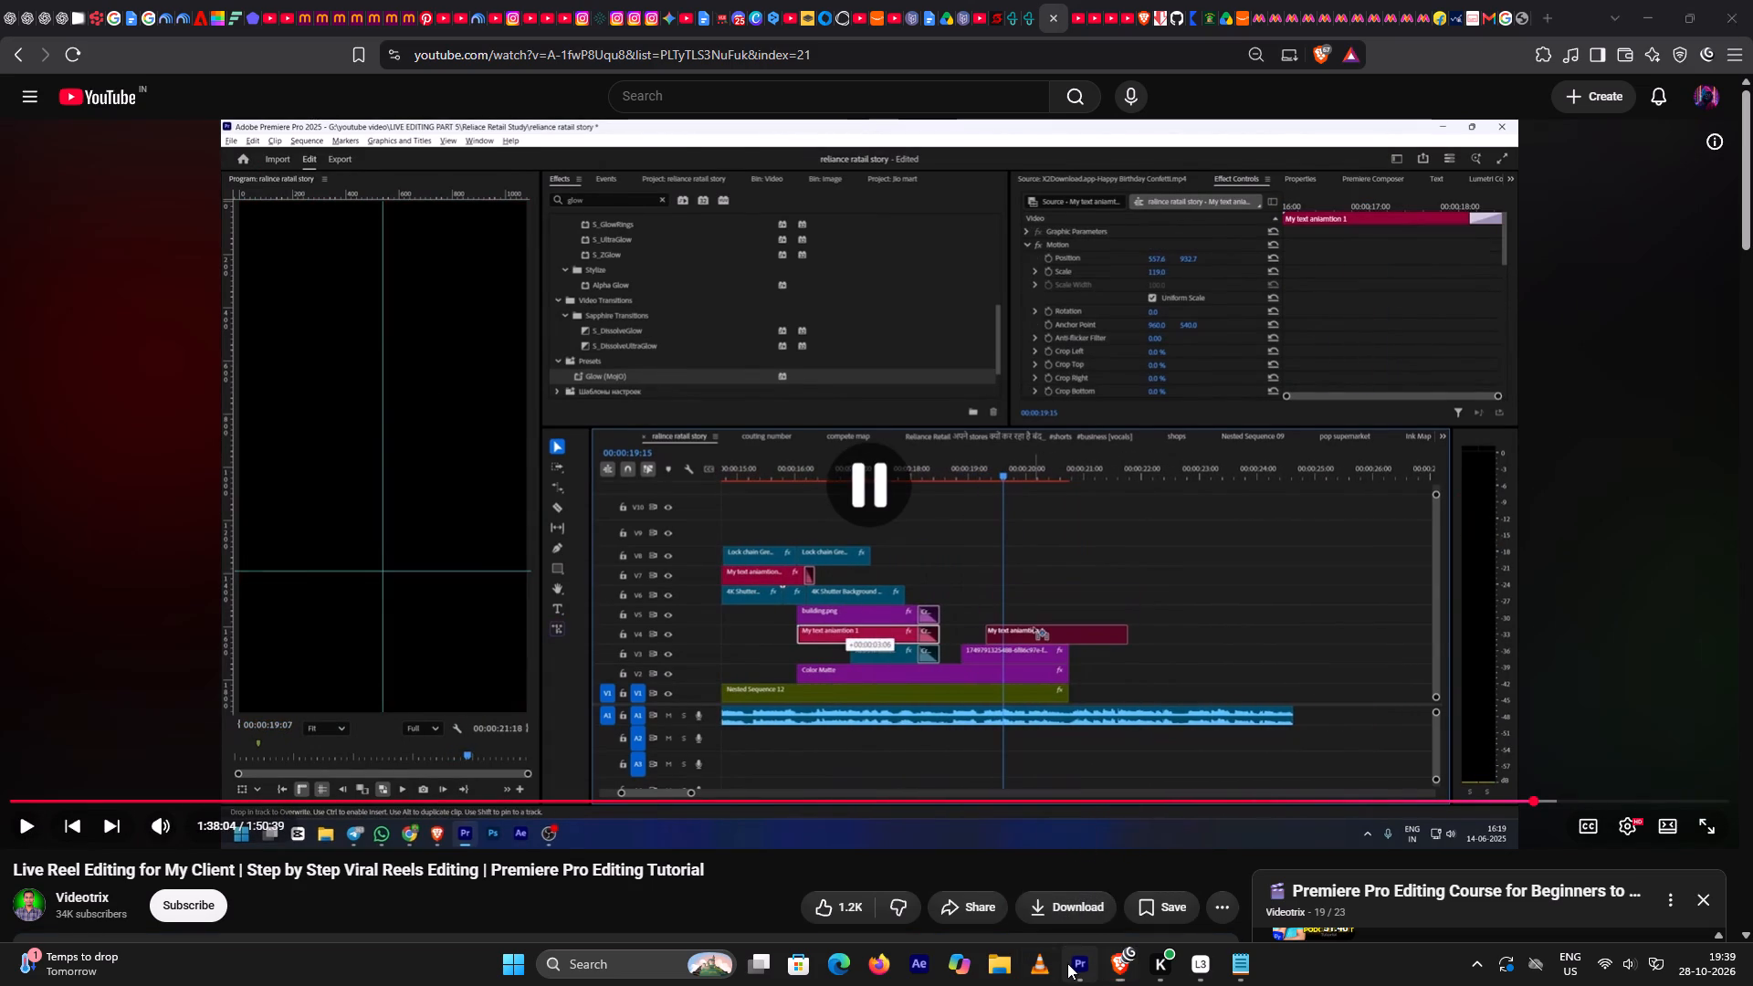
click(1139, 632)
key(space)
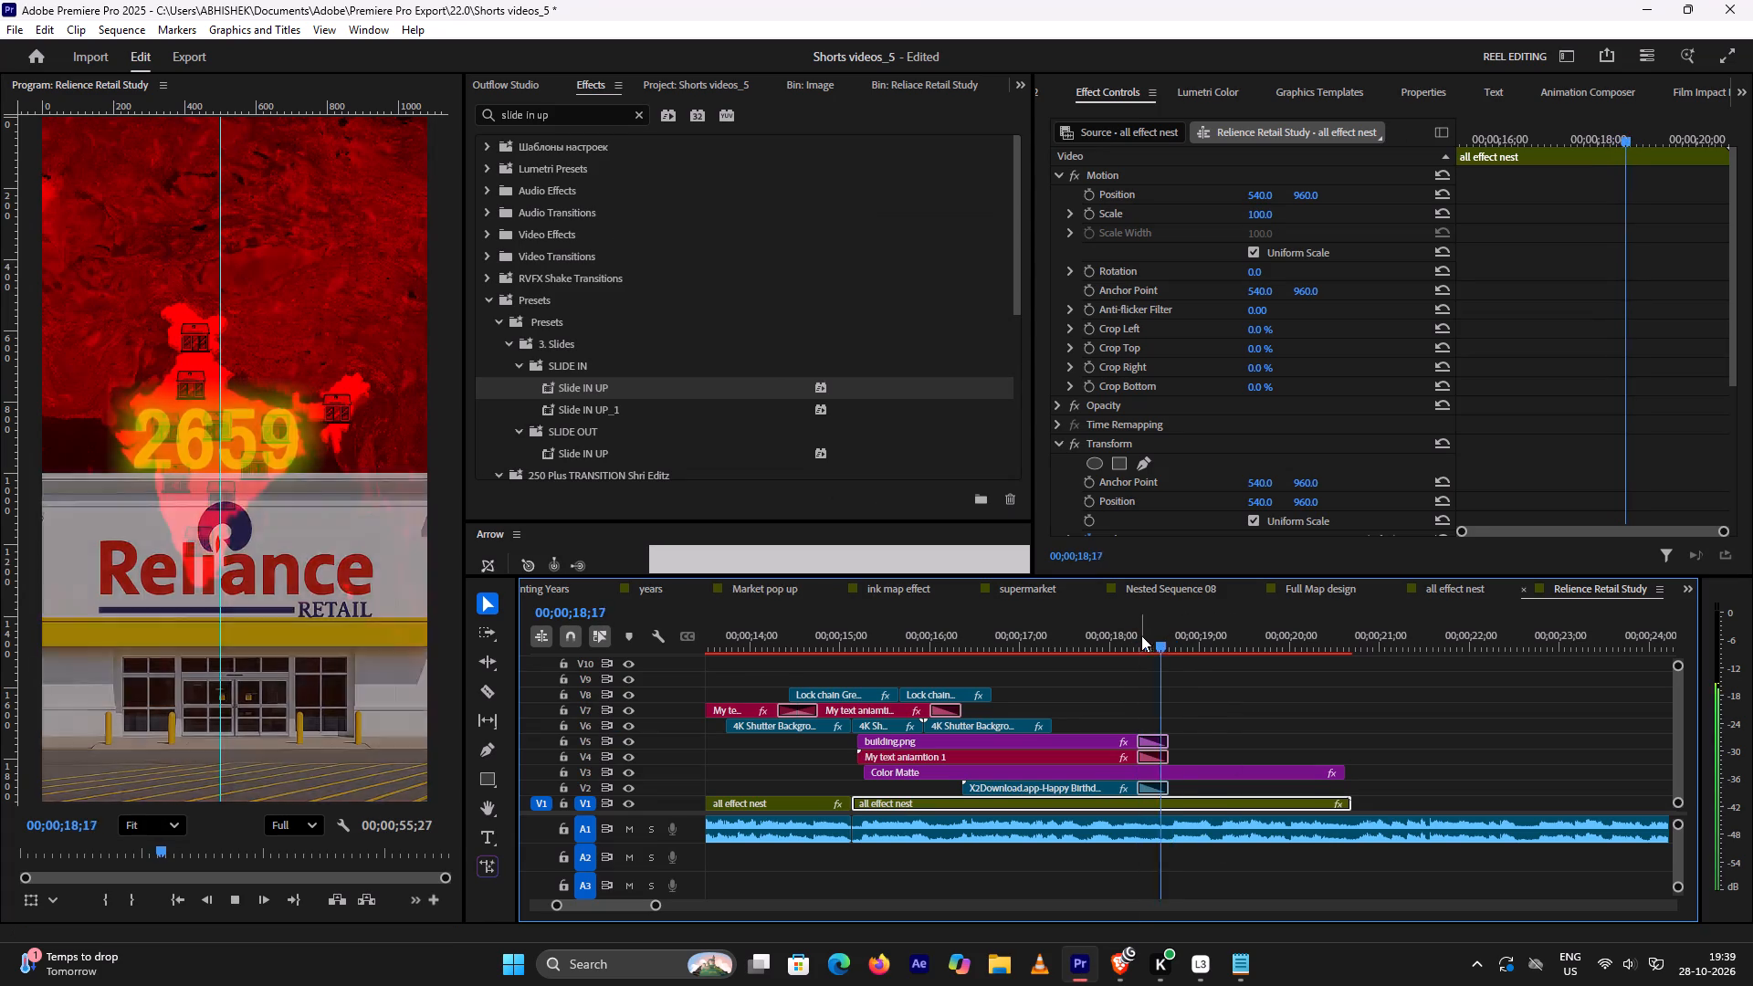
key(space)
drag(1178, 648, 1160, 650)
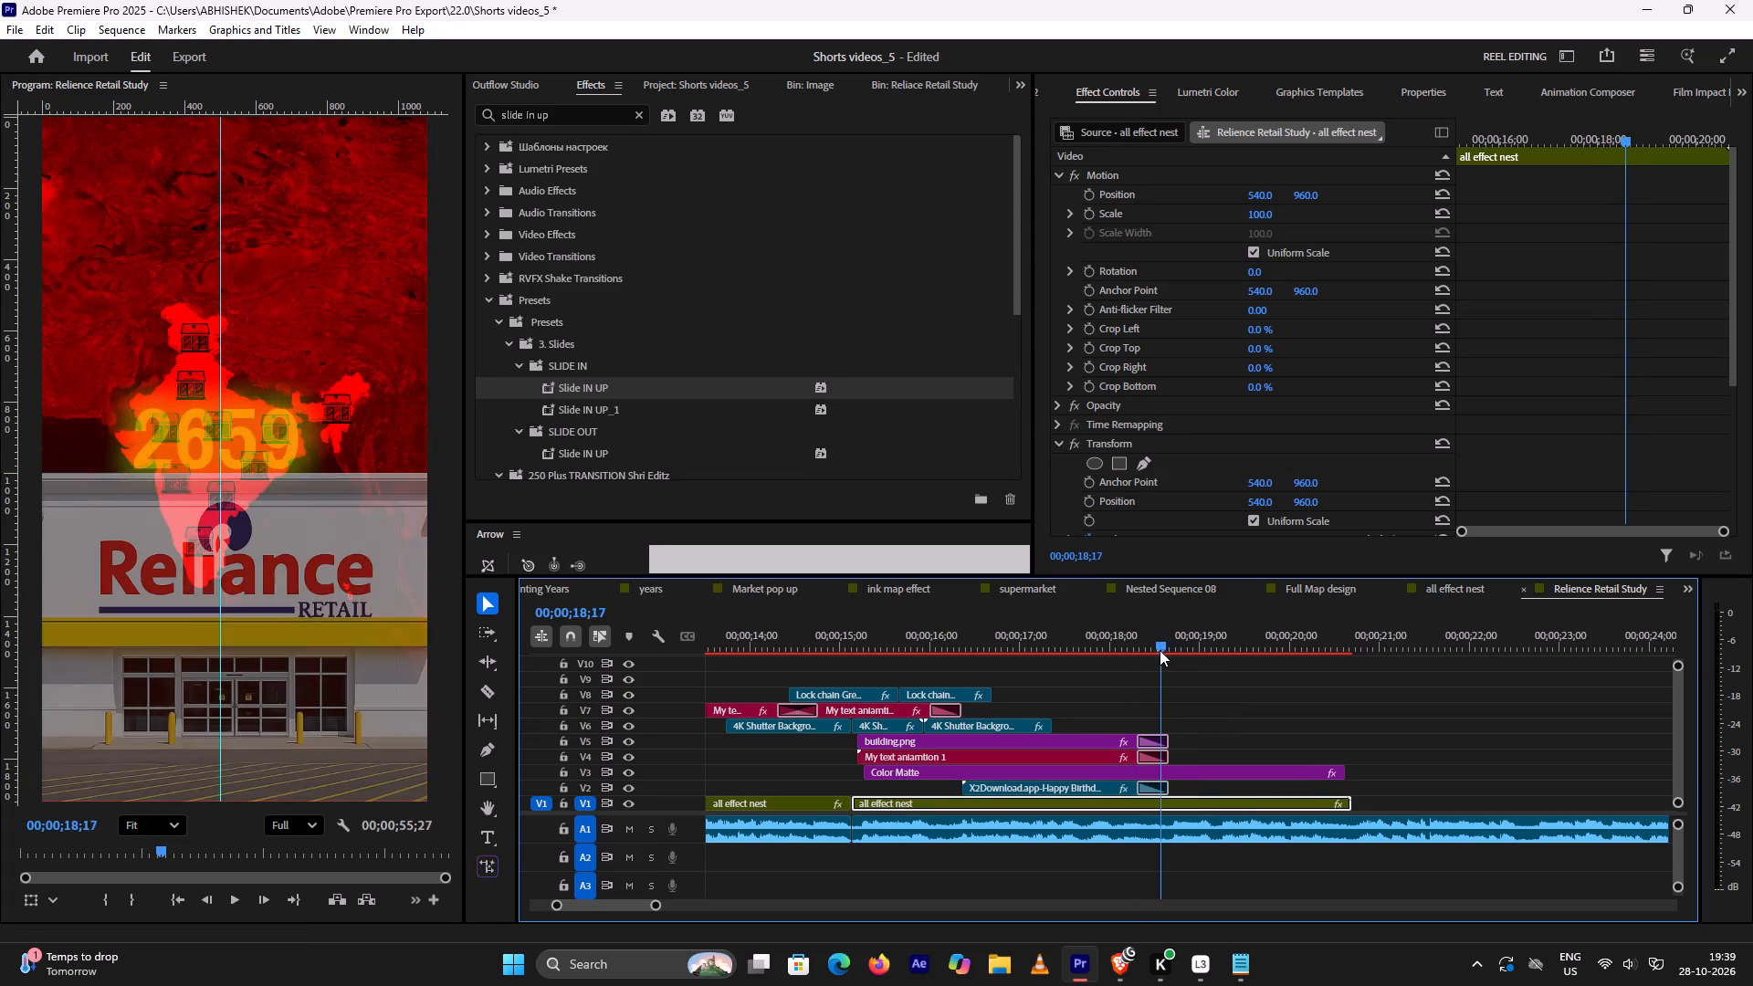
drag(1160, 650, 1073, 669)
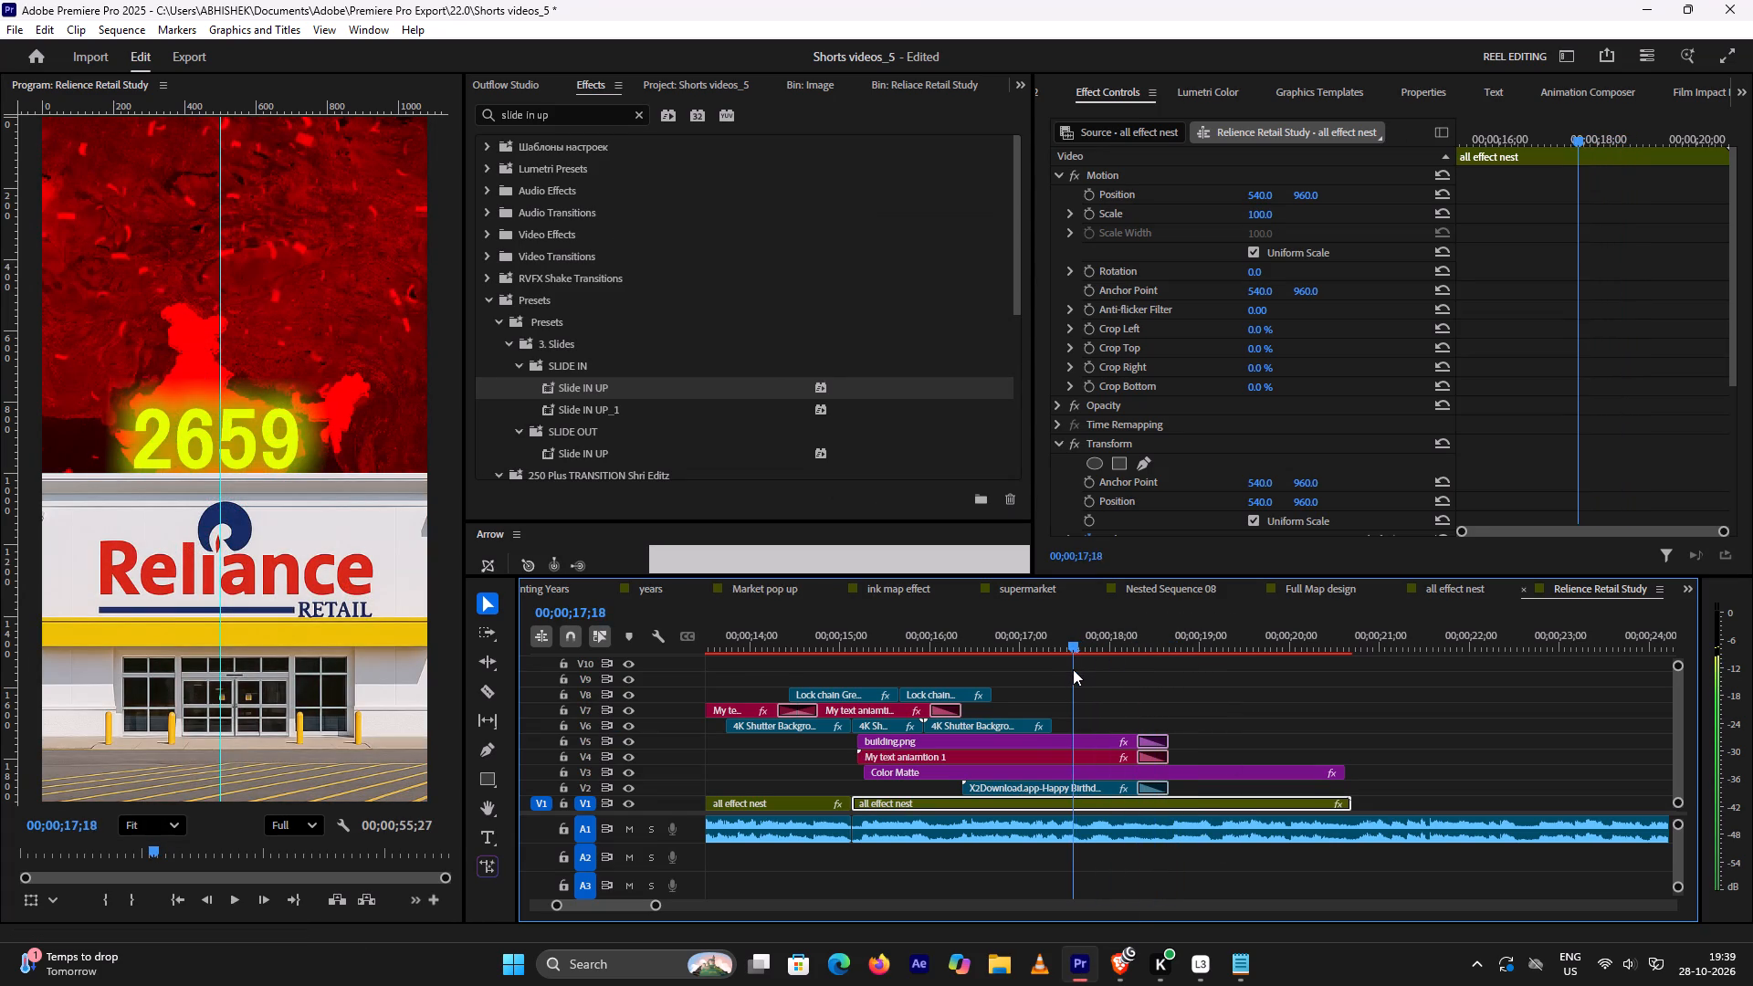
drag(1073, 669, 1109, 674)
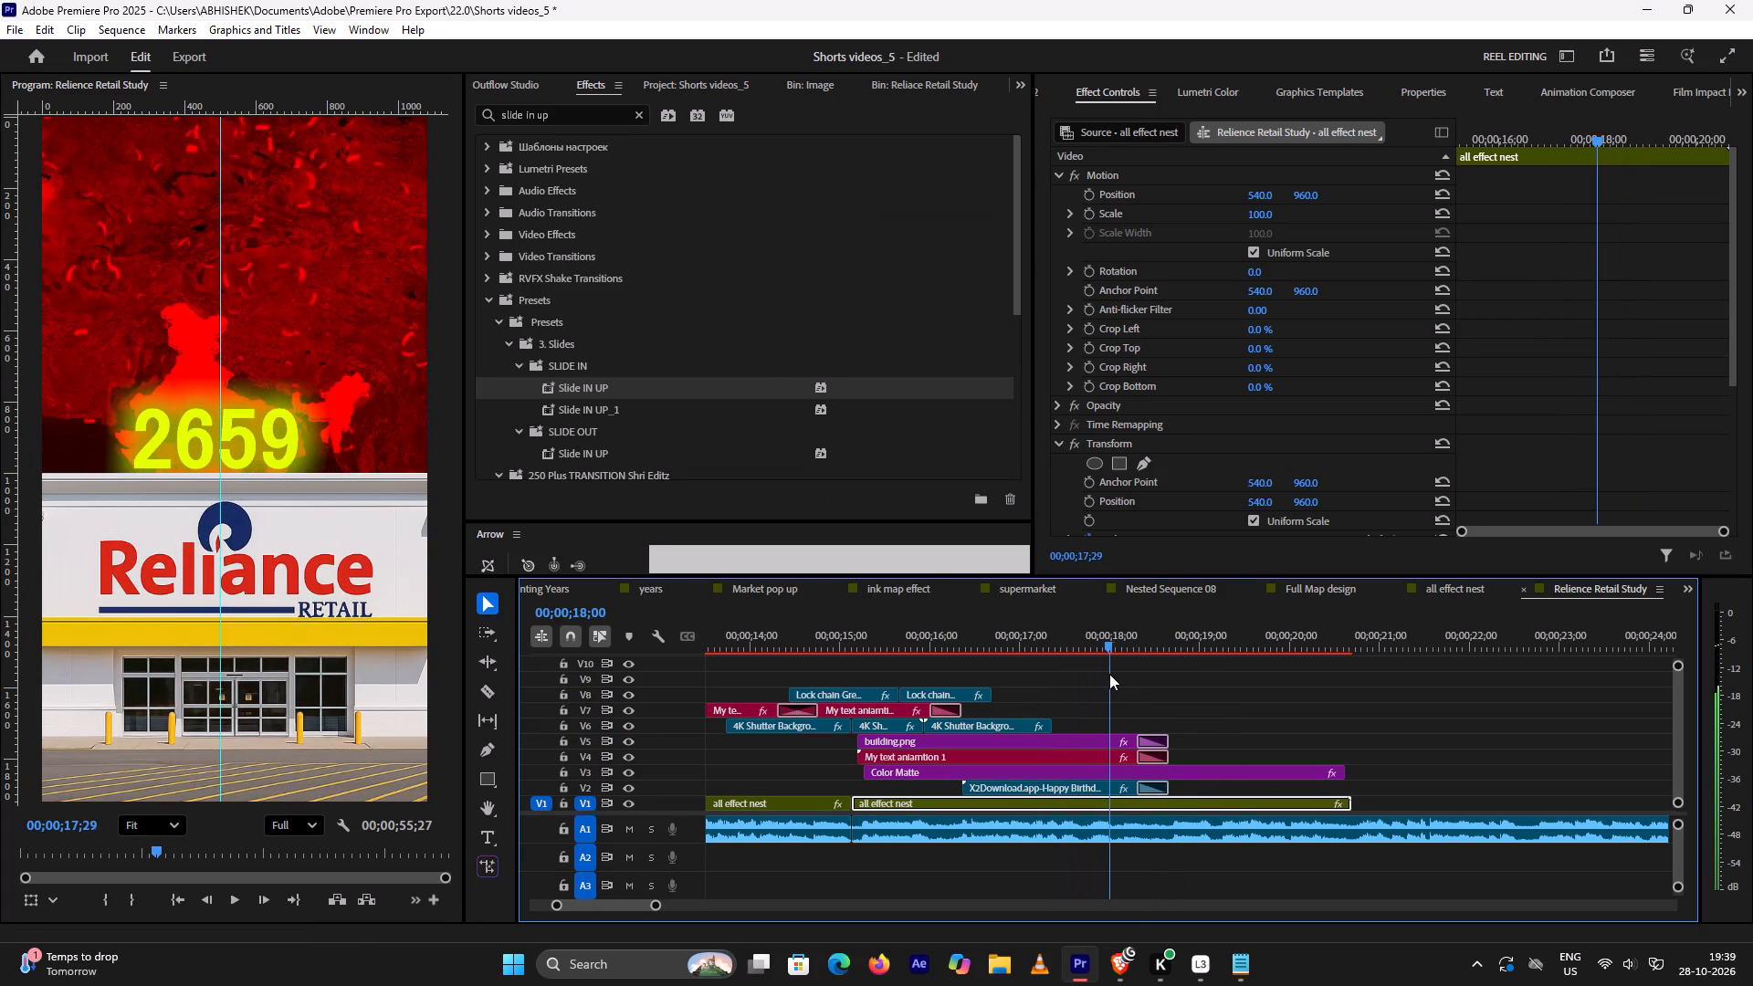
drag(1109, 674, 1160, 685)
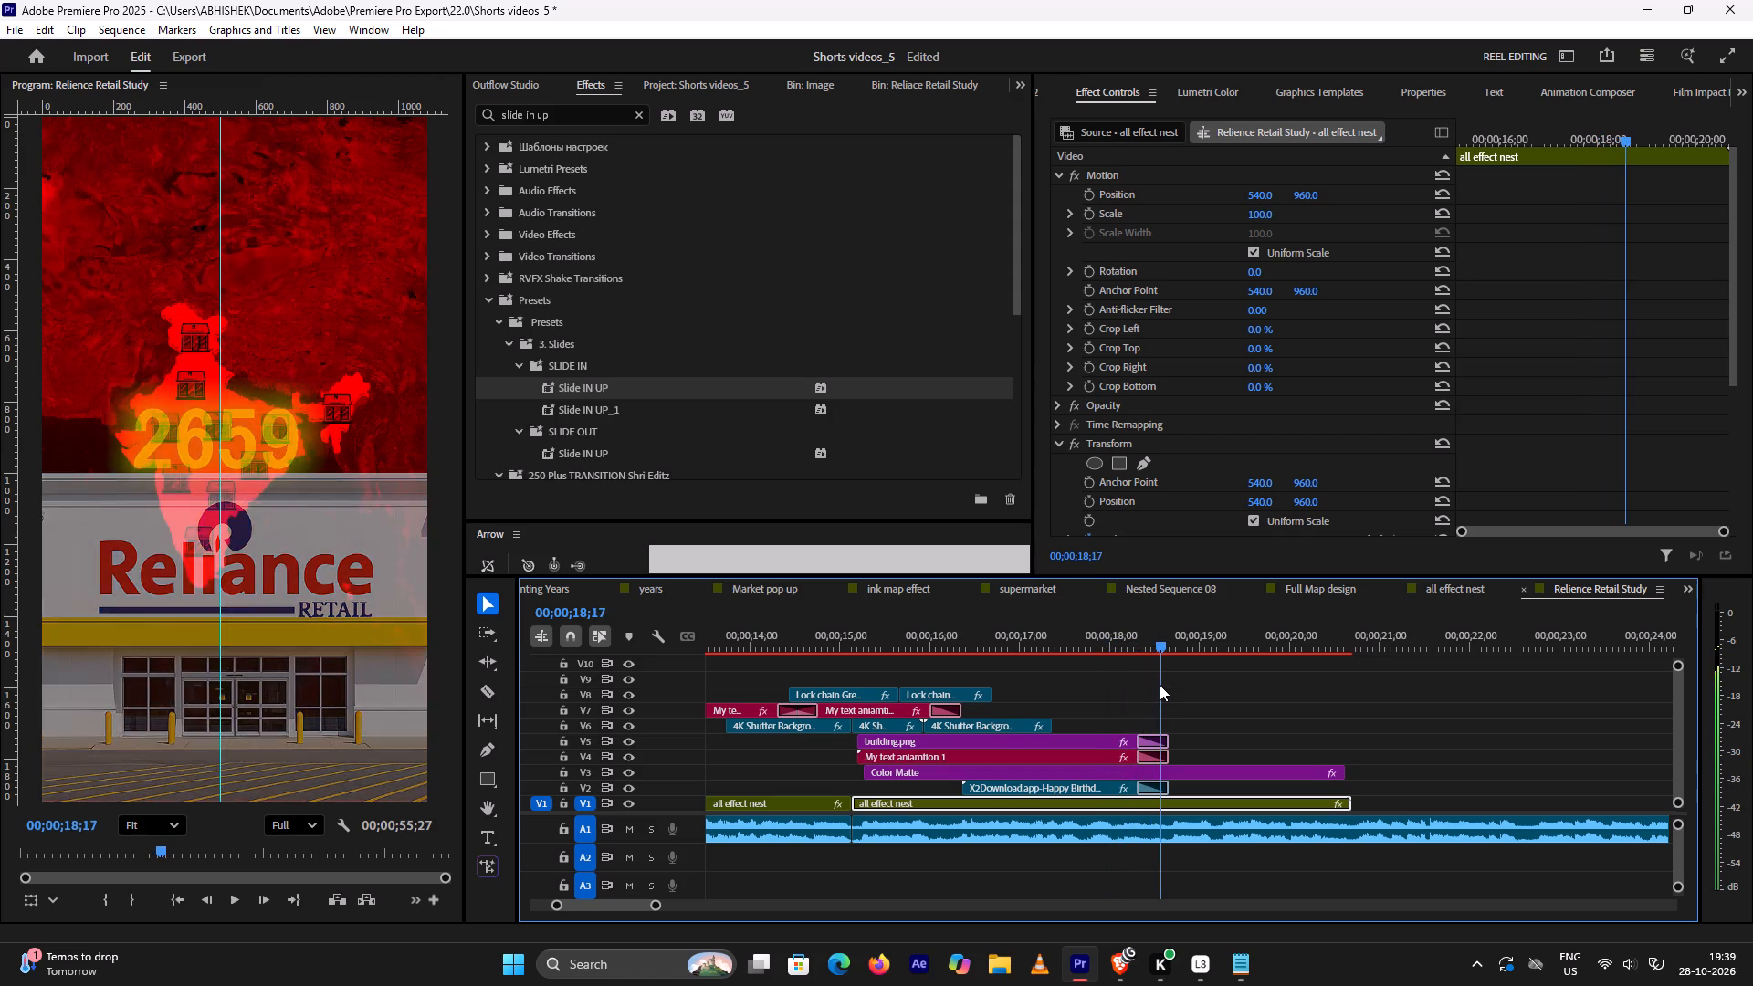
drag(1160, 685, 1166, 685)
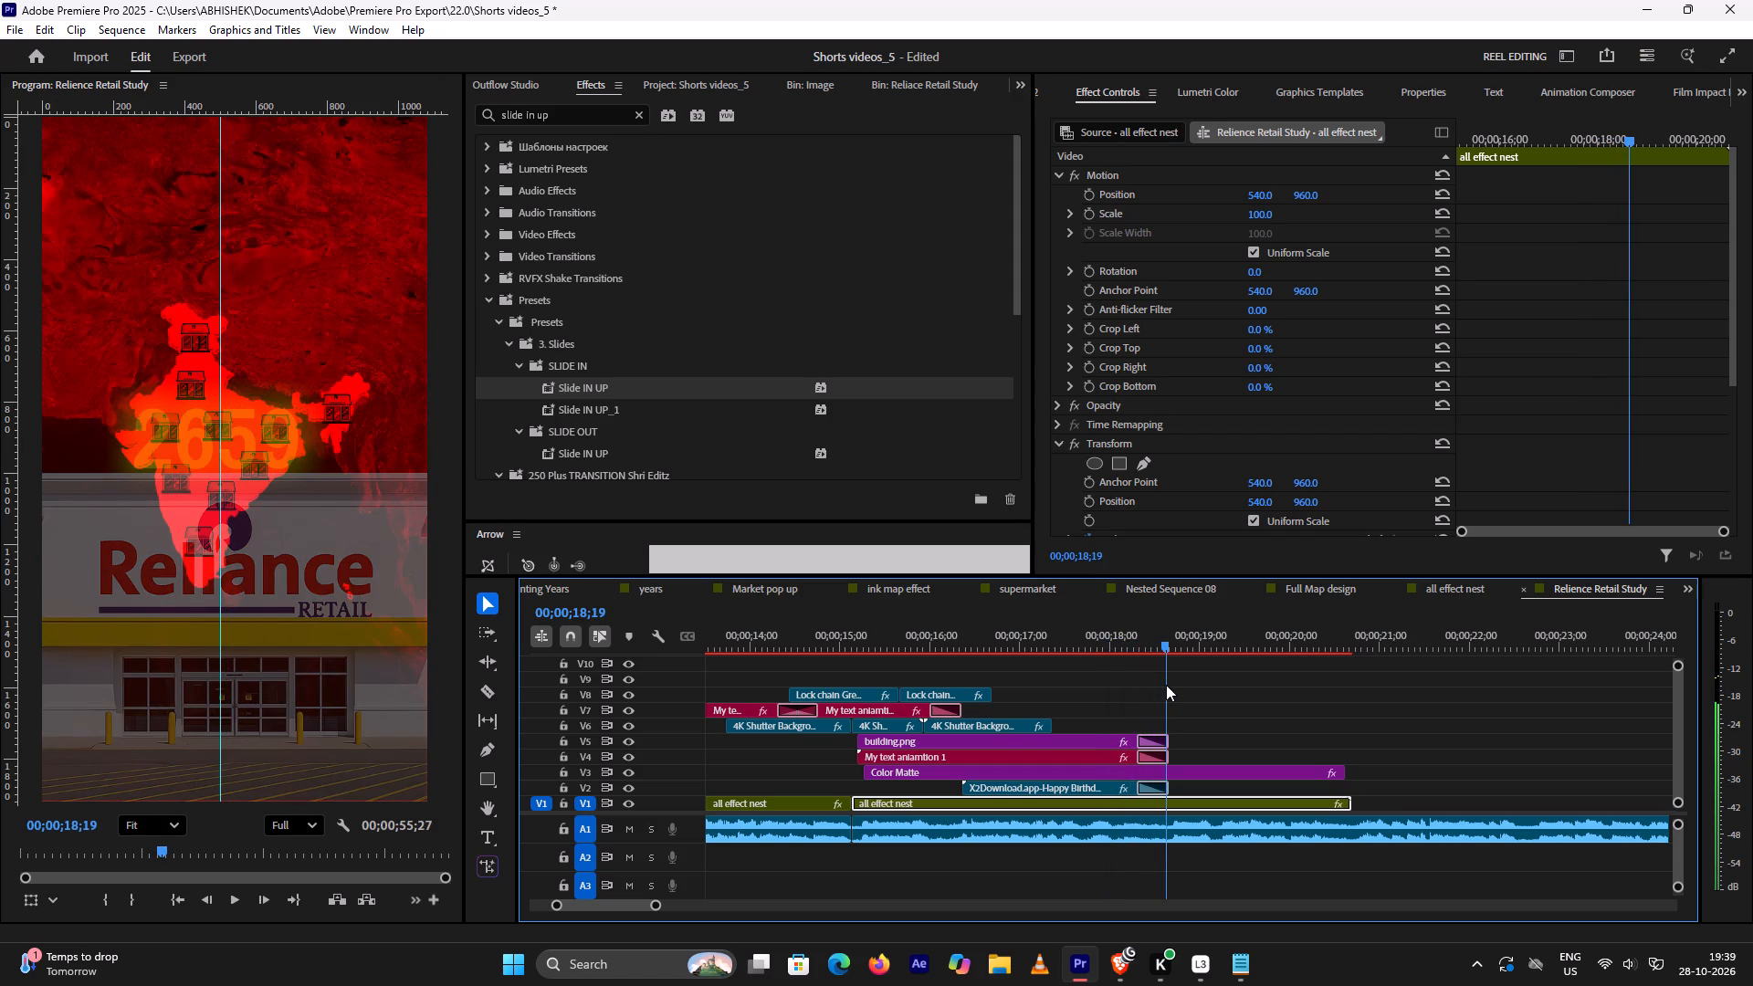
drag(1166, 685, 1160, 690)
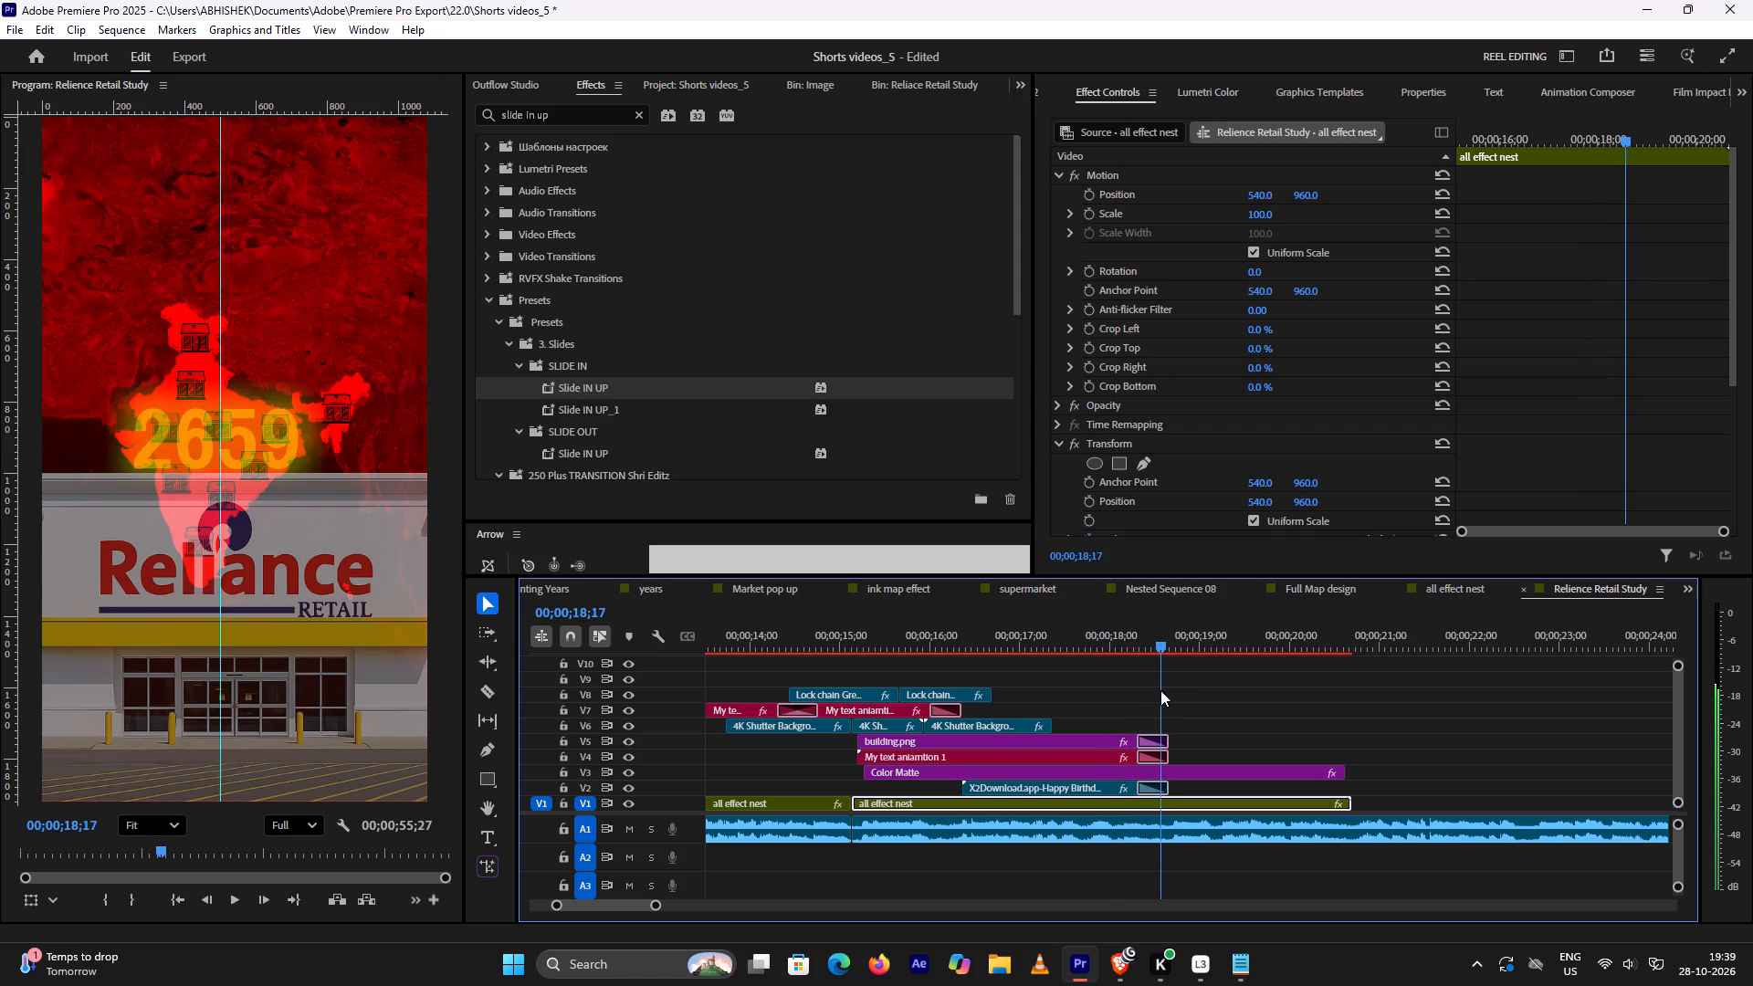
drag(1160, 690, 1165, 690)
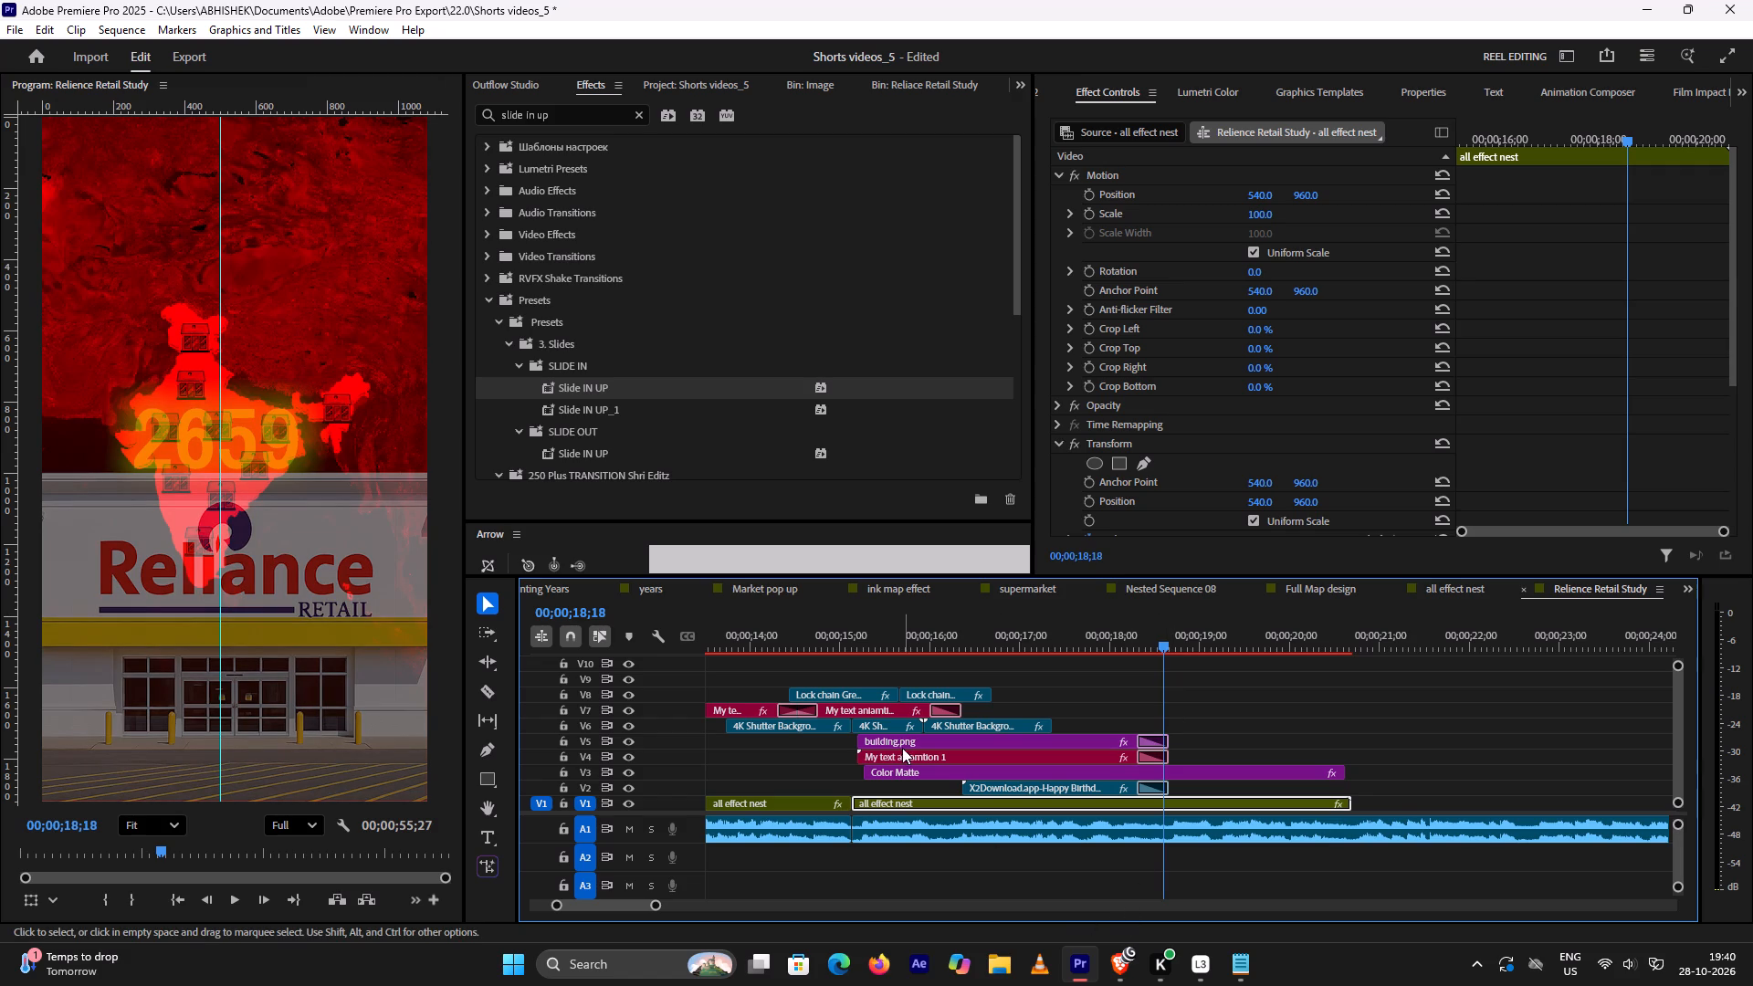
In the all effect nest, move the second supermarket clip to start at 00;00;05;17 and trim its end flush with the map clips.
double_click(1038, 799)
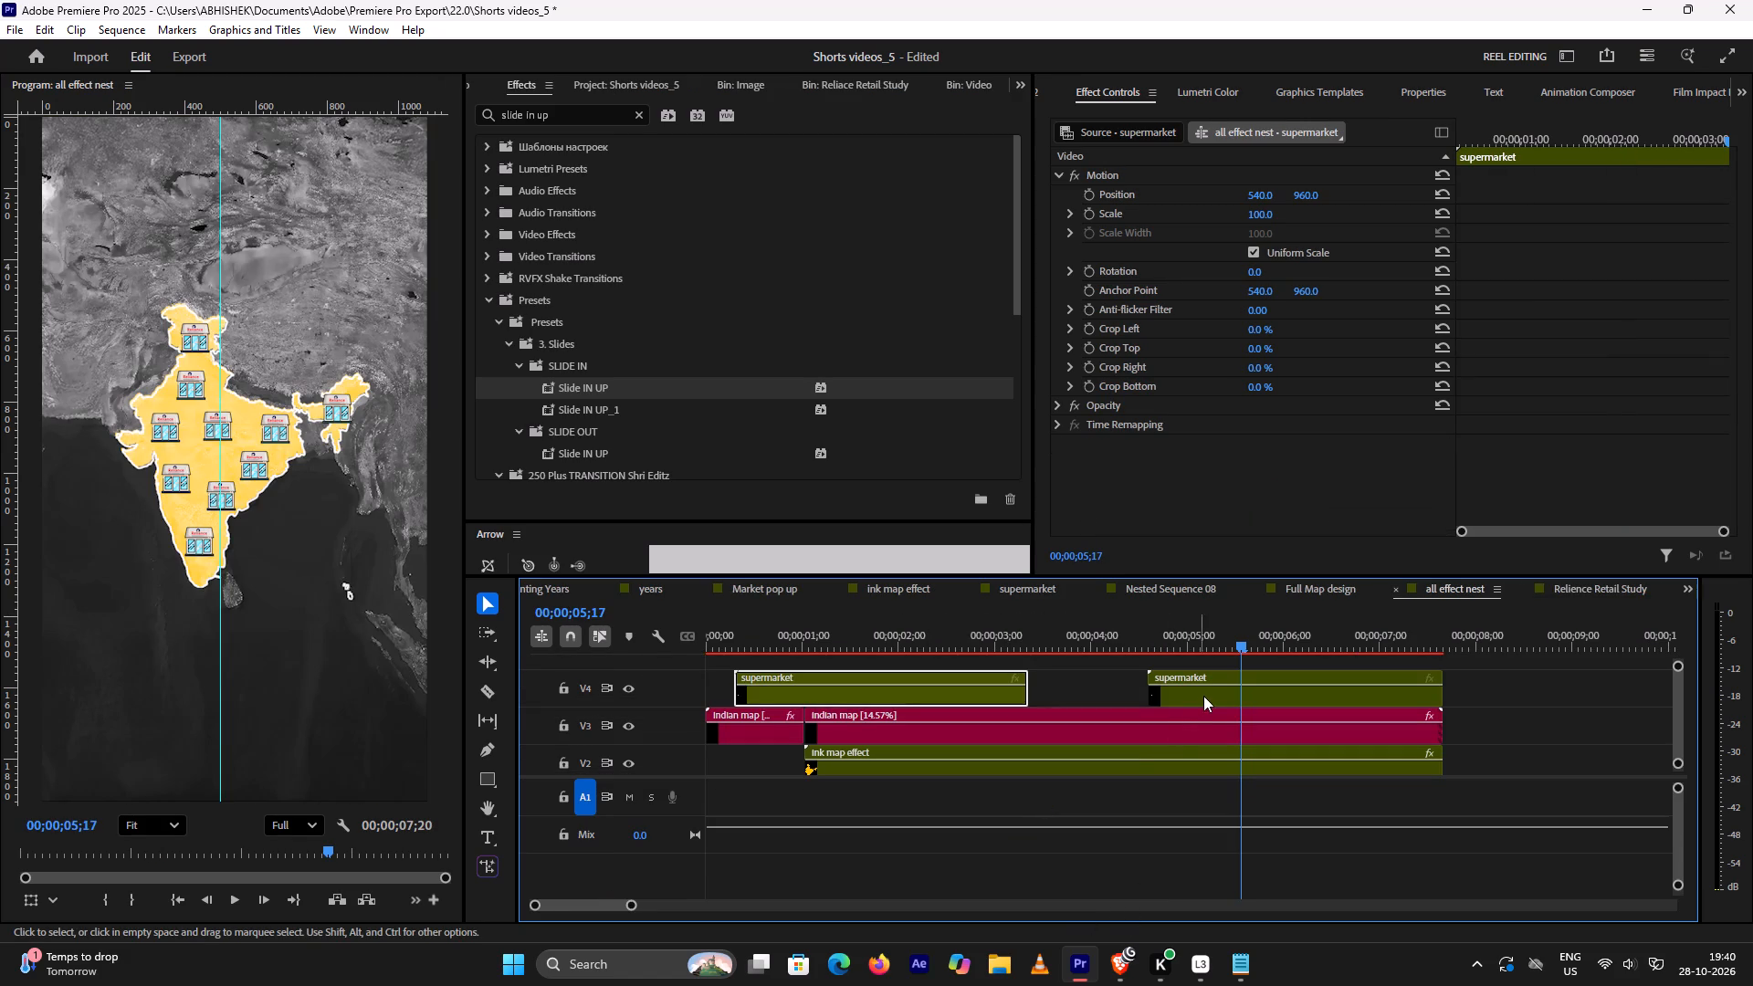
drag(1181, 693, 1263, 692)
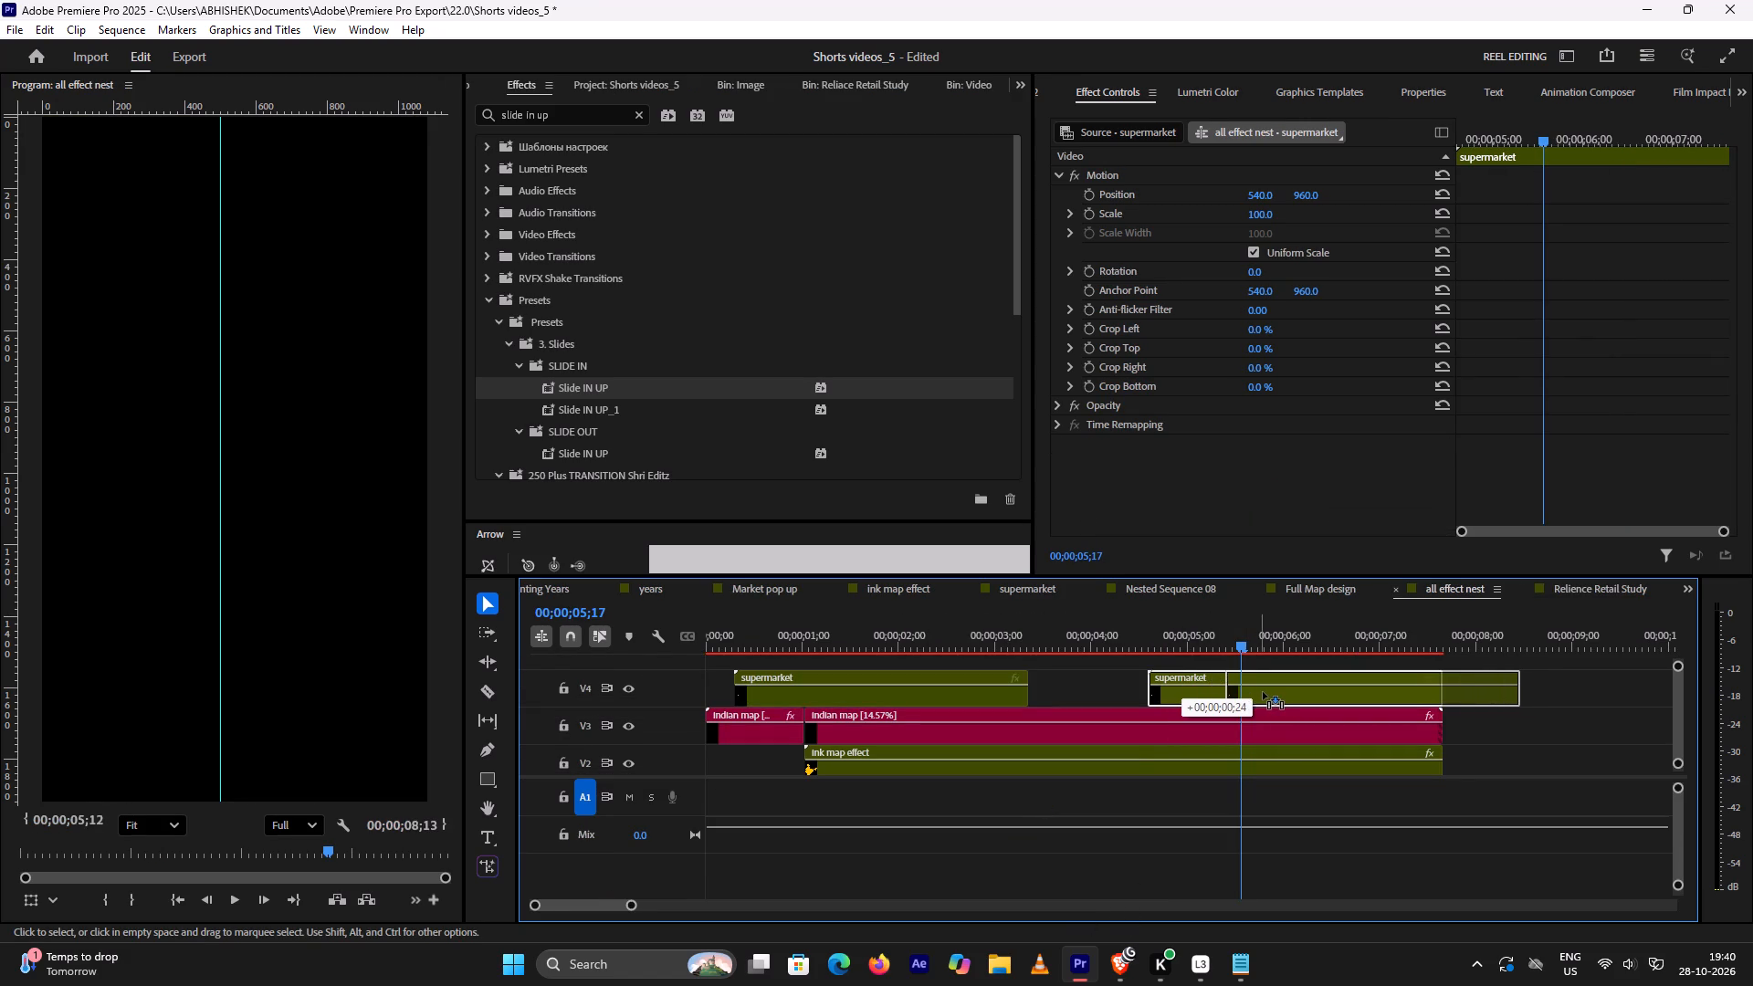
drag(1263, 692, 1270, 692)
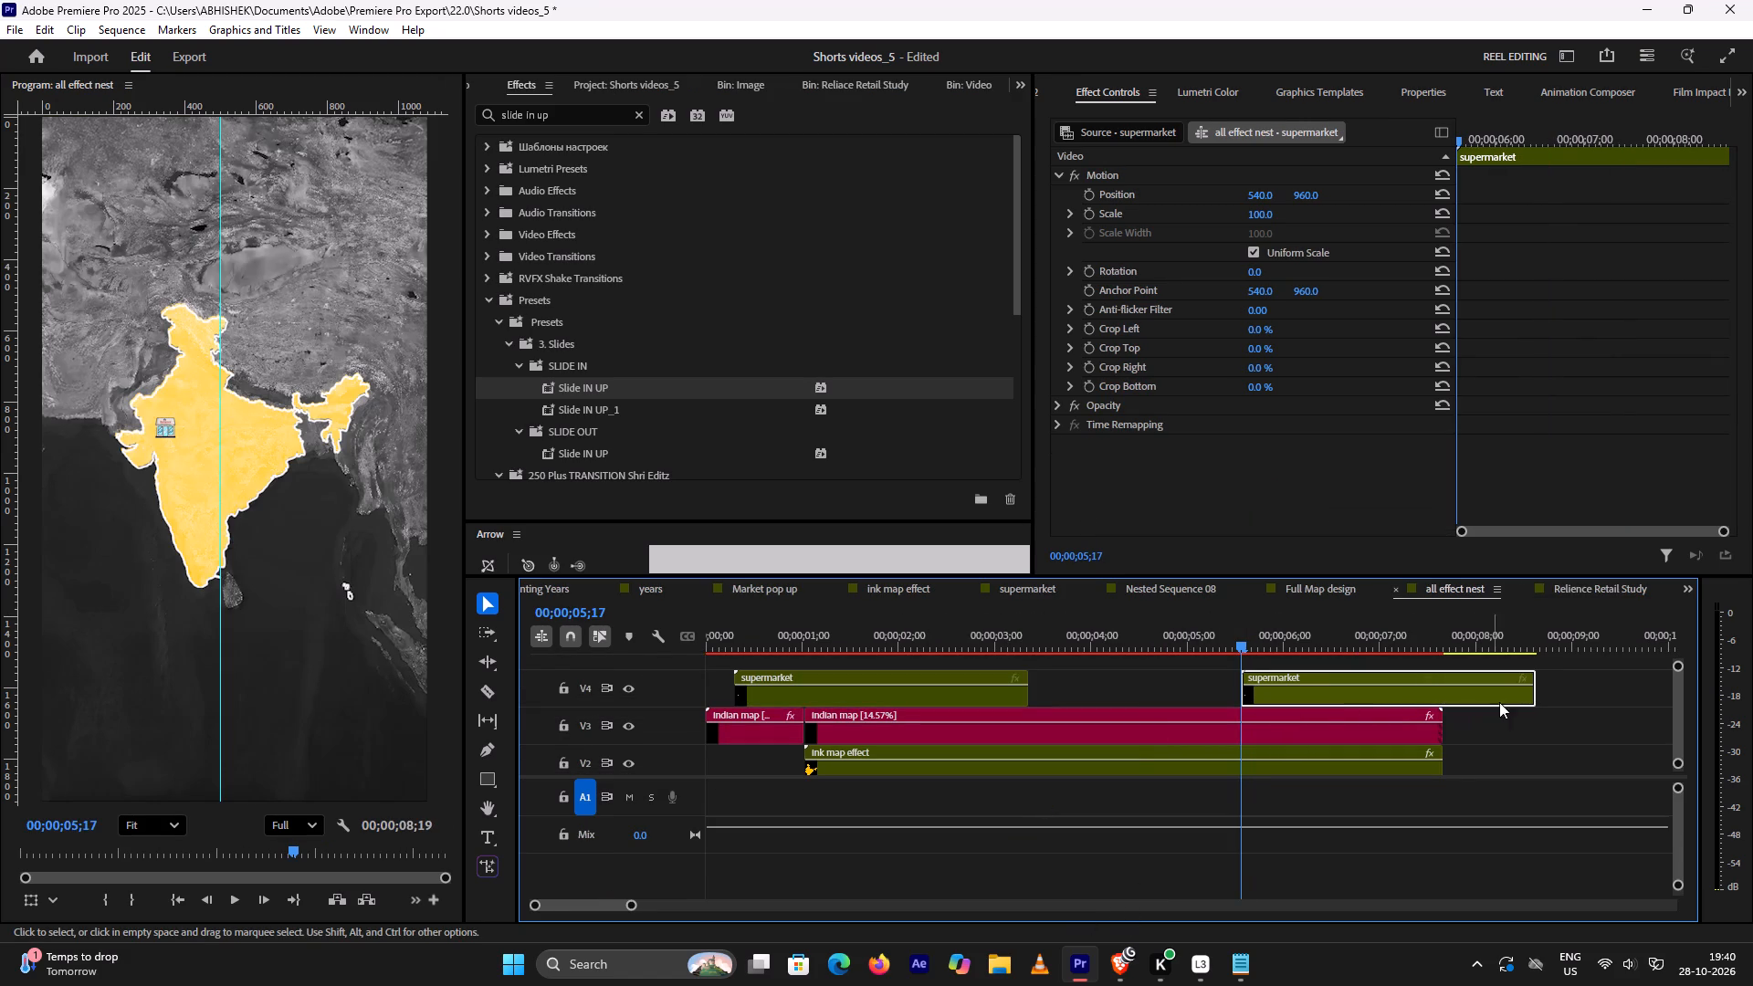
drag(1535, 693, 1442, 698)
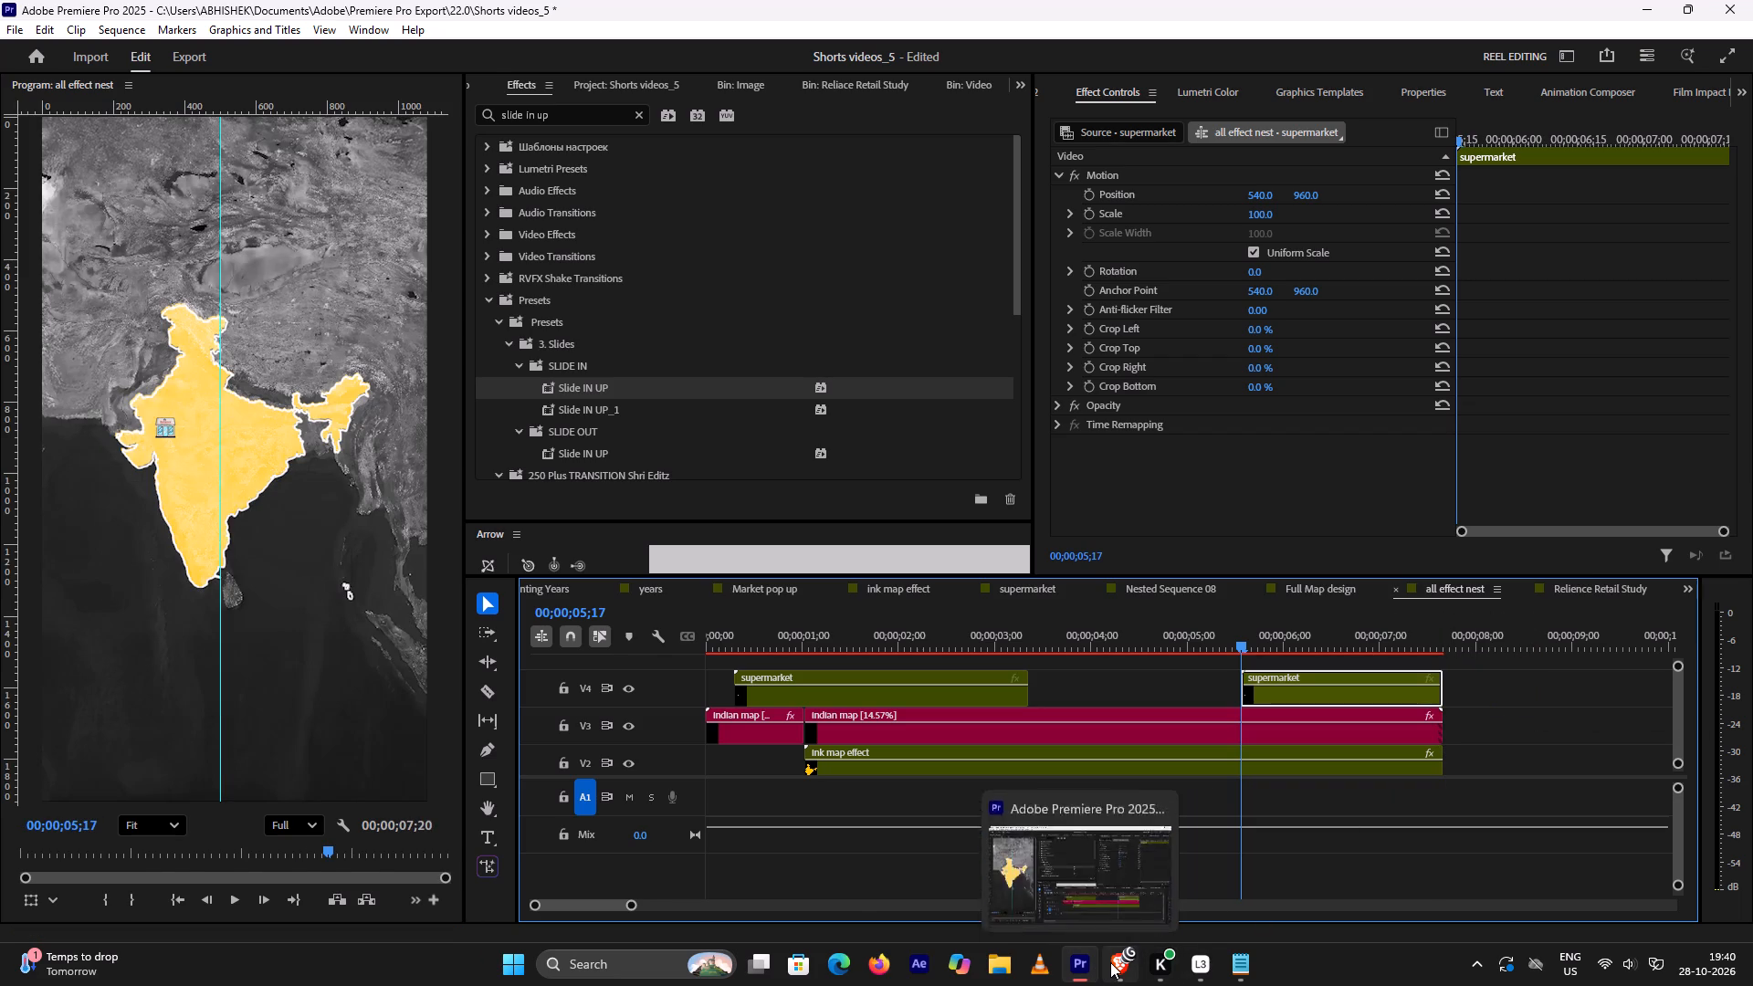
Switch to the YouTube tutorial and watch how the 2659 text is duplicated and recoloured above the portrait.
click(1110, 962)
click(1085, 970)
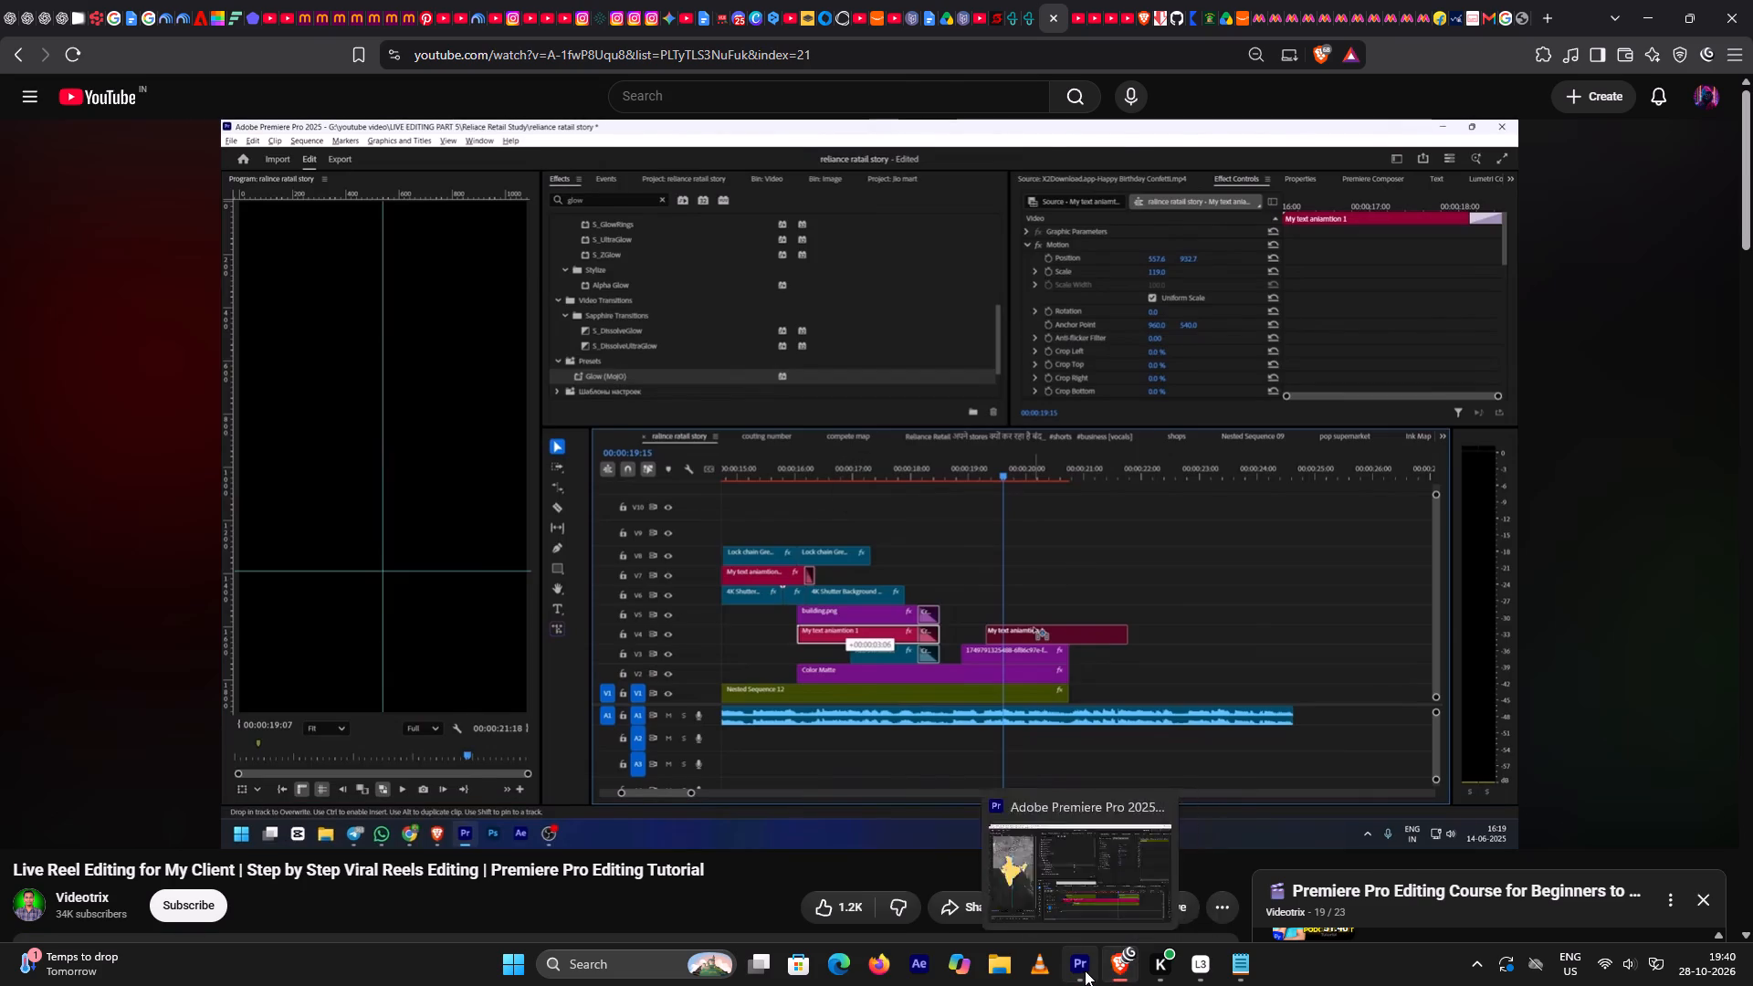
click(1119, 969)
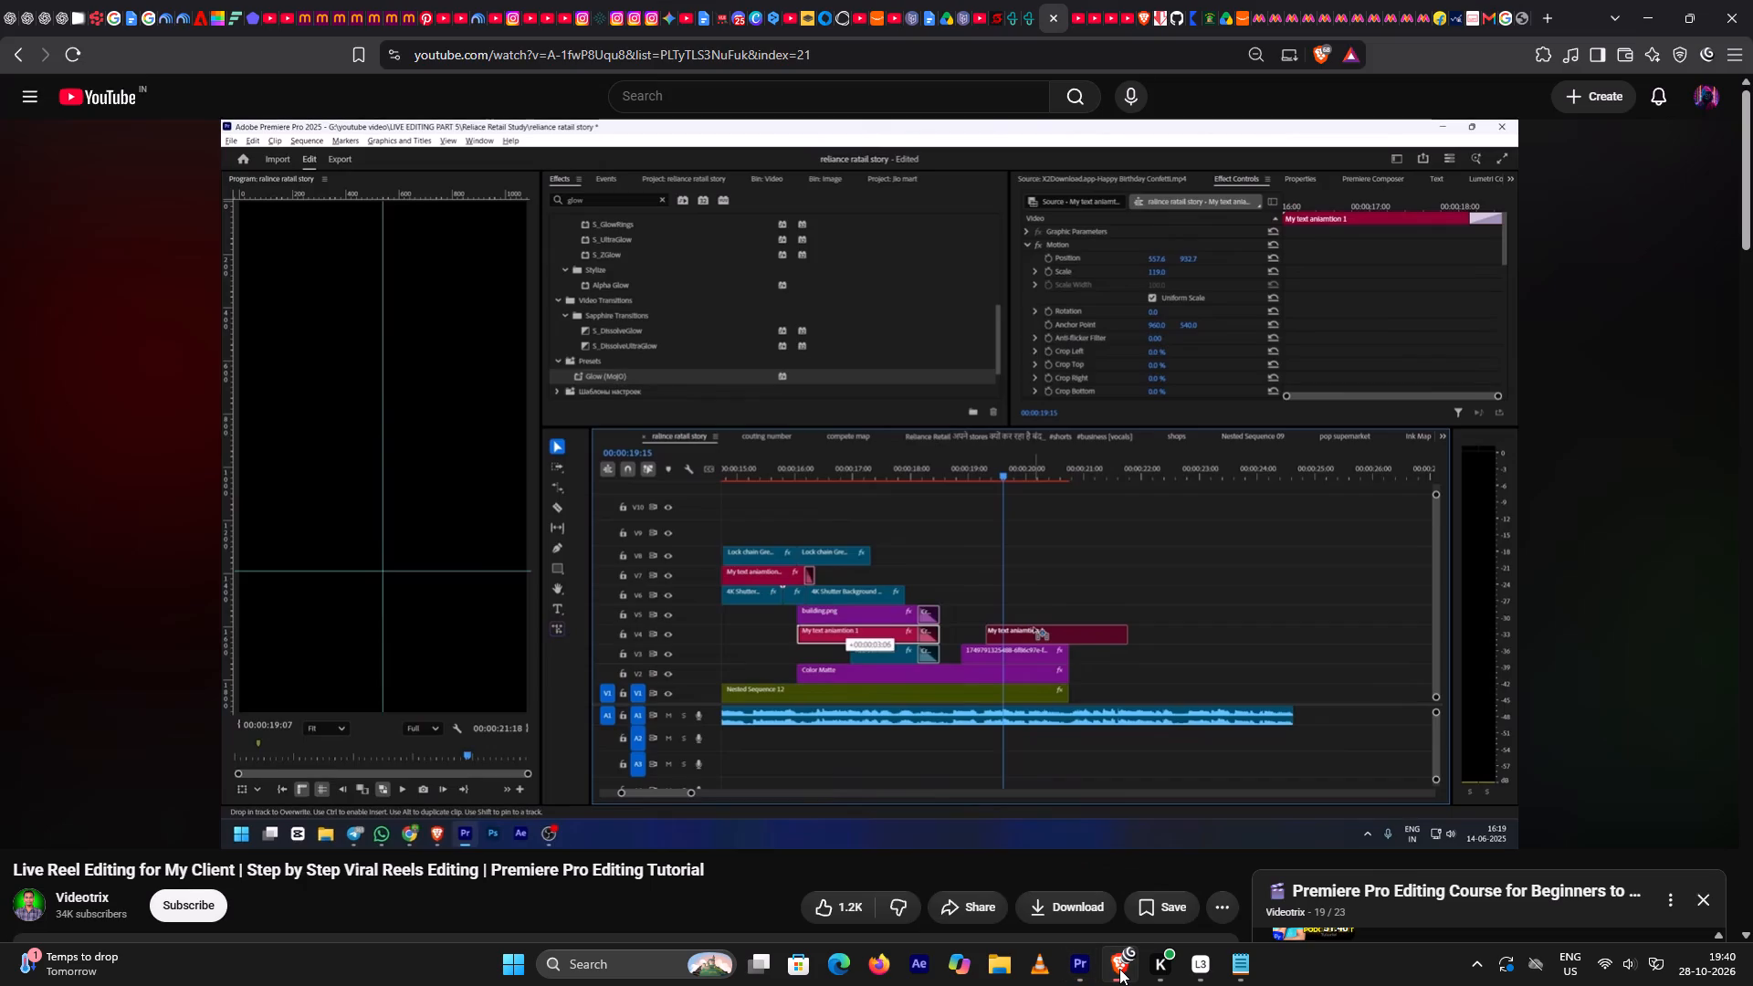
key(space)
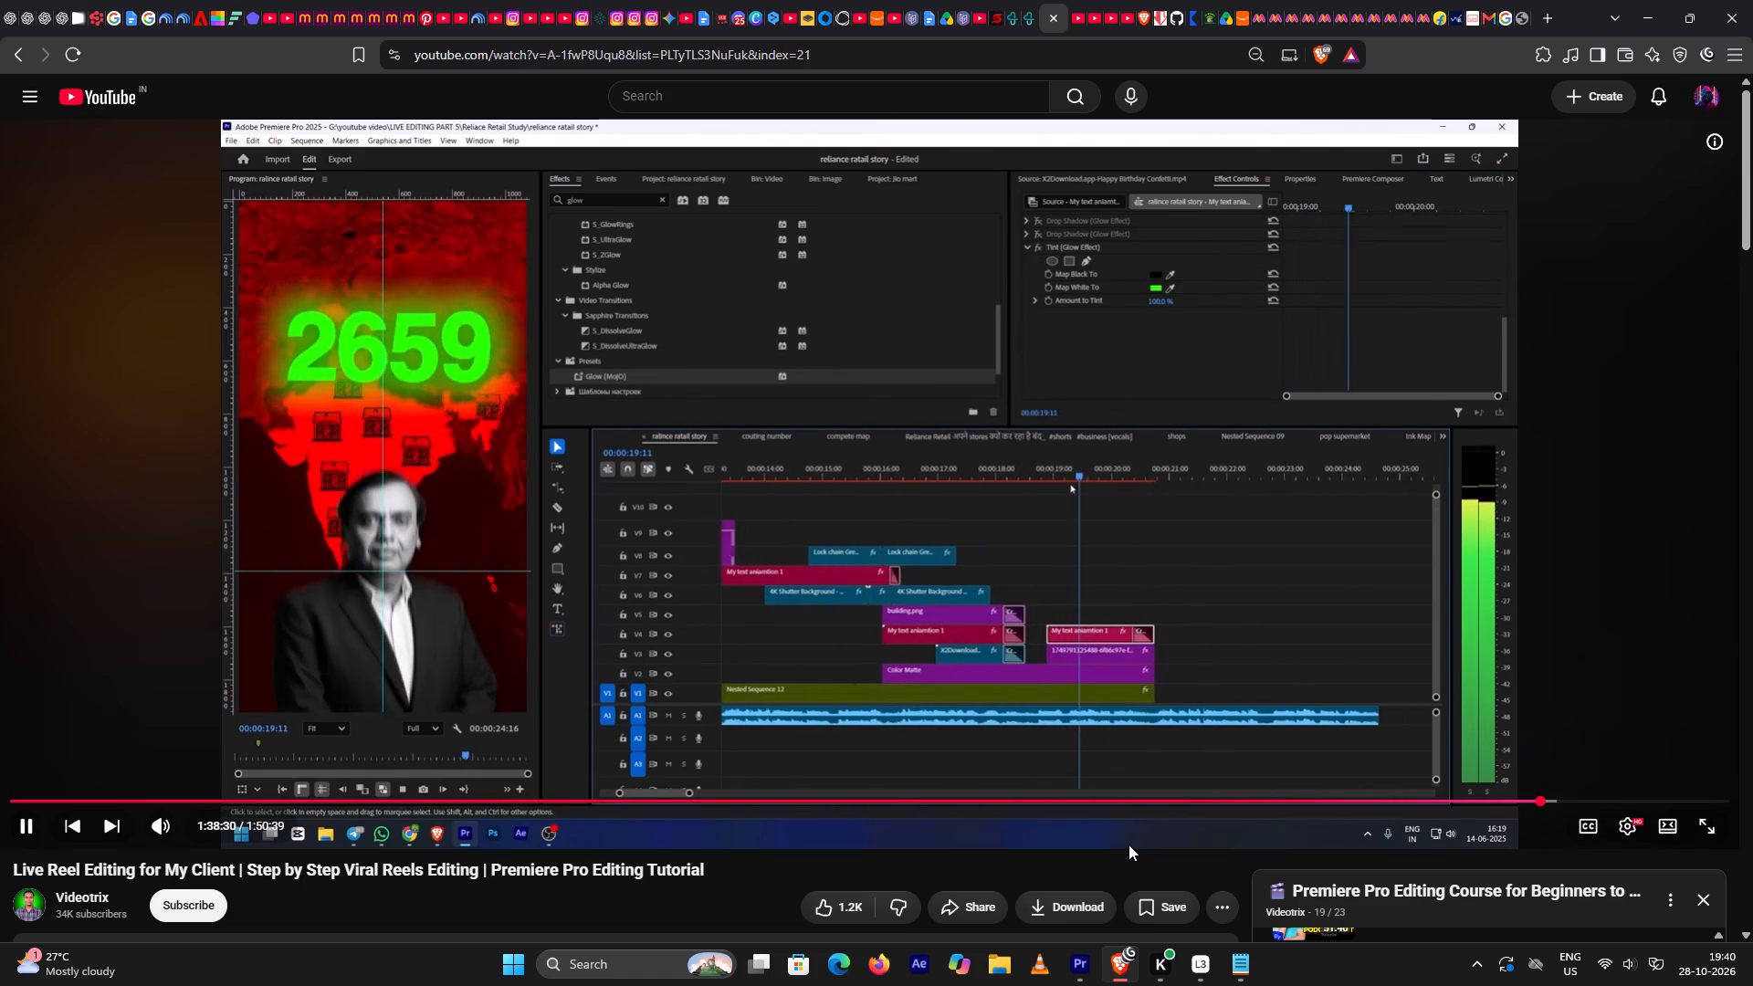
key(space)
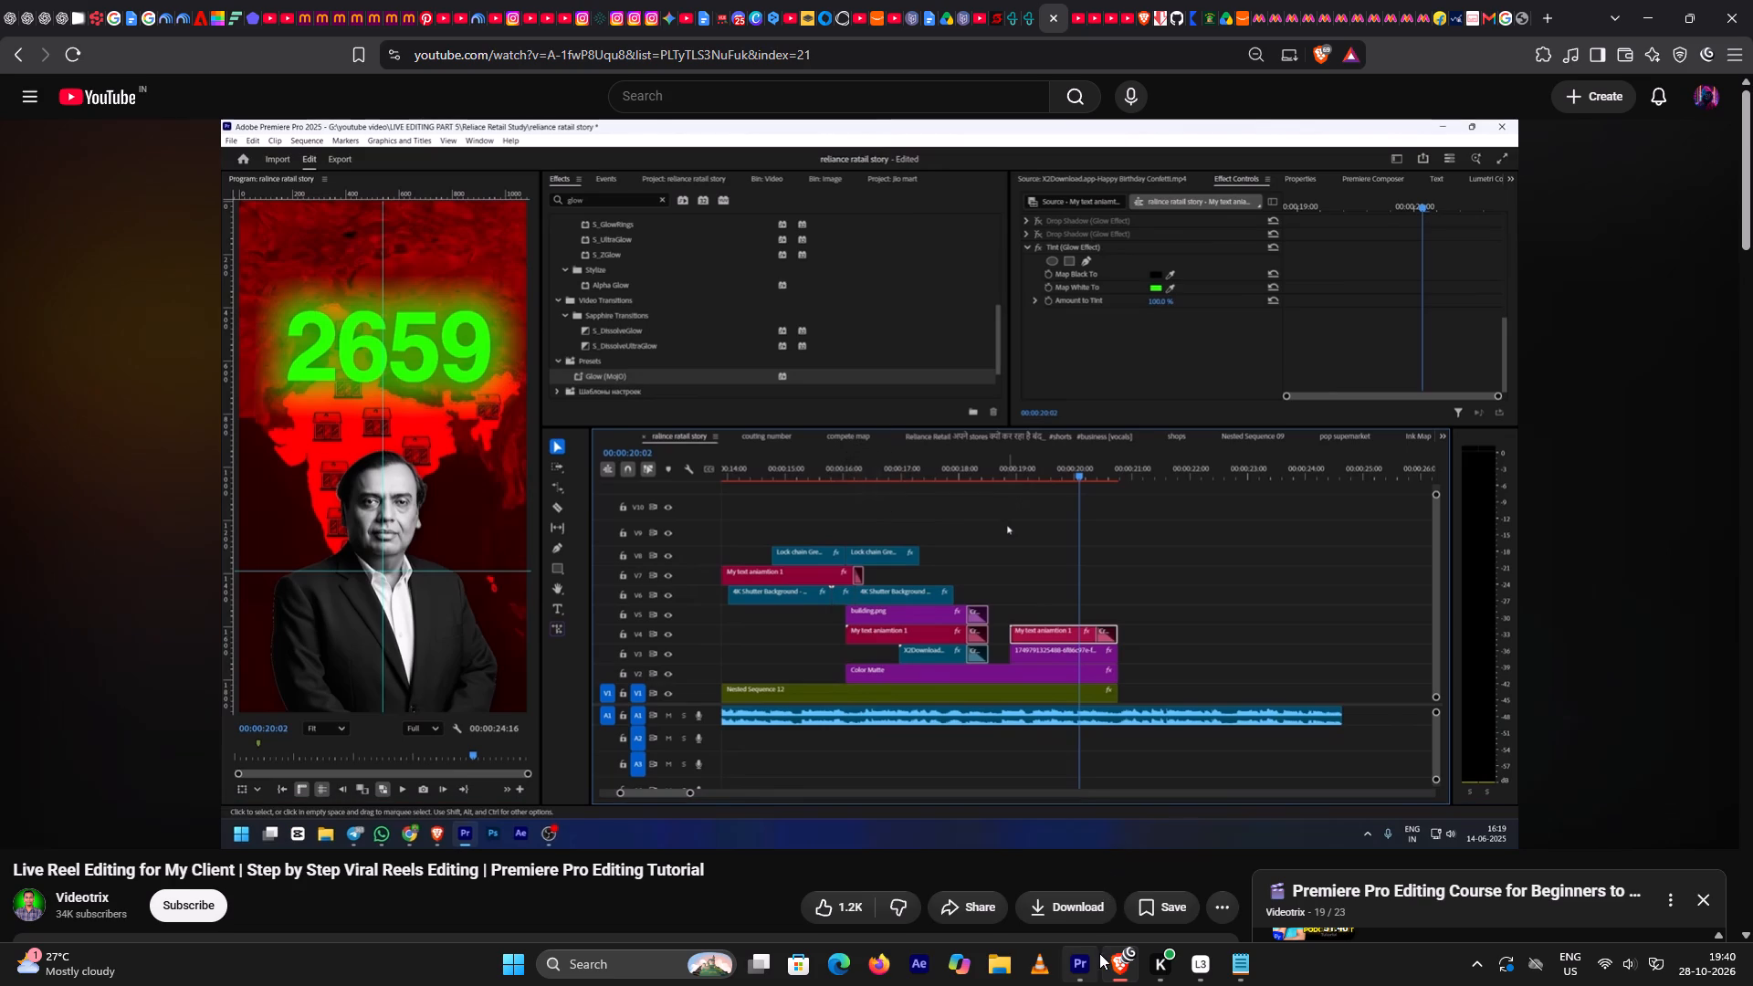
Return to the Relience Retail Study sequence in Premiere Pro and play back the 2659 fade-out to check the shops' timing.
click(1094, 962)
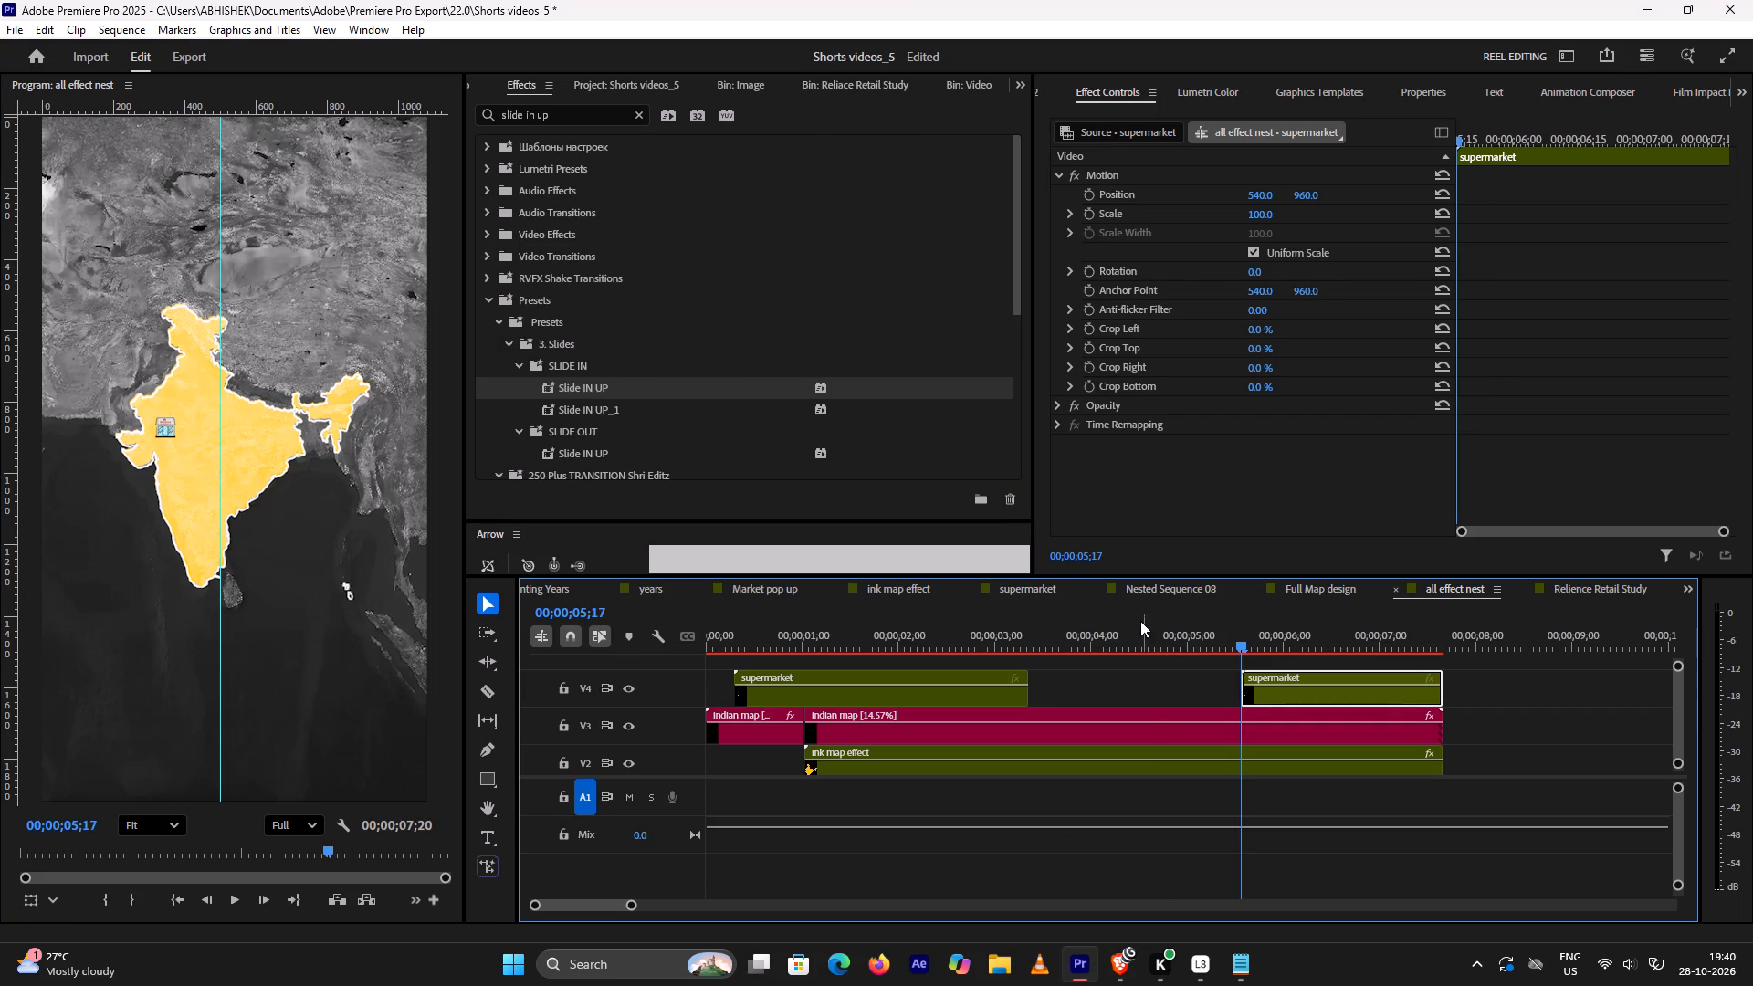
click(1586, 589)
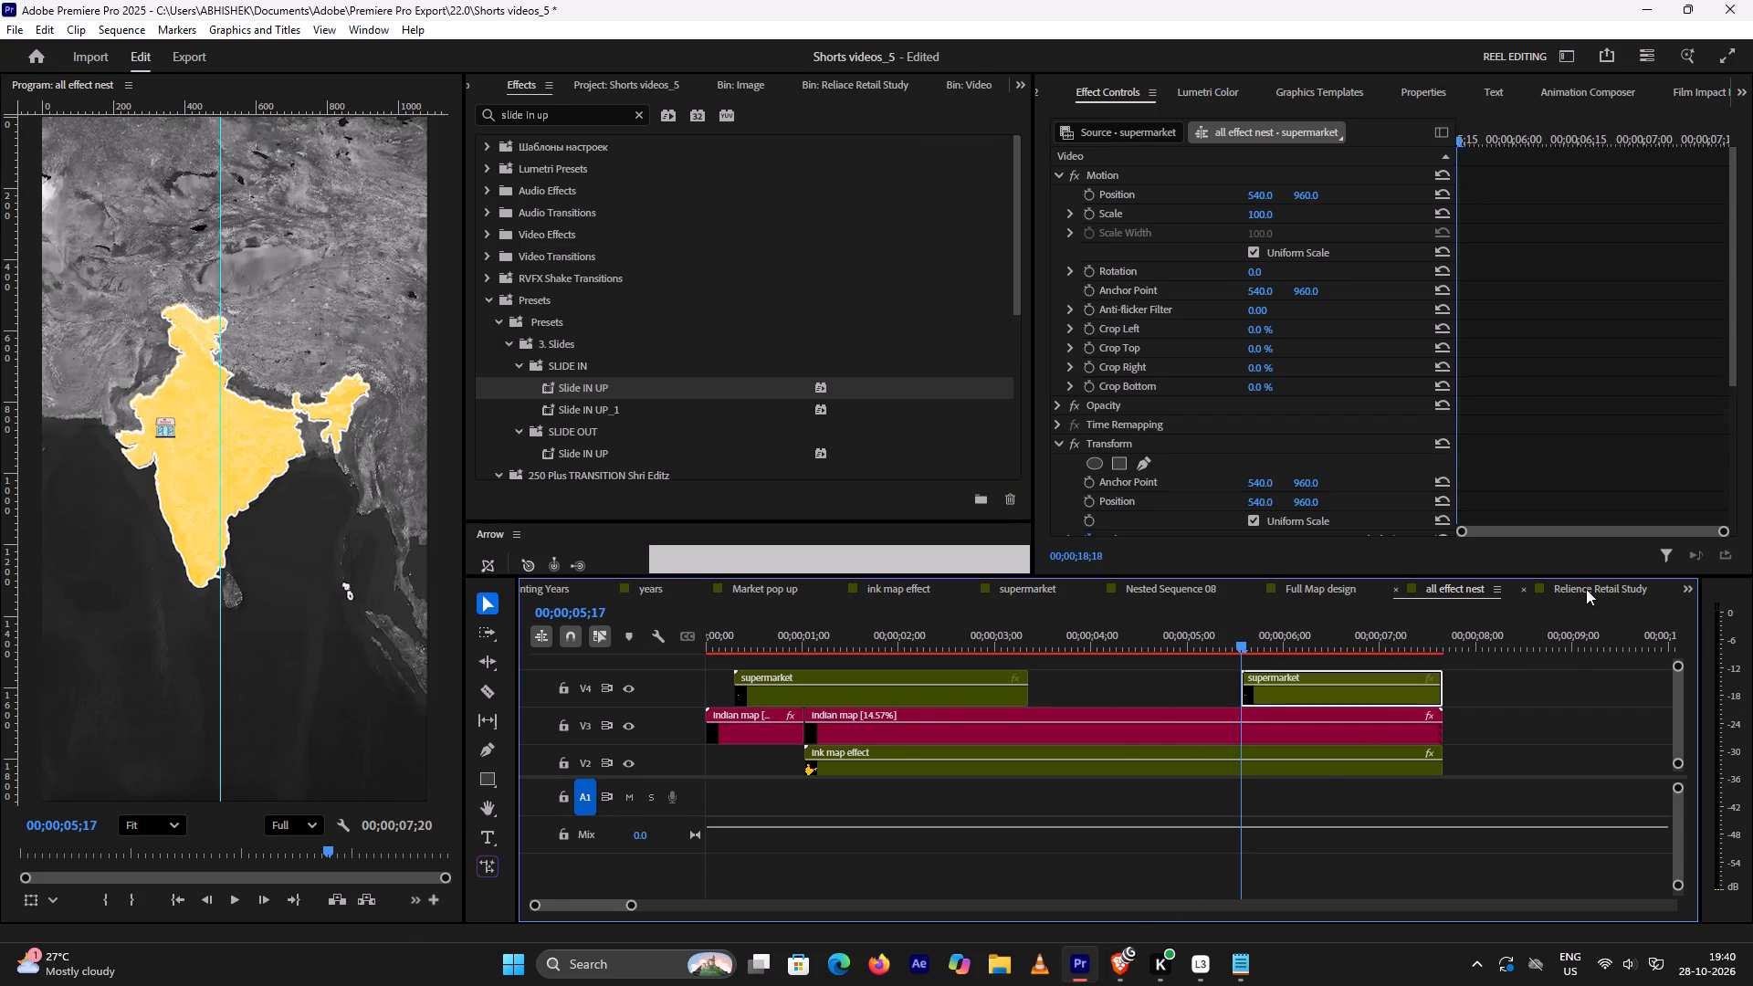
click(1084, 643)
key(space)
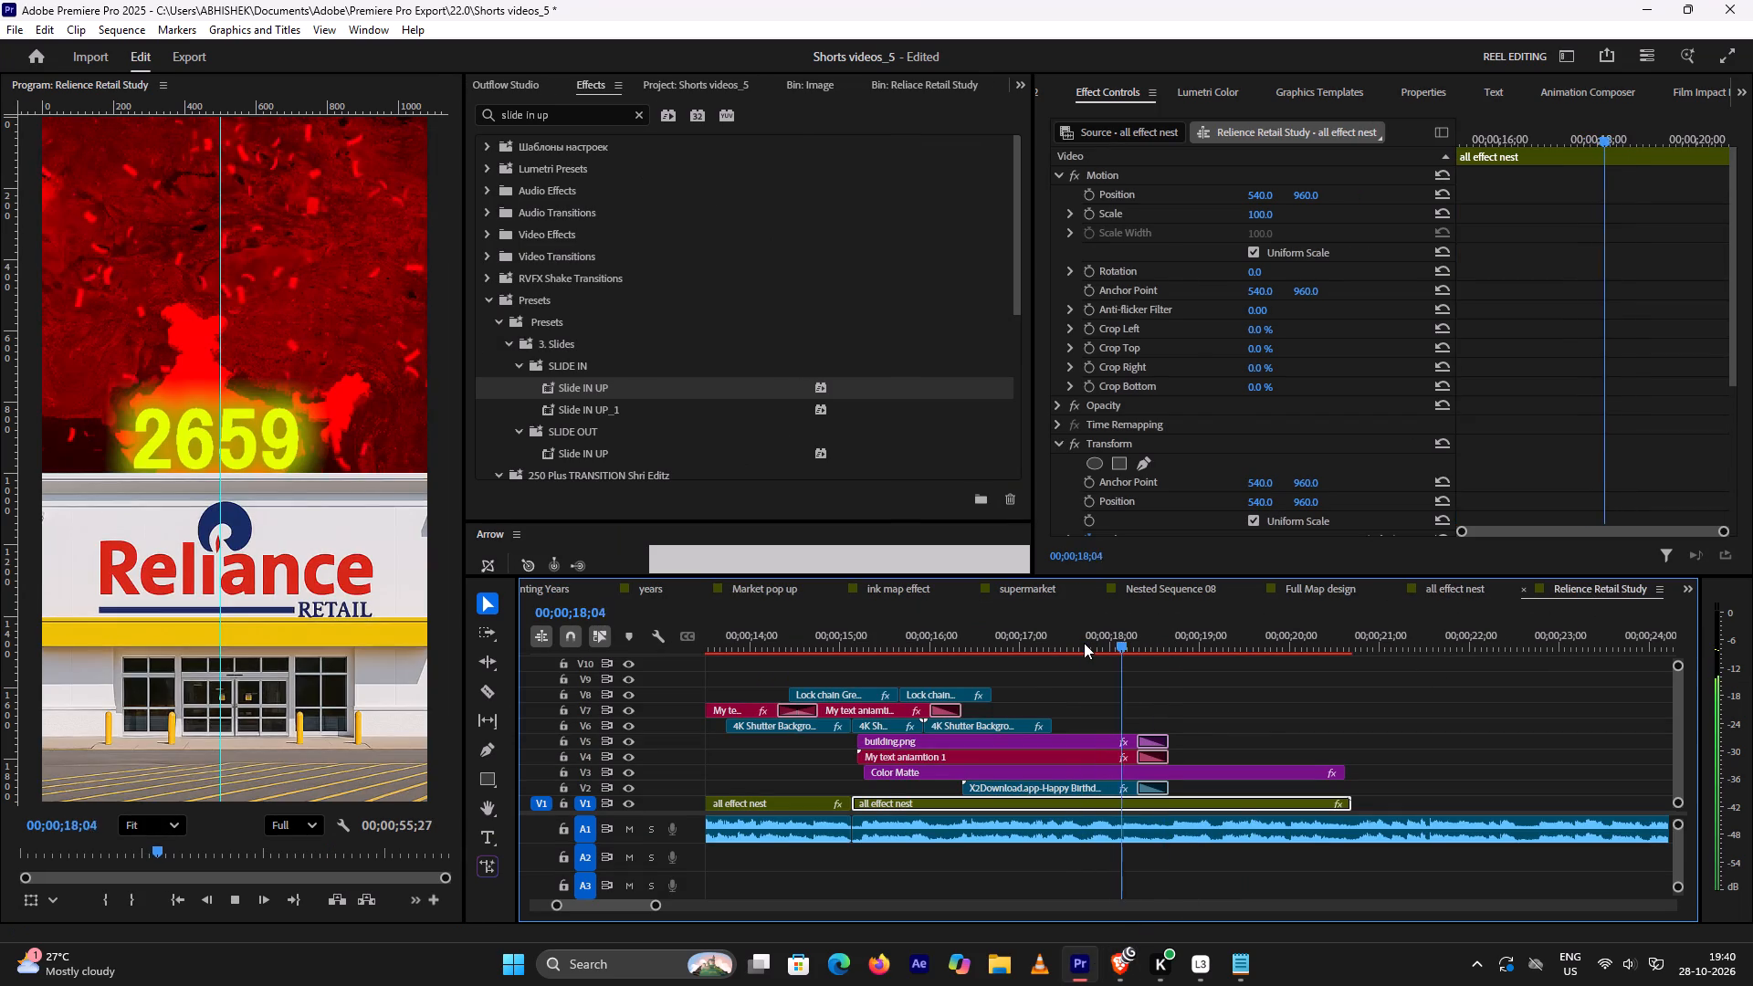
key(space)
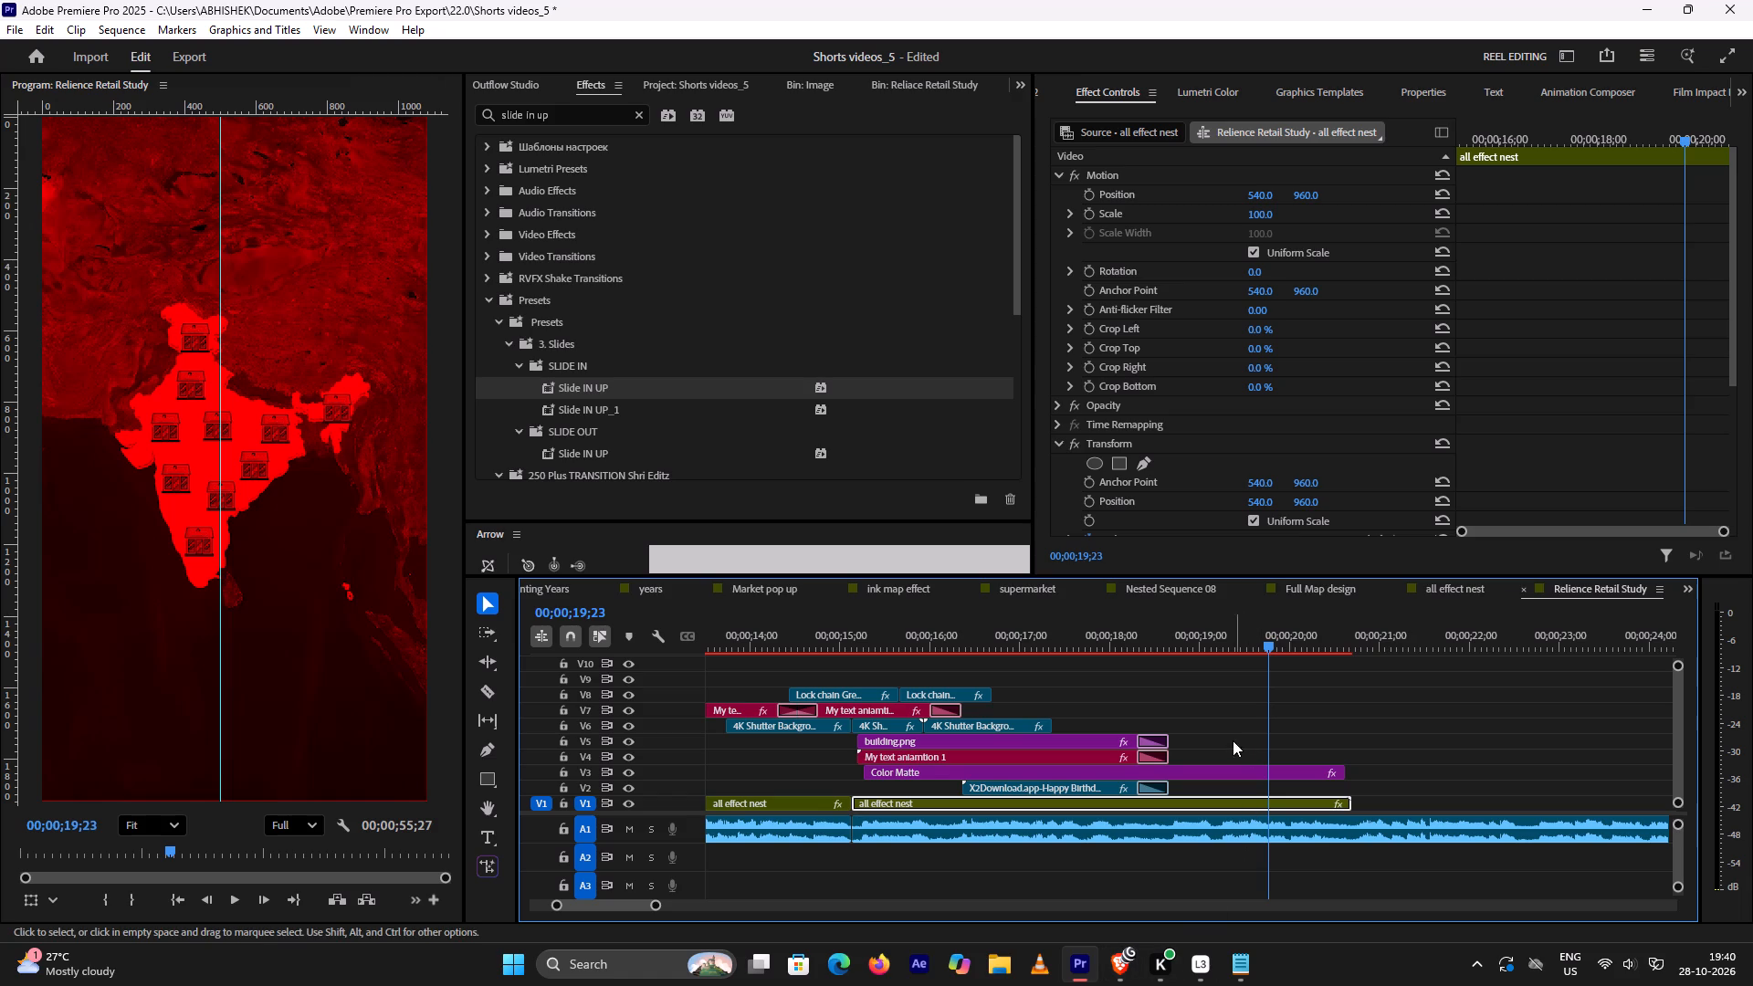
In the all effect nest, rate-stretch the second supermarket clip from its start to 87.5% speed and shift it 6 frames later.
click(1225, 805)
double_click(1225, 805)
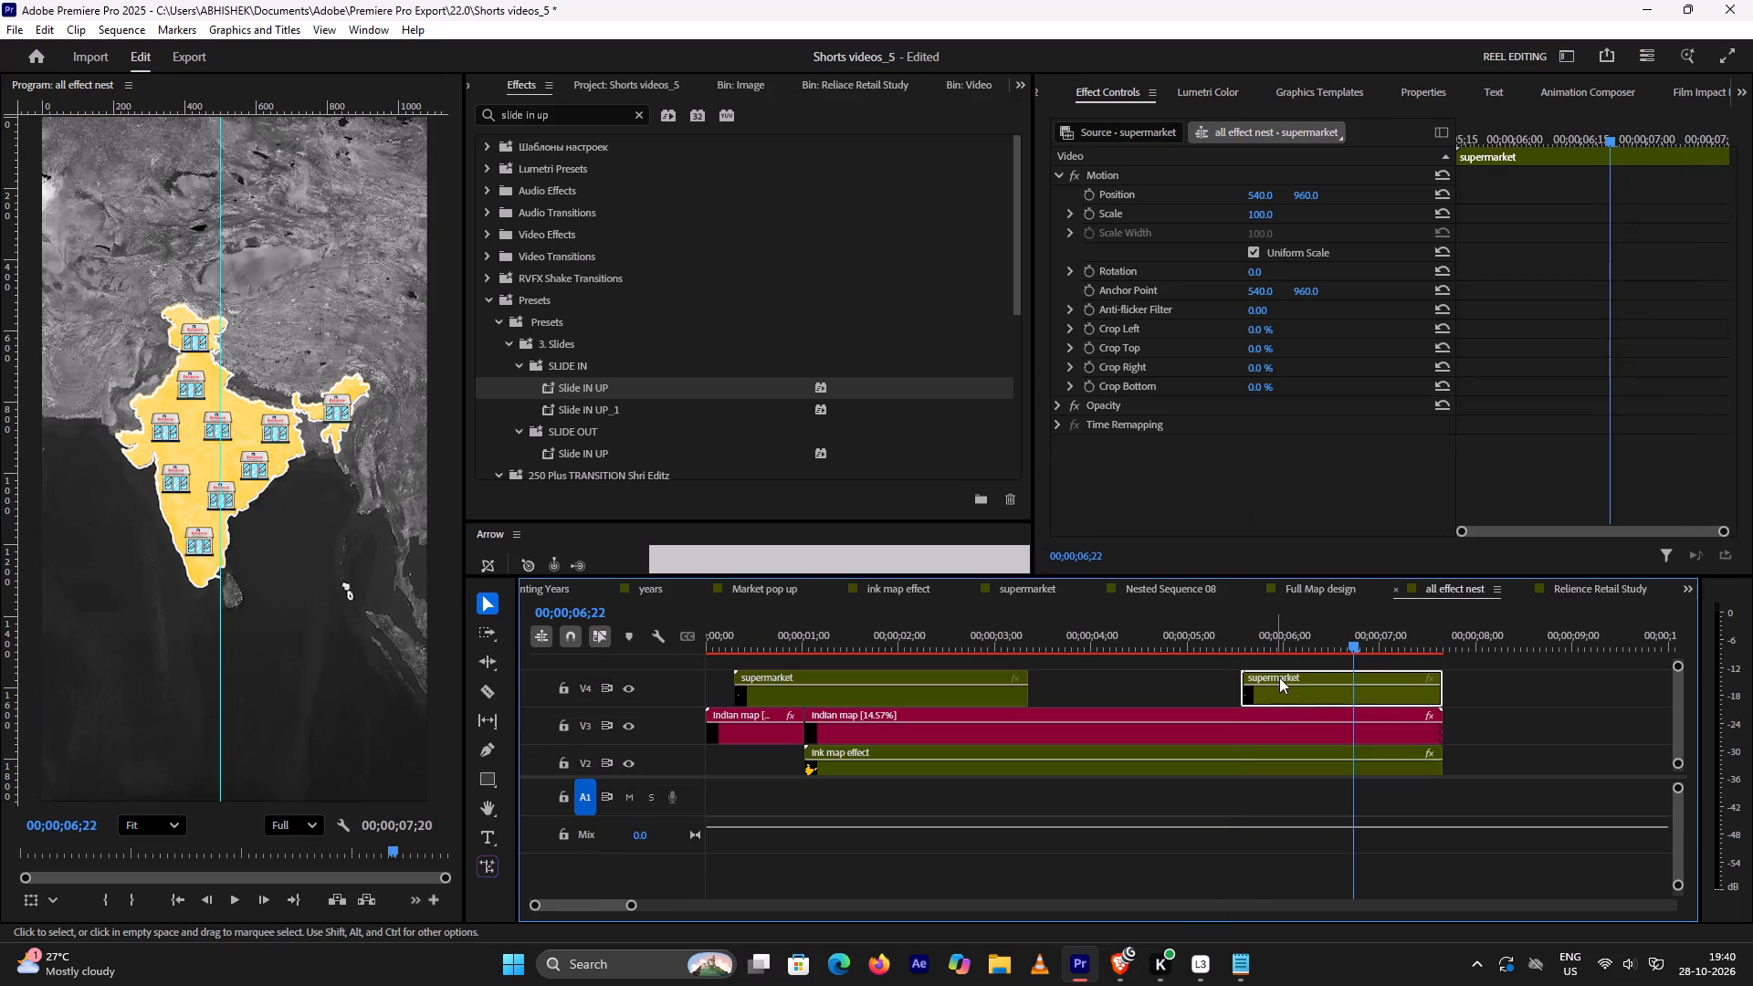
click(1284, 688)
key(r)
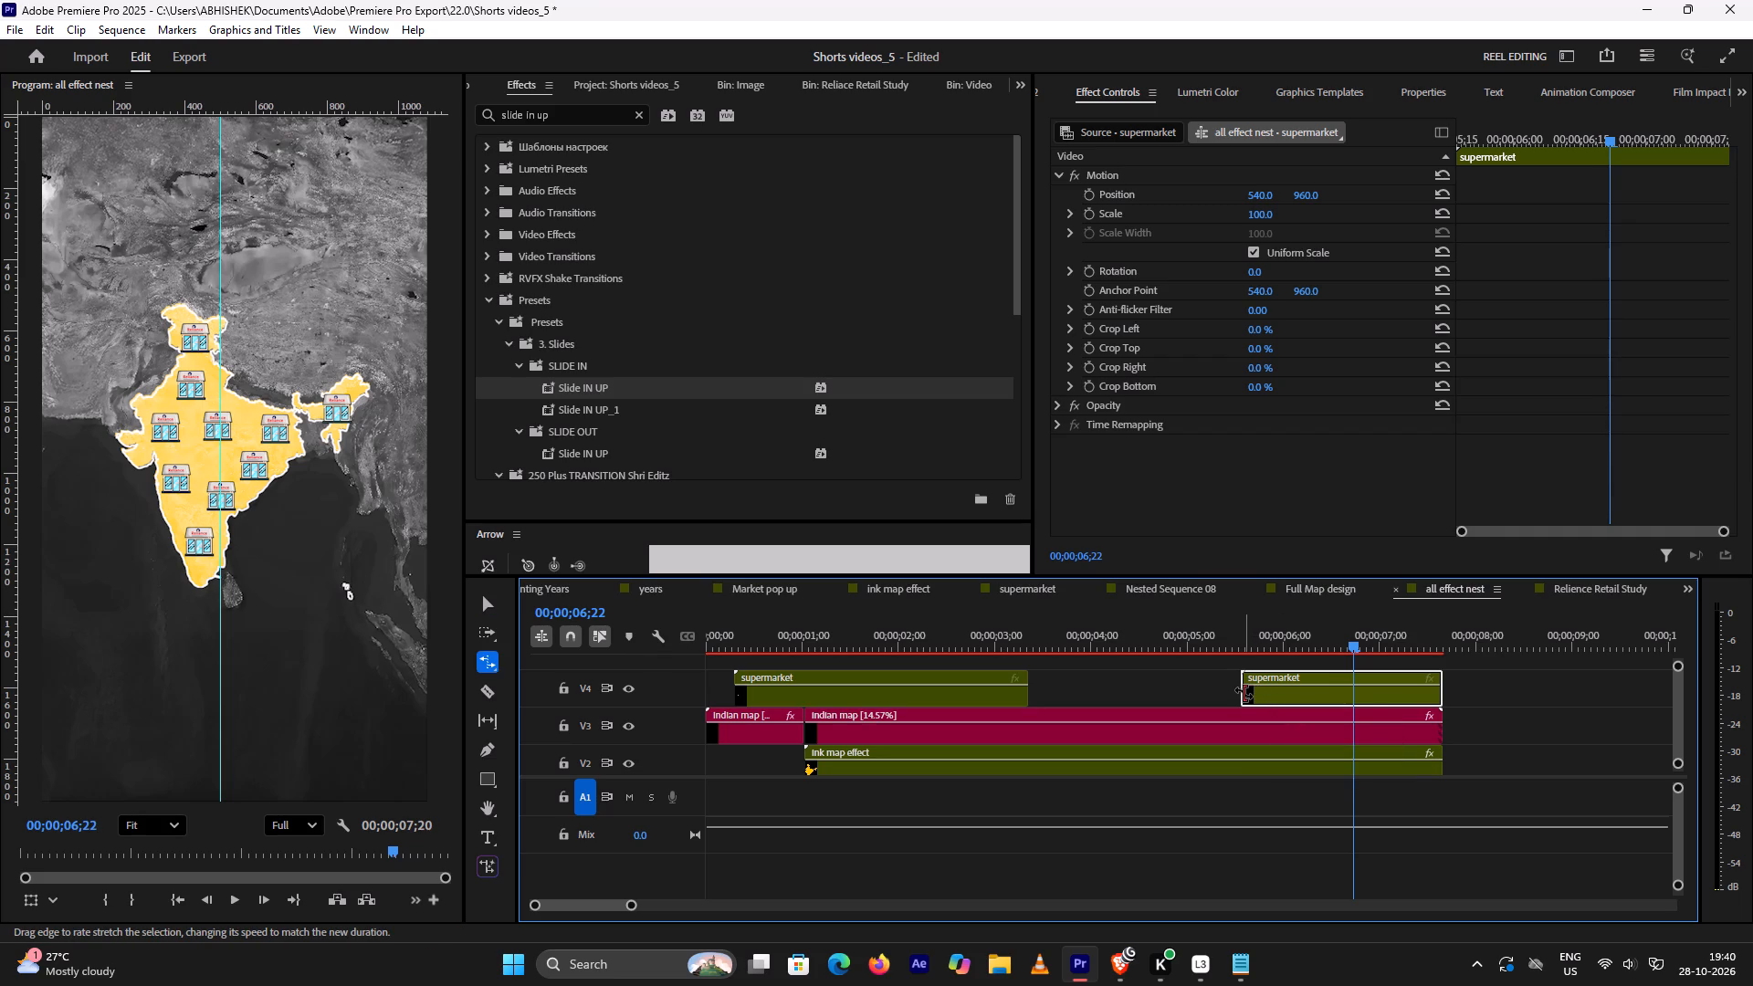
drag(1243, 693, 1213, 703)
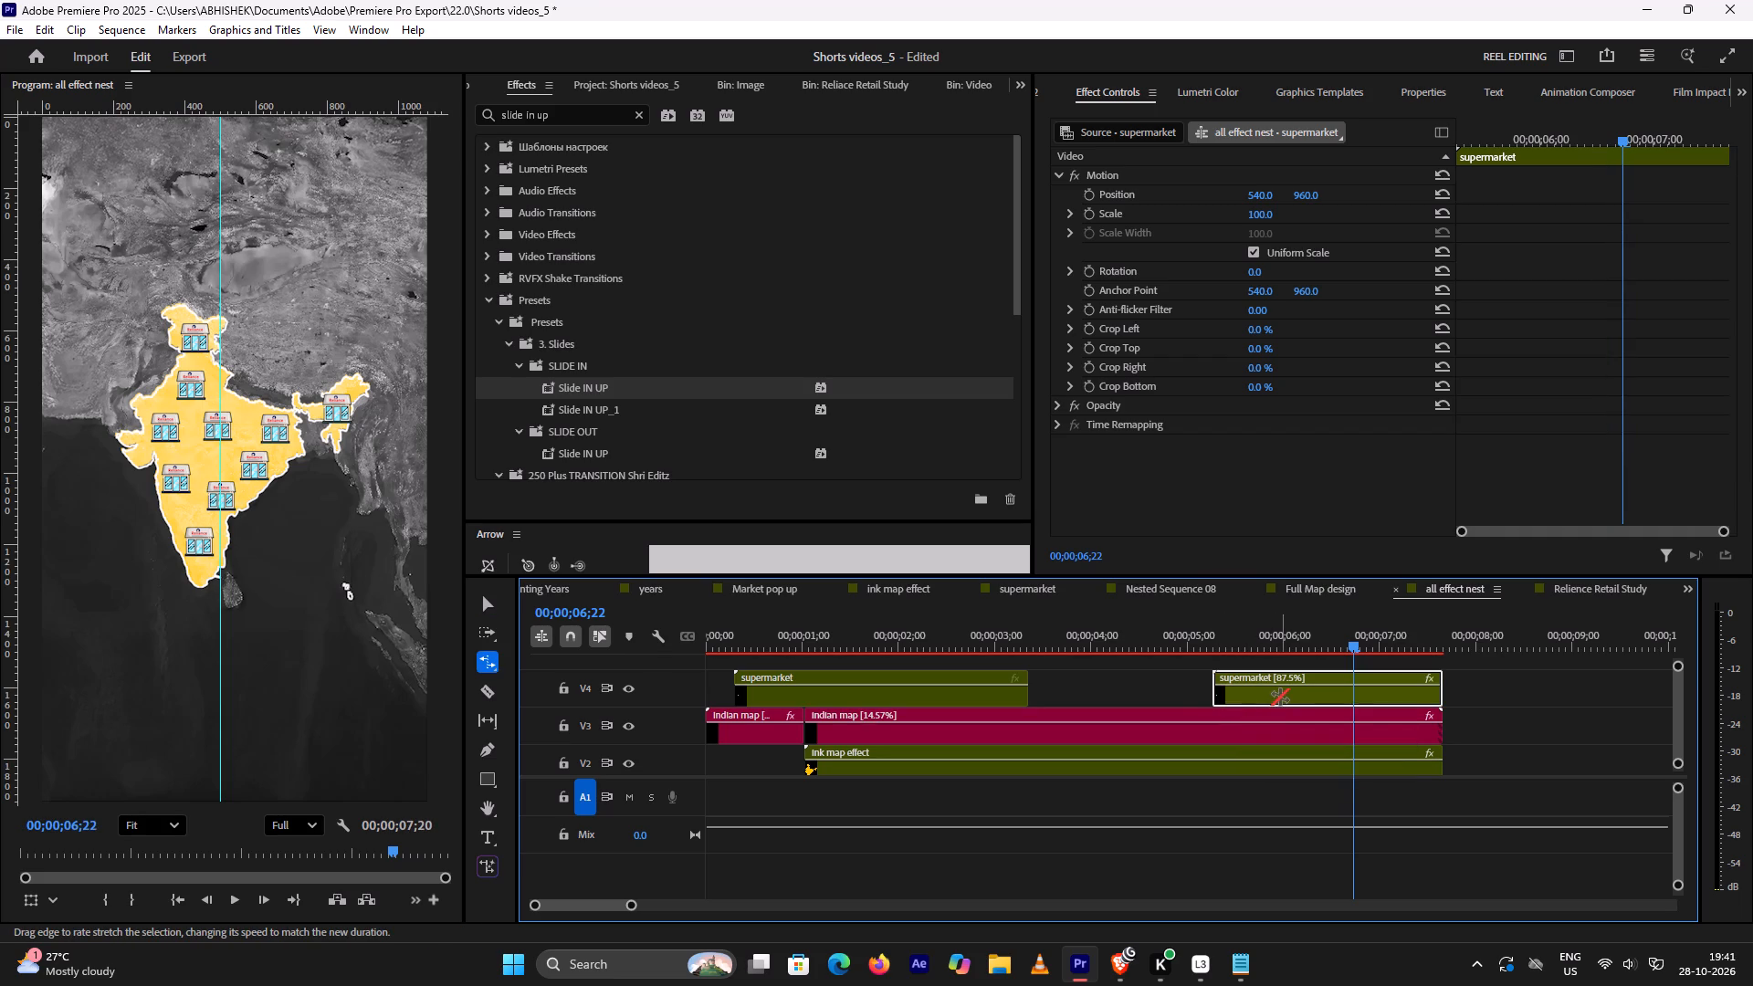
key(v)
drag(1280, 697, 1300, 697)
click(1236, 632)
key(space)
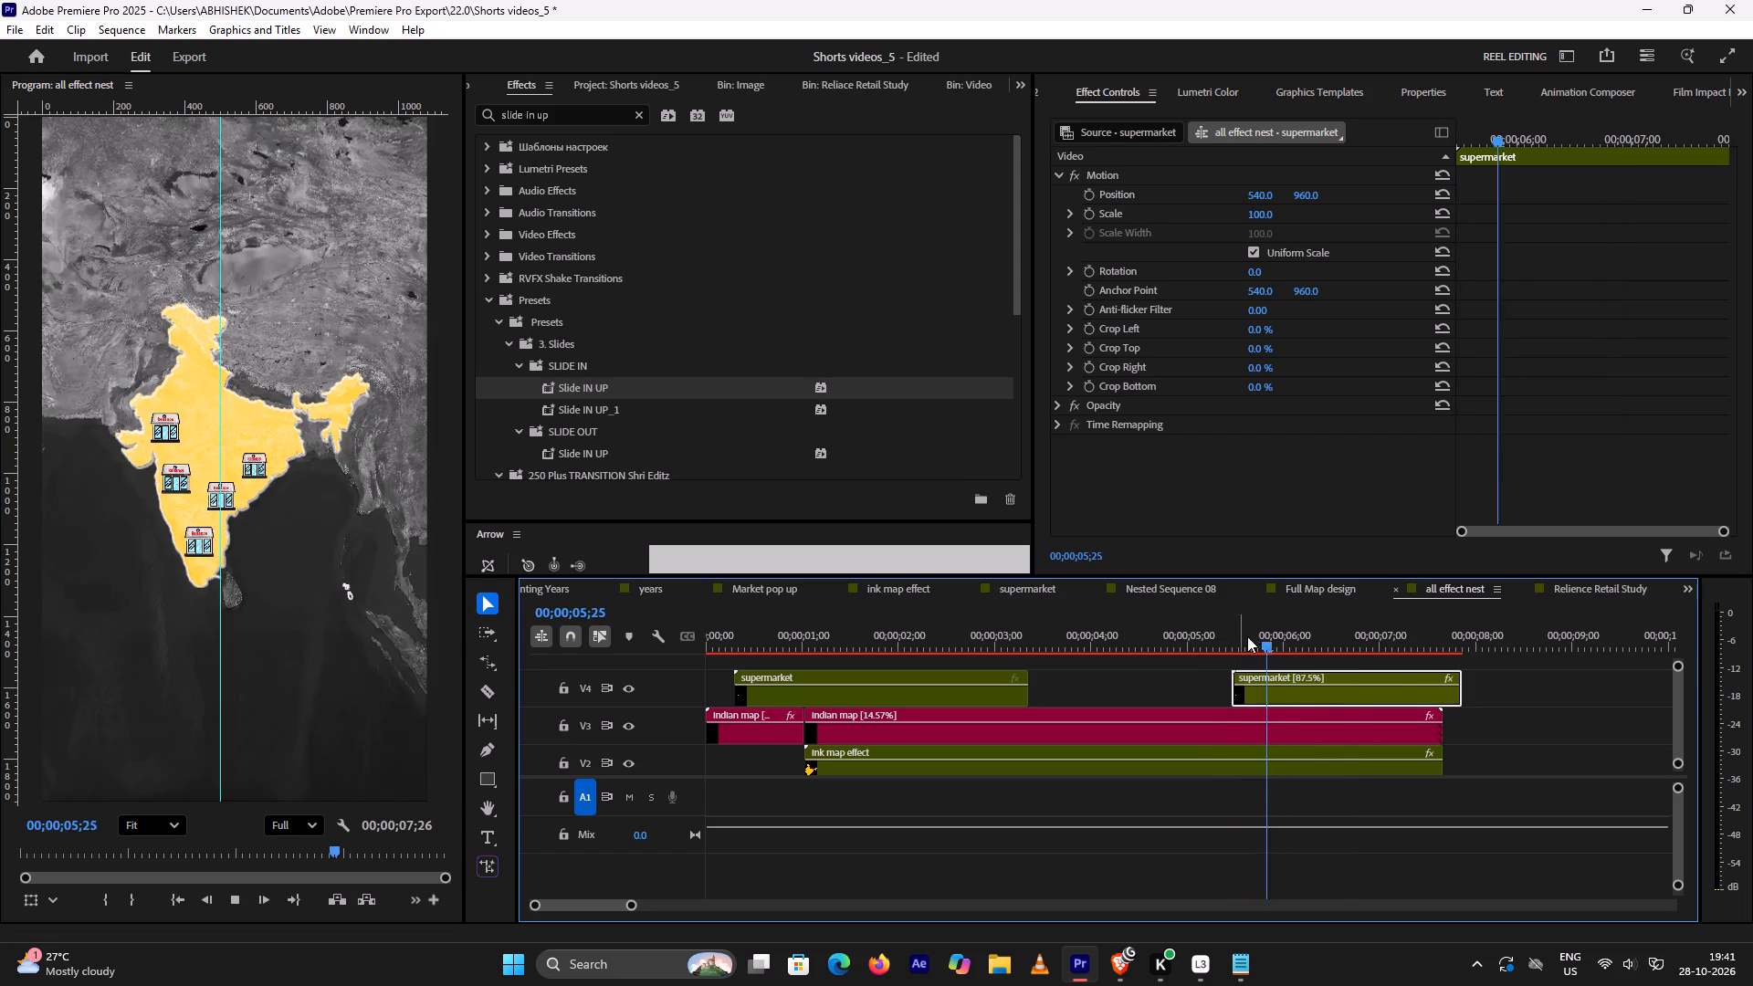
key(space)
Replay the end of the 2659 reveal in the Relience Retail Study sequence to check when the retimed shops appear.
click(1568, 591)
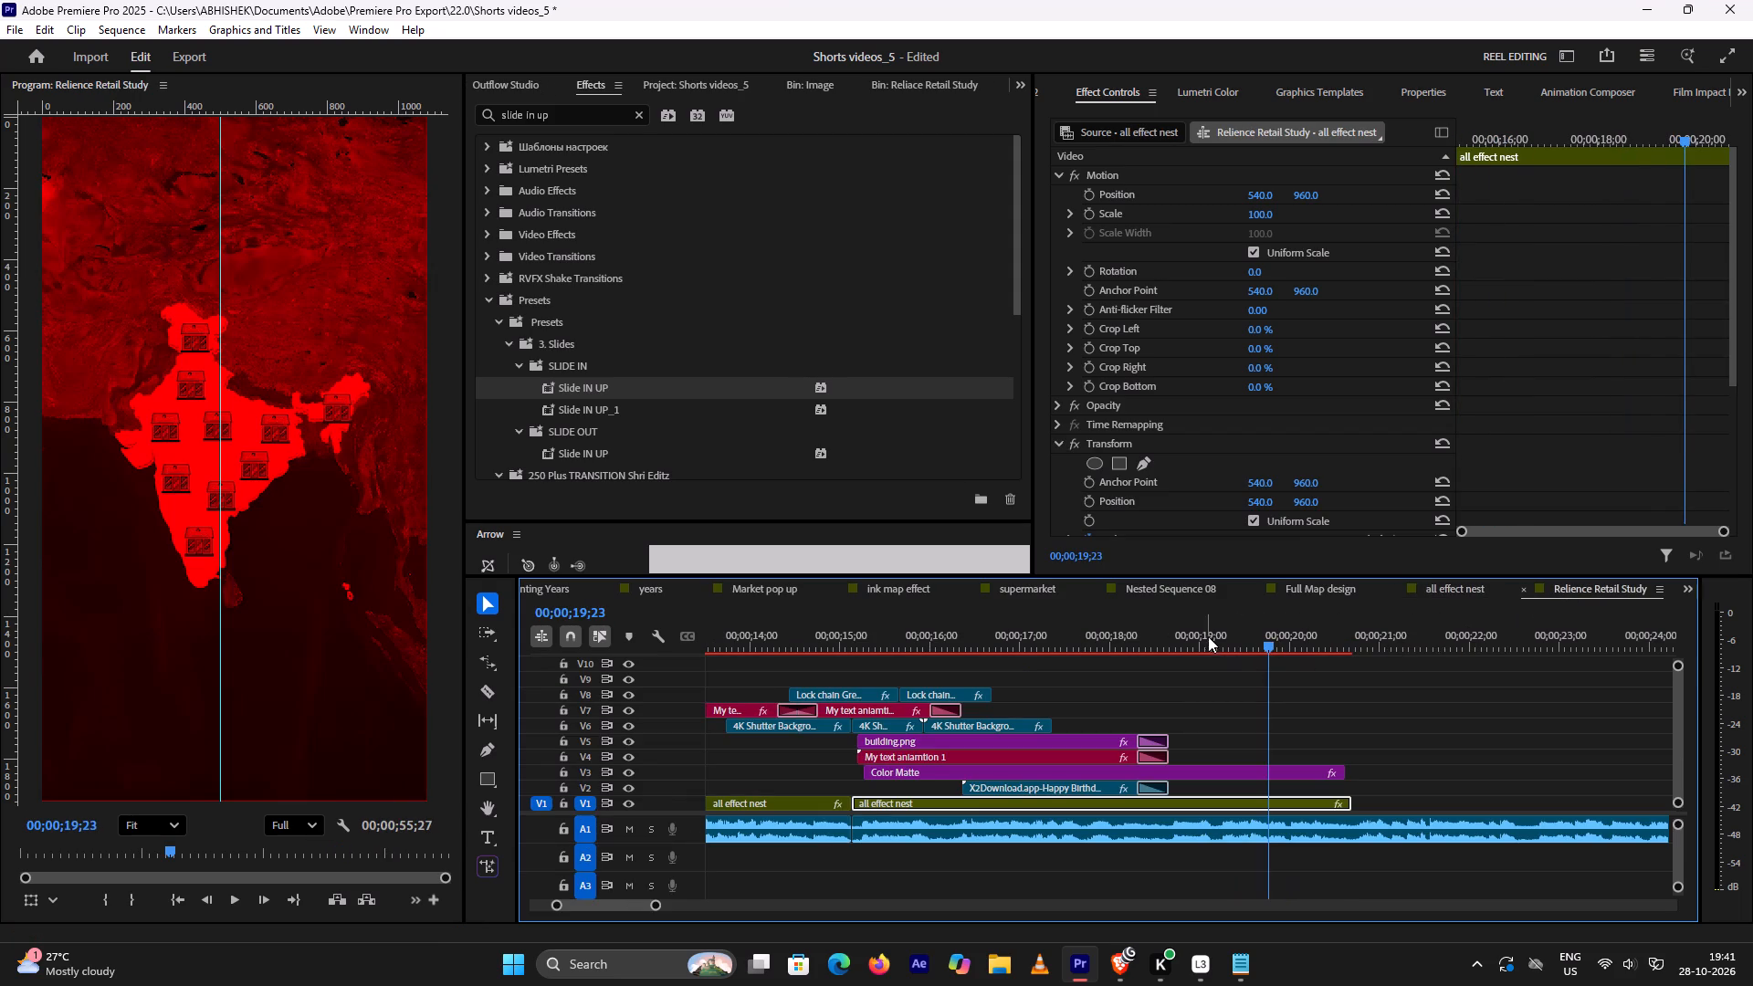
click(1207, 635)
click(1170, 631)
key(space)
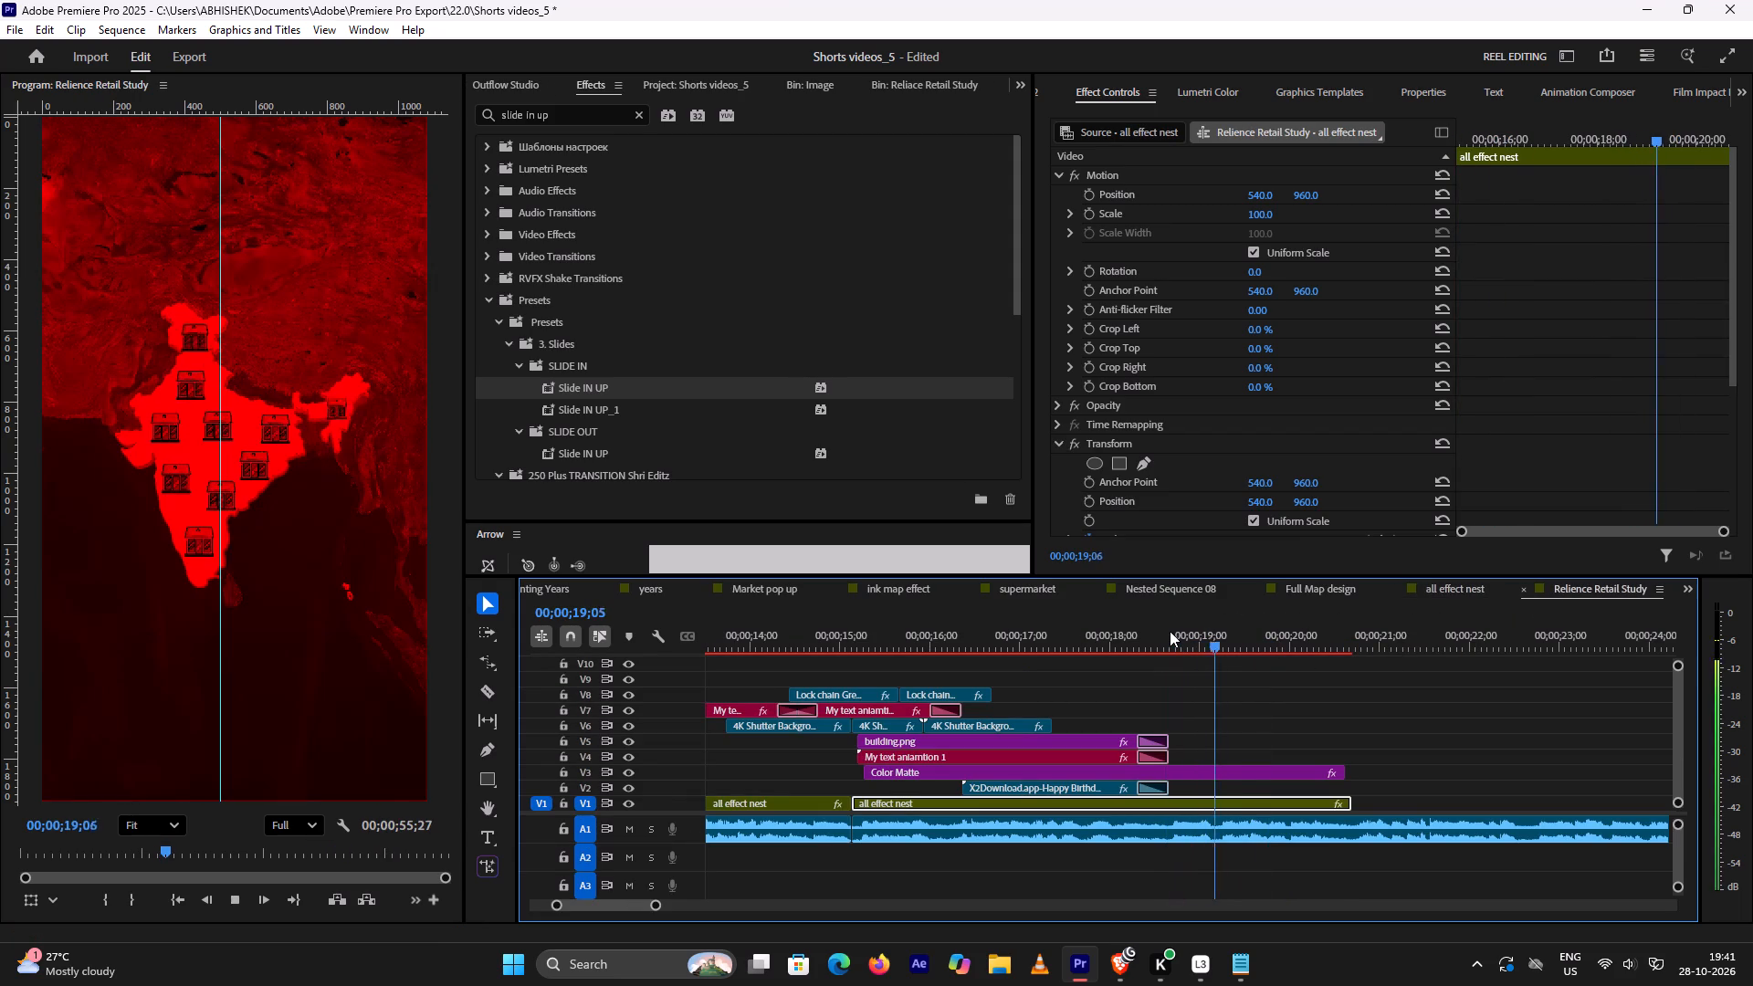
key(space)
click(1169, 631)
click(1122, 633)
key(space)
key(space)
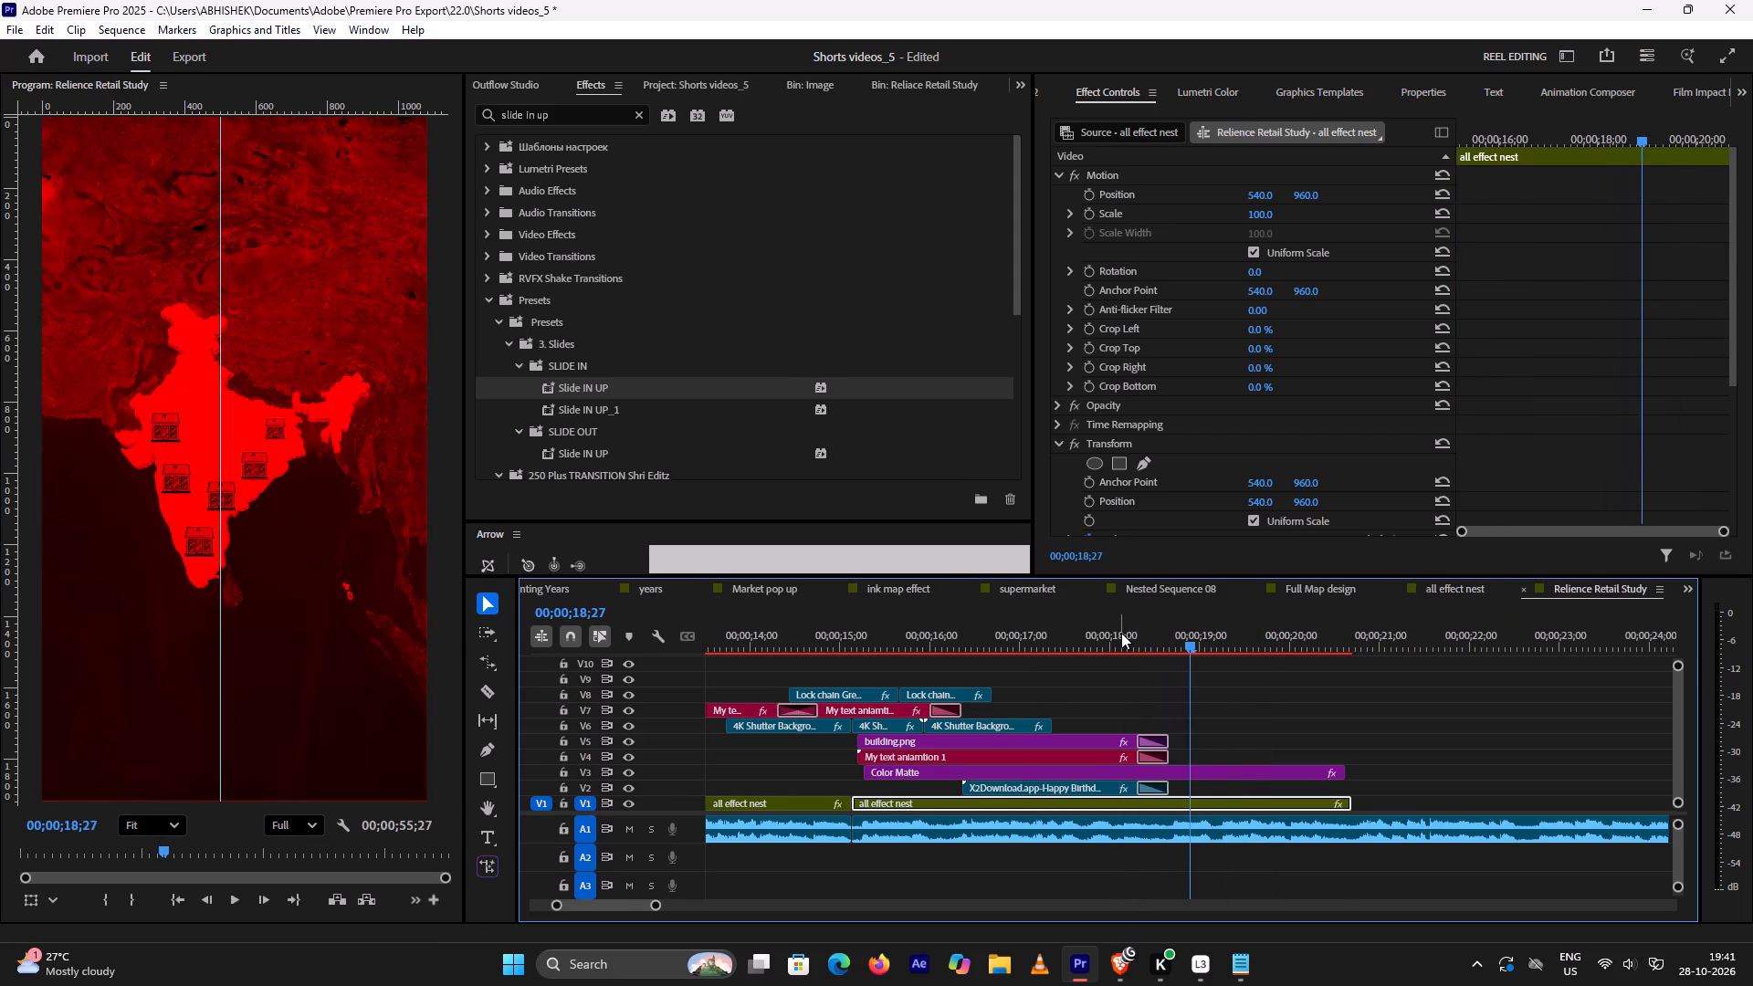
key(space)
key(space)
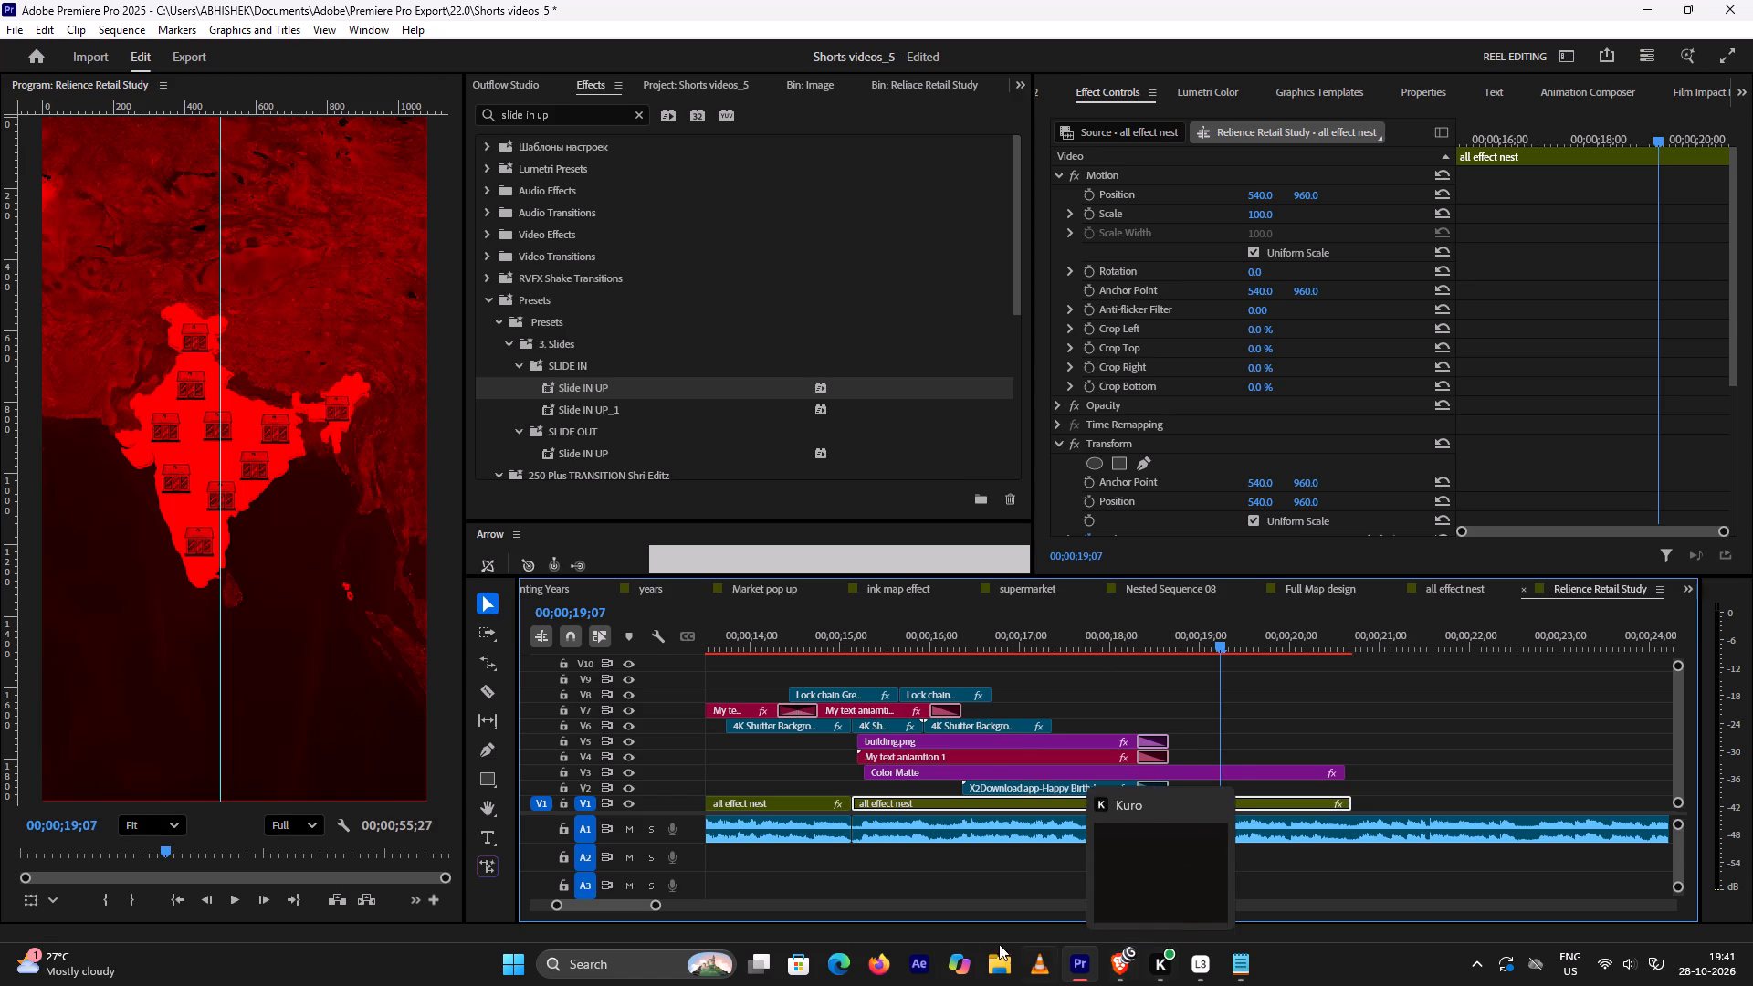
Open the Windows search.
click(641, 964)
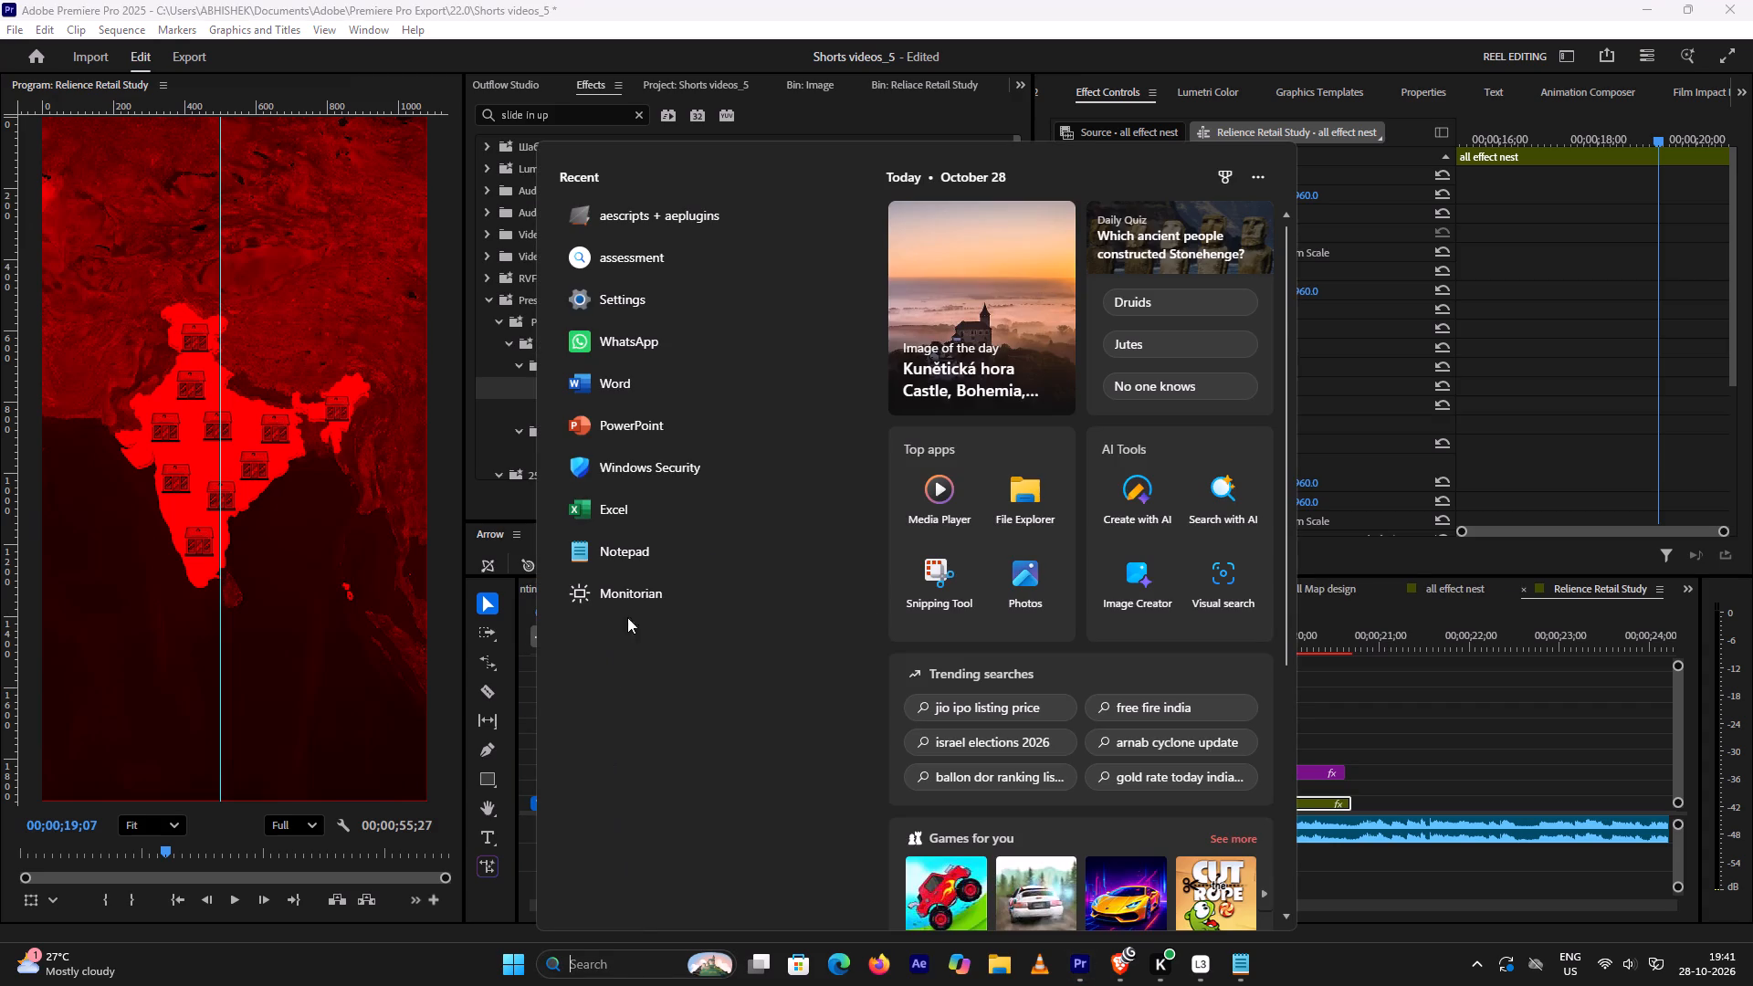
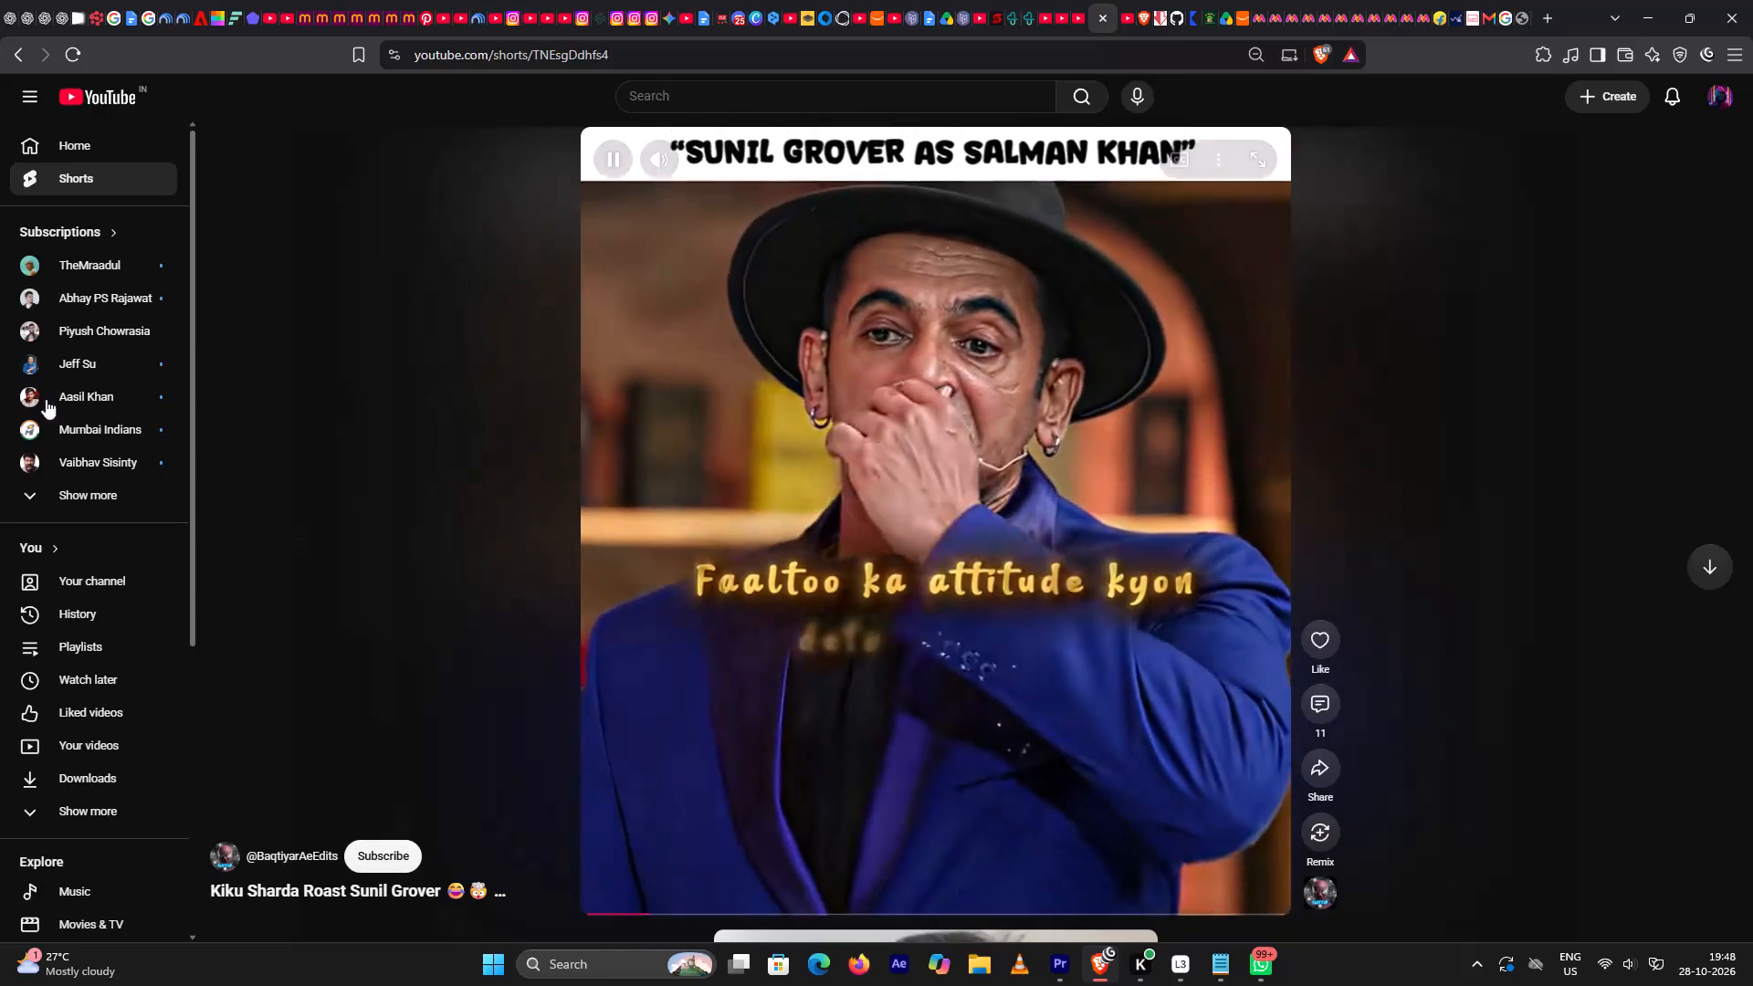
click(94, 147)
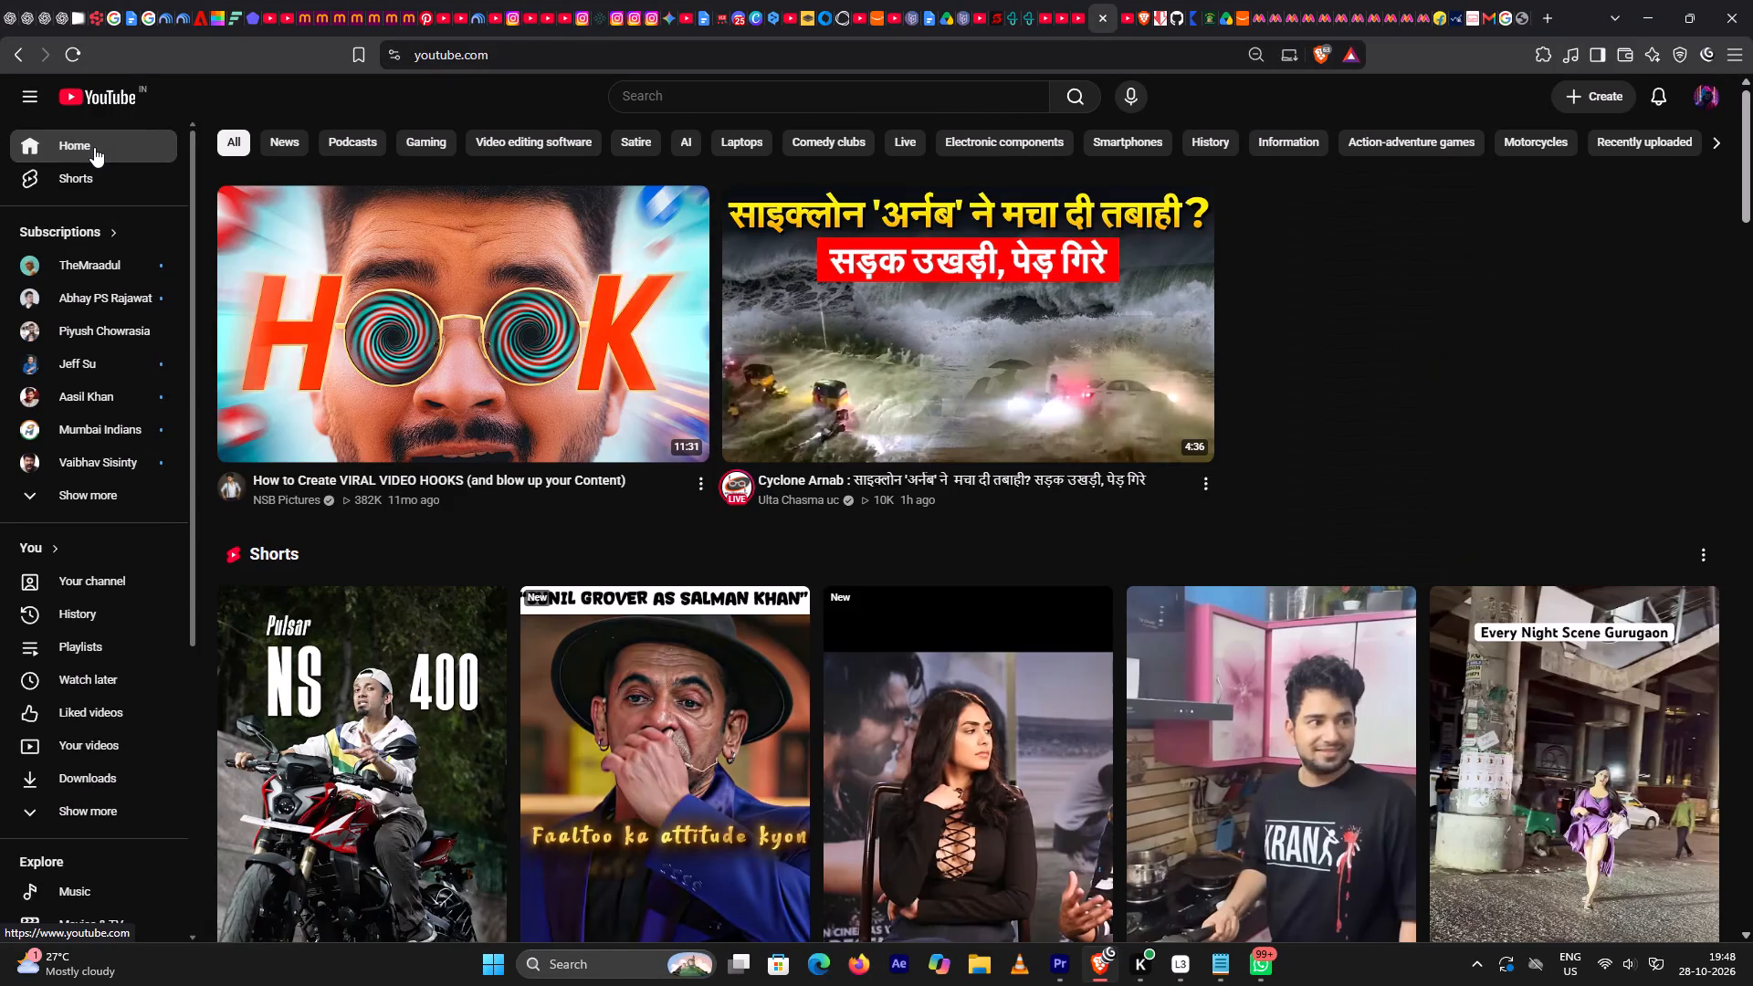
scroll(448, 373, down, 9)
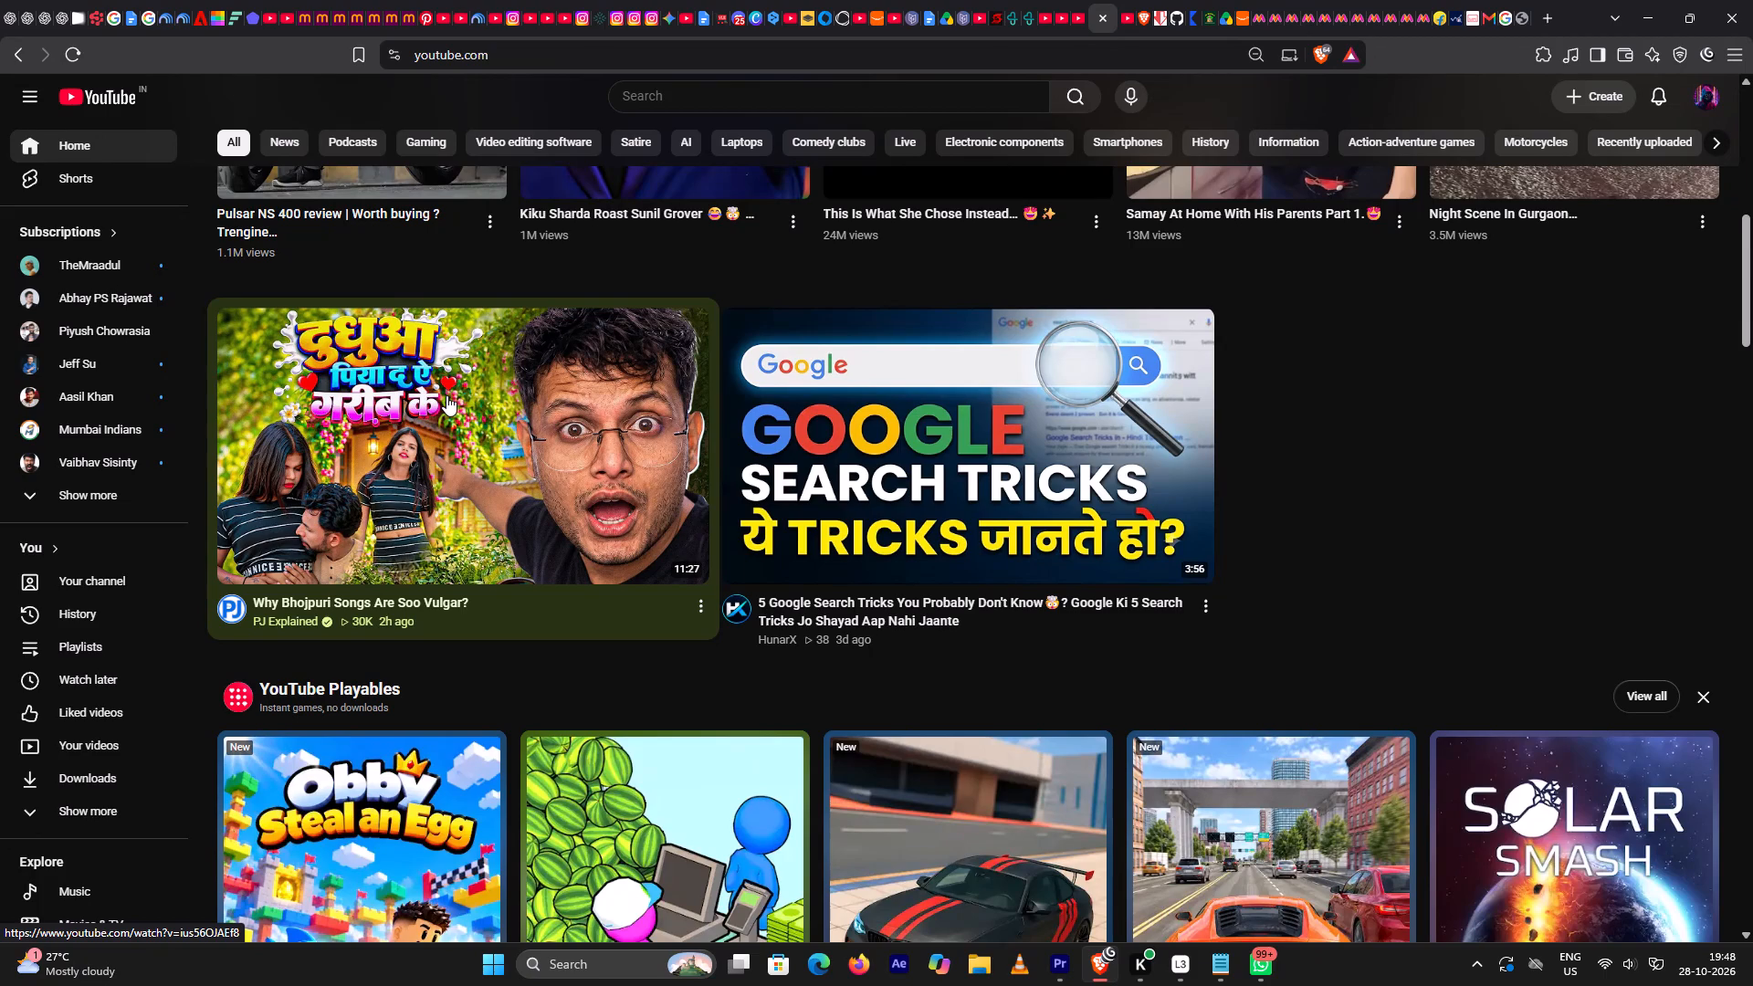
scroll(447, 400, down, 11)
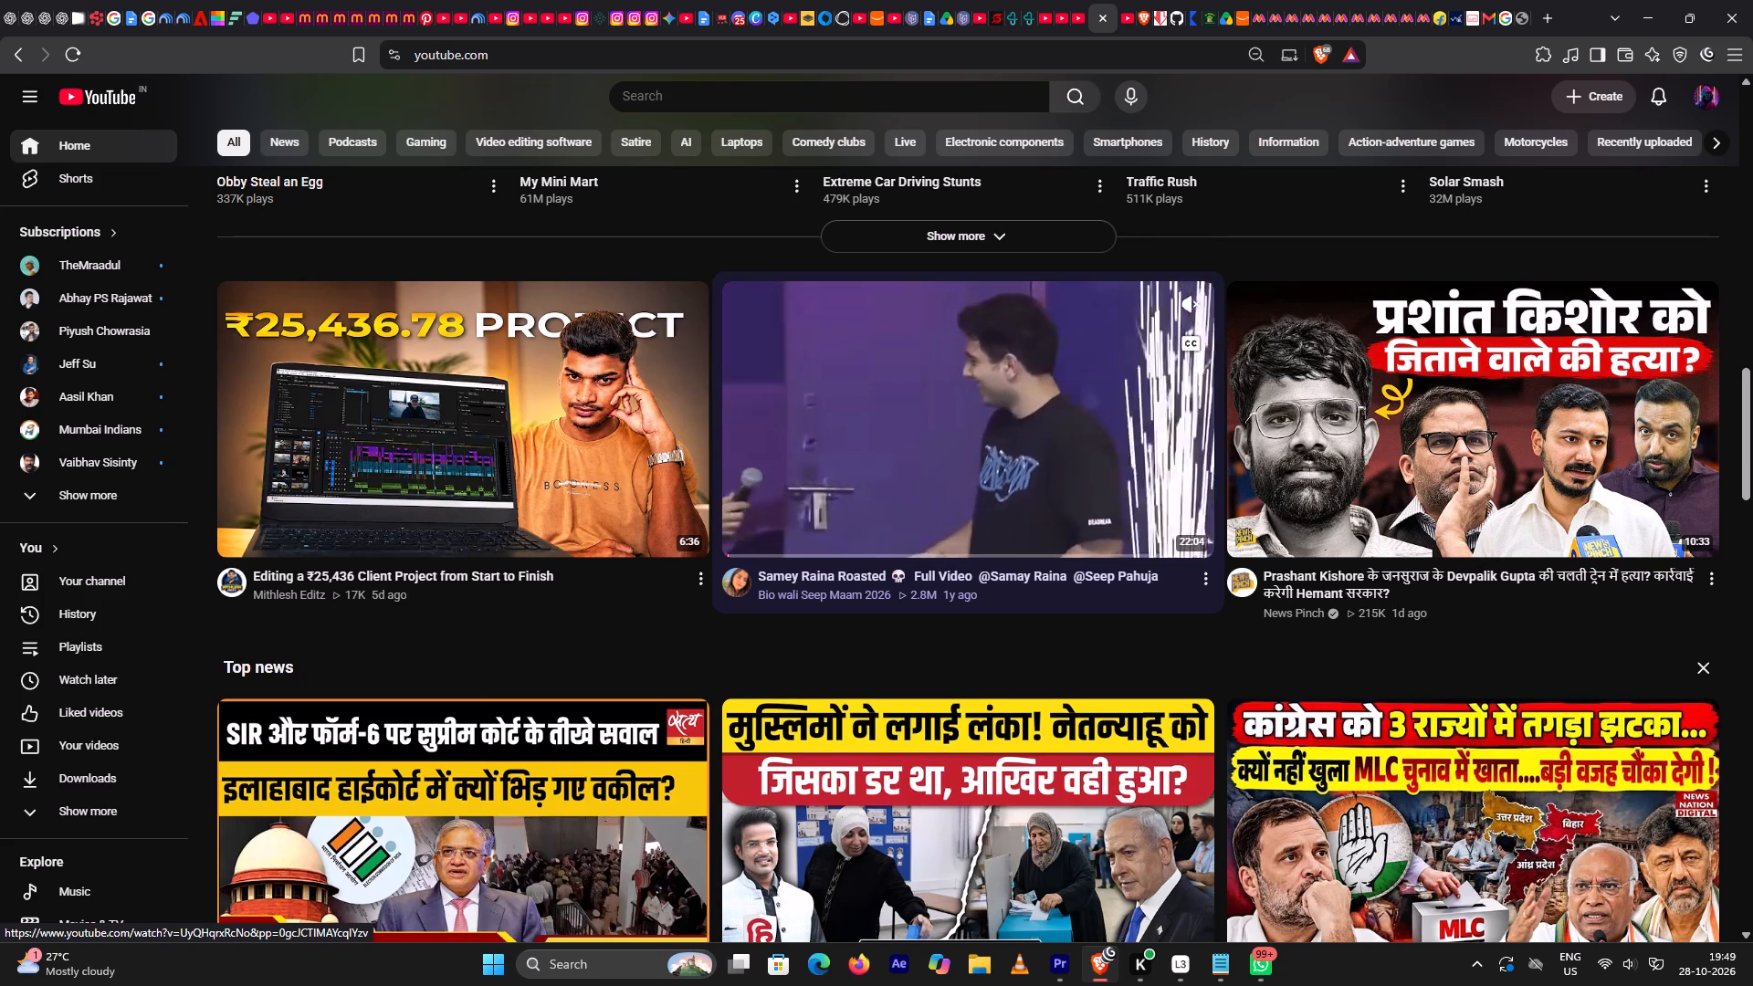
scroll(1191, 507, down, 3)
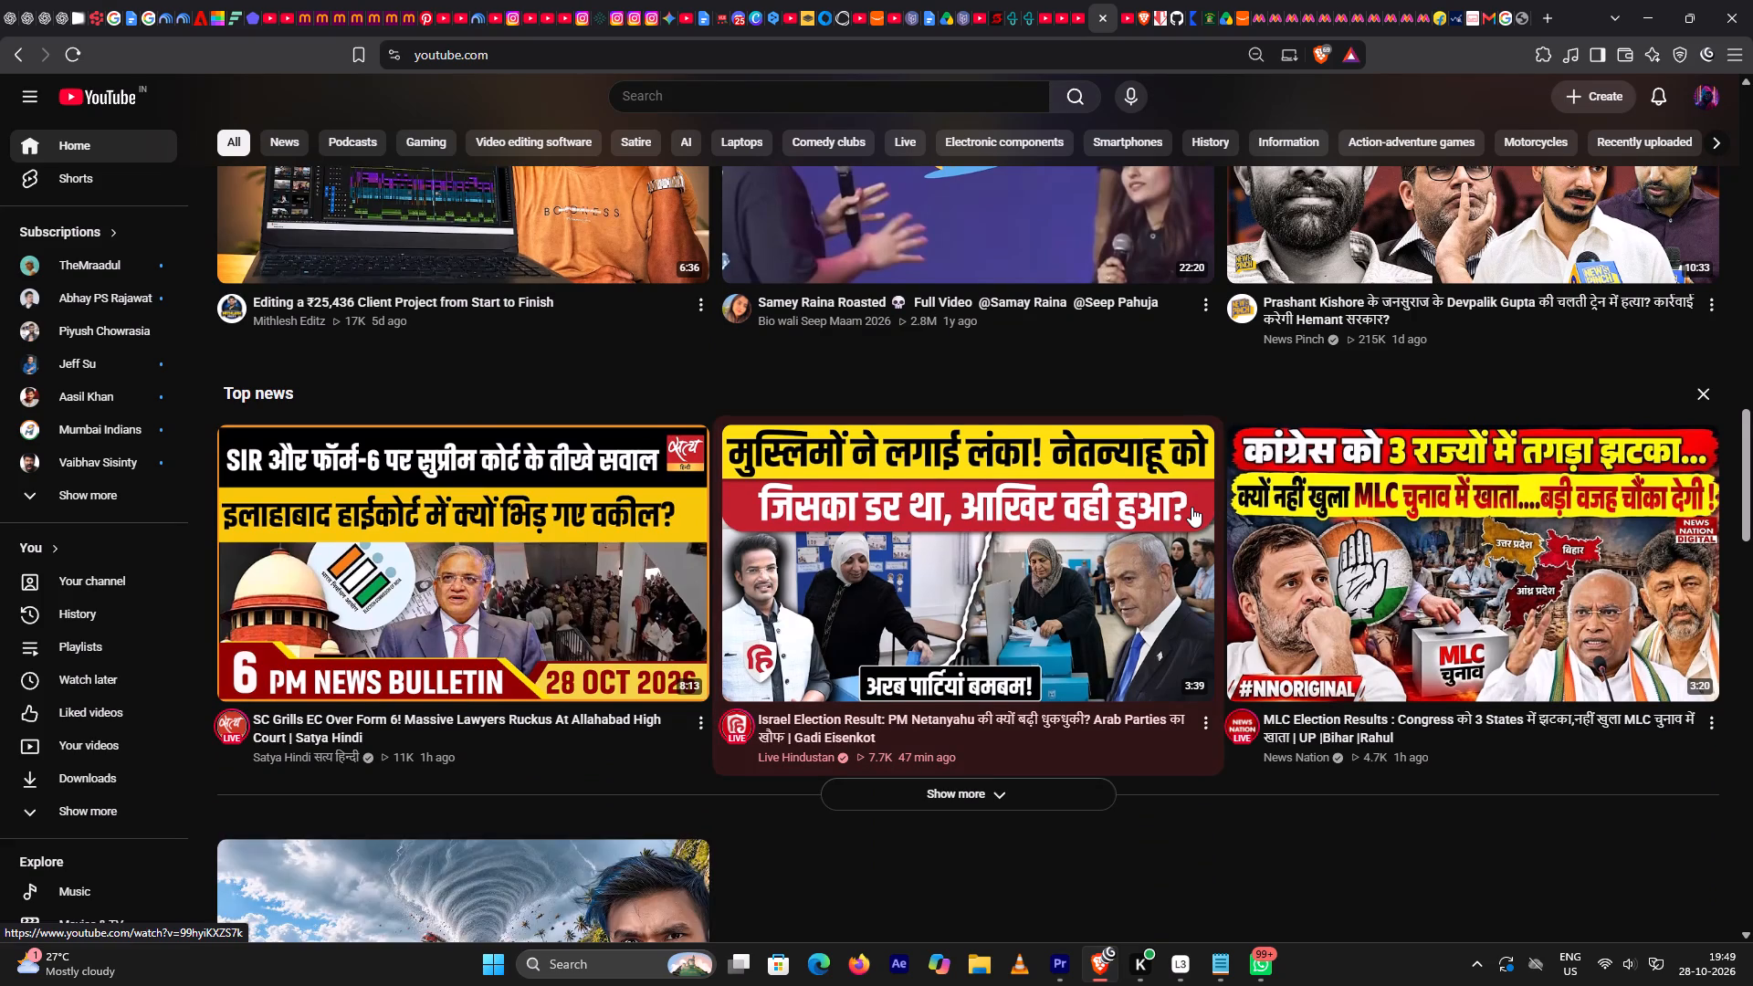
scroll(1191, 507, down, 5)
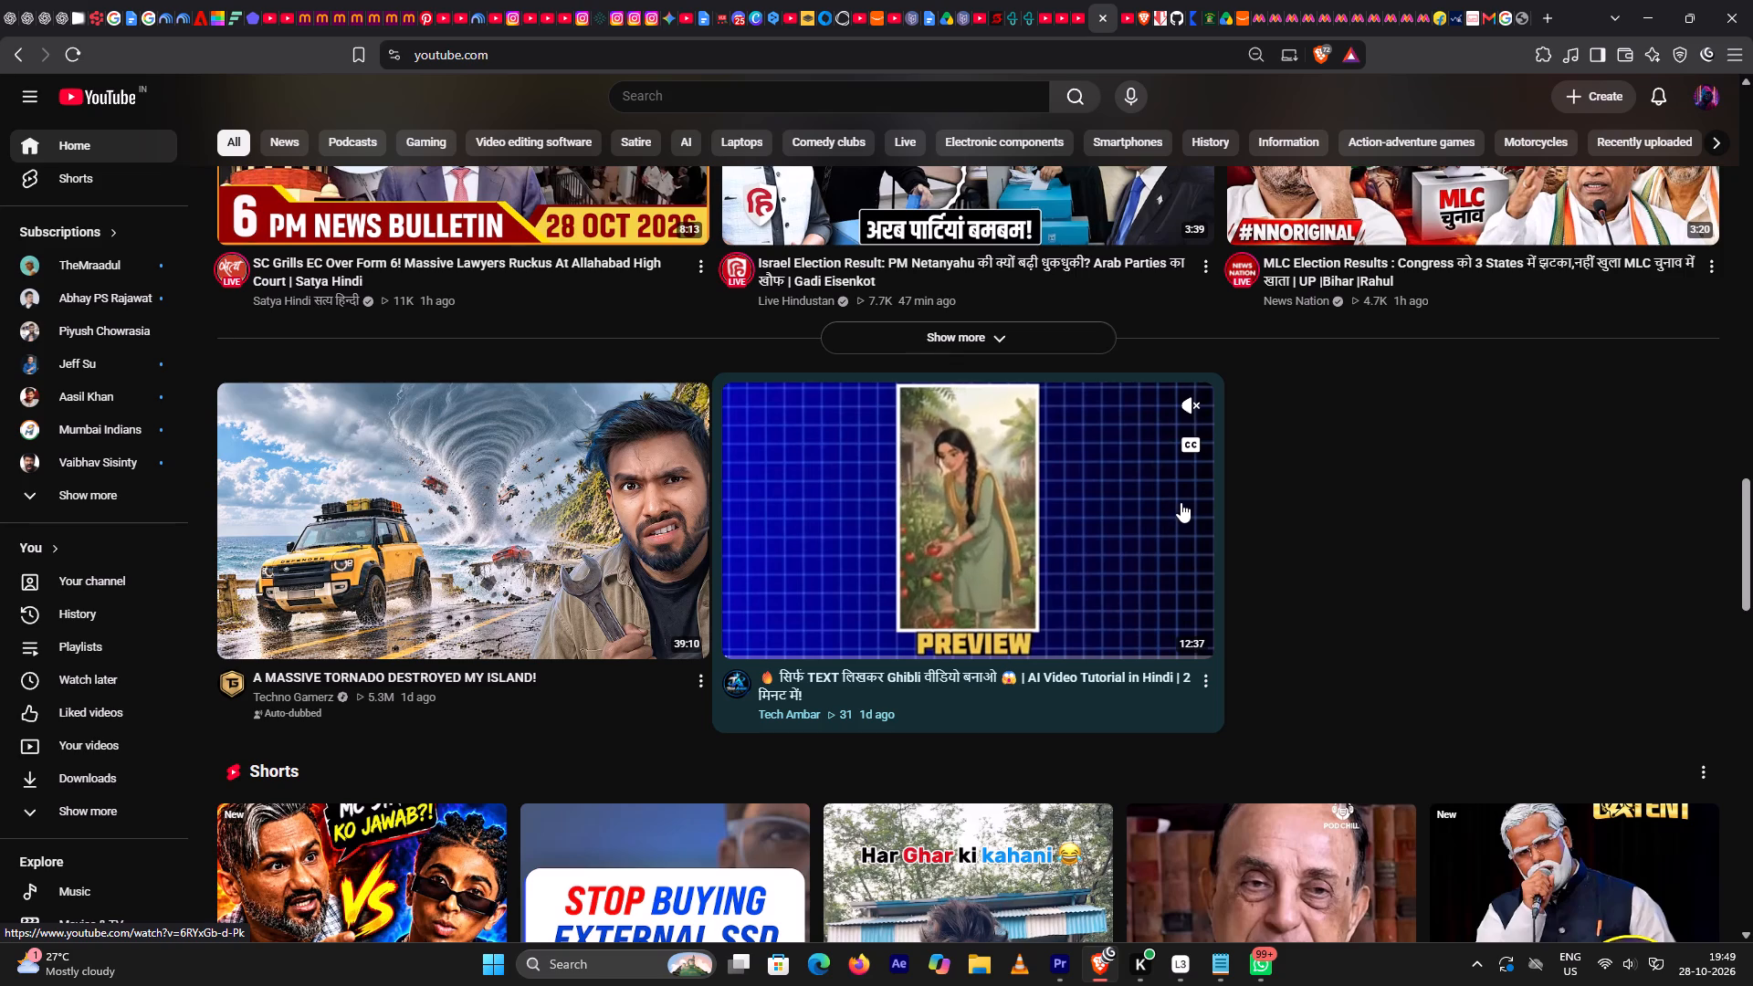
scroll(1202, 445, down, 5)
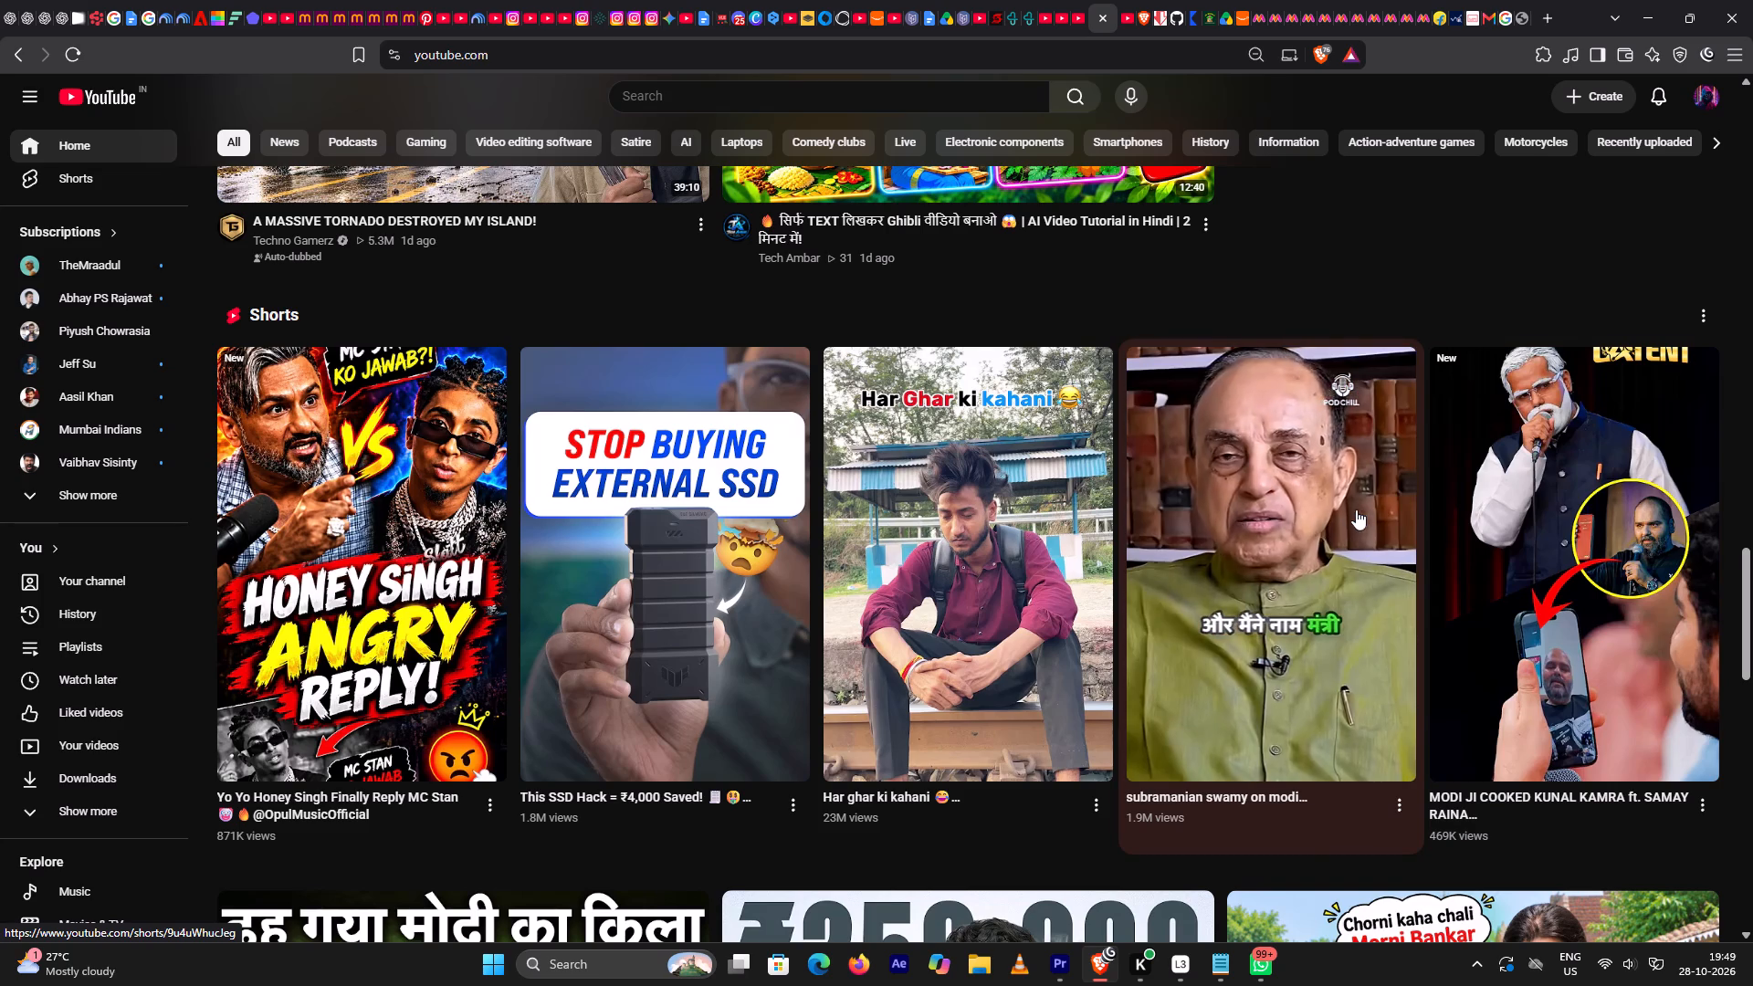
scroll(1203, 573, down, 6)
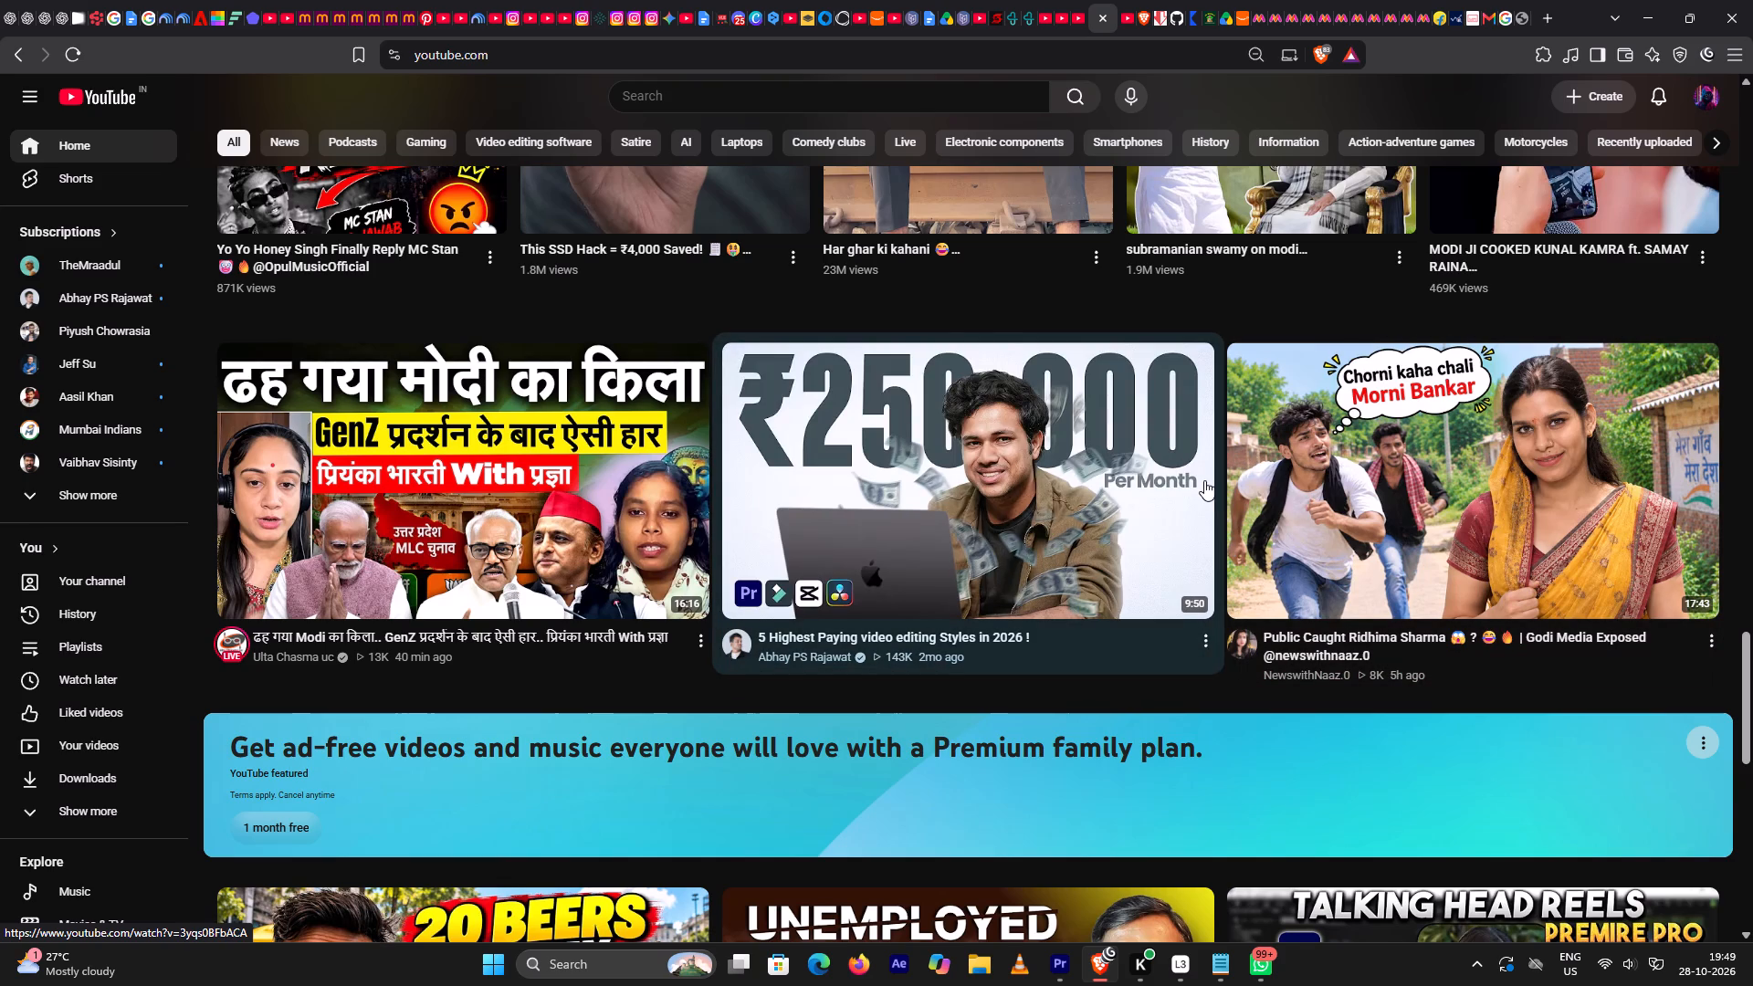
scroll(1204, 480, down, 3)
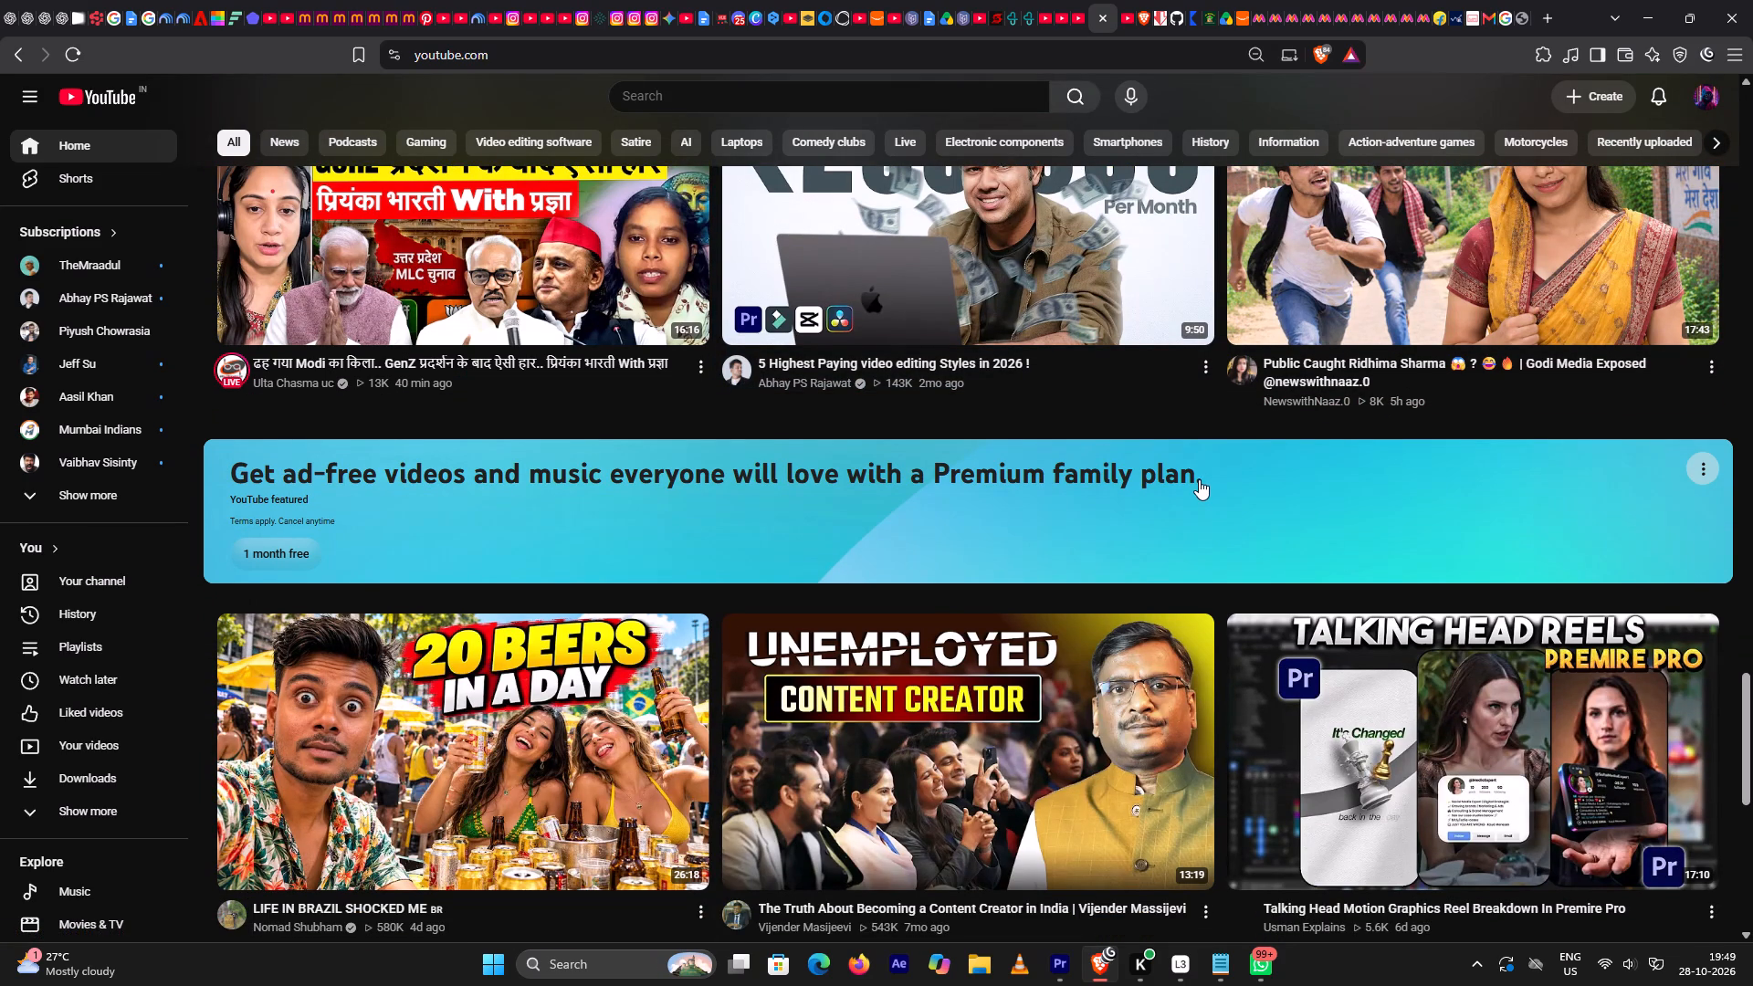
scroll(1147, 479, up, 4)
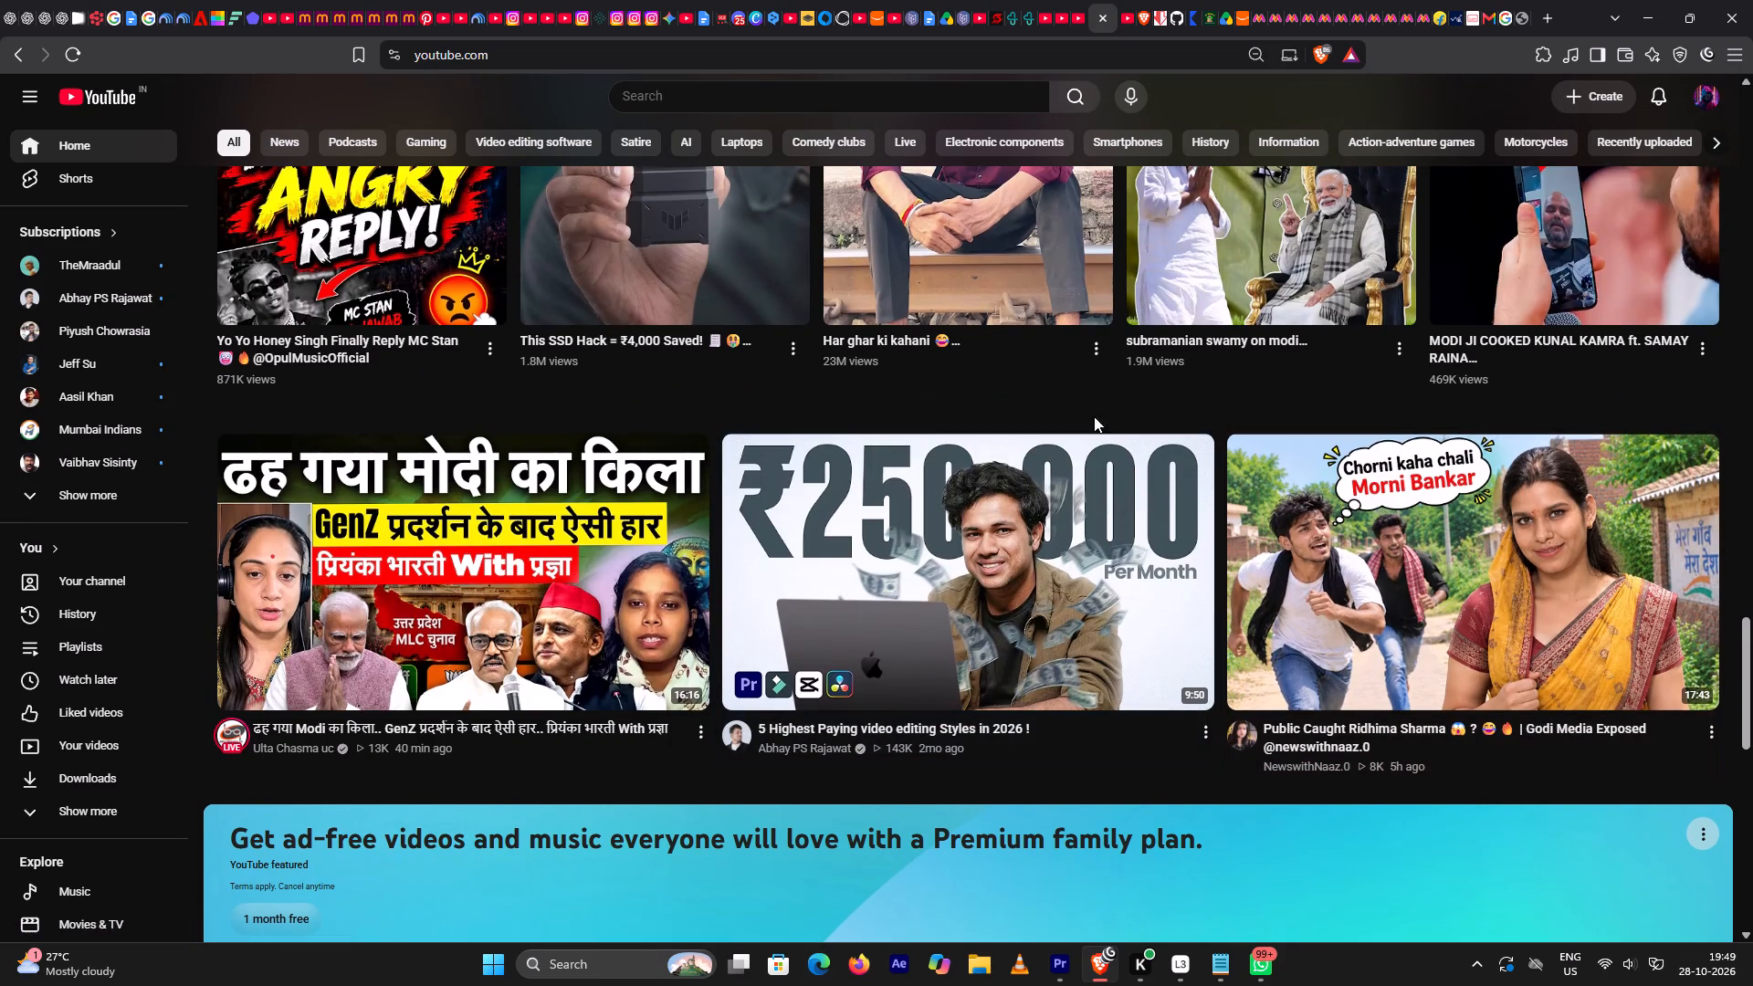
Open the Videotrix live reel editing tutorial and rewind it to about 1:37:29 to study the shops' reappearance after the 2659 reveal.
click(1044, 17)
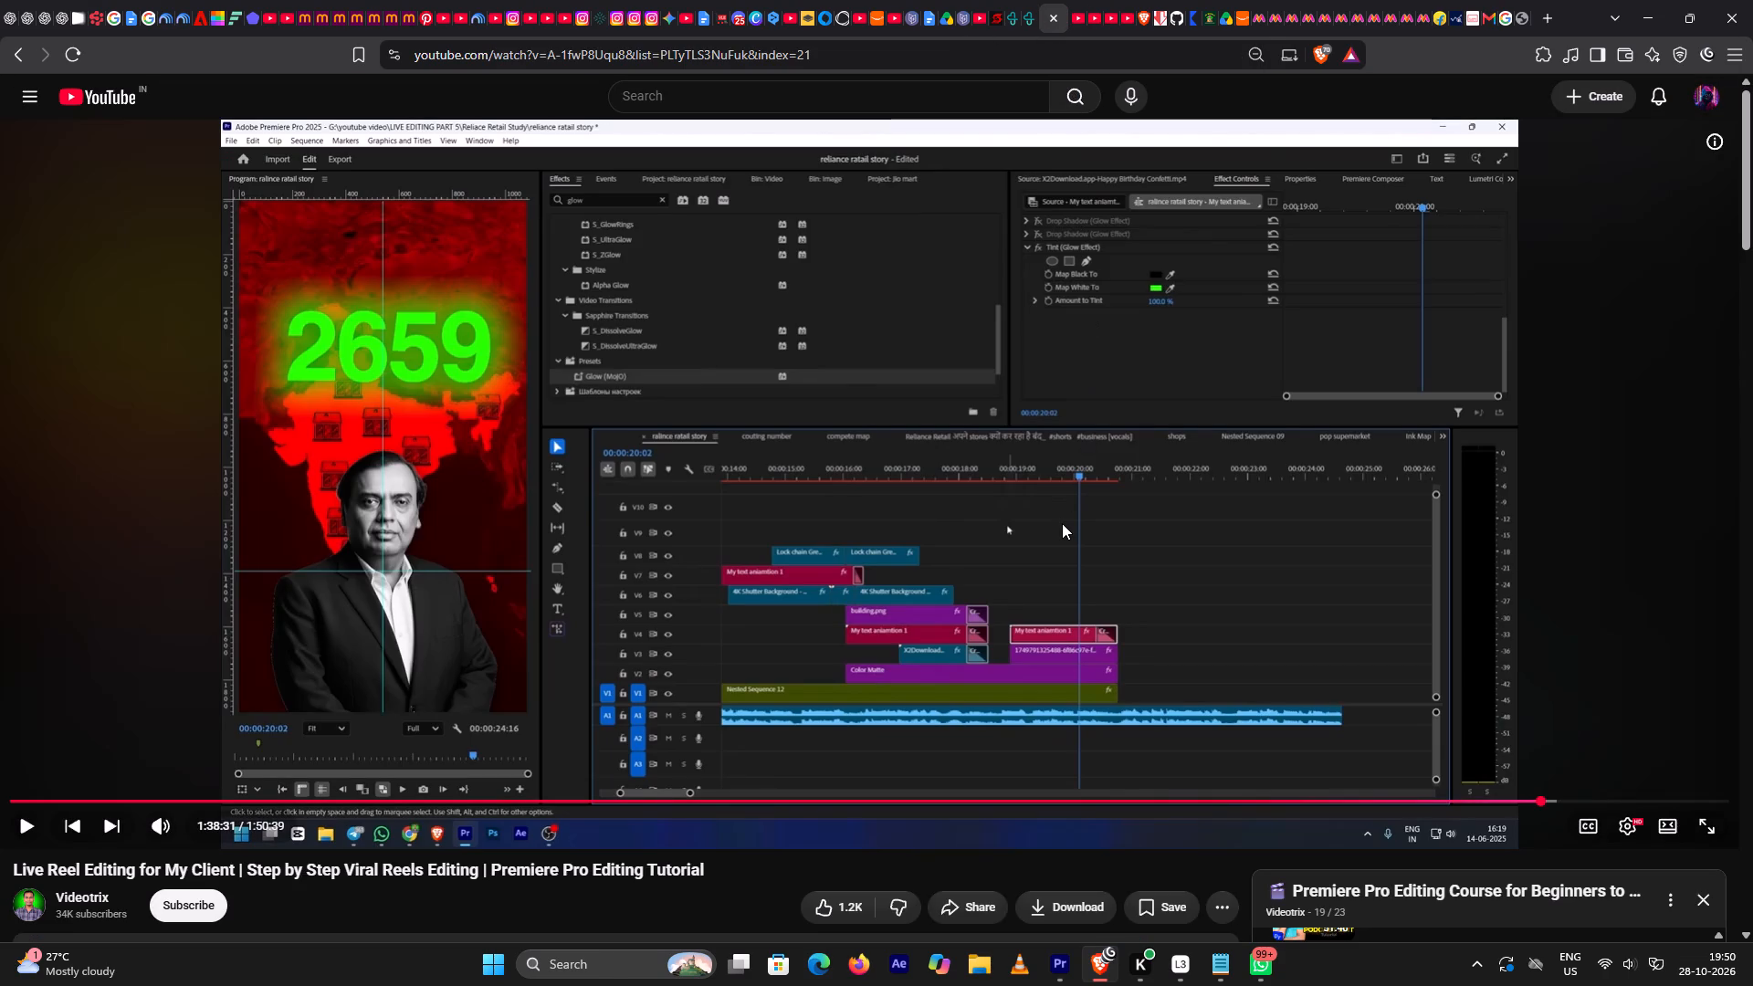
key(space)
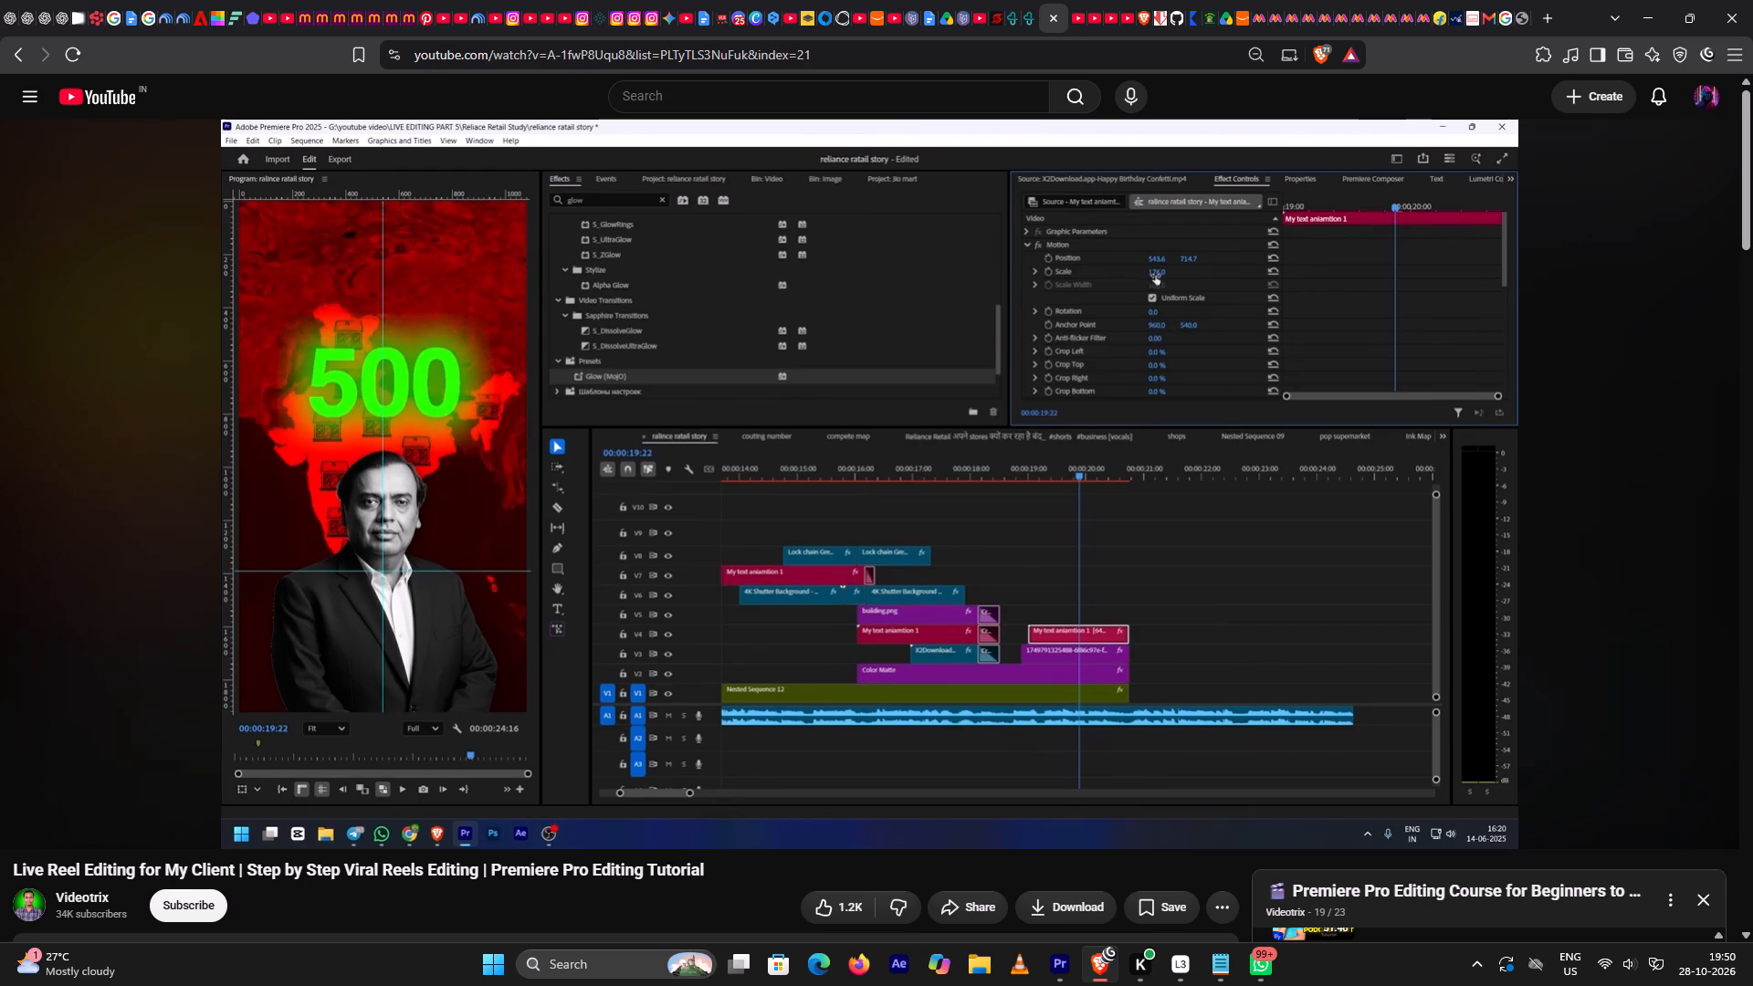
key(Left)
key(Left)
key(Left)
key(Left)
key(Left)
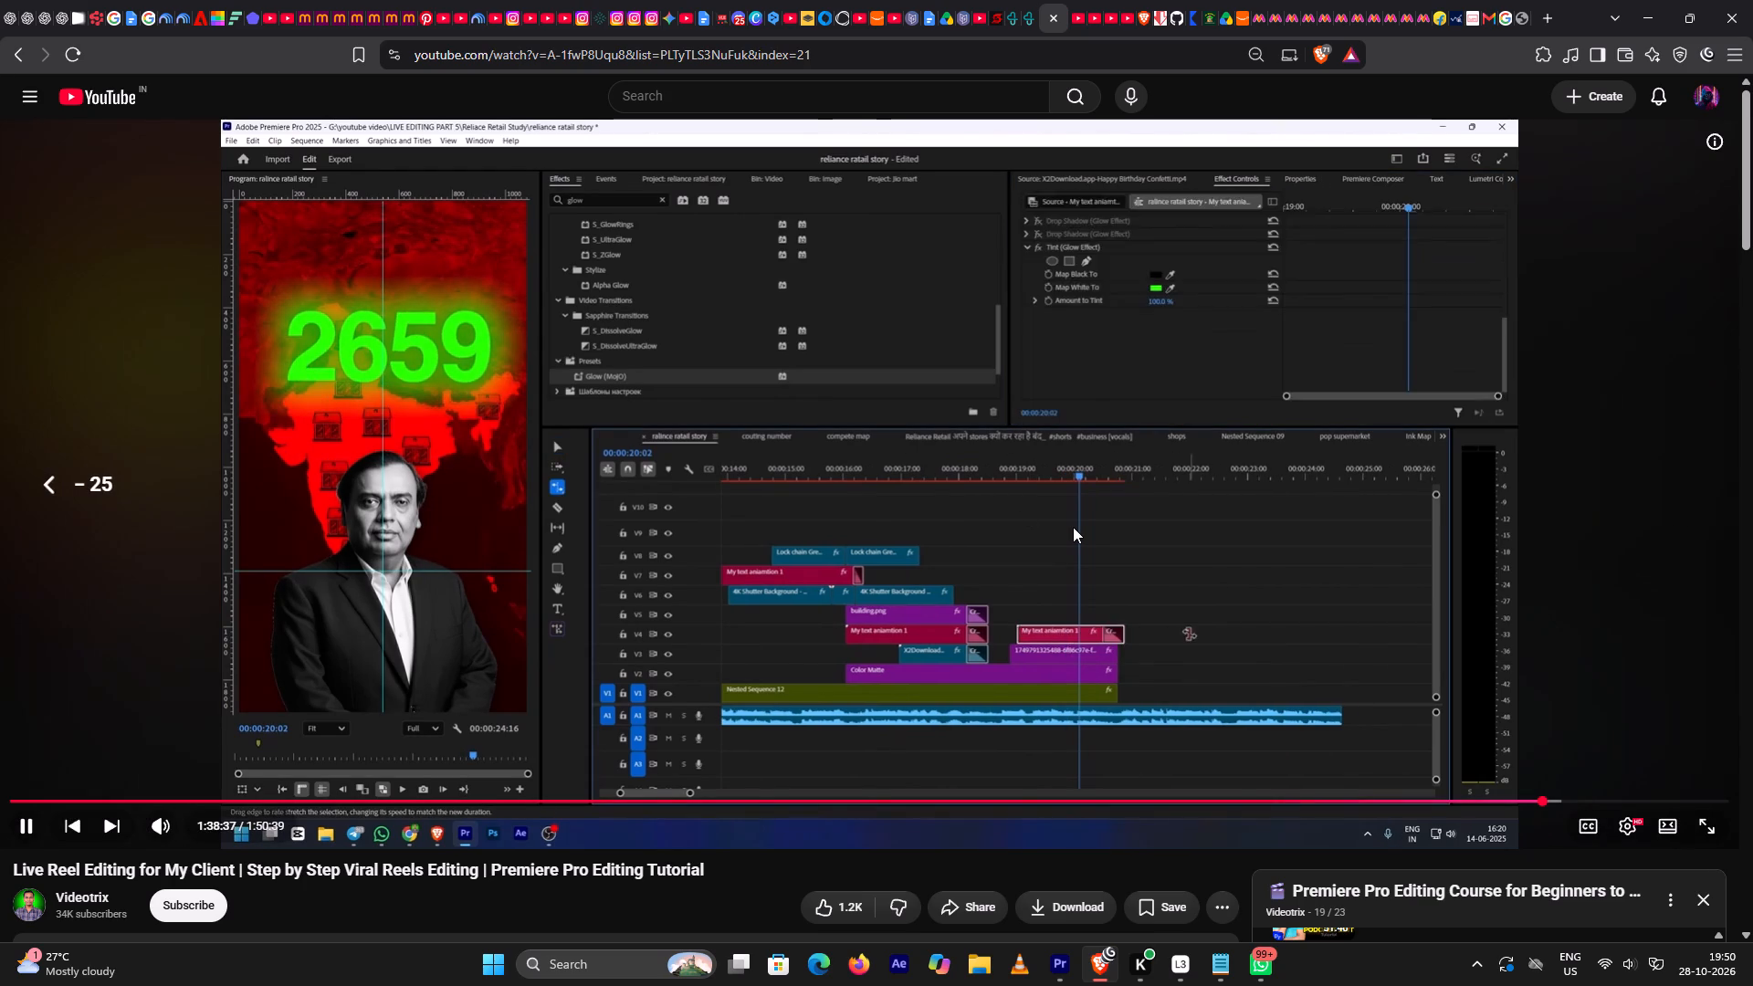
key(Left)
key(Left)
key(Left)
key(Left)
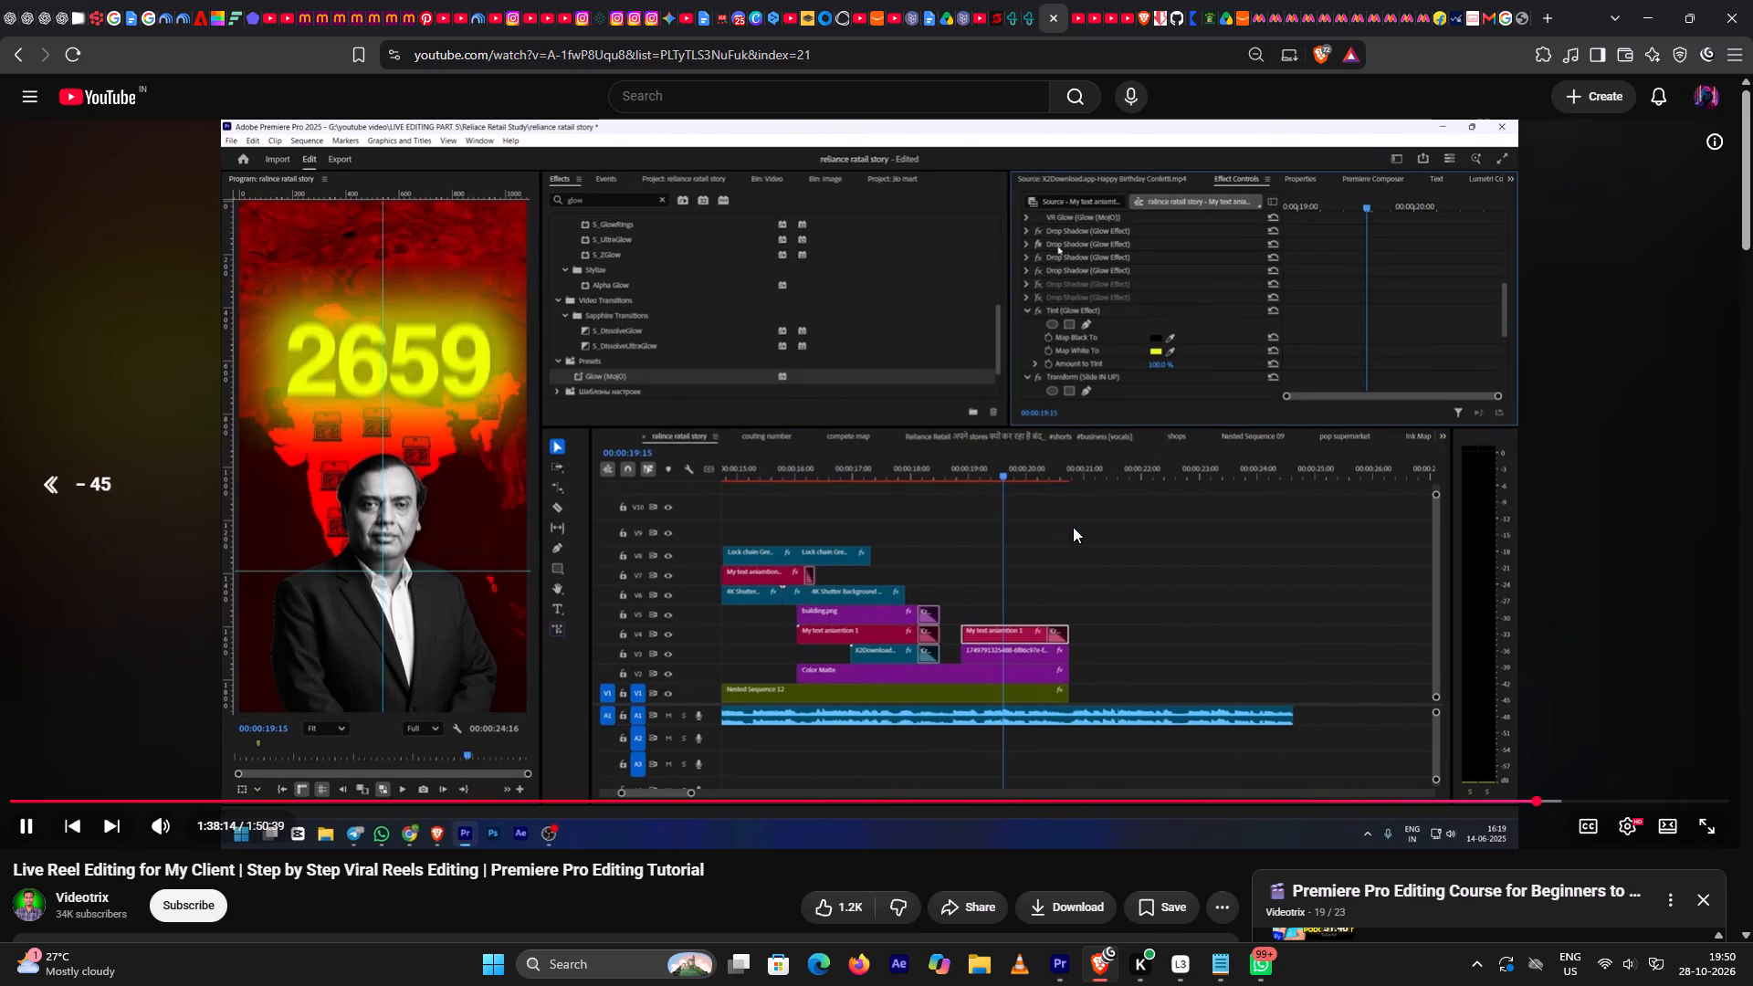
key(Left)
key(Left)
key(Left)
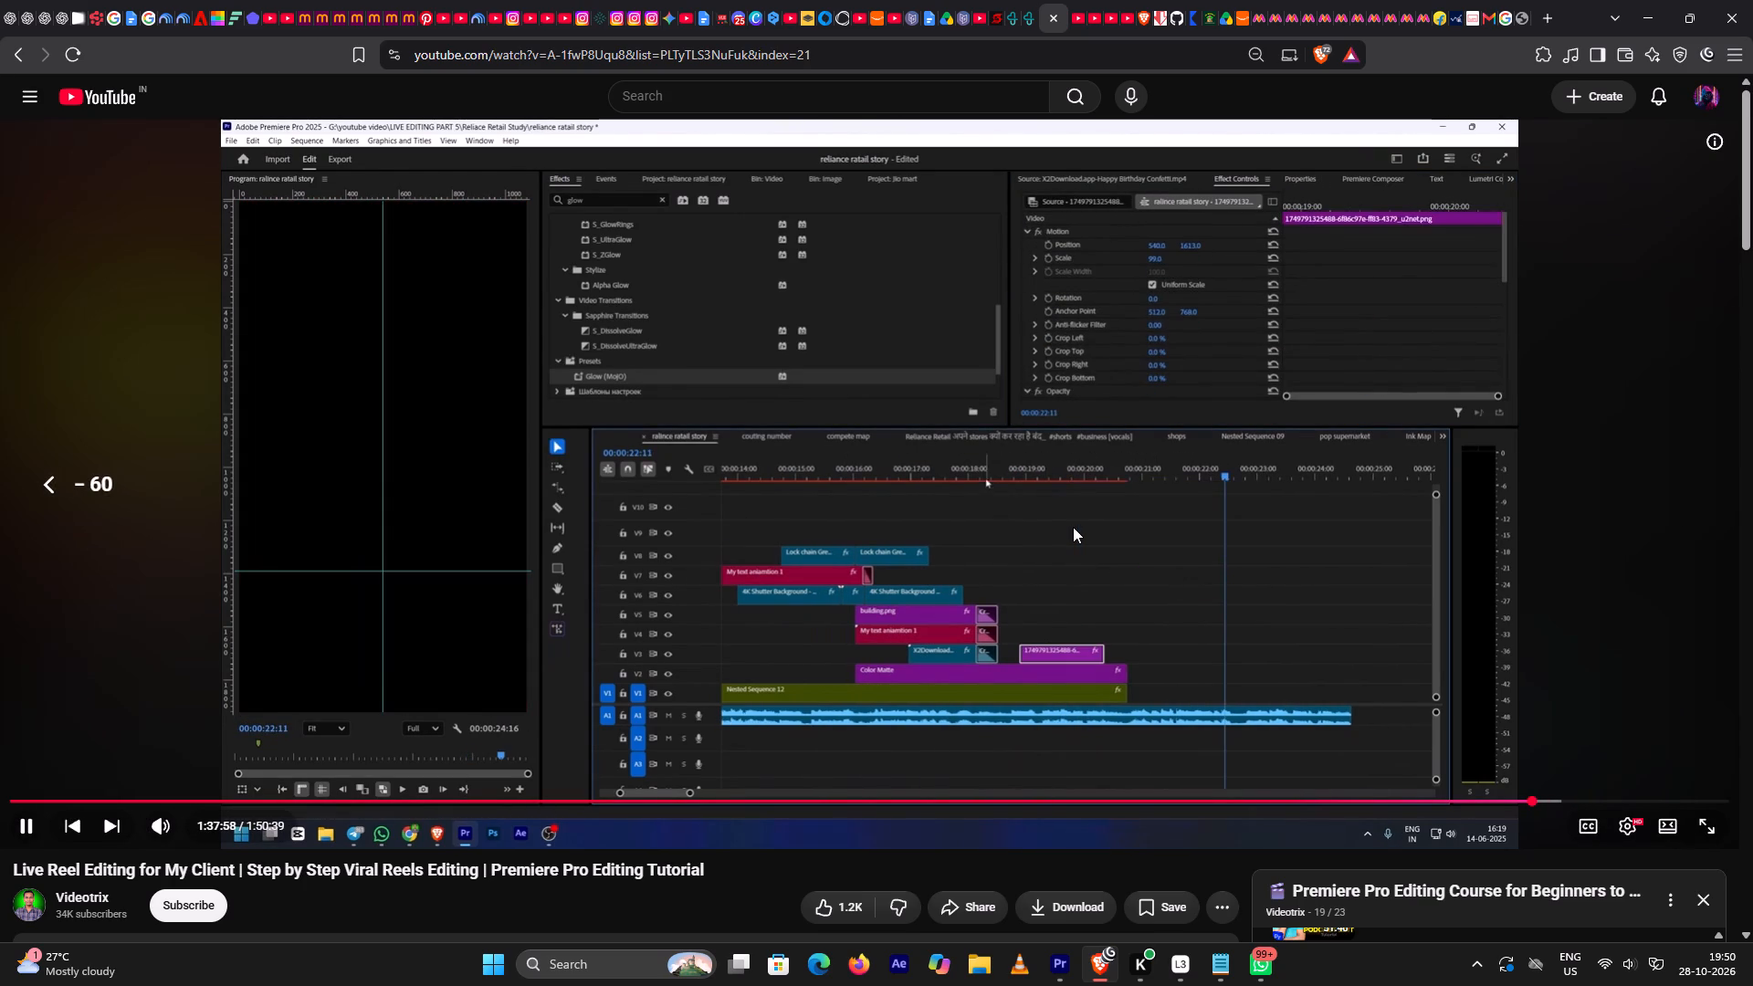
key(Left)
key(Left)
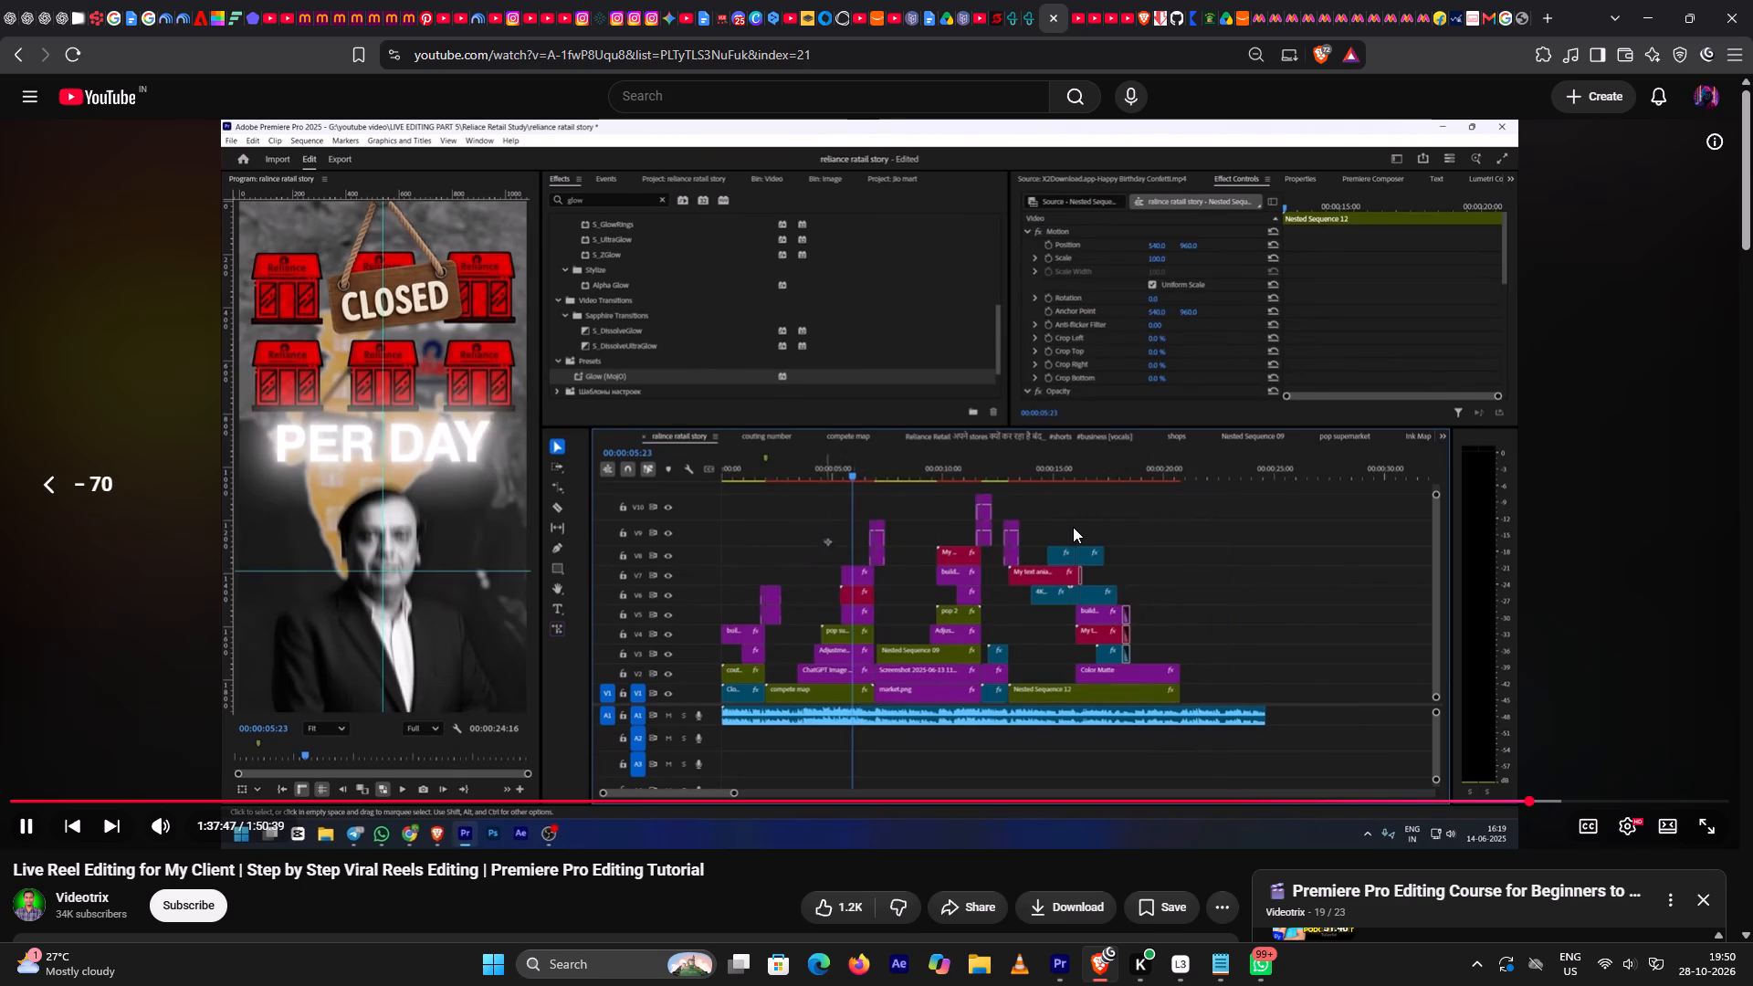
key(space)
key(space)
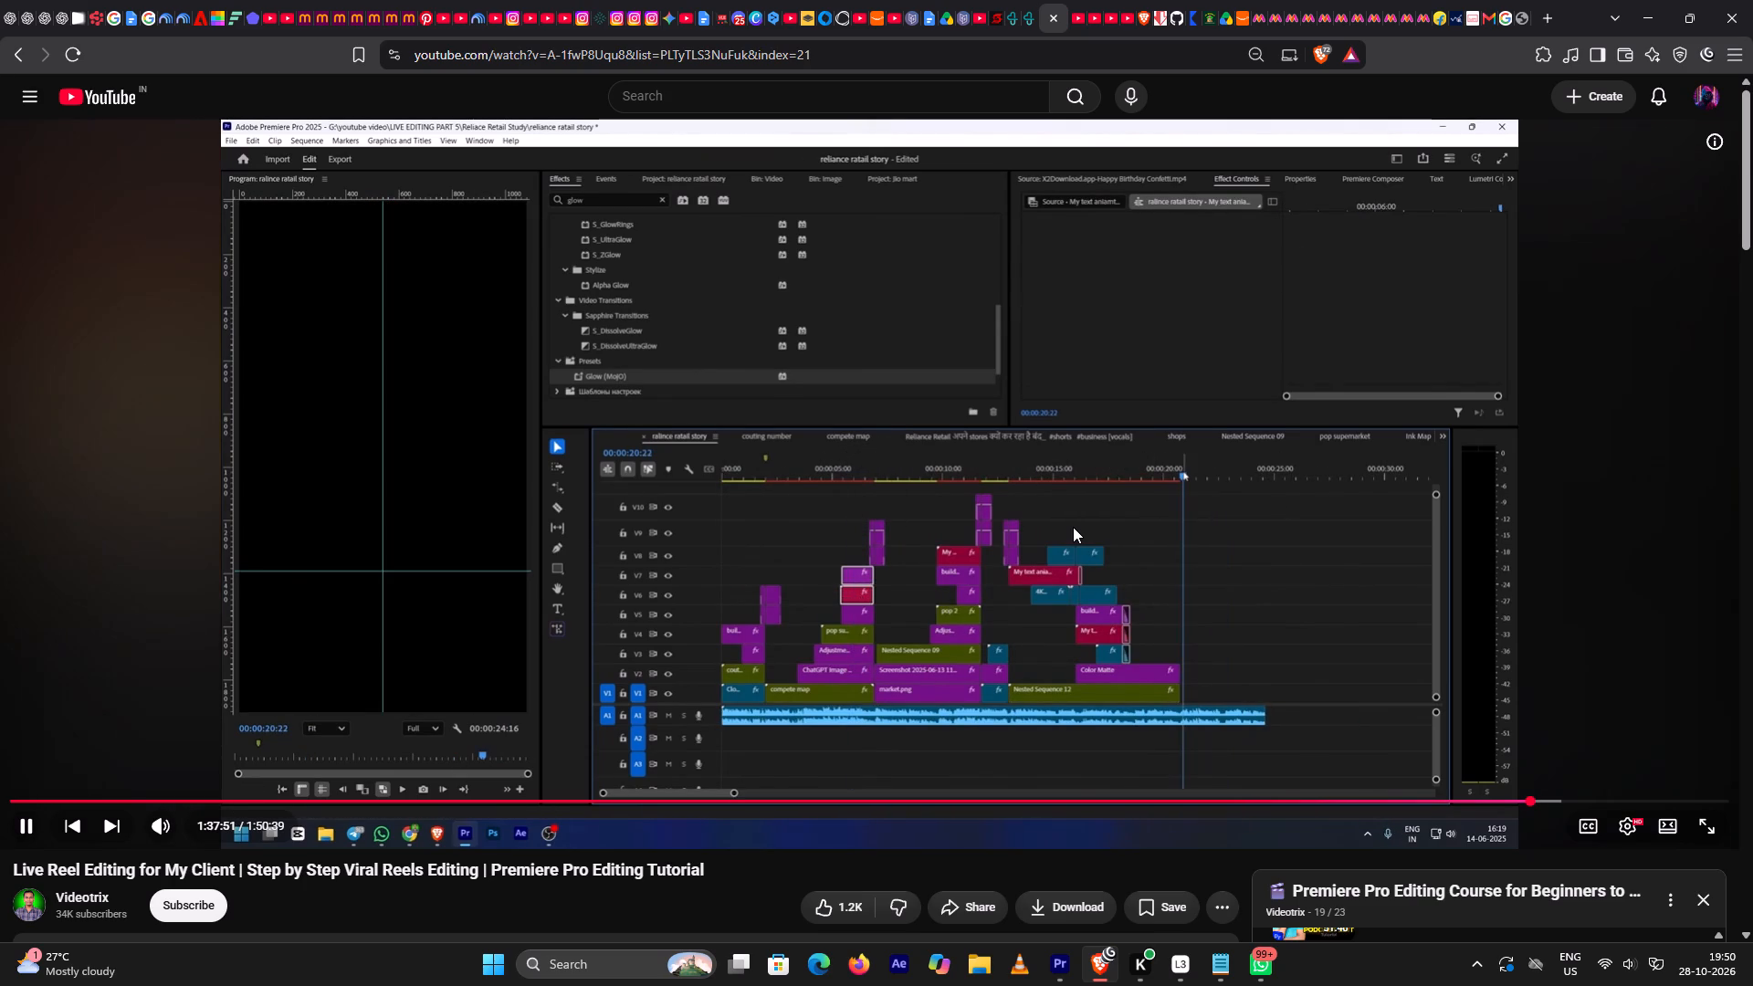
key(Left)
key(Left)
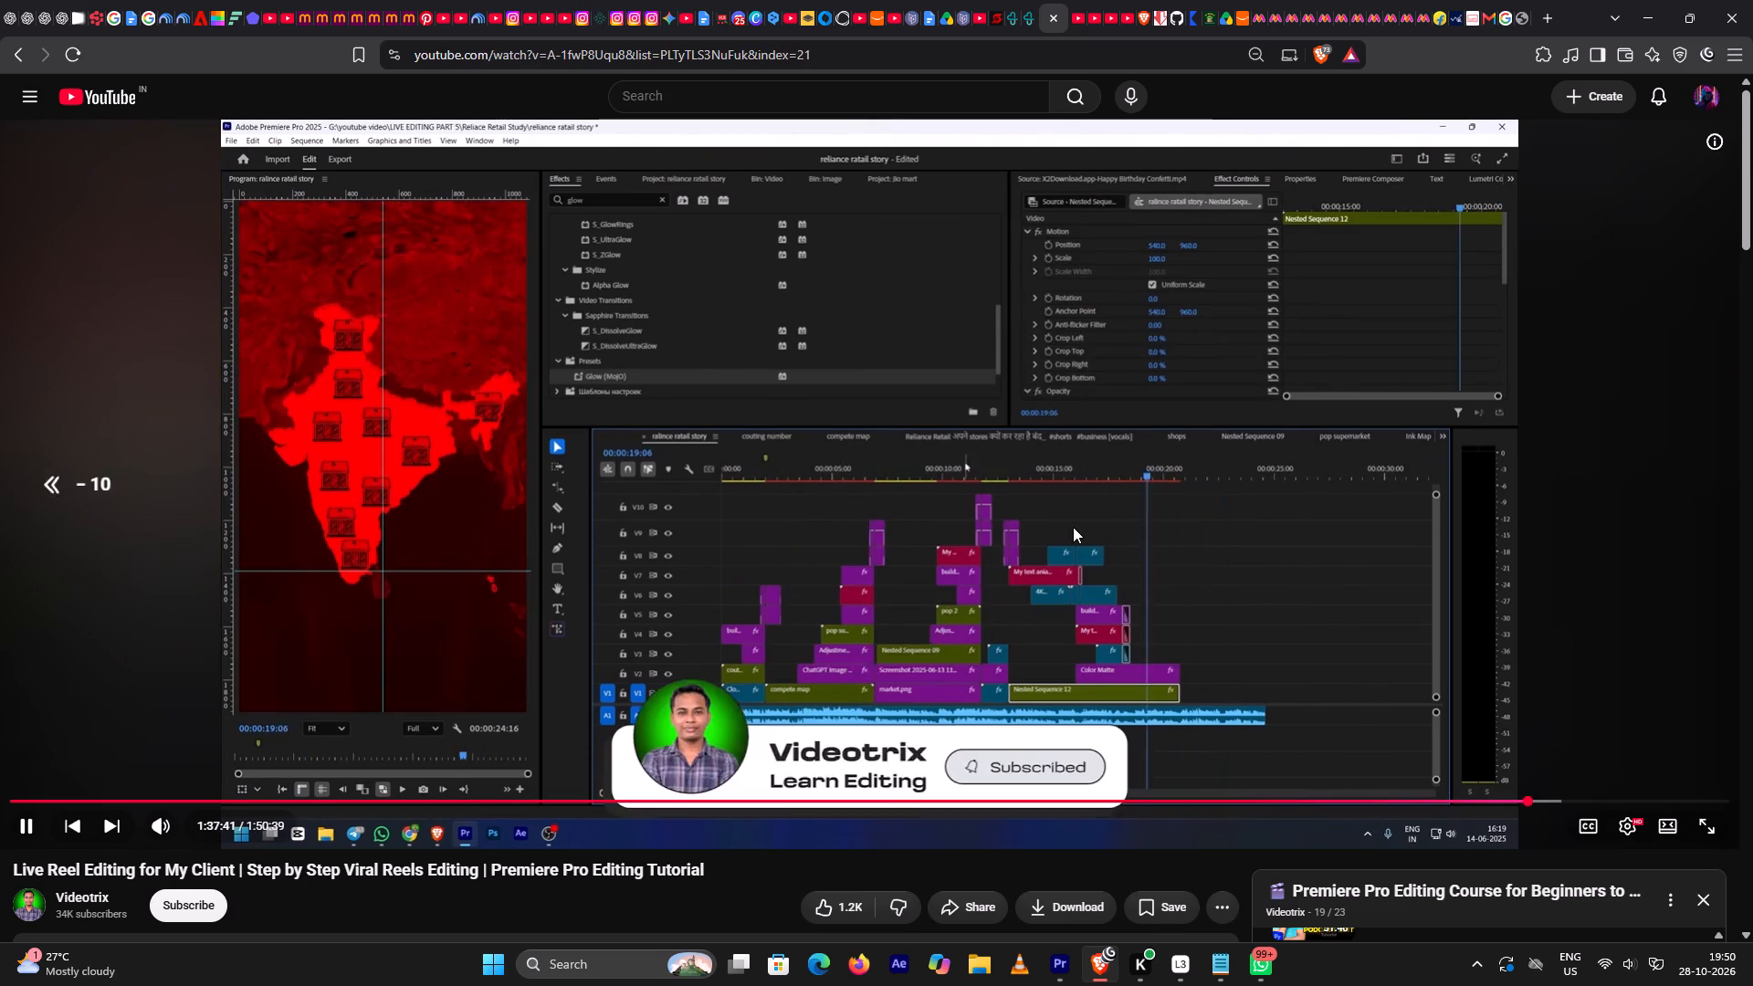
key(Left)
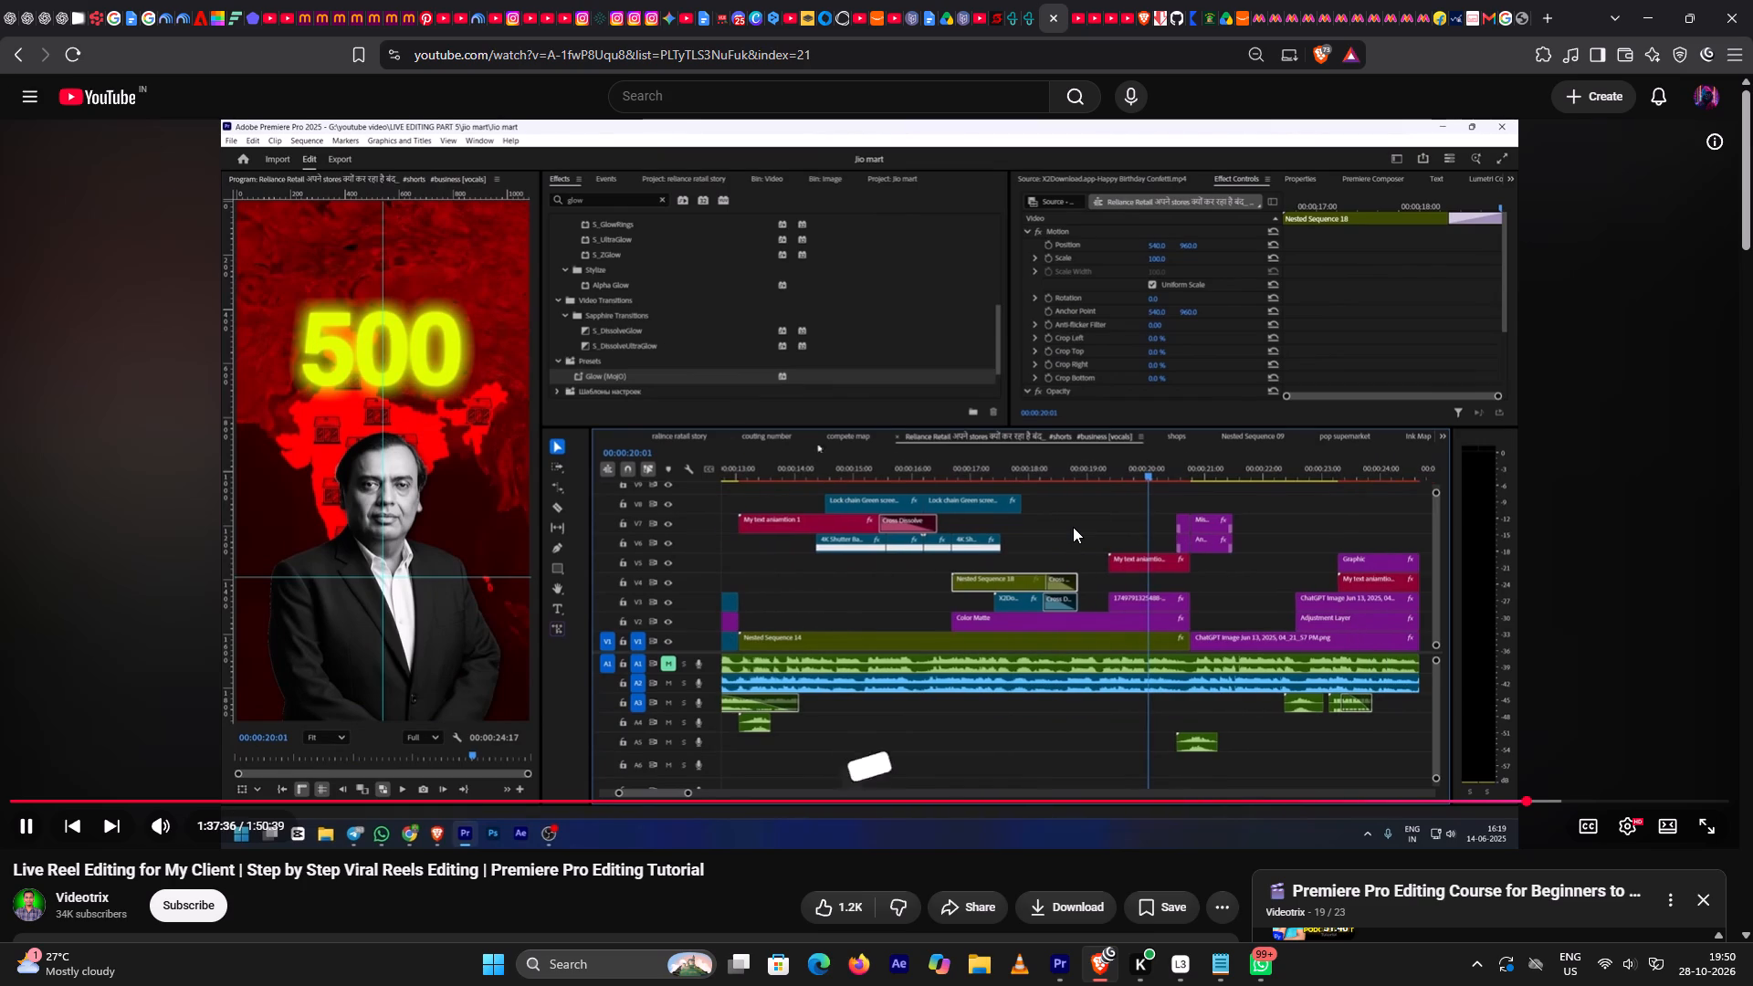
key(Left)
key(Left)
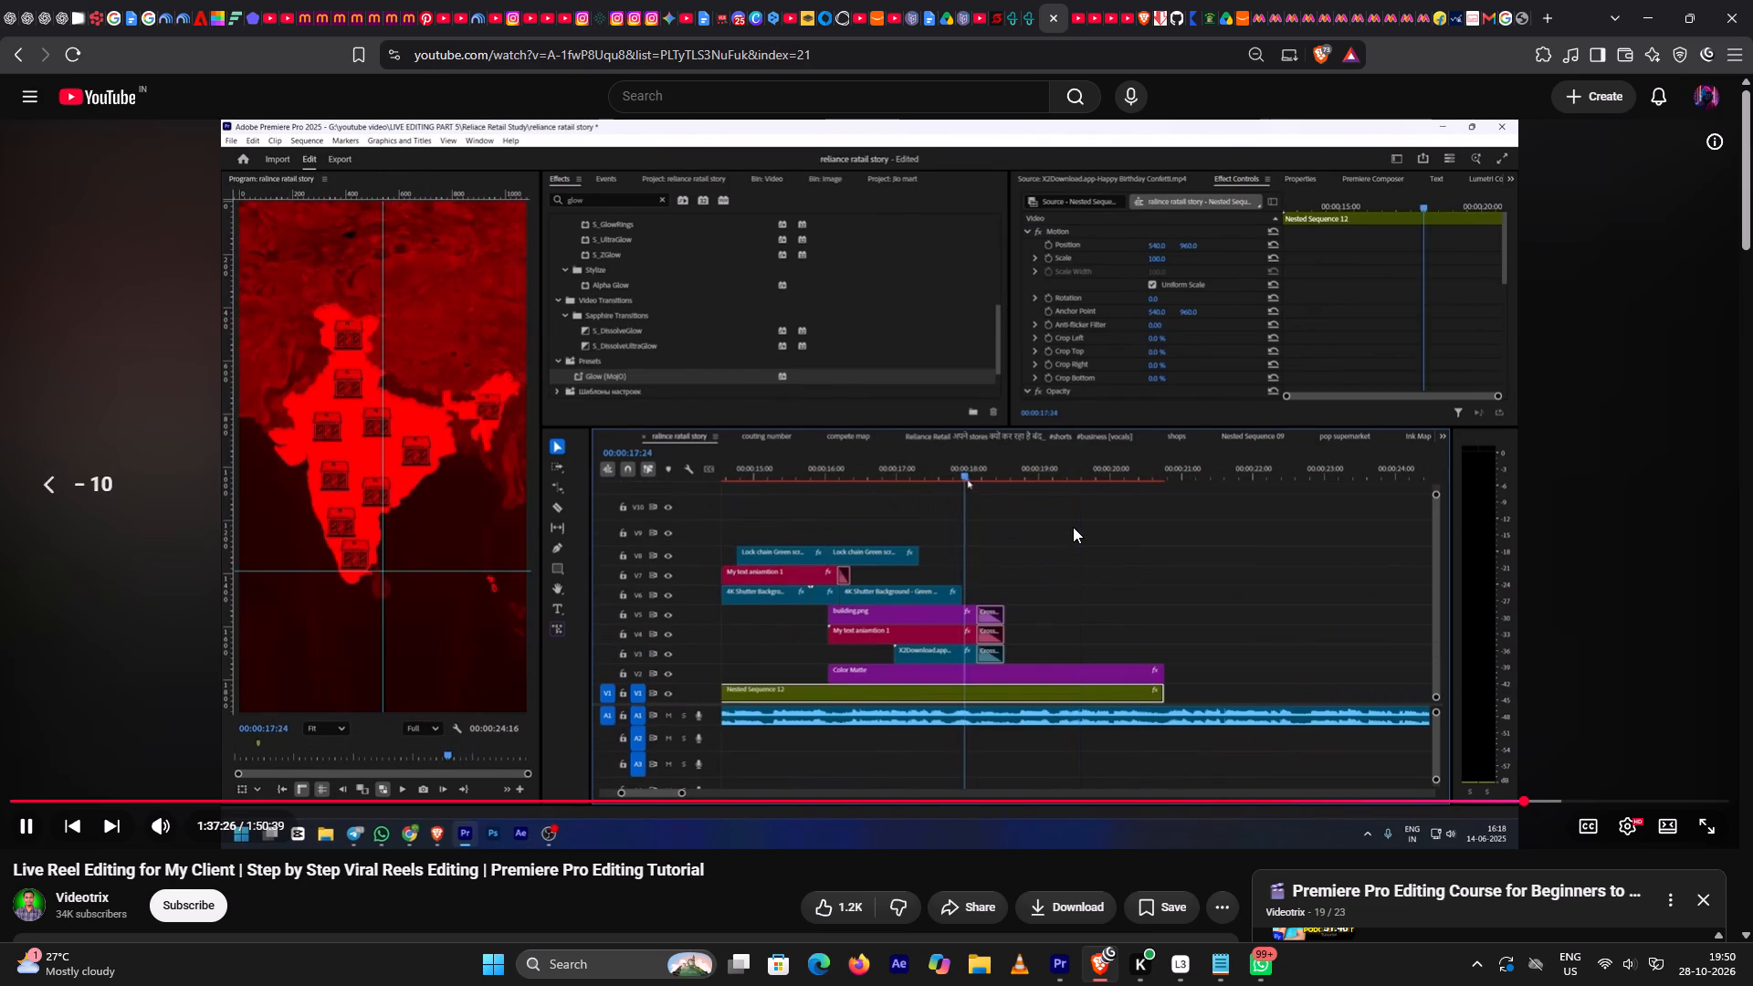
key(Left)
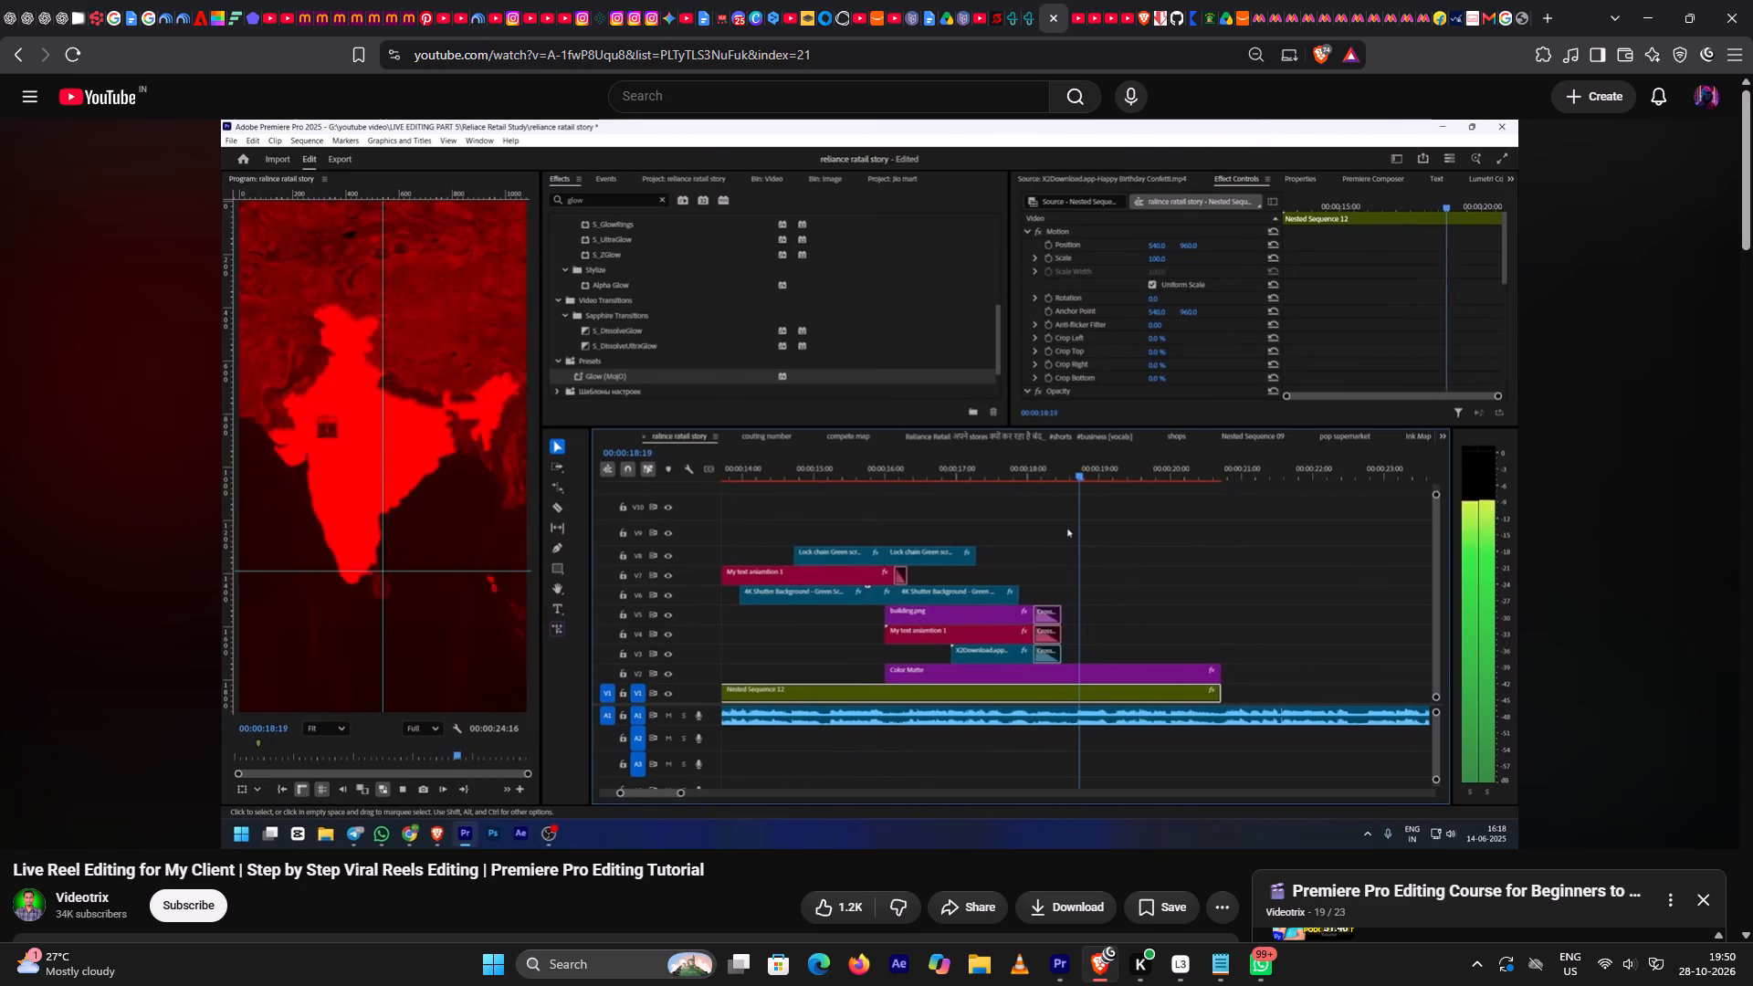
key(space)
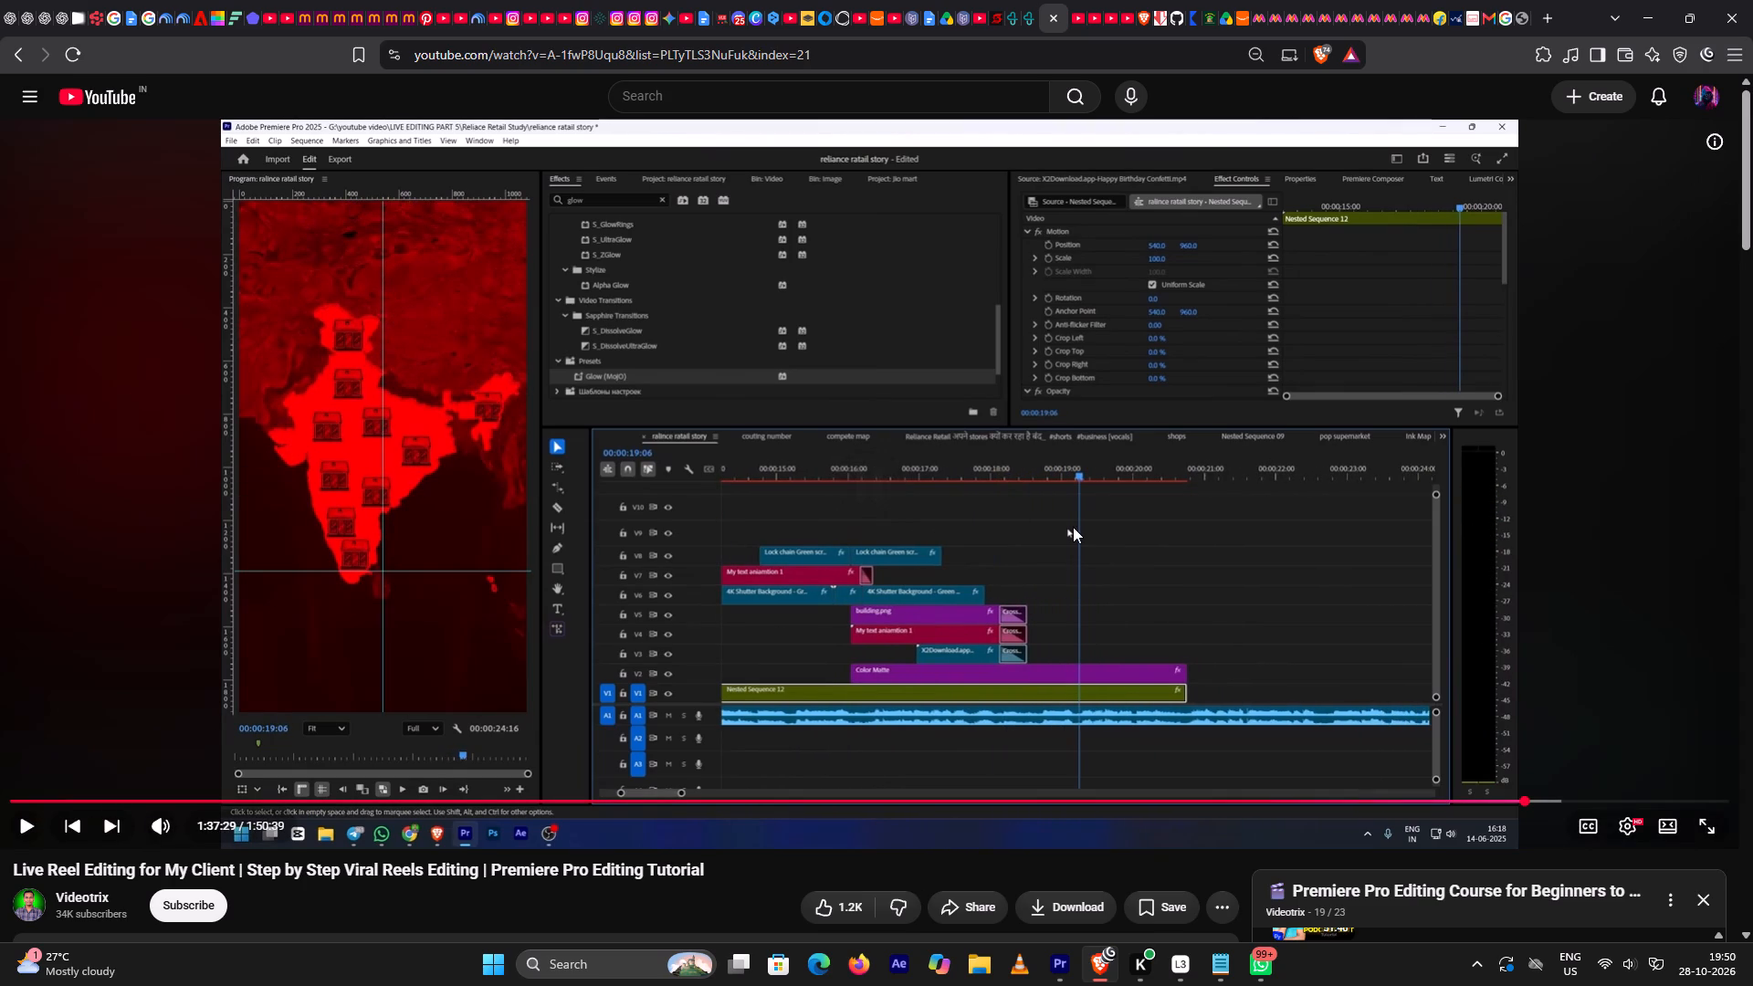
Switch to Premiere Pro and replay the Relience Retail Study sequence from the end of the 2659 reveal to check when the shops appear.
click(1069, 976)
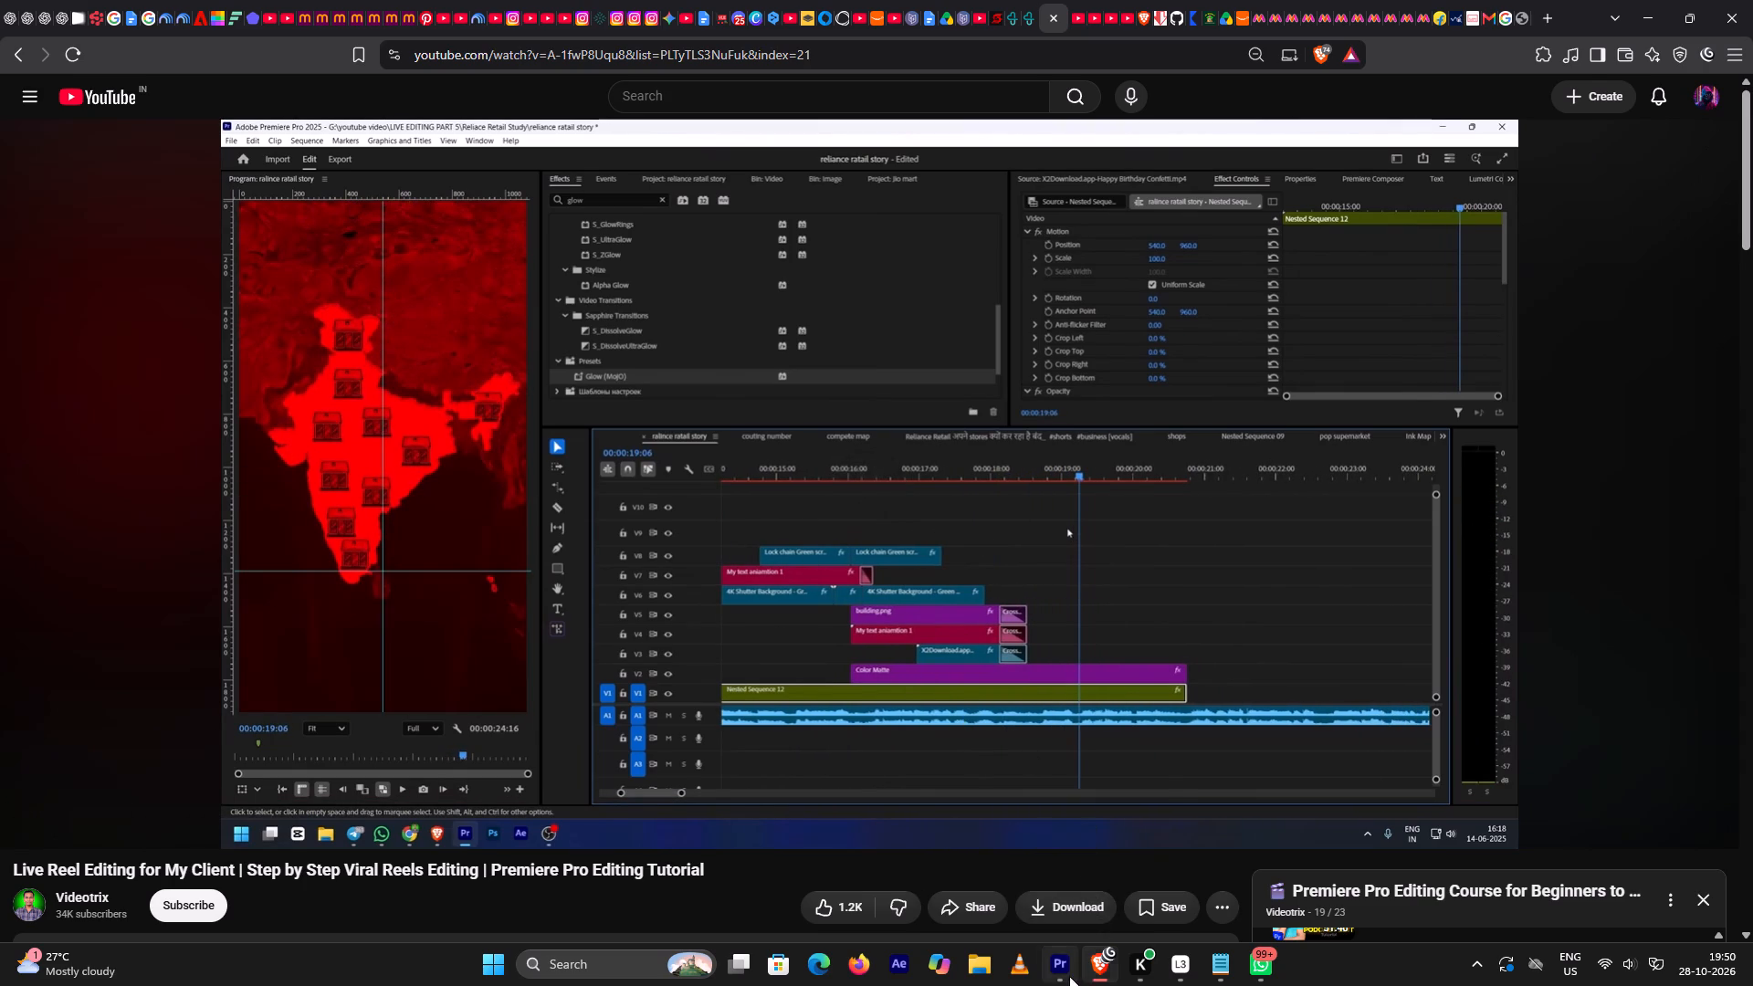
click(1134, 638)
key(space)
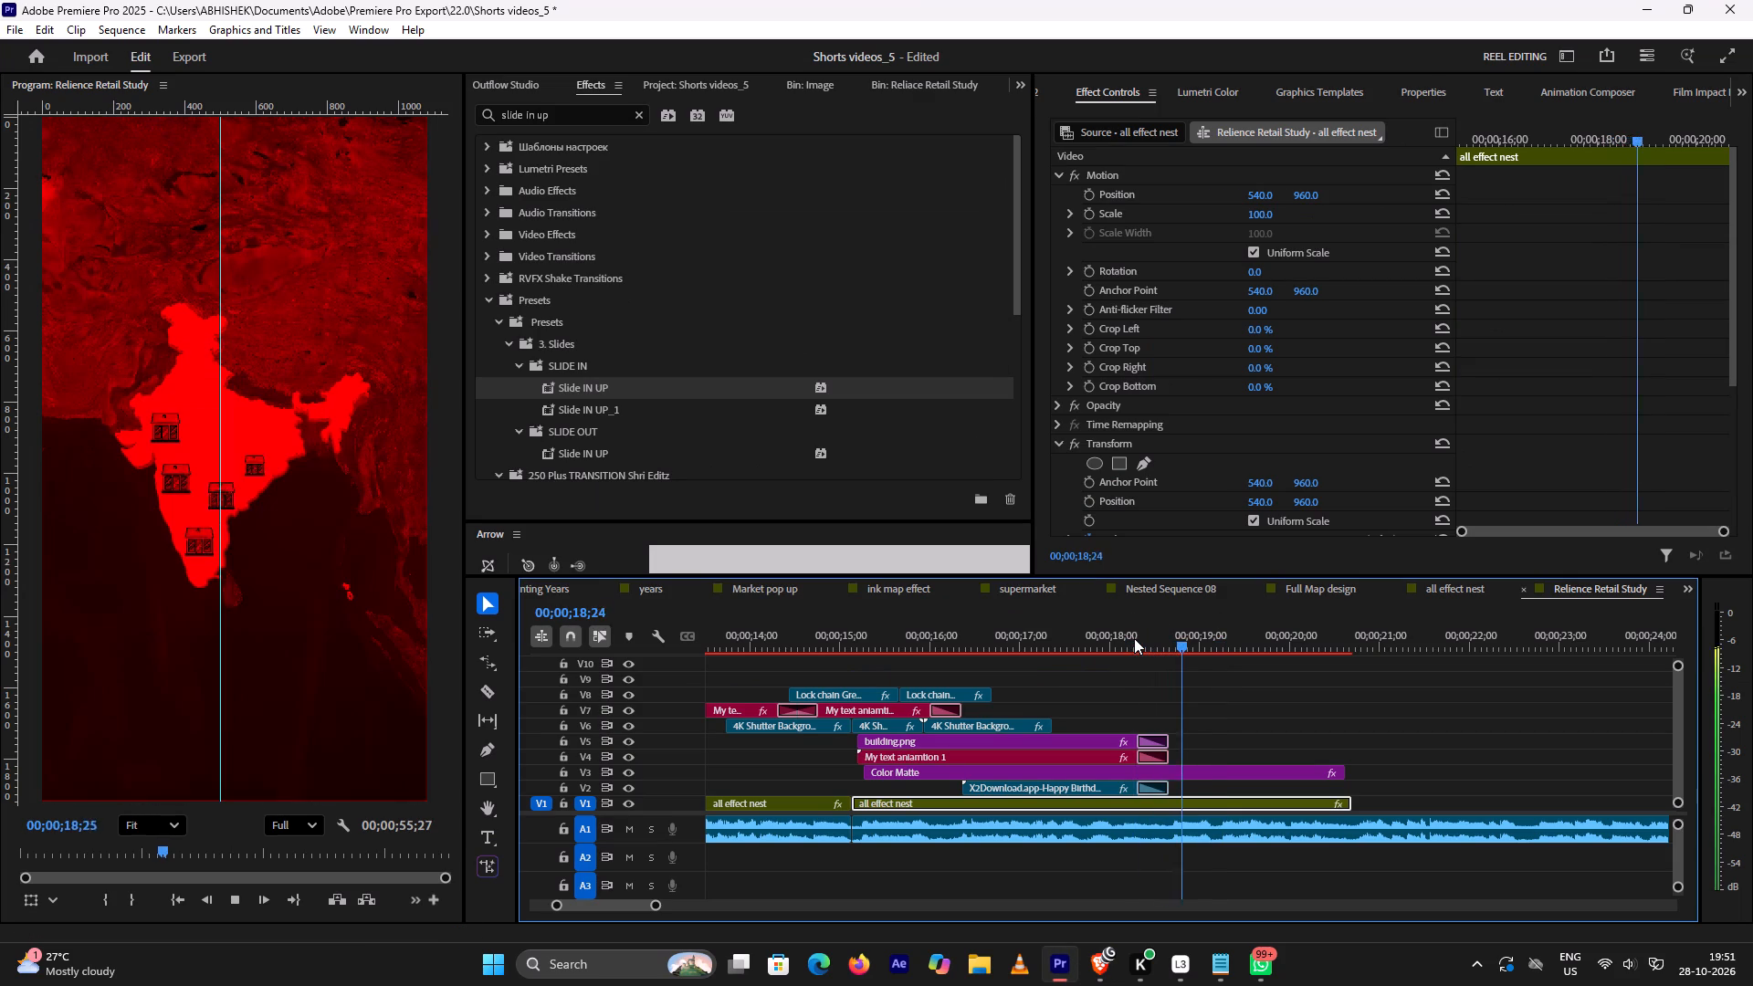
key(space)
click(1134, 638)
key(space)
key(space)
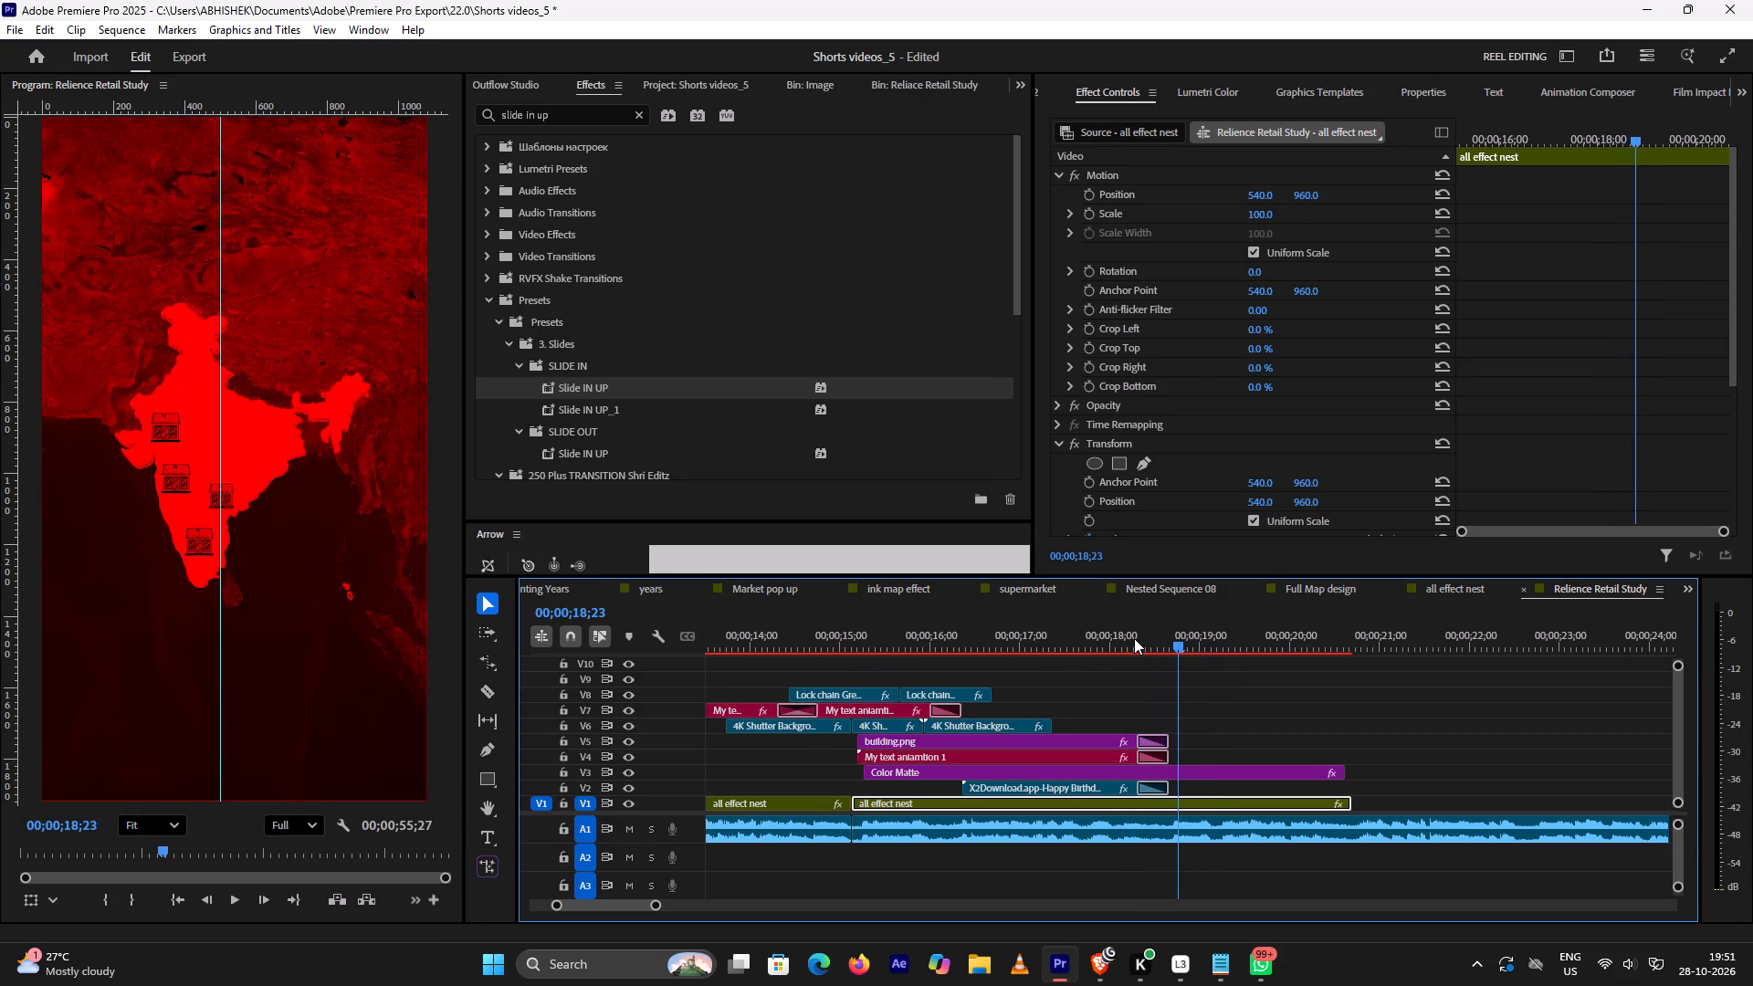
click(1110, 639)
key(space)
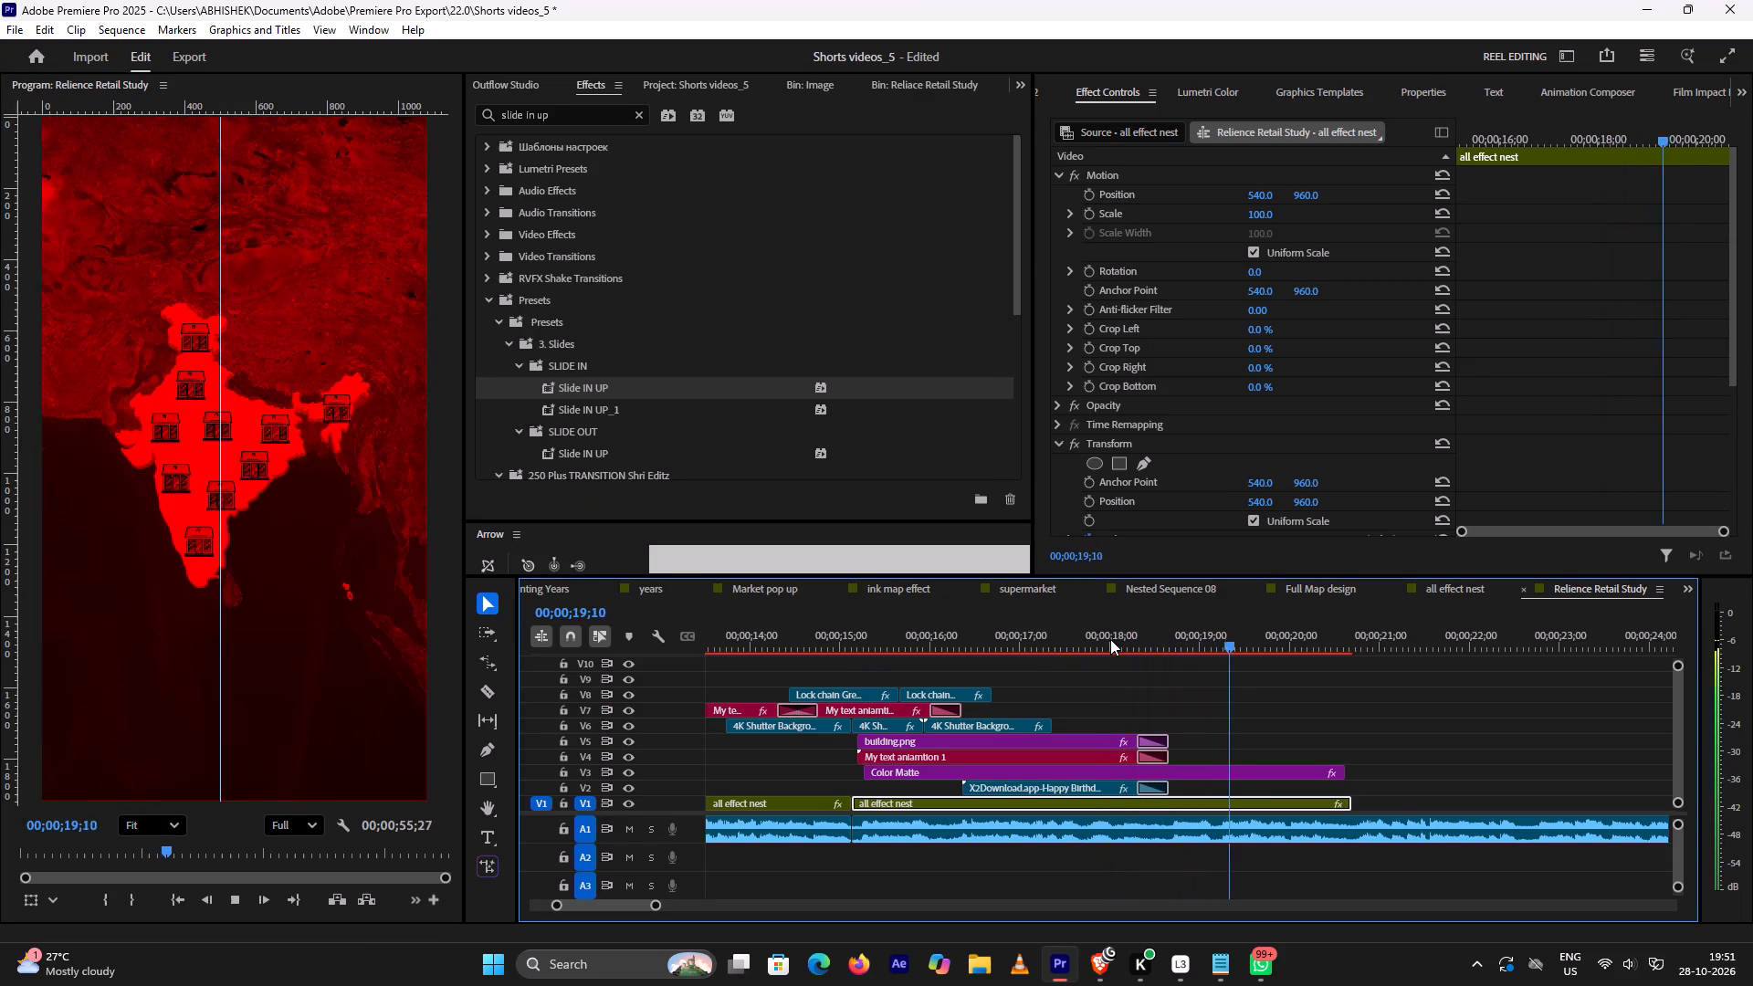
key(space)
click(1110, 639)
key(space)
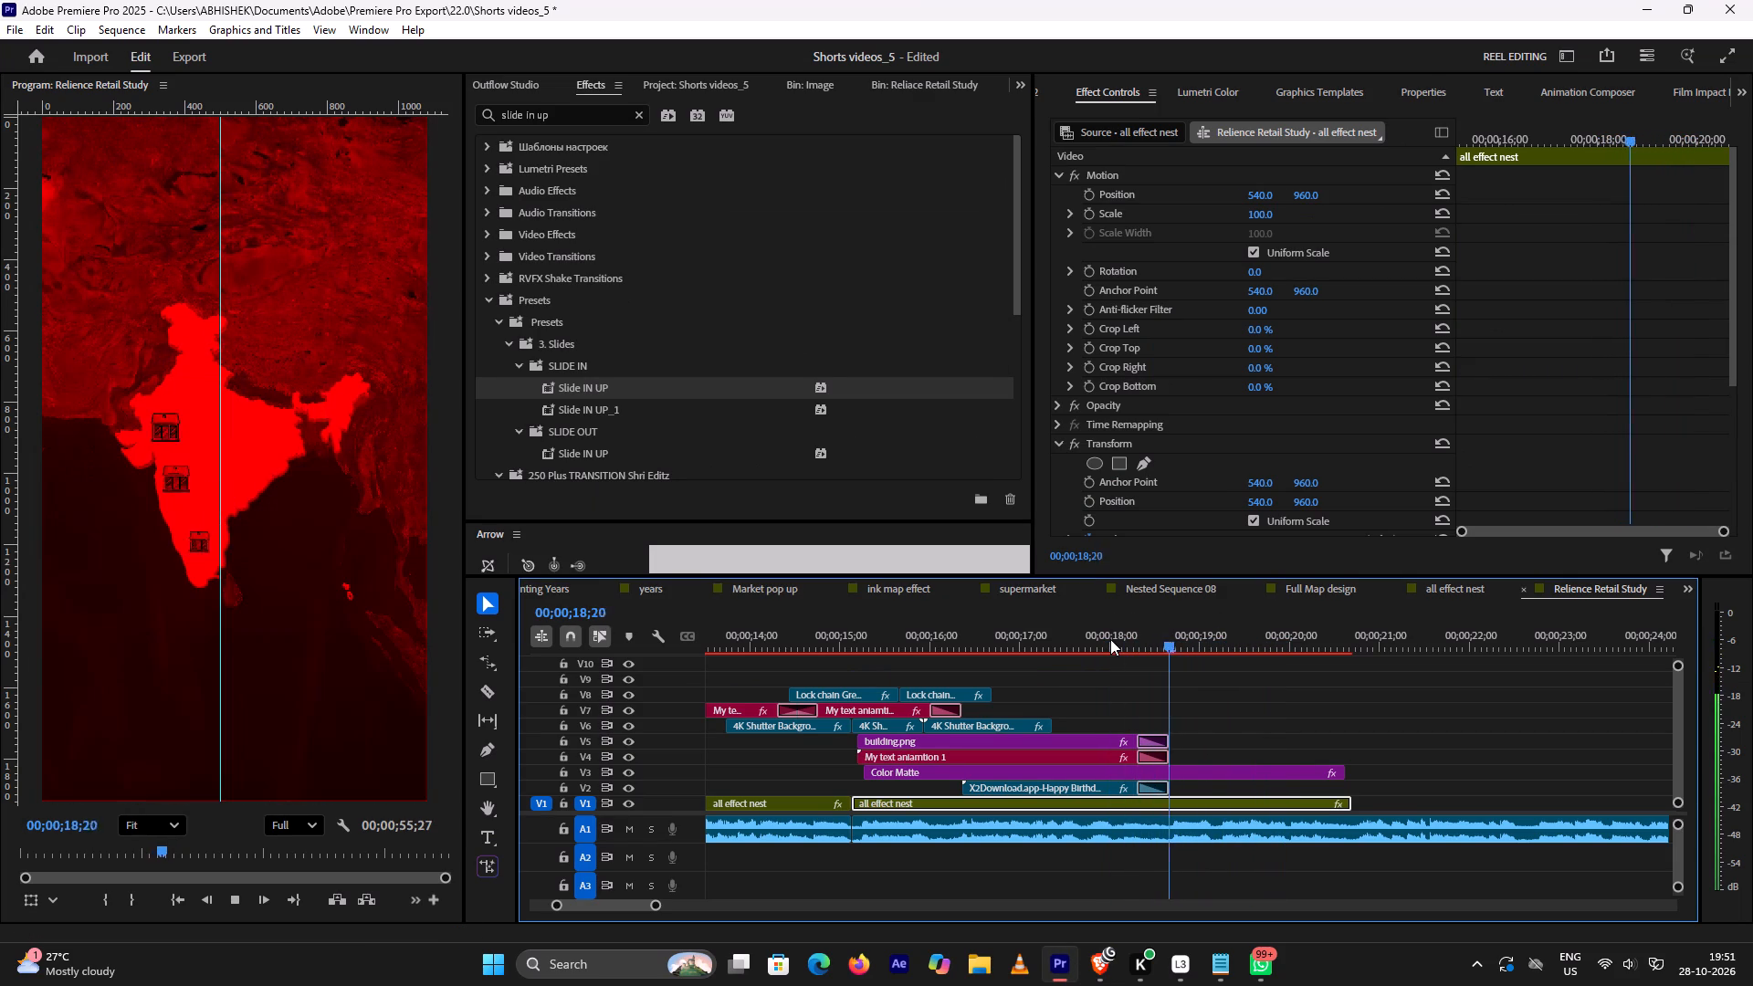
key(space)
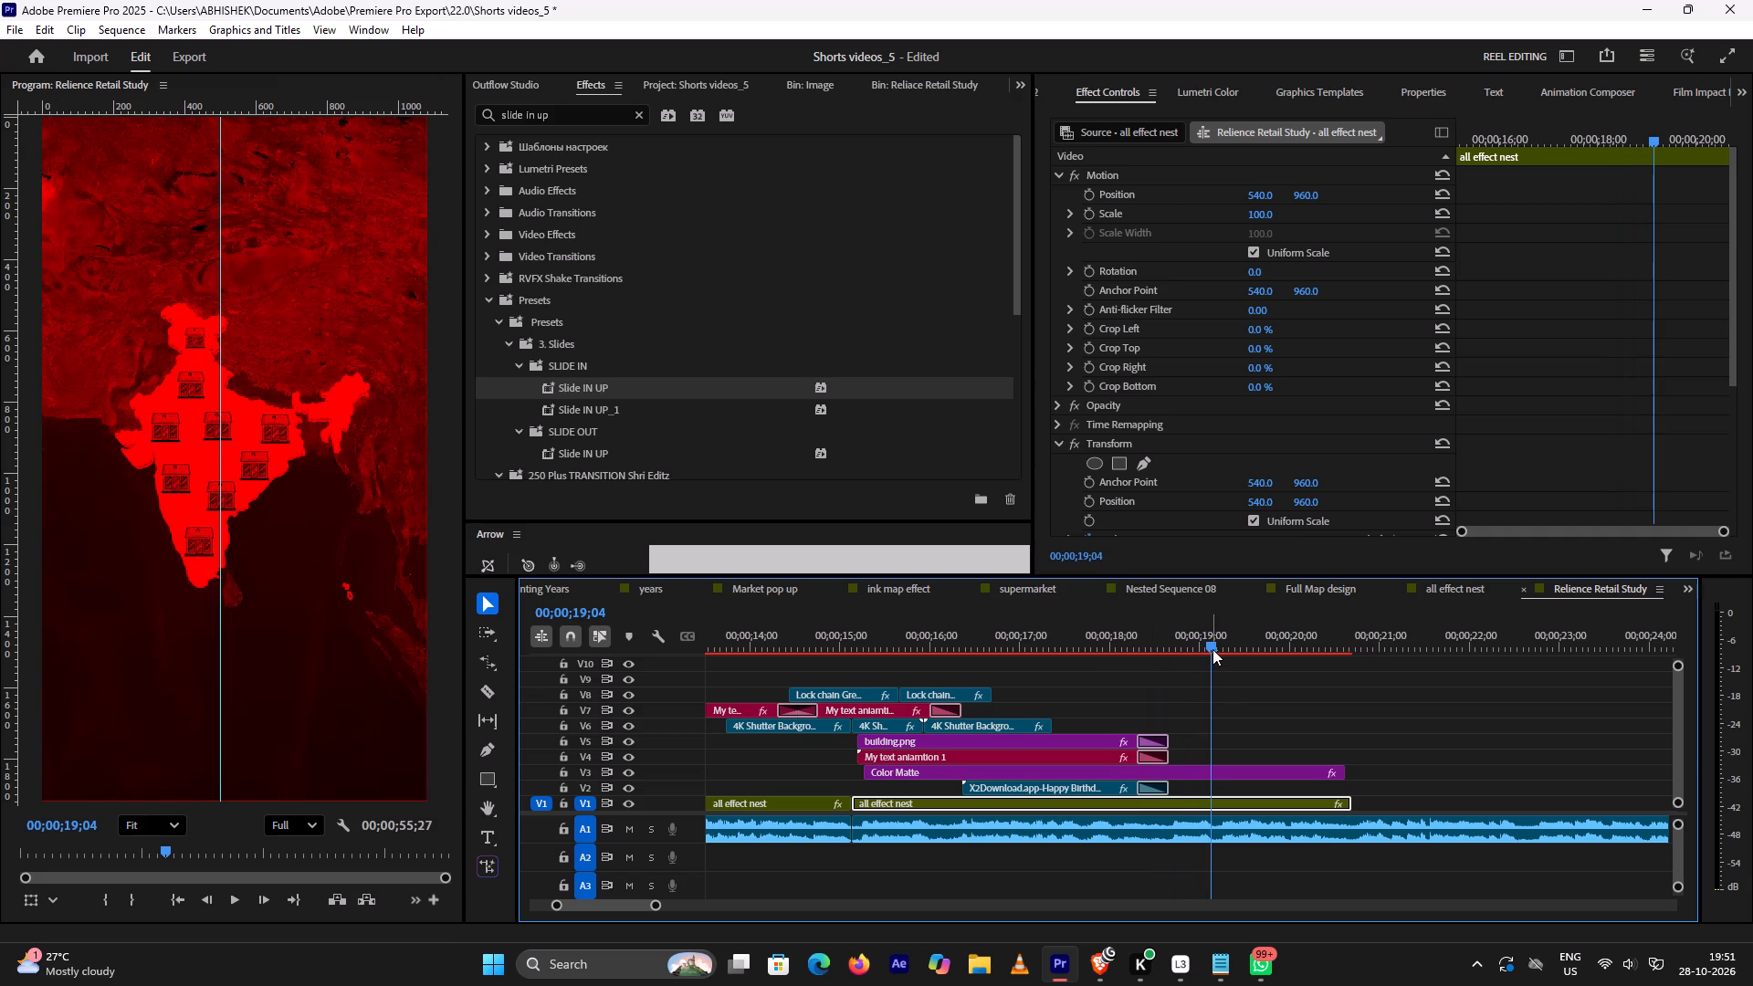
drag(1212, 649, 1200, 656)
key(space)
key(space)
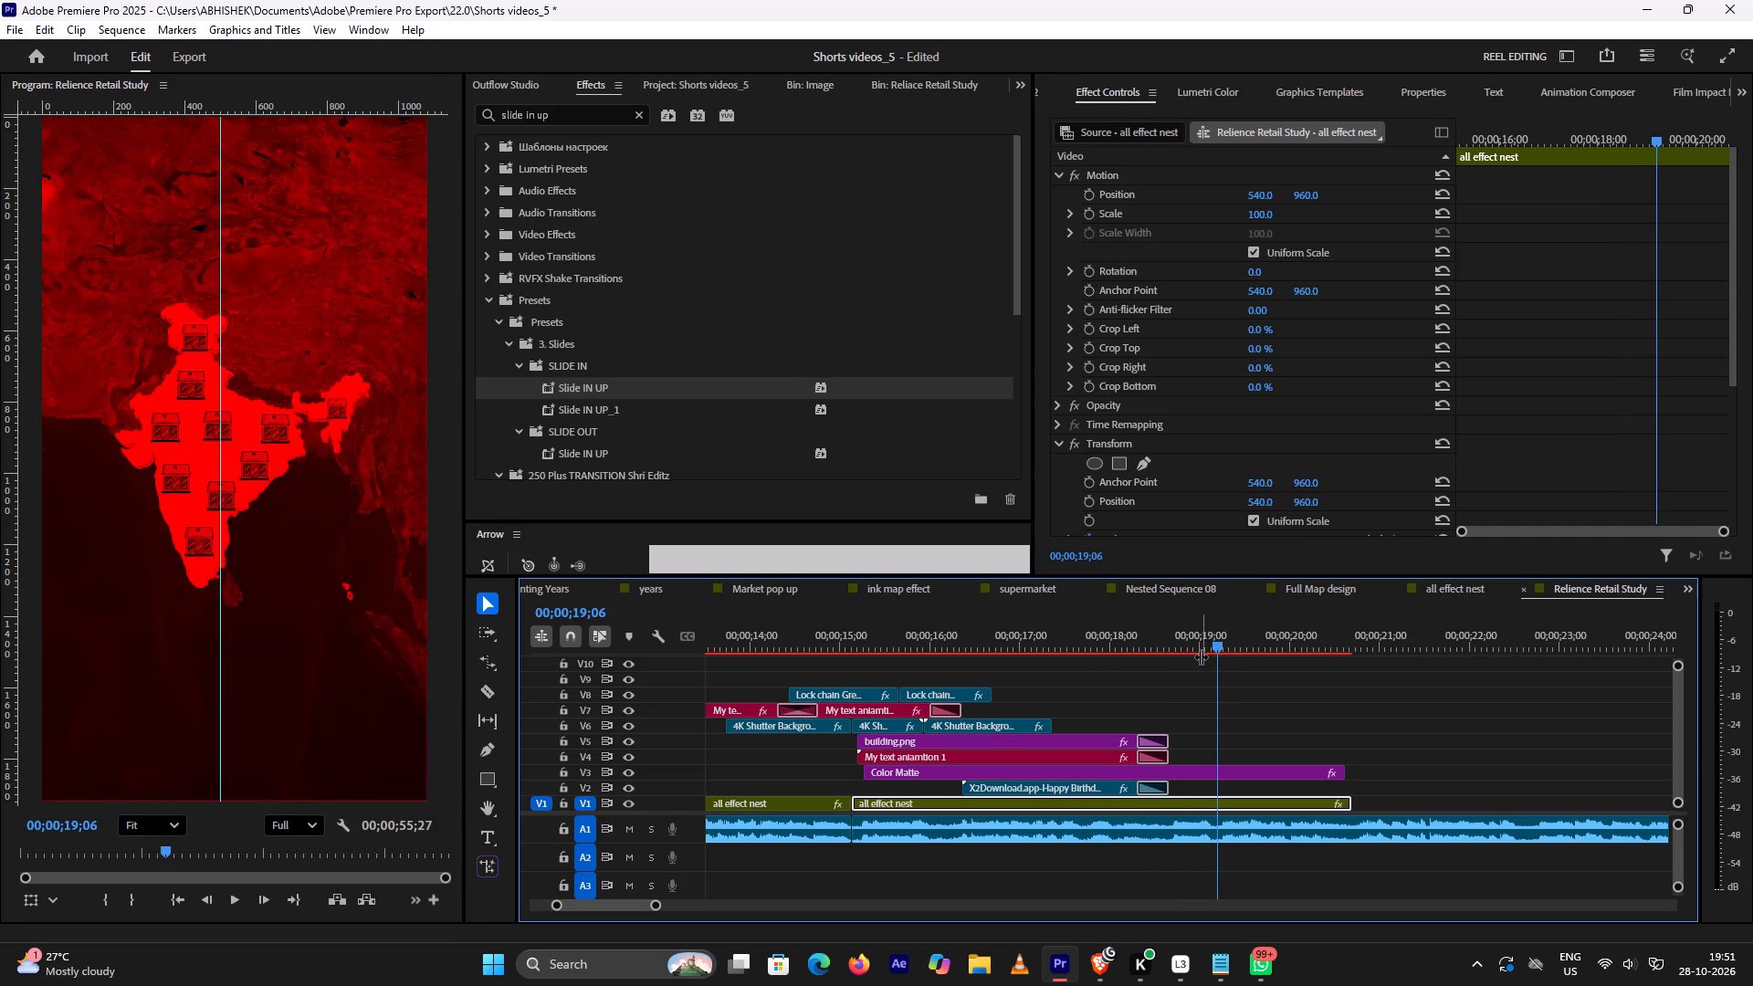
From 00;00;18;28 in the main sequence, enter the all effect nest and shift the second supermarket clip 13 frames later, starting at 00;00;05;27.
click(1192, 651)
click(1192, 651)
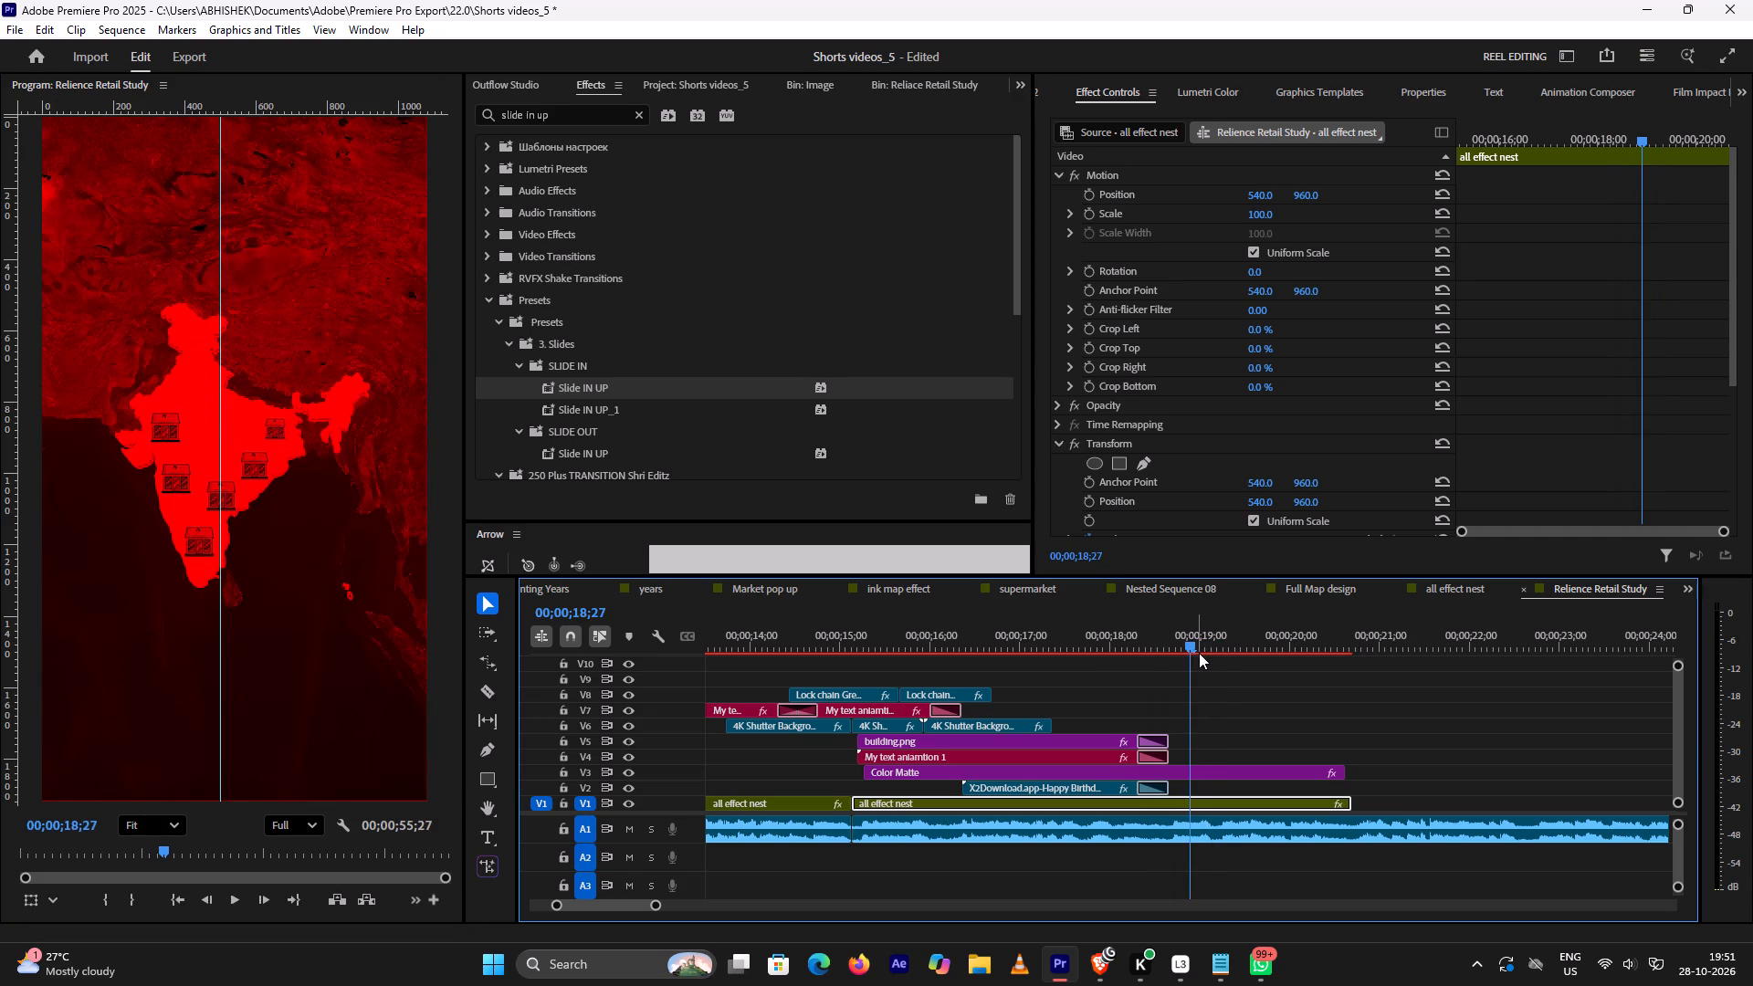
click(1193, 648)
click(1188, 646)
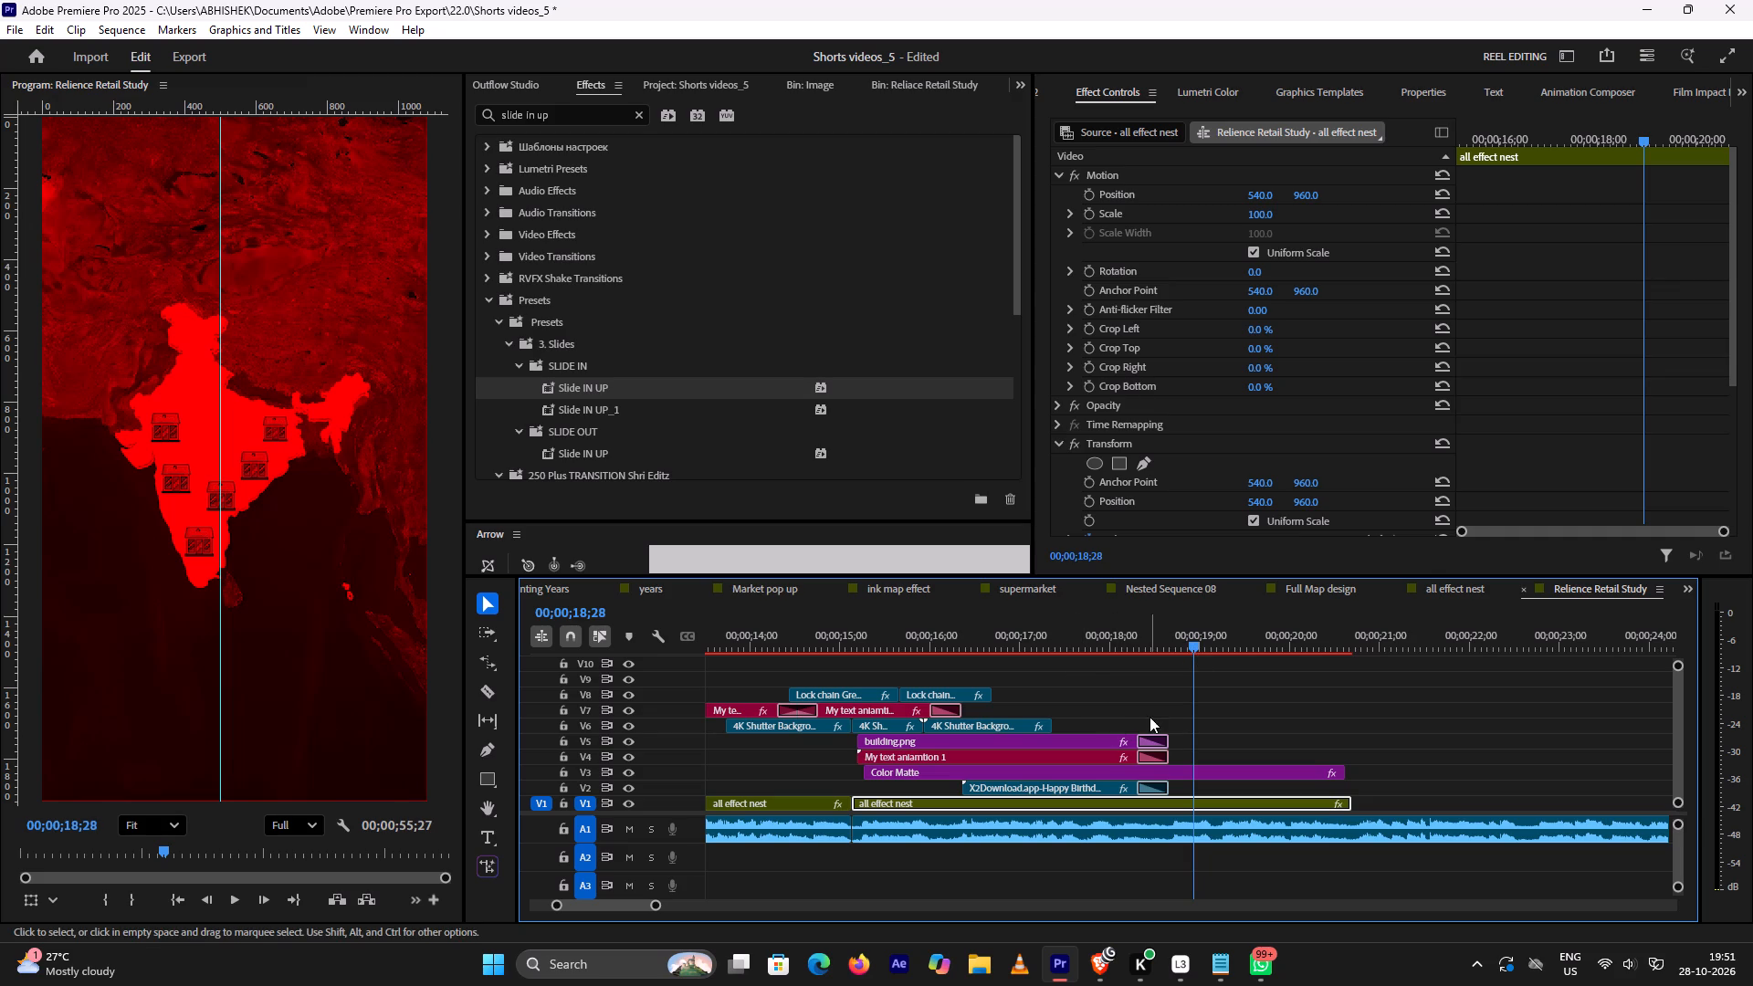
double_click(1146, 804)
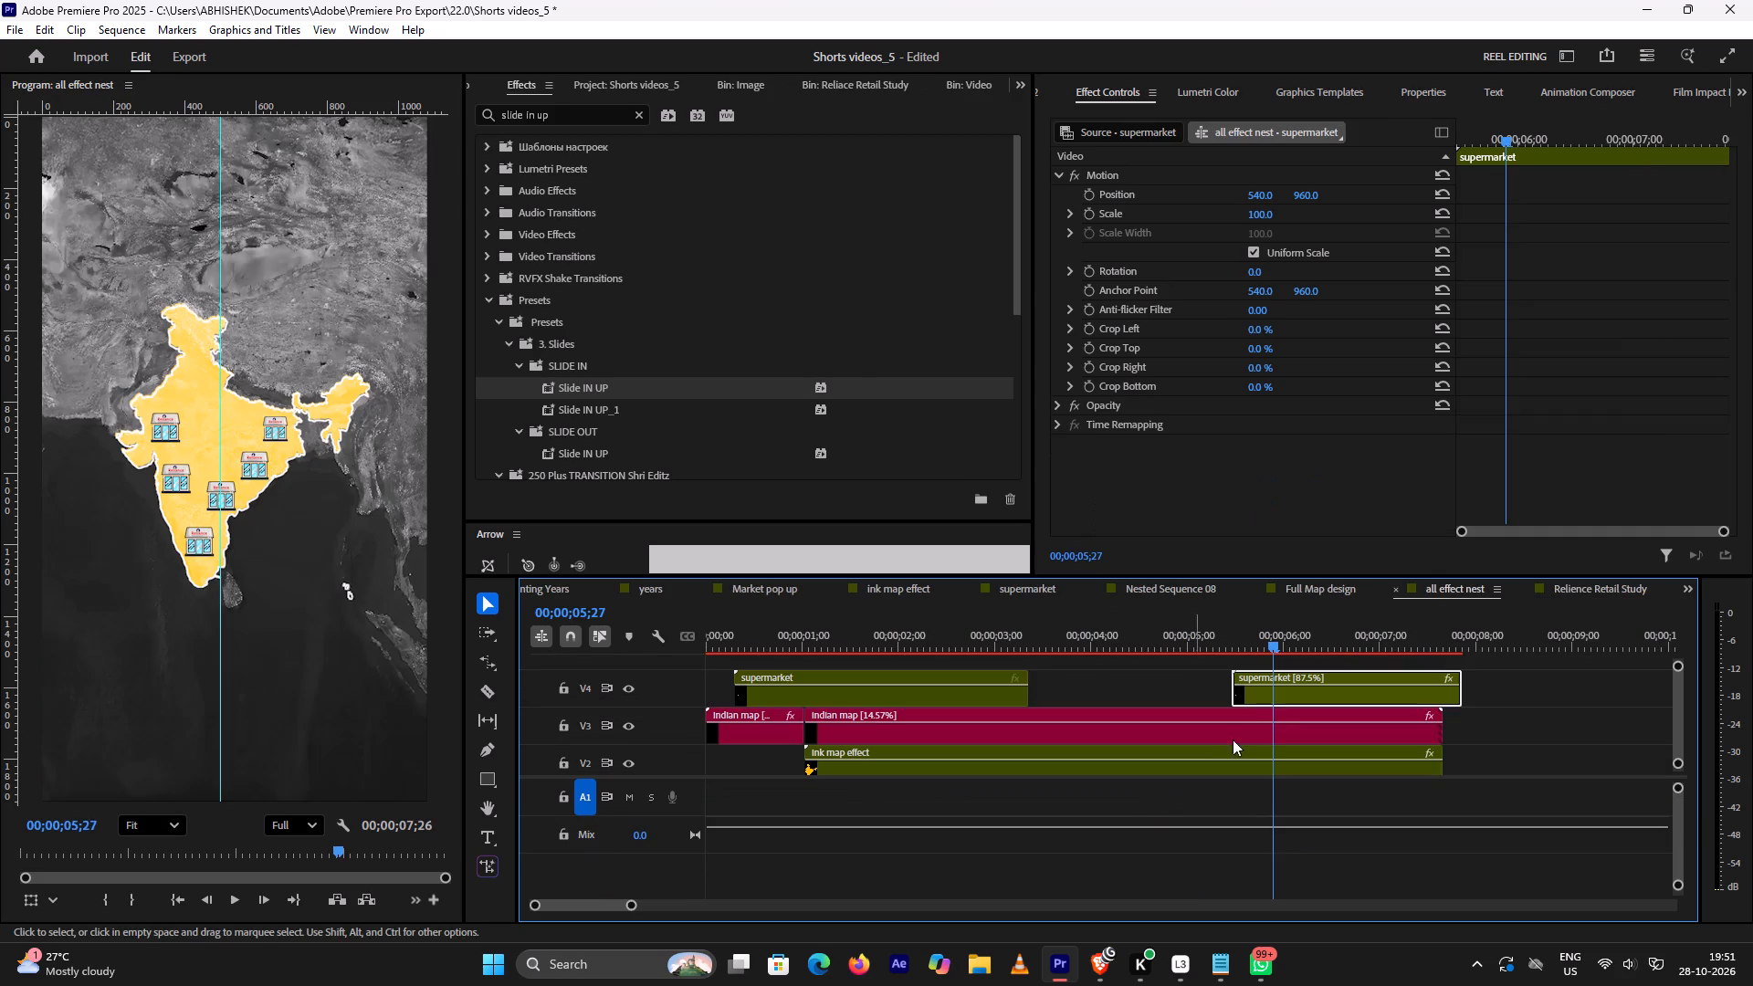
drag(1290, 698, 1324, 692)
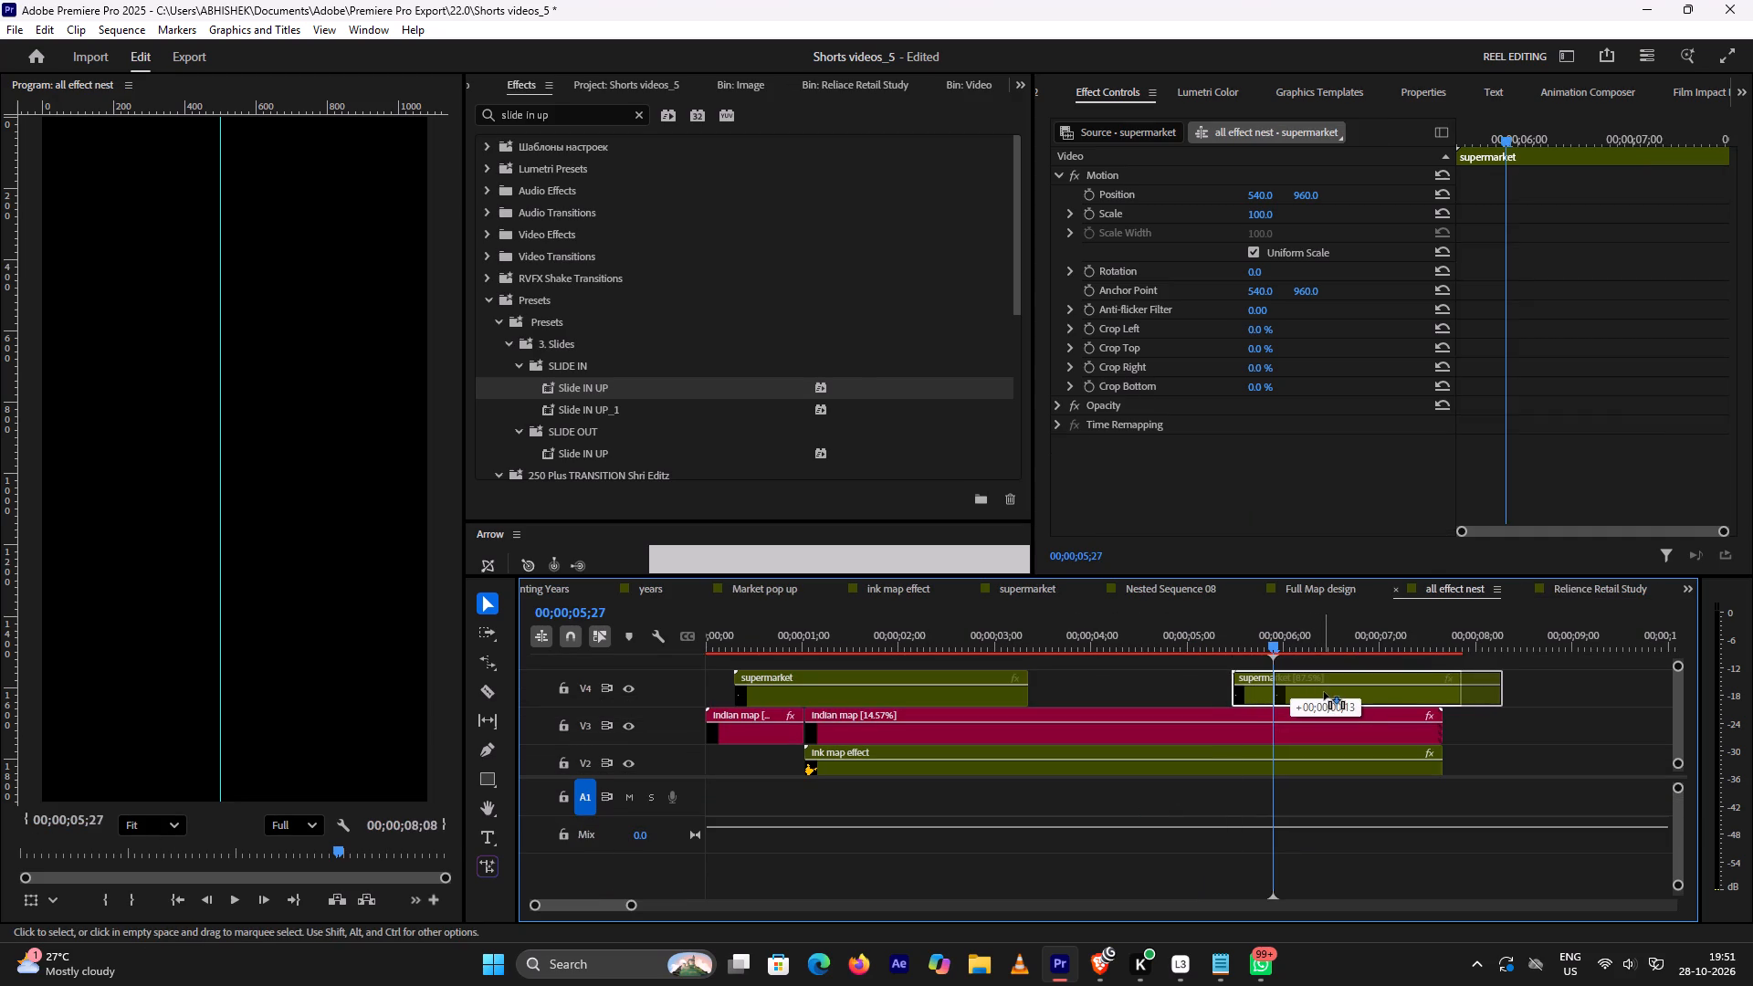
drag(1324, 692, 1326, 691)
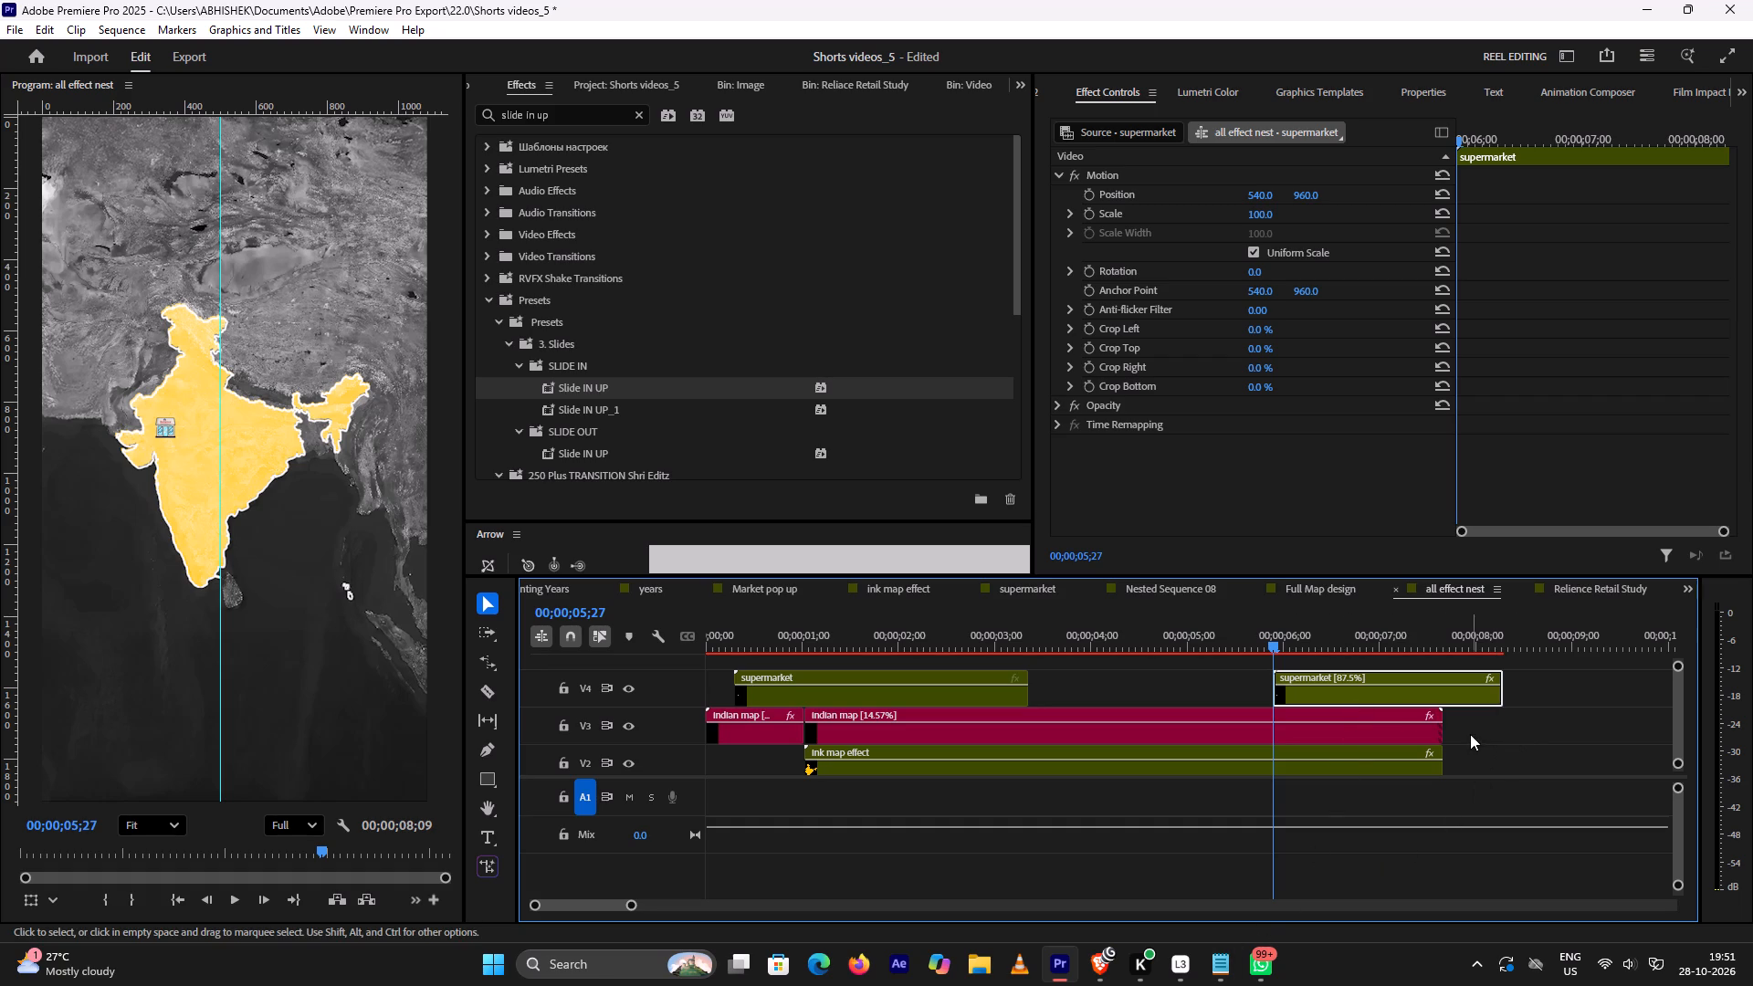
Switch to the YouTube tutorial in Brave and briefly play it from 1:37:29 to study the shops' reappearance after the 2659 reveal.
click(1096, 963)
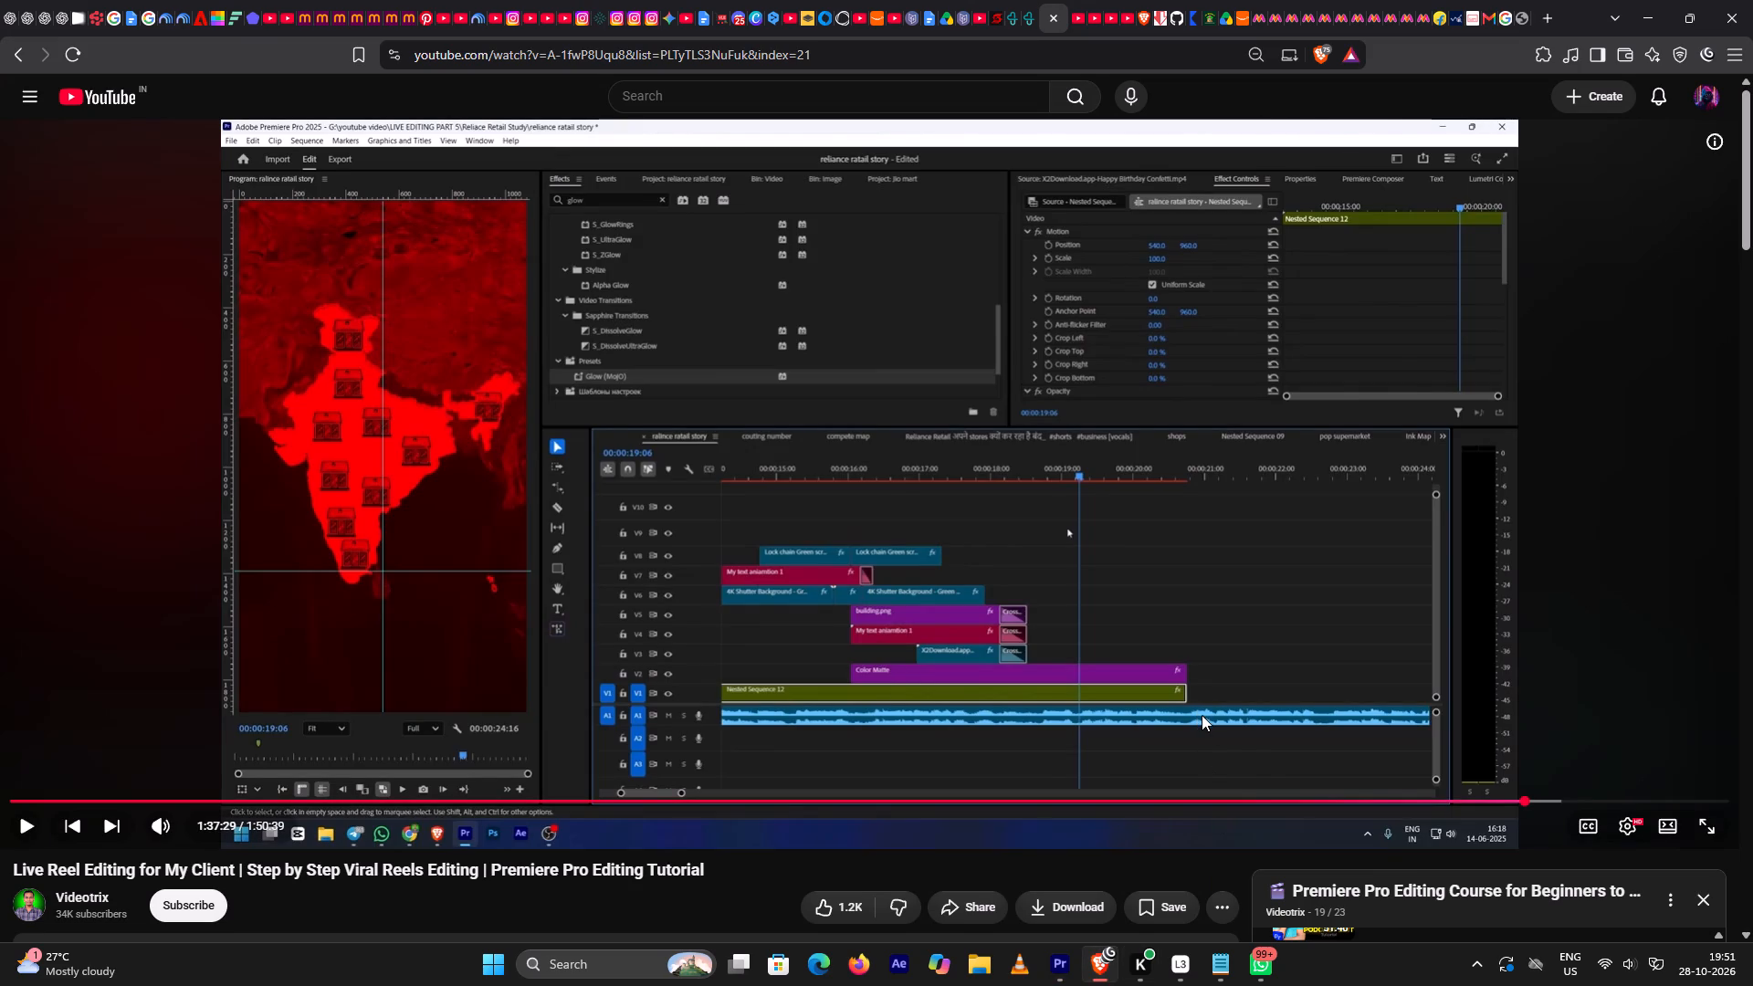
key(space)
key(space)
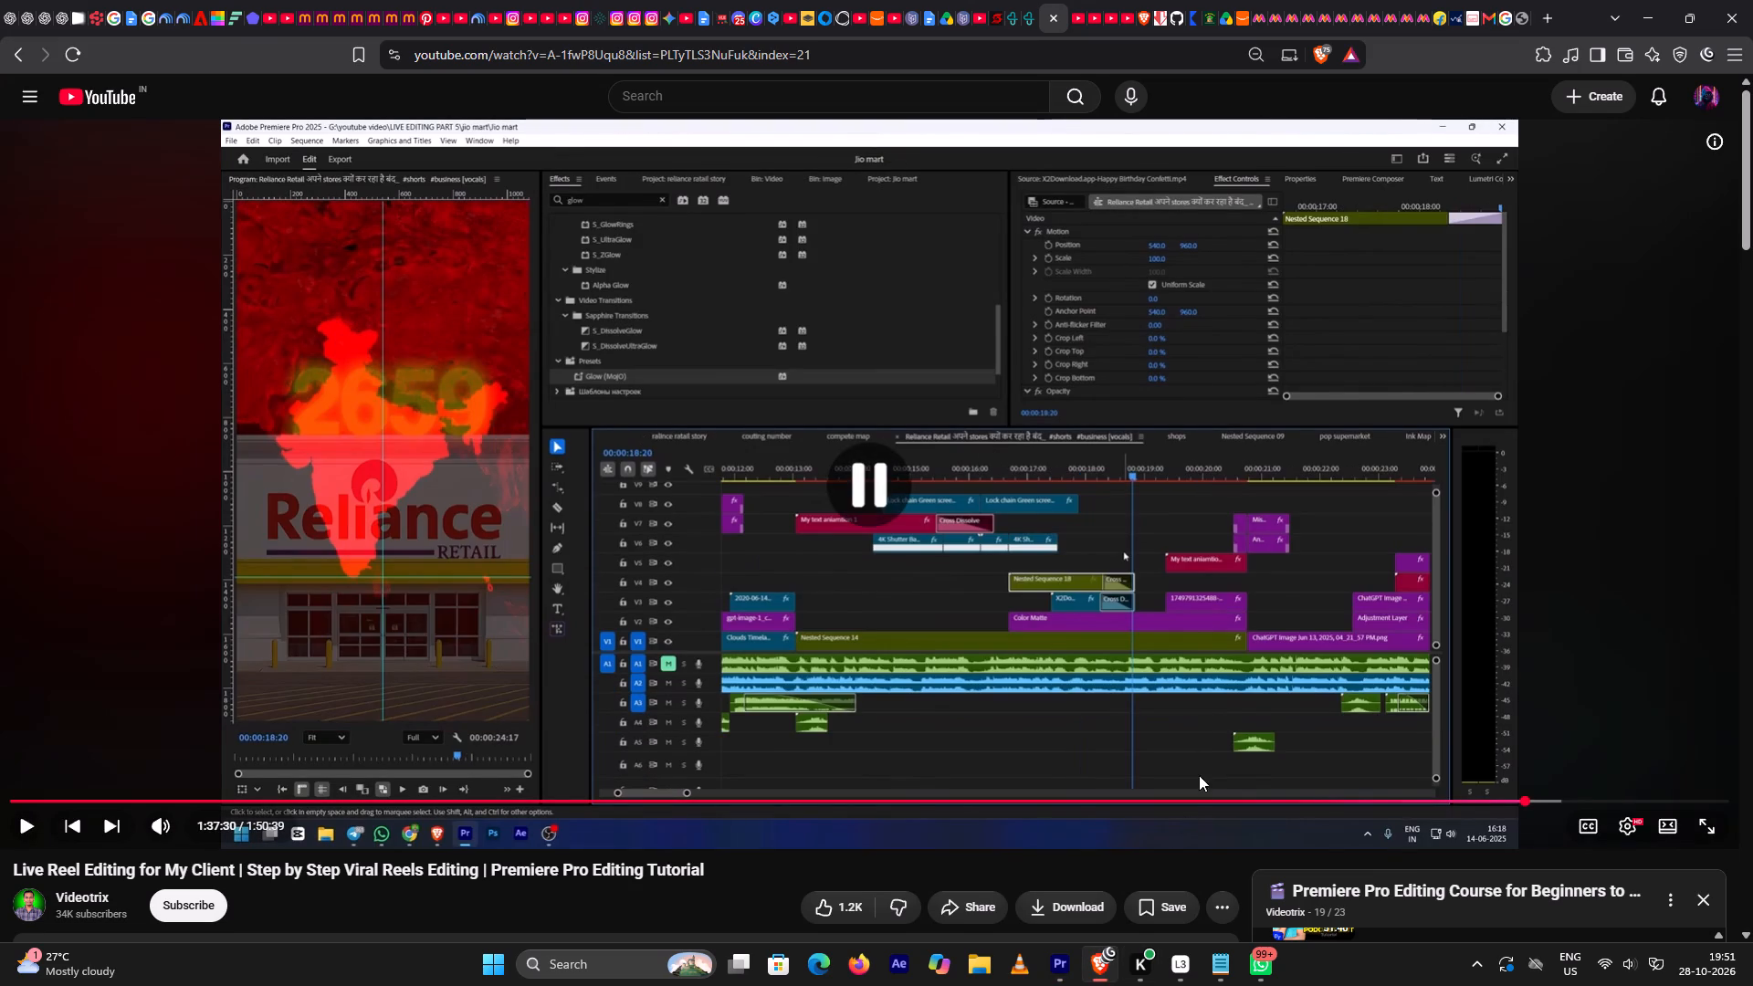
Return to Premiere Pro and replay the Relience Retail Study sequence around the 2659 fade-out, comparing the shops' timing with the tutorial.
click(1071, 981)
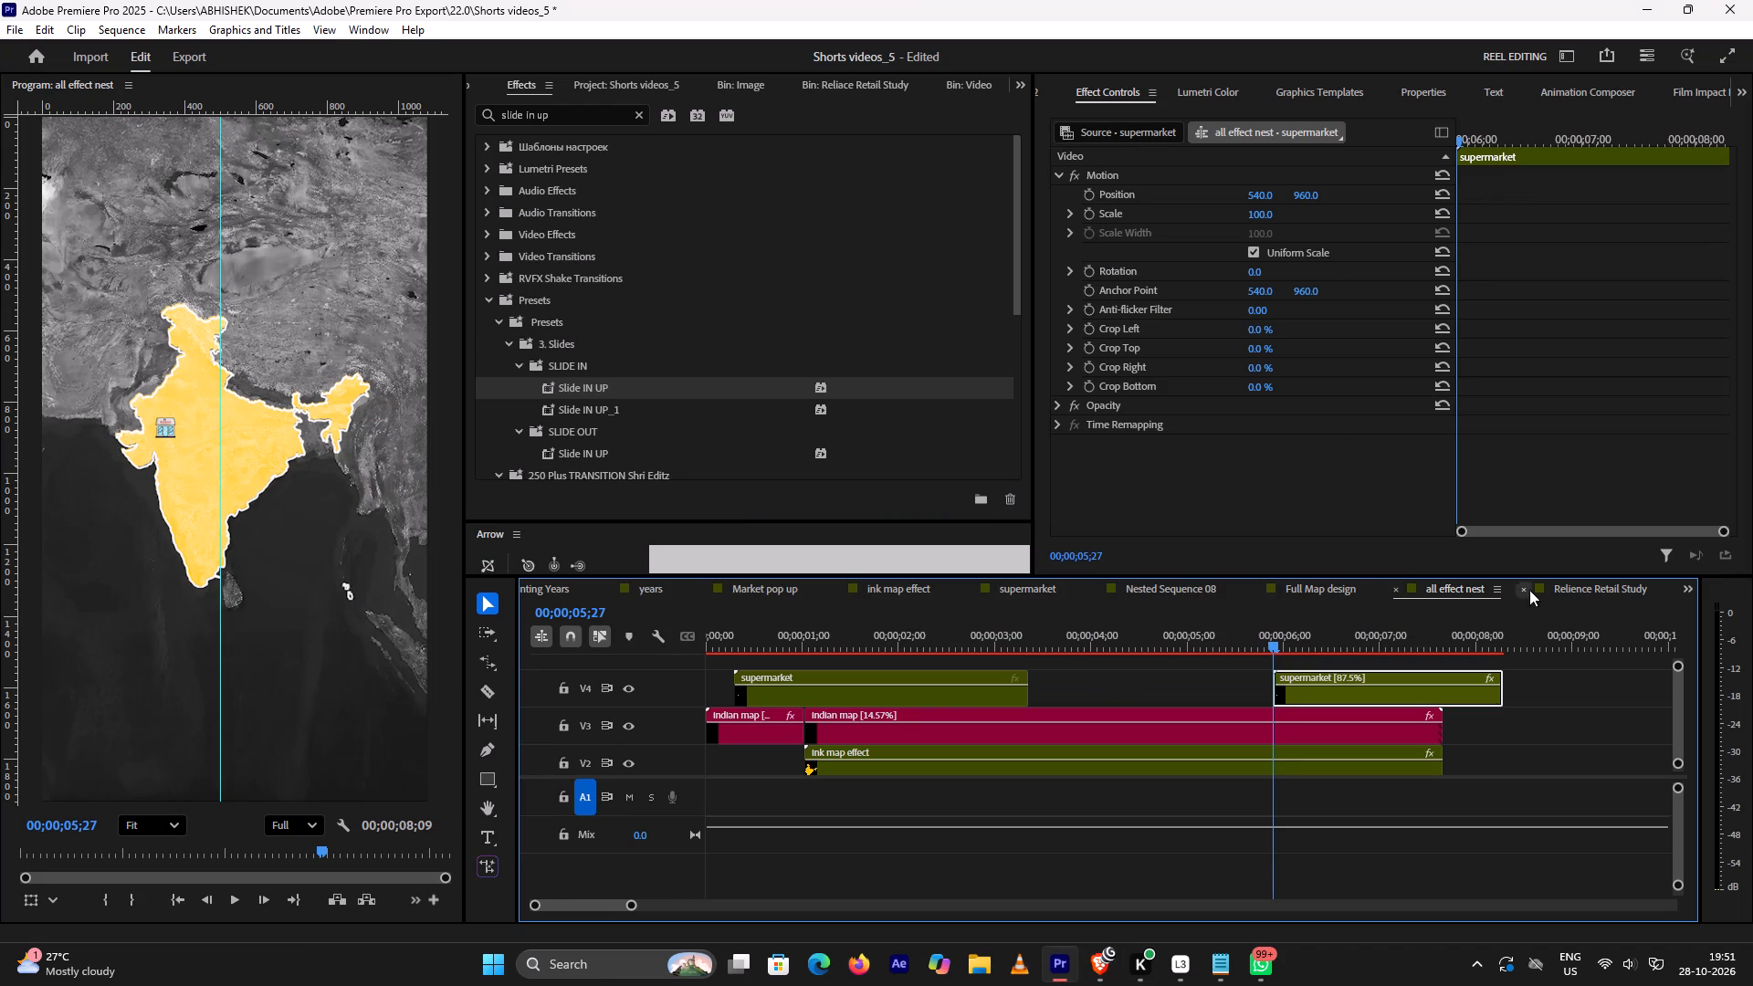
click(1575, 590)
click(1165, 630)
key(space)
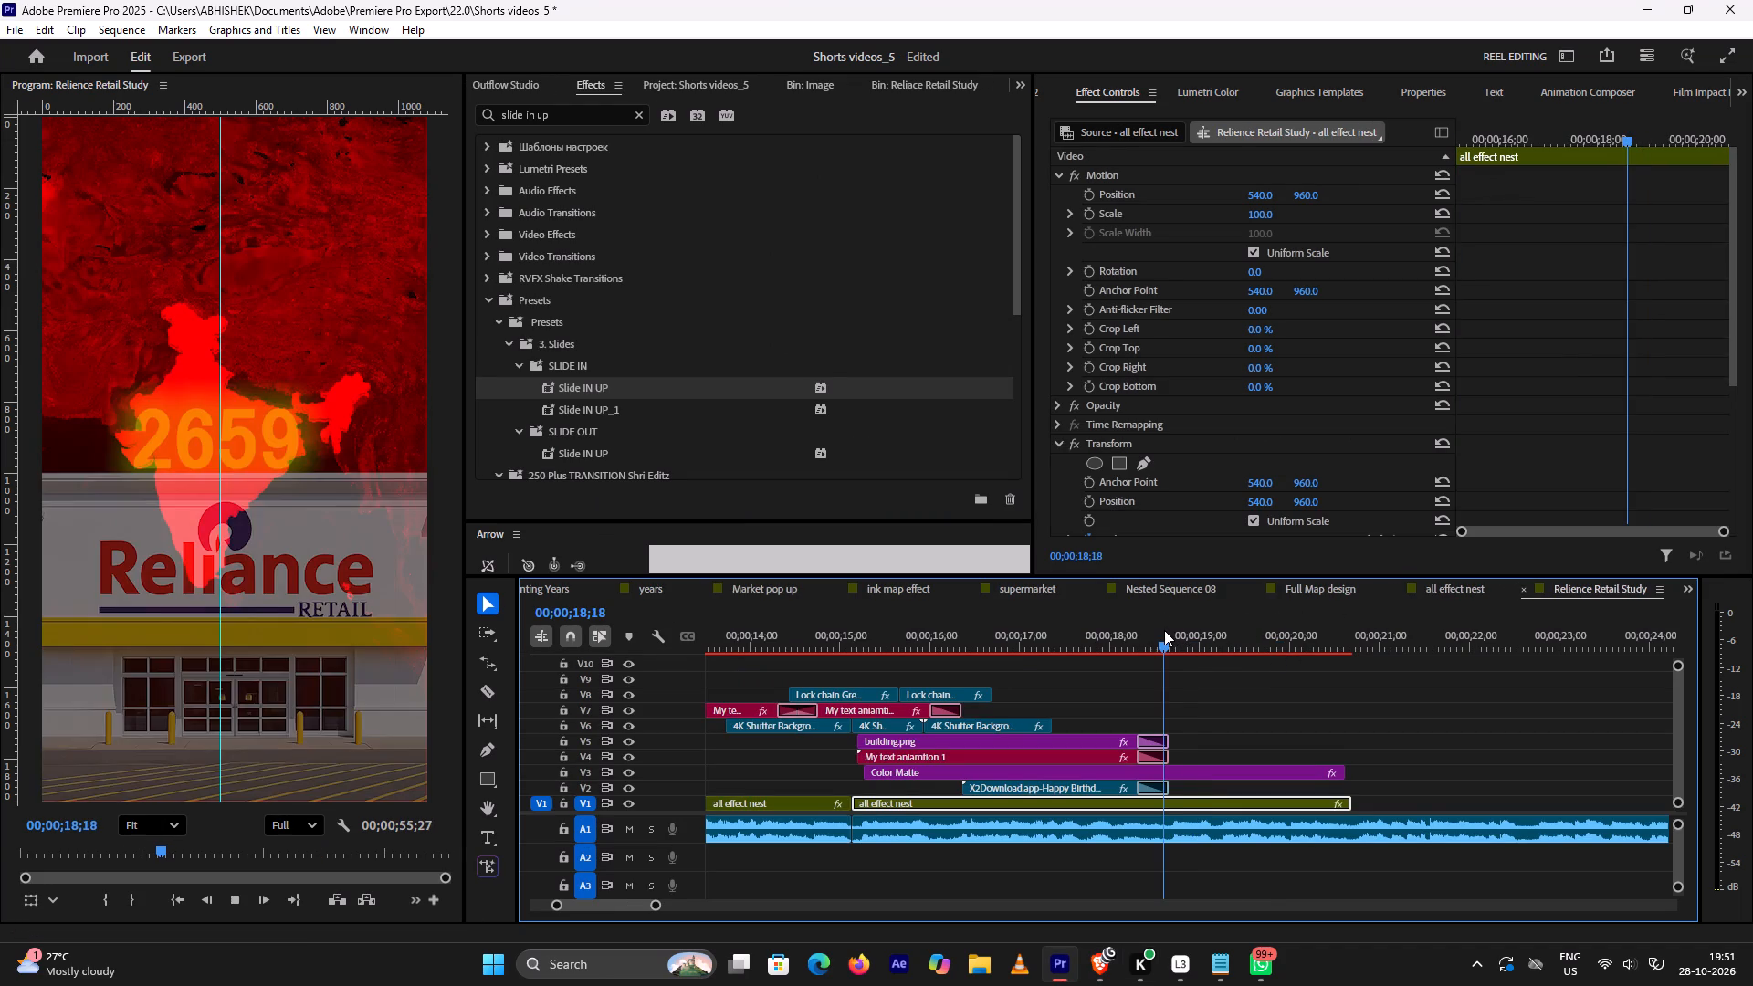
key(space)
click(1097, 631)
key(space)
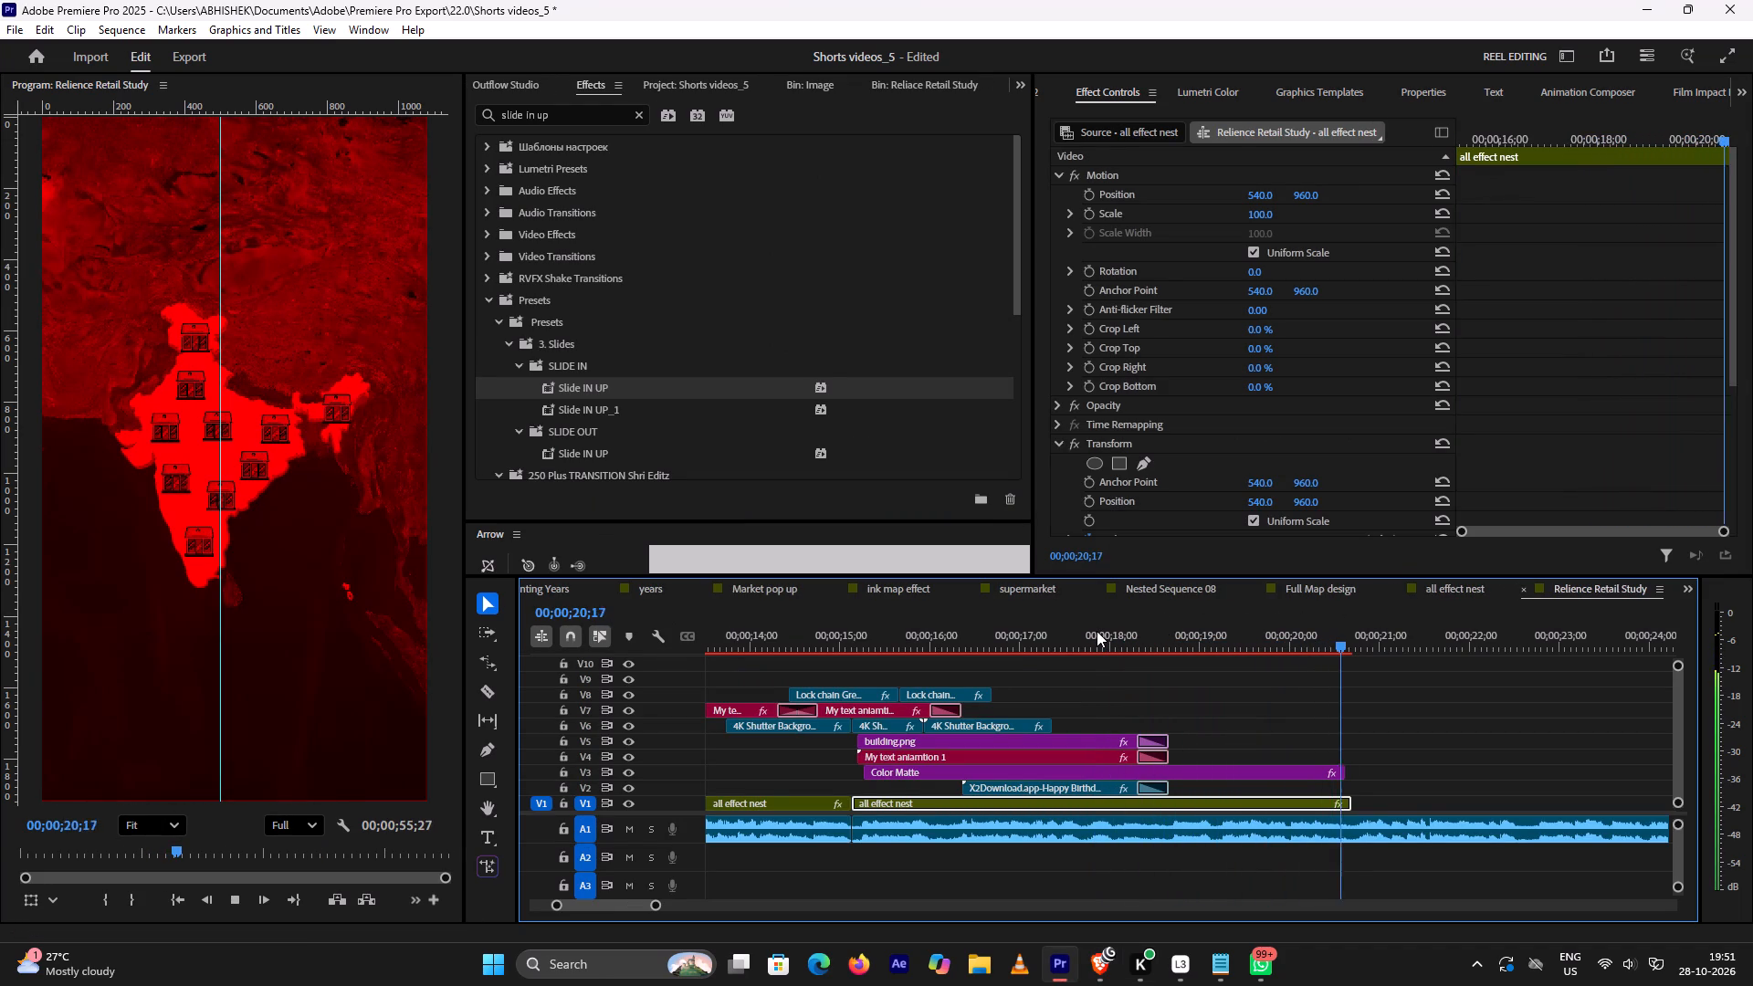
key(space)
click(1097, 631)
key(space)
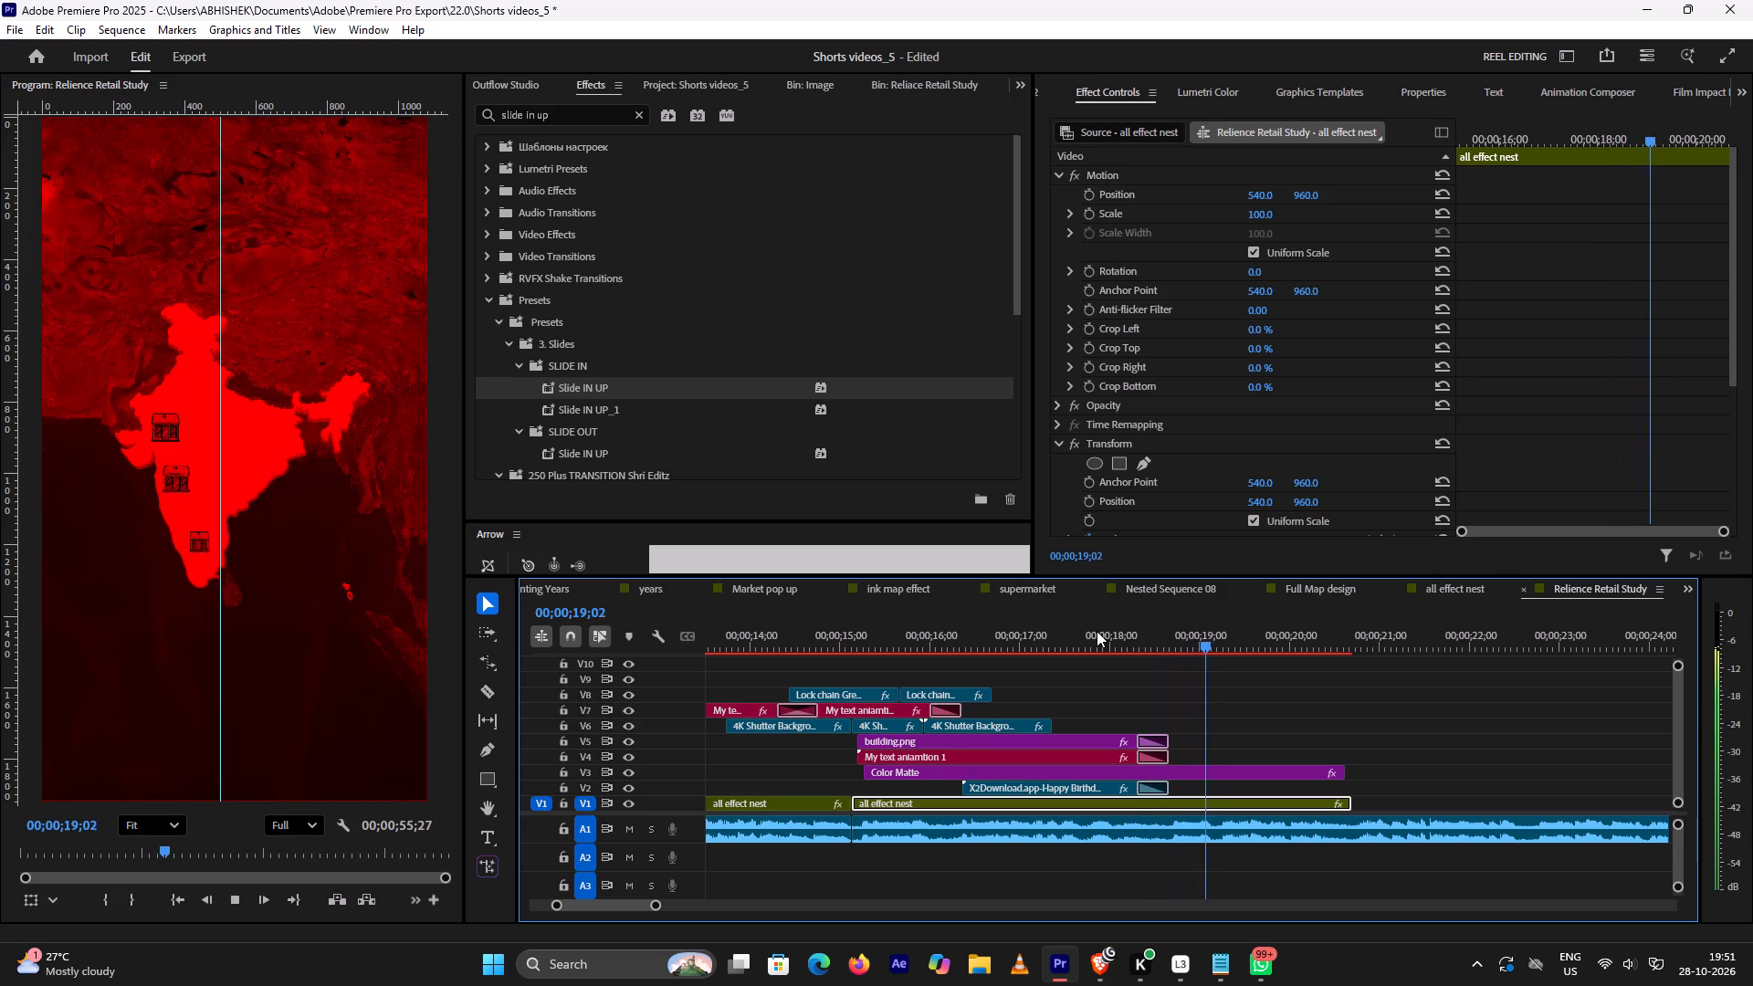
key(space)
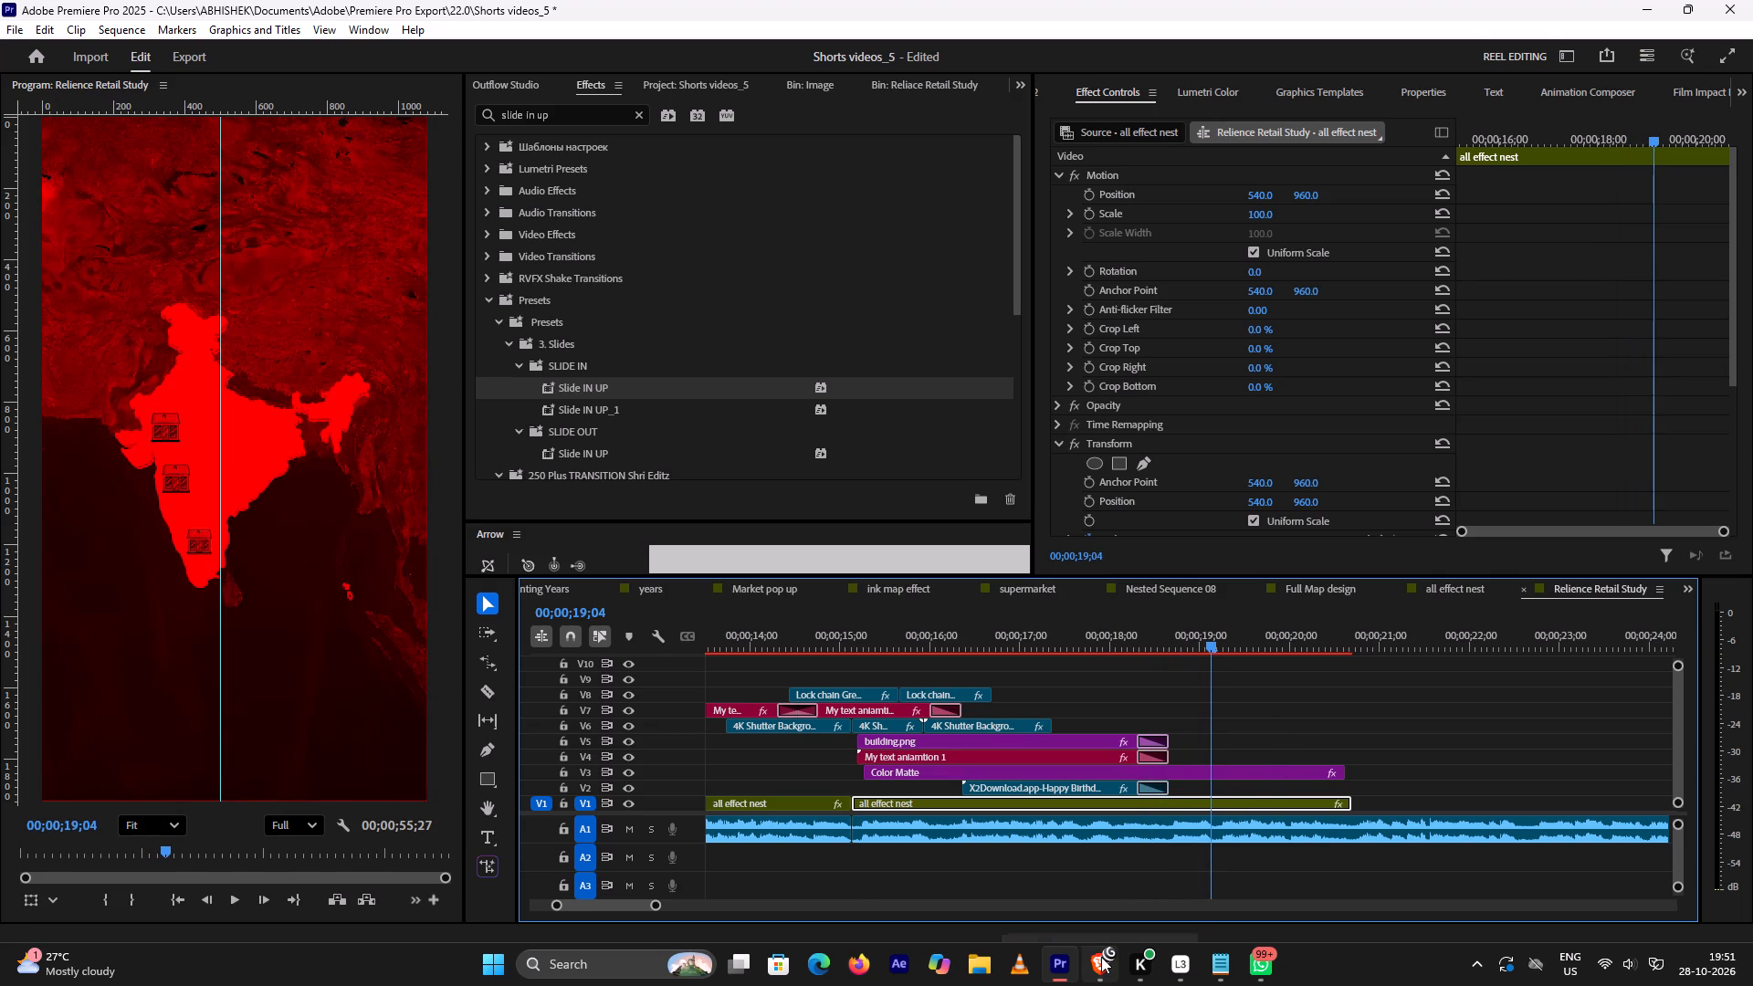
click(1101, 957)
click(1067, 975)
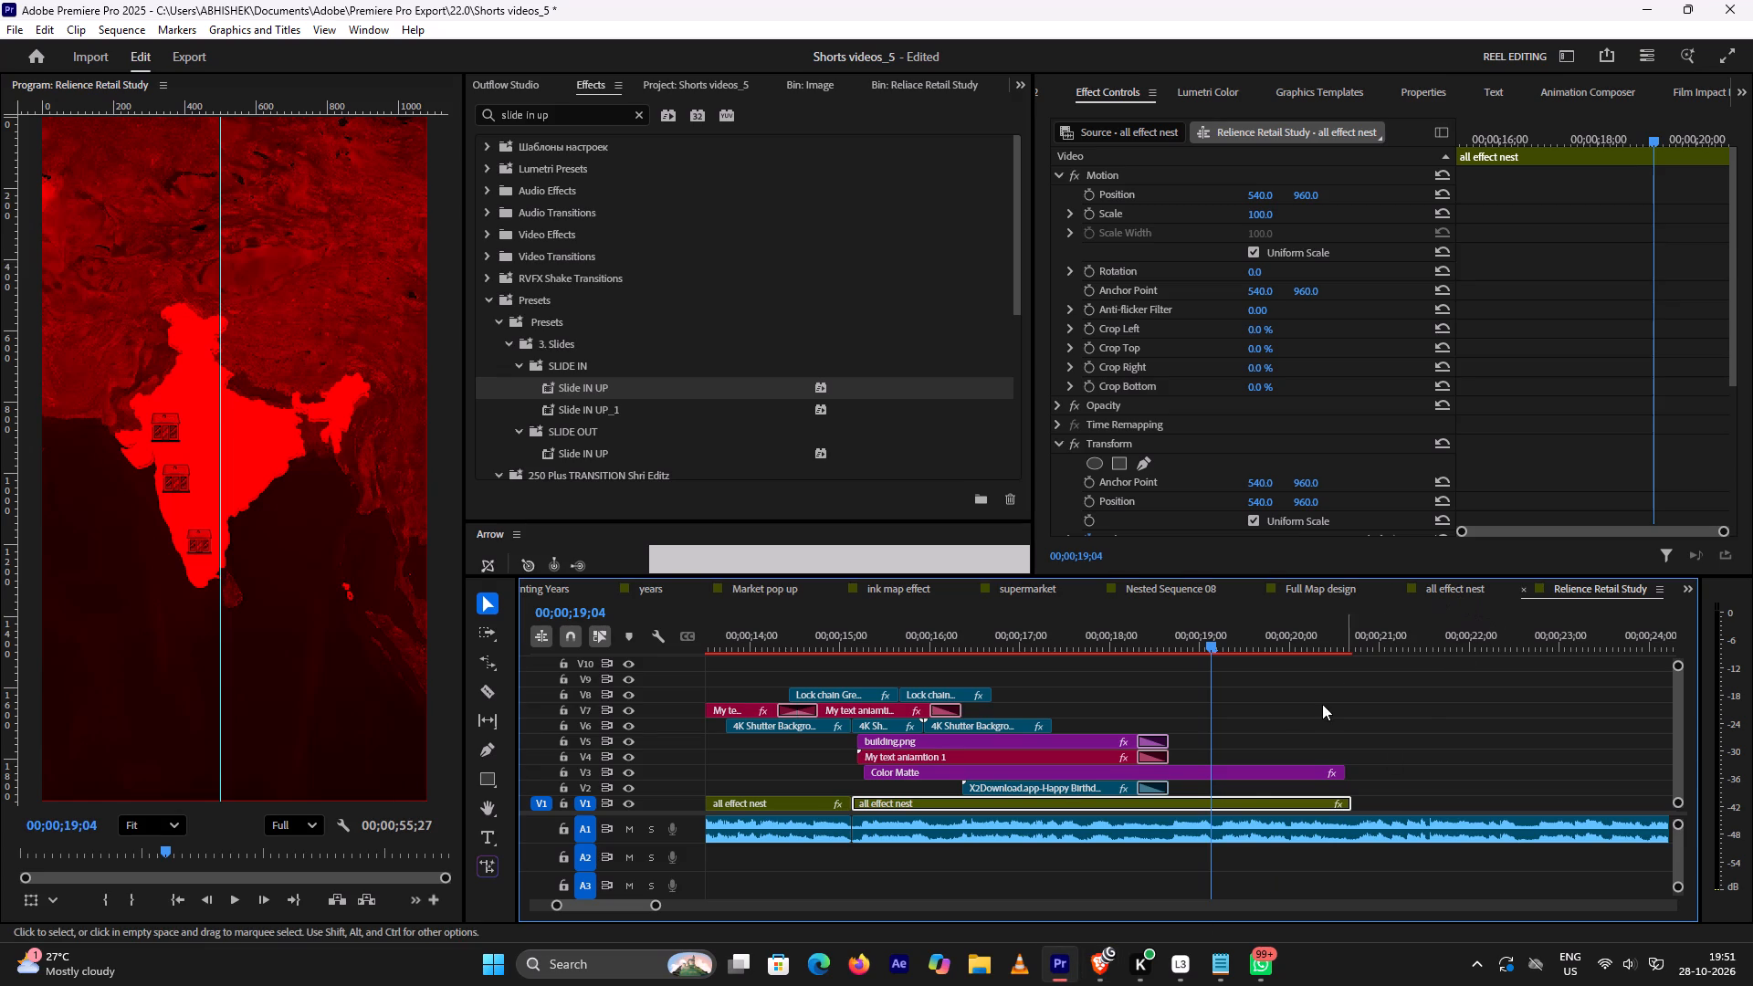
Enter the all effect nest from the main sequence and shift the second supermarket clip a few frames earlier.
double_click(1256, 798)
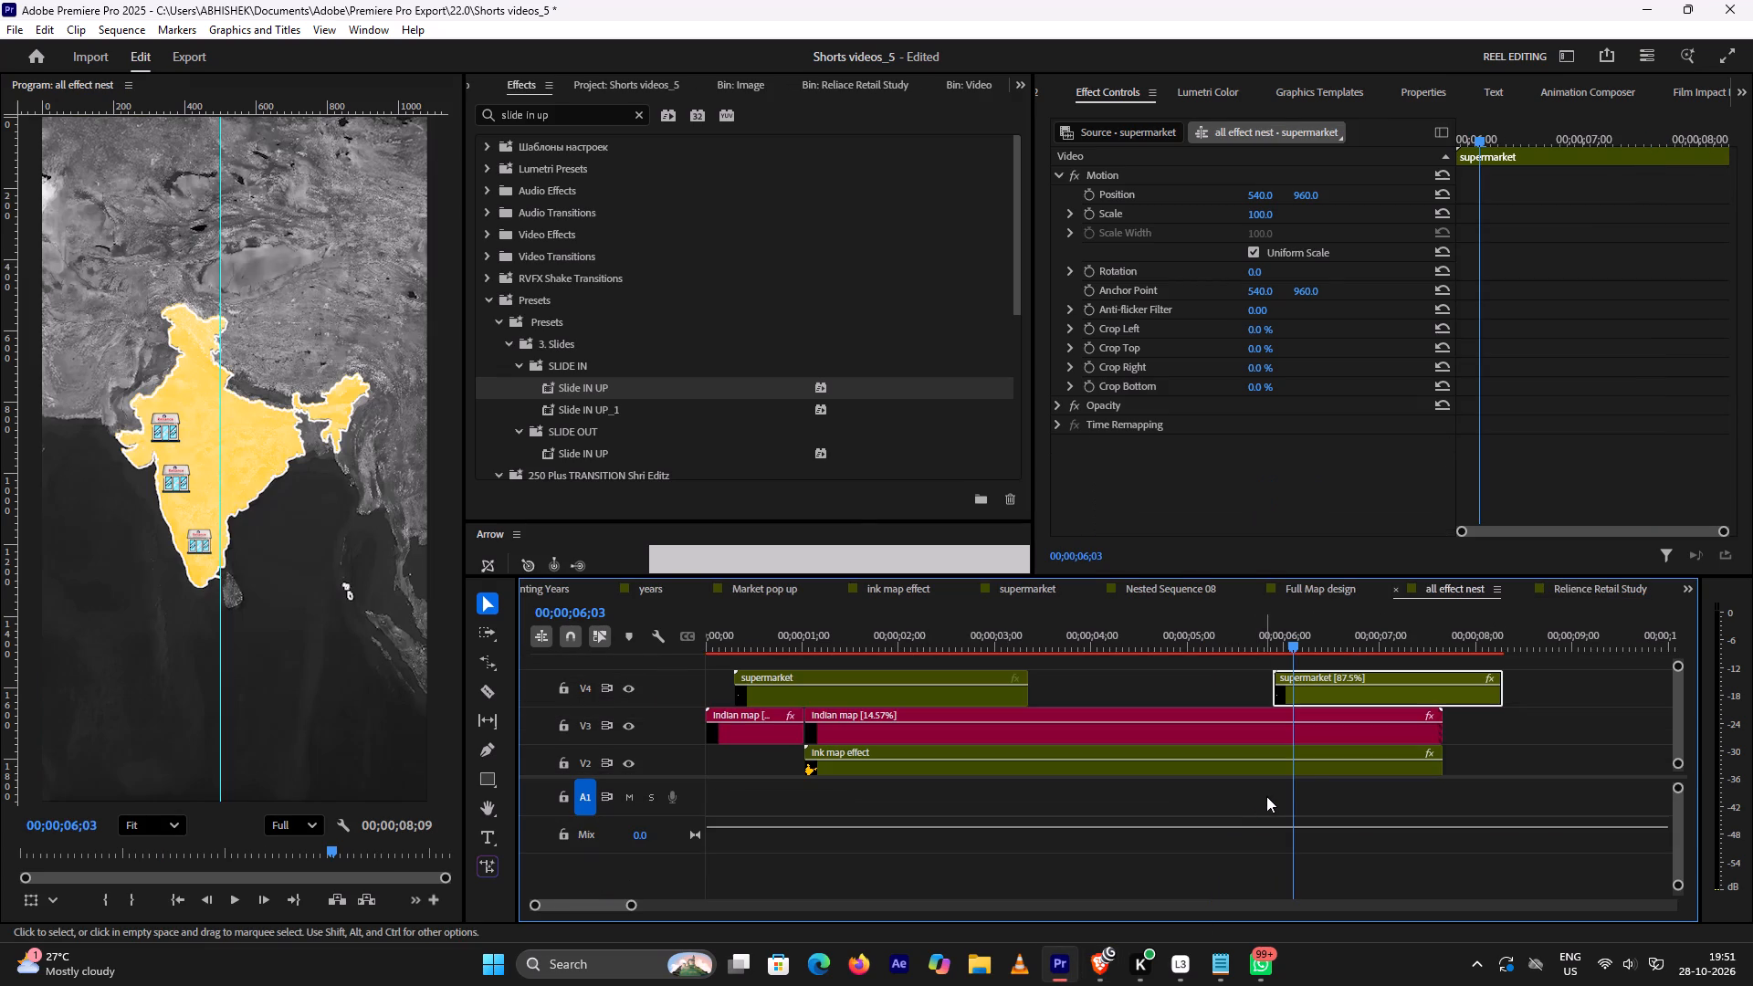
drag(1307, 695, 1296, 698)
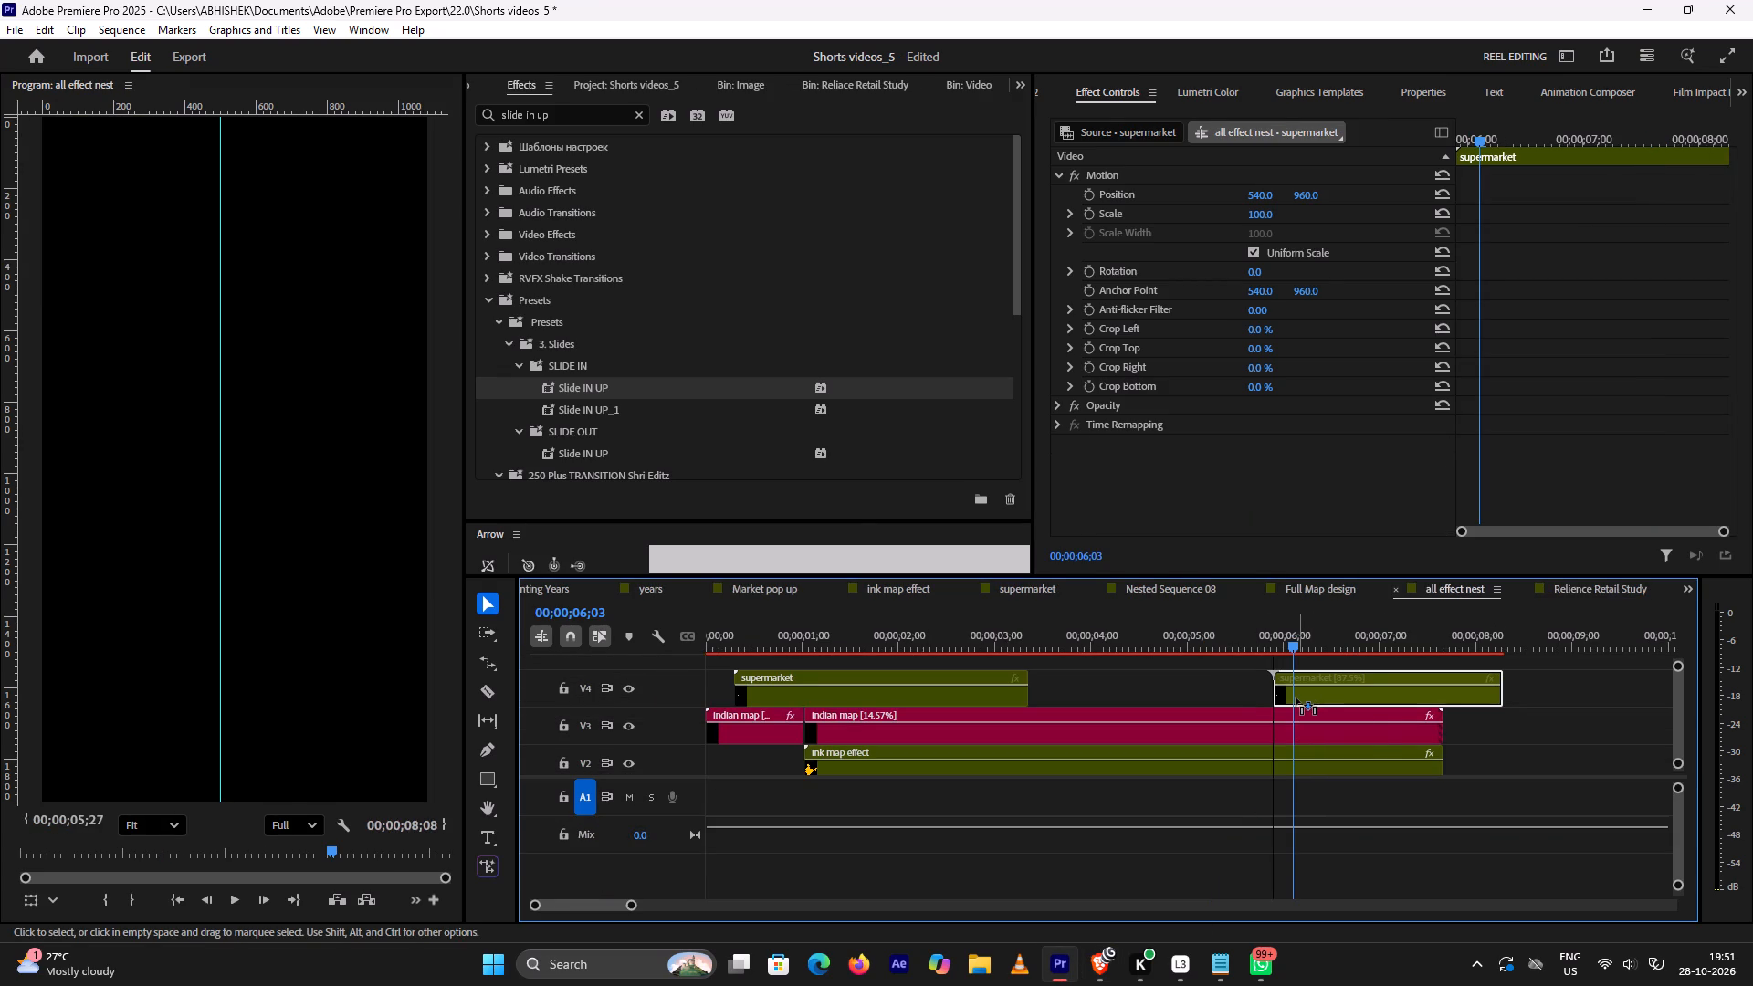
drag(1296, 698, 1288, 702)
Return to the Relience Retail Study sequence and repeatedly replay the 2659 fade-out to check the shops' new reappearance timing.
click(1609, 592)
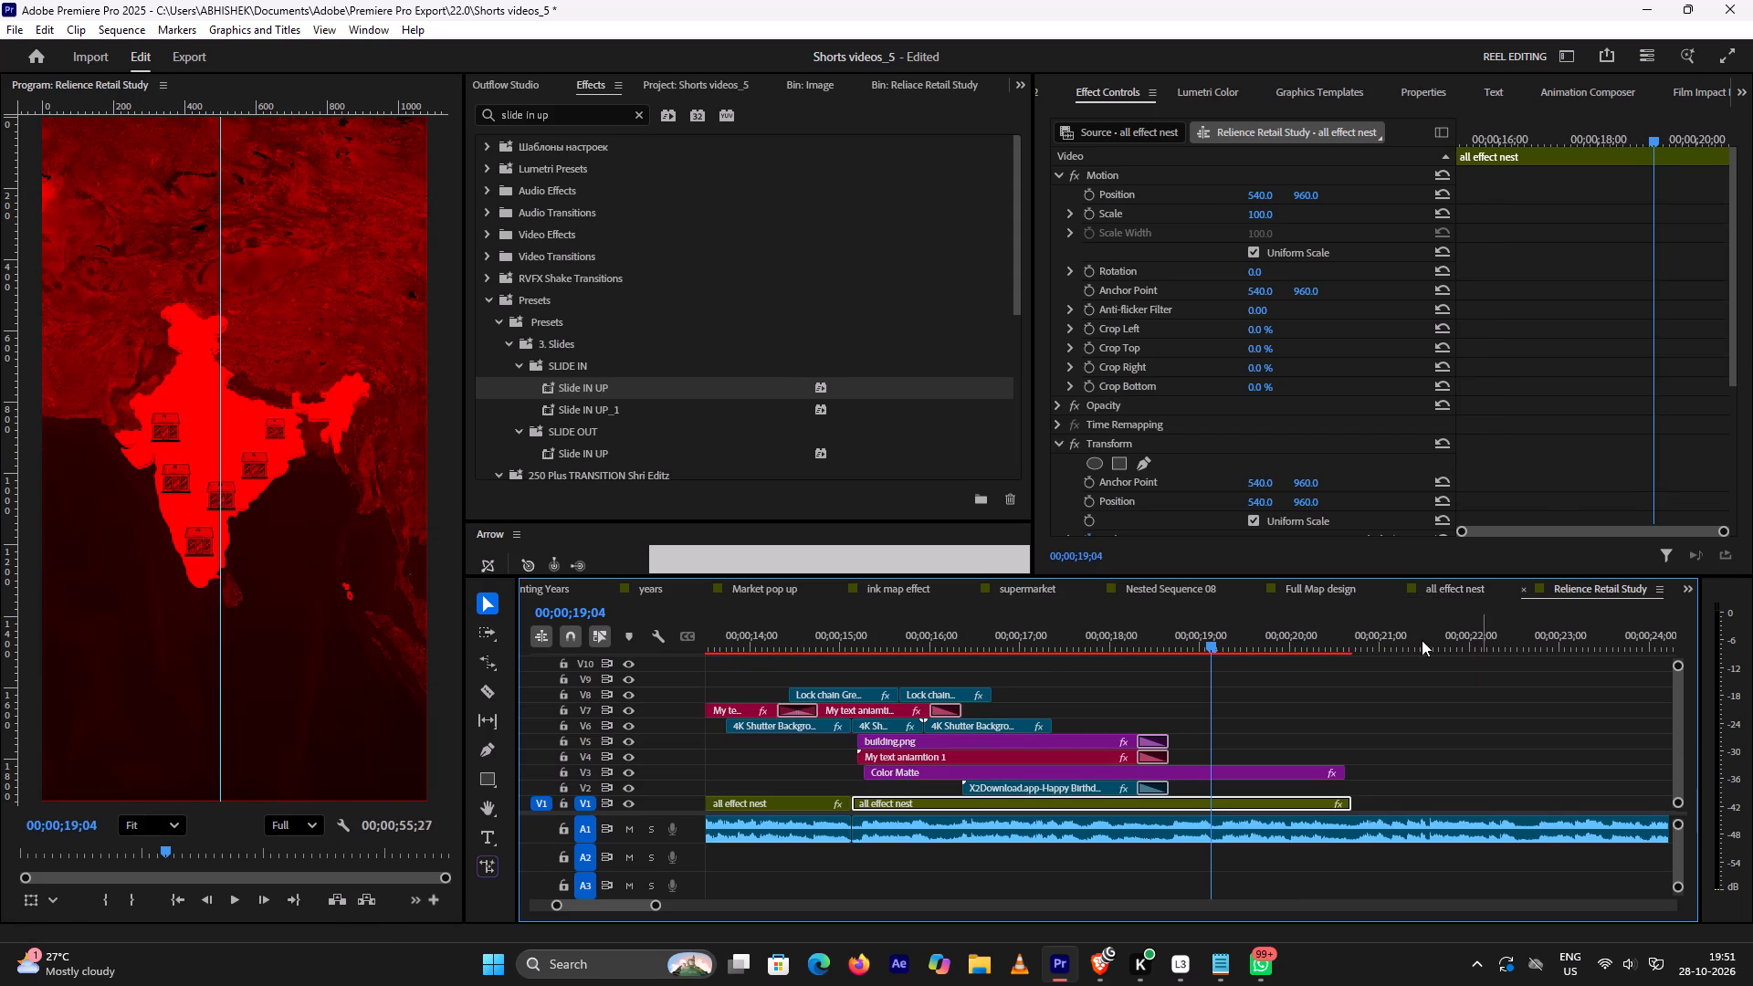
key(space)
key(space)
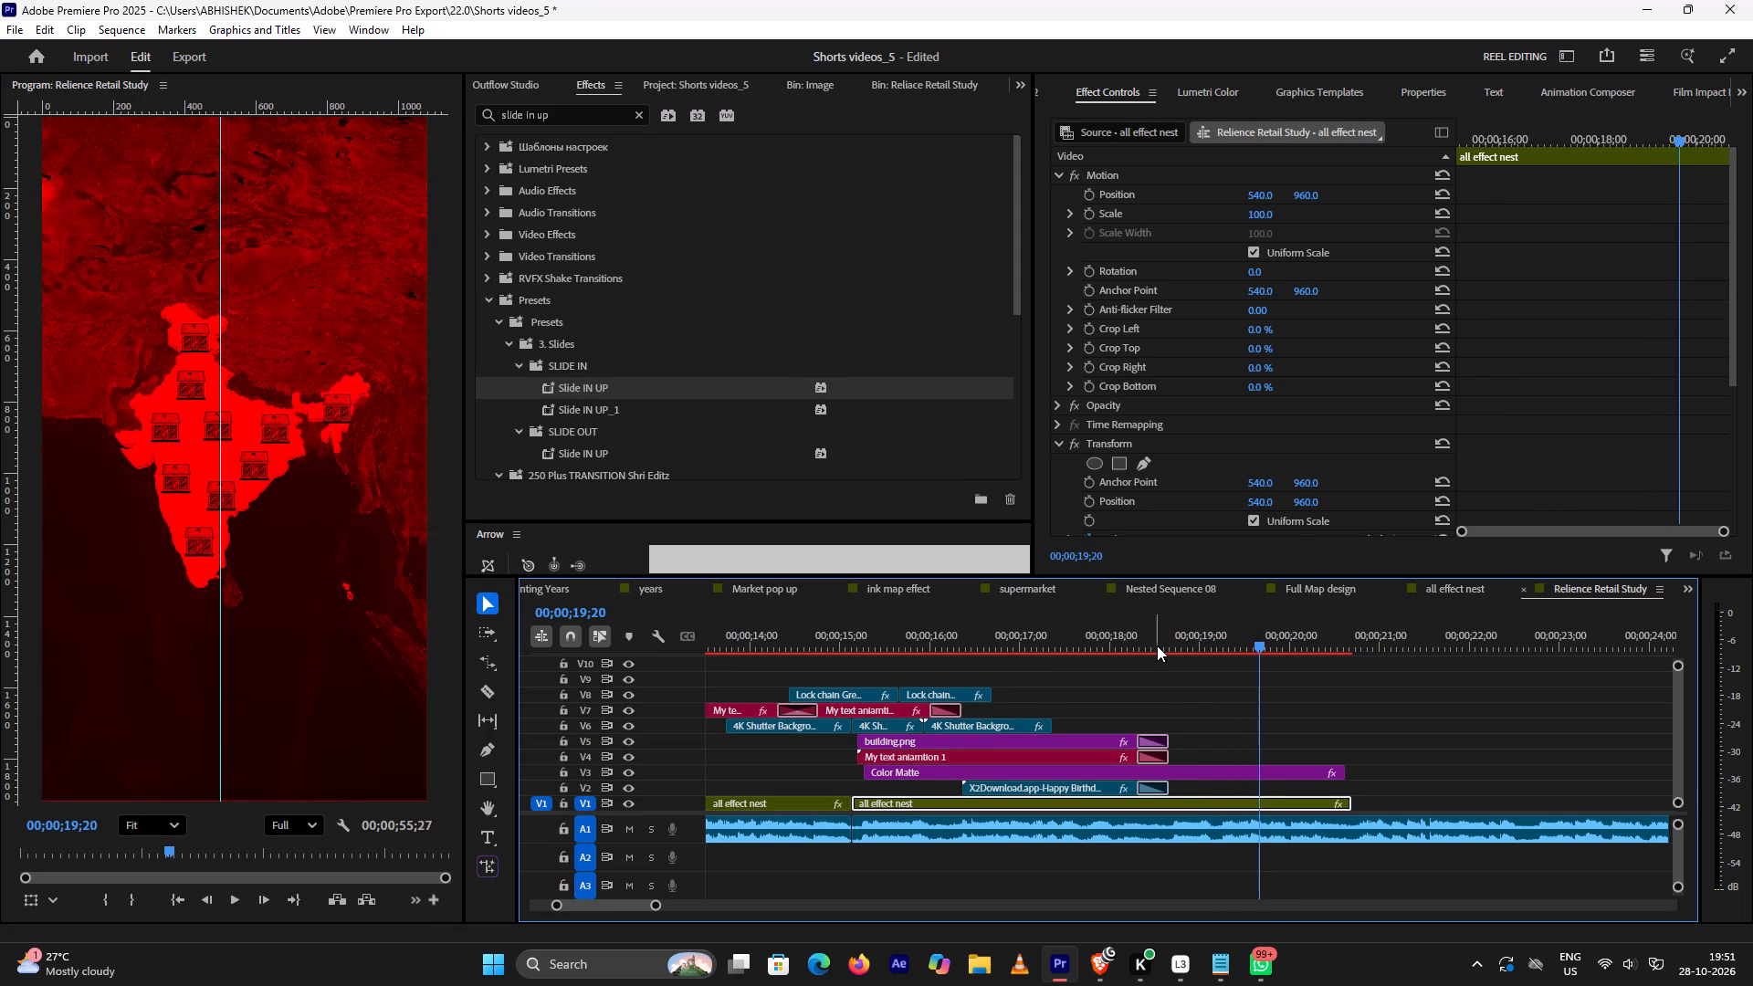
click(1157, 645)
key(space)
key(space)
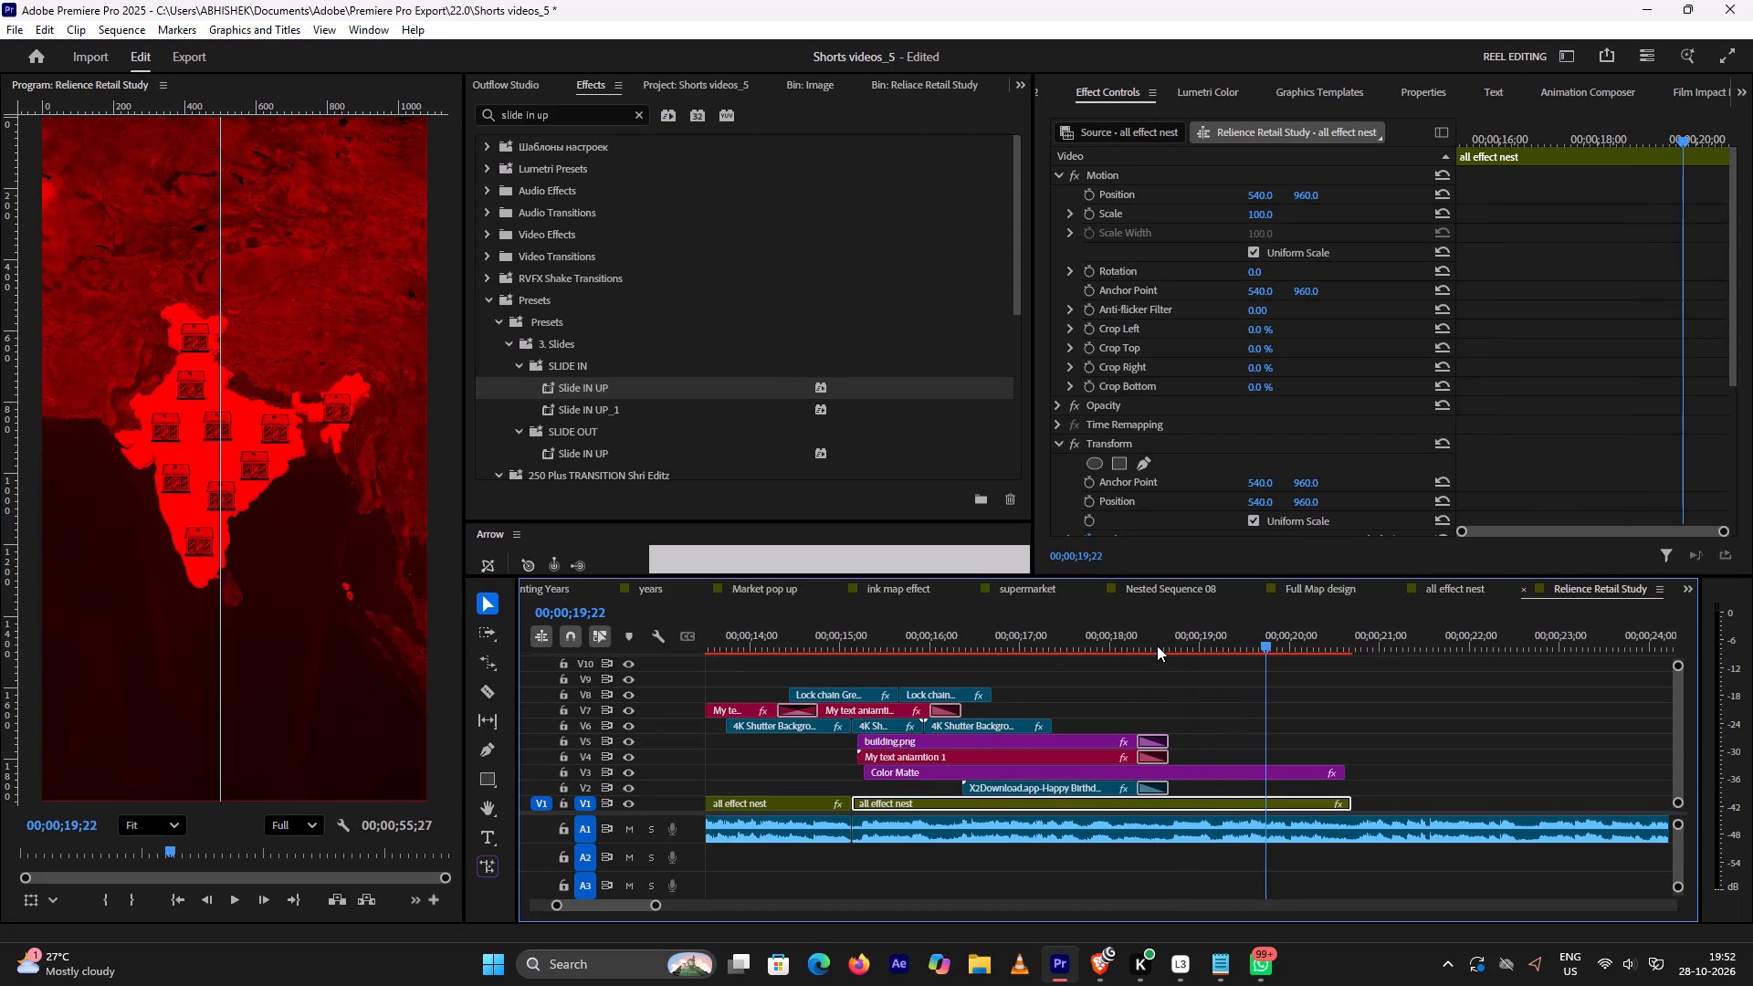
click(1131, 636)
key(space)
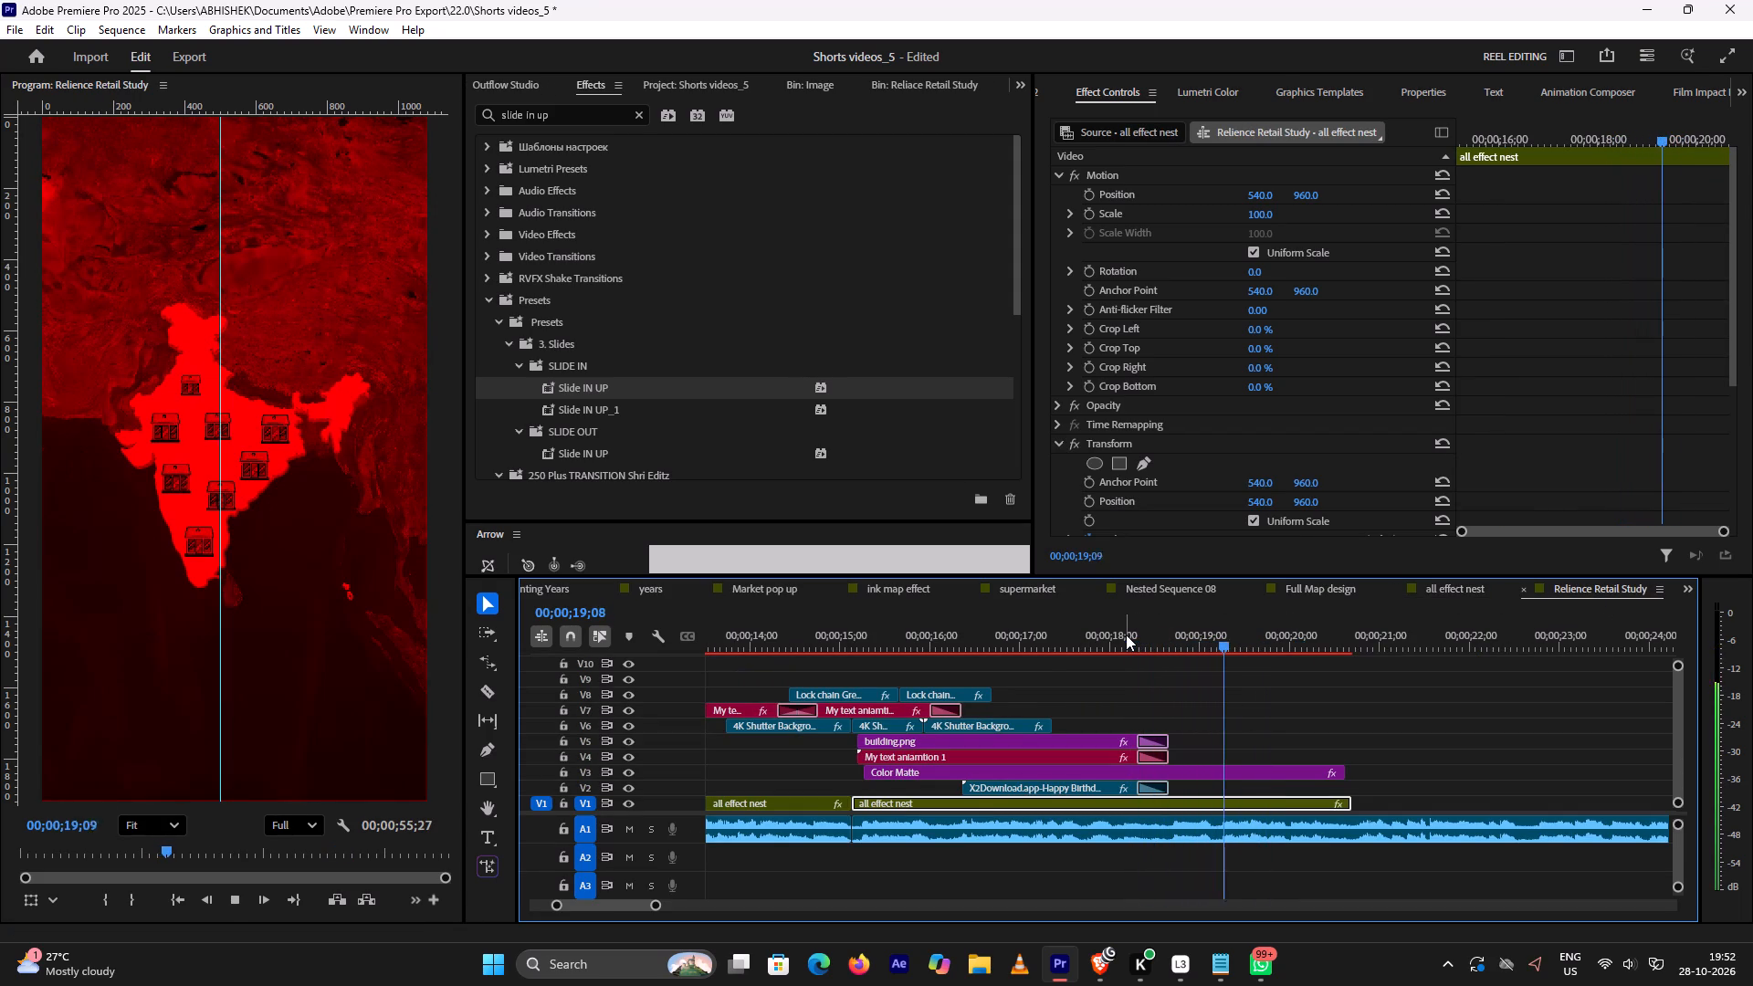
key(space)
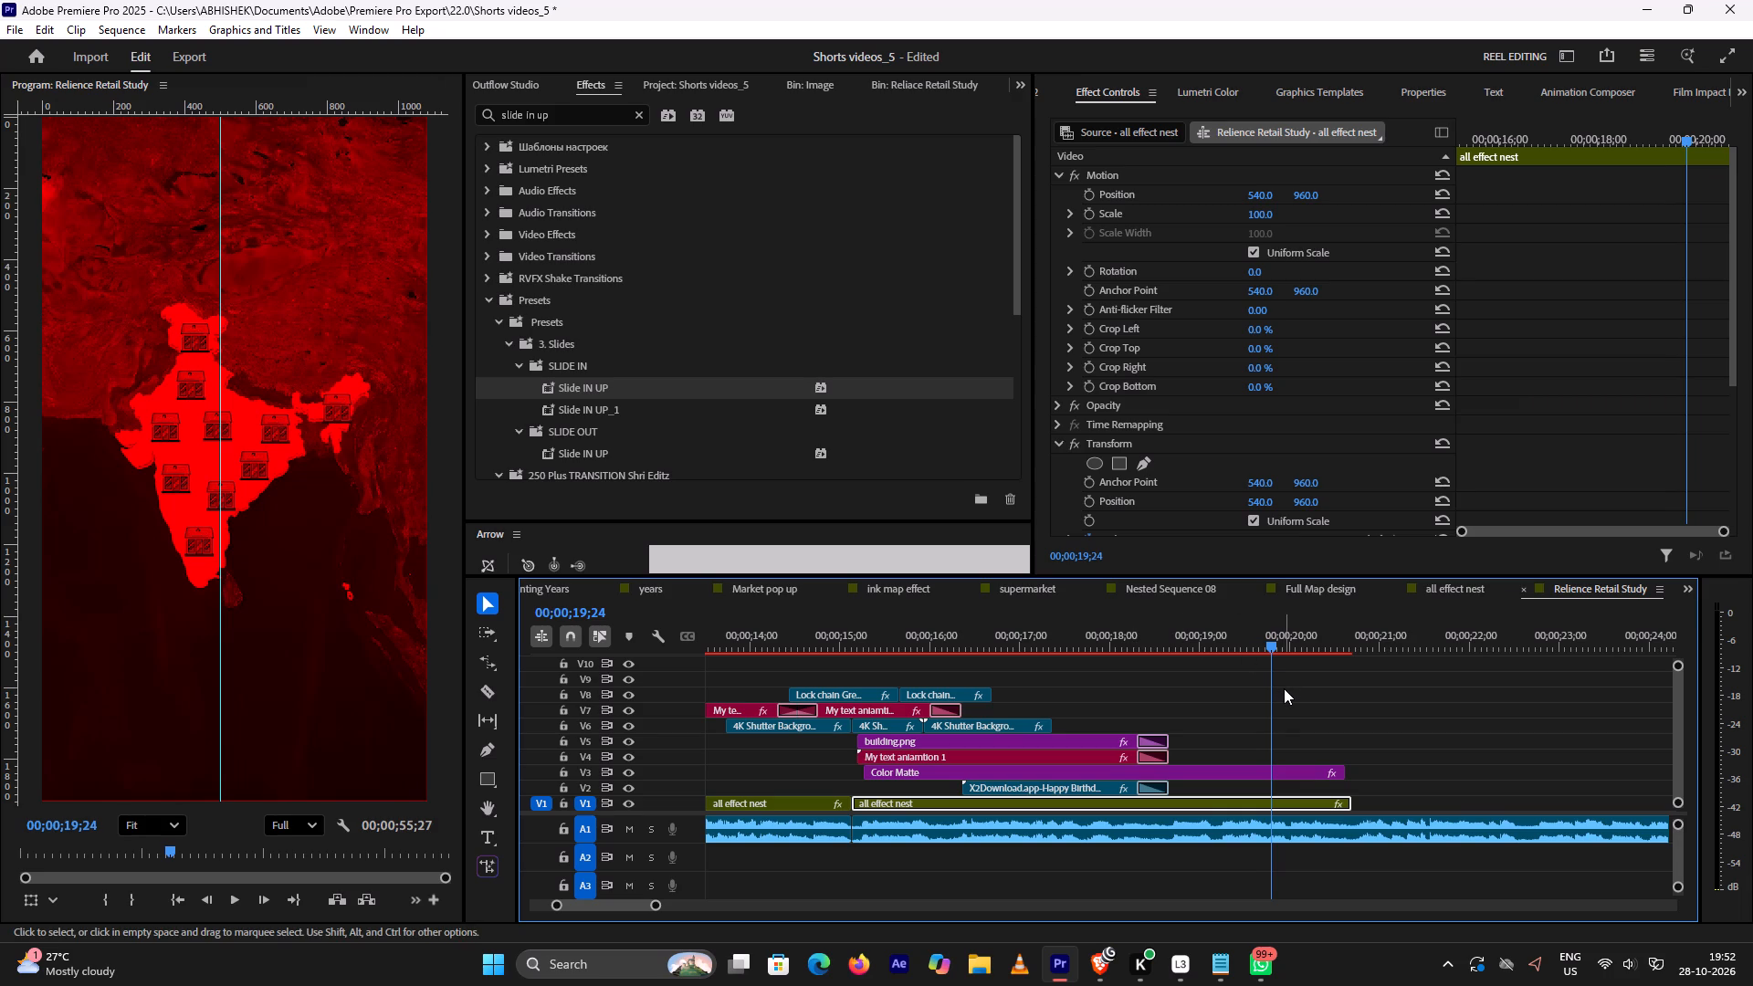
click(1163, 635)
key(space)
key(space)
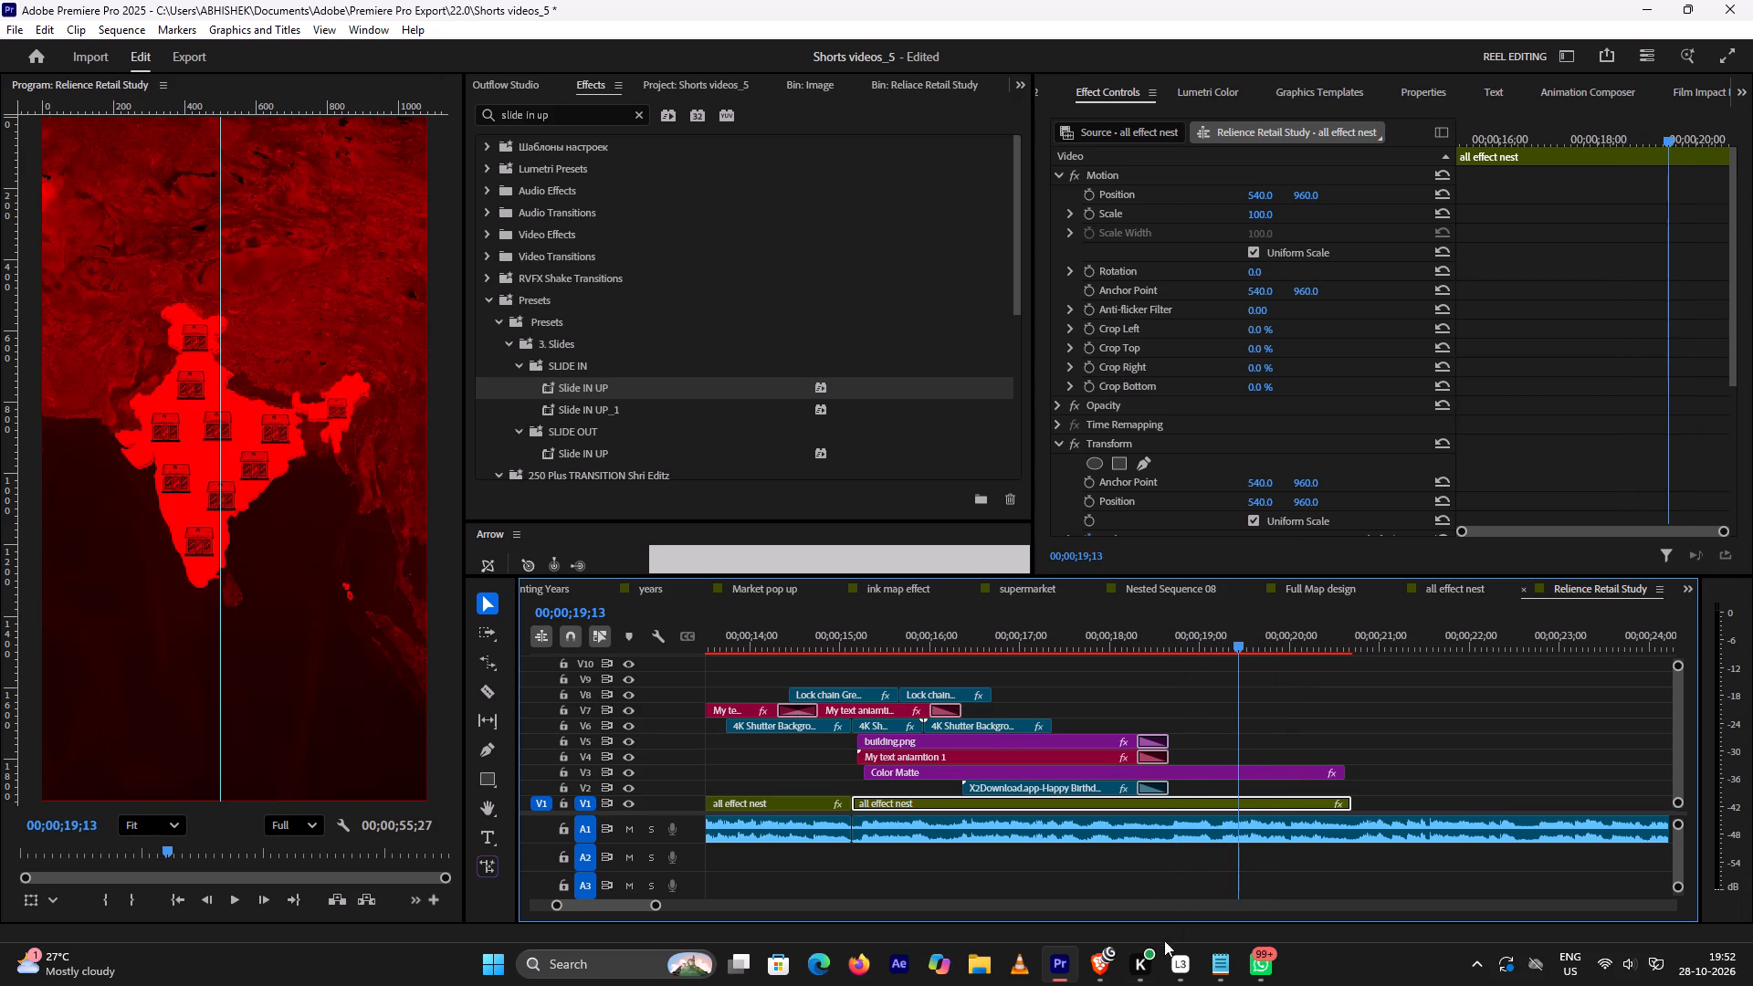
click(1107, 635)
key(space)
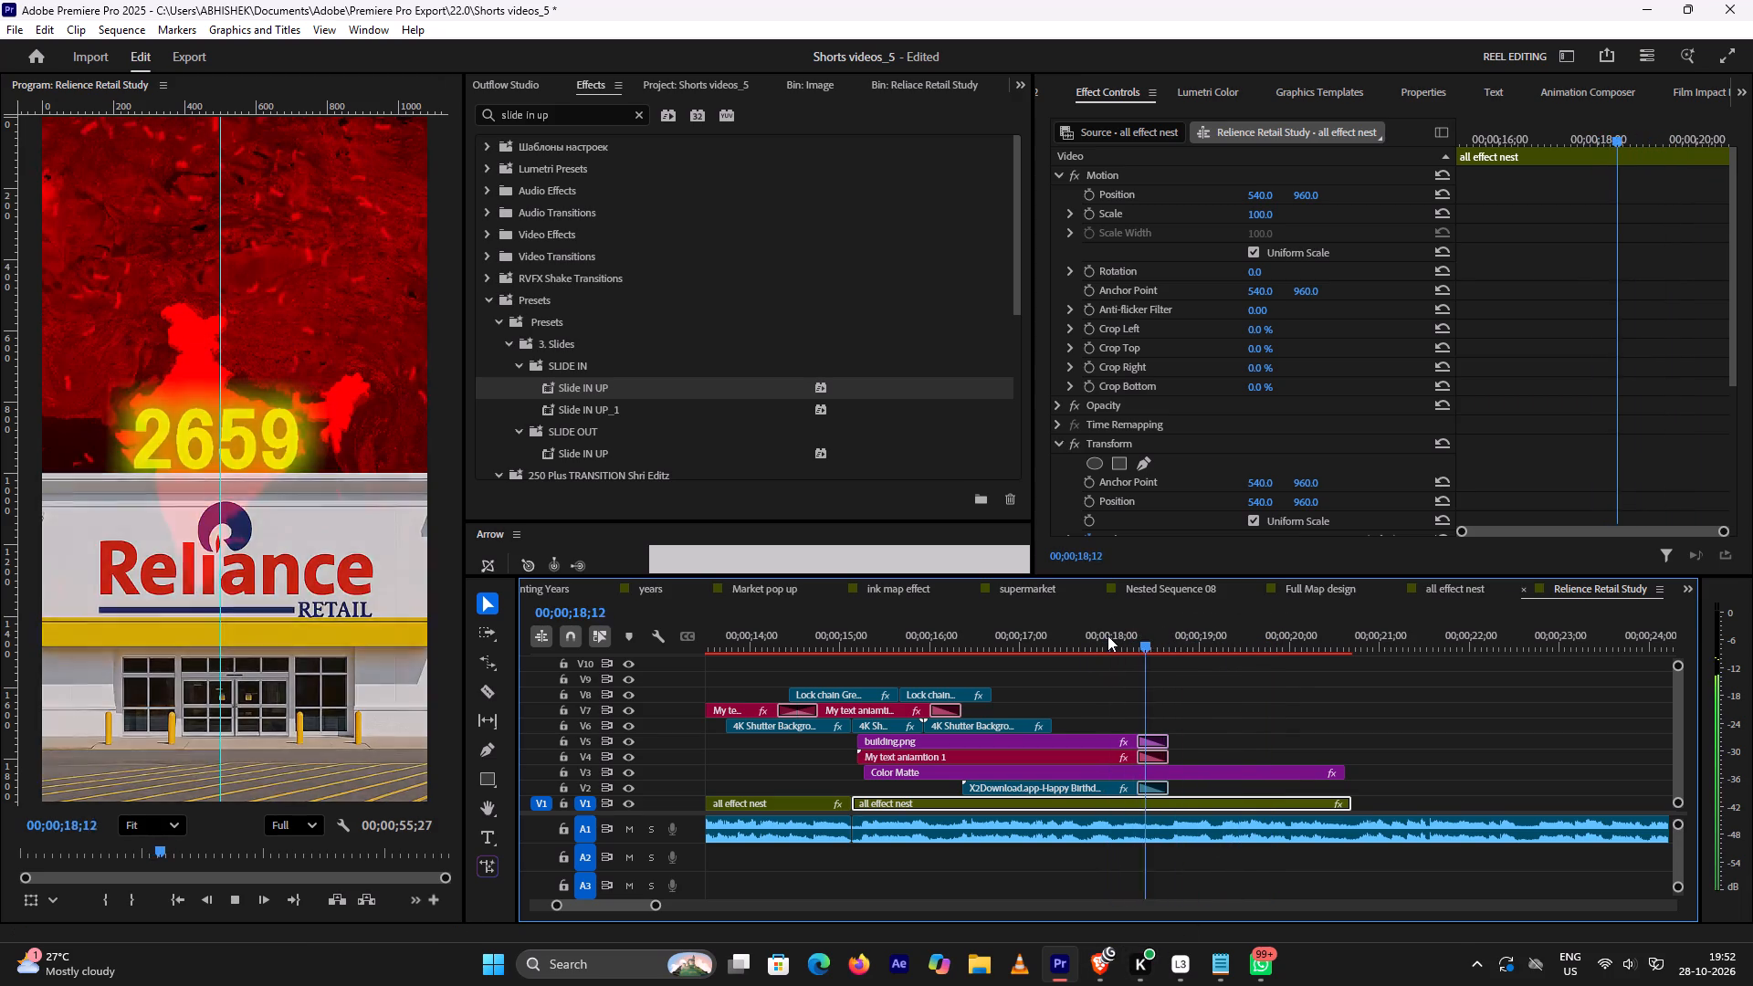
key(space)
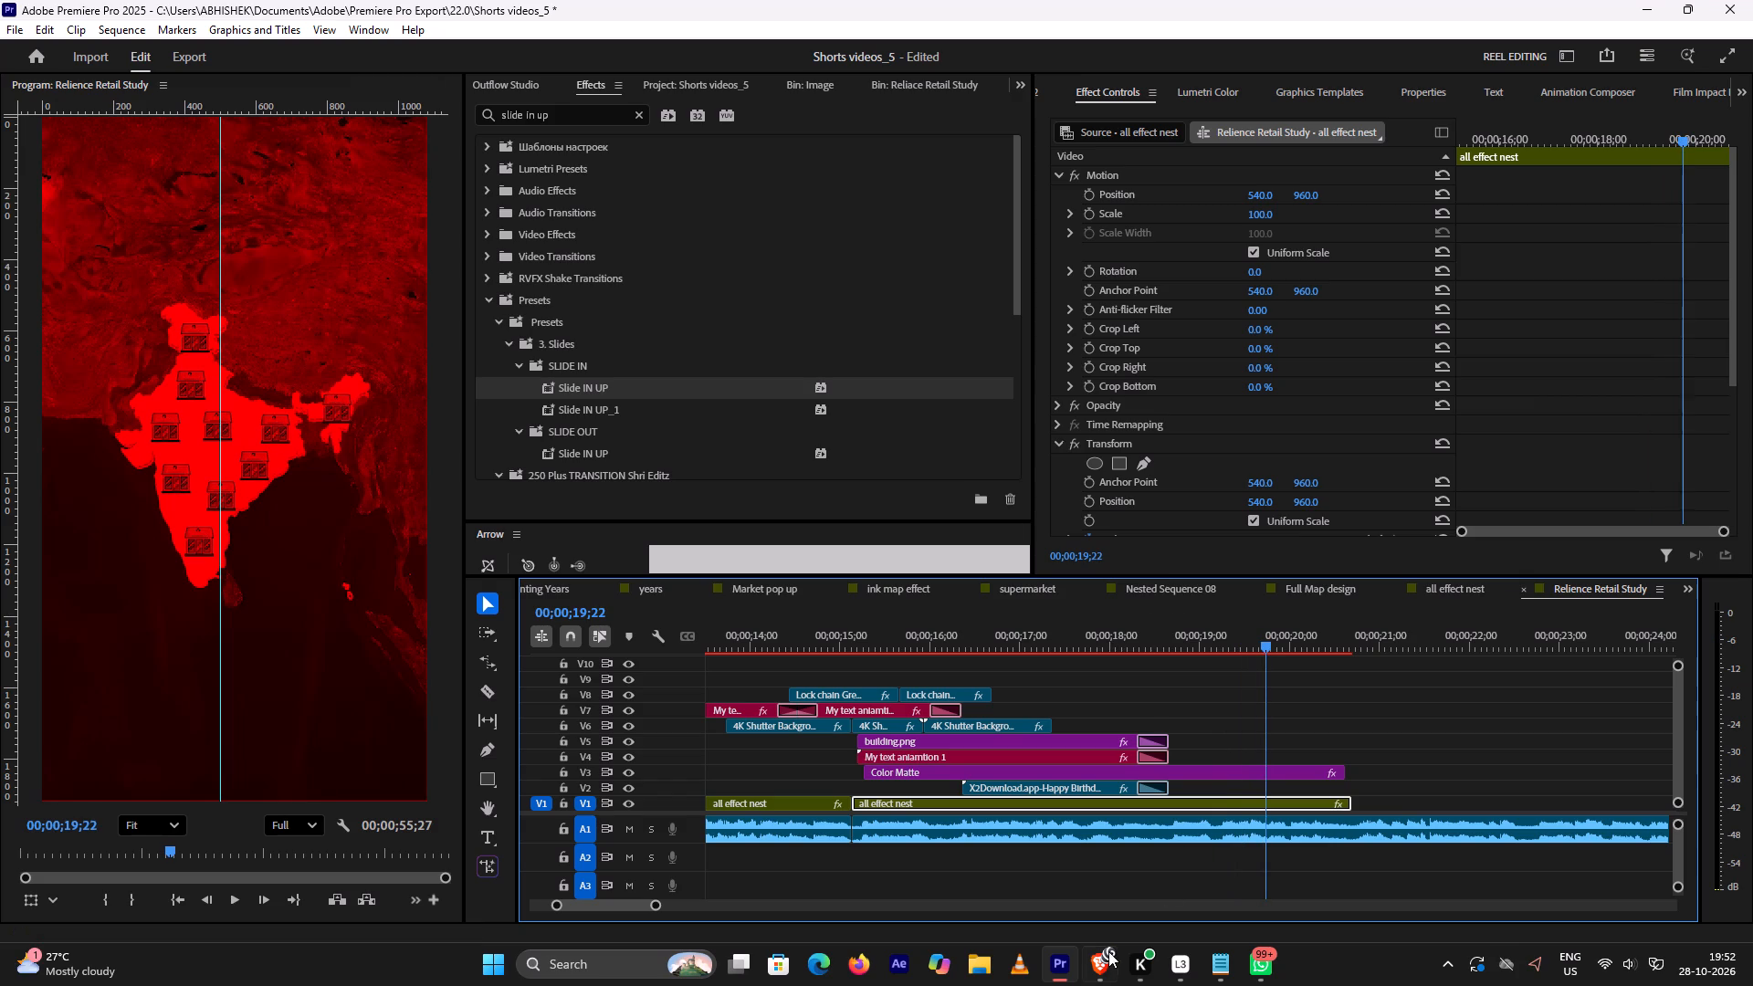
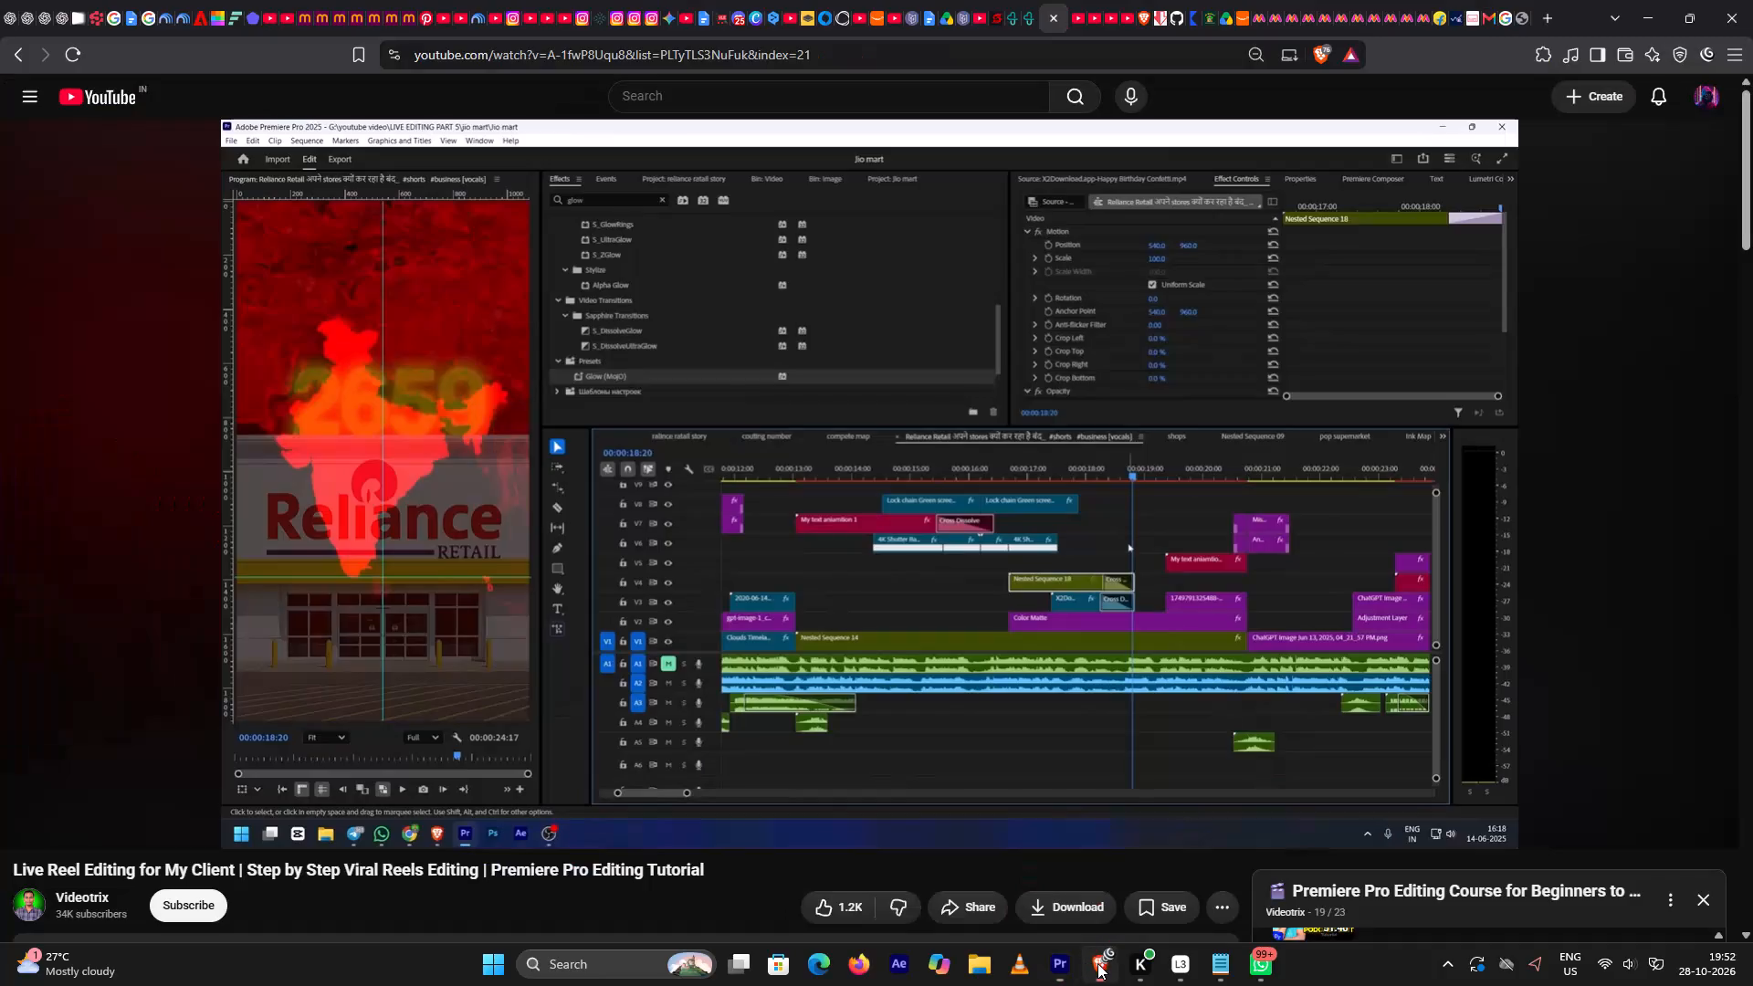
Play the YouTube tutorial in Brave briefly to study the portrait scene with the 500 text, and return to Premiere Pro.
click(1067, 963)
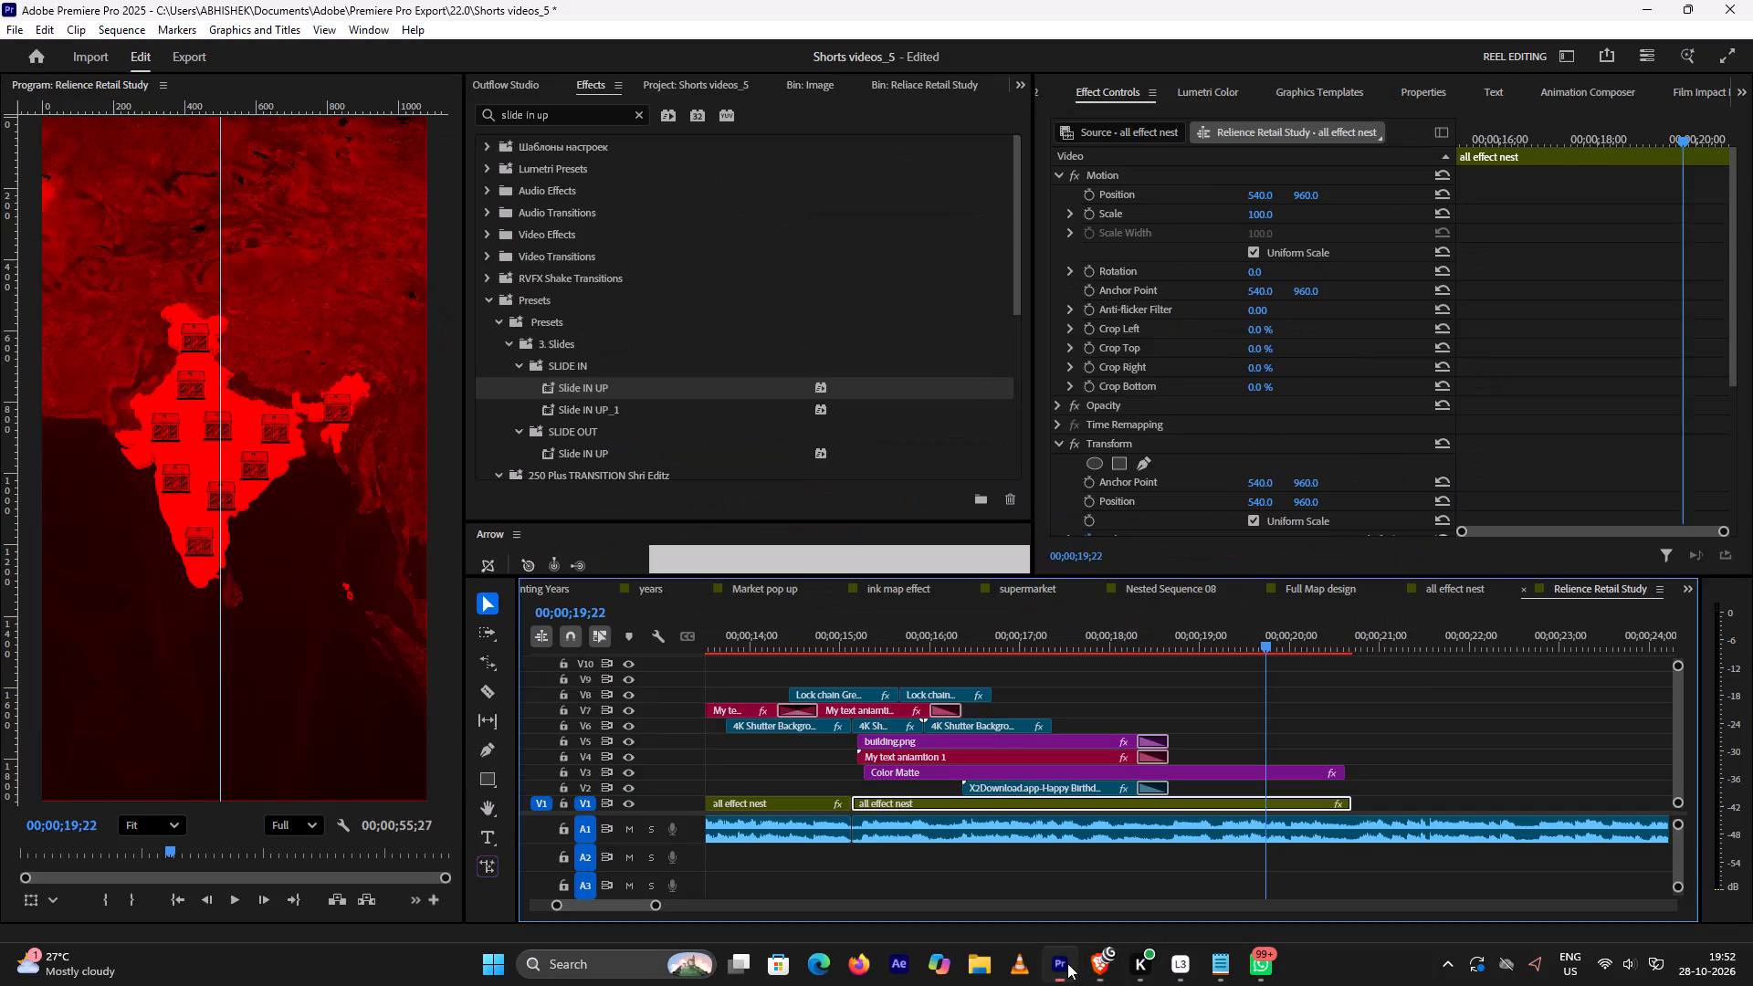
click(1093, 963)
key(space)
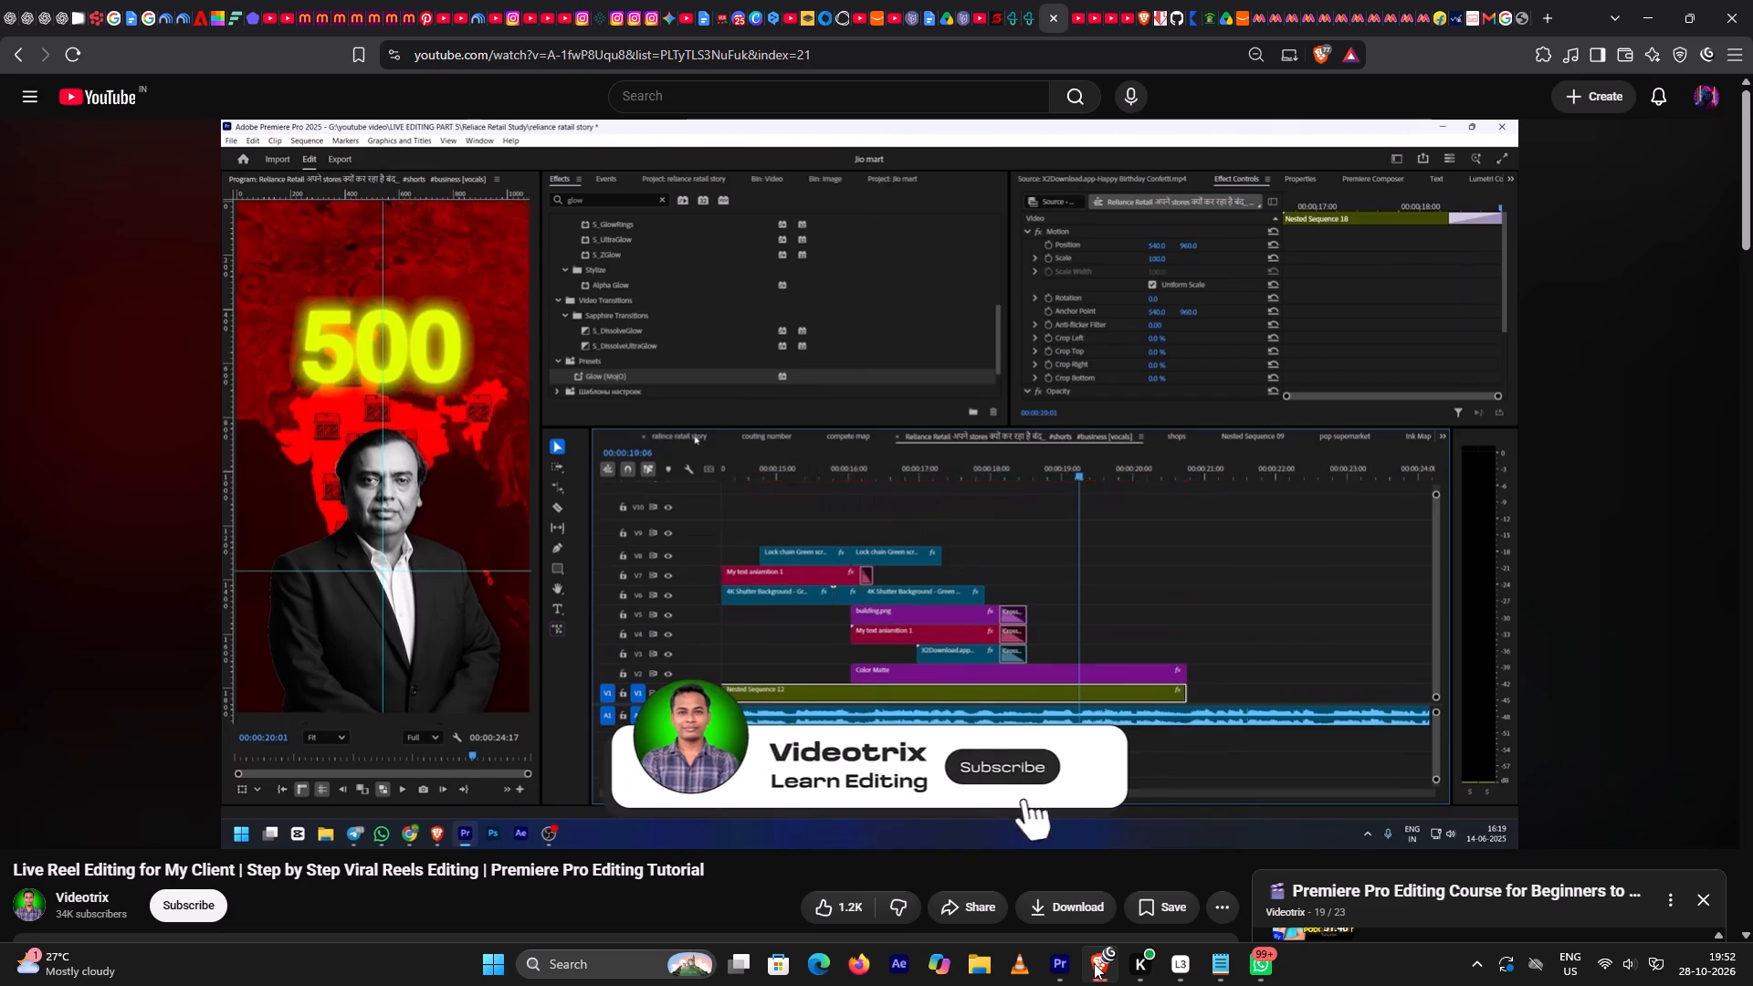
key(space)
click(1059, 979)
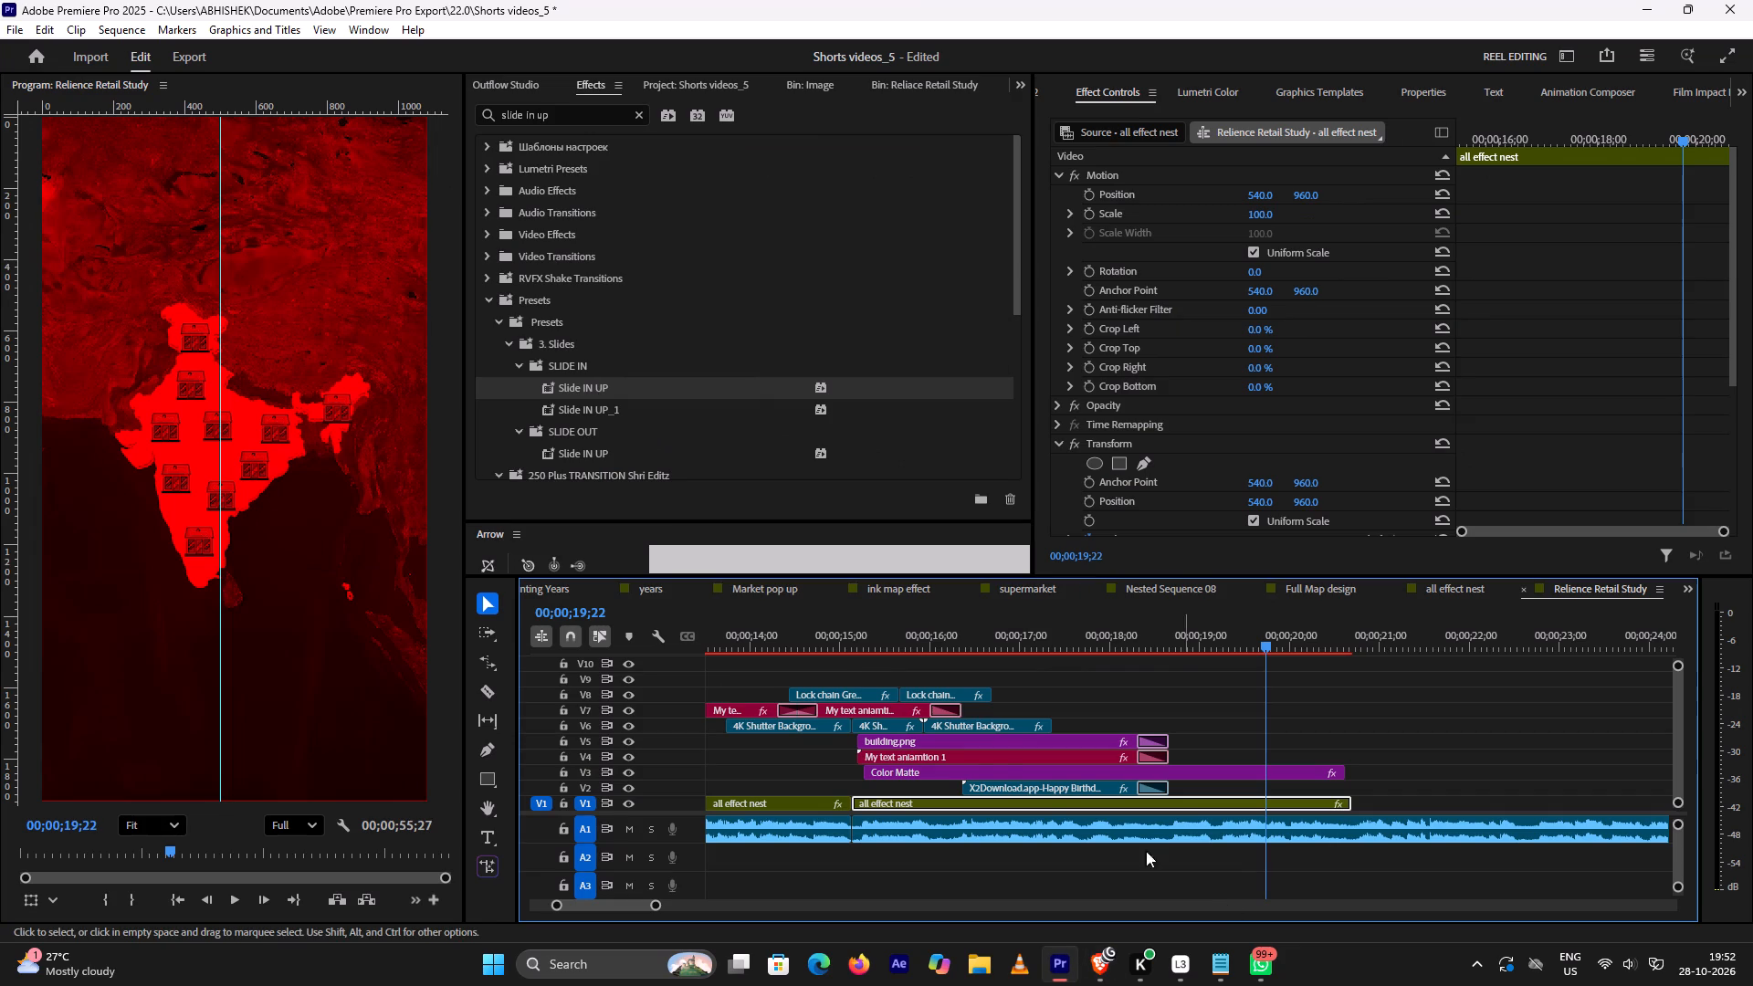
Scrub back through the Relience Retail Study sequence to look for the earlier scene containing the portrait.
alt+scroll(992, 761, down, 10)
scroll(992, 761, up, 5)
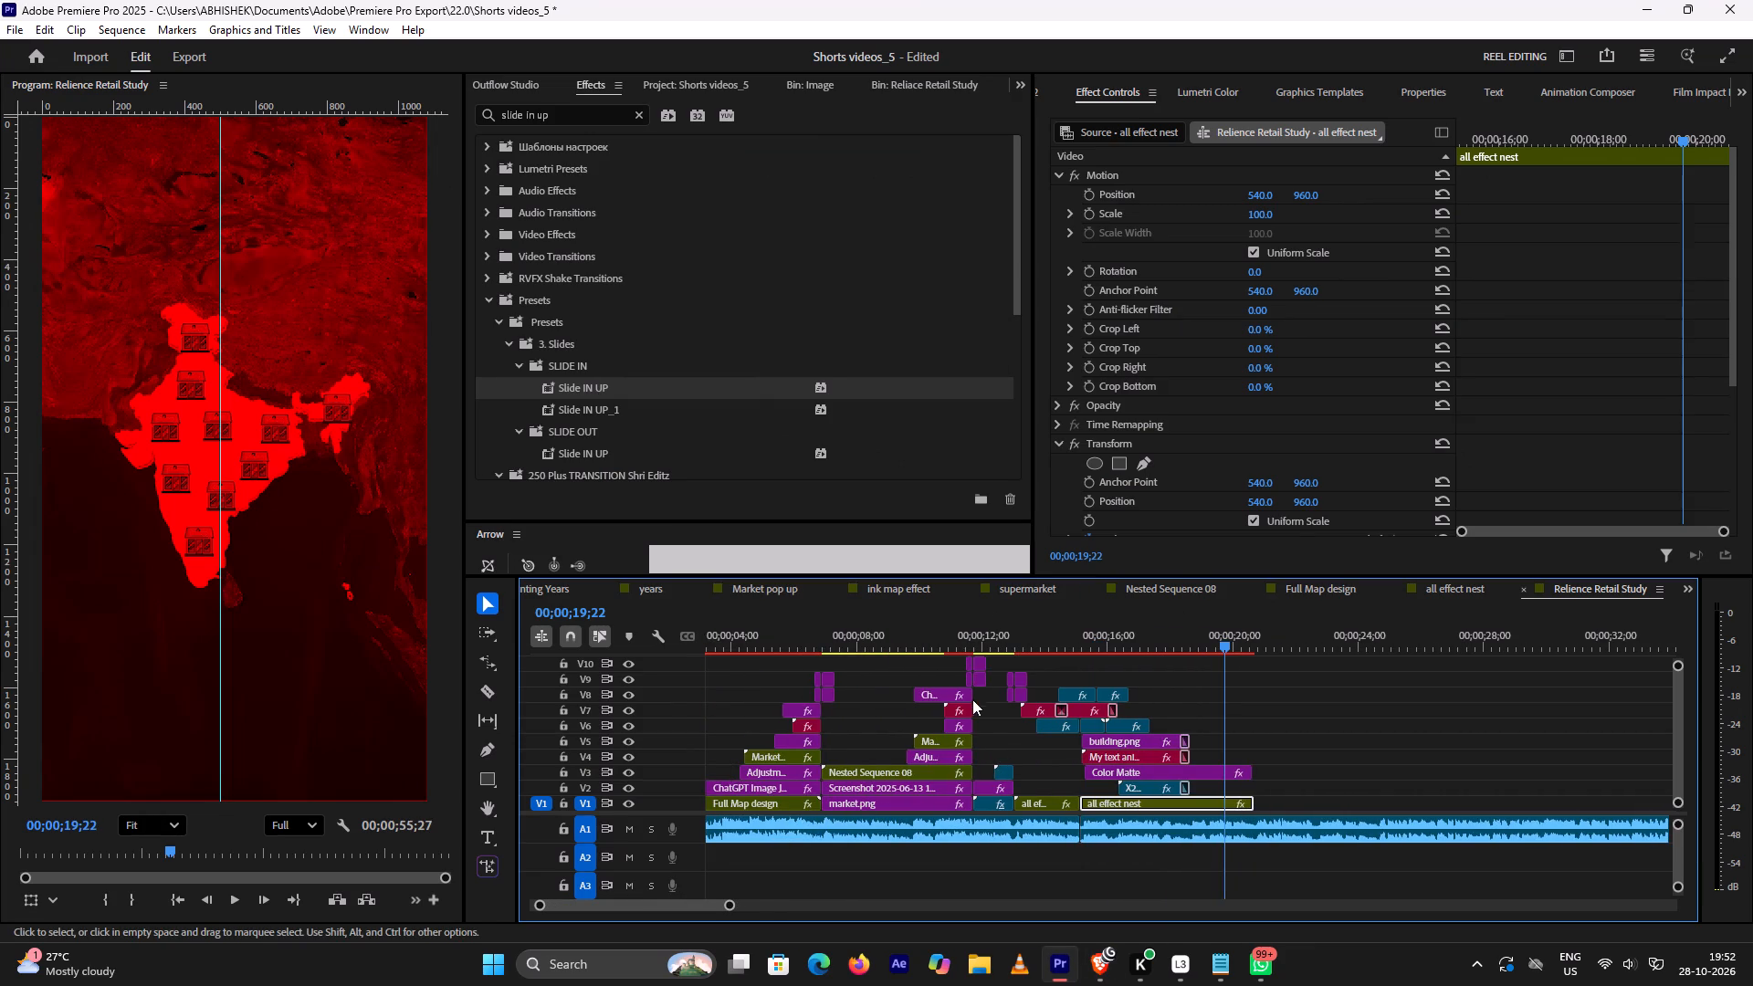
click(956, 632)
drag(954, 641, 882, 628)
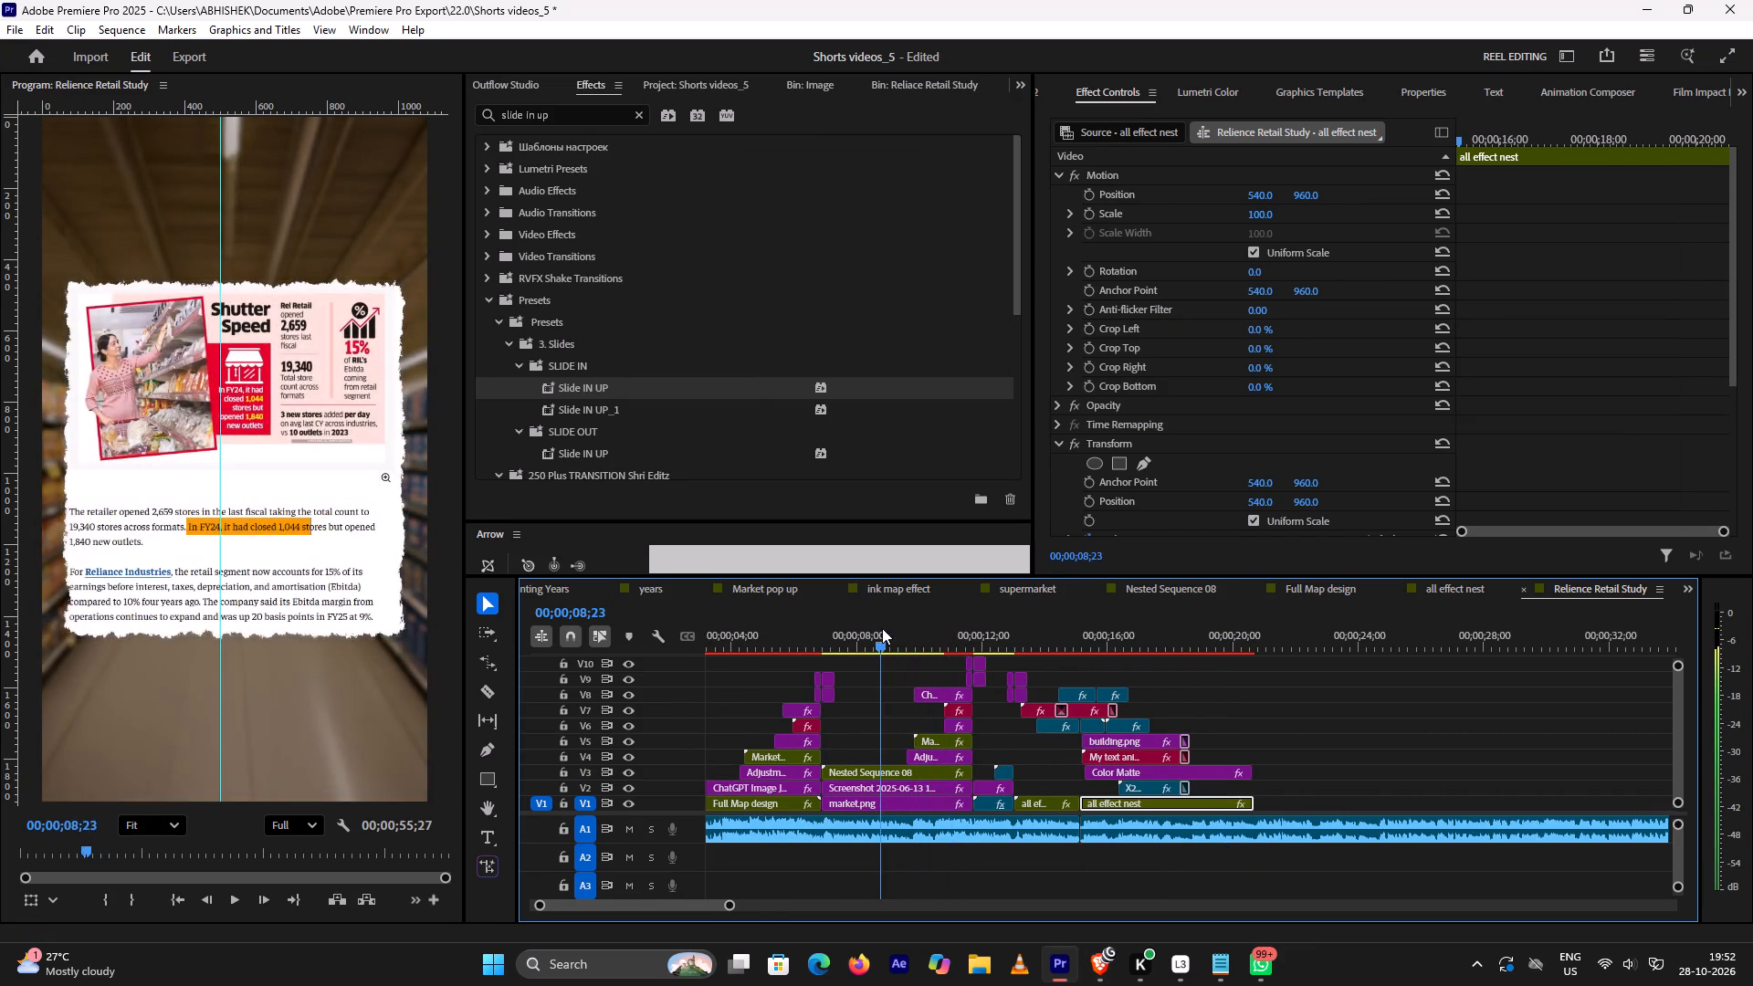
drag(882, 628, 784, 623)
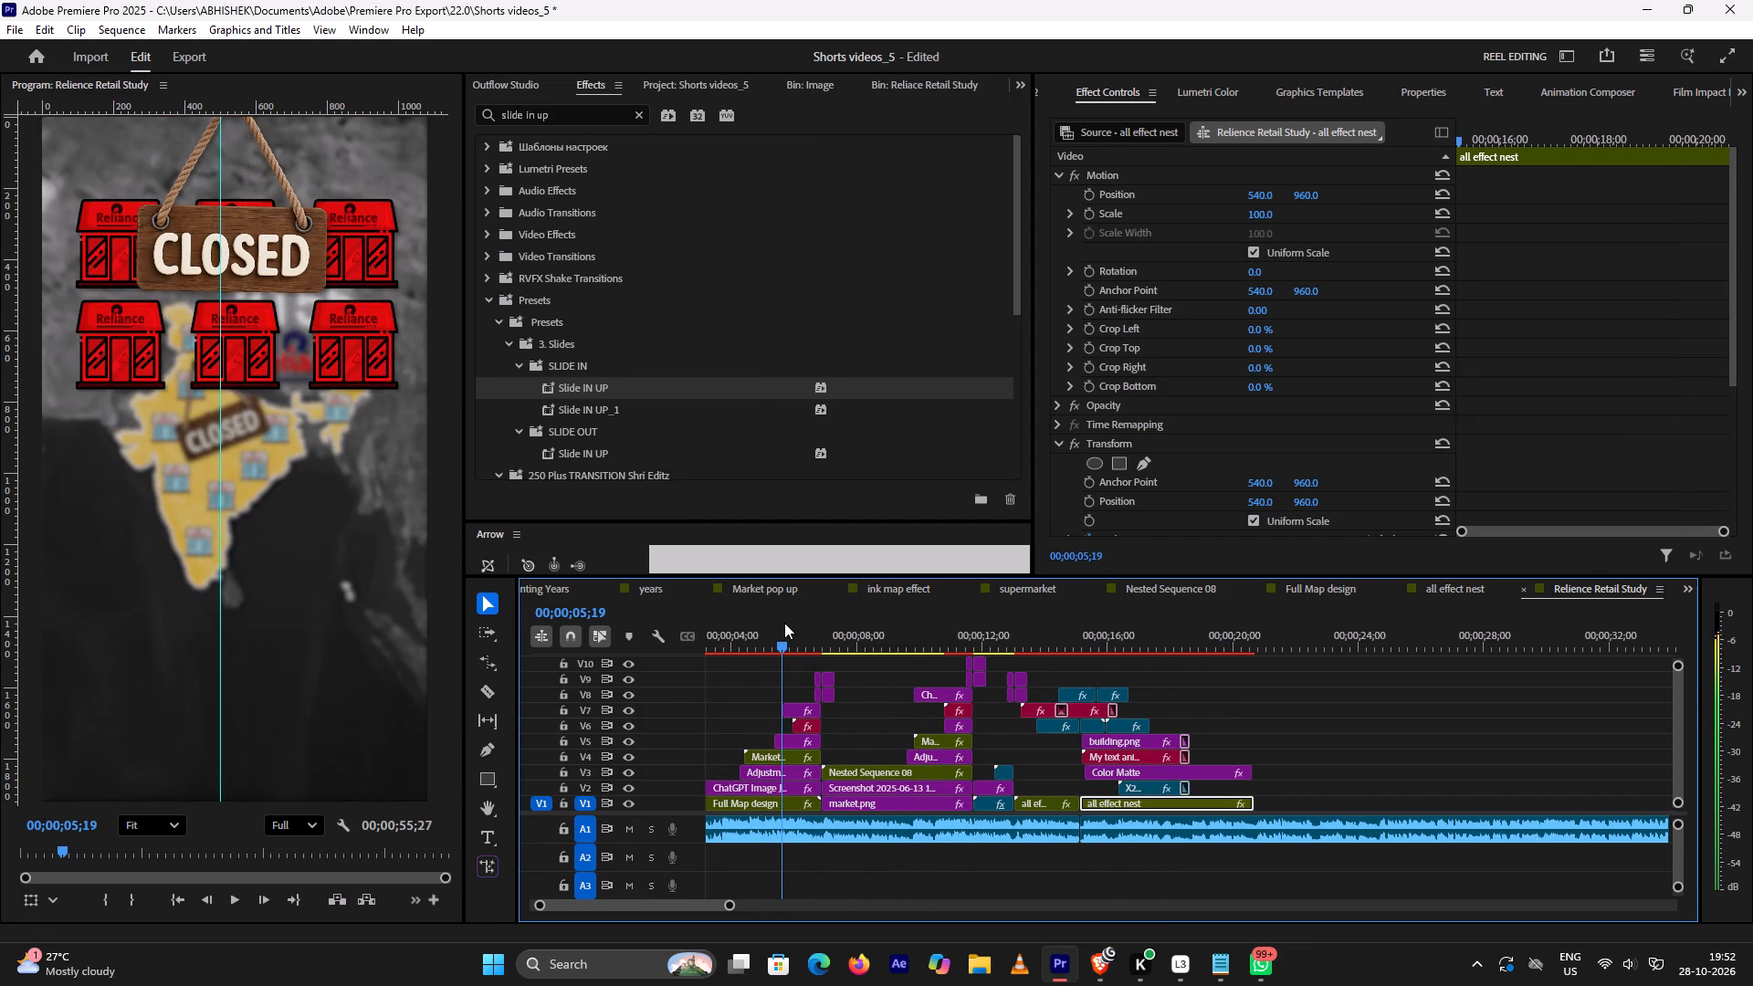
drag(784, 623, 791, 625)
alt+scroll(876, 692, up, 8)
scroll(962, 751, up, 5)
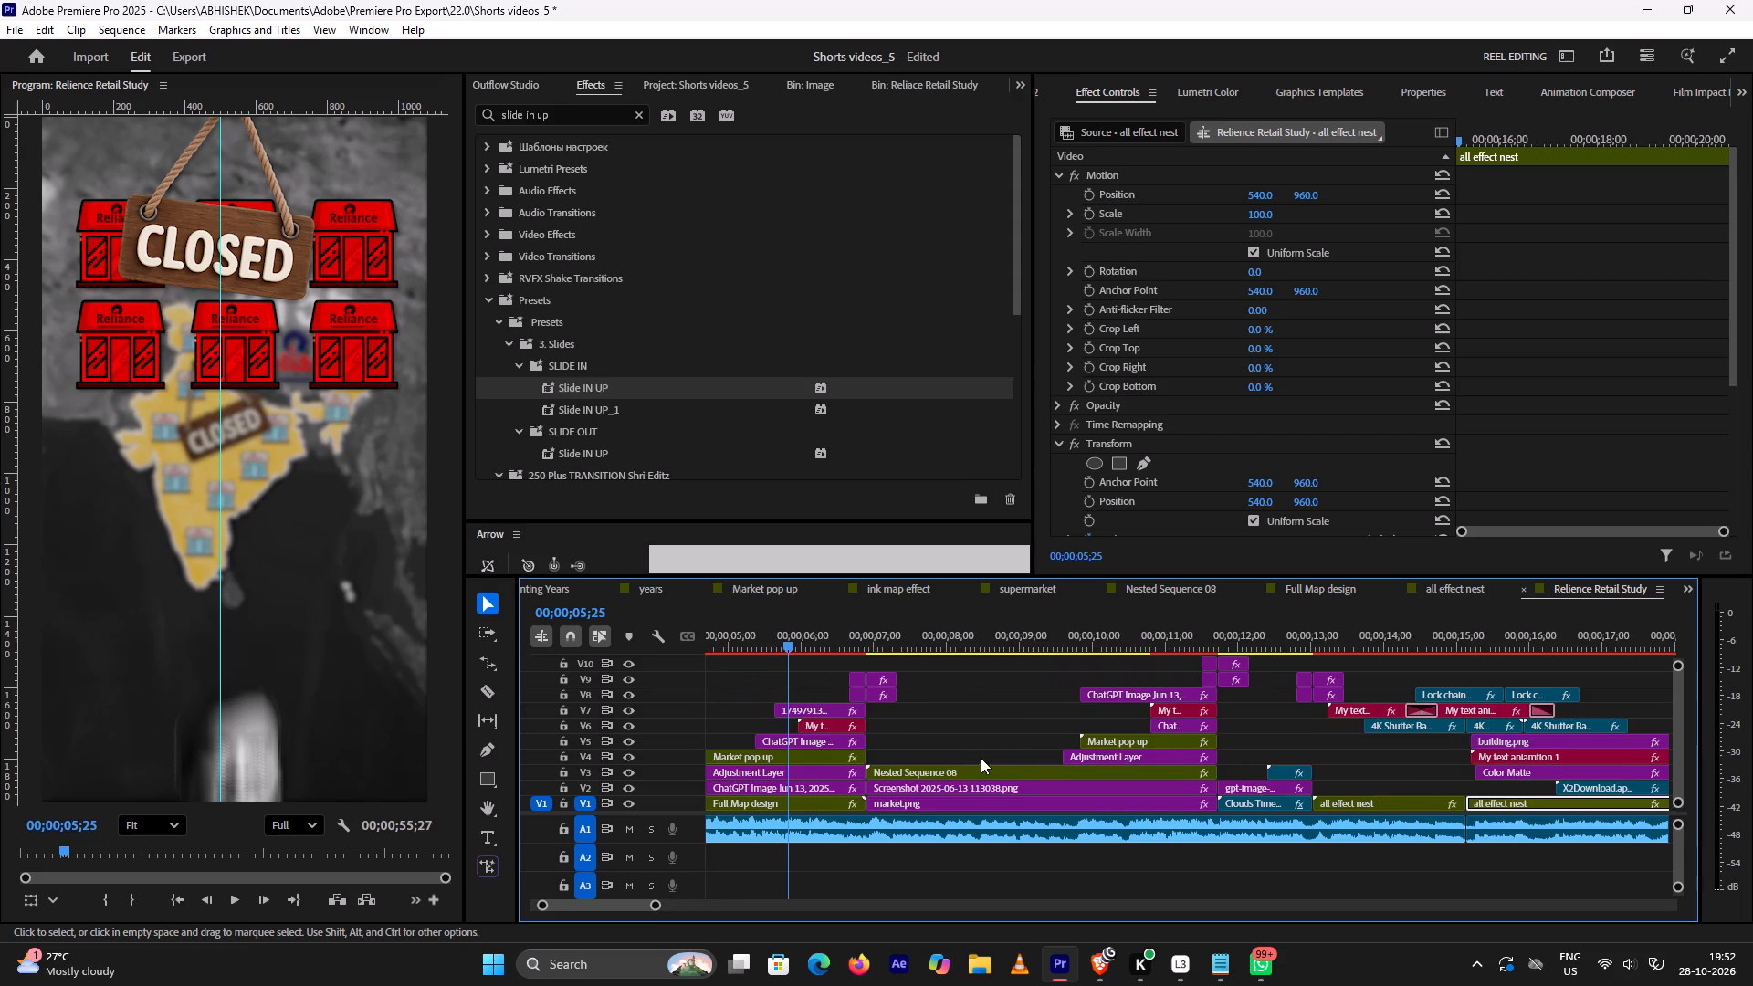
scroll(982, 759, up, 4)
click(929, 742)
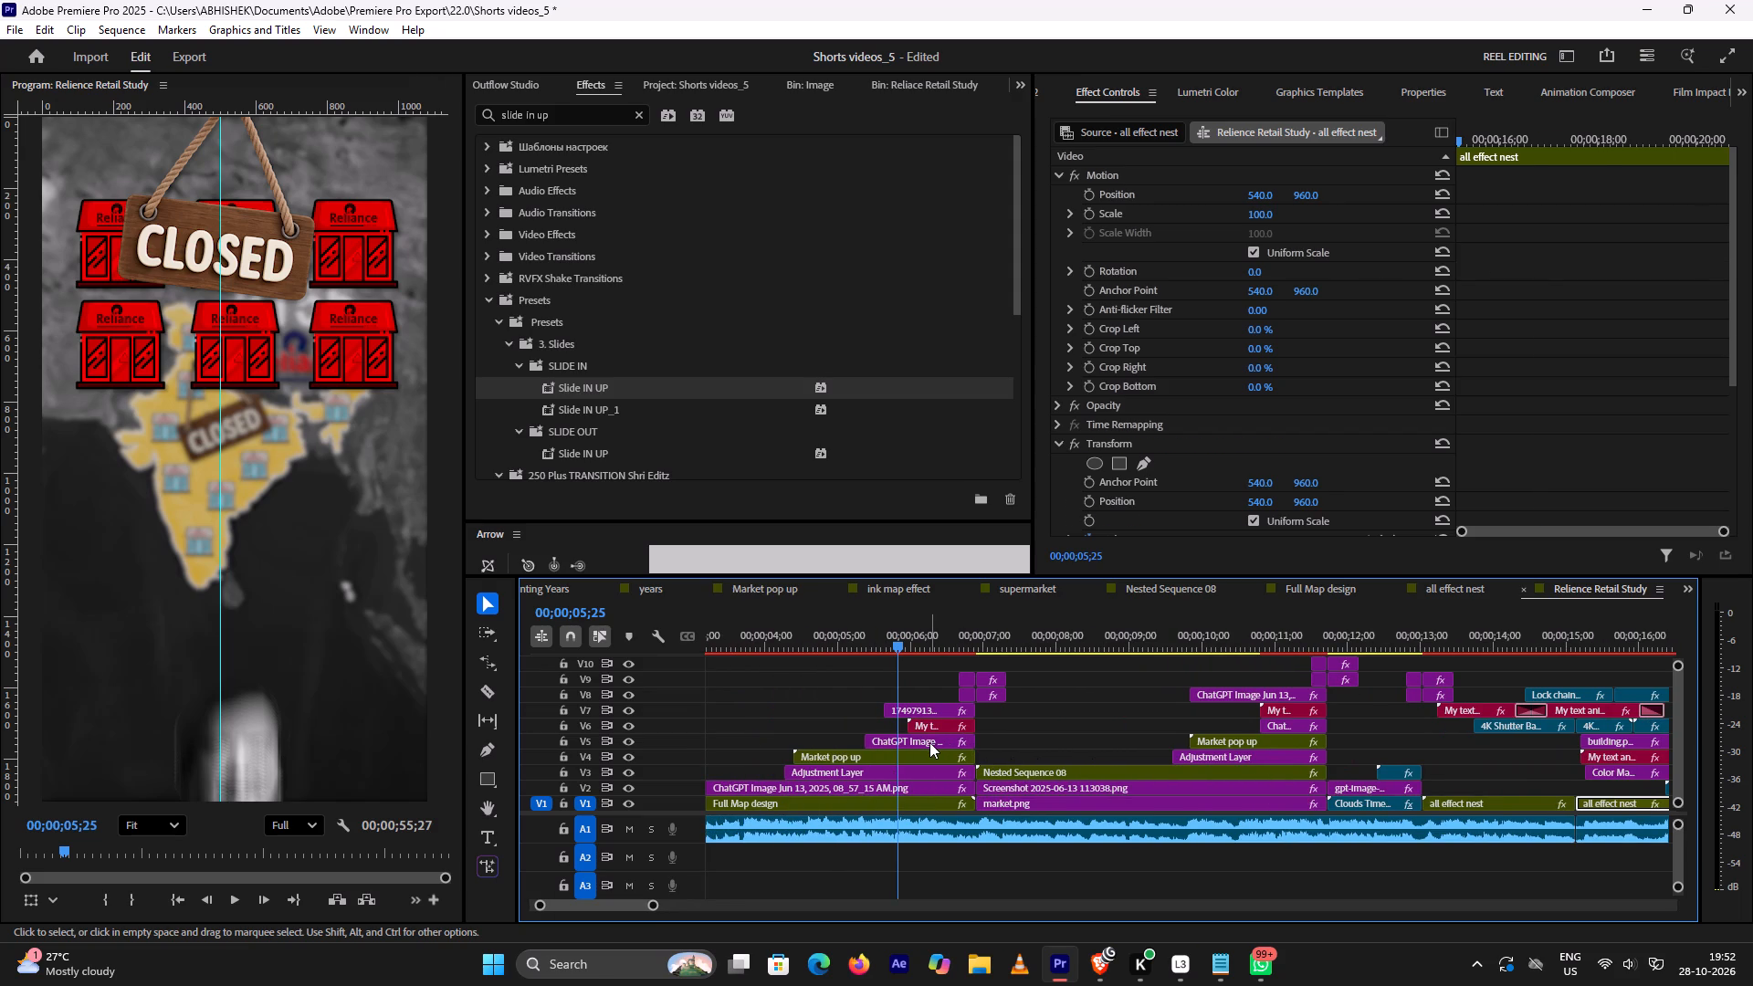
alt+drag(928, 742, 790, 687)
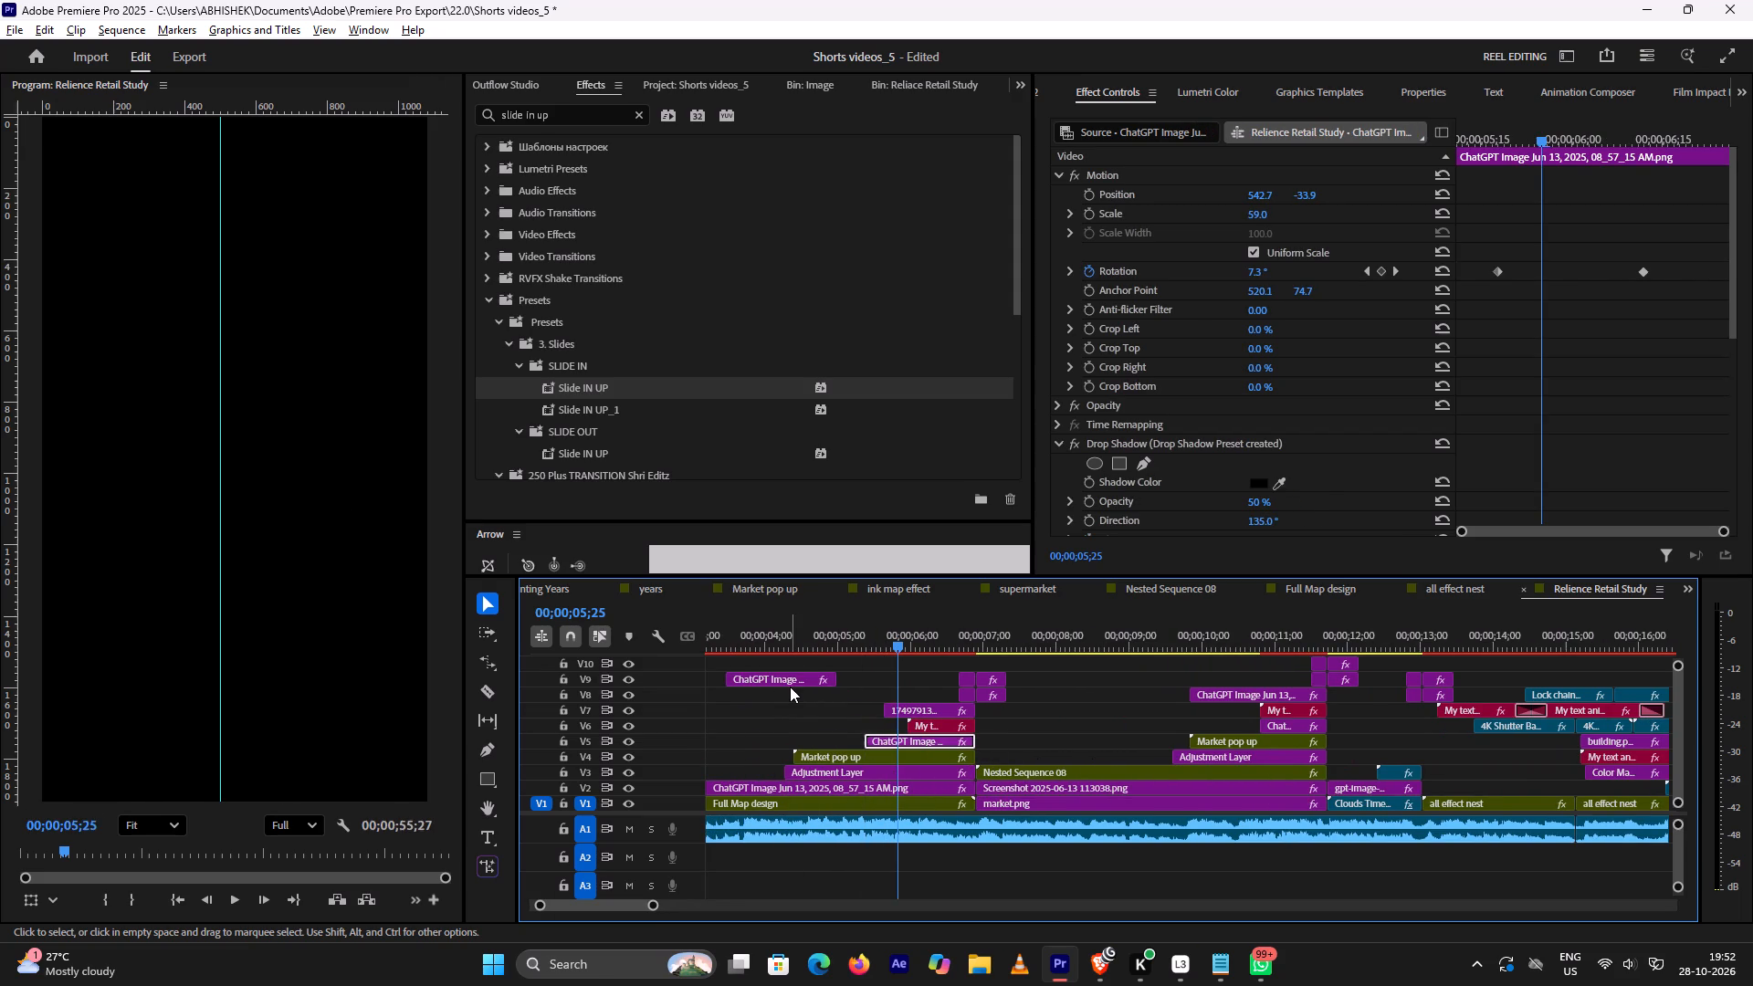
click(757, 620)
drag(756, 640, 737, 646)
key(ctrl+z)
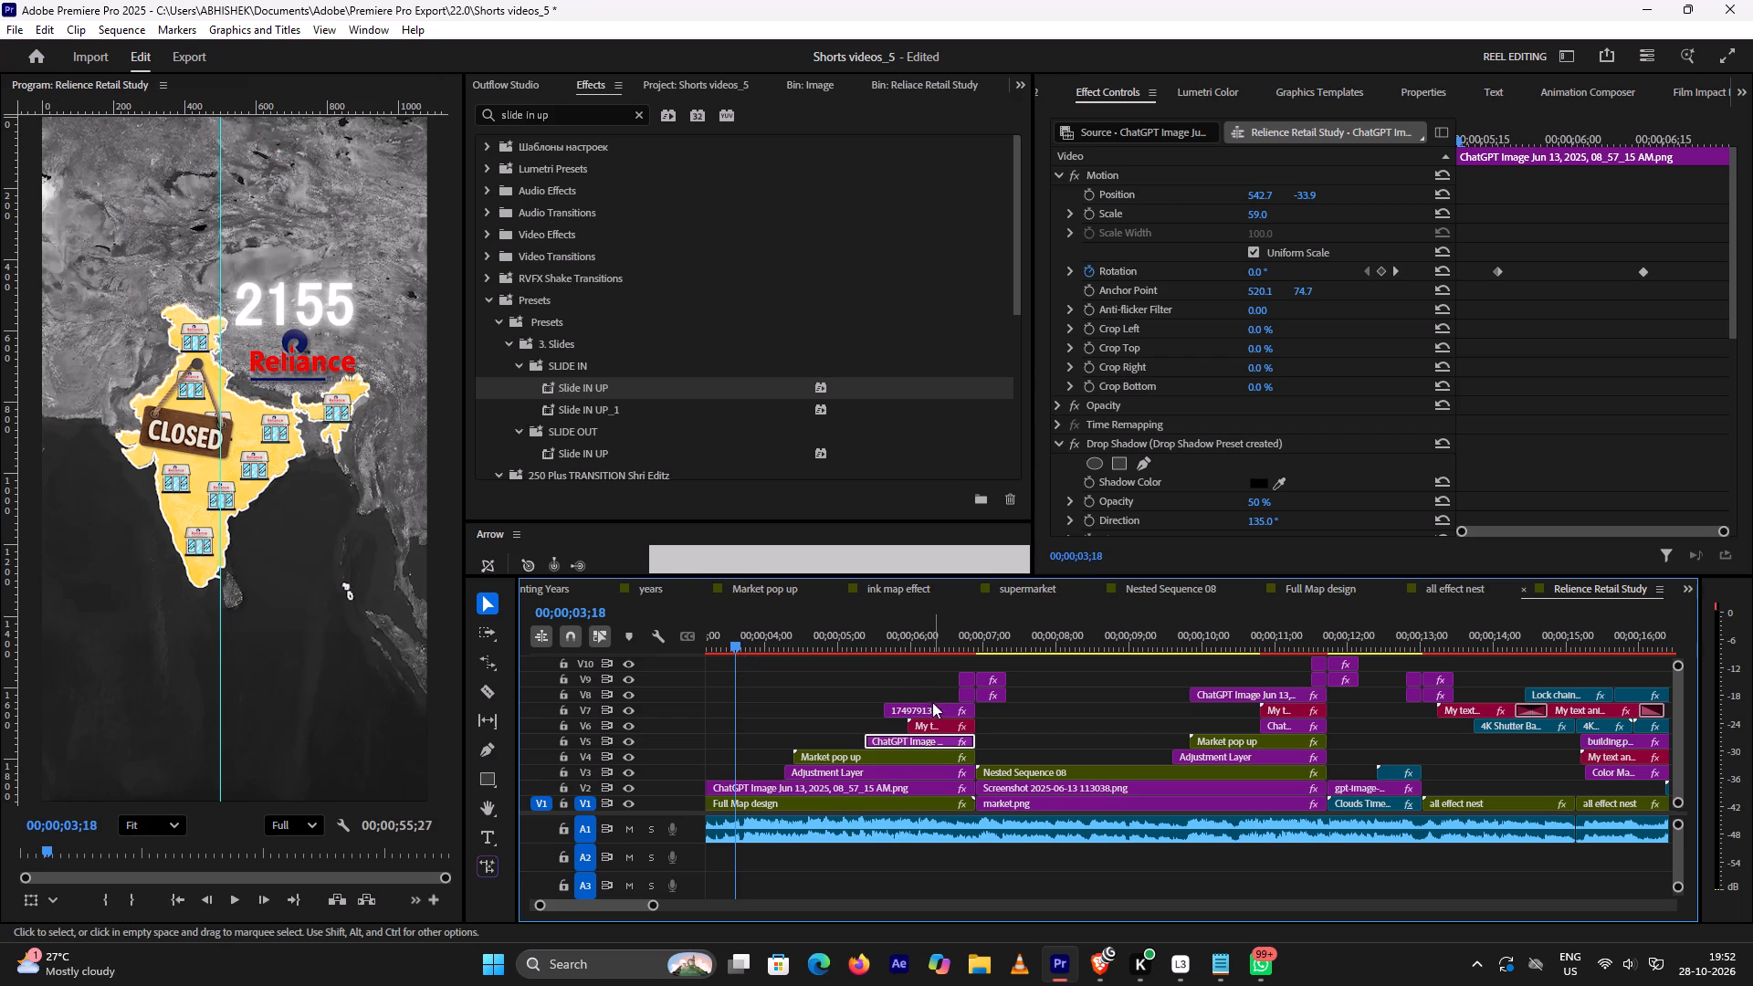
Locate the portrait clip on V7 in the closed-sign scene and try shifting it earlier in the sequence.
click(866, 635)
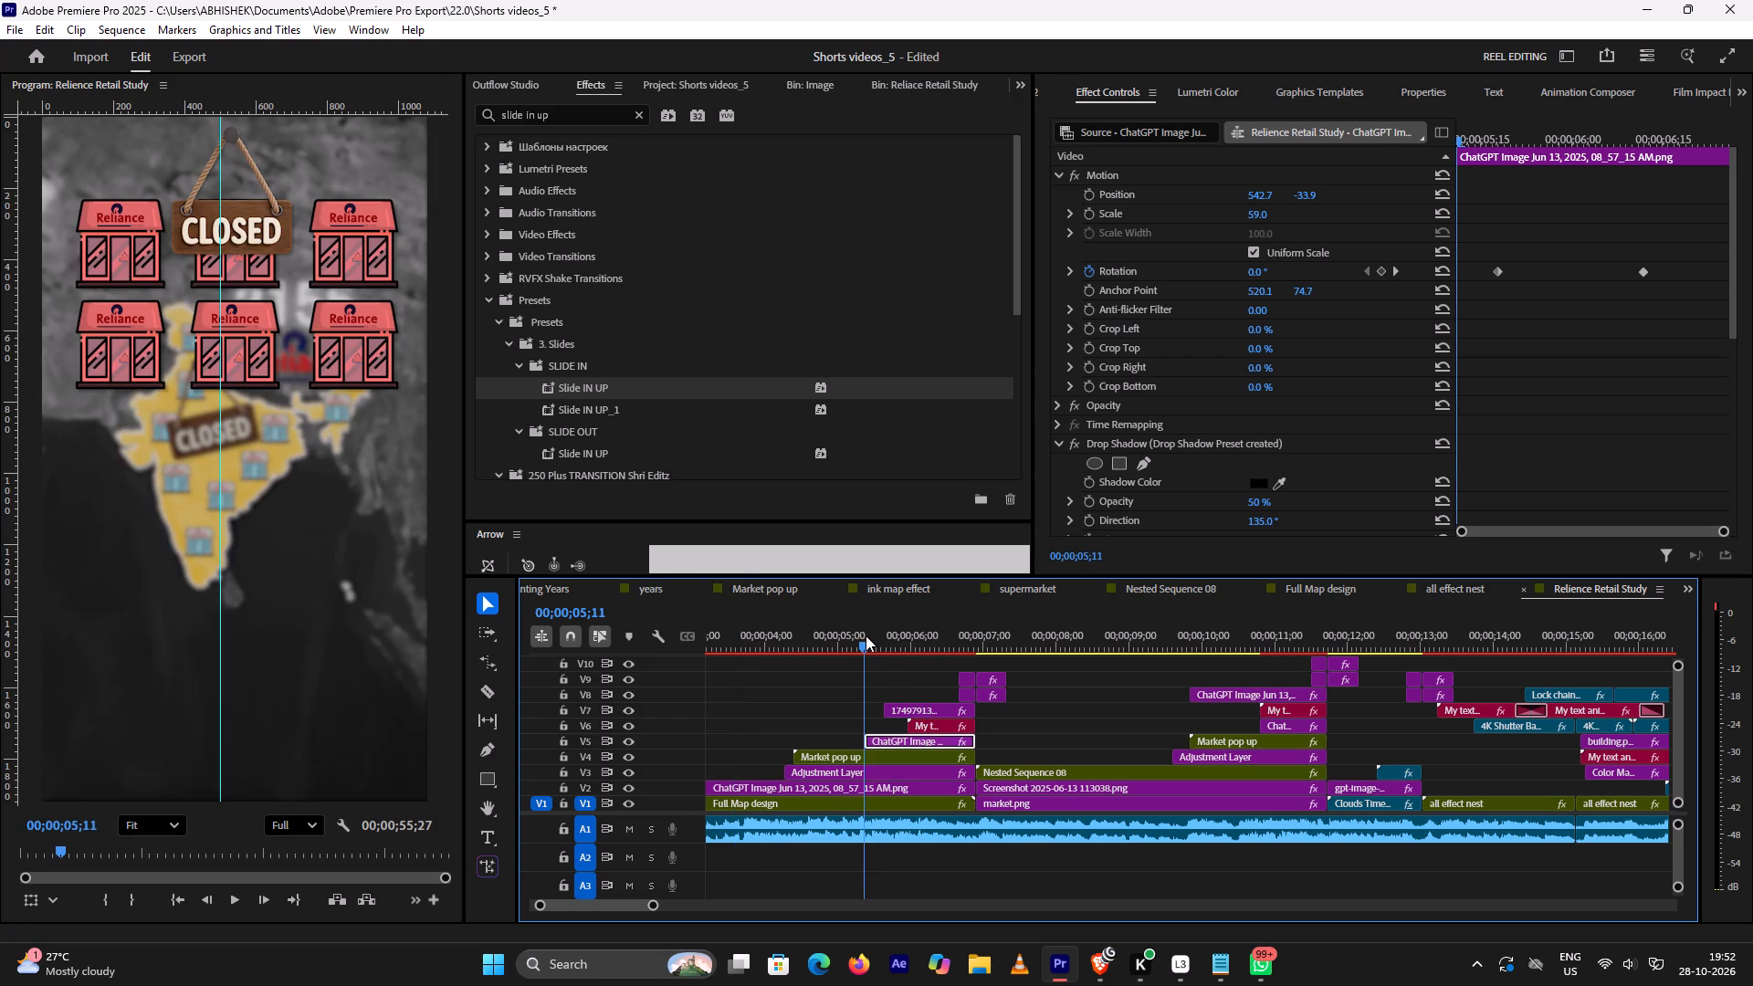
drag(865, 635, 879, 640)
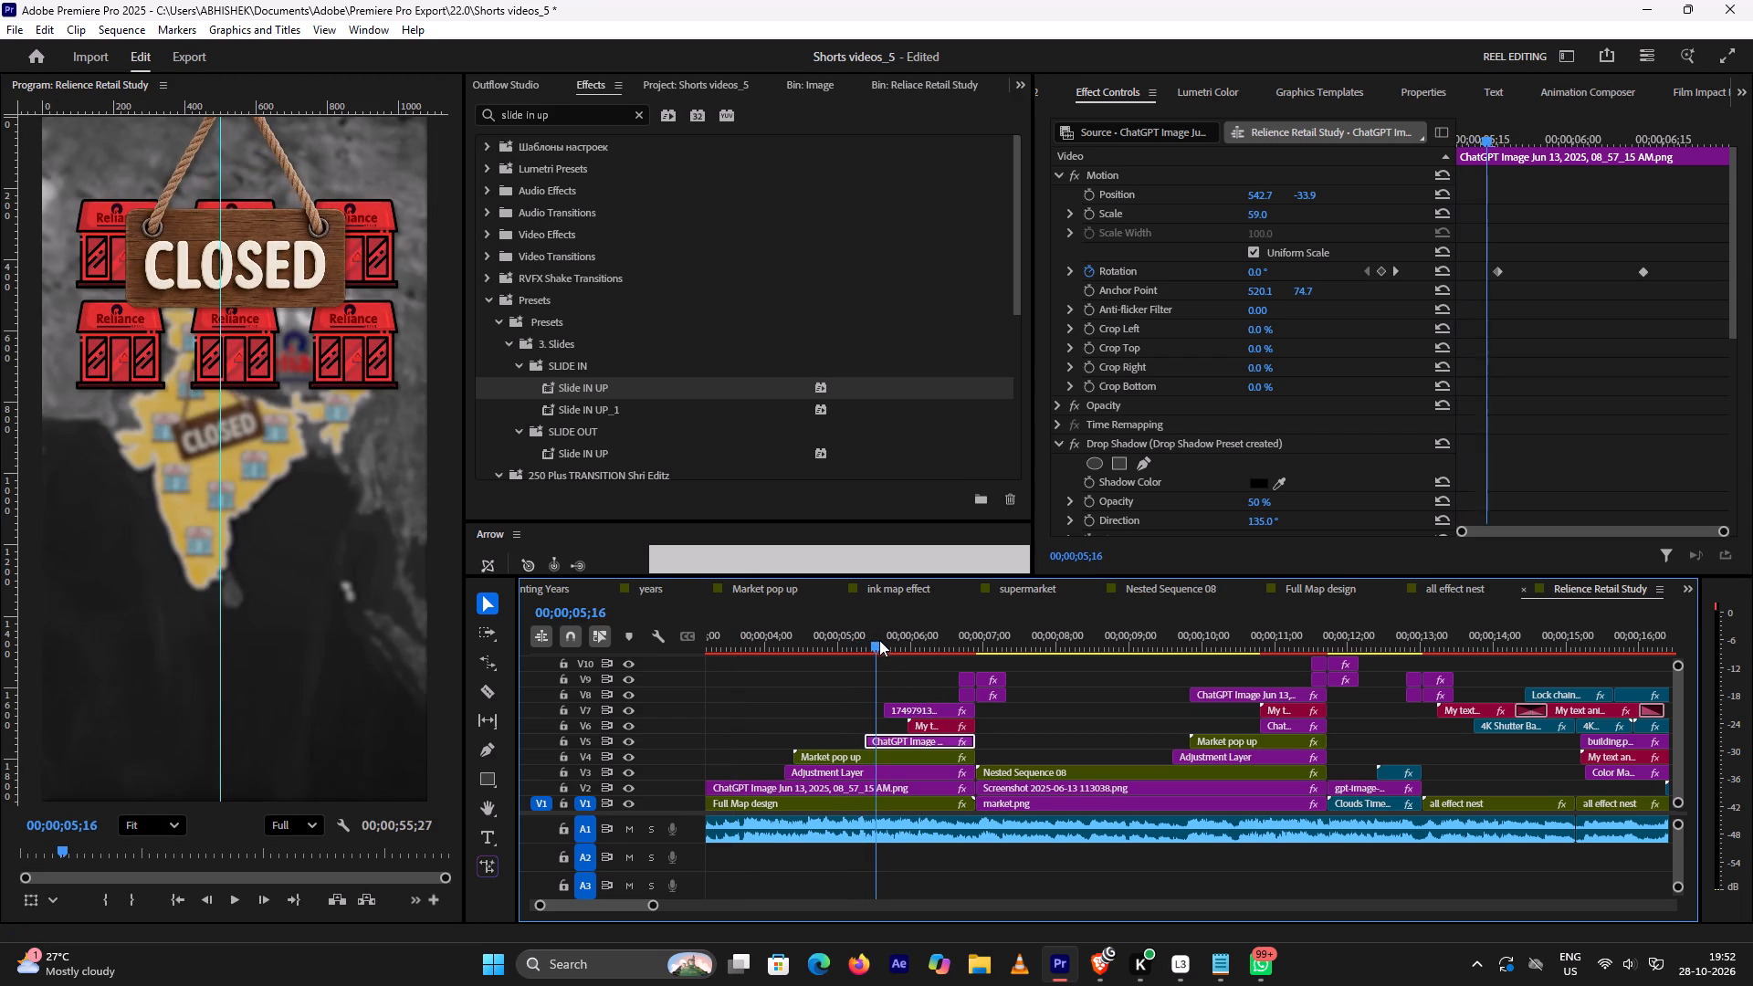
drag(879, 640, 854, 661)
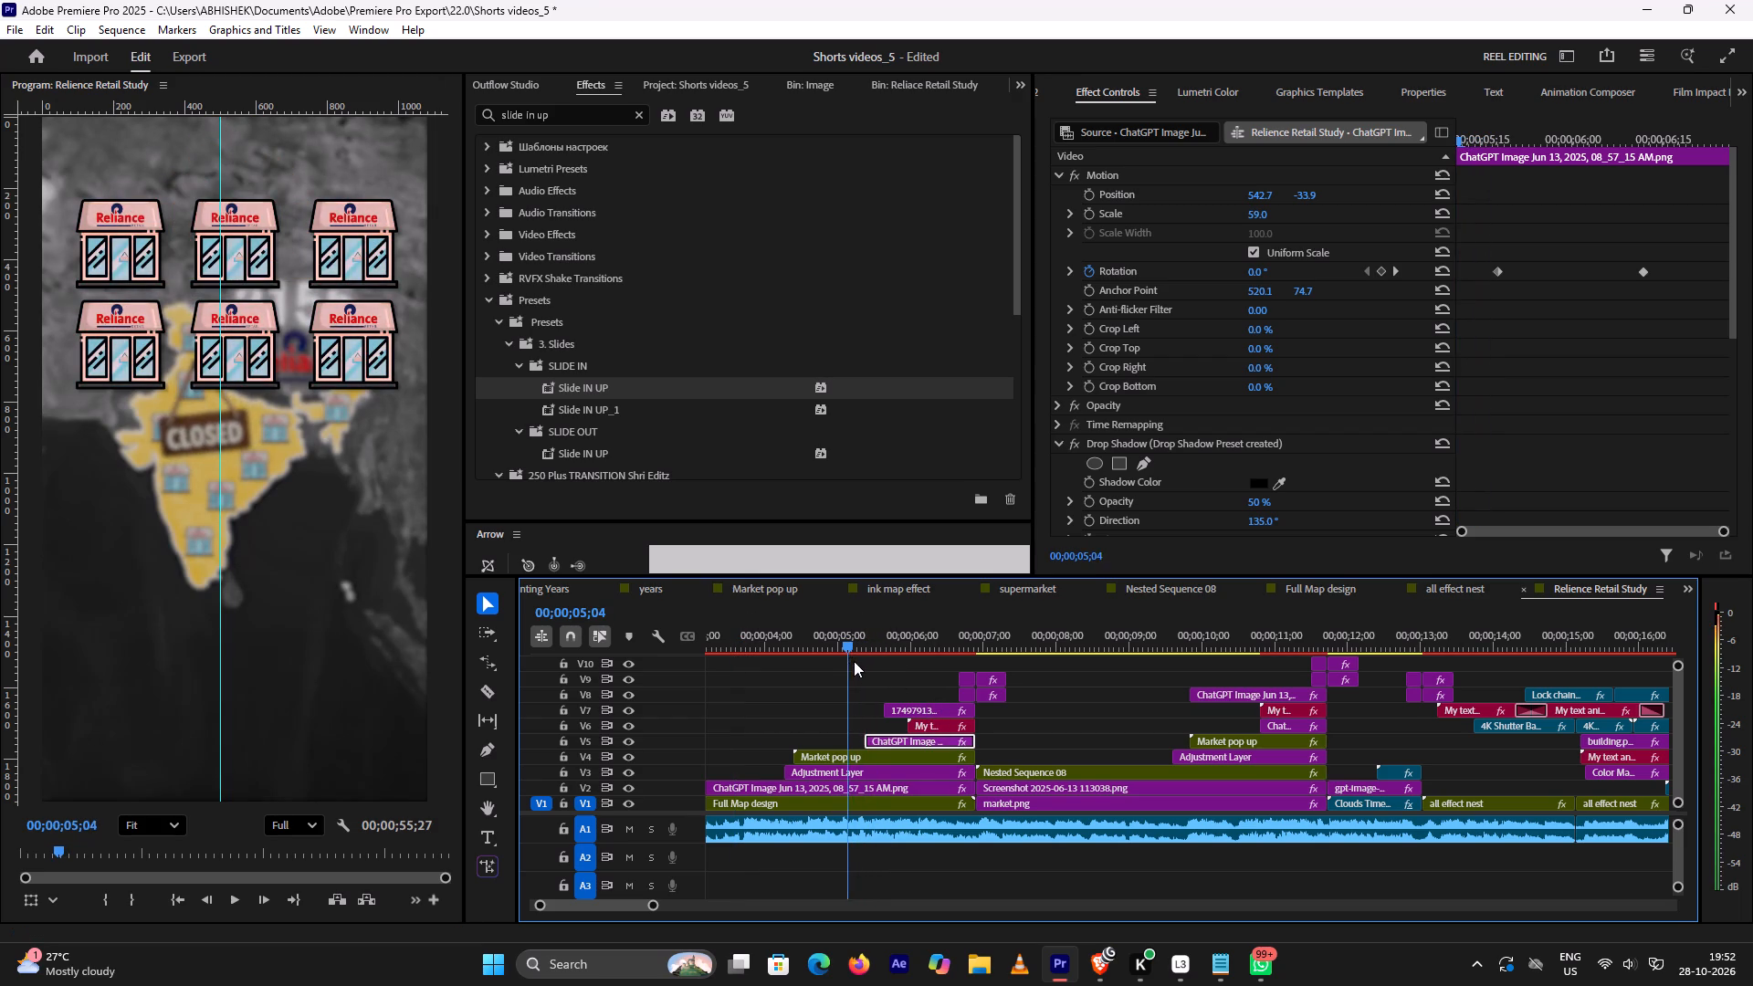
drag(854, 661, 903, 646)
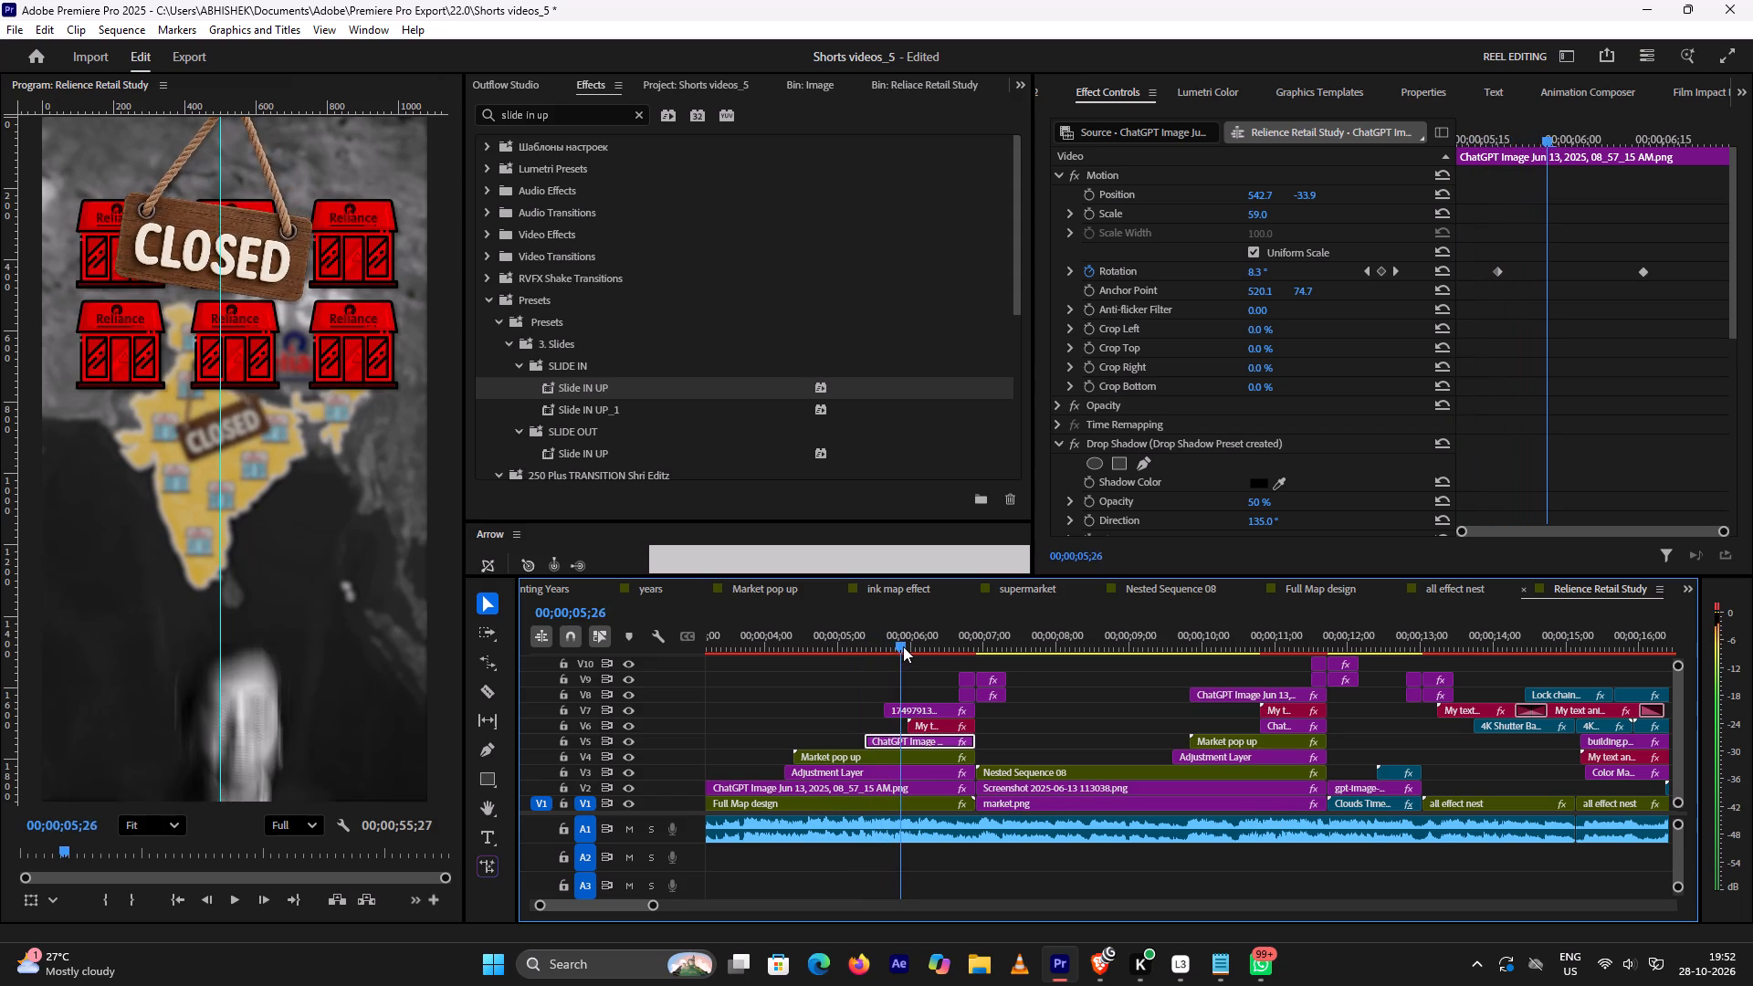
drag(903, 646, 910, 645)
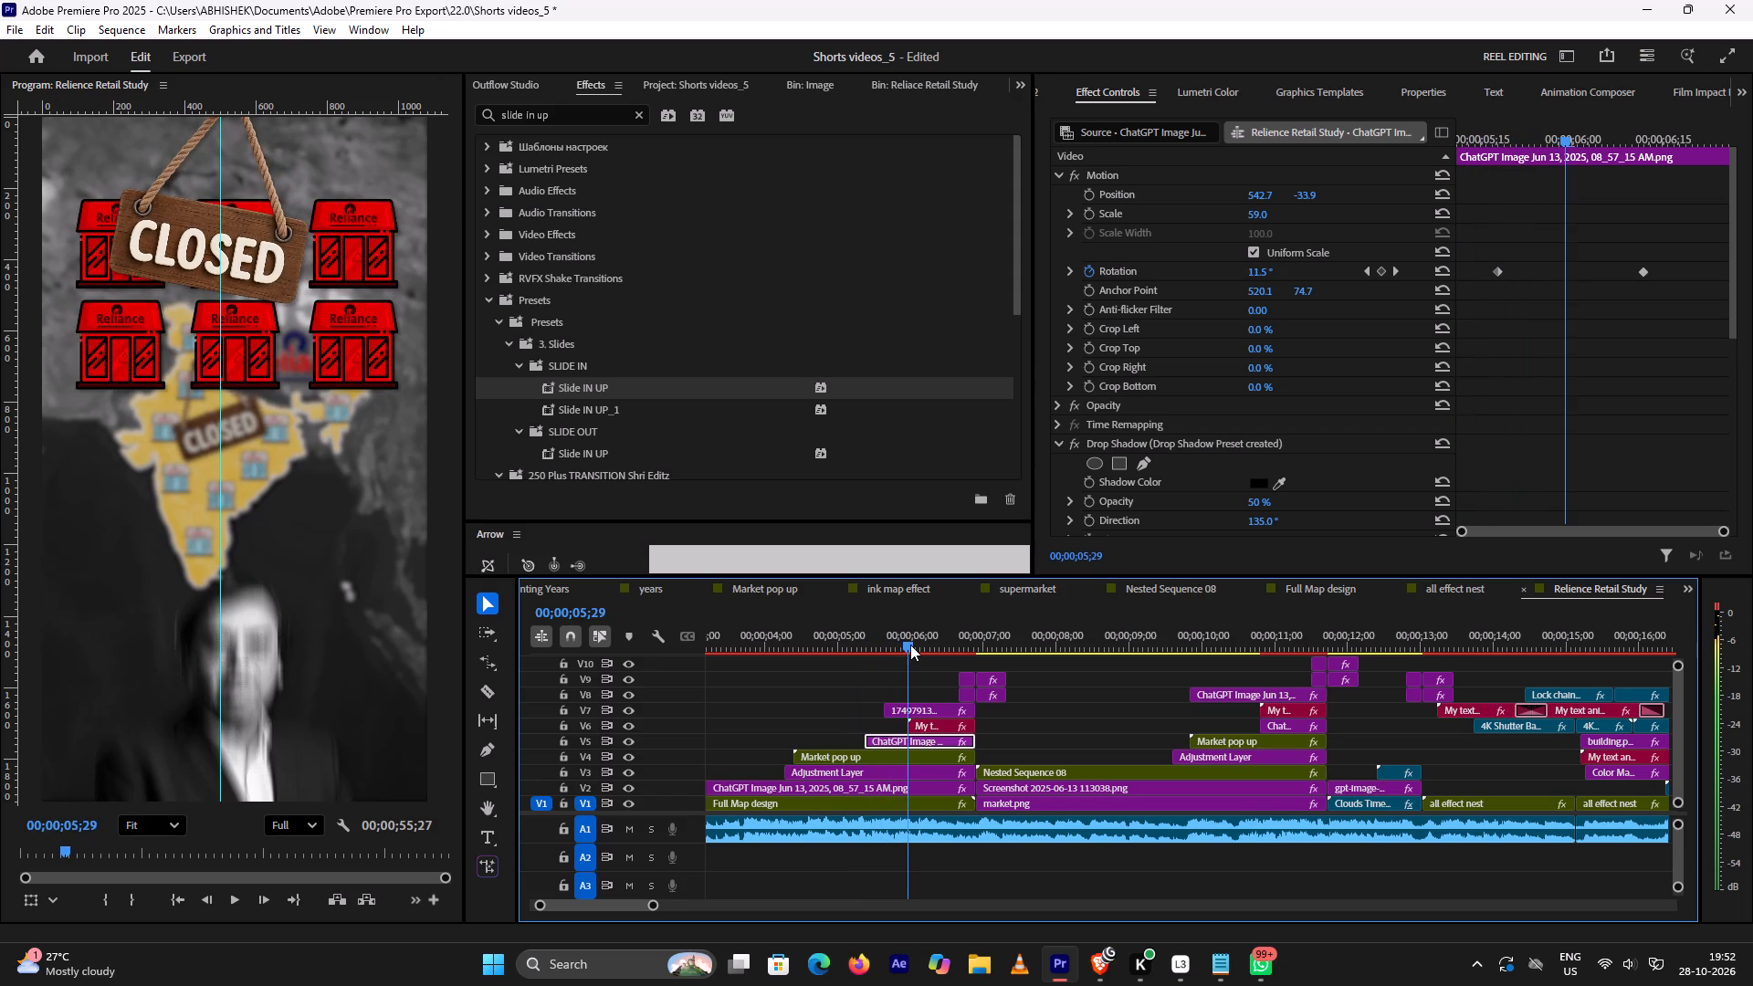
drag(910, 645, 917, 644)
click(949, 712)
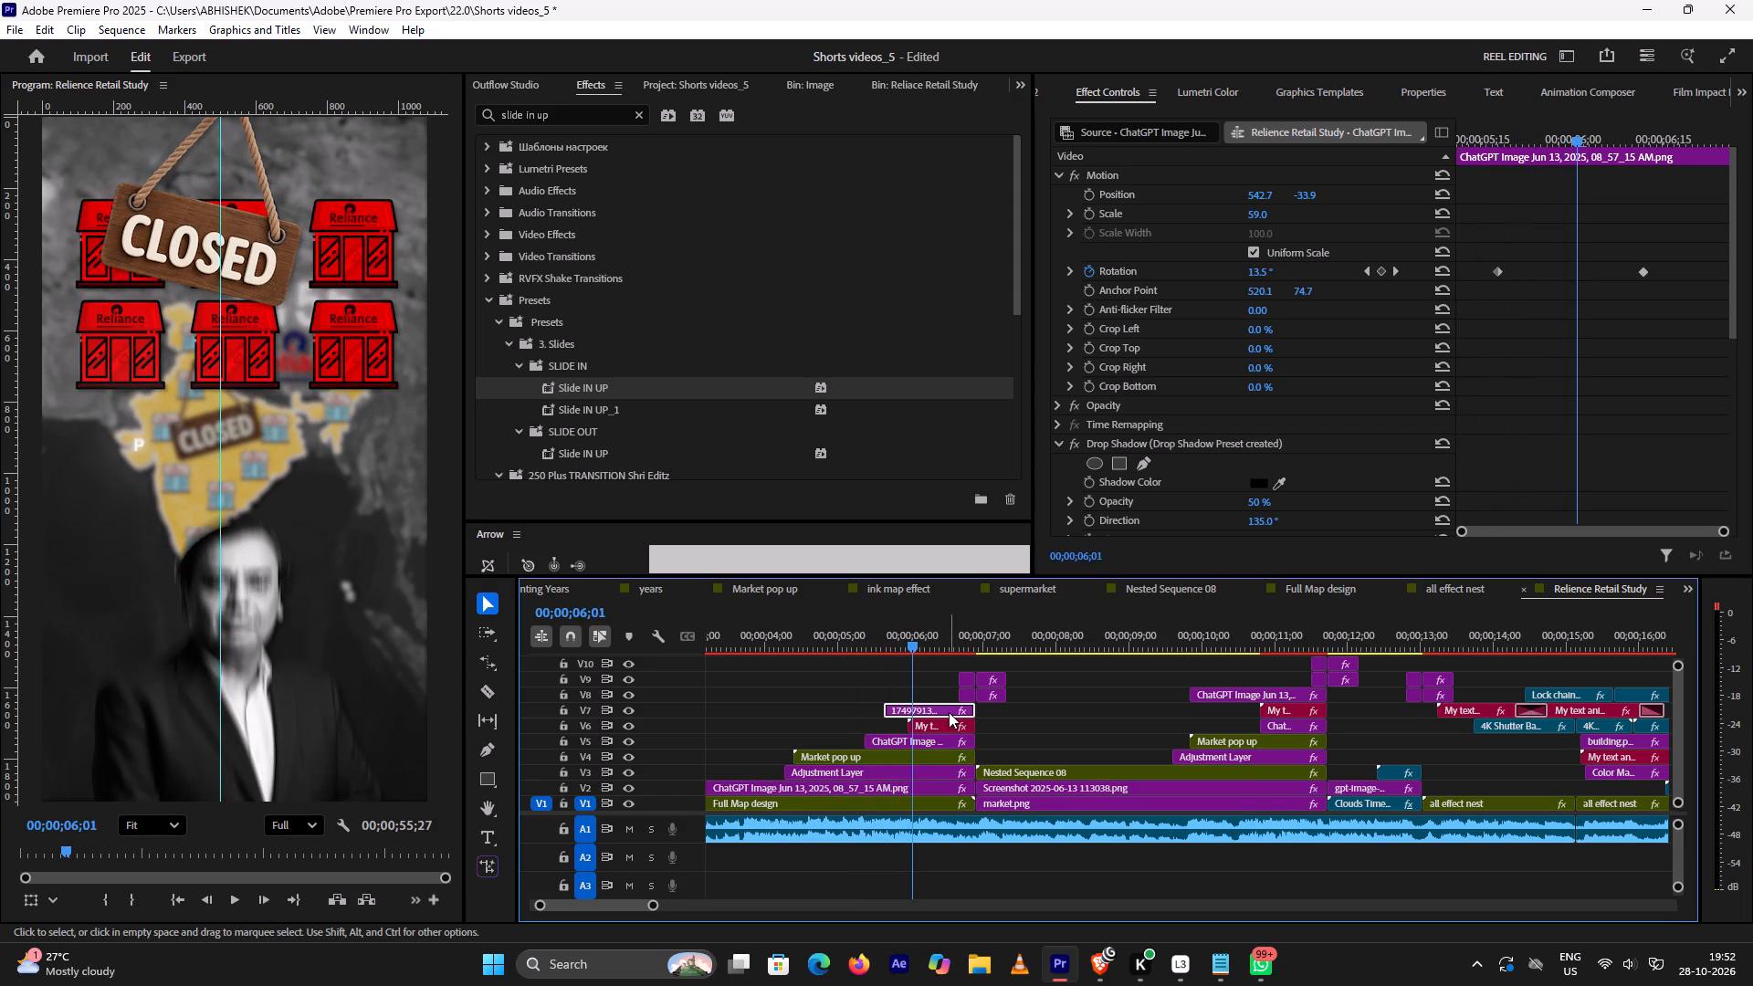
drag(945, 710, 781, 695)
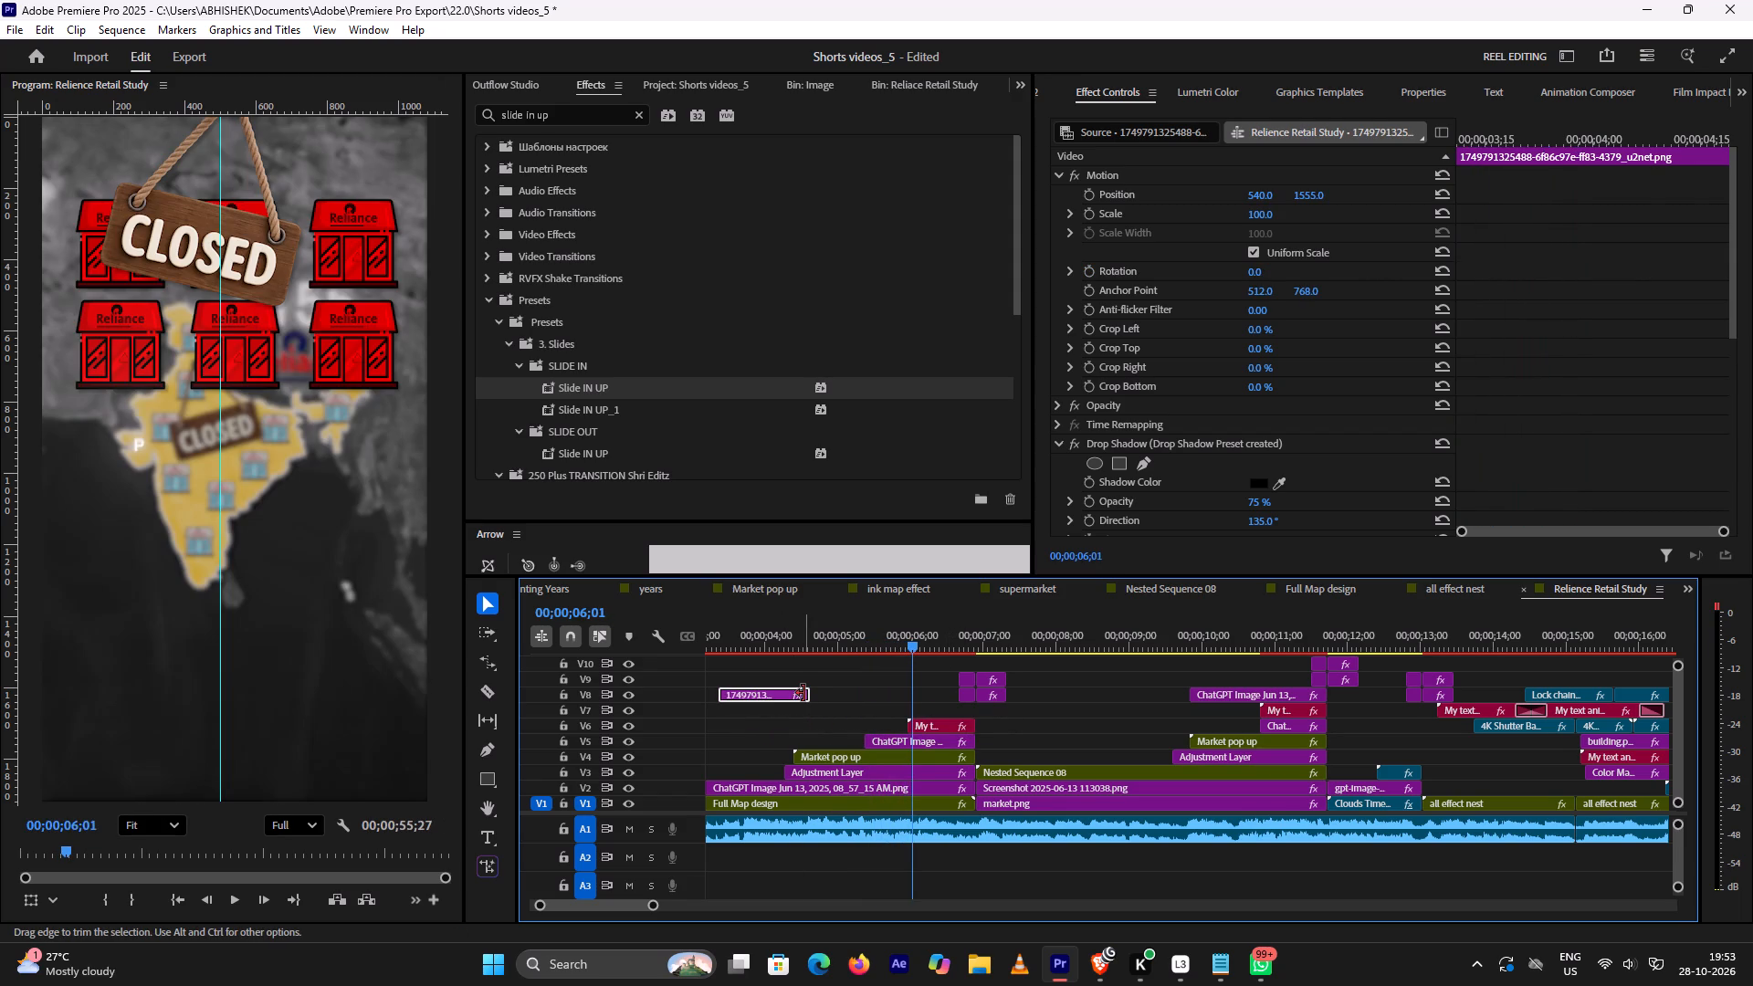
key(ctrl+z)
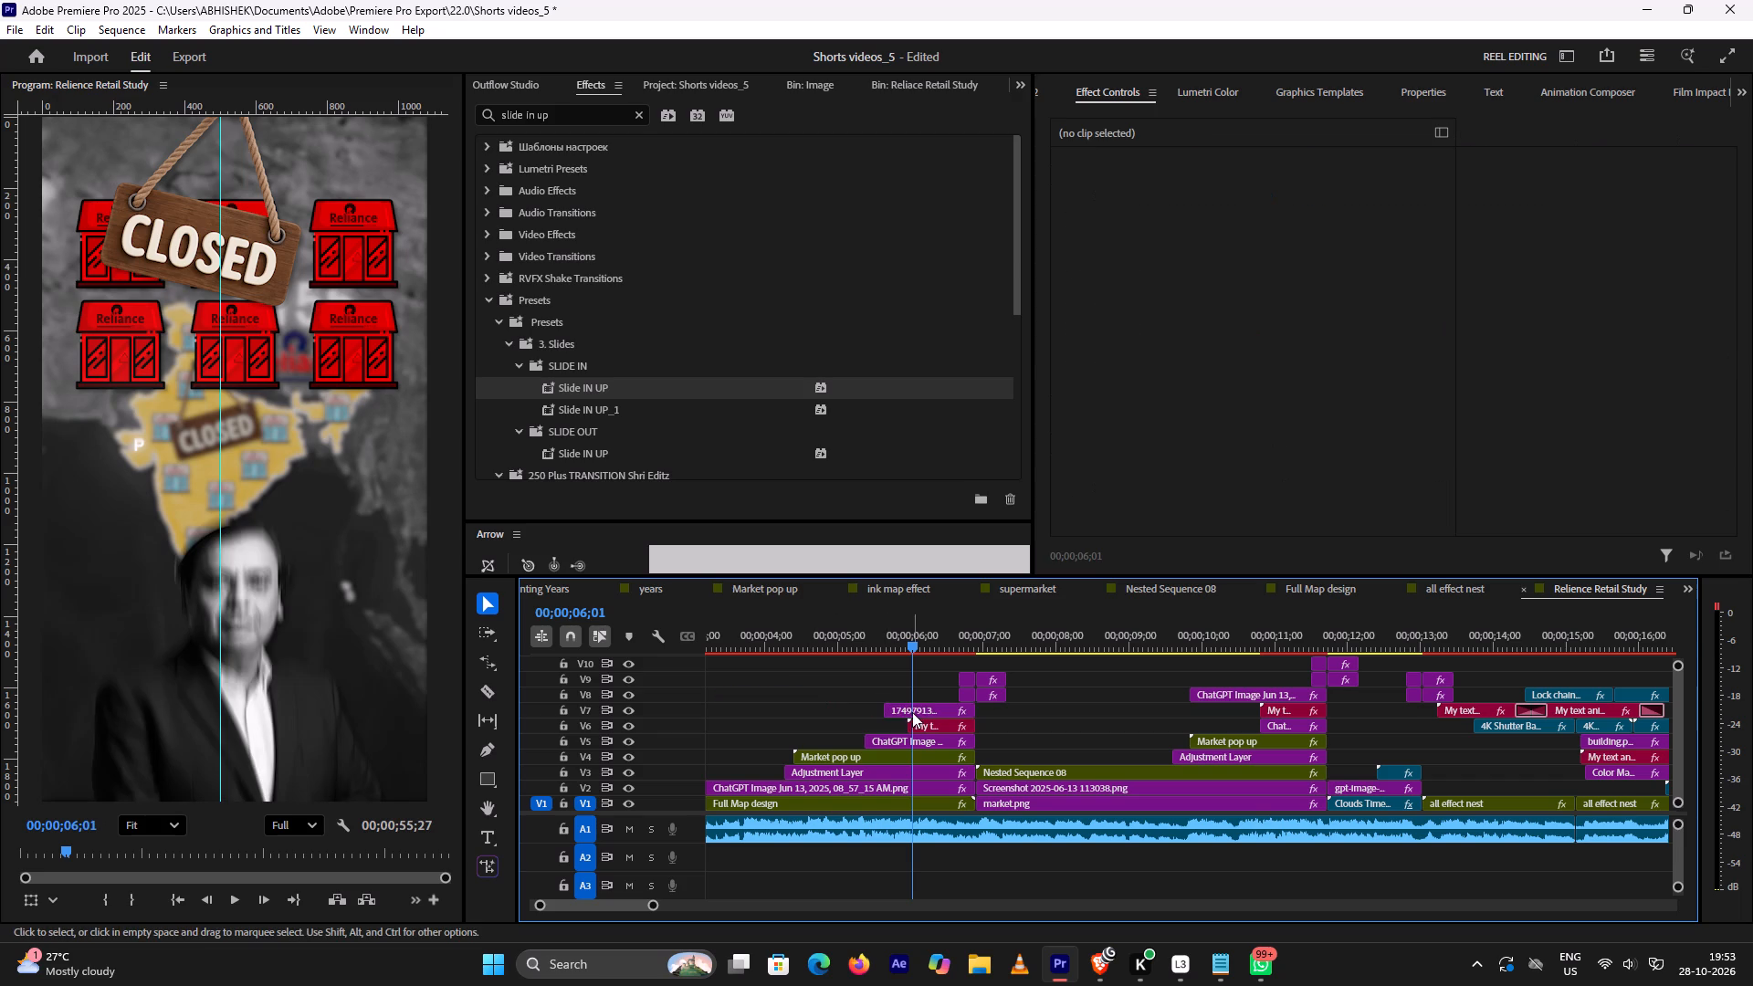
Copy the portrait clip from the closed-sign scene onto V4 just after the 2659 fade-out, and preview its entrance.
click(918, 707)
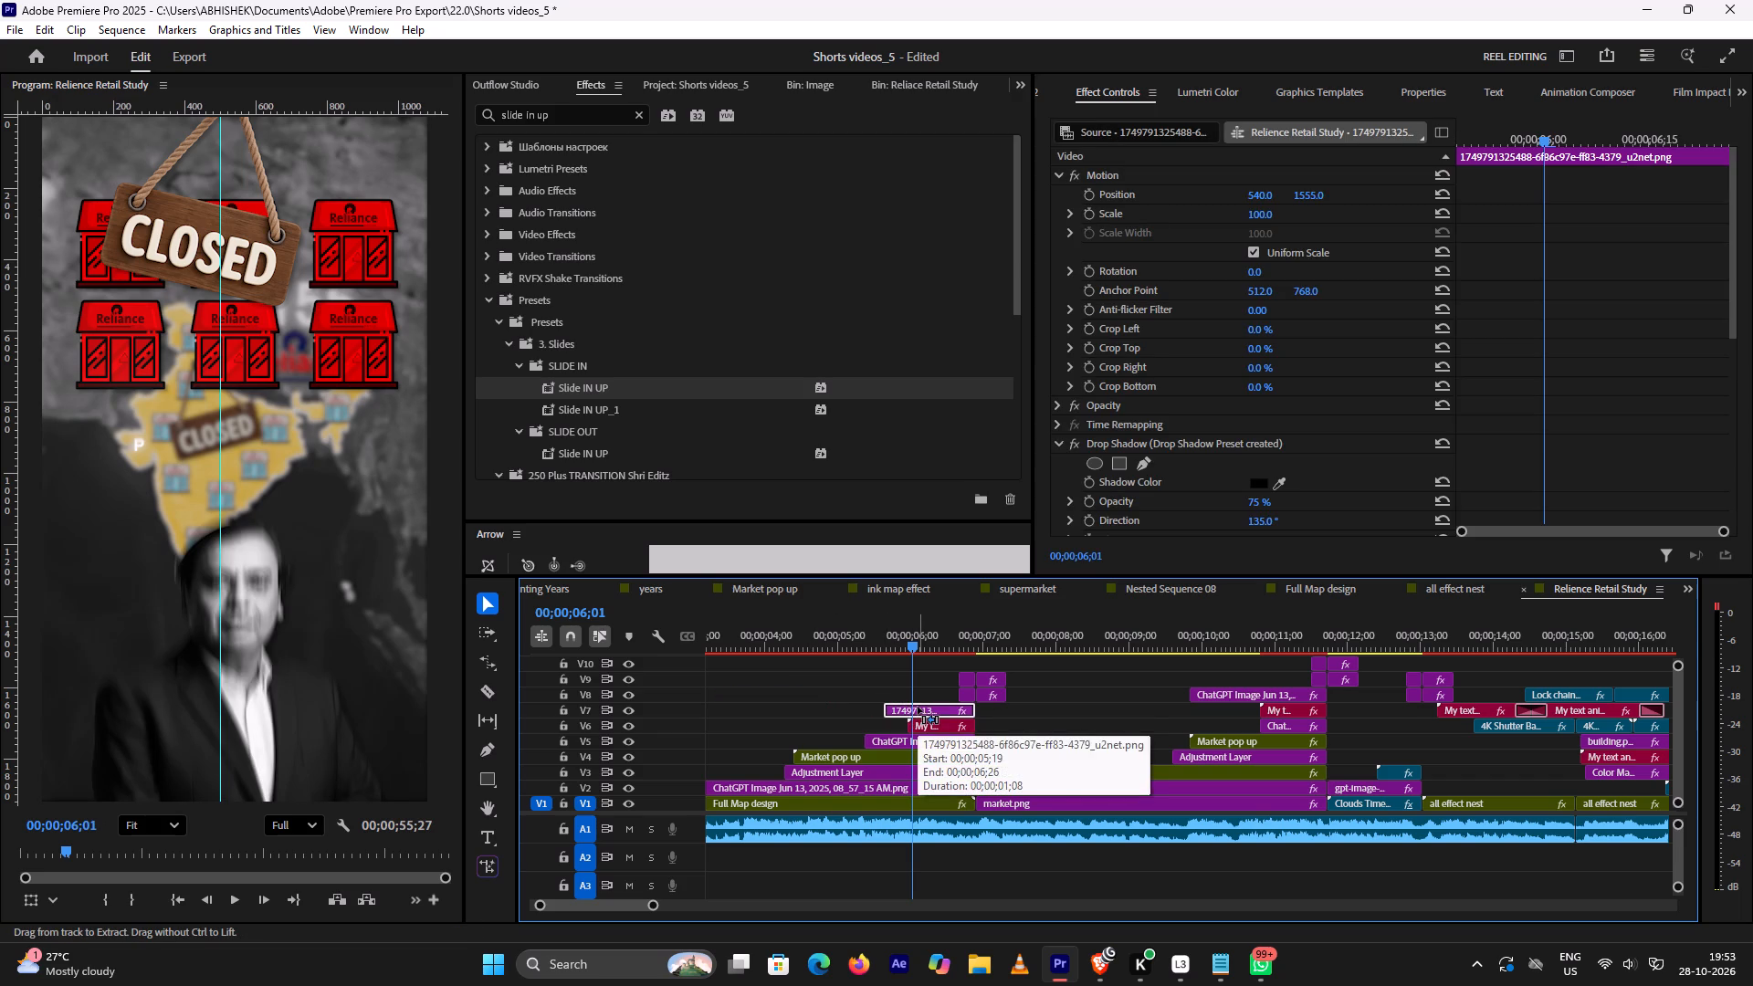
key(ctrl+c)
scroll(1262, 708, down, 20)
scroll(1262, 708, down, 8)
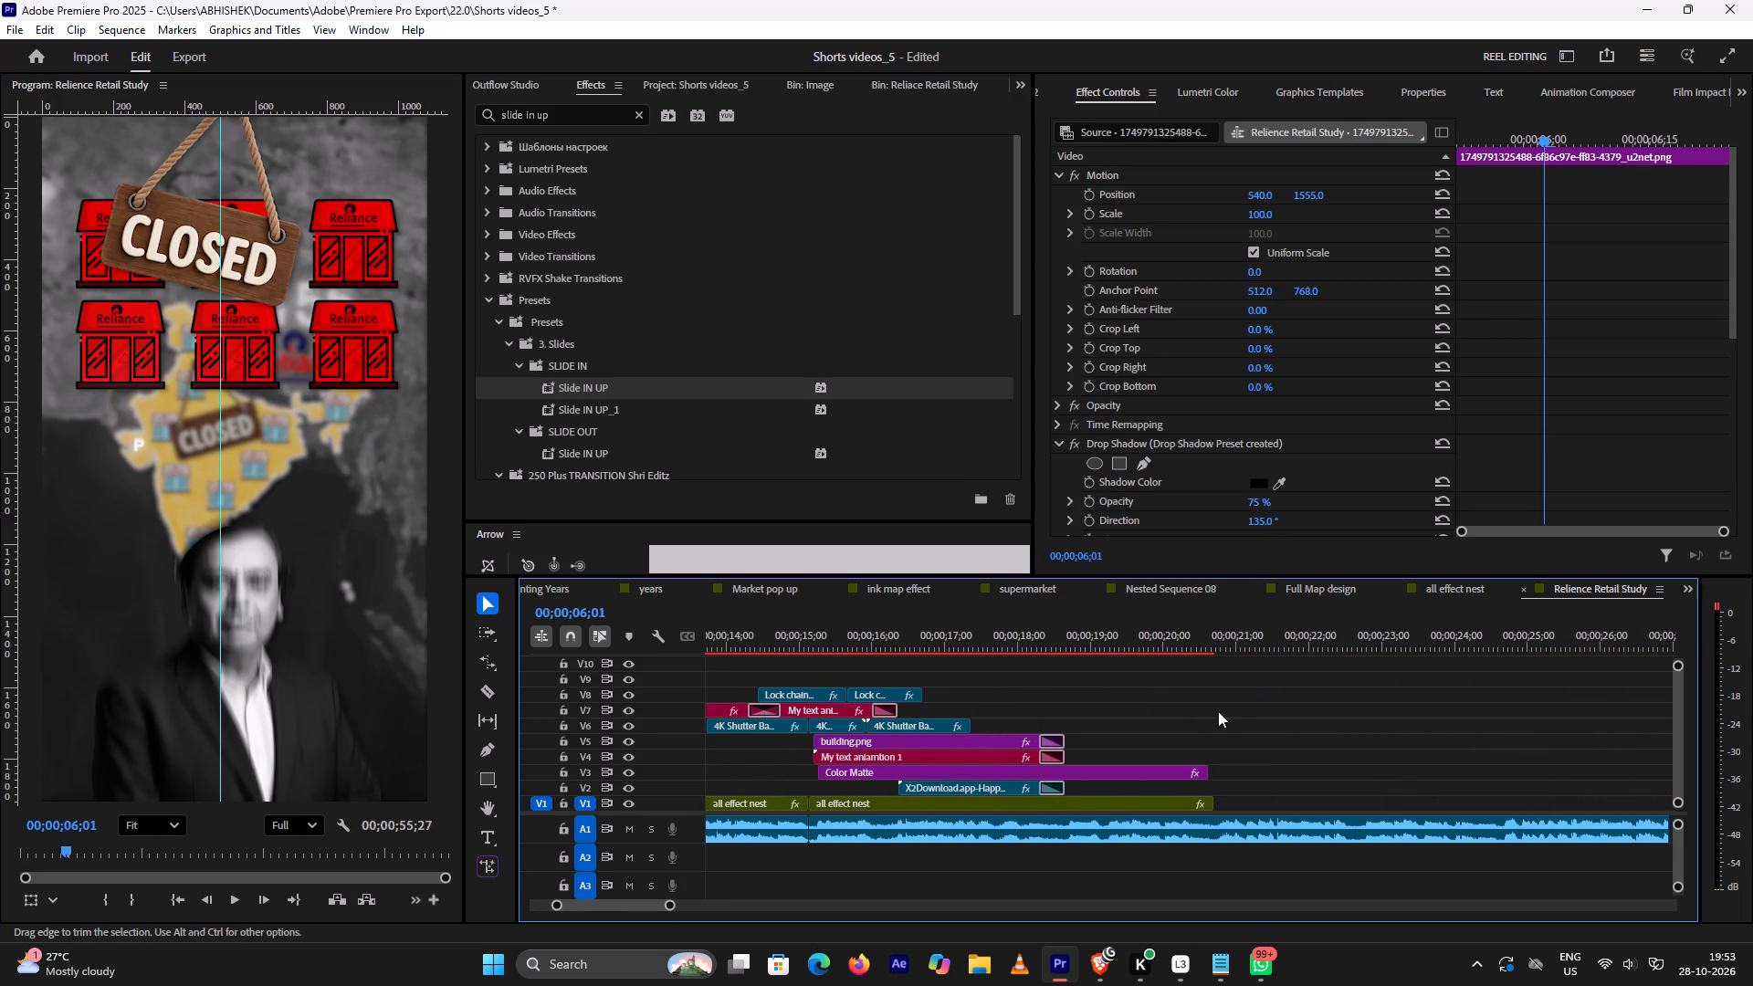
click(1182, 642)
click(1230, 632)
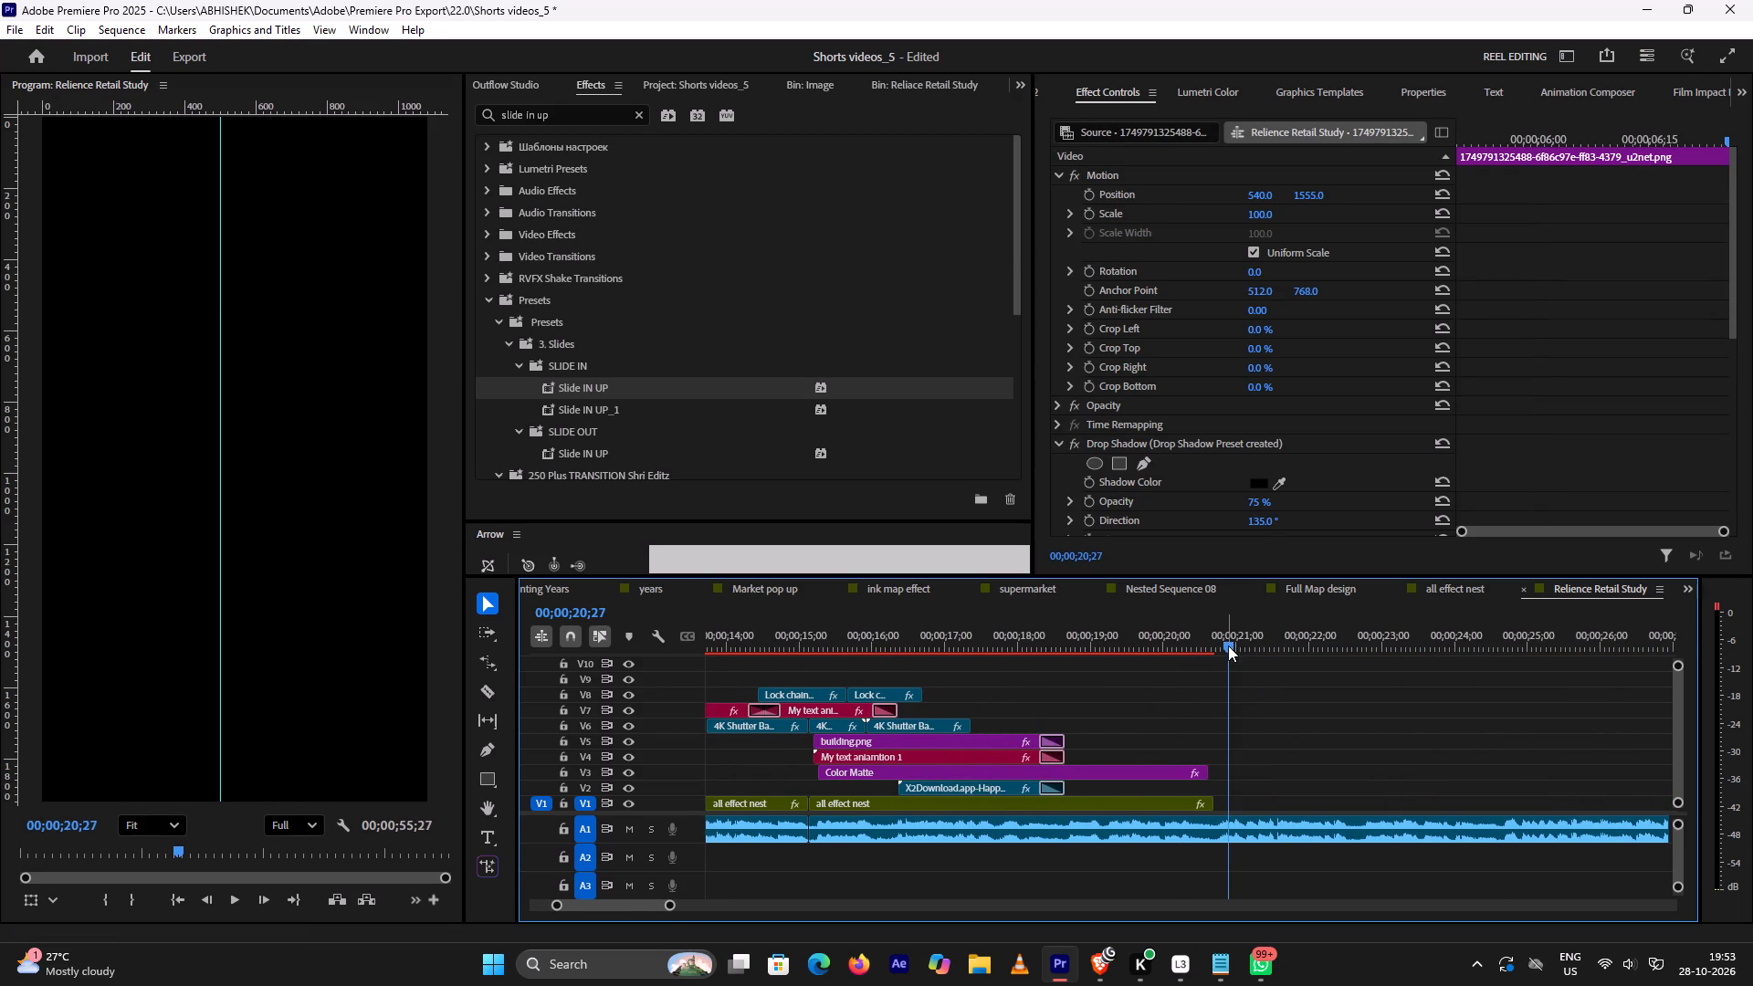
key(ctrl+v)
drag(1262, 705, 1180, 719)
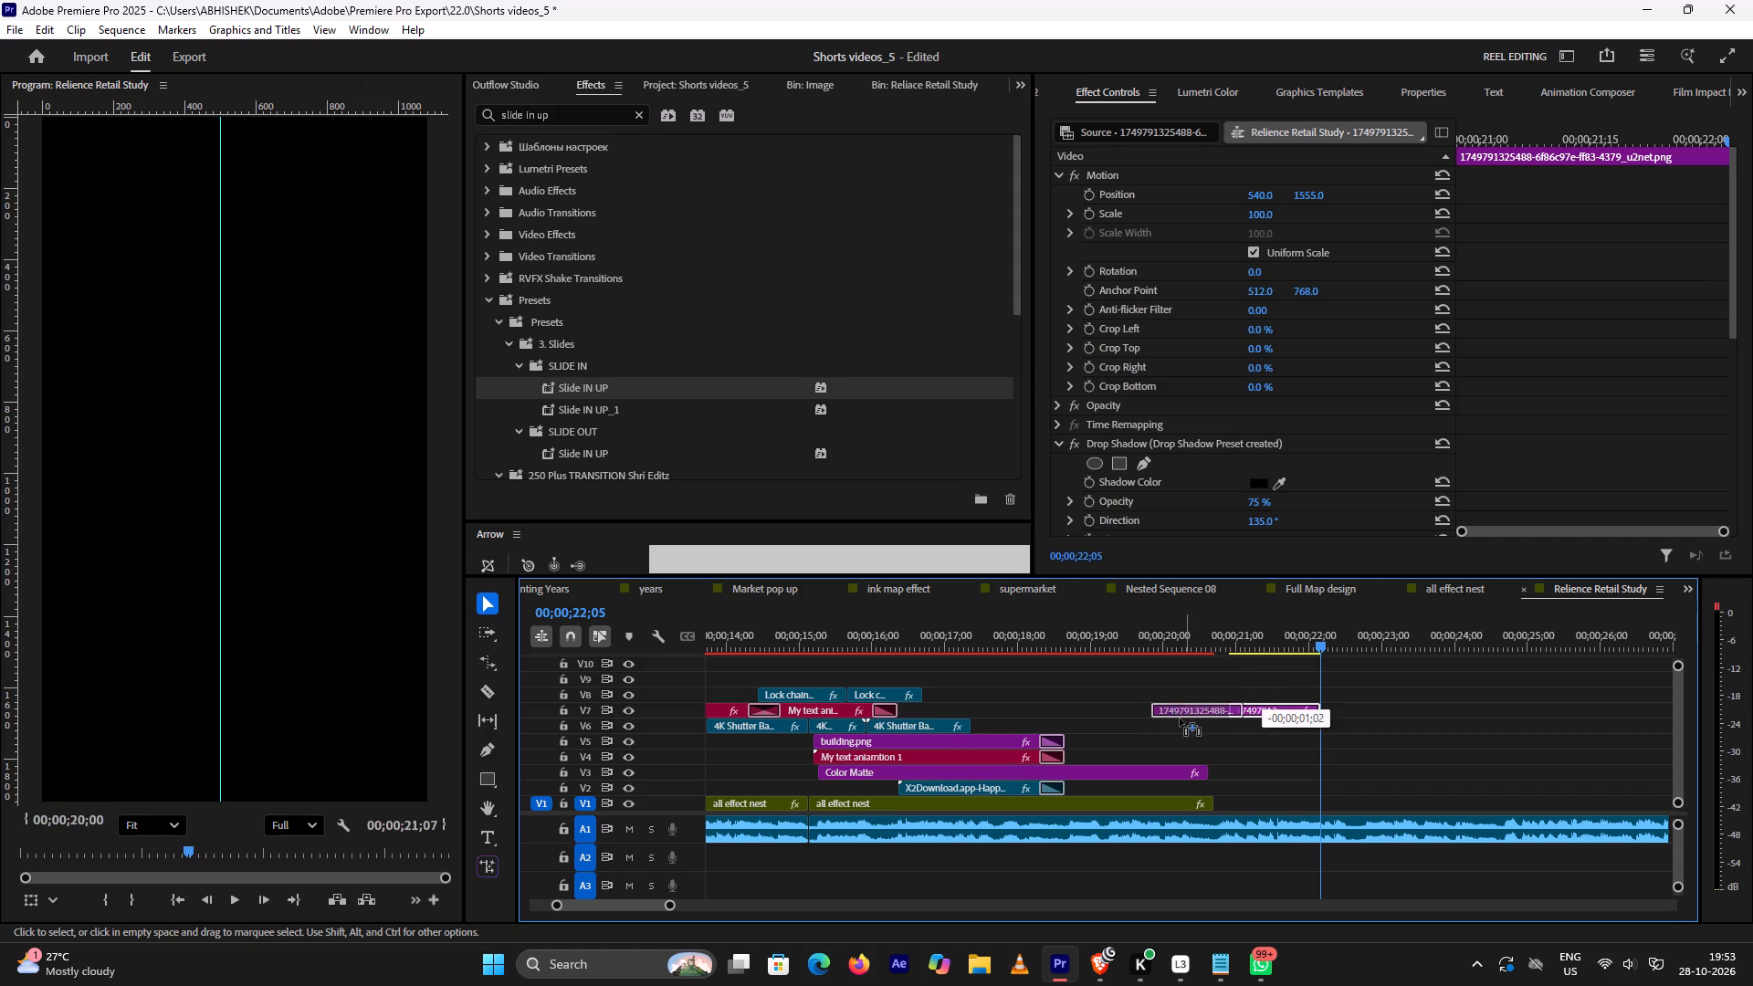
drag(1180, 719, 1118, 751)
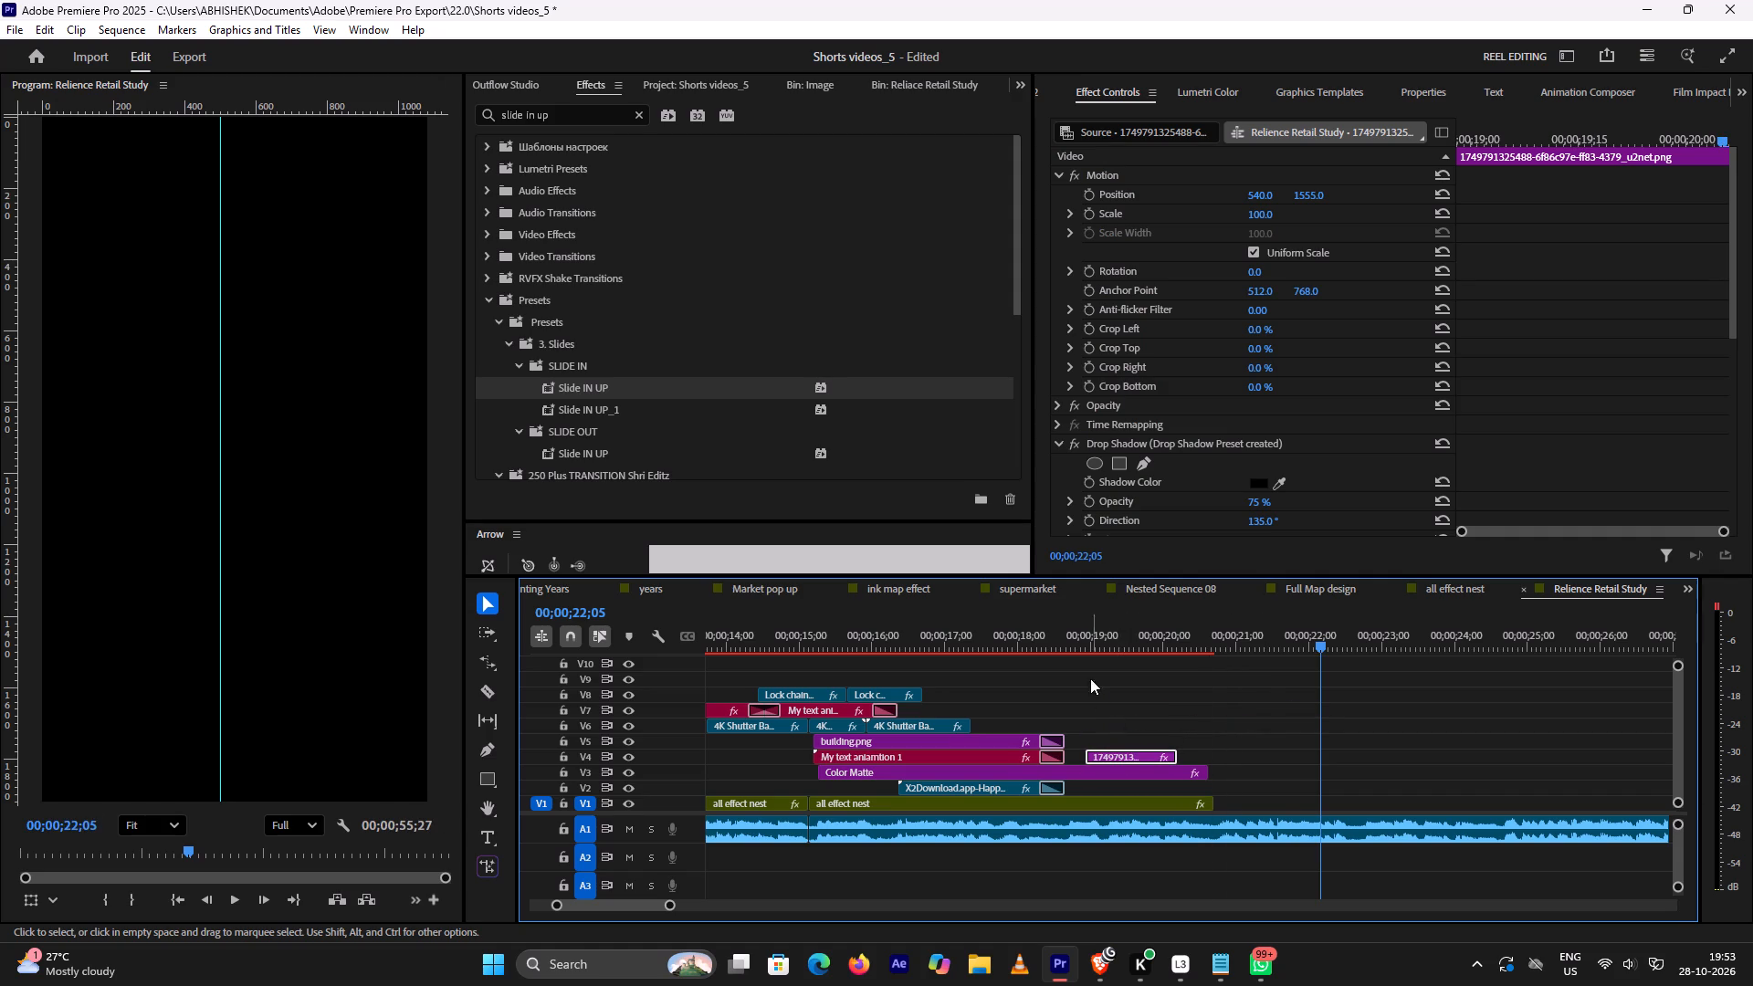
click(1076, 632)
key(space)
key(space)
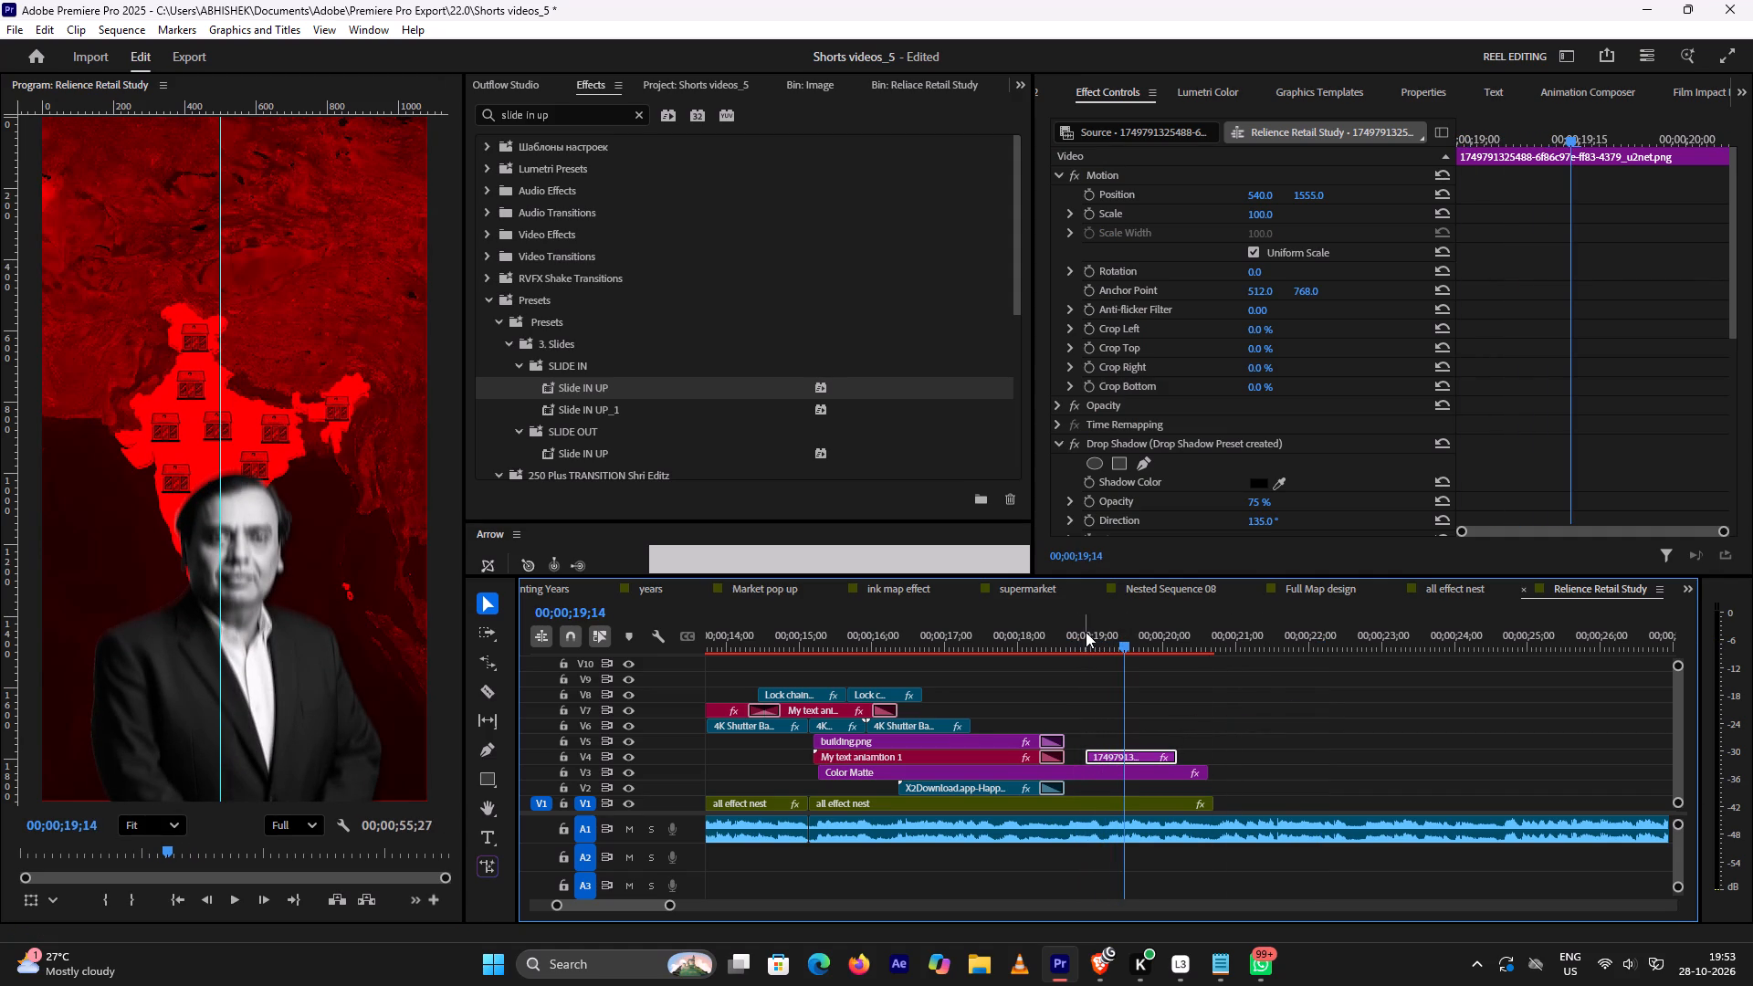
Move the copied portrait clip to start at 00;00;19;15 on V4 and replay its entrance.
click(1123, 643)
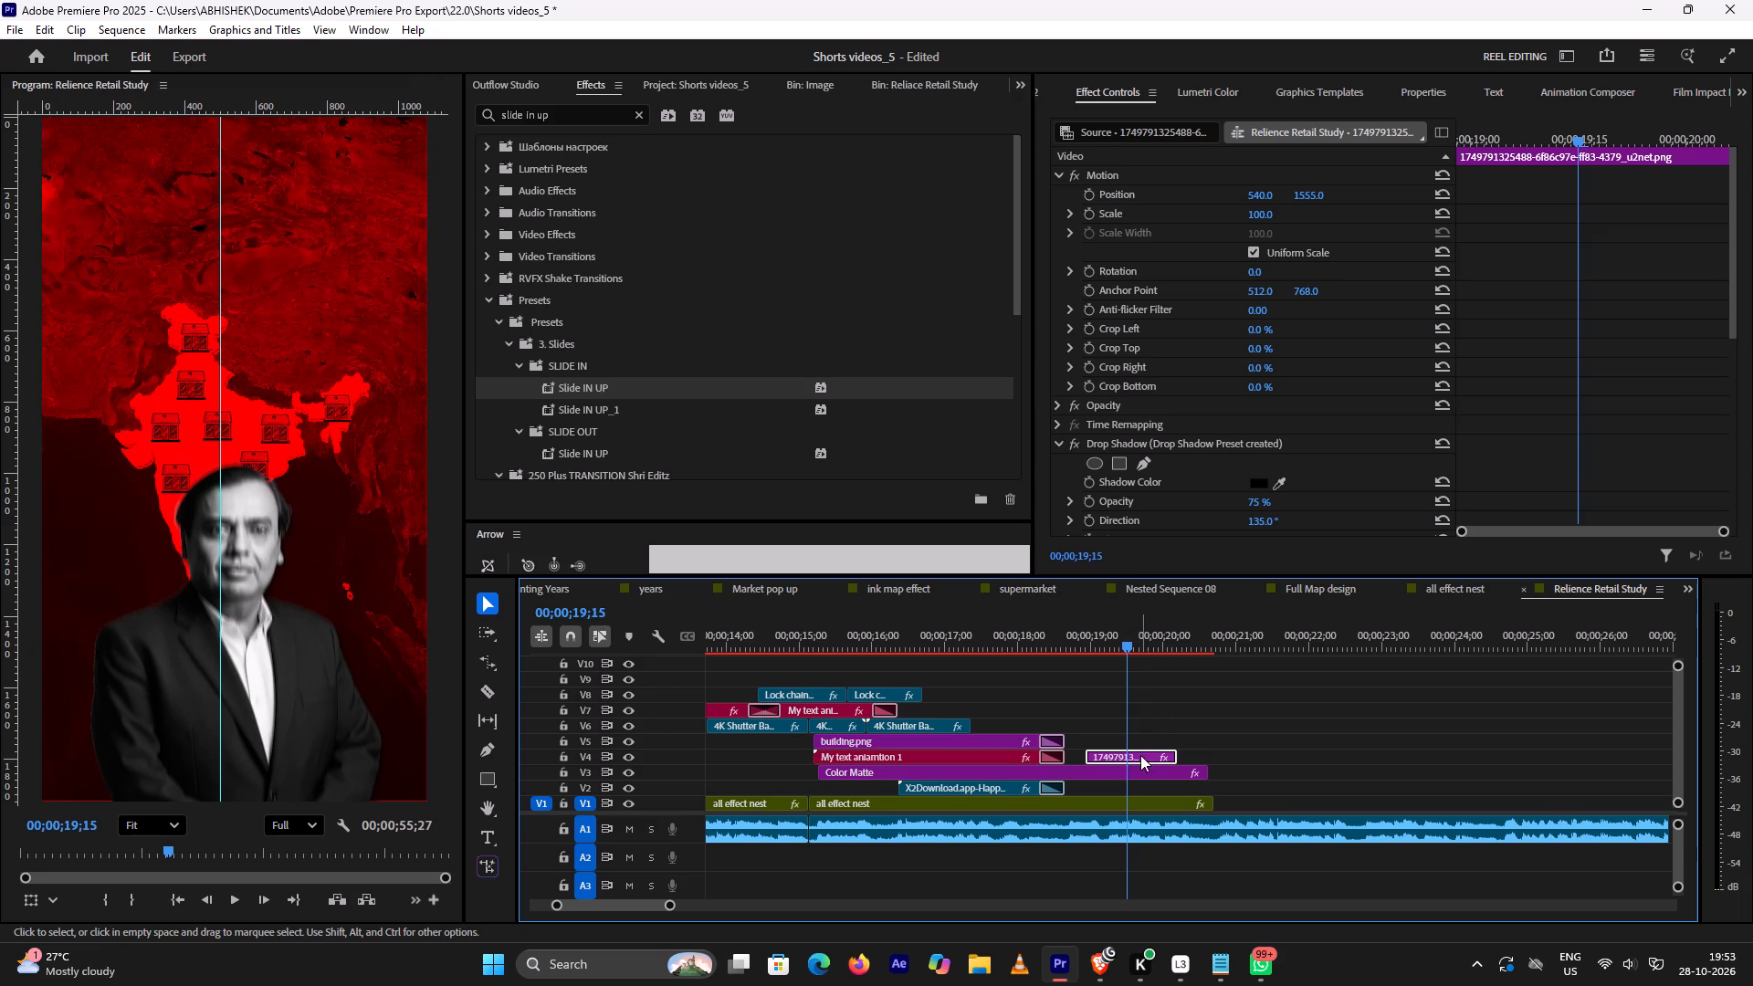
drag(1140, 755, 1170, 749)
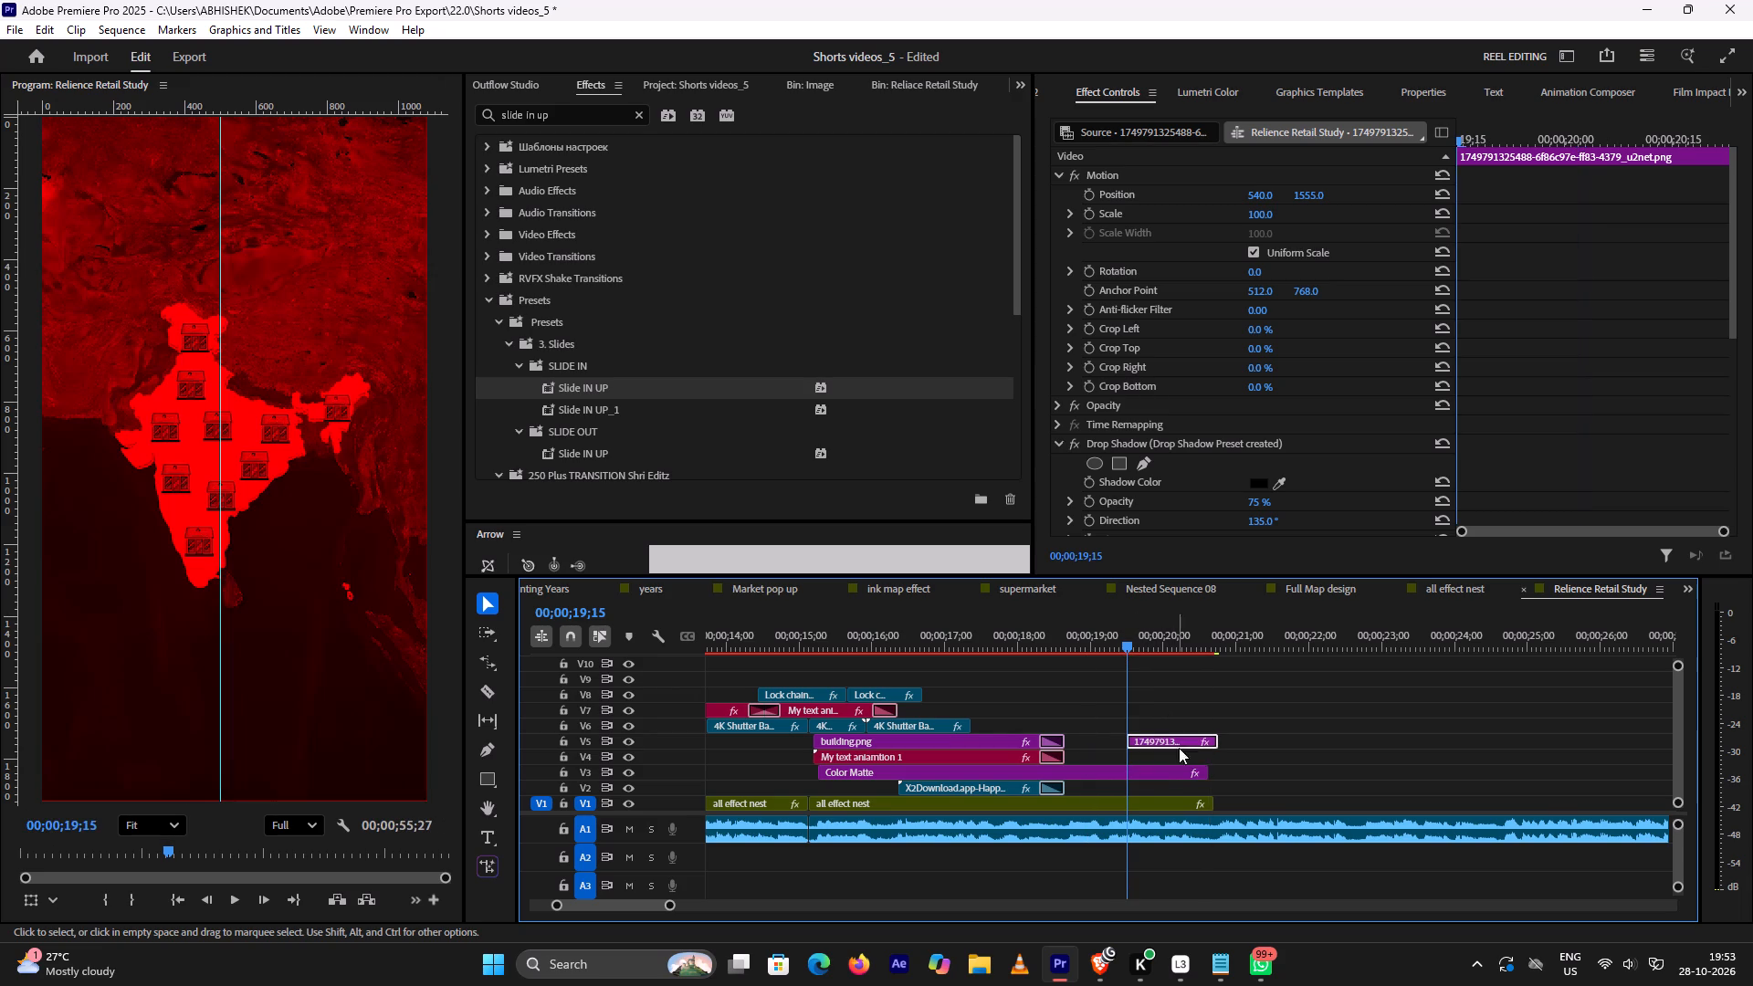
drag(1168, 739, 1166, 752)
key(space)
key(space)
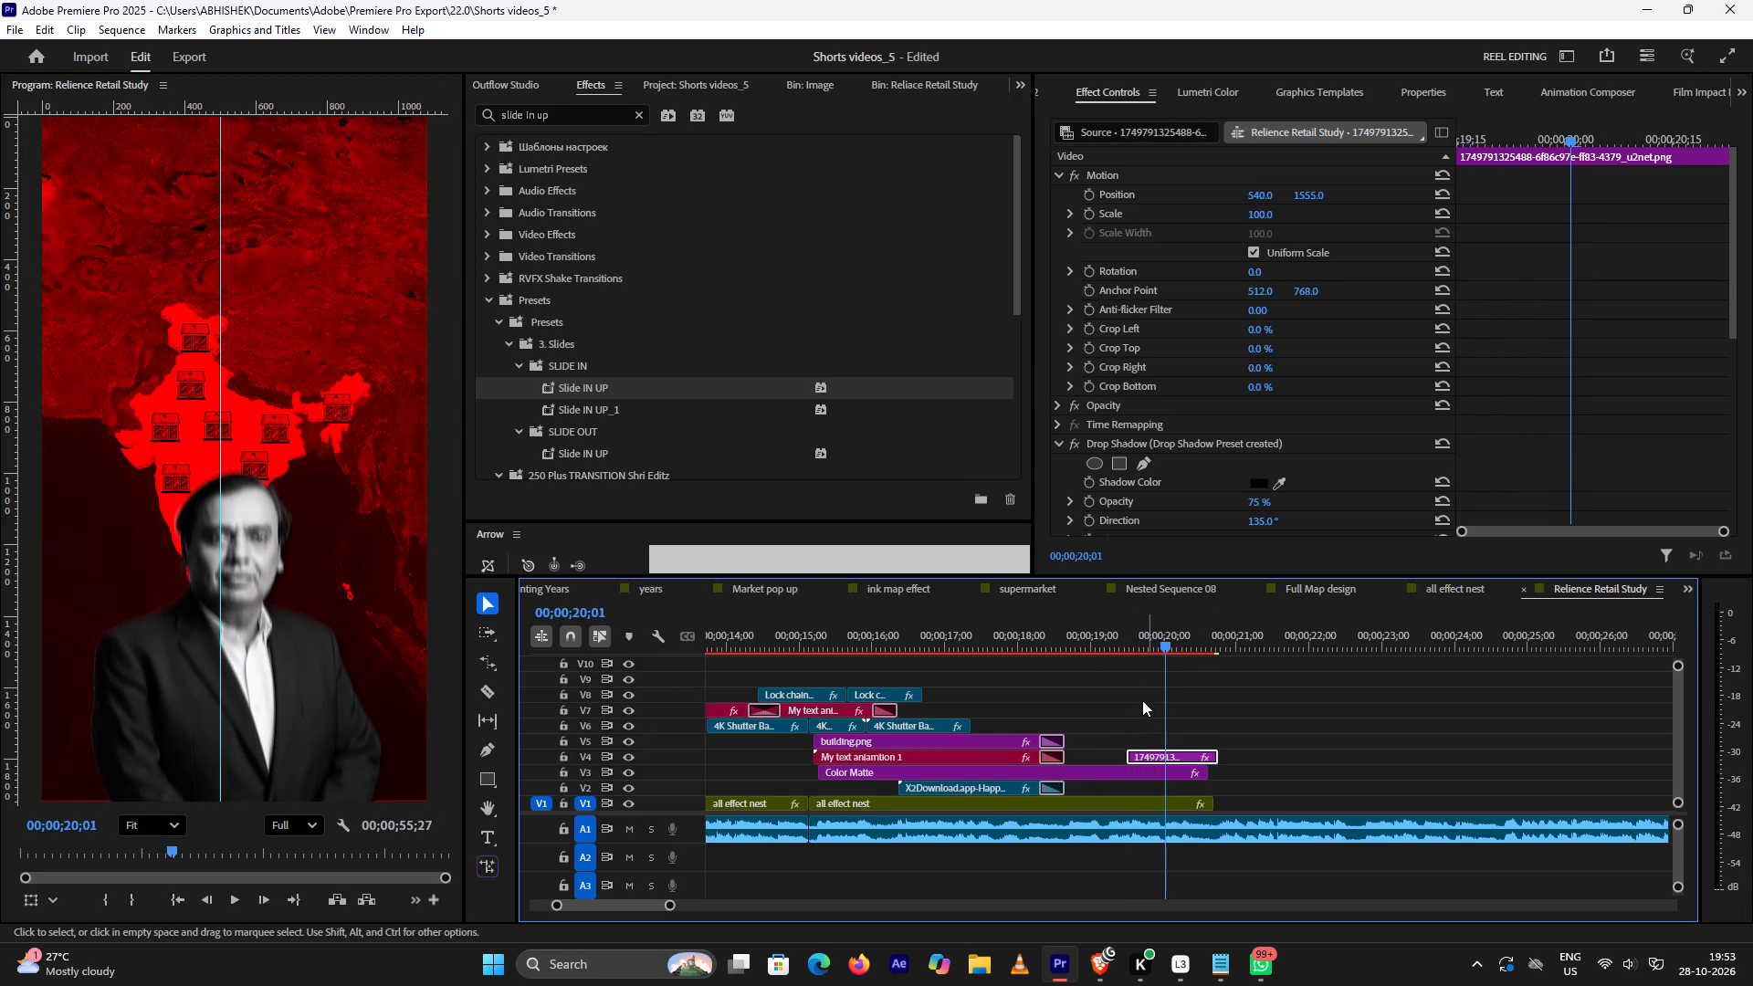
click(1121, 638)
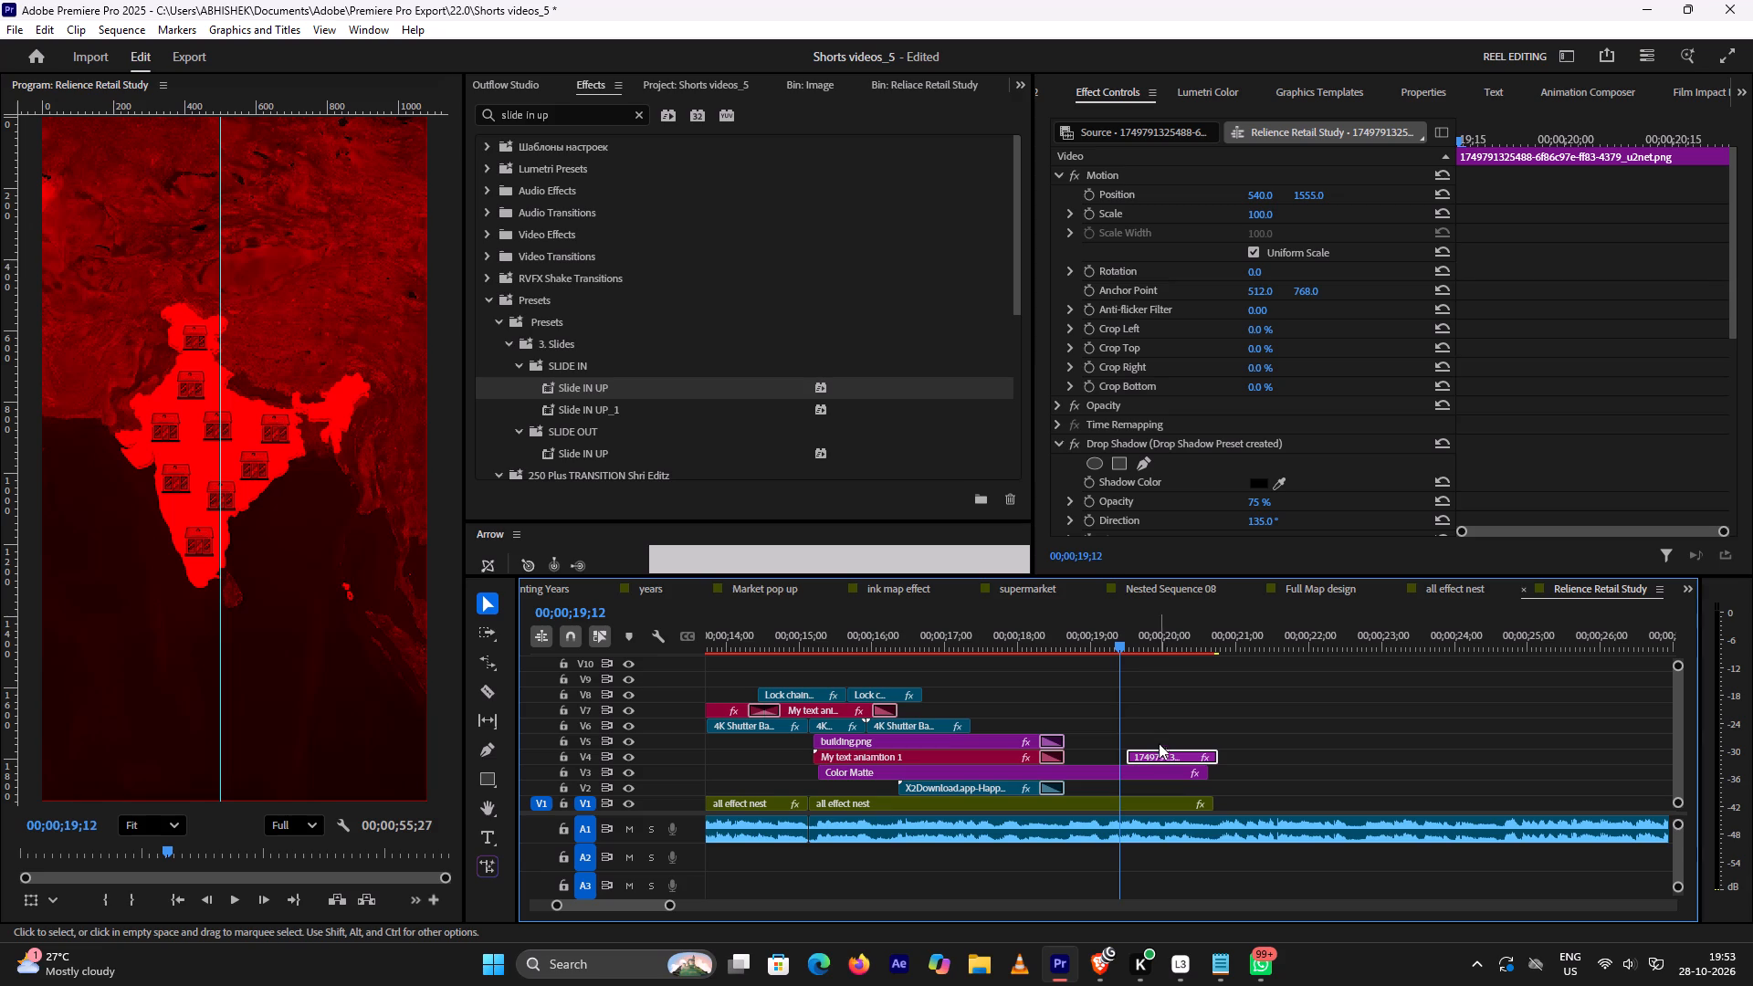
click(1160, 754)
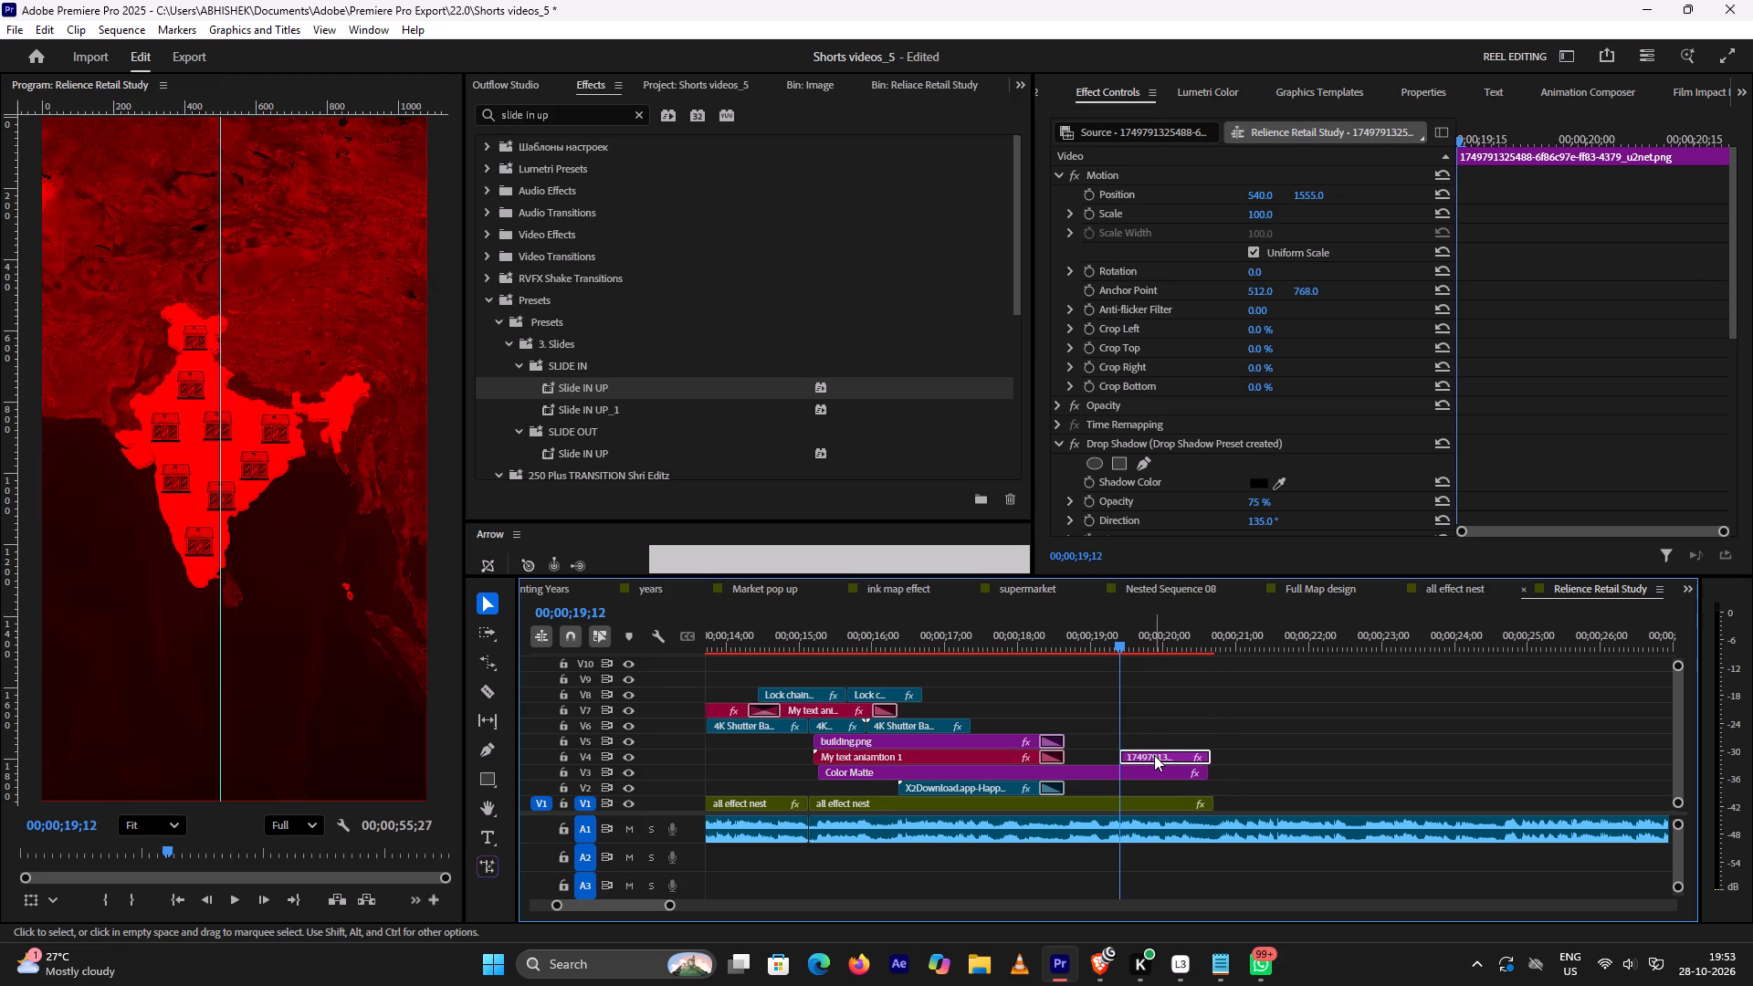
Preview the portrait's entrance, shift its V4 clip earlier to start at 00;00;19;08, and replay it.
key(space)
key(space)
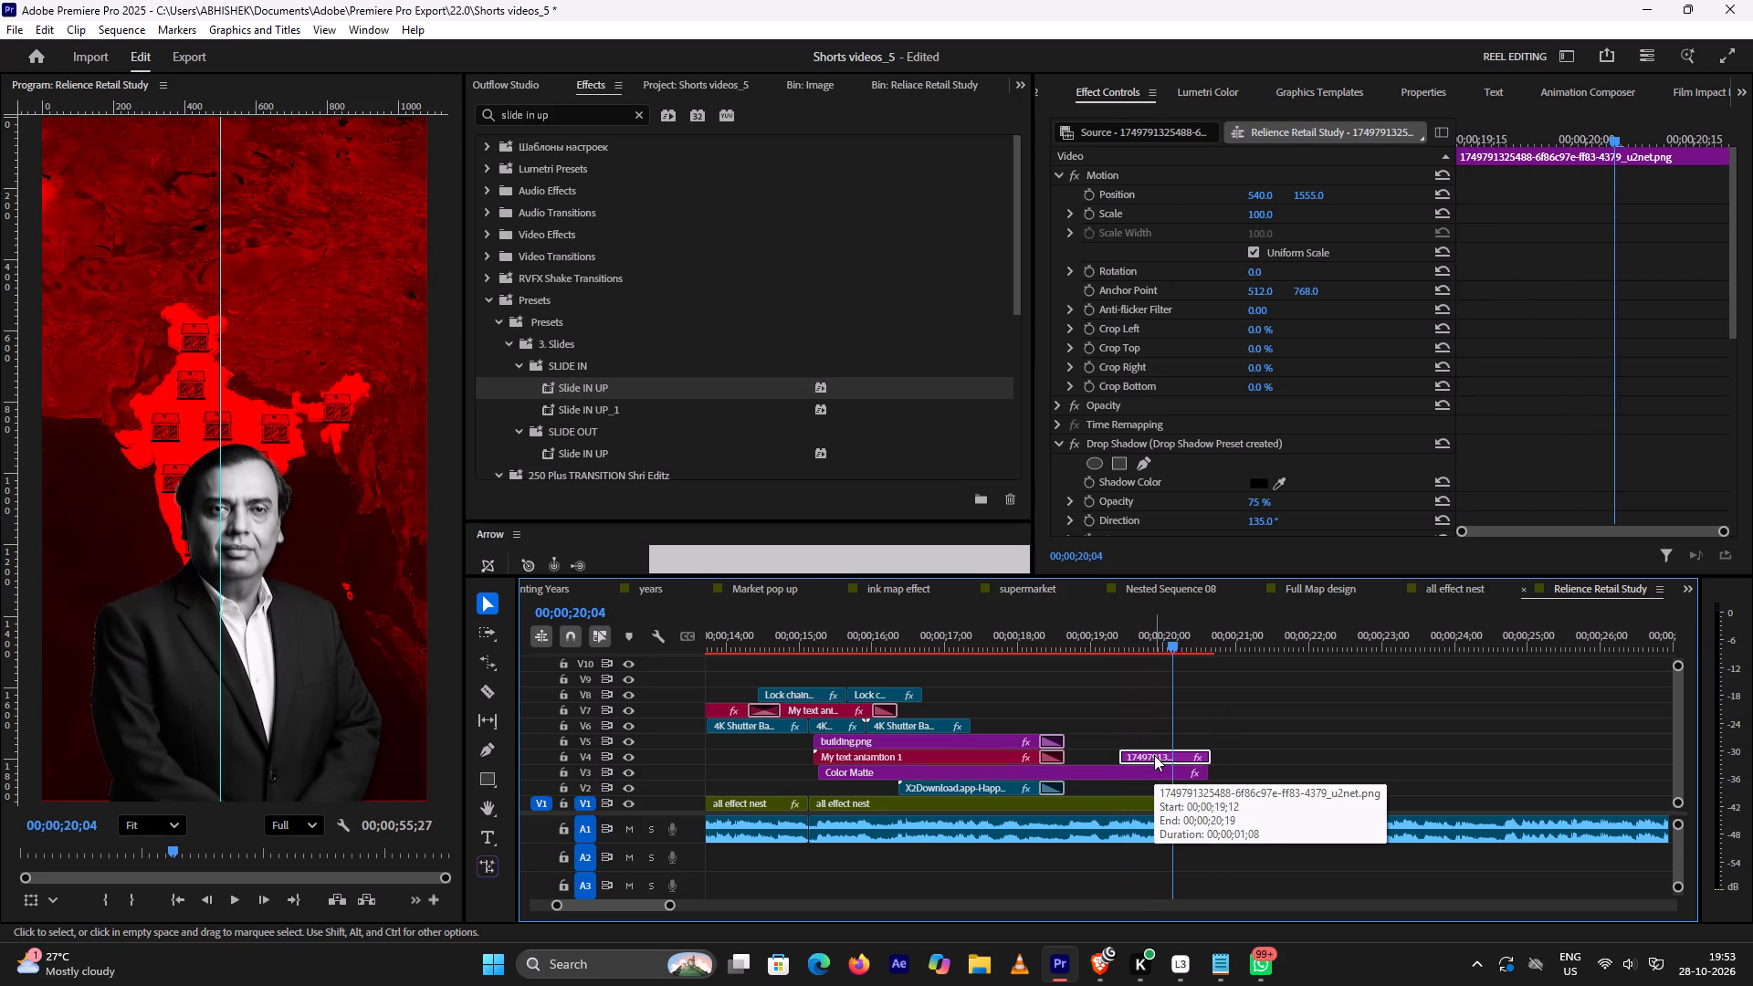
click(1111, 632)
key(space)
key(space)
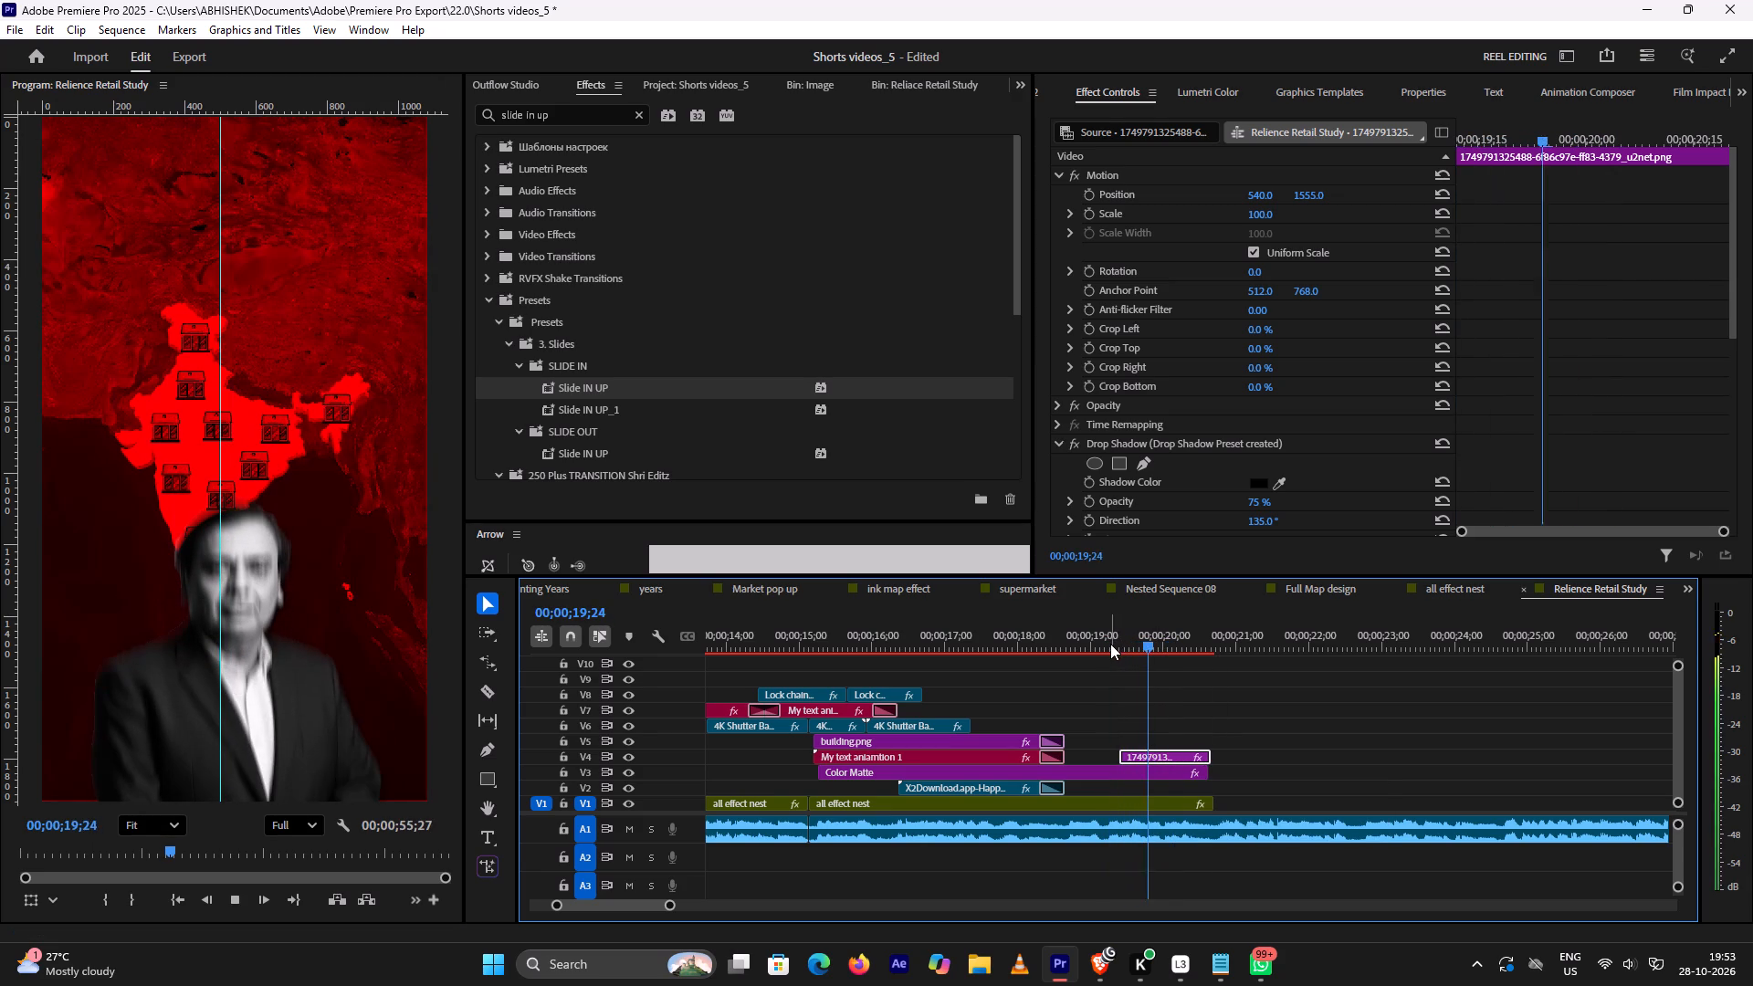
click(1083, 645)
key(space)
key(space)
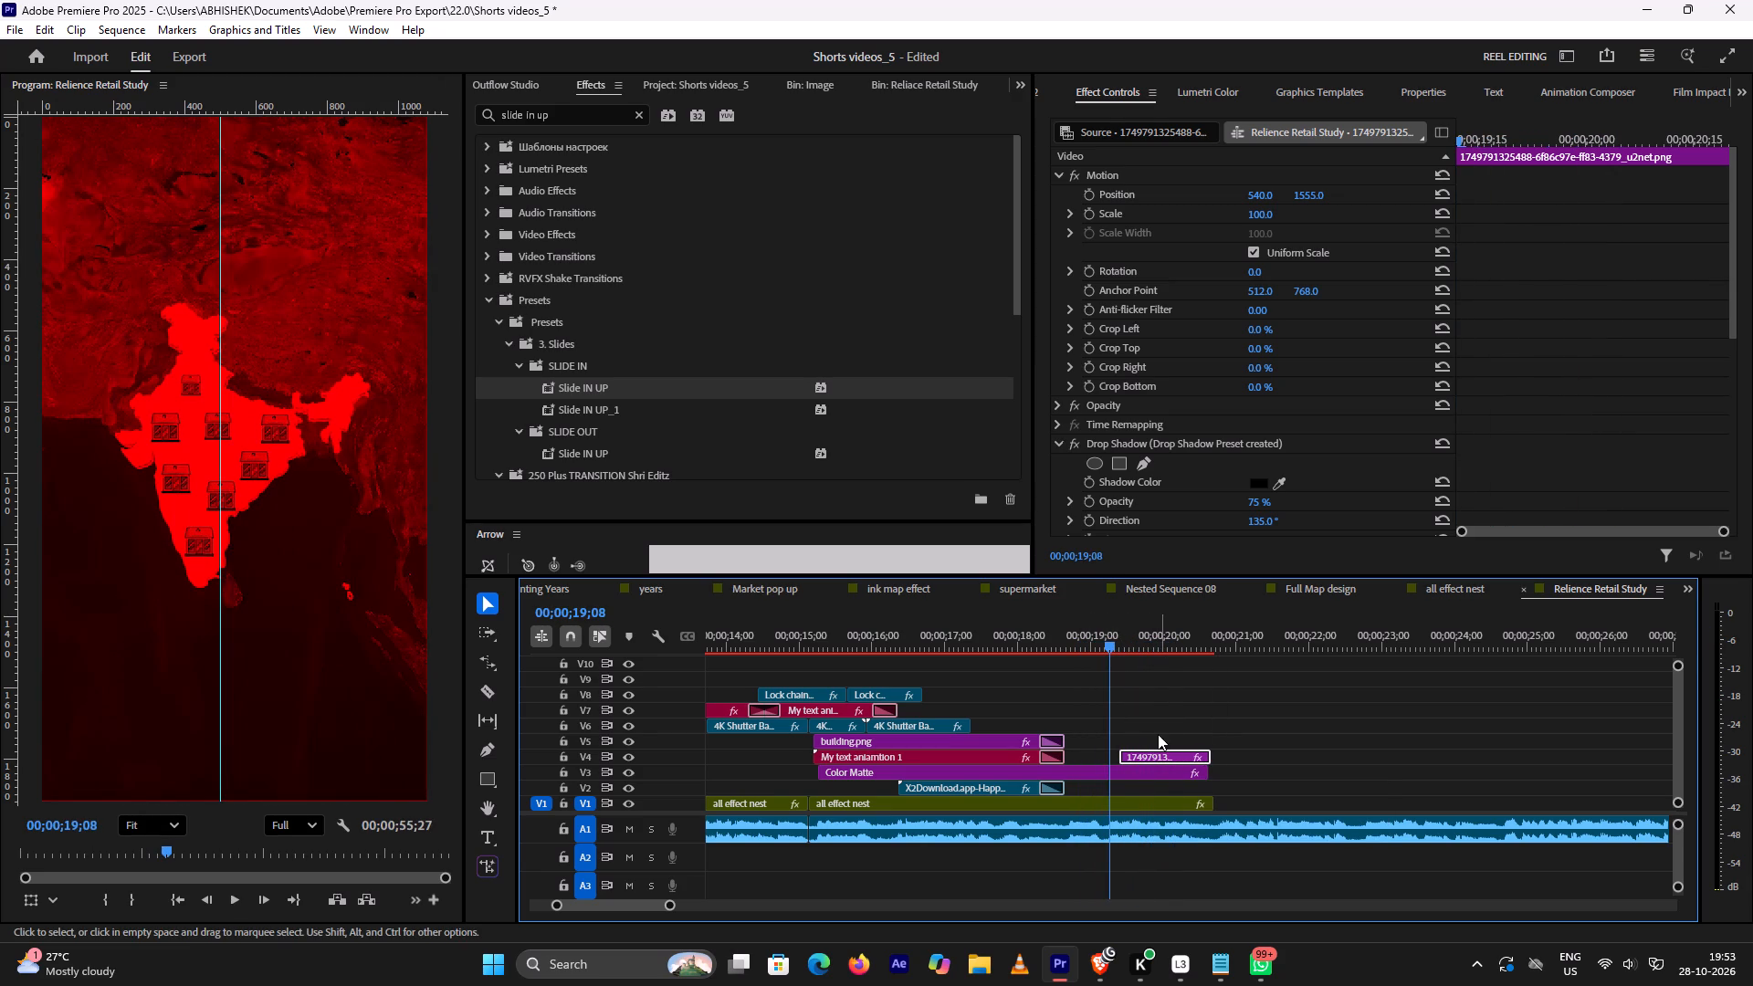
drag(1149, 754, 1139, 756)
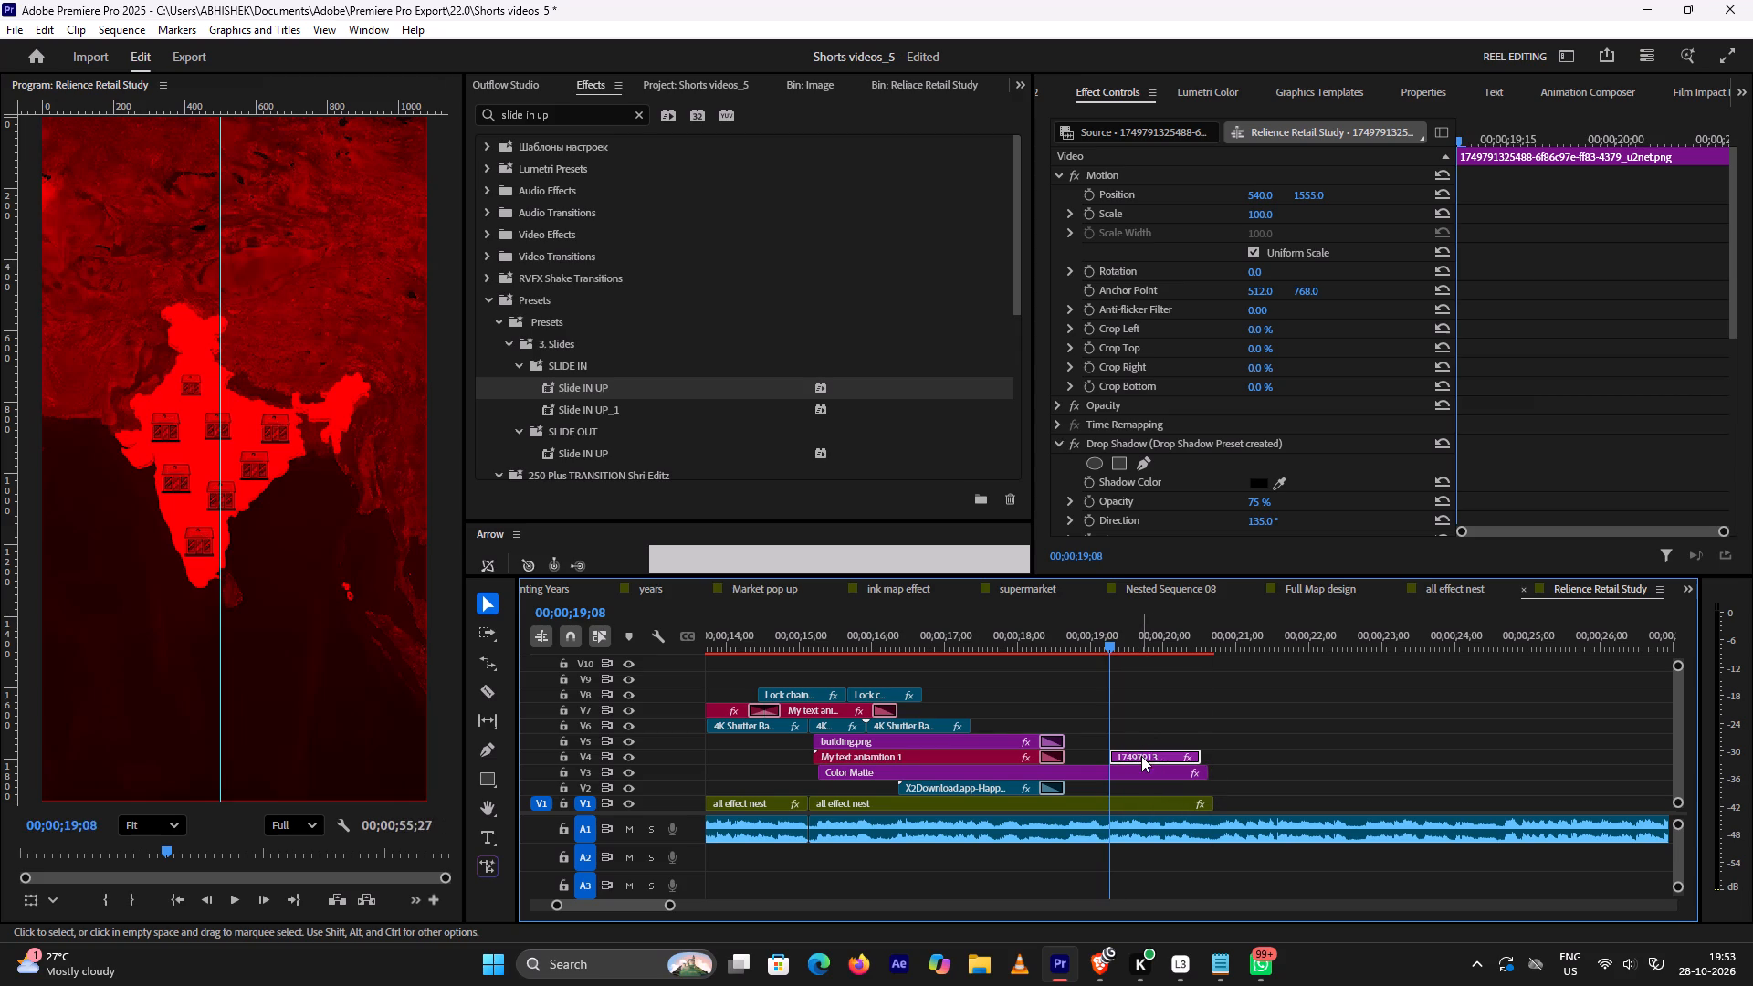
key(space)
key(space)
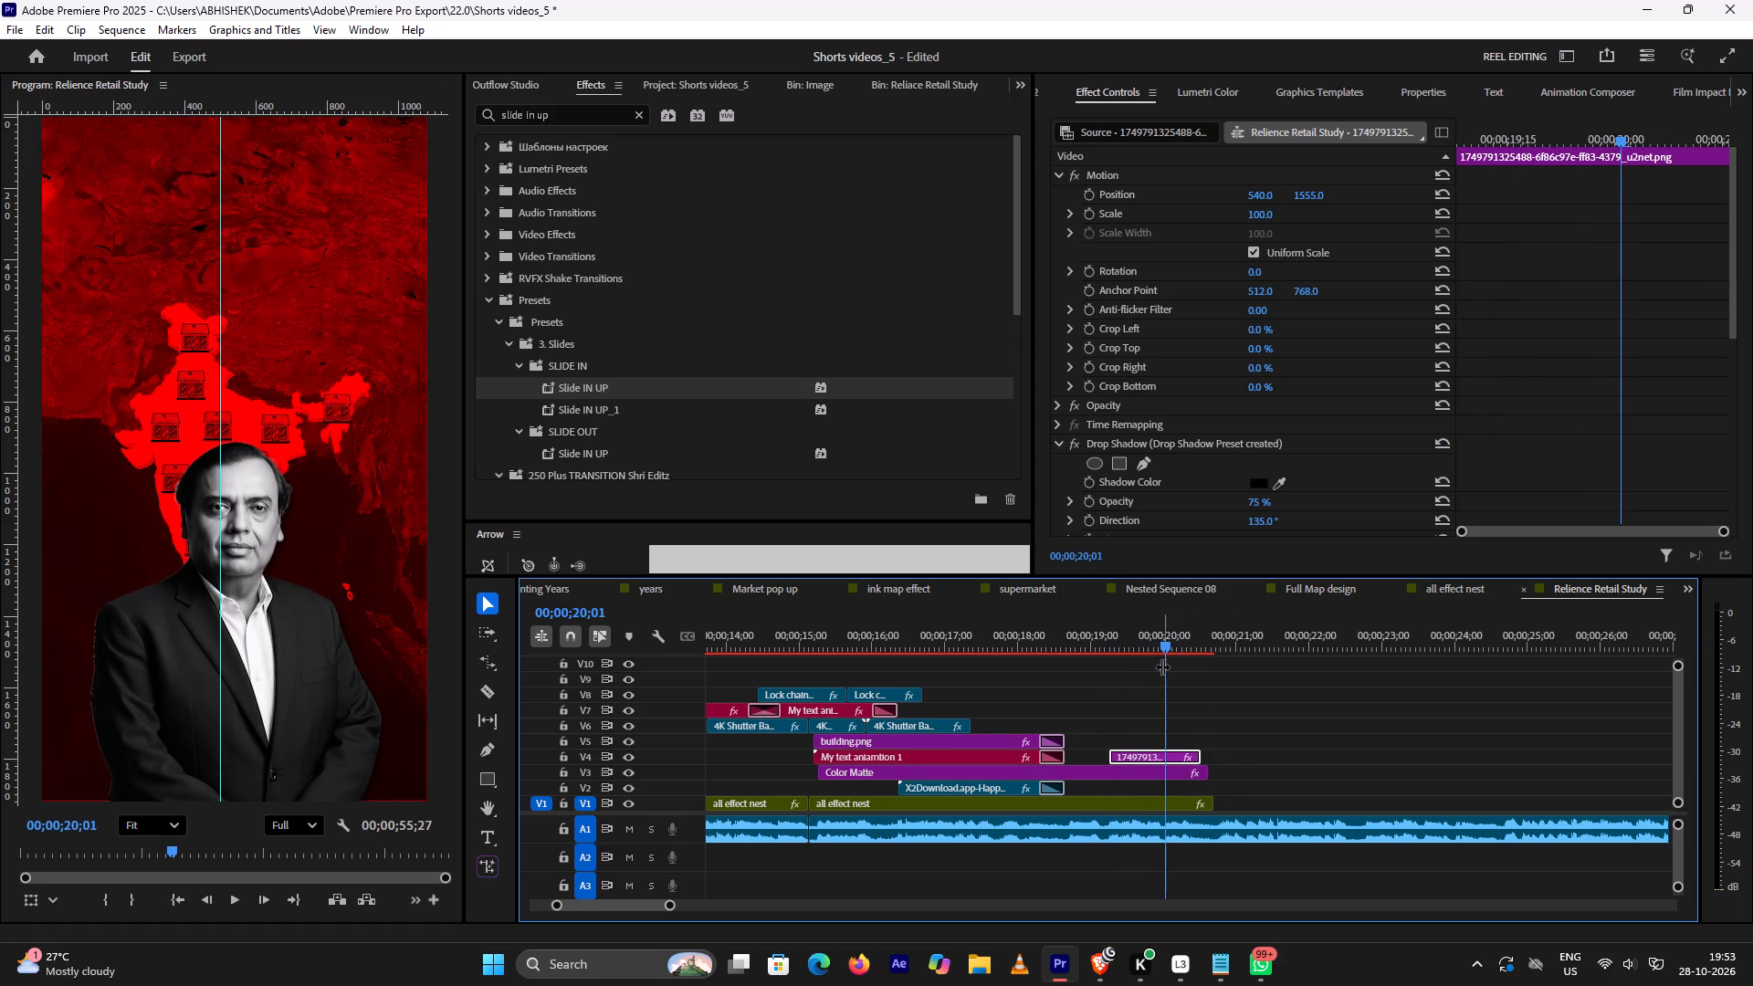
Scrub back to the 2659 store scene at 00;00;17;16.
drag(1167, 647, 1003, 658)
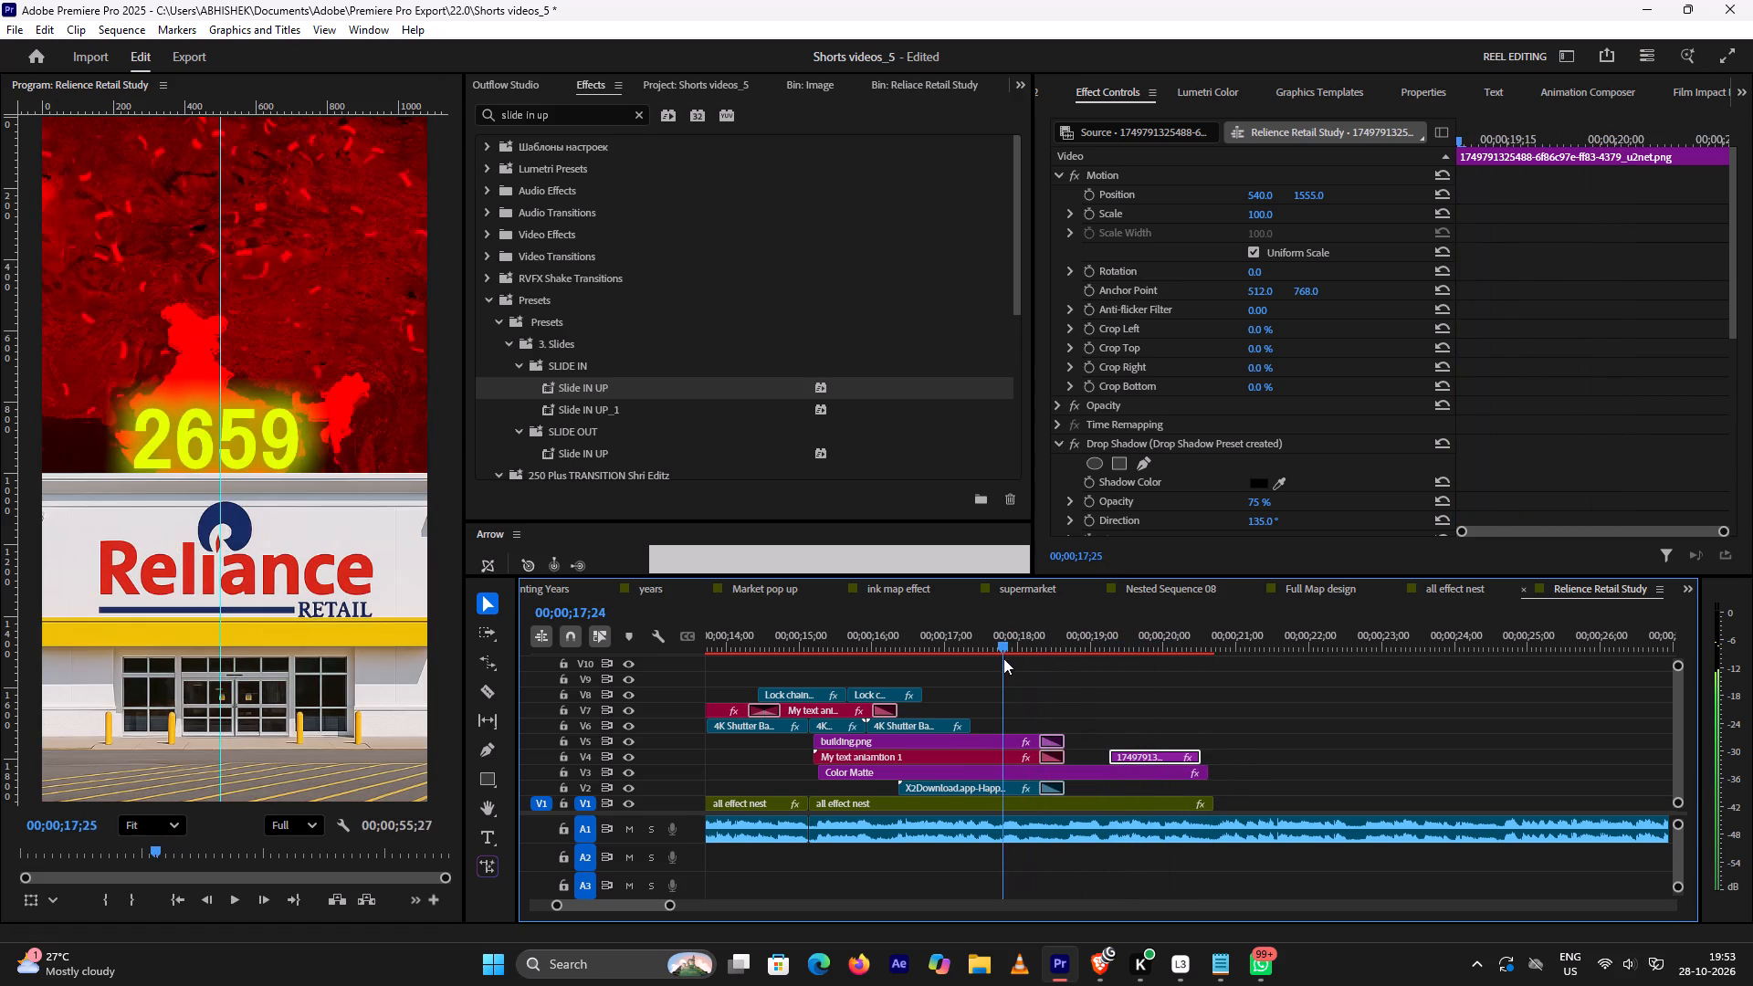
drag(1003, 658, 986, 664)
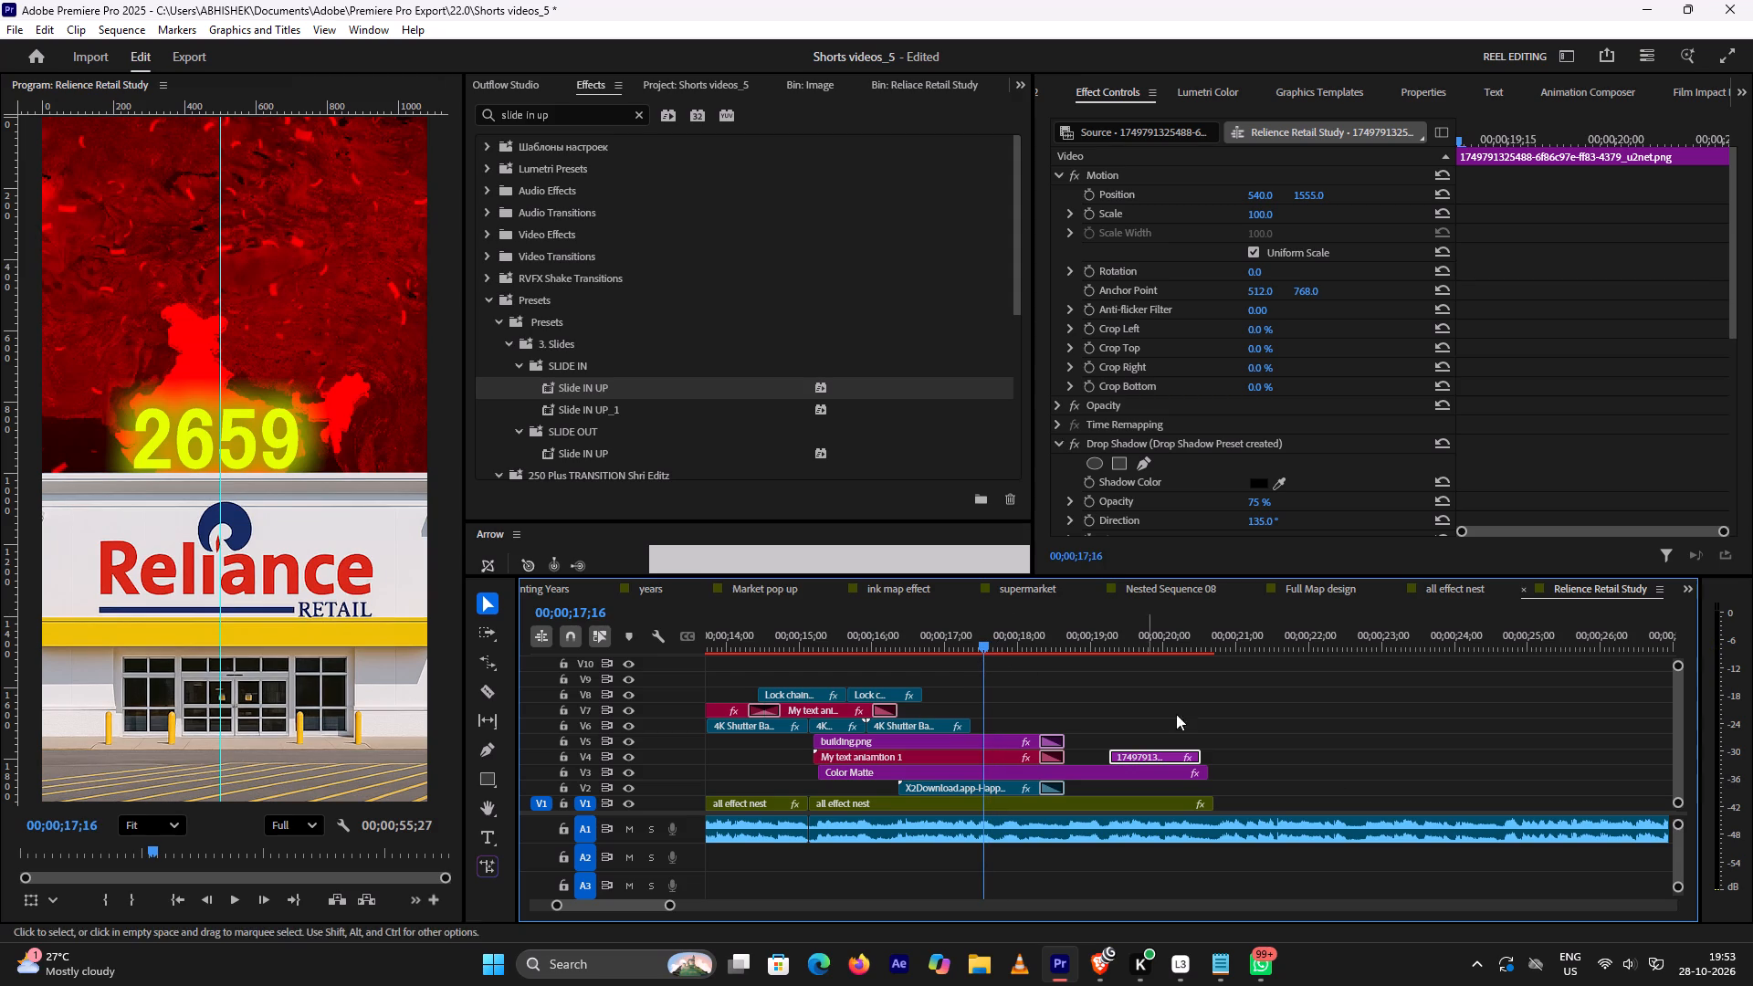
Turn off the Windows night light.
click(1601, 959)
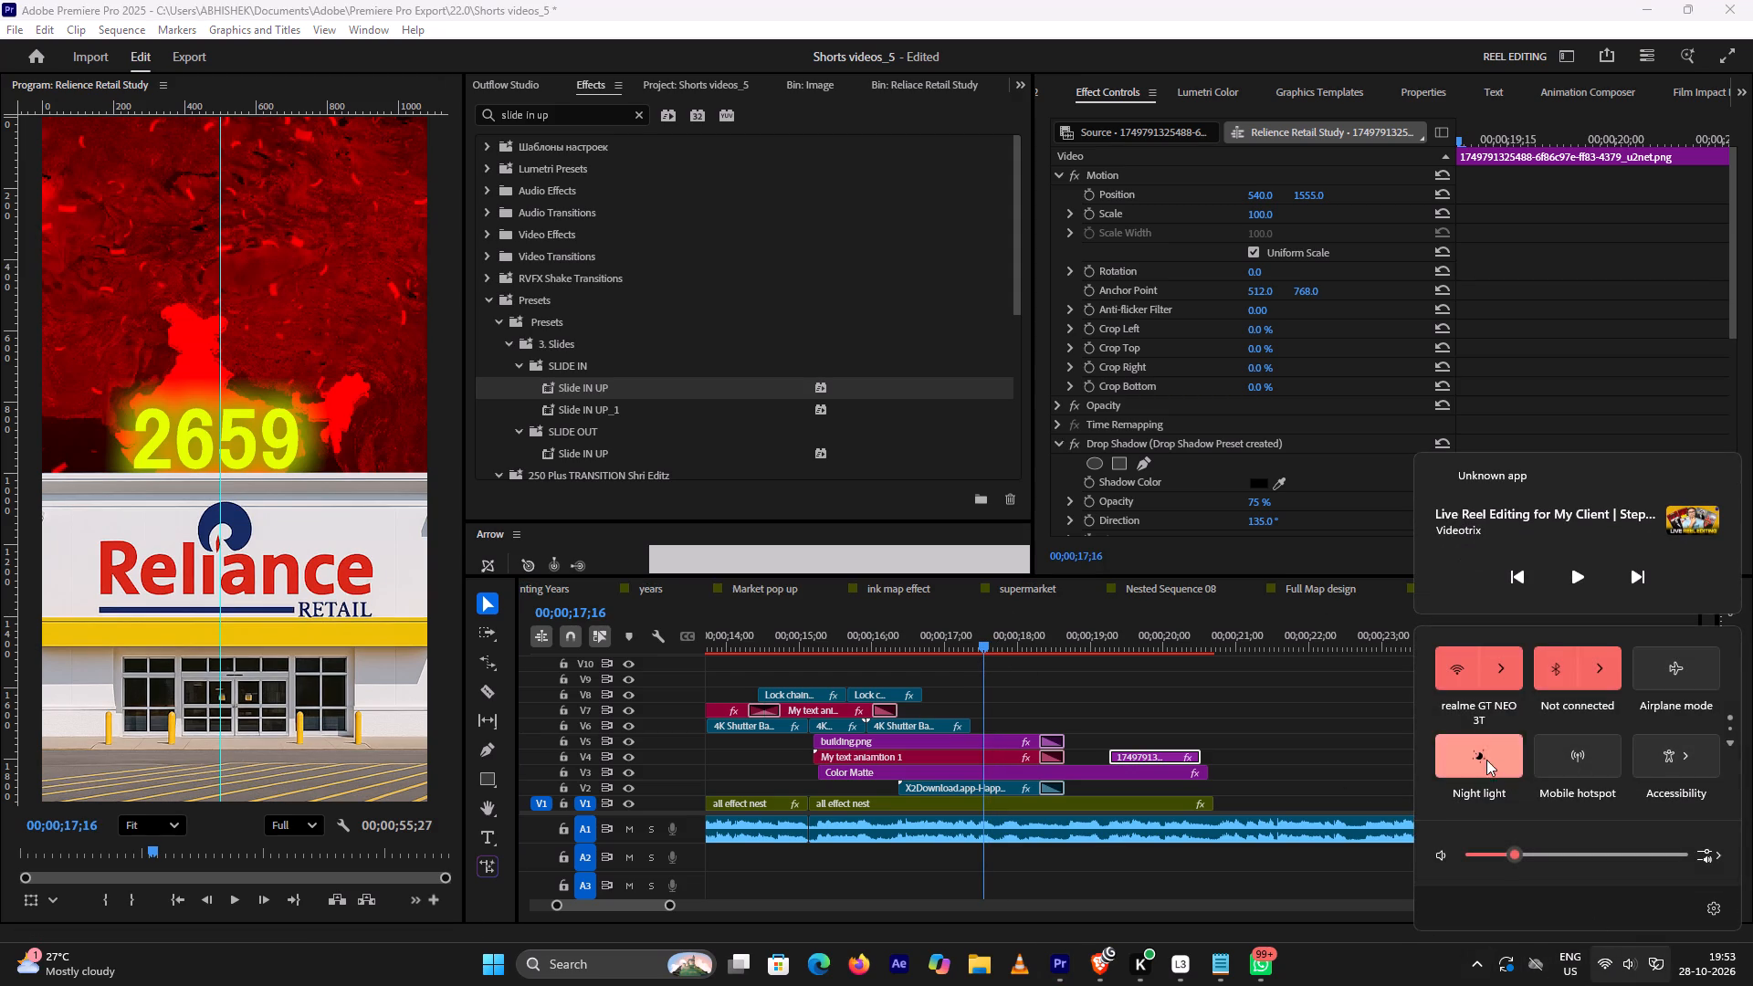
click(1486, 760)
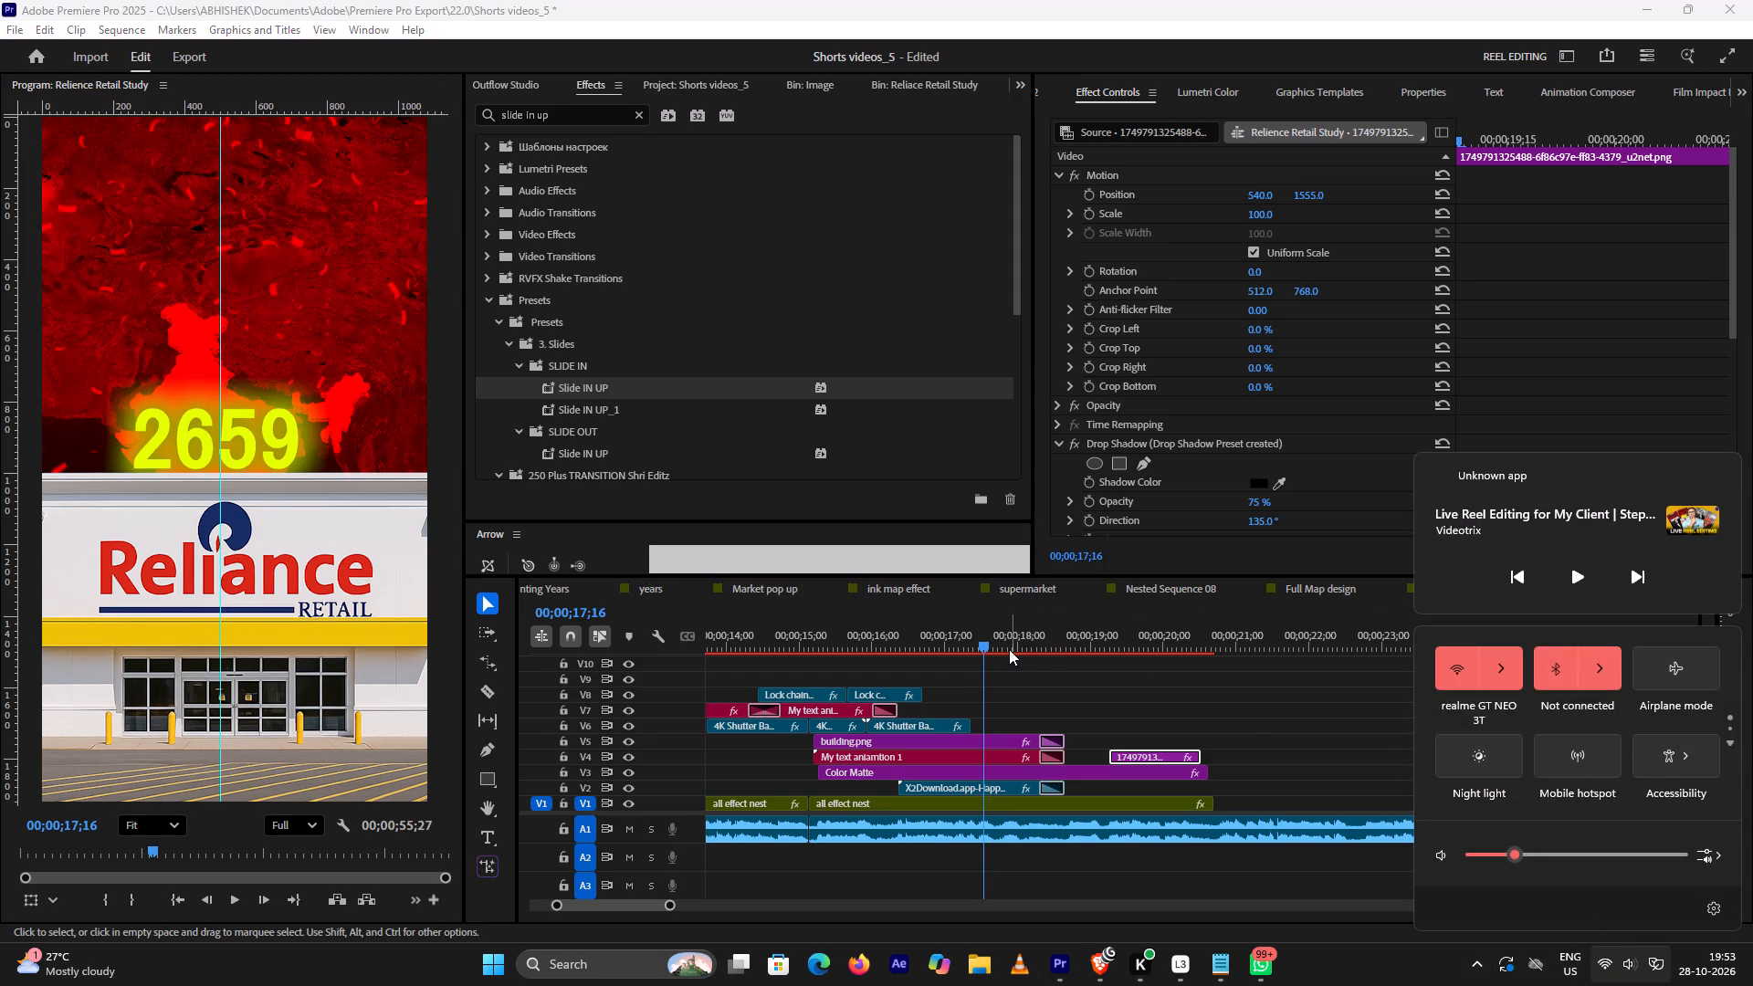
Duplicate the 2659 text clip from V4 onto V5 above the portrait clip, starting at 00;00;19;08.
click(1008, 750)
alt+drag(1001, 753, 1032, 724)
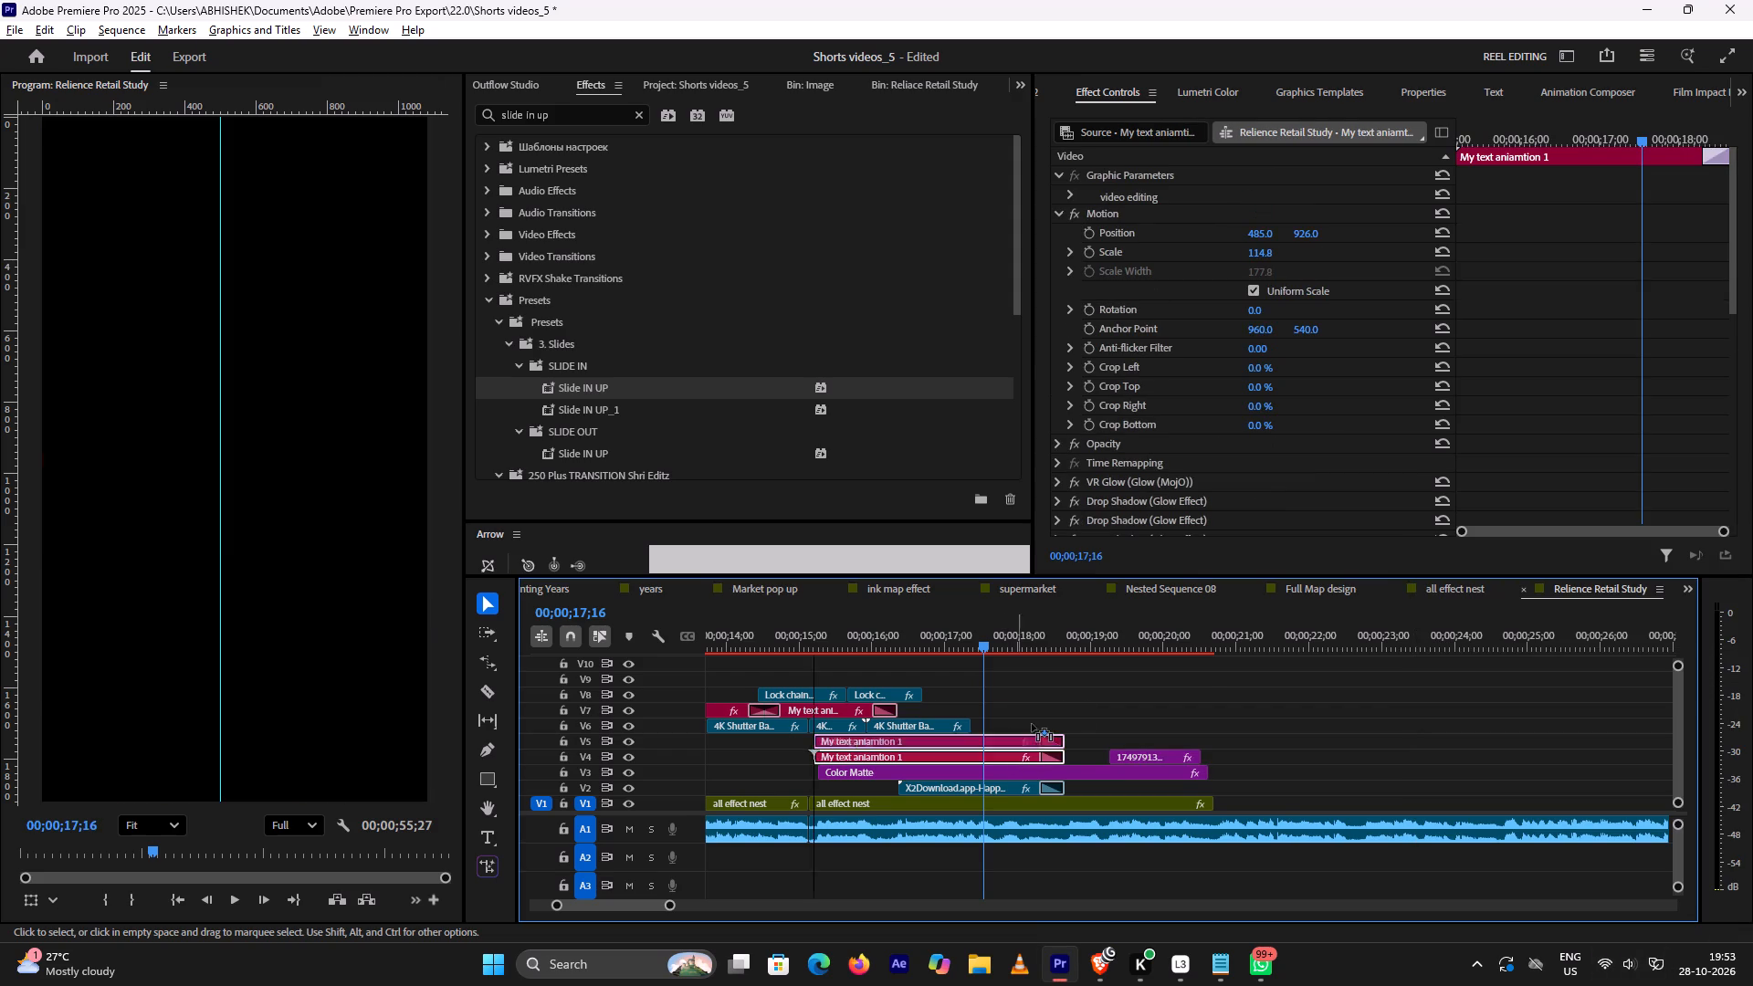
alt+drag(1032, 724, 1297, 738)
Open the source text of the copied 2659 title on V5 for editing and select all of it.
double_click(1263, 739)
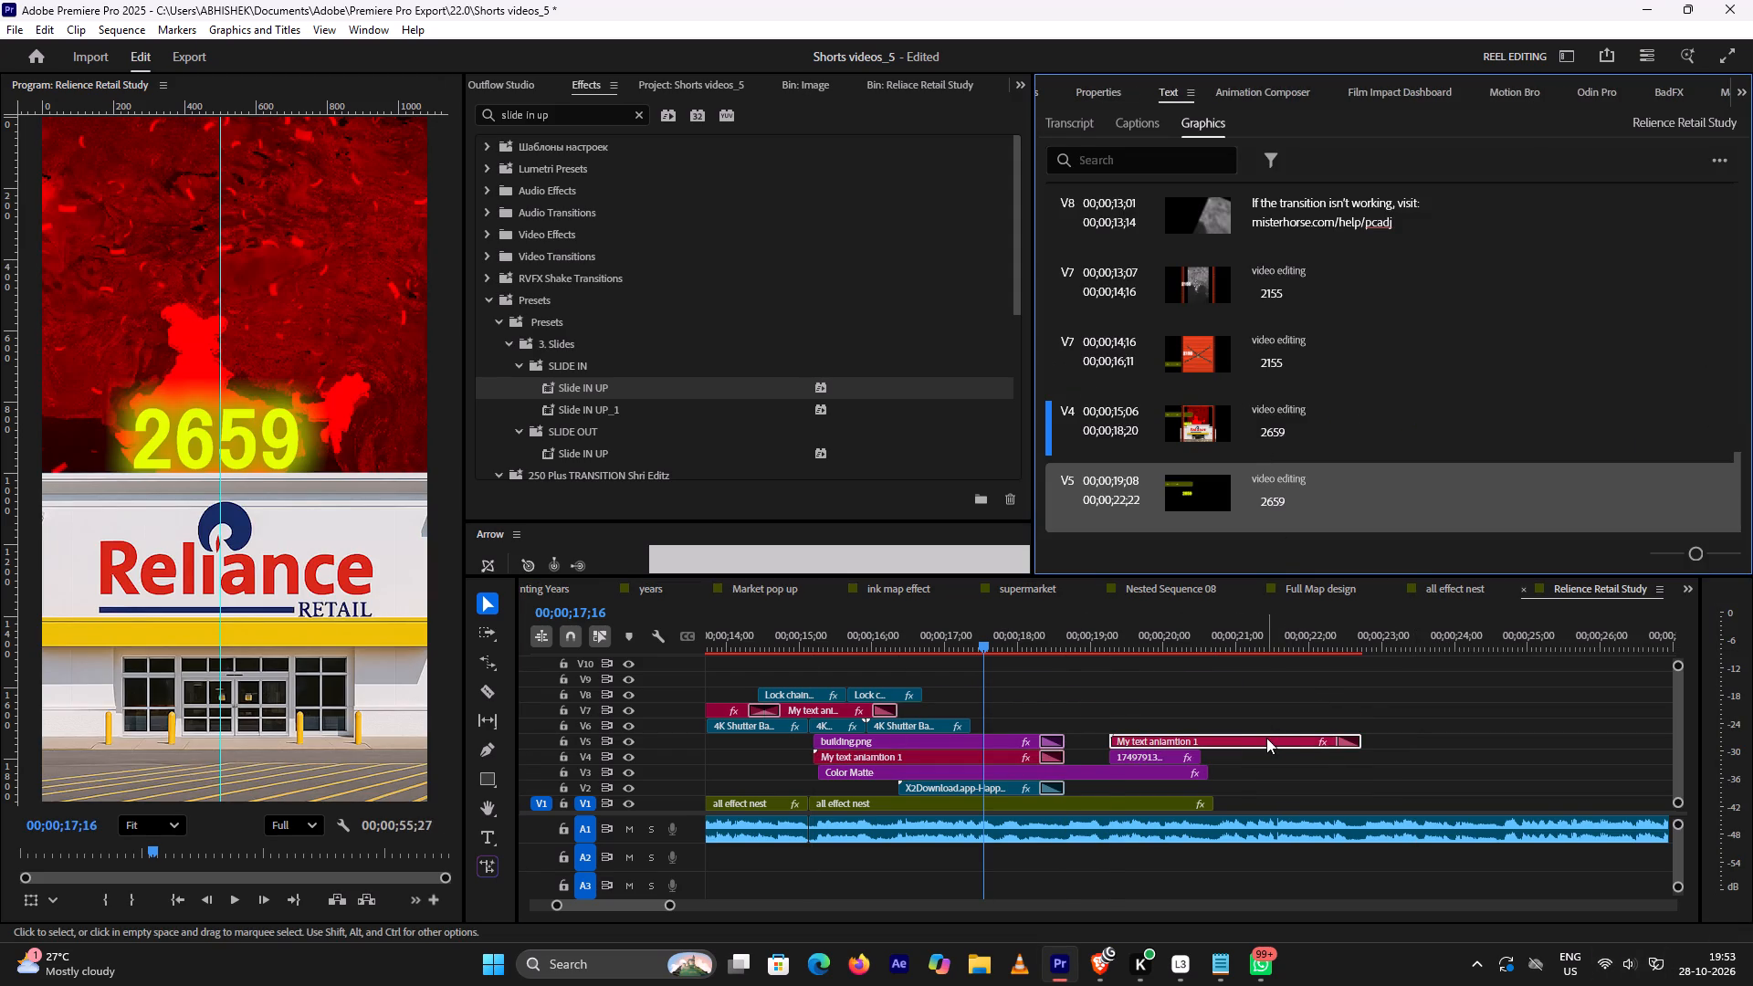
click(1266, 738)
double_click(1266, 739)
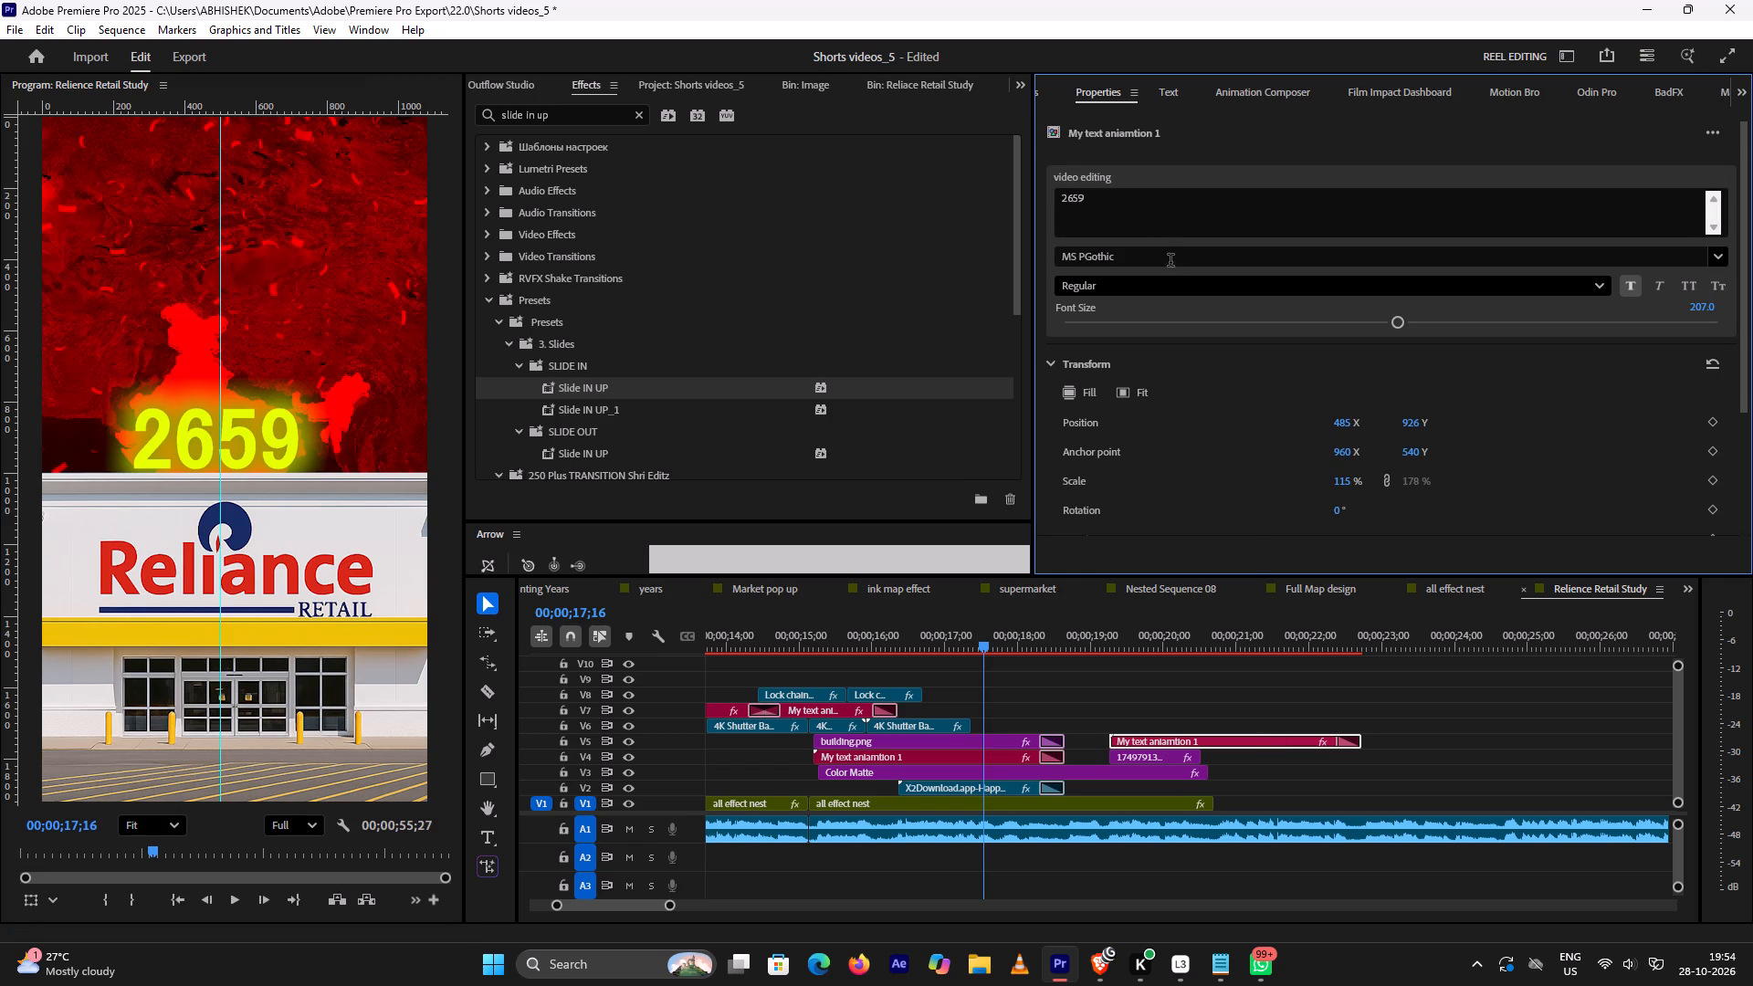
double_click(1150, 222)
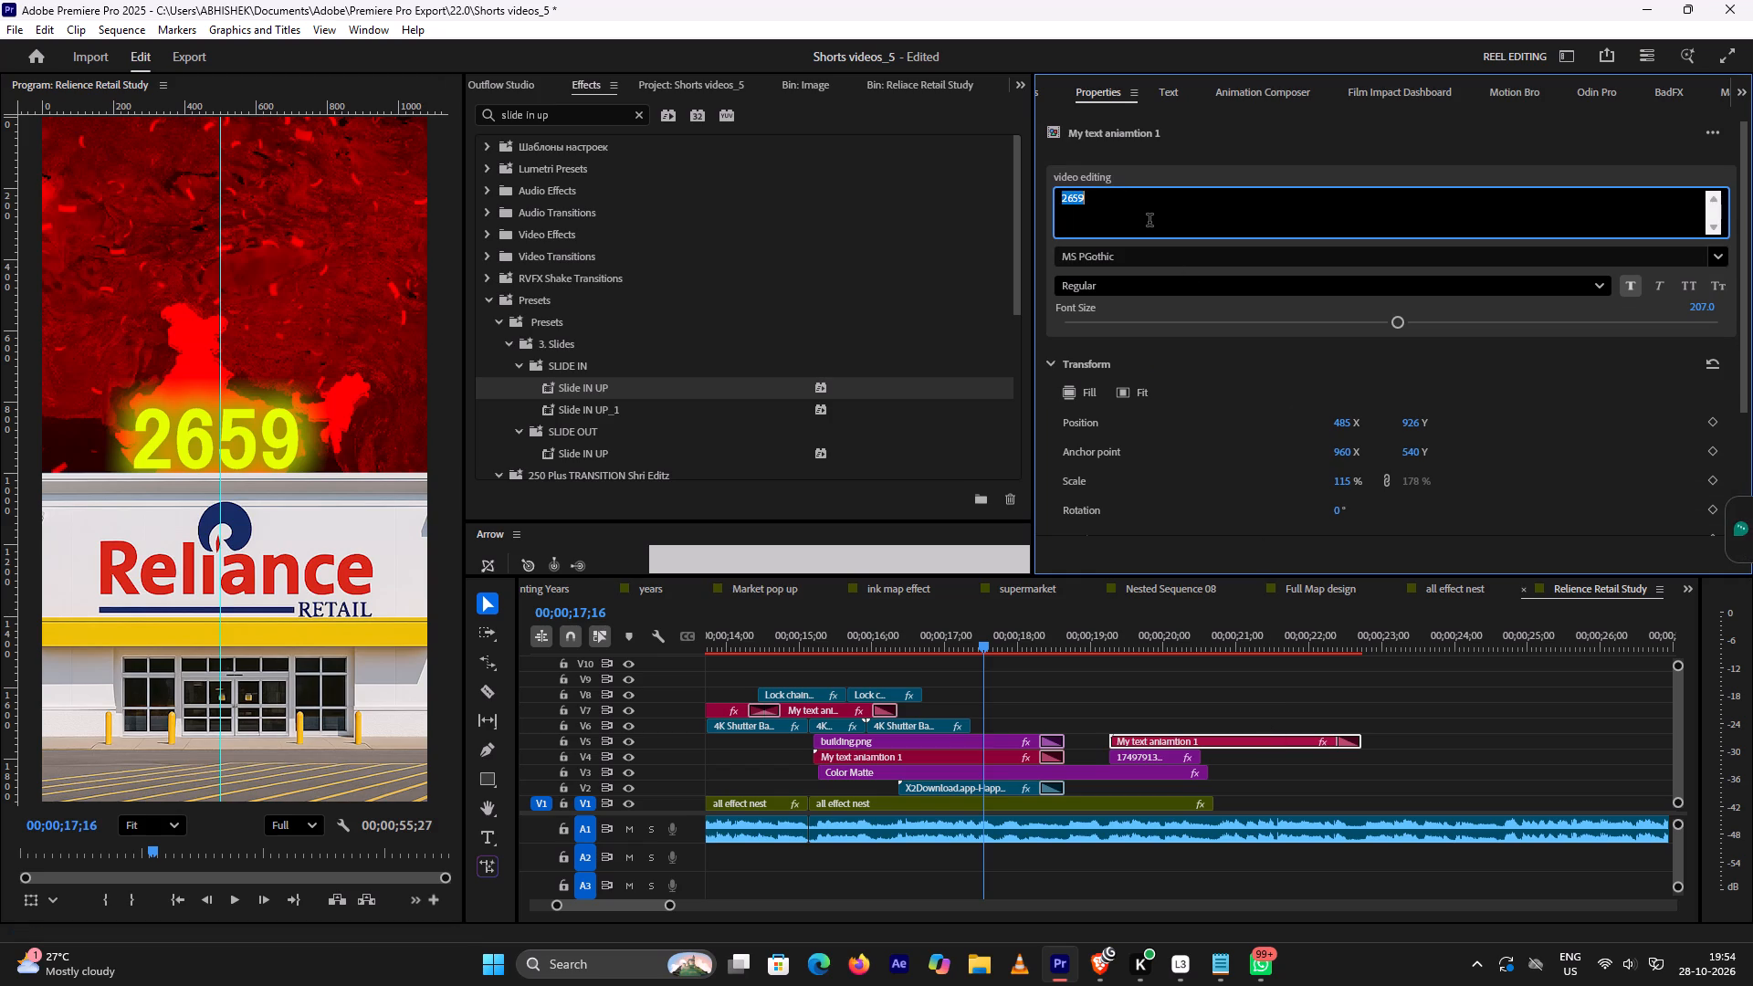
Change the wording of the duplicated text animation on V5 above the portrait to 500.
key(5)
text(00)
click(1226, 674)
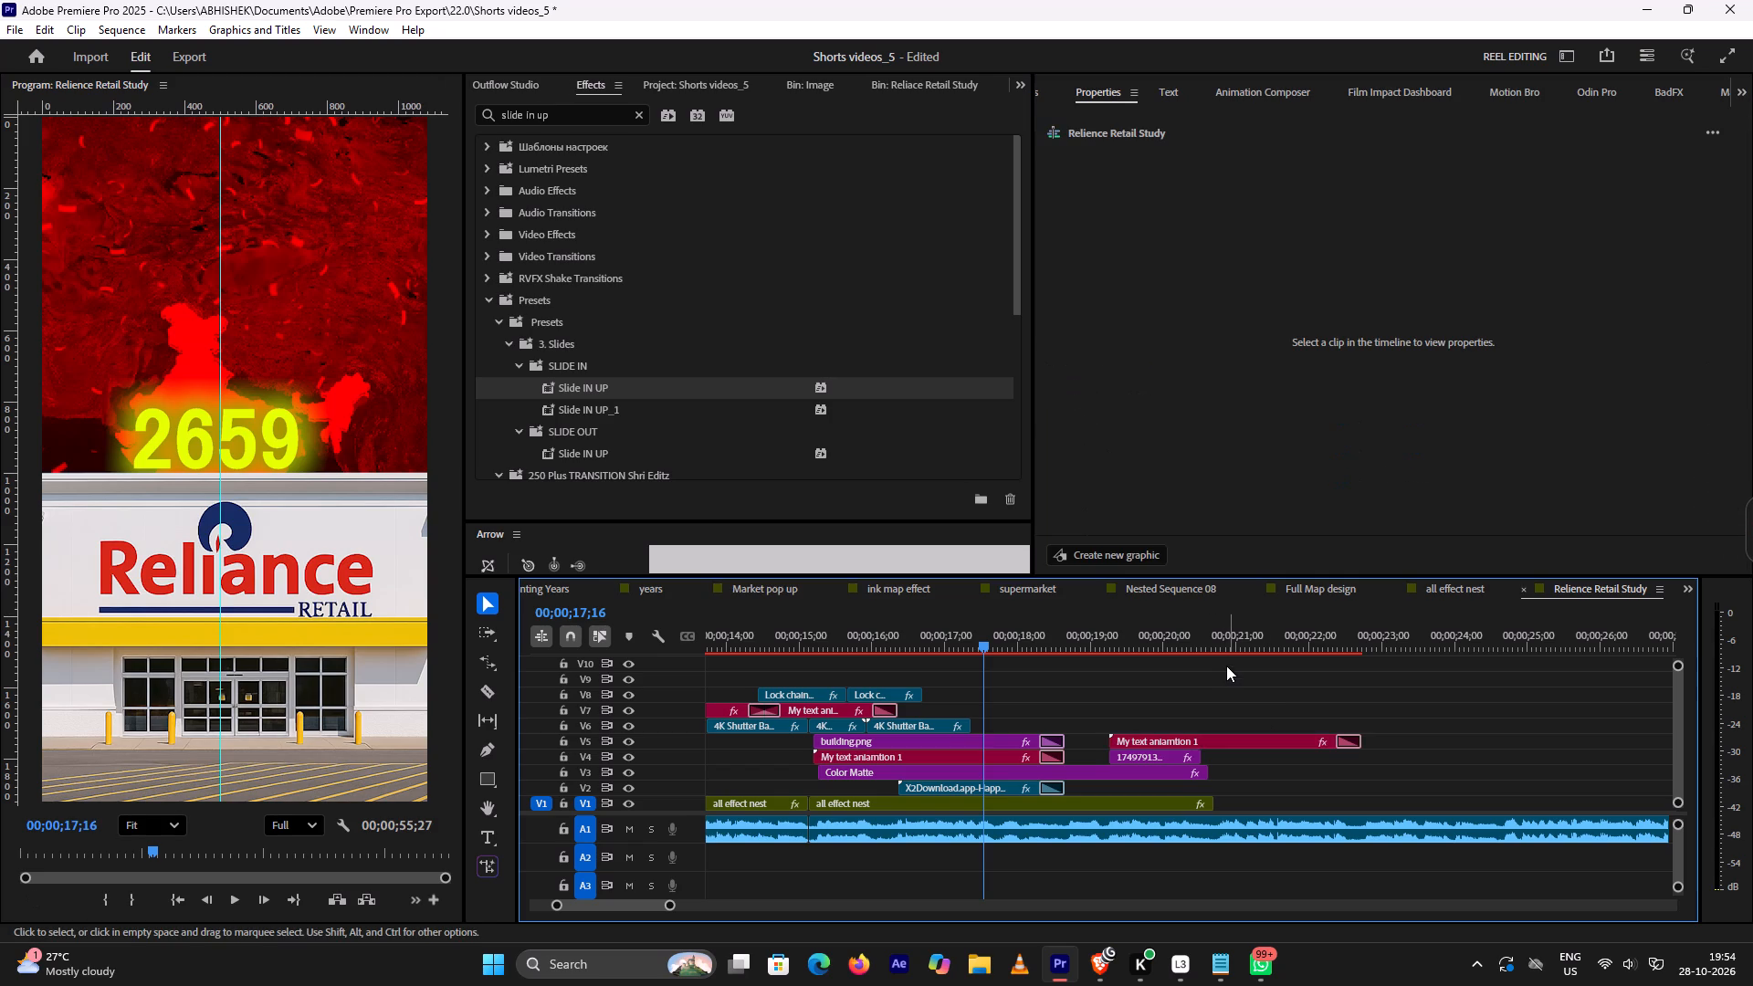
Select the 500 text clip on V5 and replay its entrance together with the portrait.
click(1237, 732)
double_click(1237, 735)
double_click(1237, 735)
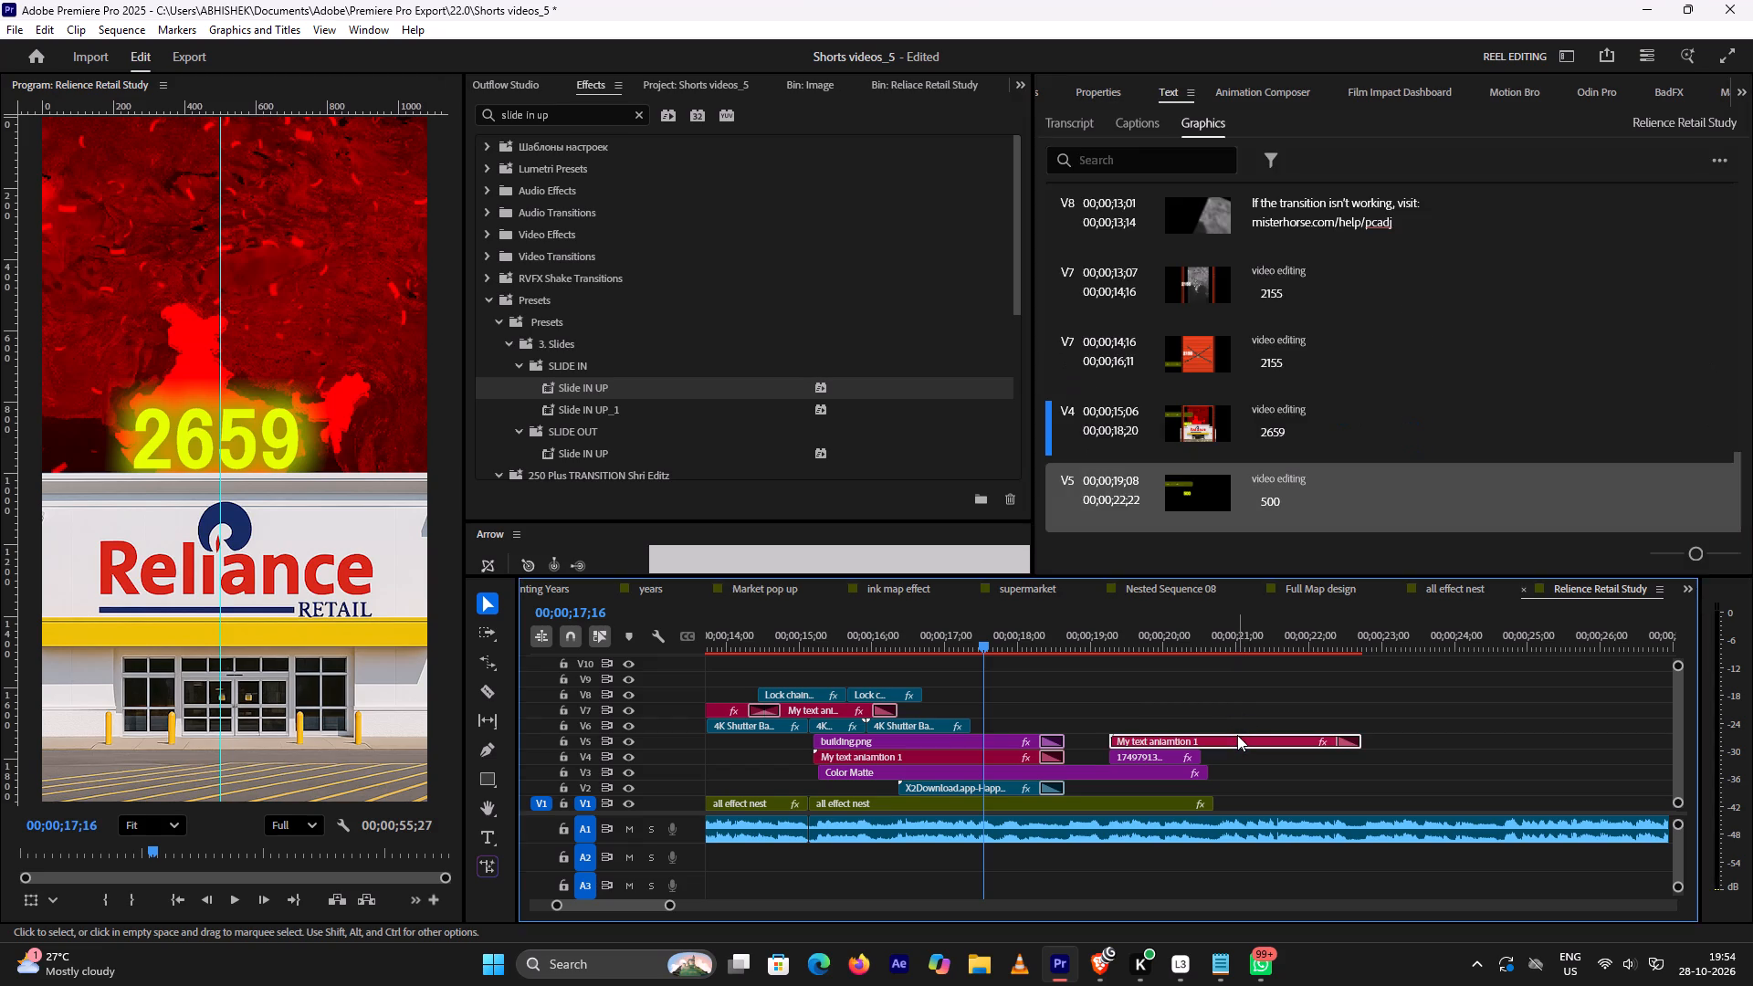
click(1244, 742)
click(1243, 742)
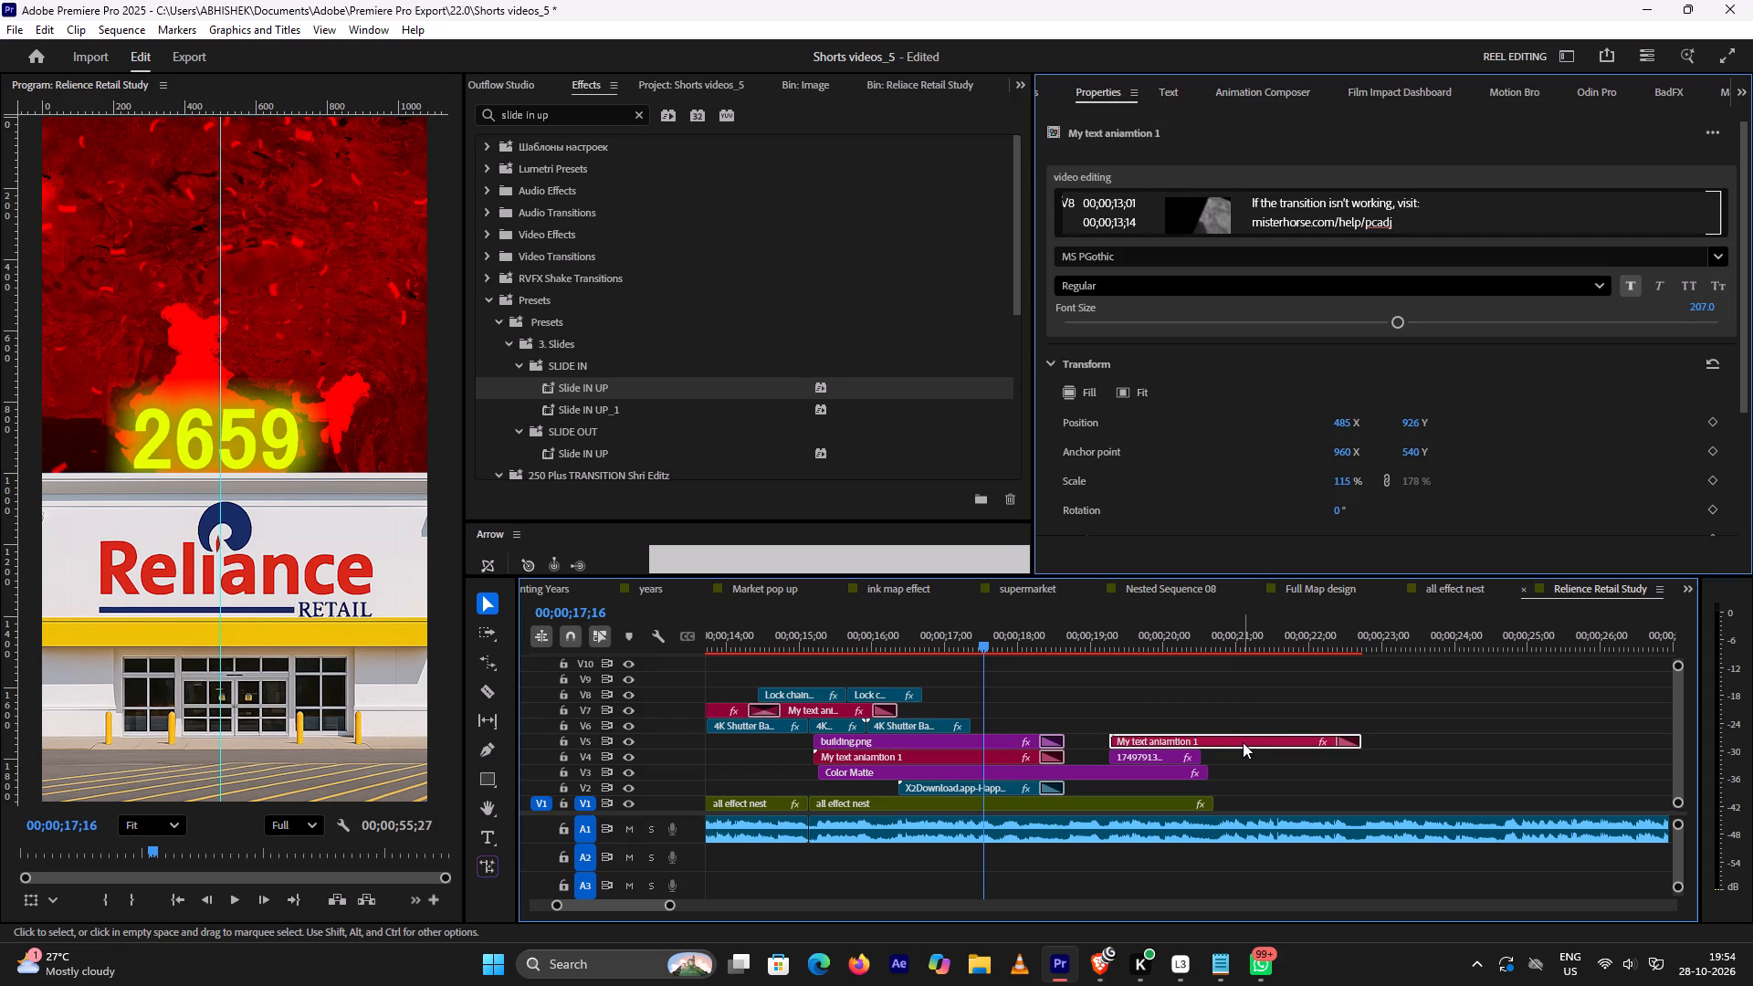
click(1450, 401)
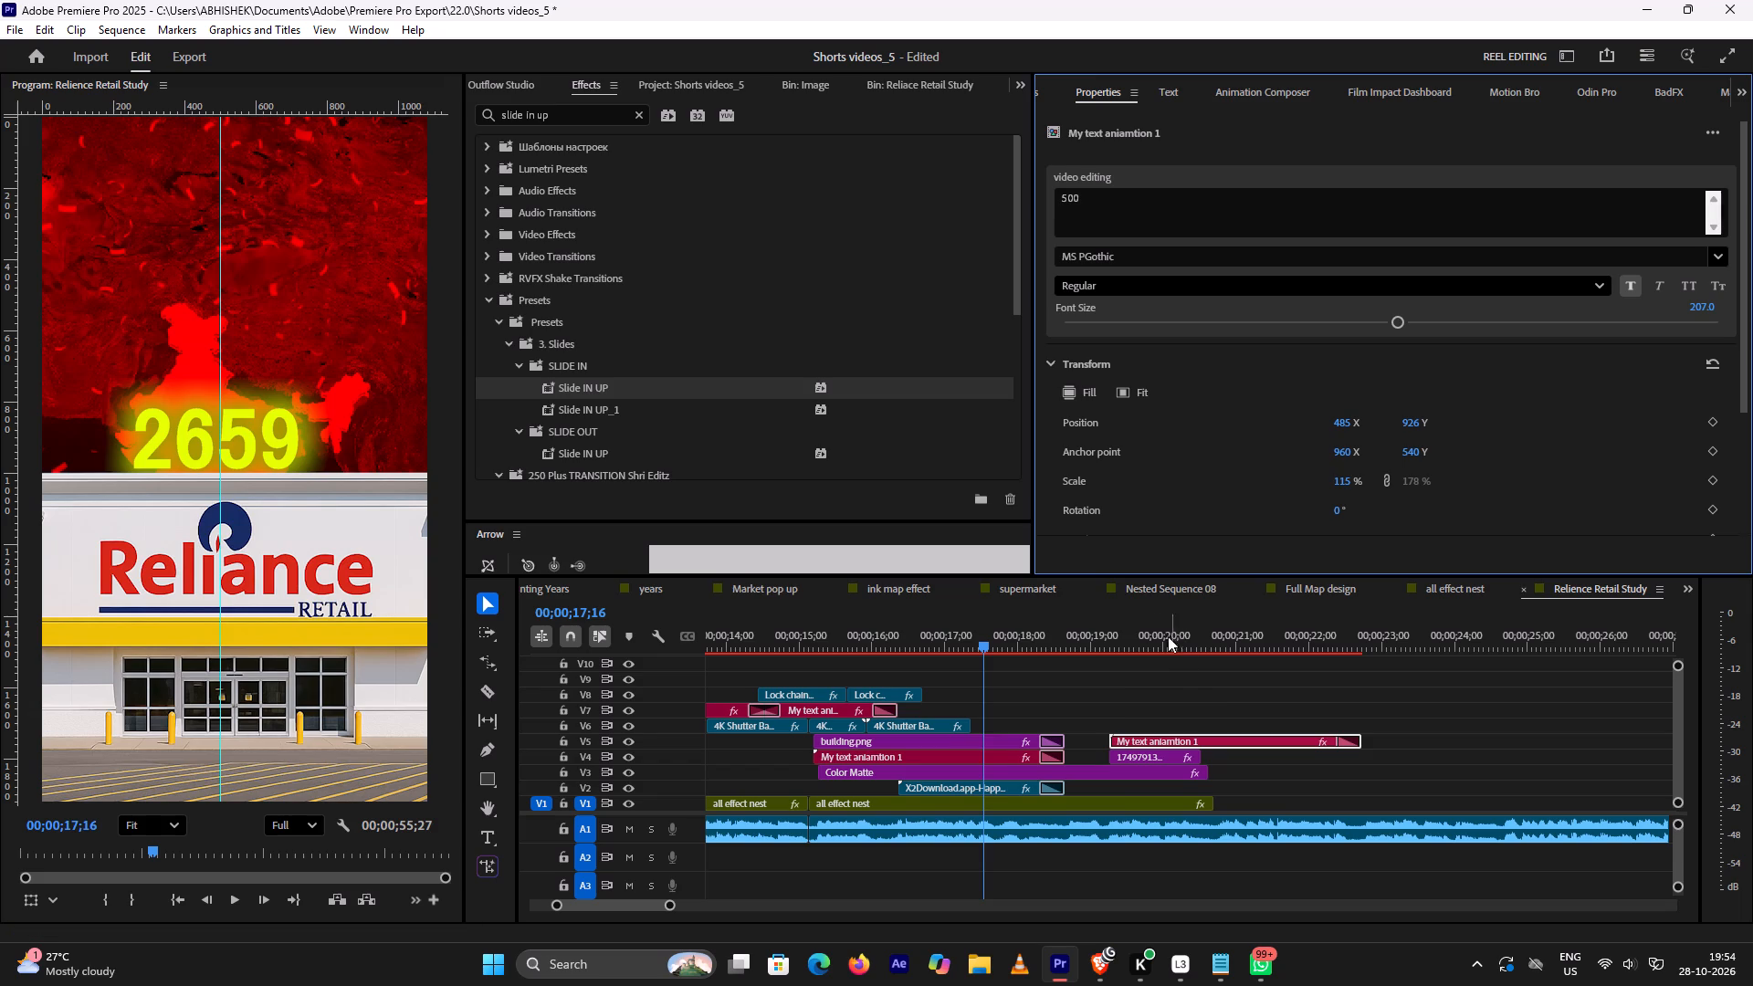
click(1124, 617)
key(space)
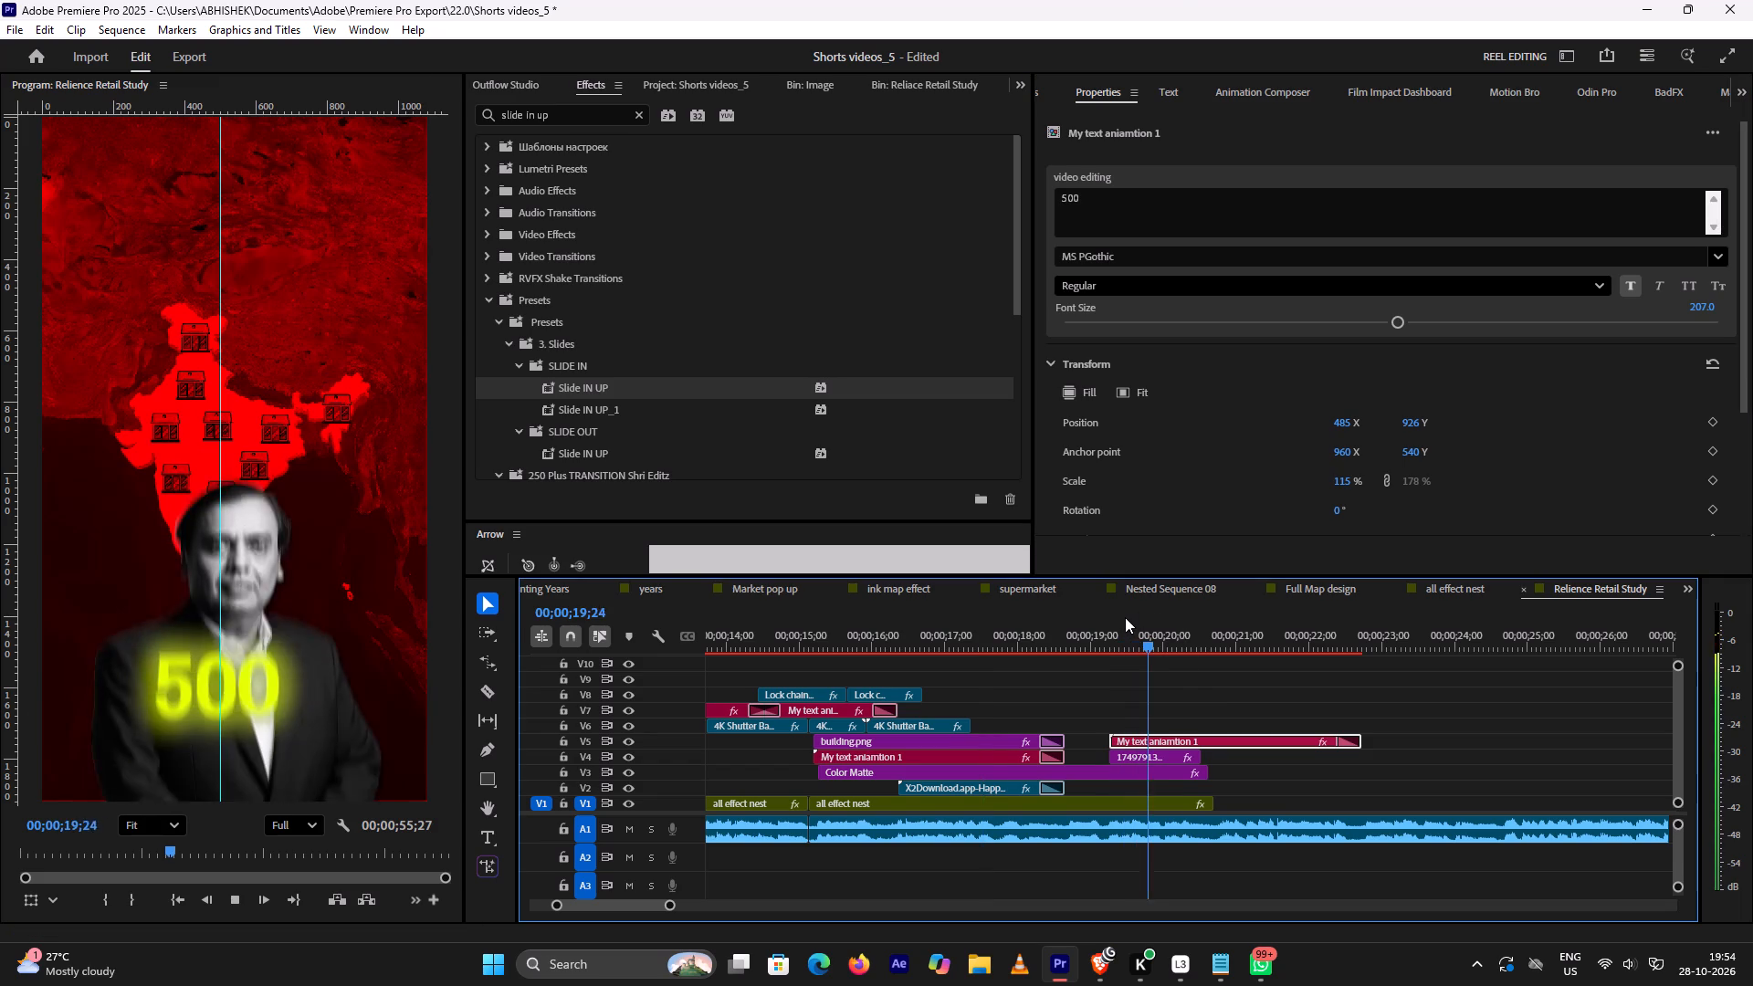
key(space)
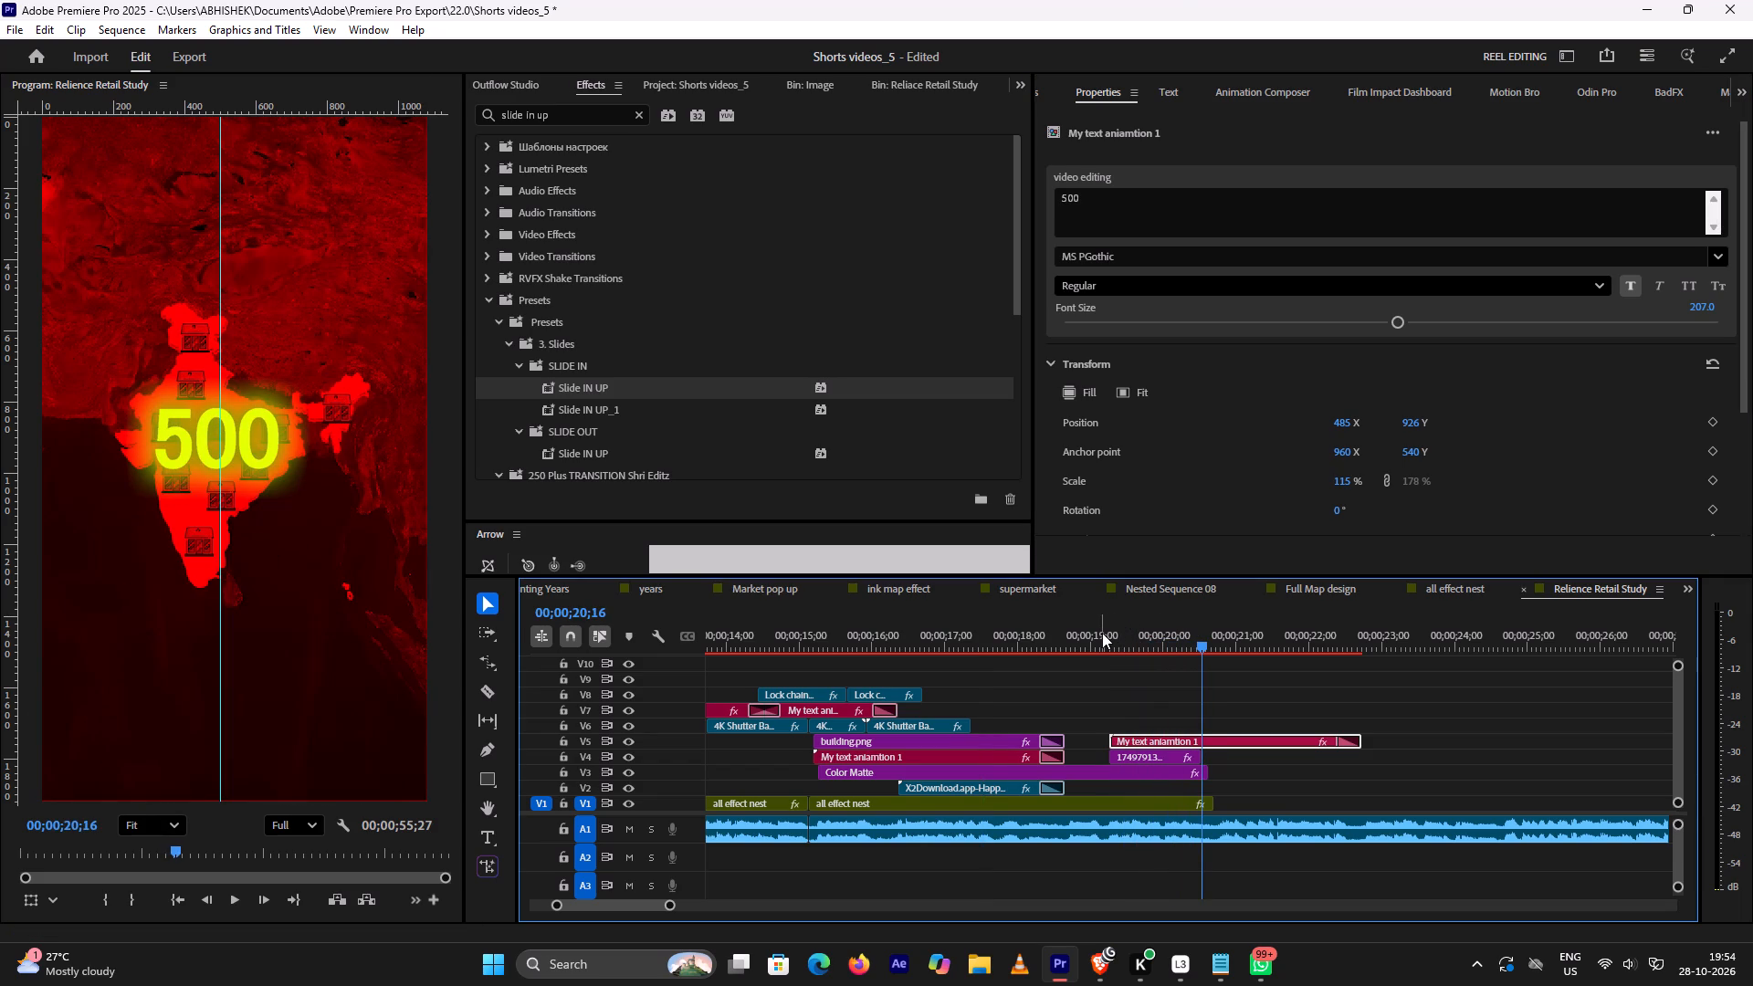
click(1102, 633)
key(space)
key(space)
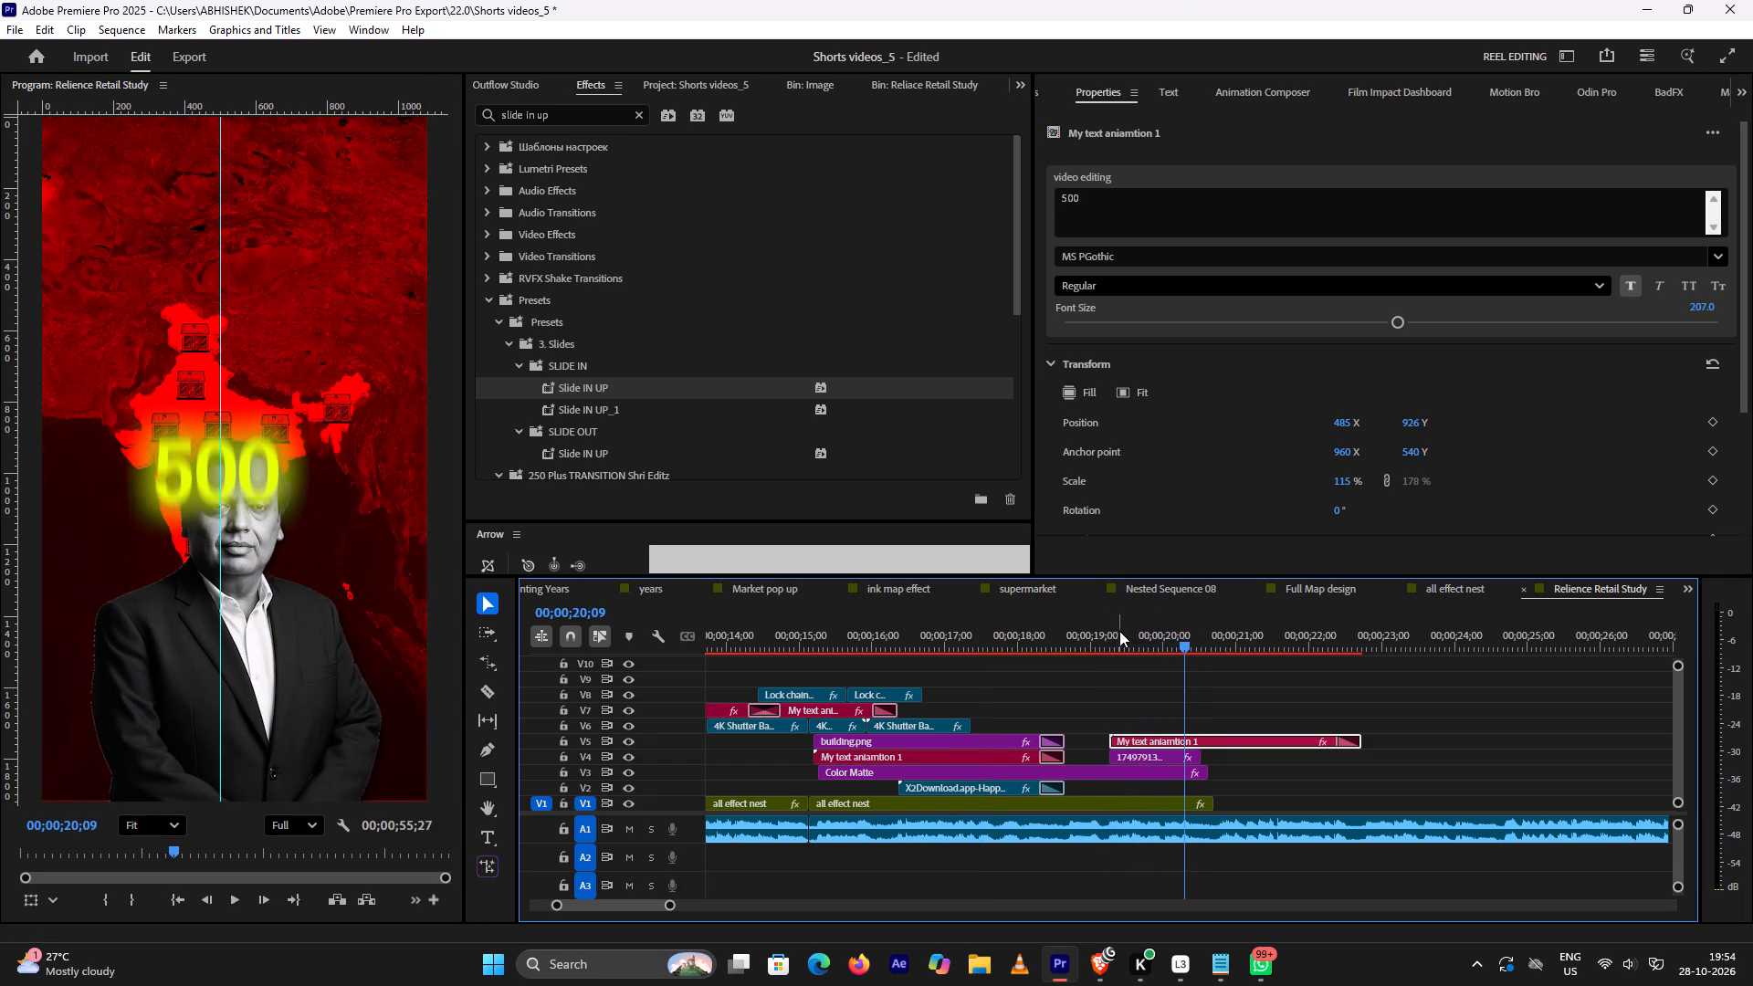
key(space)
key(space)
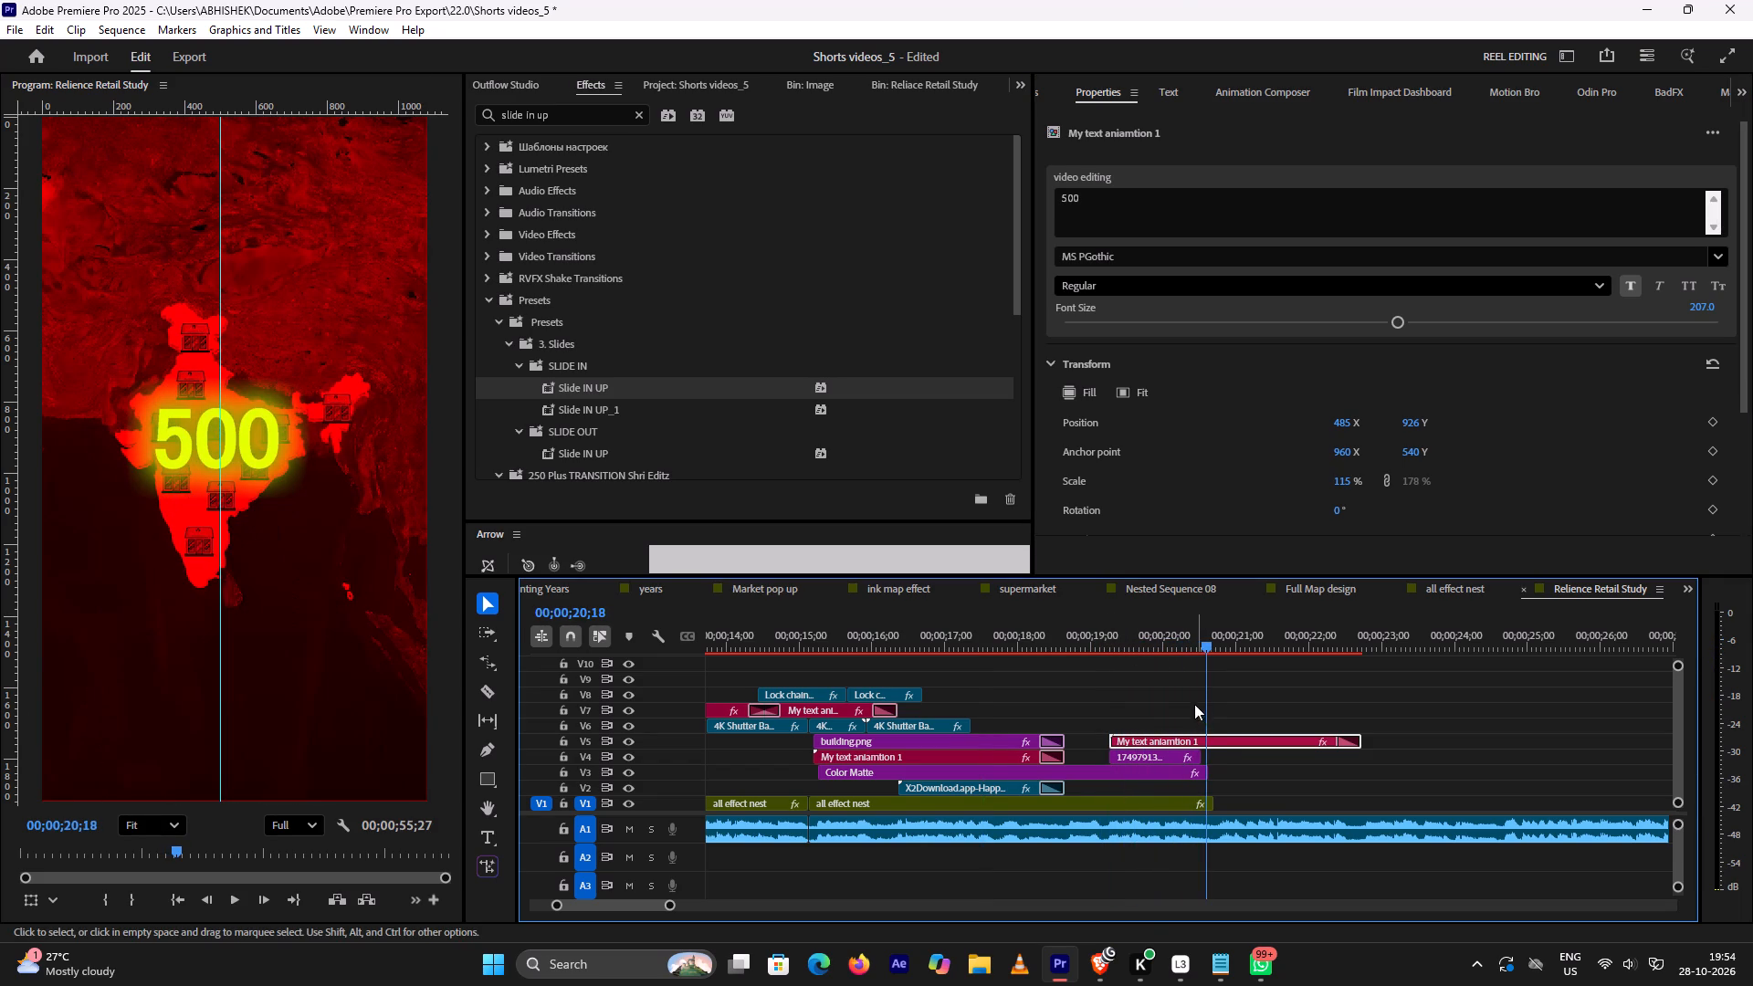
Switch to the YouTube tutorial in Brave and review how the portrait and duplicated text clip are placed on the timeline.
click(1100, 966)
key(space)
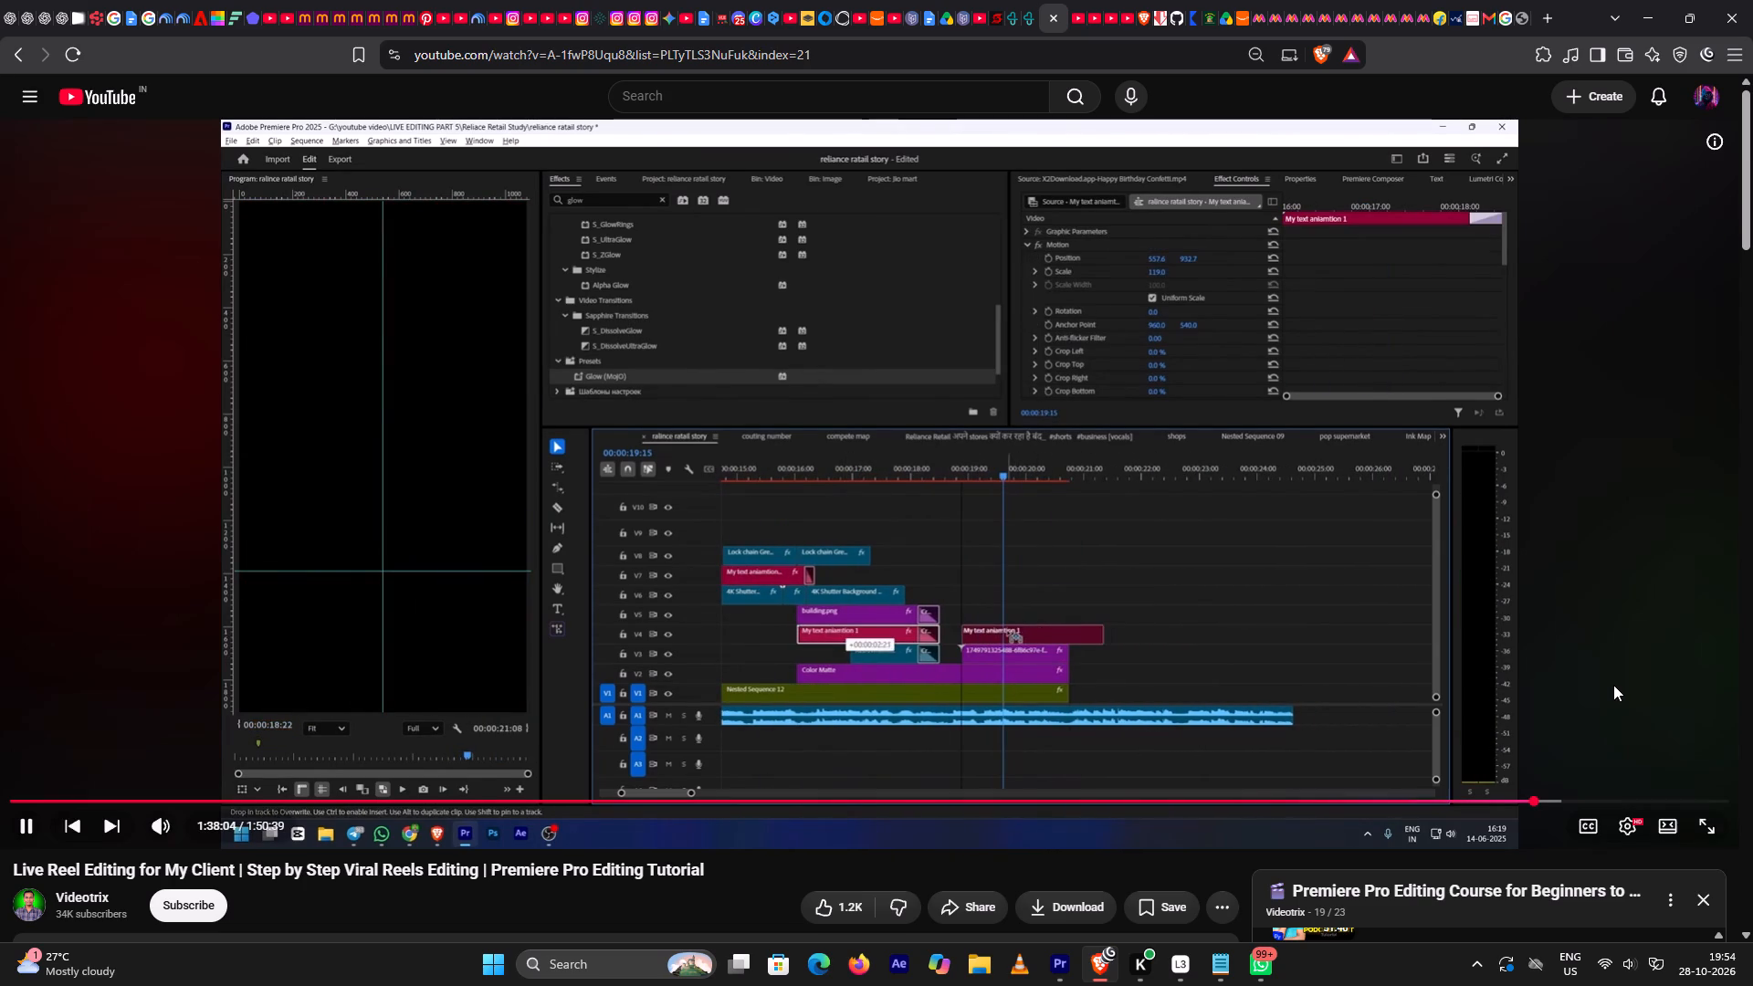
key(Left)
key(Left)
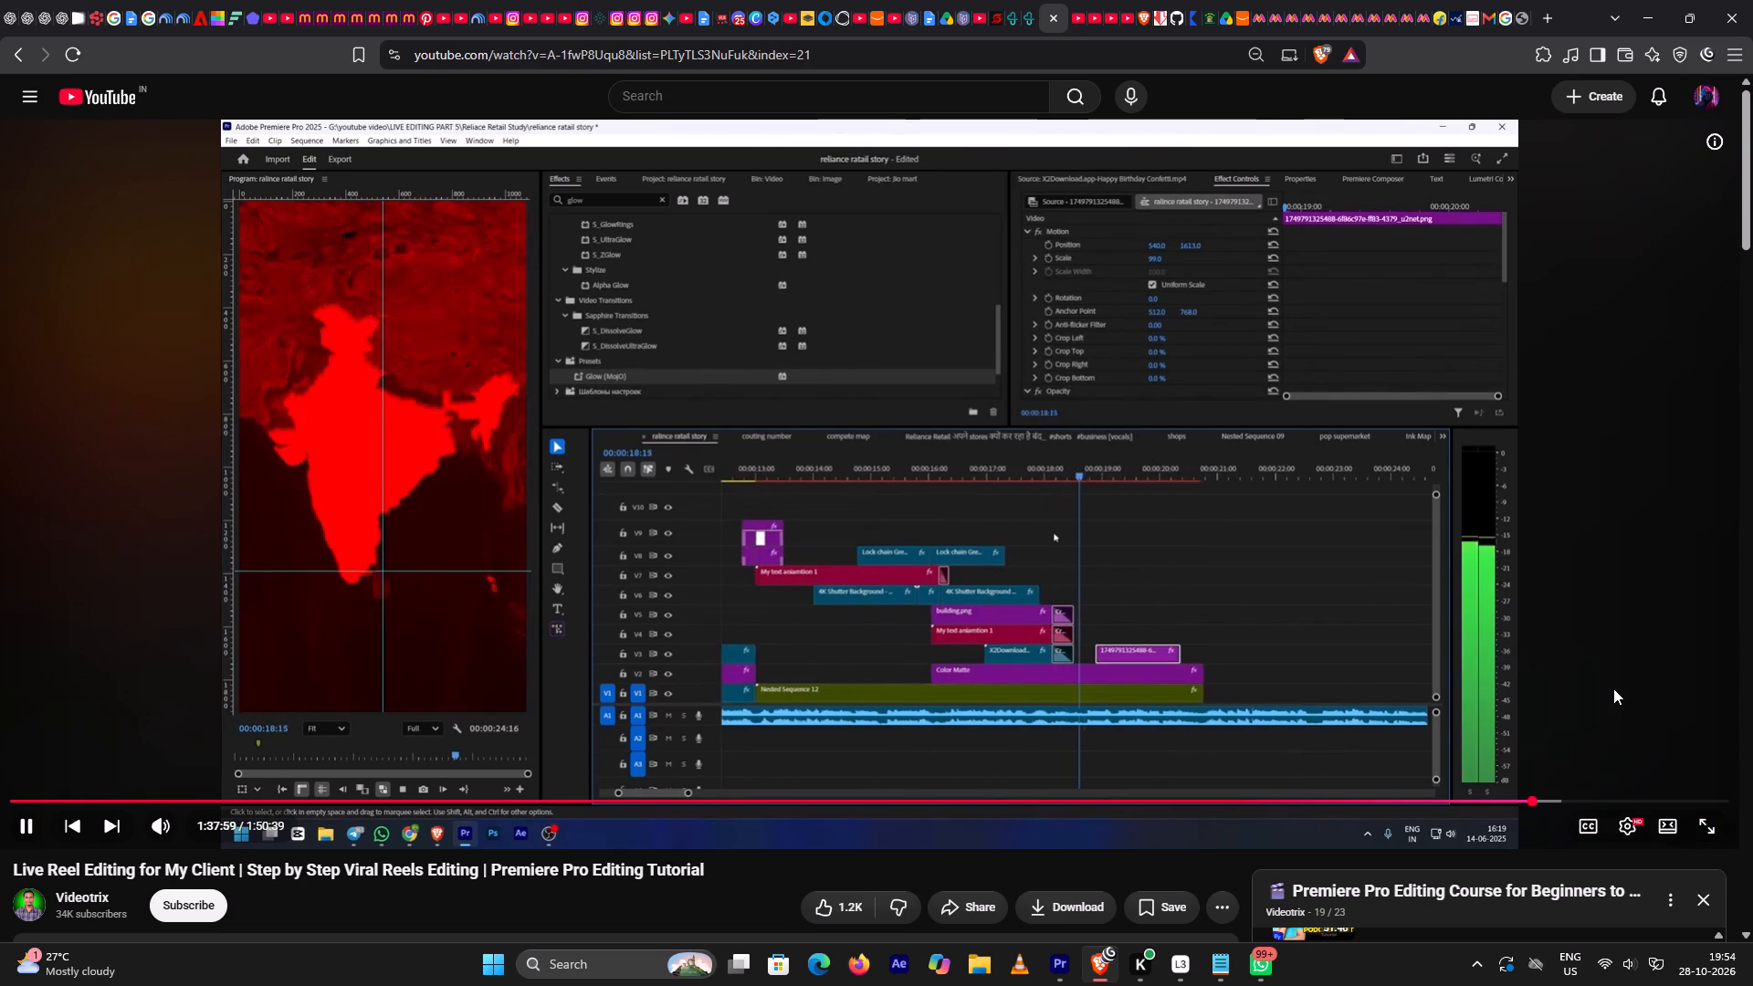
key(space)
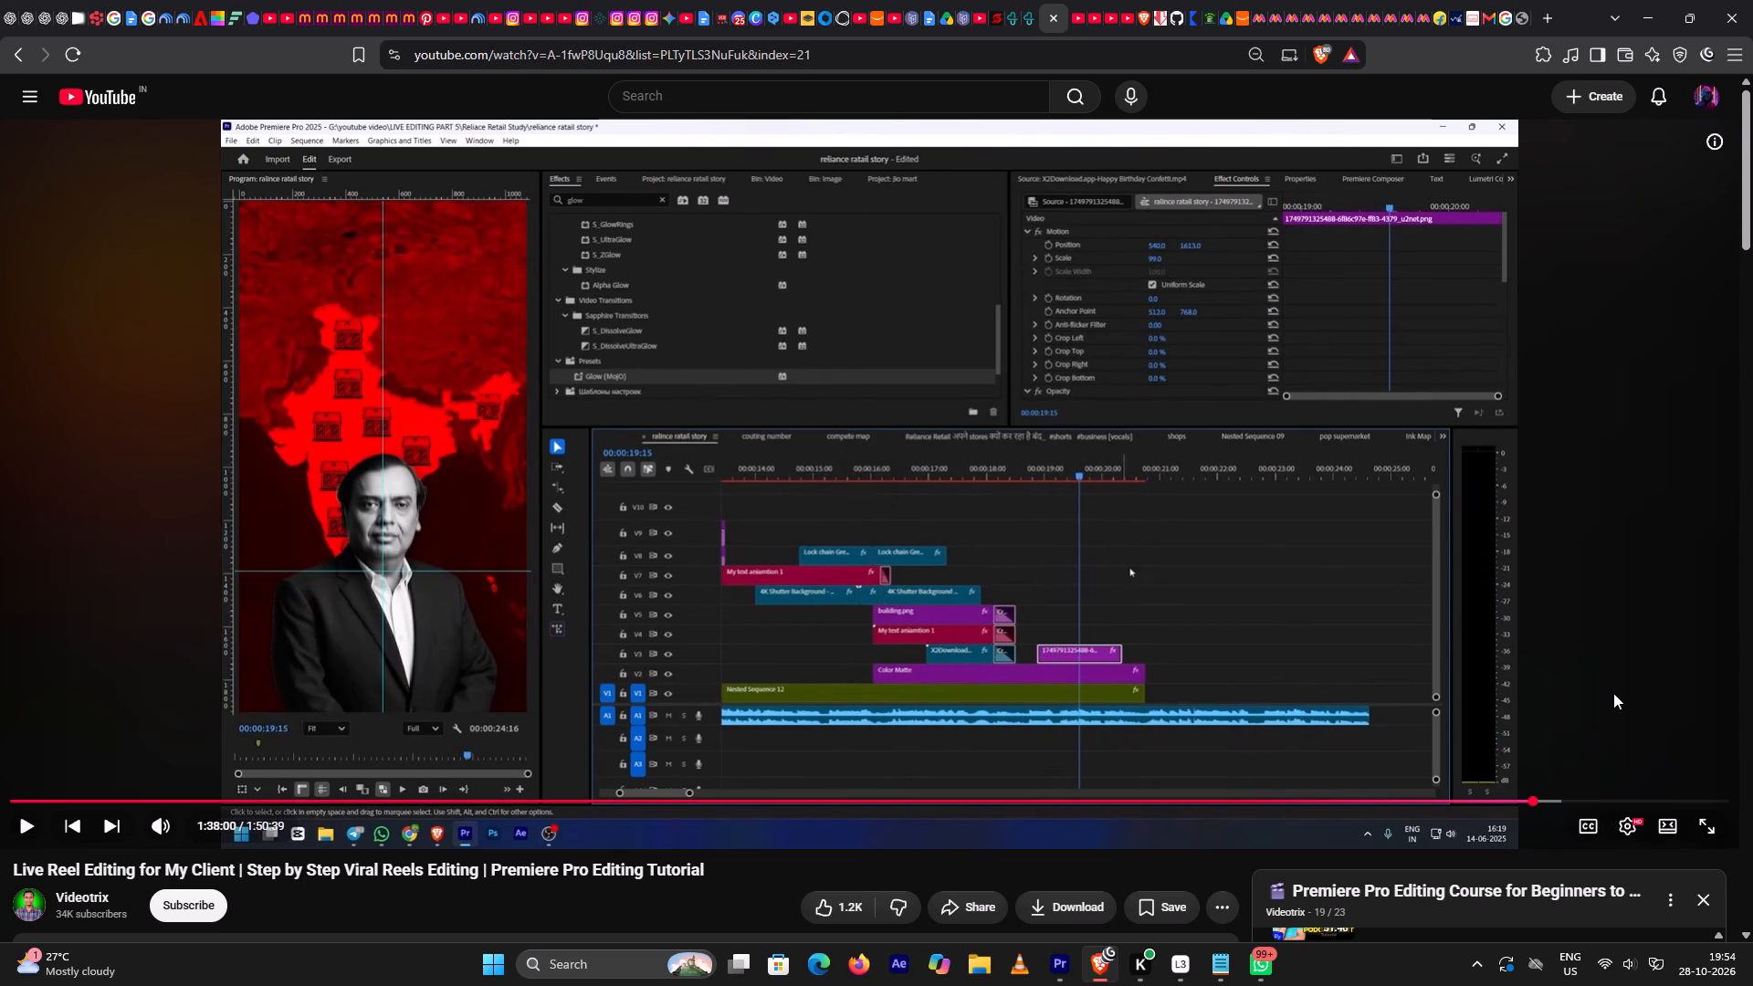
click(1522, 798)
key(space)
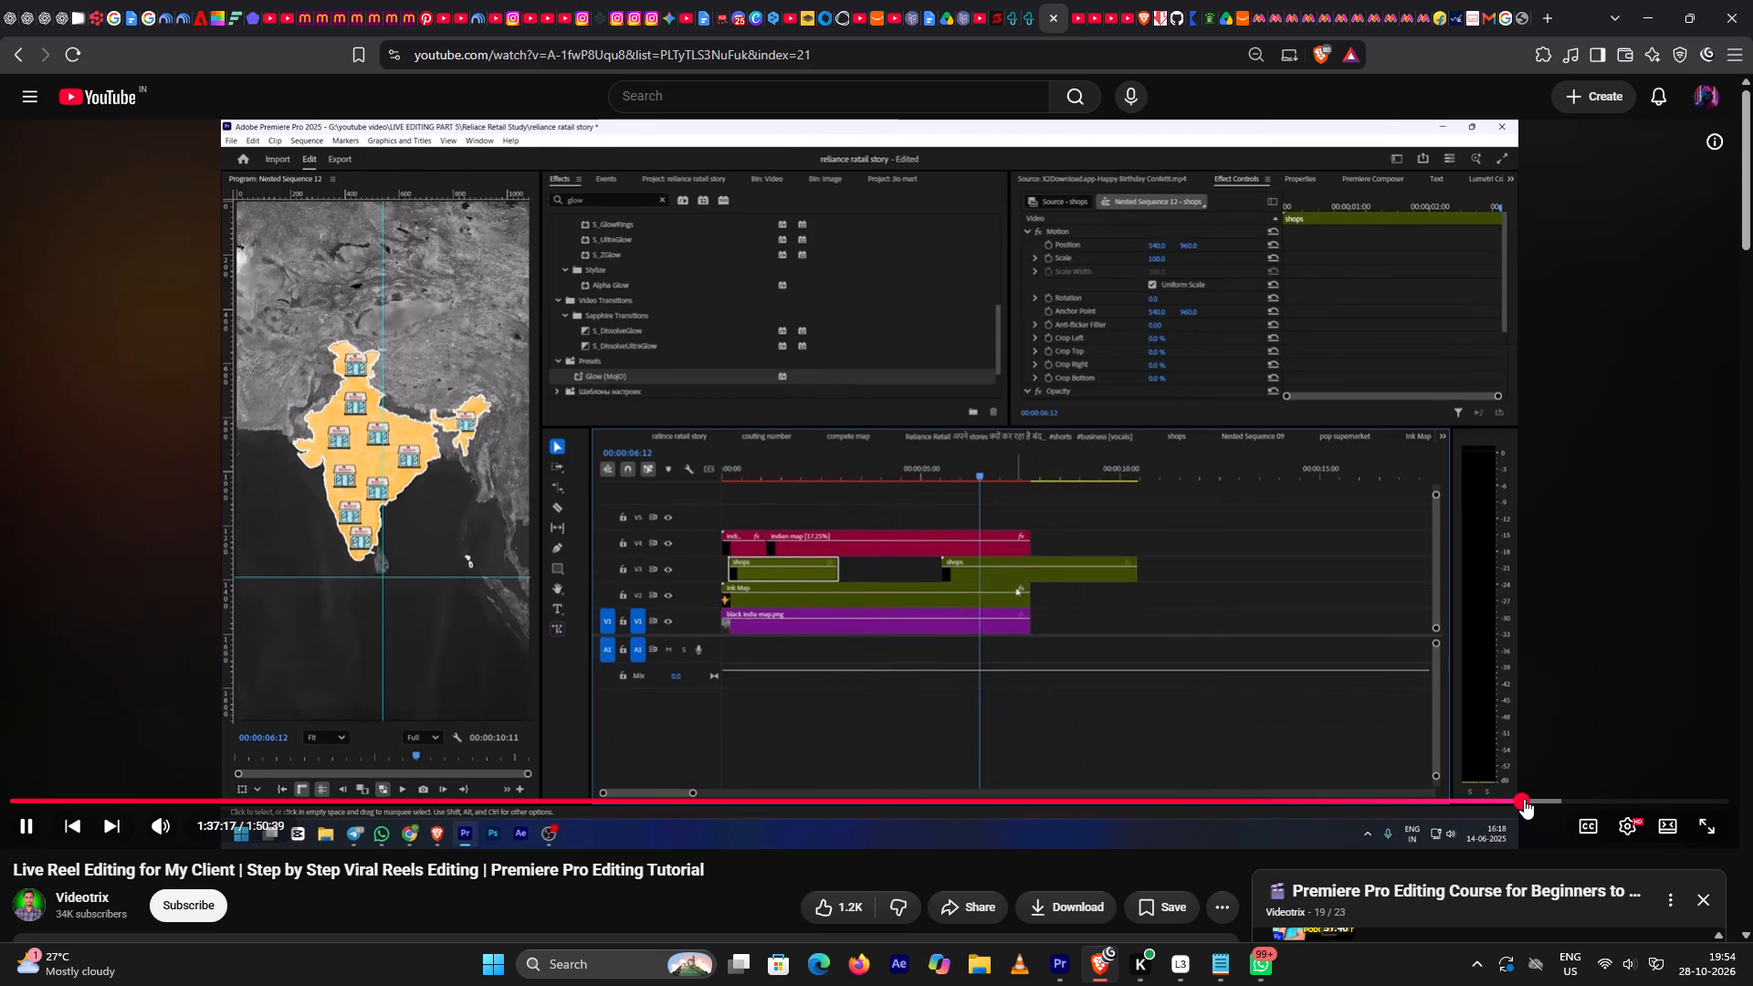
key(Right)
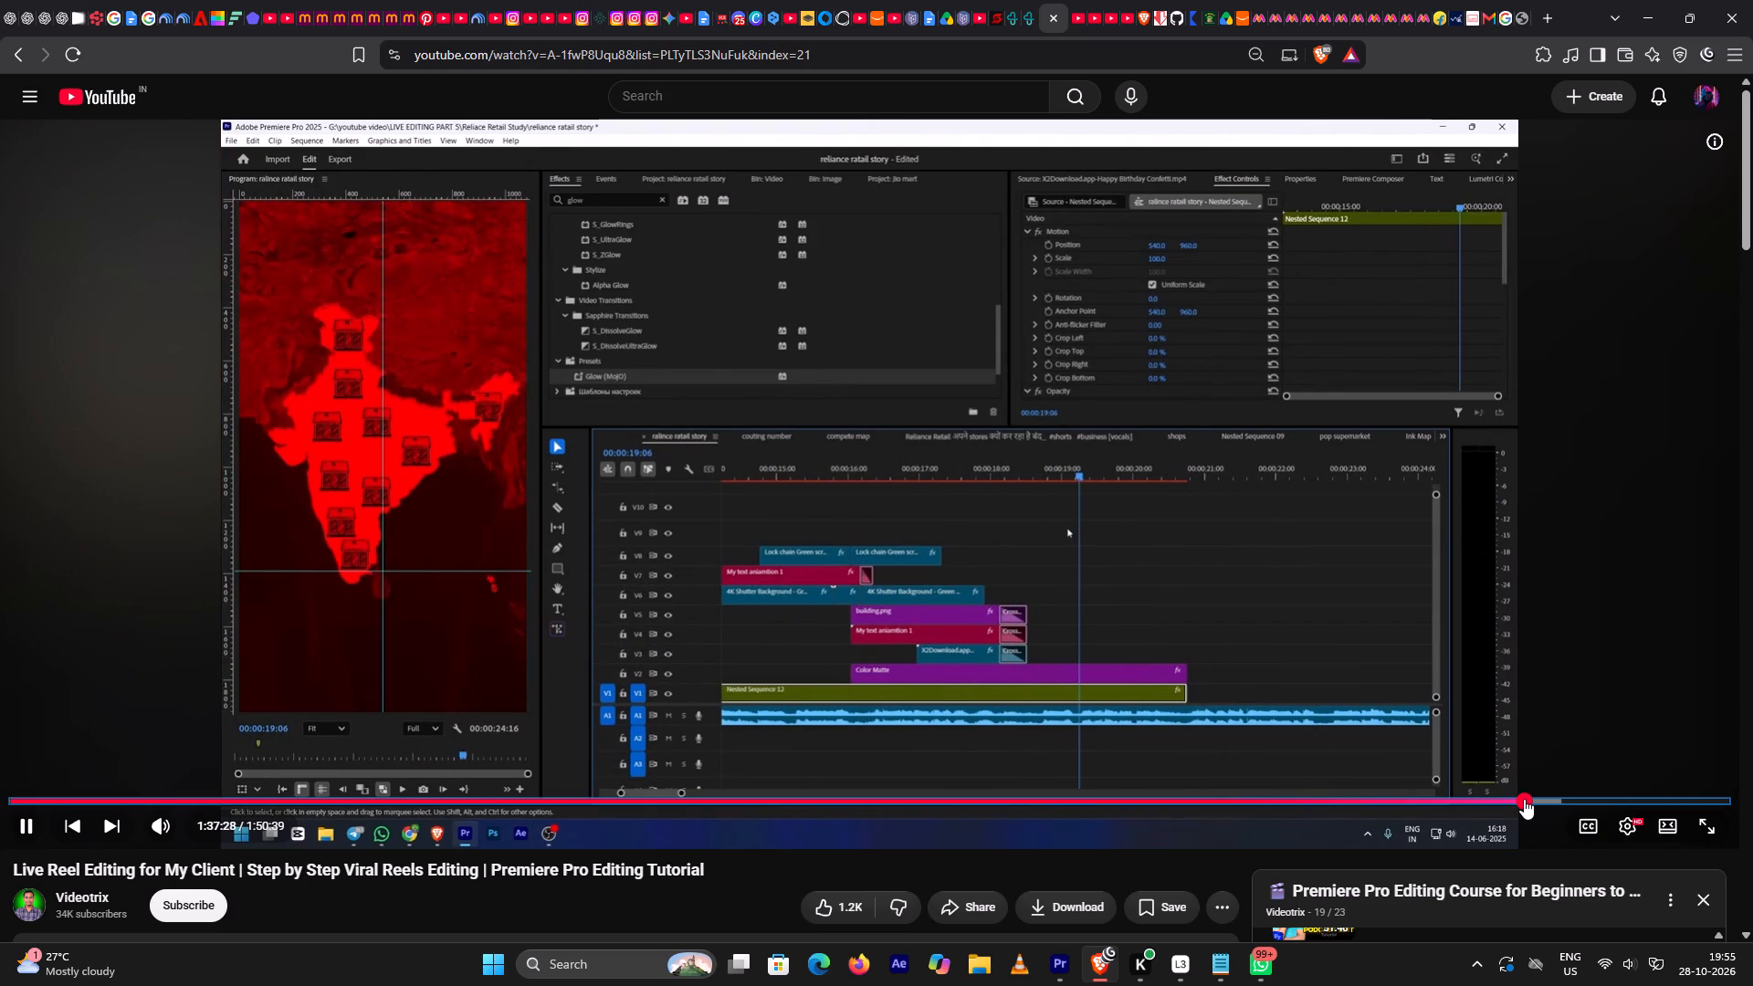
key(Right)
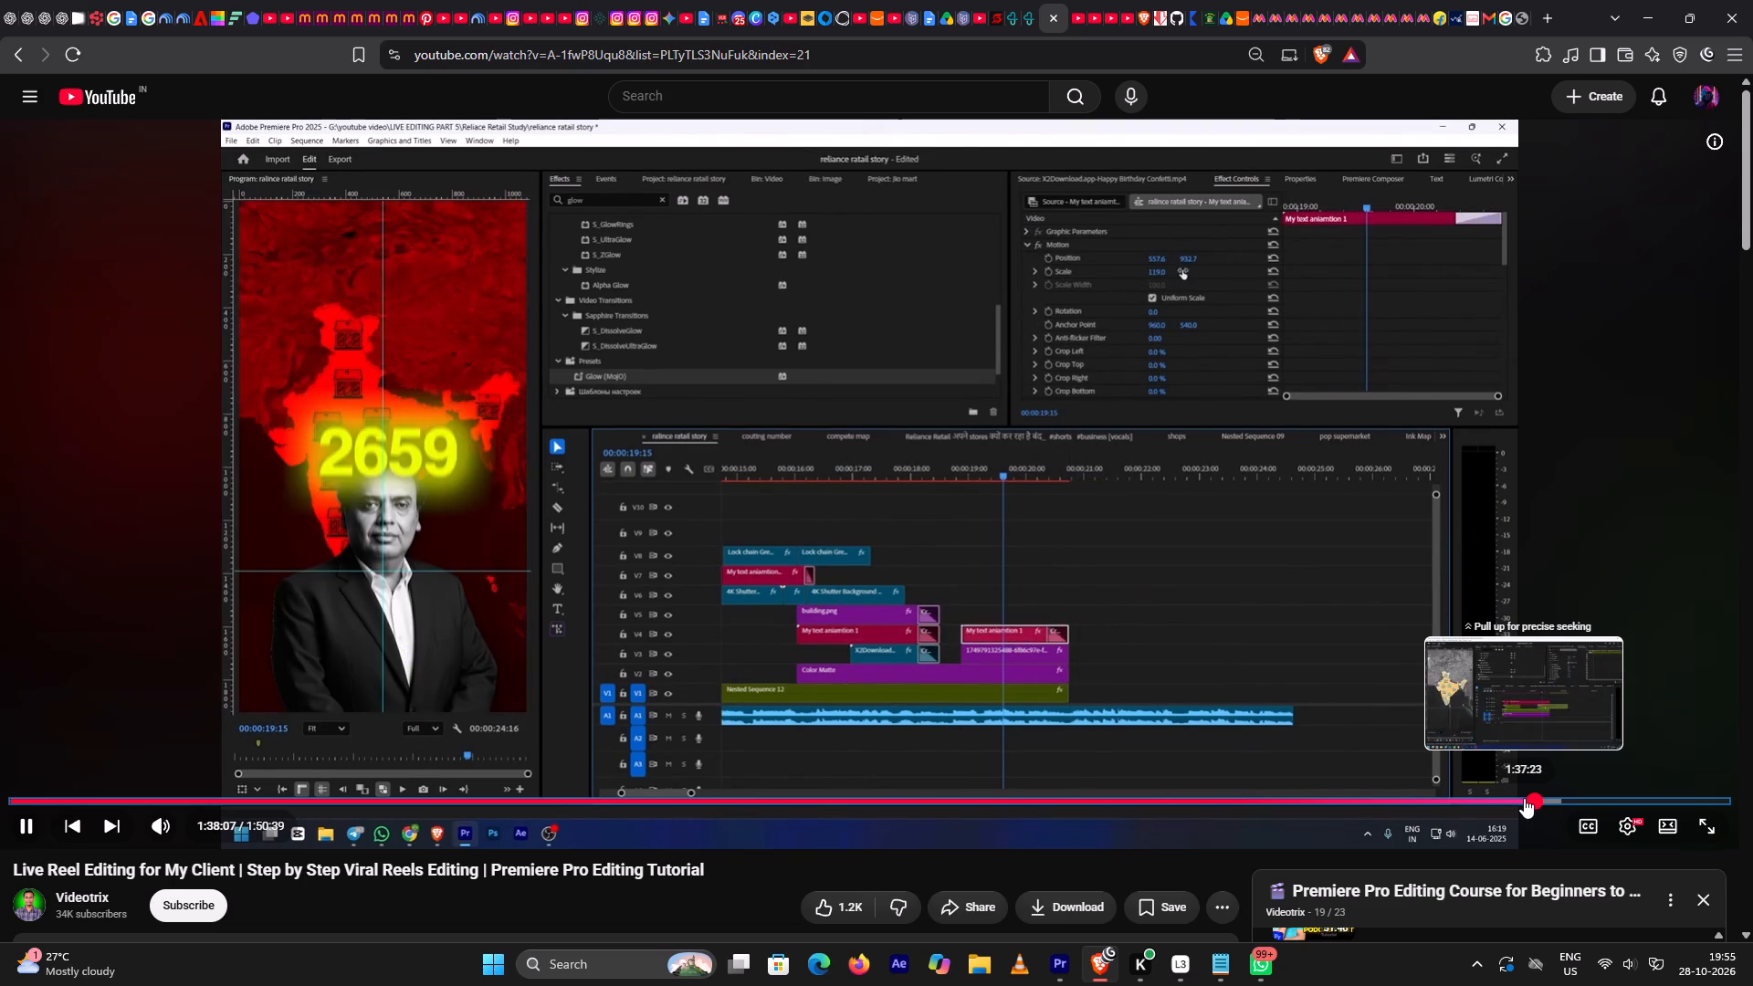
key(Left)
key(Left)
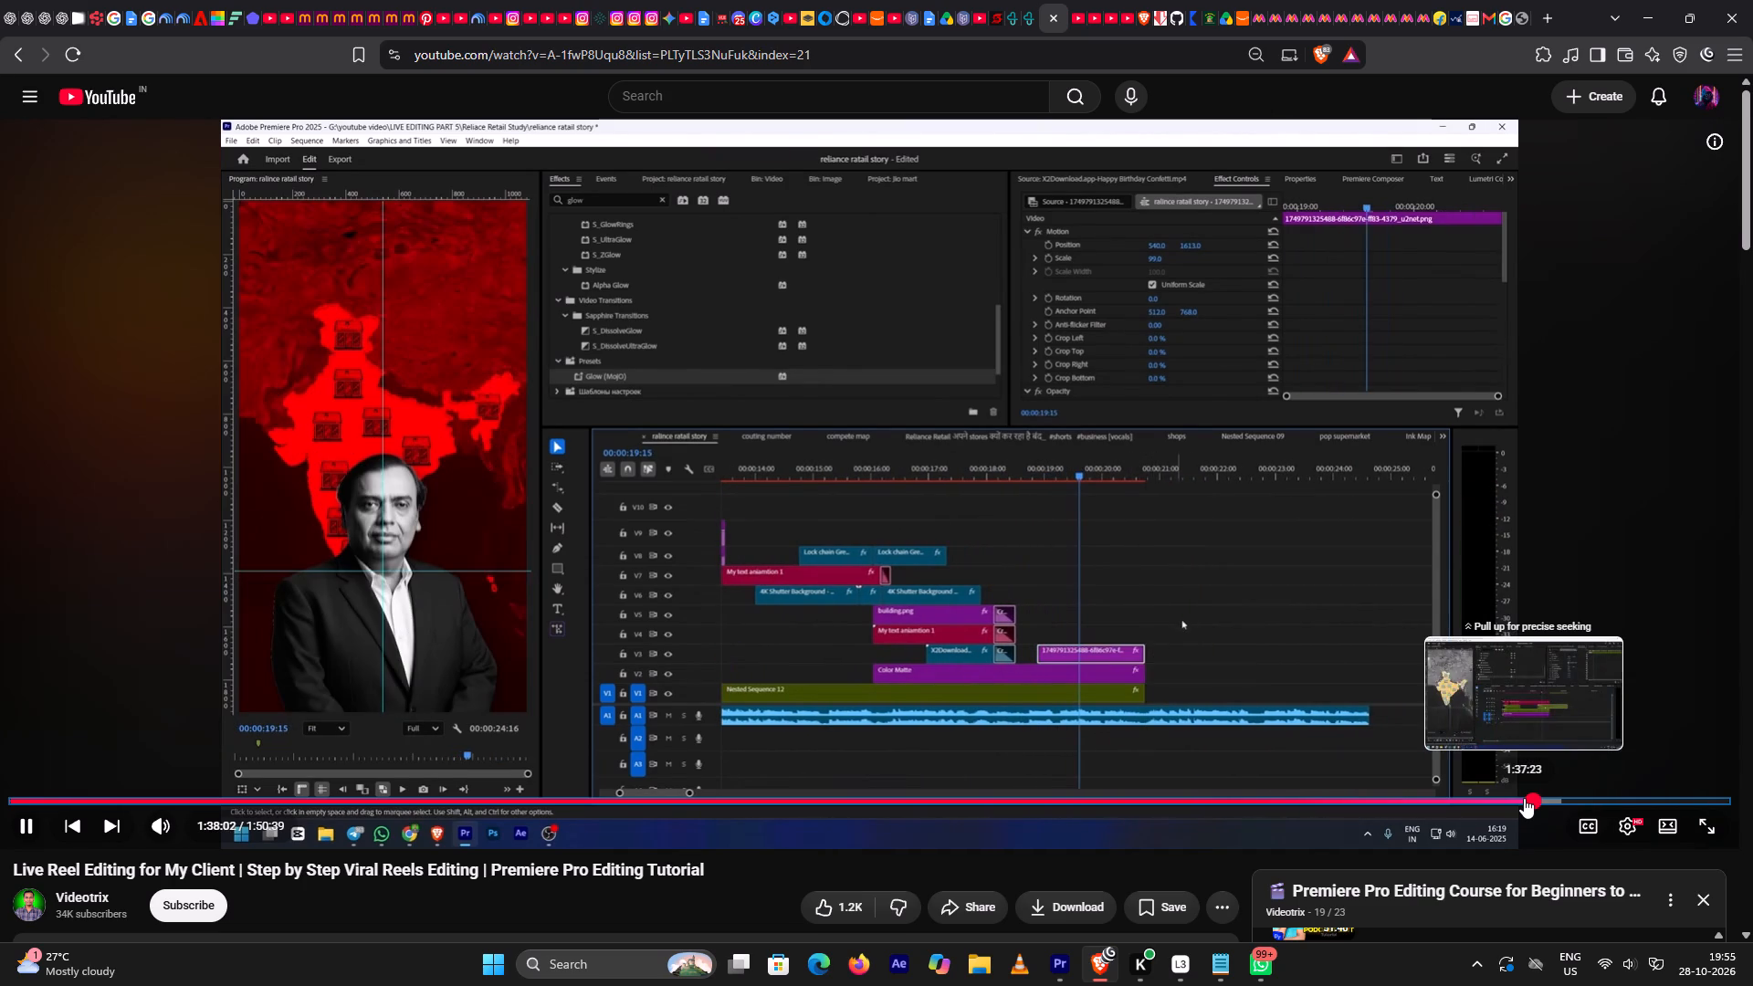
key(space)
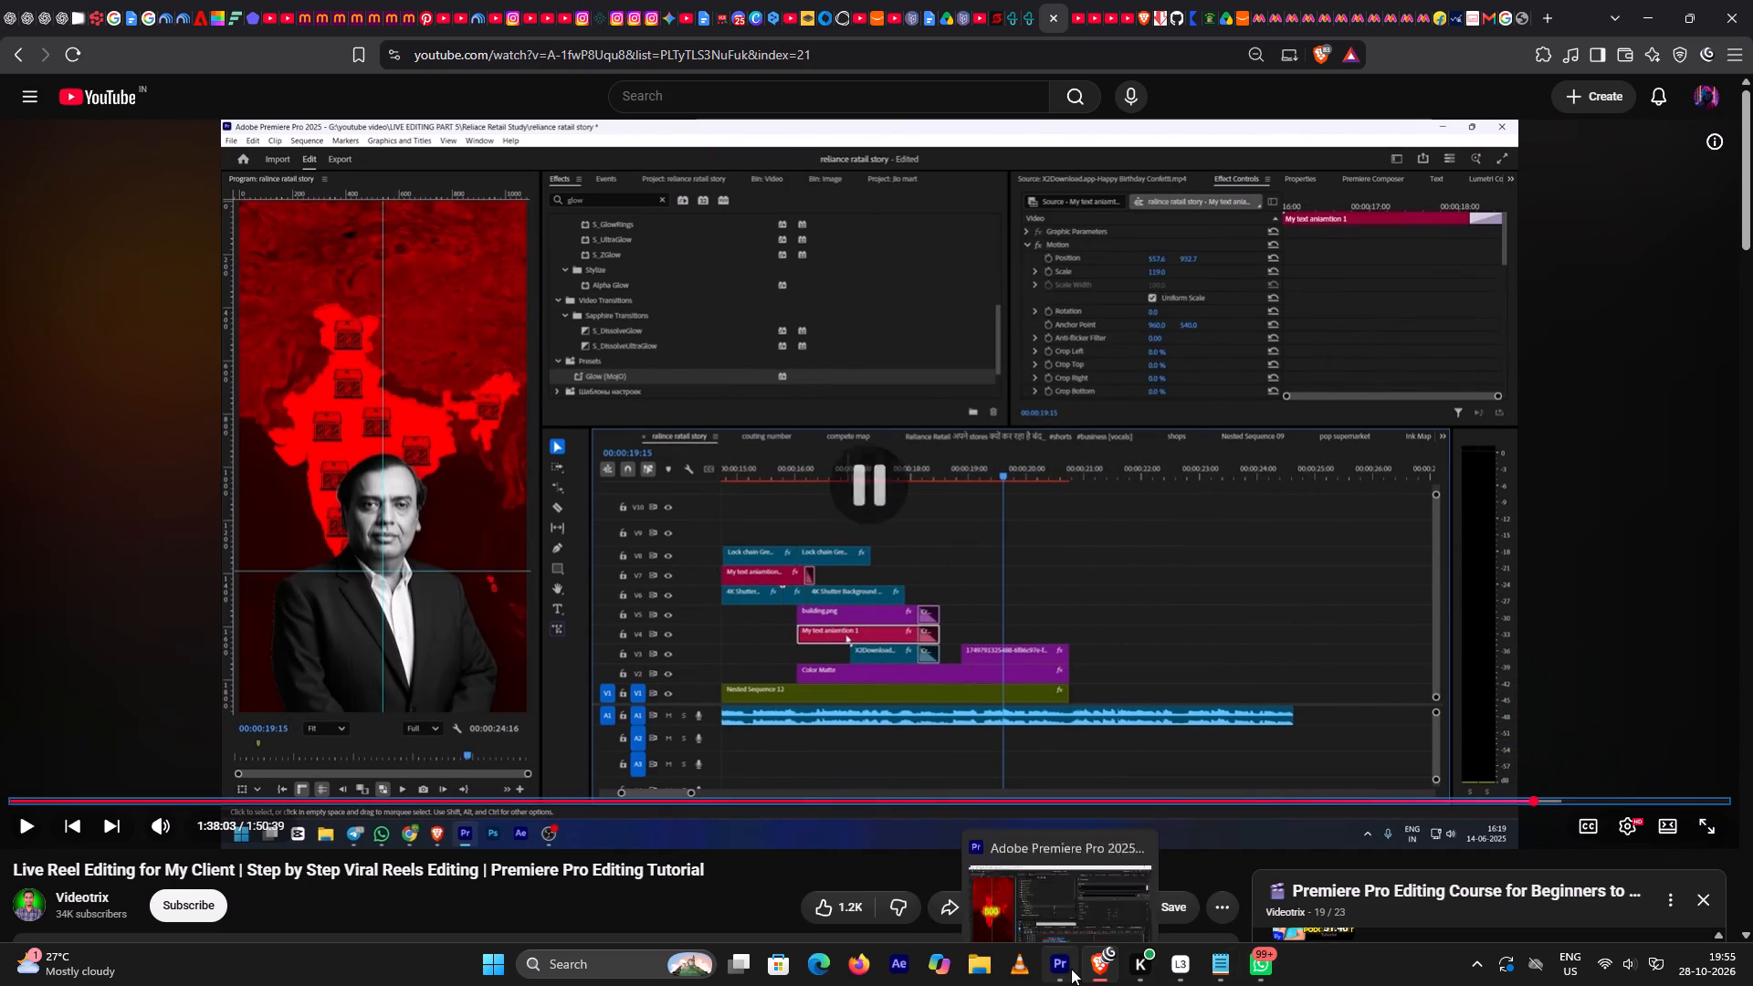
Return to Premiere Pro and replay the portrait and 500 text entrance from 00;00;19;08.
click(1071, 969)
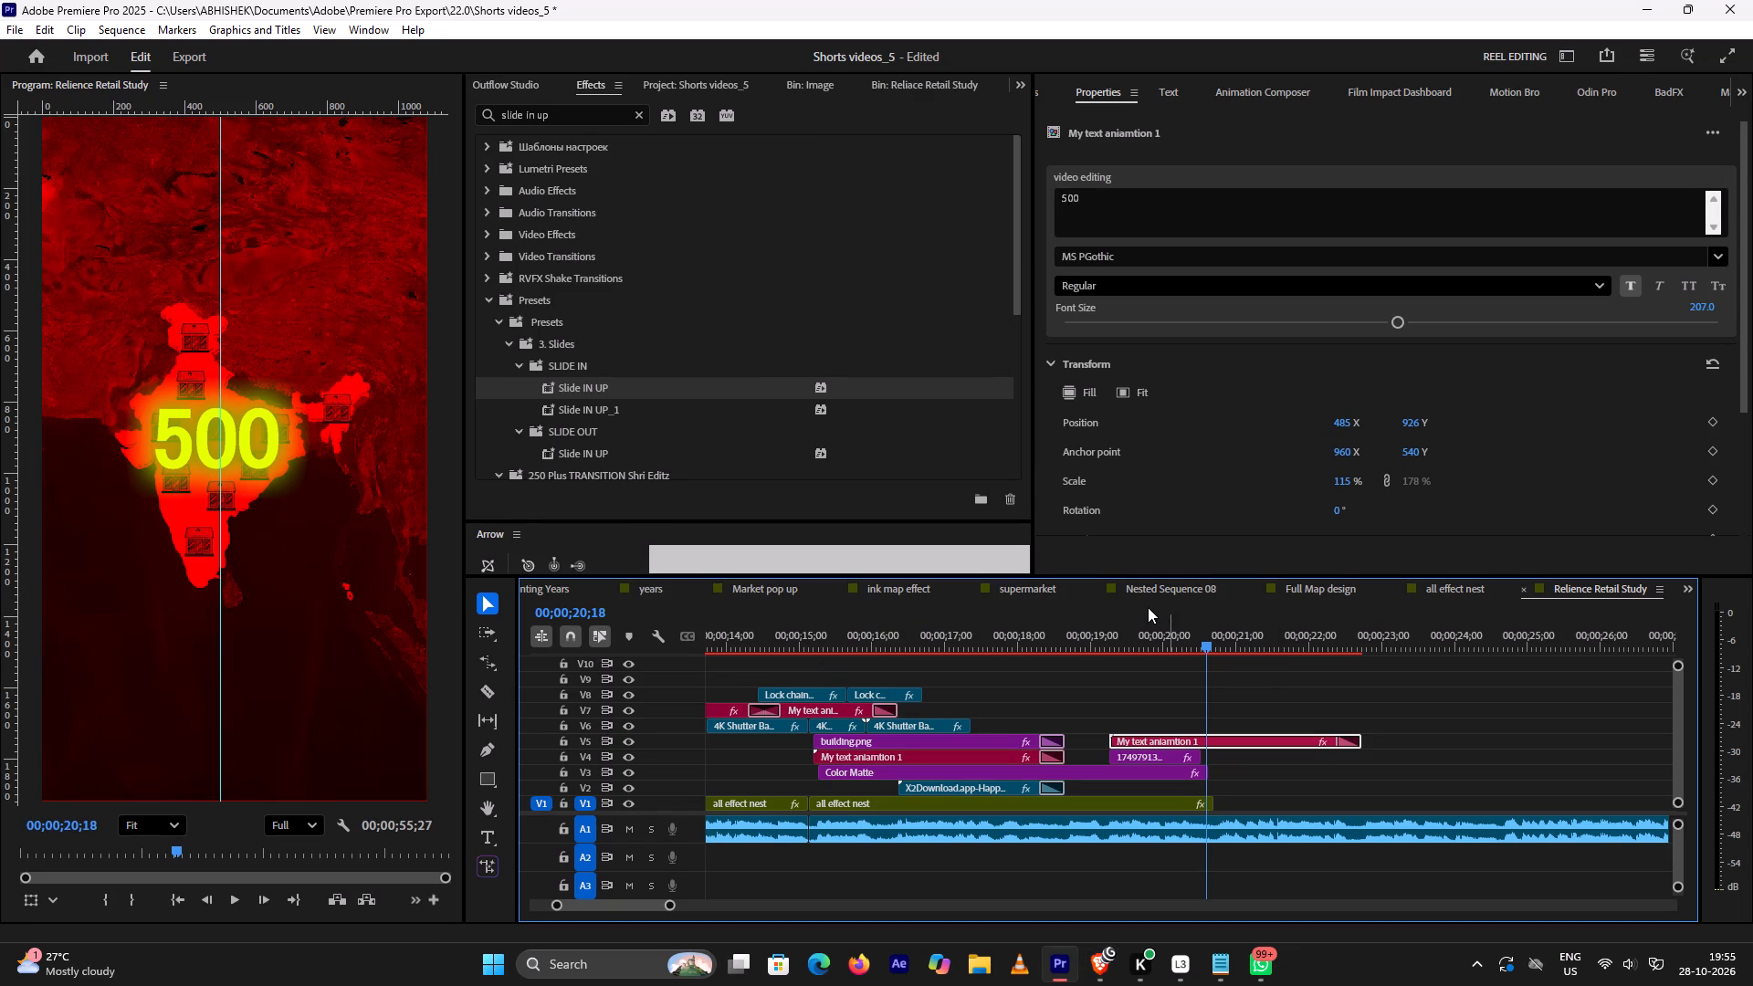
click(1112, 635)
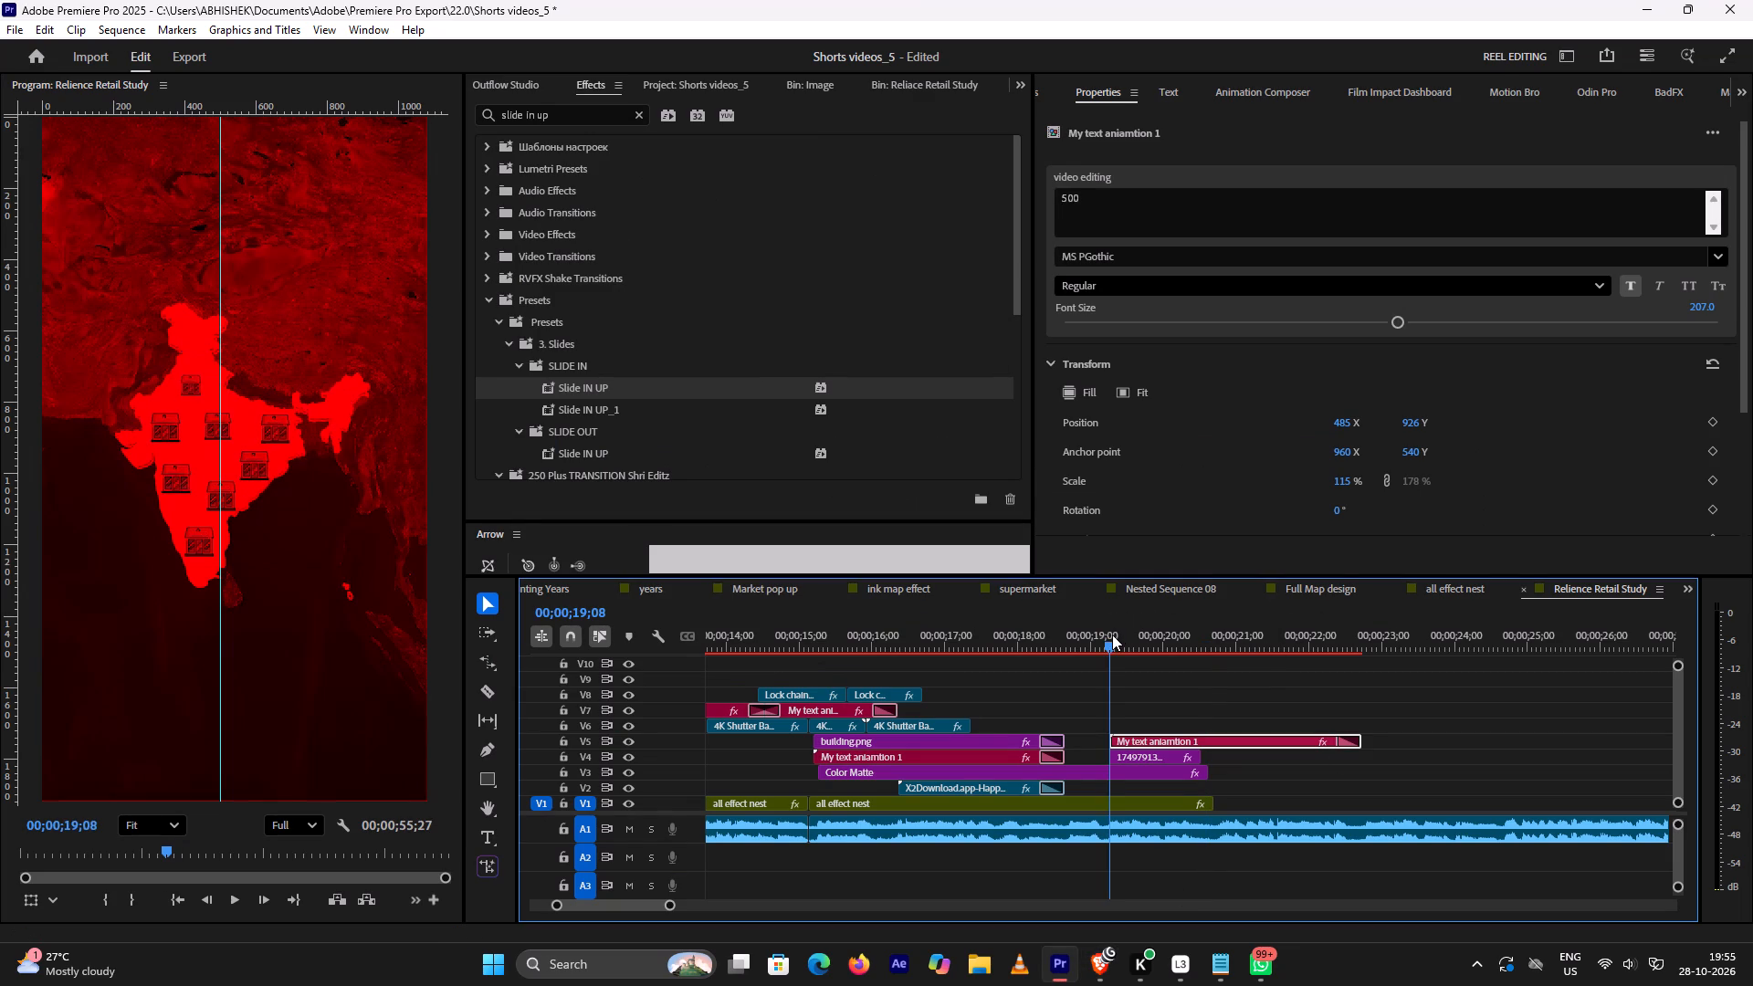
key(space)
key(space)
key(space)
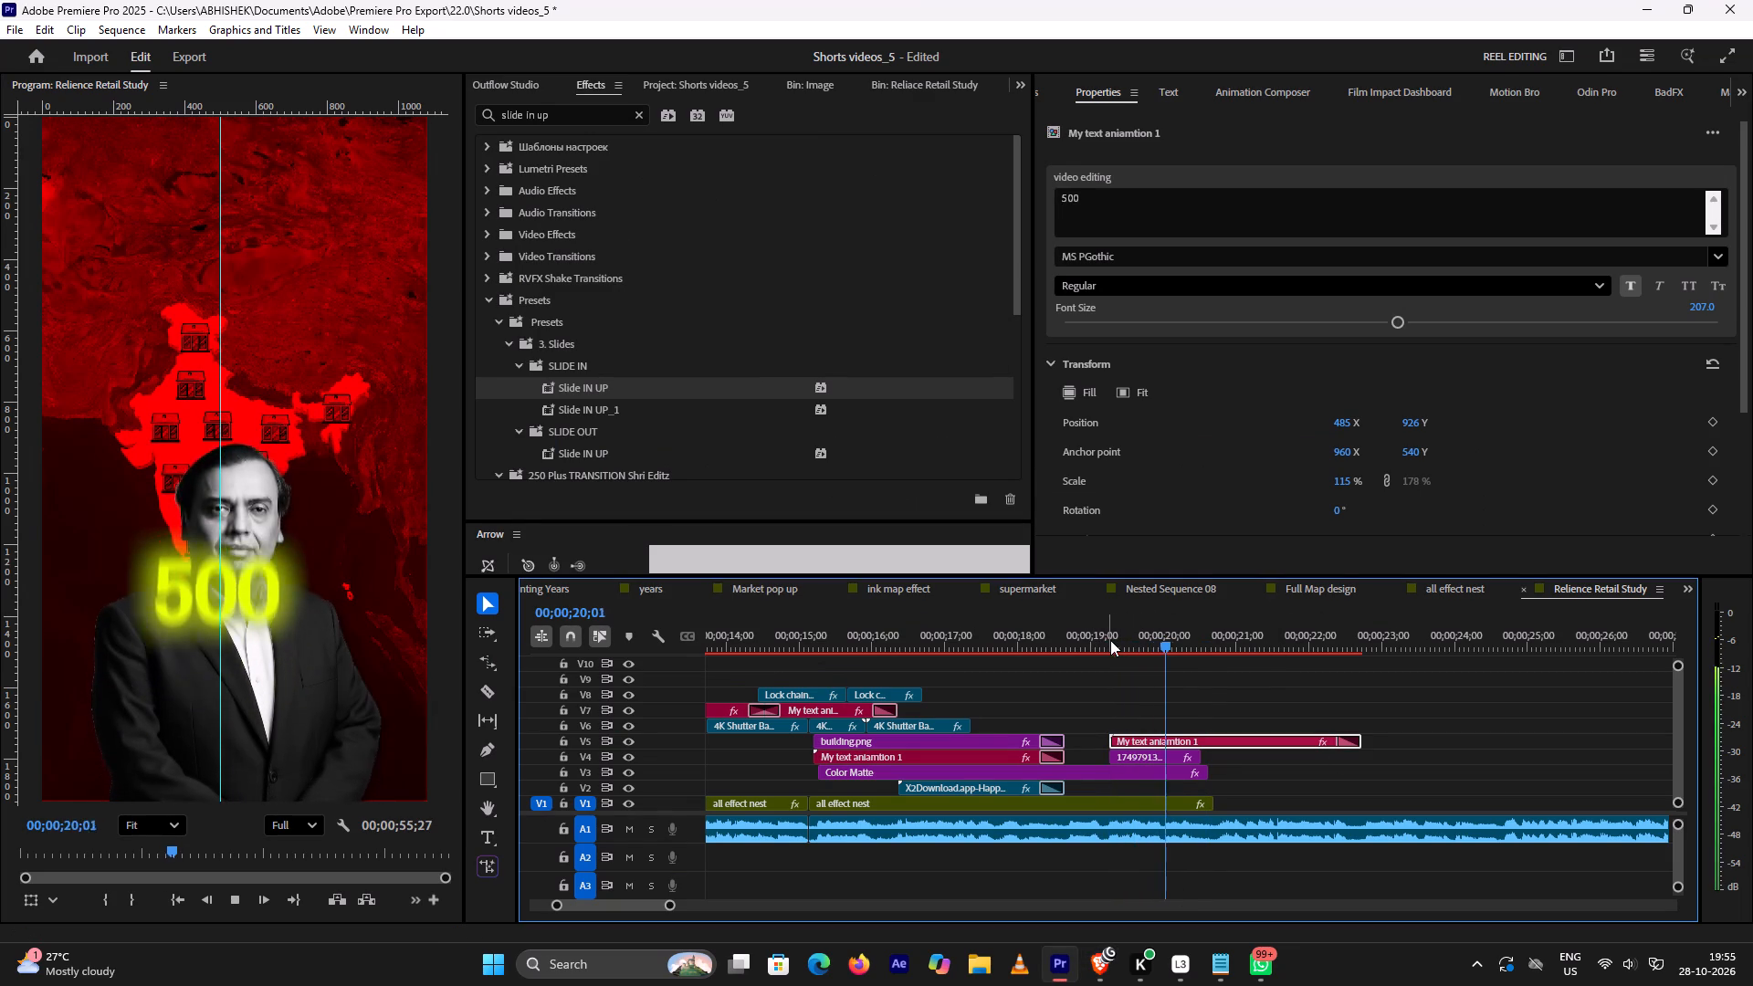
key(space)
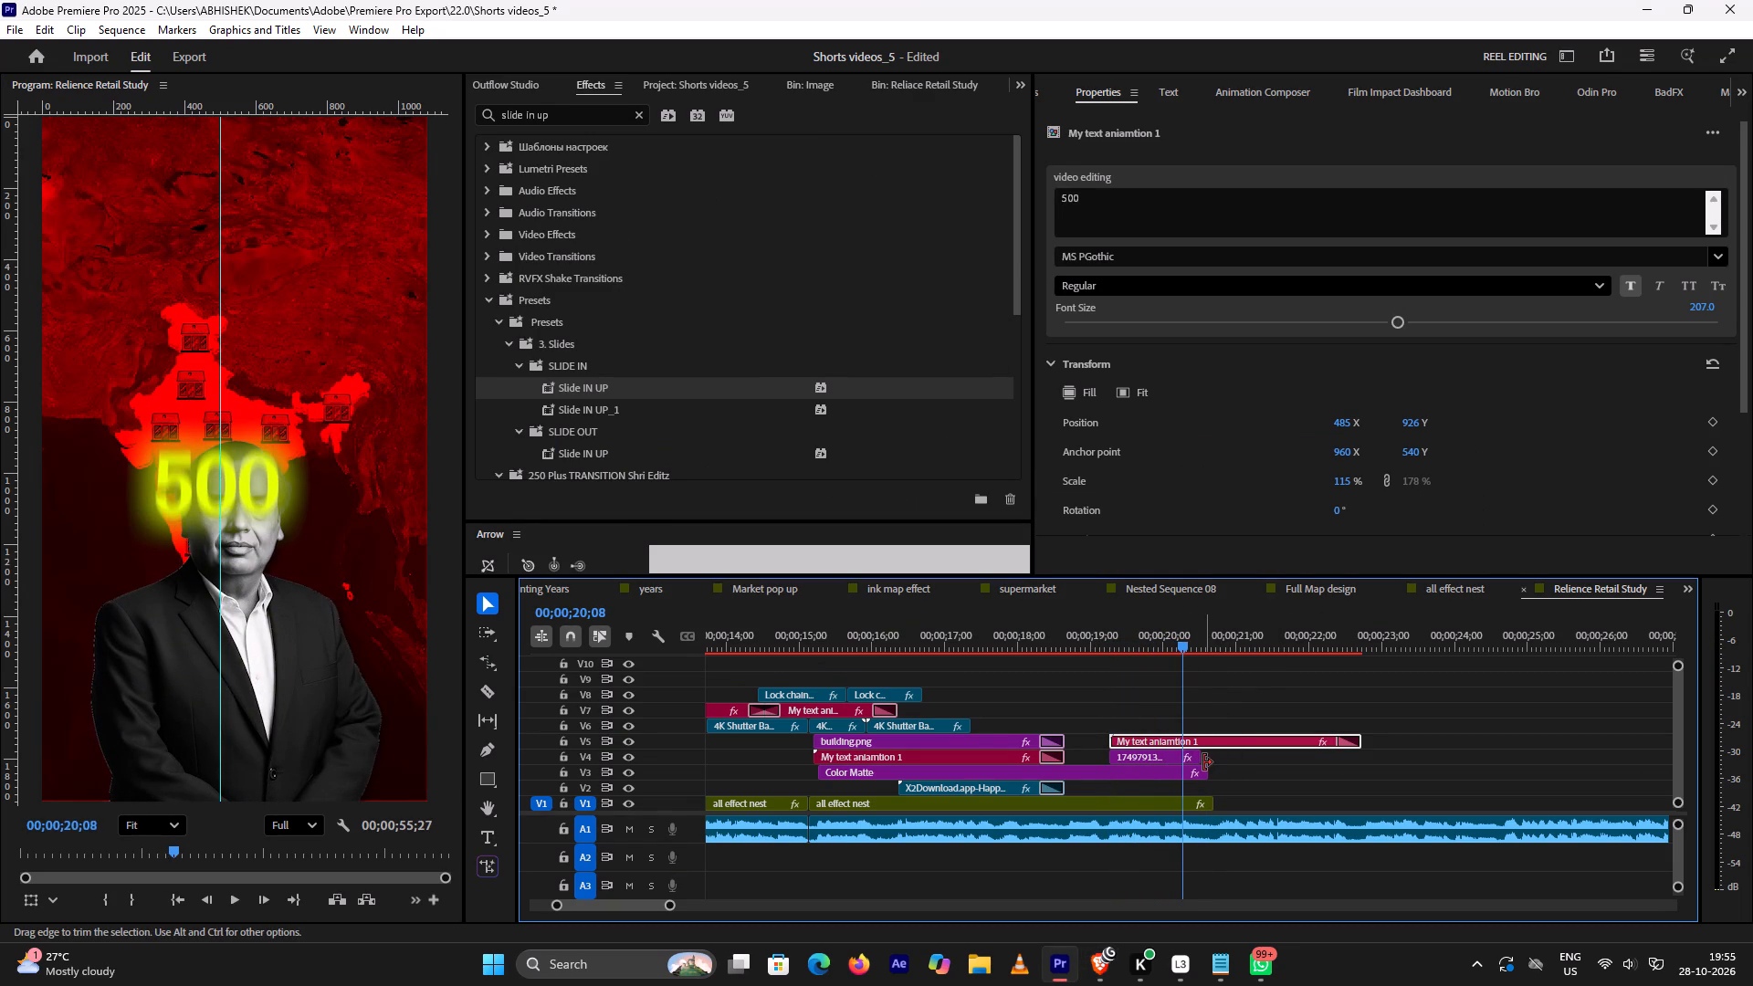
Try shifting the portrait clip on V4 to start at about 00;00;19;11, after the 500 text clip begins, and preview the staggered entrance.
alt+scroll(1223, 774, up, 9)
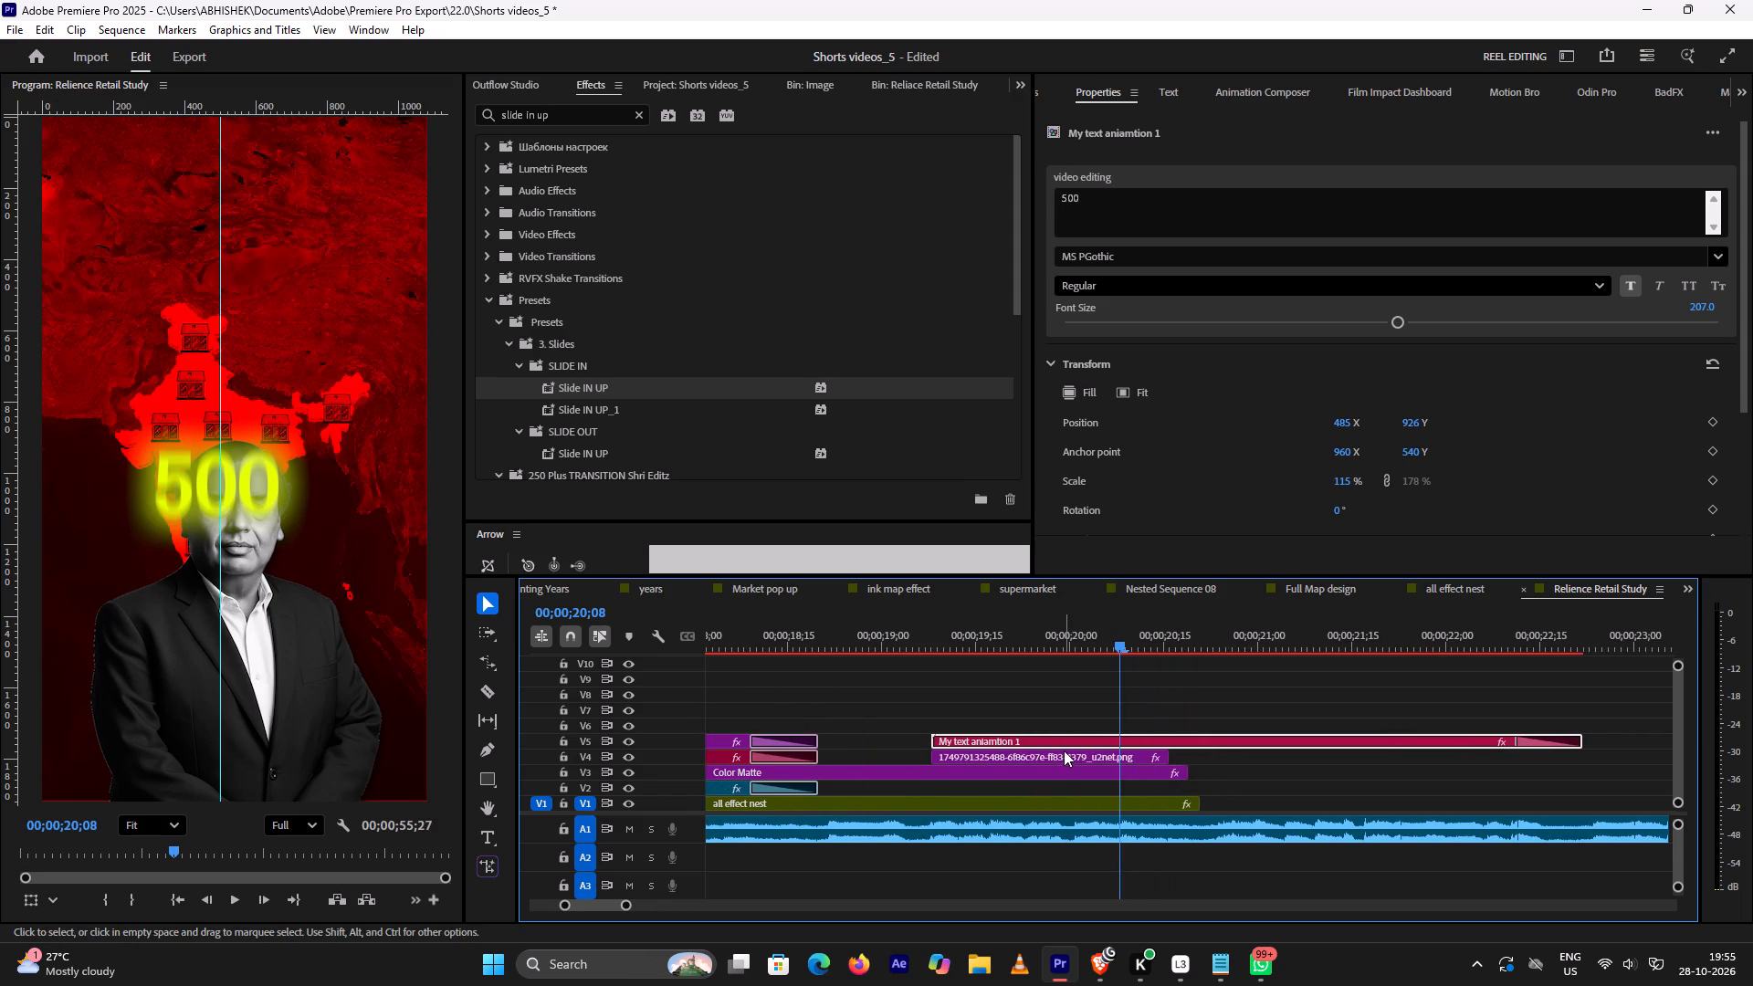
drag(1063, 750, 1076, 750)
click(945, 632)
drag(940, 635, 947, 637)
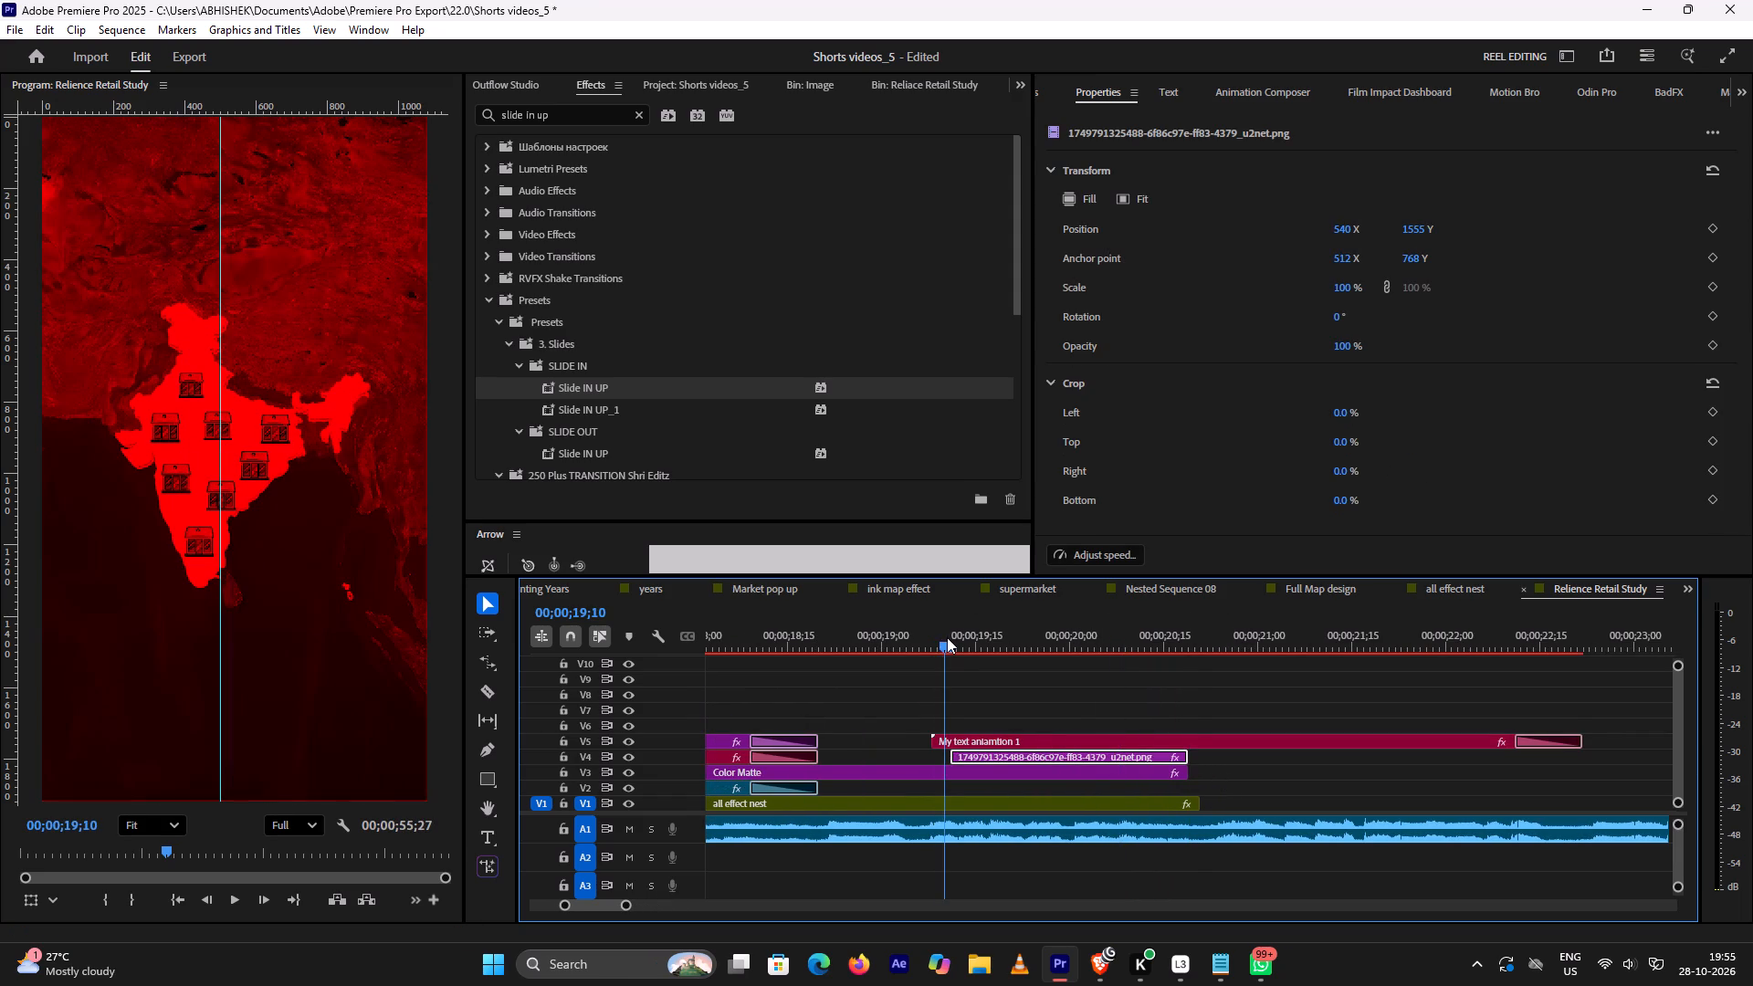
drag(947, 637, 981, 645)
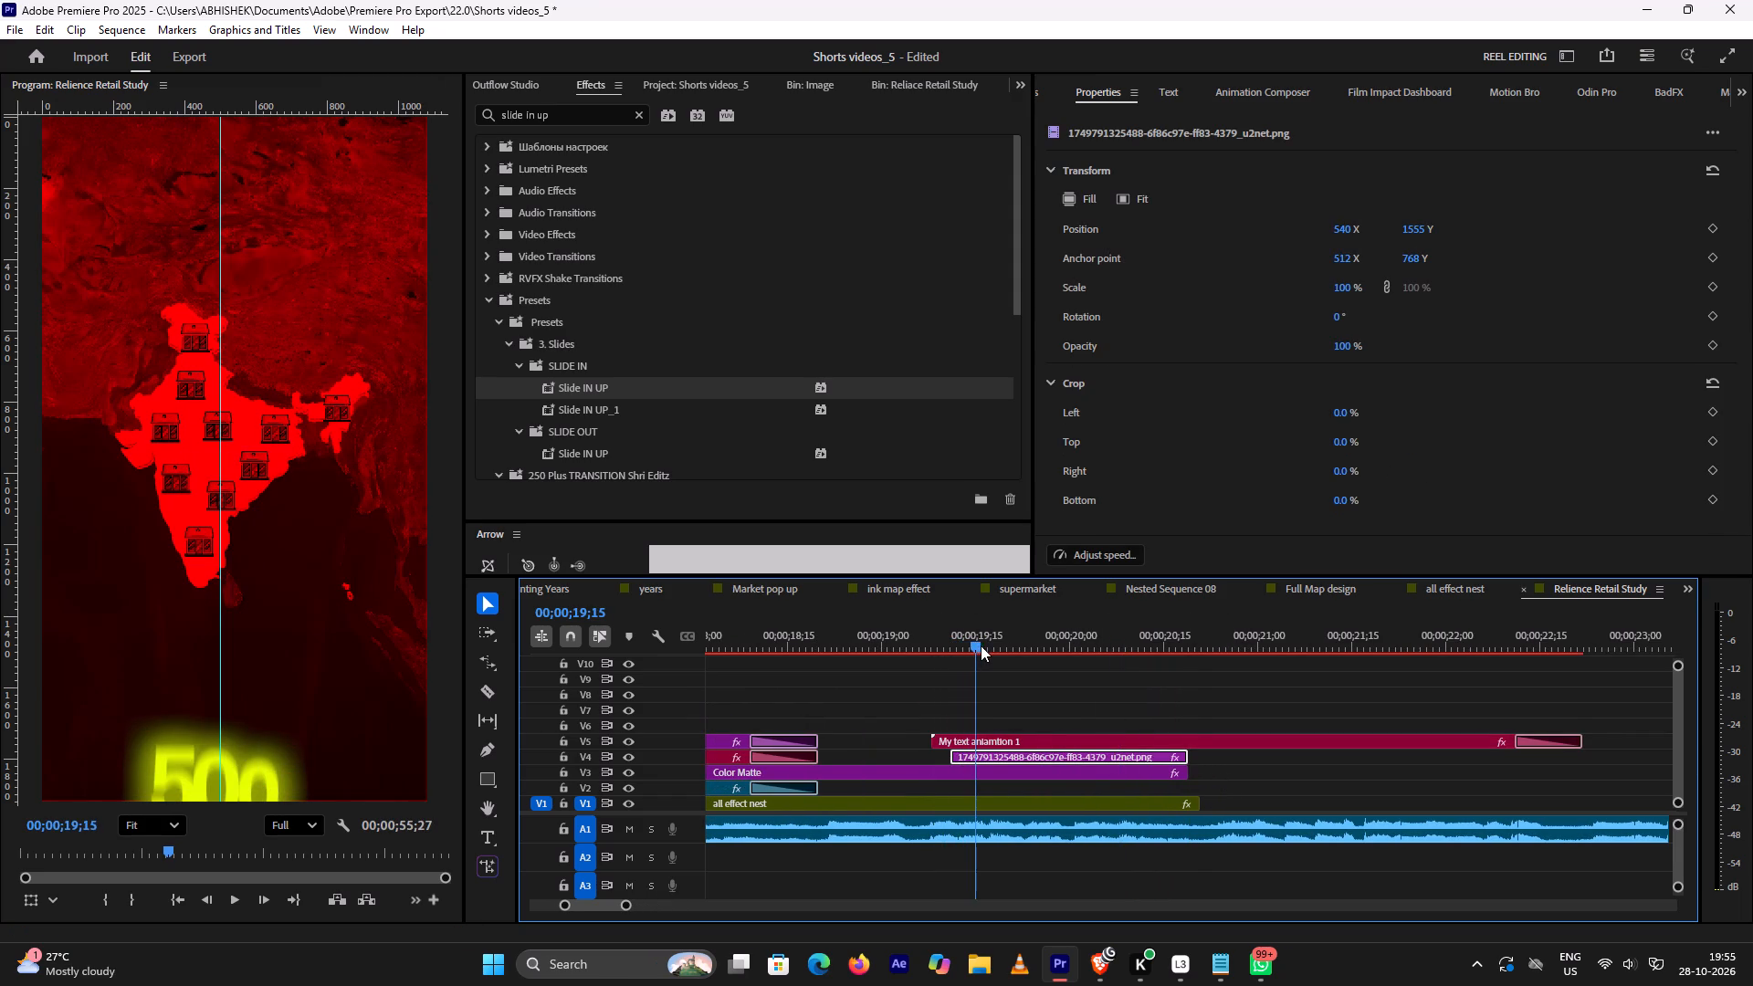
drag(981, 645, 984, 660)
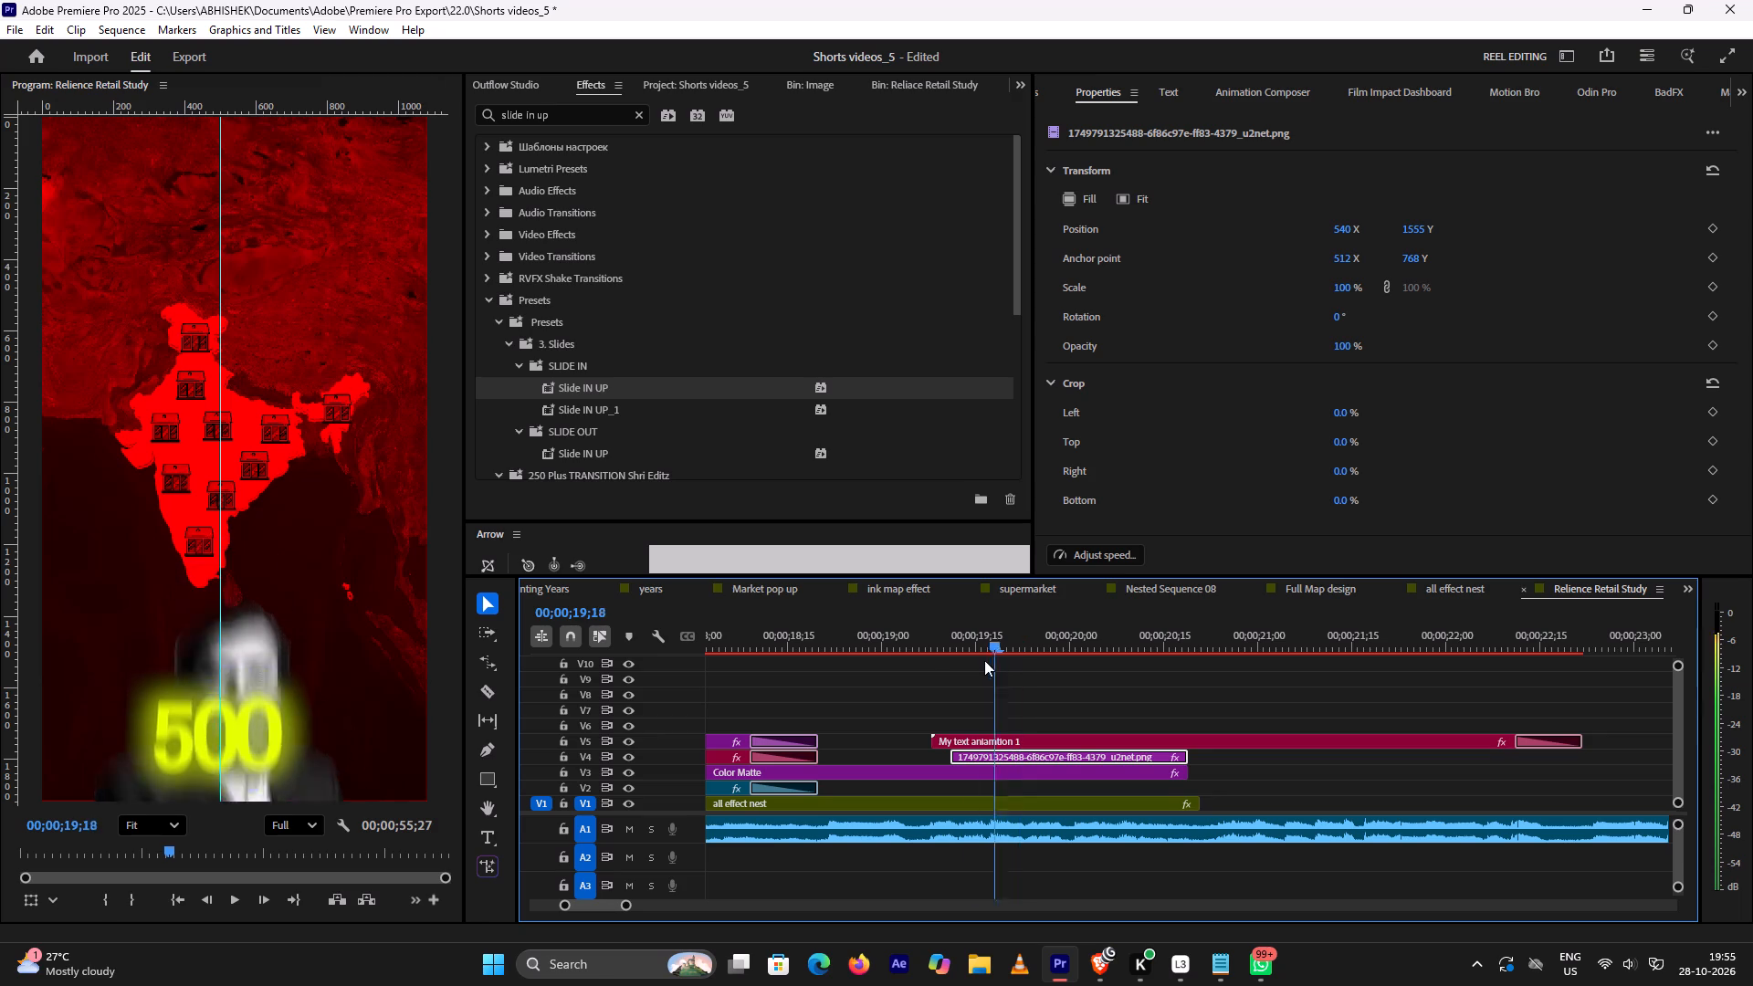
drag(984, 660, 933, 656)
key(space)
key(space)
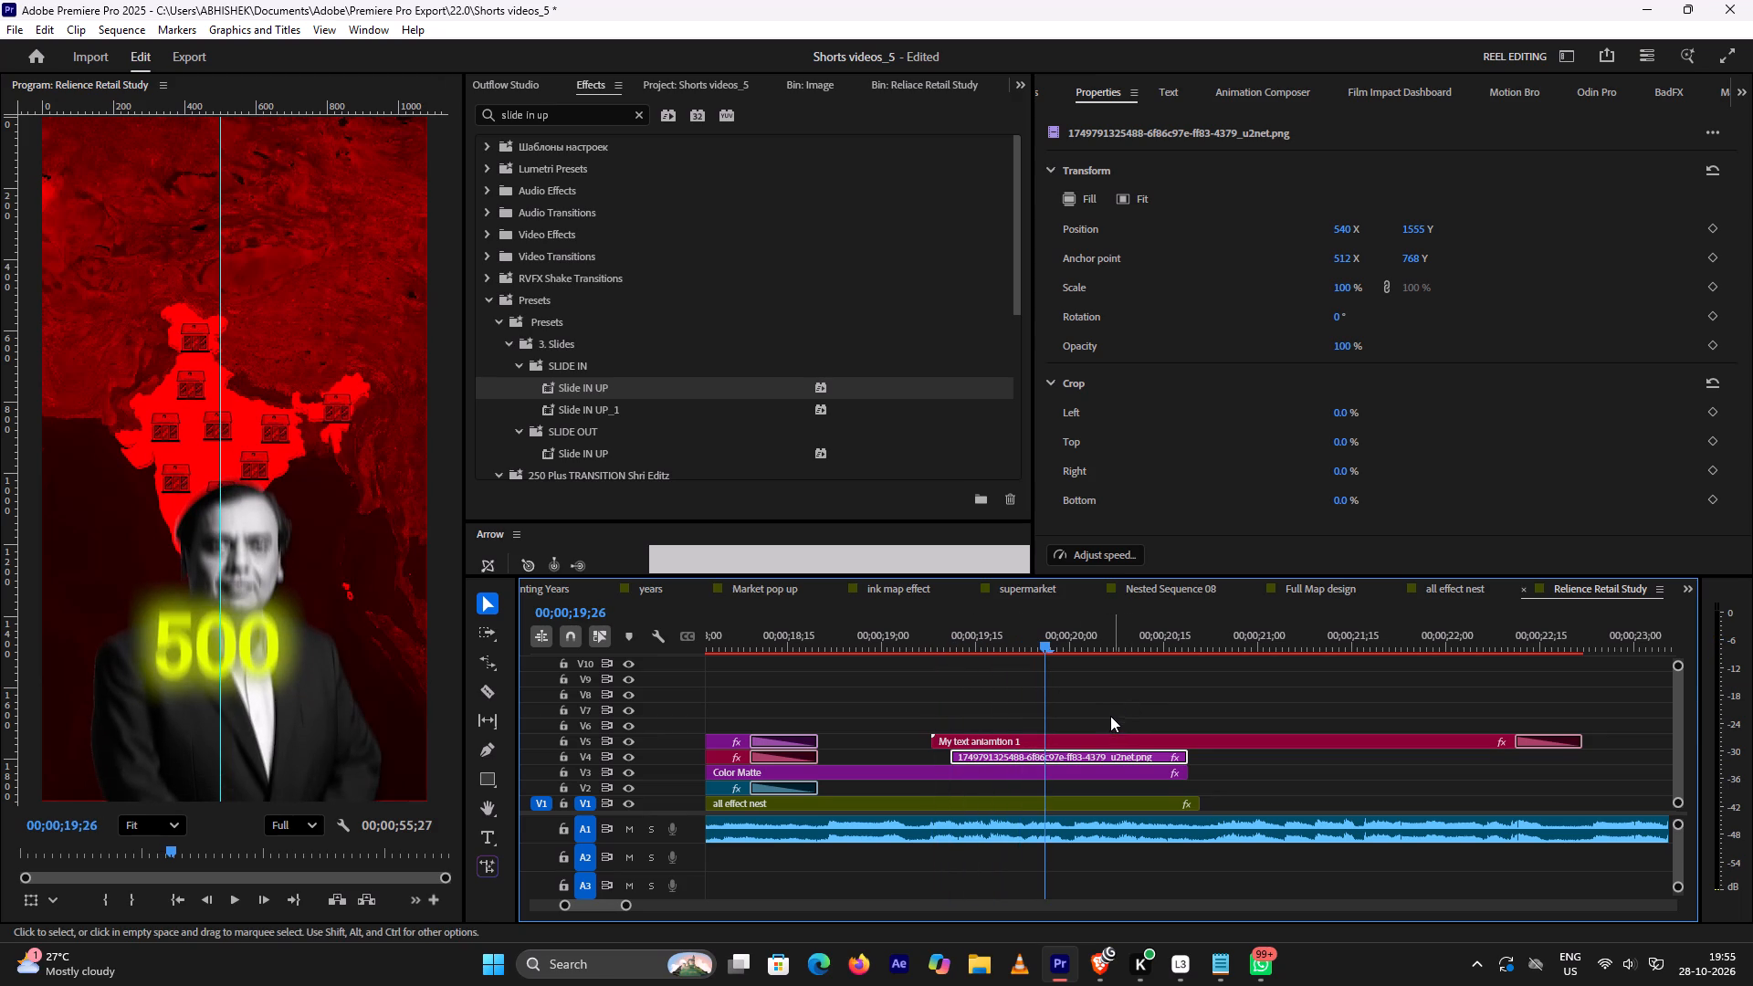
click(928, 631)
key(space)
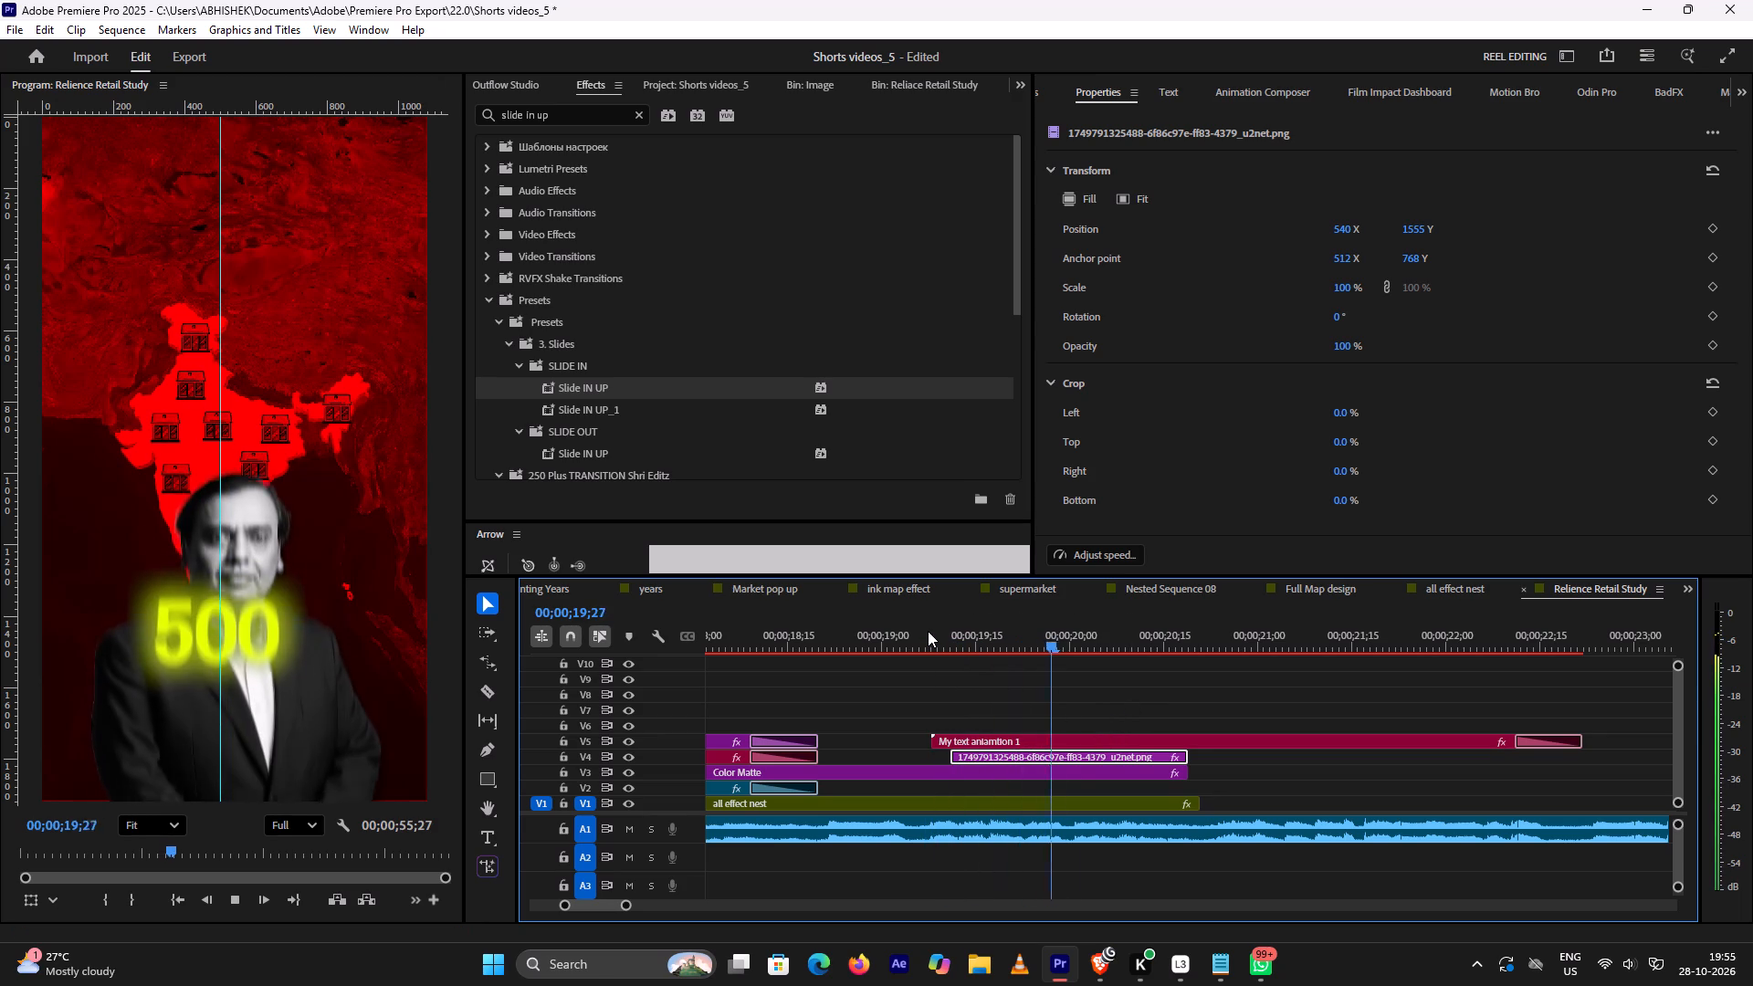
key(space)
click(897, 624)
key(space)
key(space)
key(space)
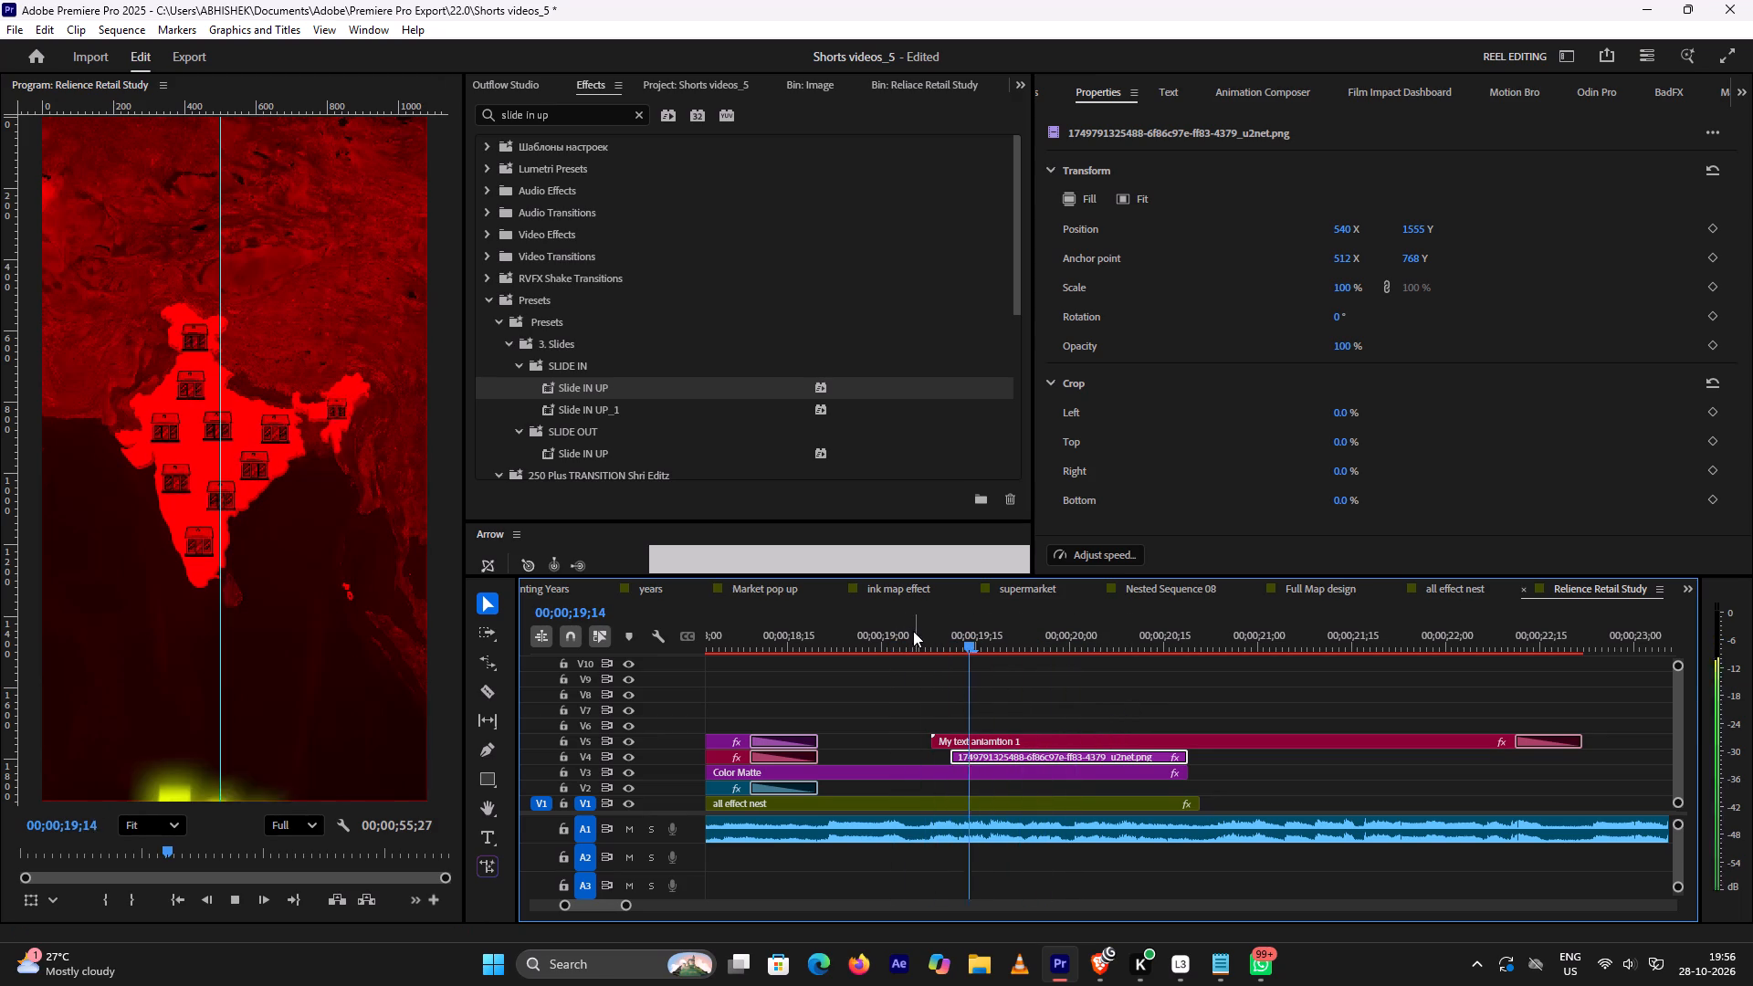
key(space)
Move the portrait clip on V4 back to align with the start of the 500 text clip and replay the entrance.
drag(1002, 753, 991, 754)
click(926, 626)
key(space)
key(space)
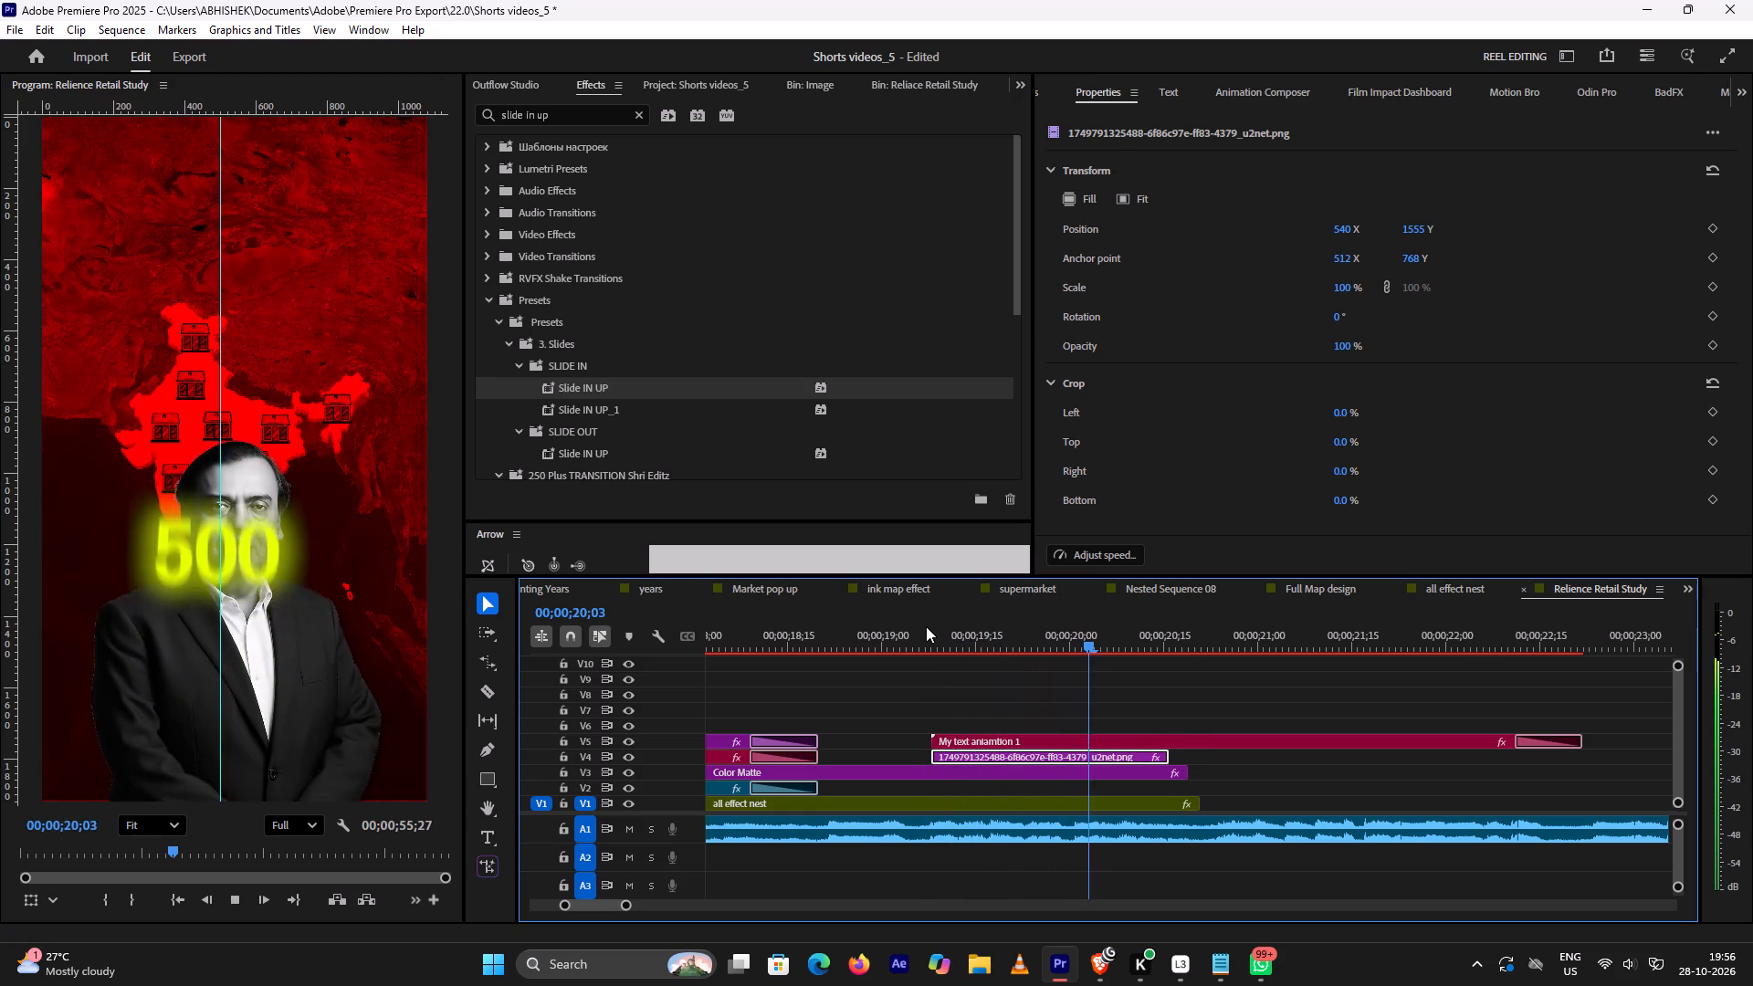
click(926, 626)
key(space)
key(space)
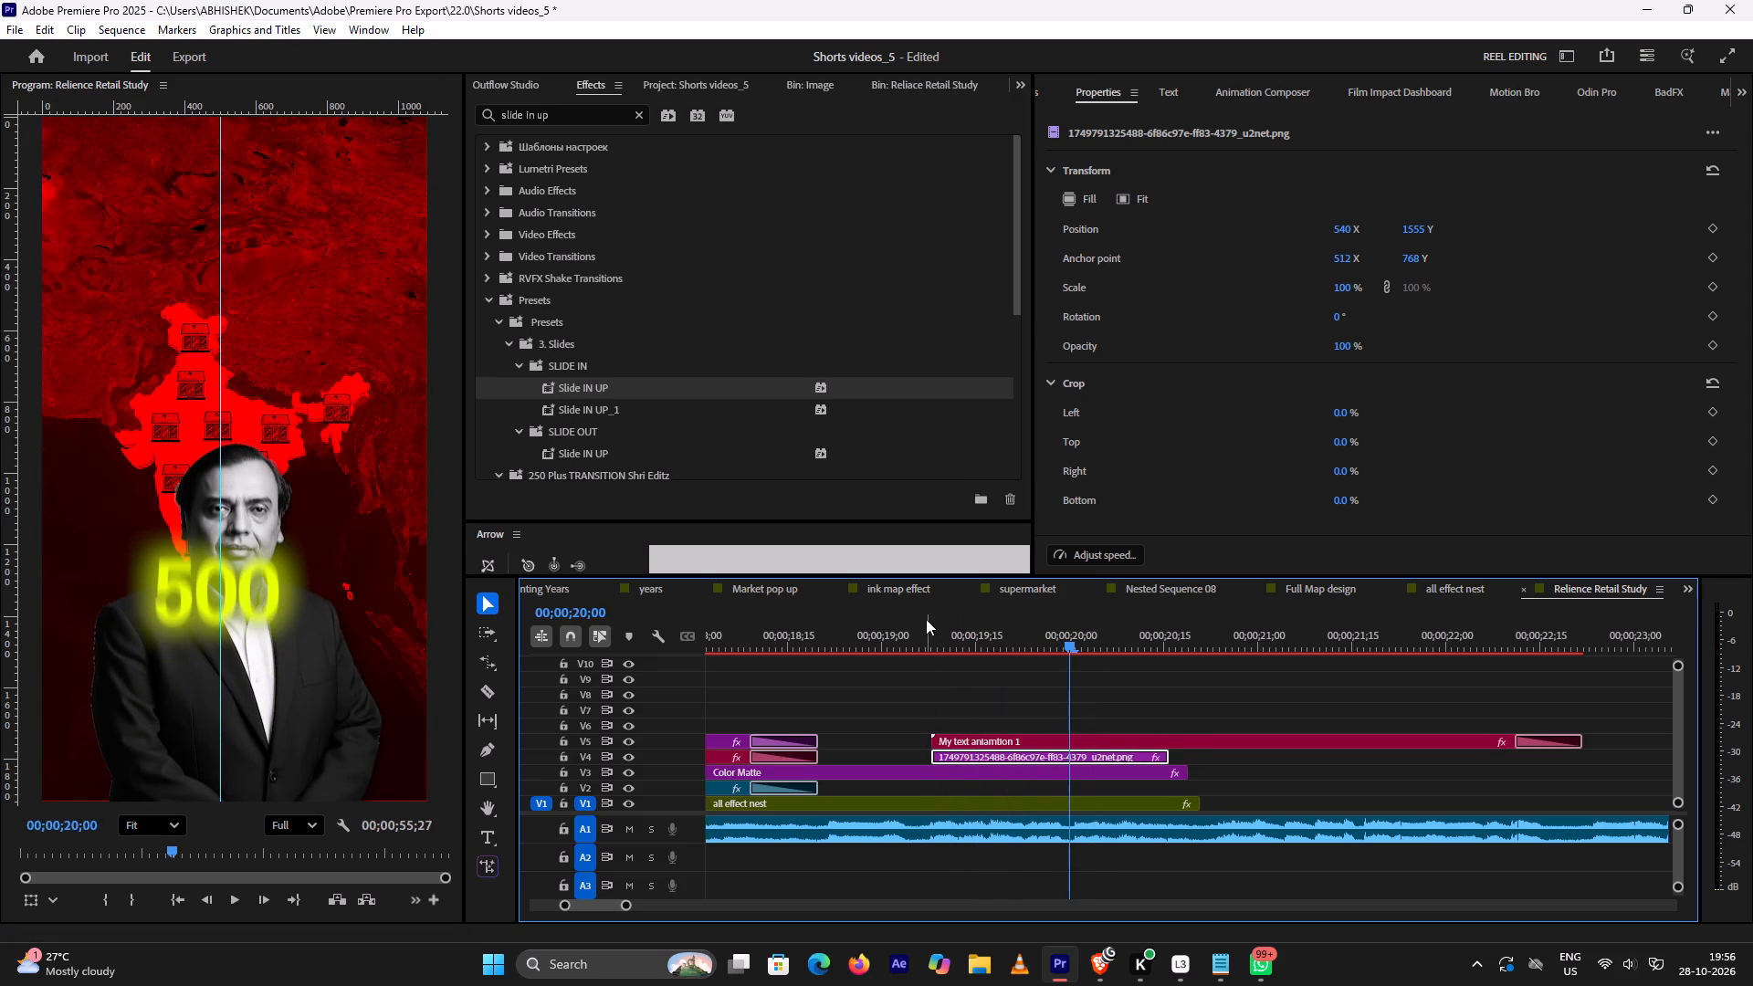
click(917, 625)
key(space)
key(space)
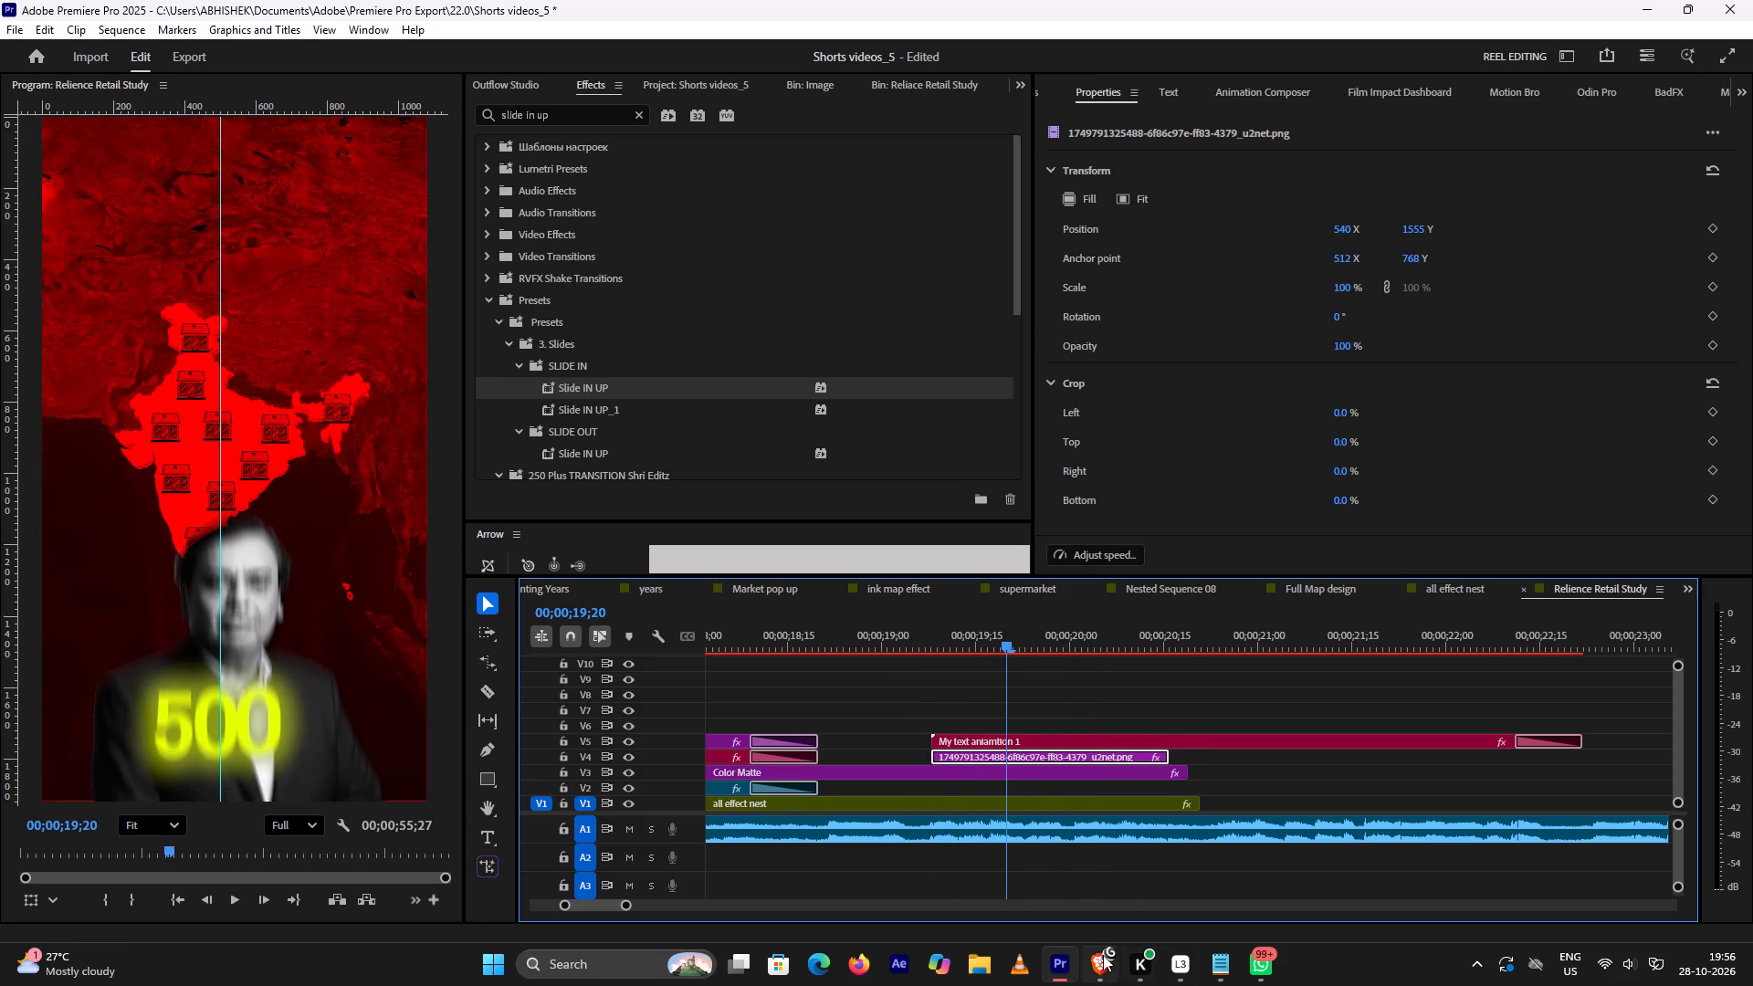
Switch to the YouTube tutorial in Brave and watch how the text's glow tint colour is changed.
click(1103, 955)
key(space)
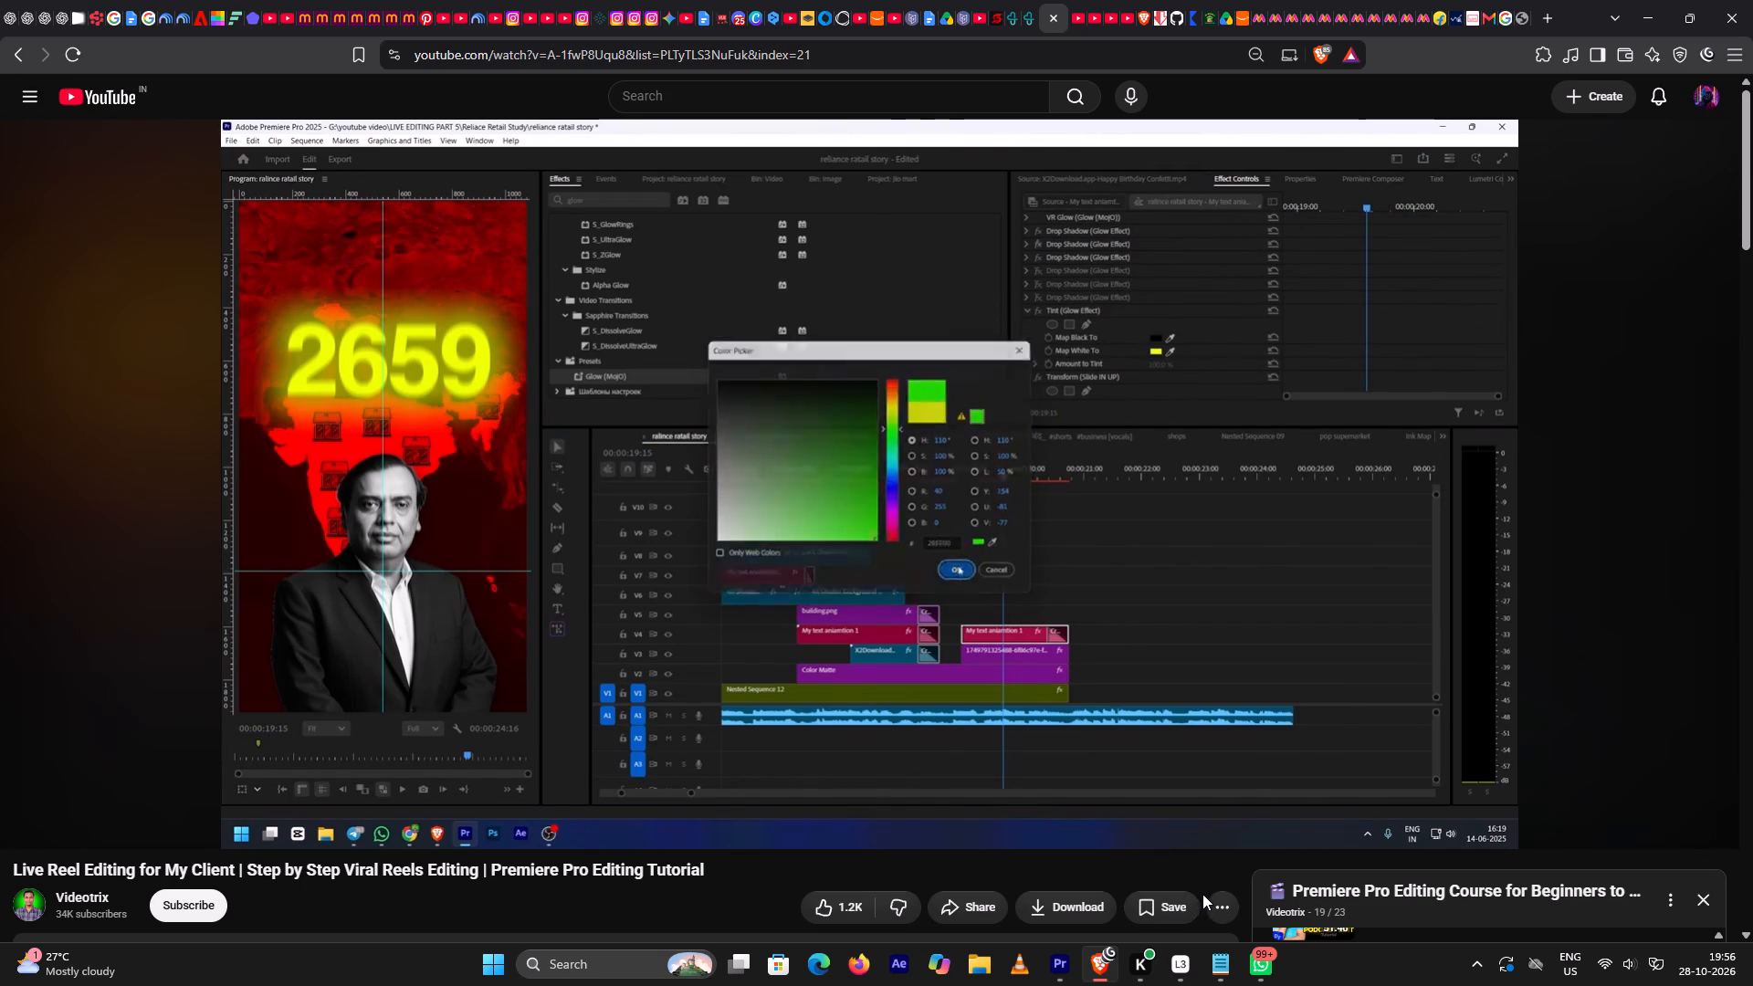
key(space)
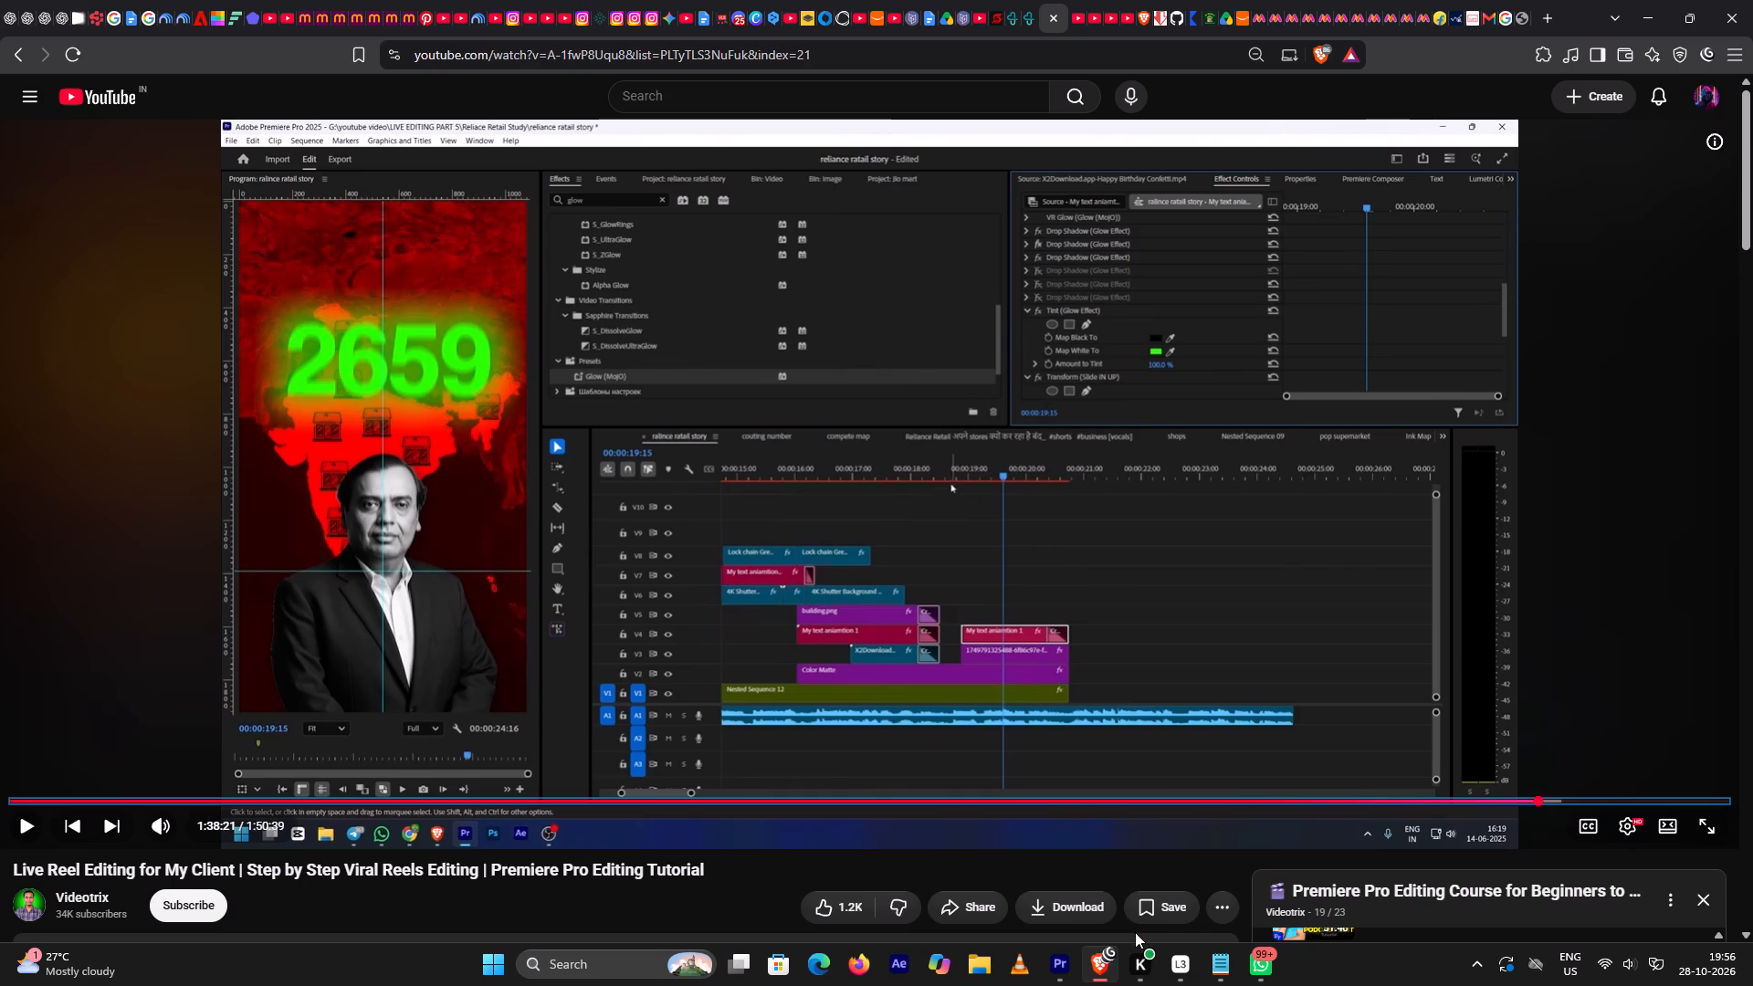
Return to Premiere Pro and set the Tint effect's Map White To colour on the V5 500 text clip to green 90FF00.
click(1079, 966)
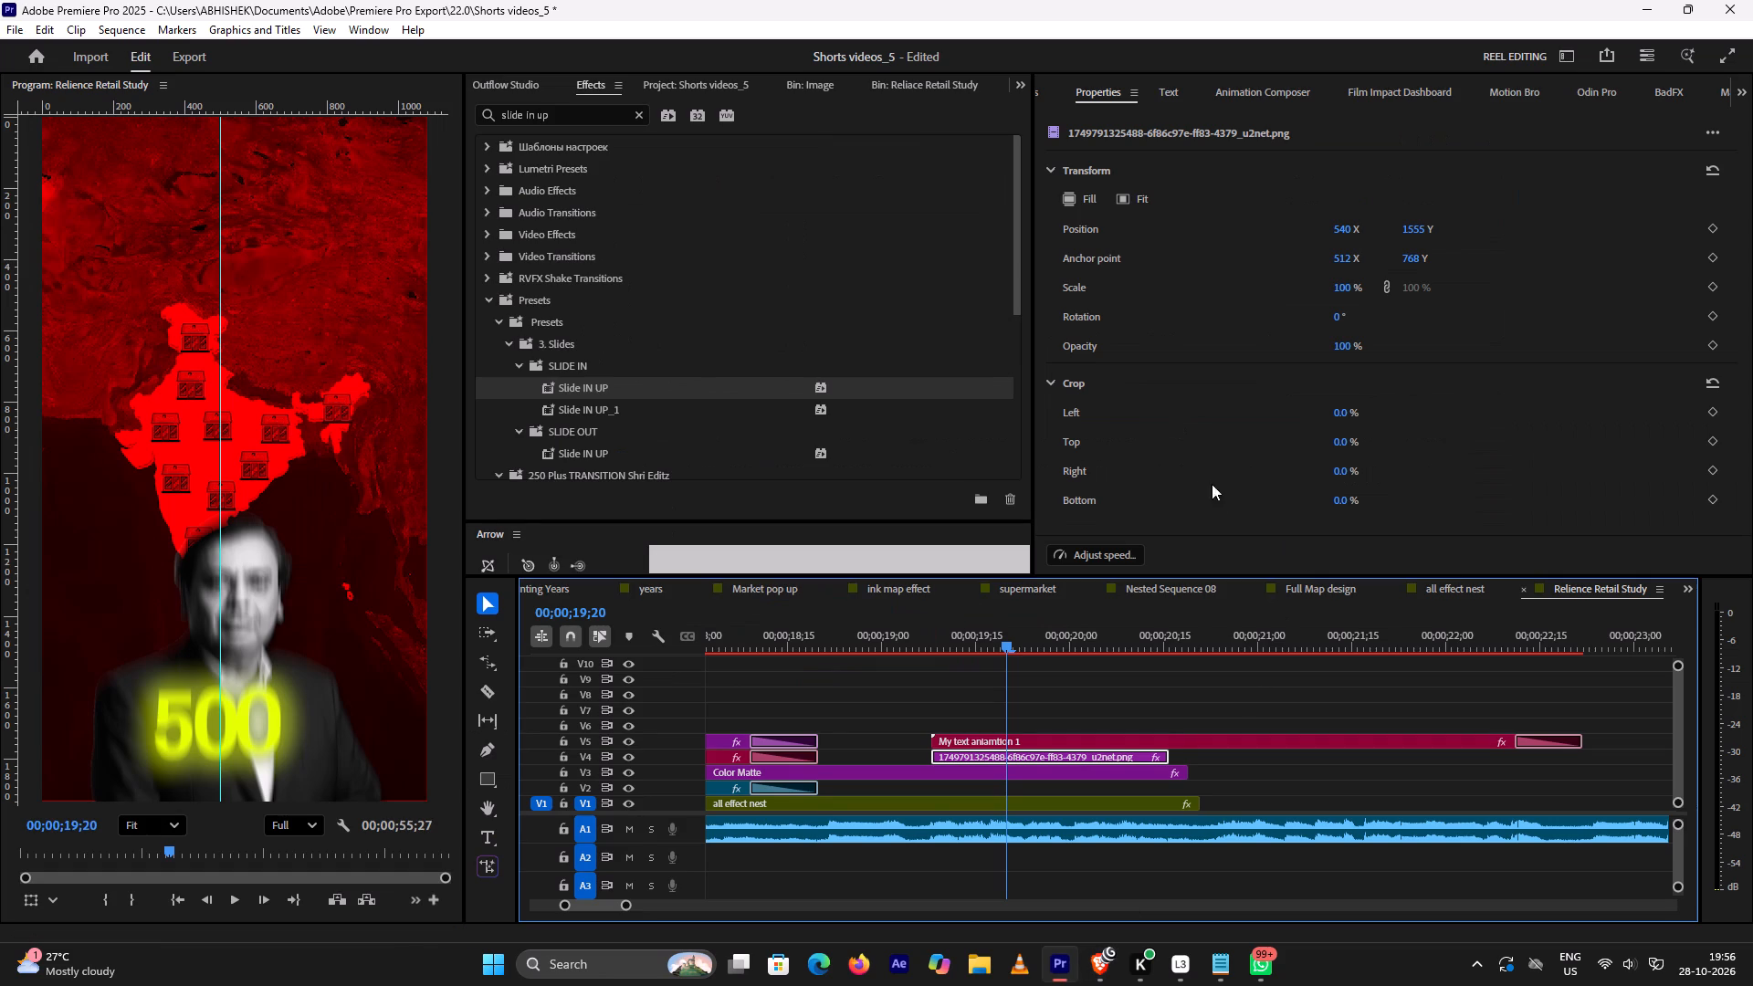
click(1117, 736)
key(e)
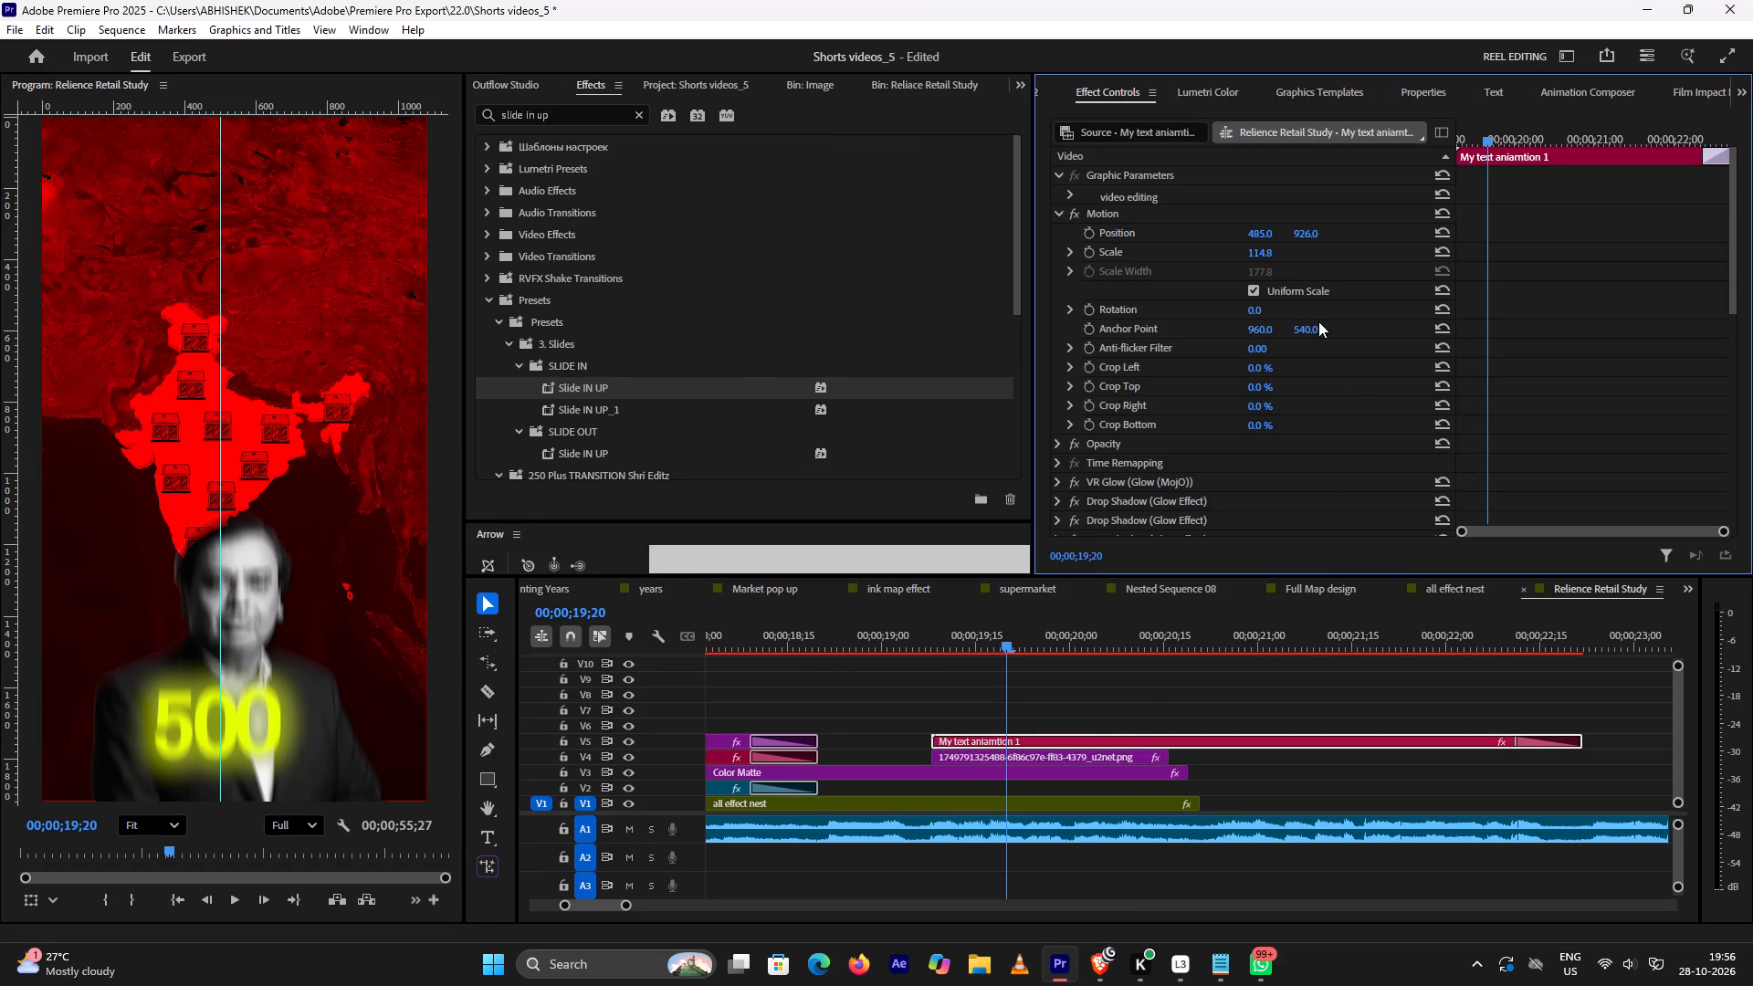
scroll(1293, 435, down, 17)
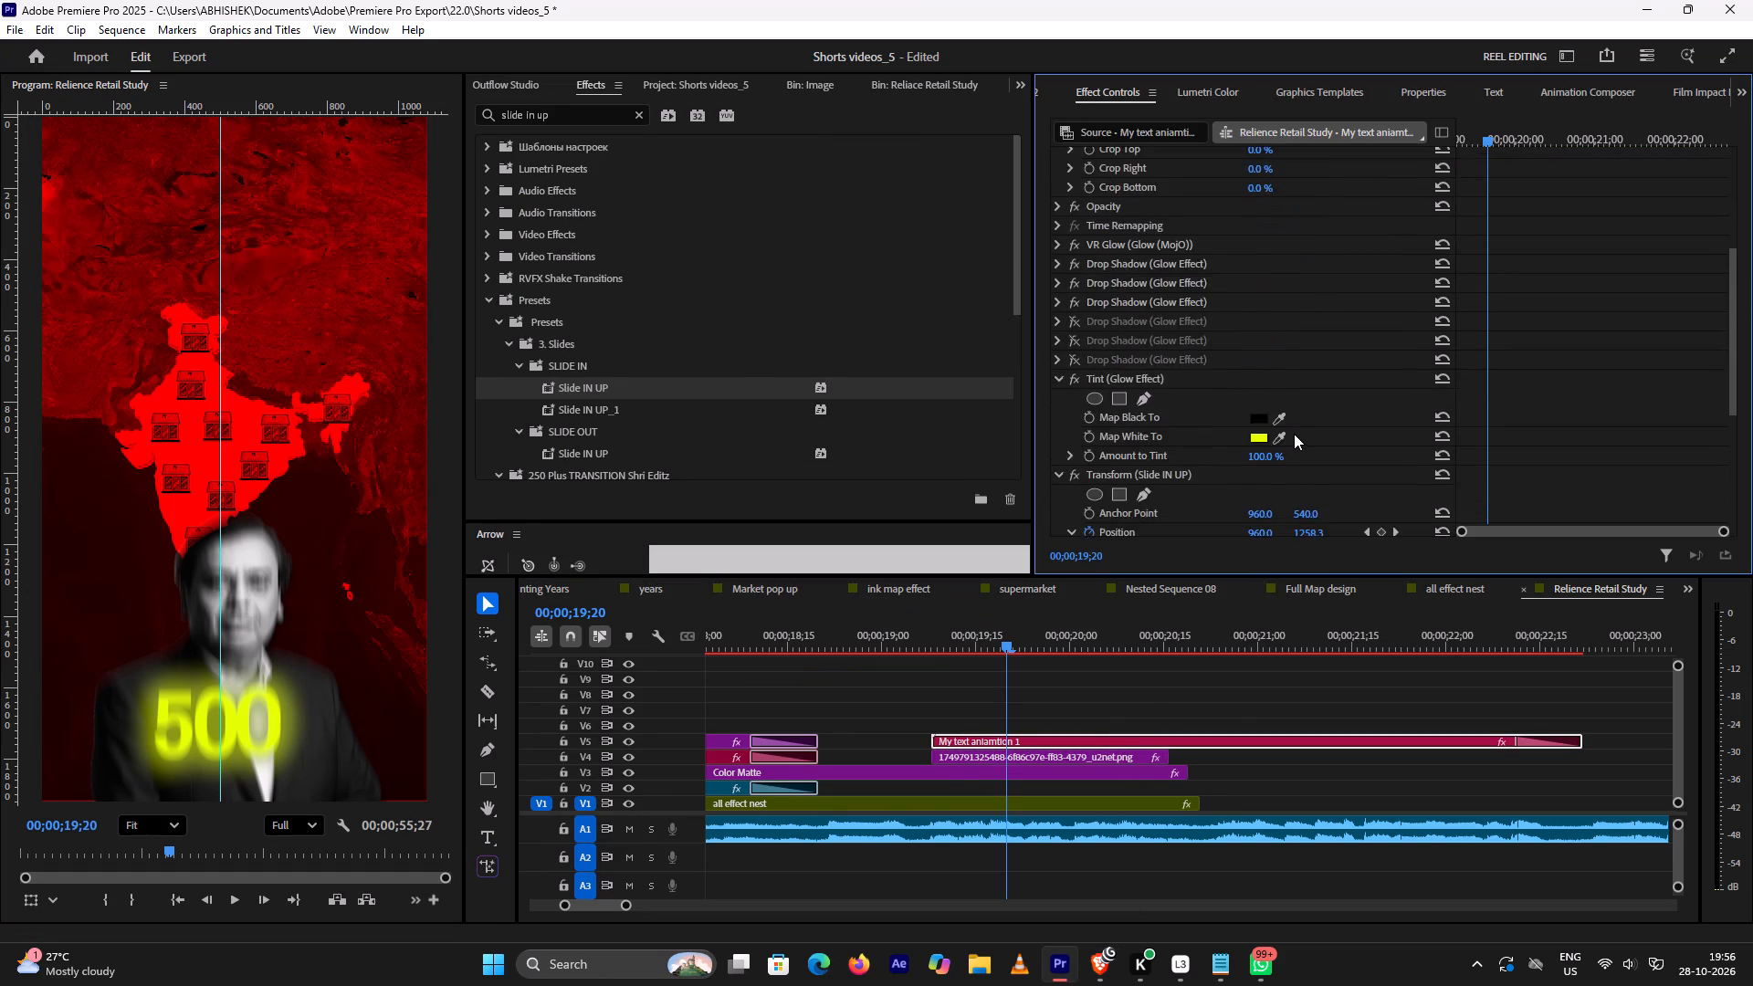
scroll(1294, 434, down, 10)
click(1257, 178)
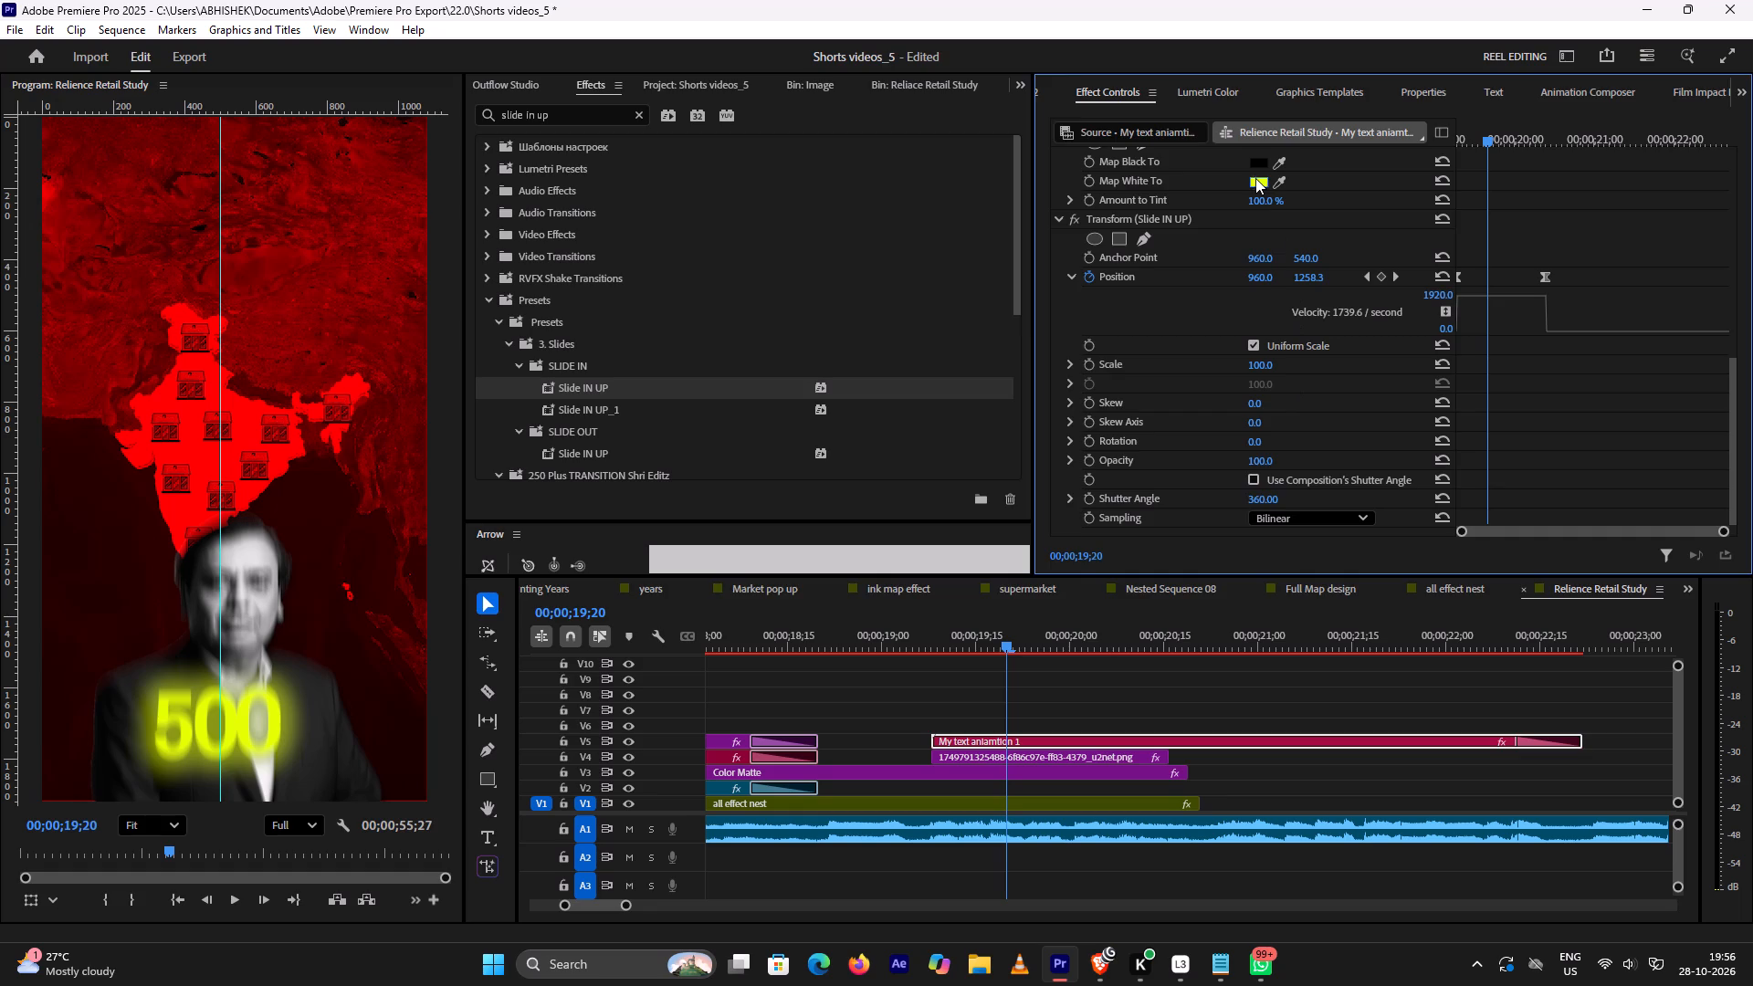
drag(913, 383, 913, 394)
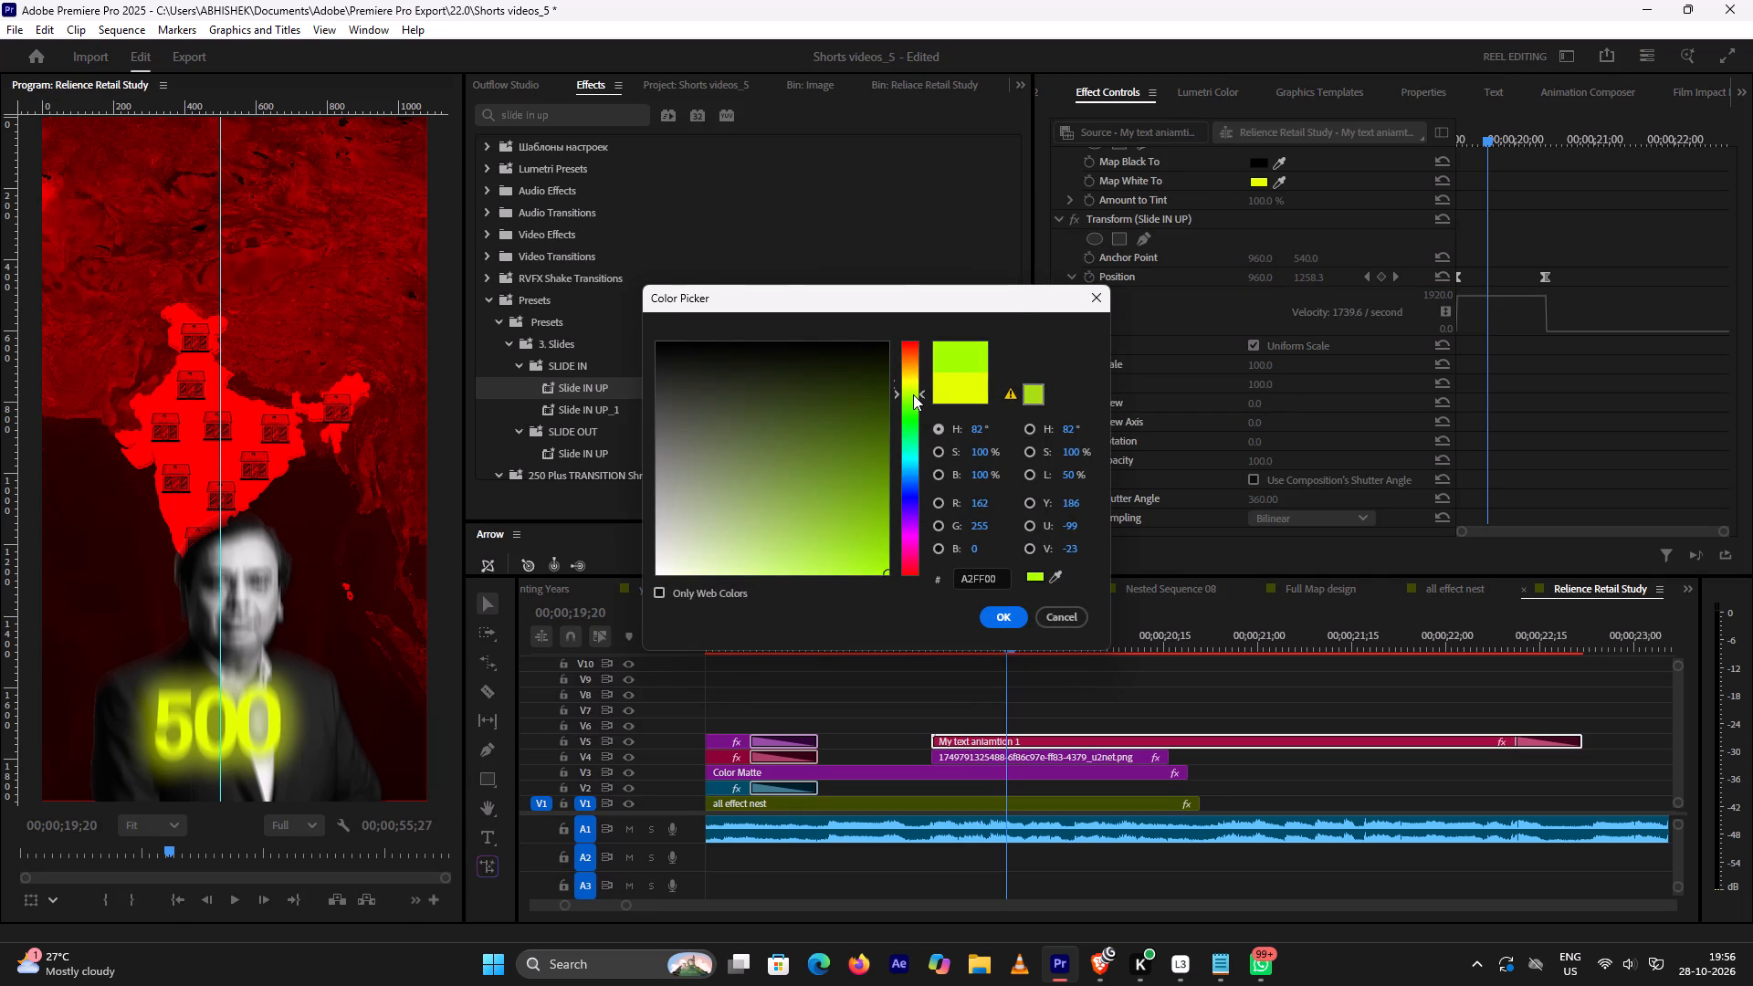
drag(913, 394, 910, 397)
click(997, 622)
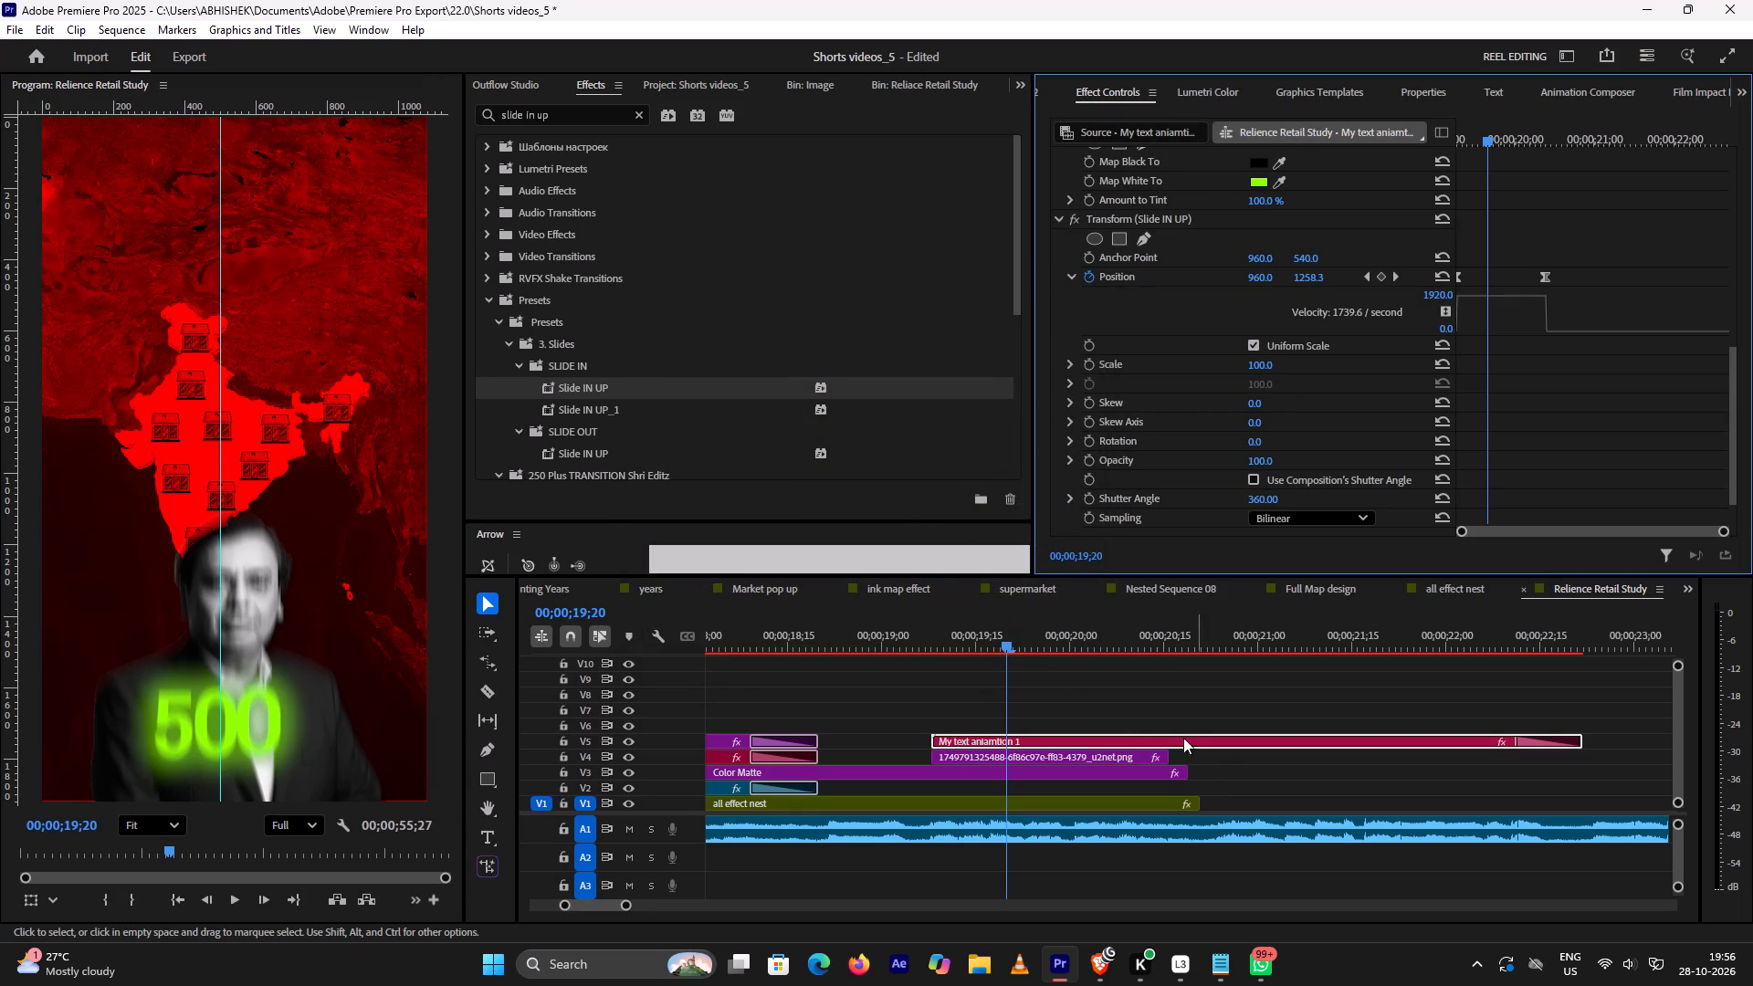
Switch to the YouTube tutorial in Brave and watch how the number text clip is trimmed and rate-stretched.
click(1107, 959)
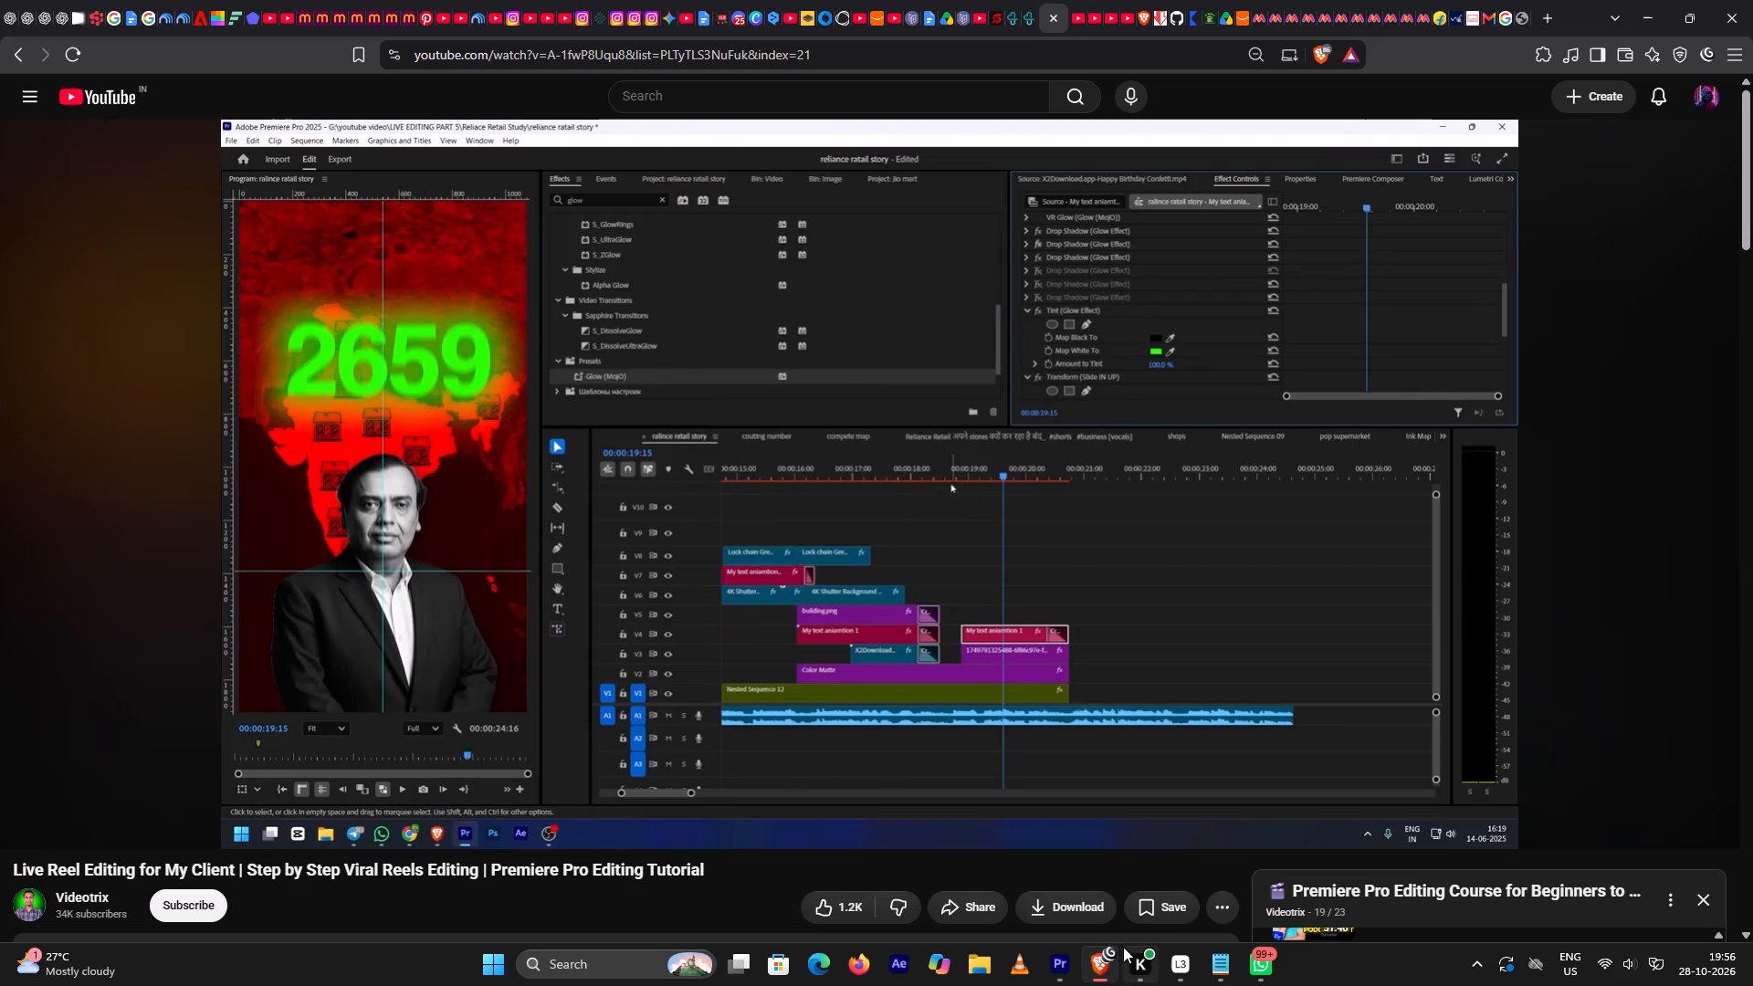
key(space)
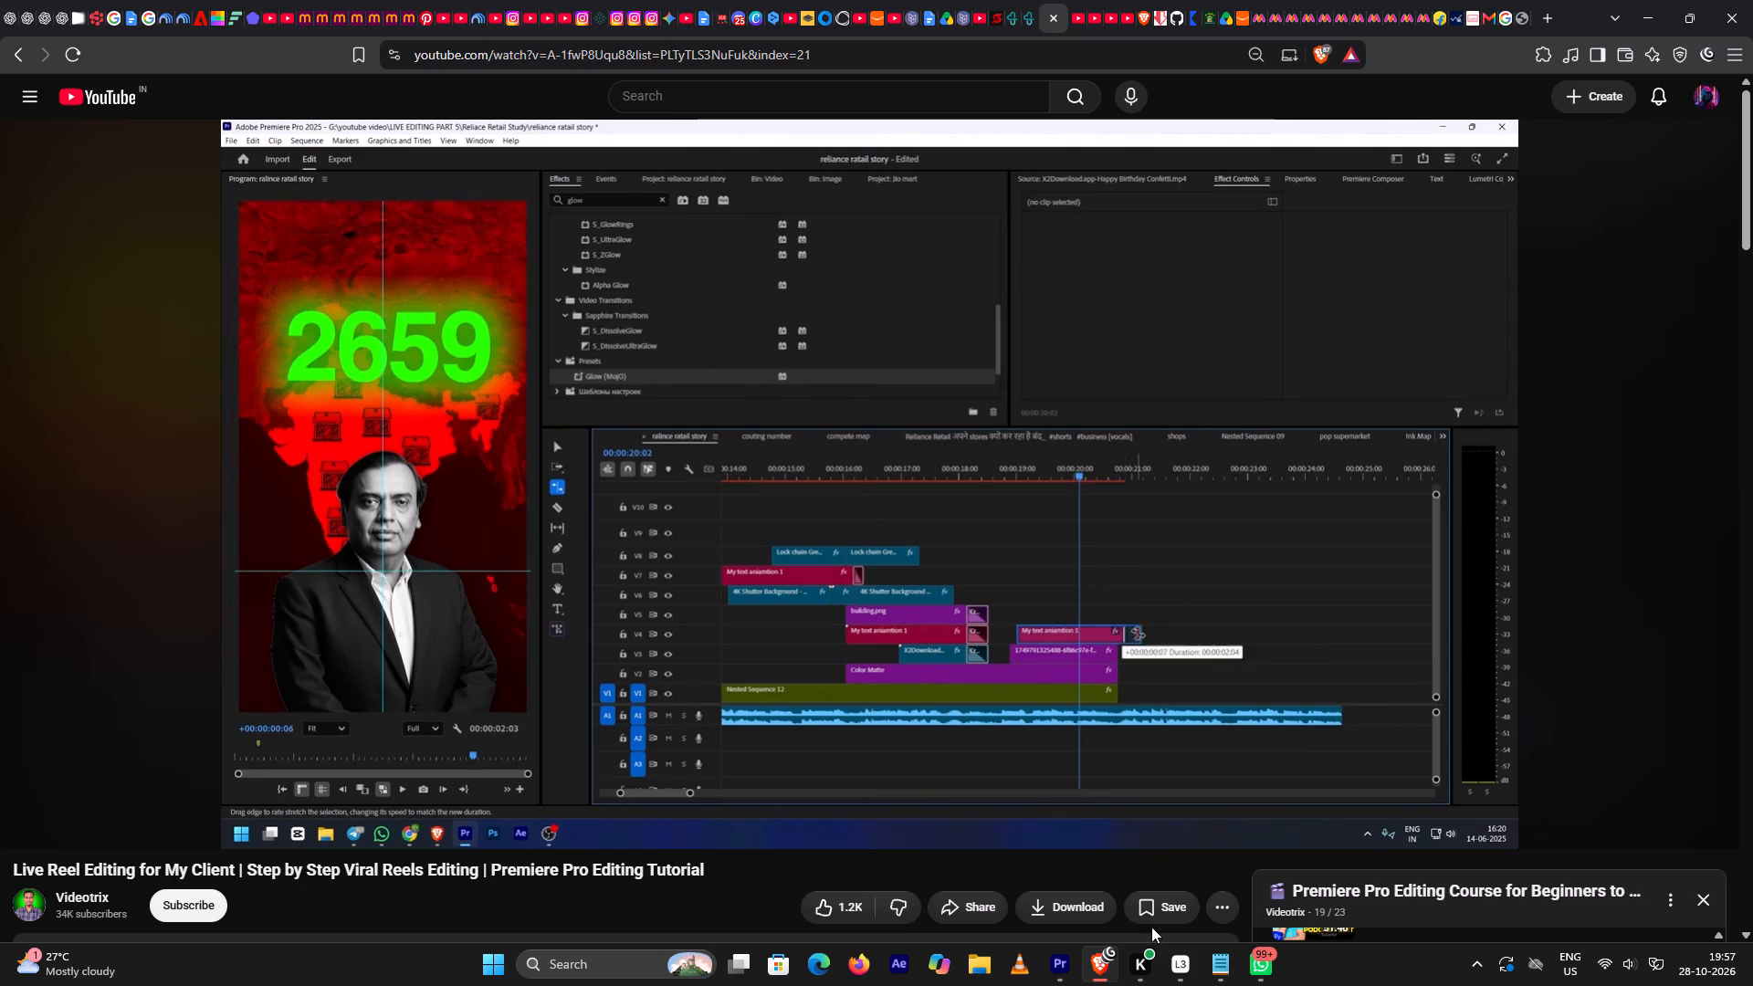
key(space)
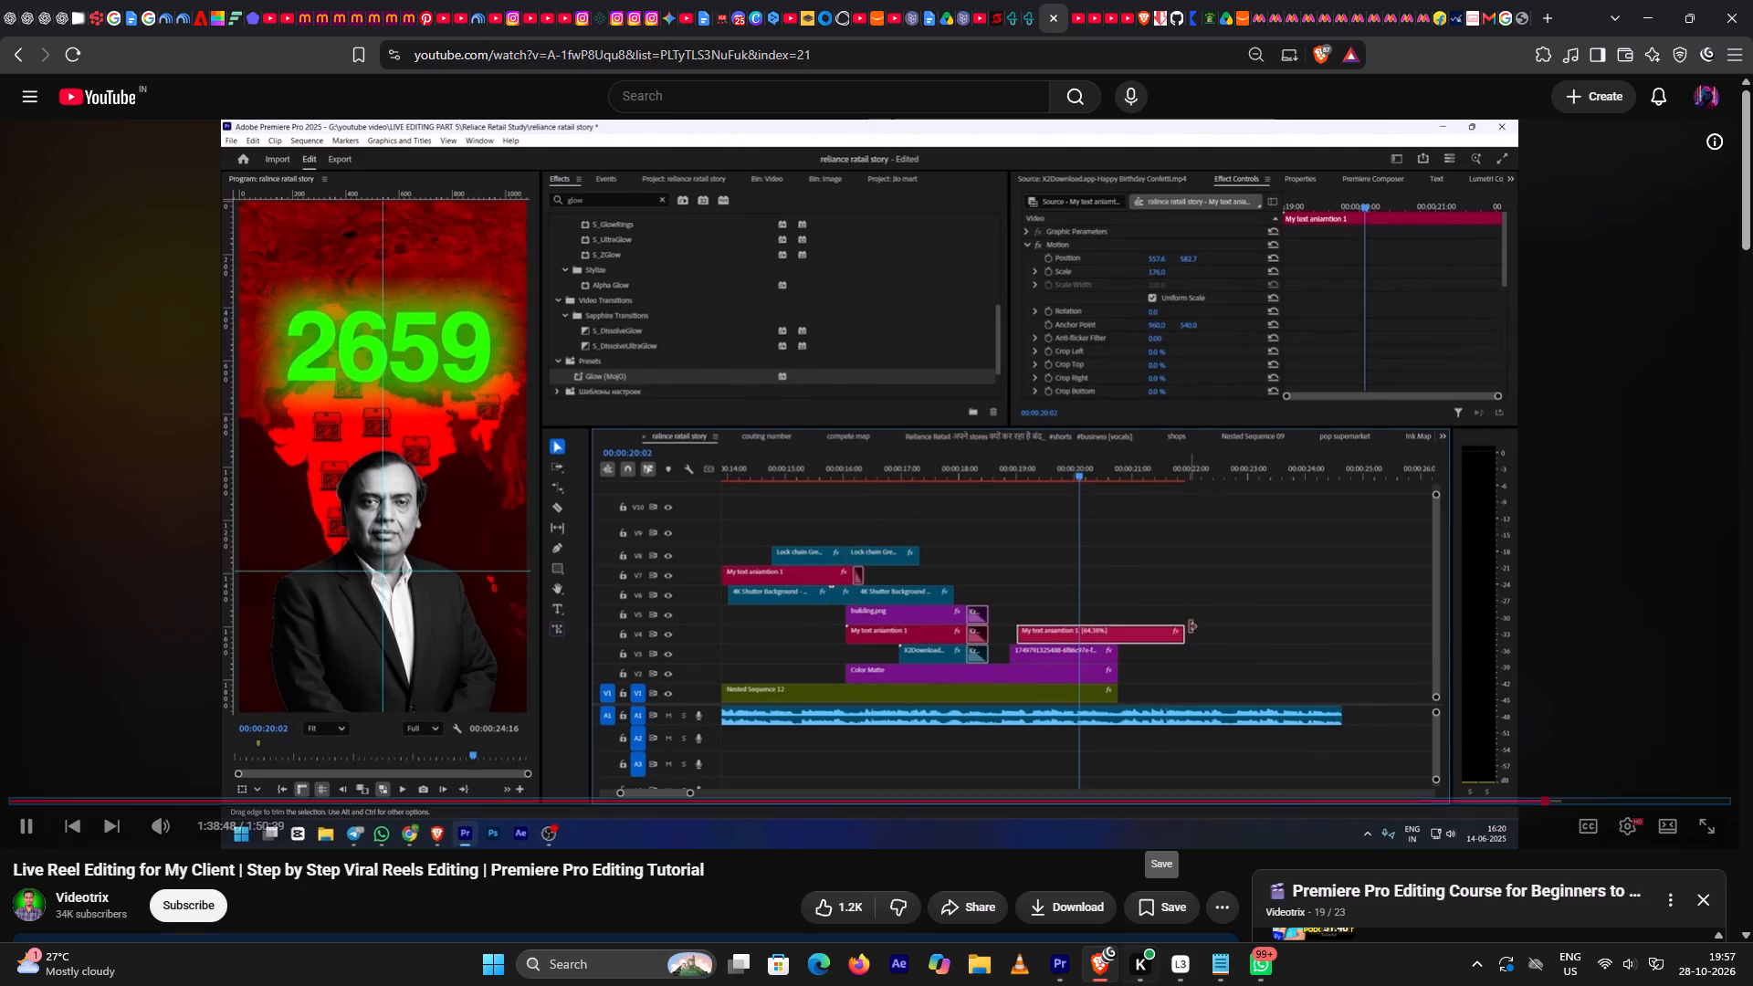
Back in Premiere Pro, split the 500 text clip on V5 at 00;00;20;21 and delete the part after the cut.
click(1103, 958)
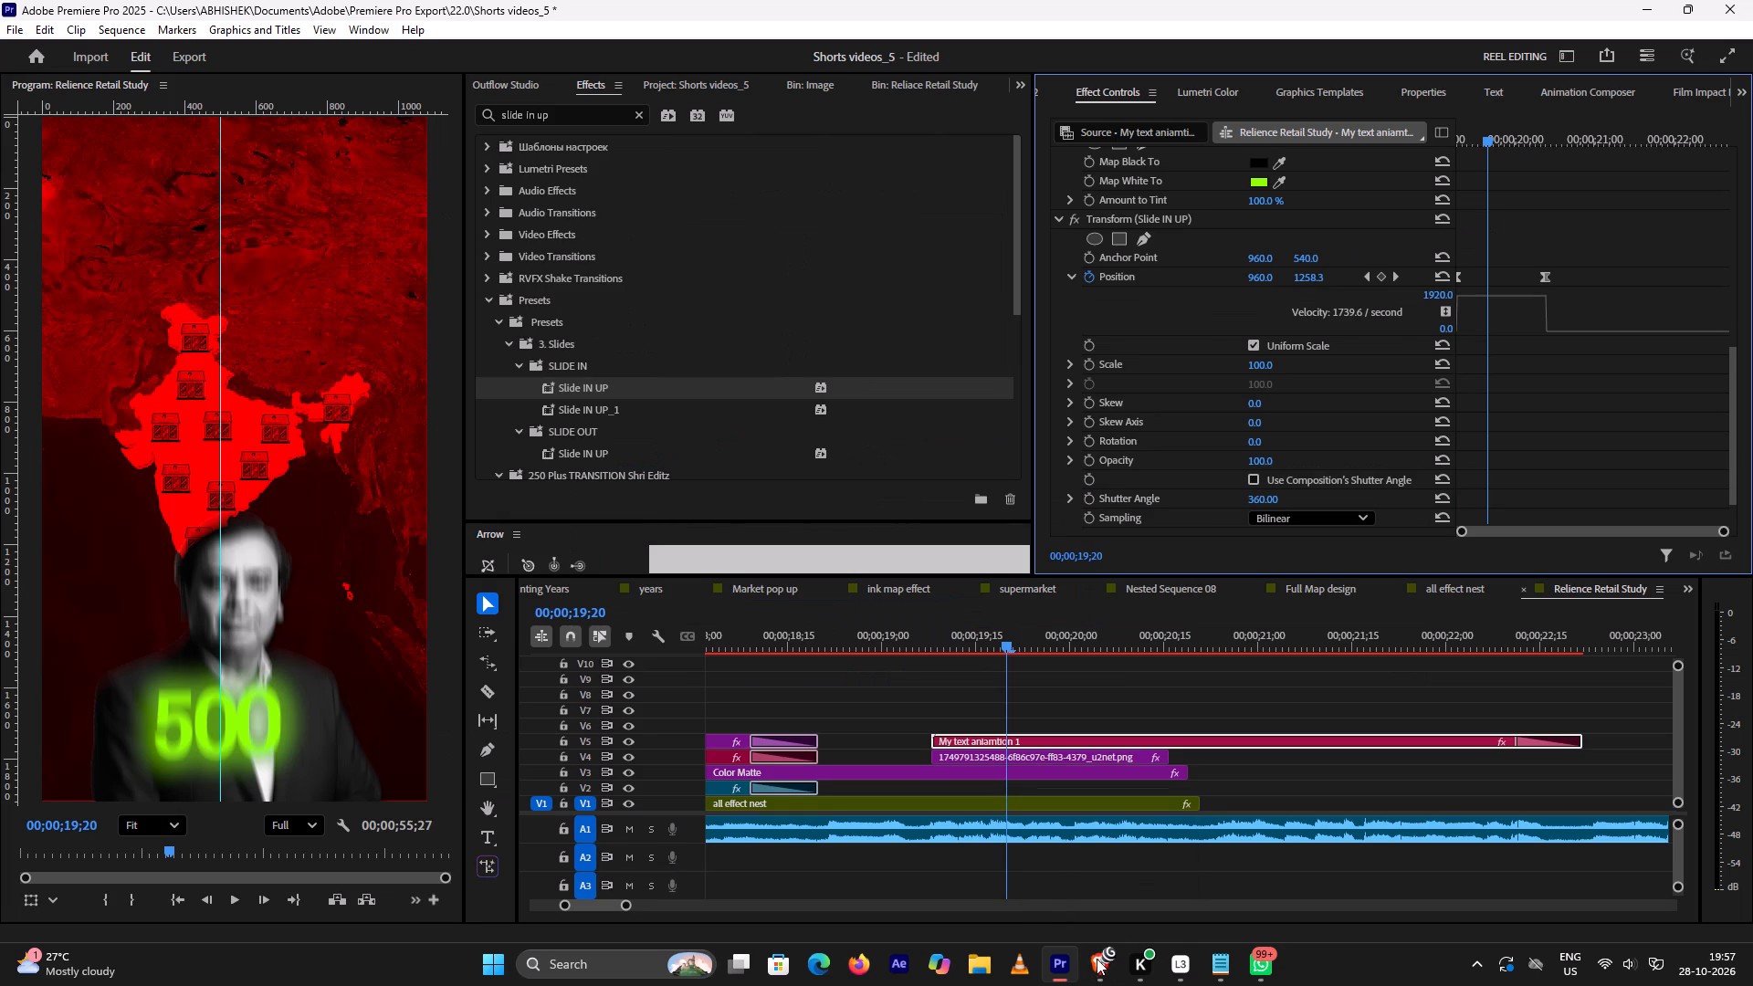
click(1187, 634)
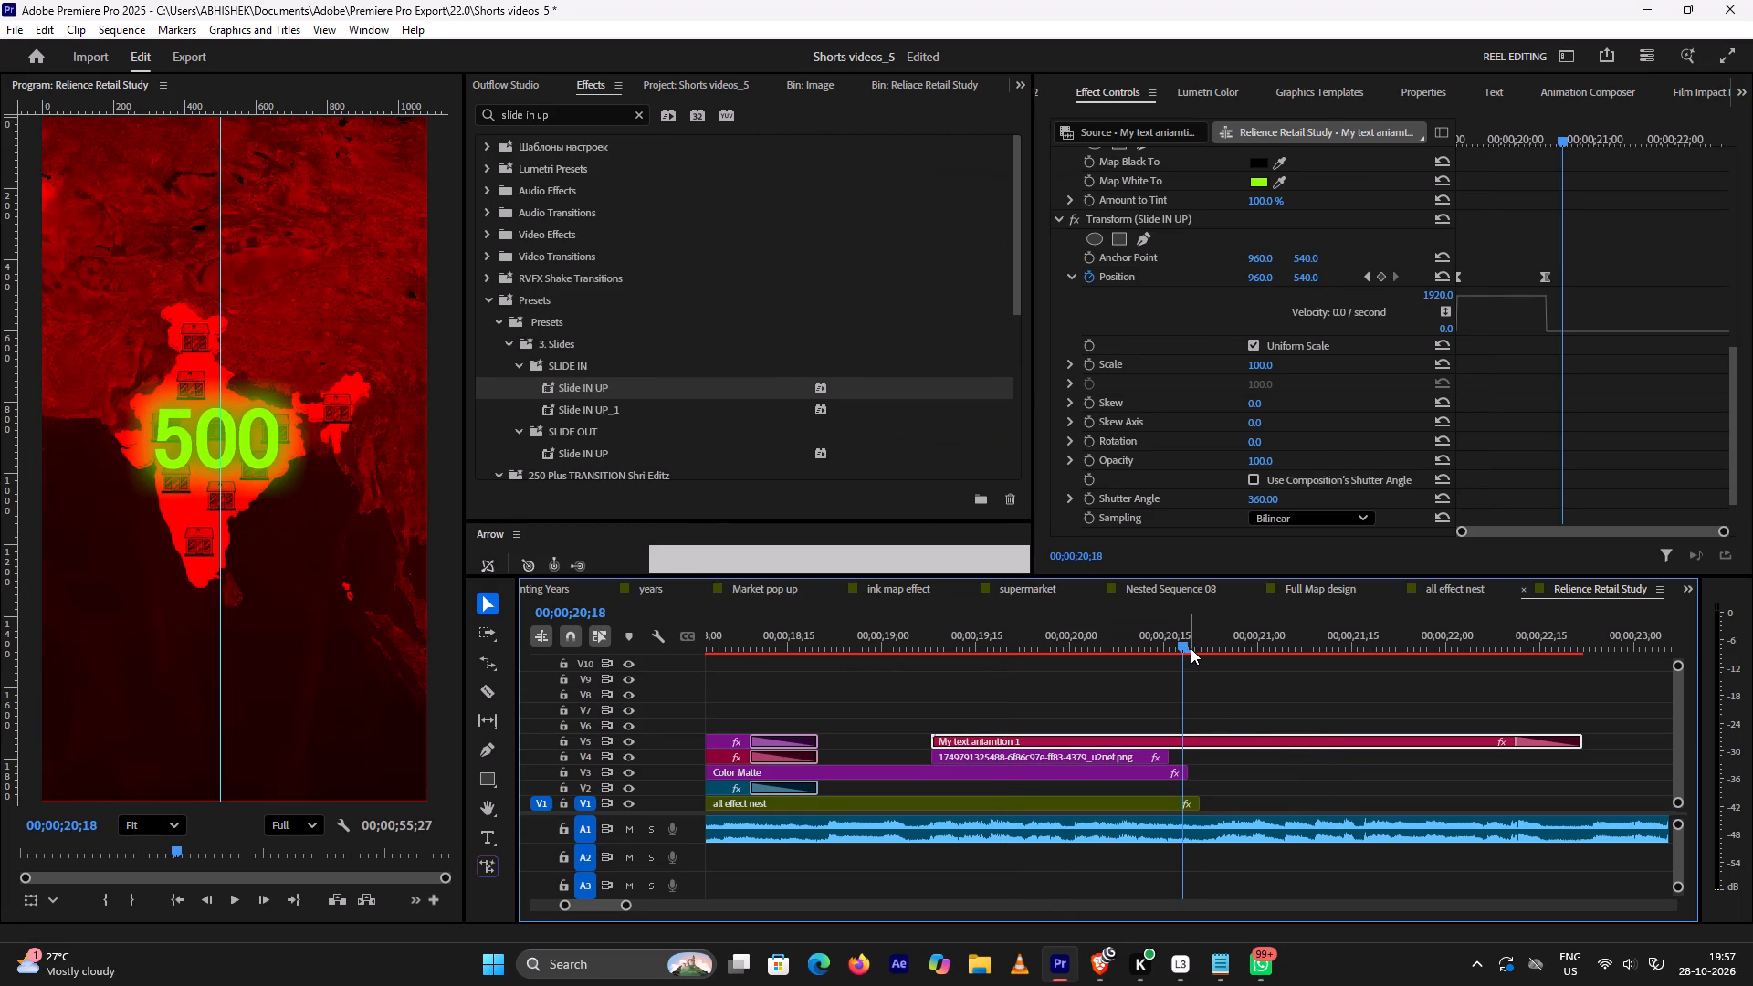
key(Insert)
key(Down)
click(1213, 739)
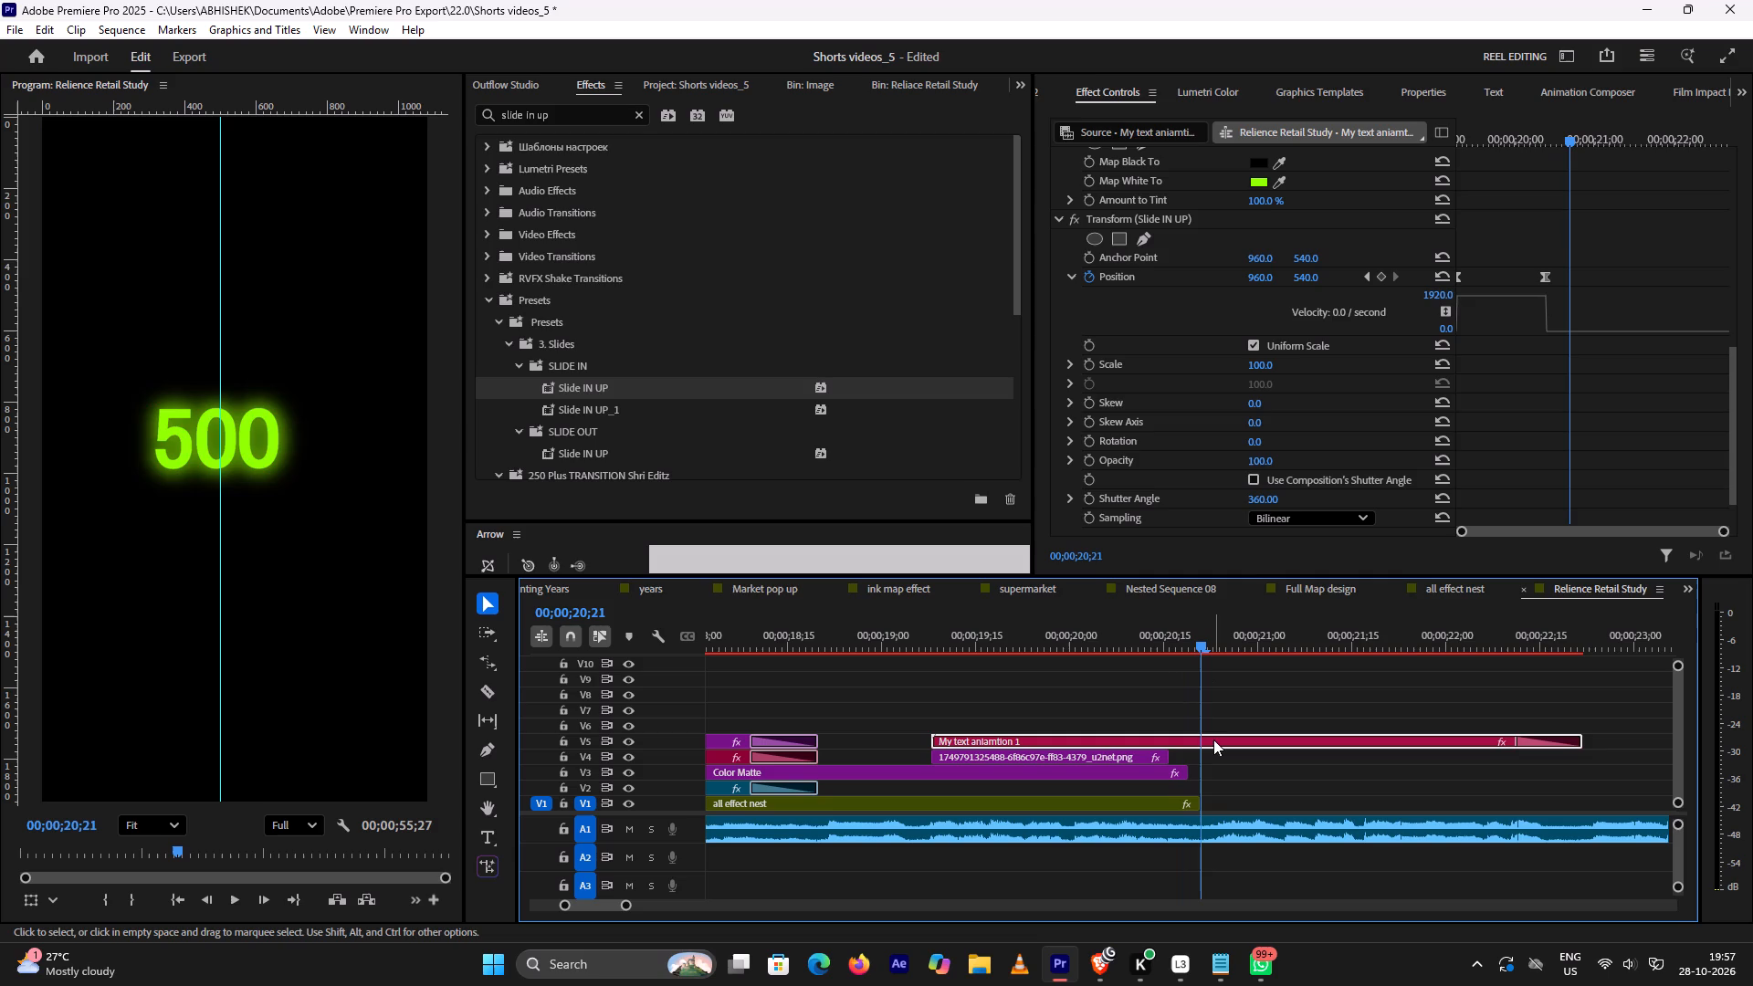
key(ctrl+k)
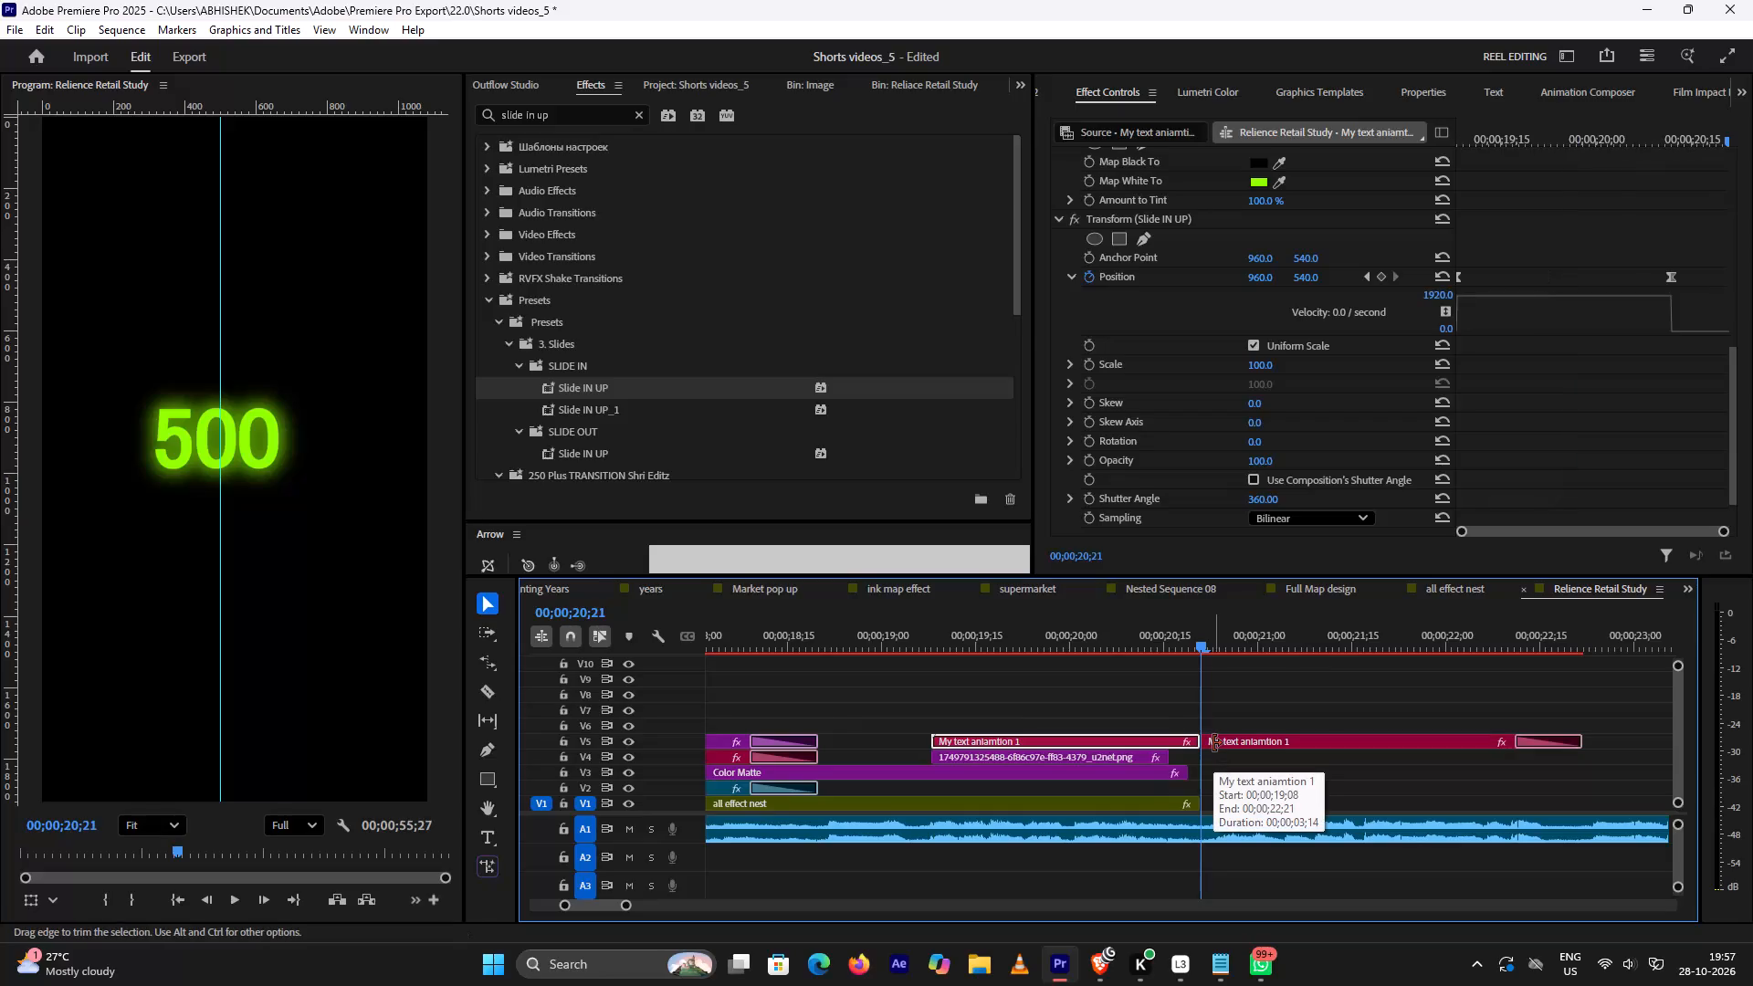
click(1216, 741)
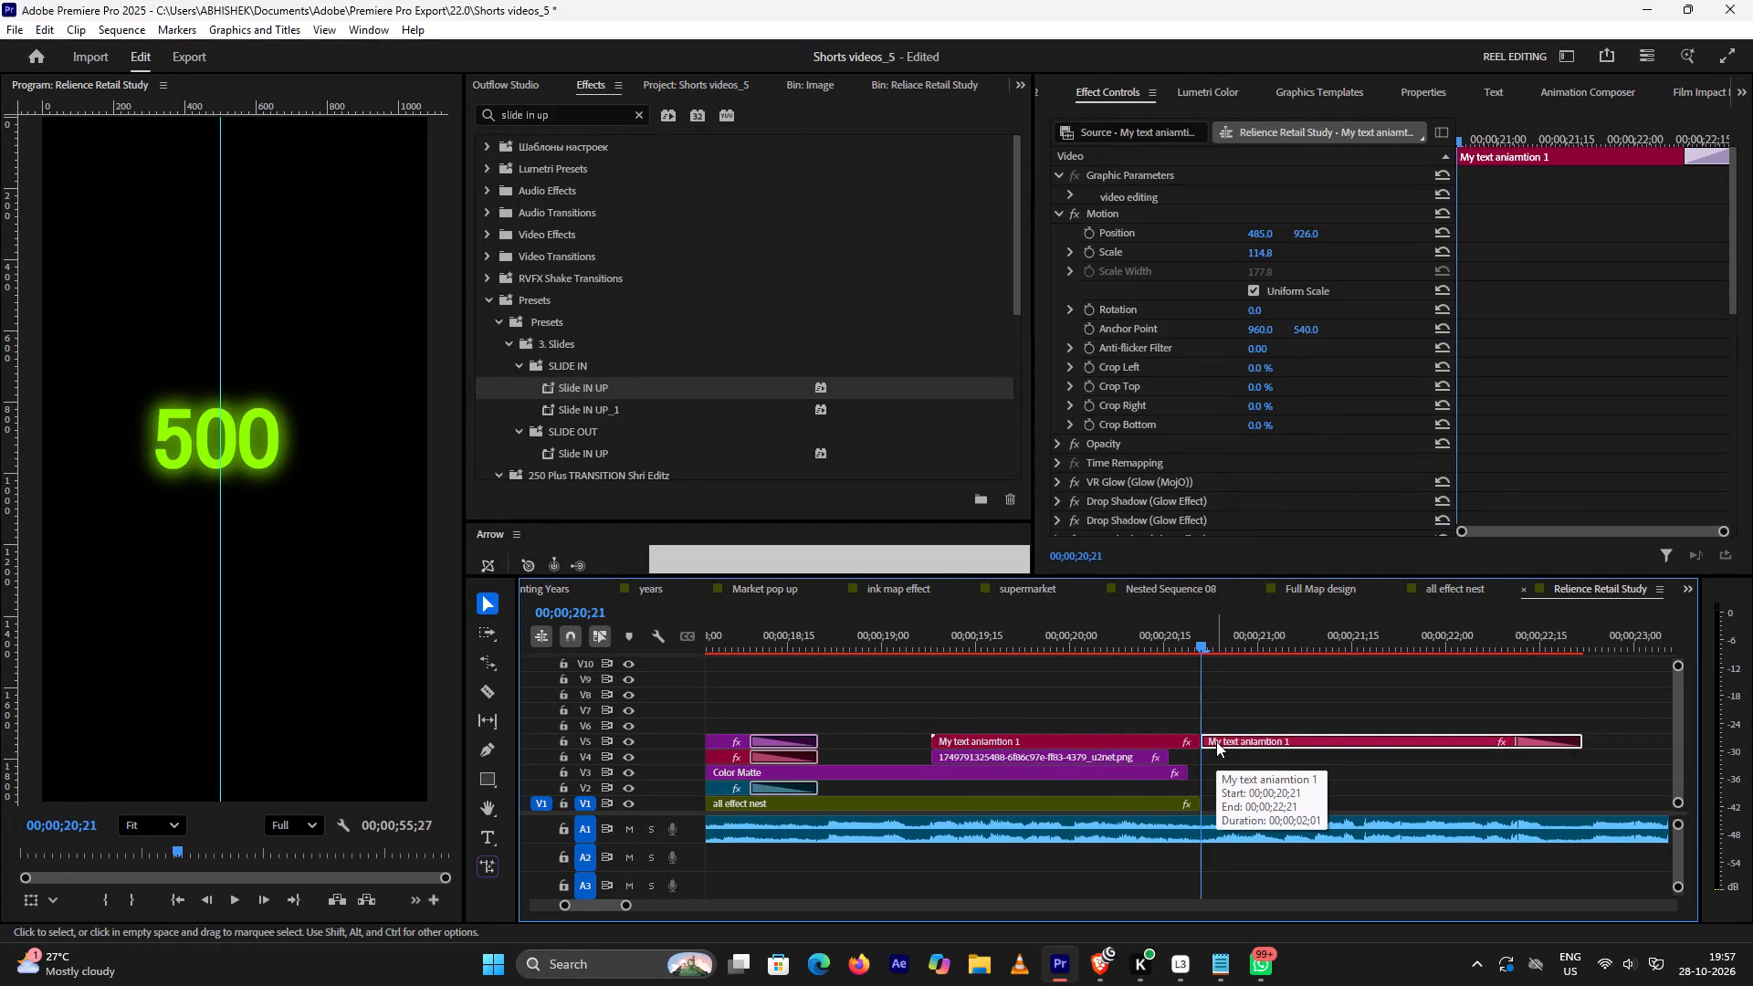
key(Delete)
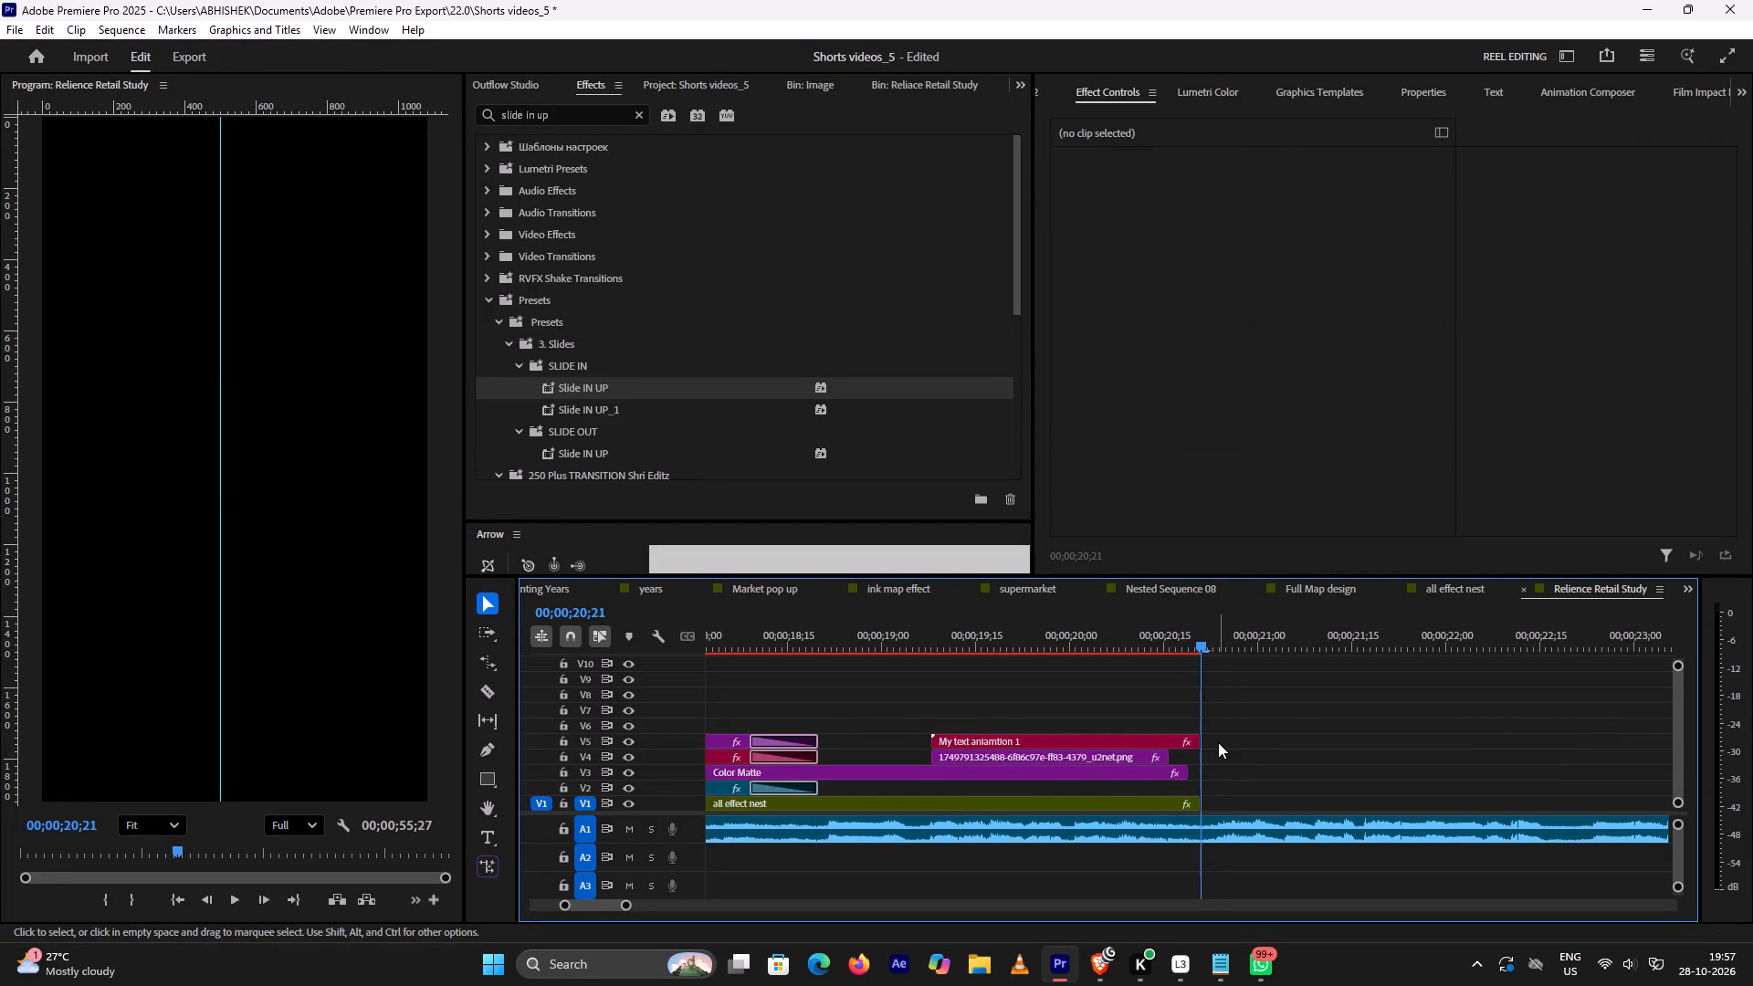
Rate-stretch the end of the 500 text clip on V5 to about 00;00;21;02, slowing it to 78.18%.
click(1194, 739)
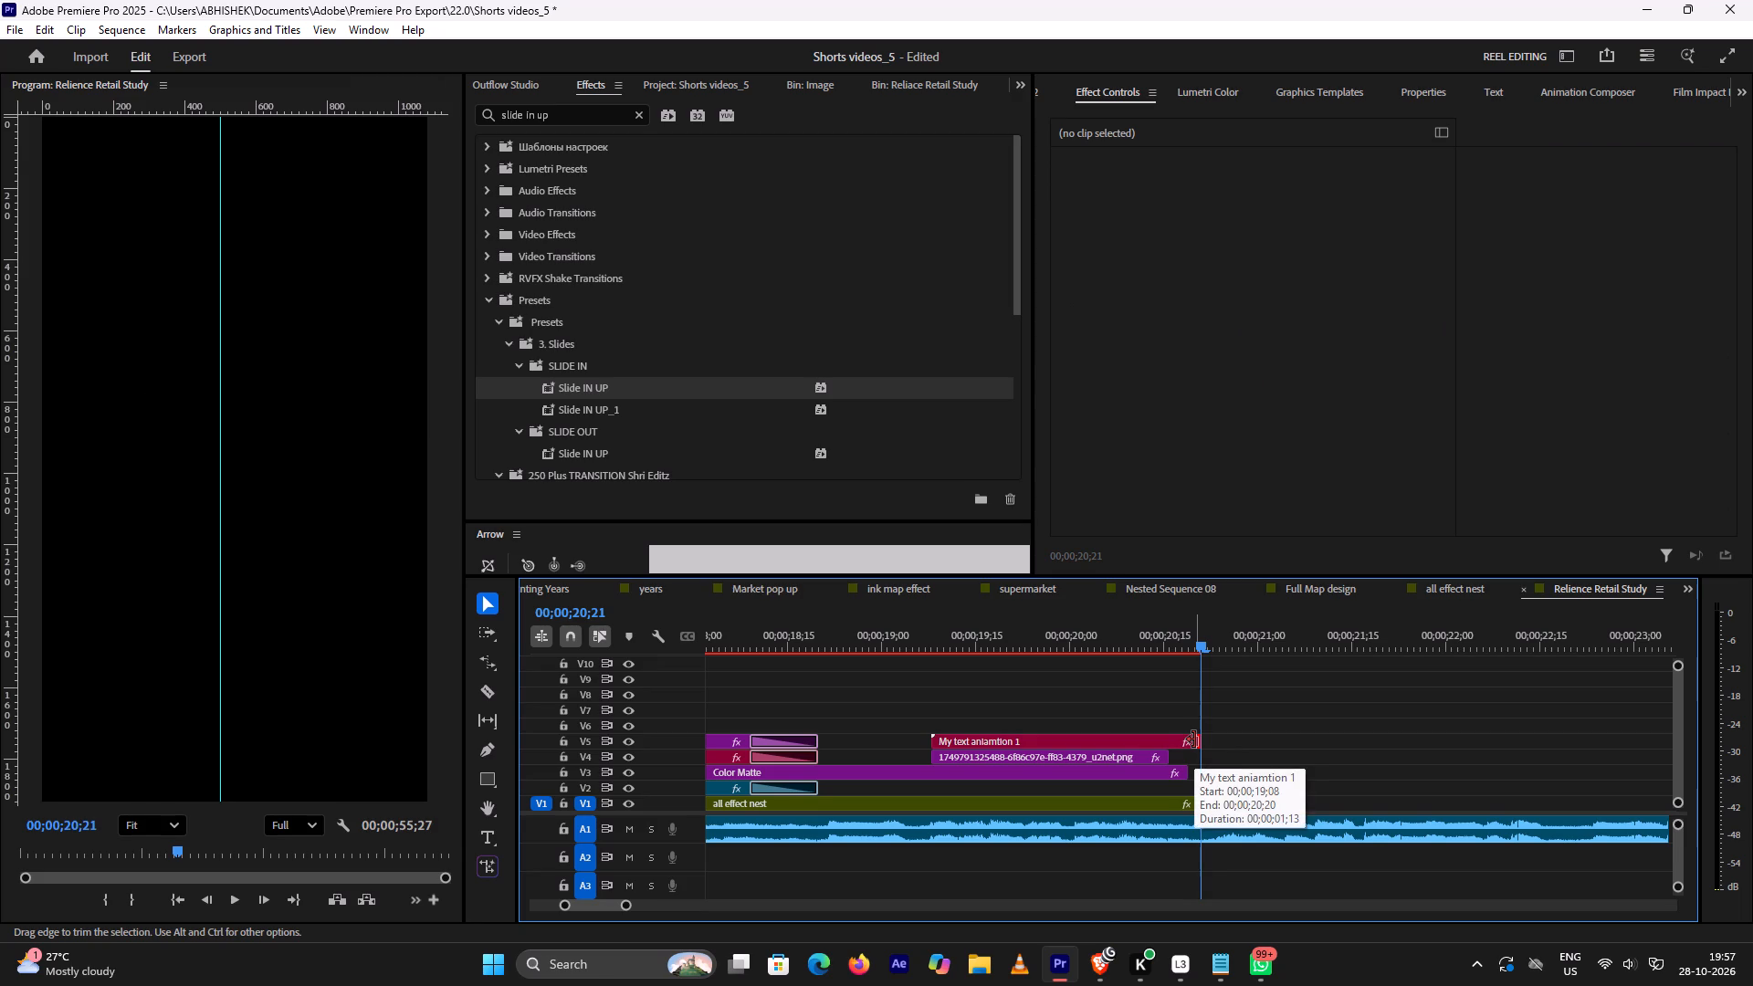
key(r)
drag(1199, 740, 1203, 739)
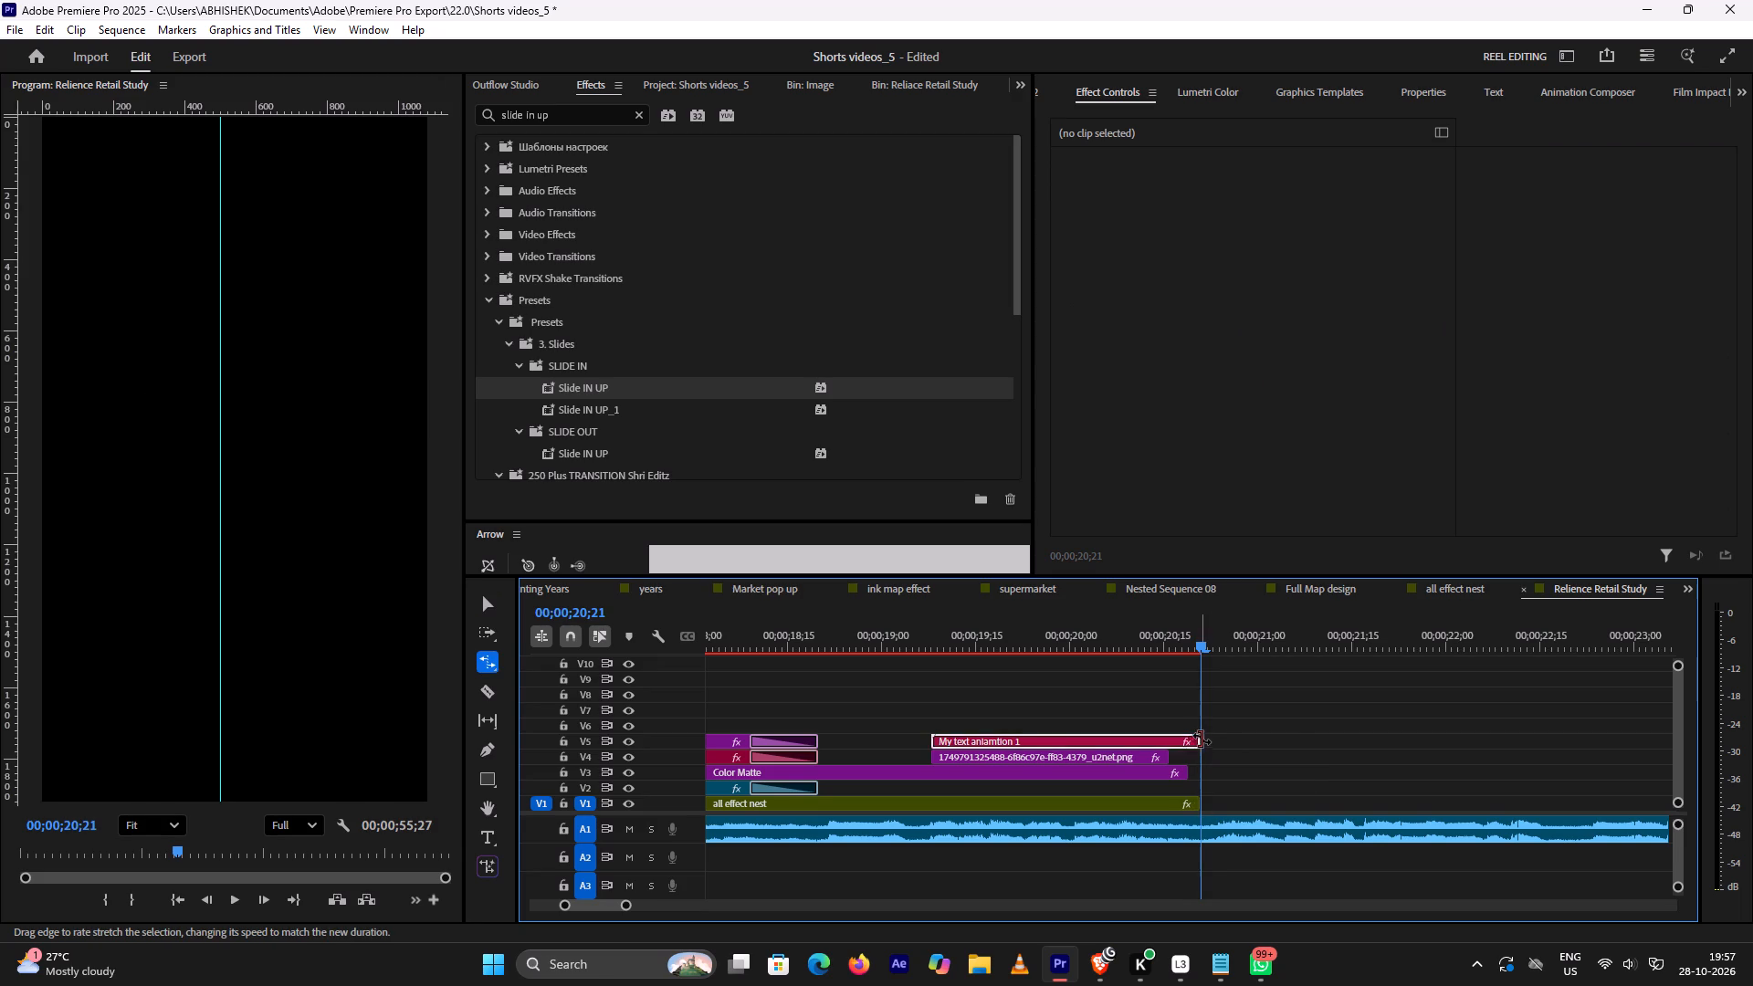
drag(1203, 739, 1271, 740)
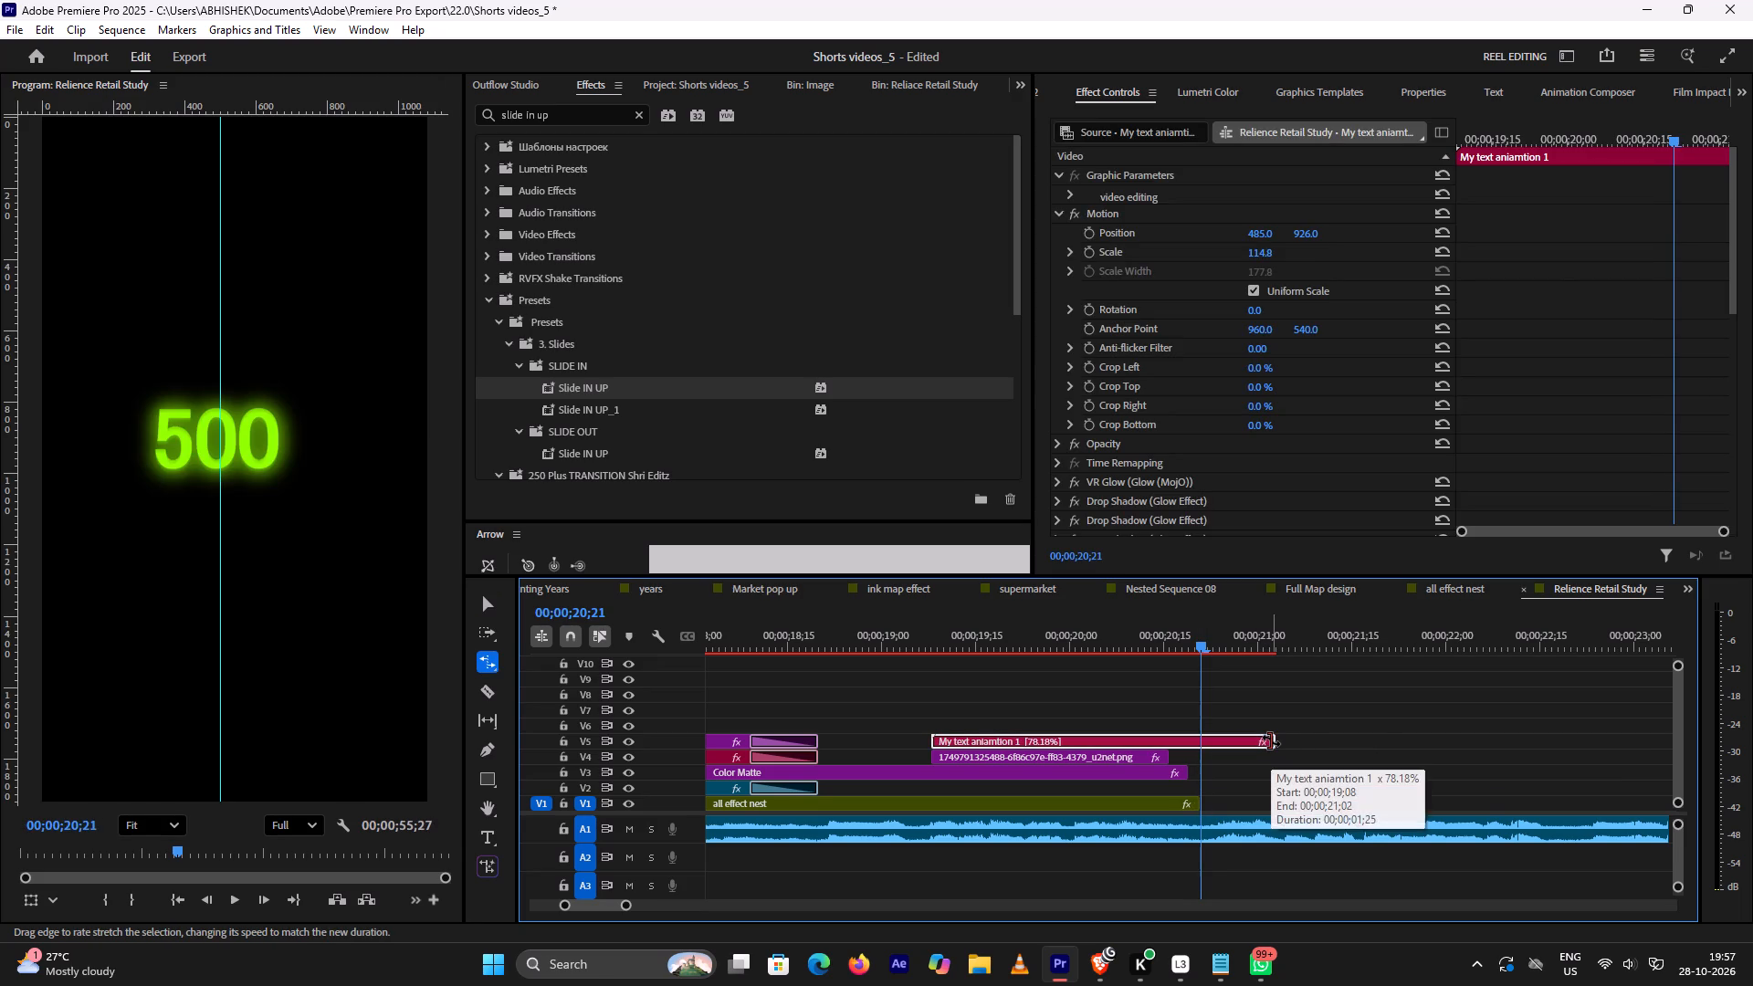
Replay the portrait and 500 text entrance from 00;00;19;08 to check the slowed slide-in.
click(930, 639)
key(space)
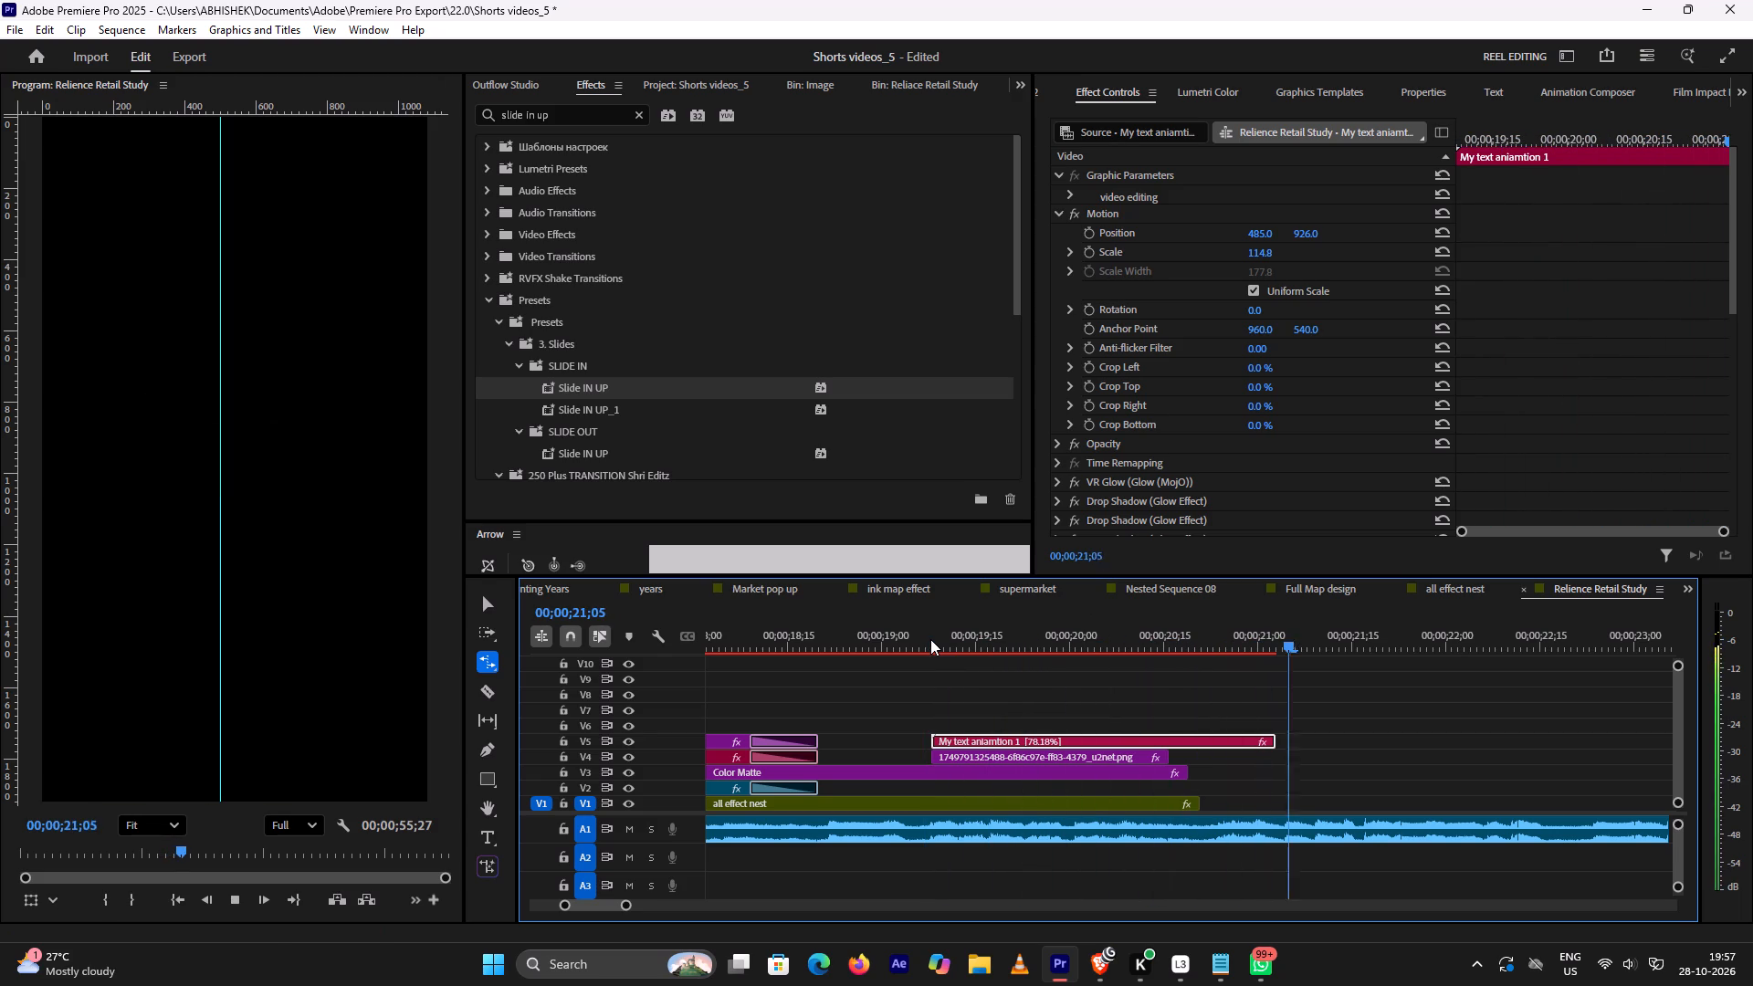
key(space)
key(v)
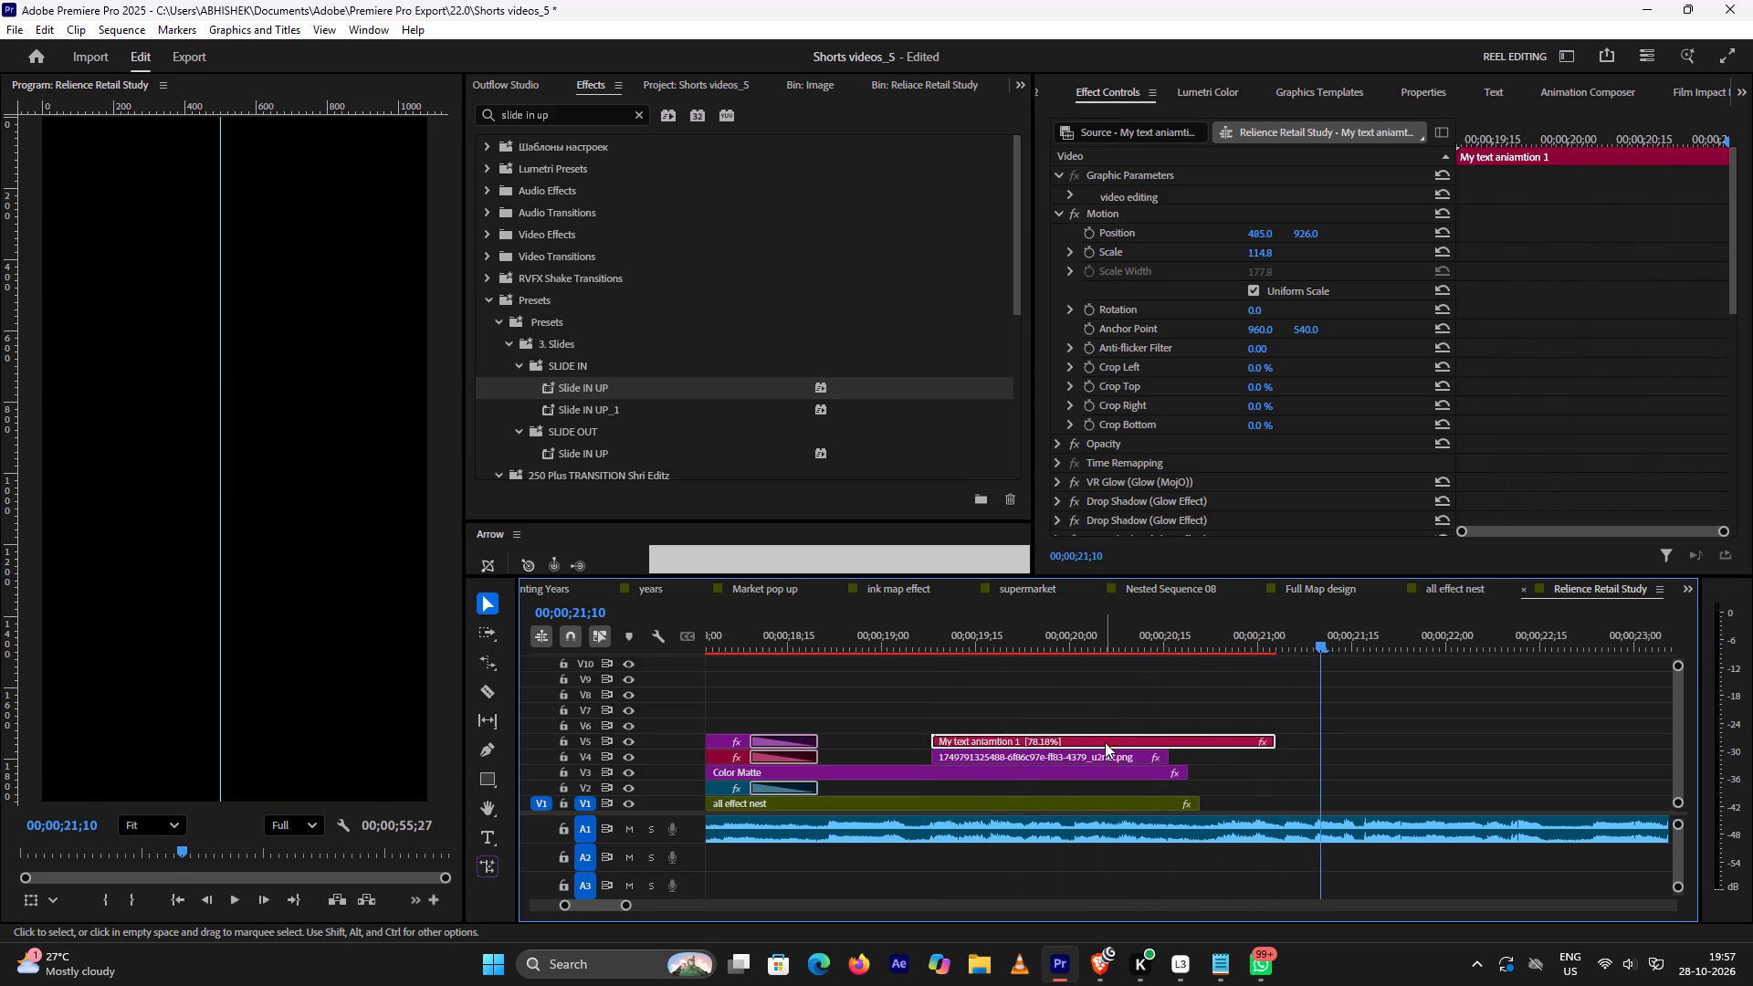
click(1105, 741)
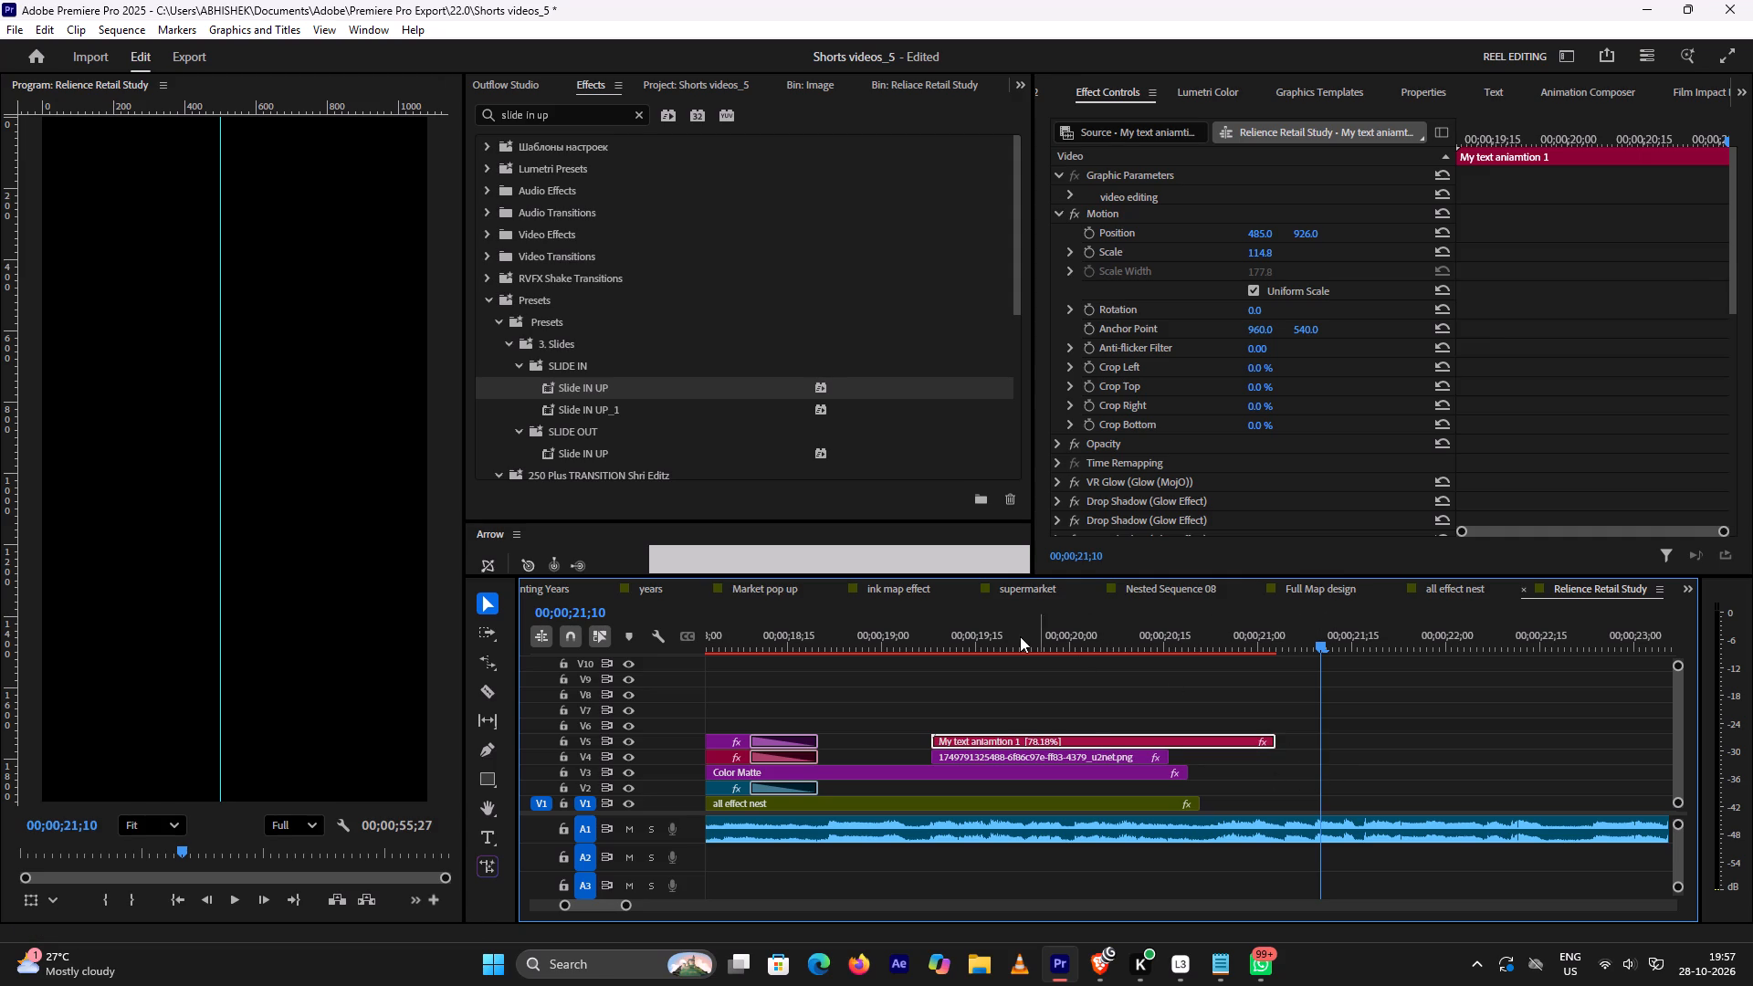
click(933, 635)
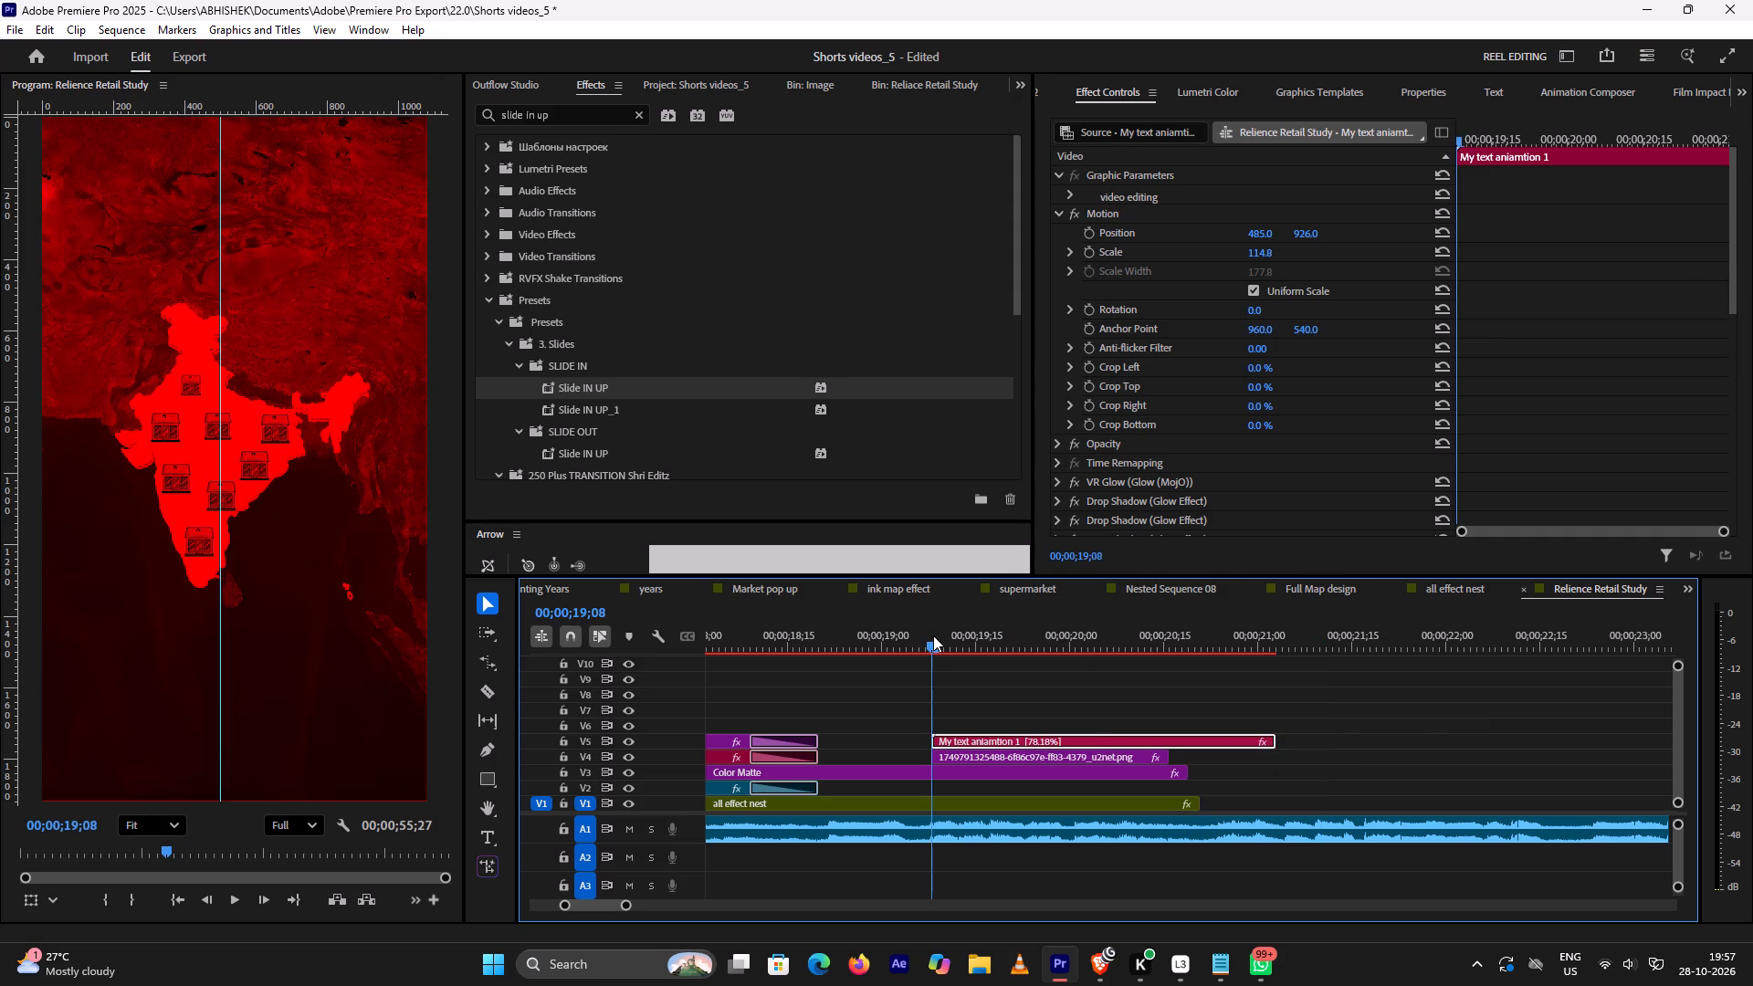
key(space)
key(space)
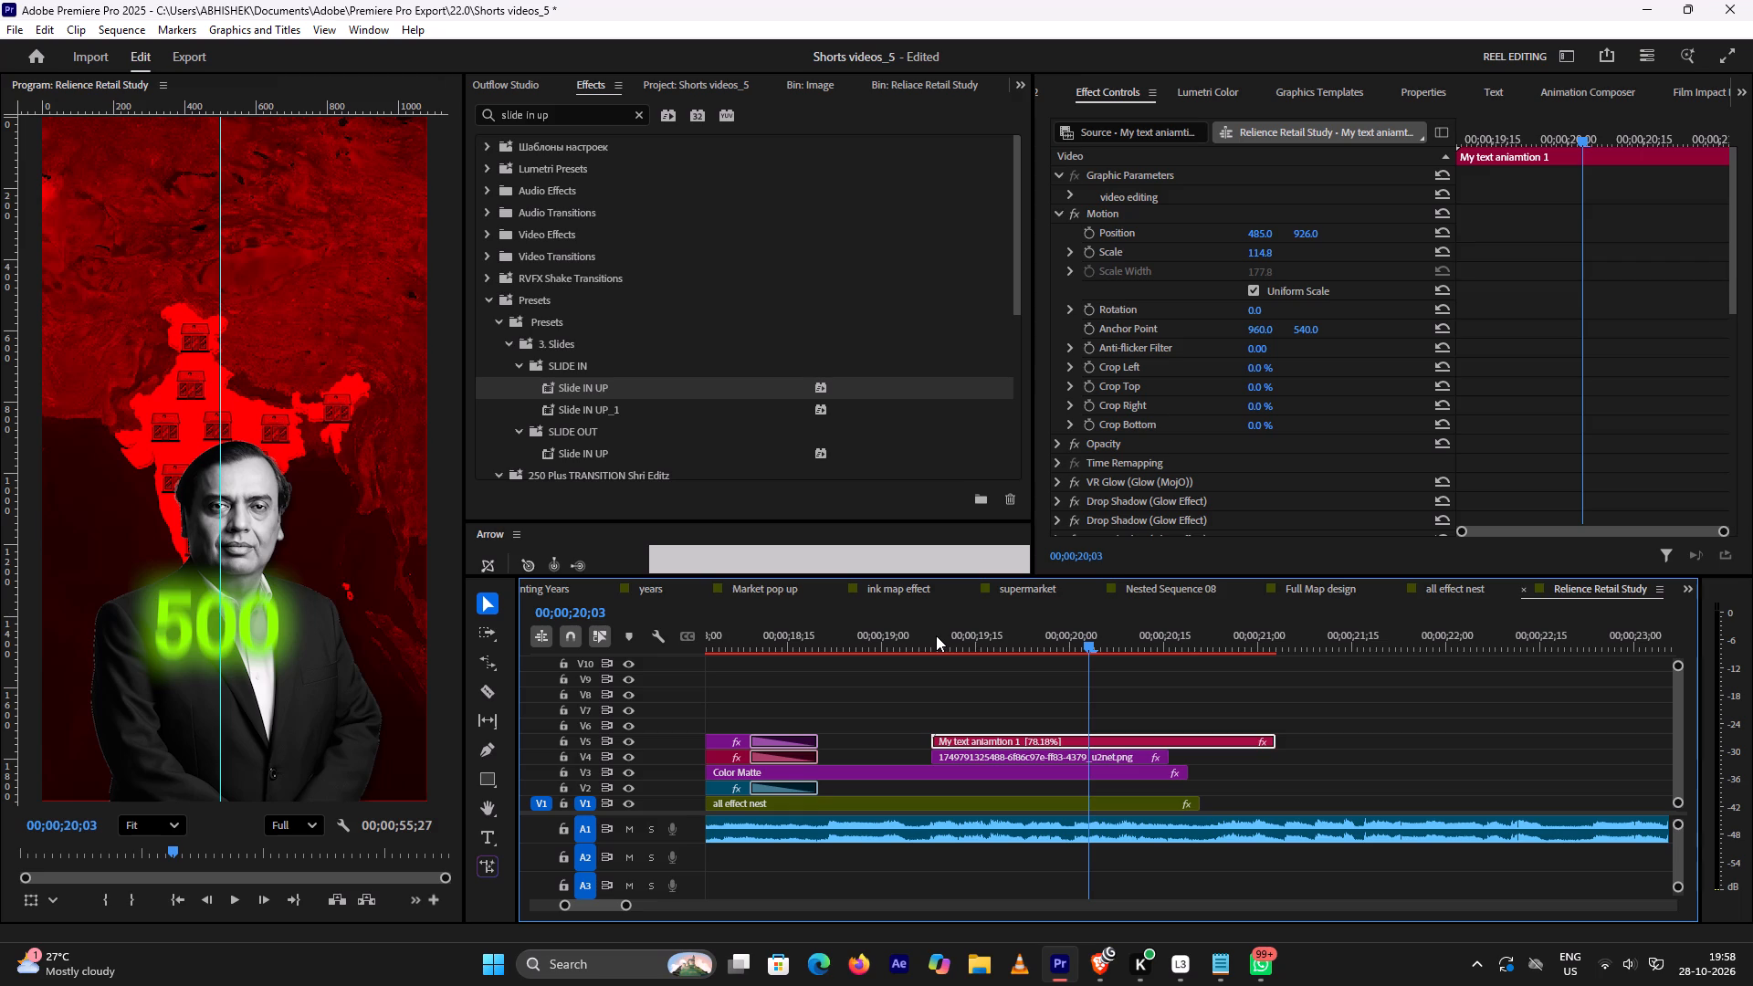
click(936, 635)
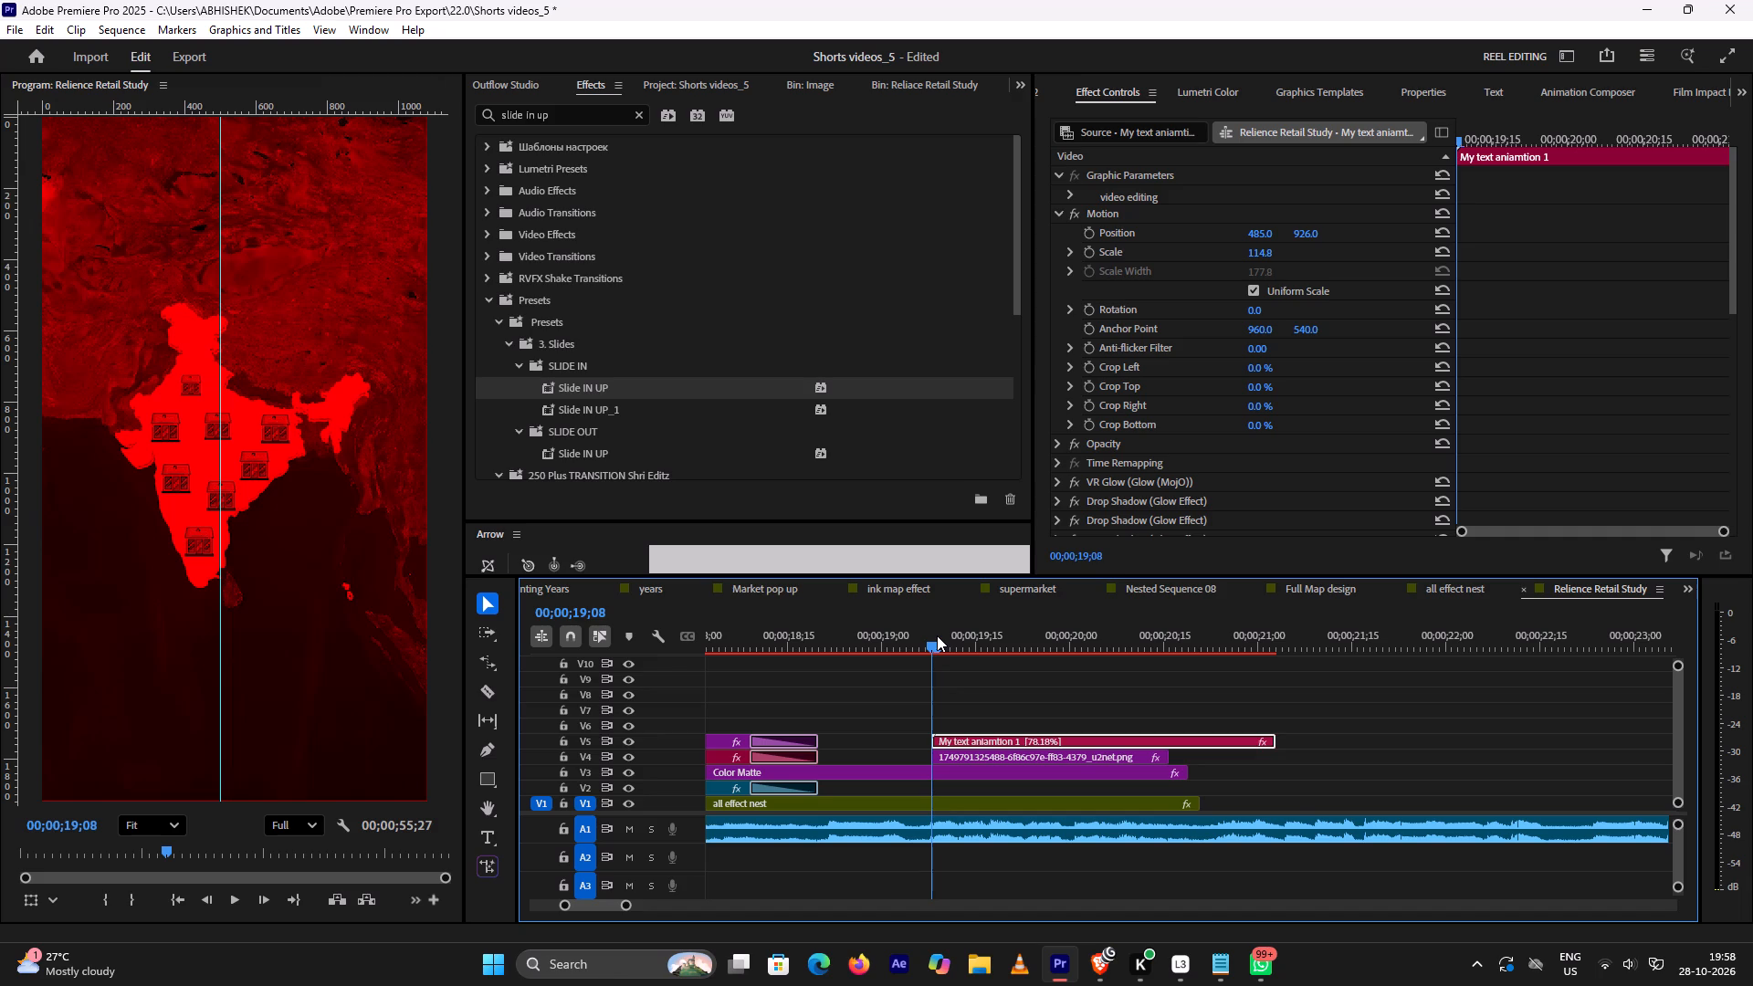
key(space)
key(space)
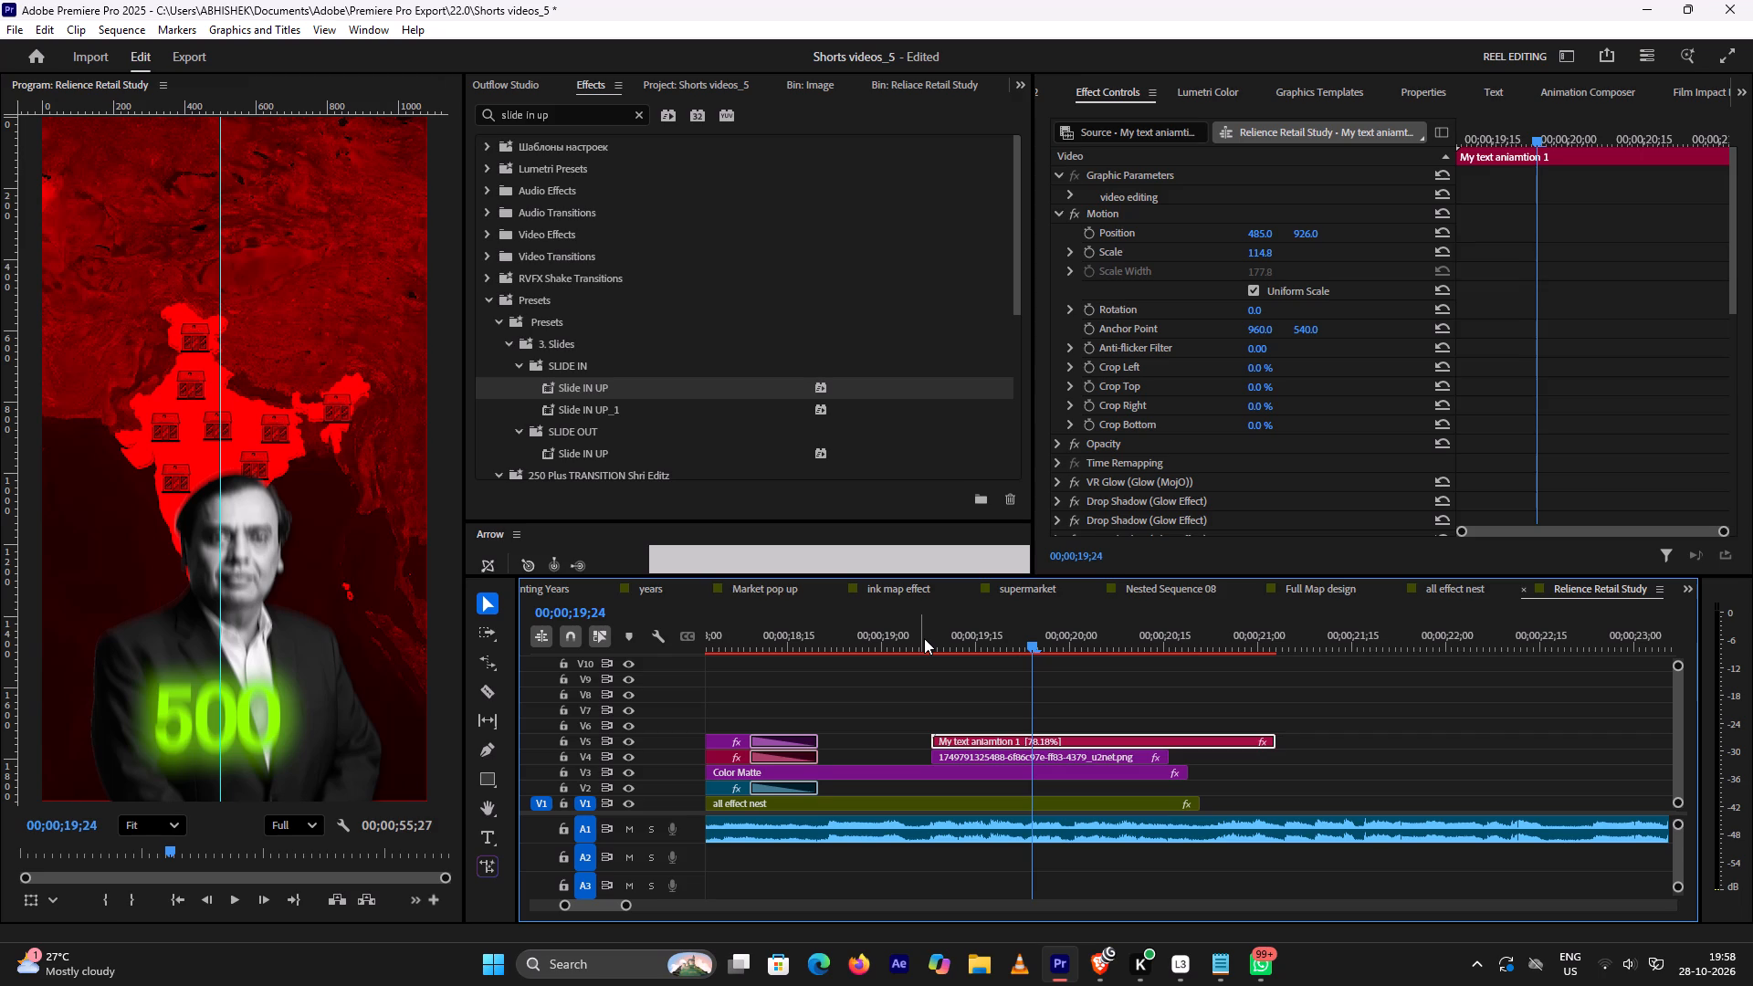
Scrub and play the portrait scene through to its end, examining the 500 text's motion and where the layers finish.
click(924, 638)
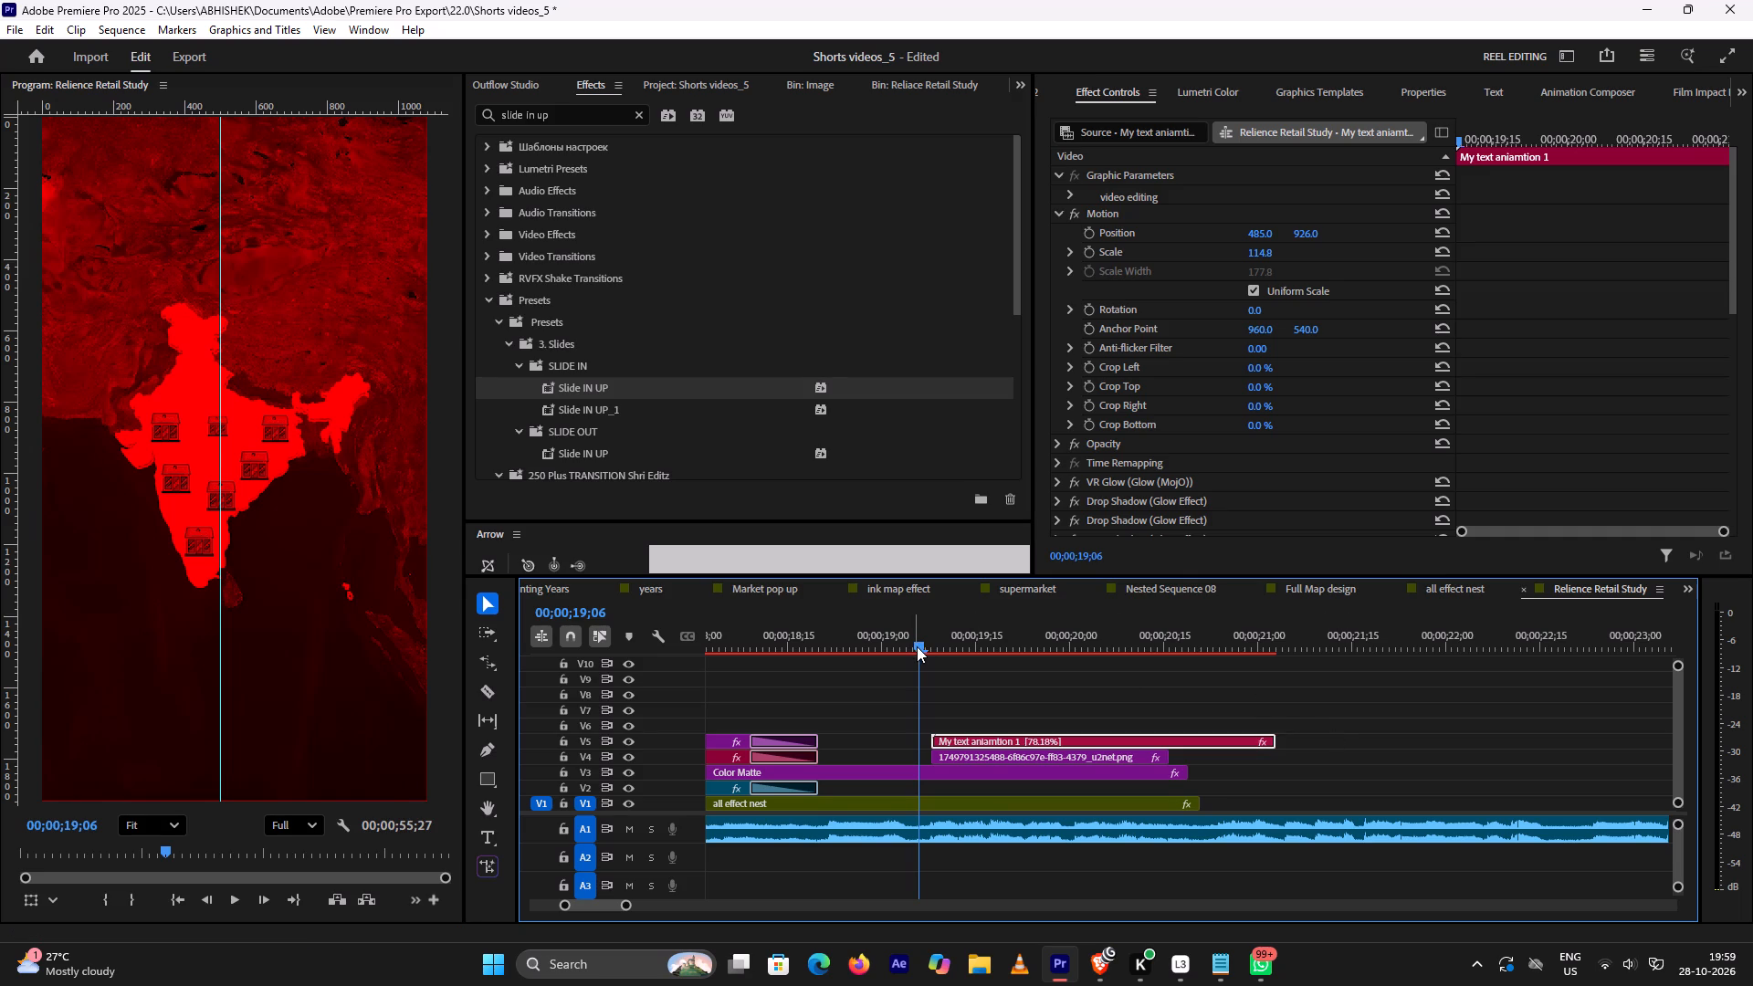
drag(917, 646, 930, 650)
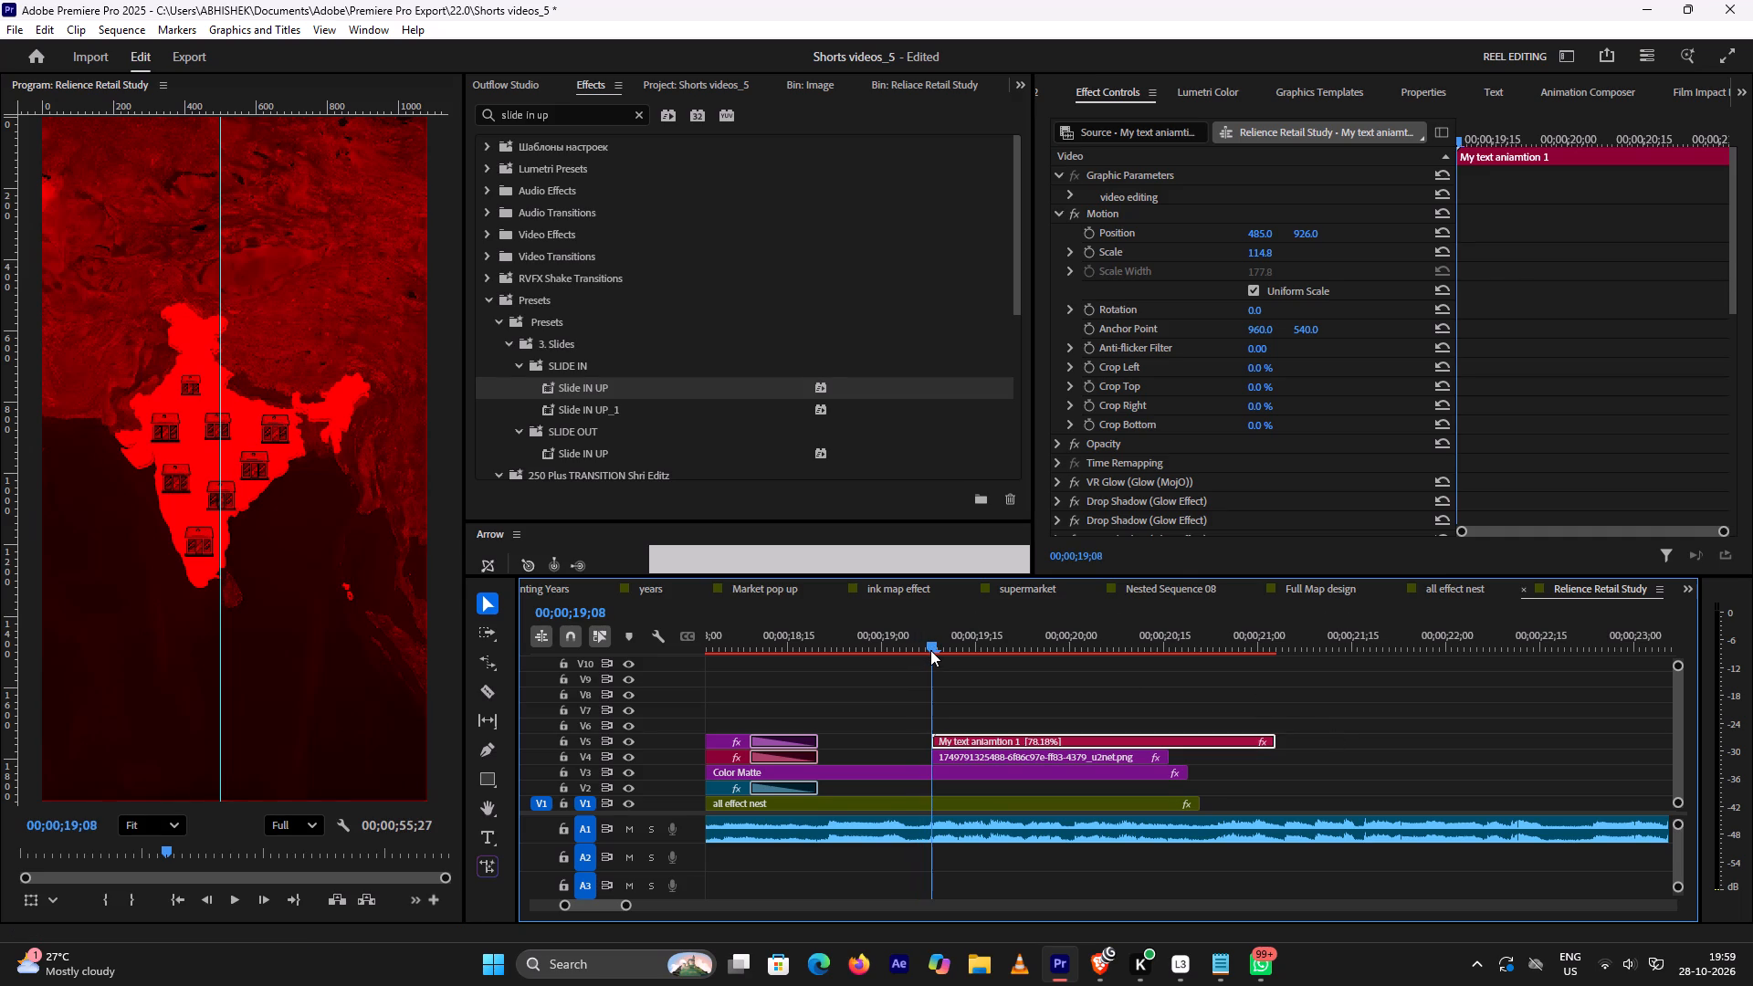
drag(930, 650, 1191, 711)
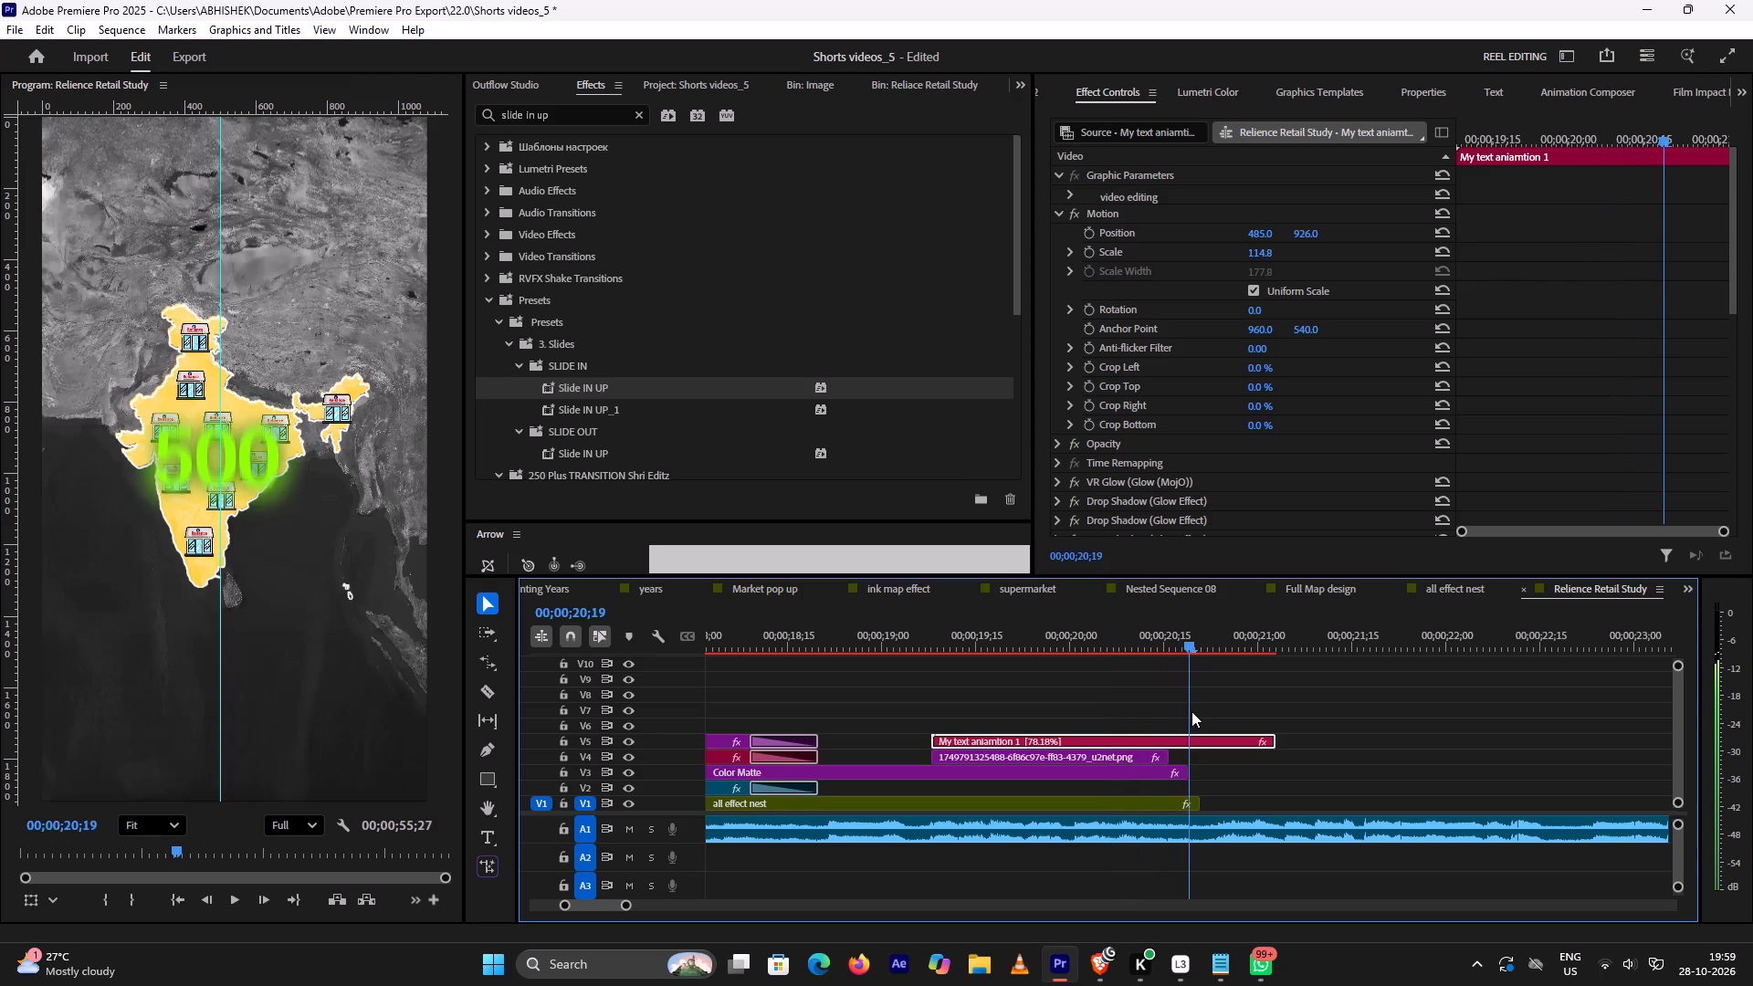
drag(1191, 711, 1211, 719)
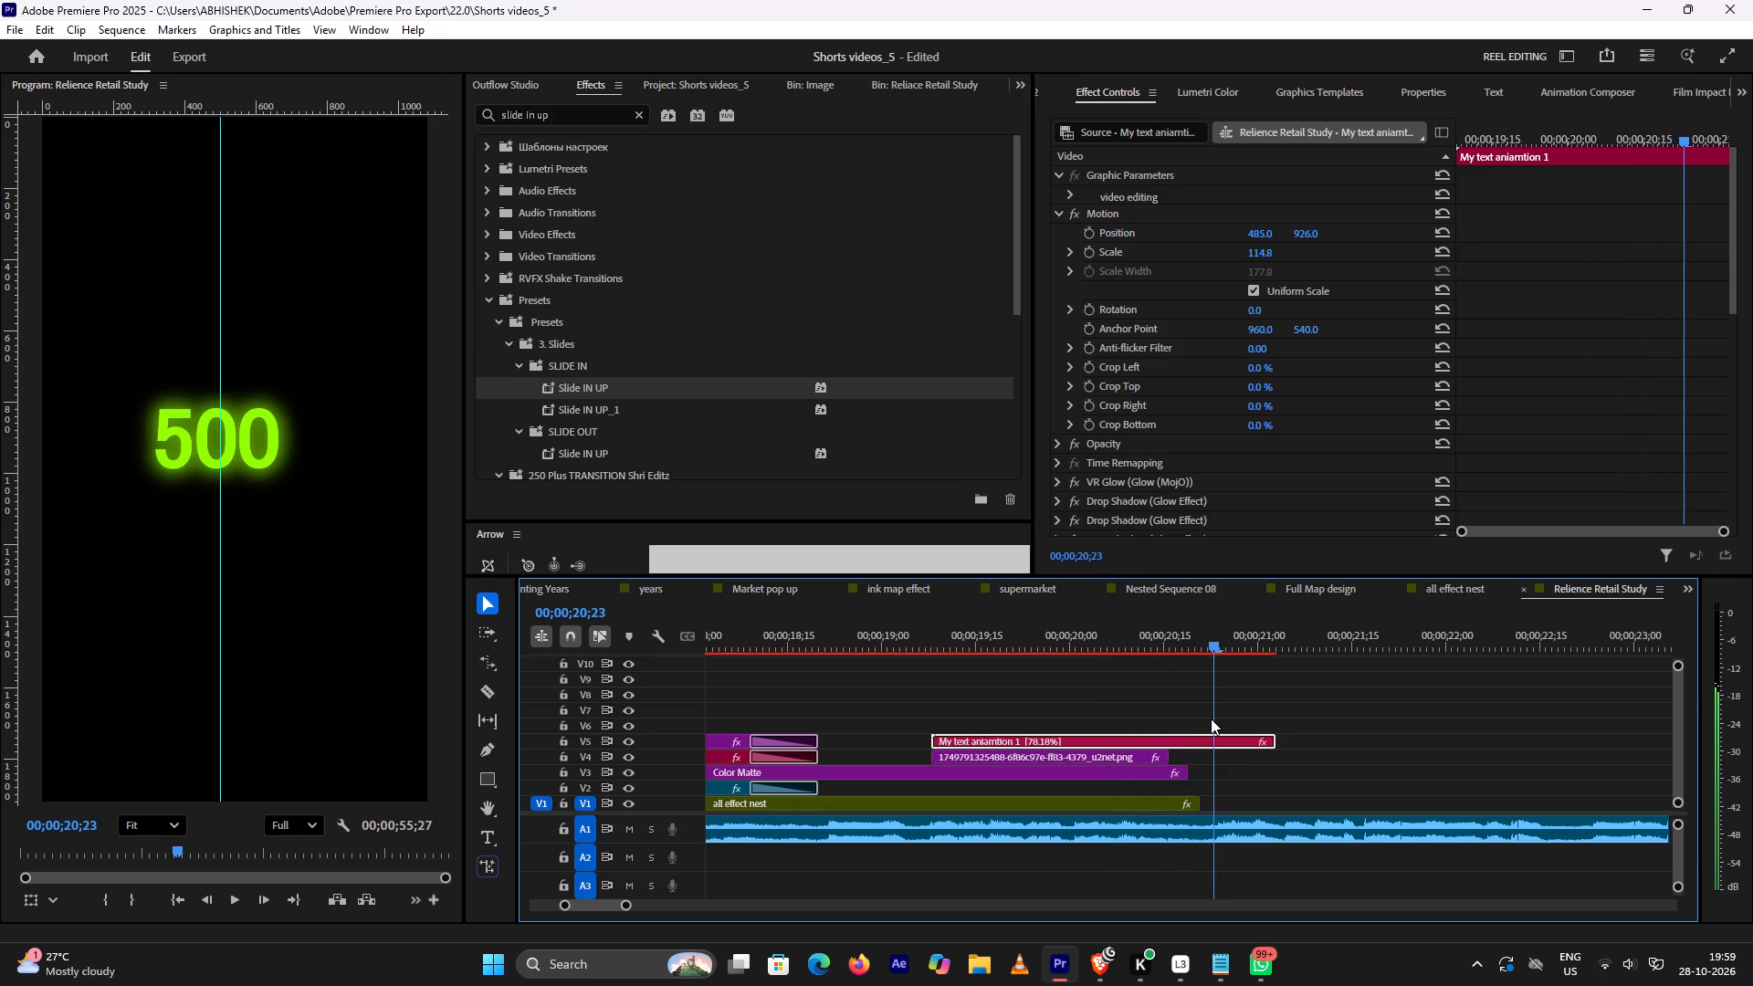
drag(1211, 719, 1188, 717)
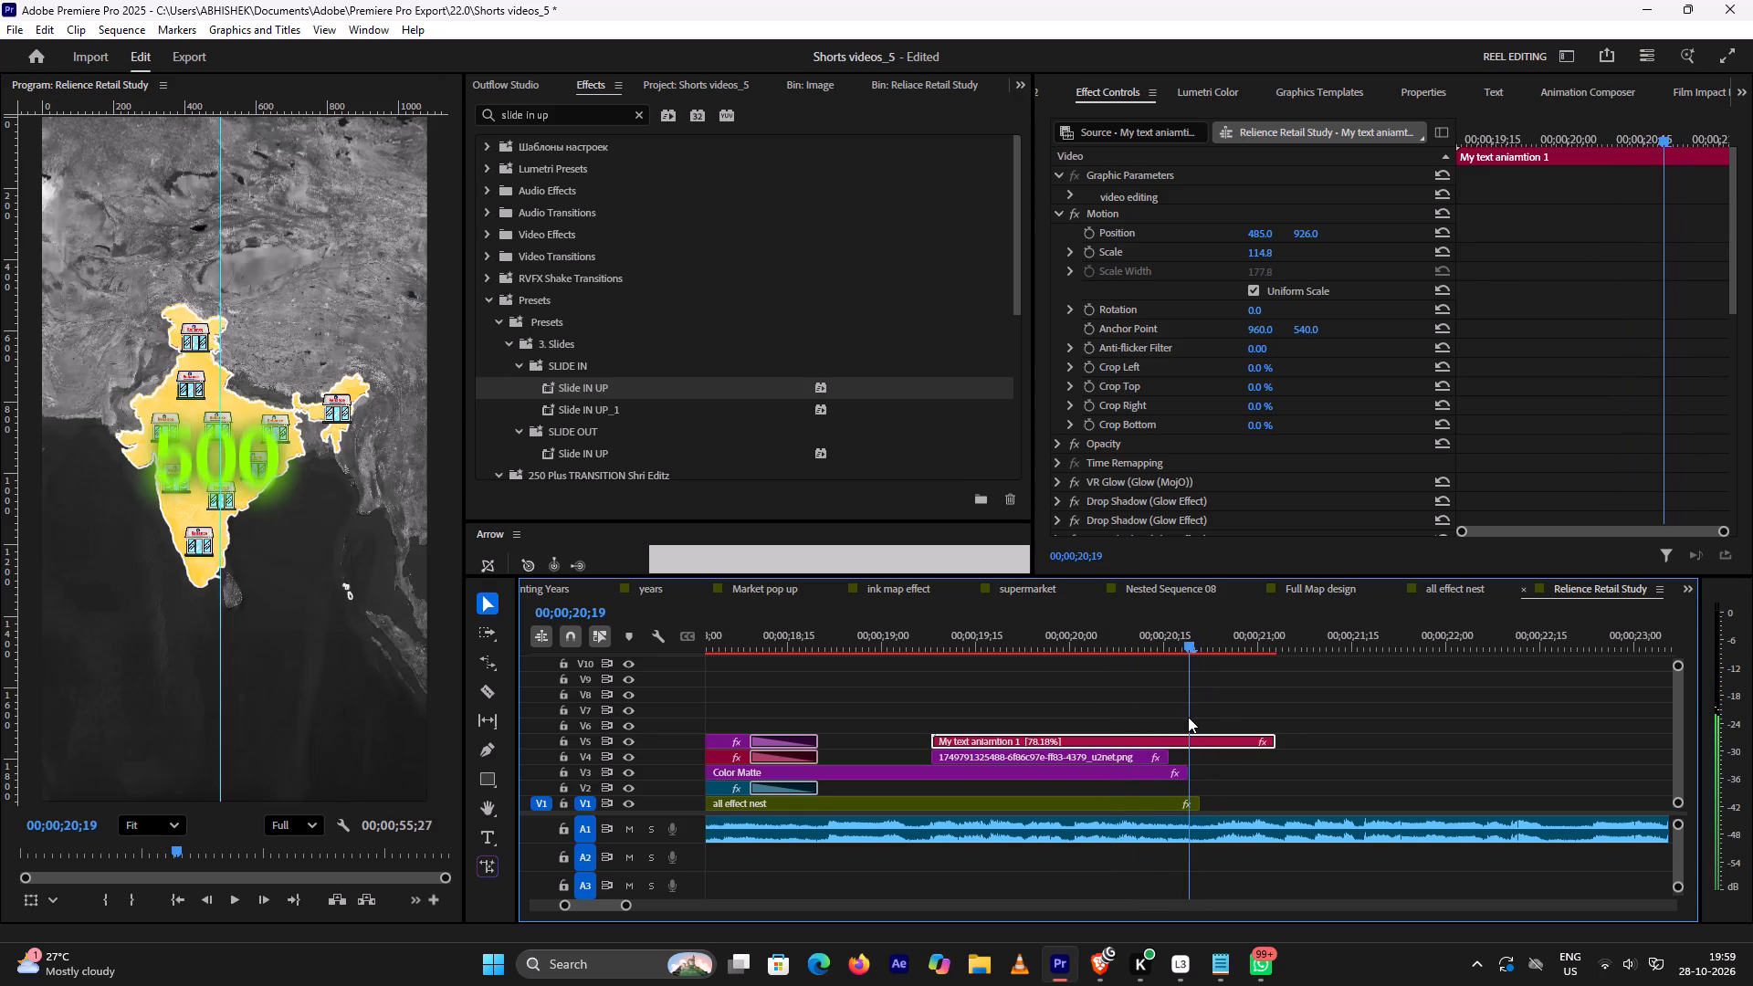
drag(1188, 717, 1200, 719)
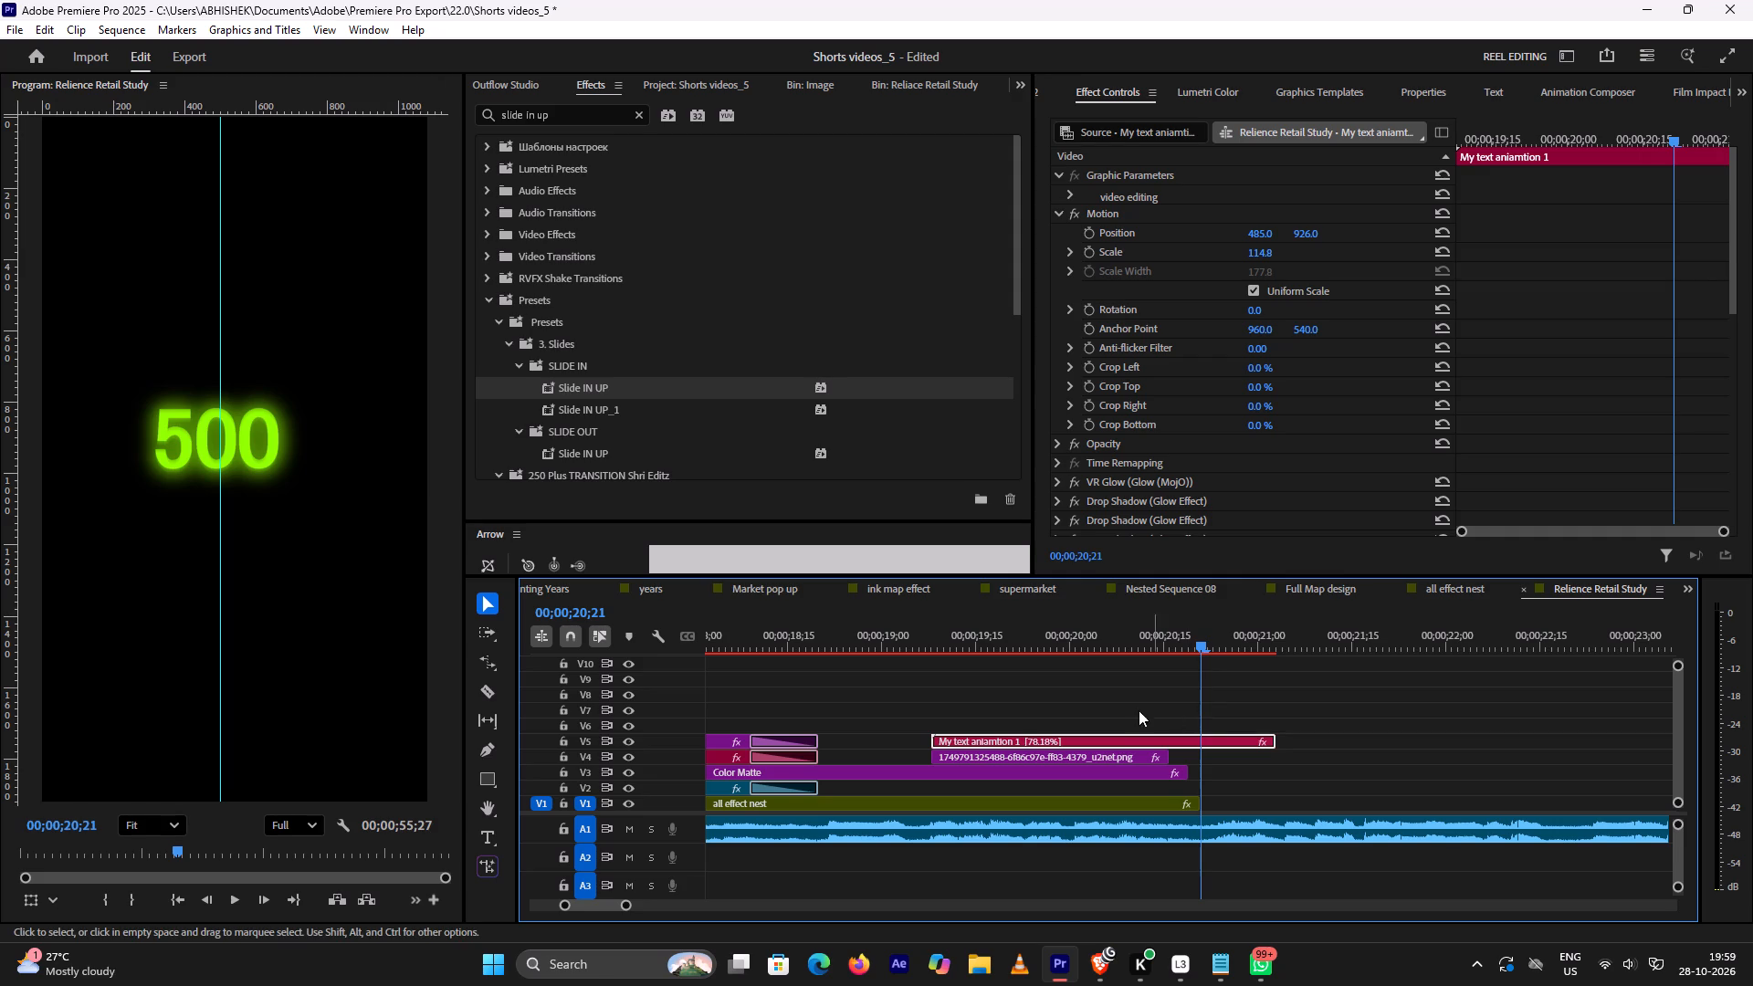
click(1069, 638)
key(space)
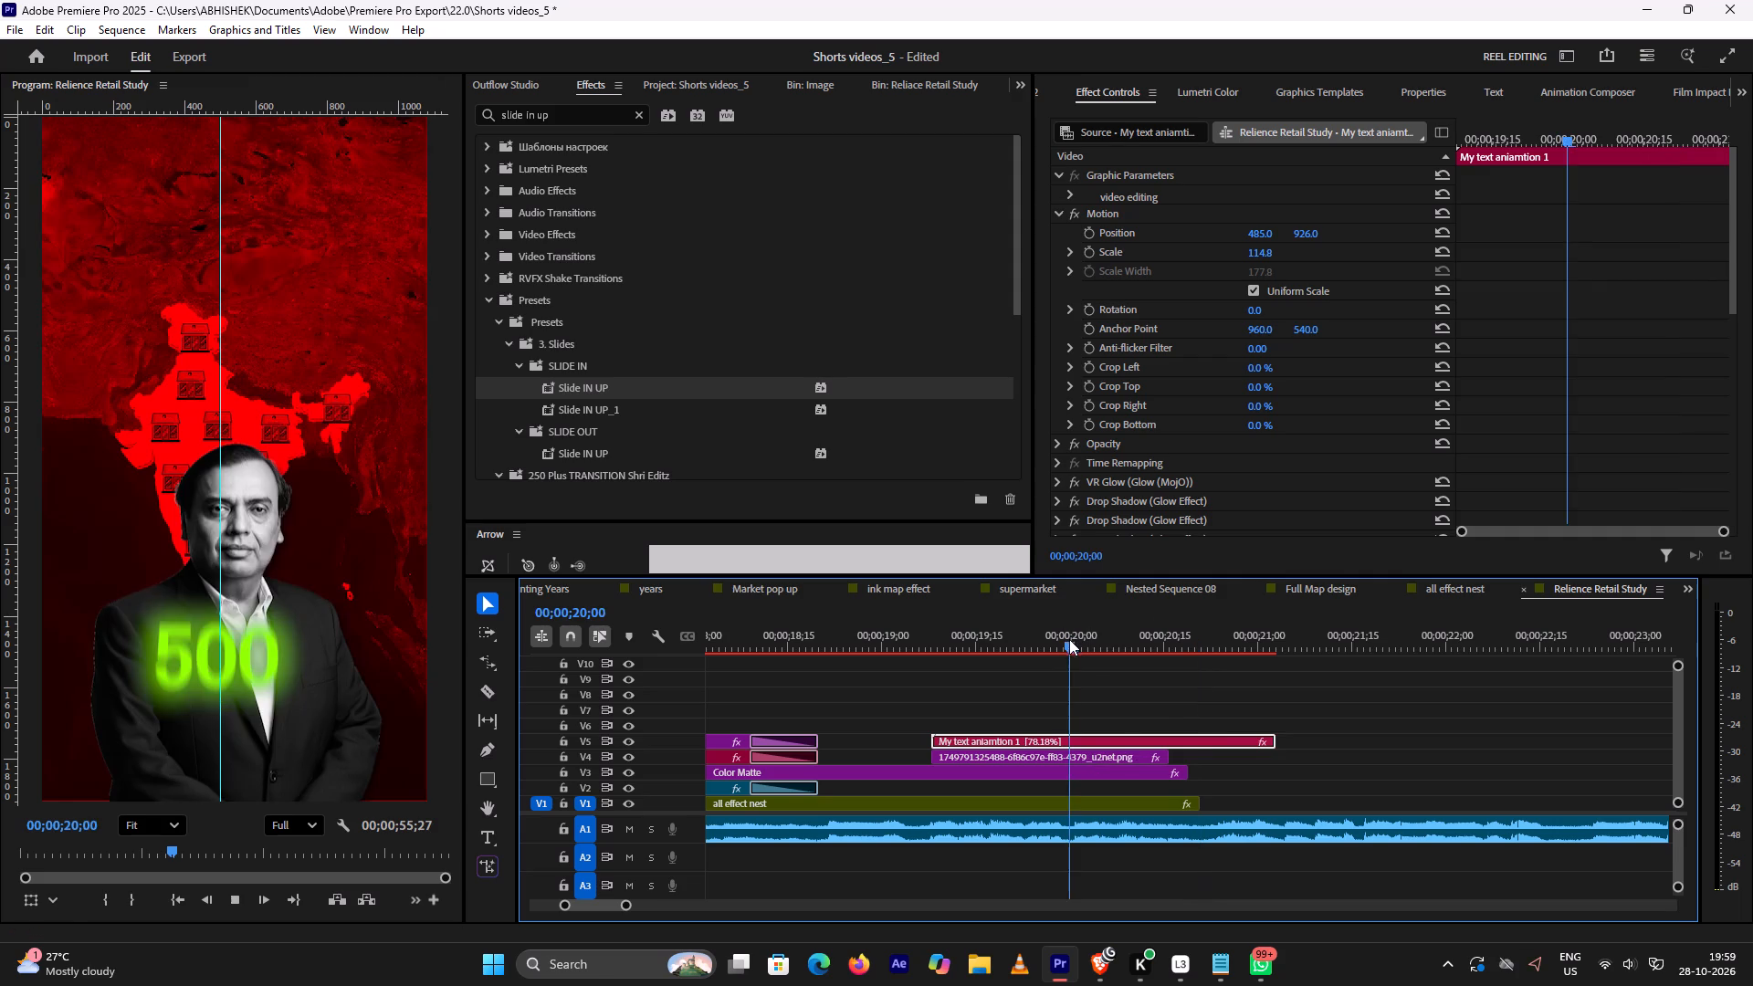
key(space)
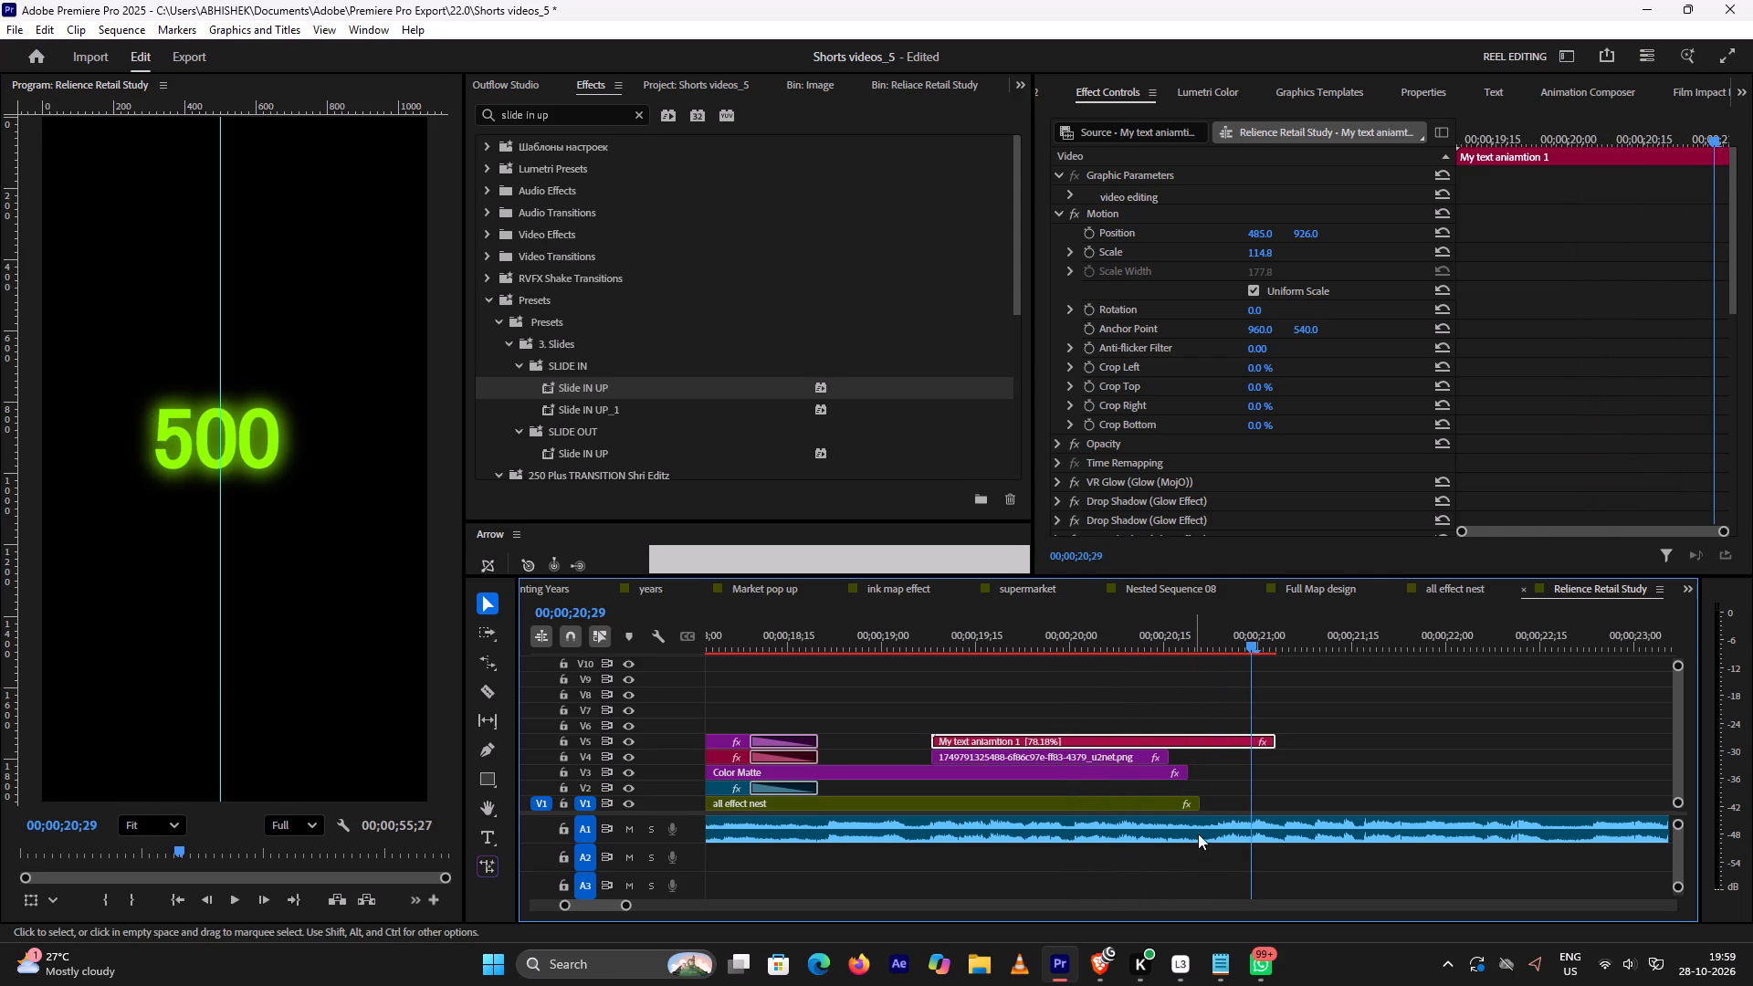
Delete the Transform (Slide IN UP) effect from the 500 text clip on V5.
click(1205, 743)
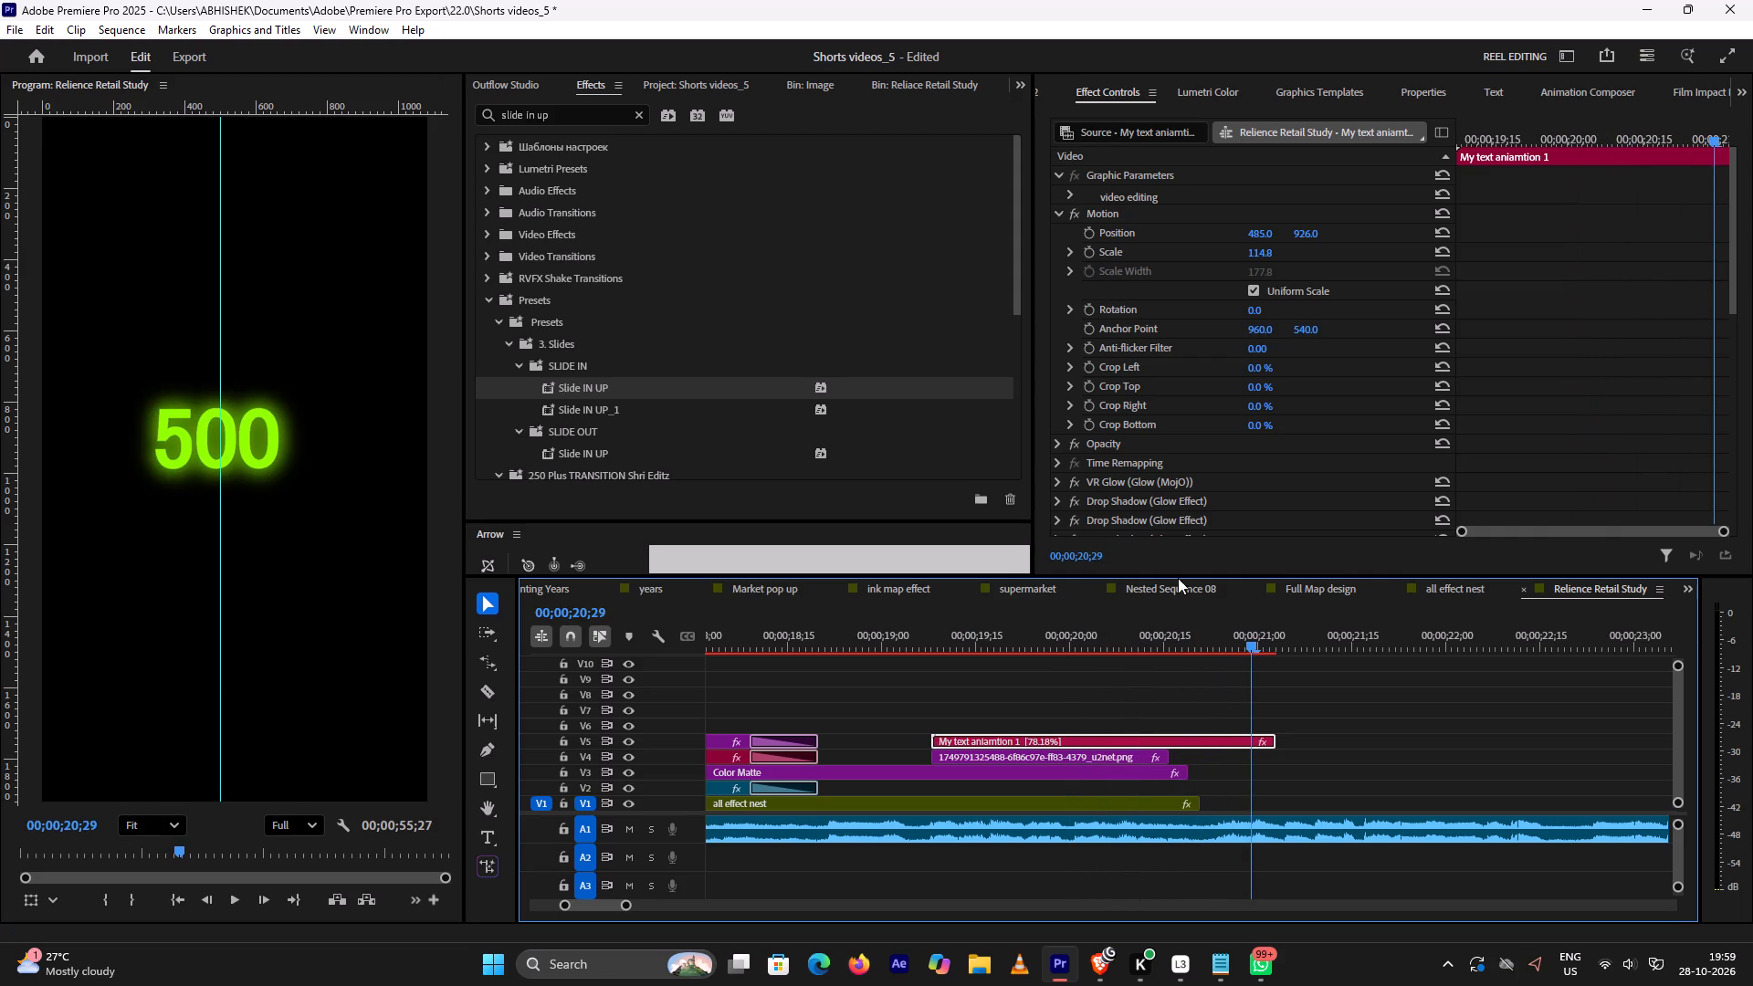
scroll(1191, 523, down, 17)
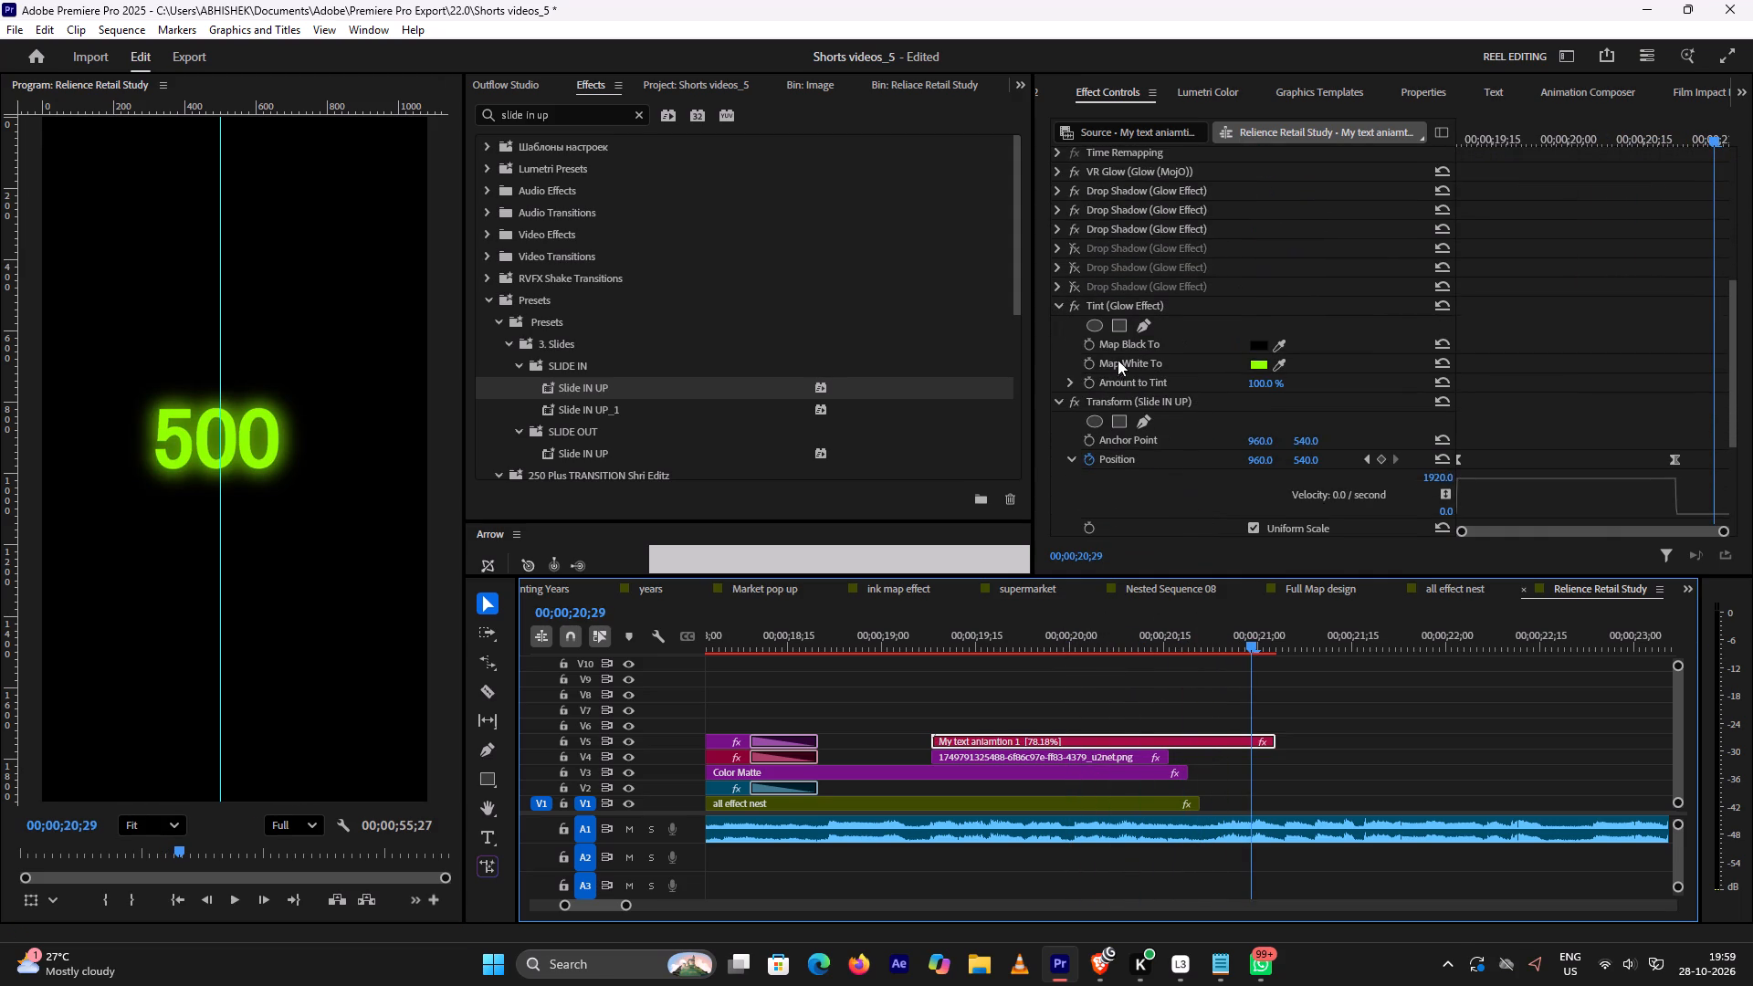
click(1147, 401)
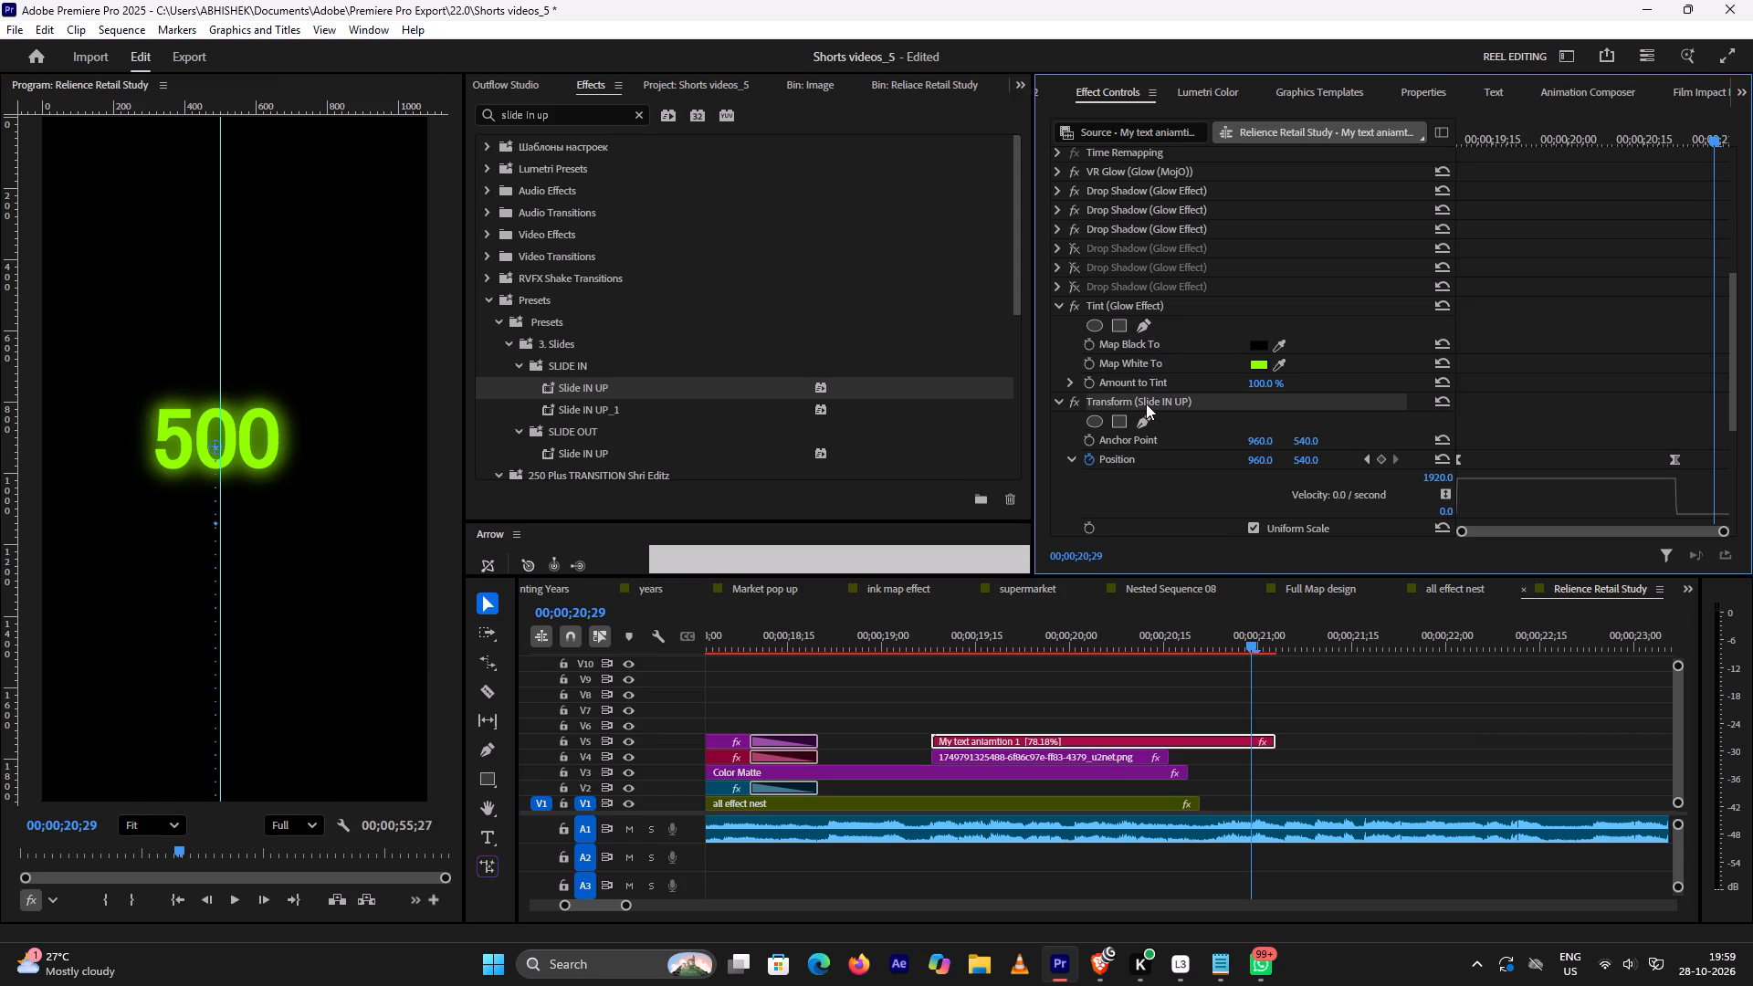
key(Delete)
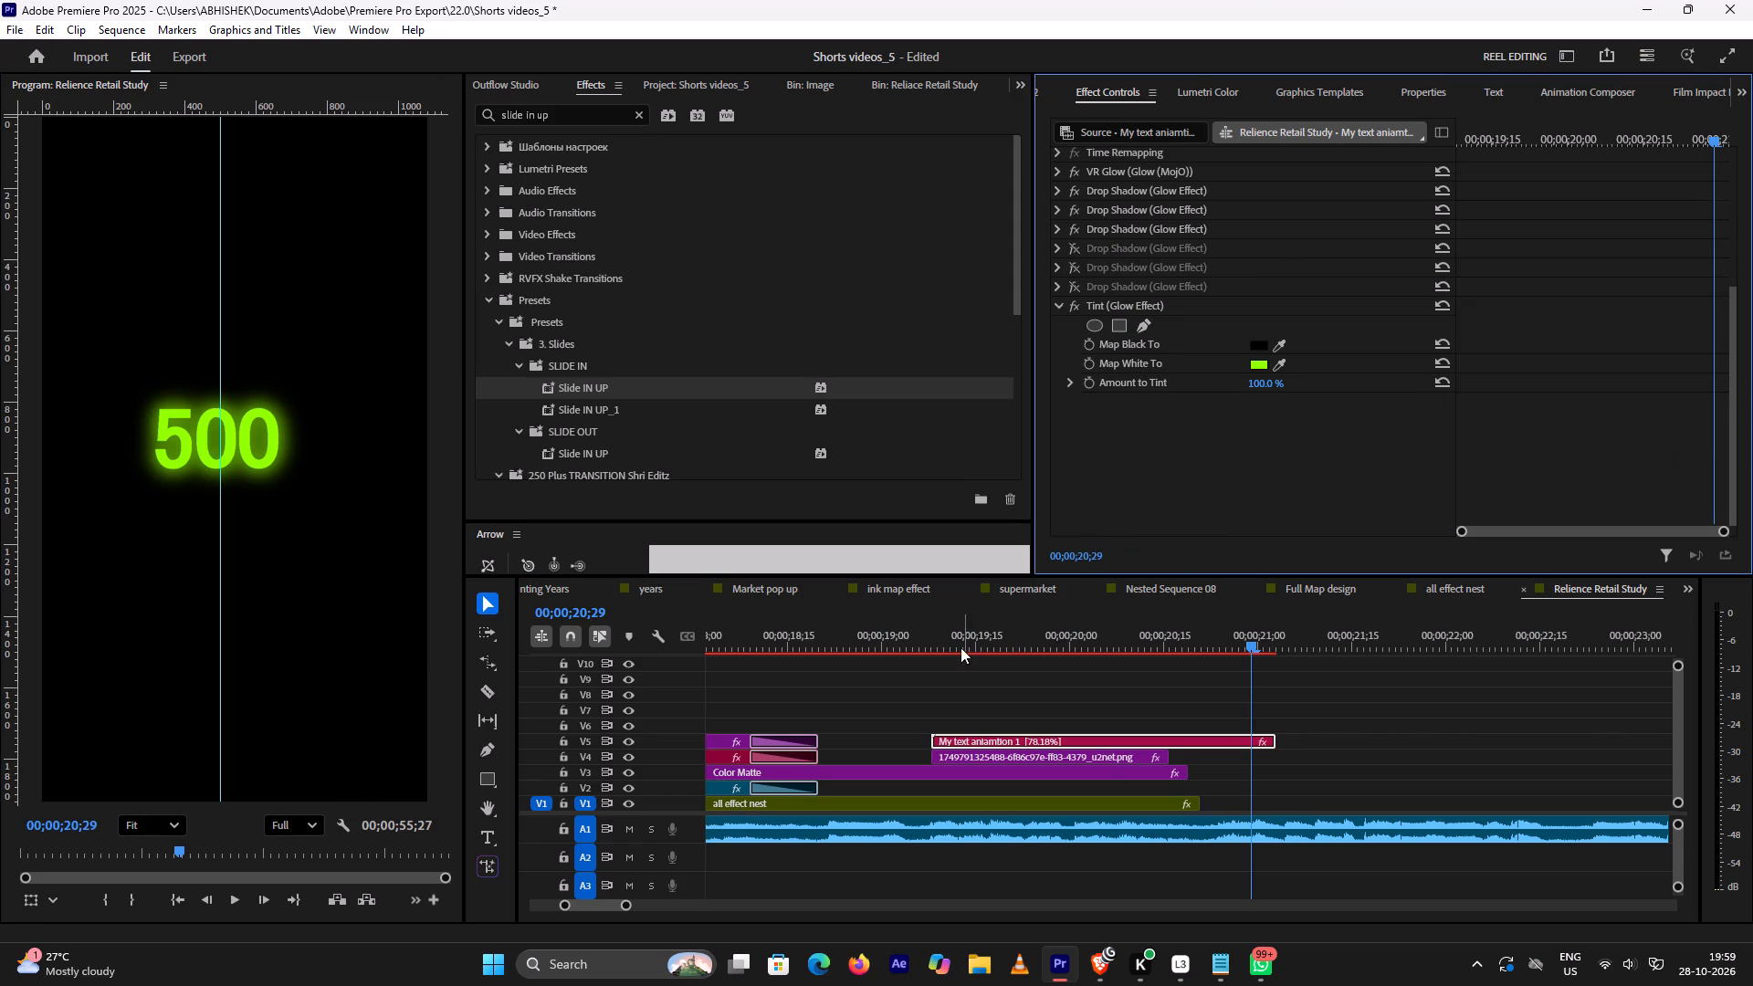
Replay the 500 text and portrait entrance twice from just before 00;00;19;08 to check the text without its slide-in effect.
click(946, 634)
key(space)
key(space)
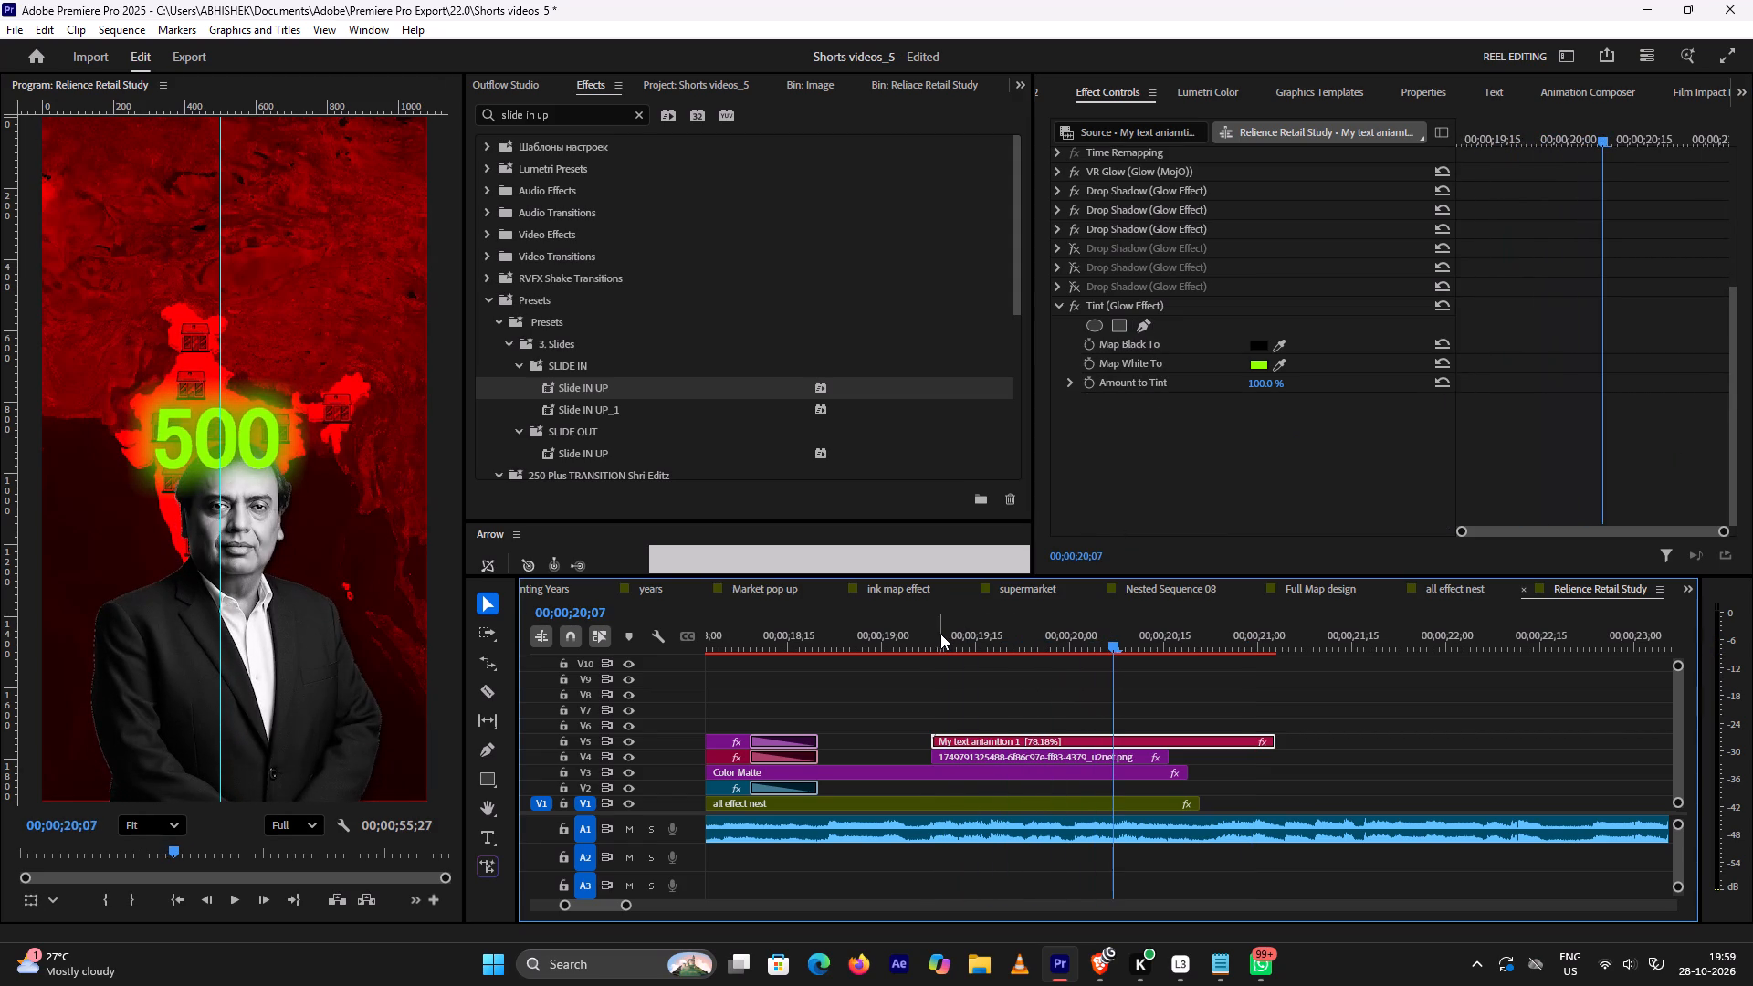
click(923, 634)
key(space)
key(space)
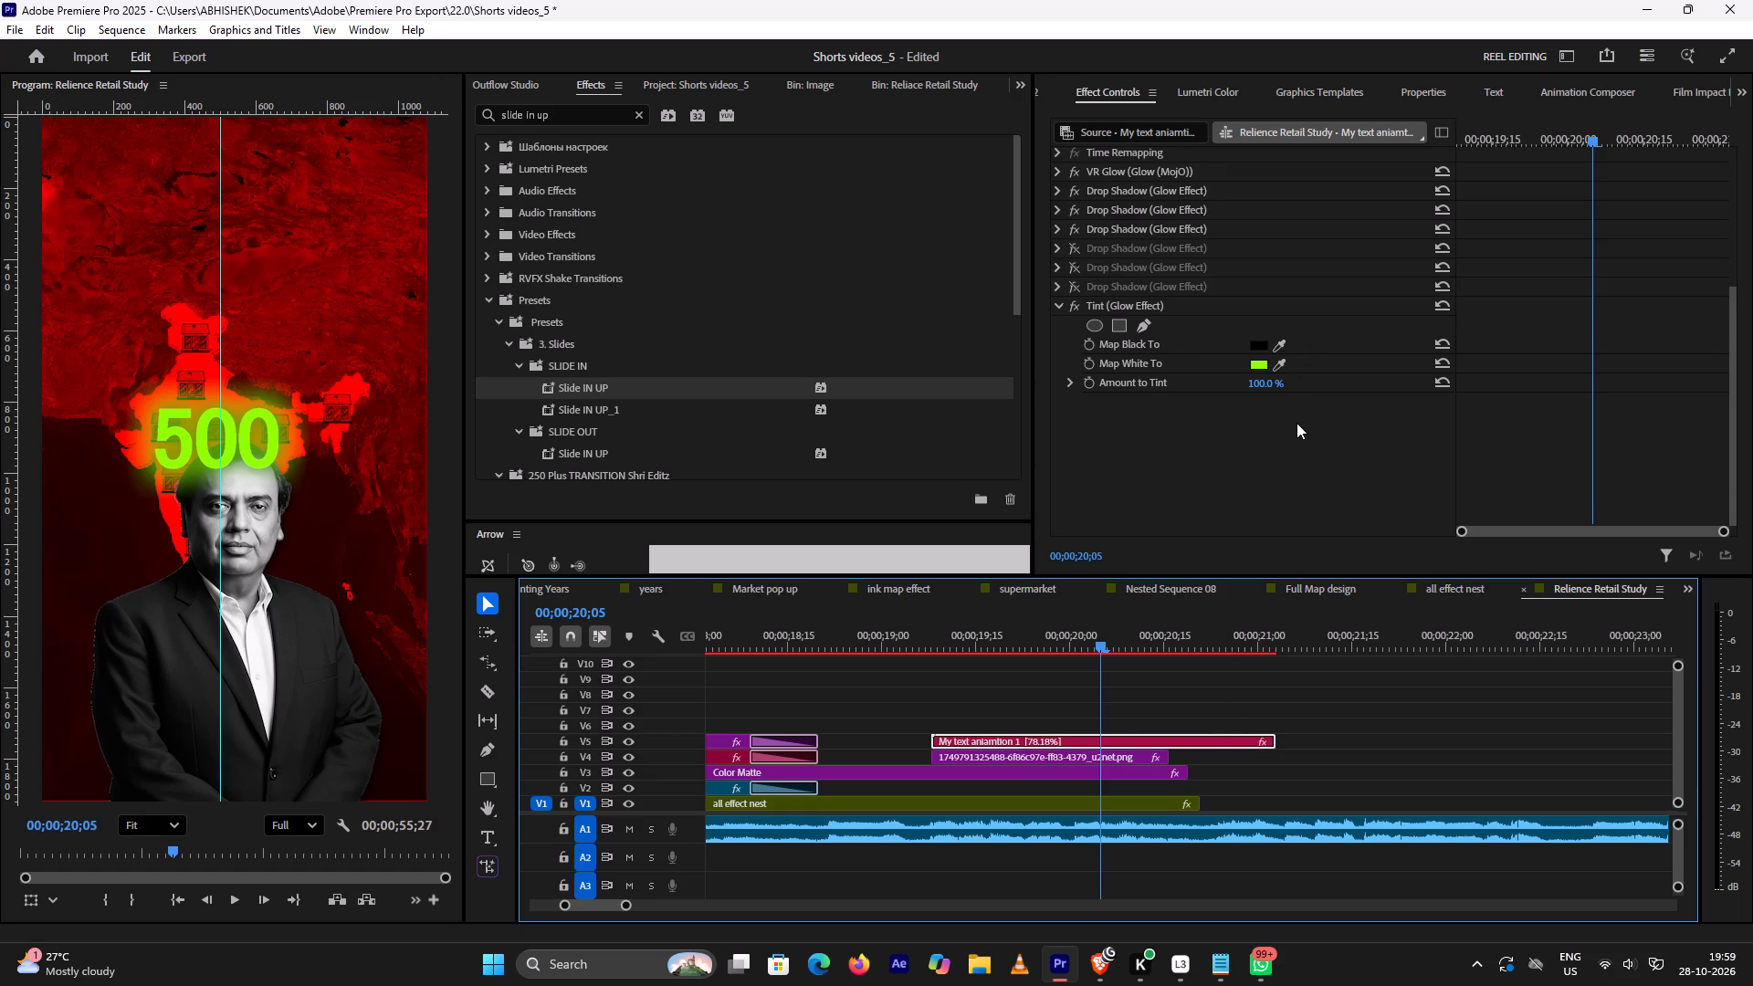
scroll(1296, 423, up, 4)
drag(1731, 360, 1712, 202)
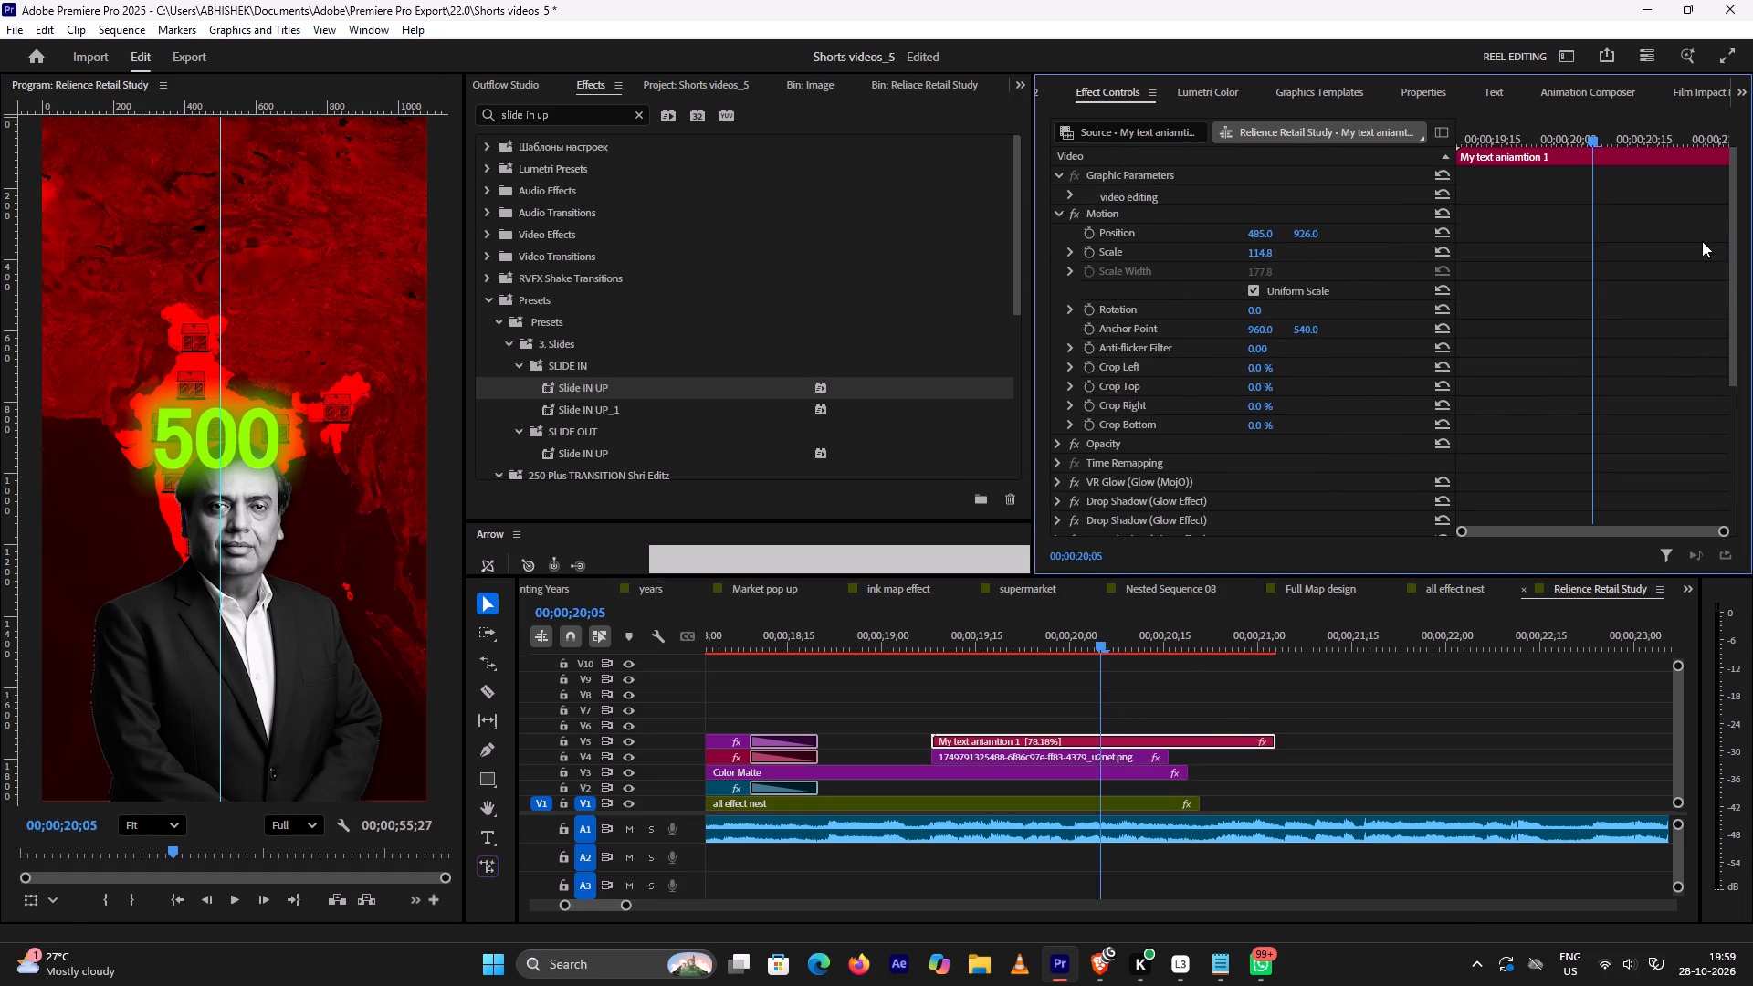
Rate-stretch the end of the 500 text clip on V5 to about 00;00;21;11, slowing it to 68.25%, and replay the entrance.
key(r)
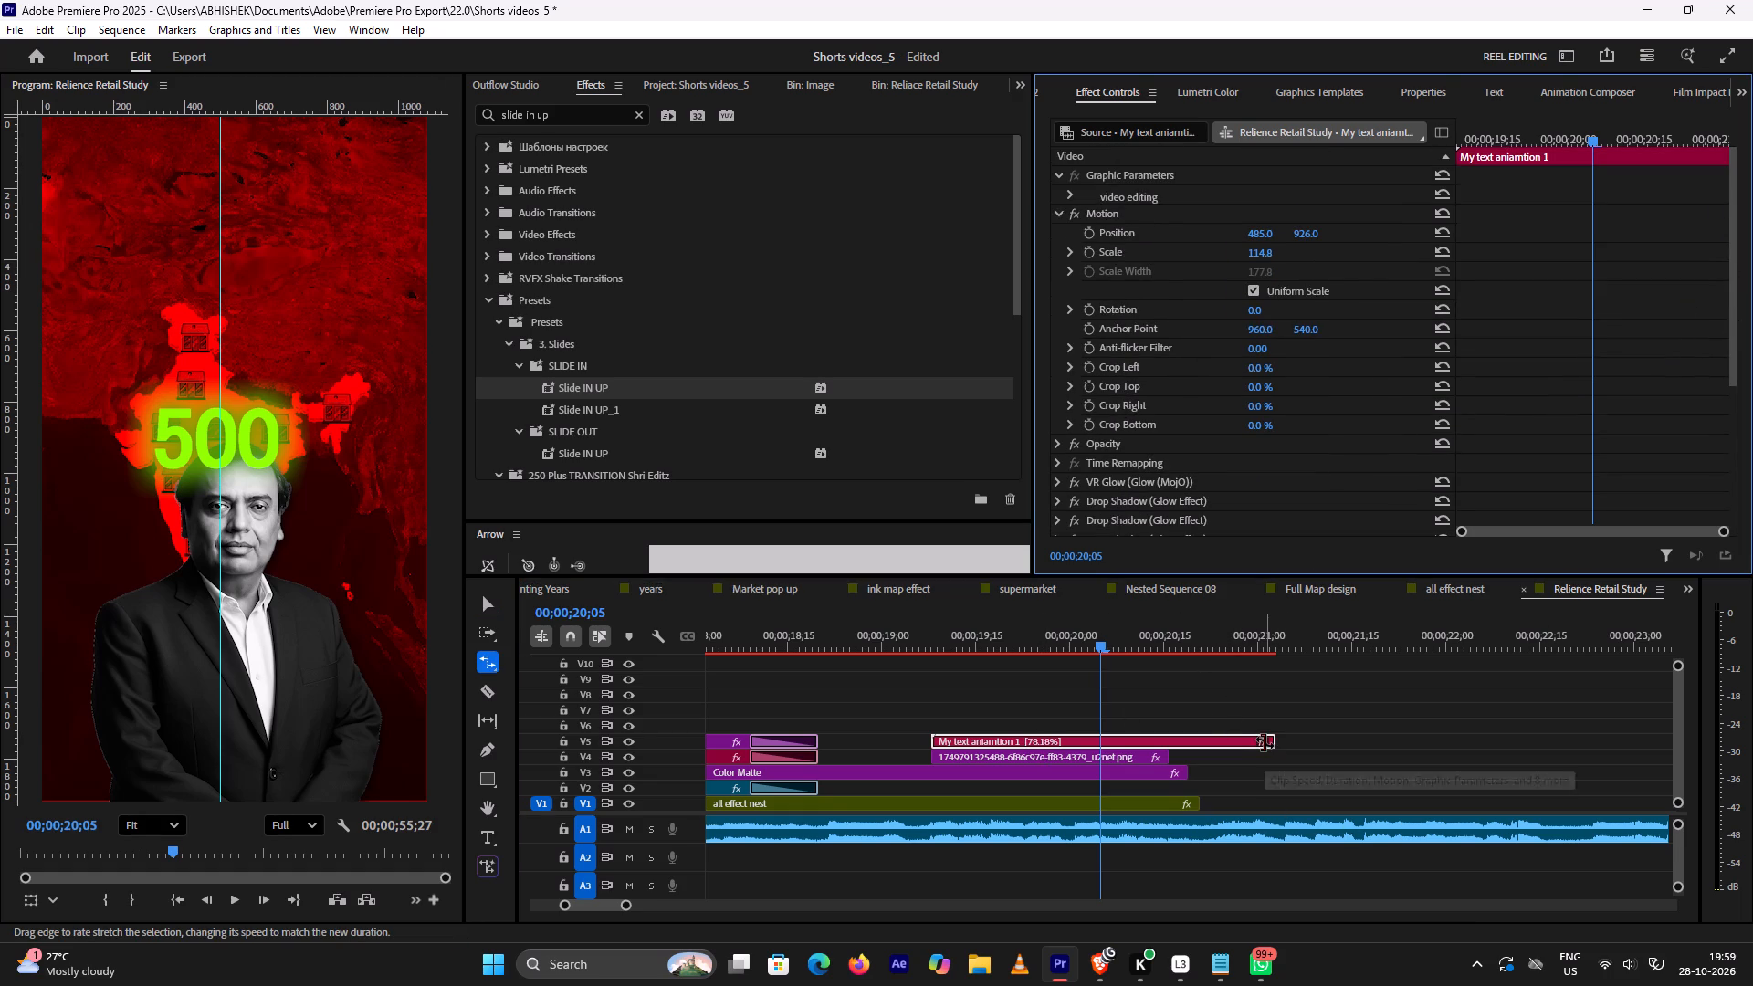
drag(1271, 739, 1322, 729)
click(945, 632)
key(space)
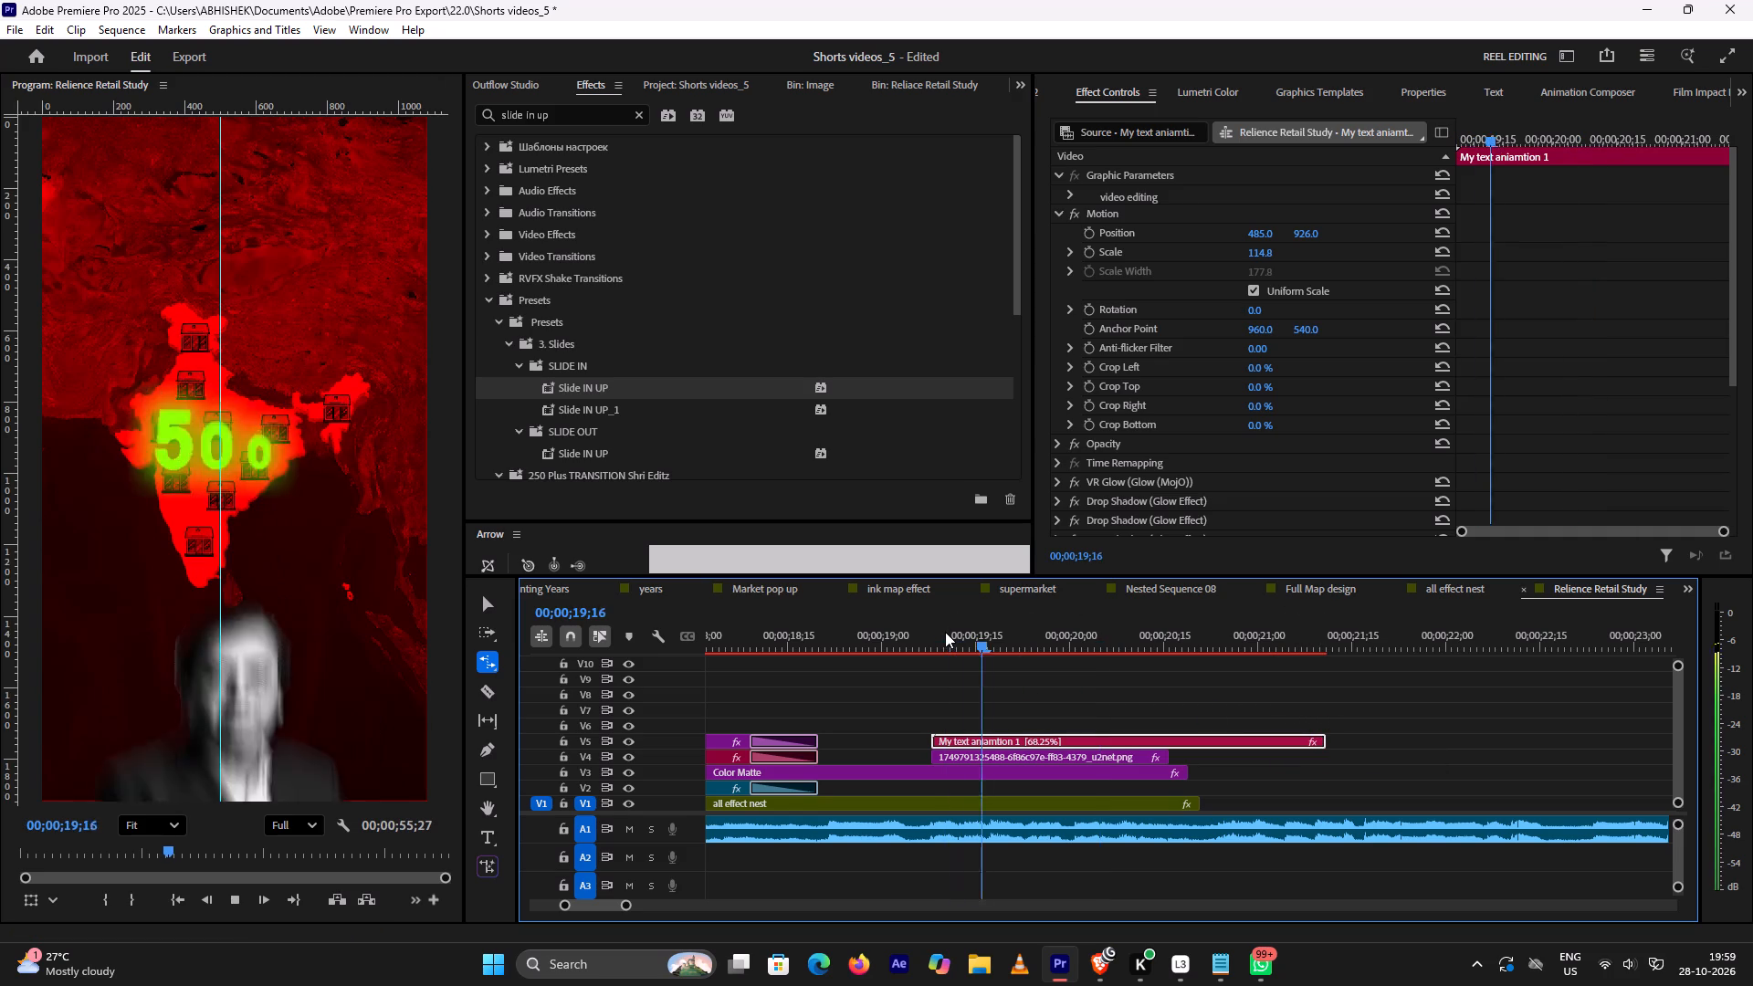
key(space)
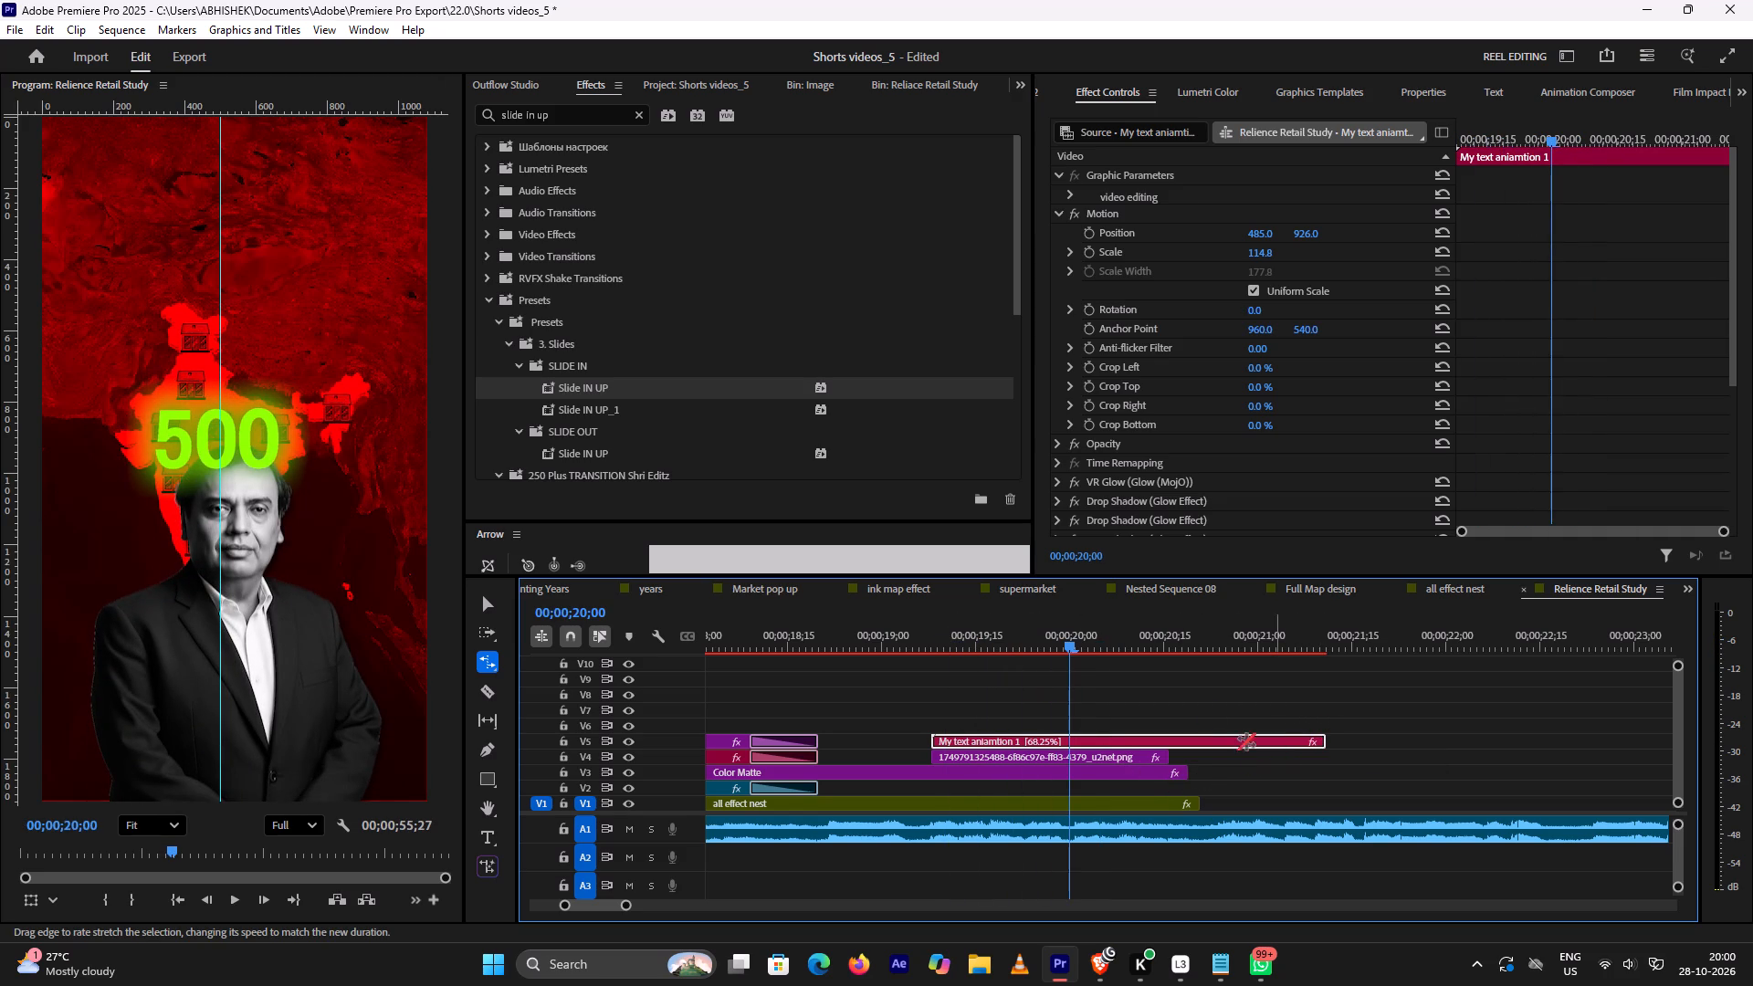
Split the 500 text clip on V5 at 00;00;20;21 and delete the part after the cut.
key(Down)
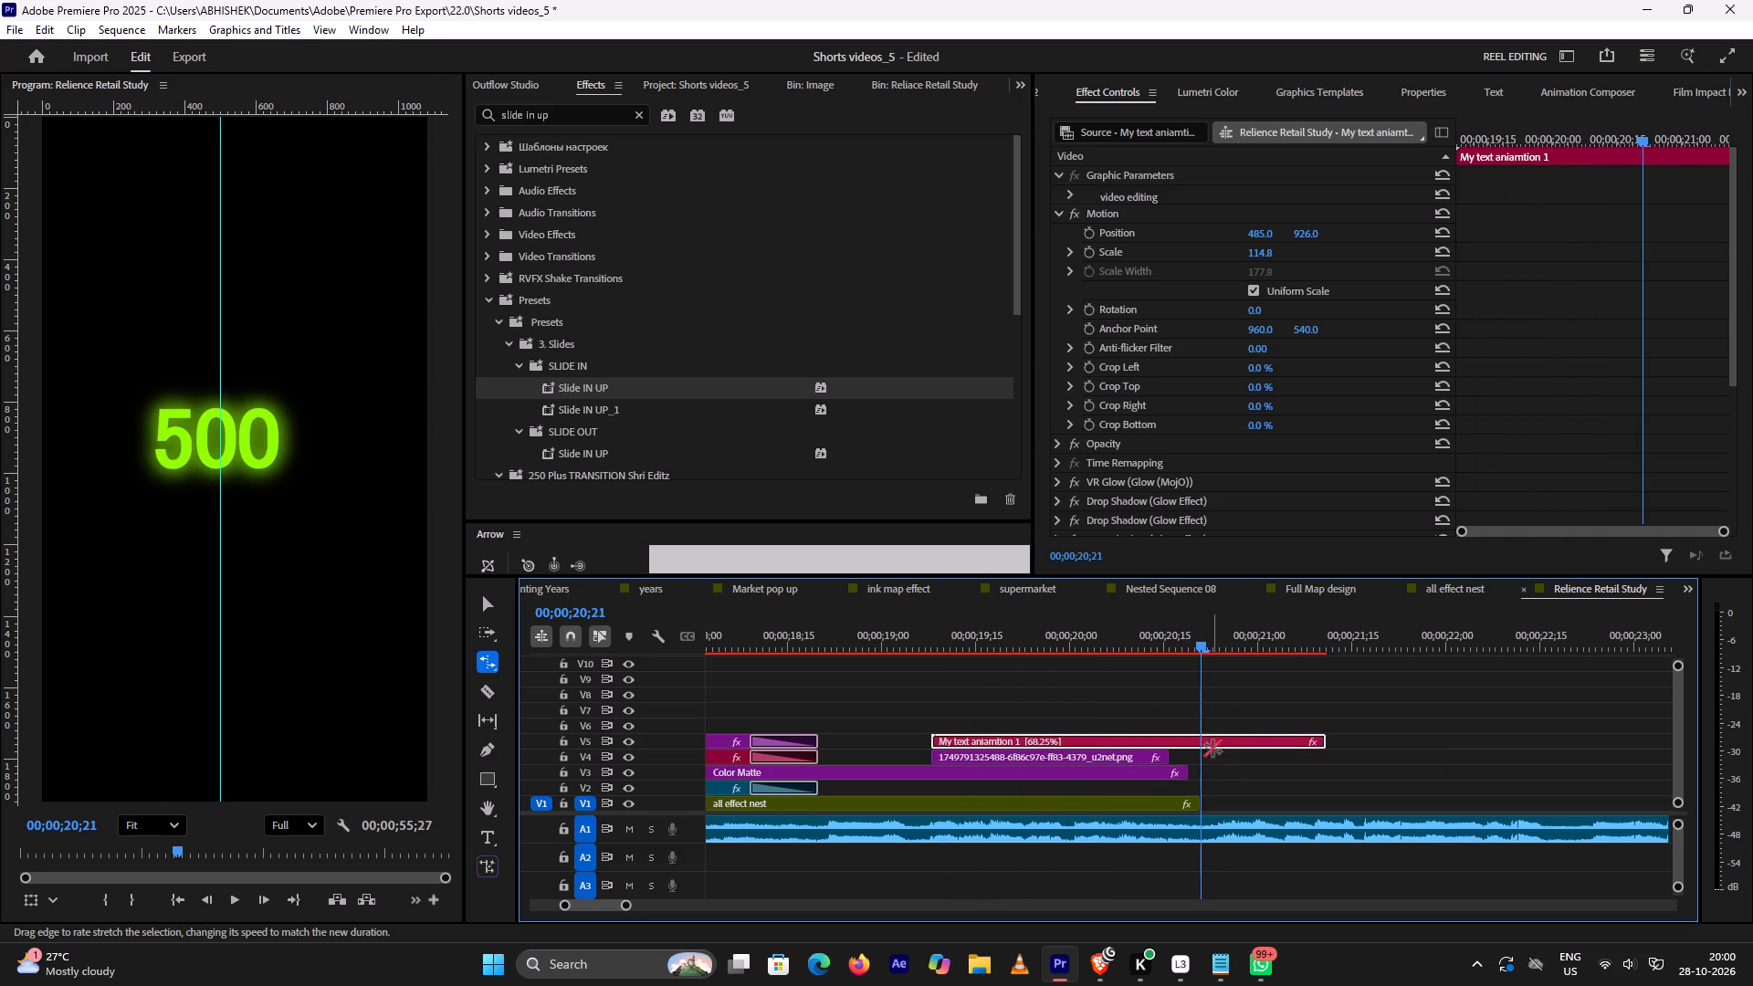
click(1220, 741)
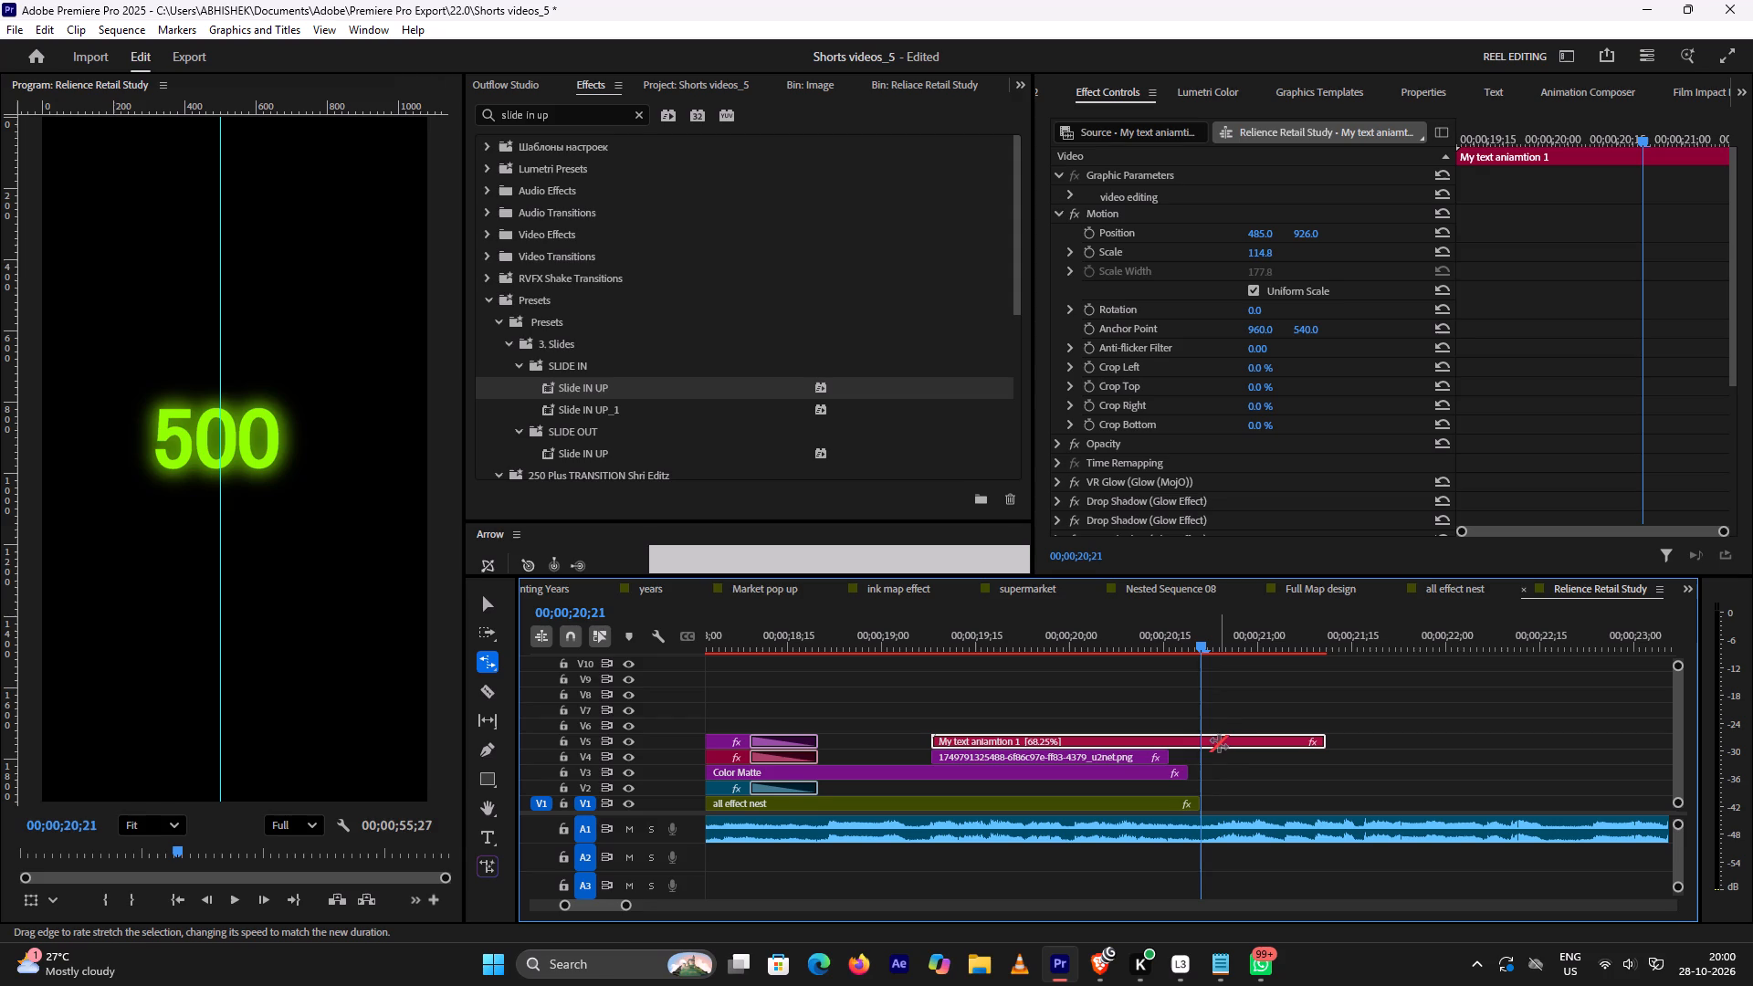
key(ctrl+k)
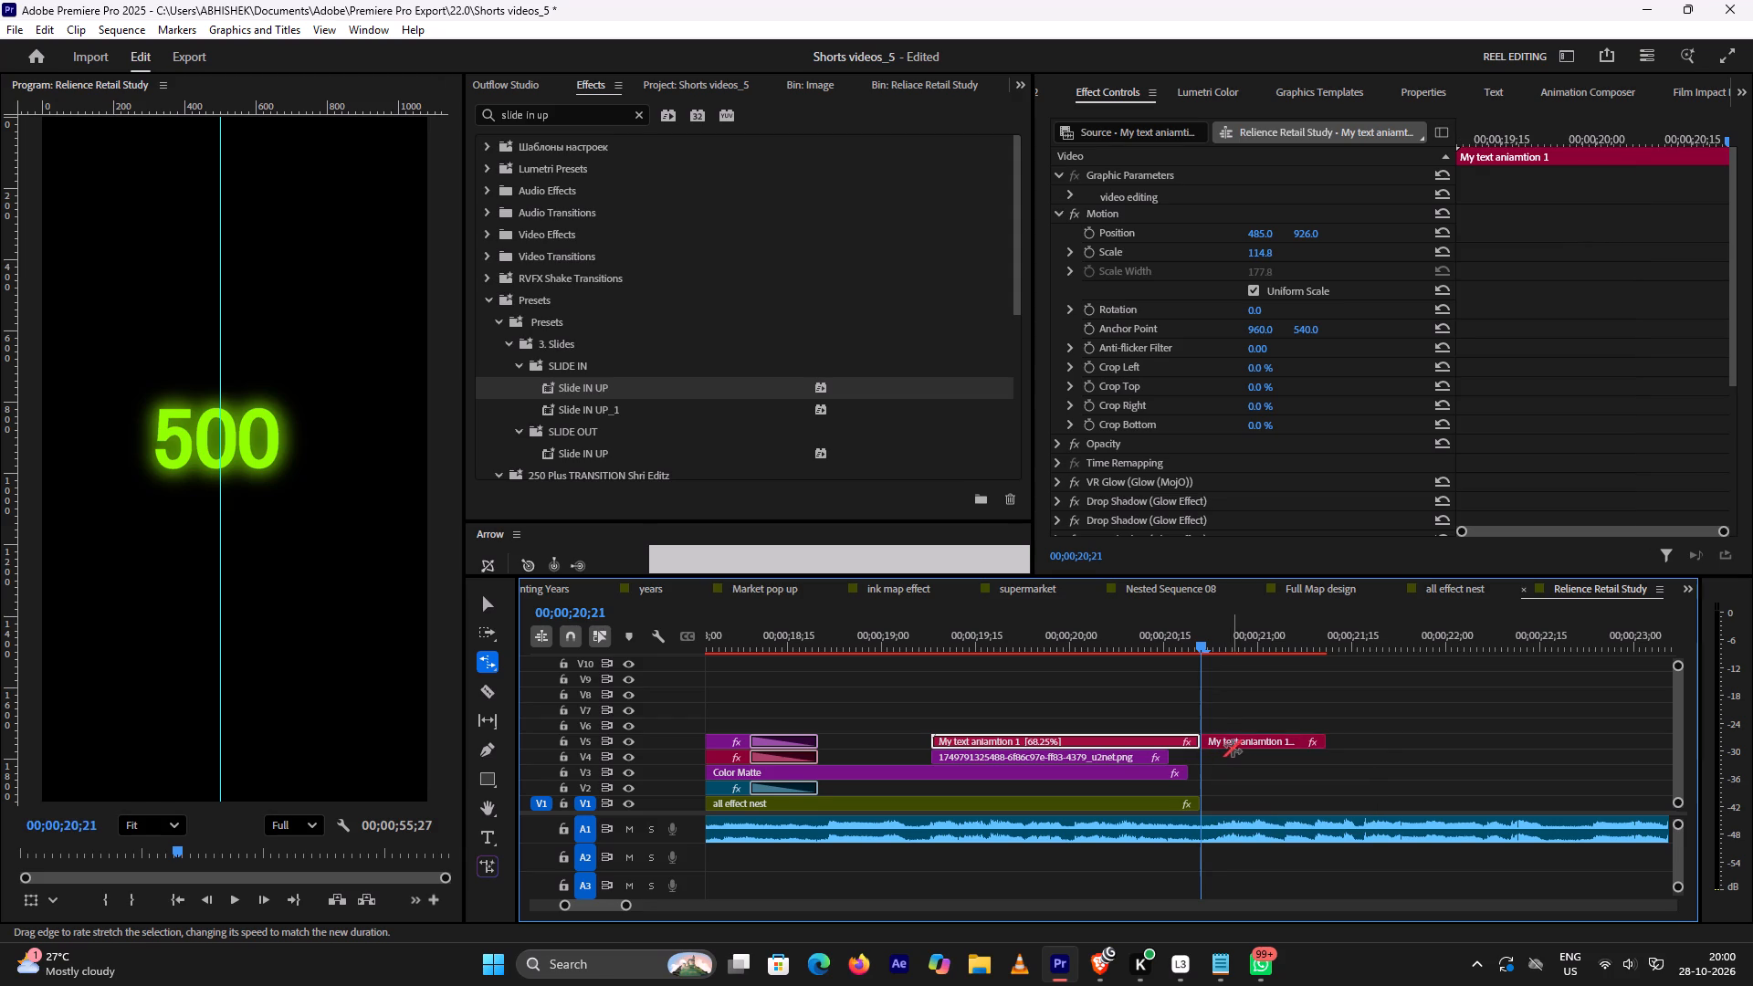
click(1235, 743)
key(Delete)
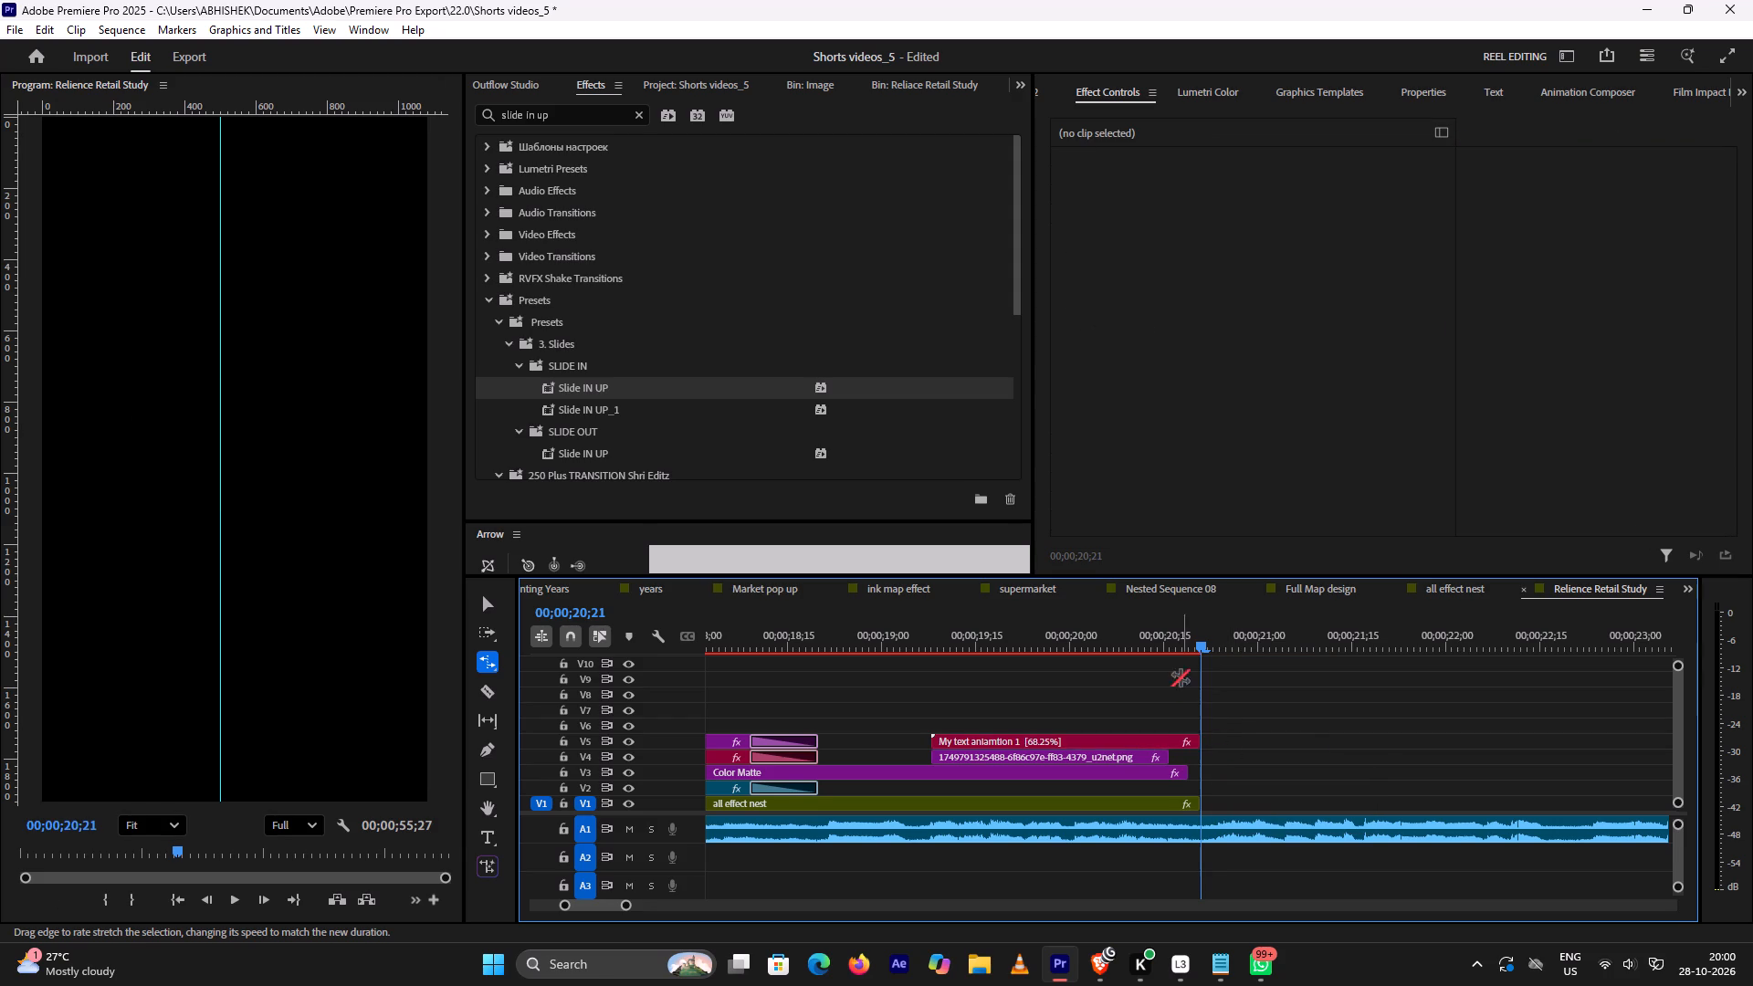
Extend the portrait clip on V4 and the Color Matte on V3 to end at 00;00;20;21 with the other layers.
key(v)
click(1168, 756)
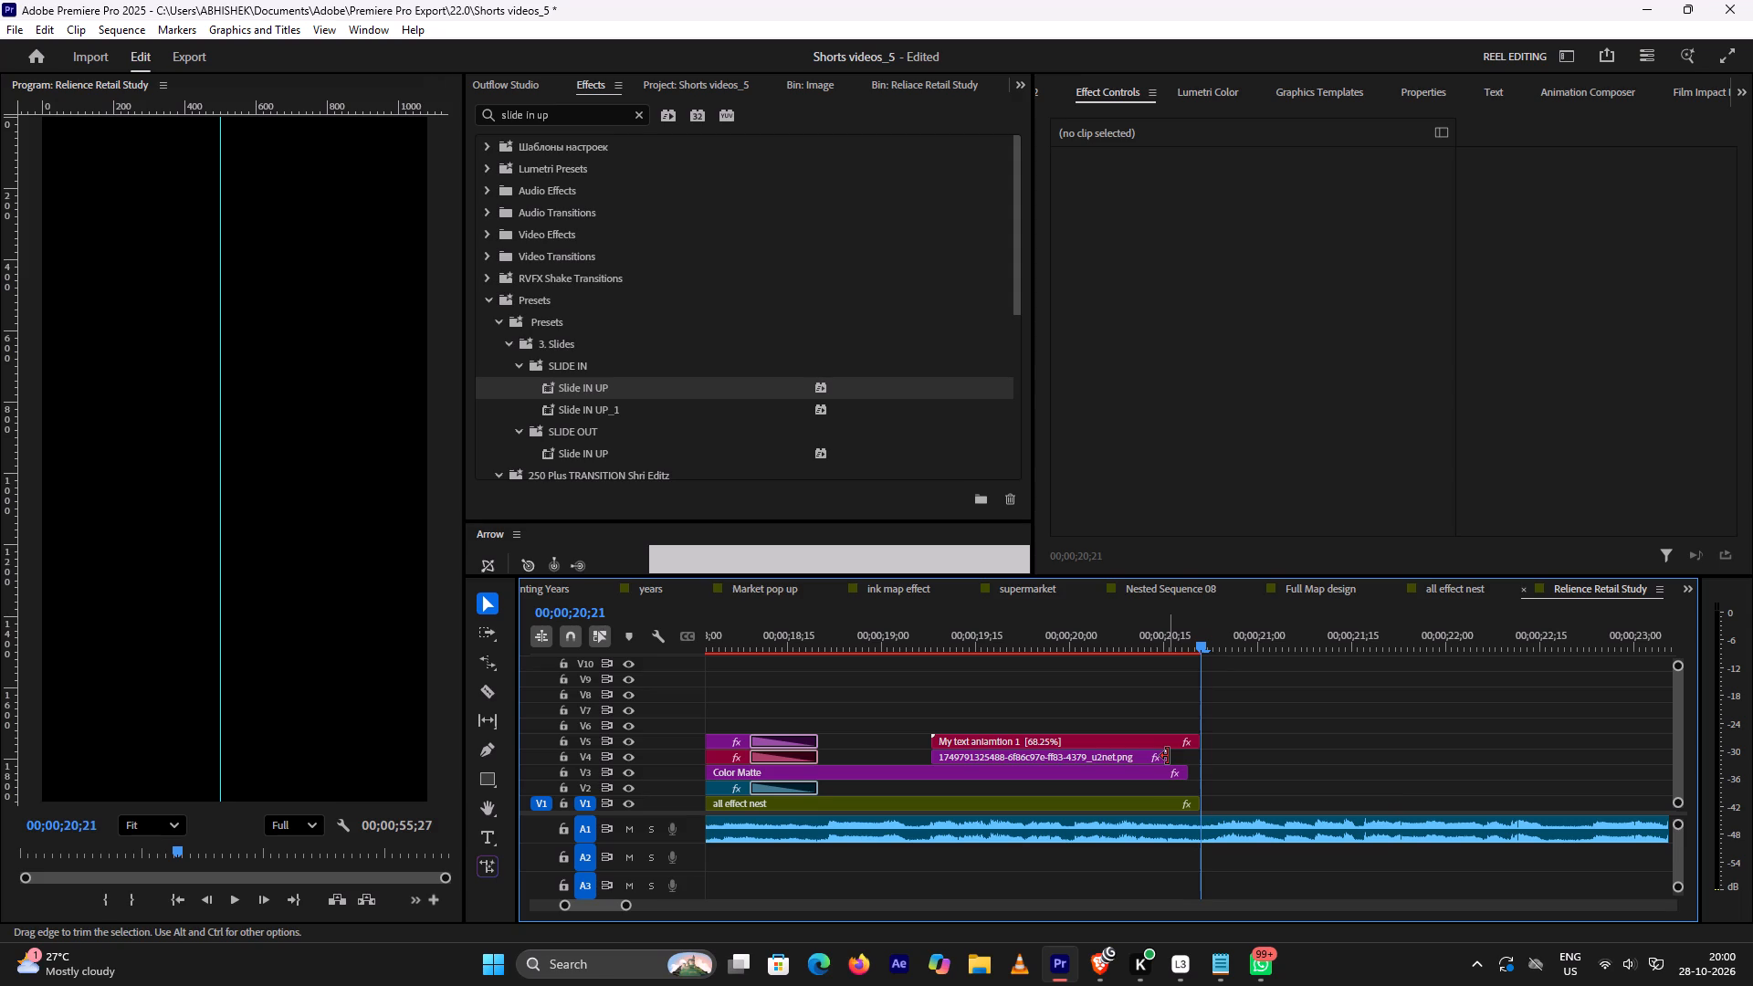
drag(1170, 754, 1191, 749)
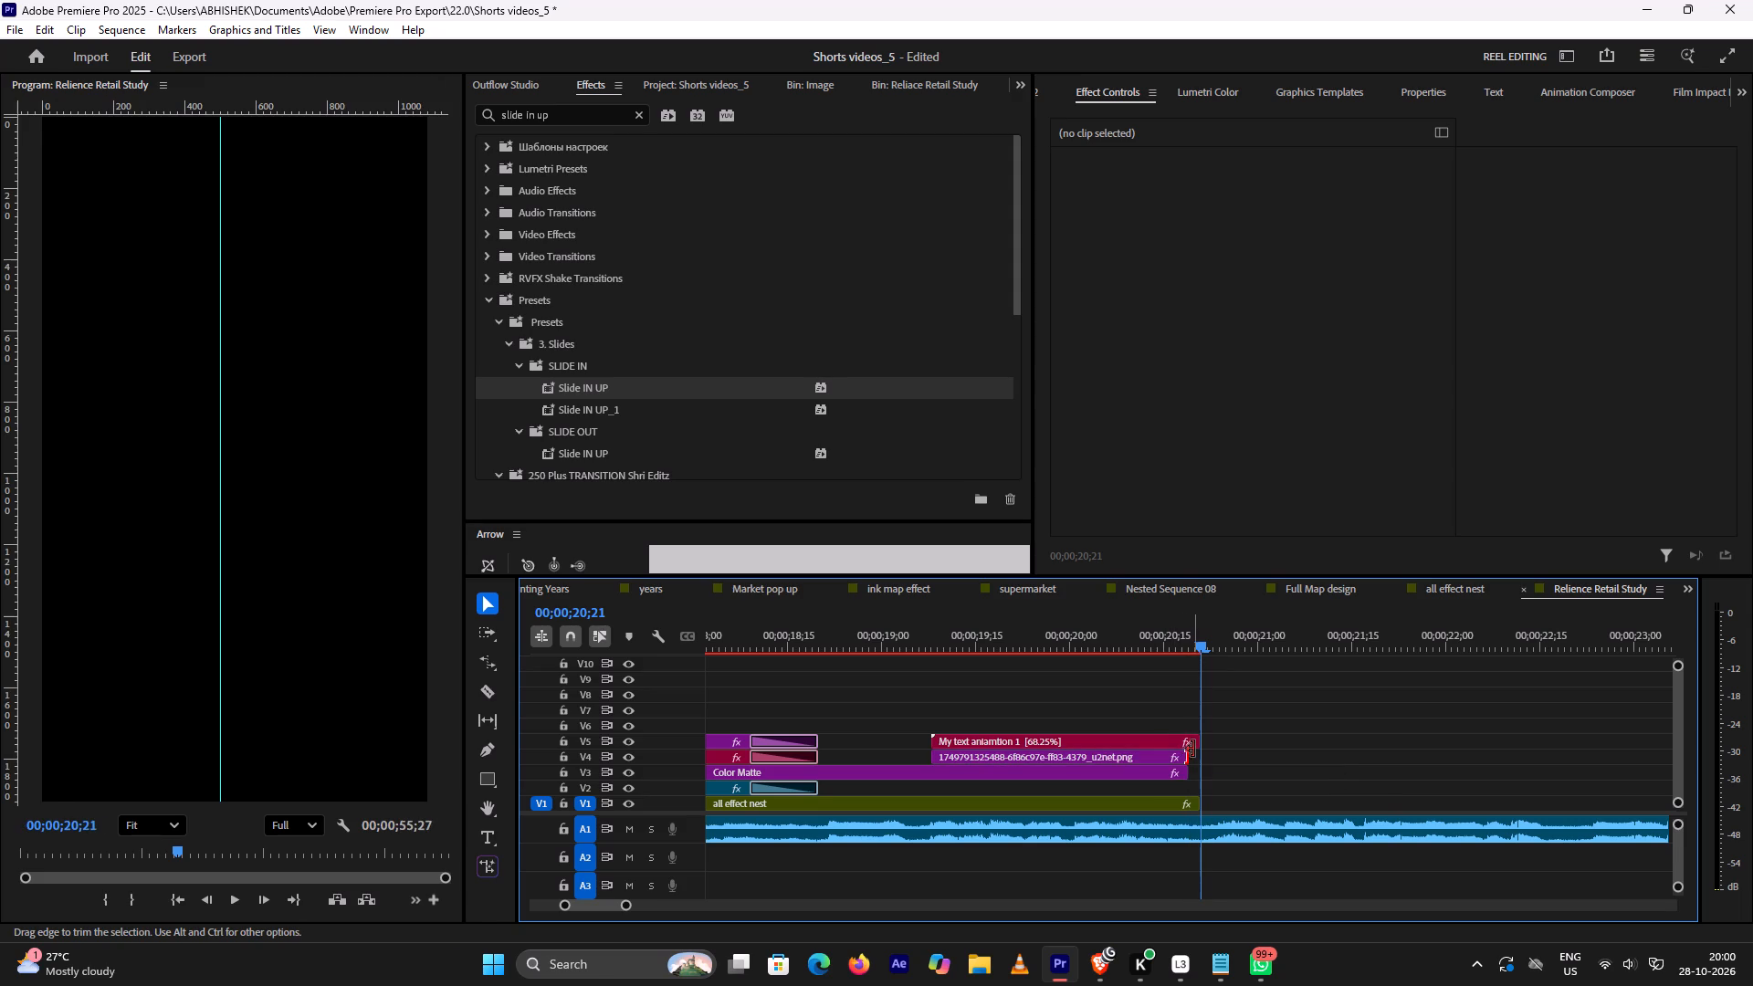
click(1198, 743)
click(1198, 741)
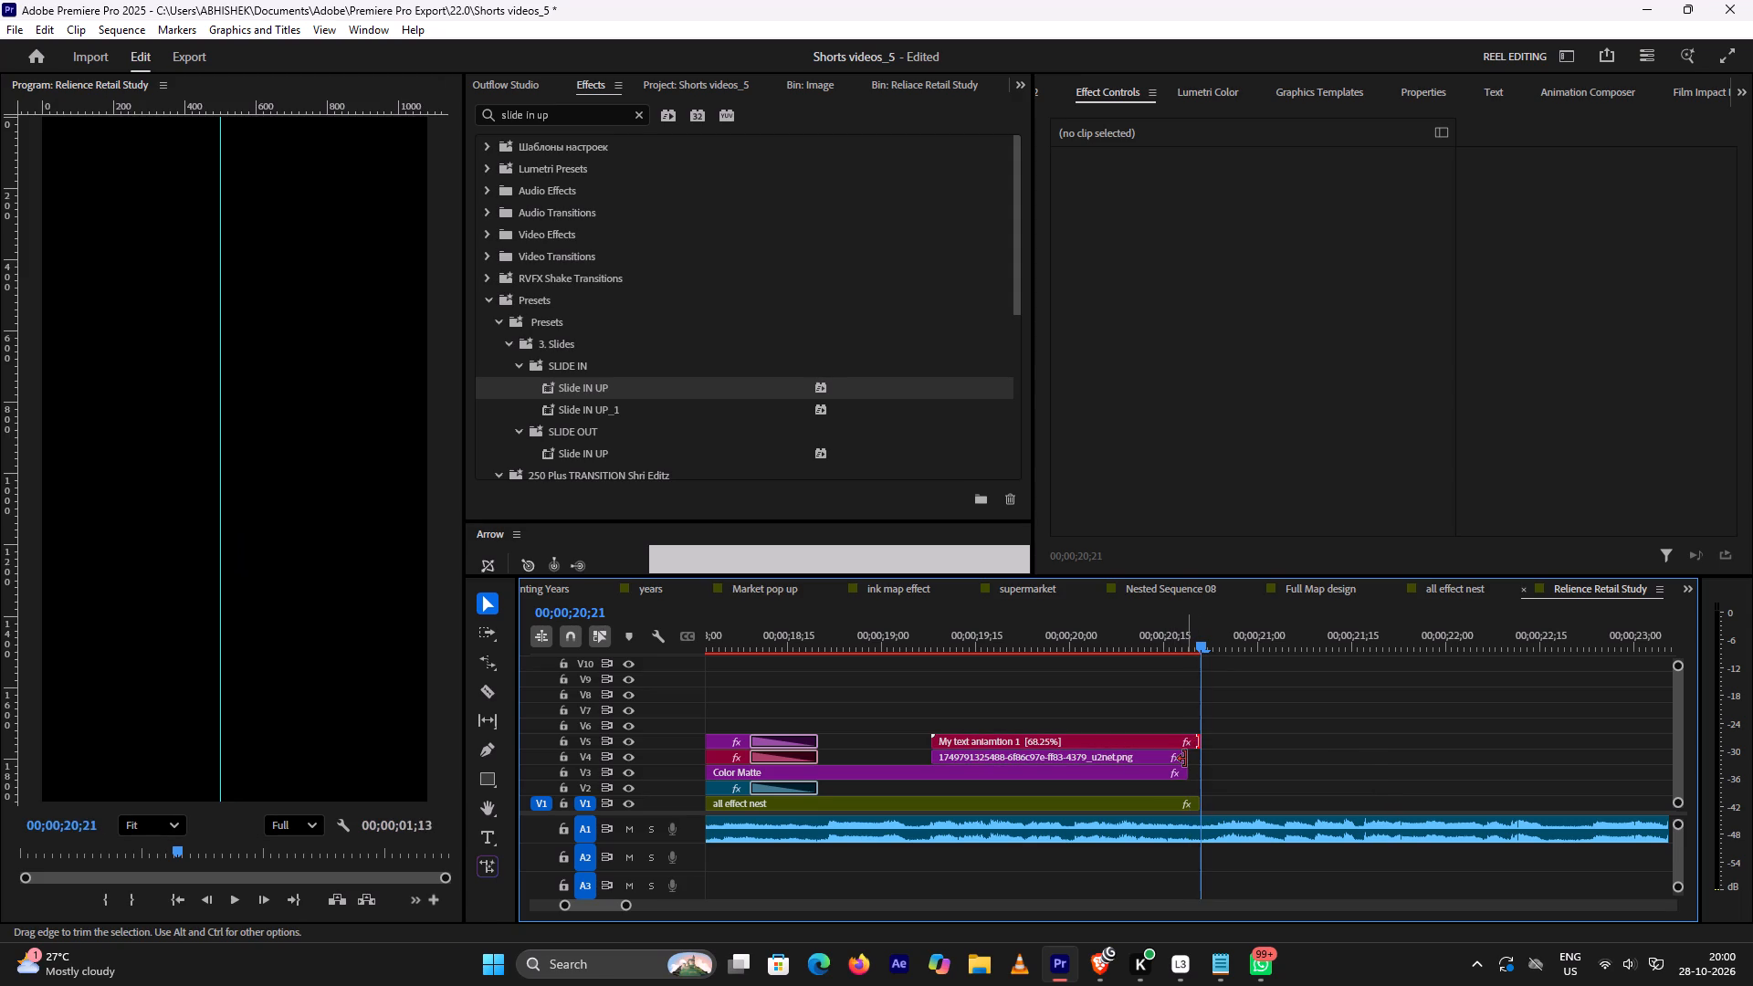
click(1185, 759)
drag(1185, 759, 1198, 756)
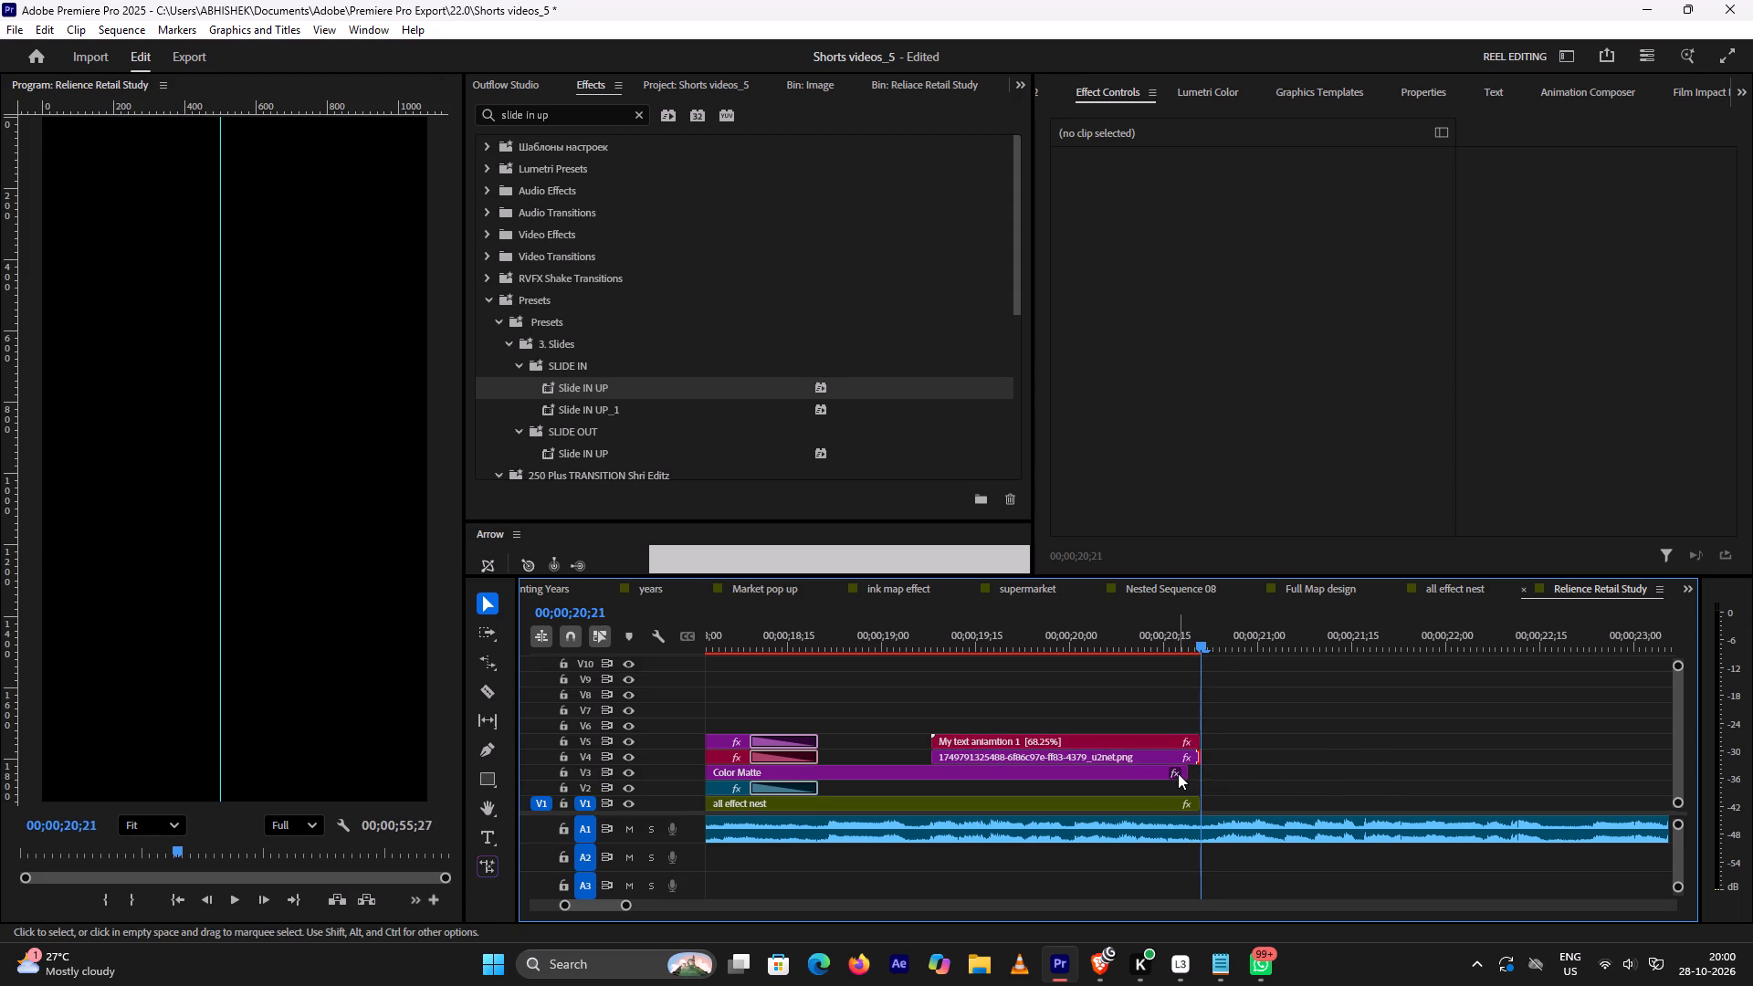
drag(1182, 773, 1199, 770)
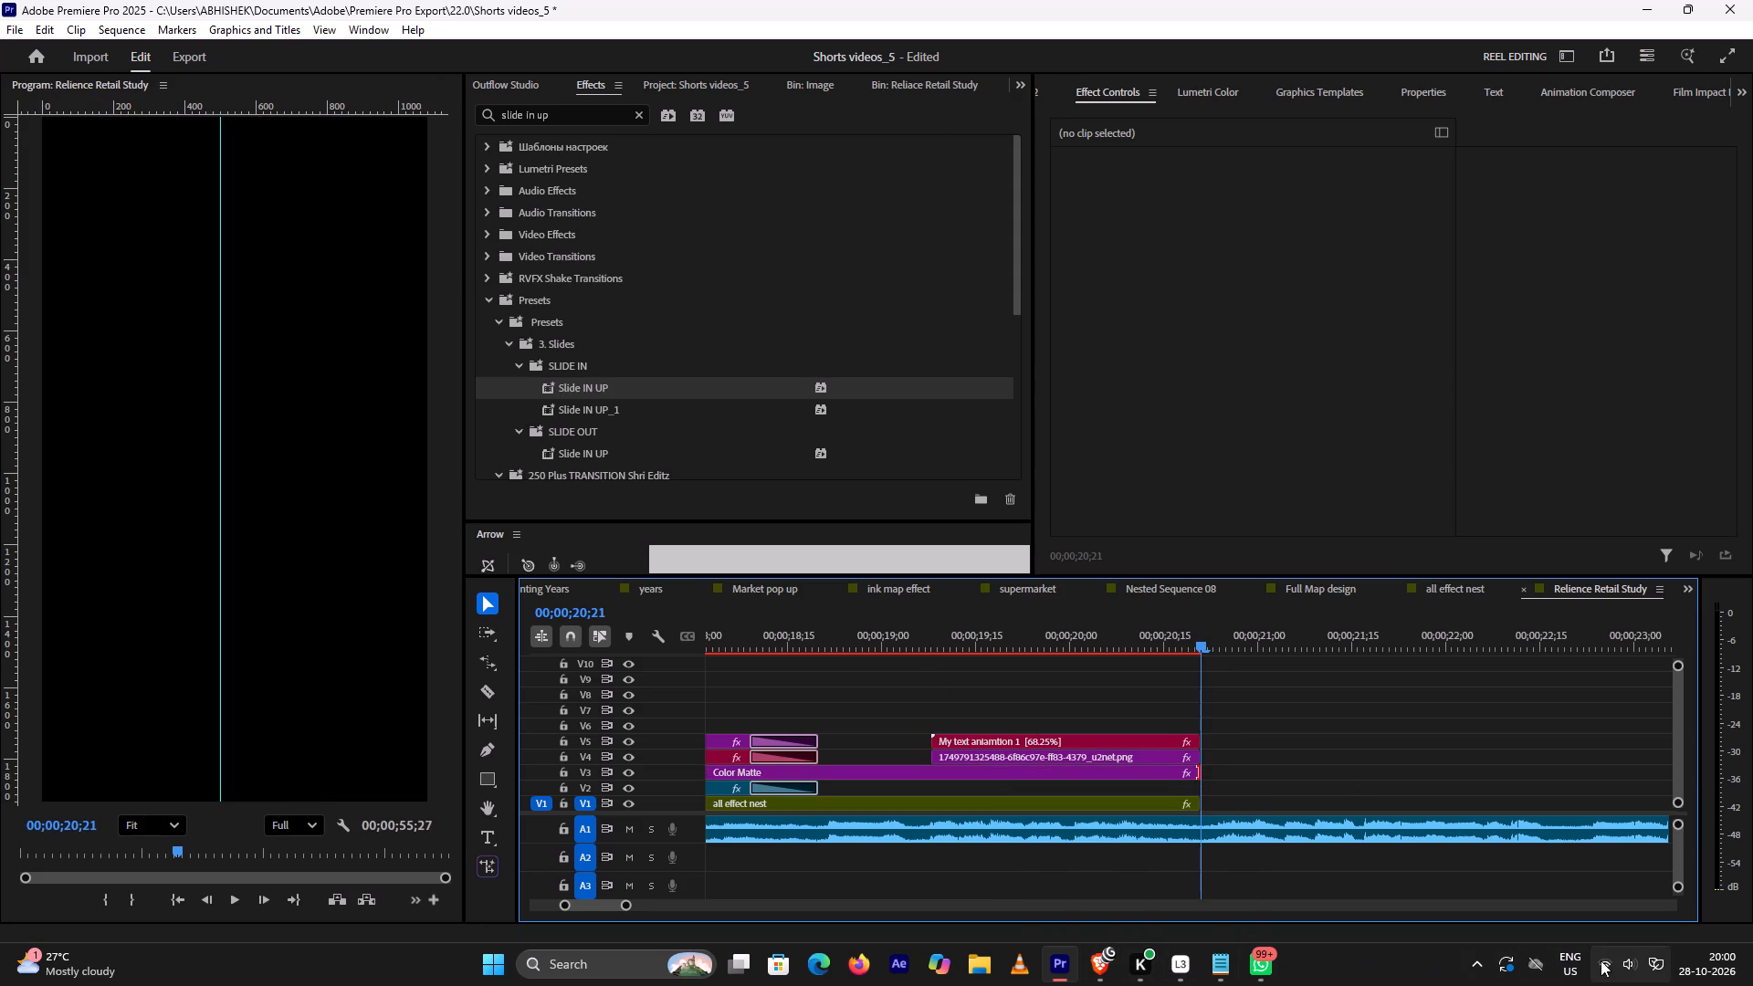
Switch to the YouTube tutorial in Brave and watch how the 500 text is edited and placed above the portrait.
click(1097, 972)
key(space)
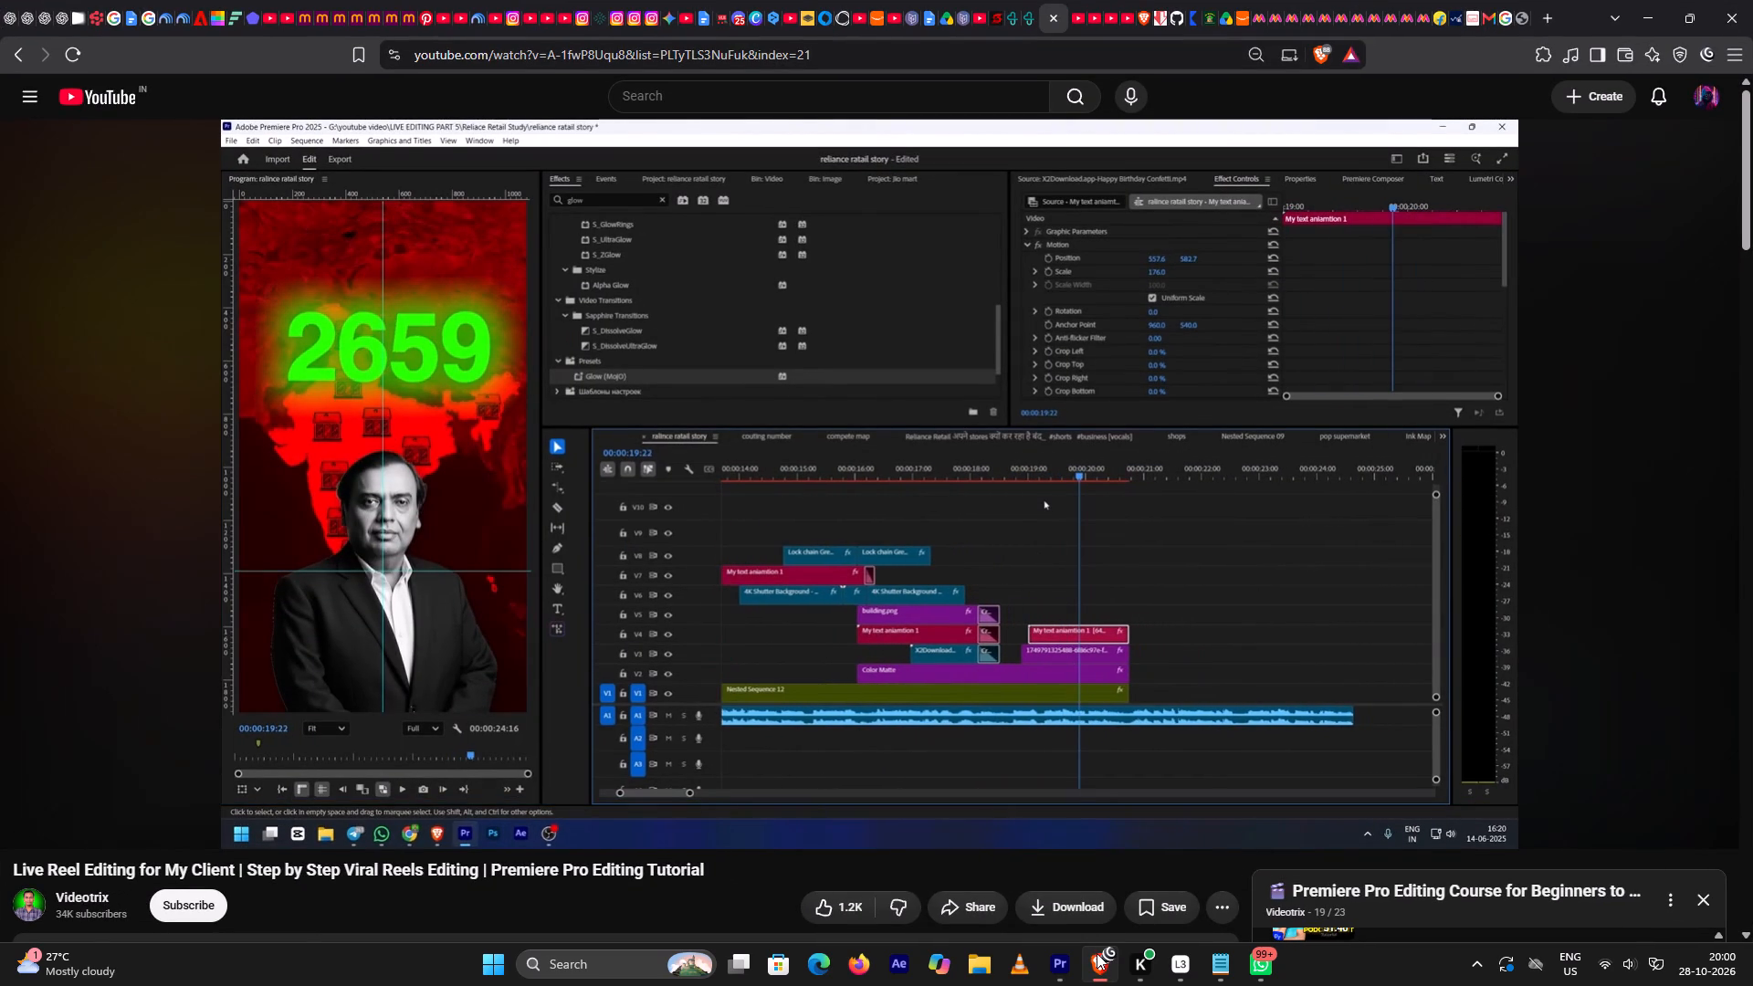
key(space)
key(space)
key(space)
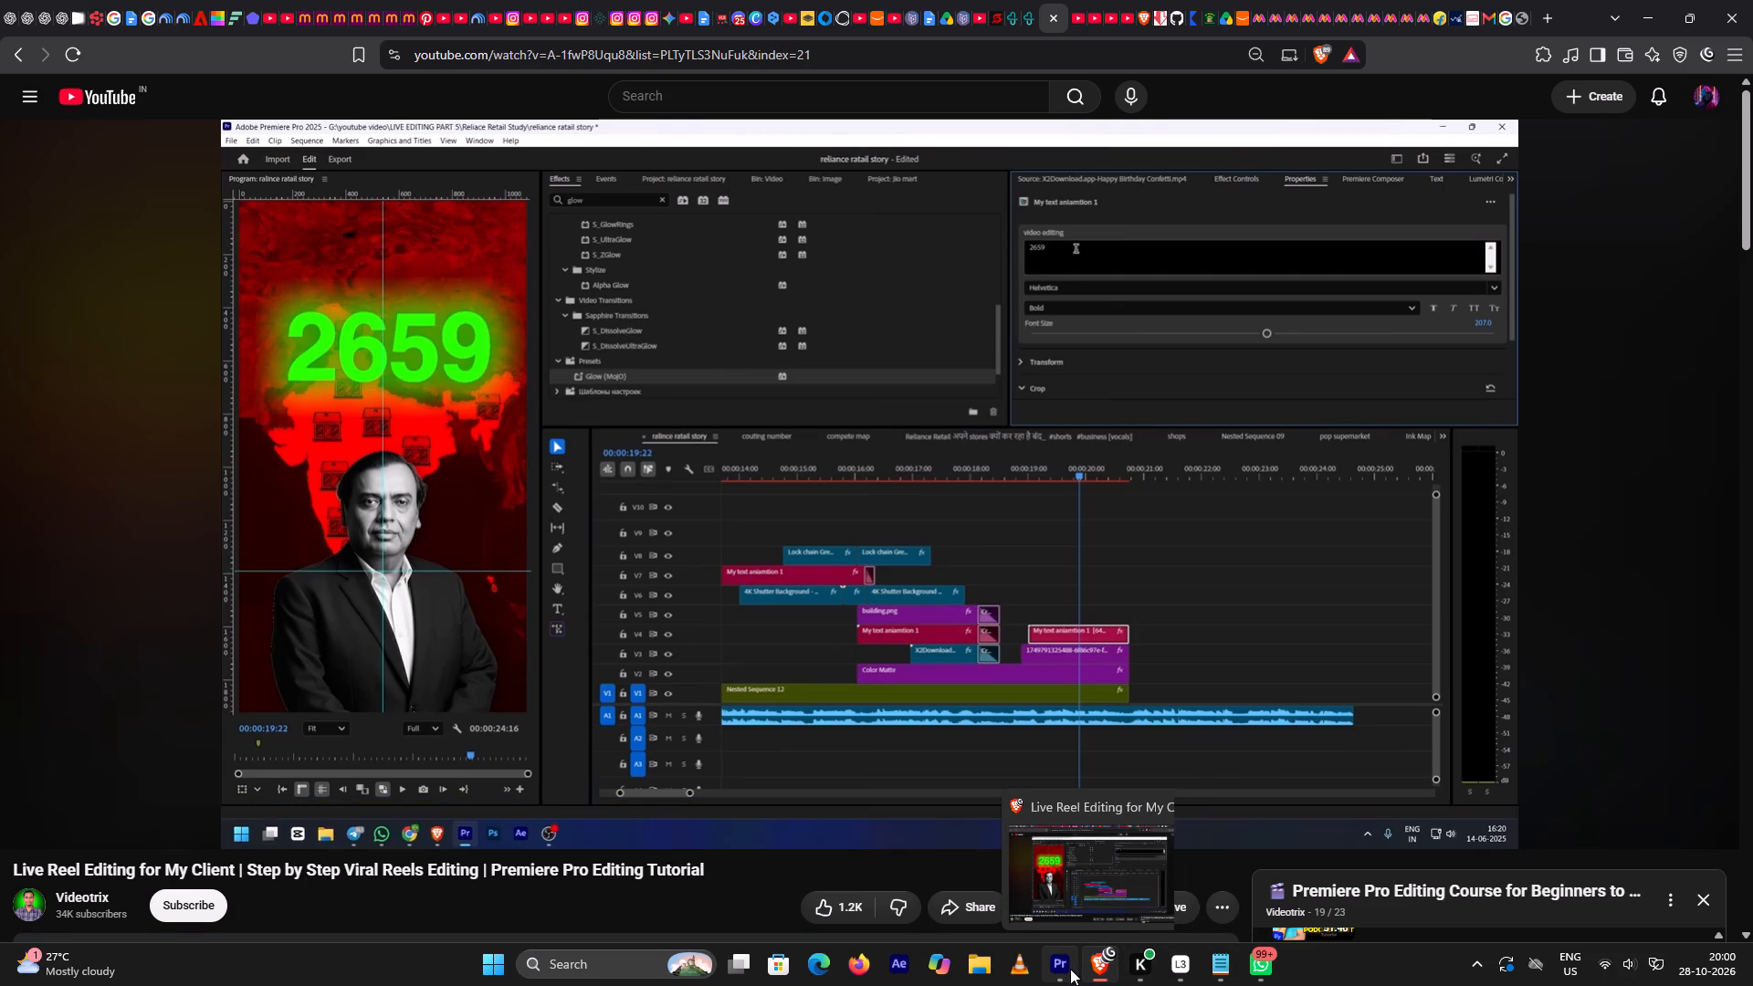
key(space)
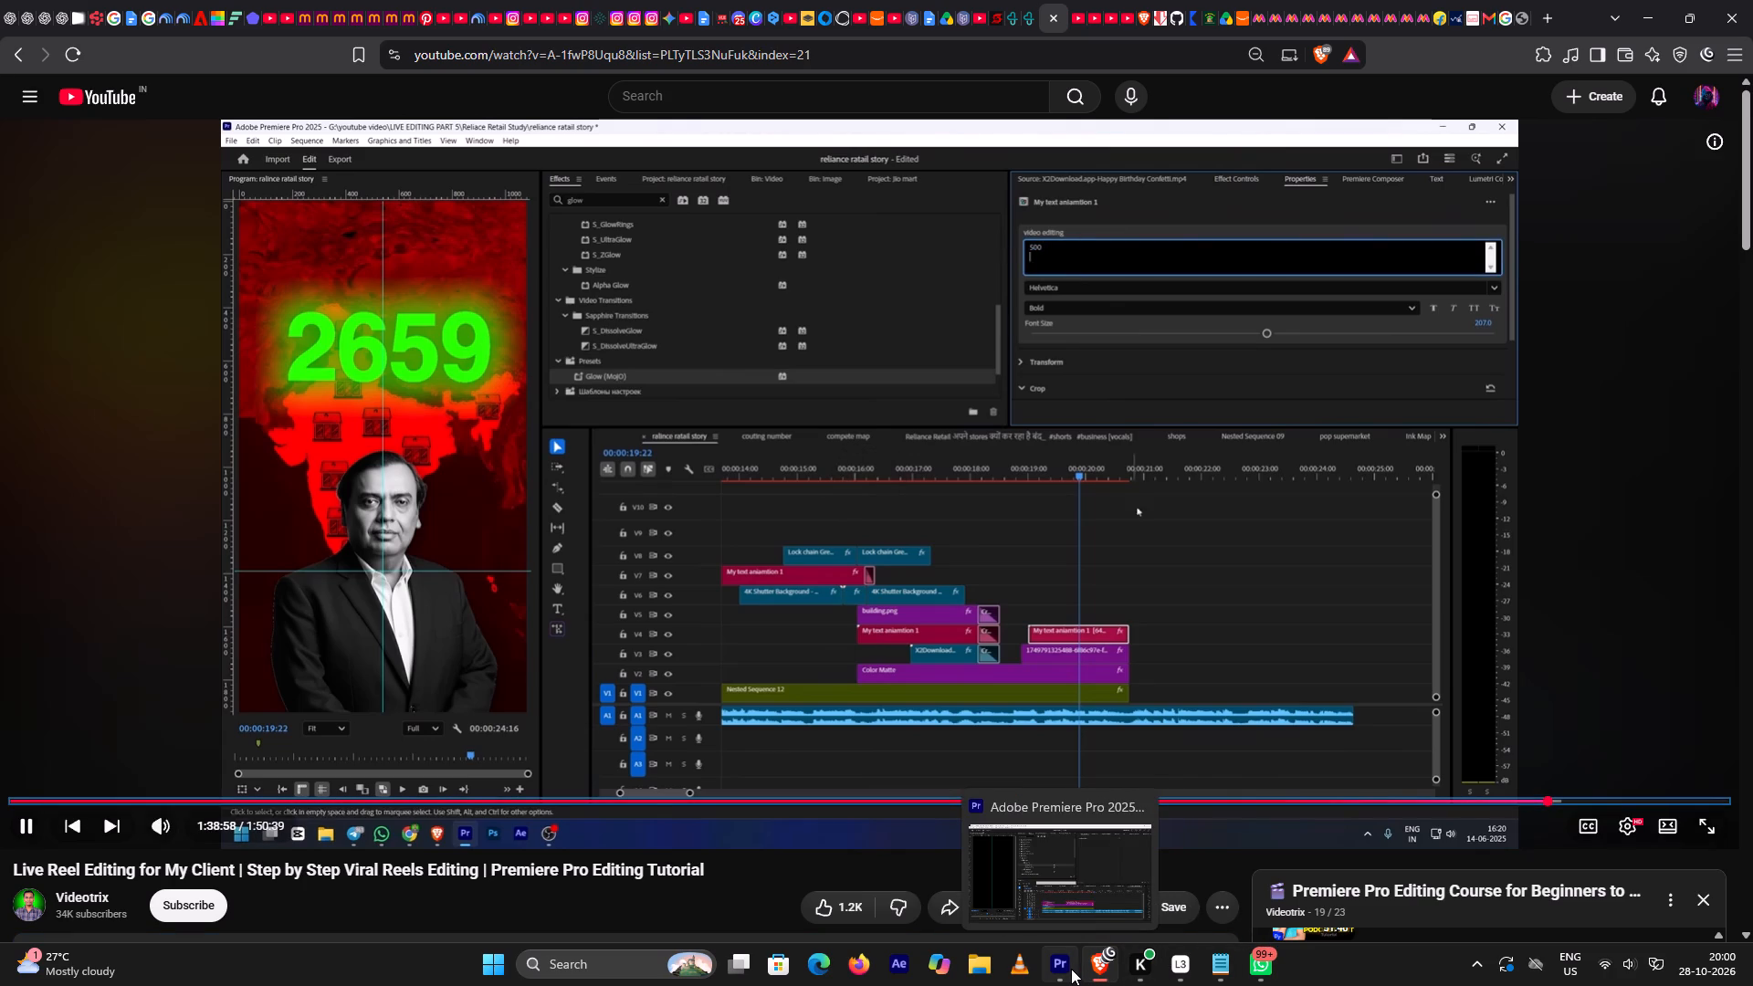
key(space)
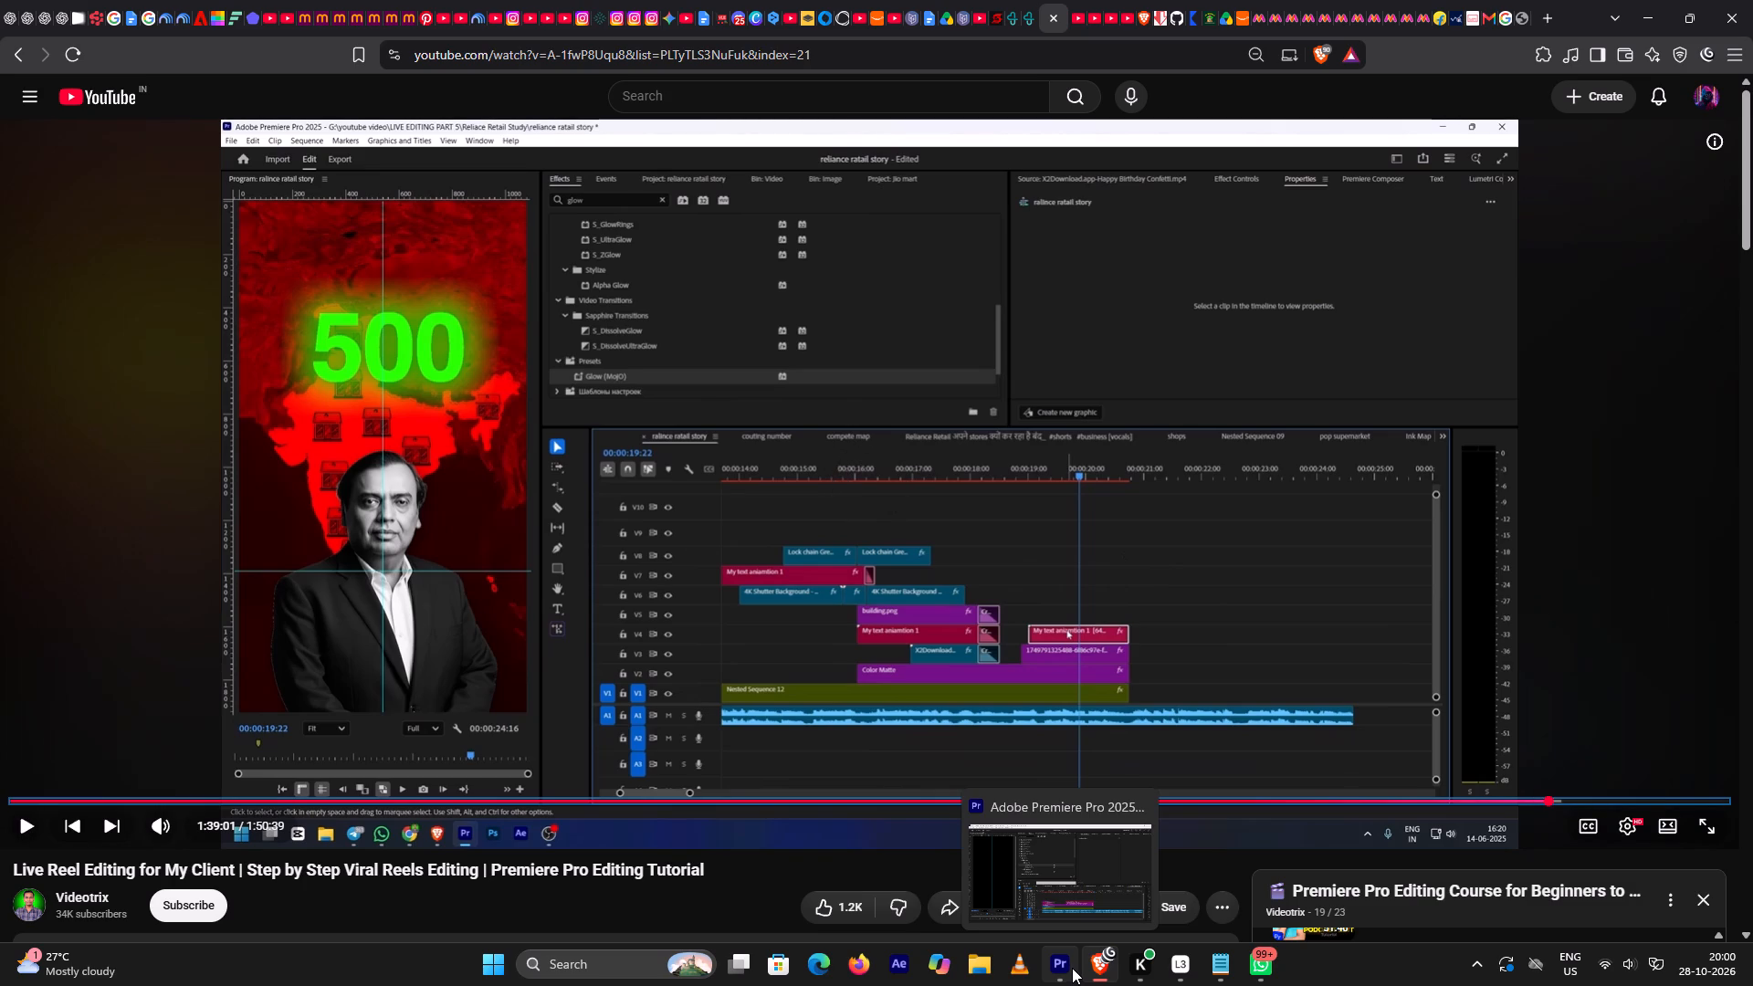
Back in Premiere Pro, set the 500 text's vertical position to 660 and its scale to 173.8, viewed at 00;00;20;00.
click(1075, 966)
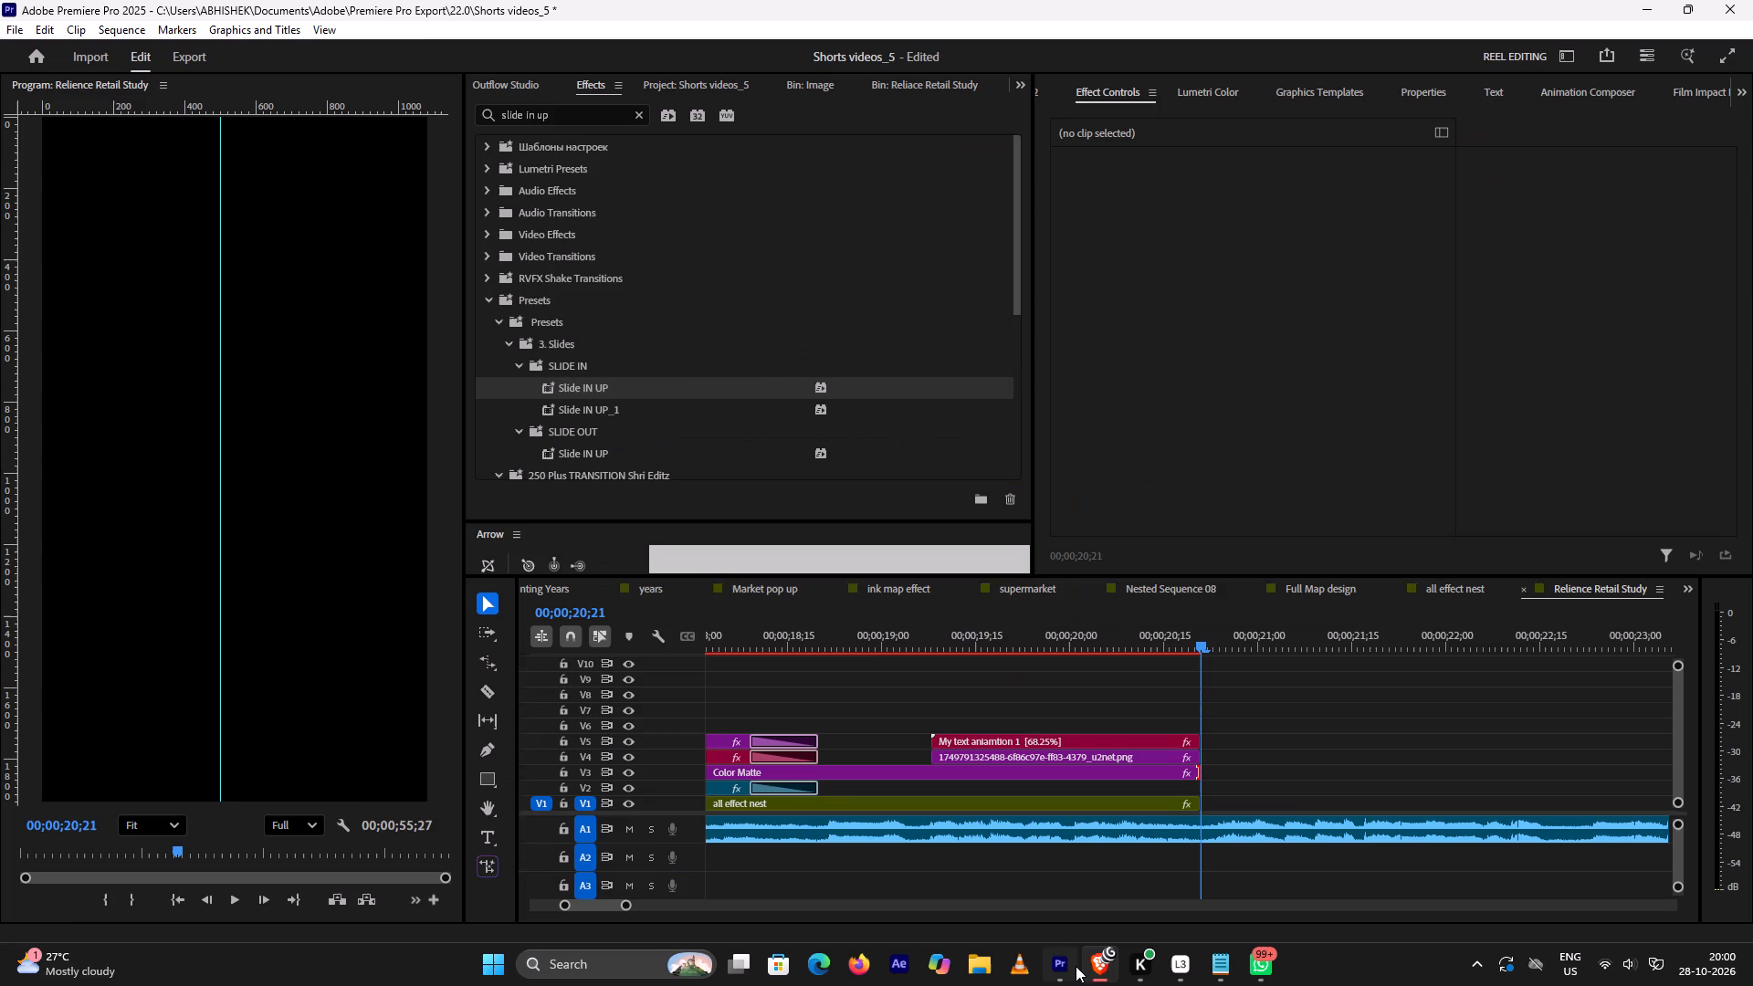
click(1089, 739)
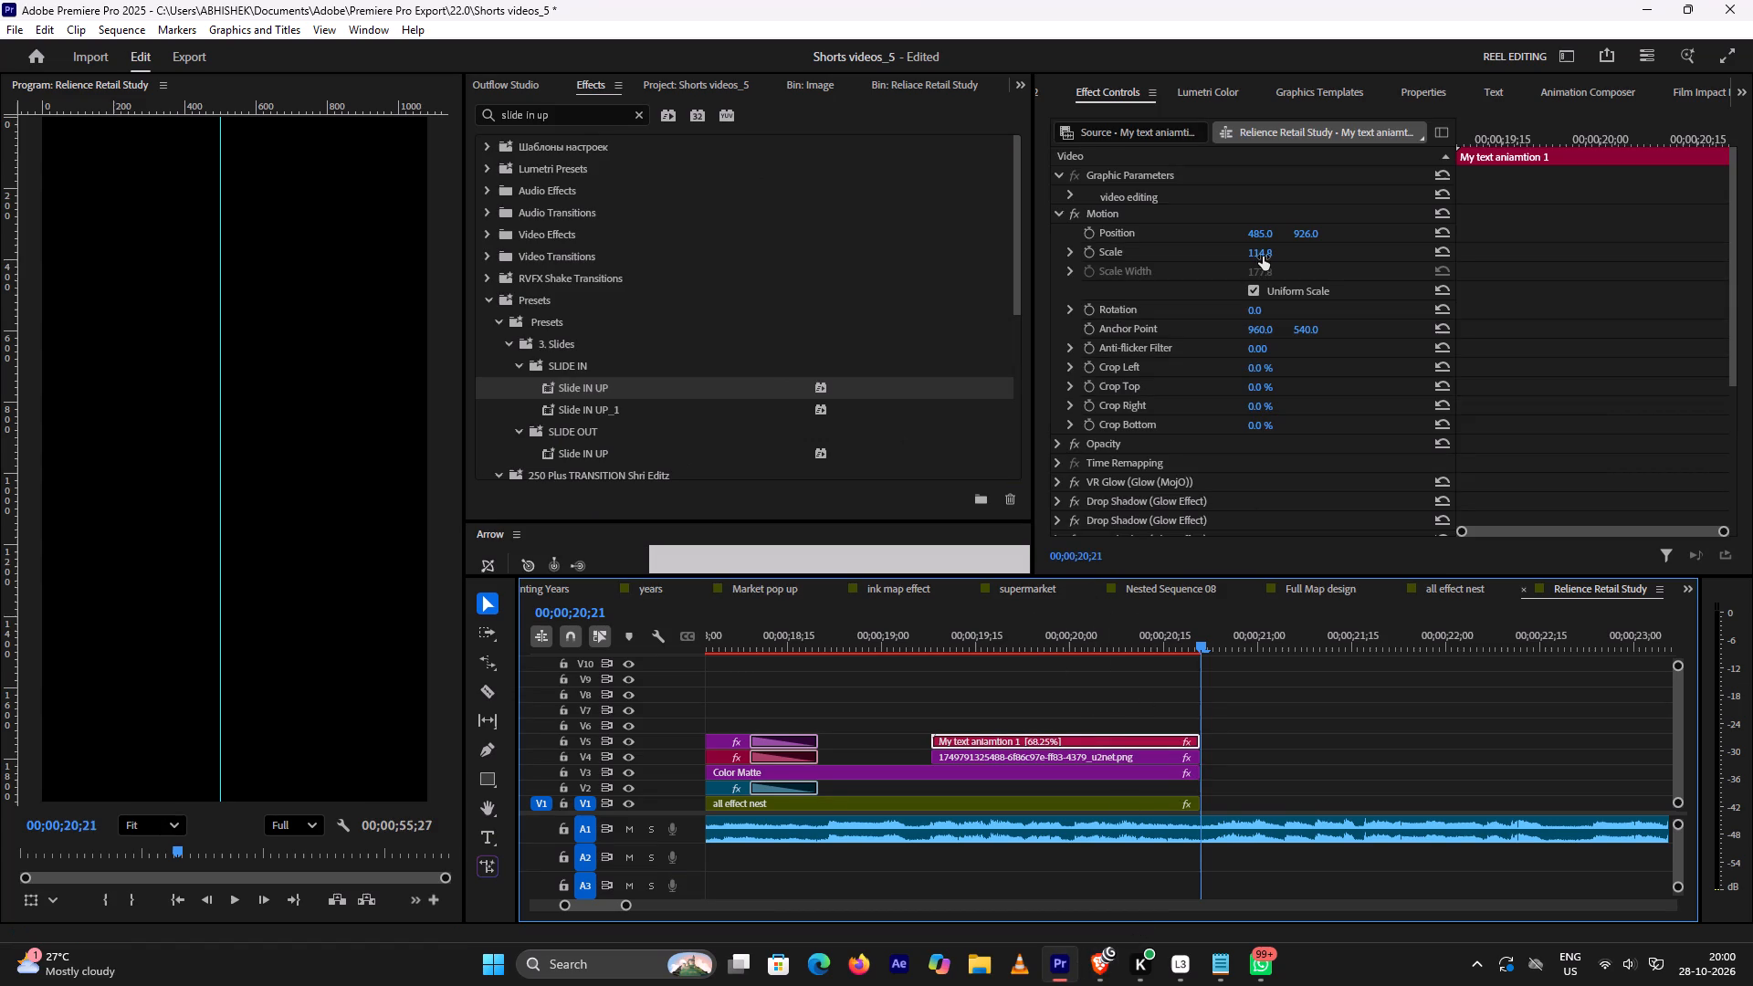
click(1070, 639)
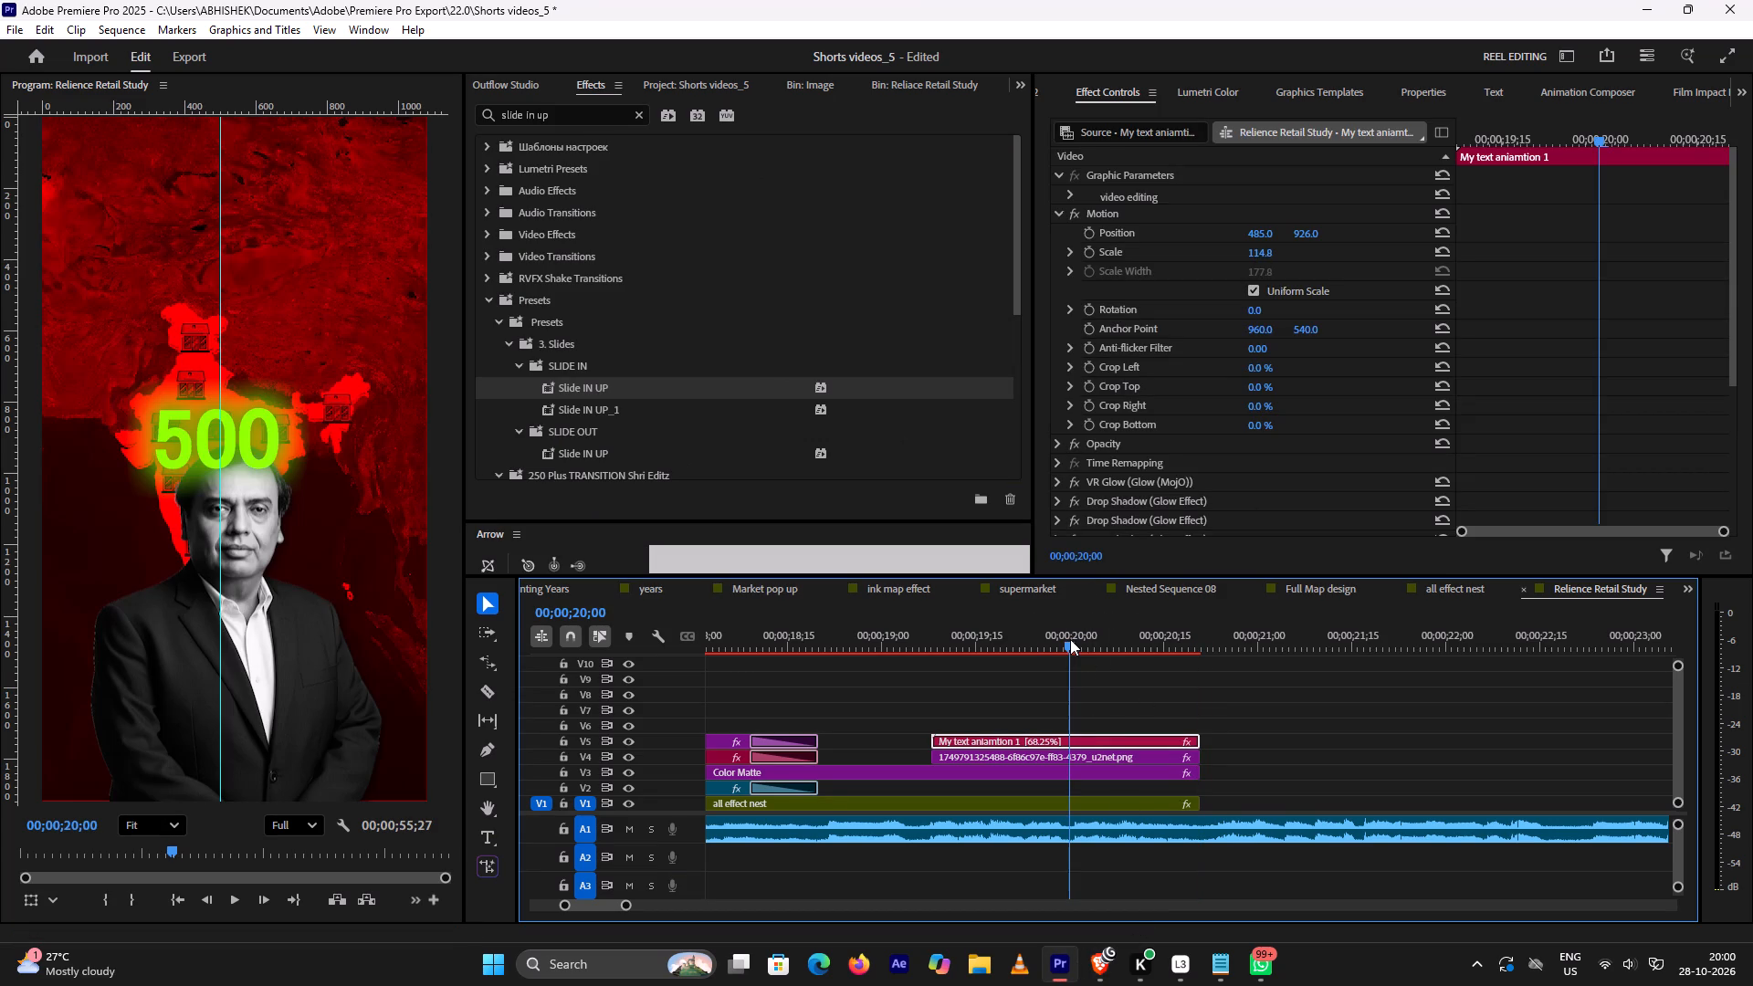
drag(1302, 230, 1254, 241)
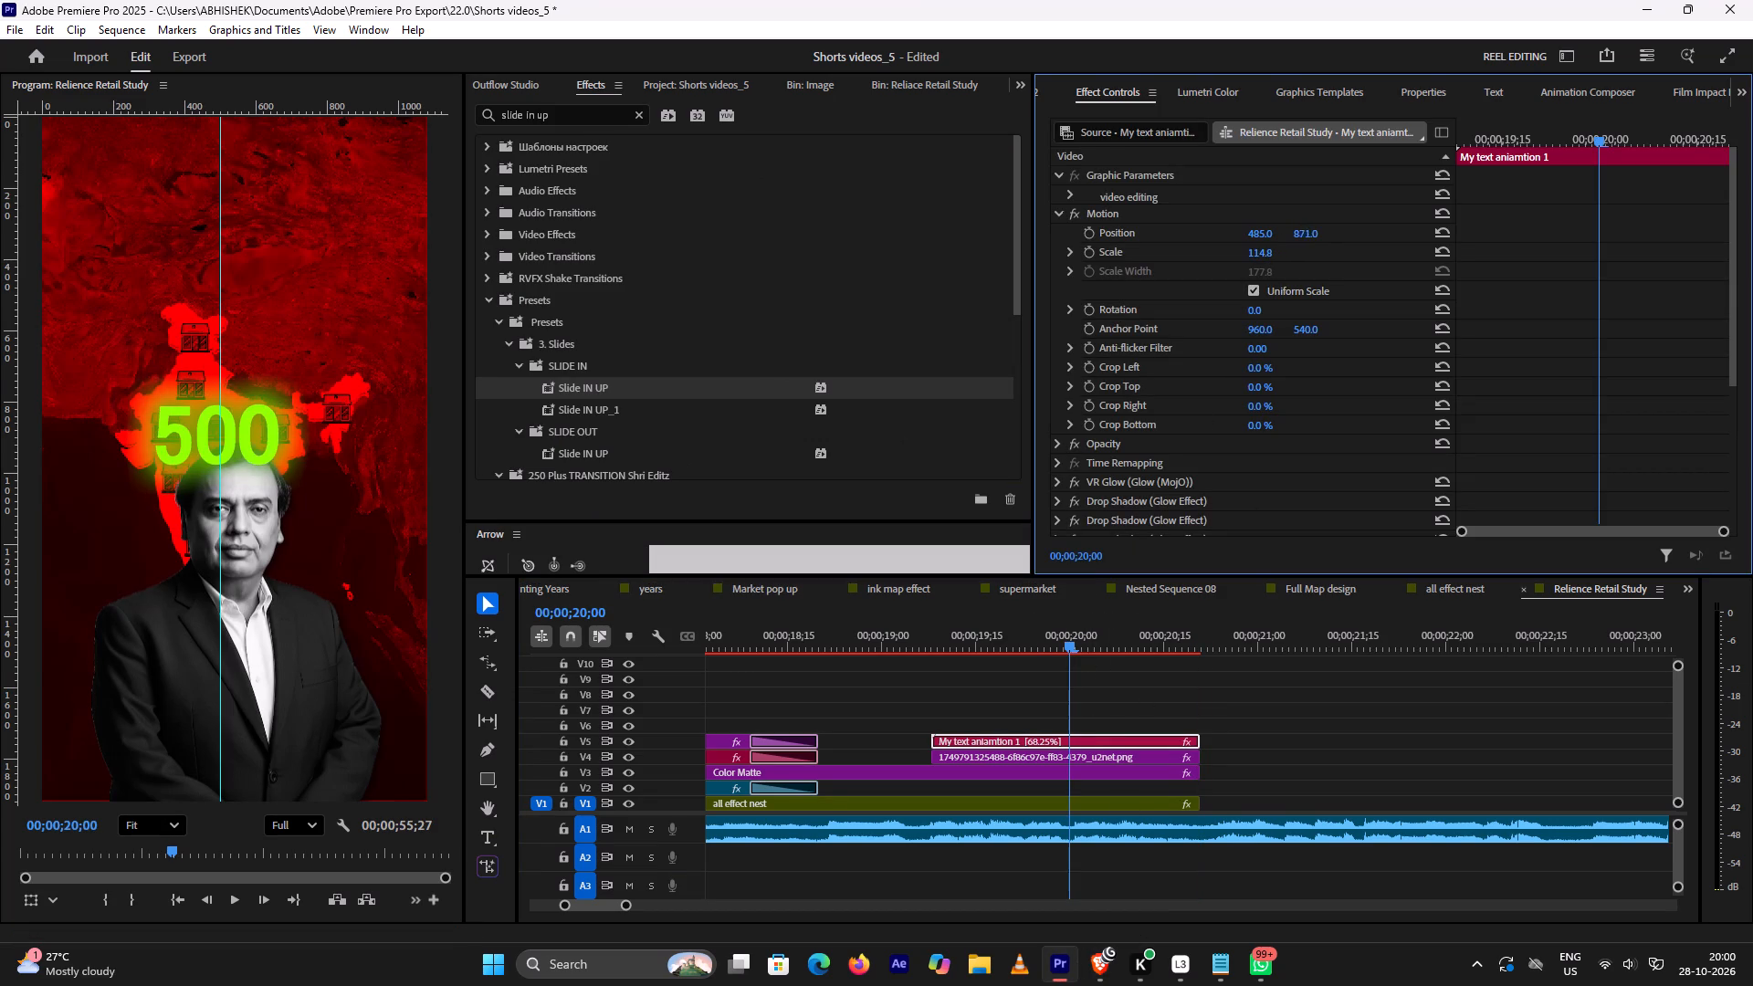
drag(1254, 241, 1047, 279)
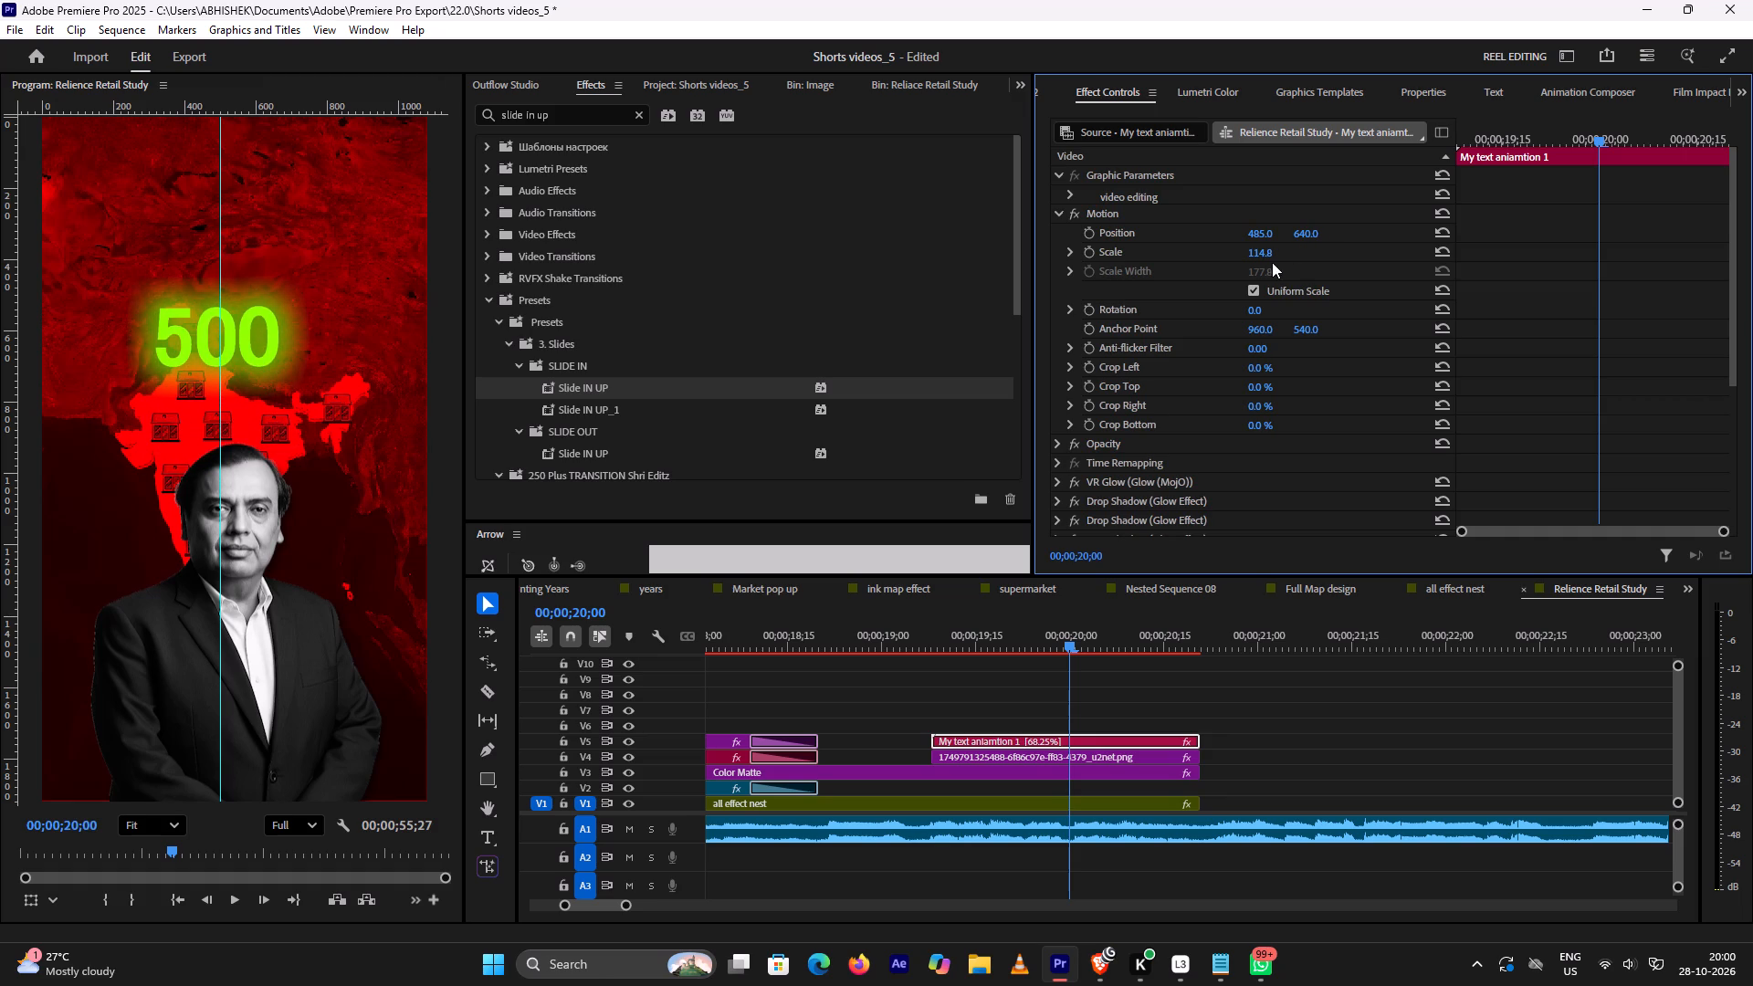
drag(1264, 252, 1307, 243)
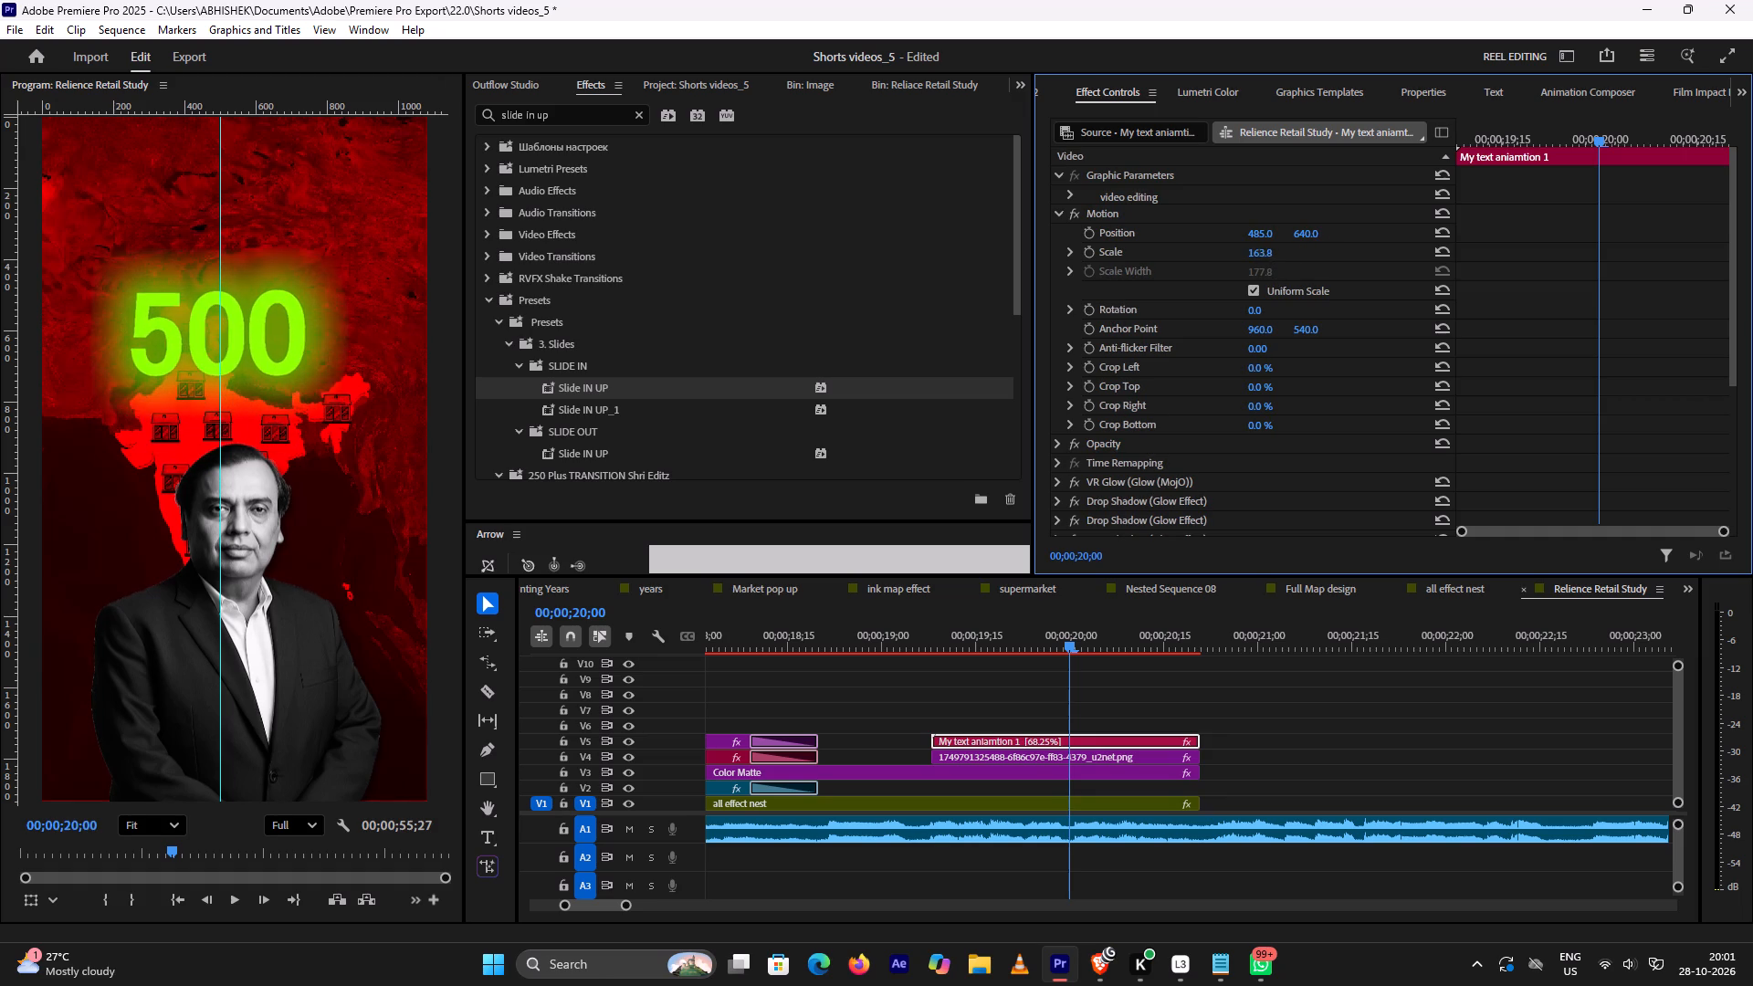
drag(1307, 243, 1316, 243)
drag(1299, 231, 1317, 229)
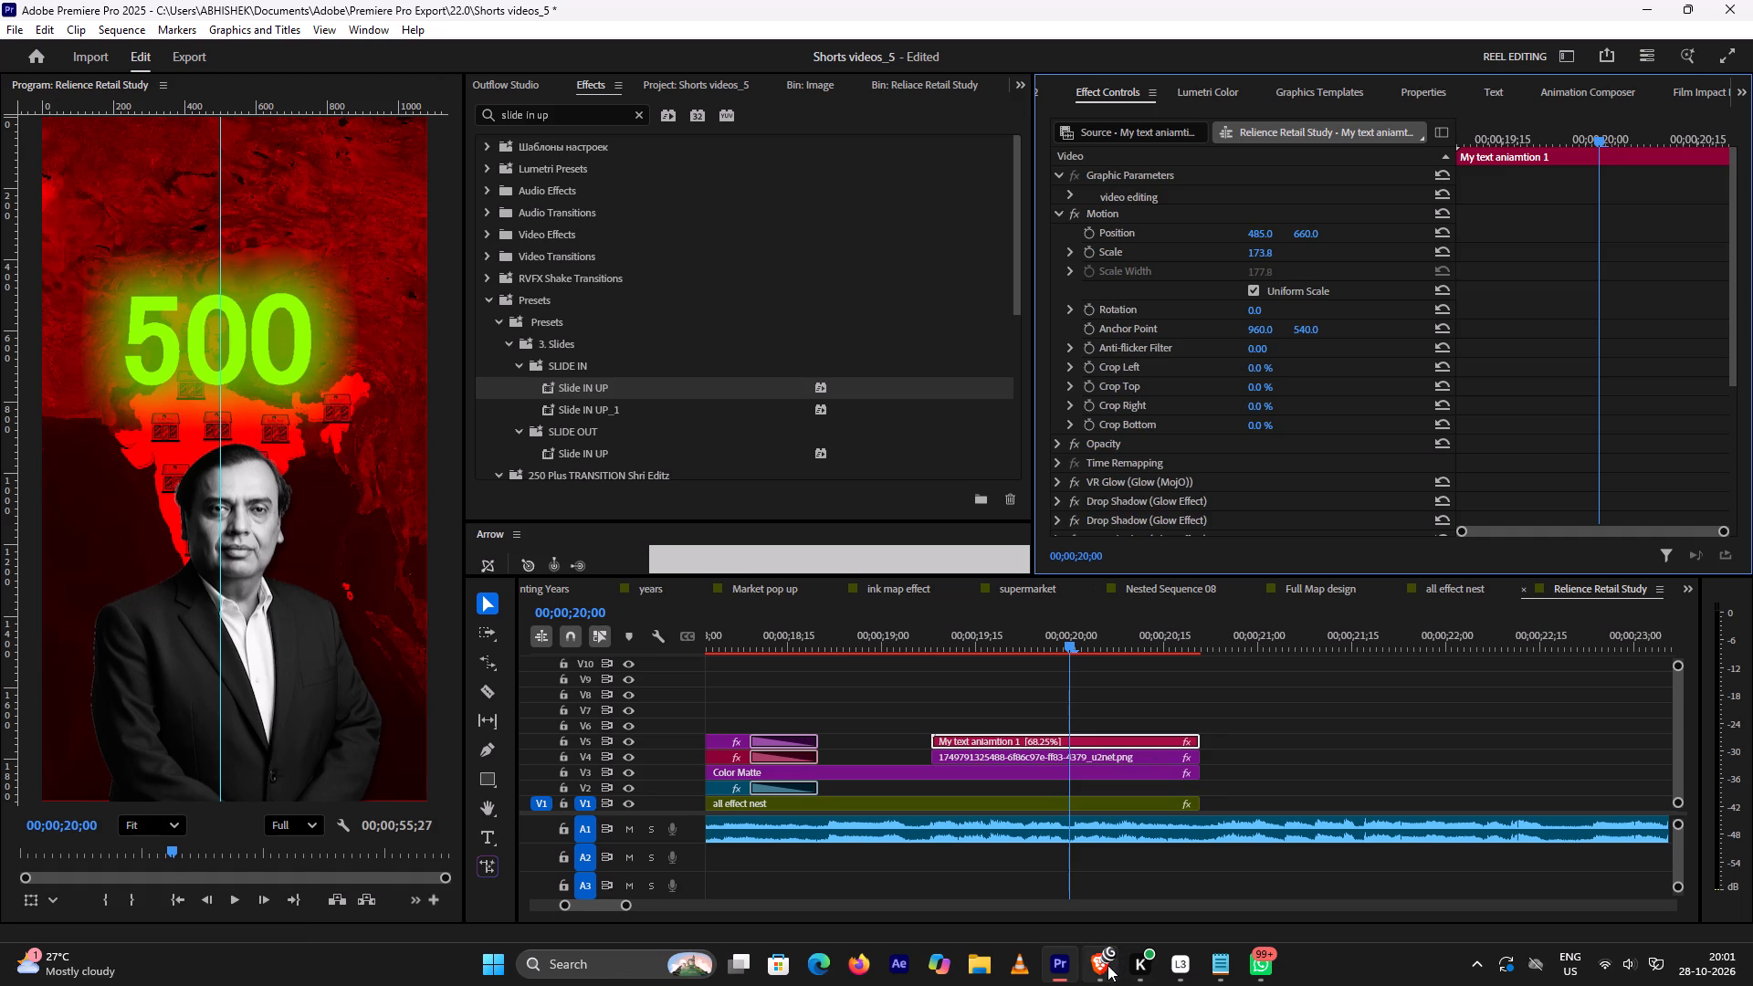
Compare the 500 text's placement with the tutorial frame in Brave, and set its horizontal position to 503 in Premiere Pro.
click(1107, 965)
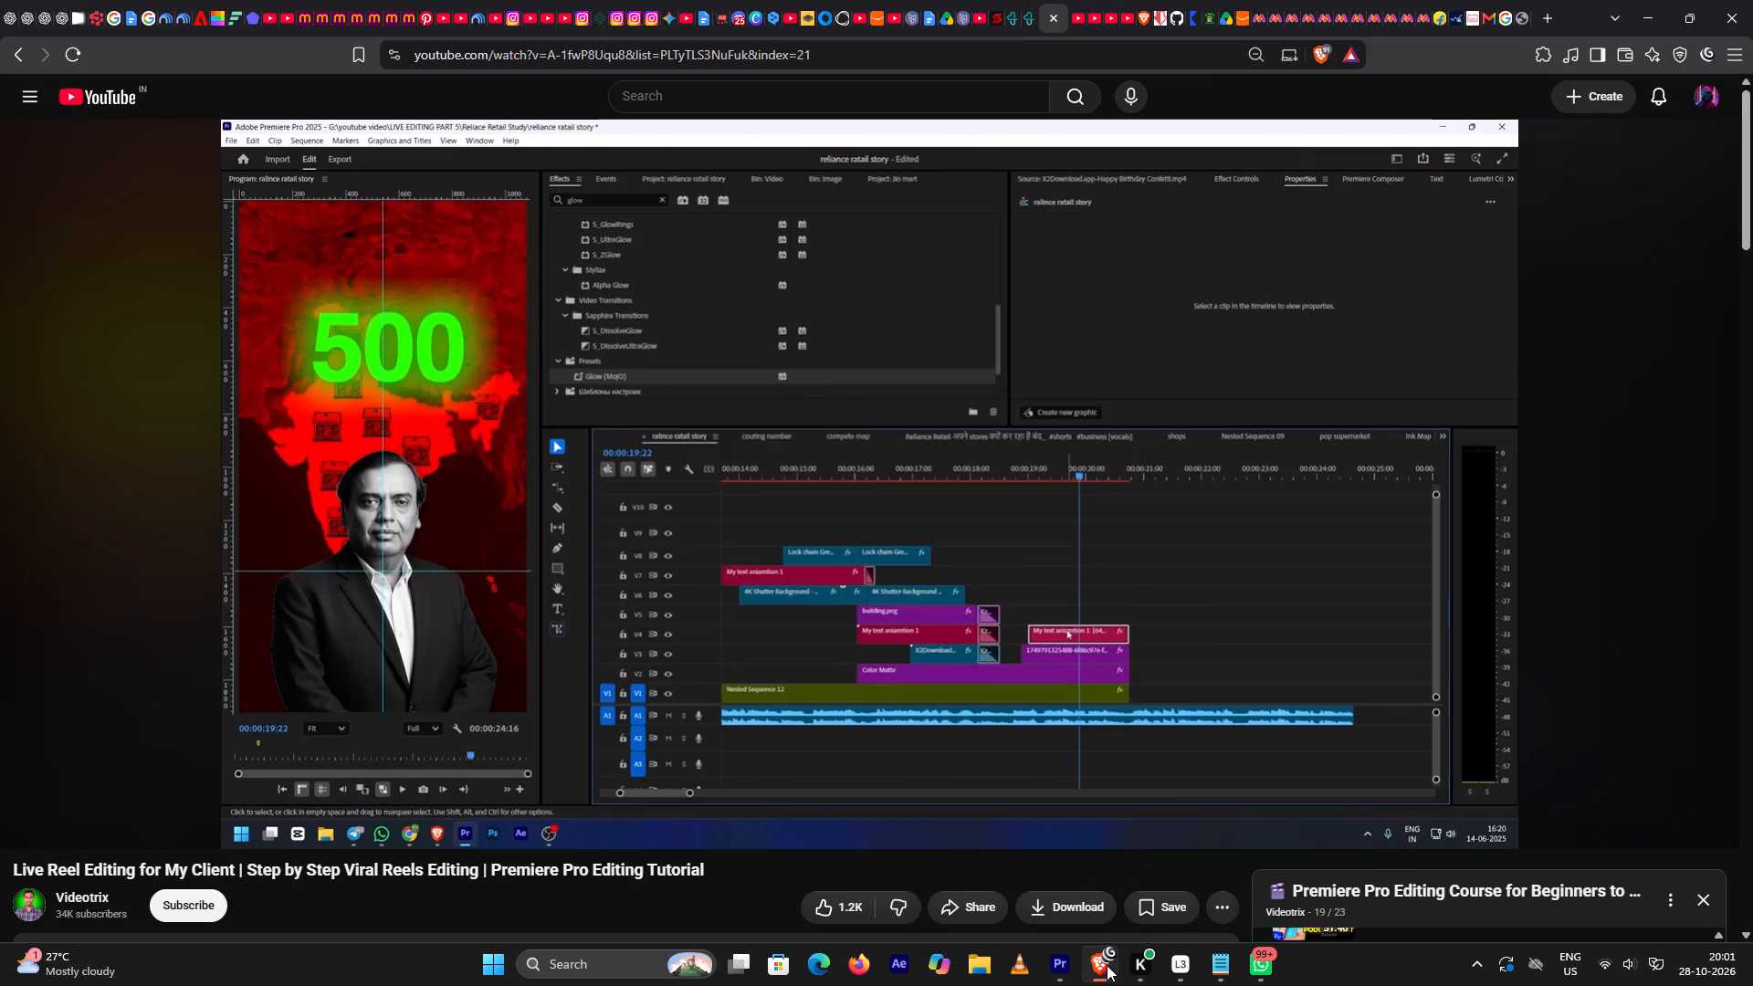
click(1107, 965)
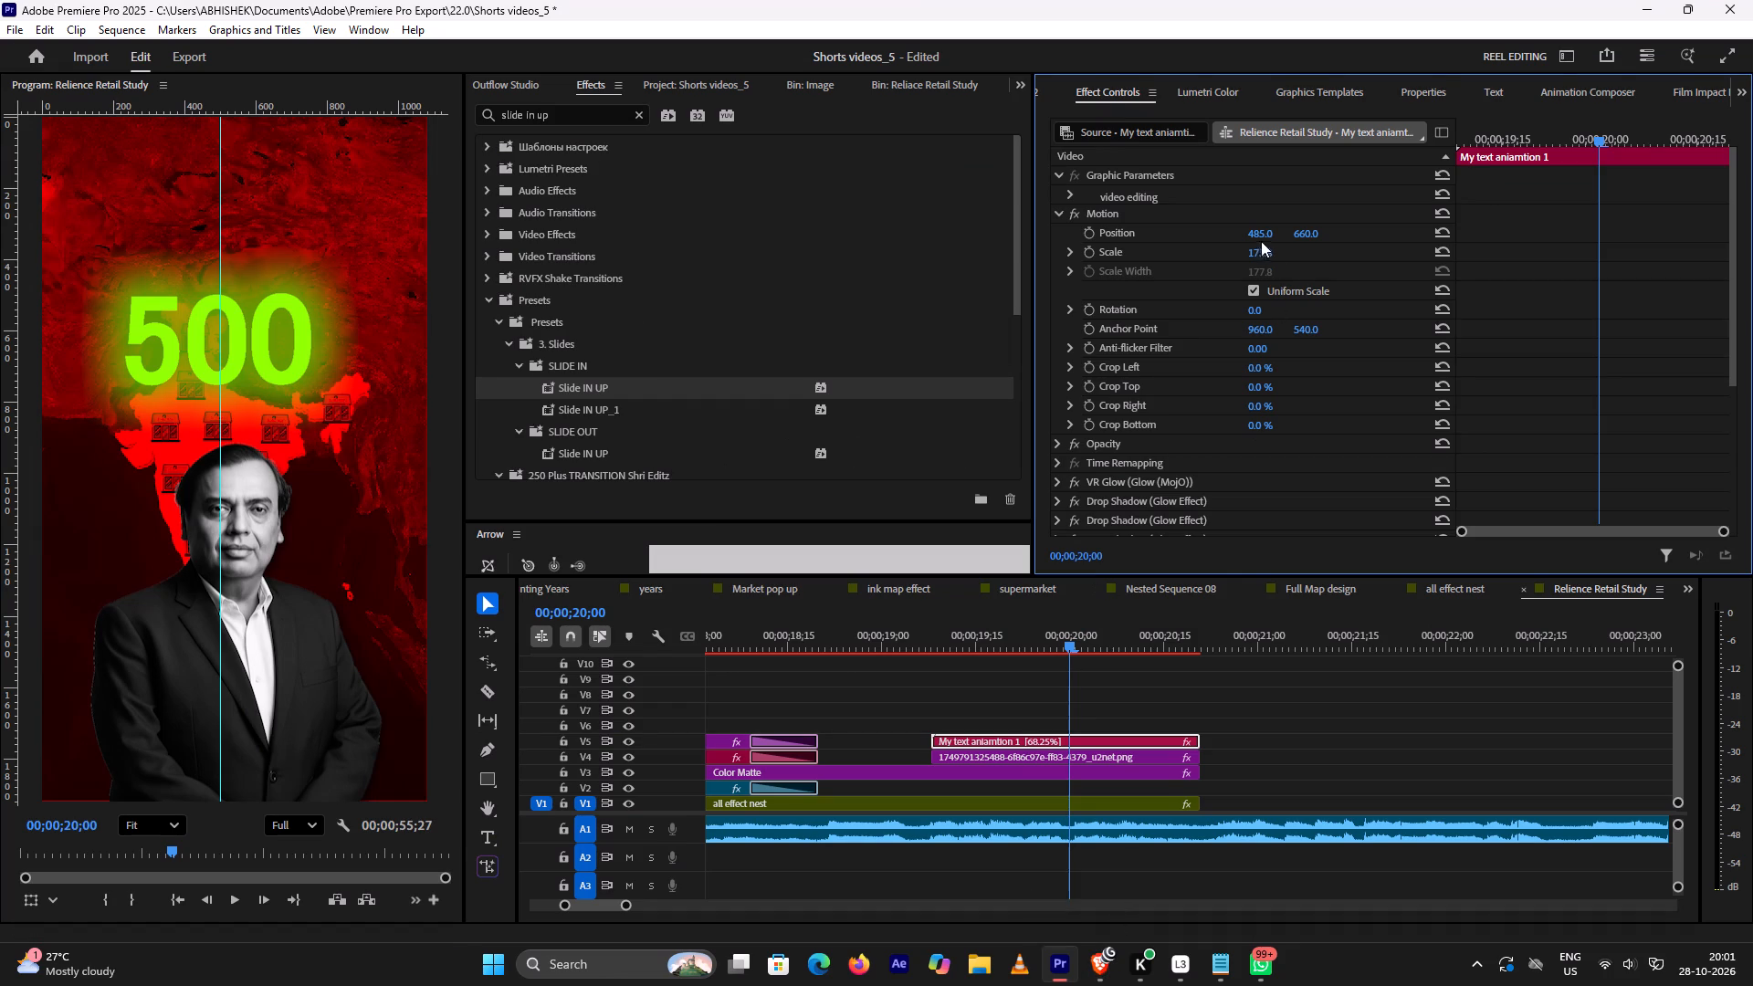
drag(1259, 234, 1273, 232)
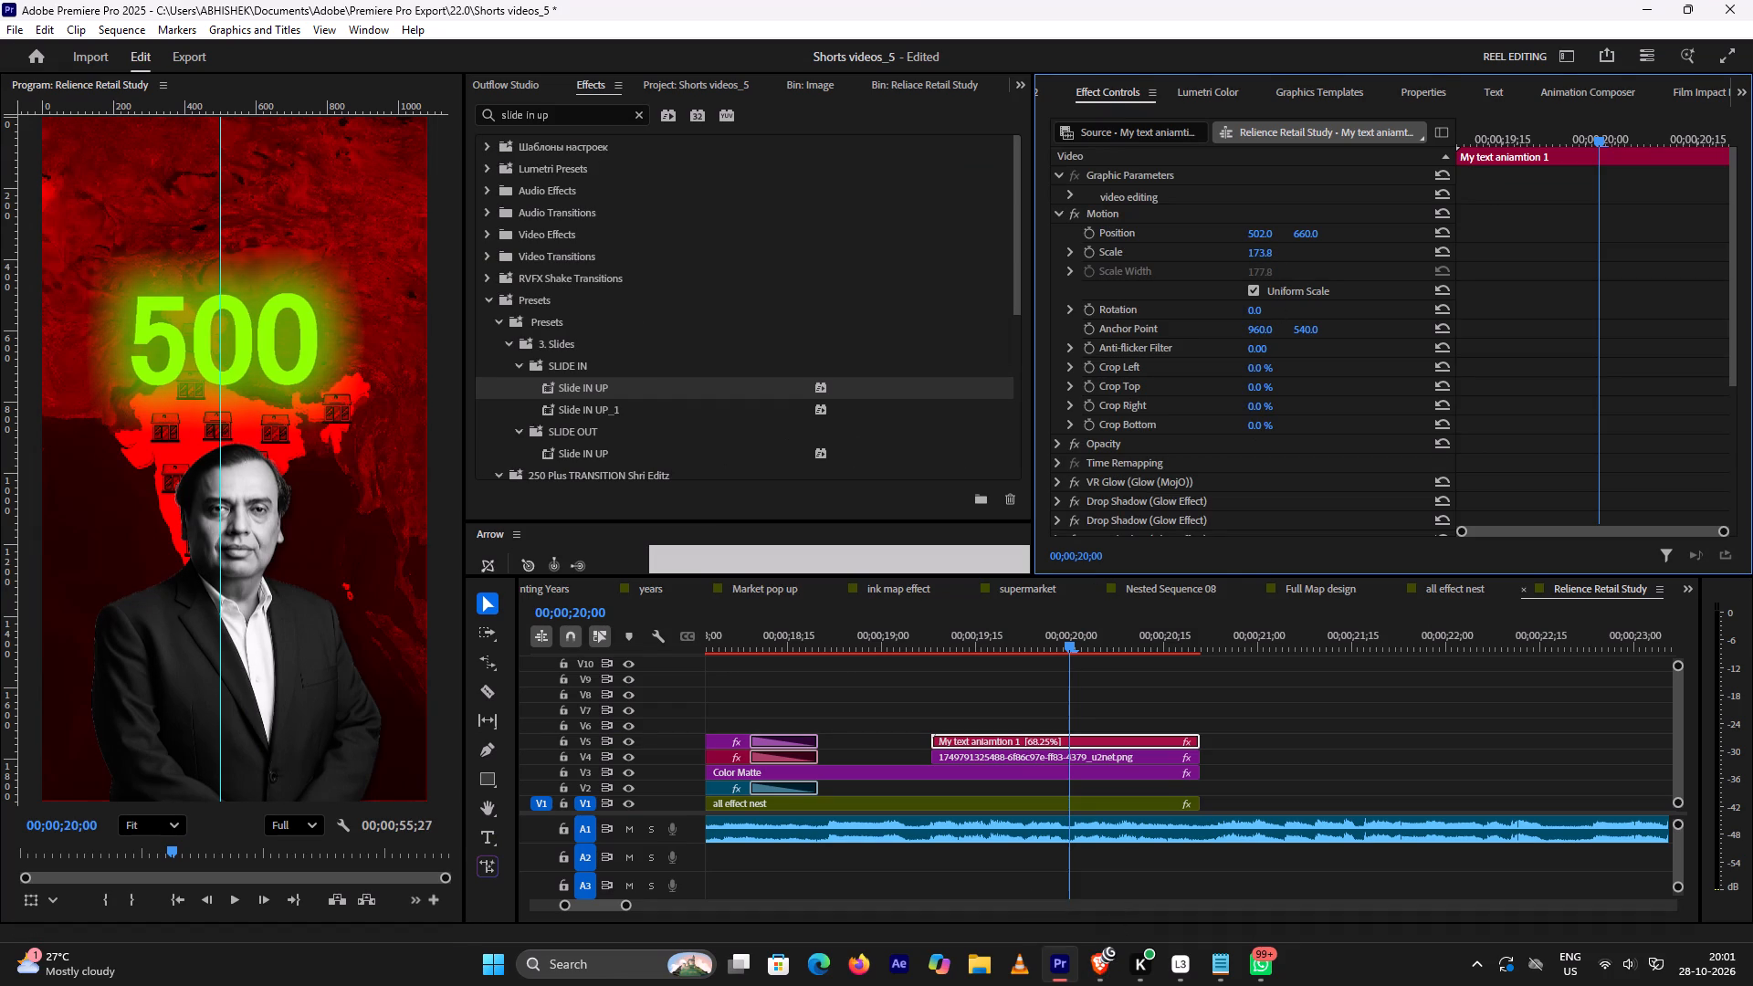
drag(1273, 232, 1274, 232)
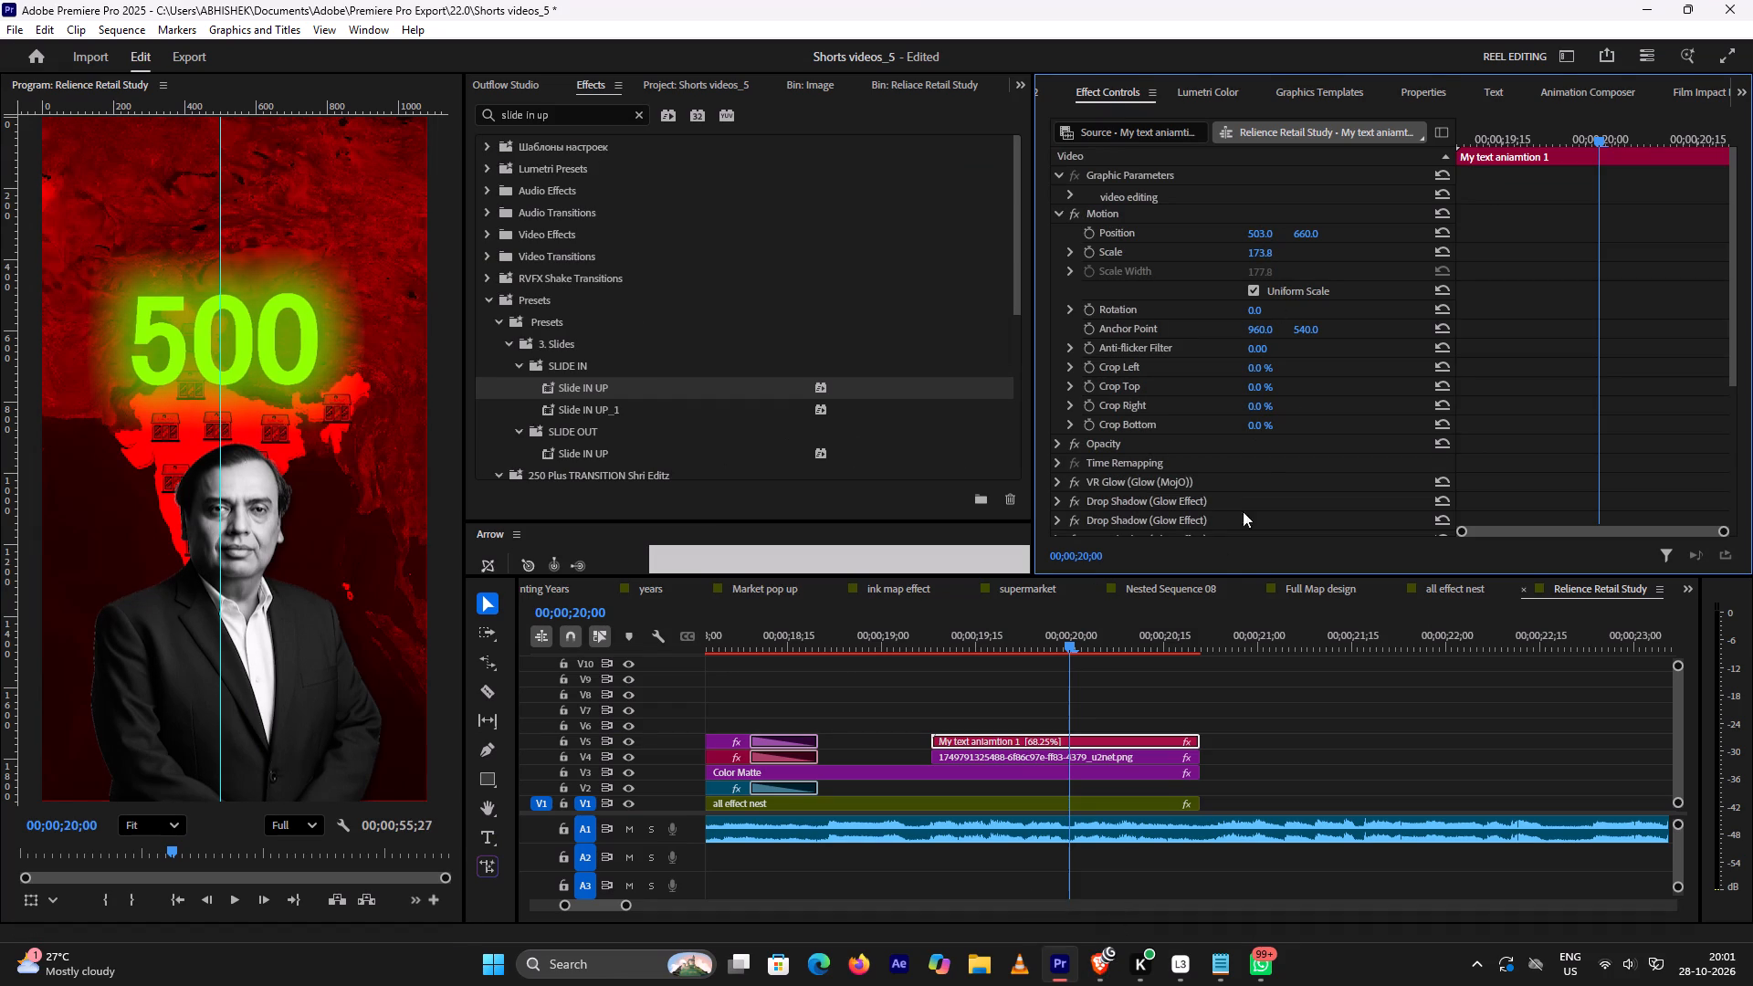
Replay the 500 text's entrance, set its vertical position to 669, and check it against the tutorial in Brave.
click(926, 641)
key(space)
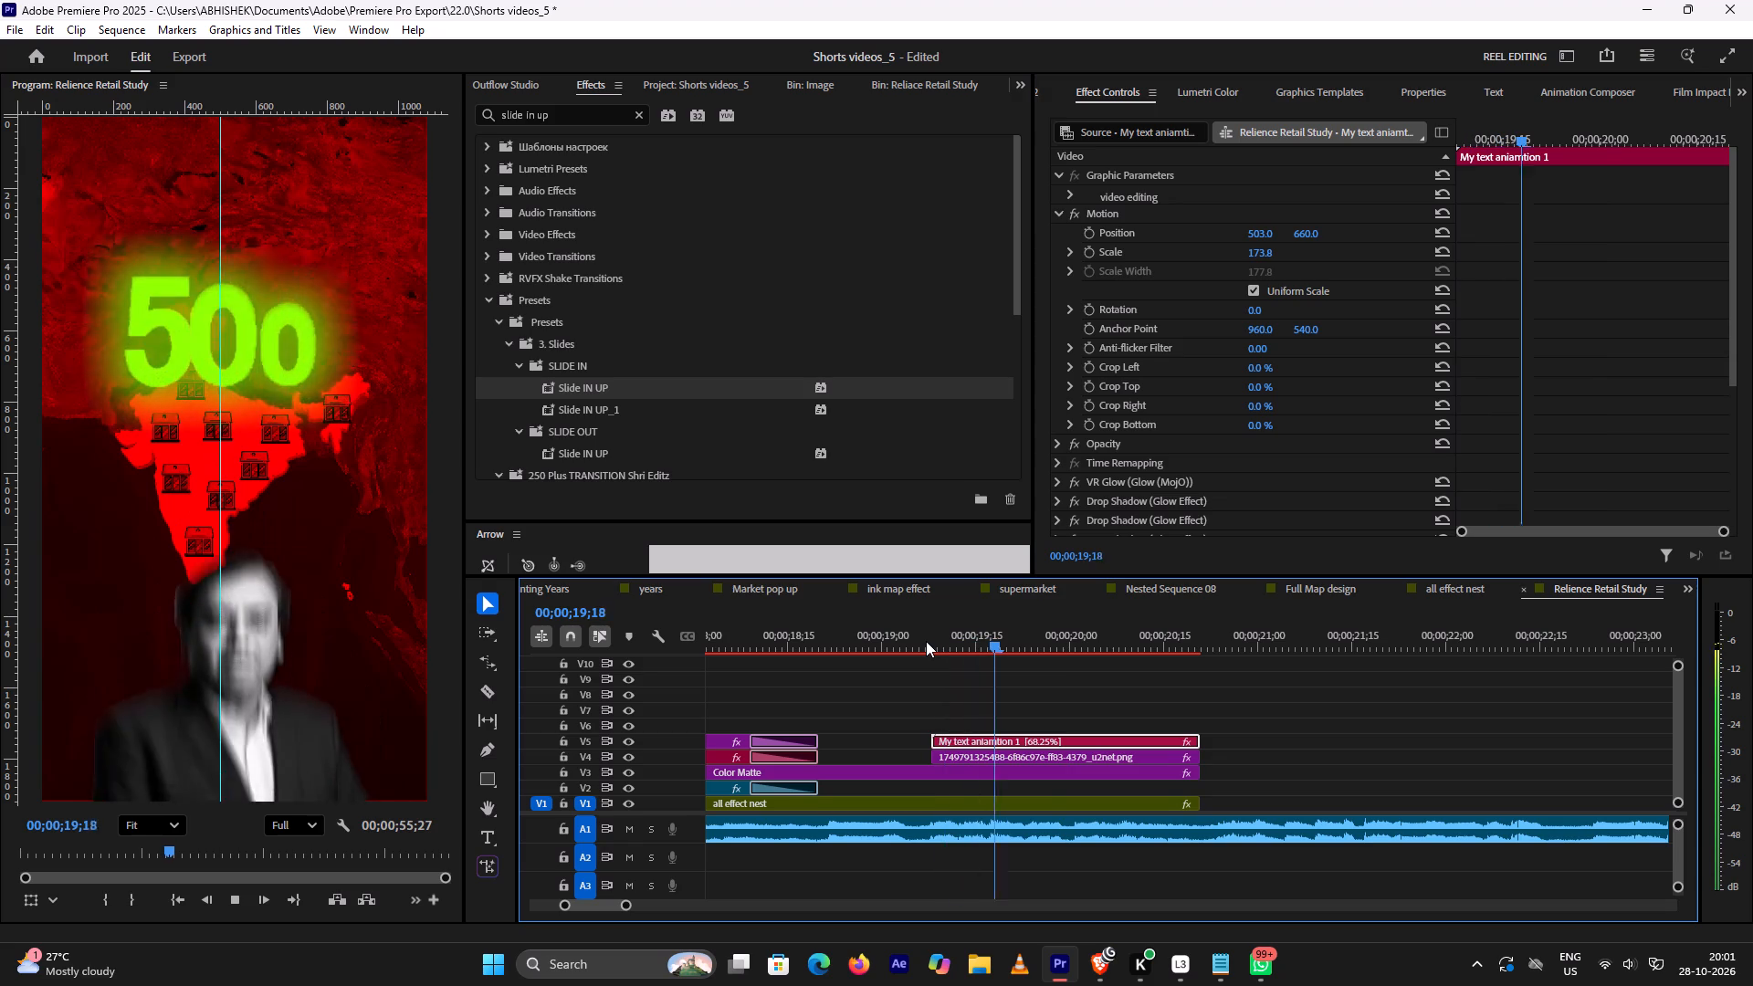
key(space)
click(926, 641)
key(space)
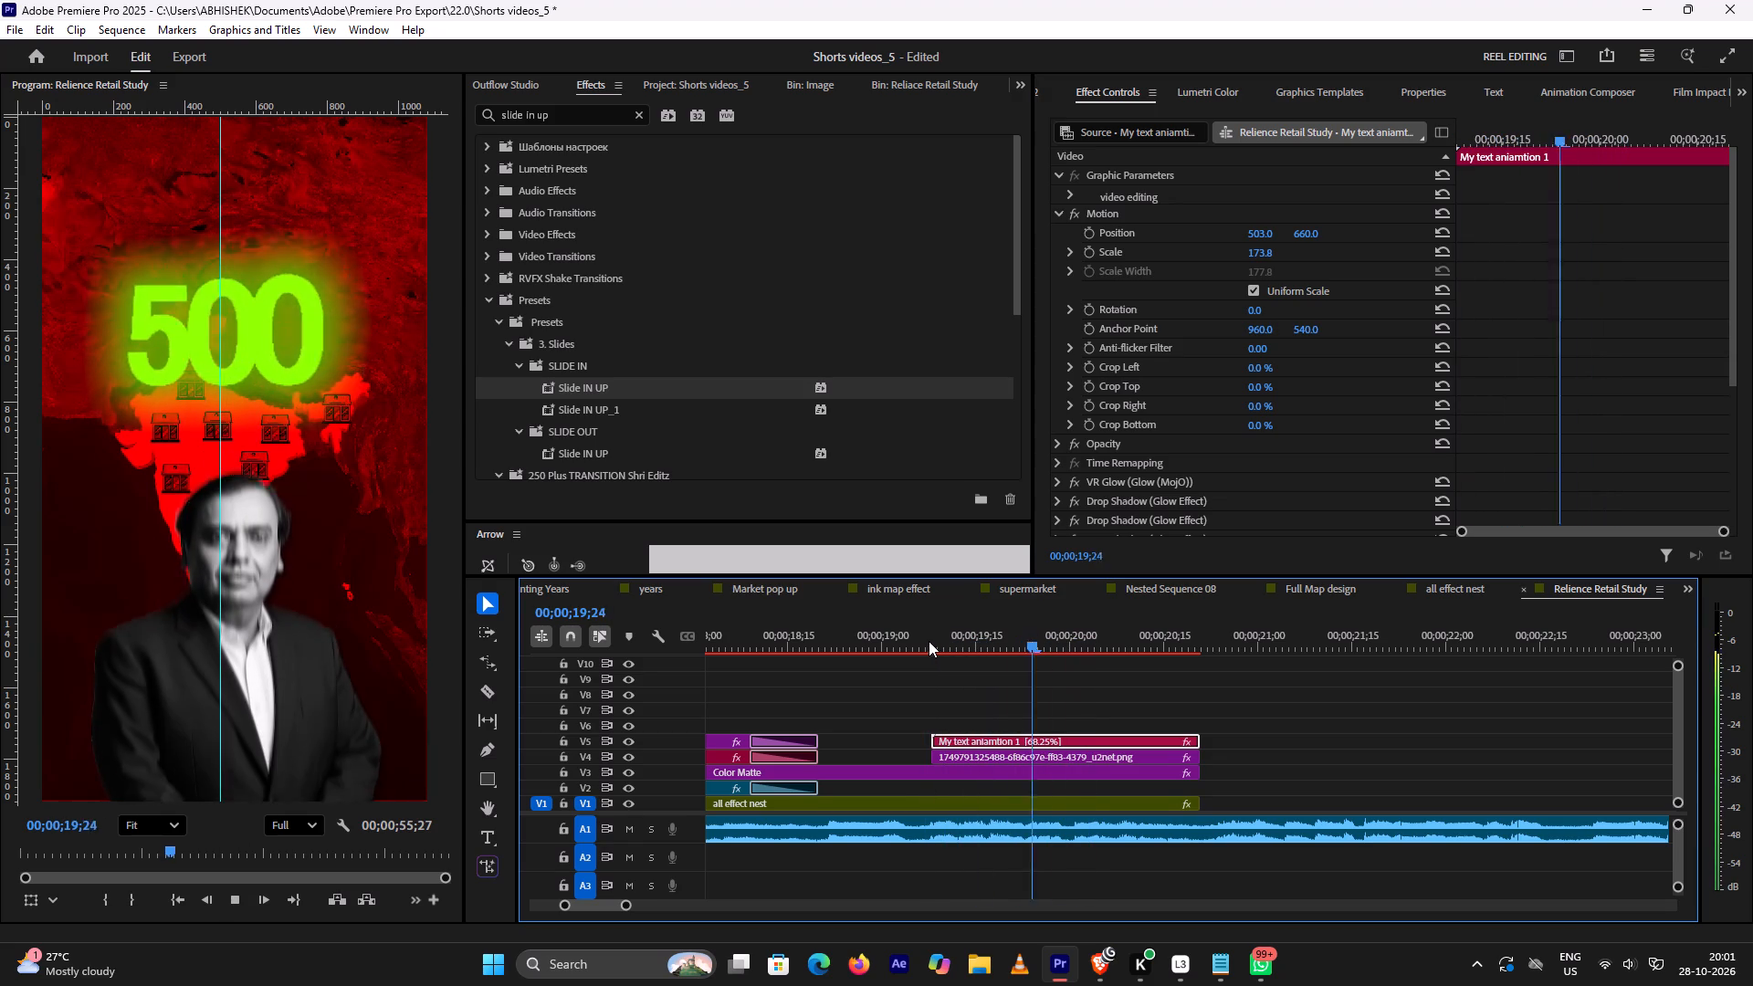
key(space)
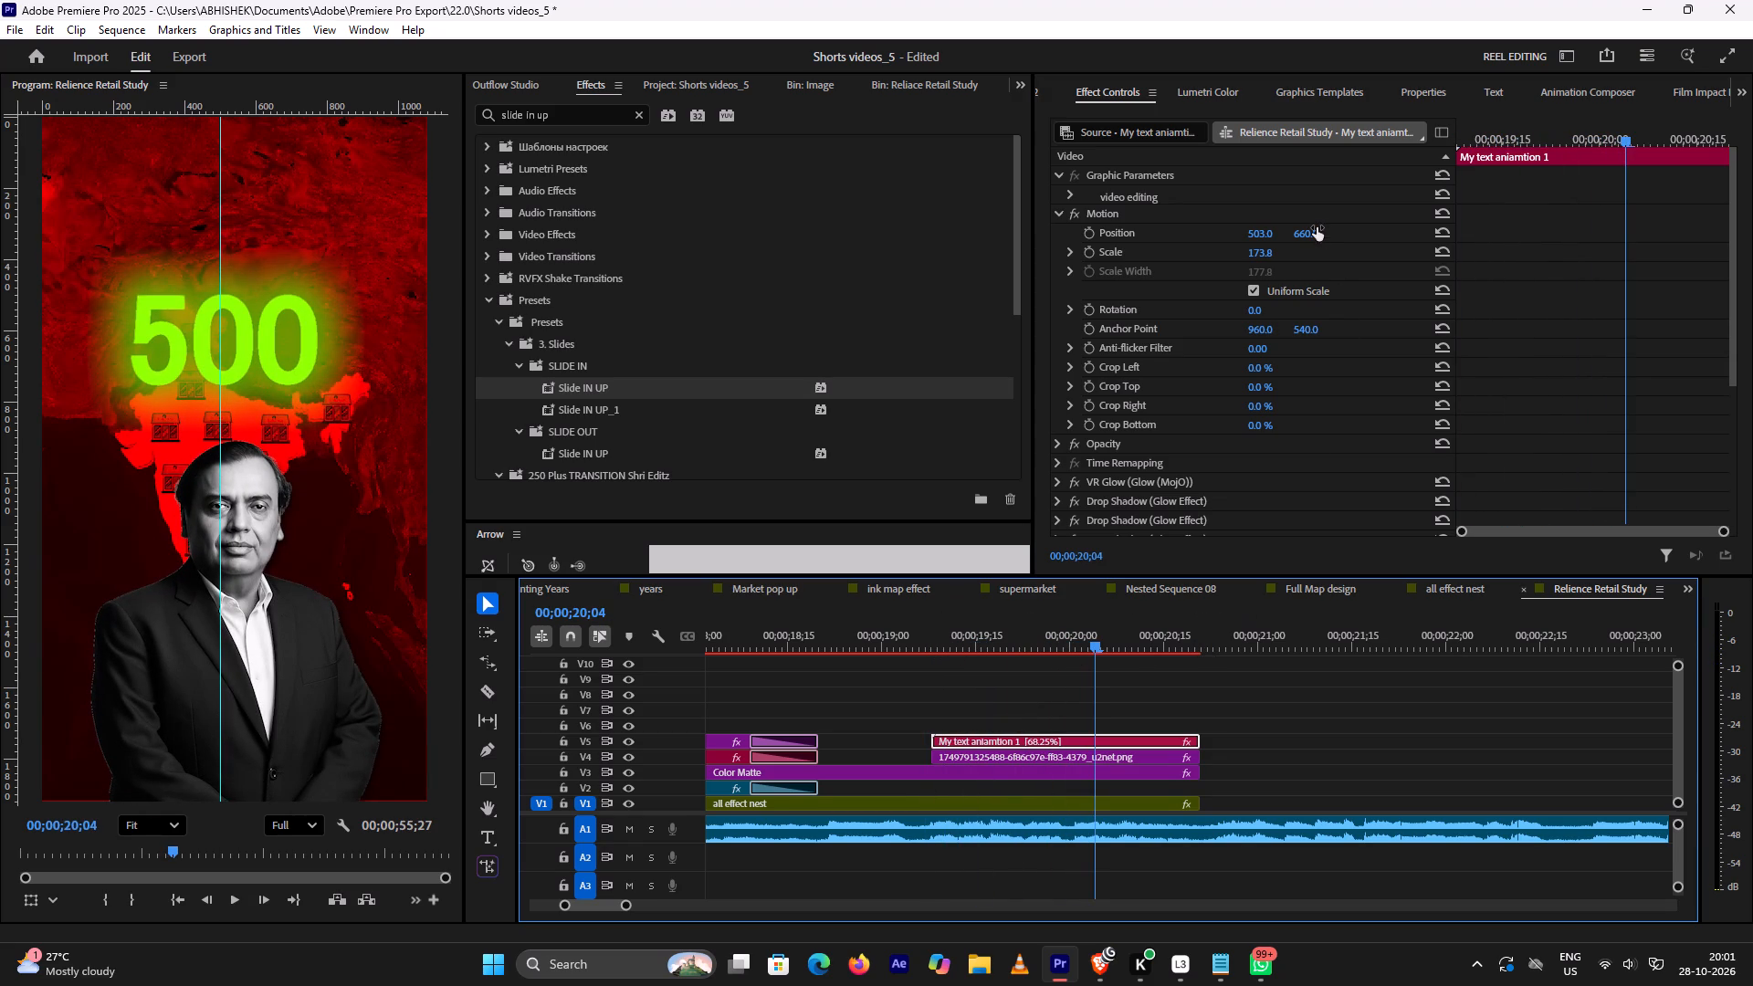
drag(1314, 229, 1323, 229)
click(1103, 979)
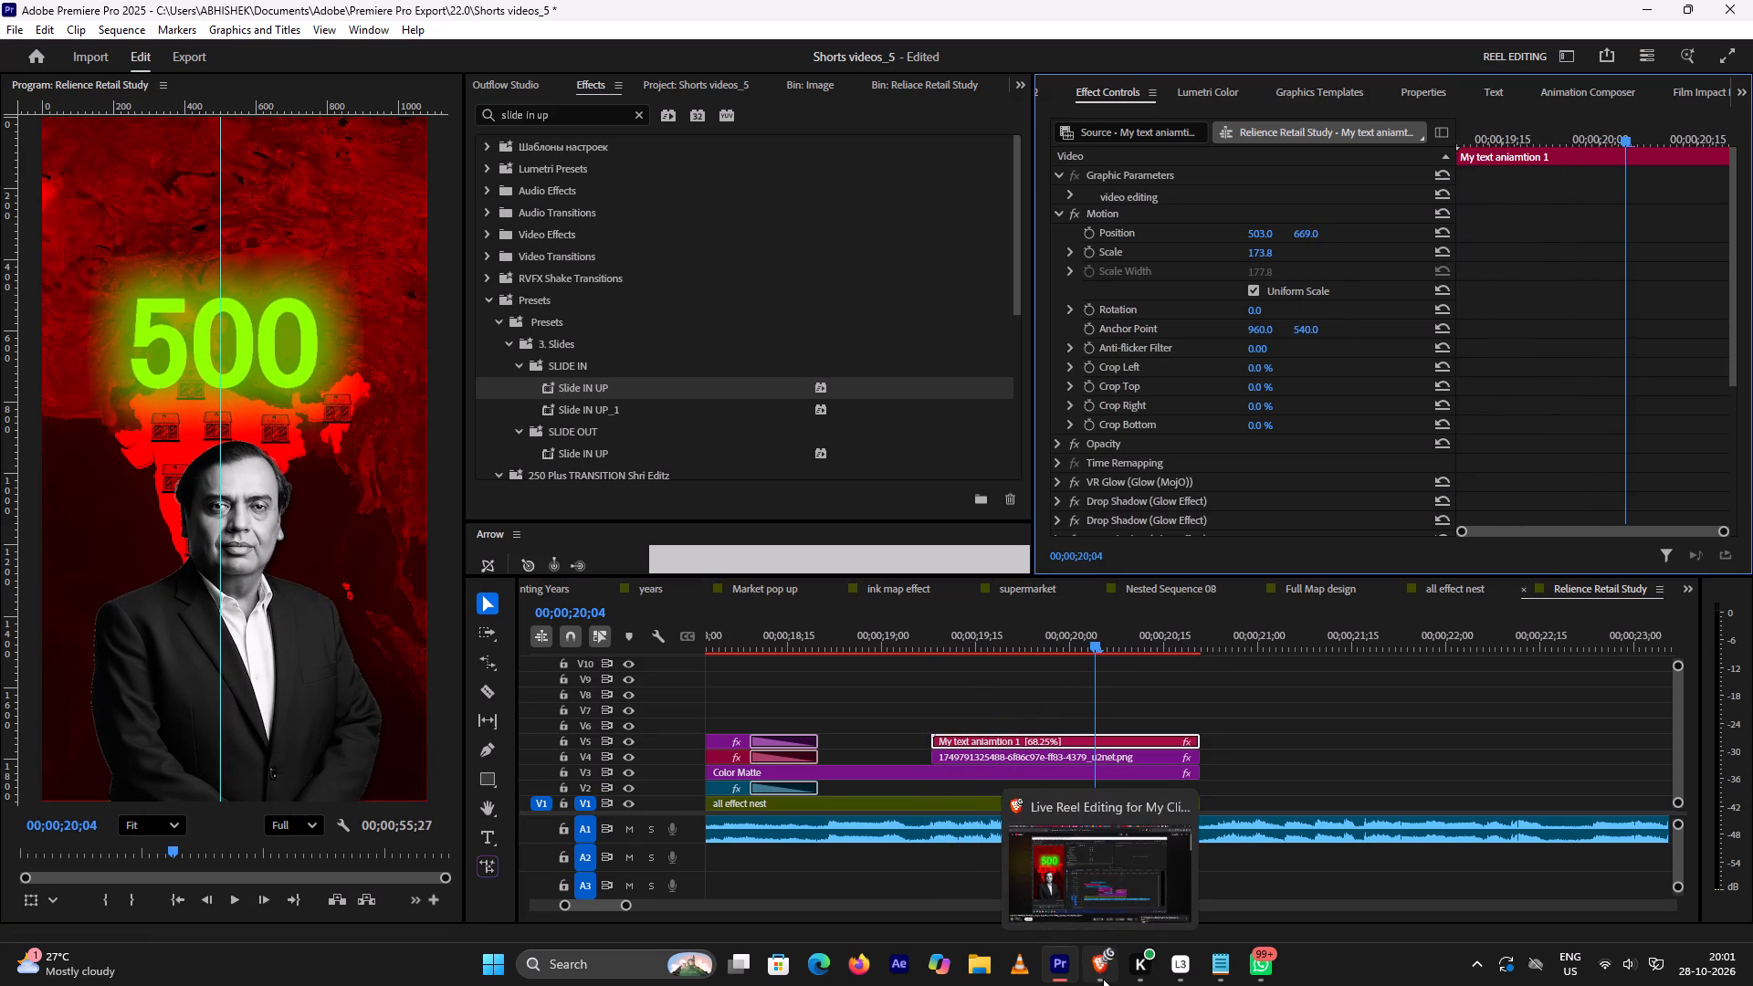
click(1069, 976)
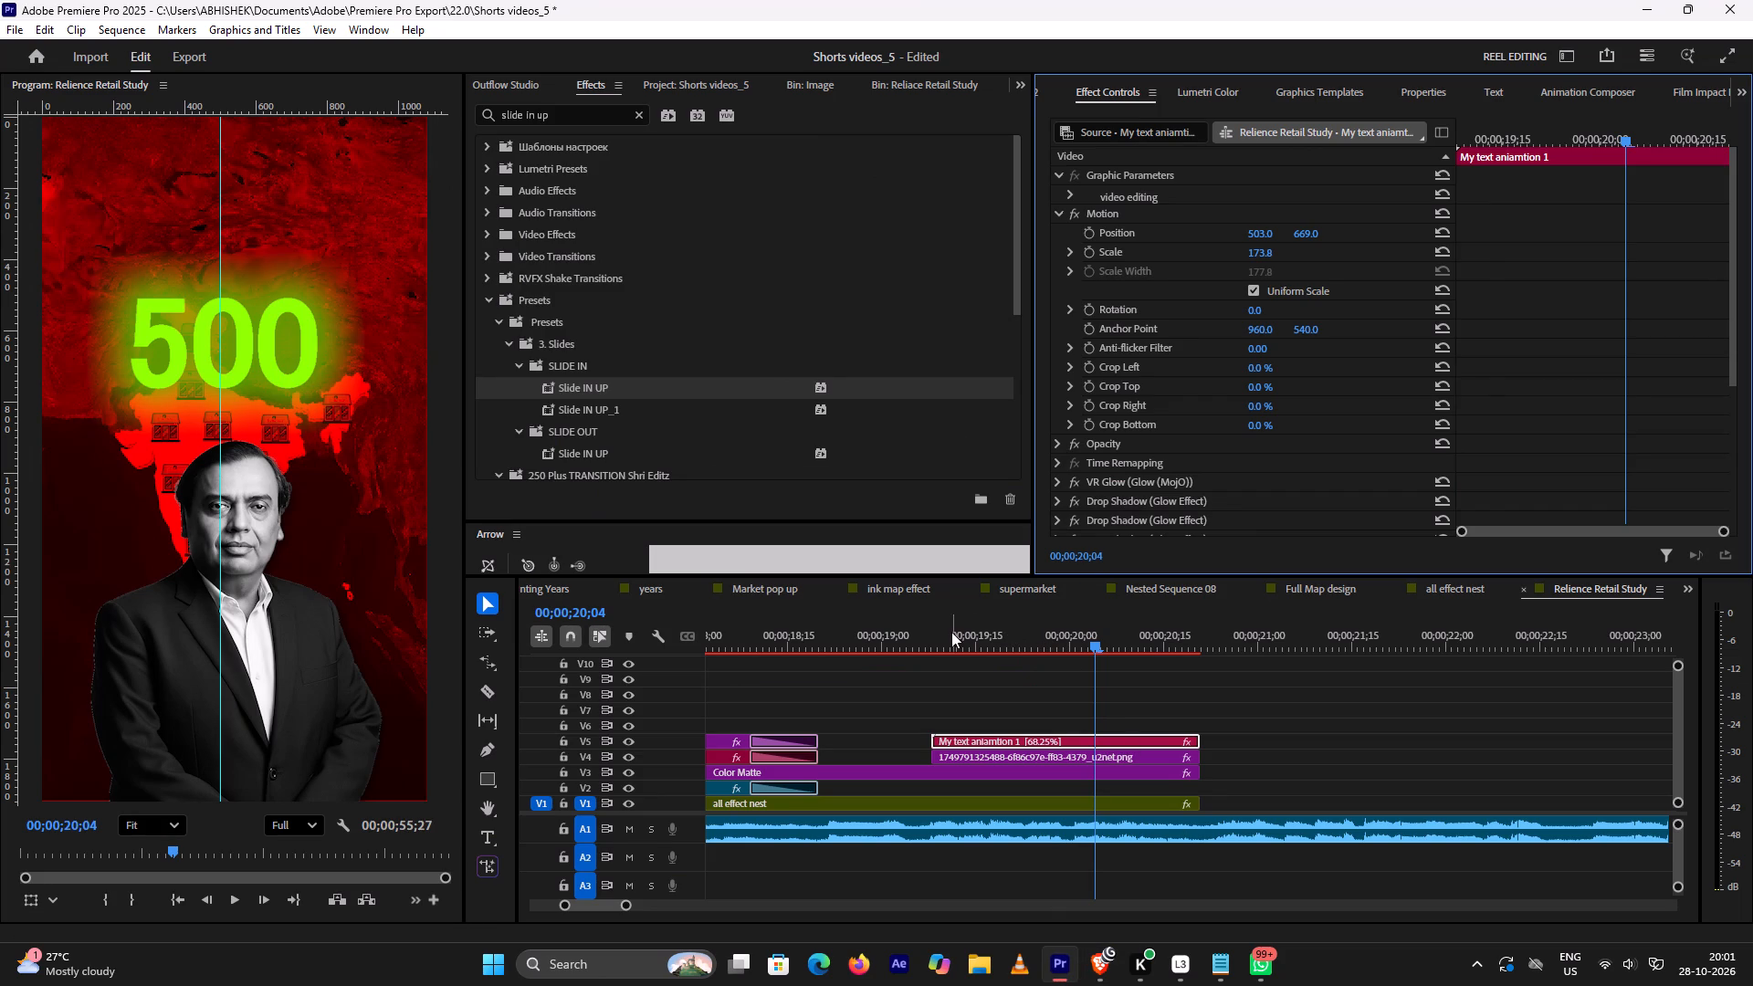
Back in Premiere Pro, play back the entrance of the 500 text and portrait from about 00;00;19;00 to review its timing.
click(951, 632)
key(space)
key(space)
click(899, 625)
key(space)
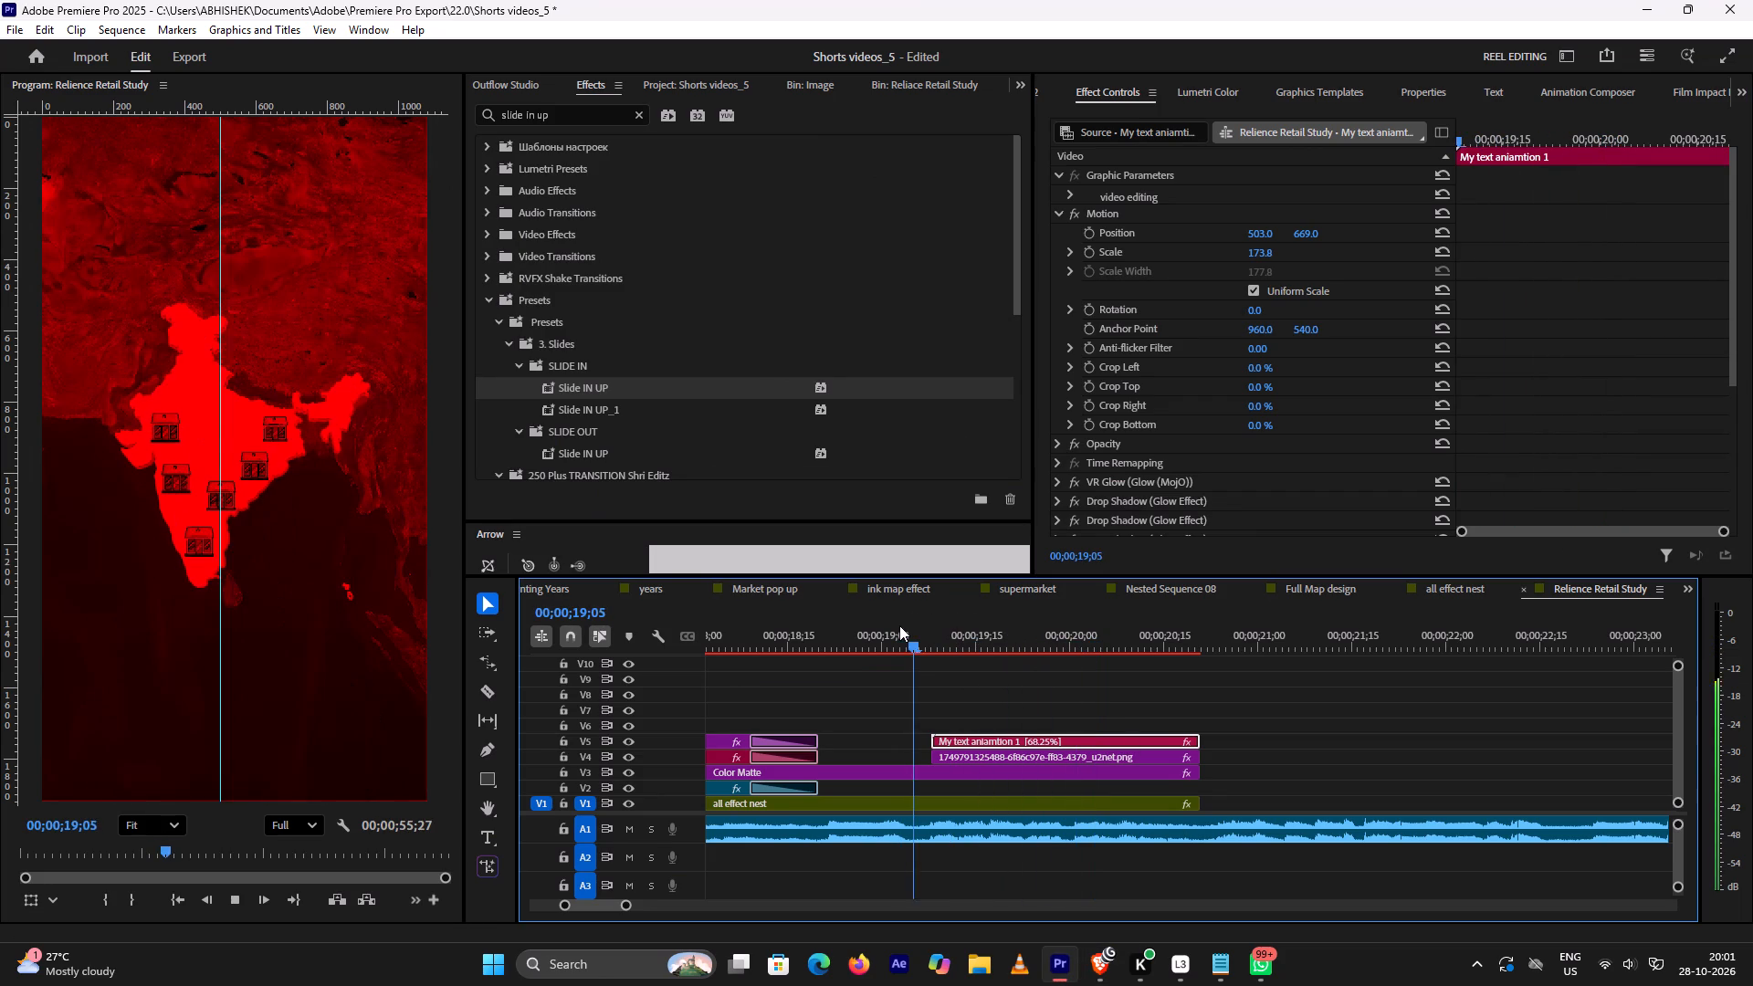
key(space)
click(885, 627)
key(space)
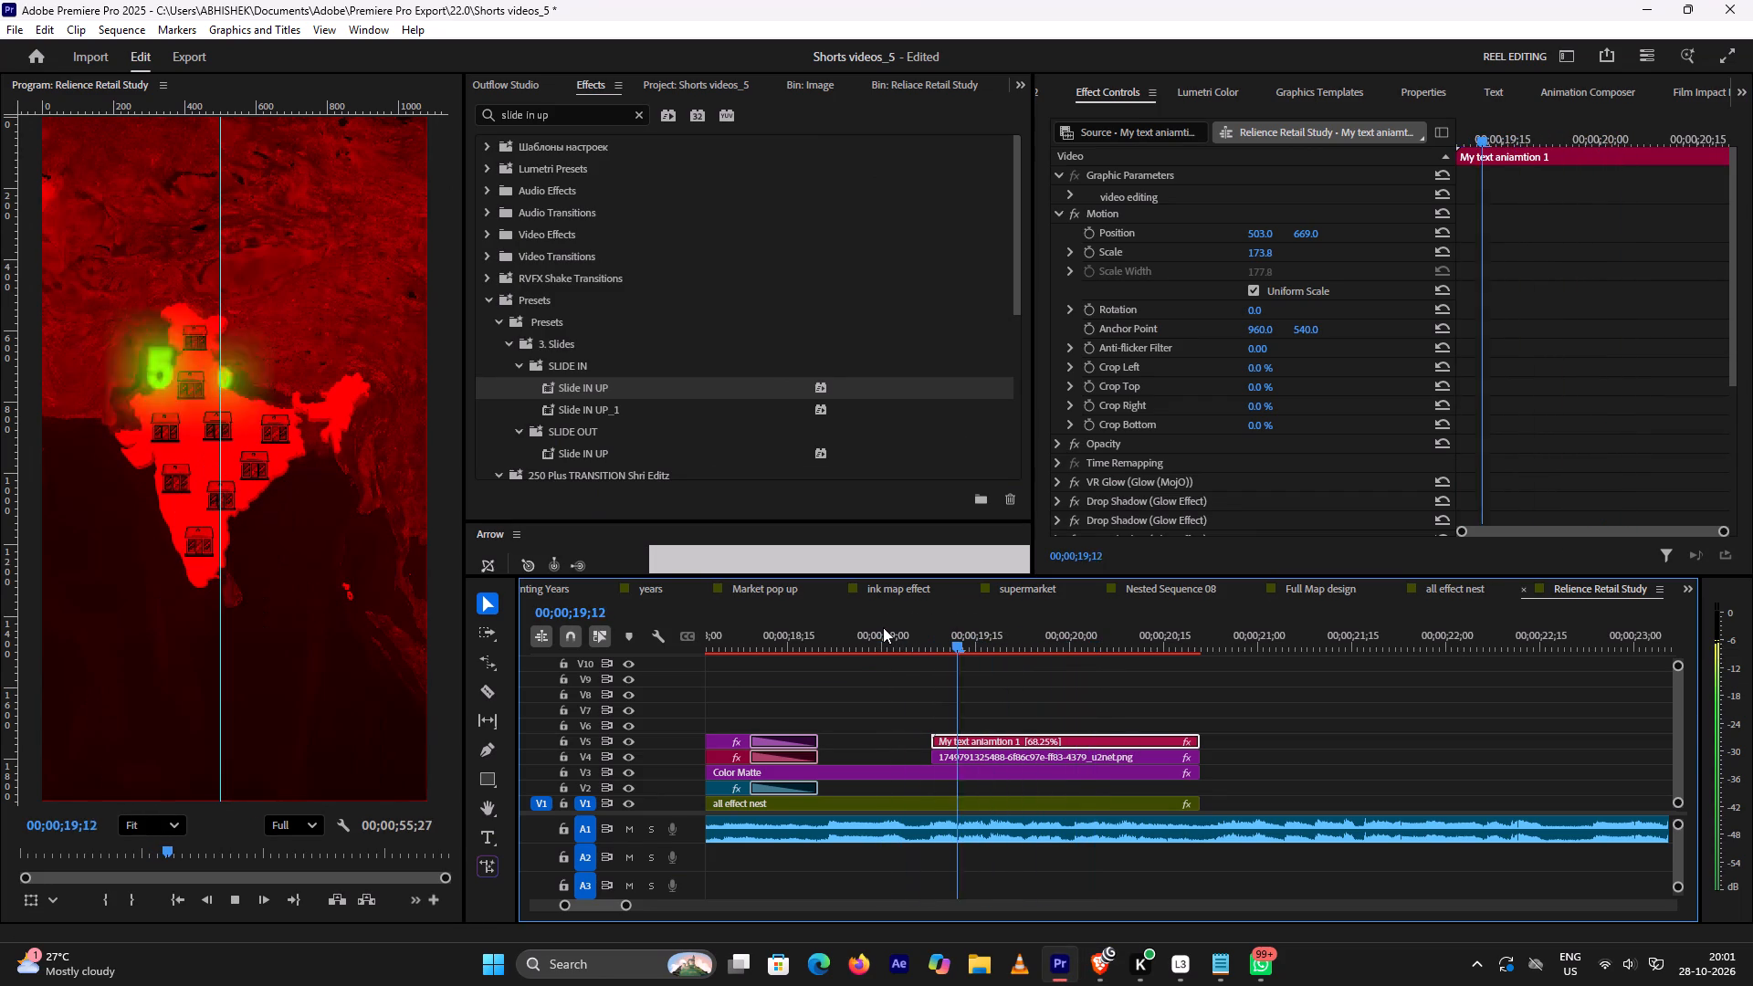
key(space)
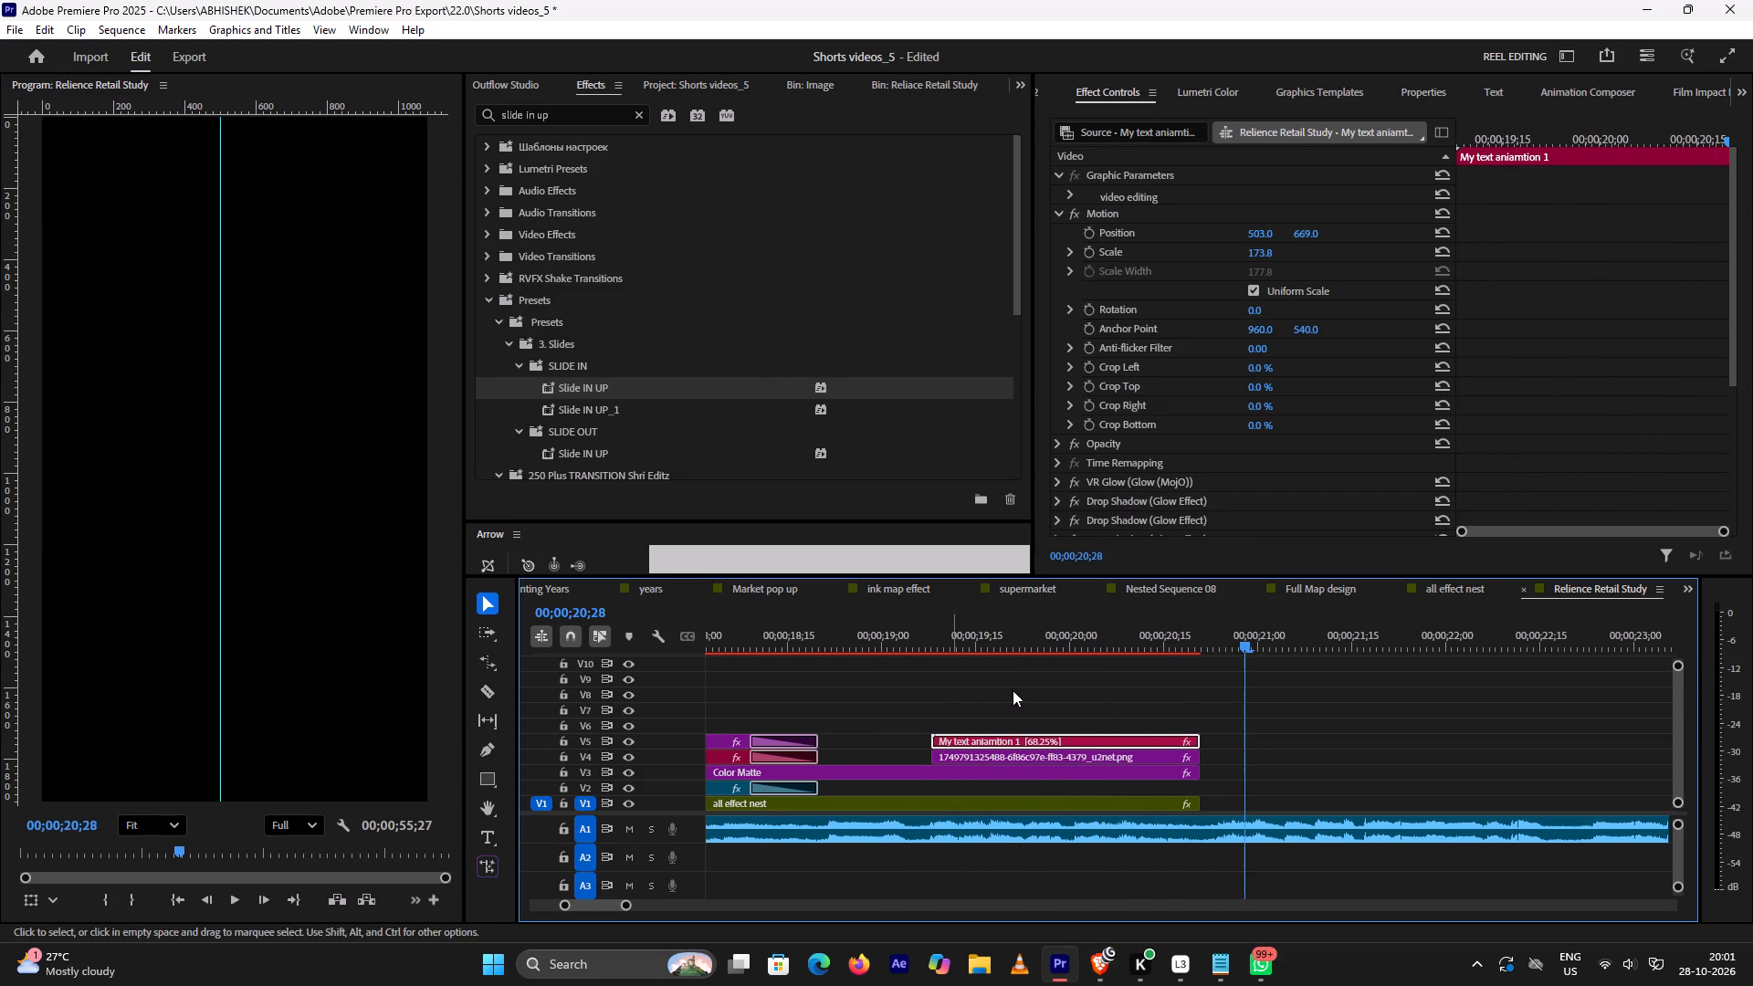
Switch to the YouTube tutorial in Brave and watch how the 500 text and portrait clip are adjusted, pausing at 1:39:15.
click(1066, 967)
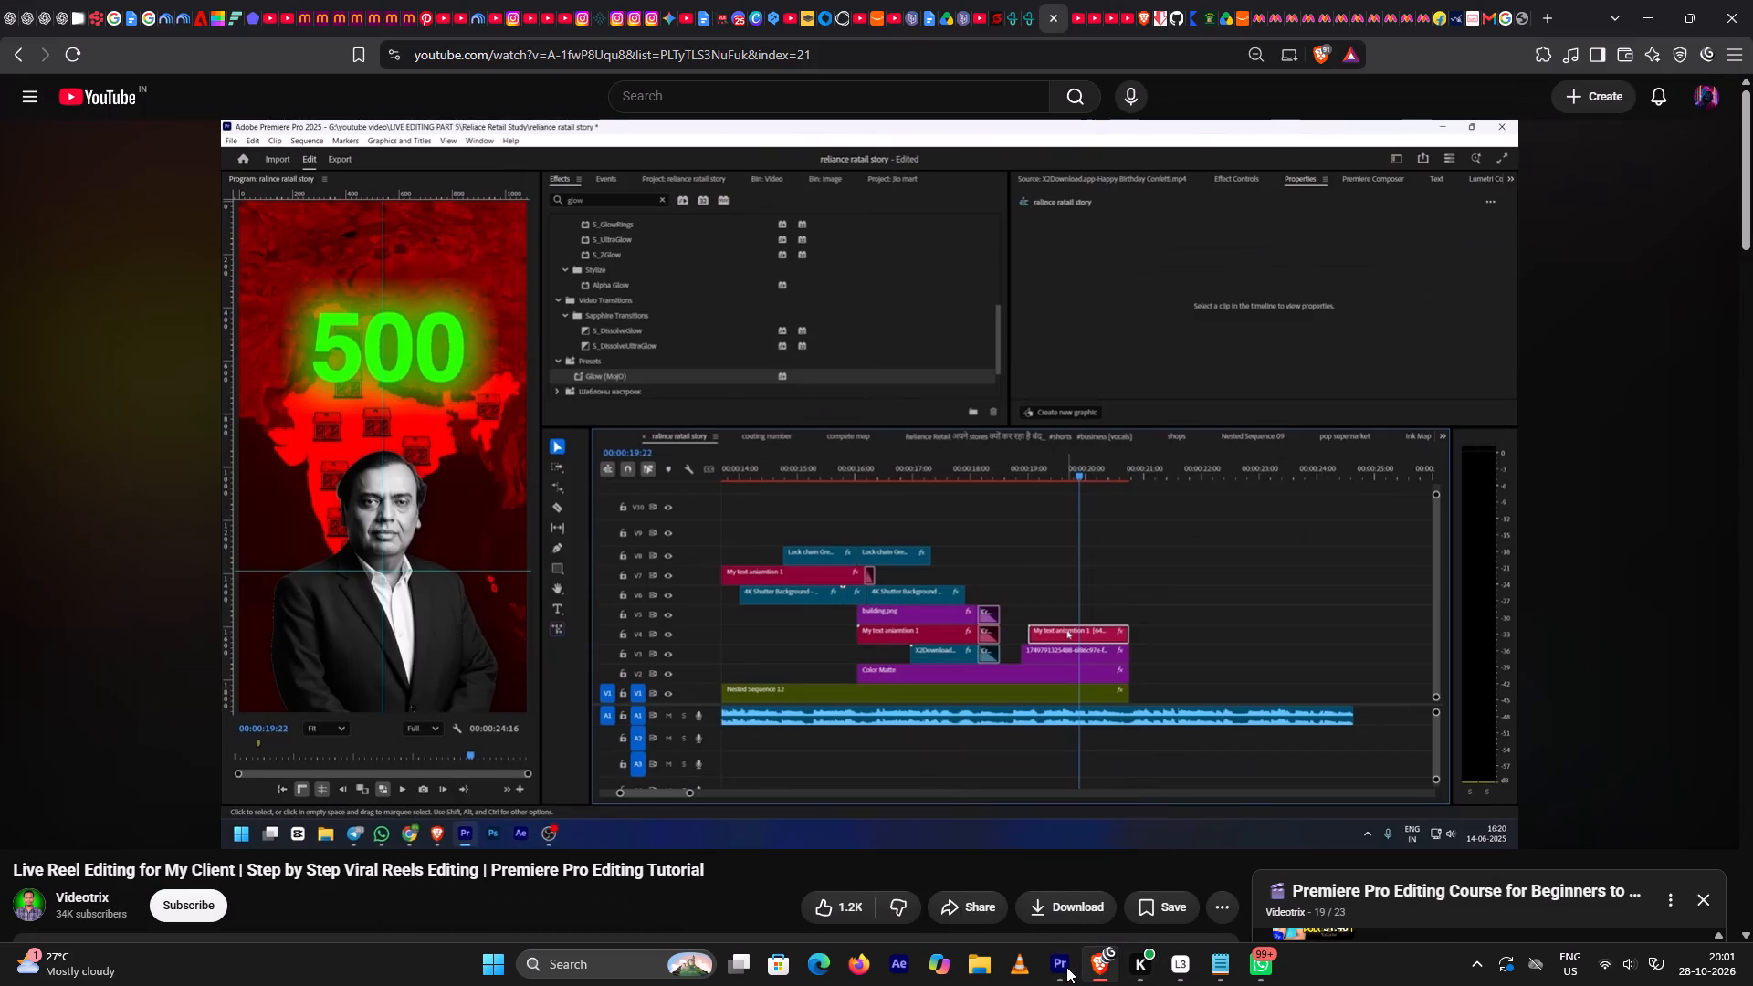
key(space)
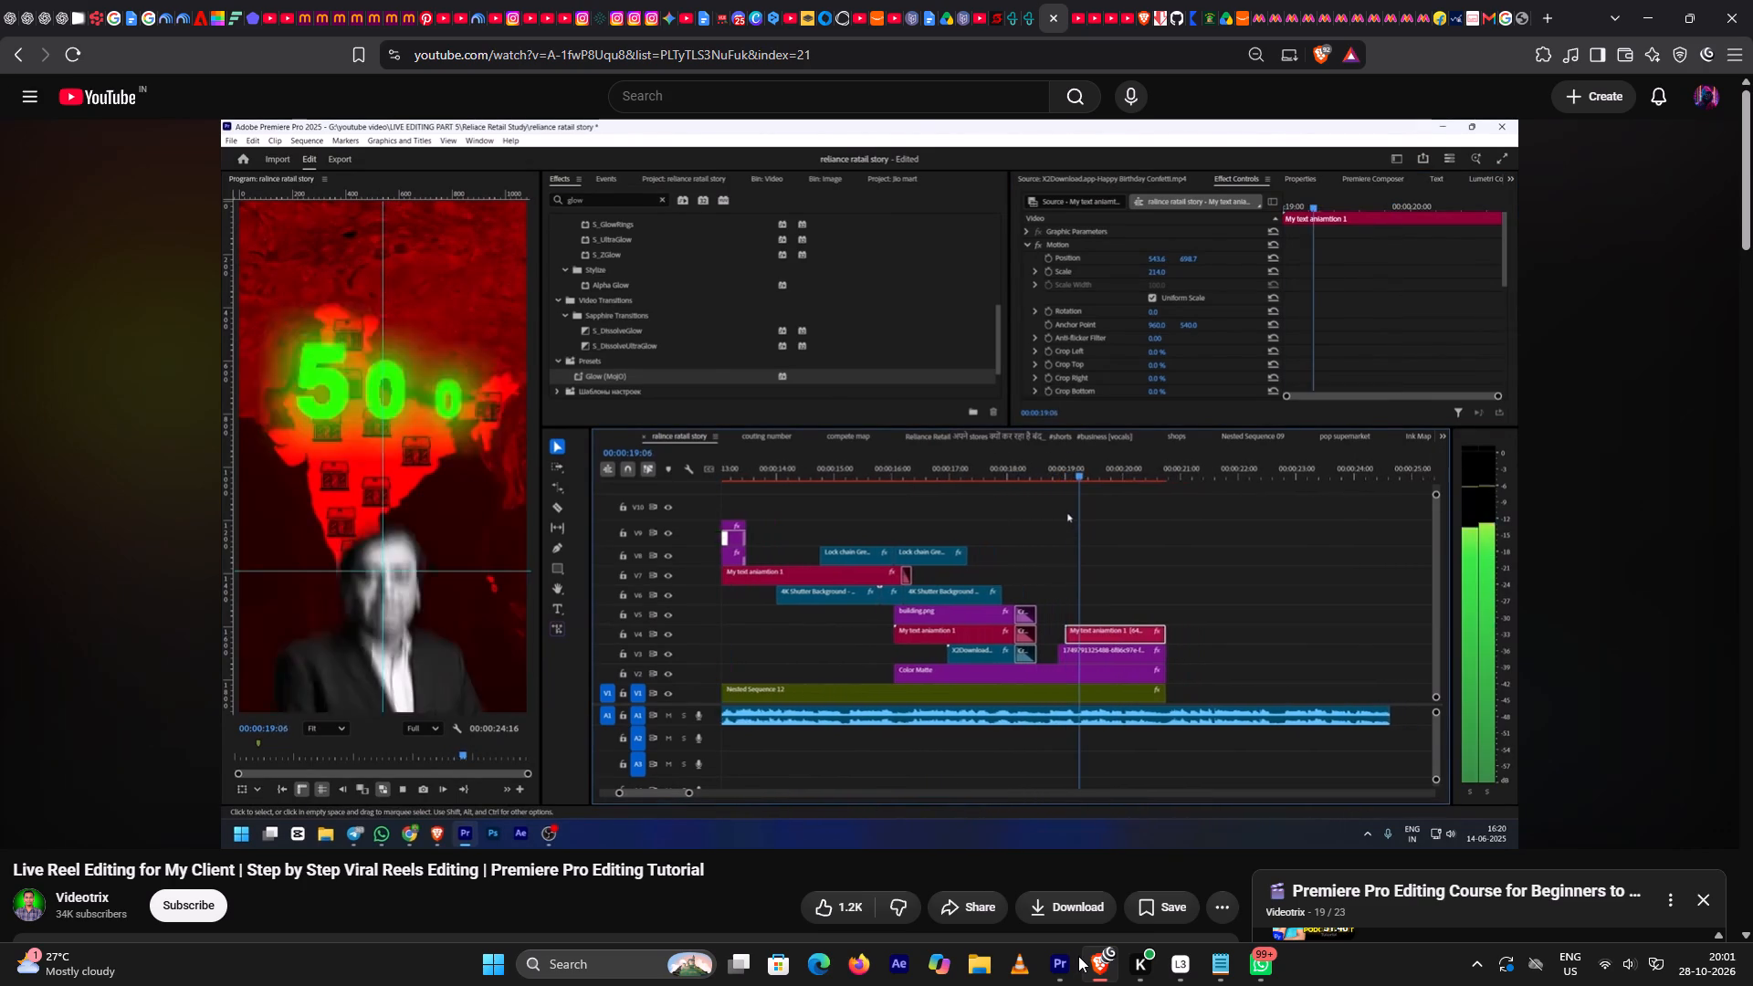
key(space)
key(space)
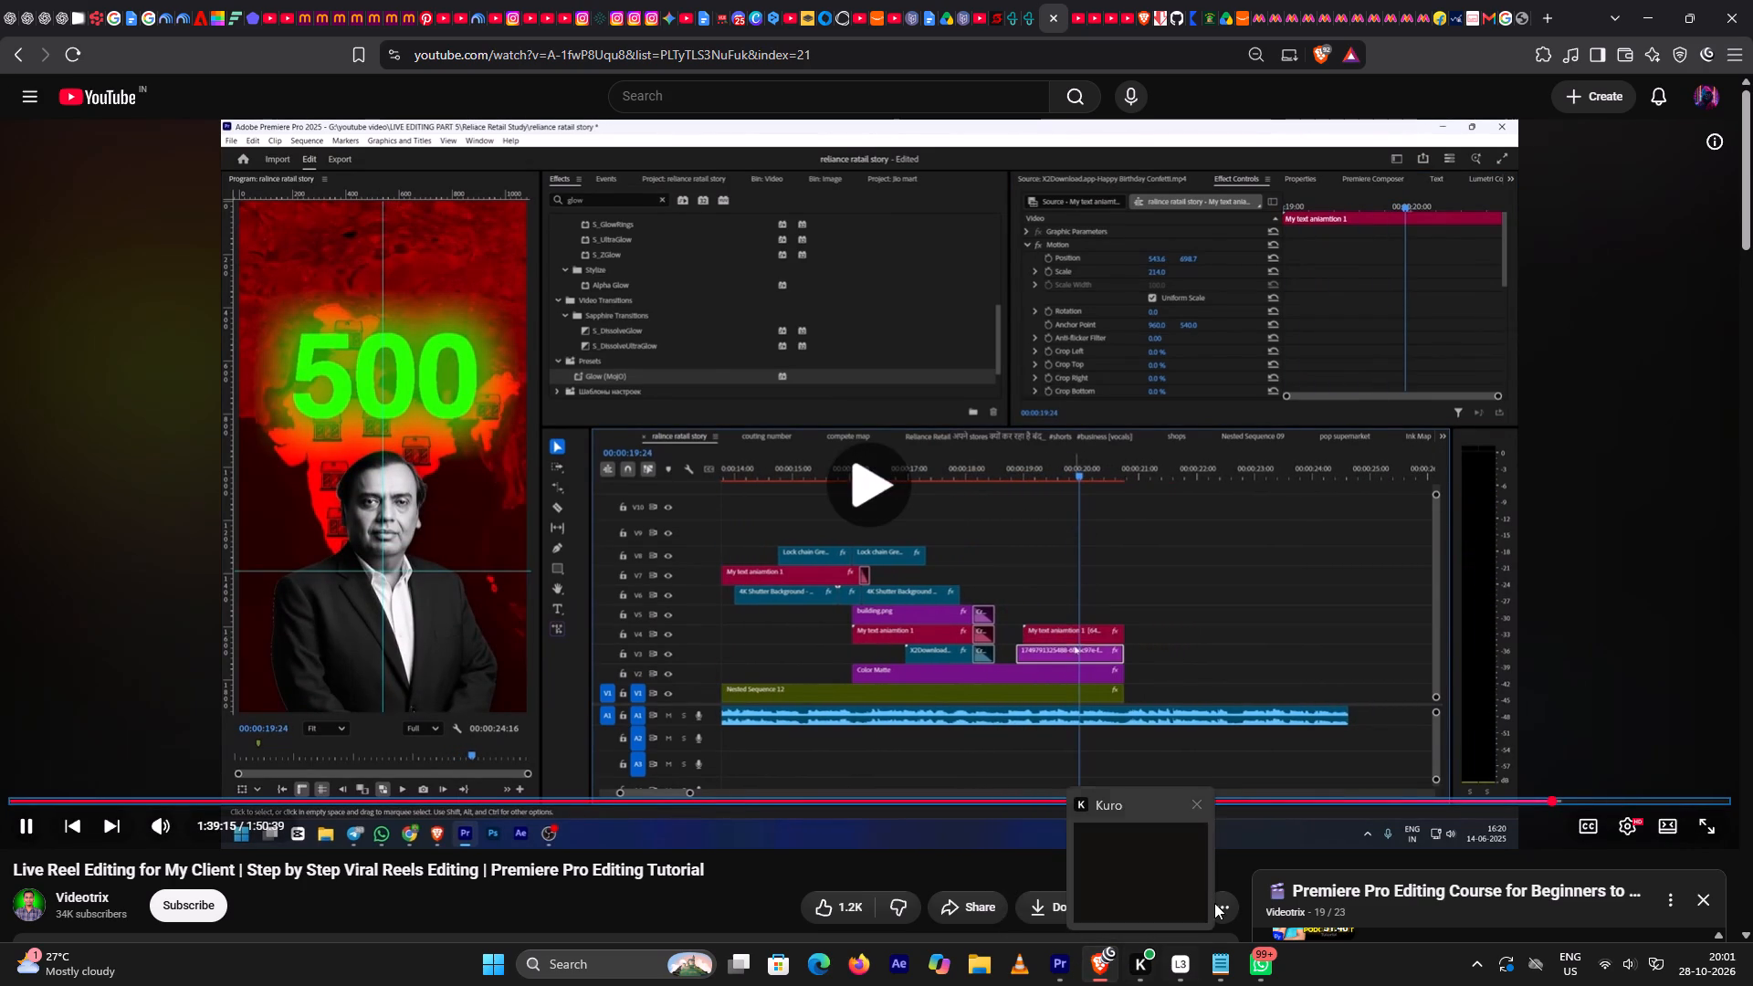
key(space)
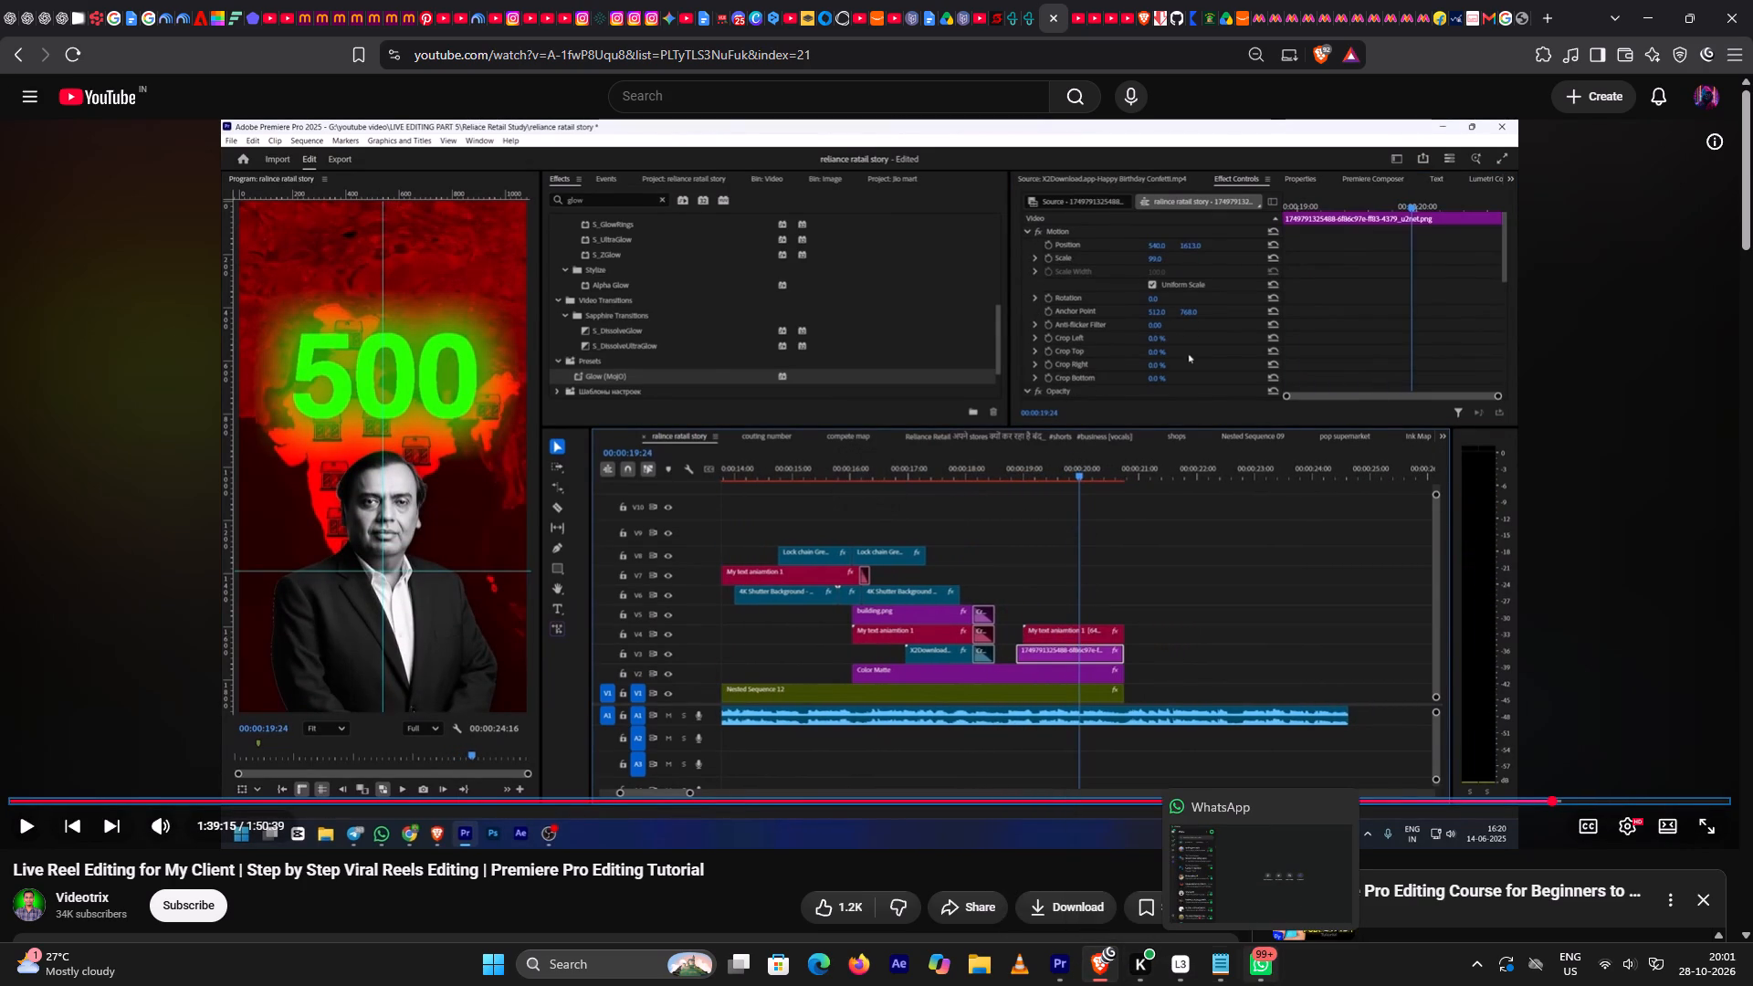
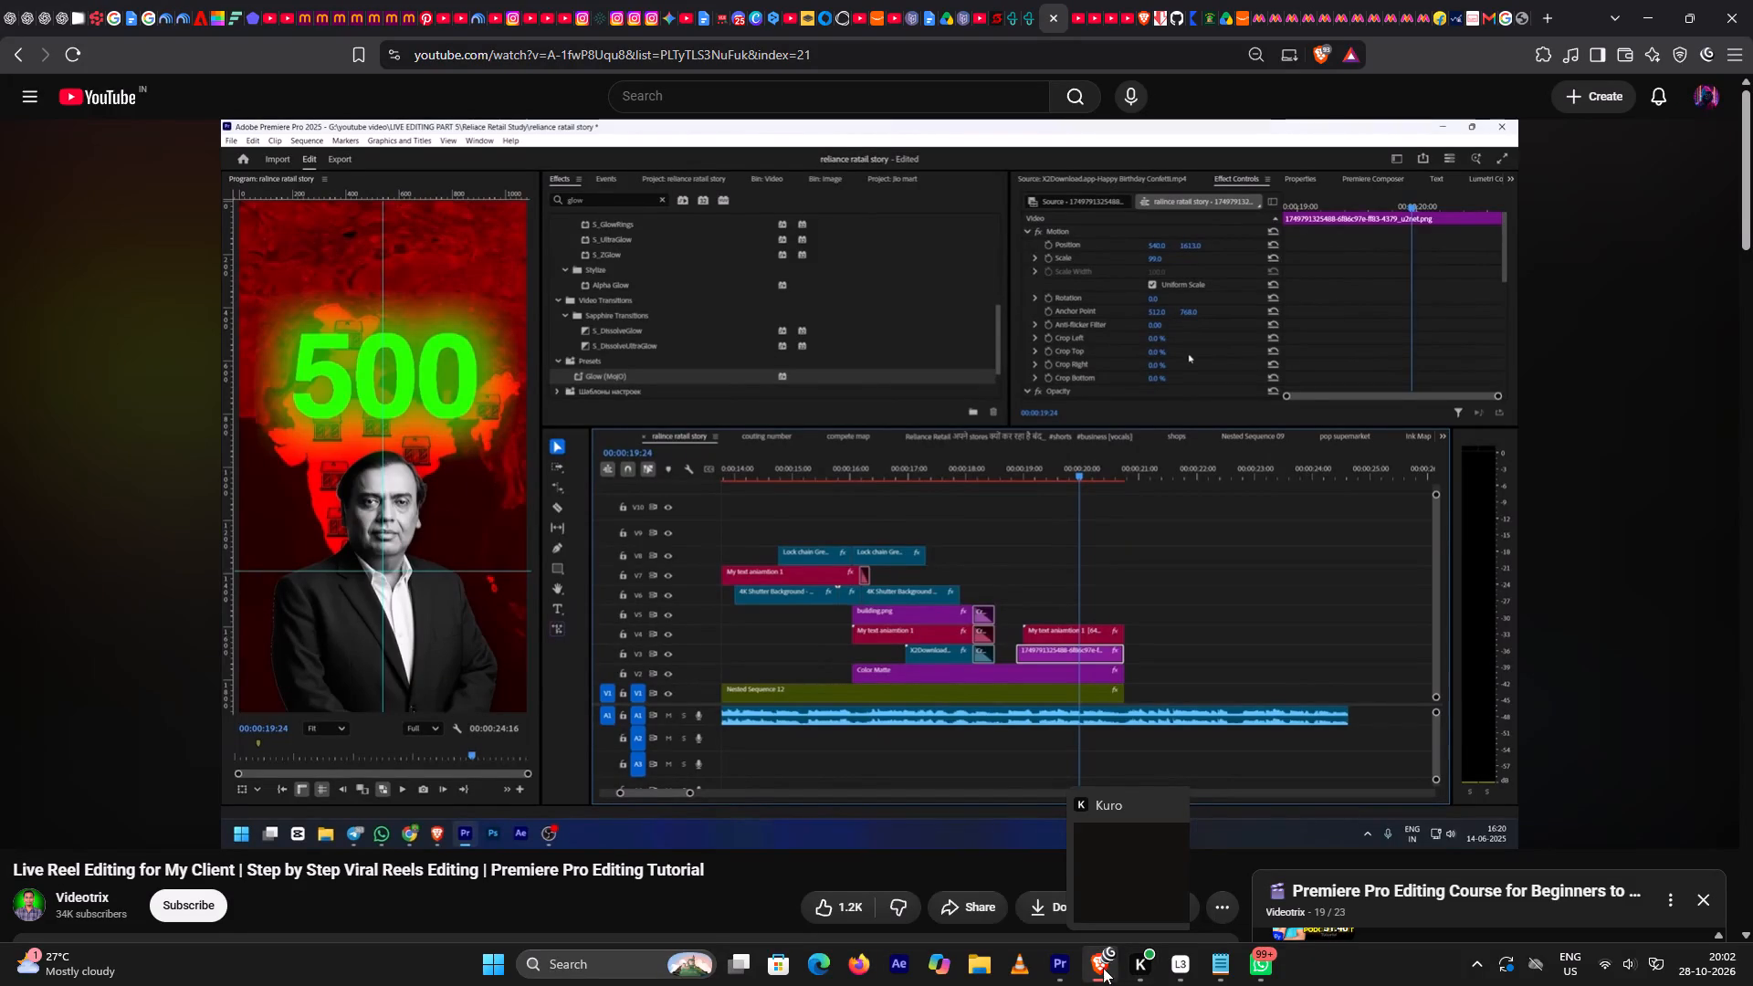
Compare the tutorial frame in Brave with Premiere Pro, replay the 500 text's entrance, and set the text's scale to 184.8.
click(1070, 970)
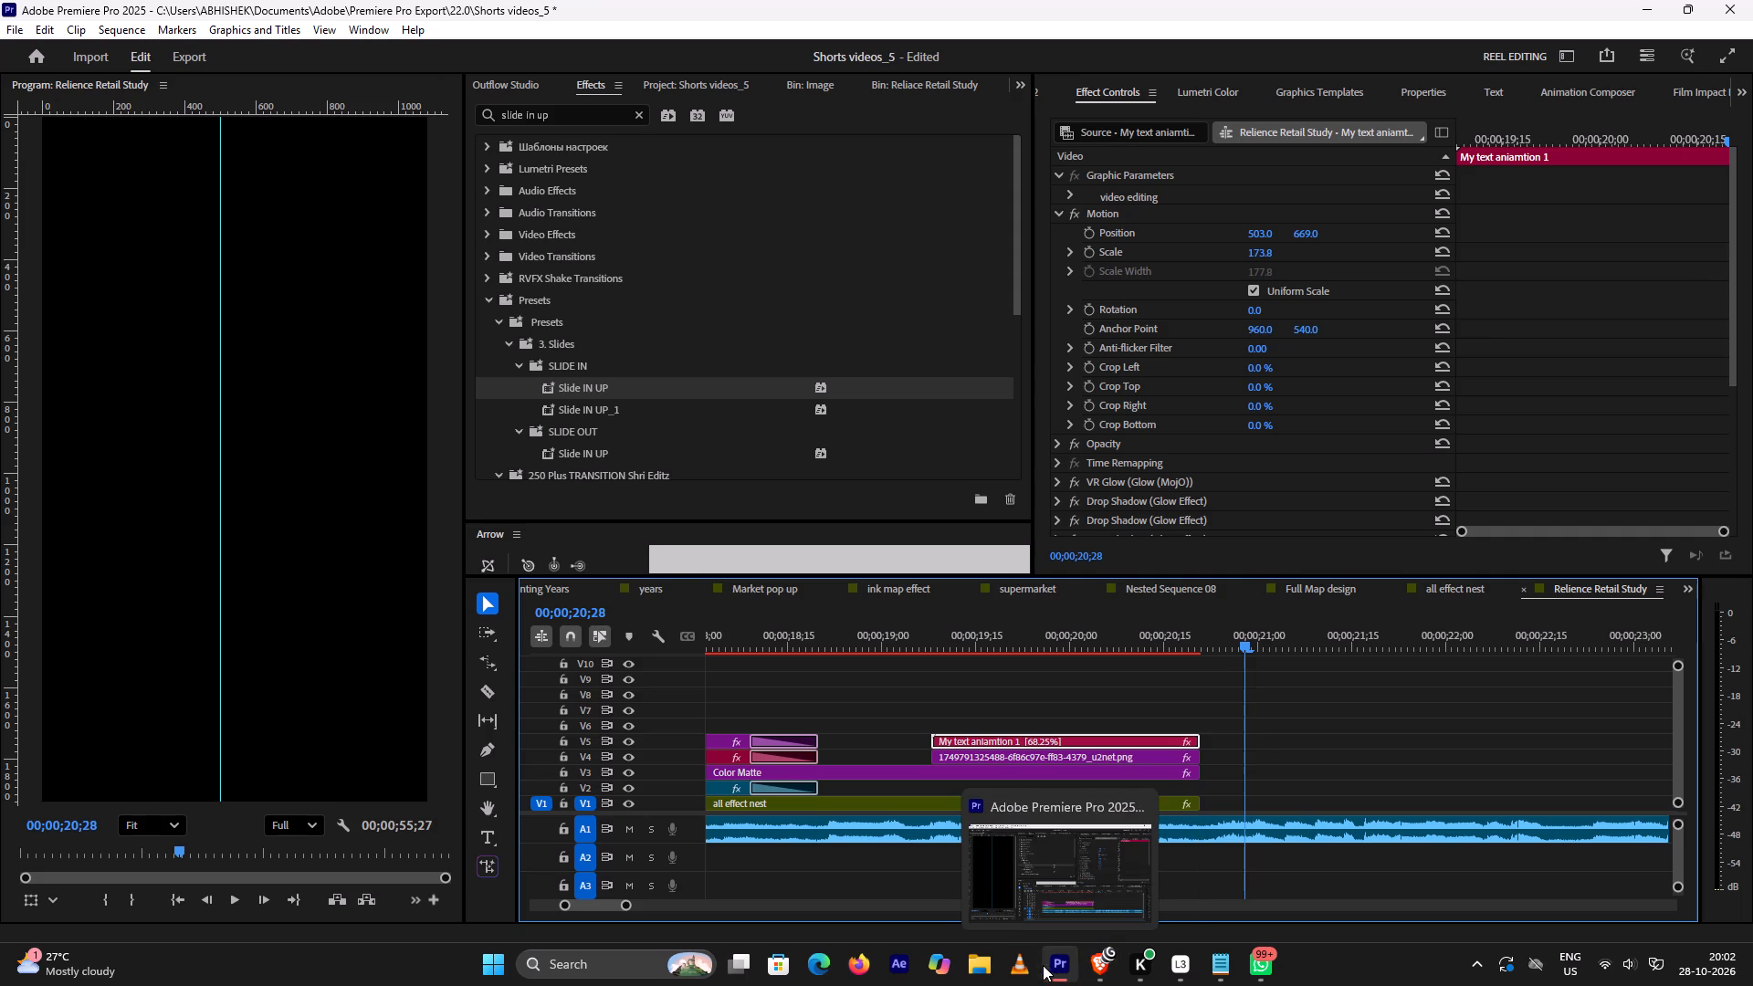
click(1093, 969)
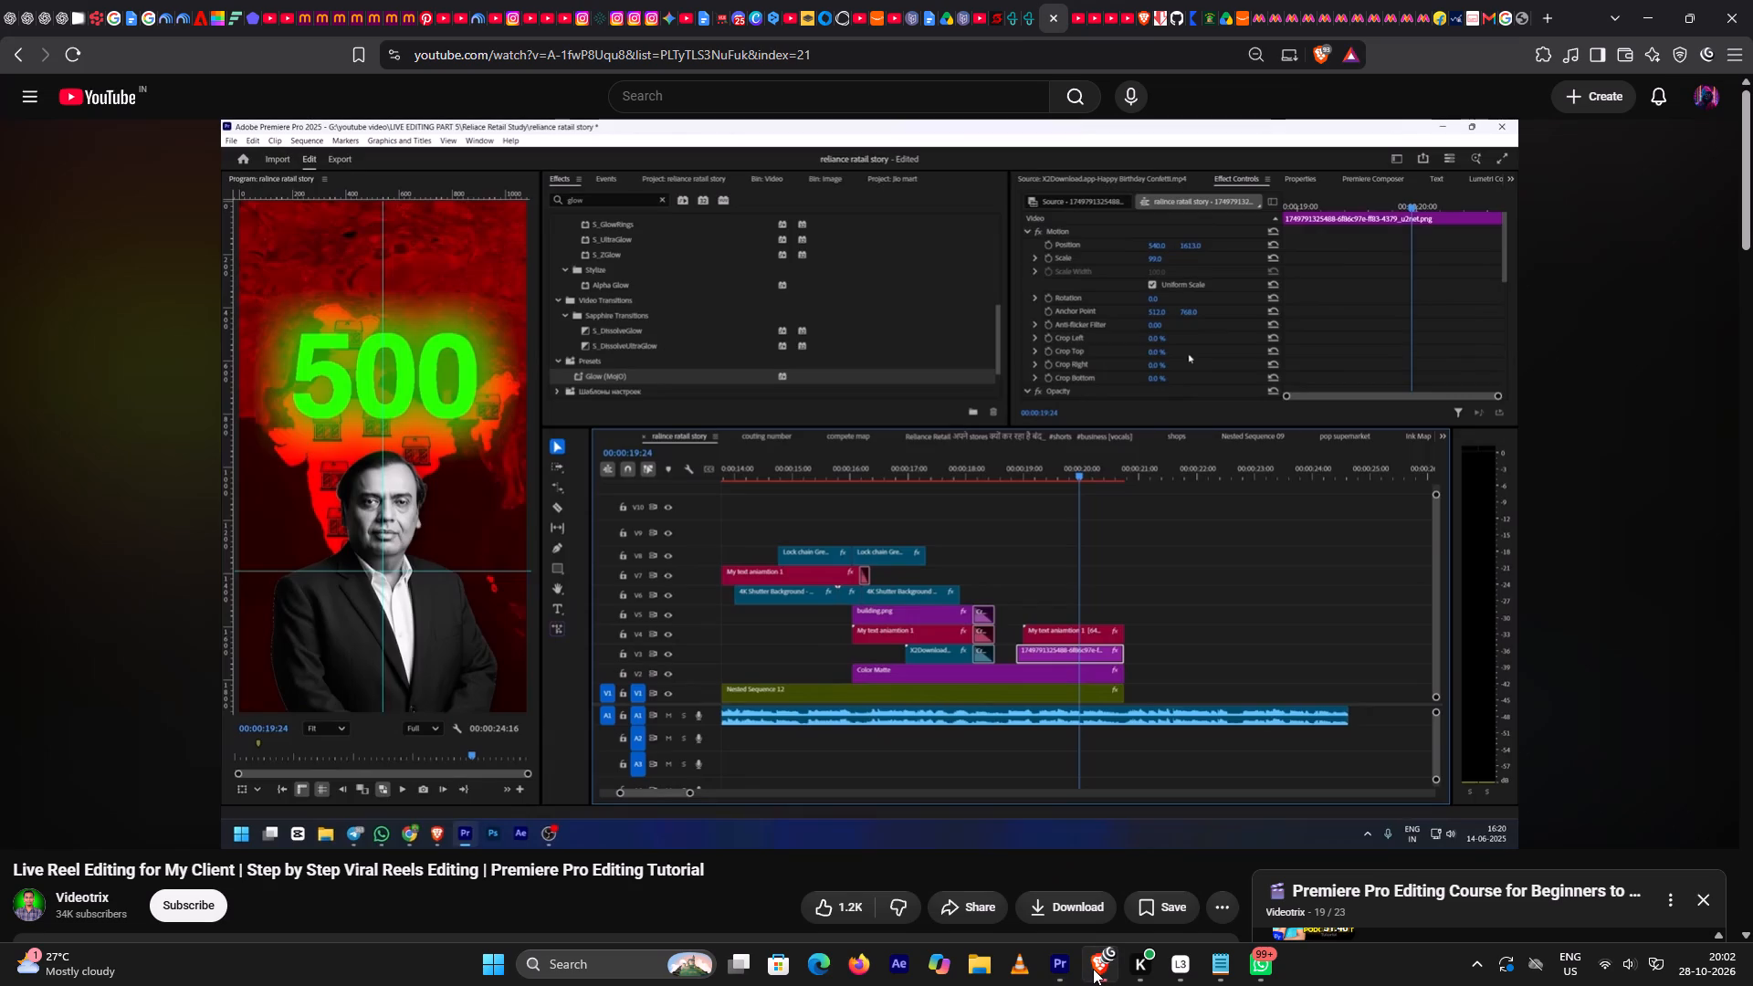
click(1072, 973)
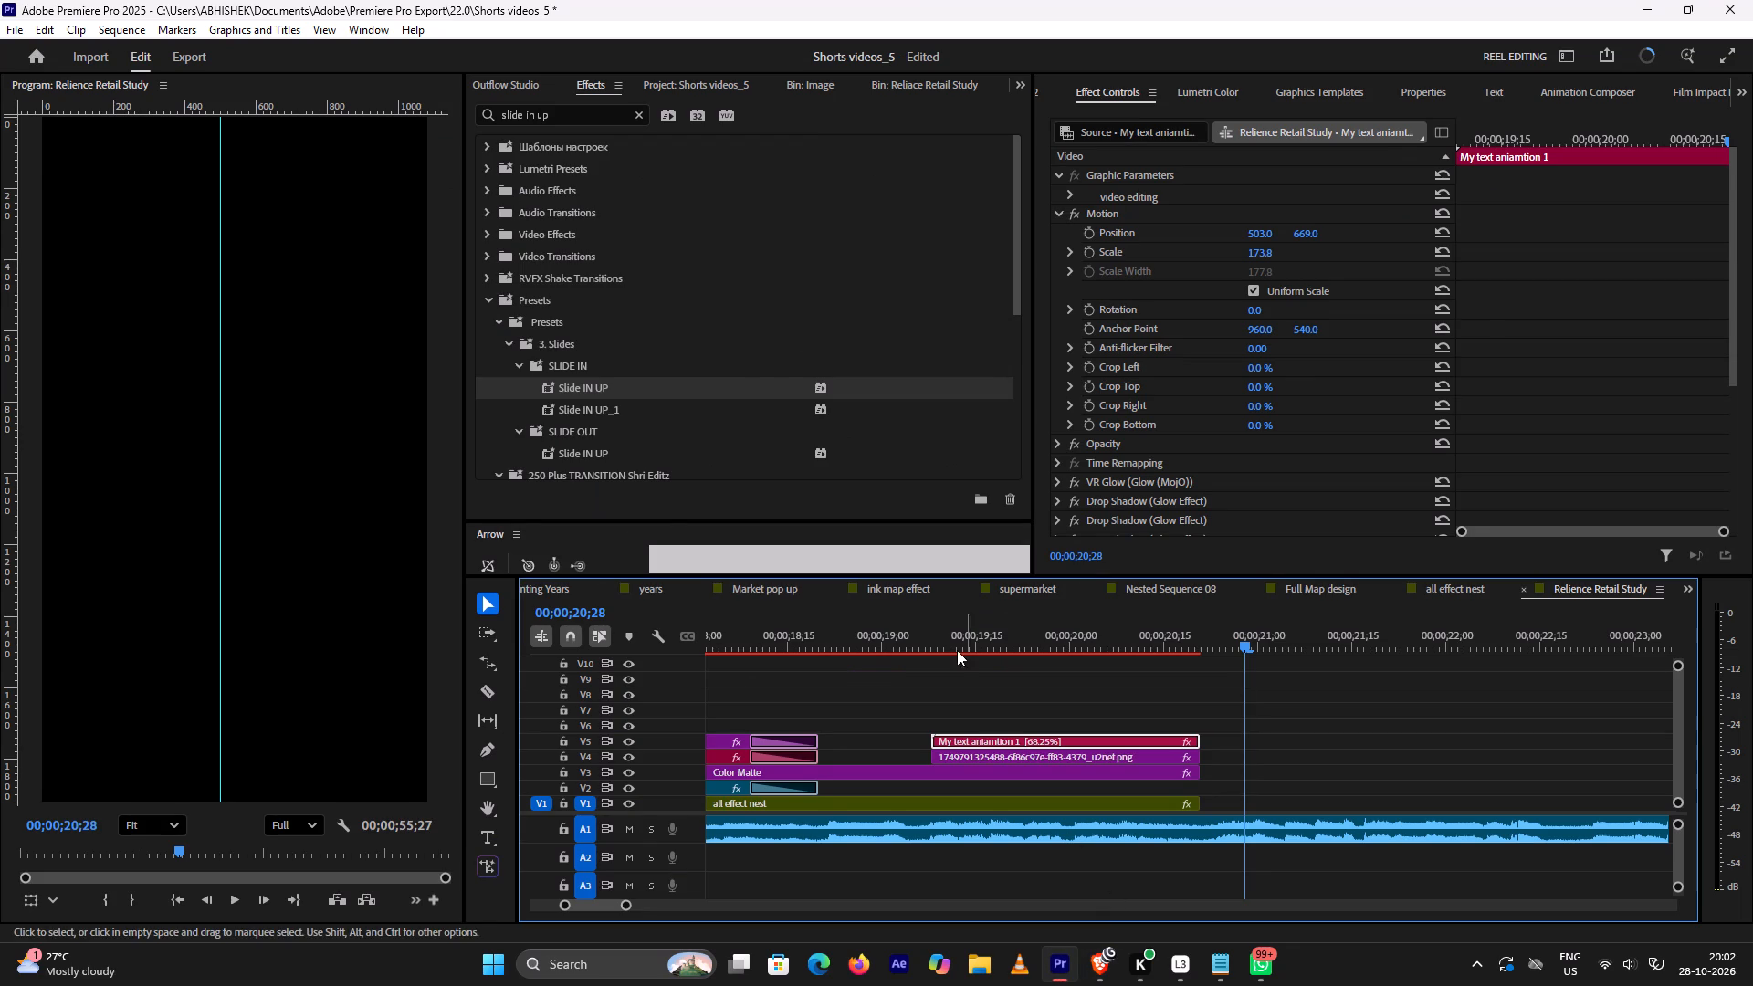
click(928, 637)
key(space)
key(space)
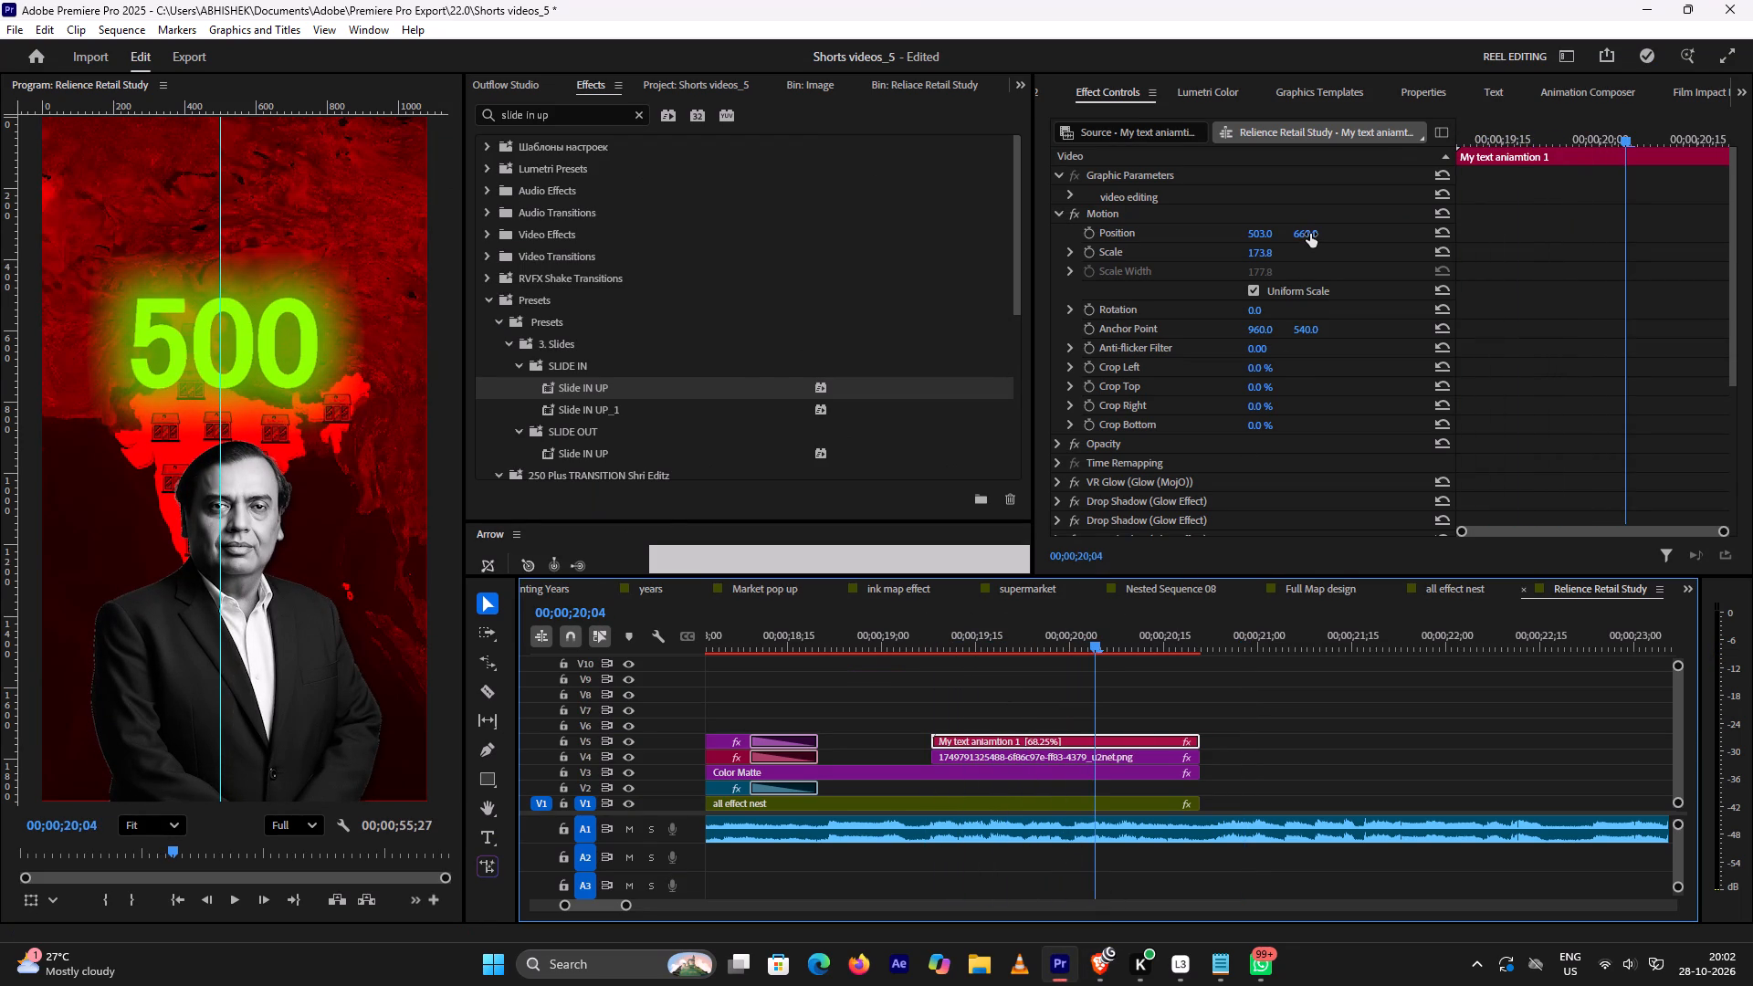
drag(1258, 254, 1266, 248)
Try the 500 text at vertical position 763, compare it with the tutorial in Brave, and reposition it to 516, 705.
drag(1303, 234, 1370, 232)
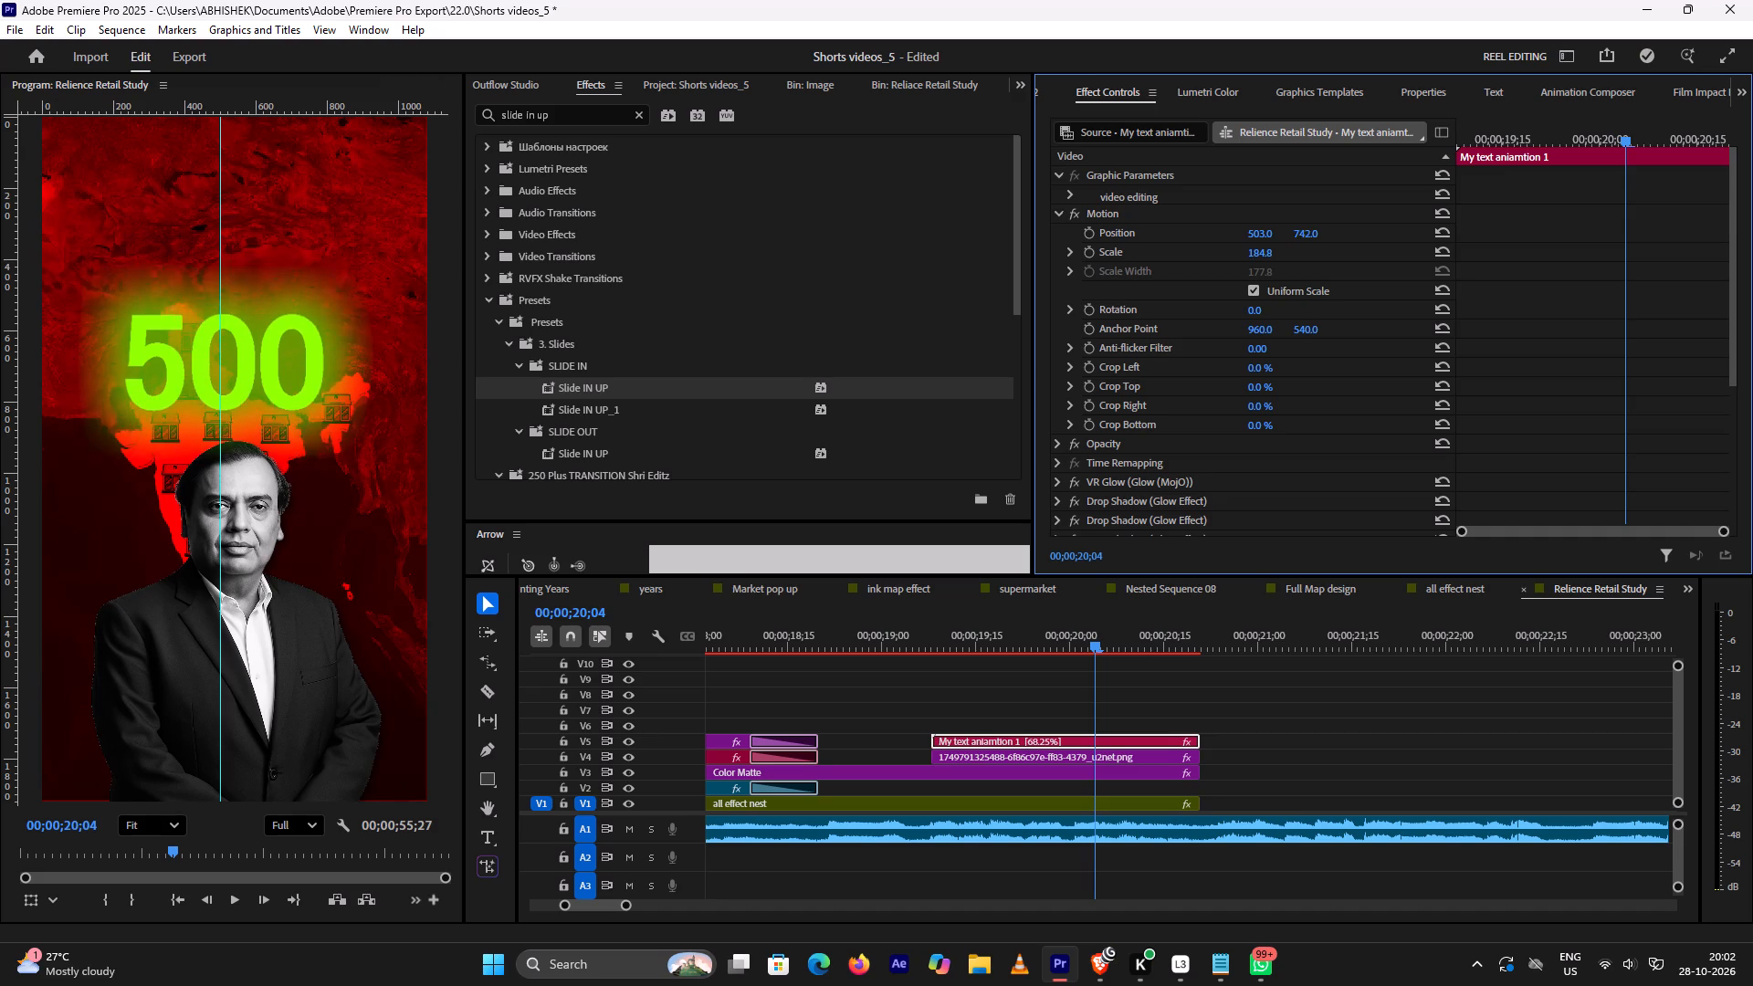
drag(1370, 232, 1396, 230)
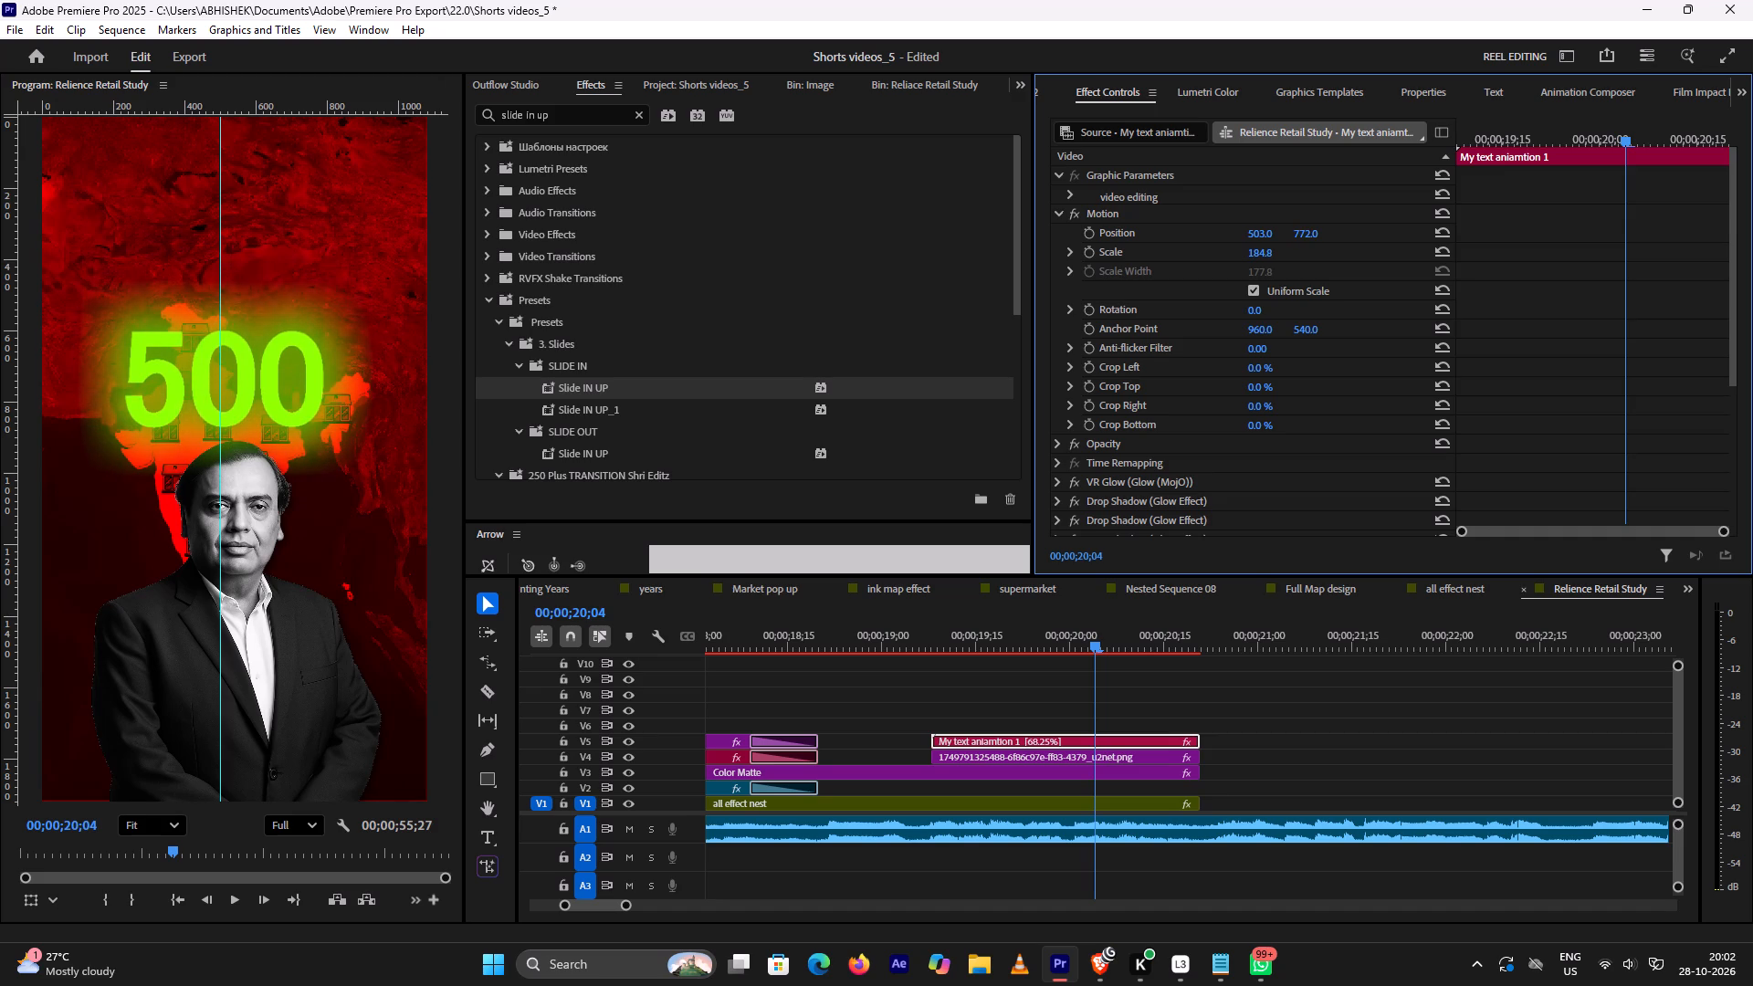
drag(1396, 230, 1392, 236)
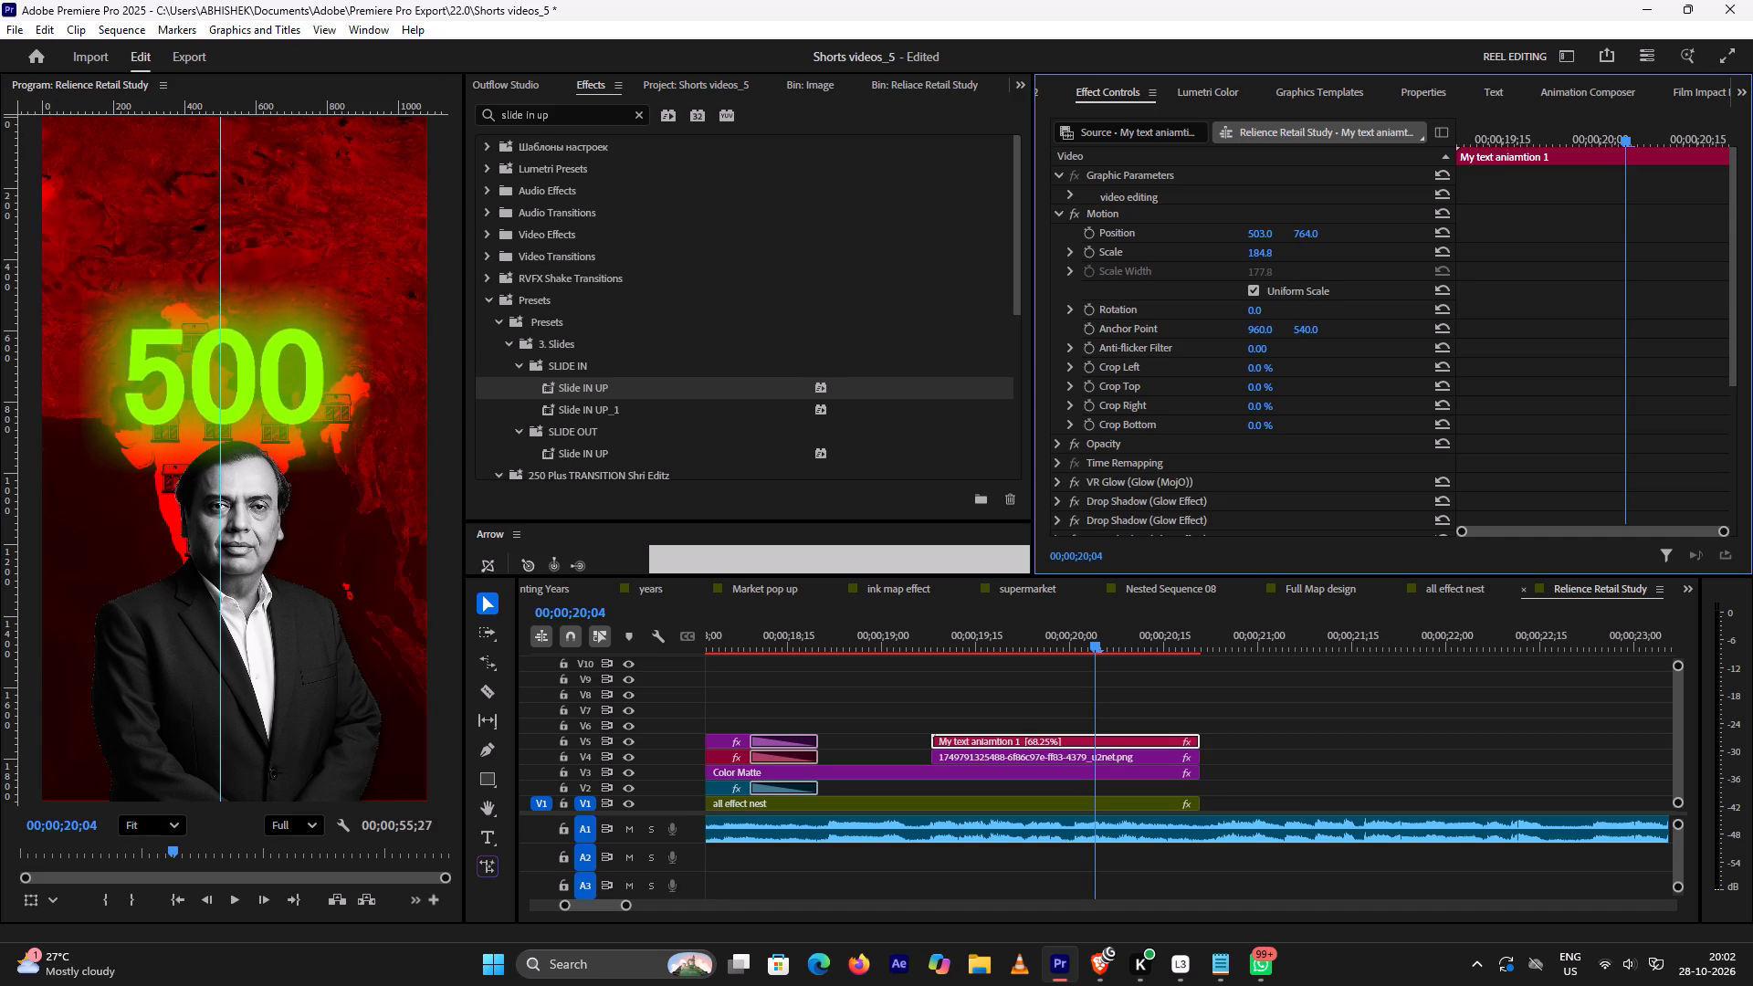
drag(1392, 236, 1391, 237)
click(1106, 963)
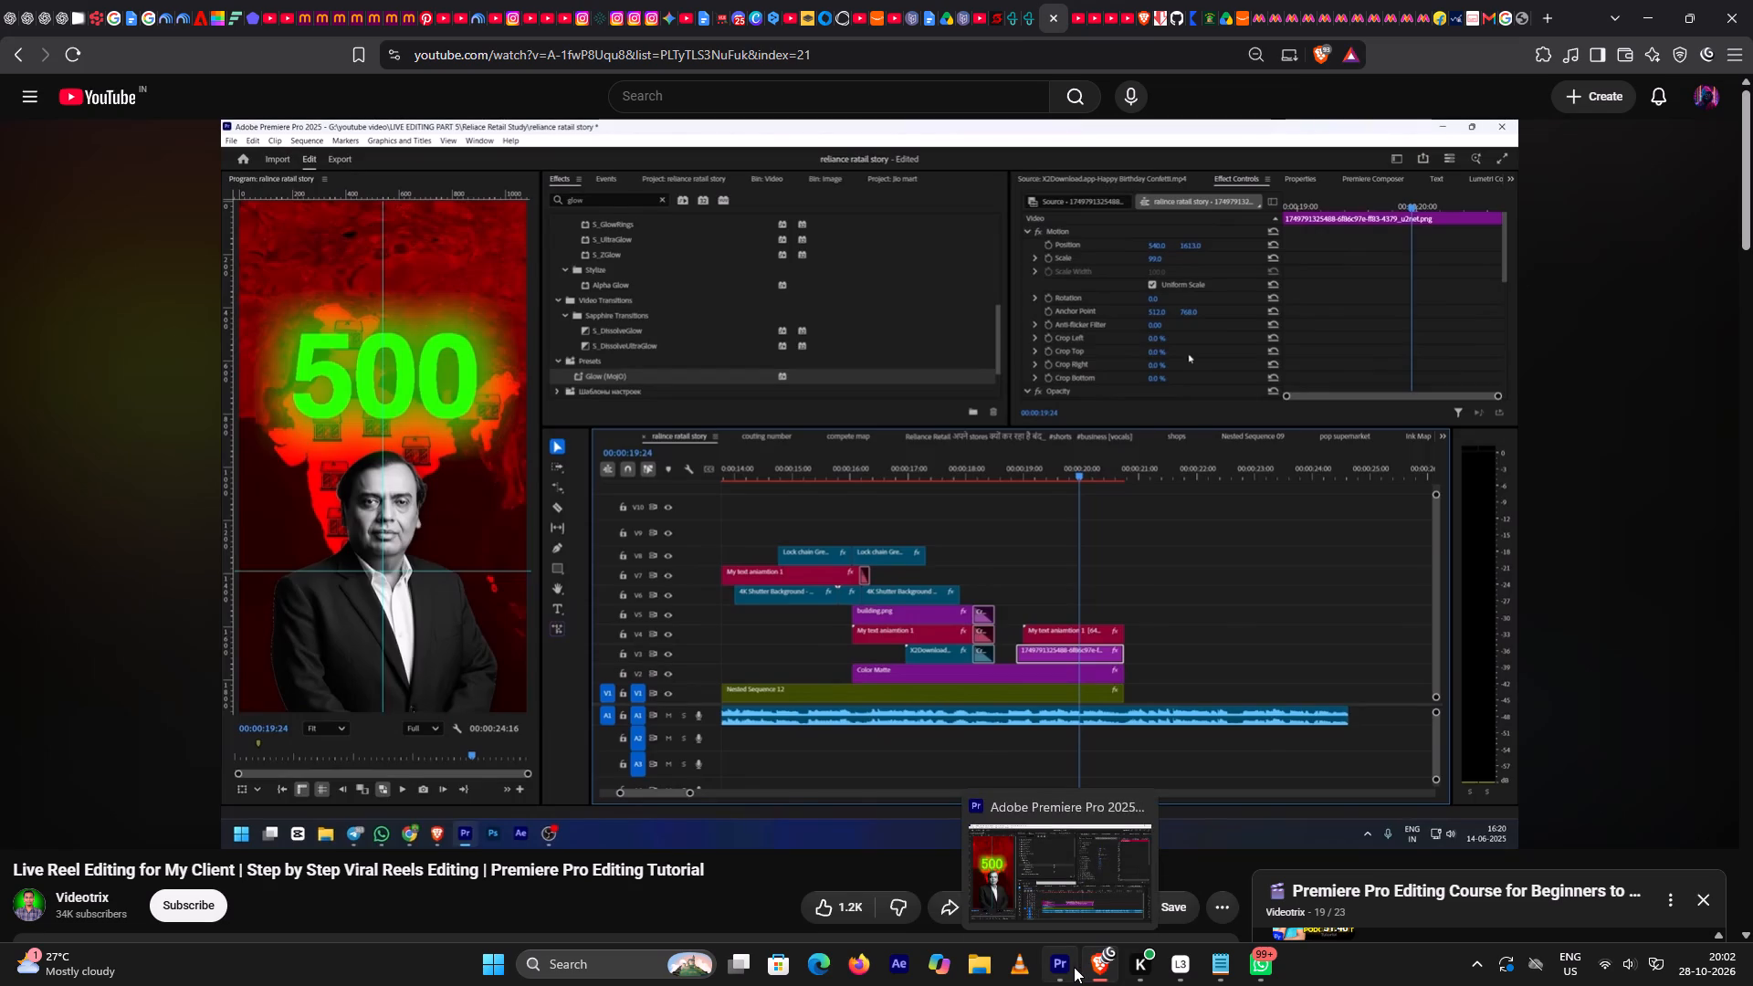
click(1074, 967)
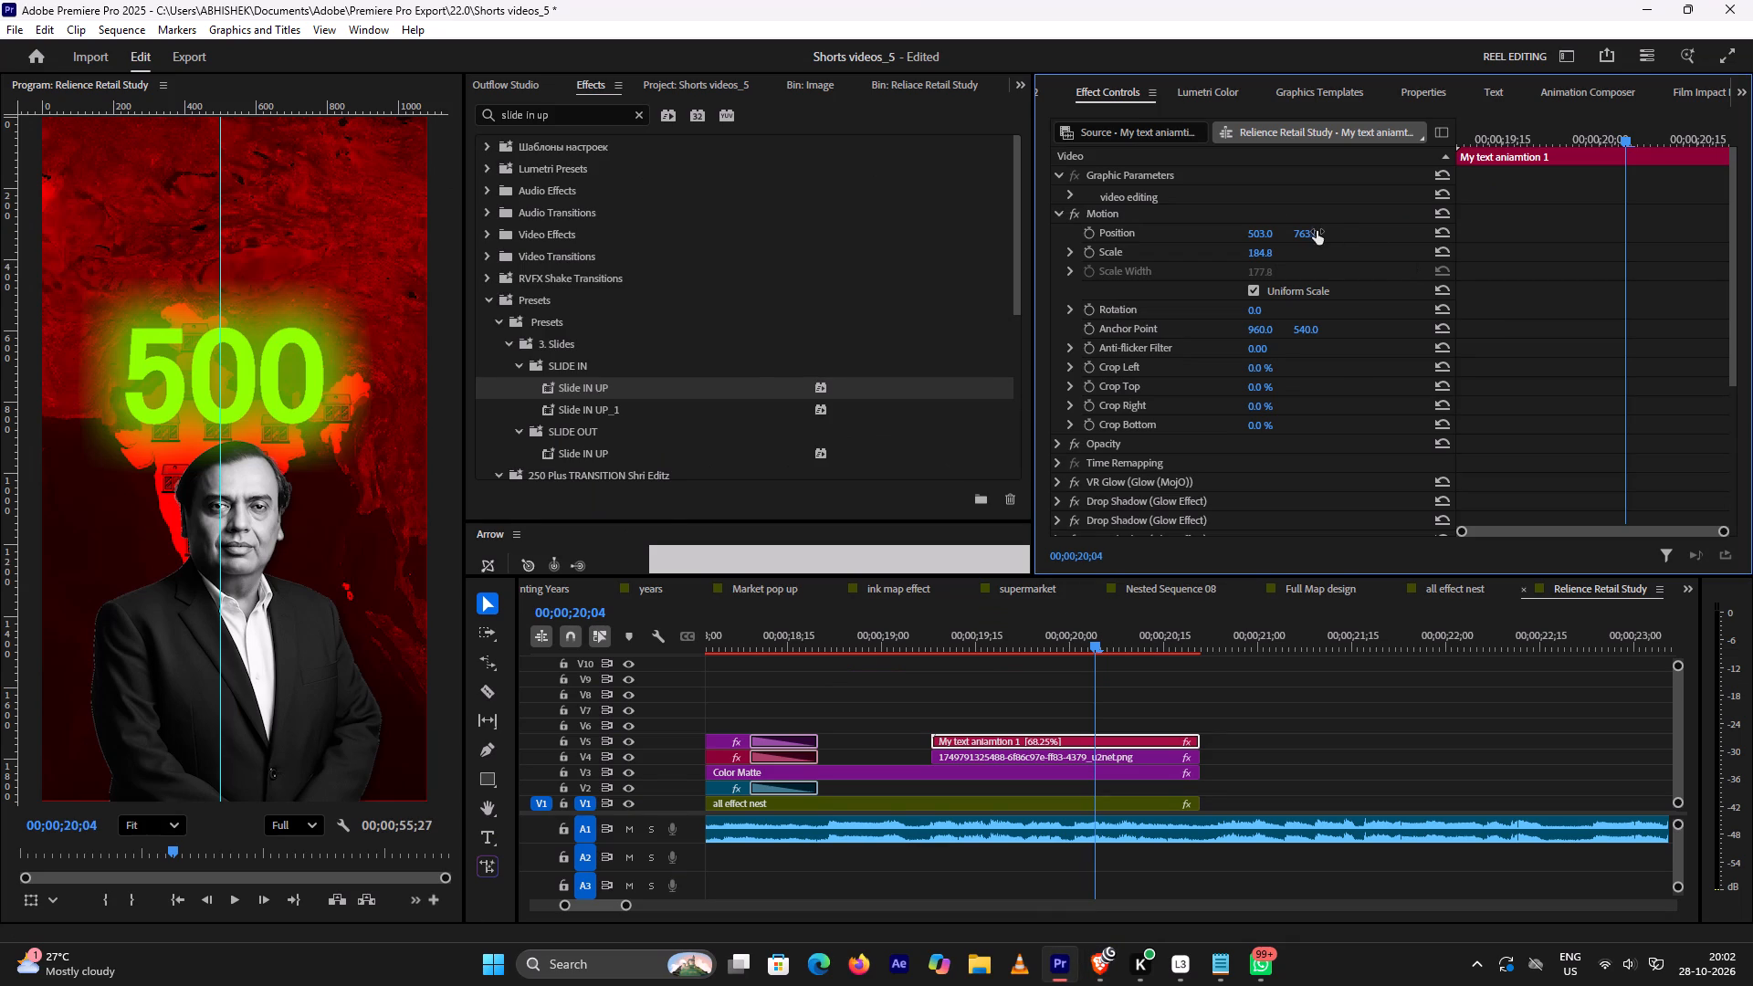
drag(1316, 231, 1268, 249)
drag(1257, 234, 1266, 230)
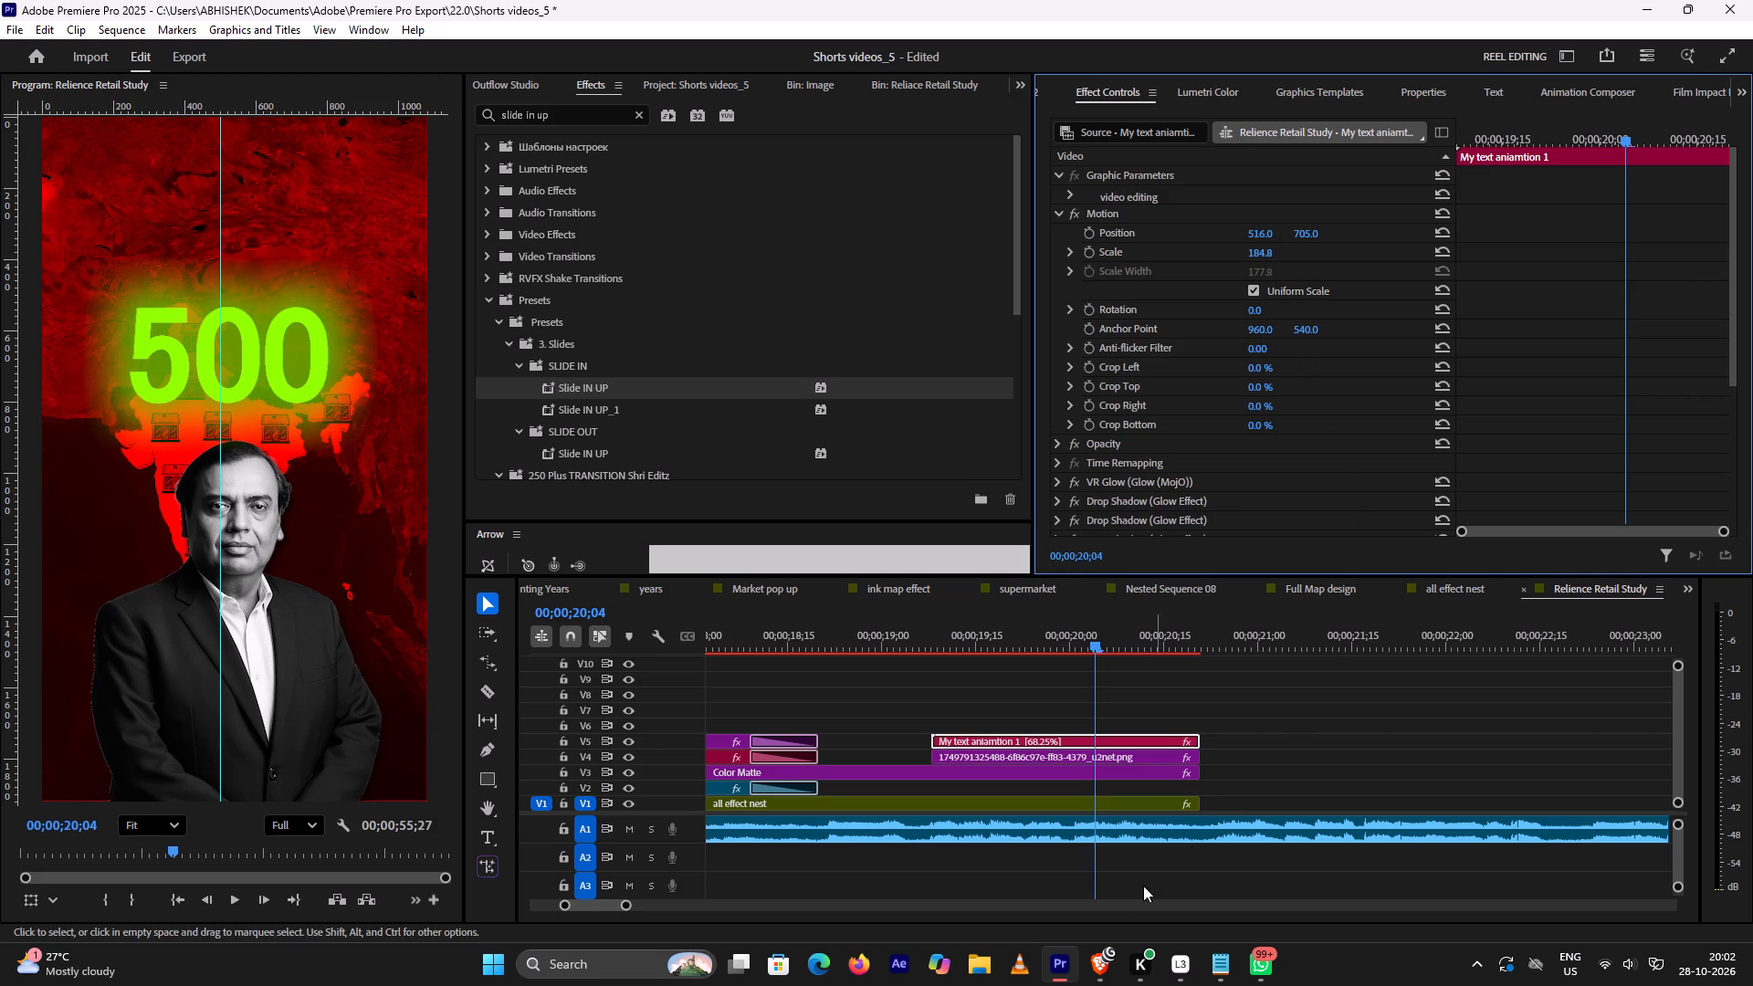
Watch more of the tutorial in Brave to see how the portrait and 500 text clips are stacked, and return to Premiere Pro.
click(1097, 970)
key(space)
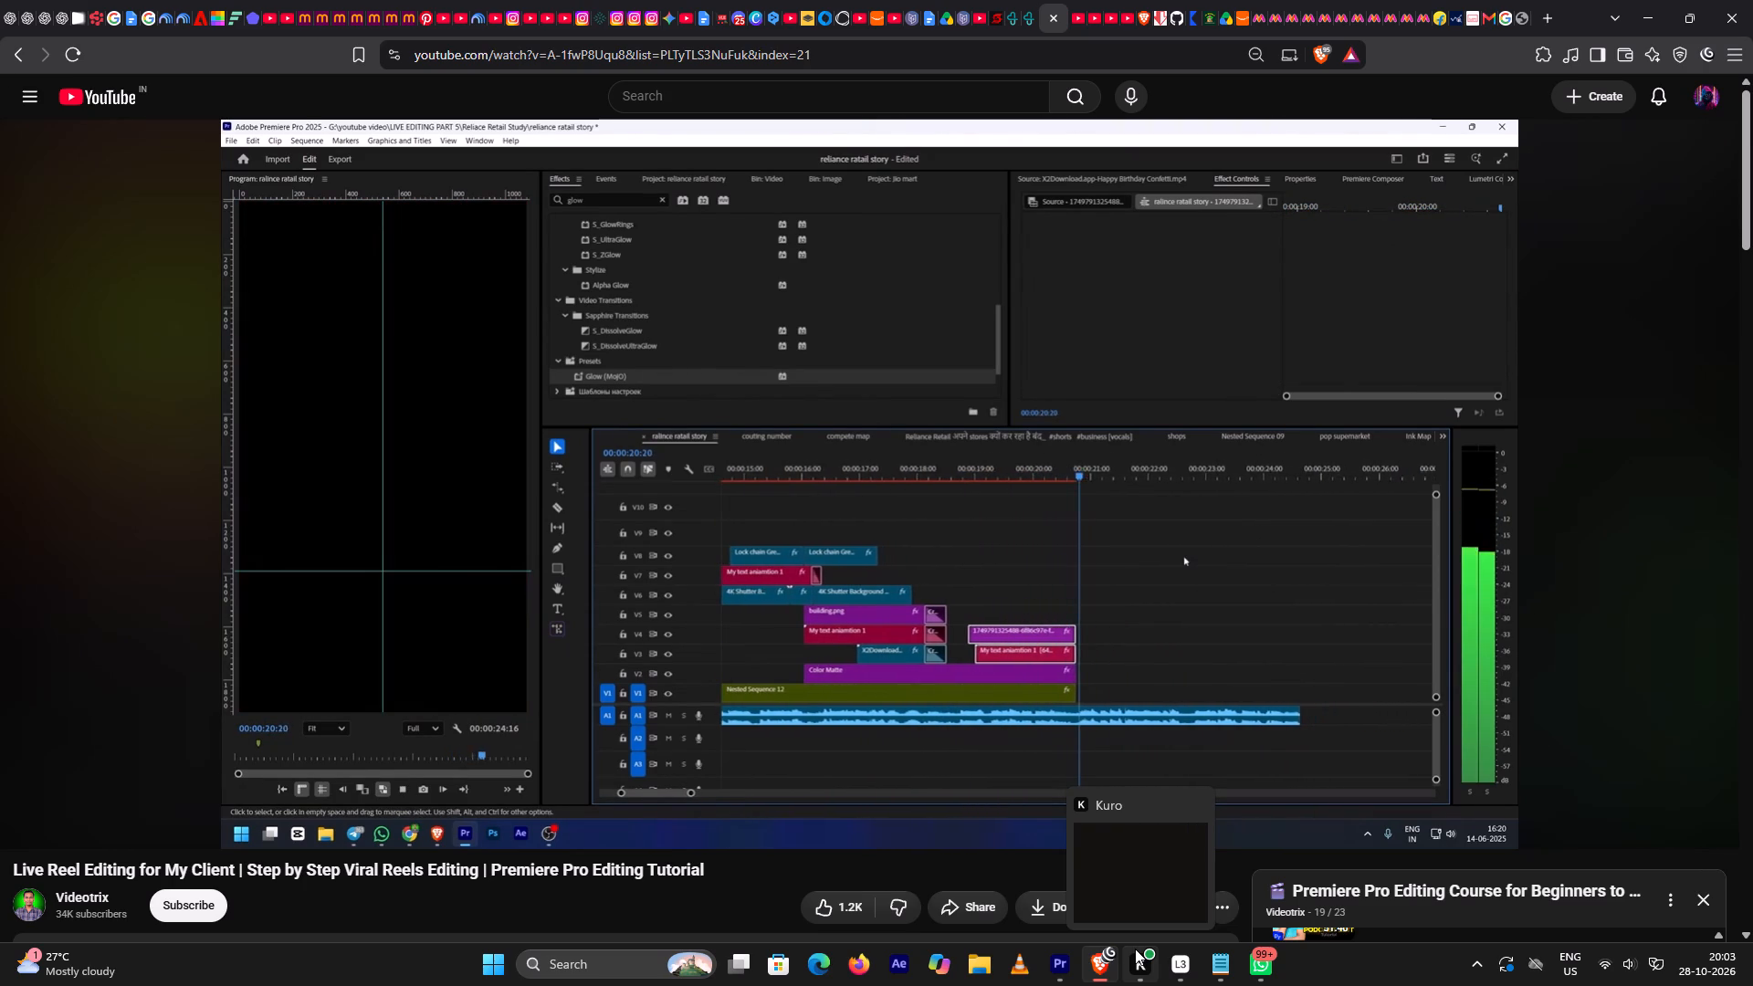
key(space)
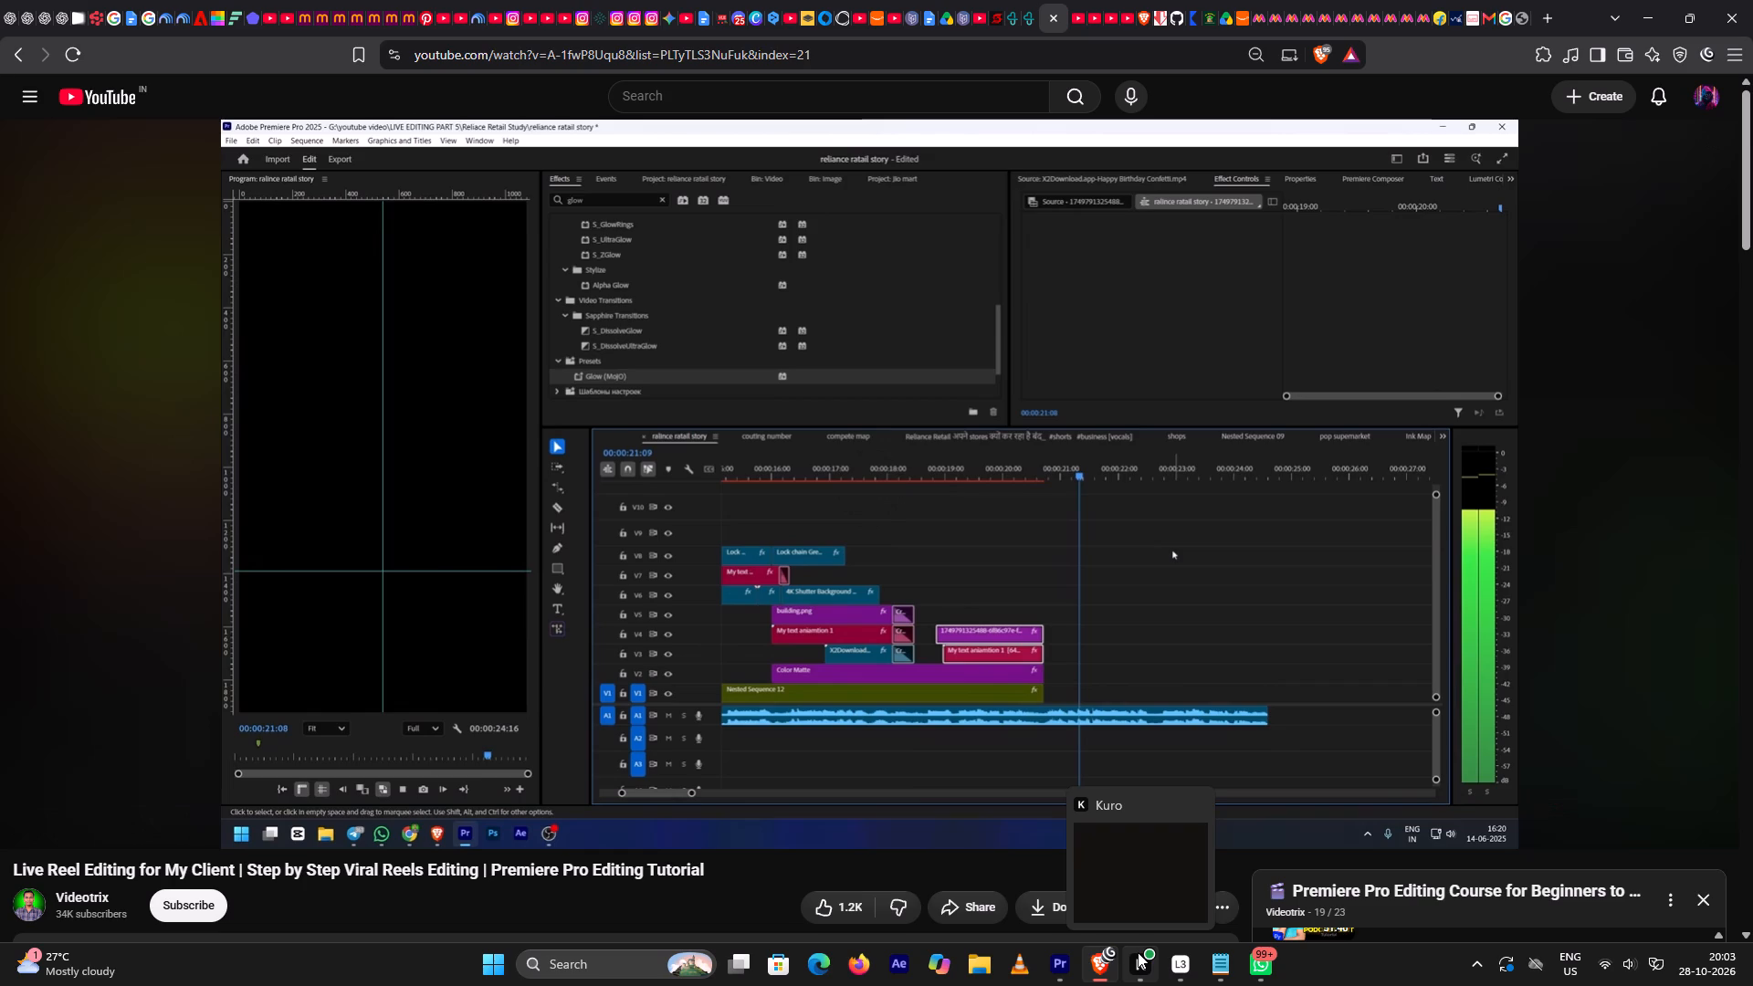
click(1065, 970)
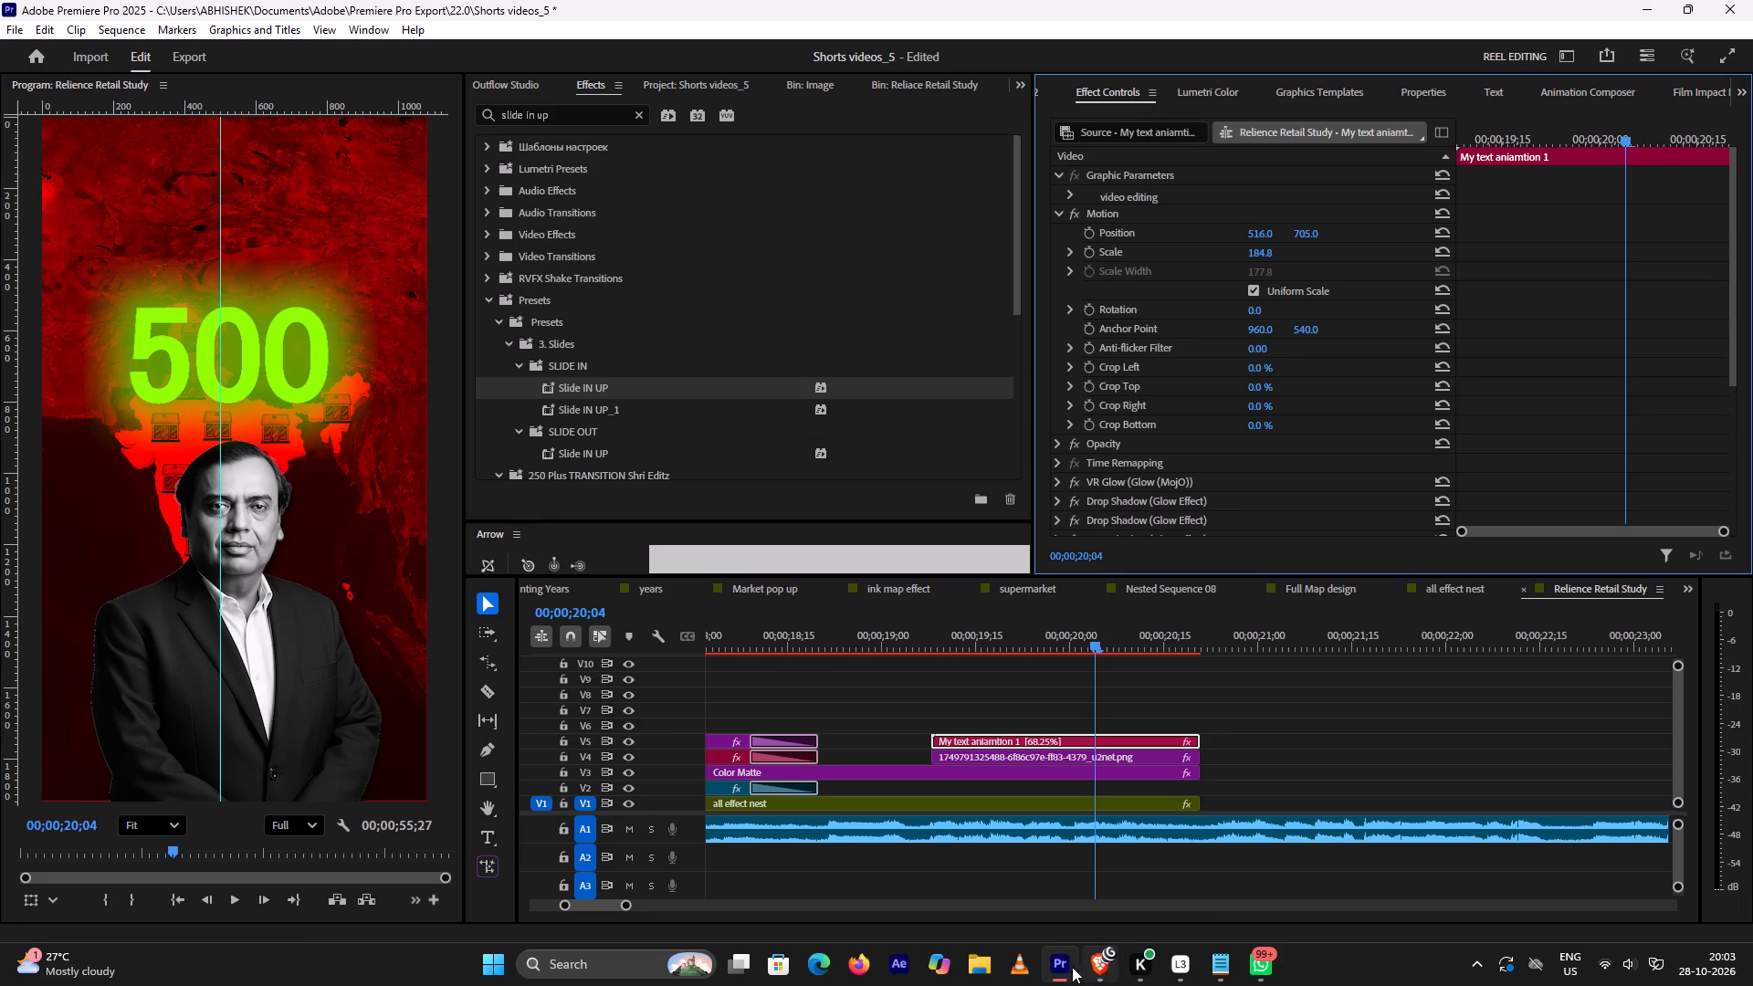
click(1065, 967)
click(1065, 967)
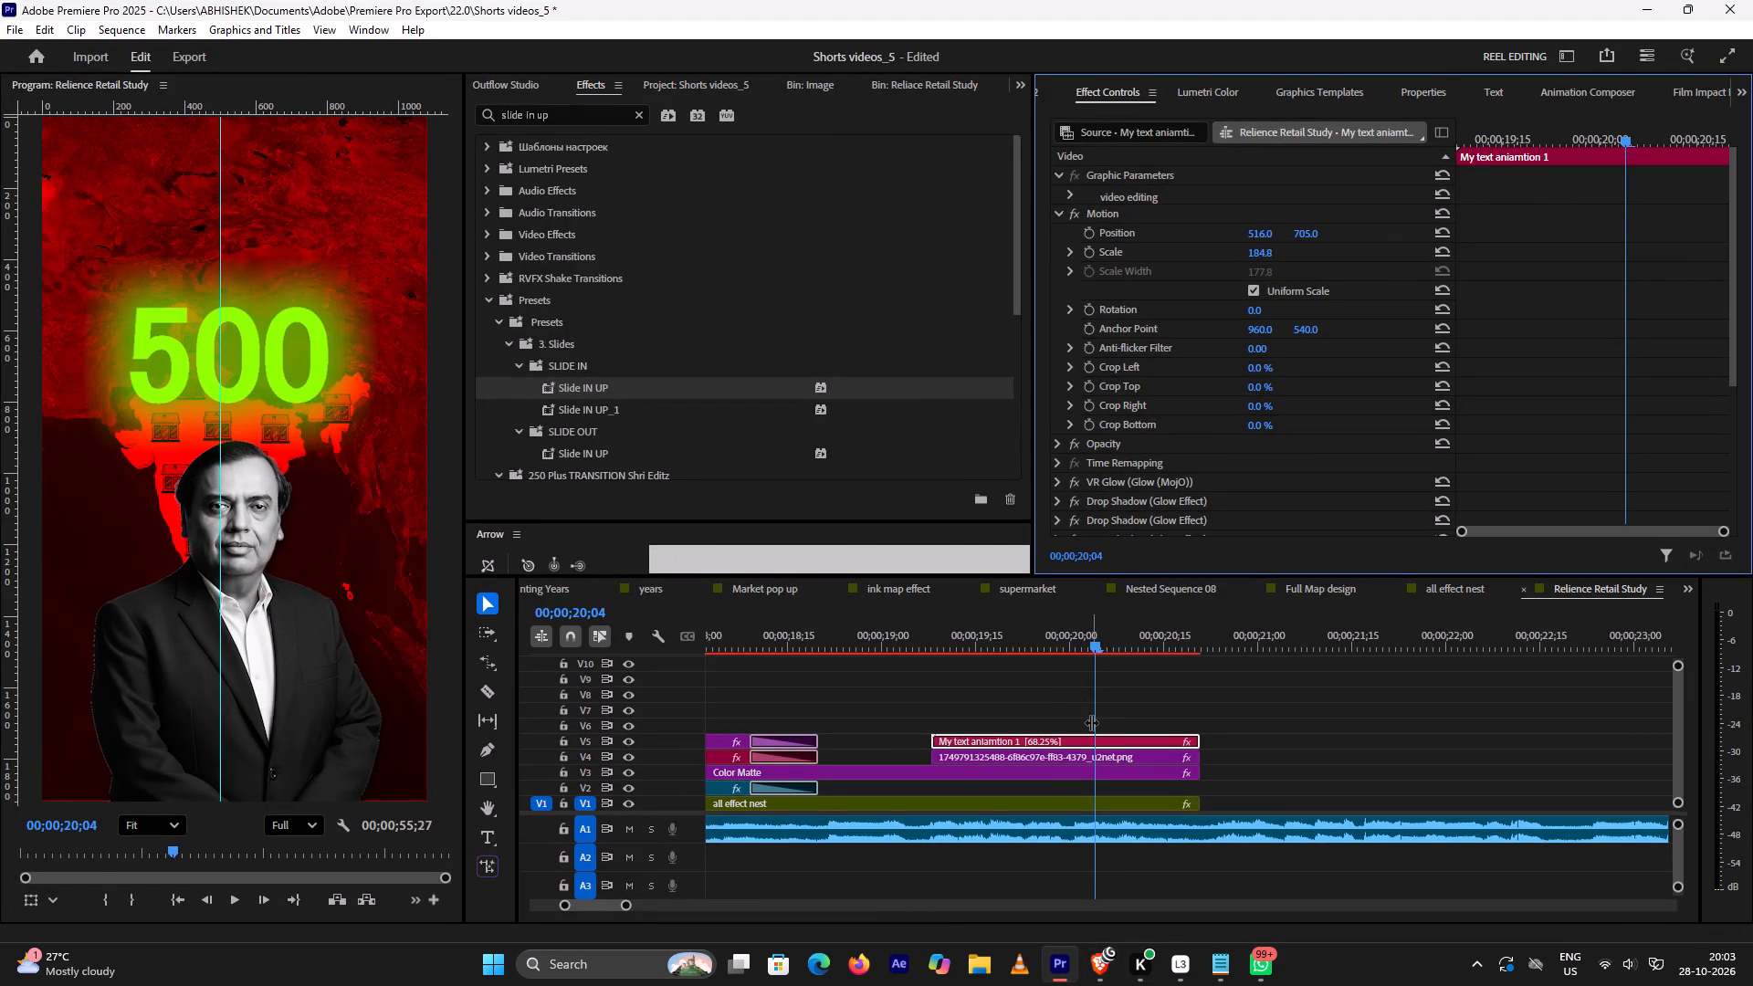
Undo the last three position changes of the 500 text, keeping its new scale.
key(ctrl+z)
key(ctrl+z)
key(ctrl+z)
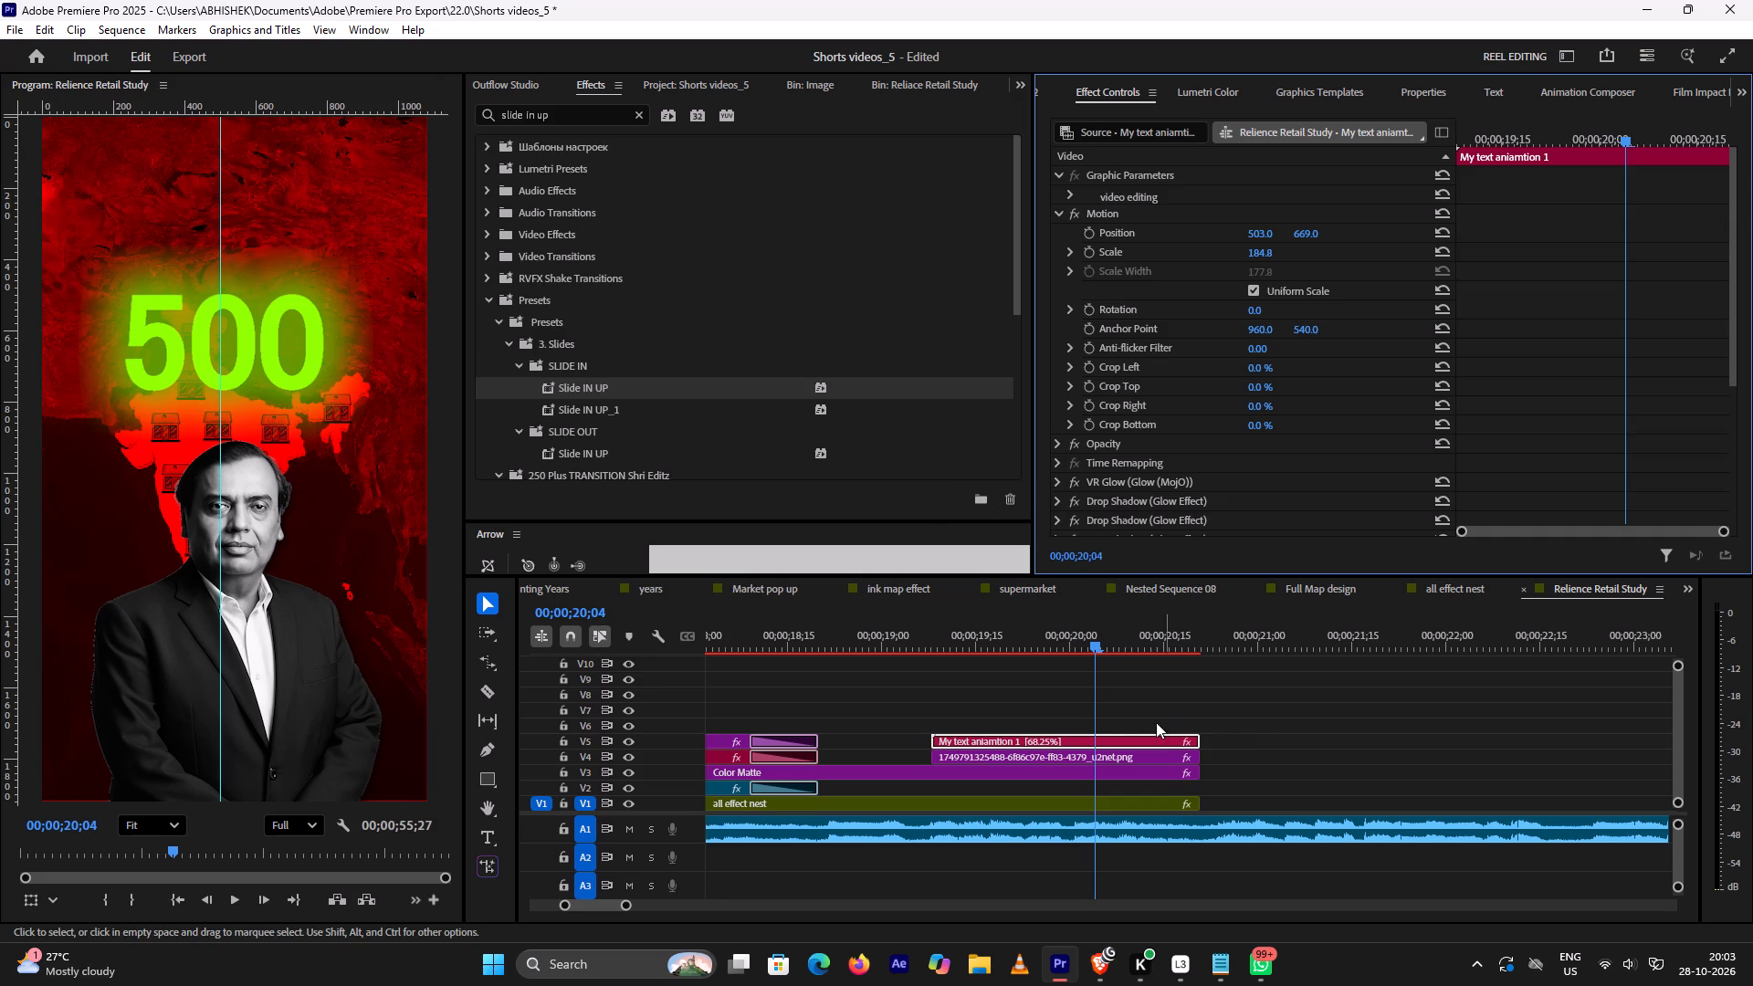
Move the portrait clip from track V4 to V6, above the 500 text clip, keeping its timing.
drag(1090, 757, 1093, 731)
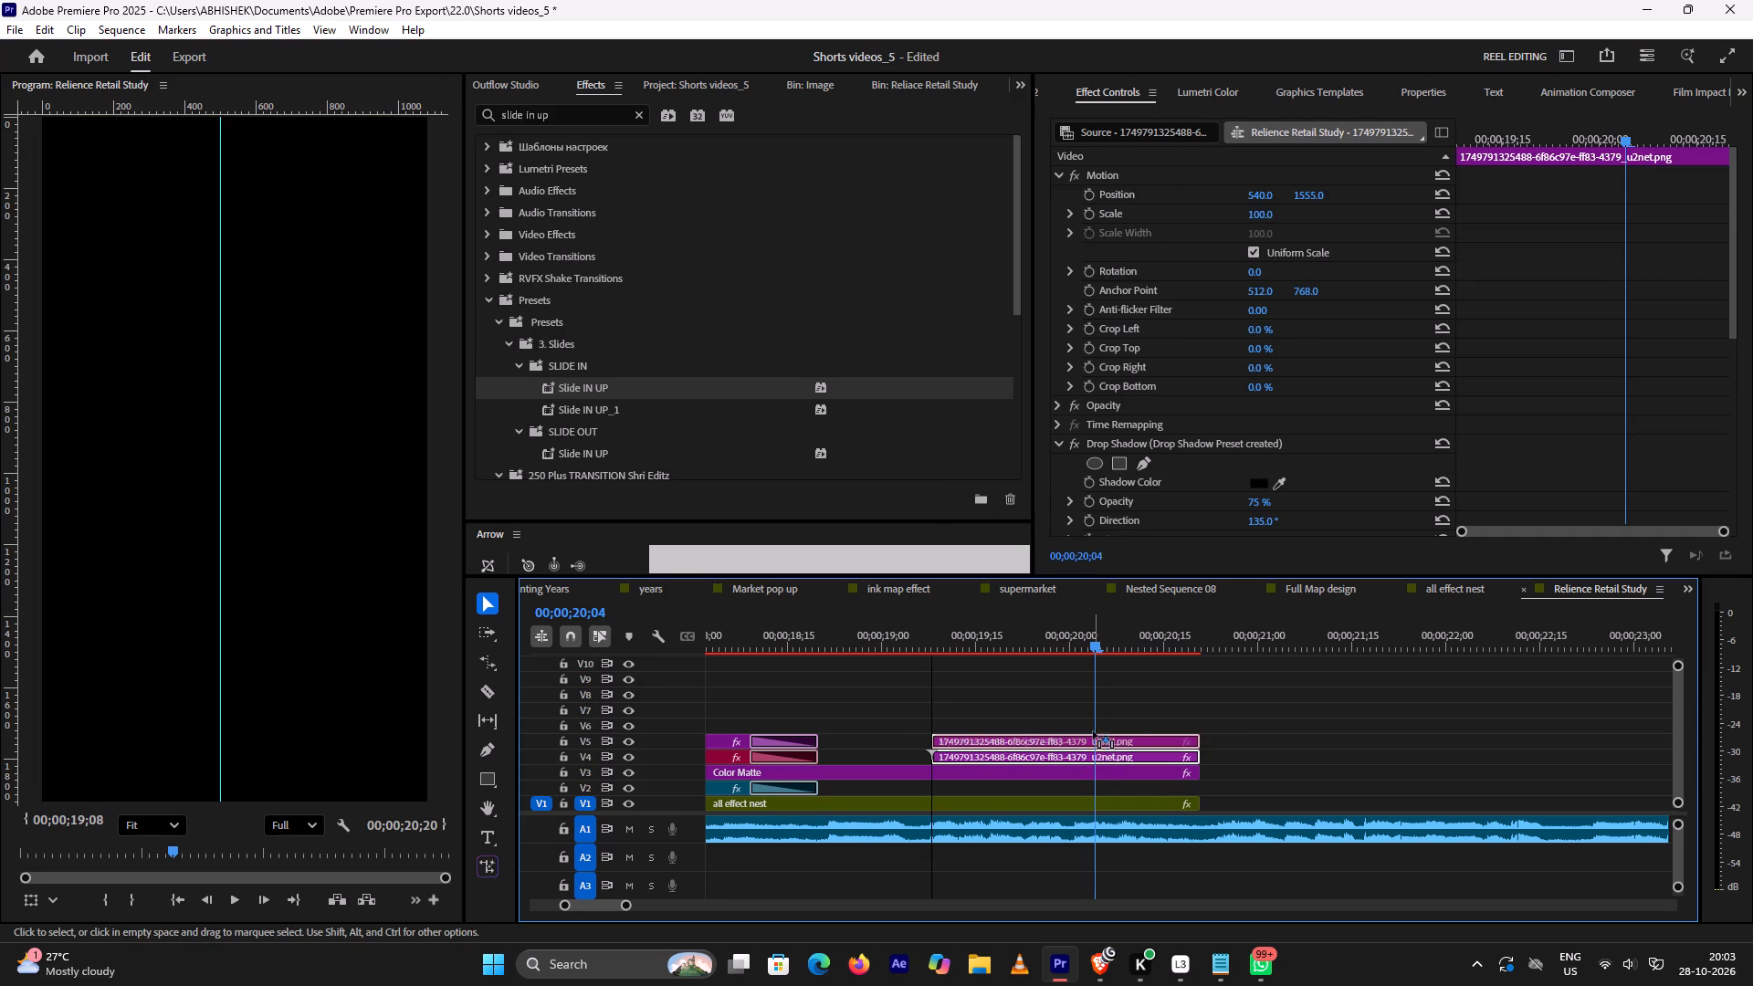
drag(1093, 731, 1092, 728)
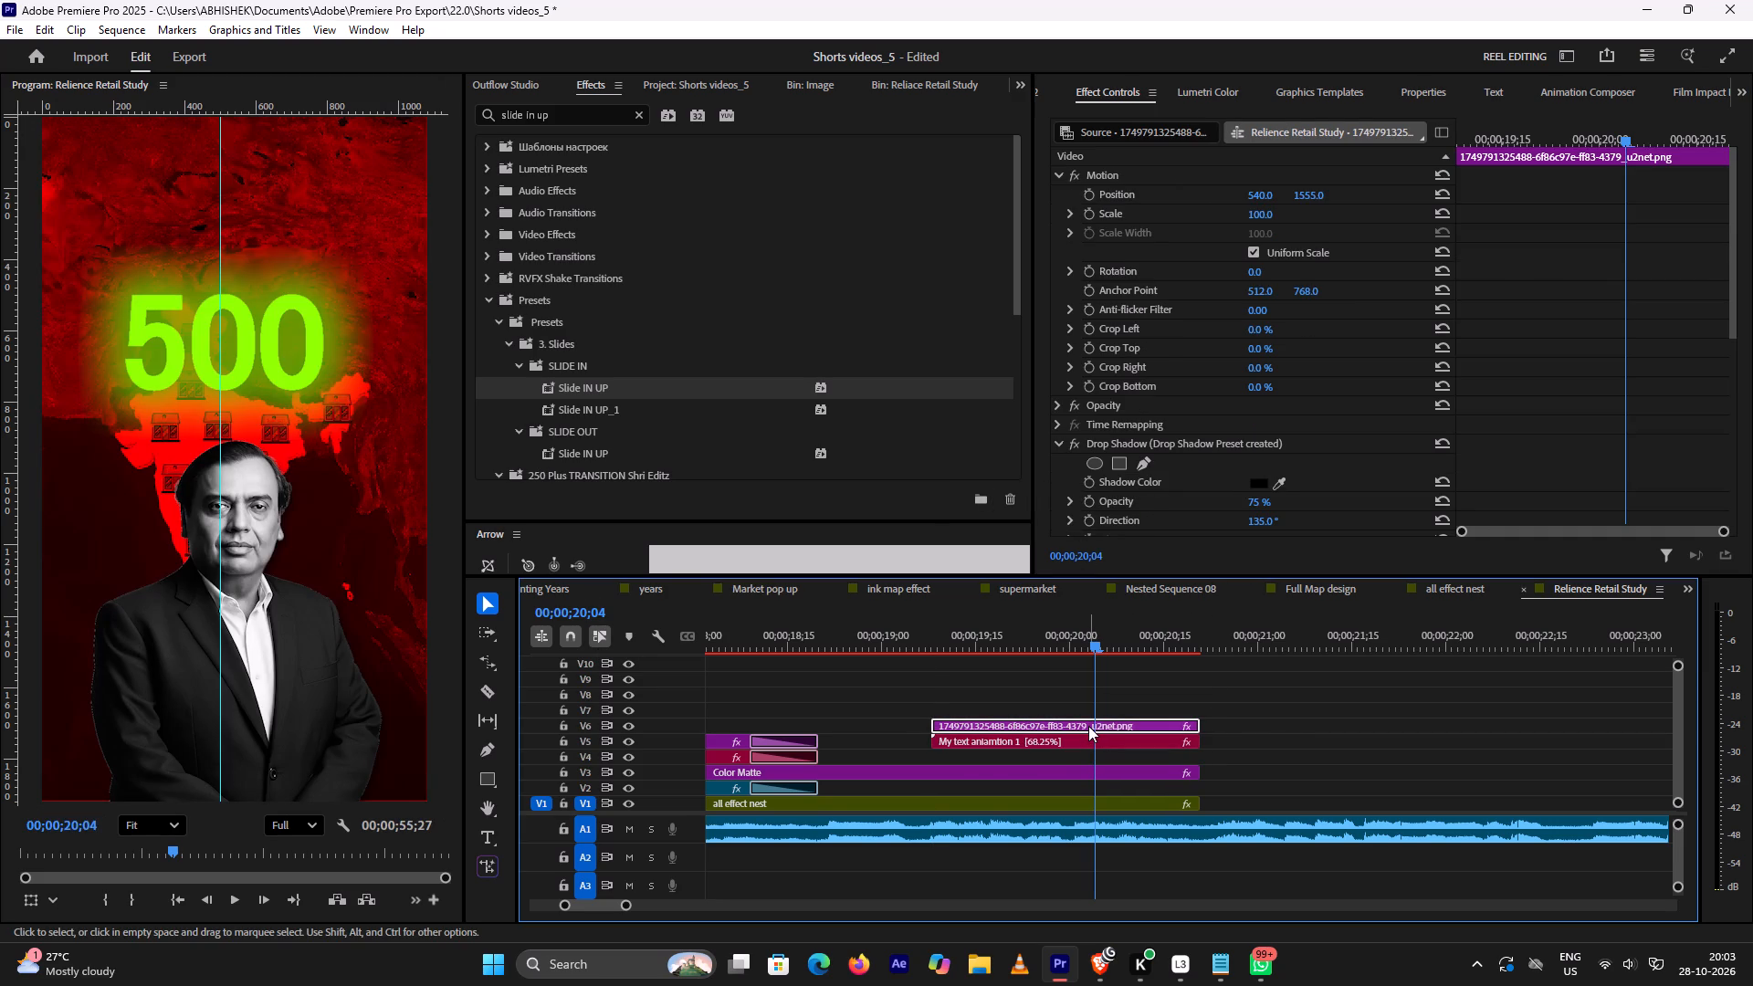
Reposition the portrait to 516, 1461 so it sits higher and closer to the frame's centre line.
click(1096, 719)
drag(1312, 192, 1270, 204)
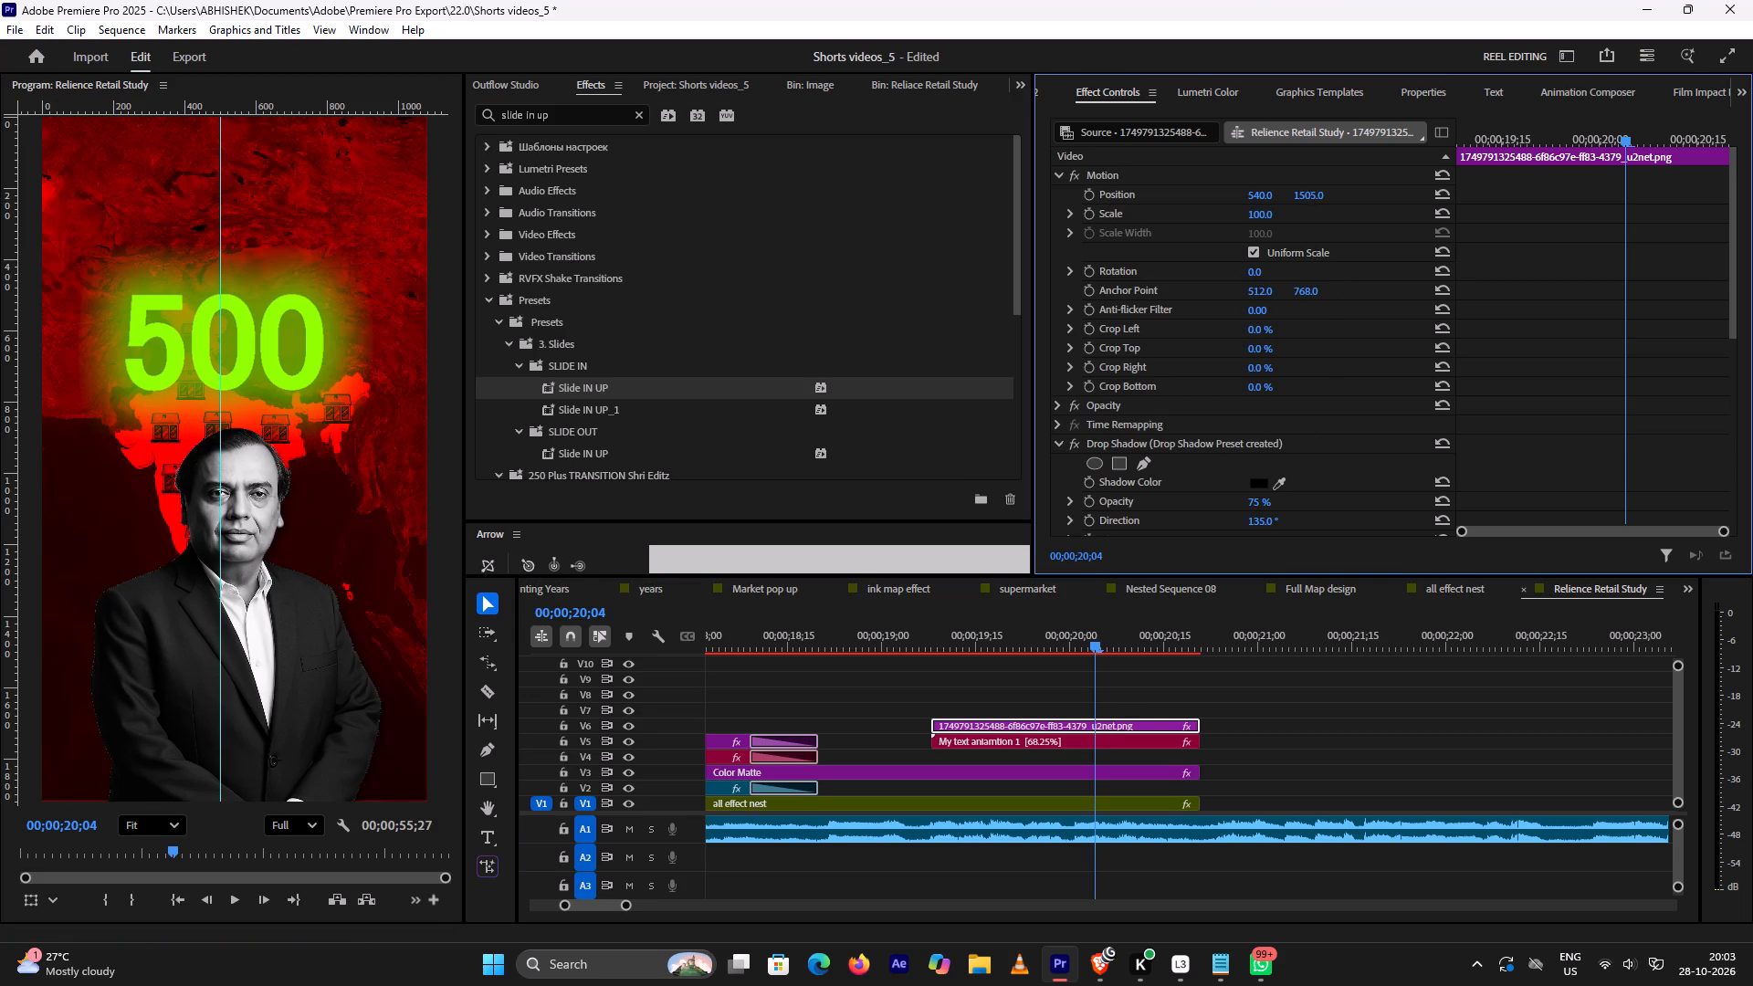
drag(1270, 204, 1249, 213)
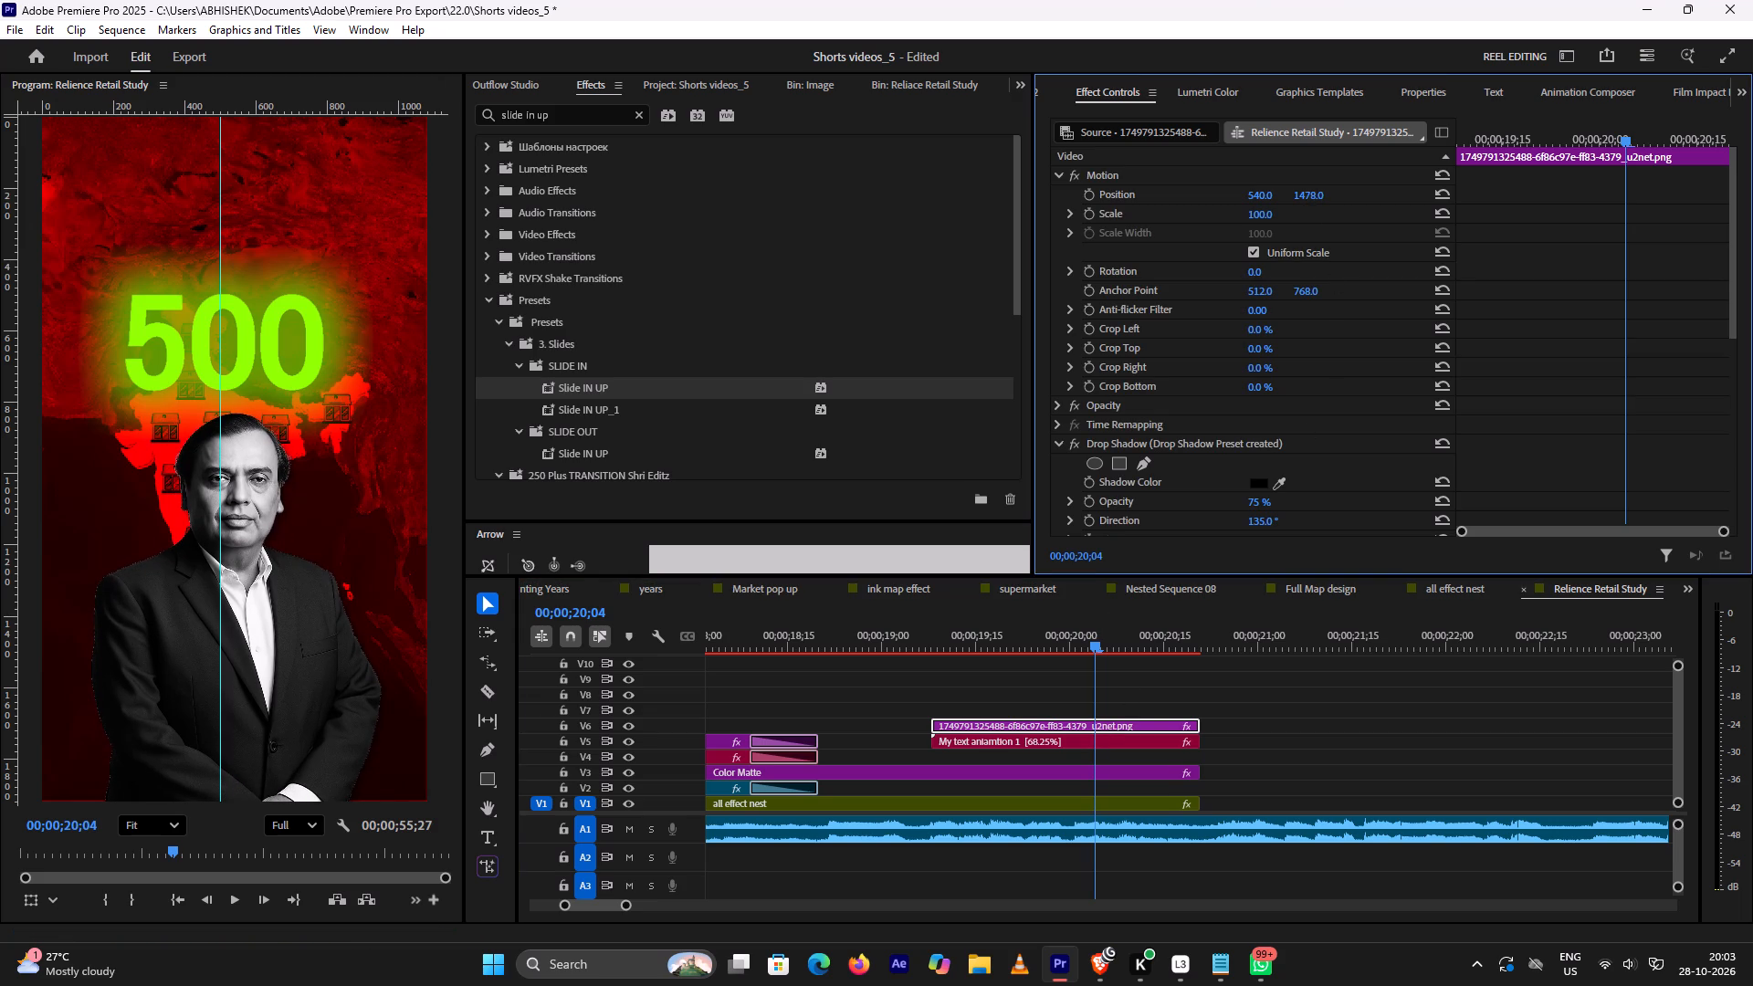
drag(1249, 213, 1237, 220)
drag(1264, 196, 1255, 198)
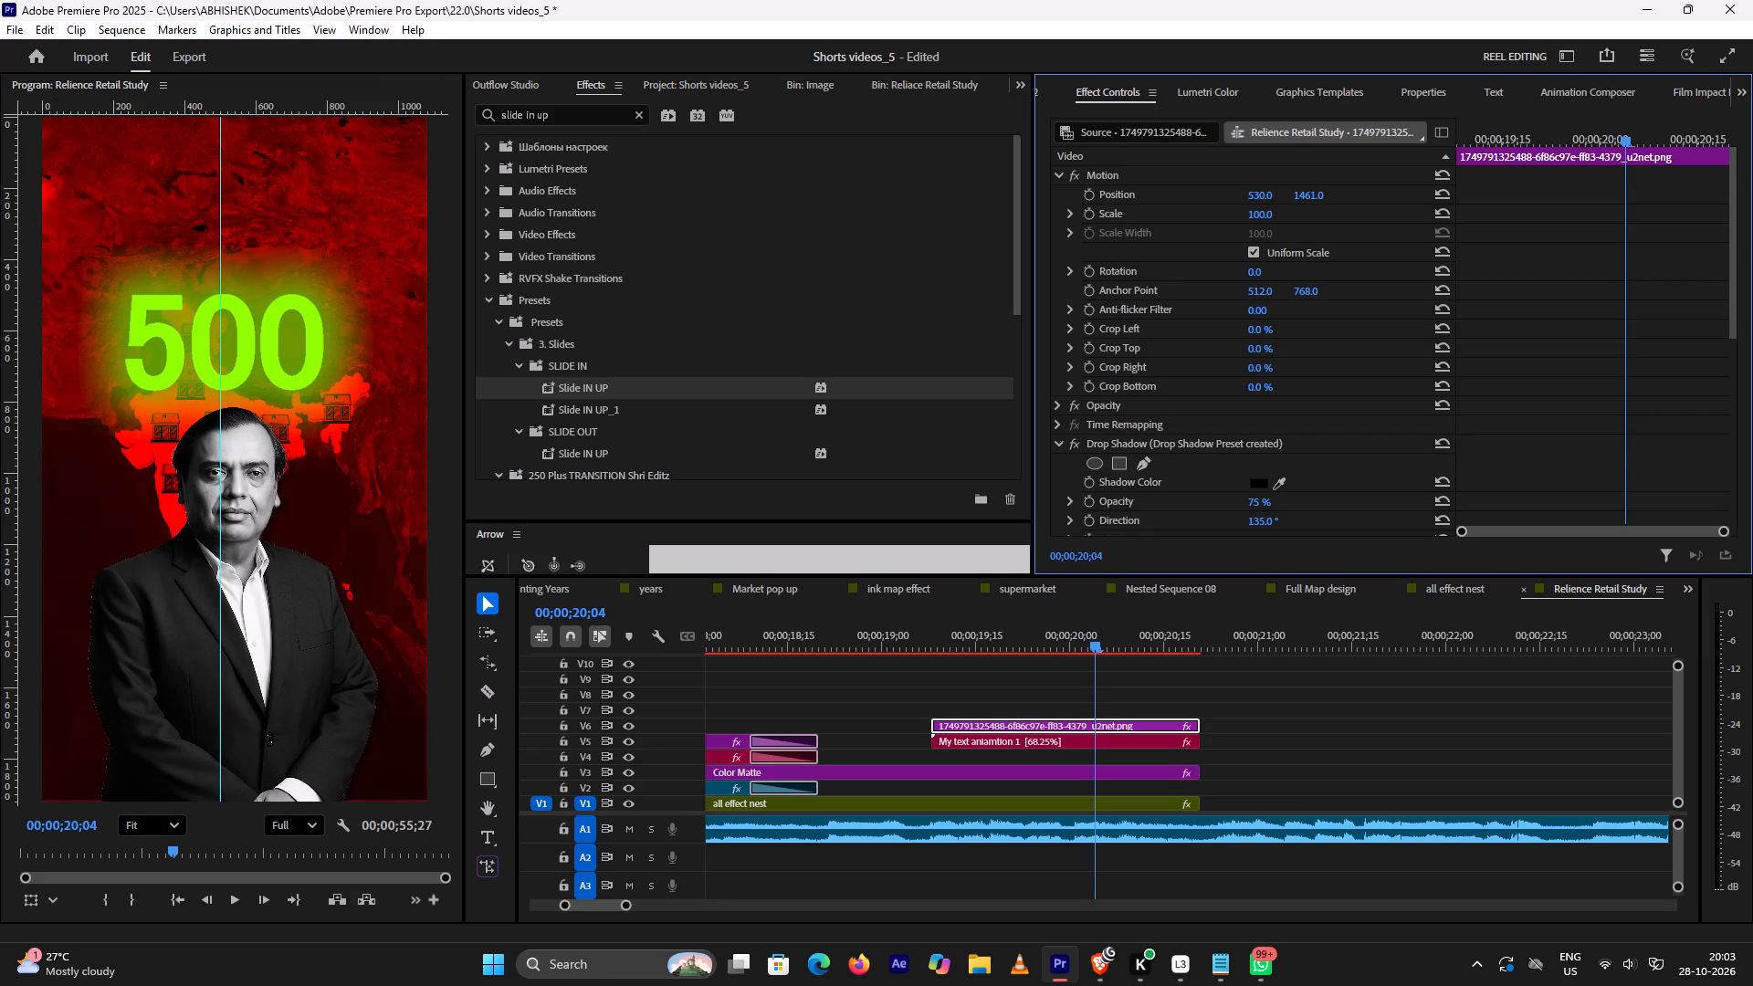
drag(1255, 198, 1245, 198)
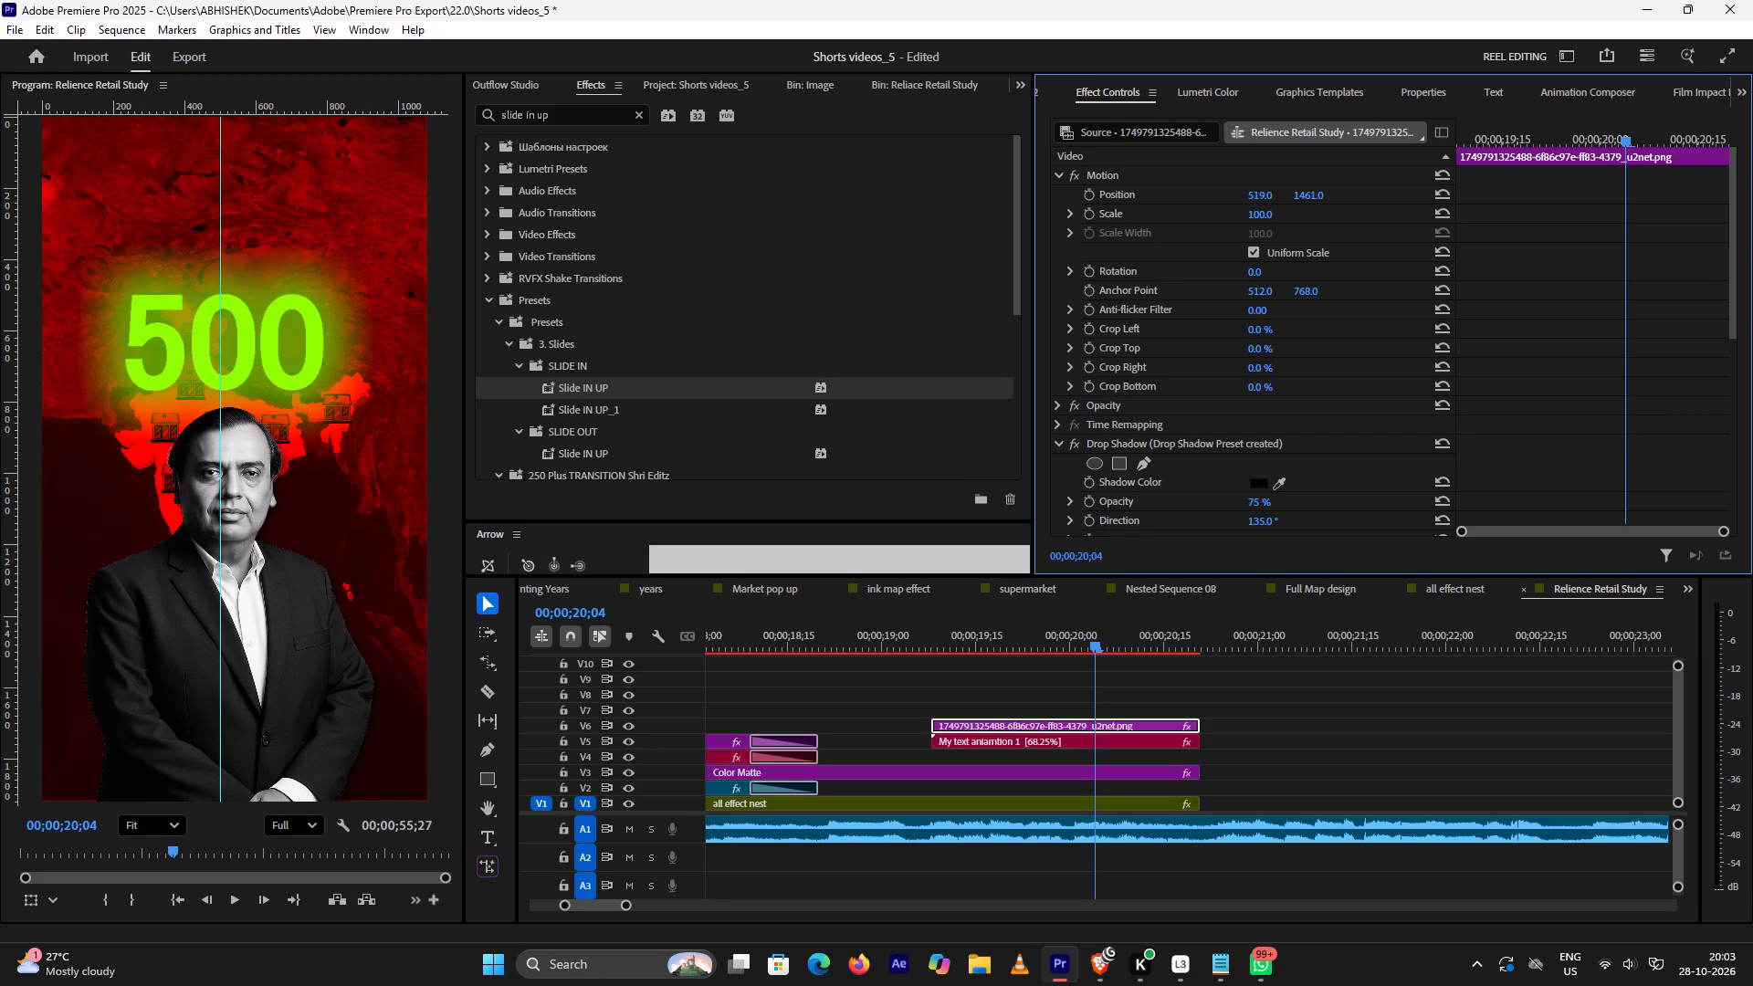
drag(1245, 198, 1244, 198)
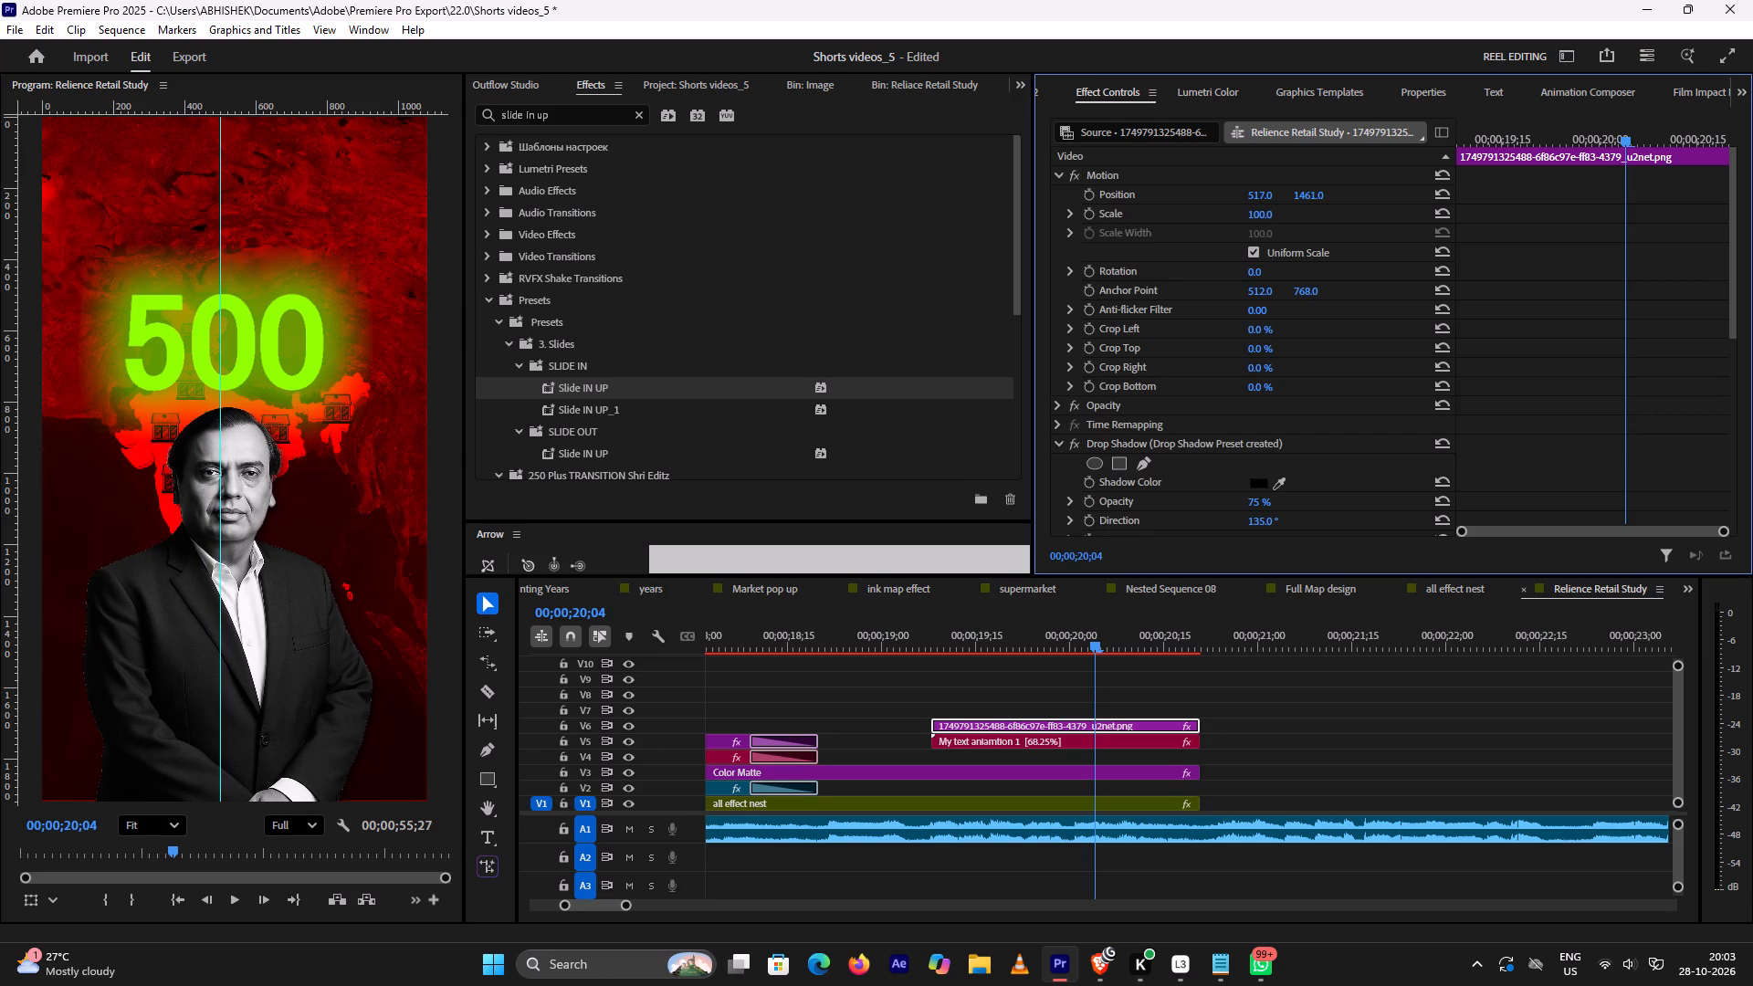
drag(1244, 198, 1243, 198)
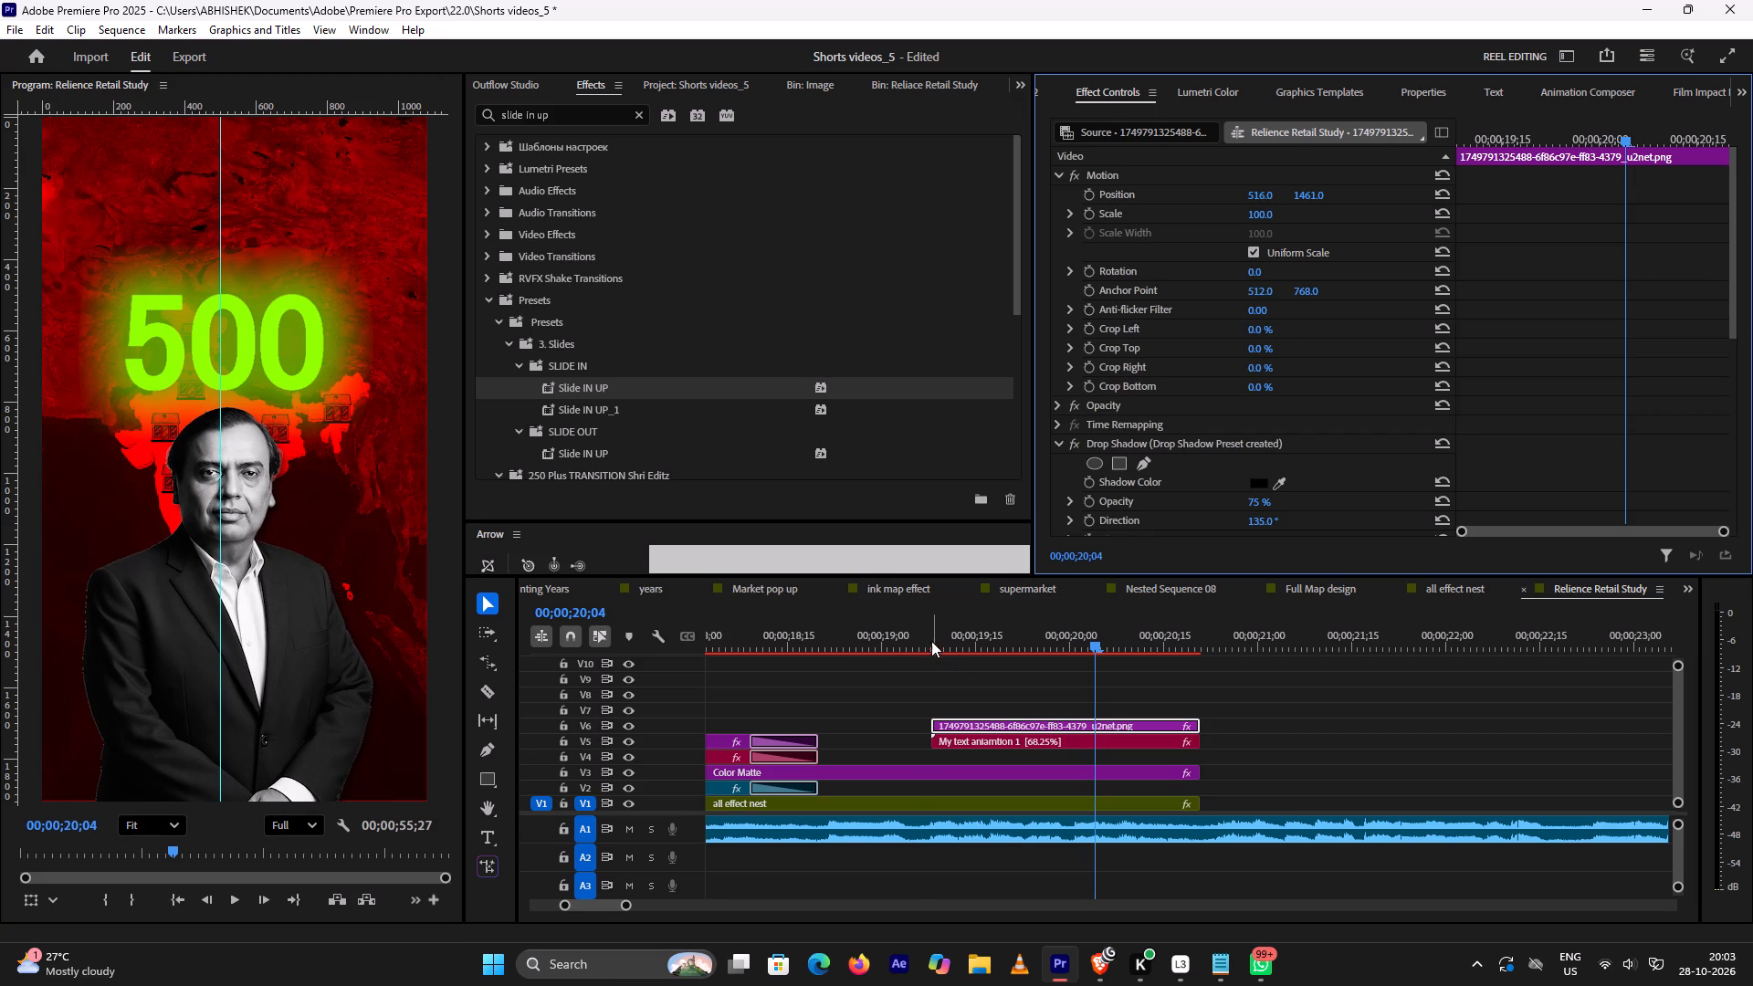
Play back the 500 text and portrait's entrance, and compare it with the finished shot in the Brave tutorial, pausing near 1:39:34.
click(920, 635)
key(space)
key(space)
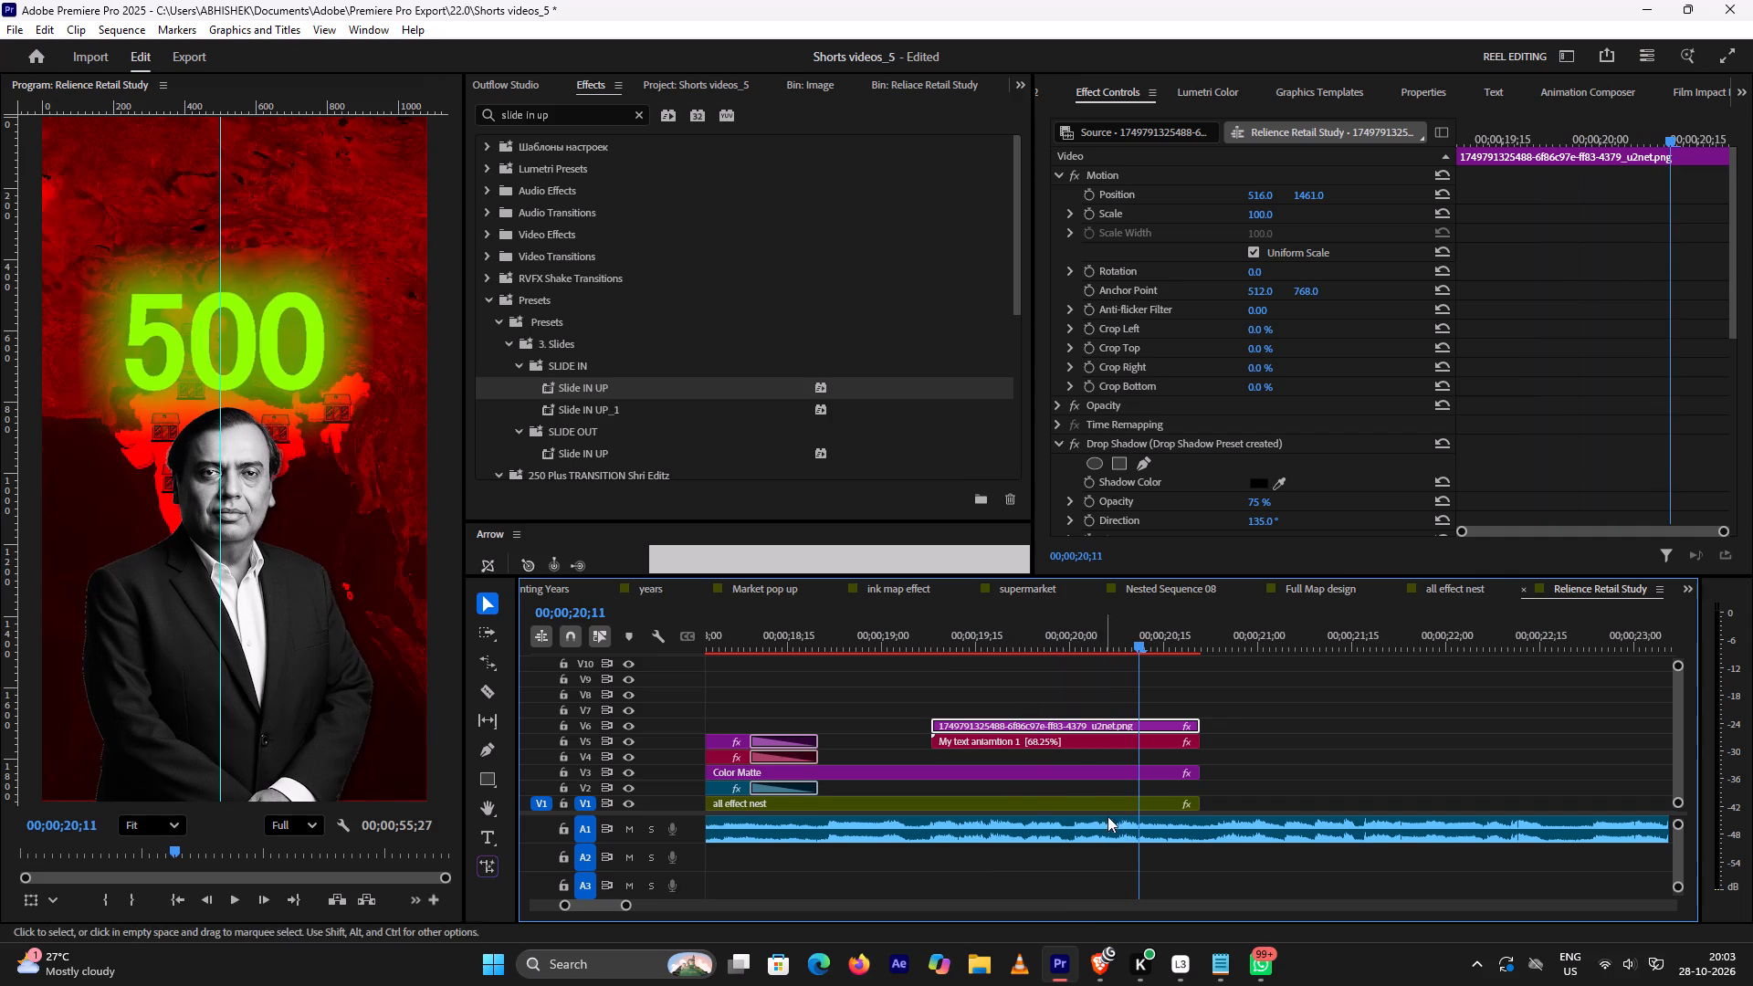
click(1097, 965)
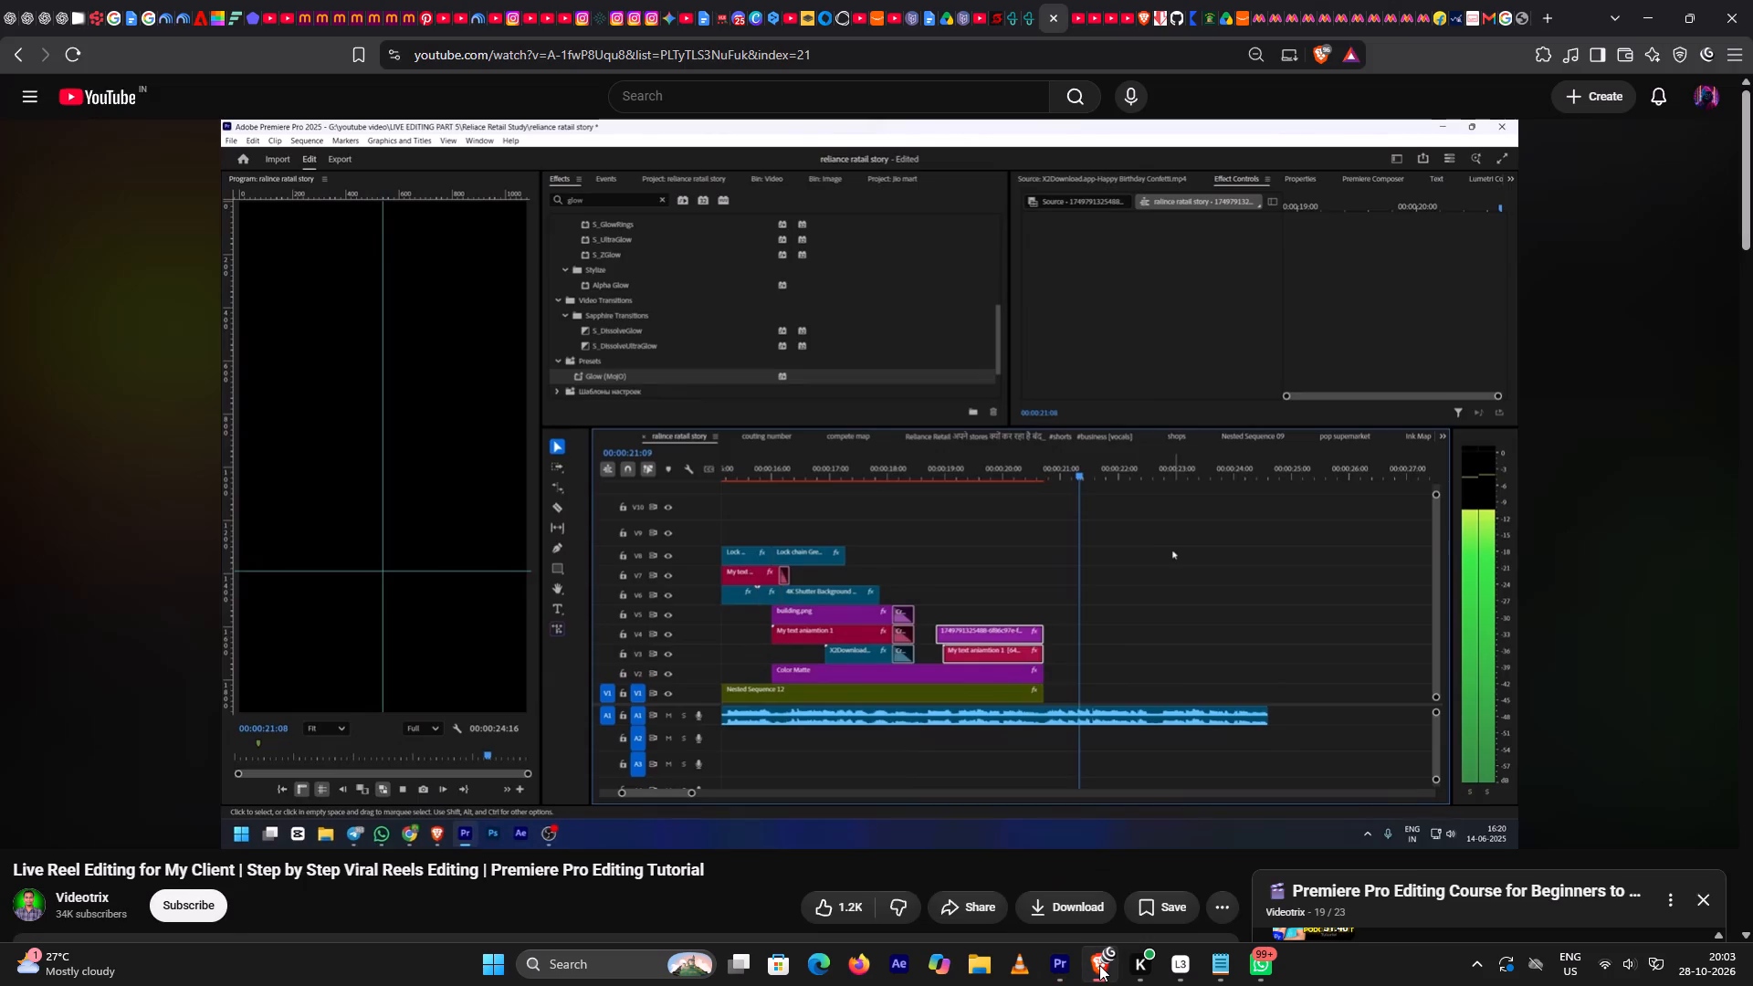
key(space)
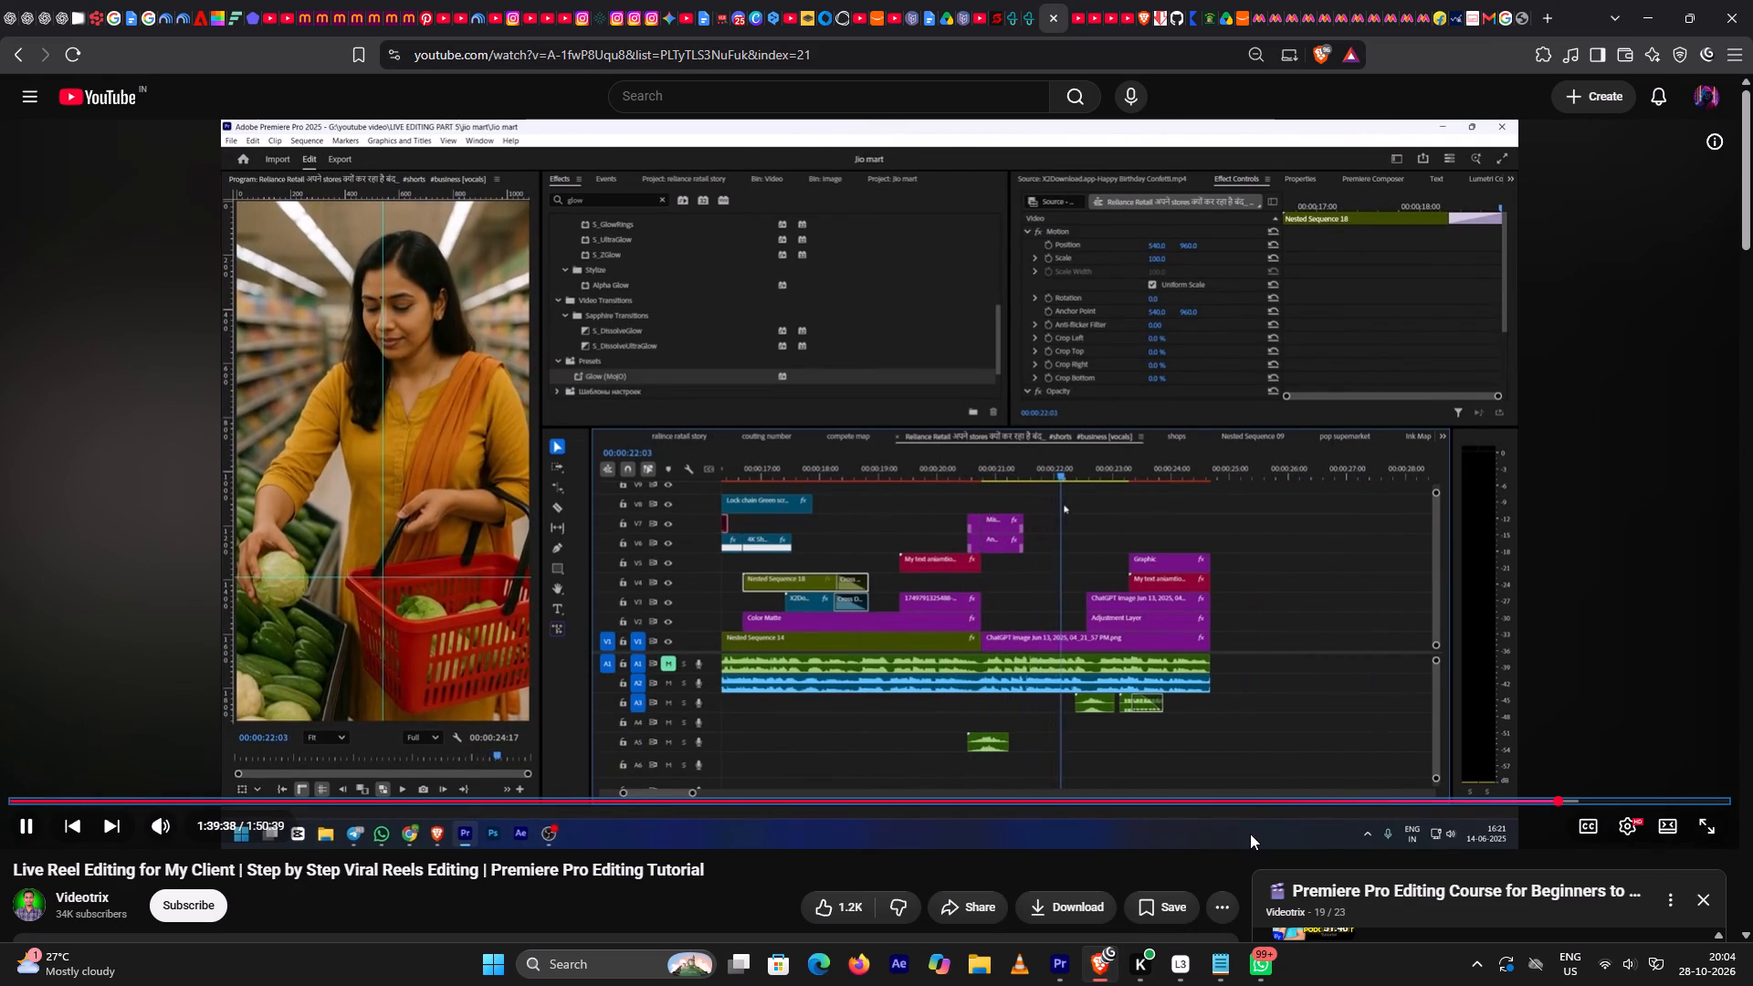
key(Left)
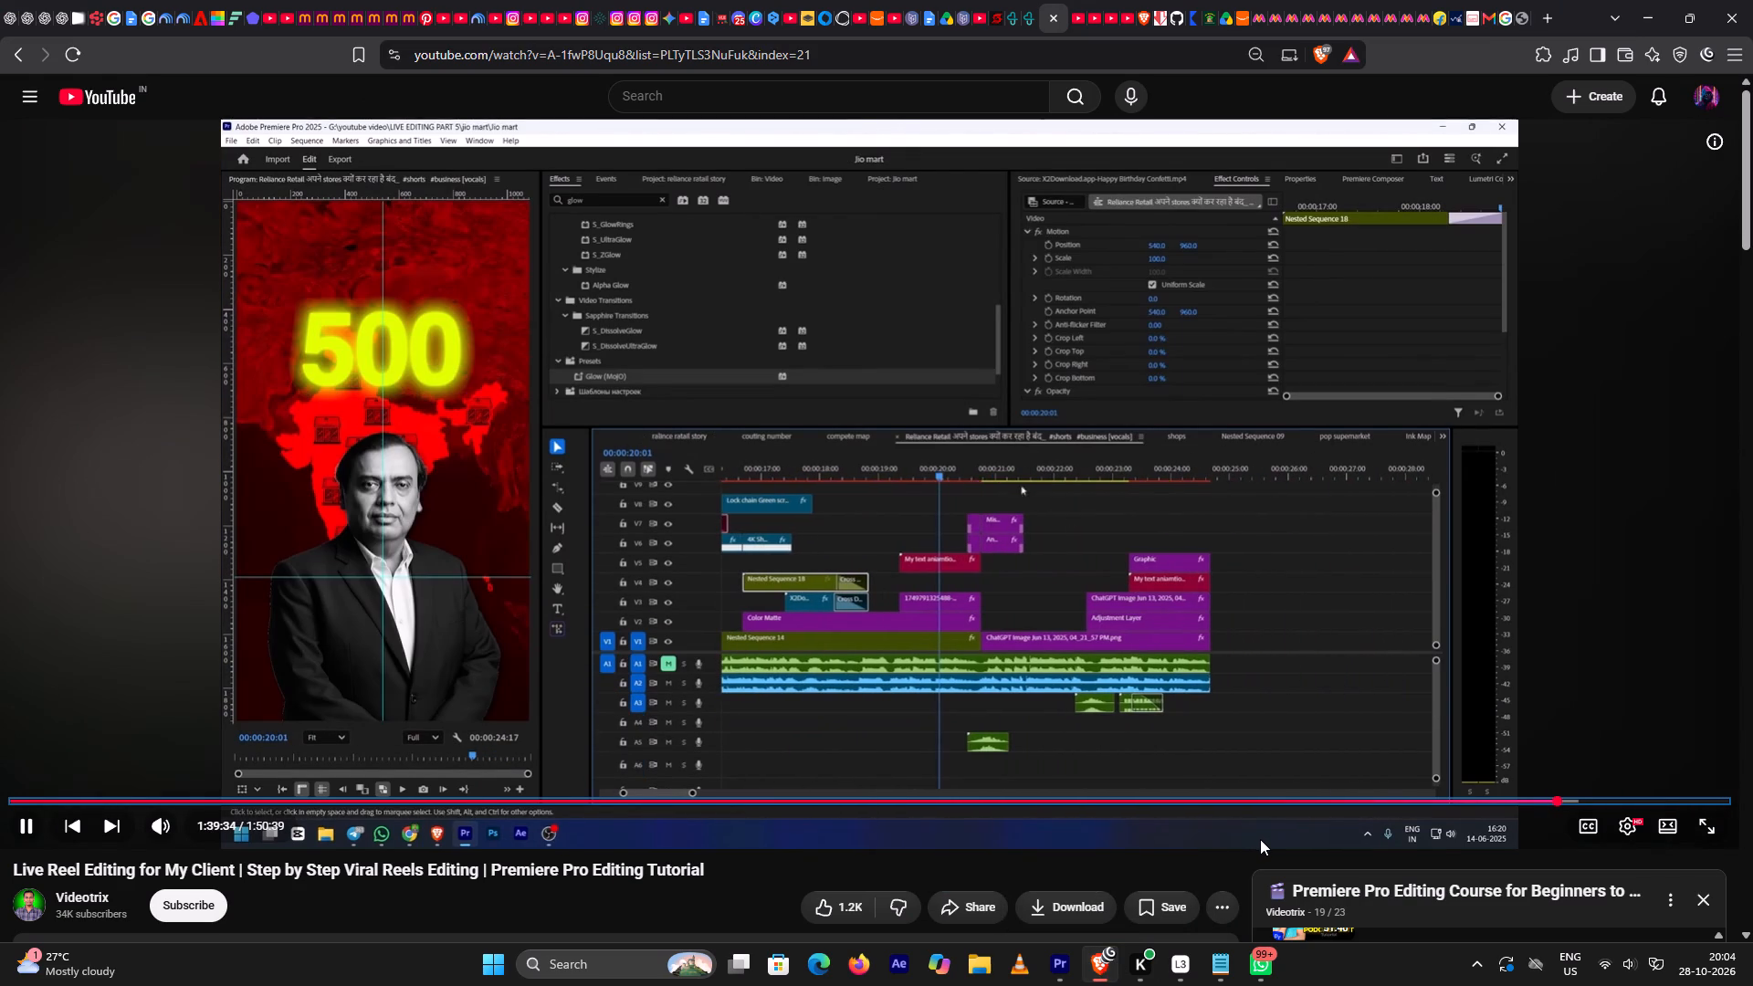
key(space)
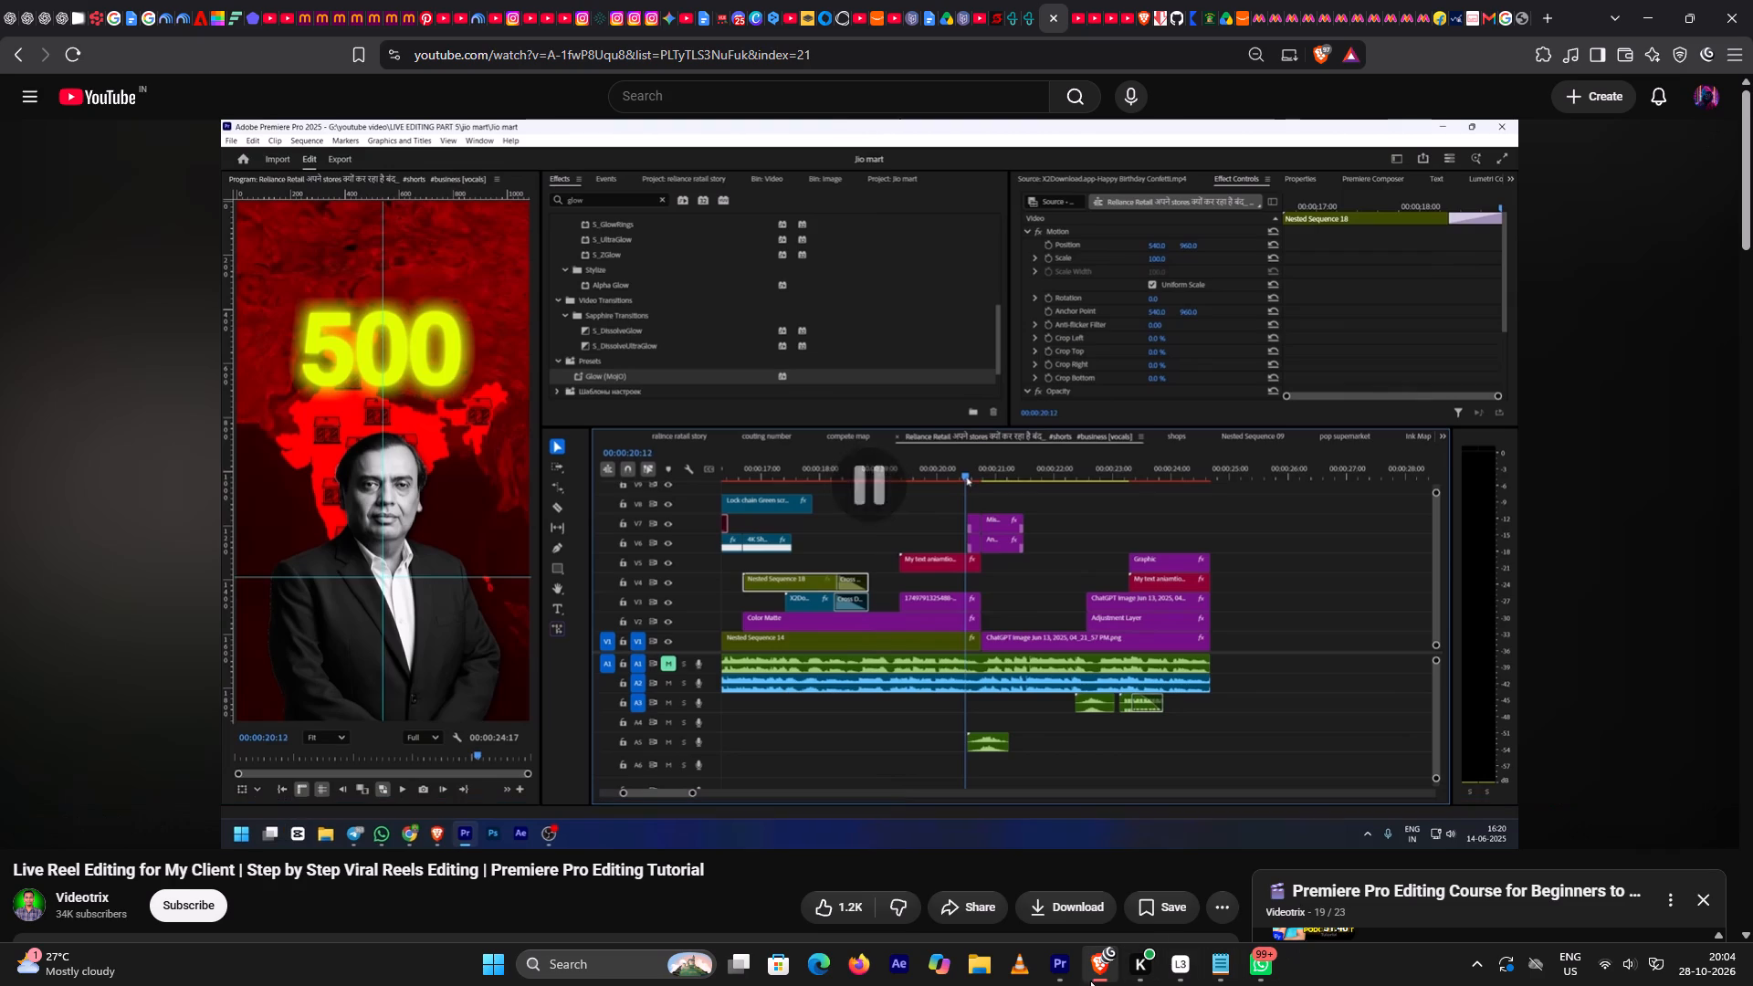
Back in Premiere Pro, lower the portrait by setting its vertical position to 1507.
click(1065, 970)
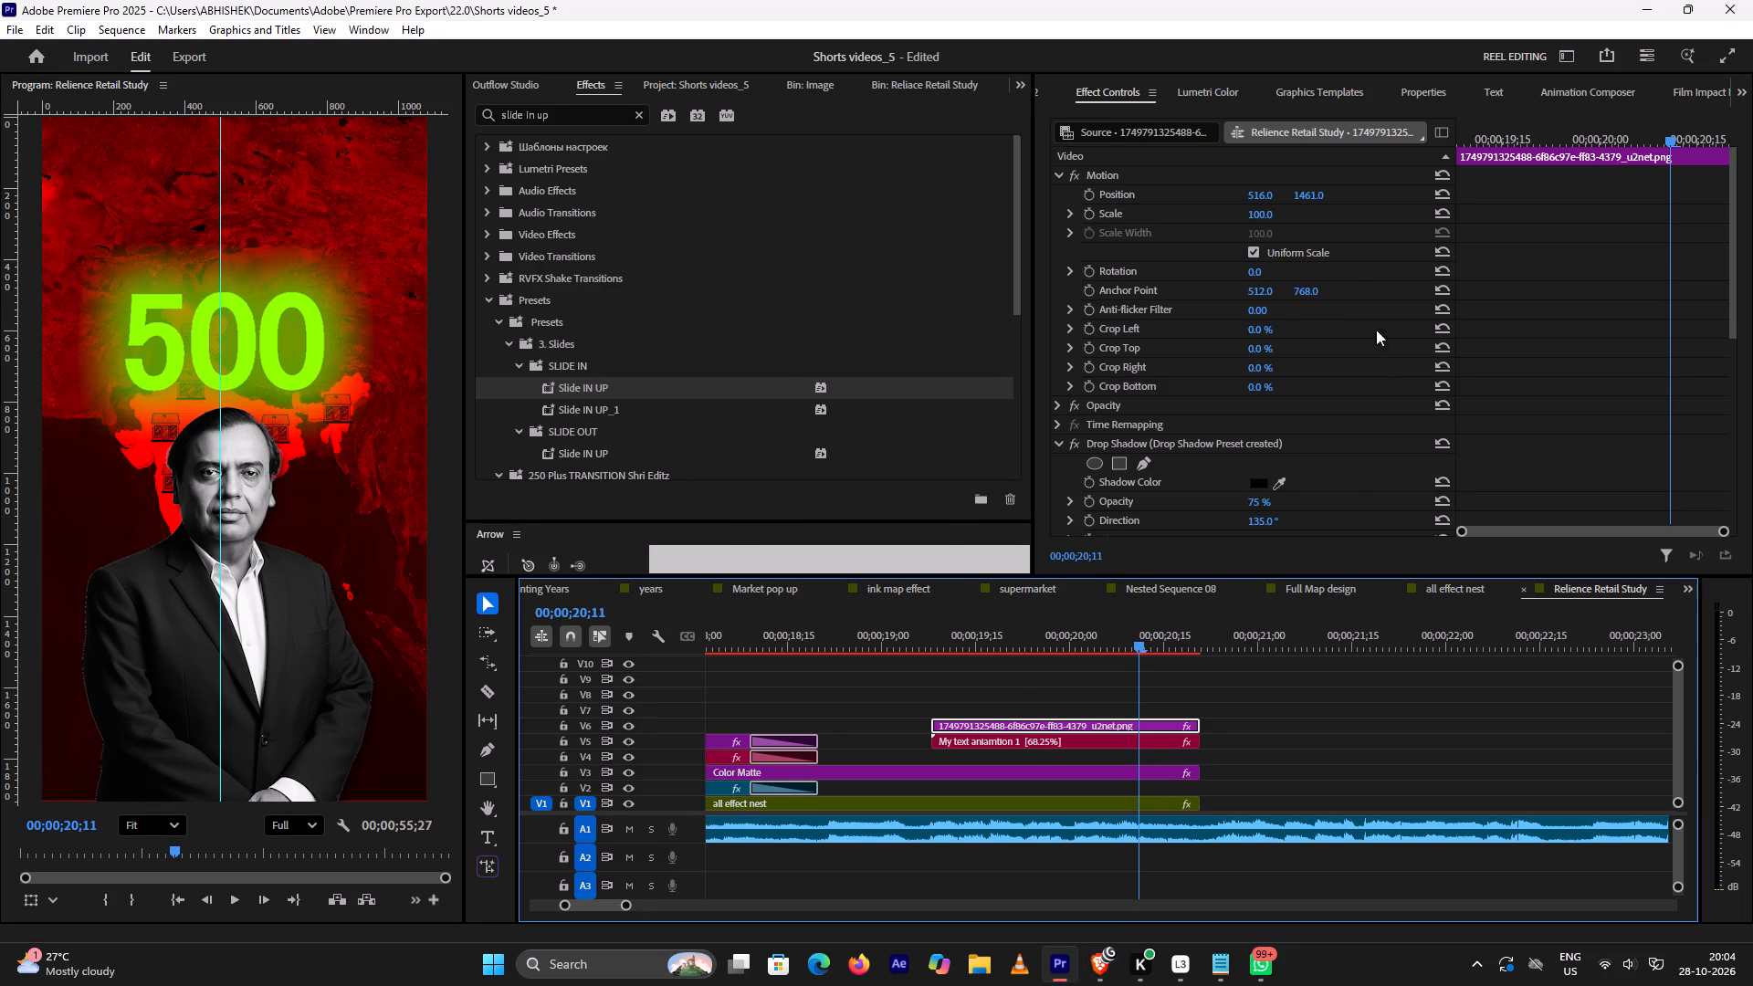
drag(1313, 197, 1328, 190)
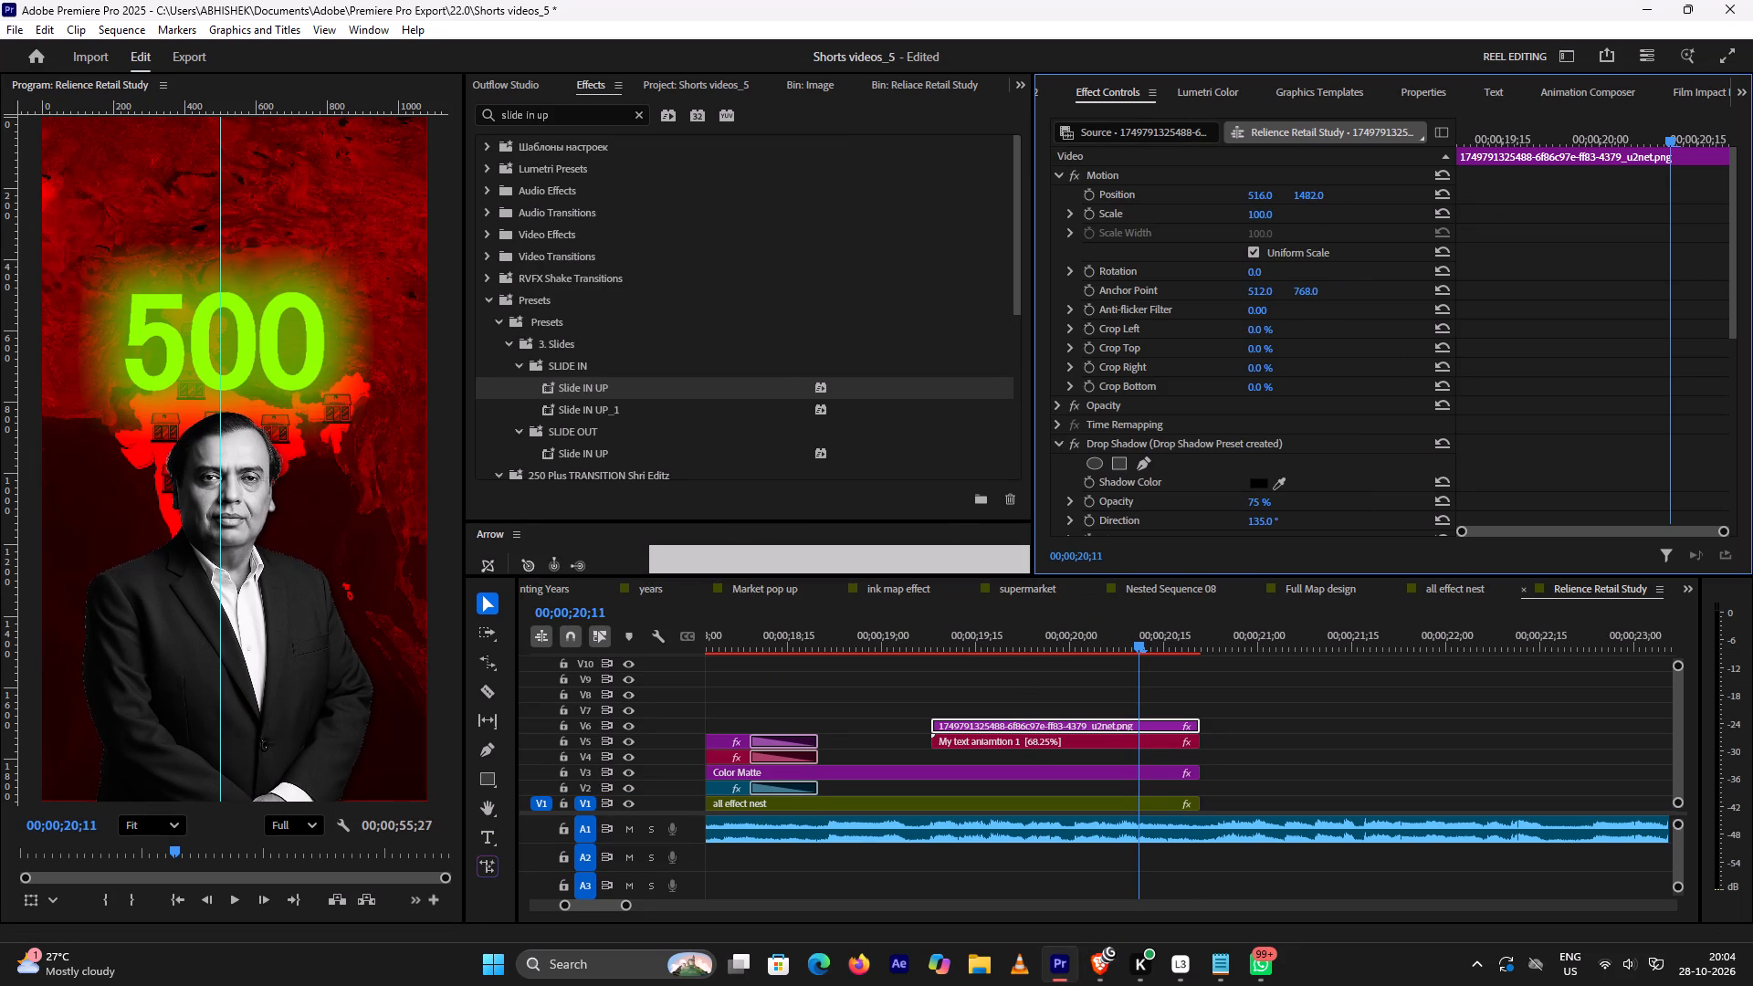
drag(1328, 190, 1347, 186)
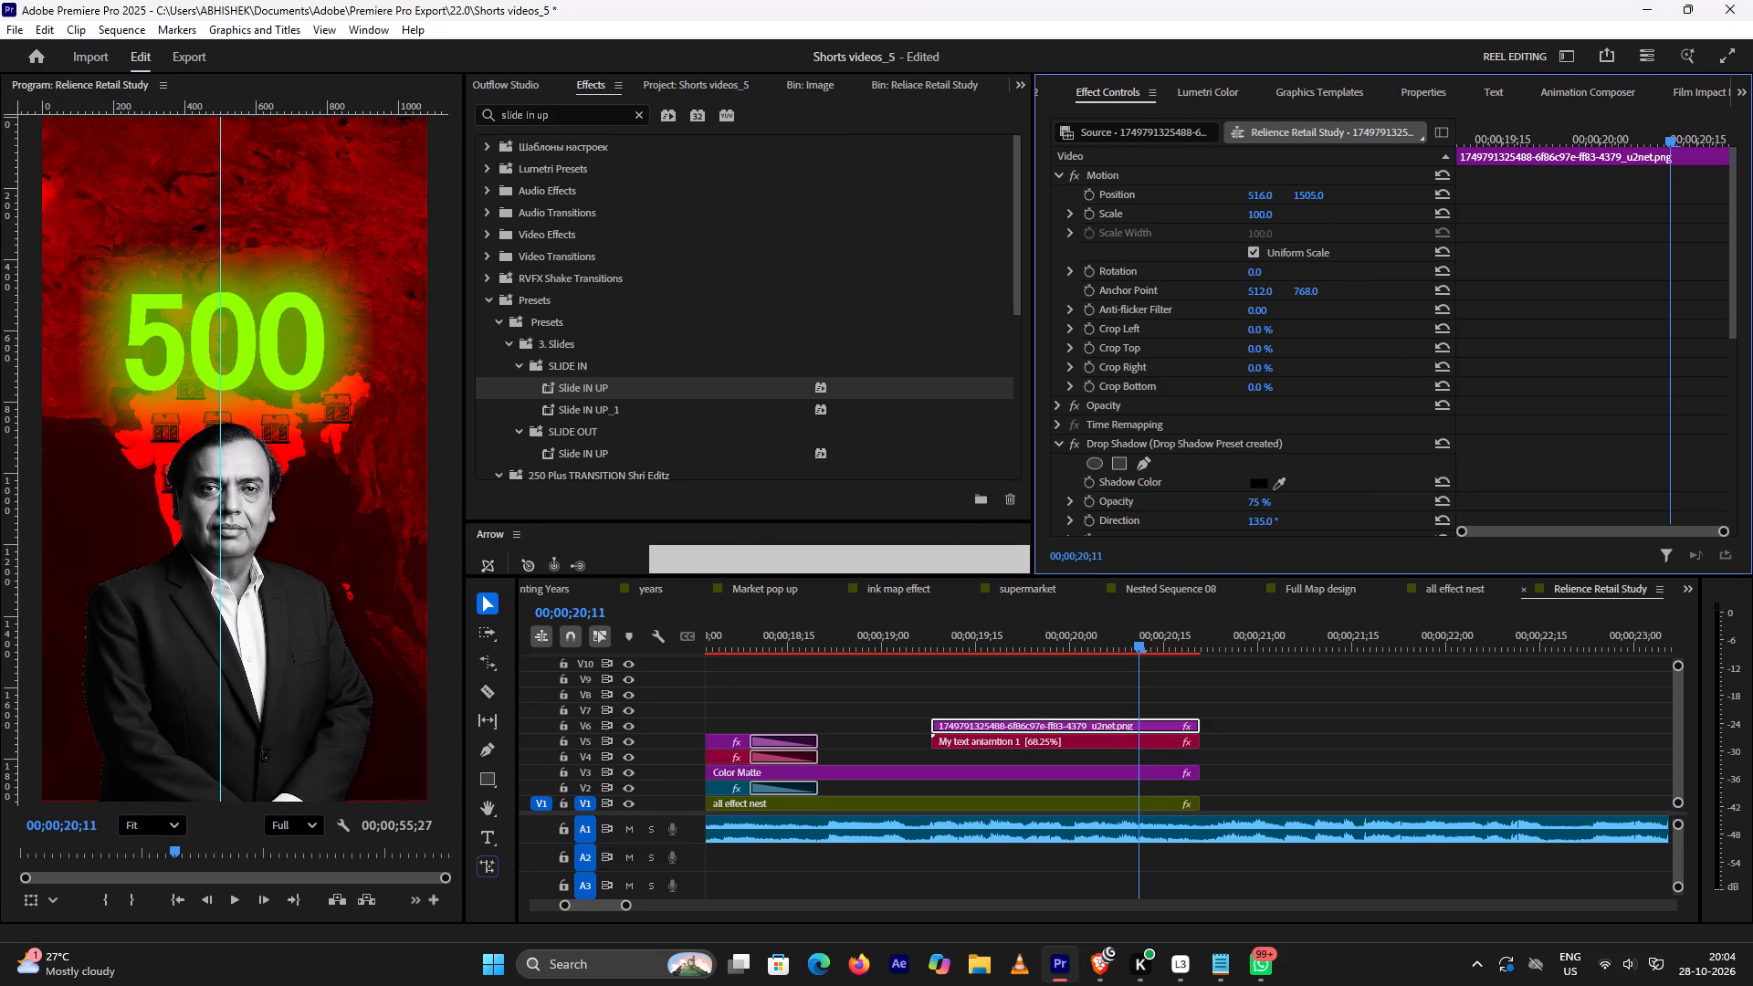
drag(1347, 186, 1348, 184)
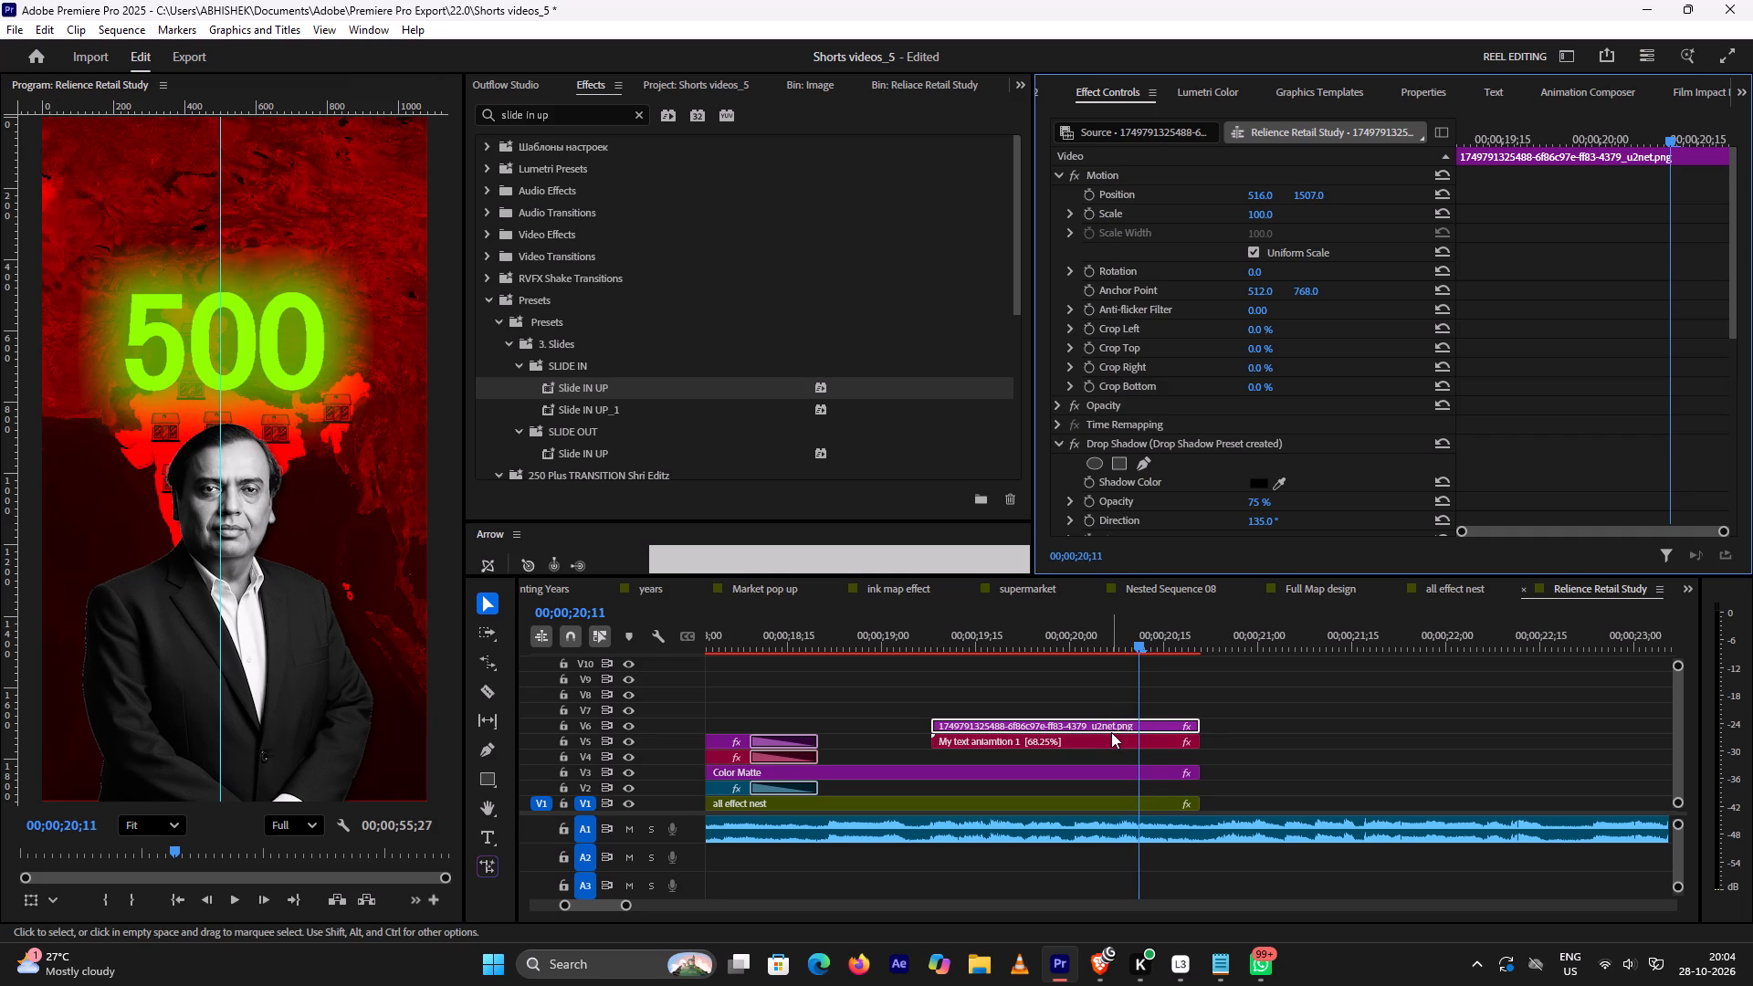
Raise the 500 text by setting its vertical position to 642.
click(1113, 739)
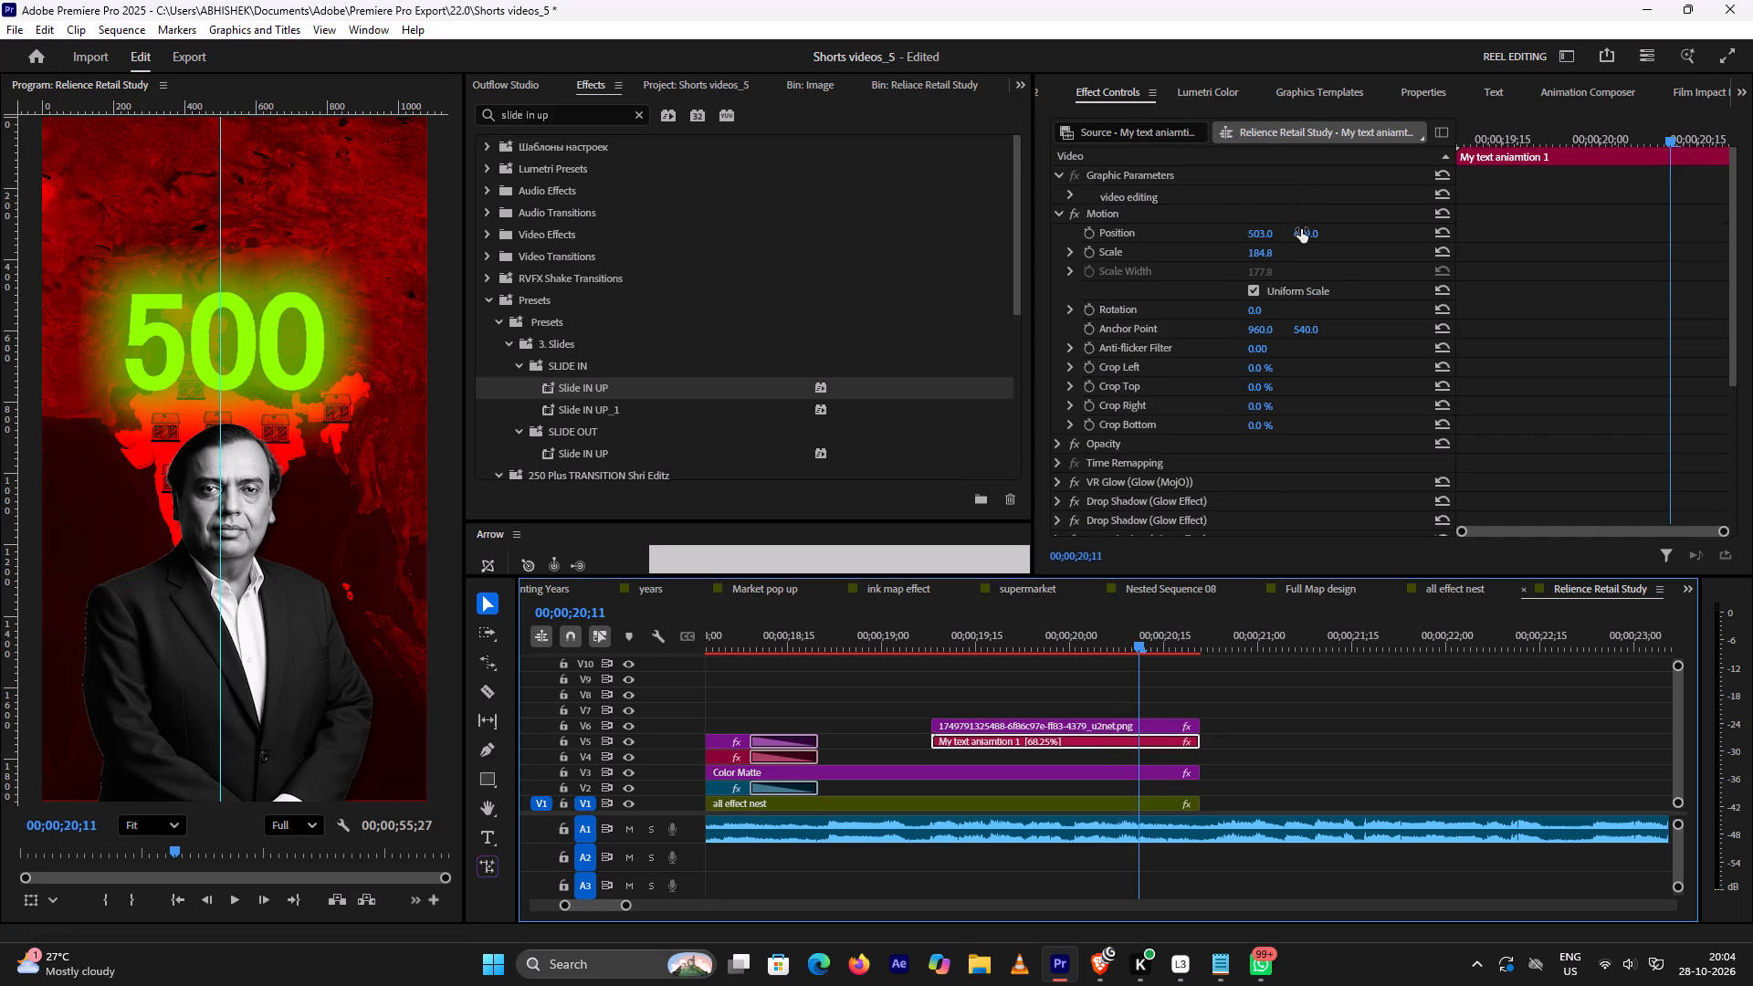
drag(1302, 230, 1316, 221)
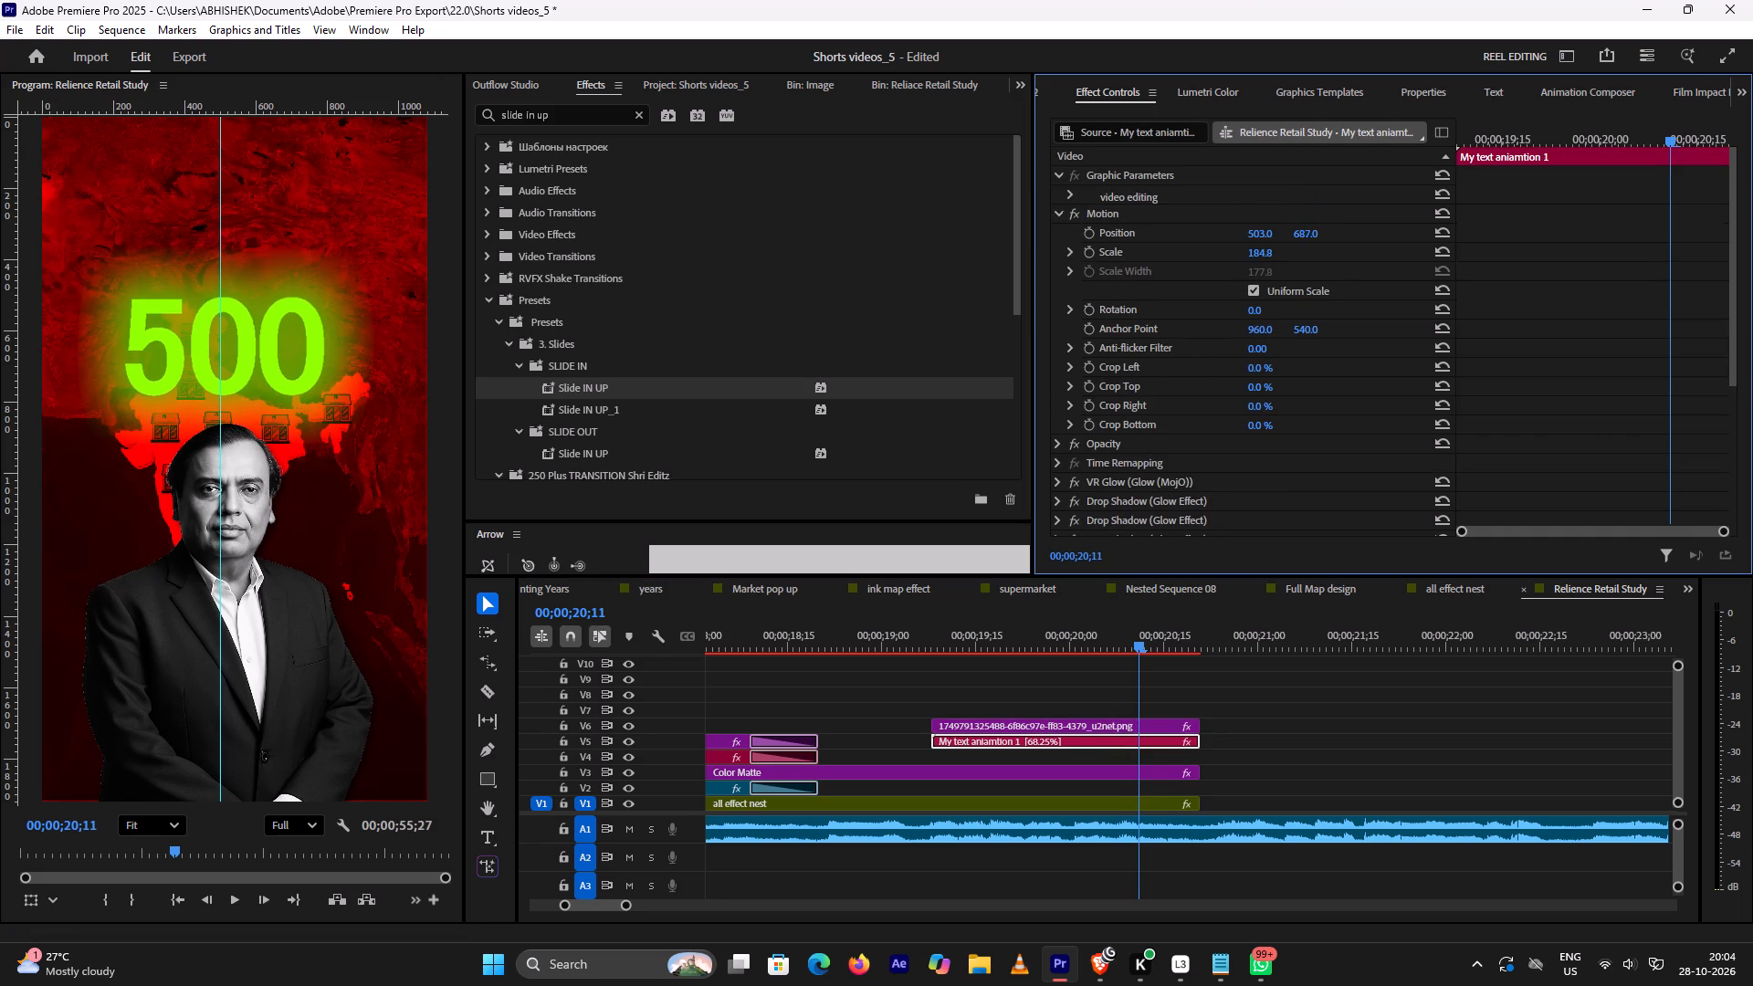
drag(1316, 221, 1285, 244)
Play back the 500 text and portrait's entrance from 19;05, and check the tutorial's following edit in Brave.
click(912, 638)
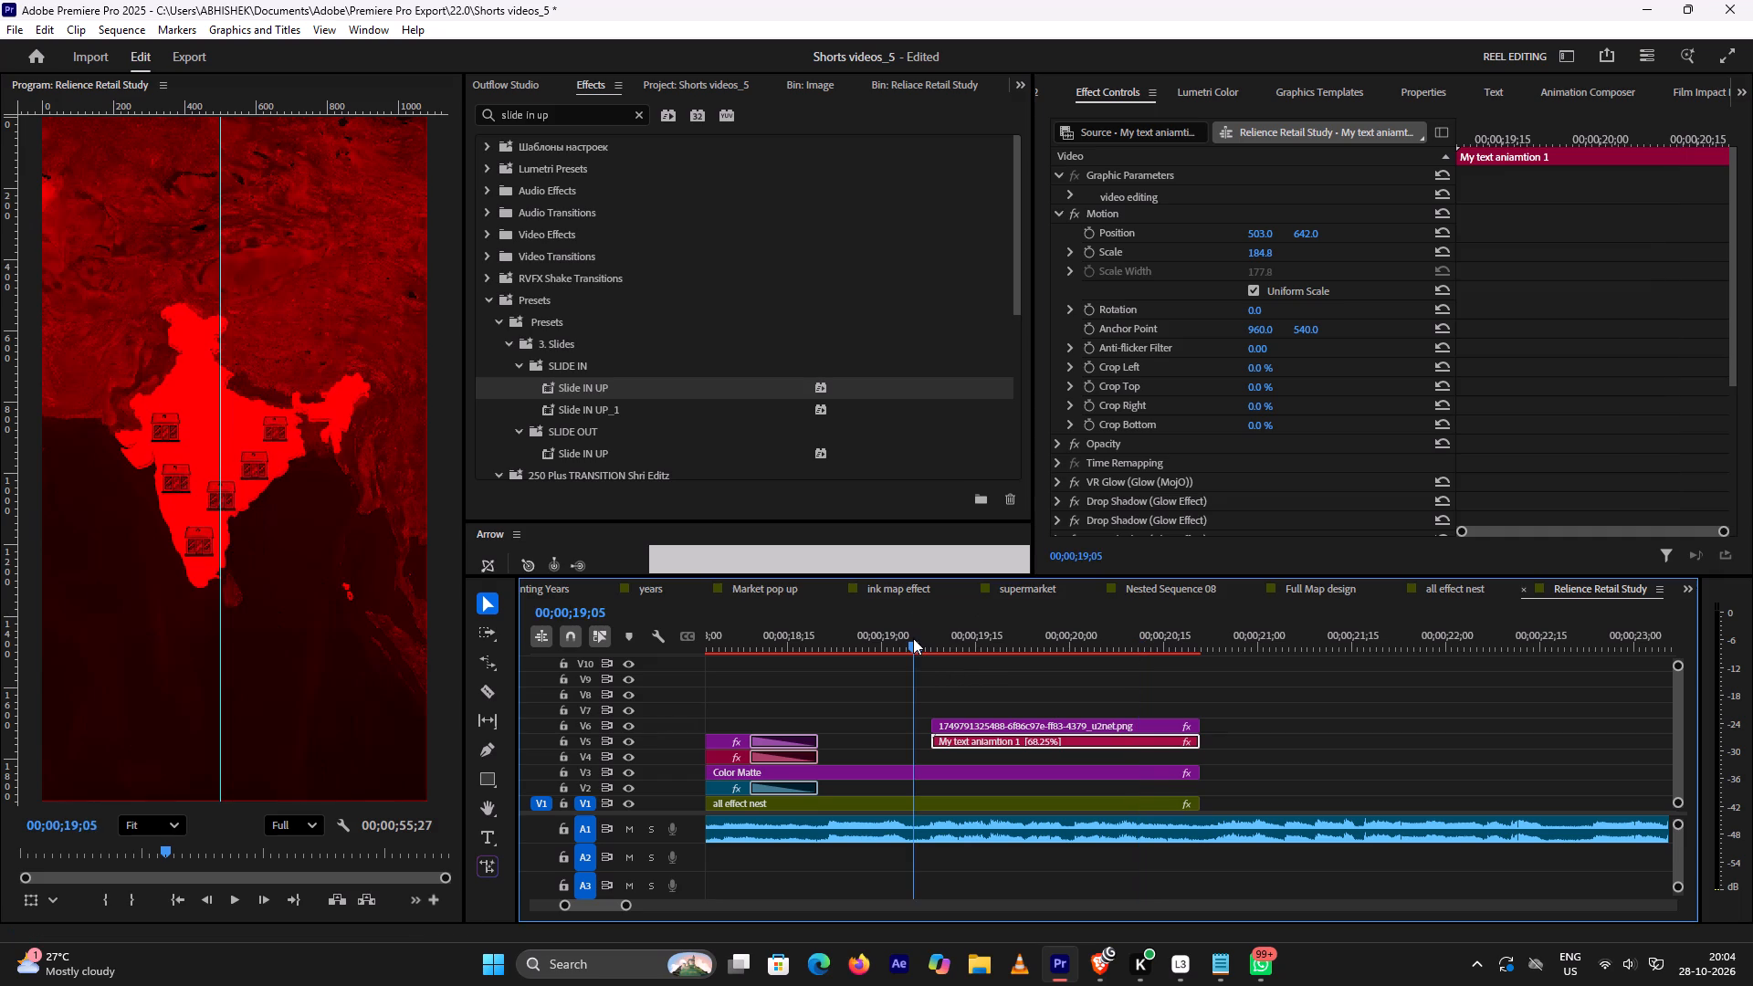
key(space)
key(space)
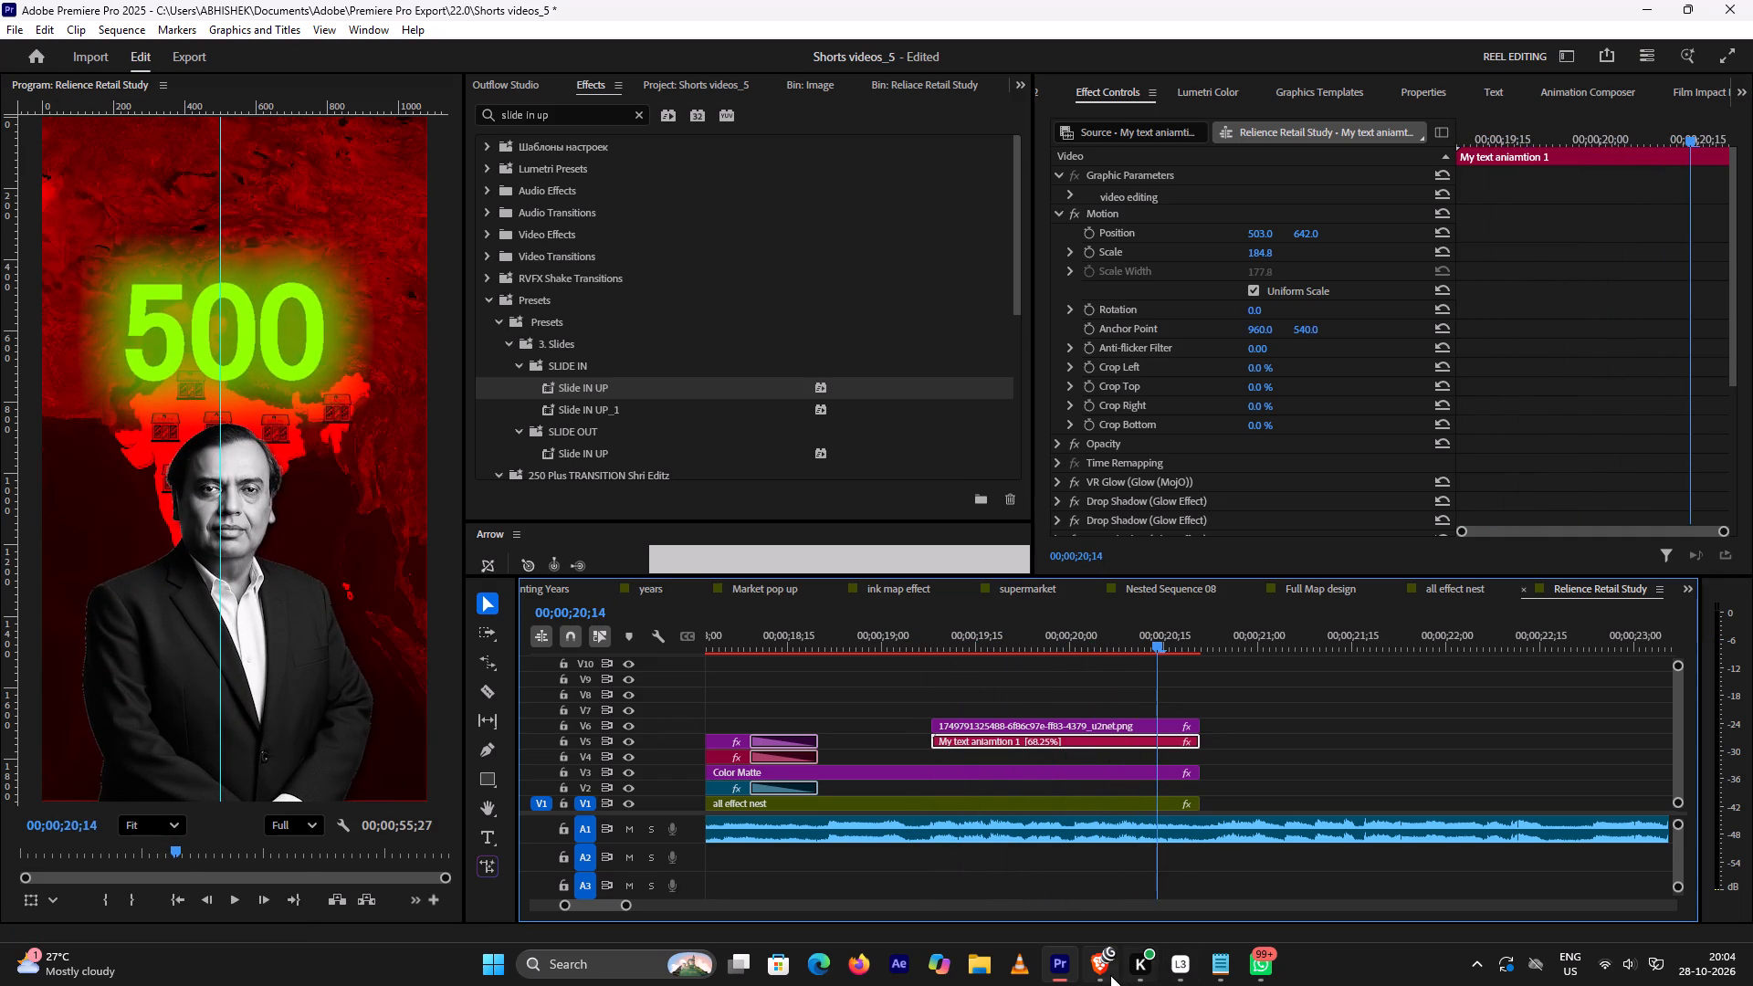
click(1107, 967)
key(space)
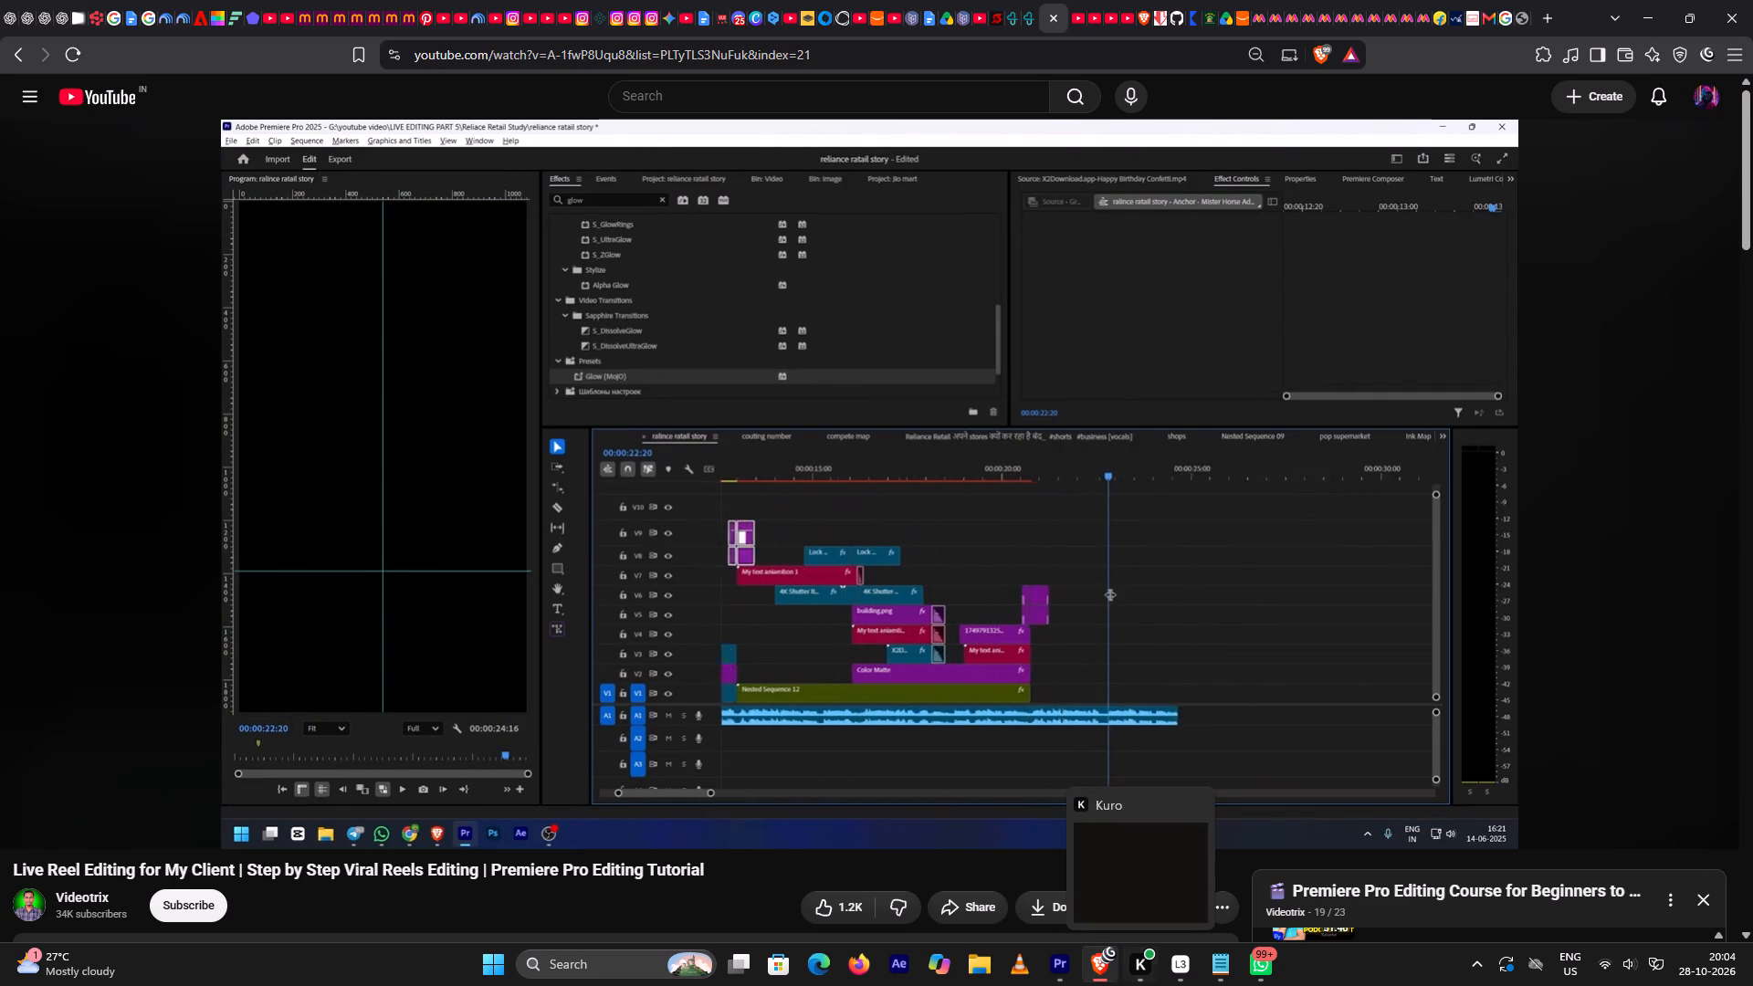
Back in Premiere Pro, duplicate the Mister Horse transition clips near 13 seconds on V8 and V9 to the end of the 500 scene, on V7 and V8.
click(1053, 968)
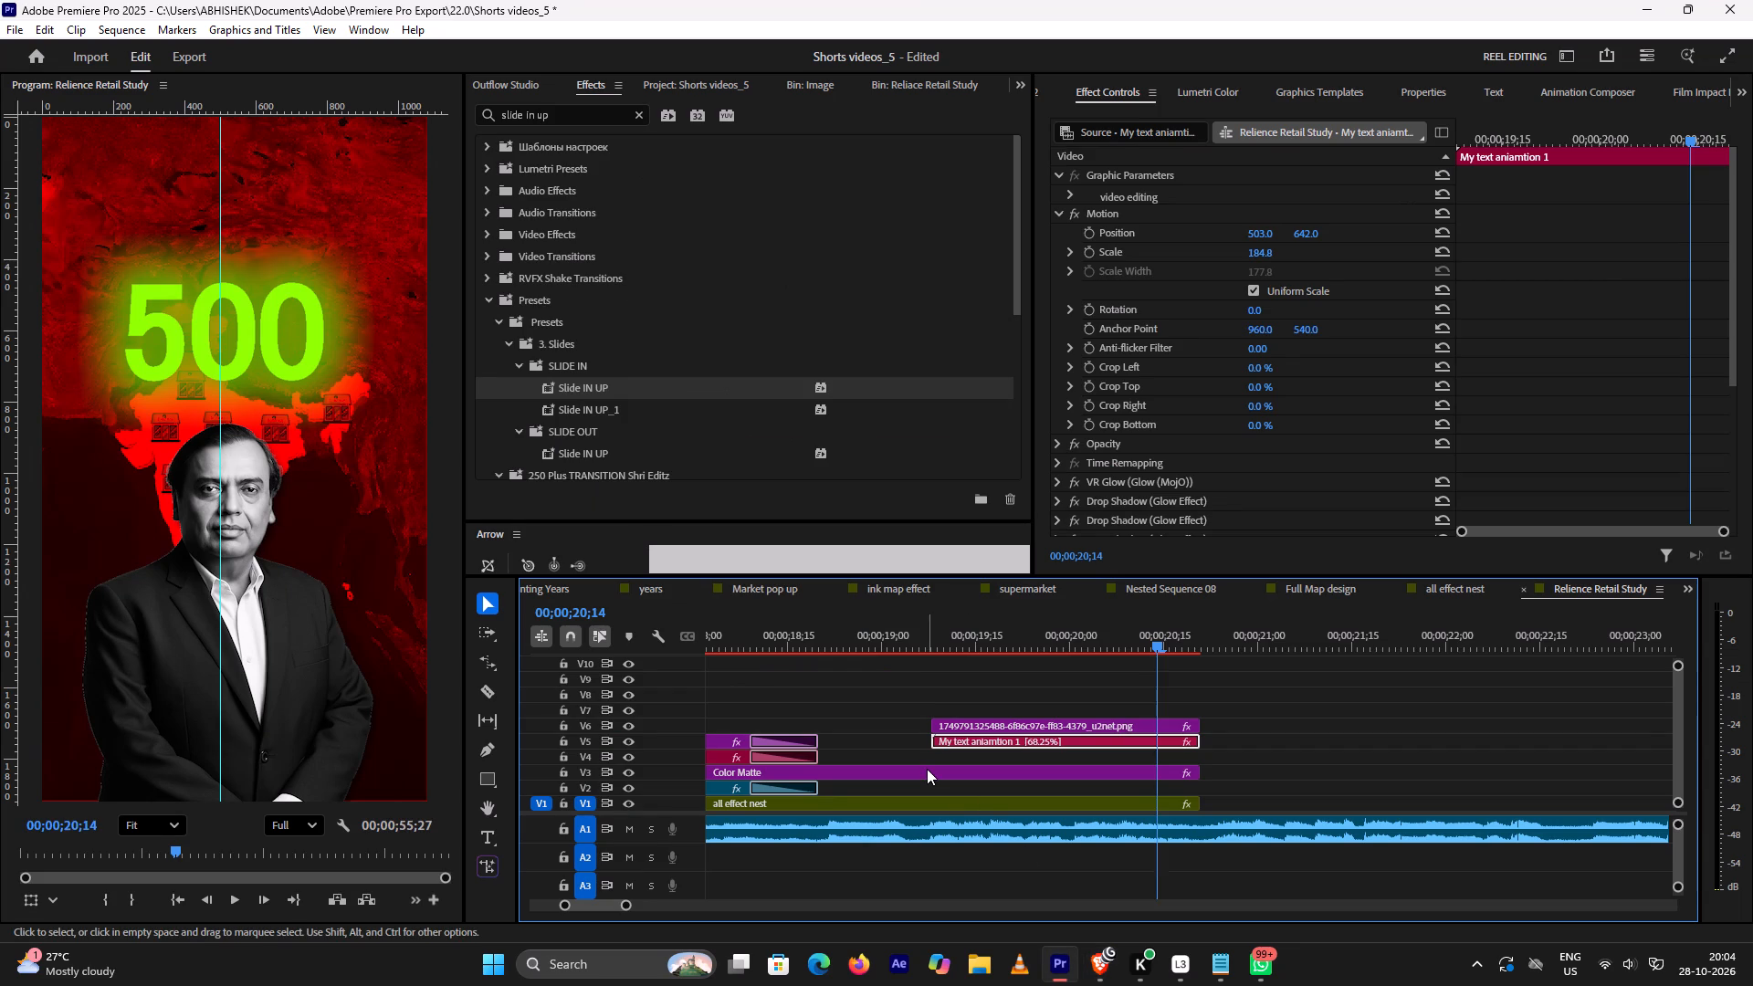
alt+scroll(927, 769, down, 11)
scroll(923, 764, up, 10)
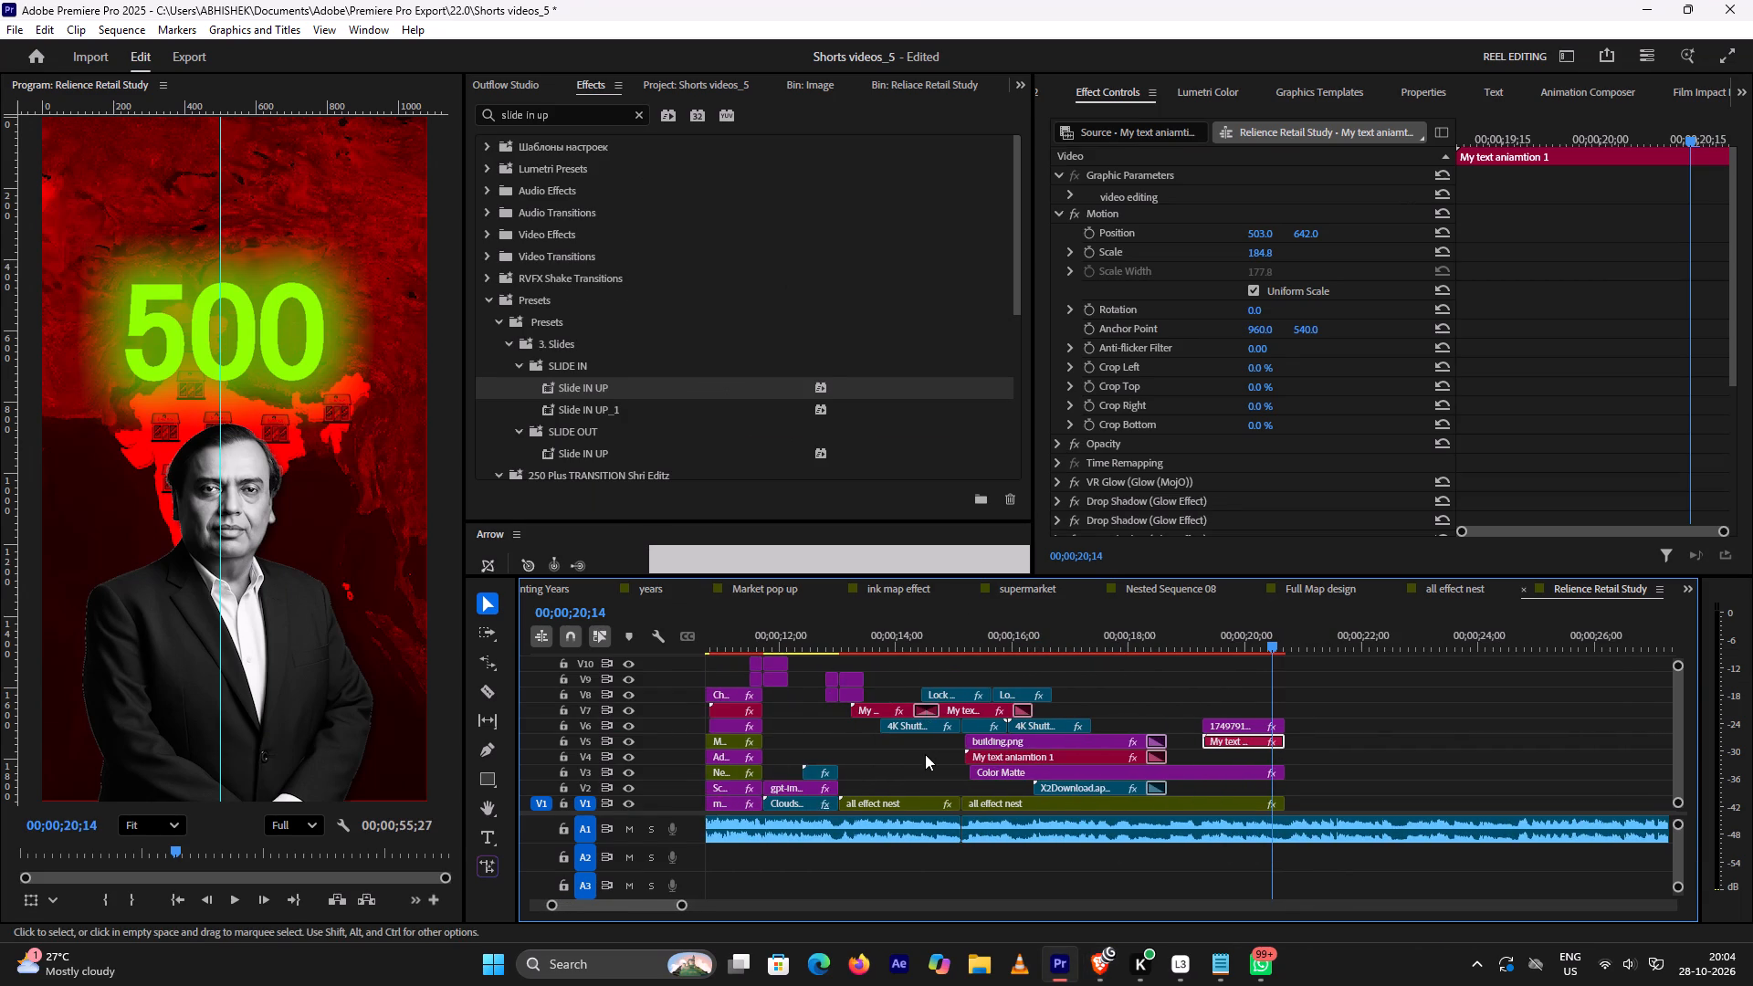
scroll(930, 754, up, 2)
drag(866, 658, 900, 685)
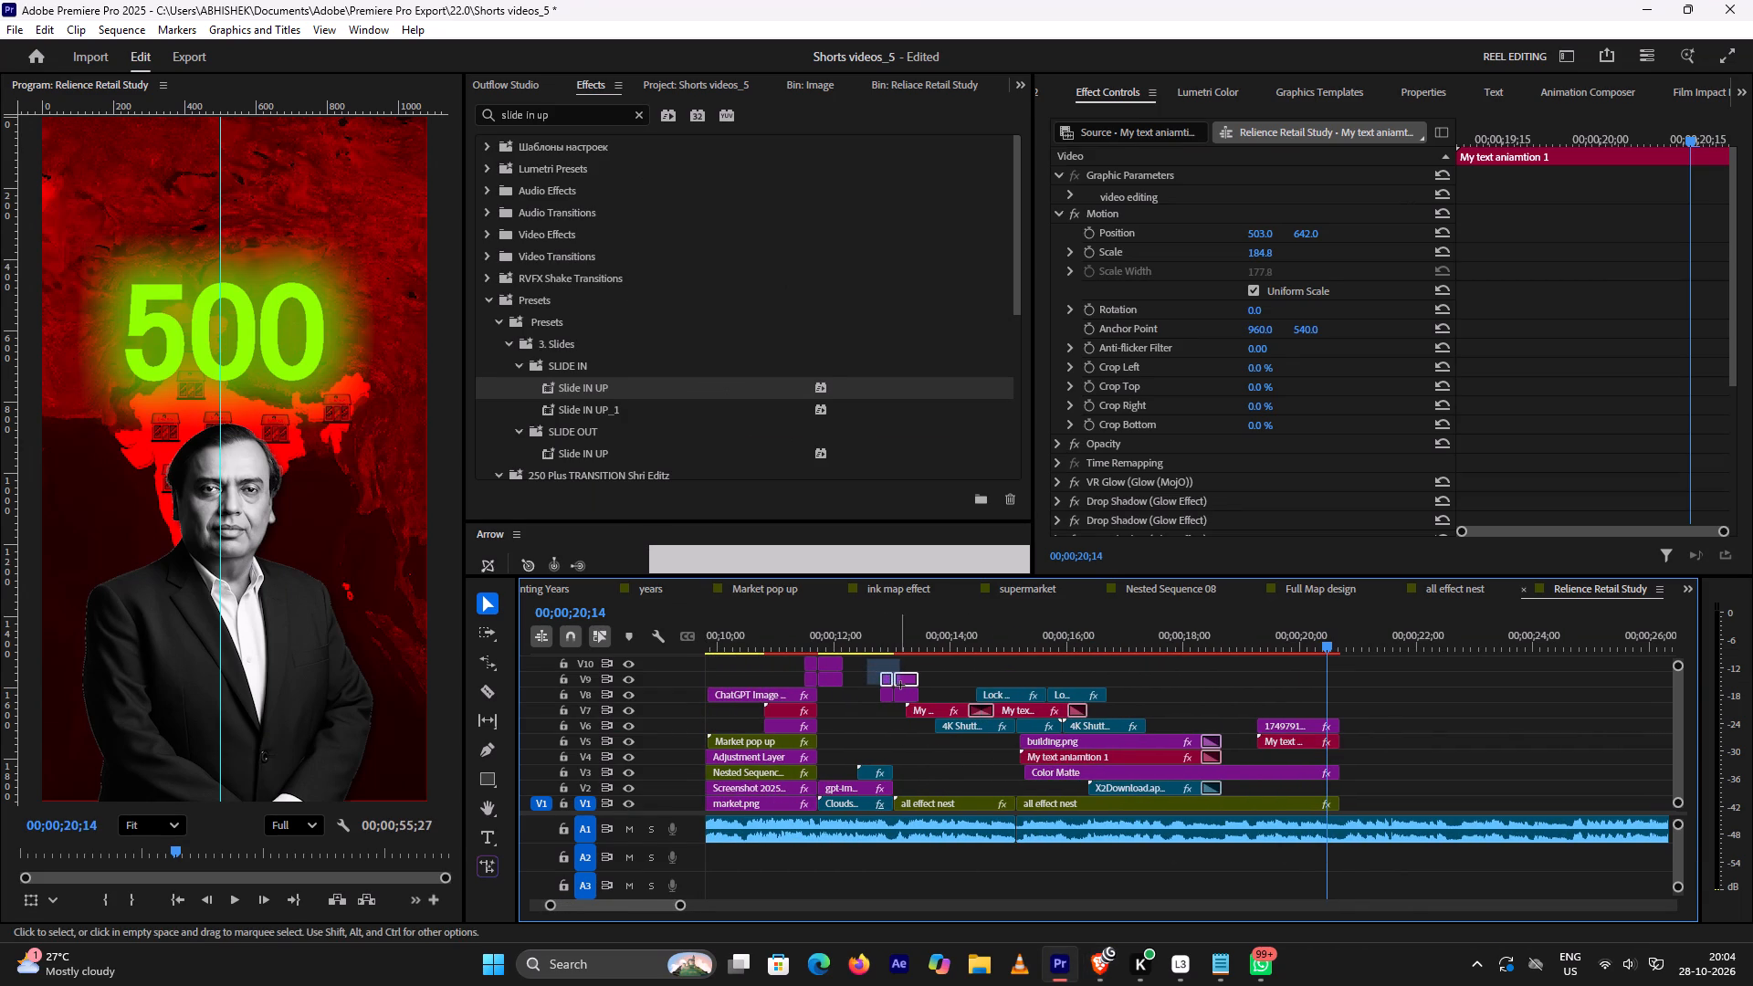
drag(900, 685, 906, 691)
alt+drag(905, 678, 1293, 690)
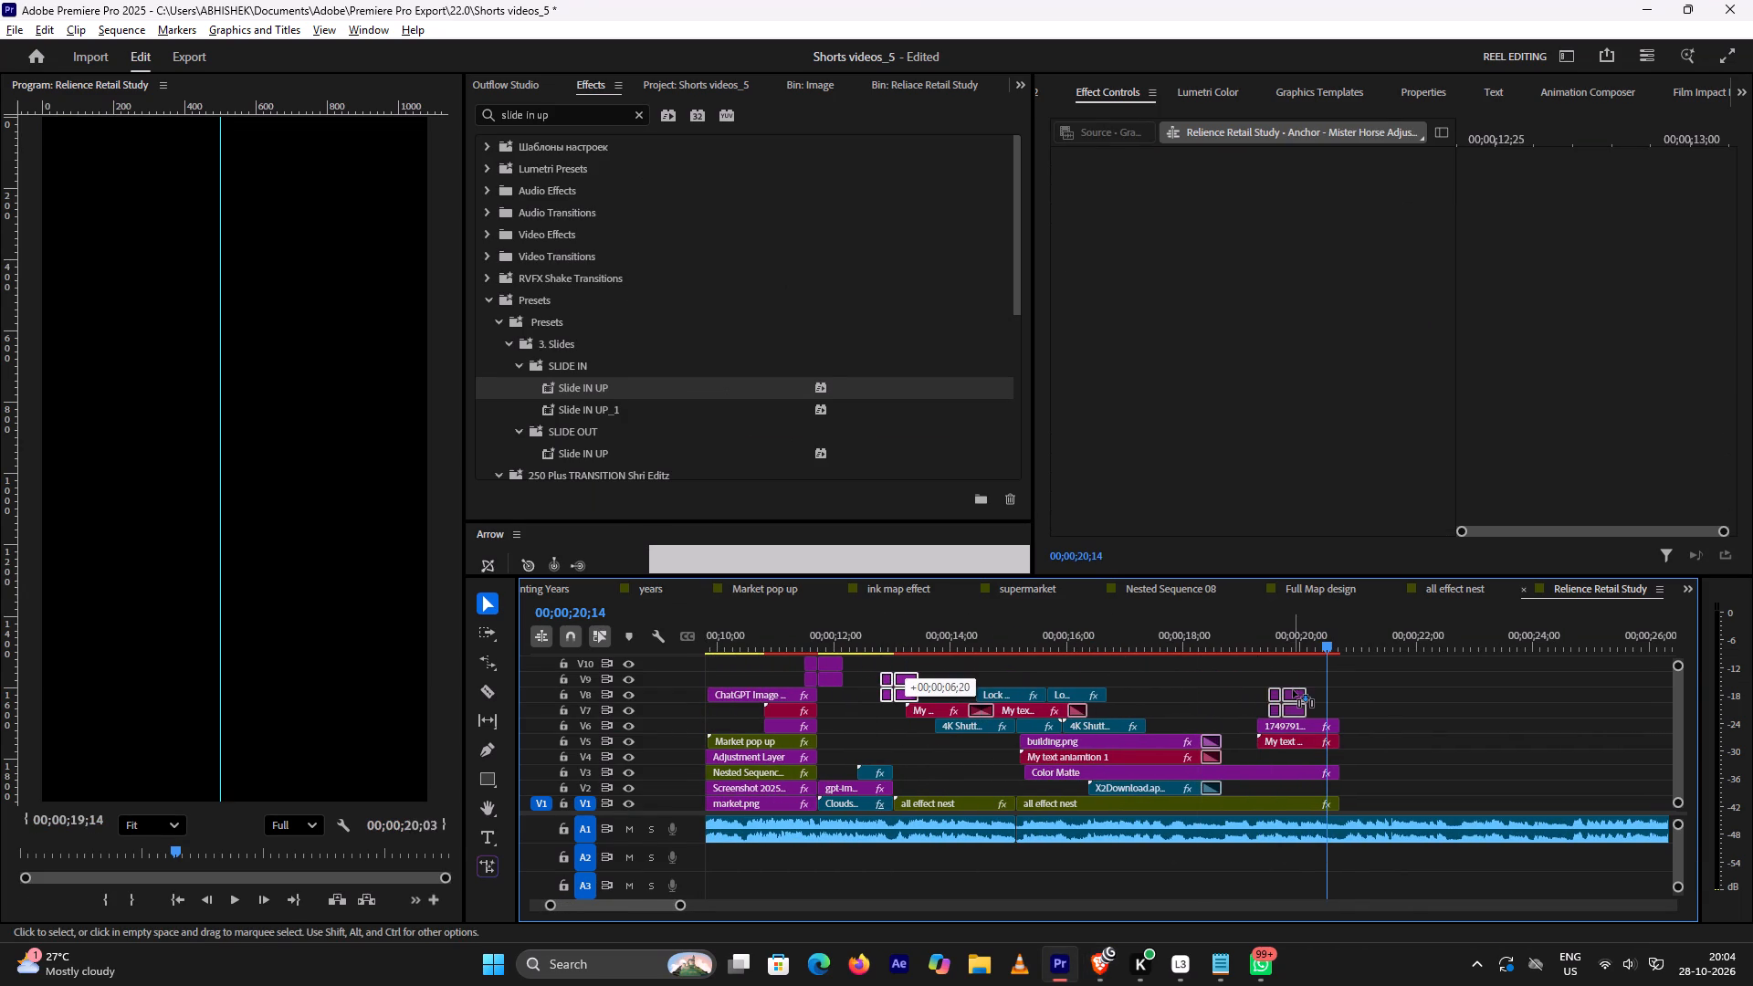
alt+drag(1293, 690, 1349, 690)
Play back the end of the 500 scene from 20;05 to check the copied transition.
click(1307, 639)
key(space)
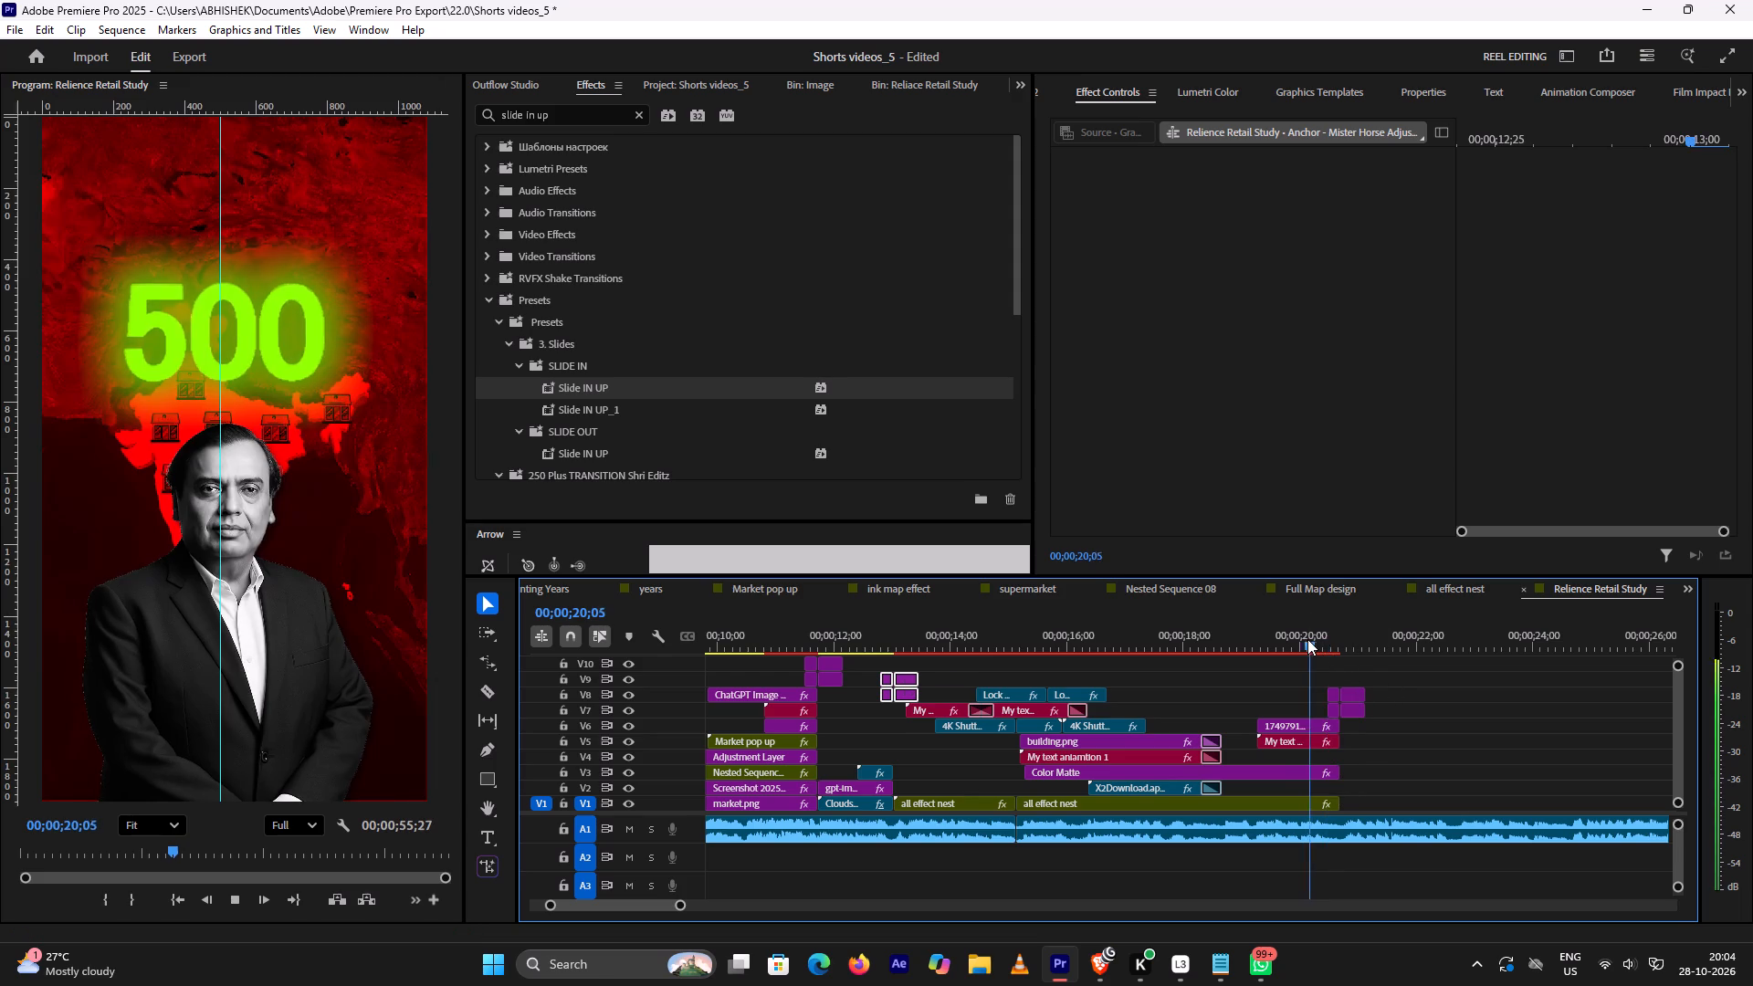
key(space)
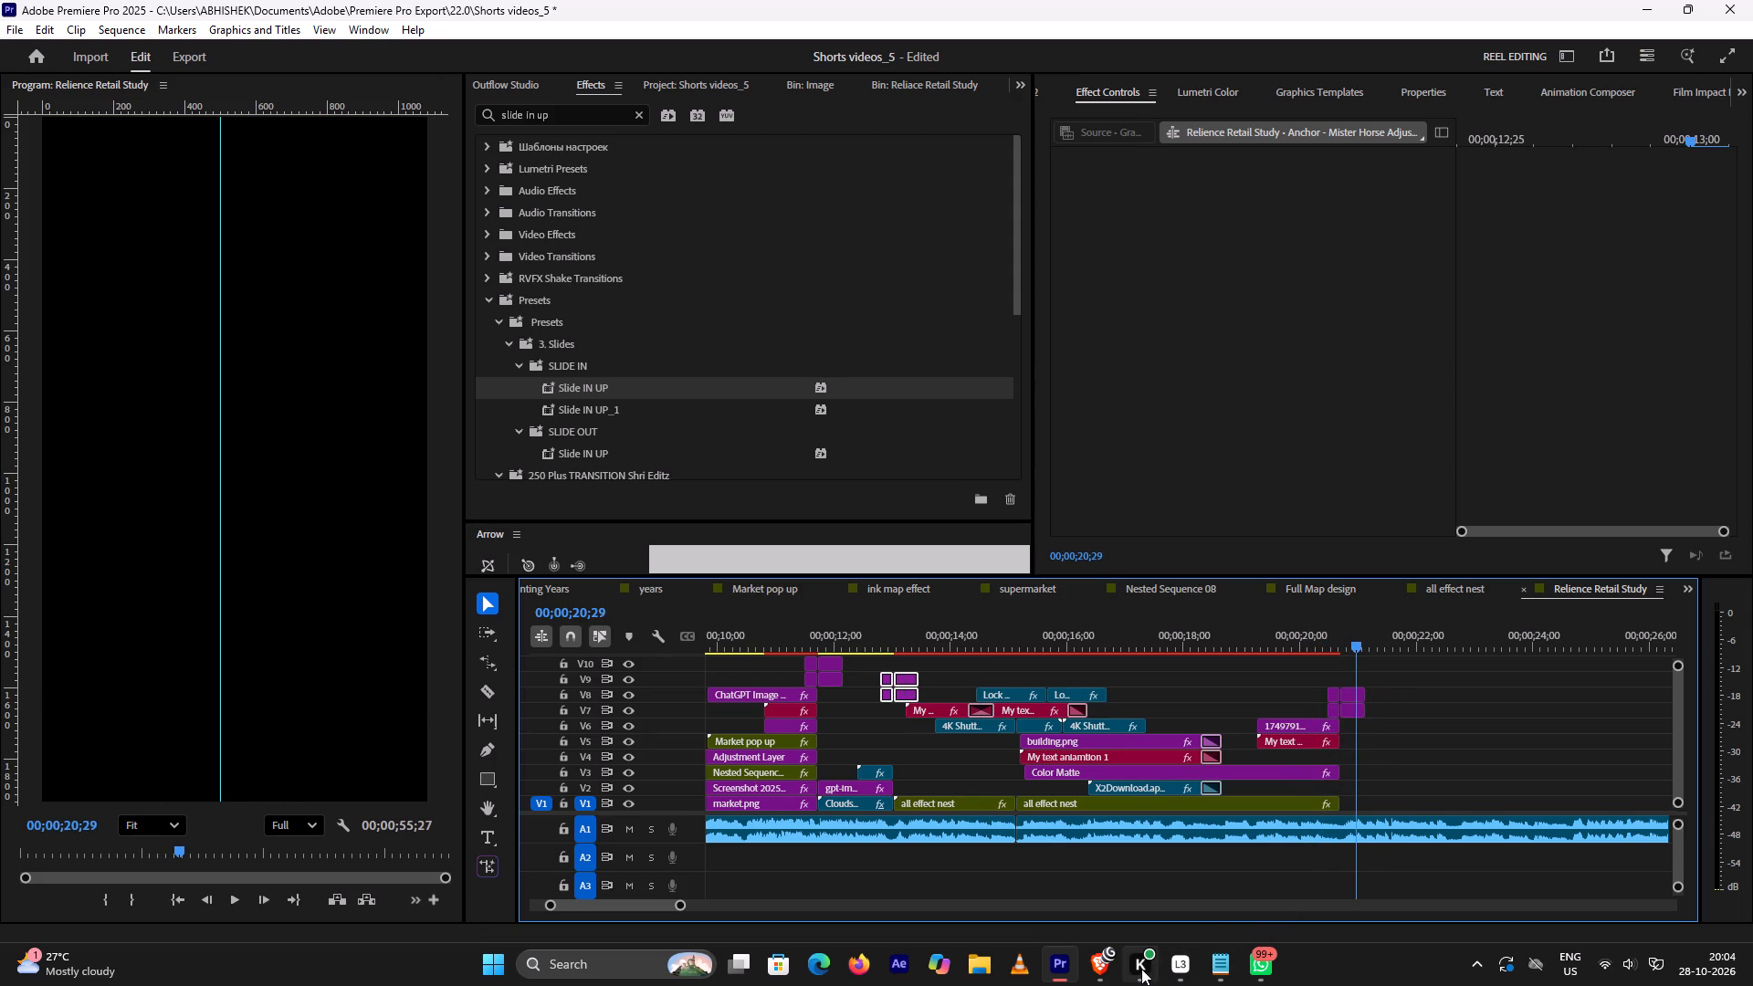
Switch to the tutorial in Brave and rewind to about 1:40:34 to examine the 19340 store scene and its timeline.
click(1111, 965)
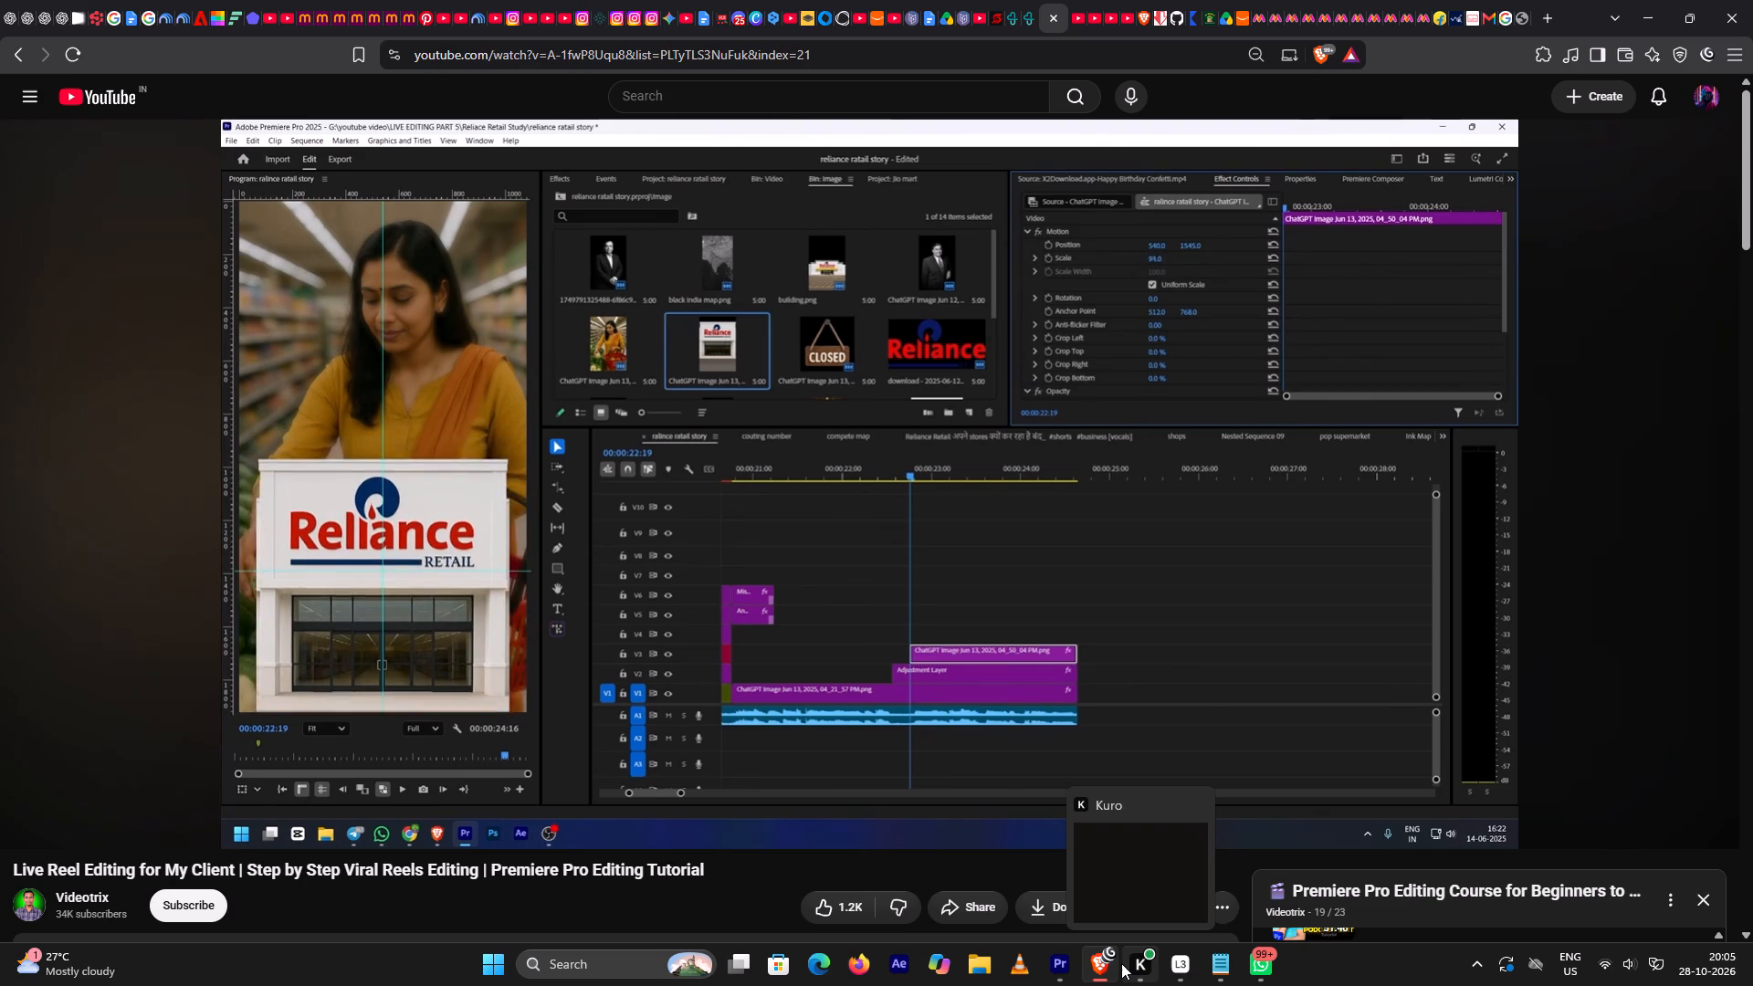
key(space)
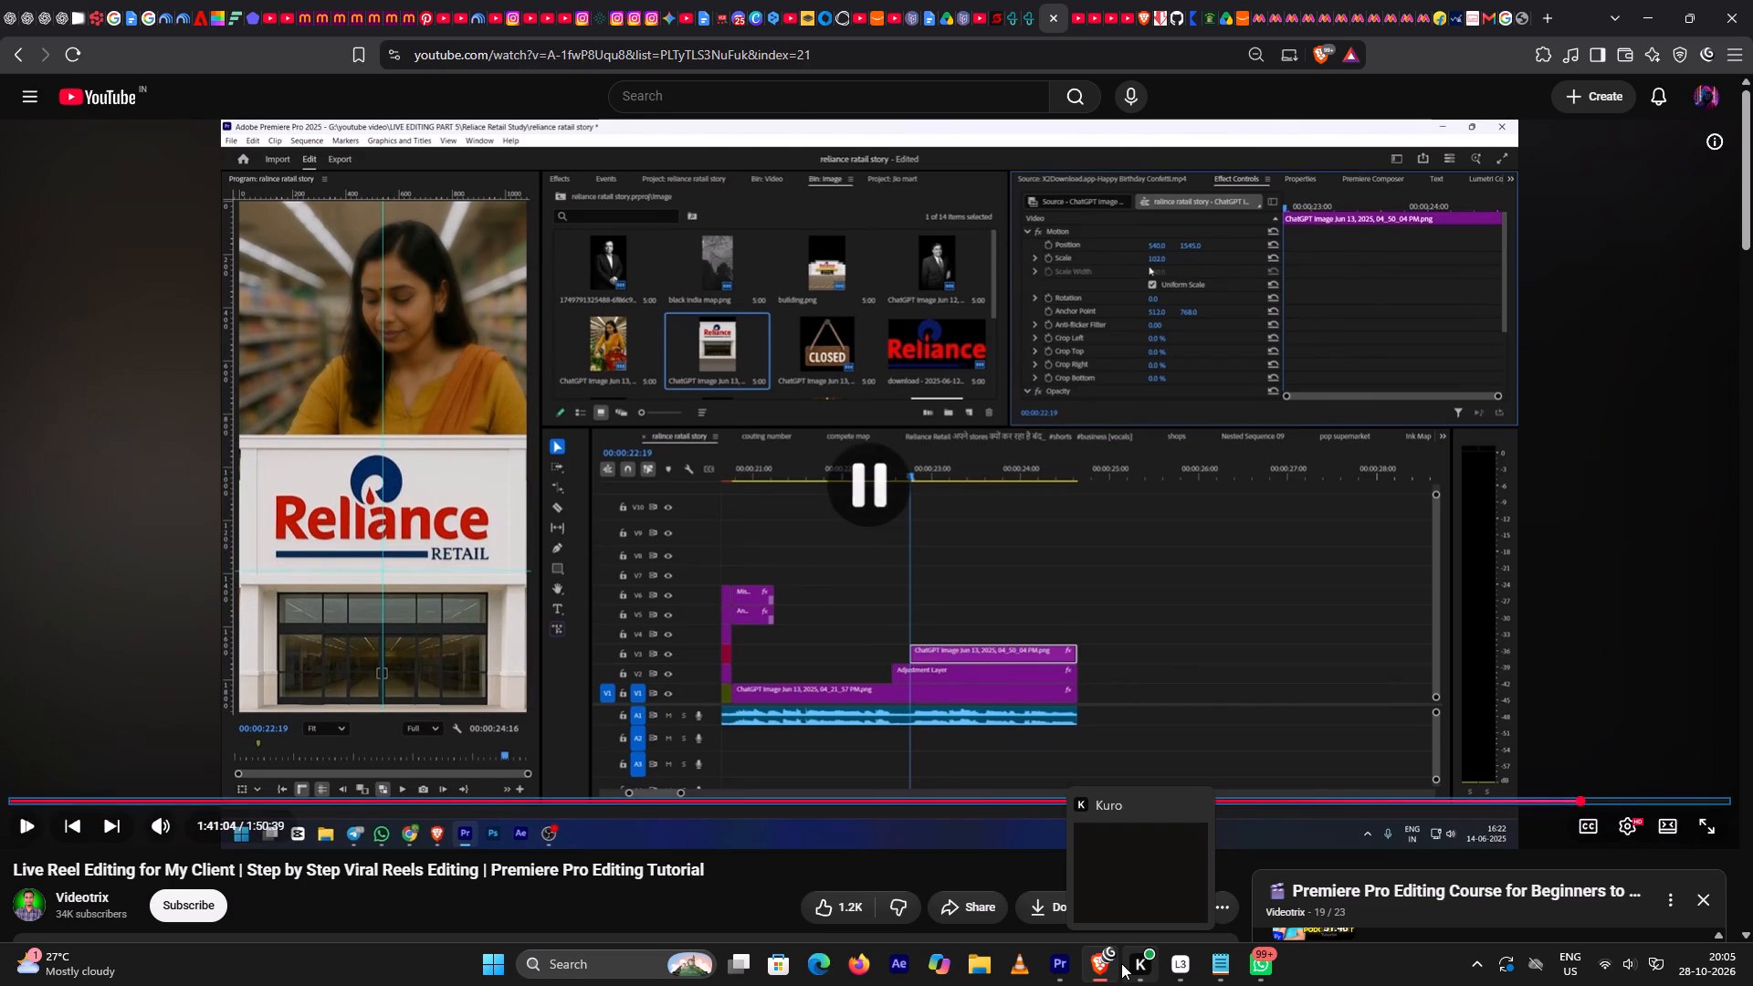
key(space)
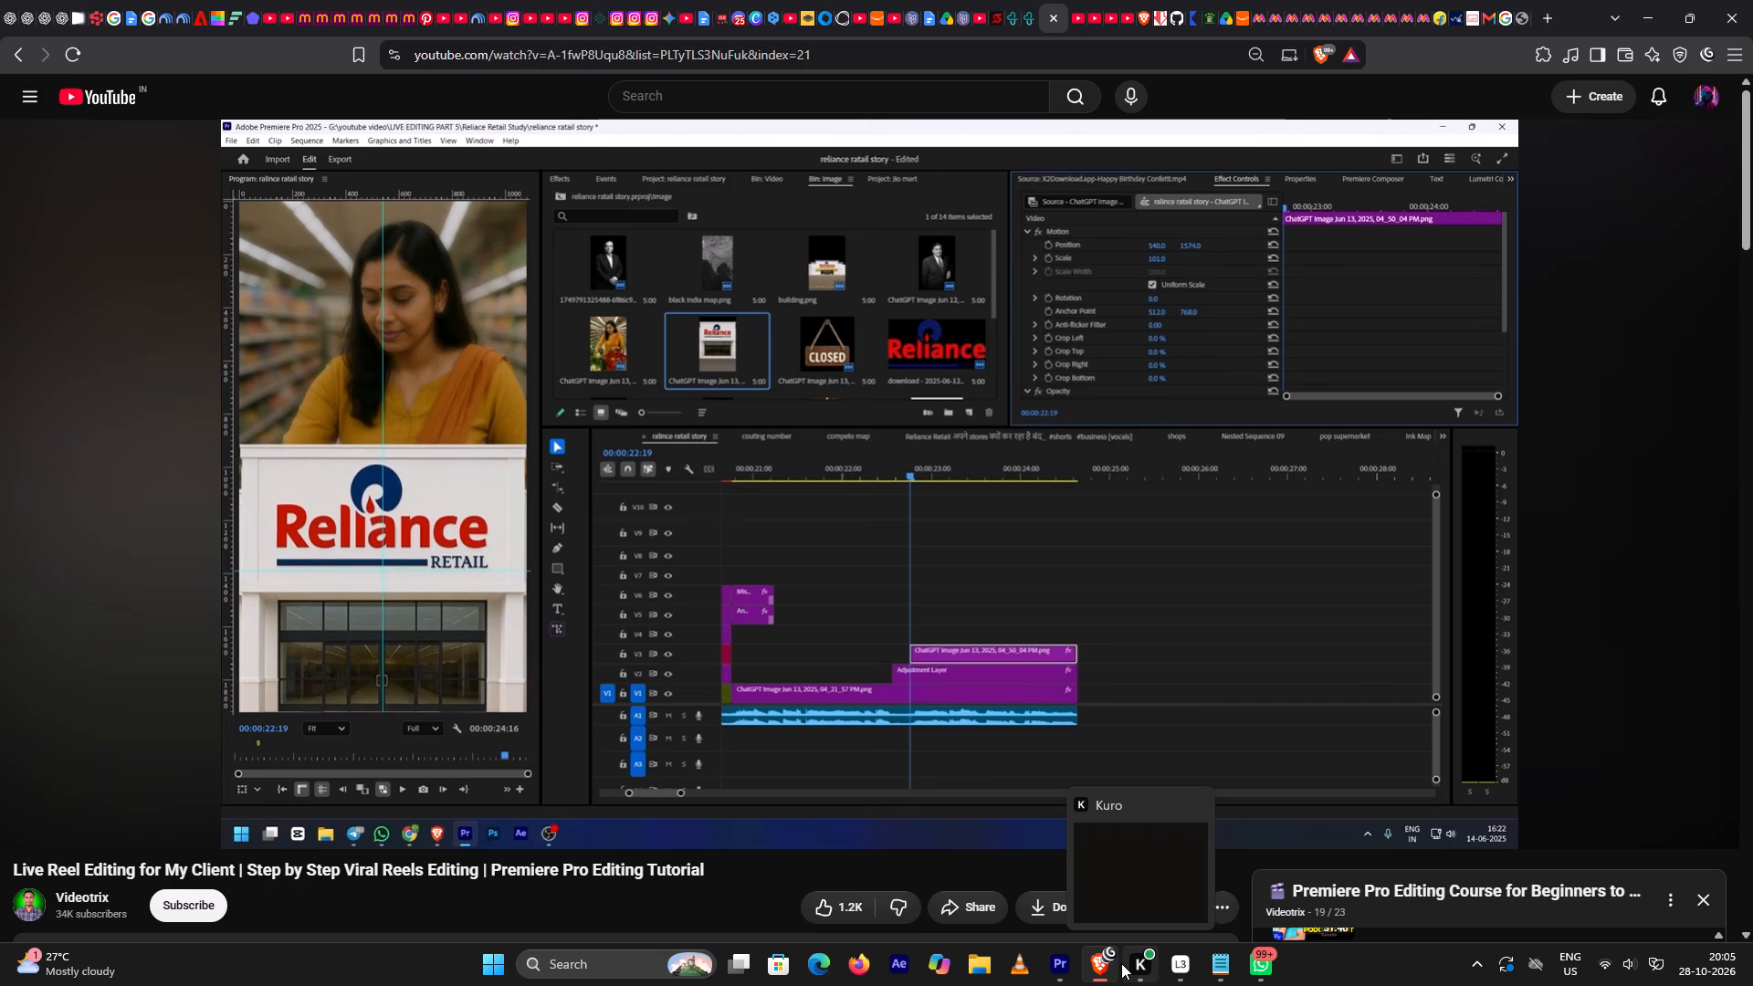
key(Left)
key(Left)
key(Left)
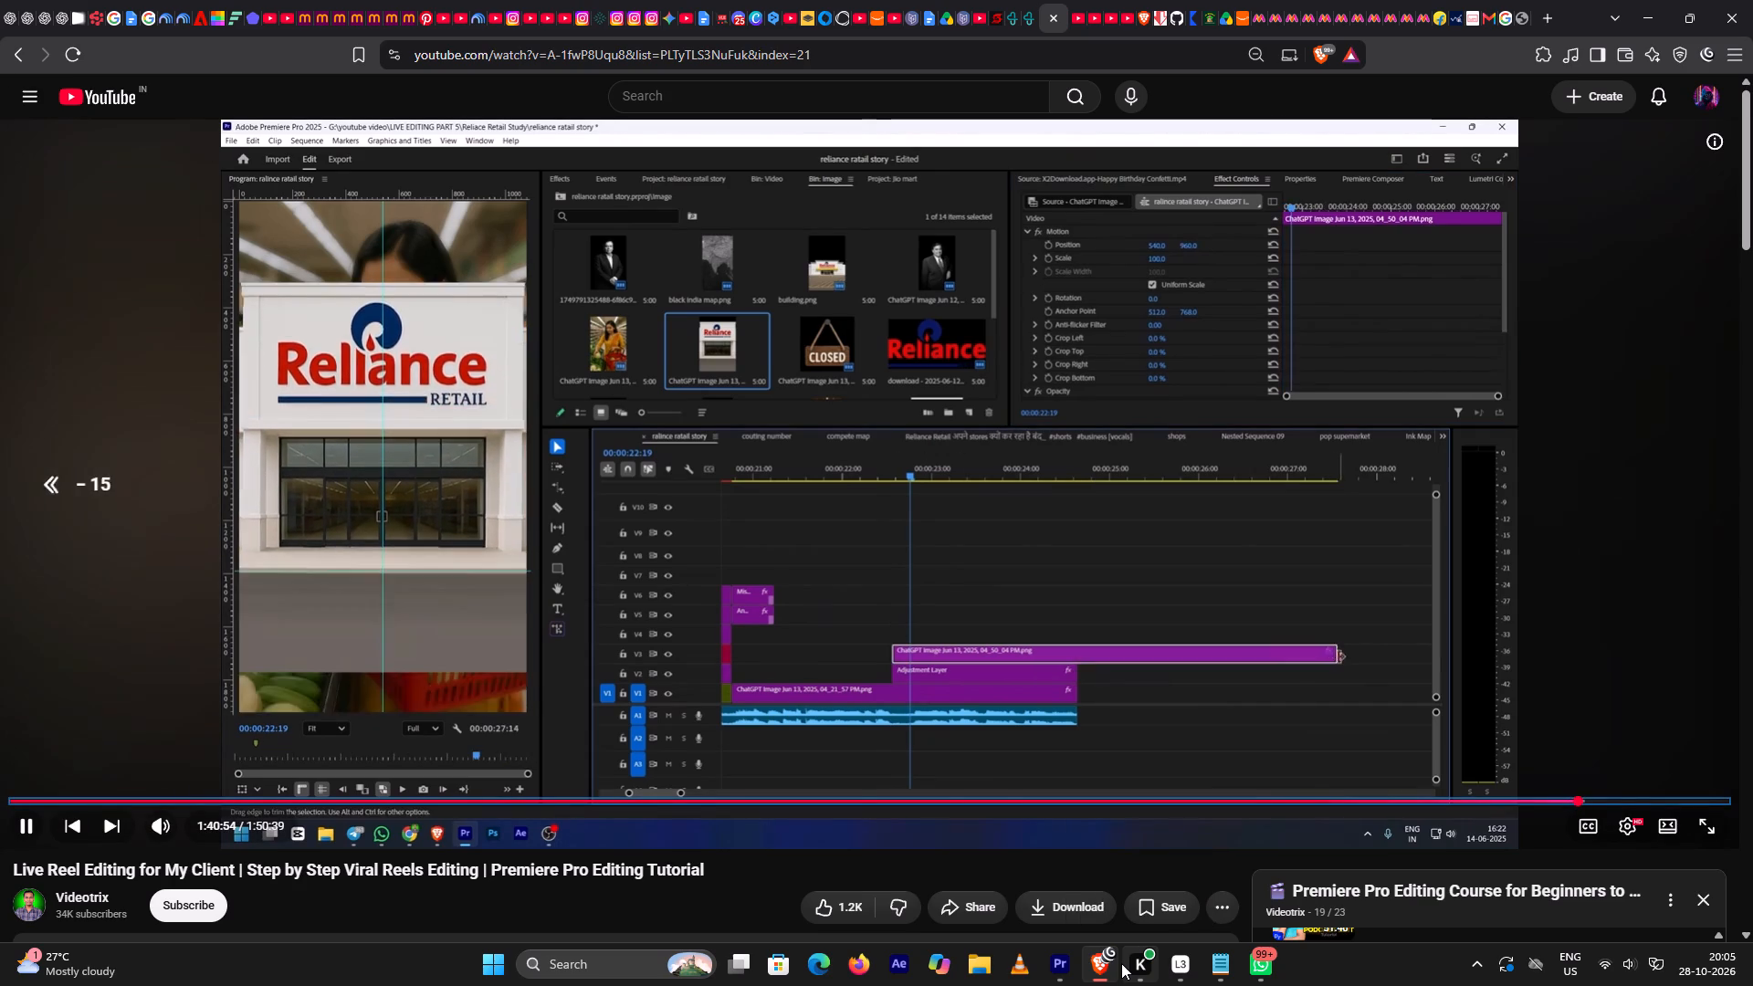
key(Left)
key(Left)
key(Left)
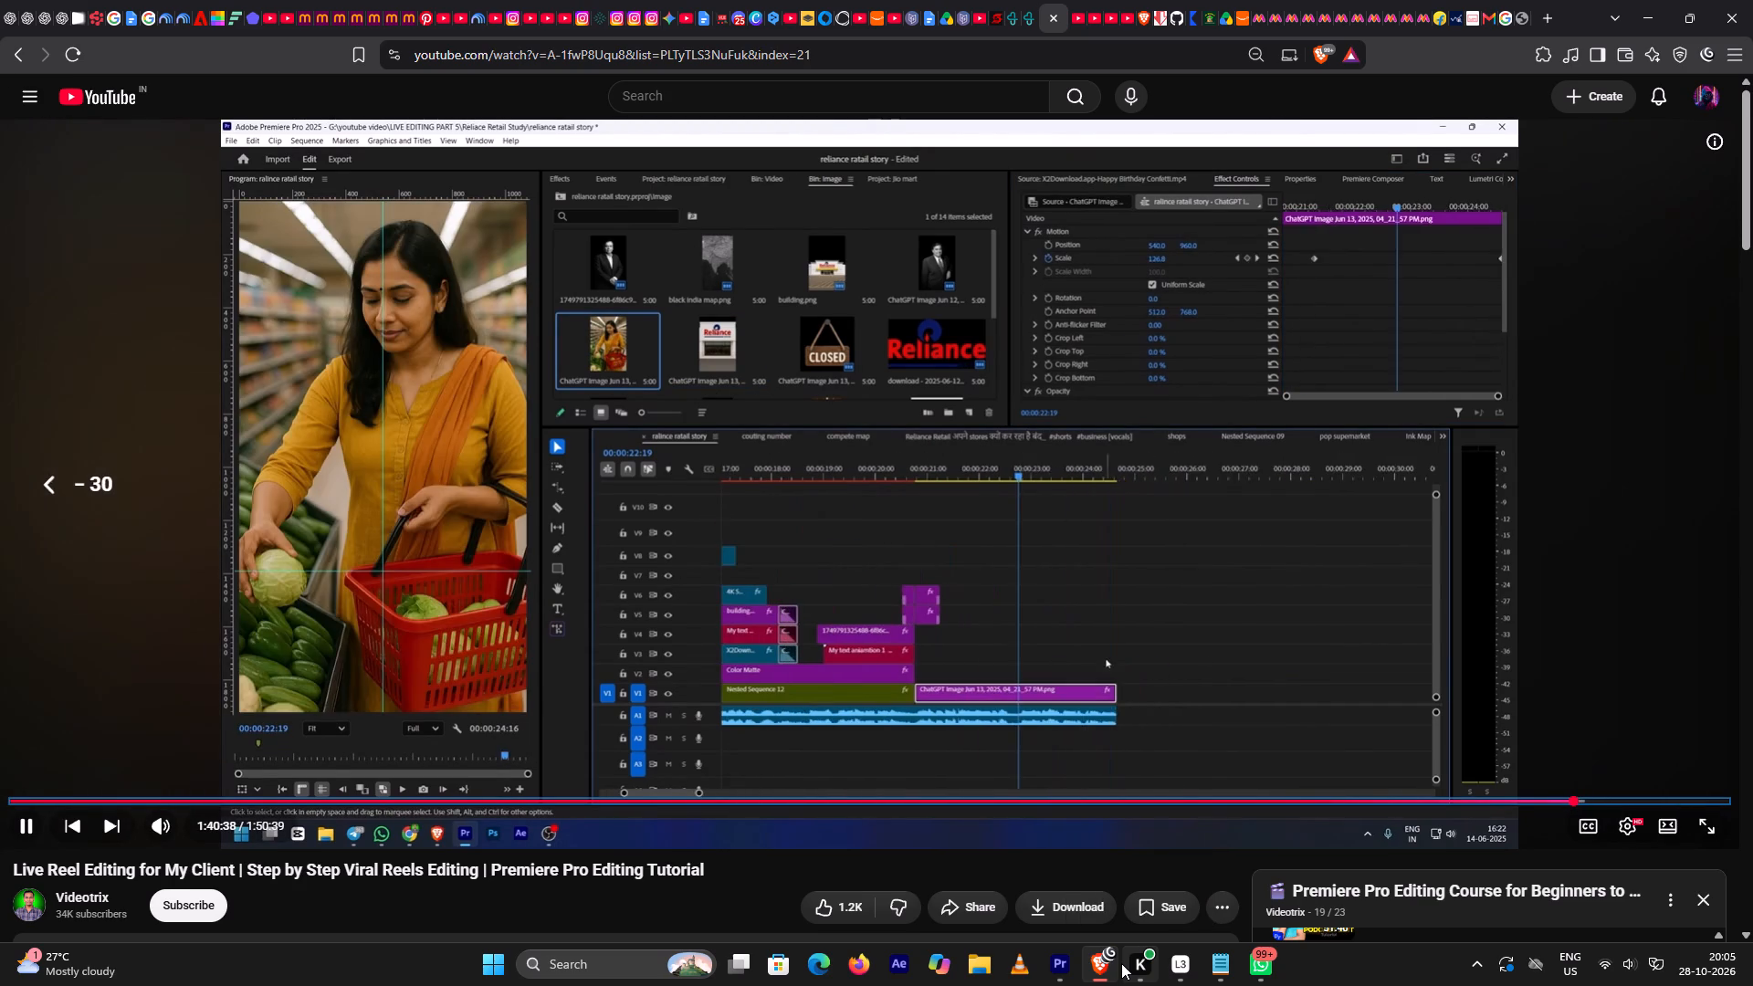
key(Left)
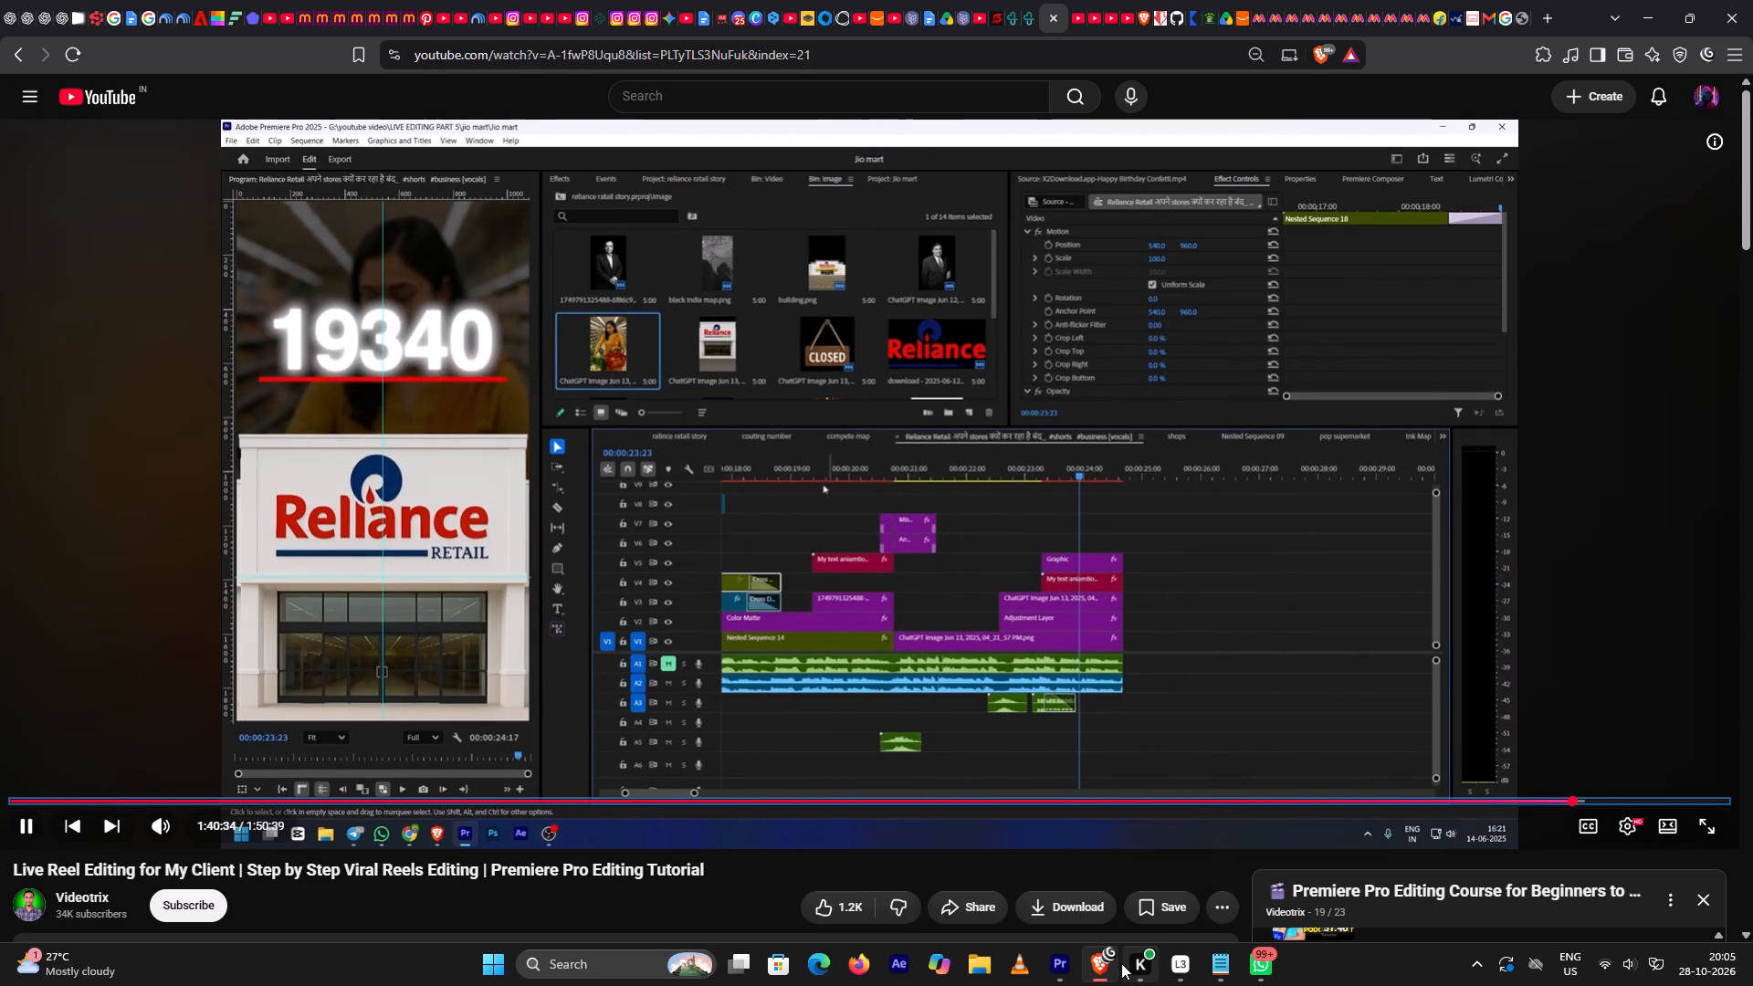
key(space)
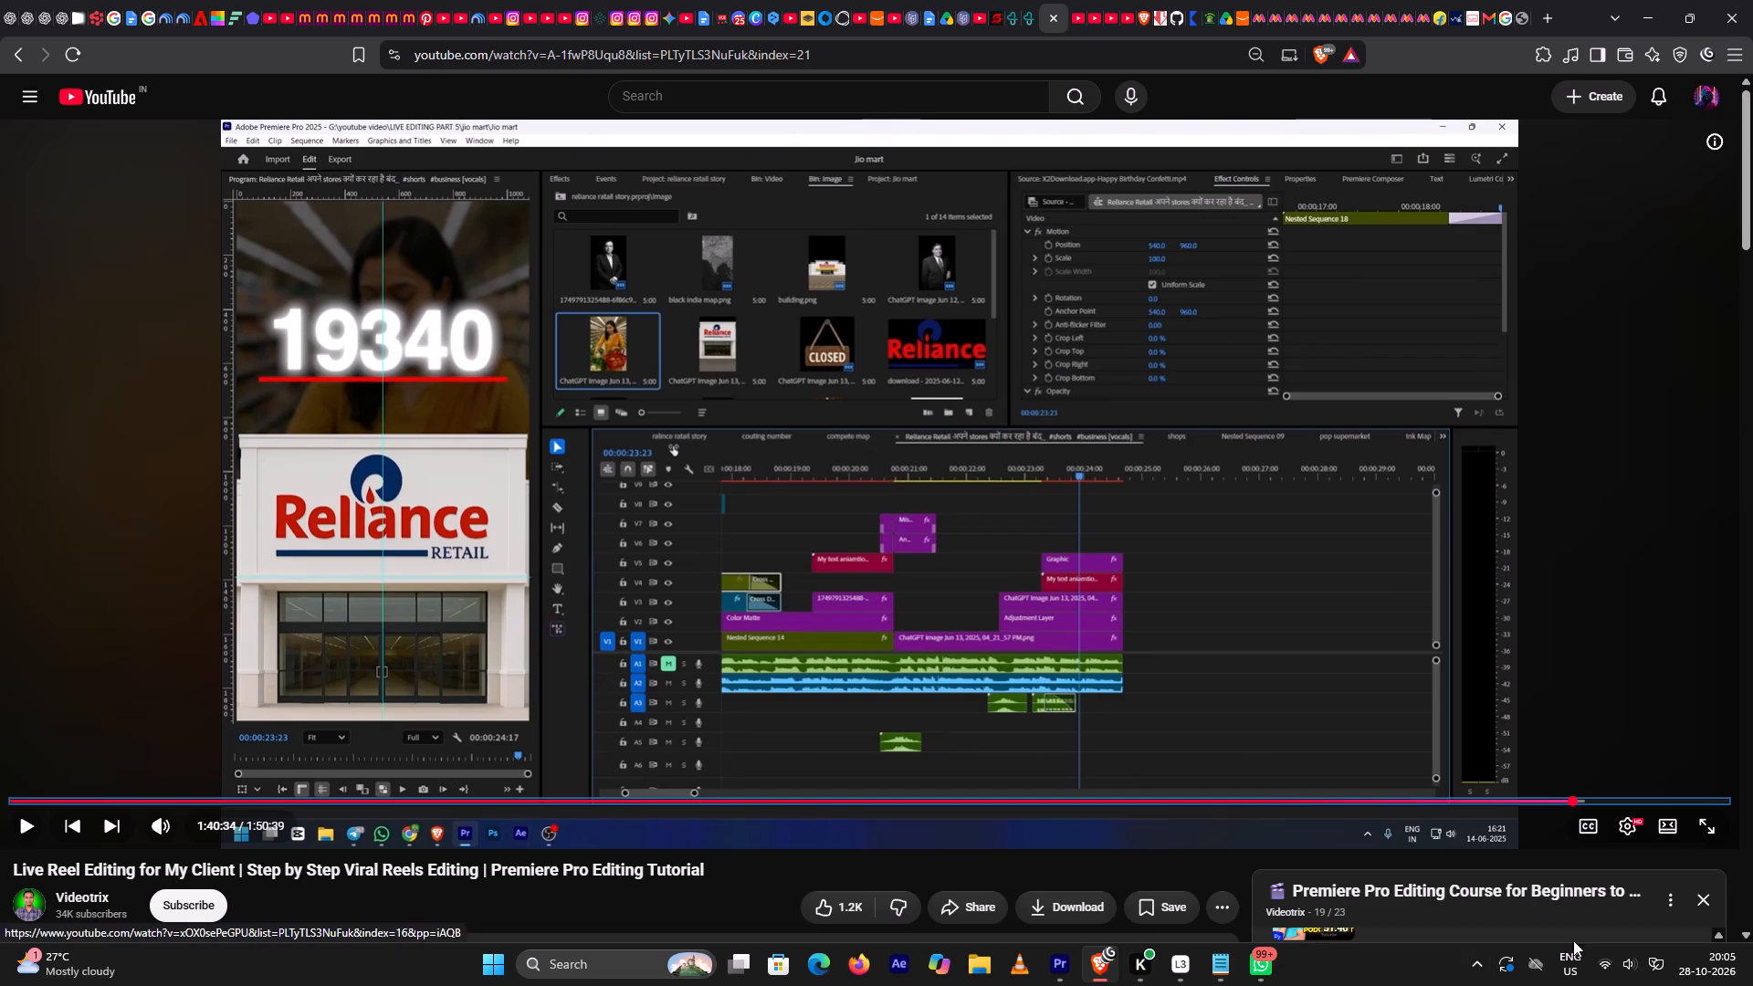
Turn on Night light in the Windows quick settings.
click(1593, 965)
click(1614, 963)
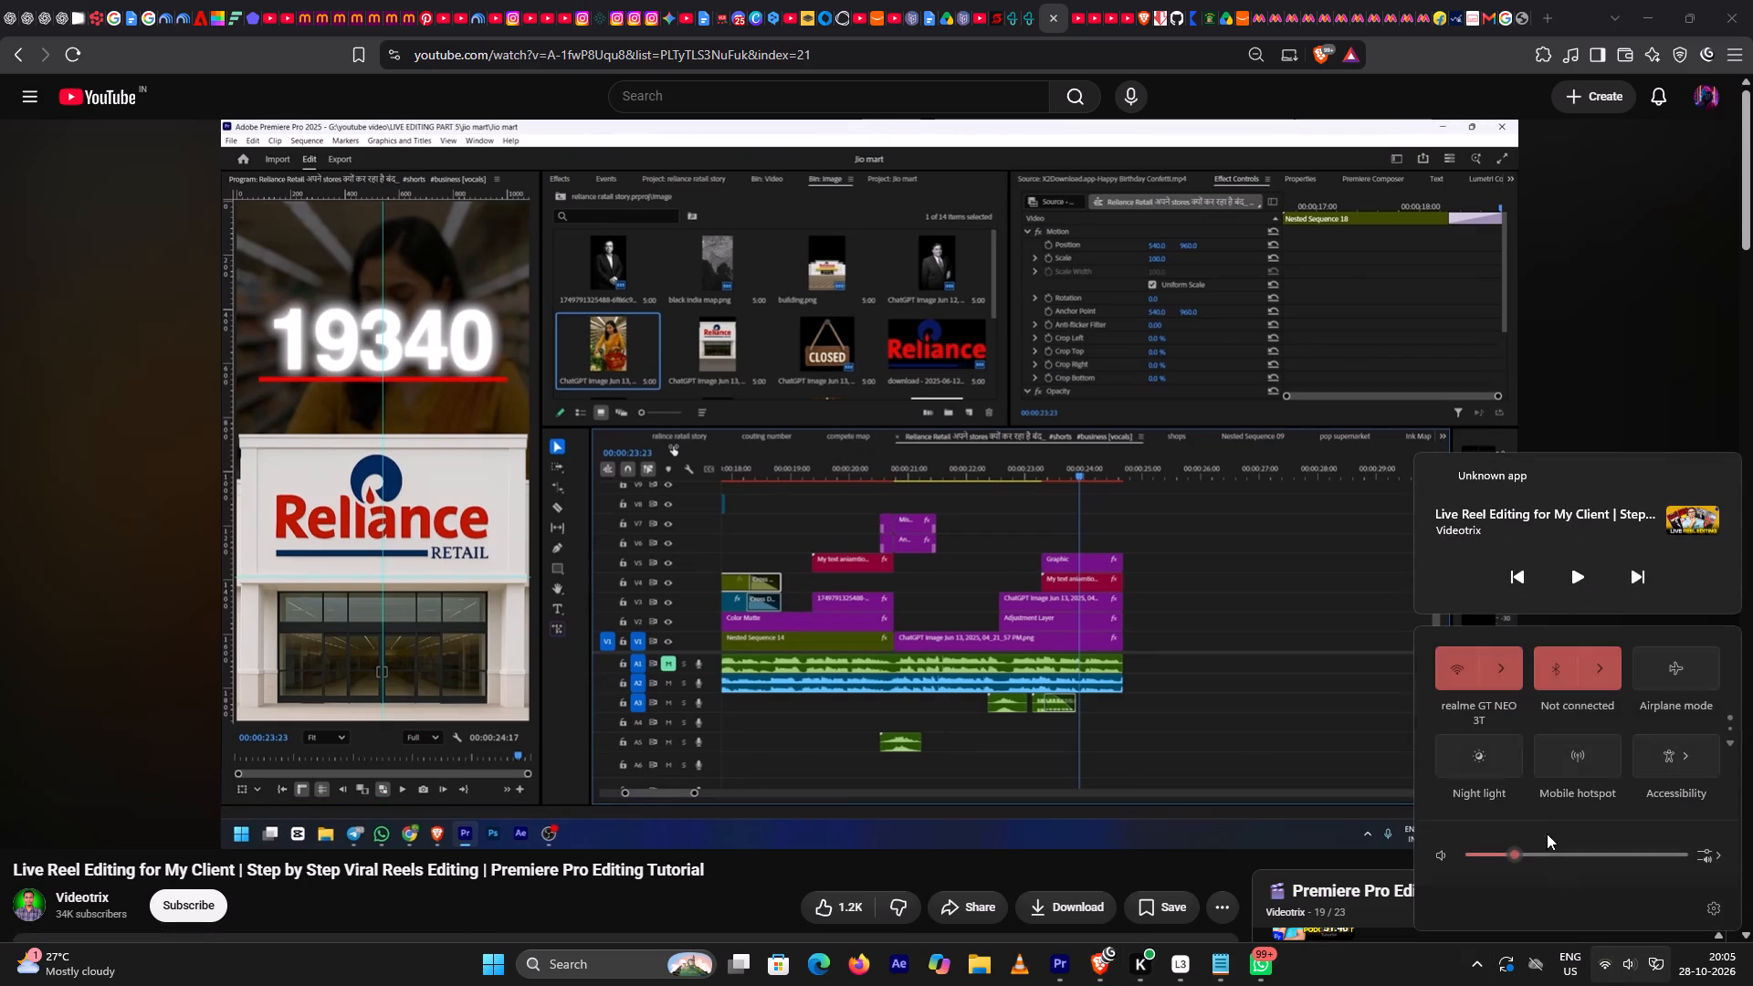
click(1498, 751)
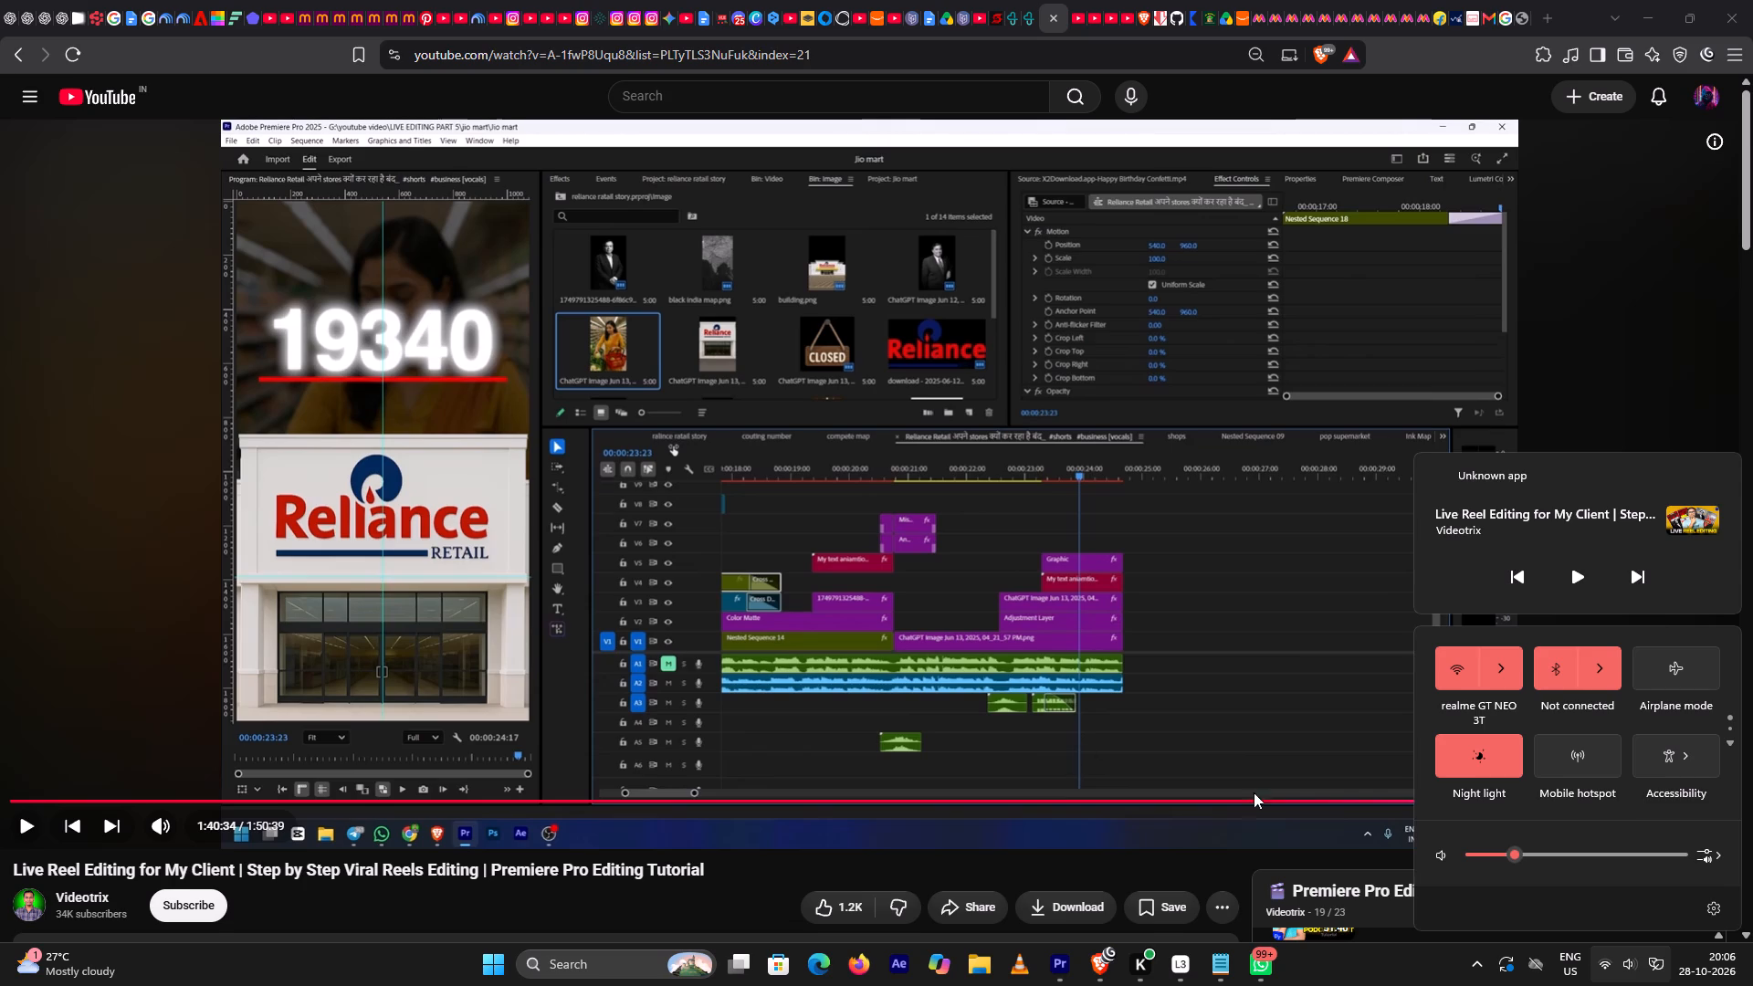
click(1386, 959)
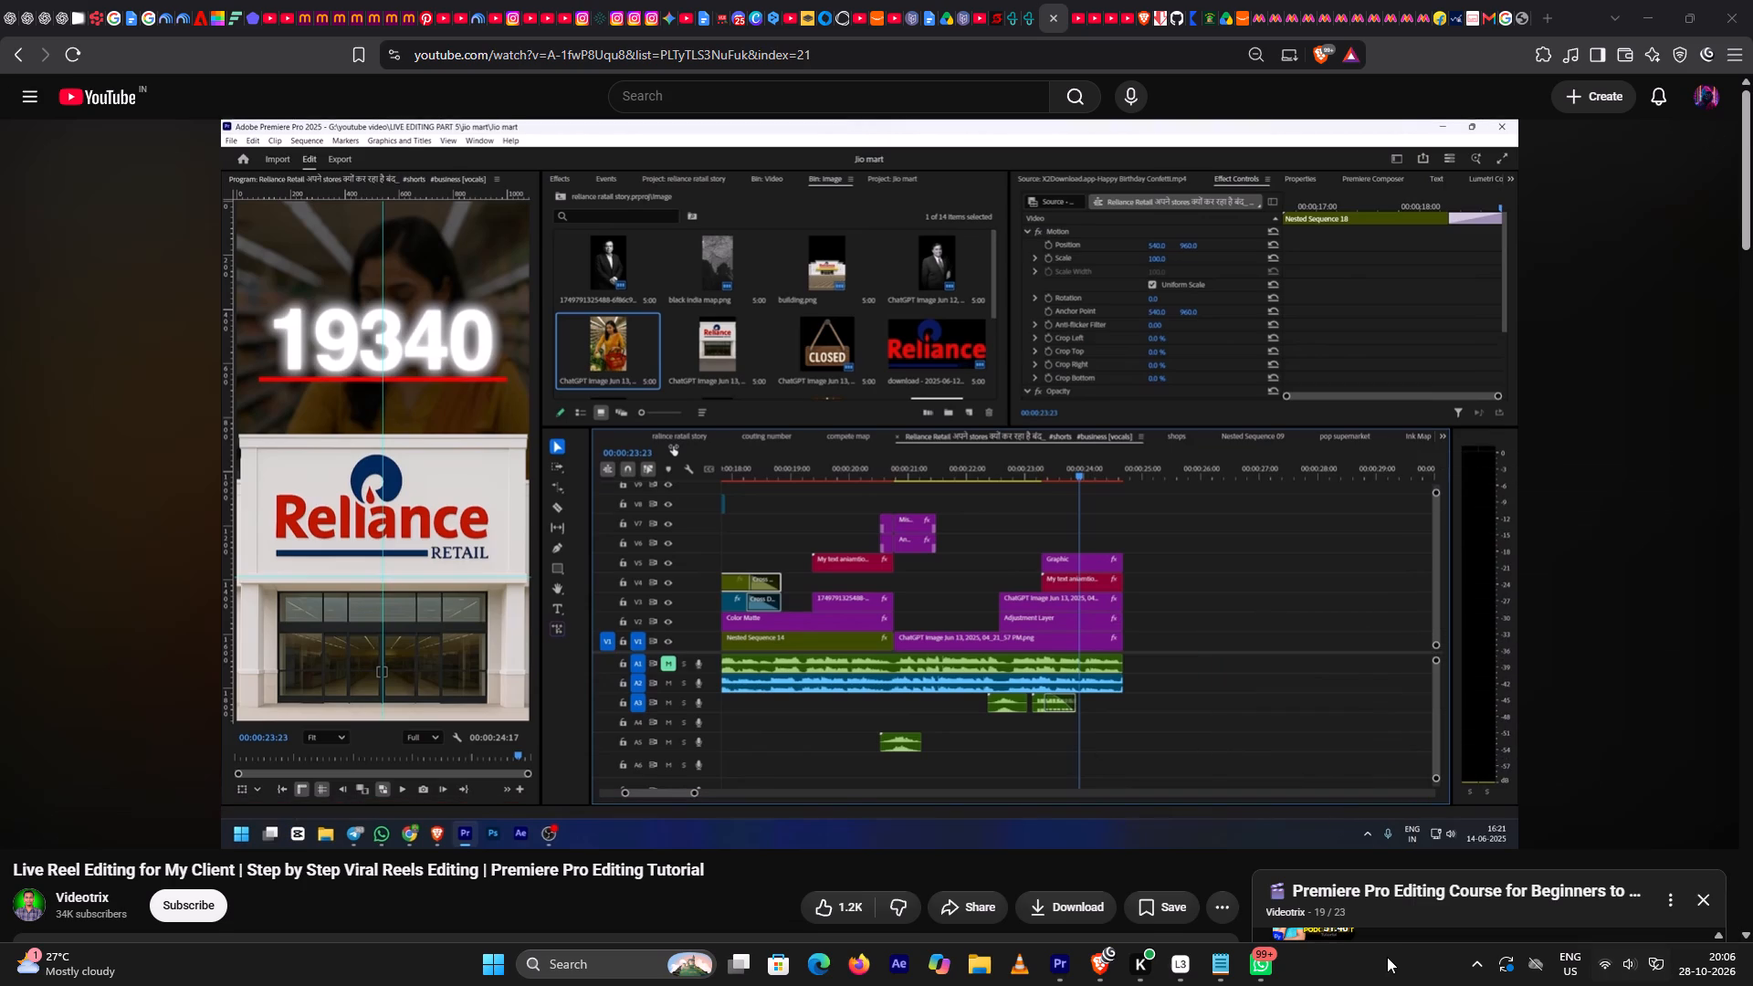
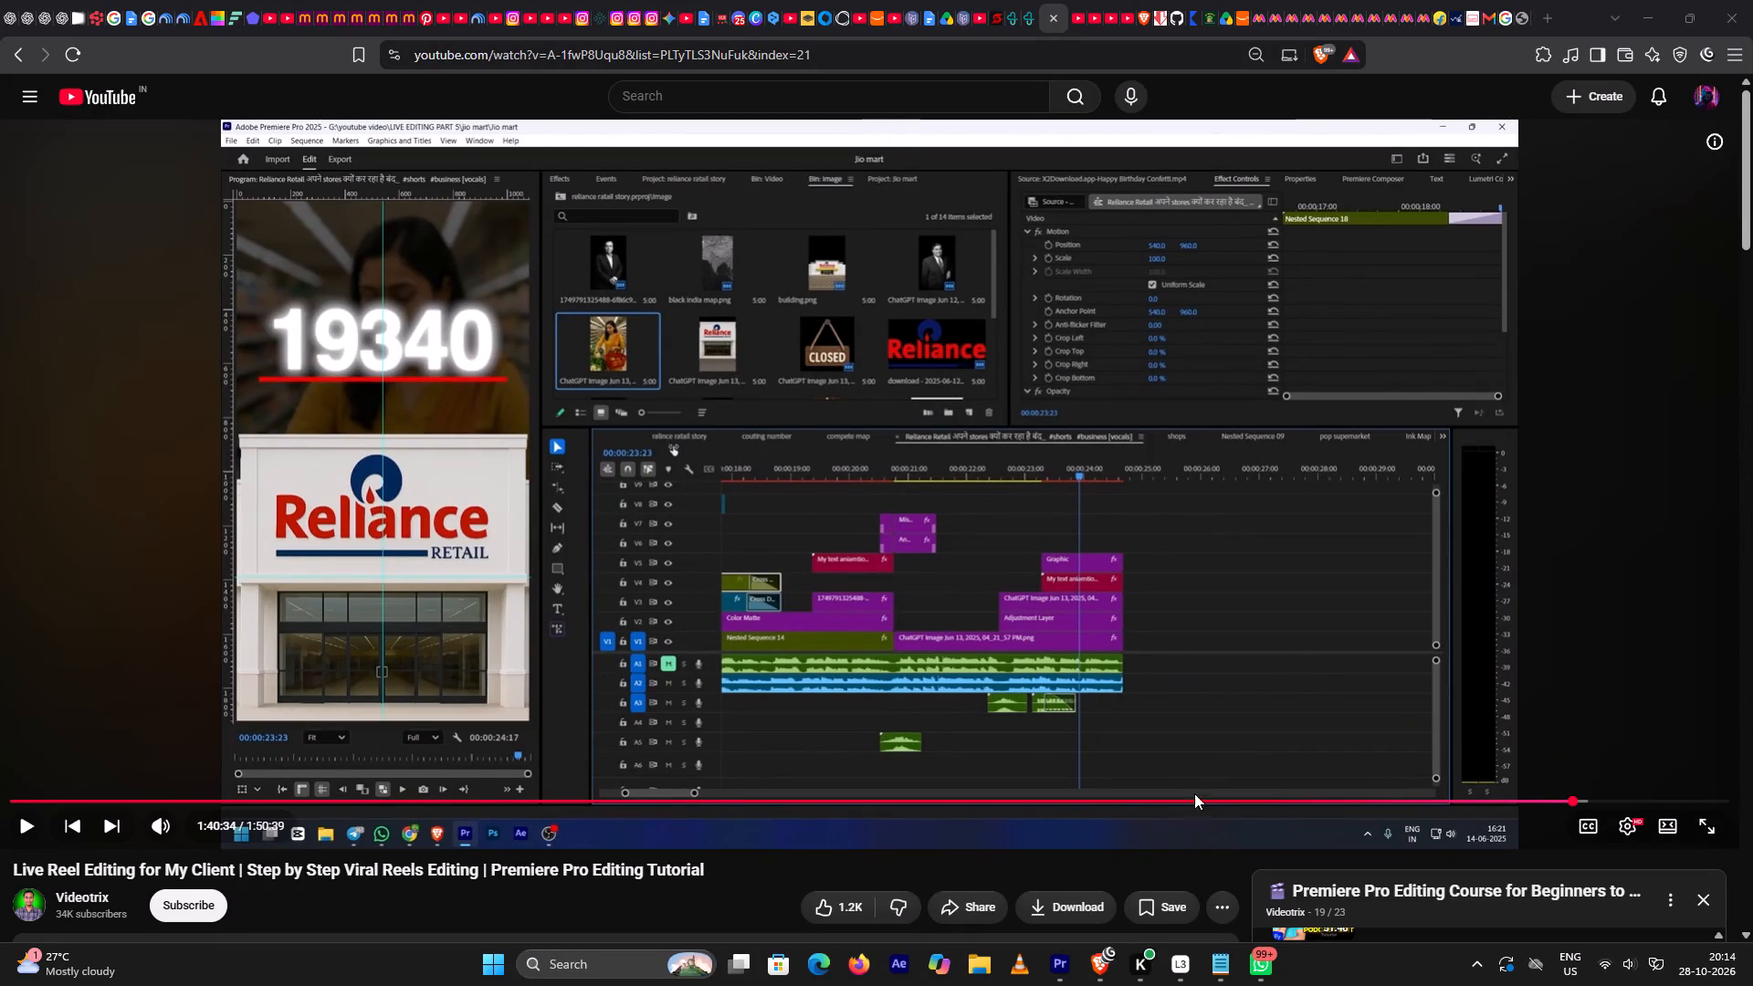
Review the YouTube tutorial around 1:40:15 to 1:40:43 in Brave to see how the supermarket woman image is placed and animated.
click(1178, 856)
key(space)
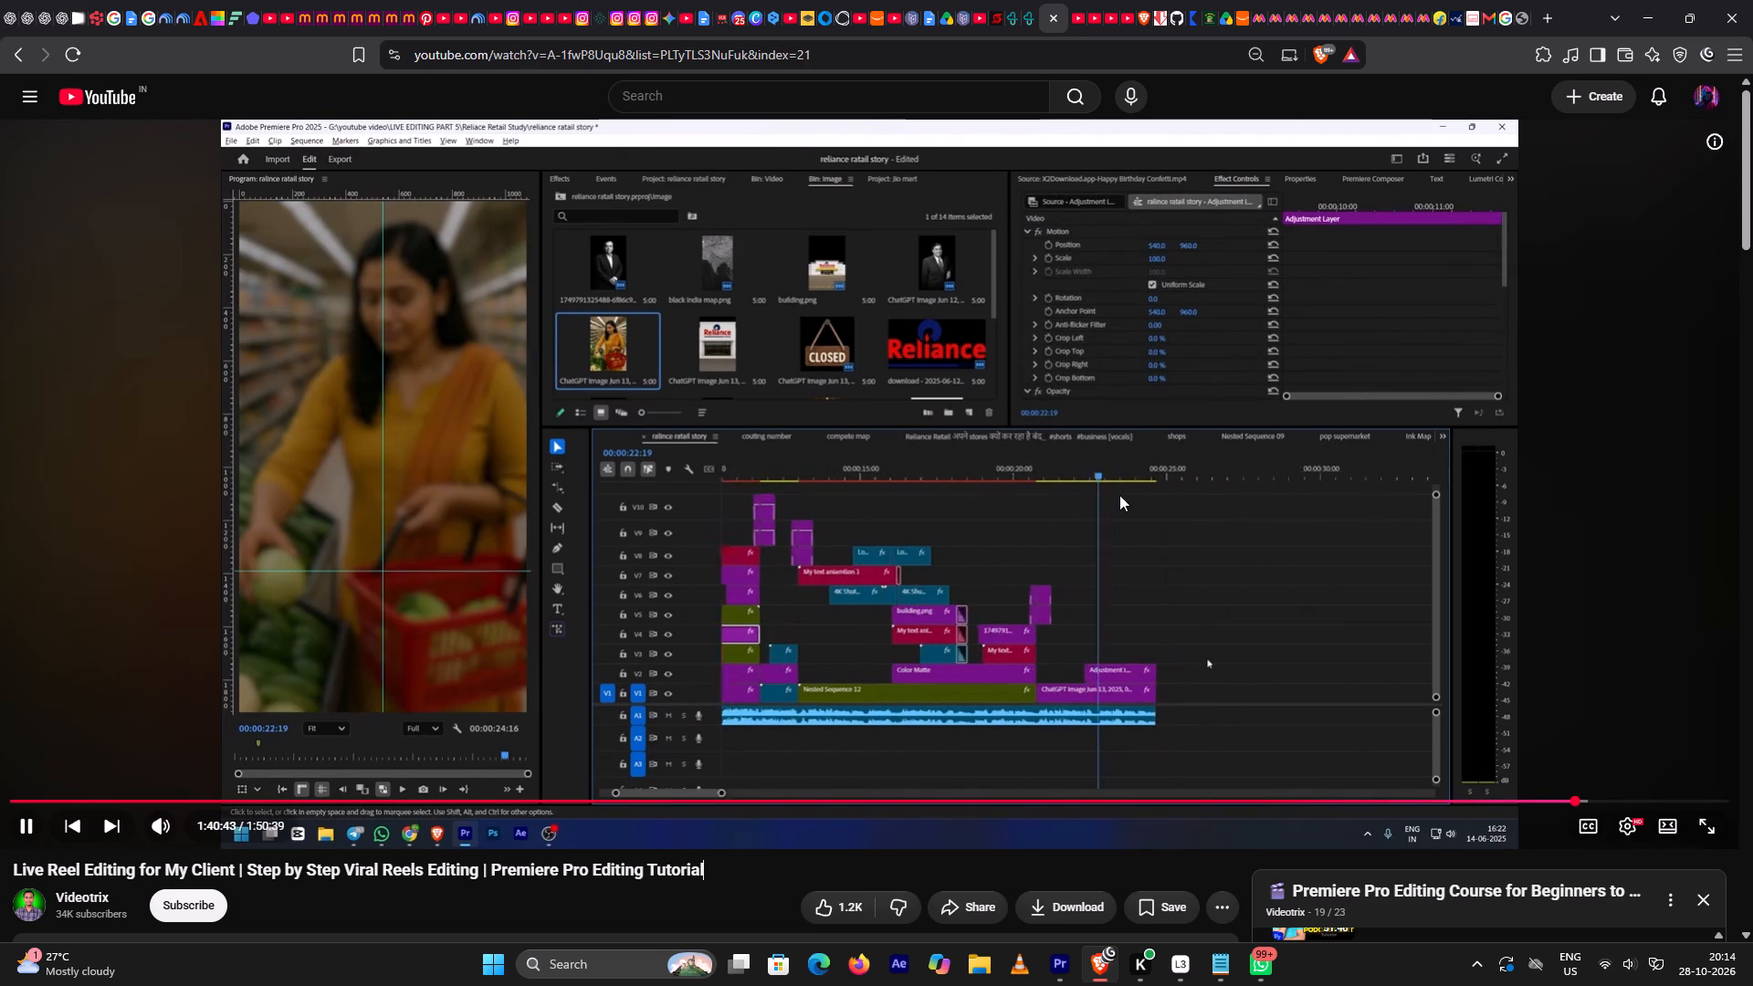
key(Left)
key(Left)
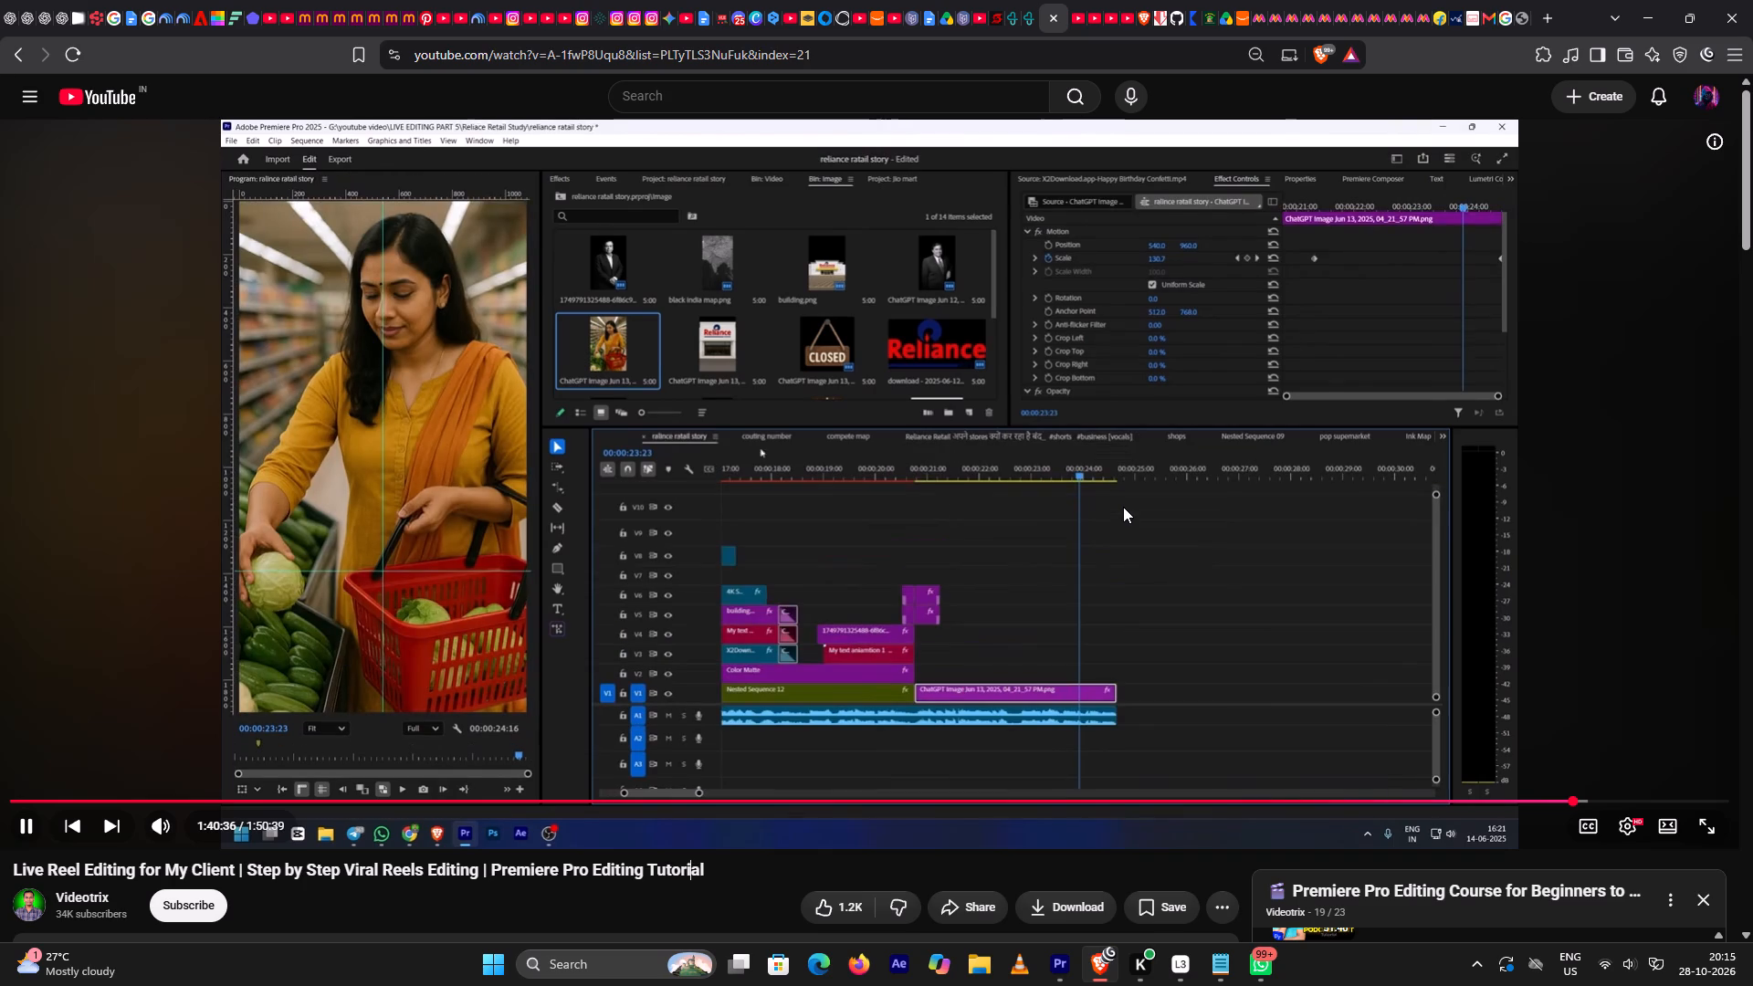
key(Left)
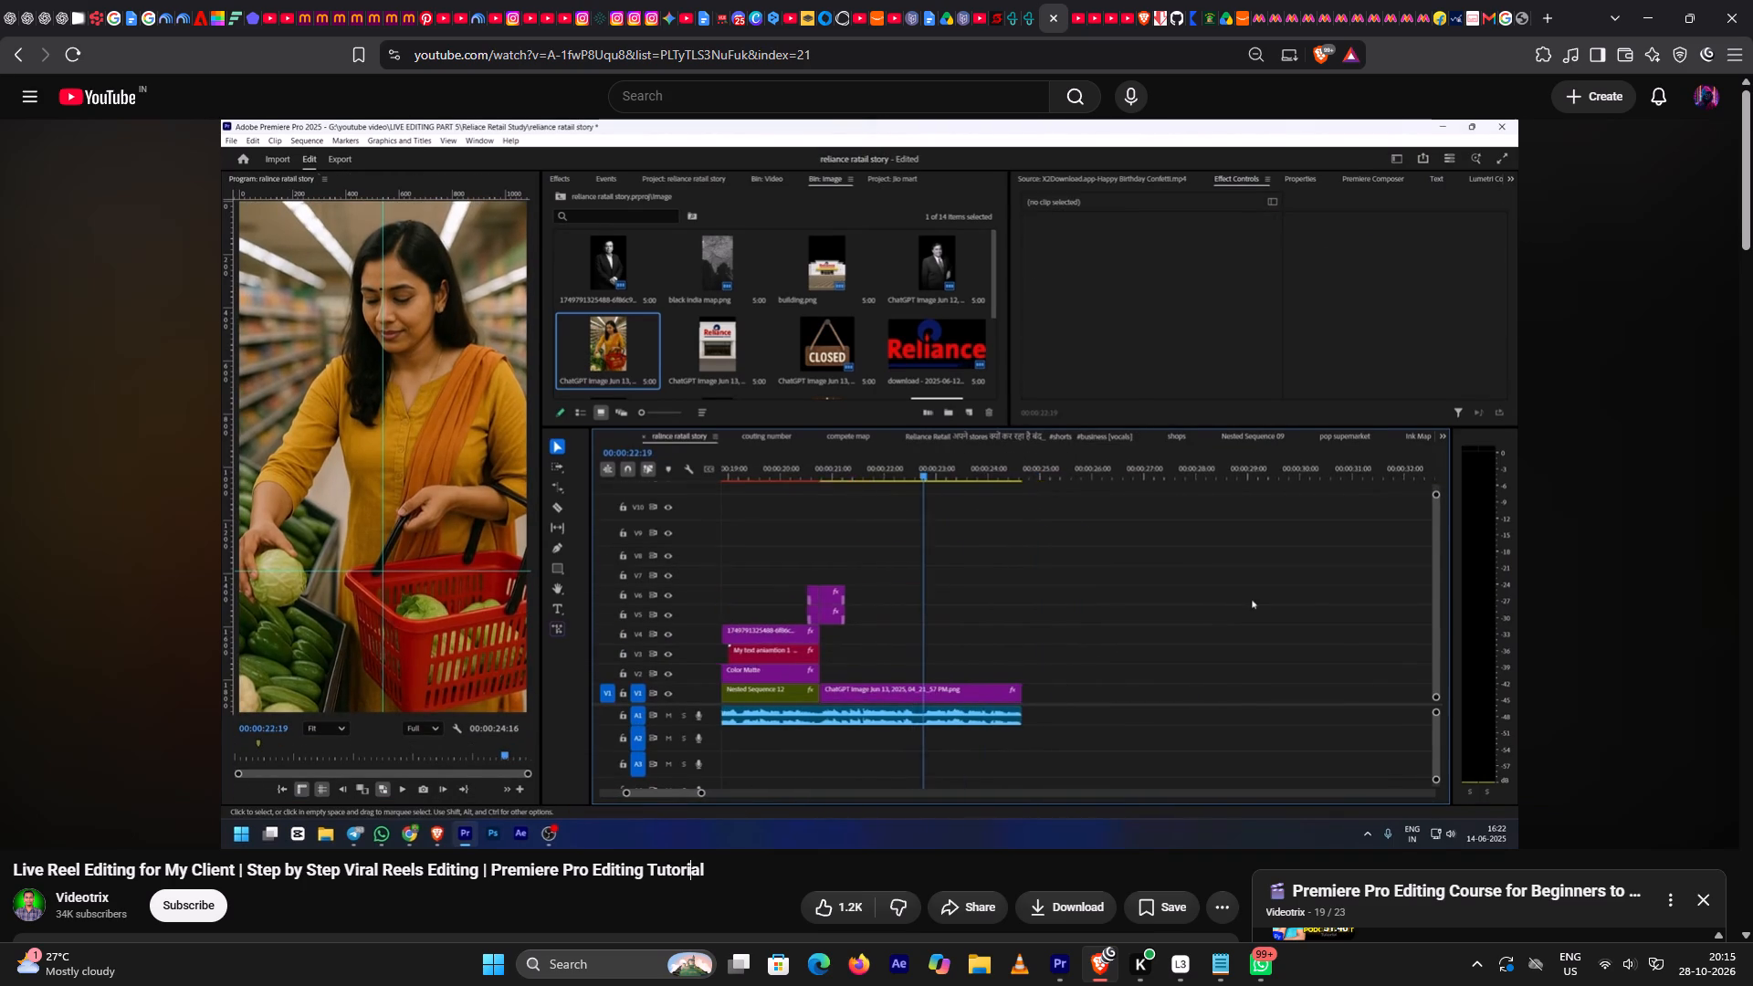
key(Left)
key(Left)
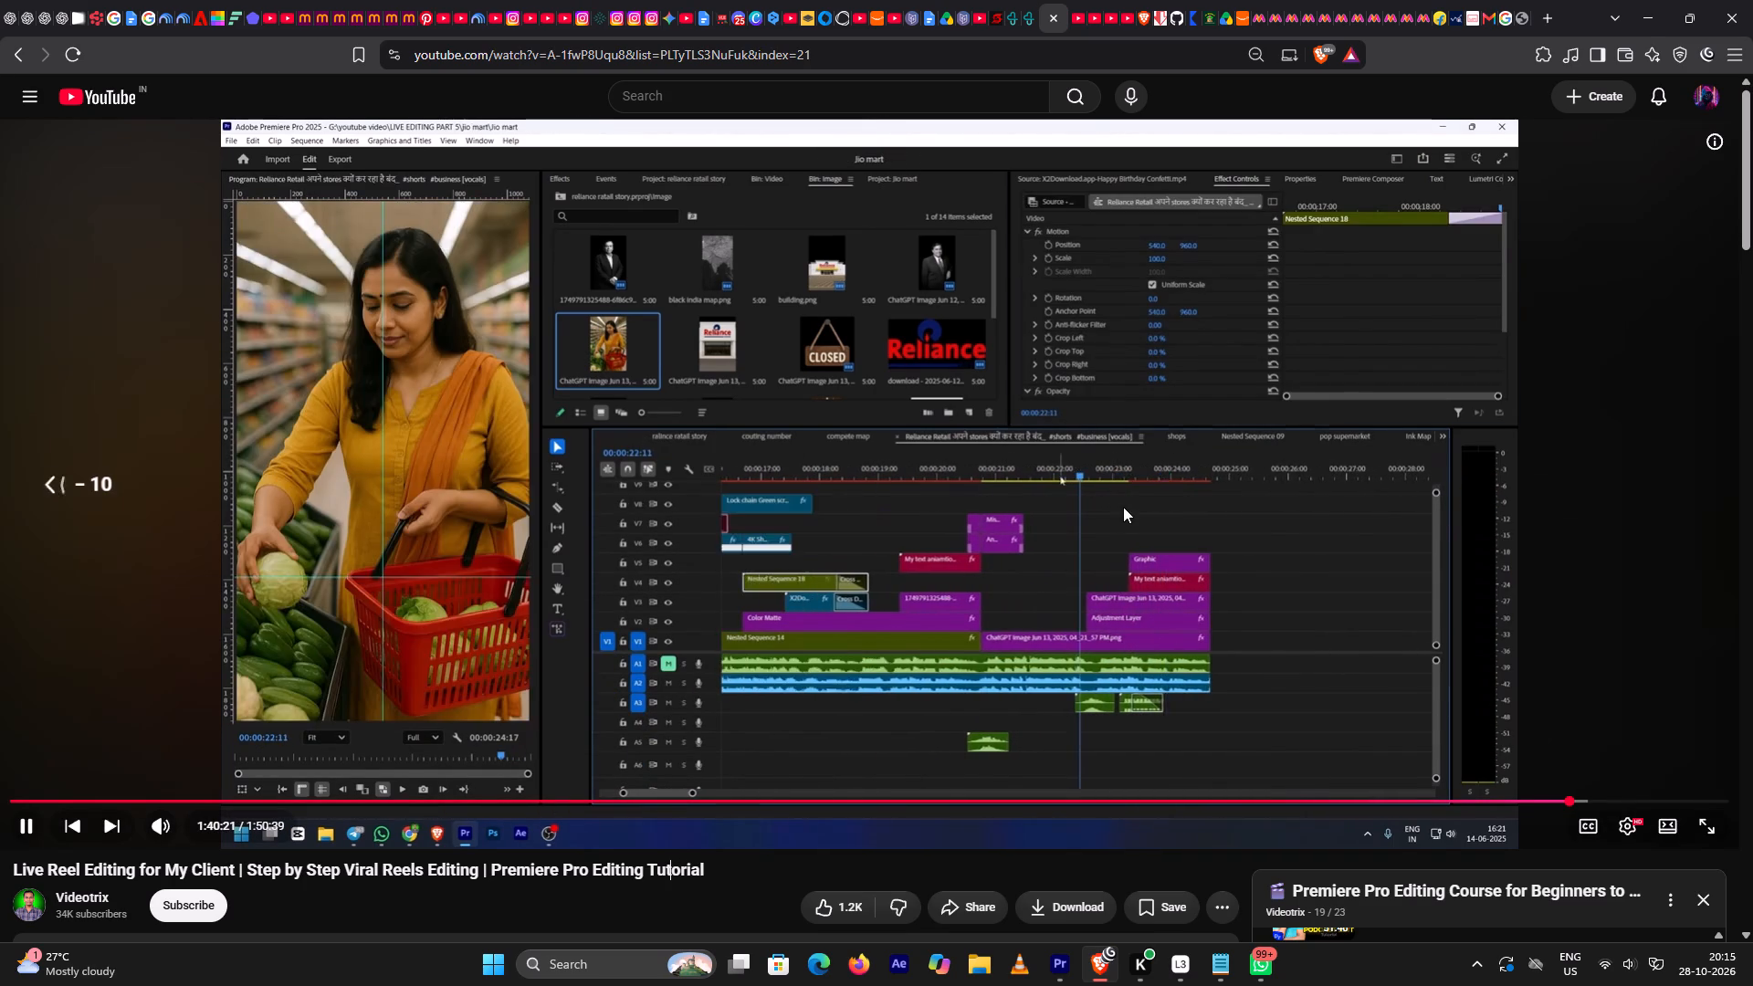
key(Left)
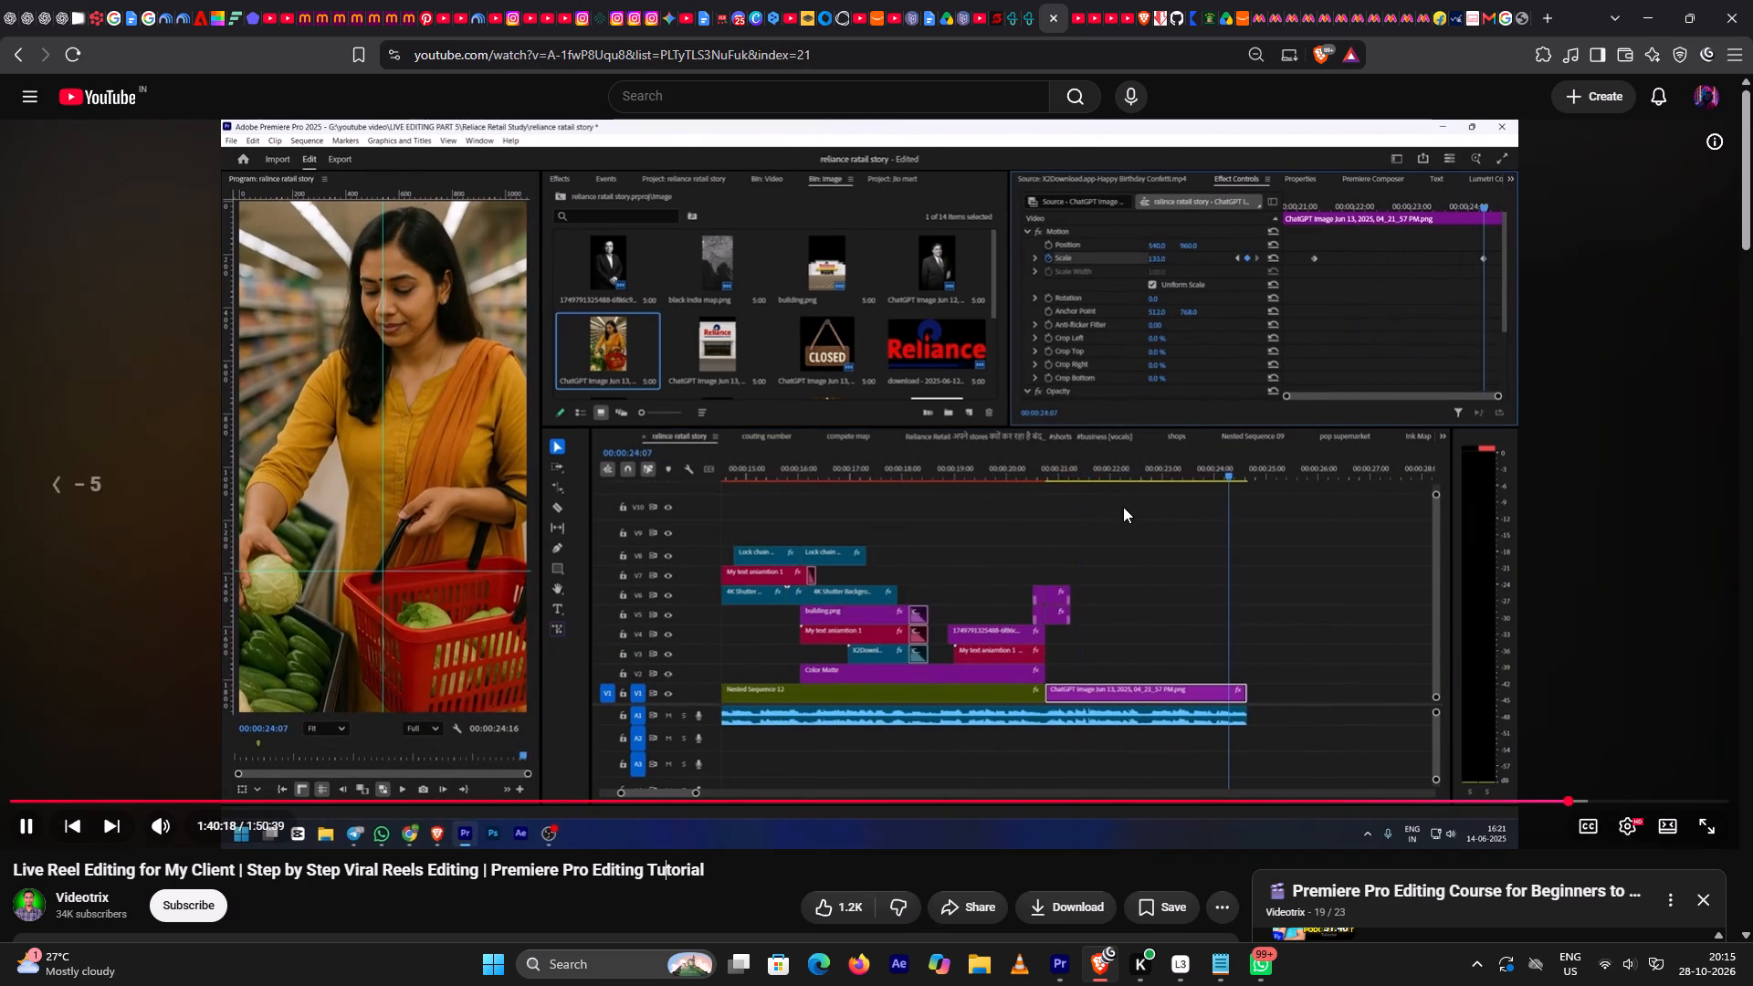
key(Left)
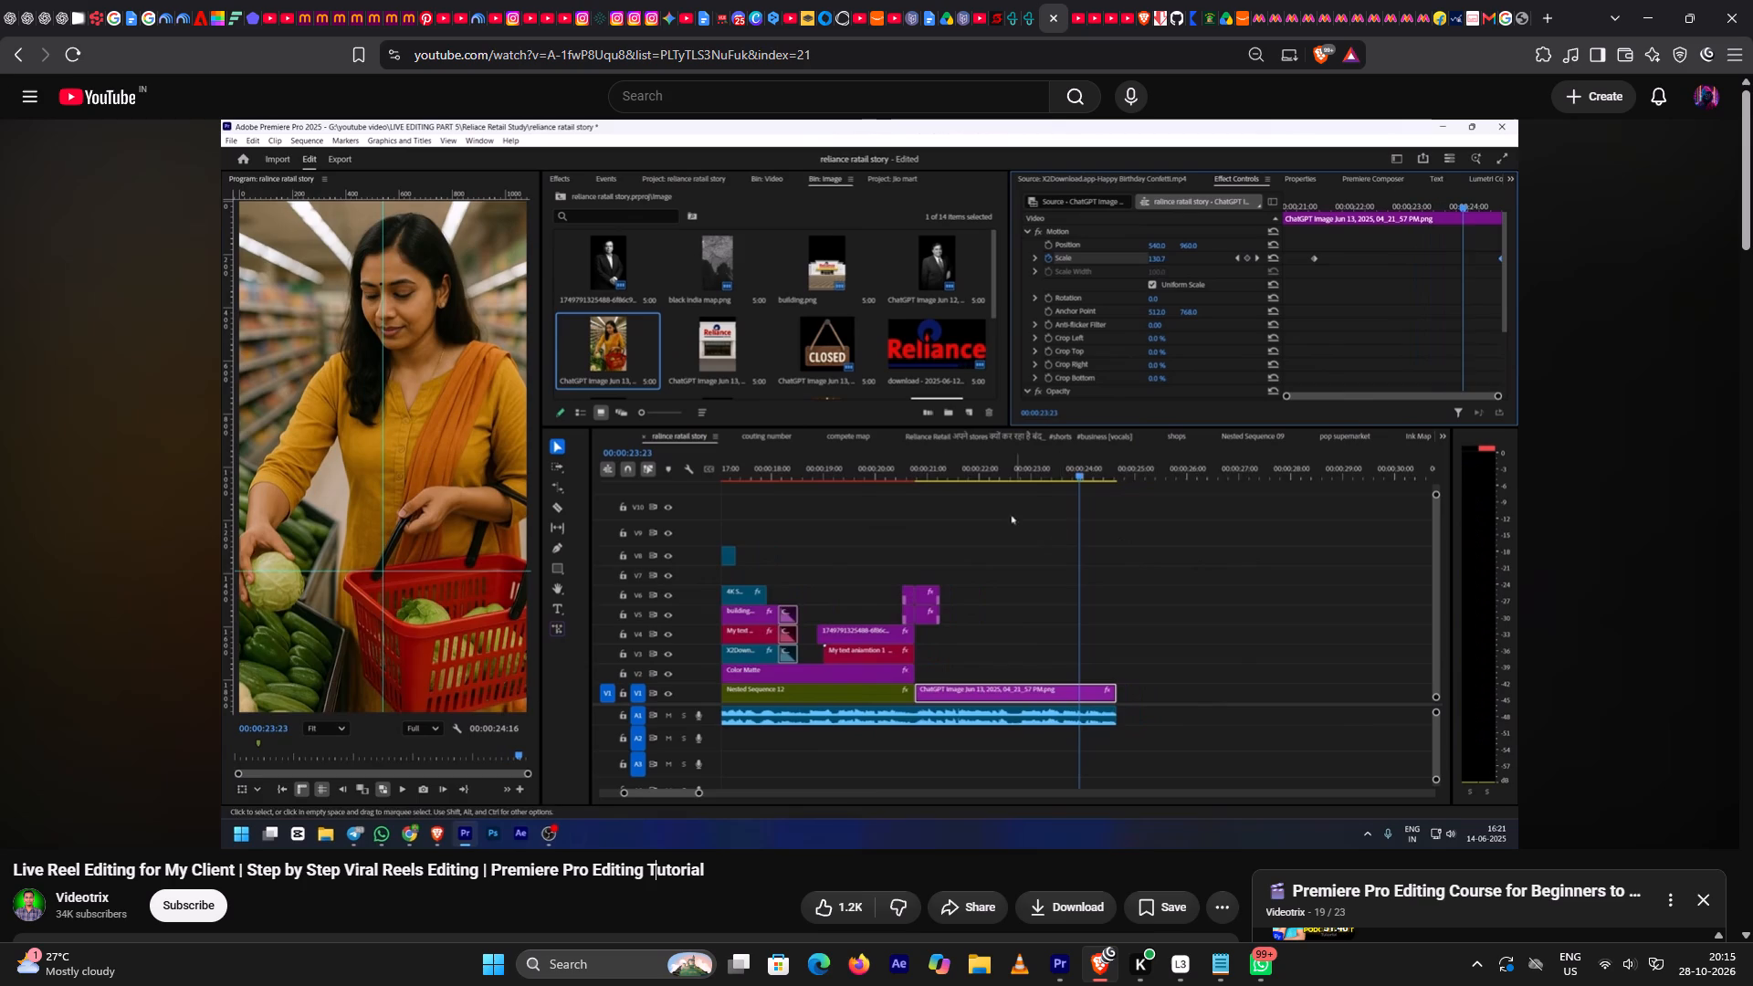
key(Left)
key(Left)
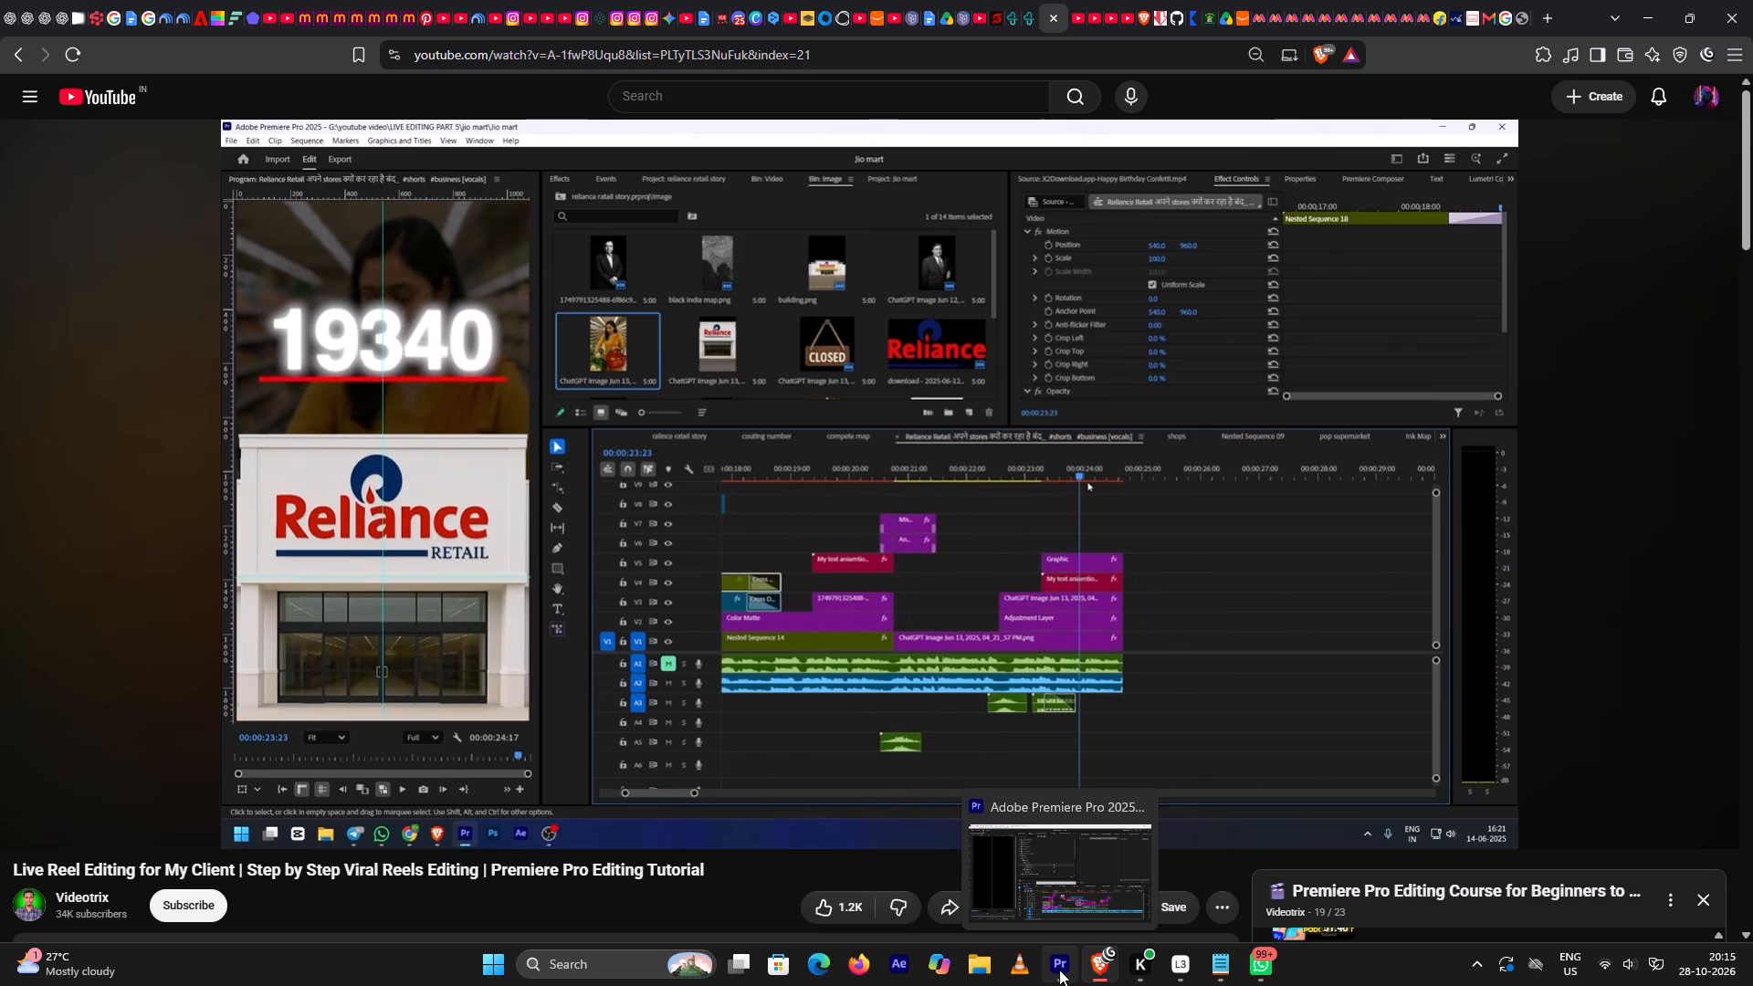
click(1059, 970)
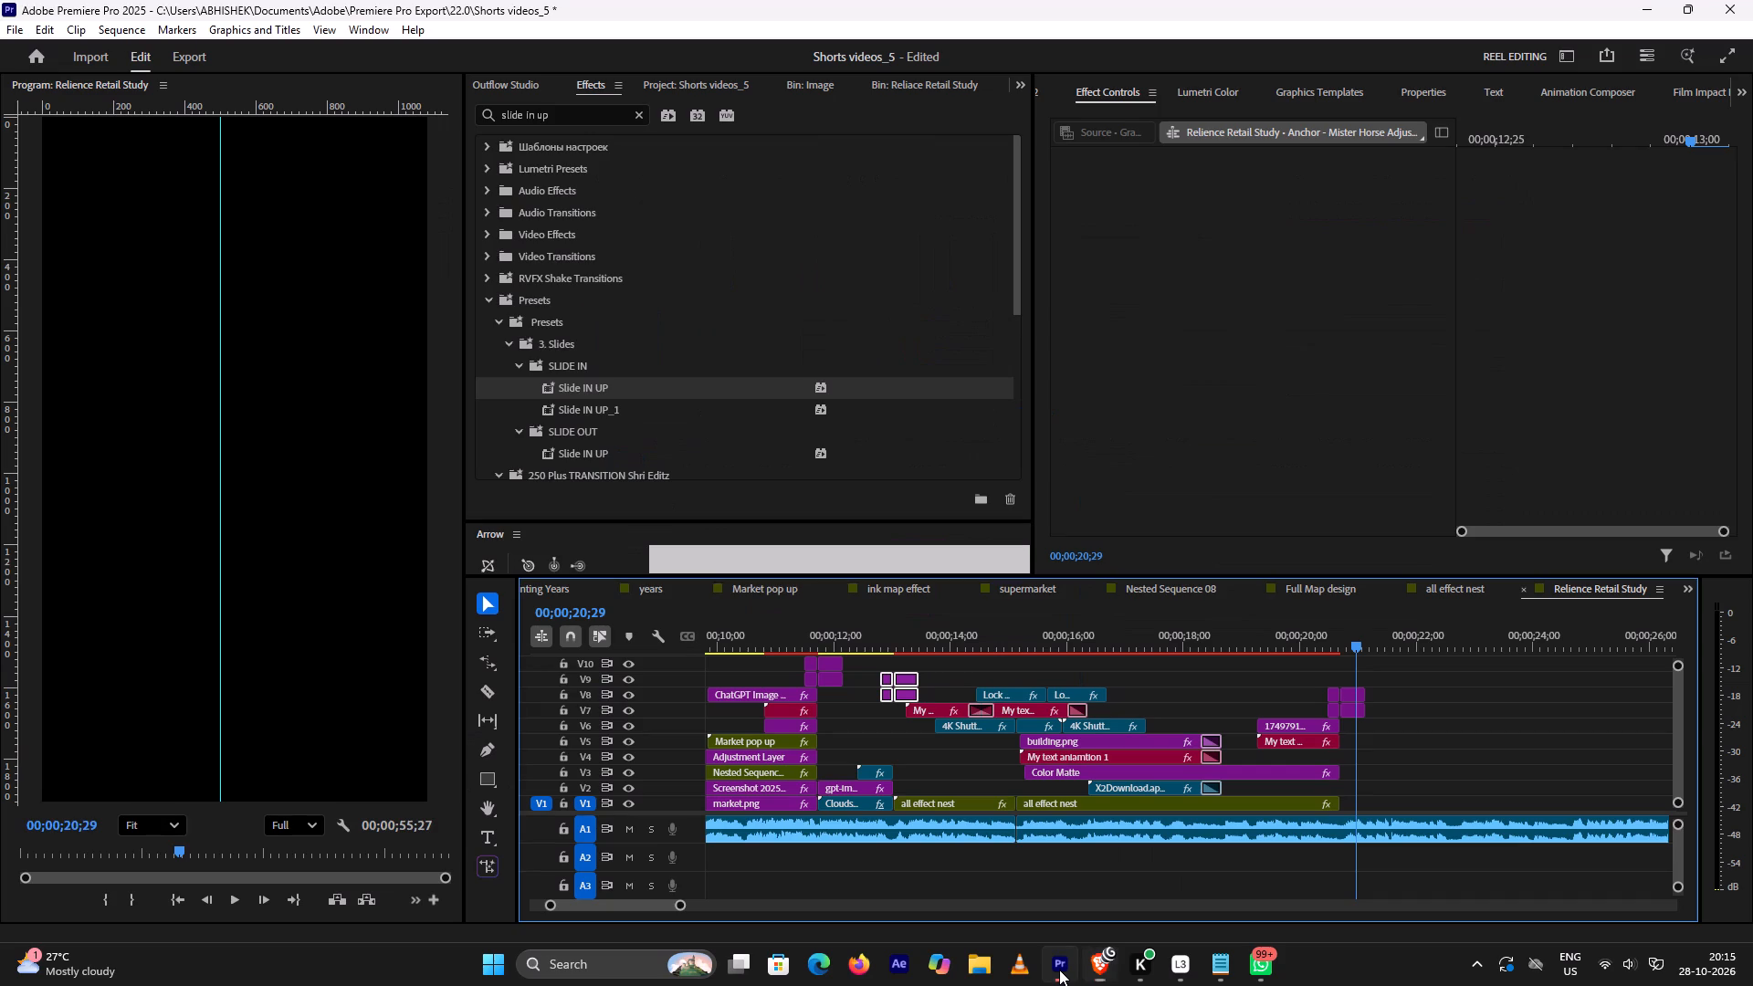
click(1054, 970)
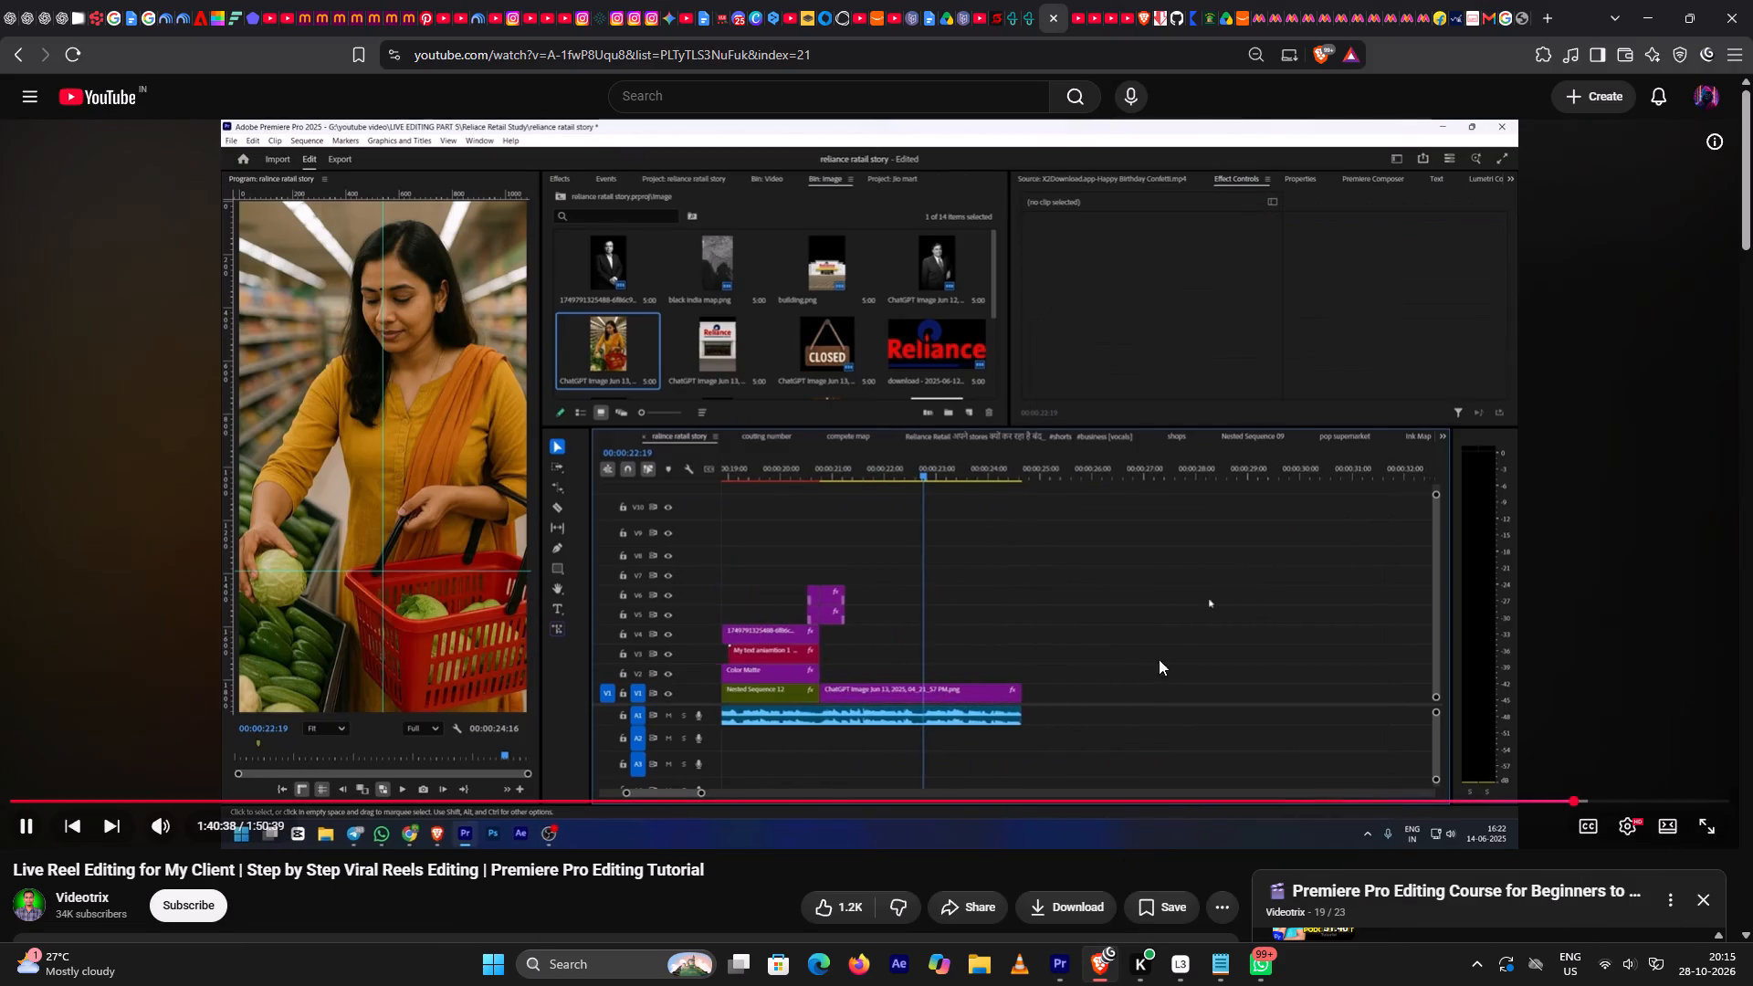
click(1166, 640)
Back in Premiere Pro, place the supermarket woman image from the Image bin on V1 directly after the 500 scene.
click(1068, 974)
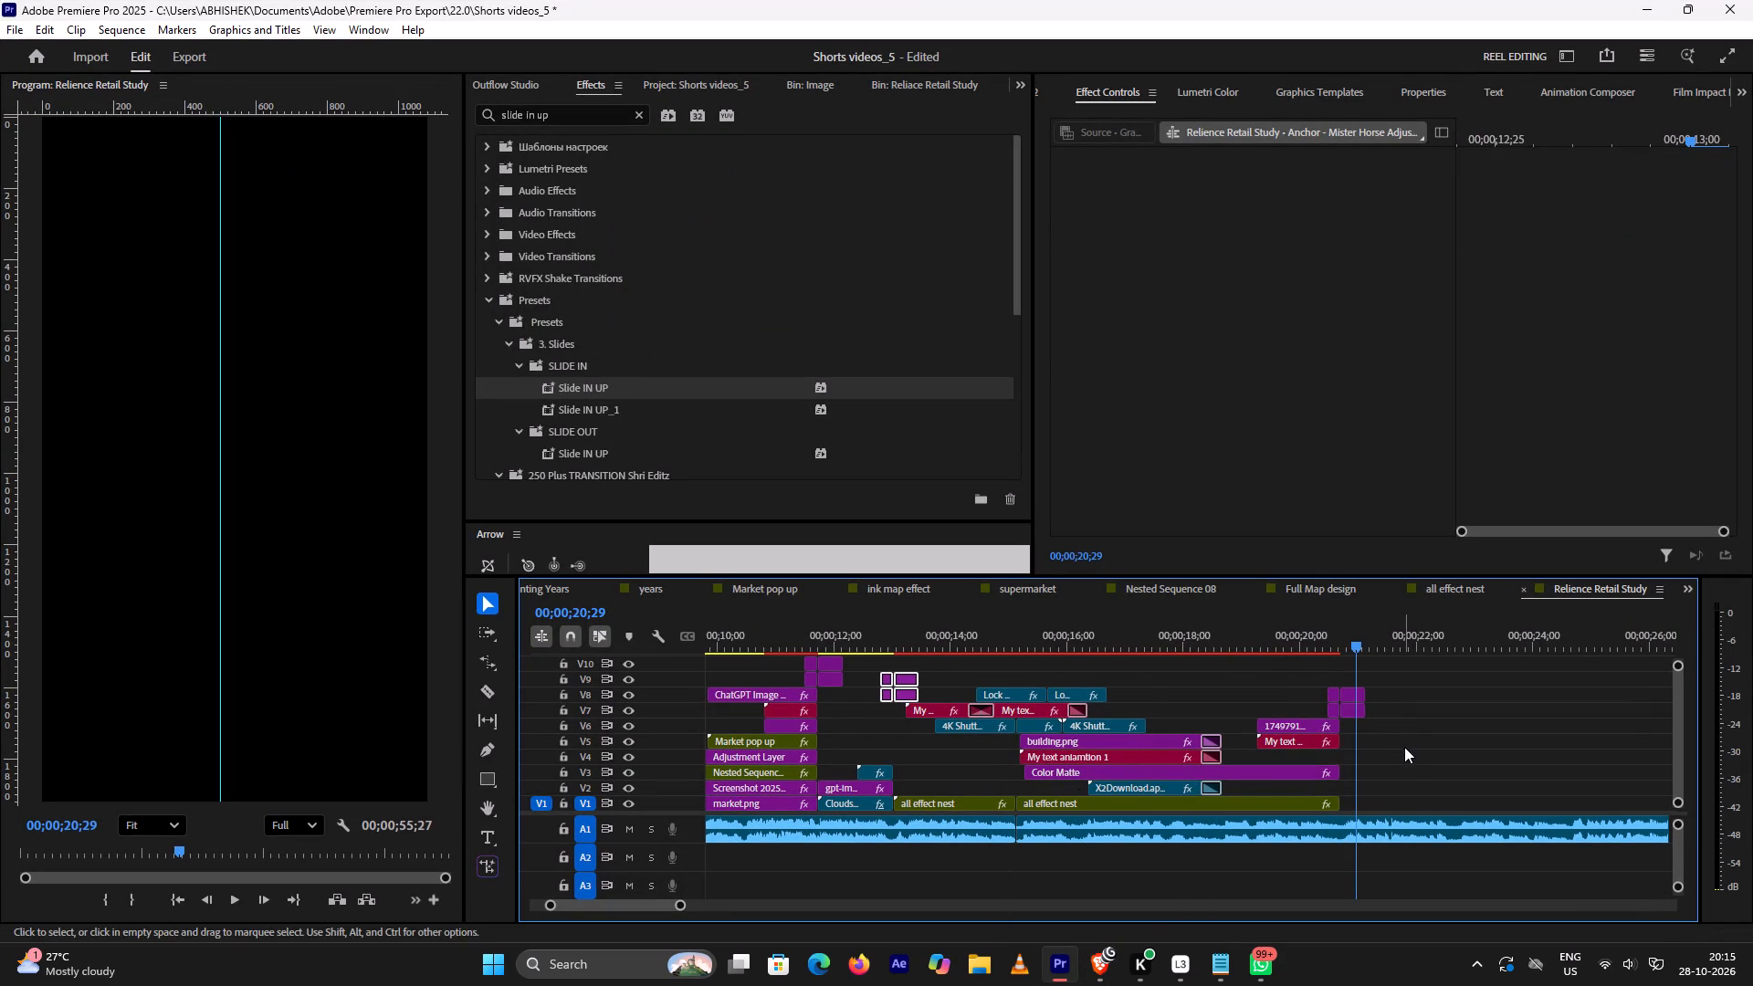
alt+scroll(1405, 760, up, 3)
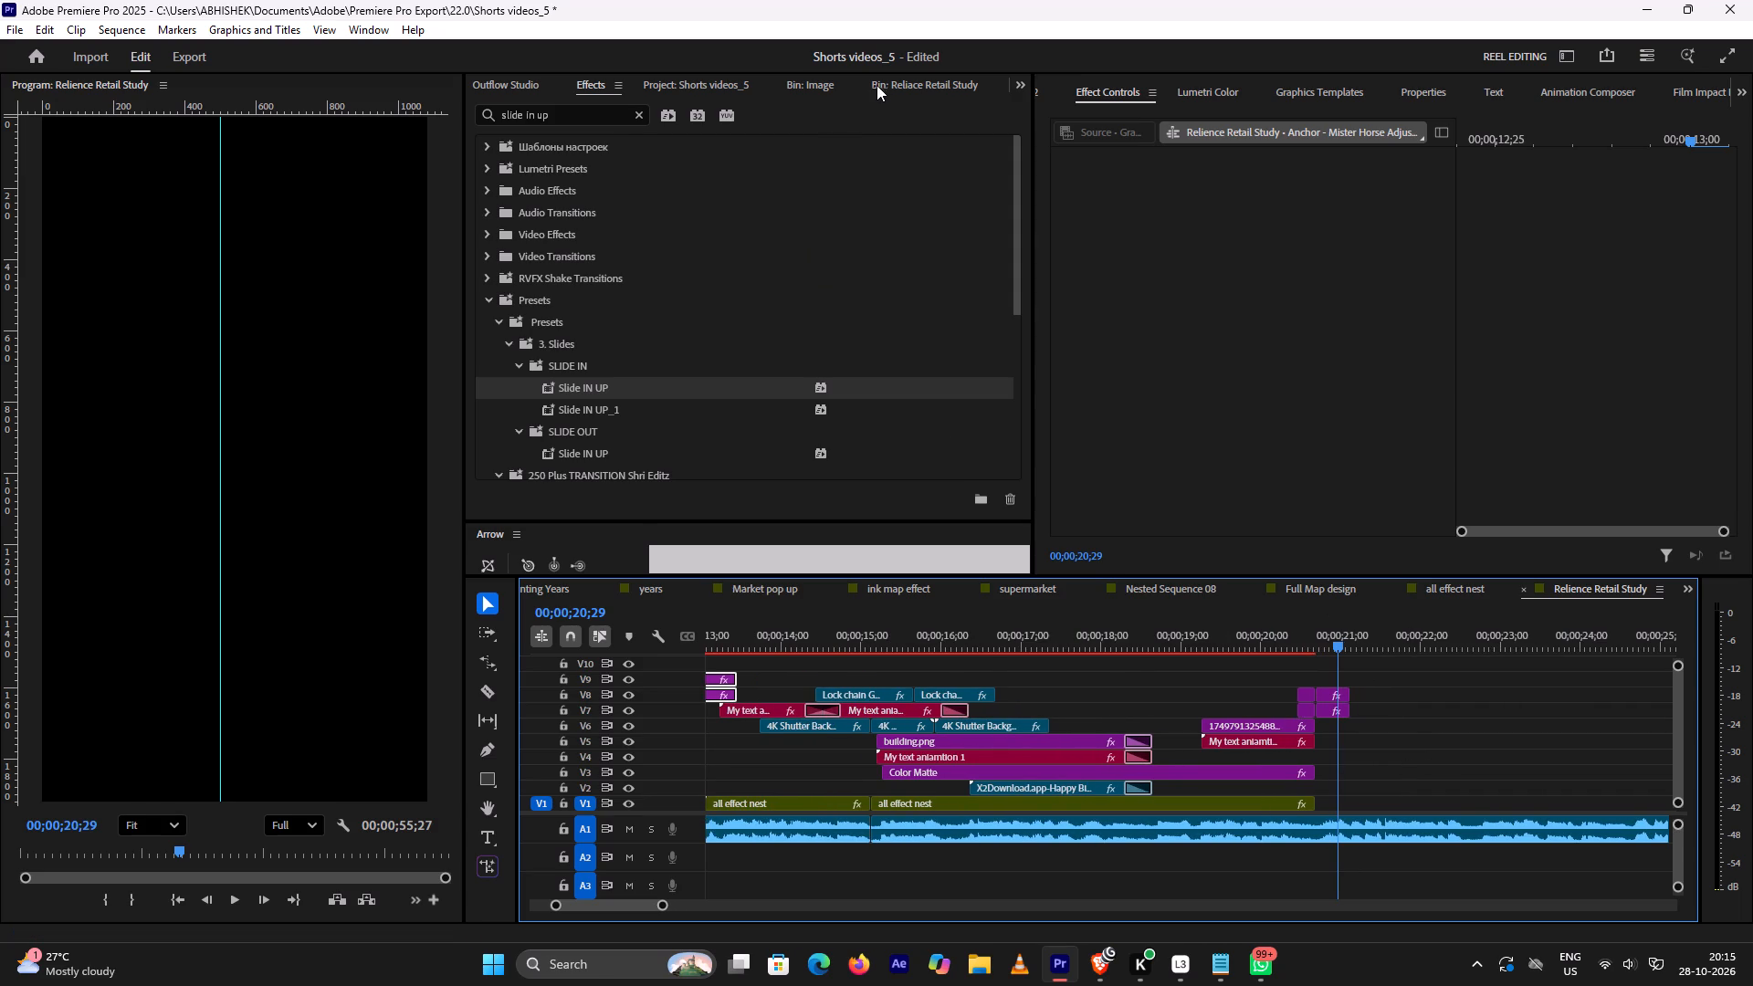
scroll(884, 80, down, 7)
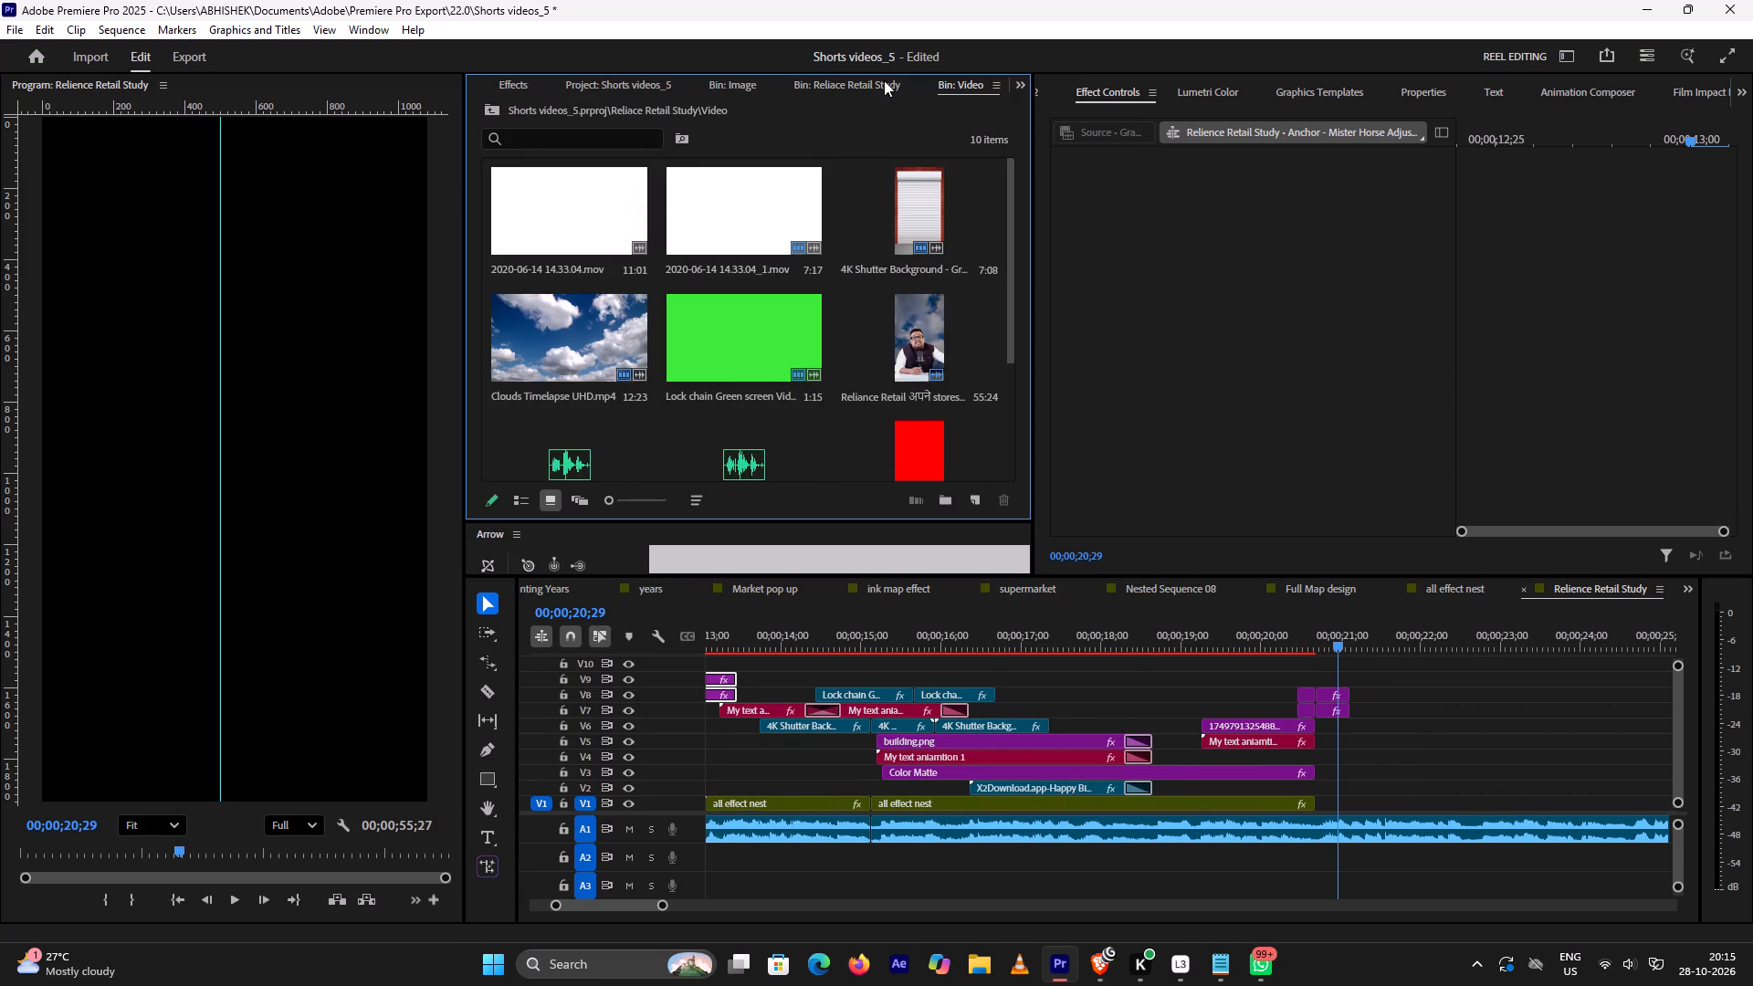
scroll(884, 80, up, 1)
double_click(541, 217)
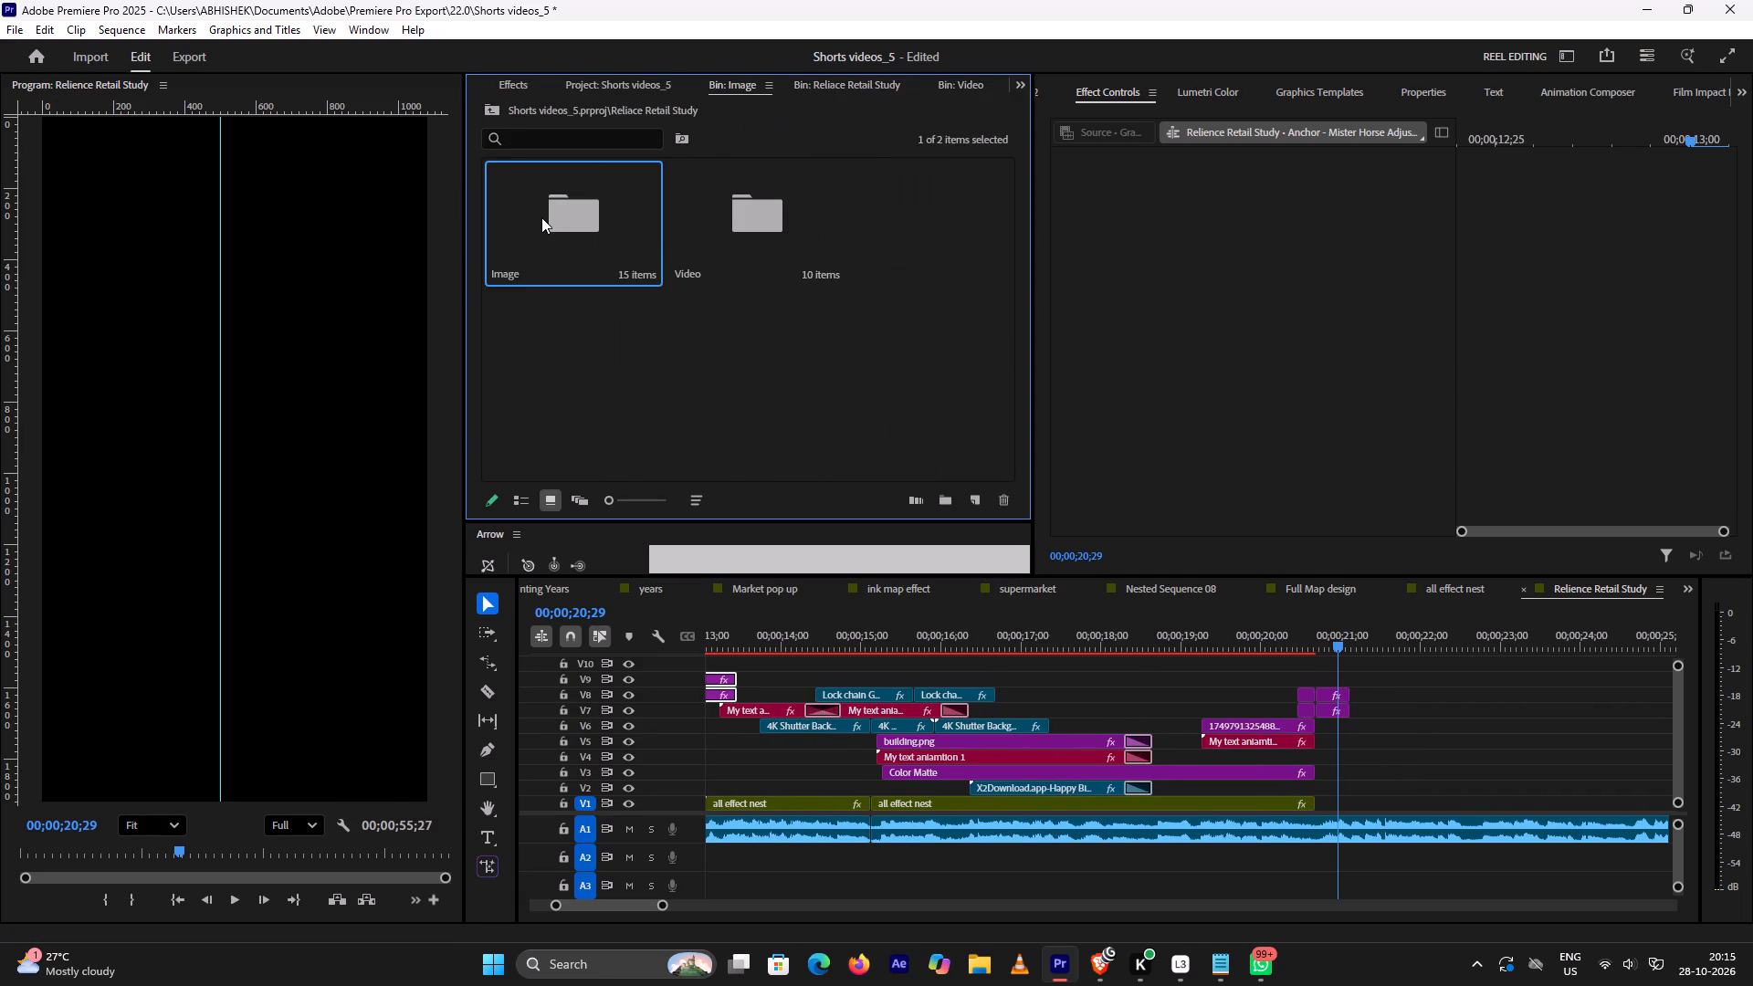
click(741, 343)
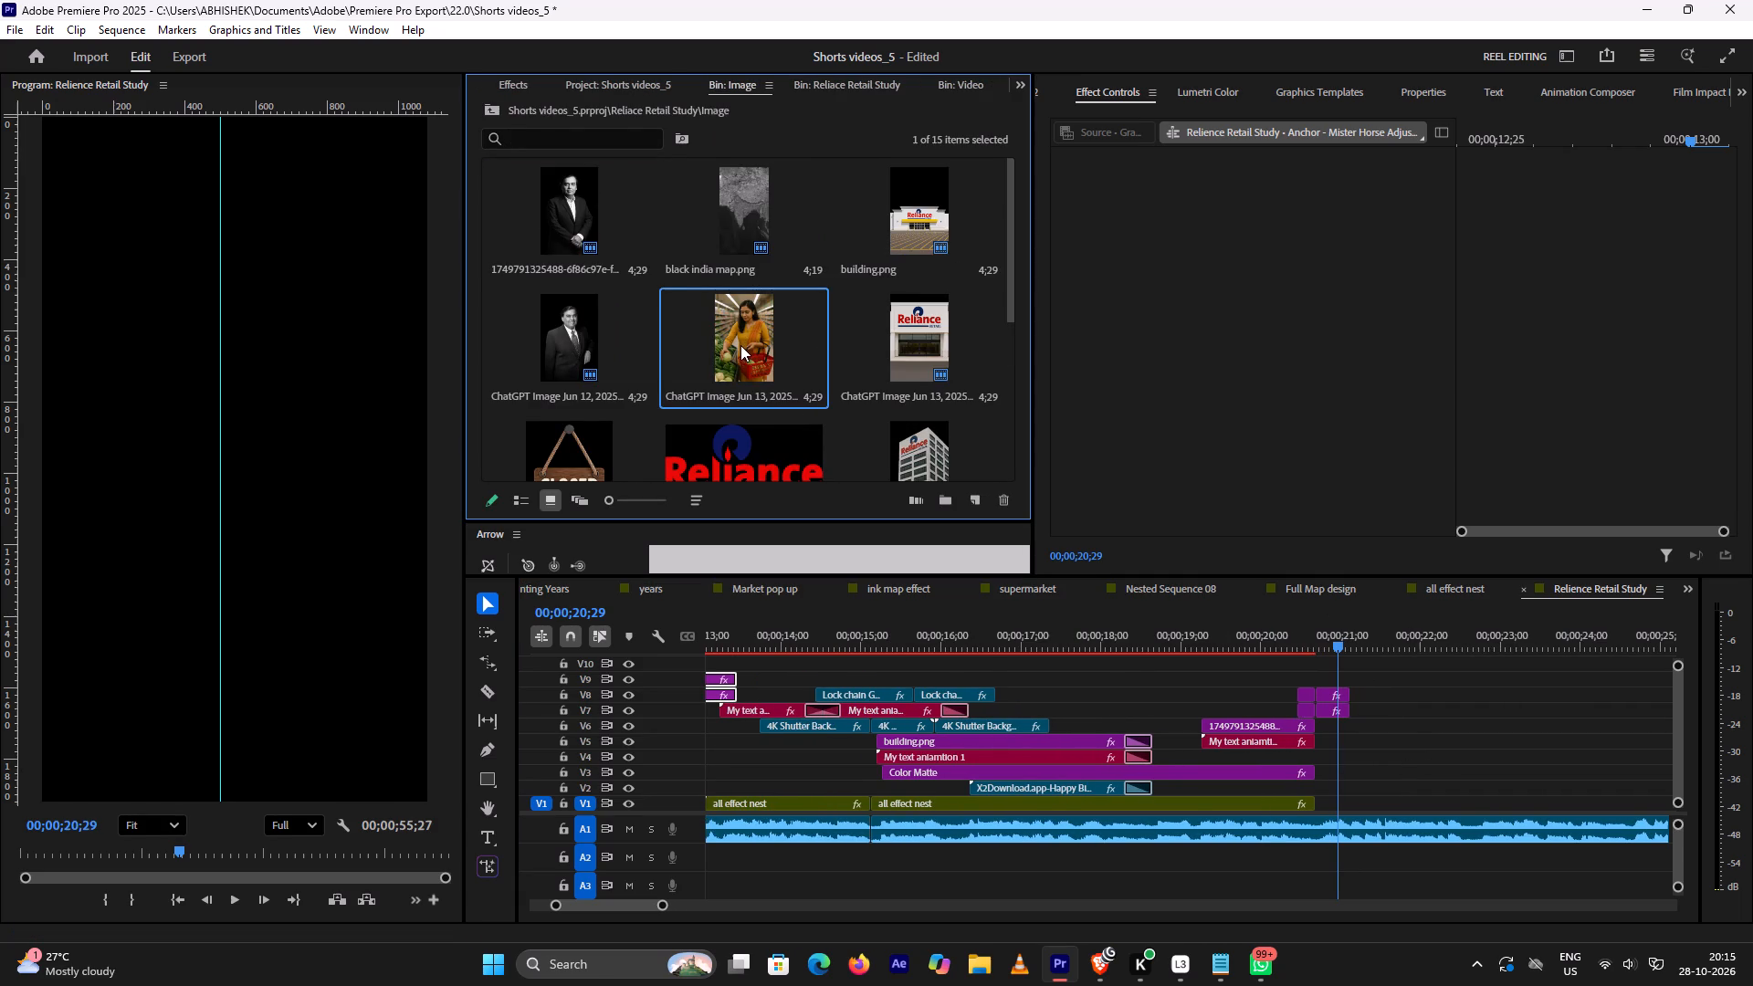
drag(741, 346, 1327, 801)
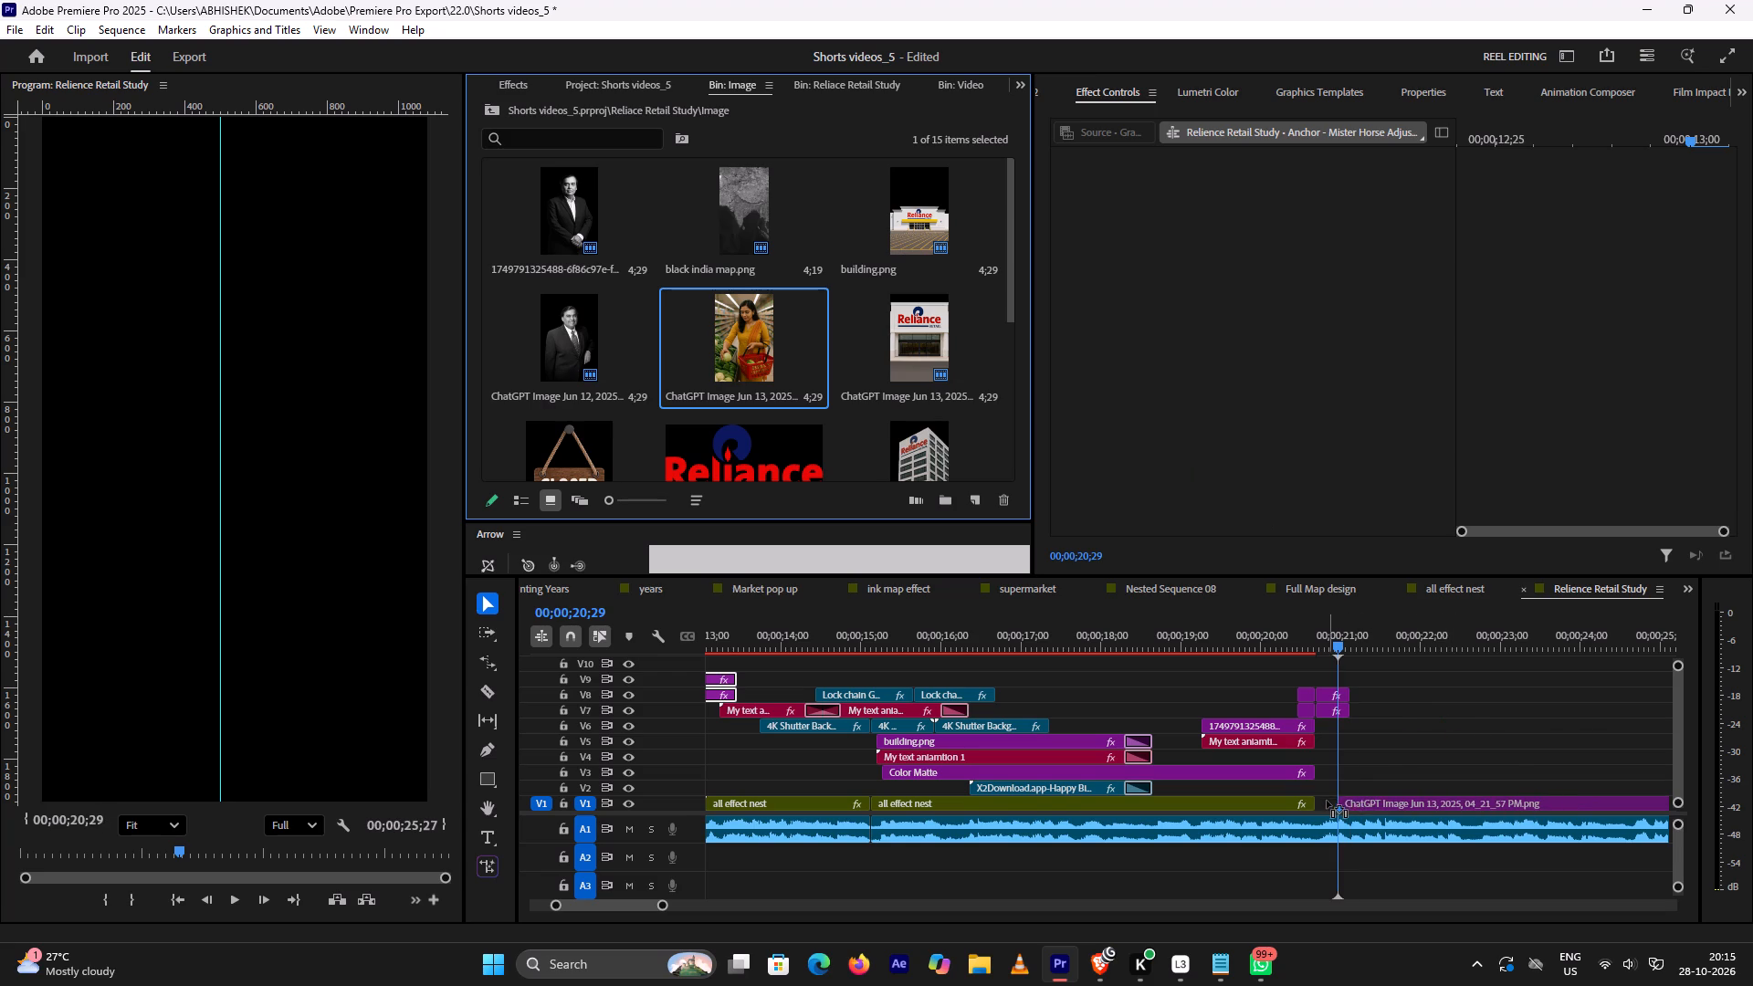
drag(1327, 801, 1324, 801)
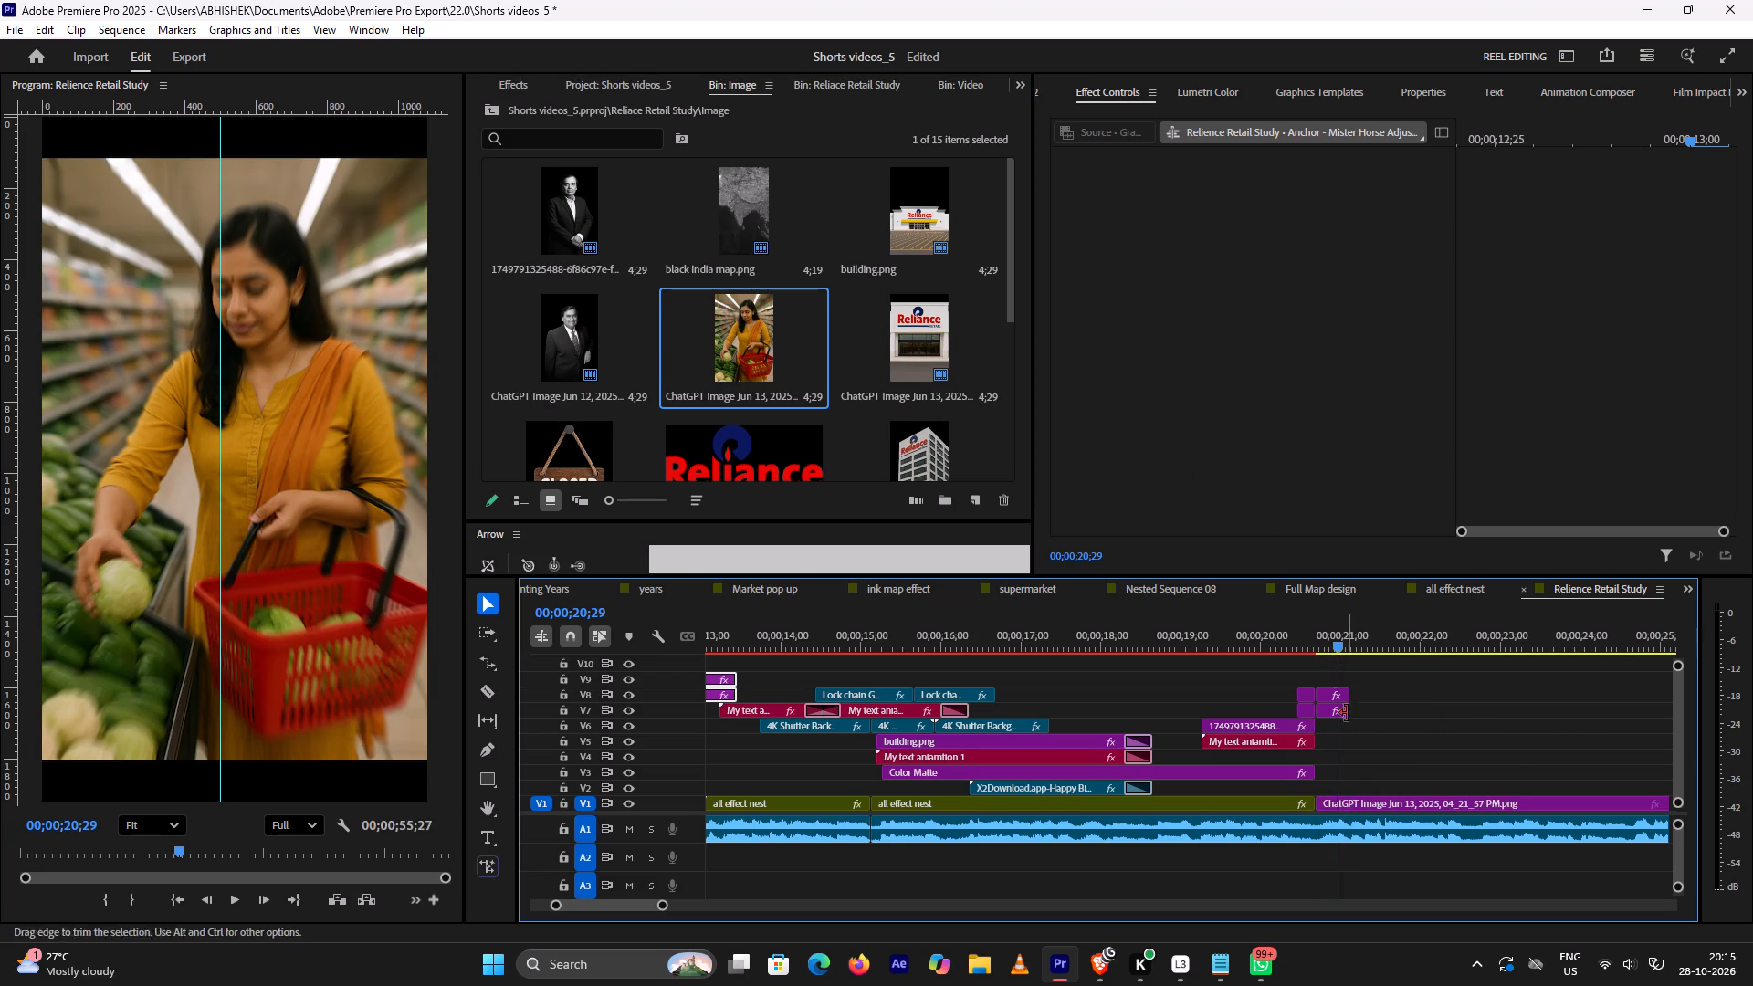
Enlarge the supermarket woman image on V1 to a scale of 124, checking its fit against the transition.
drag(1334, 643, 1307, 656)
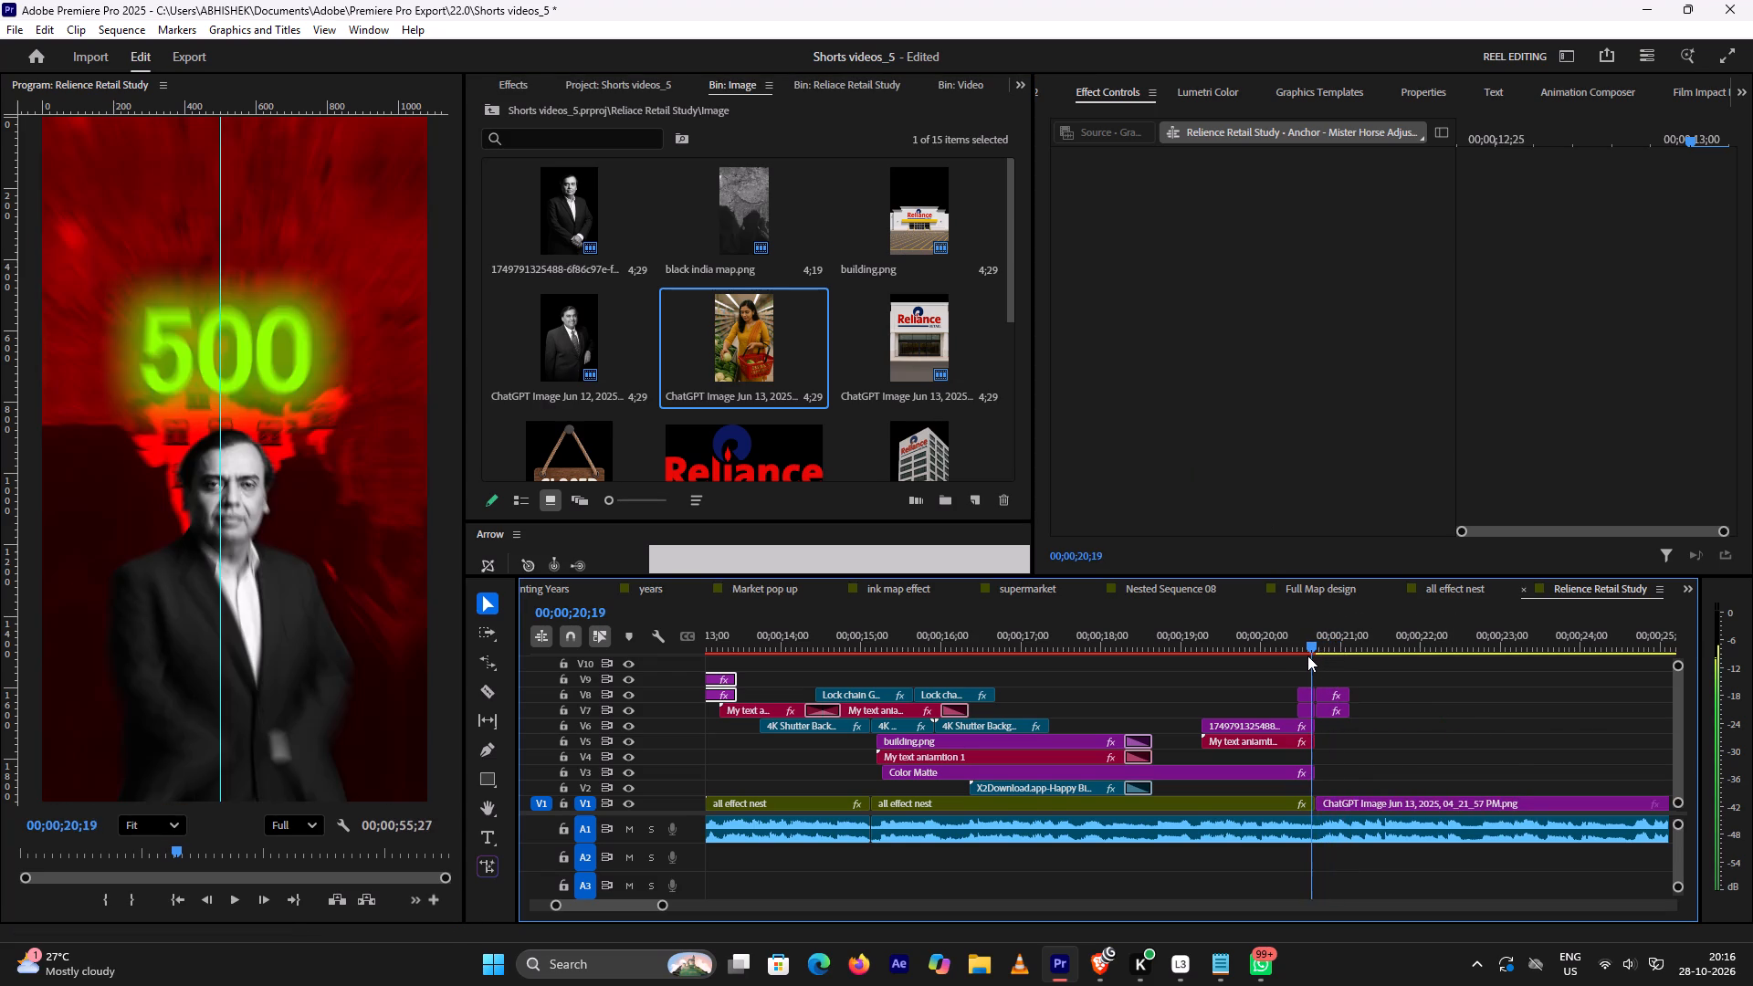
drag(1307, 656, 1337, 655)
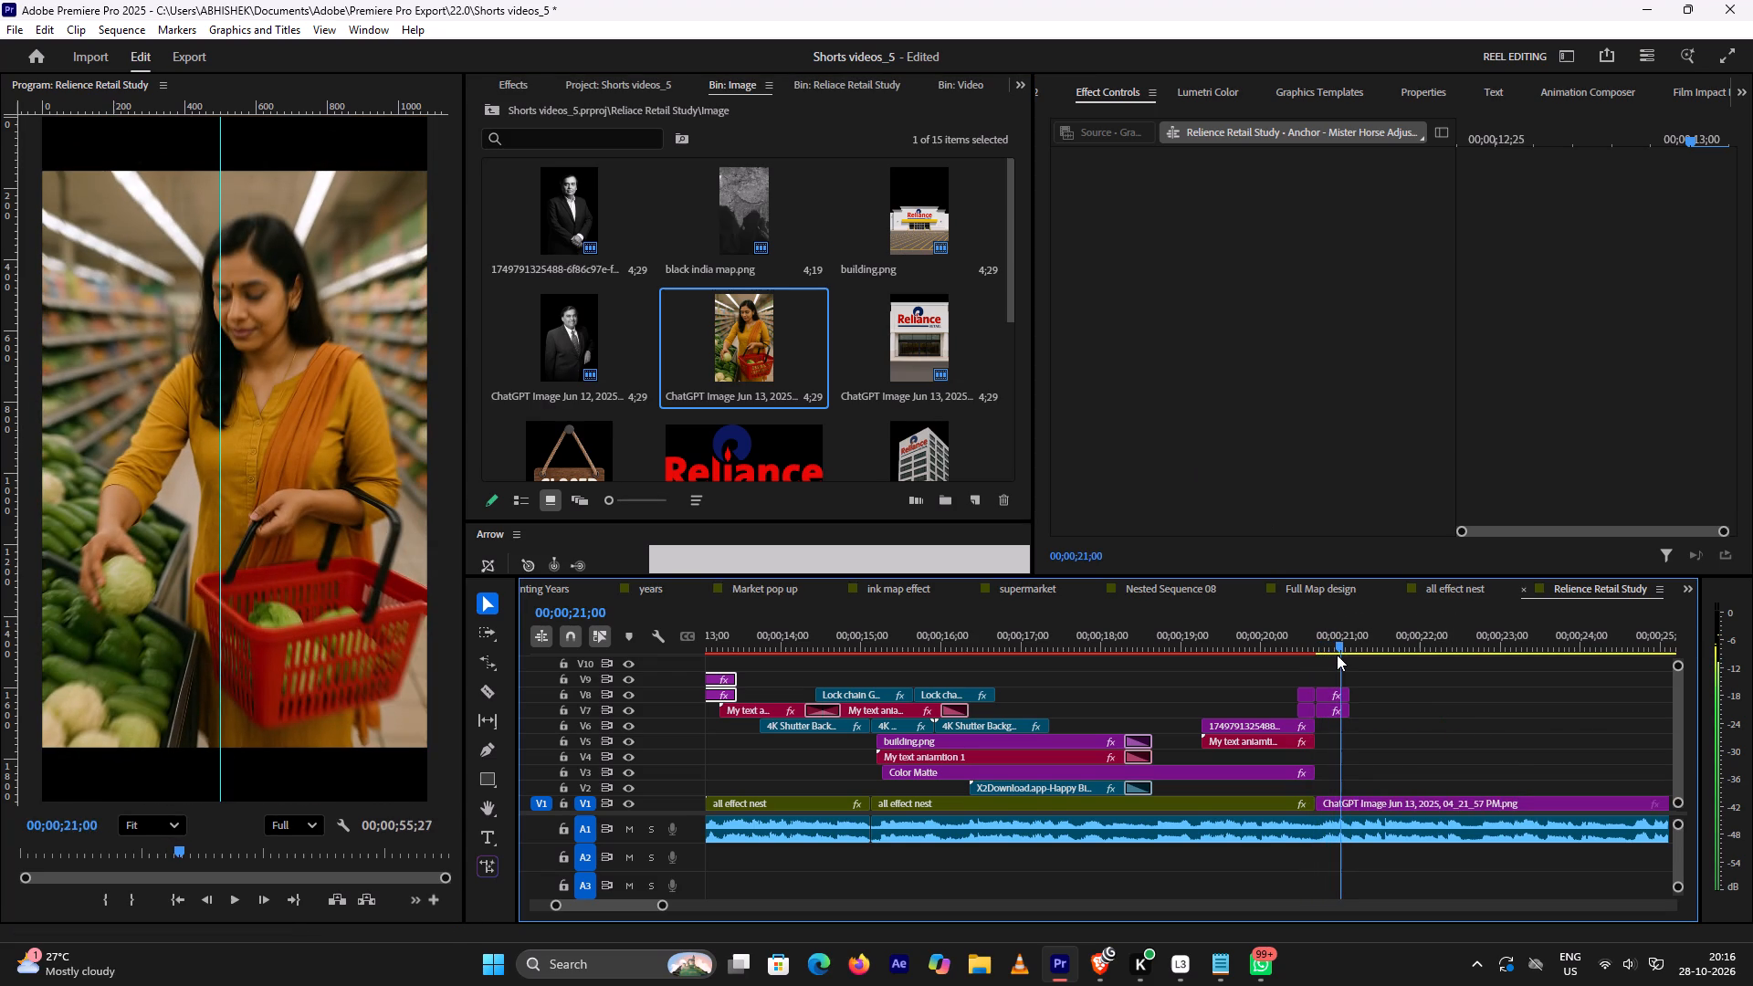
drag(1337, 655, 1339, 655)
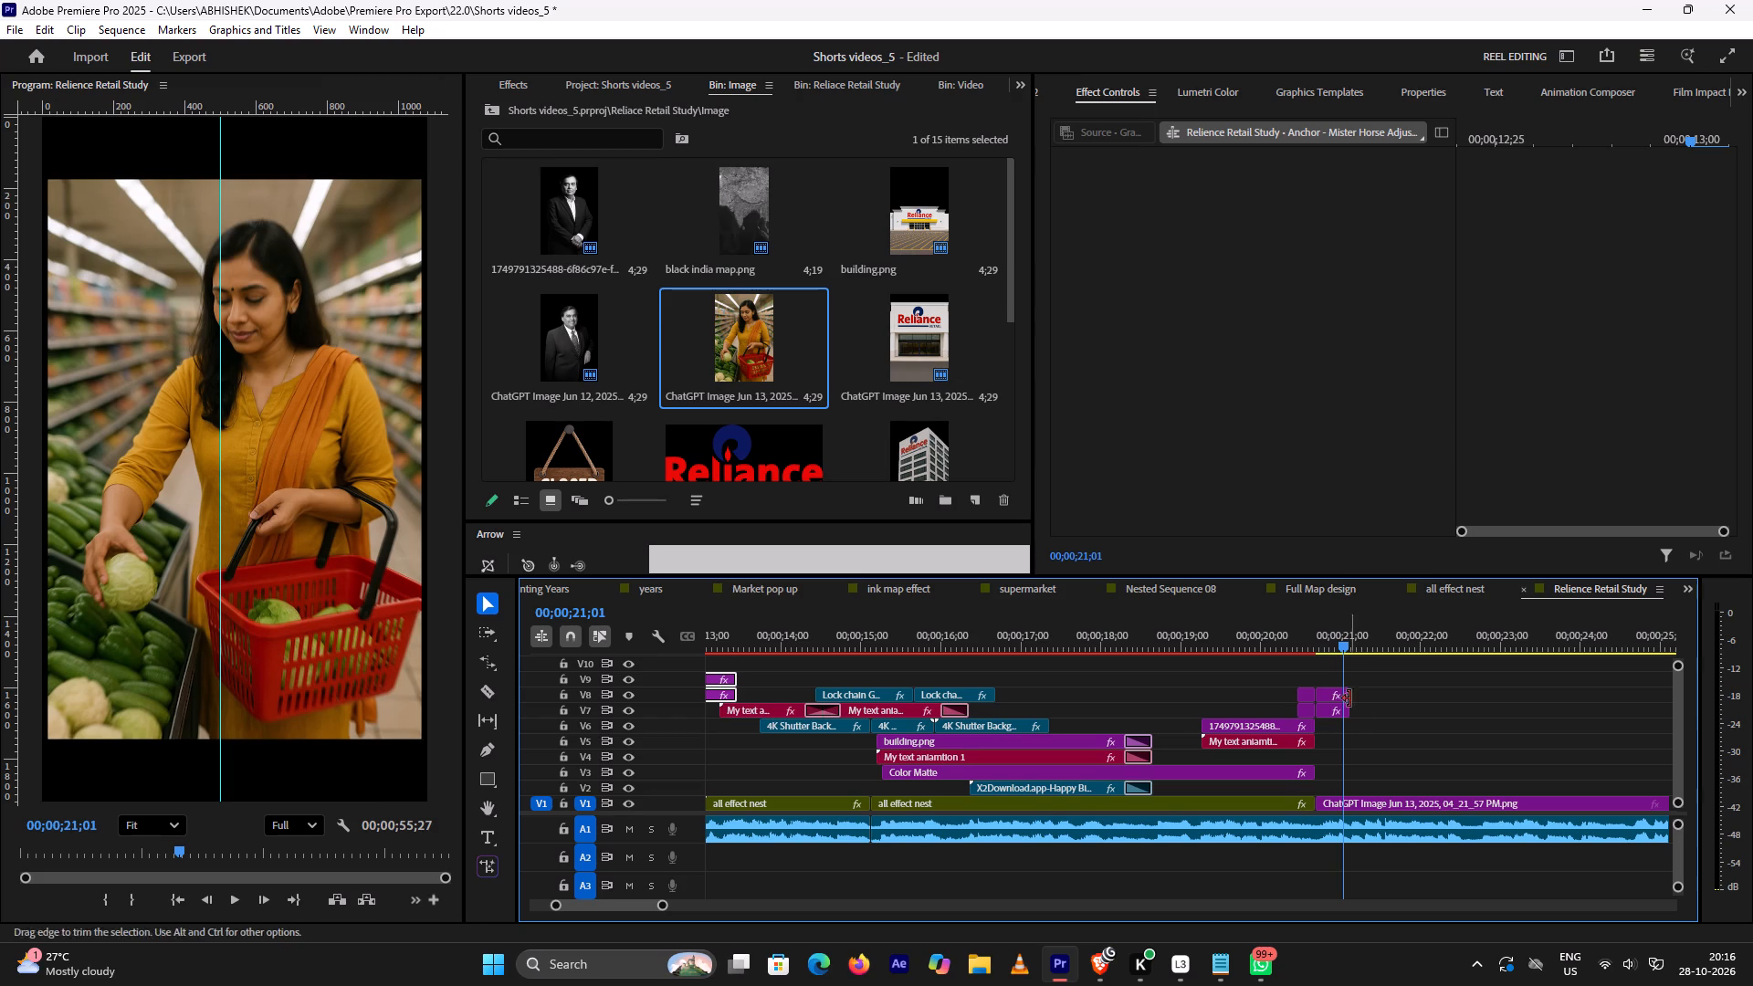
click(1372, 801)
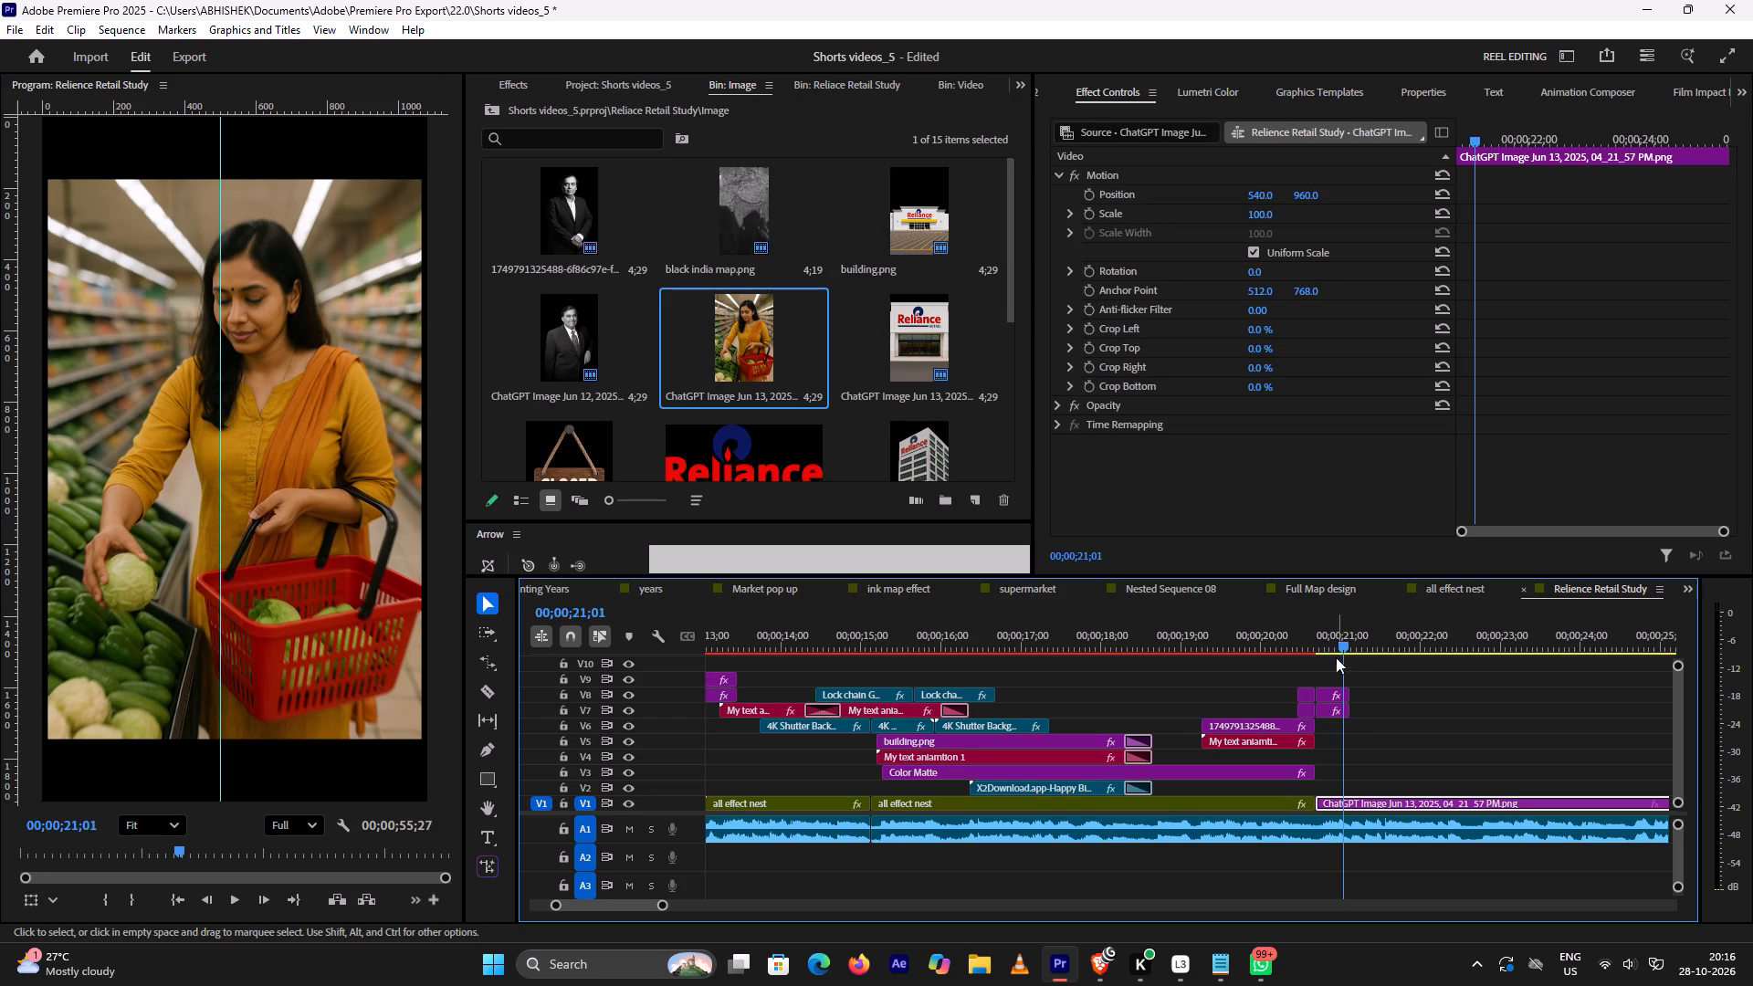
drag(1343, 643, 1358, 645)
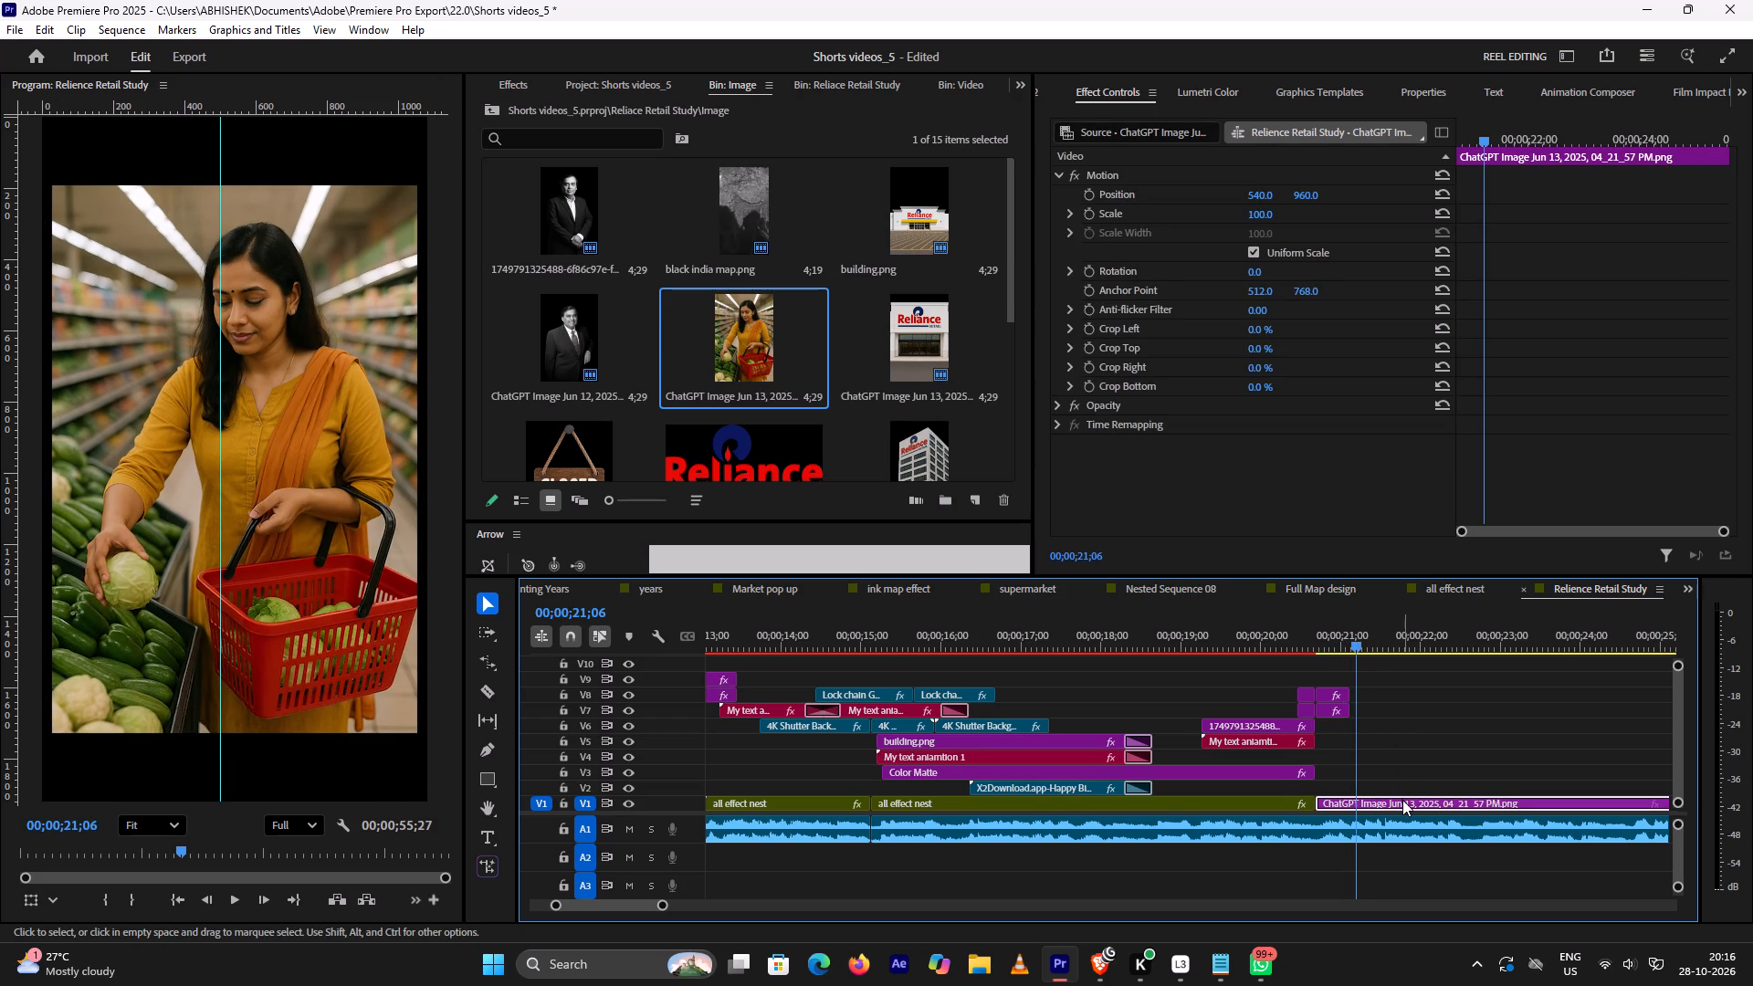
click(1402, 800)
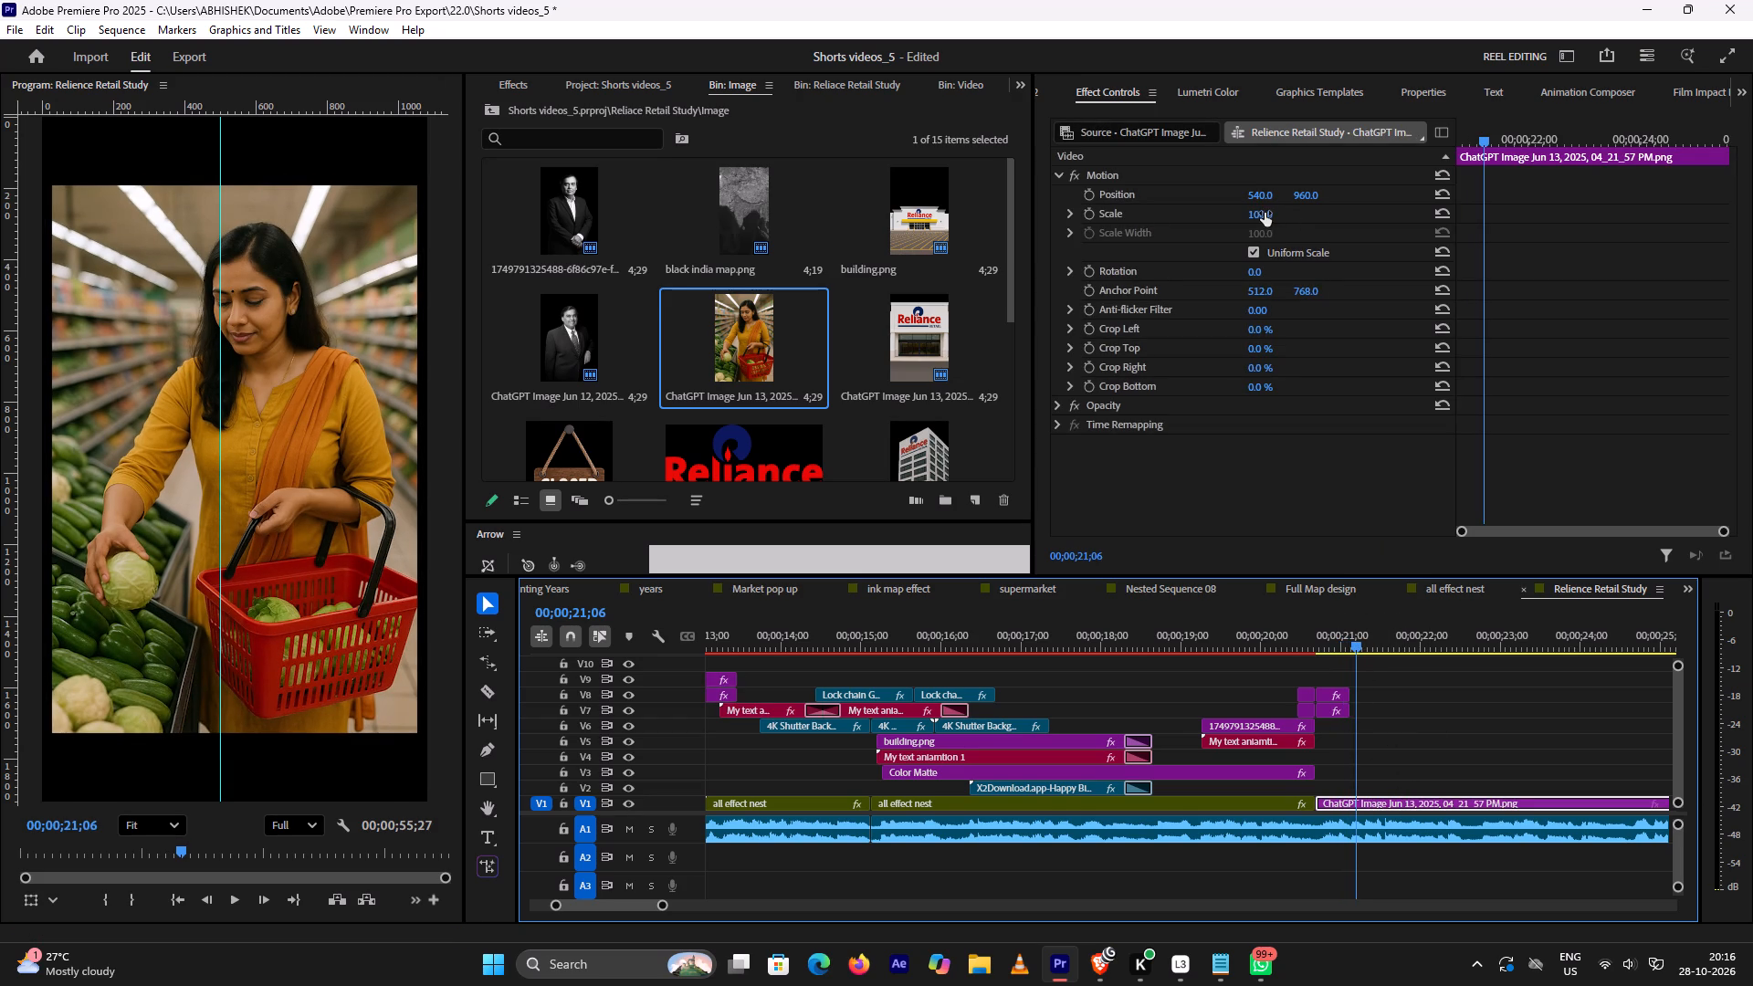
drag(1265, 213, 1278, 215)
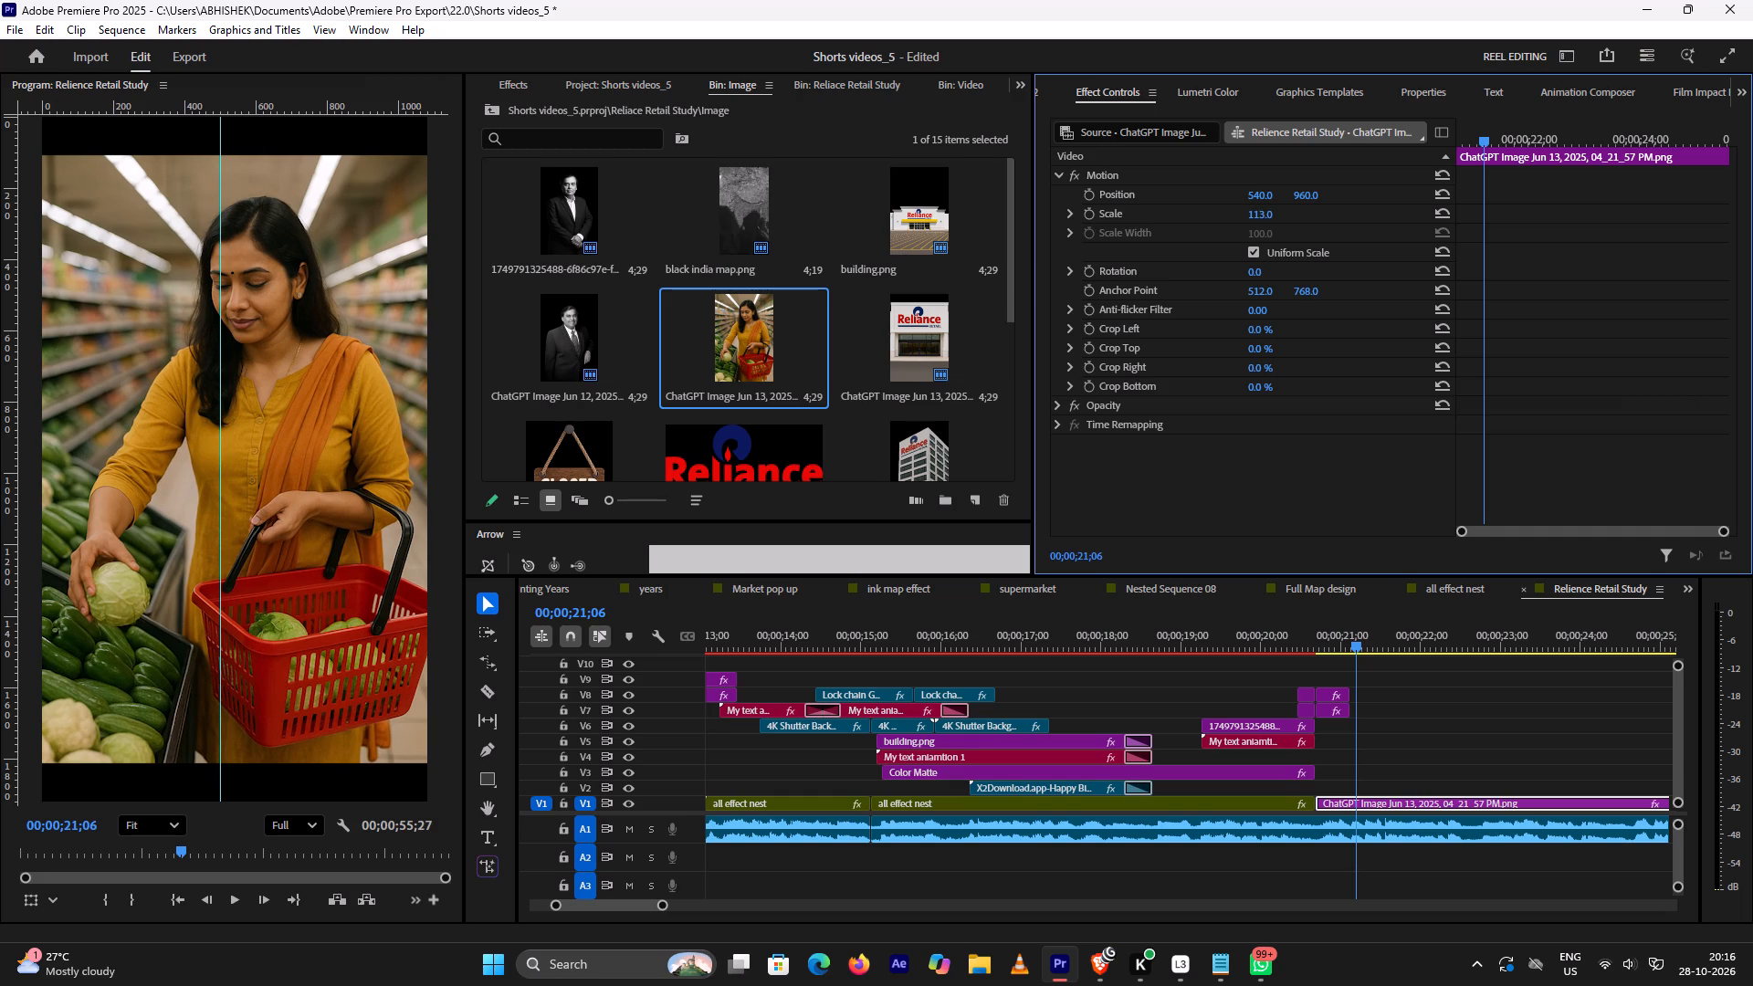
drag(1278, 215, 1285, 214)
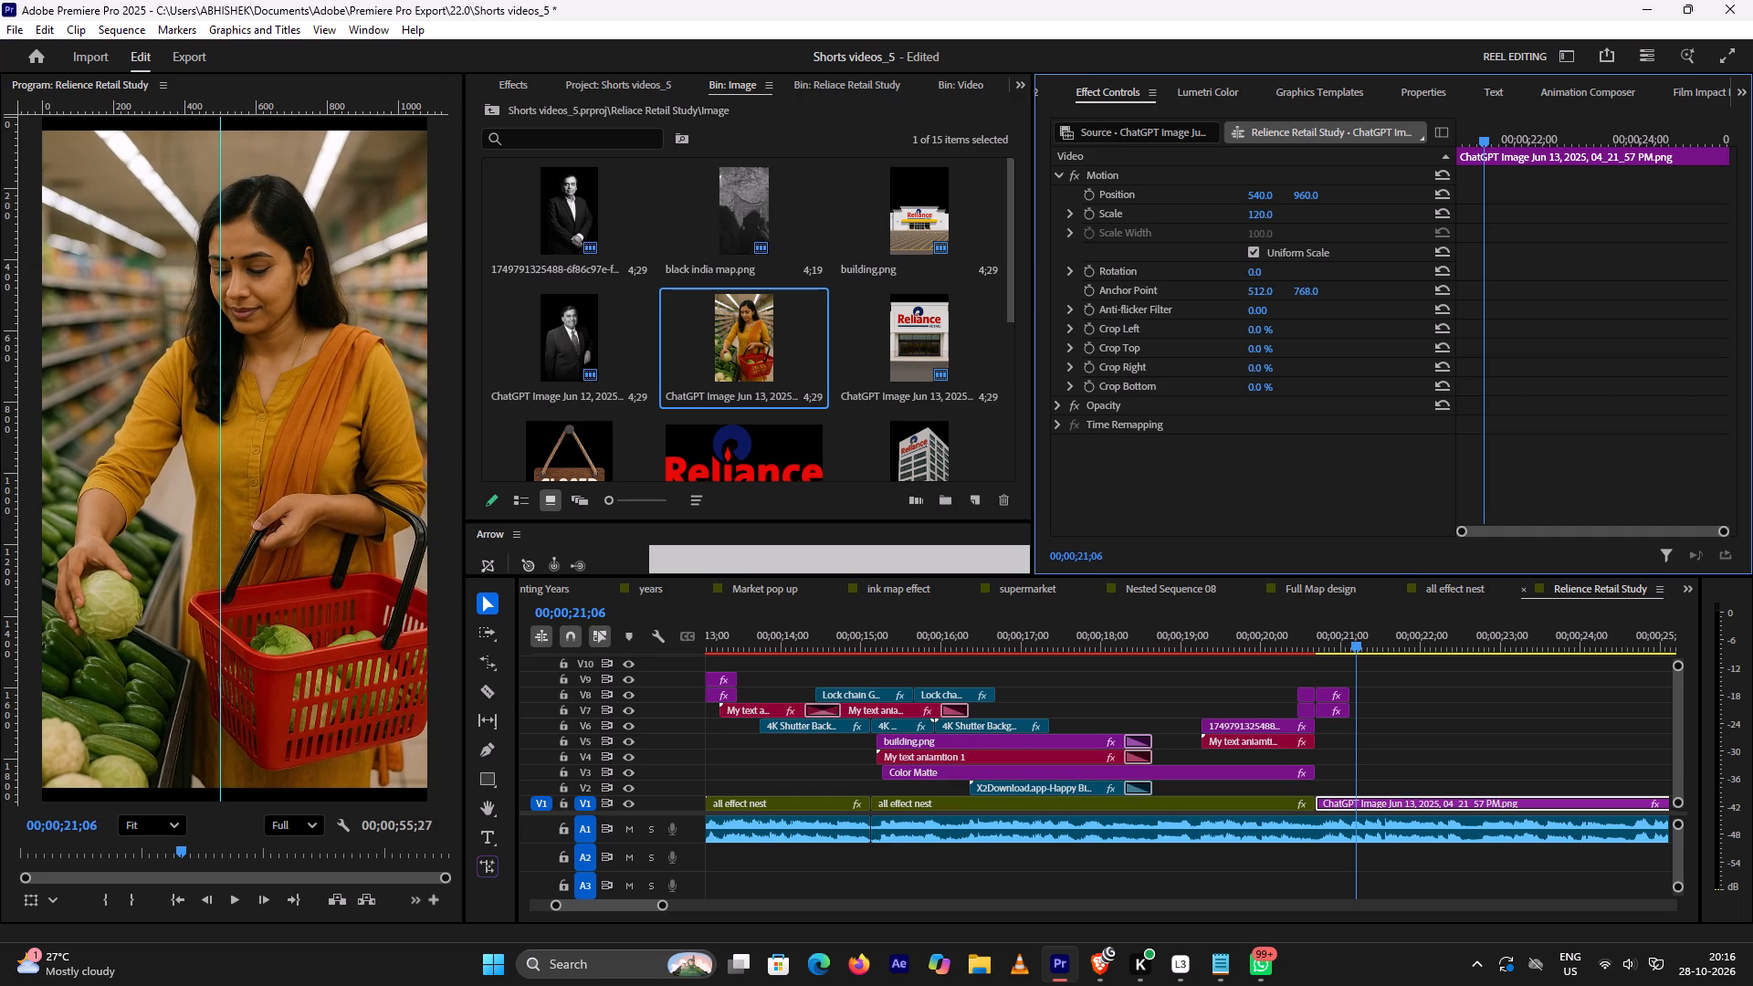
drag(1285, 214, 1289, 211)
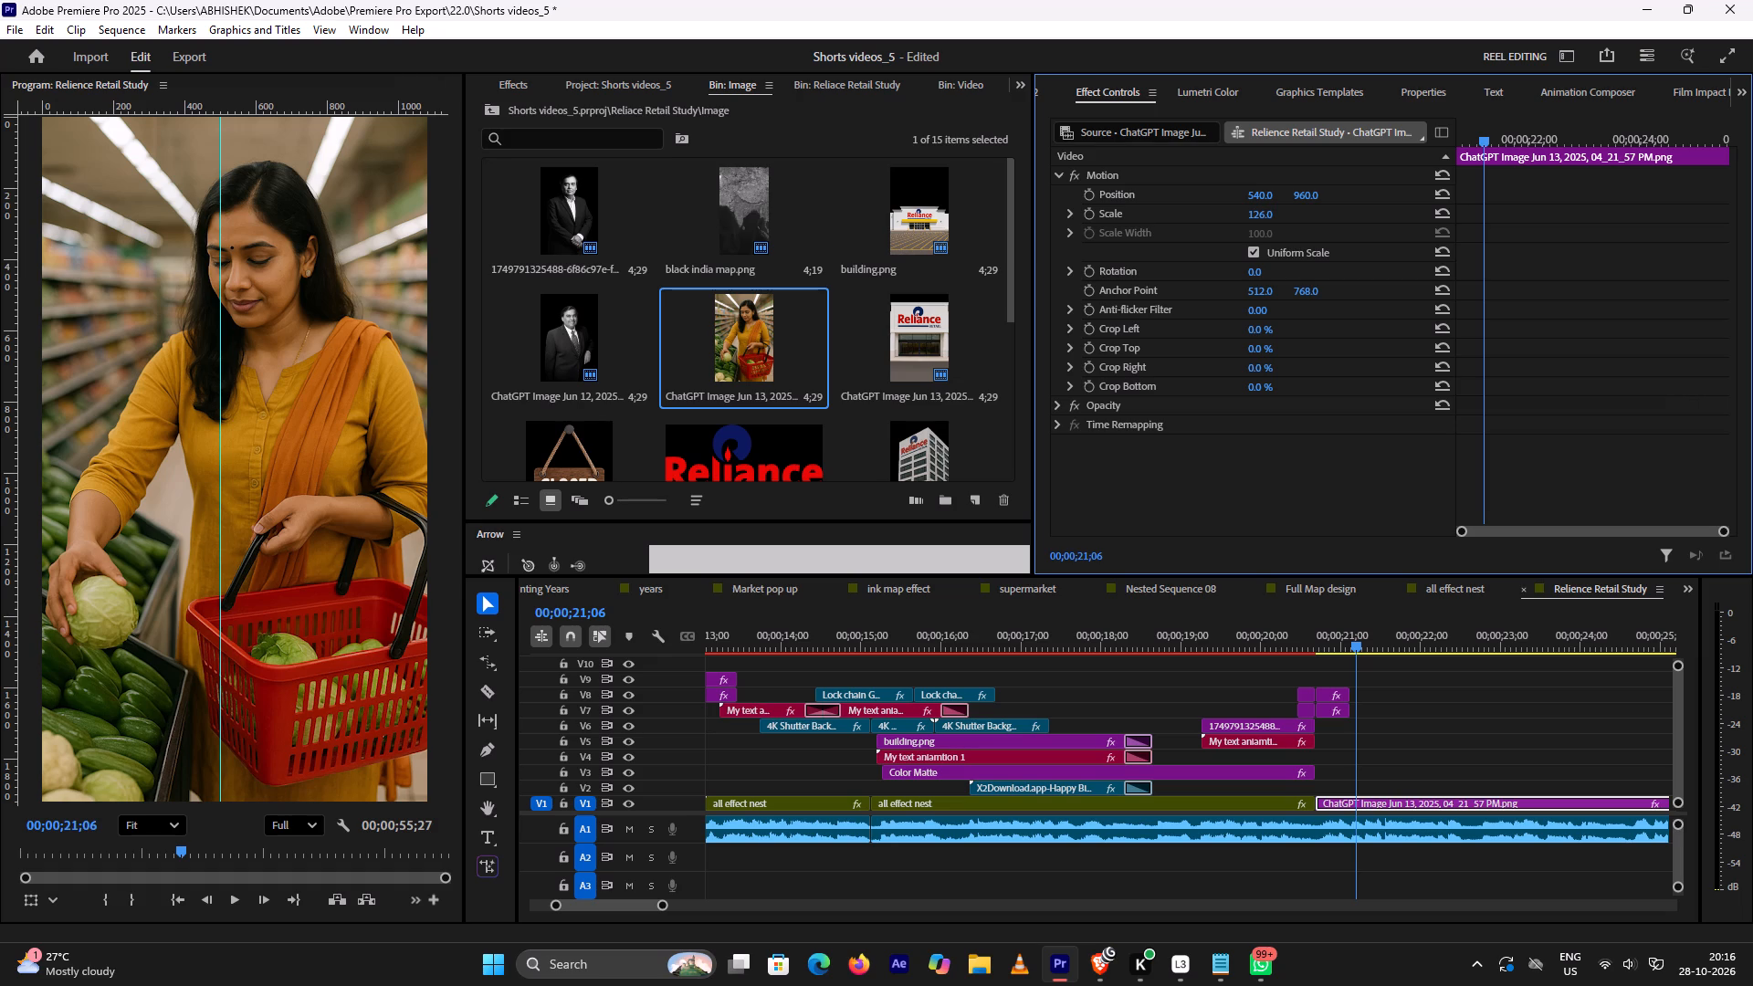
drag(1289, 211, 1287, 212)
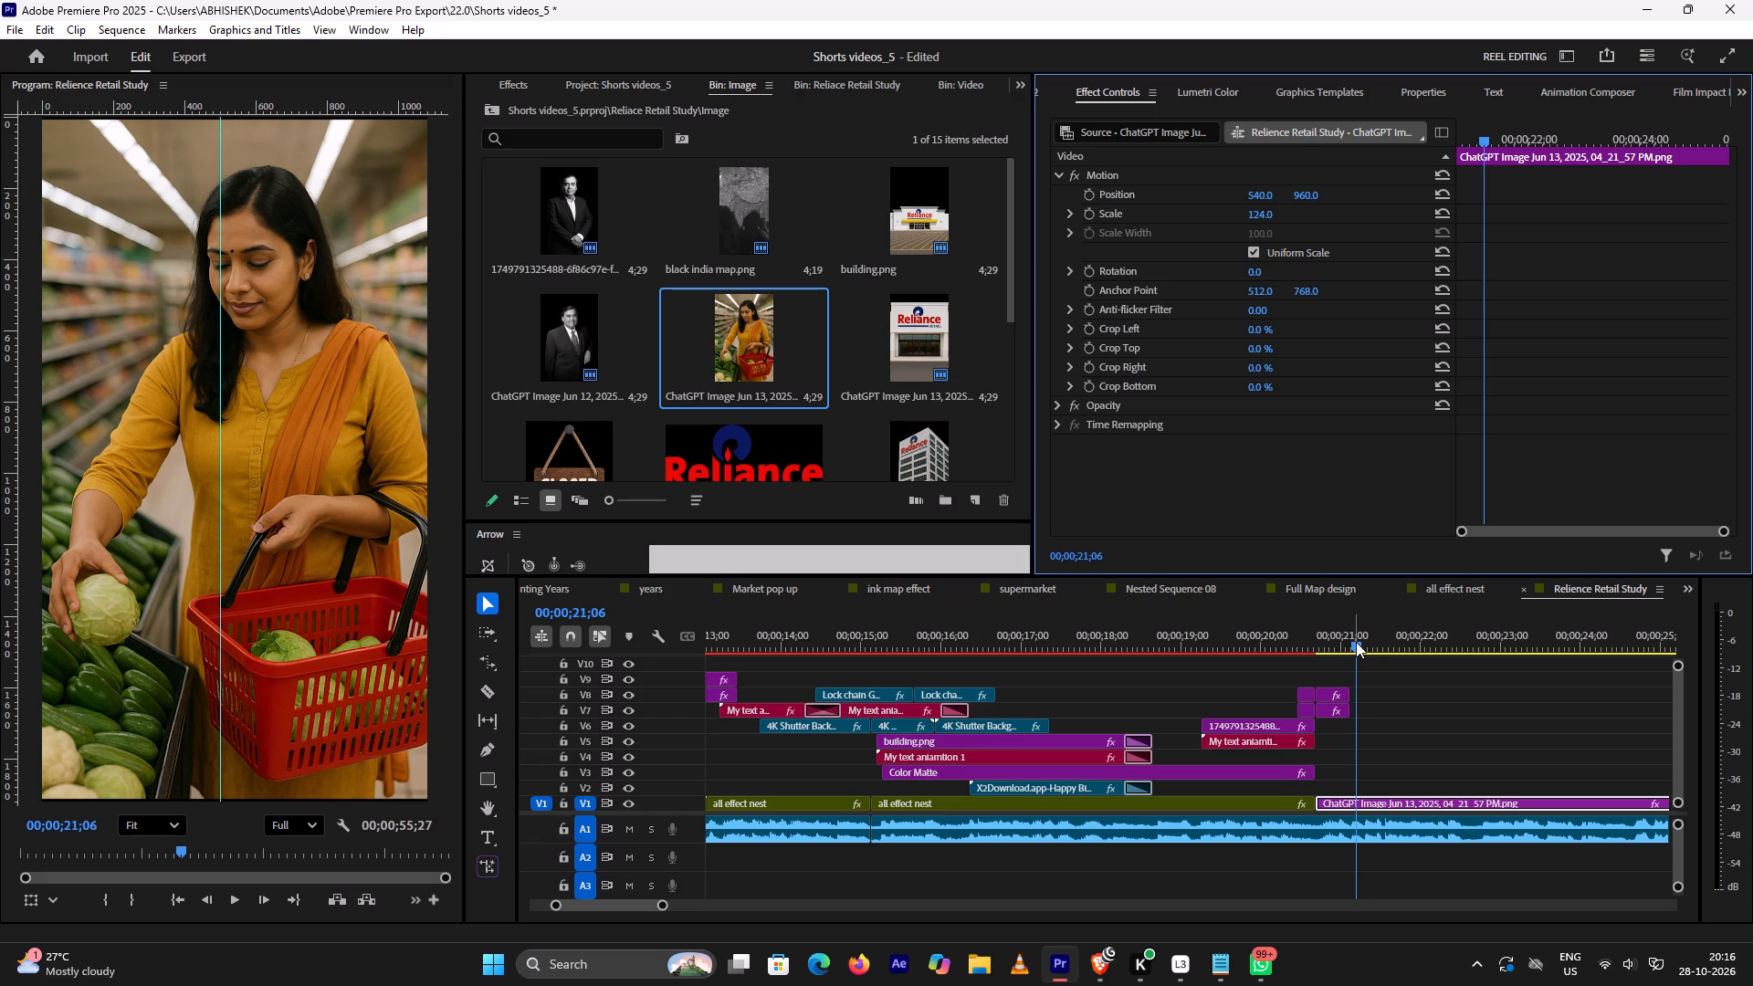
Check the transition into the supermarket woman image and add its first Scale keyframe at 21;00.
drag(1356, 642, 1349, 654)
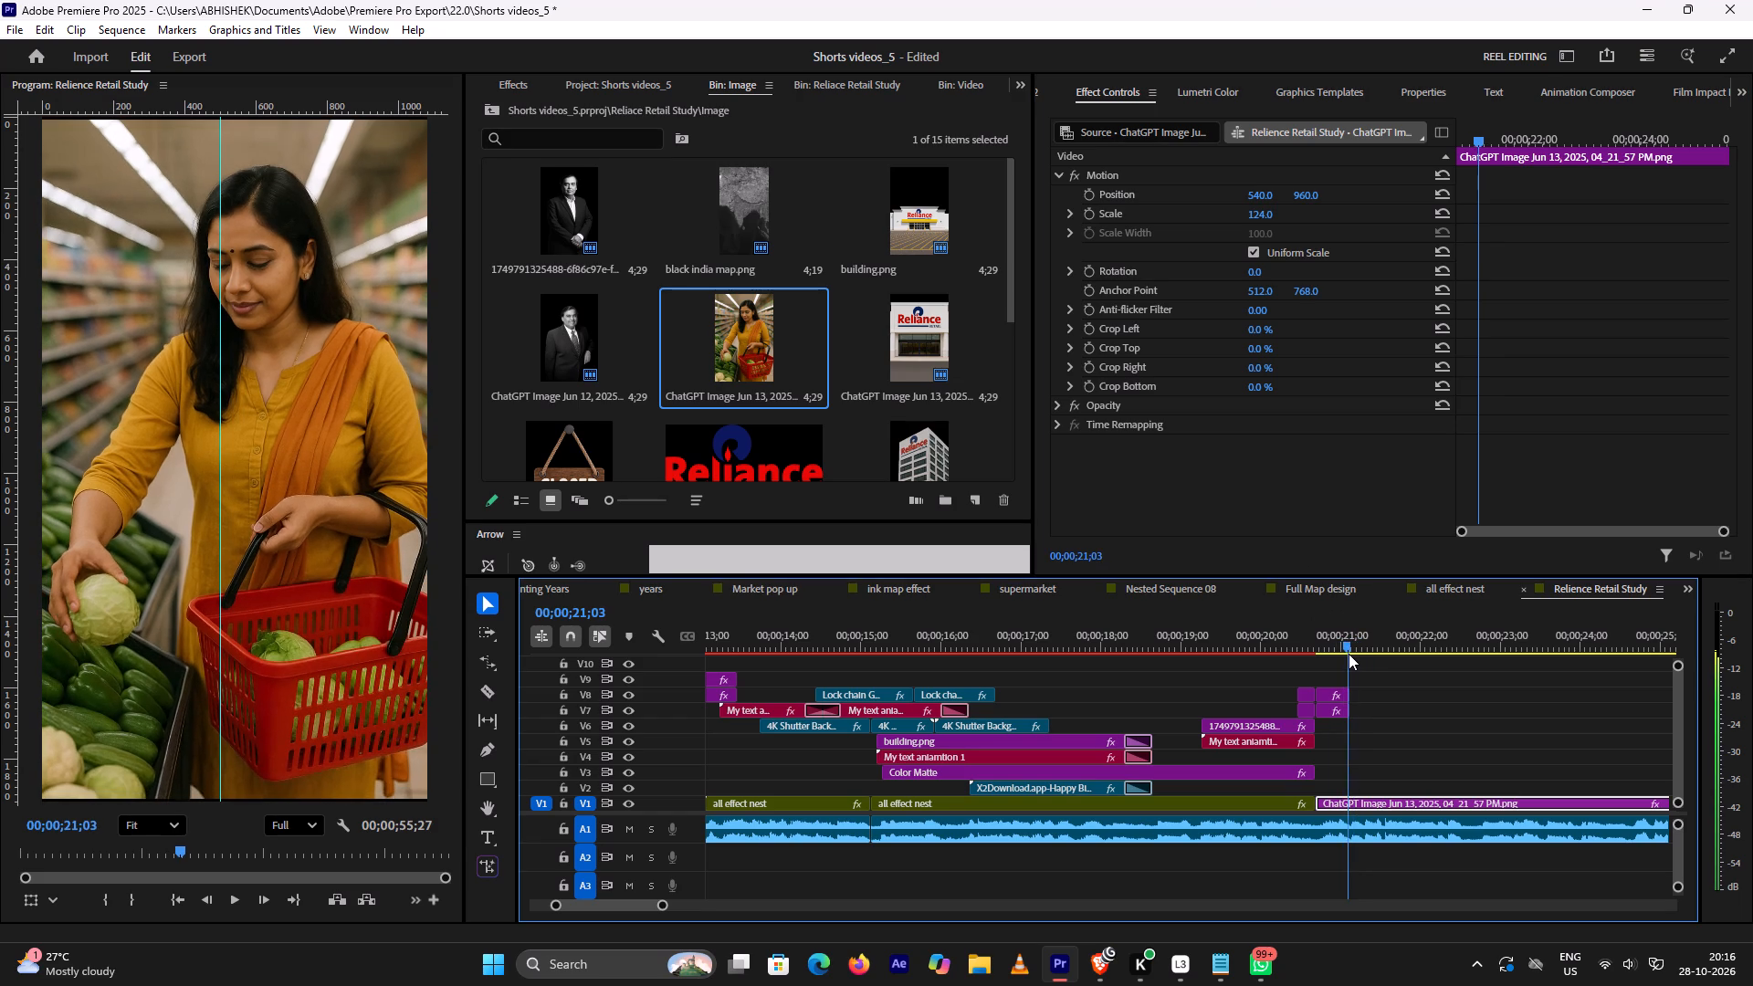
drag(1349, 654, 1342, 659)
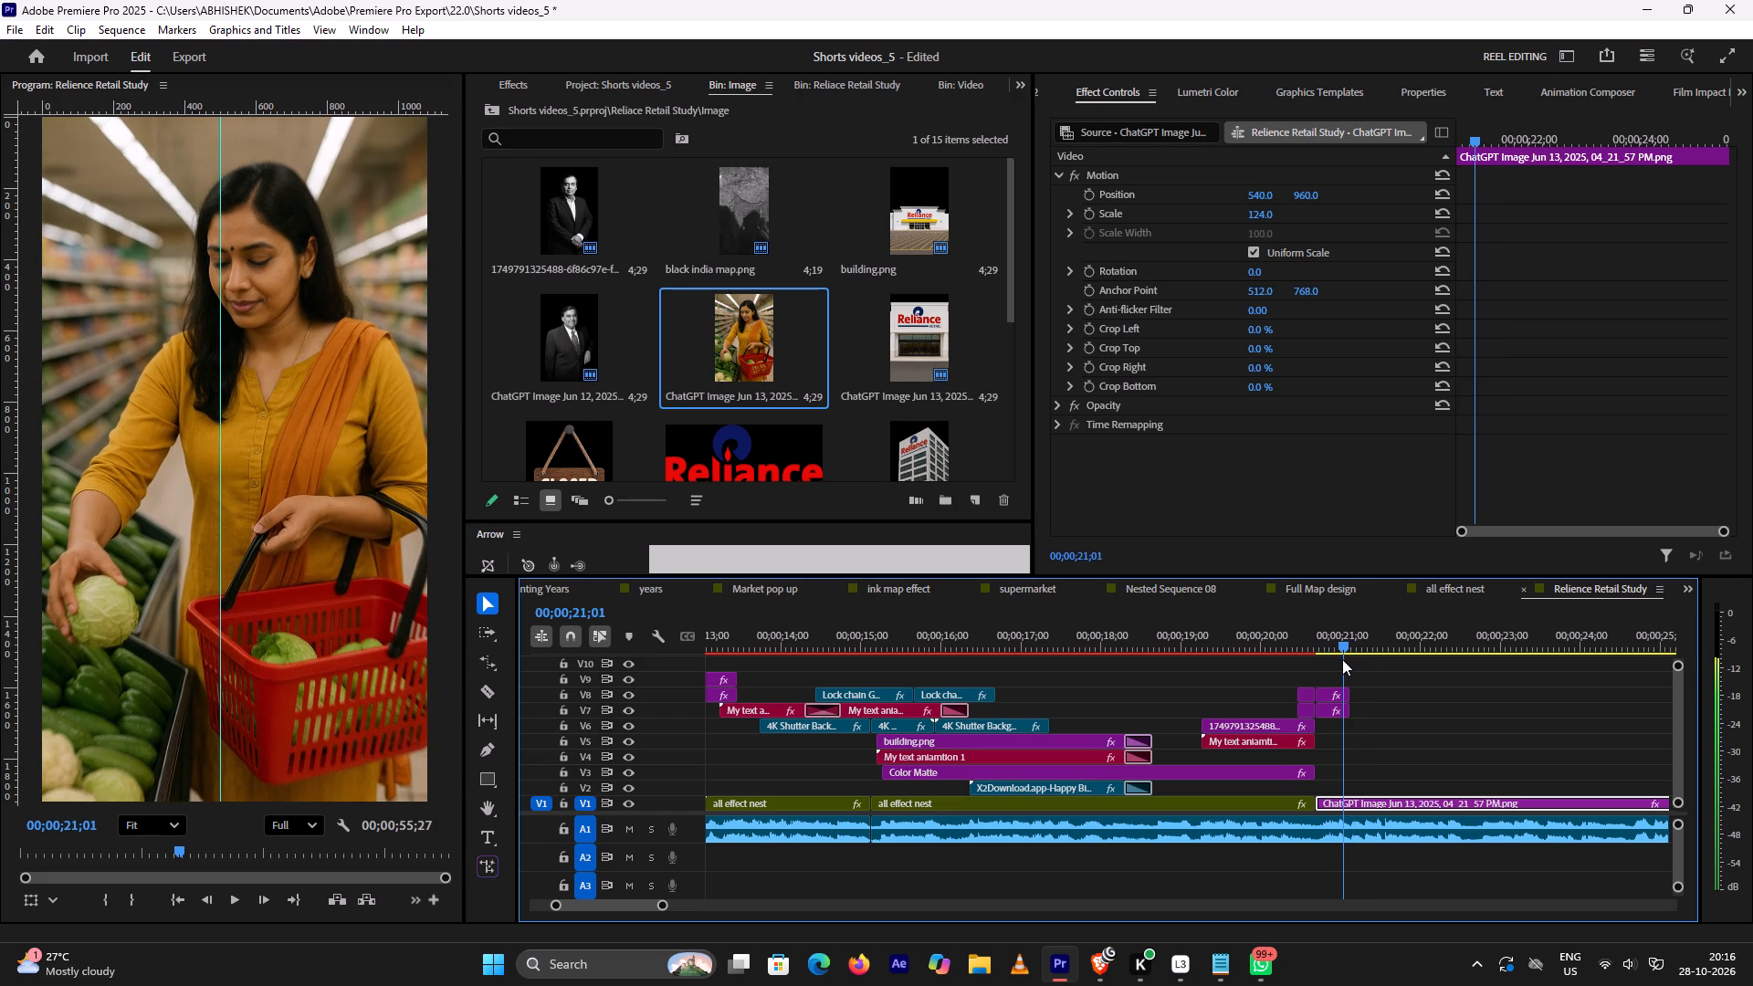
drag(1342, 659, 1330, 665)
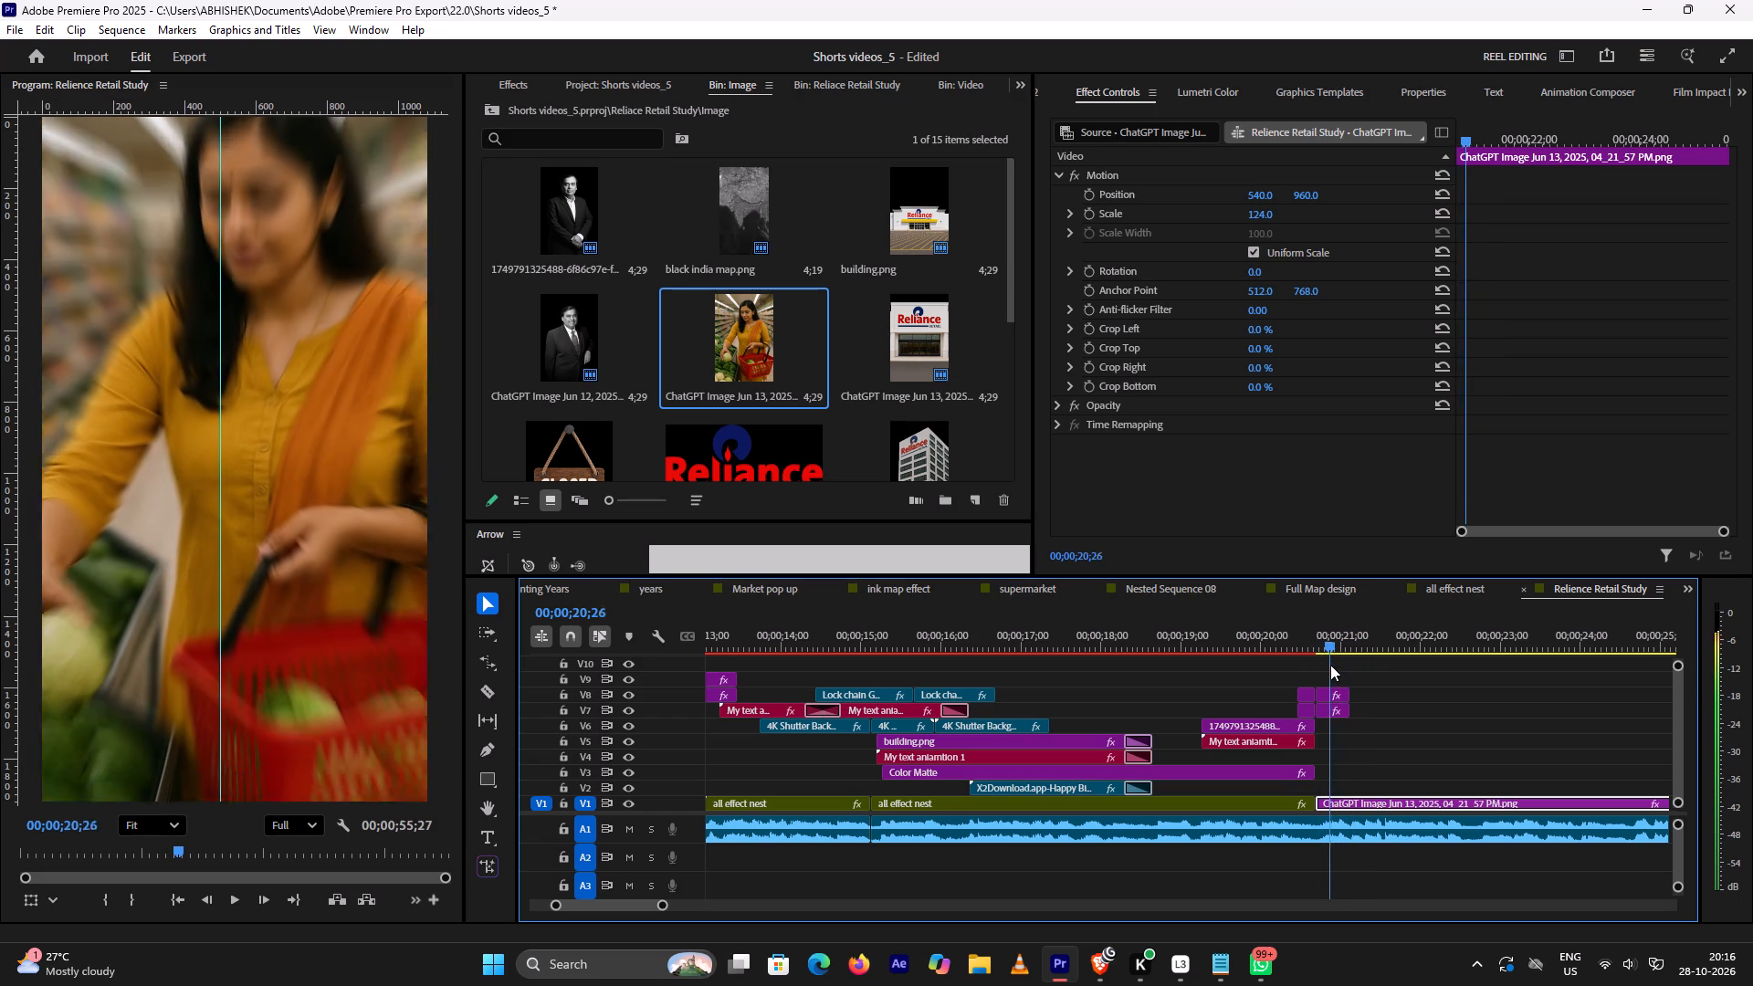
drag(1330, 665, 1340, 665)
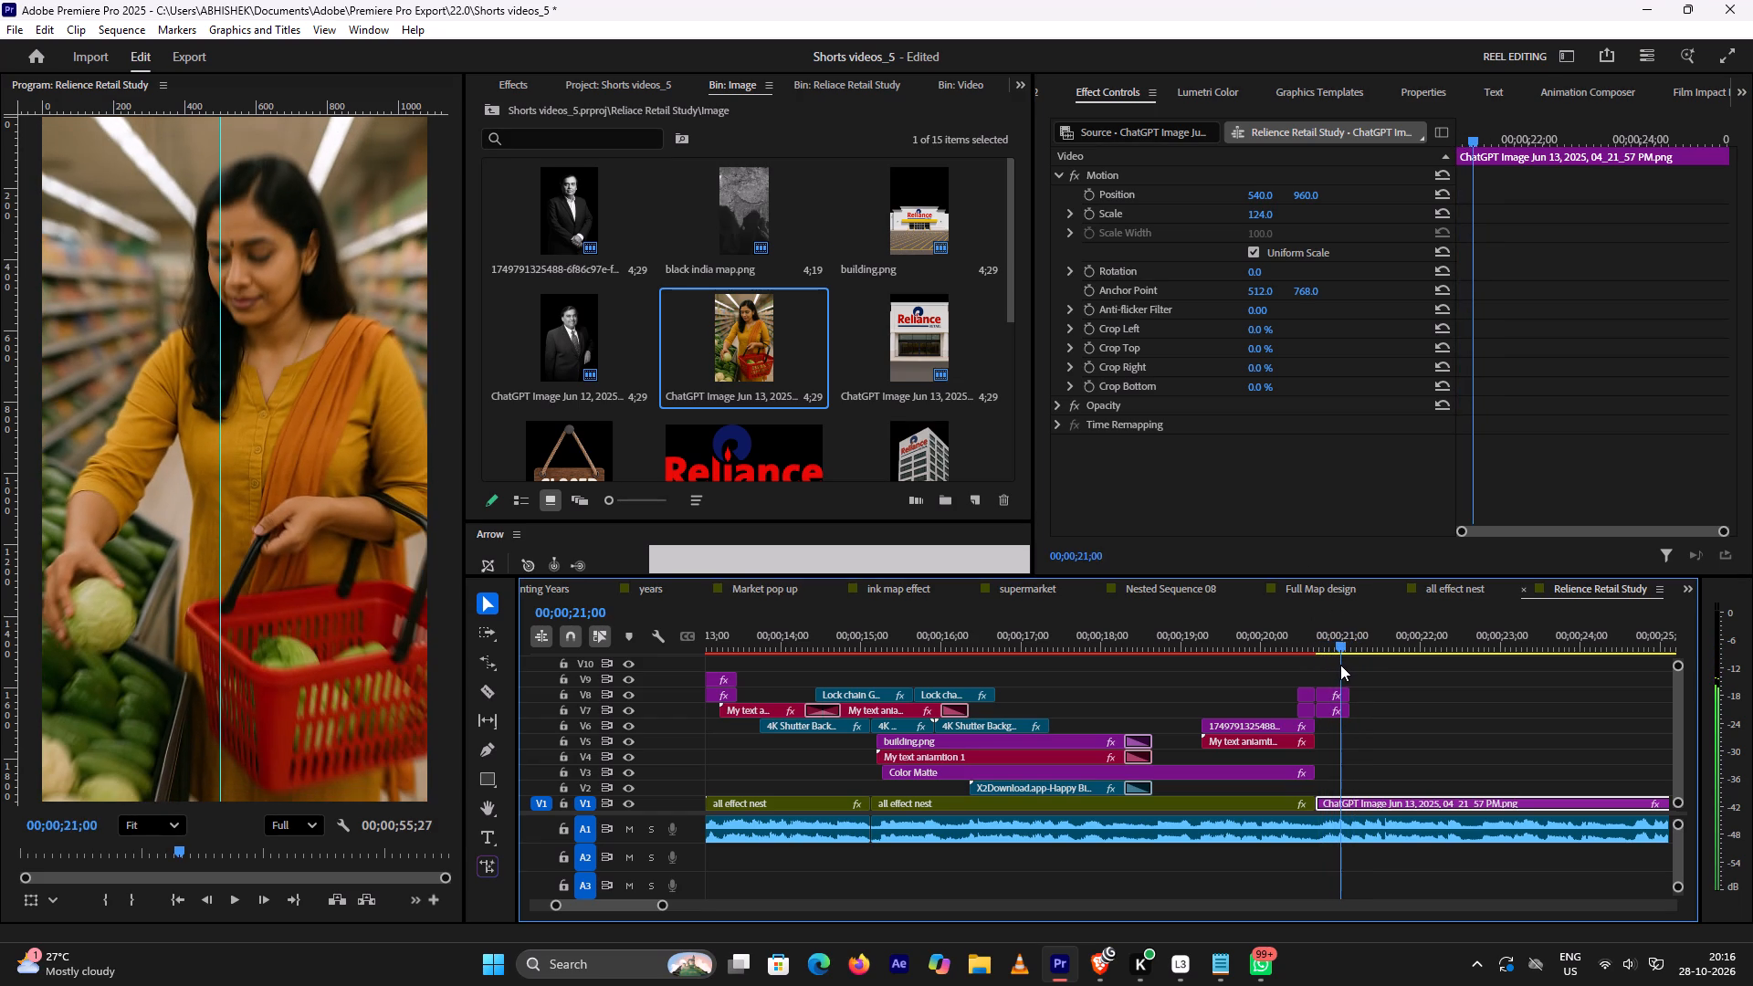
drag(1340, 665, 1342, 665)
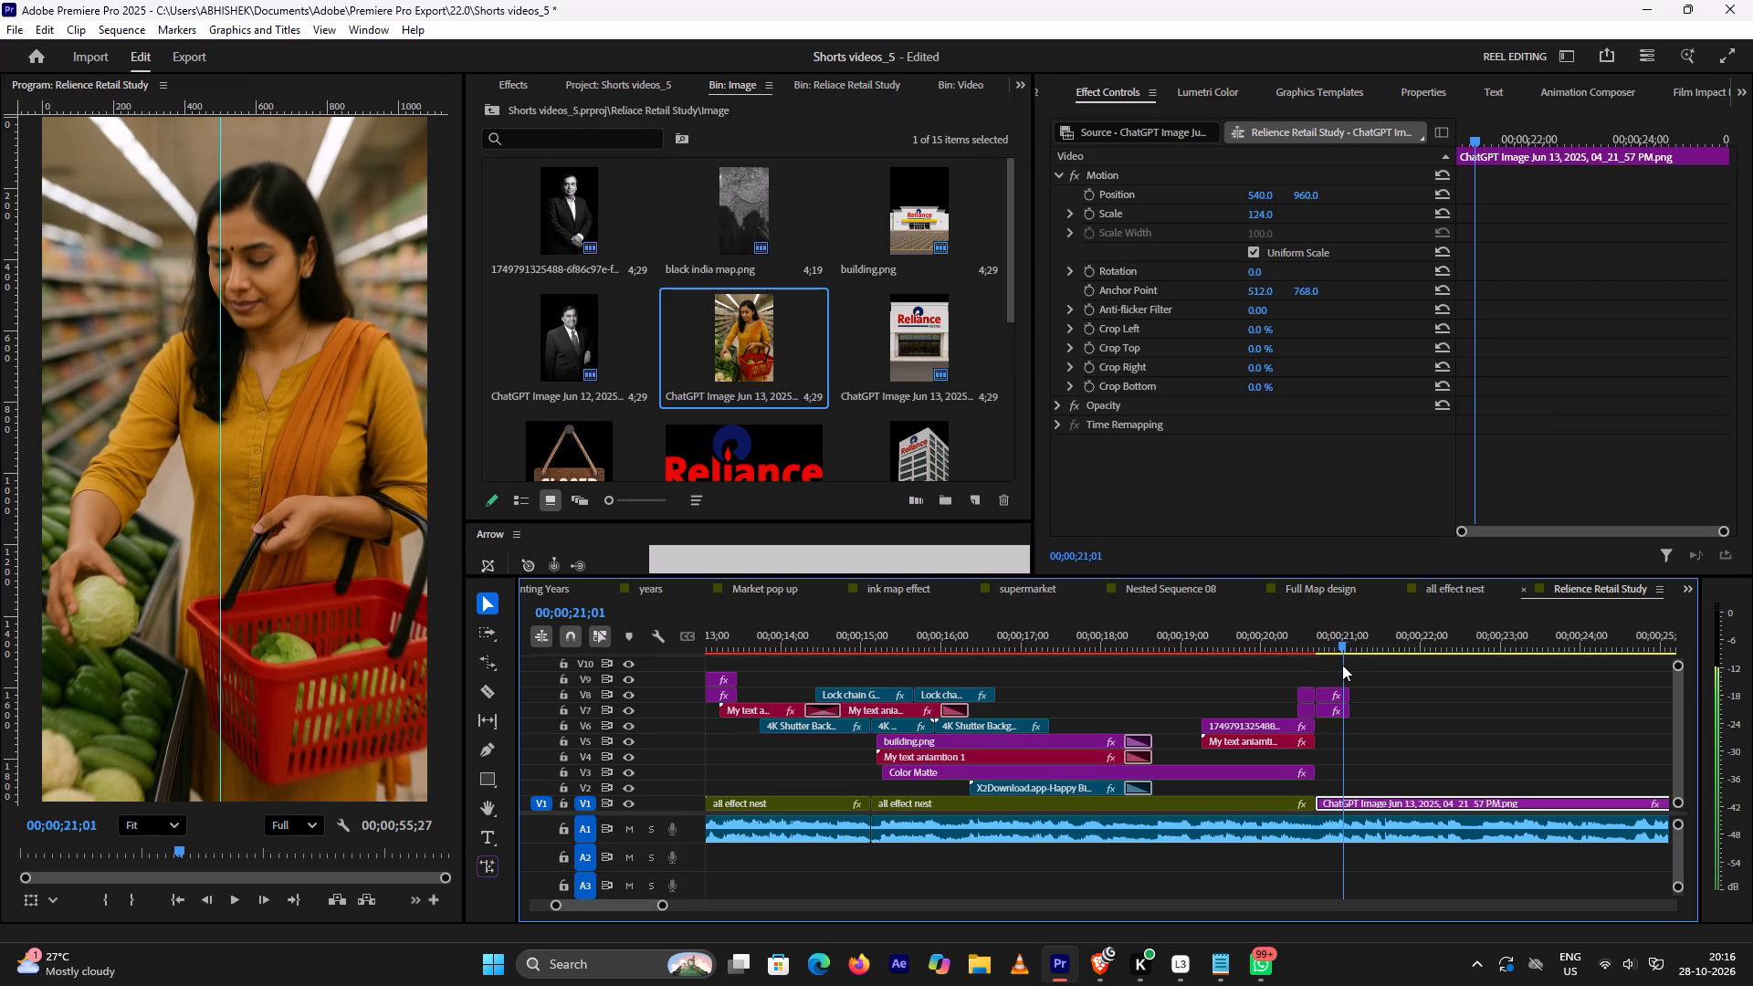
drag(1342, 665, 1345, 666)
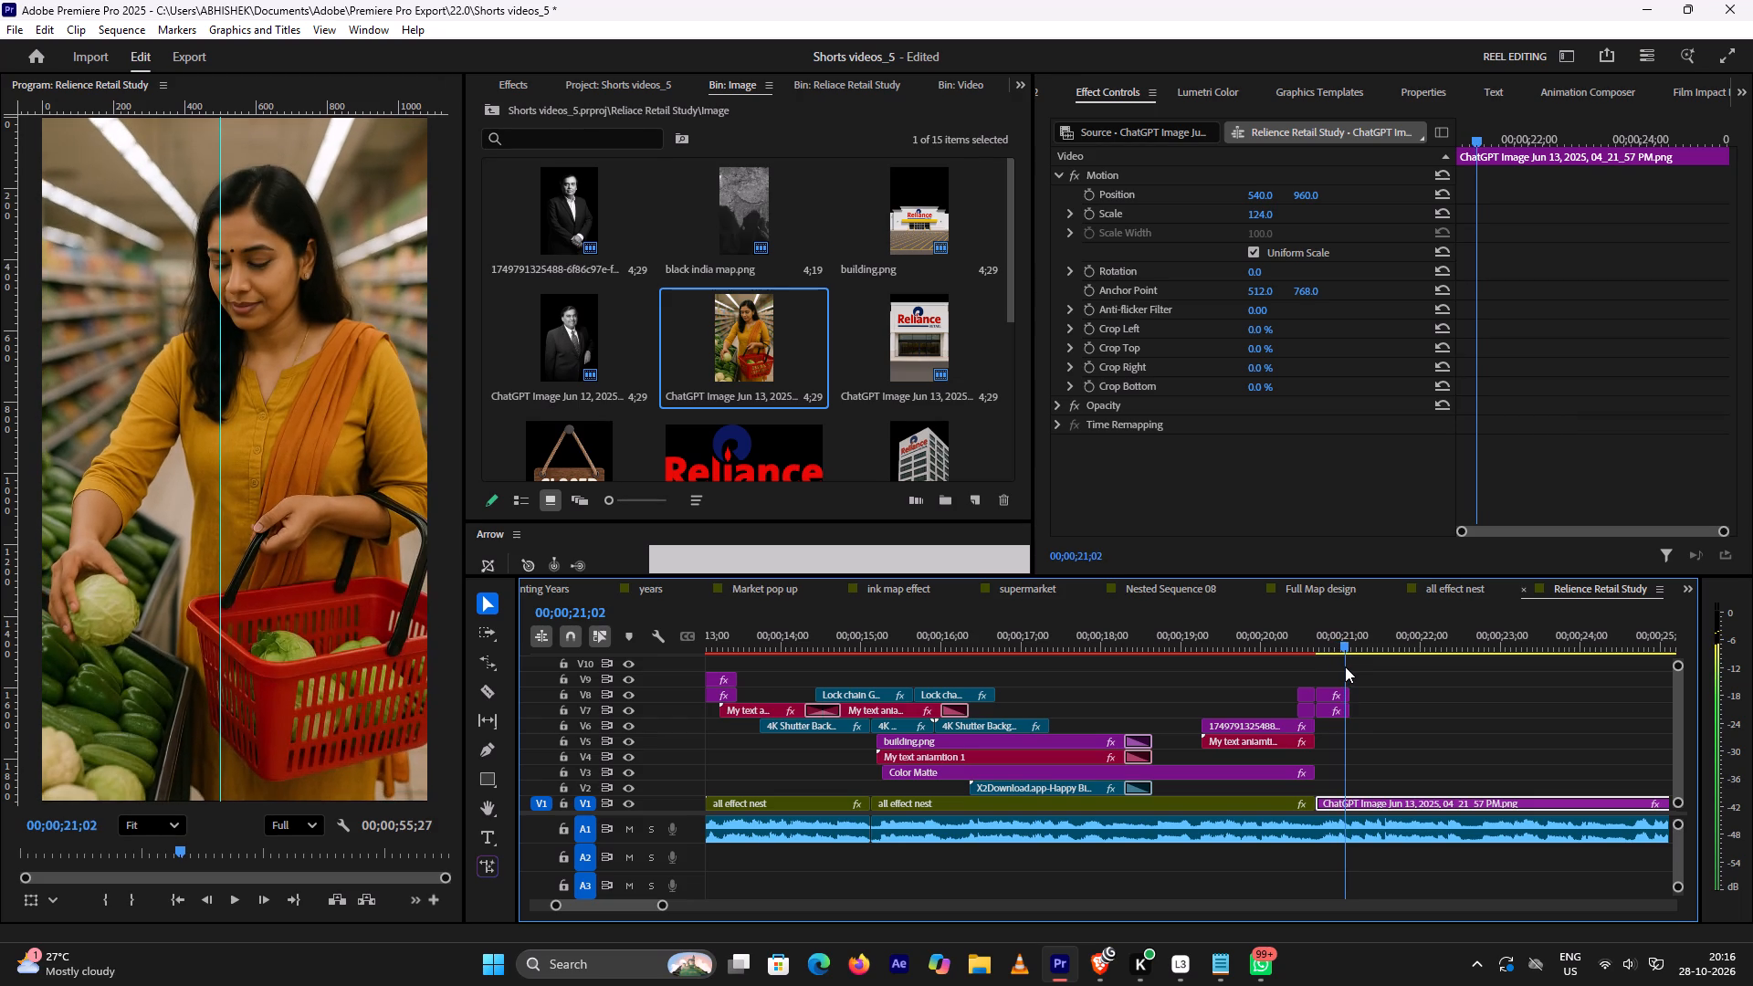
drag(1345, 666, 1340, 670)
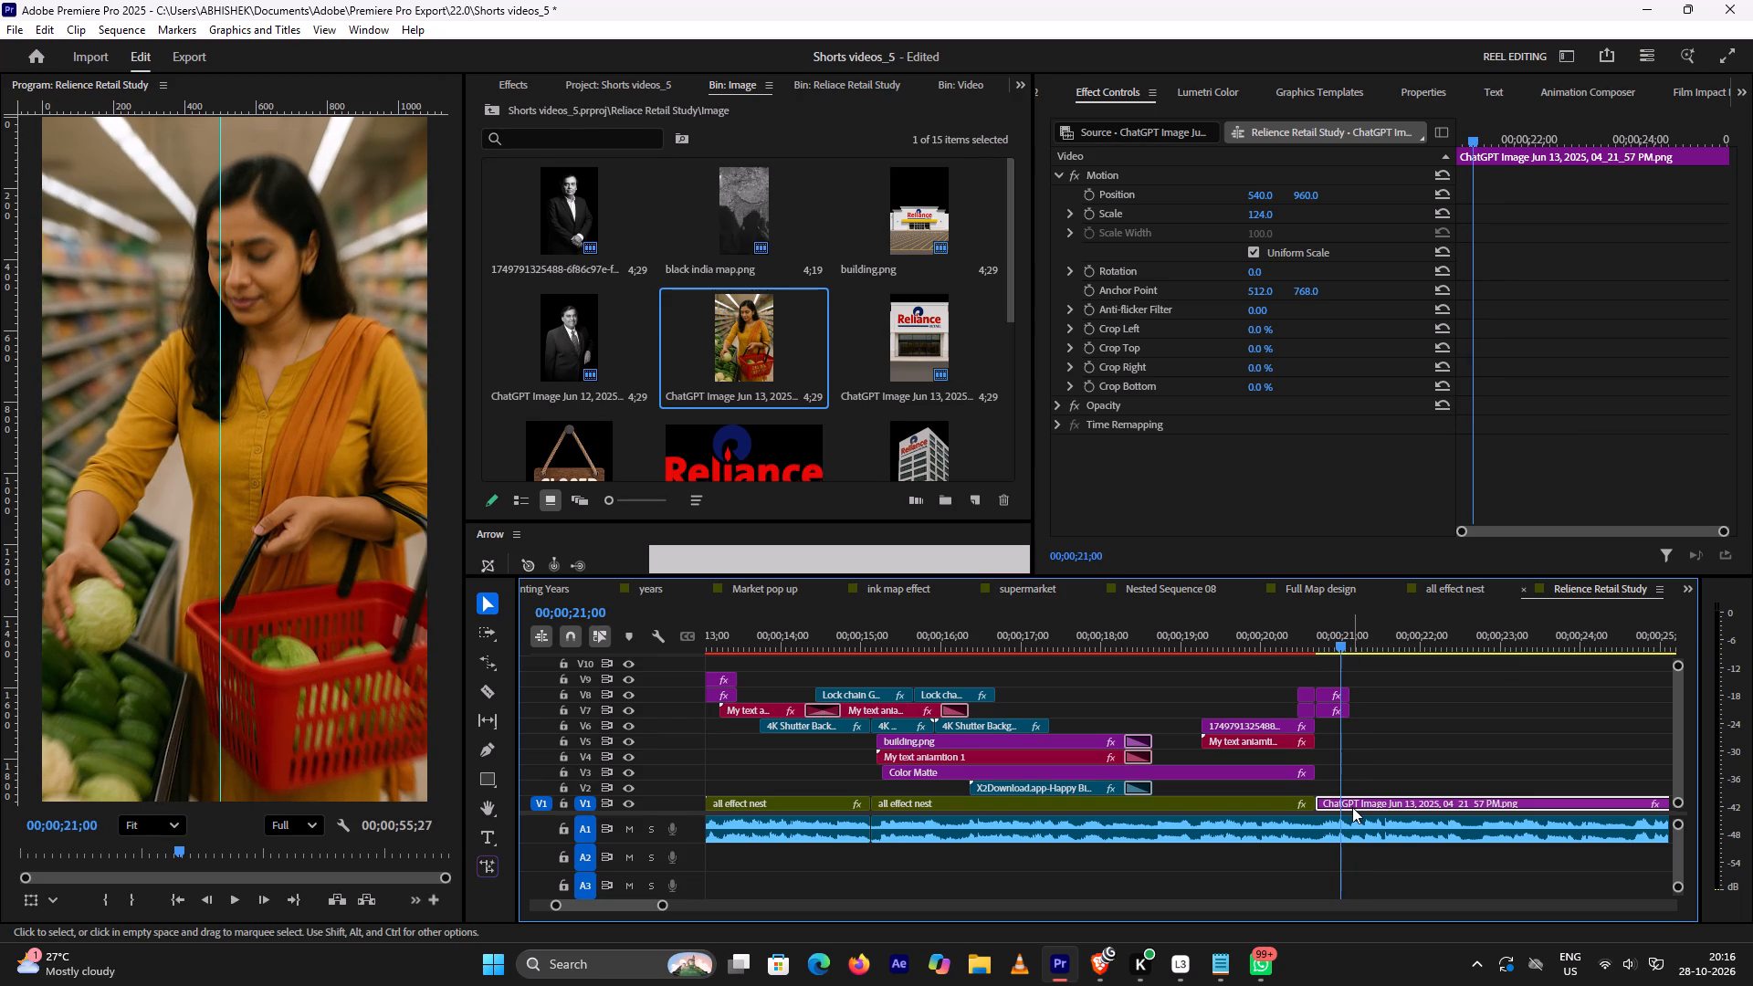
click(1352, 807)
key(e)
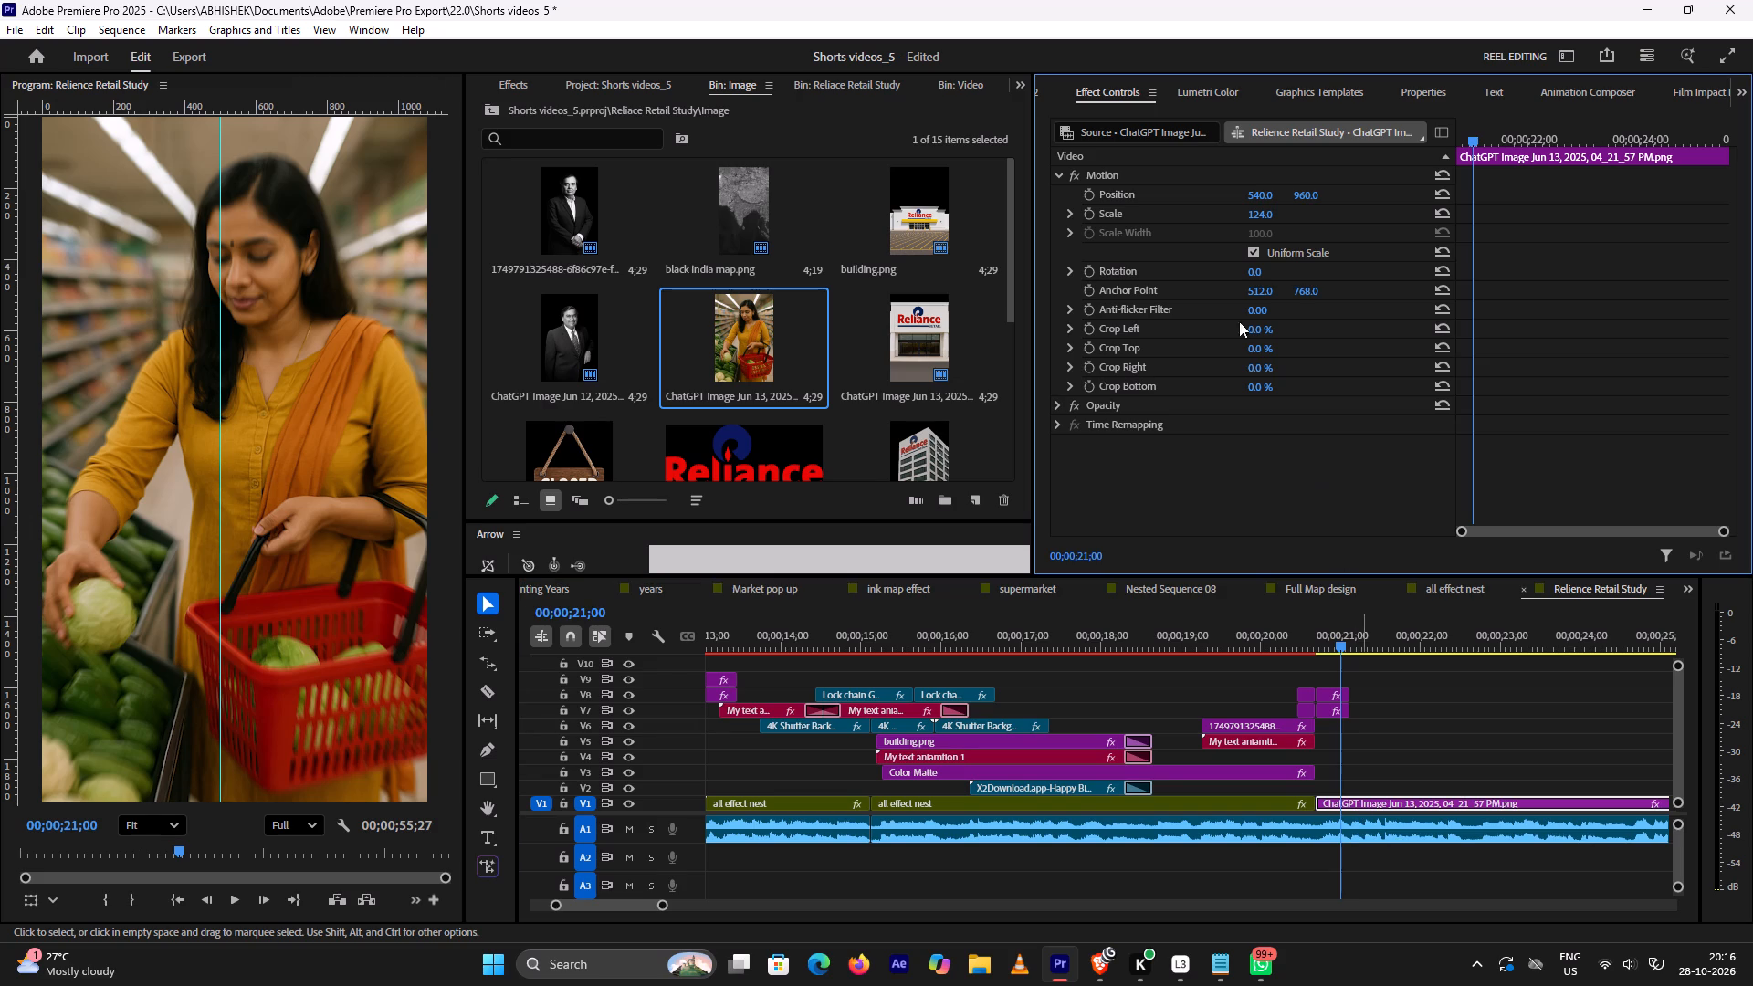
click(1087, 216)
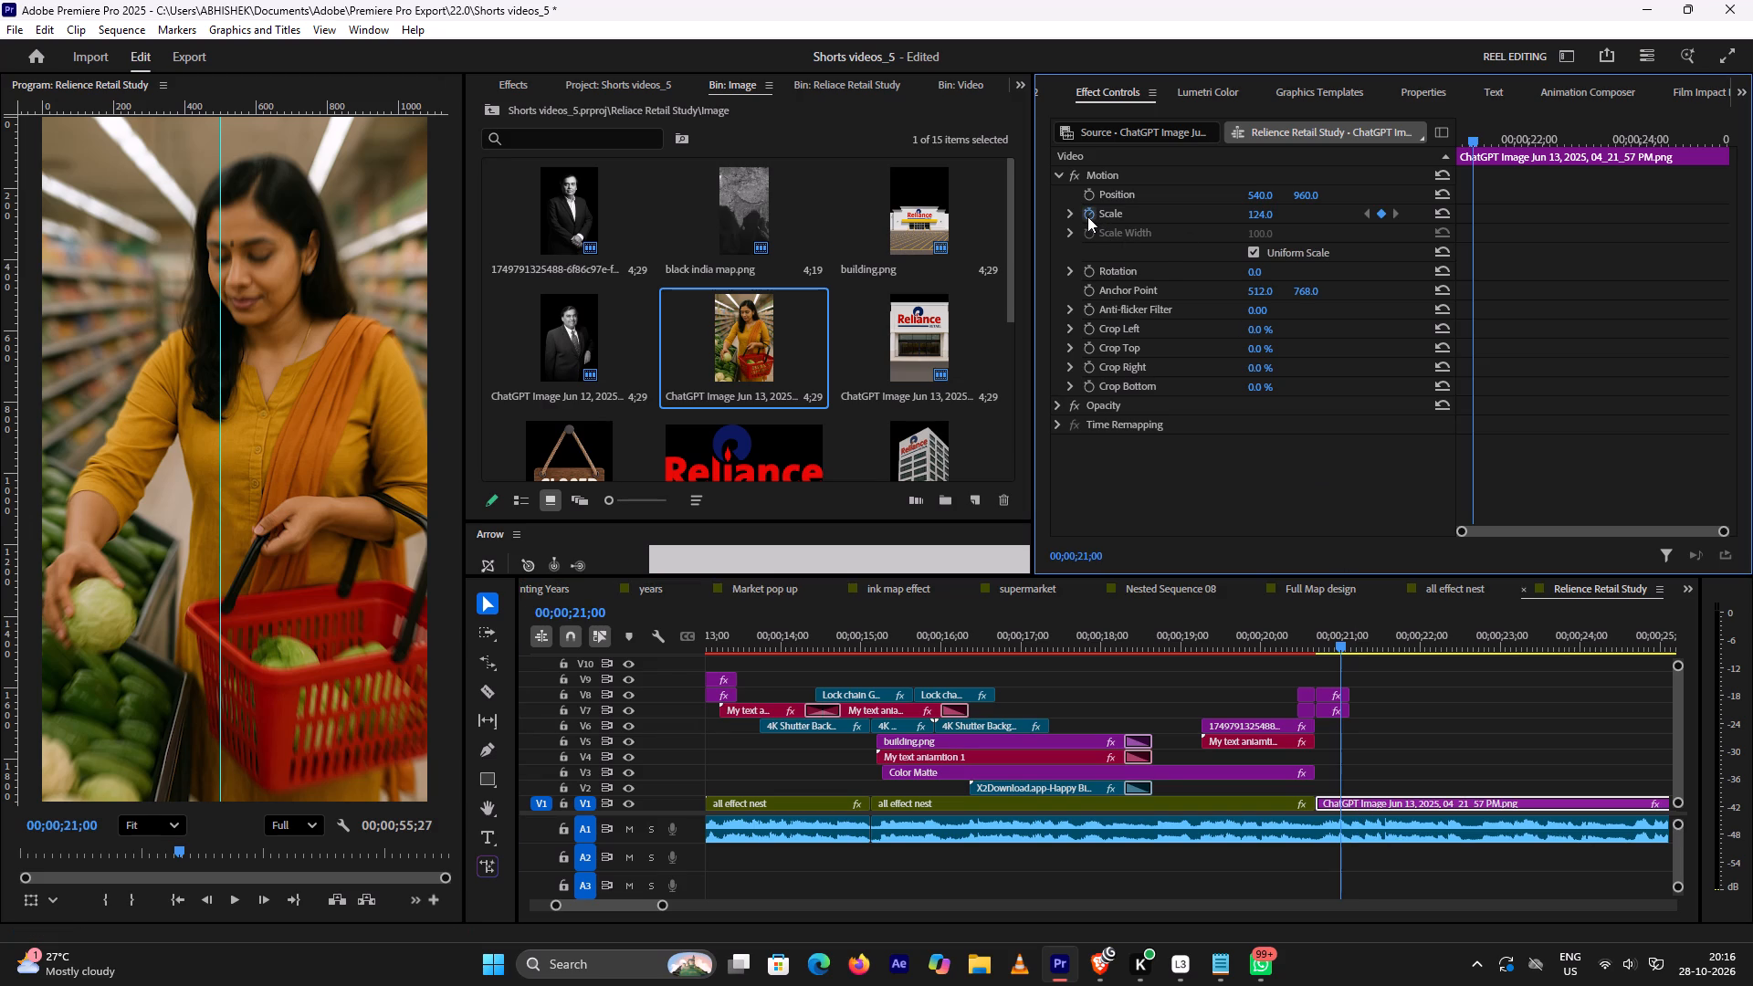
Add a second Scale keyframe of 138 to the supermarket woman image, placed at the very end of the clip.
drag(1474, 141, 1666, 146)
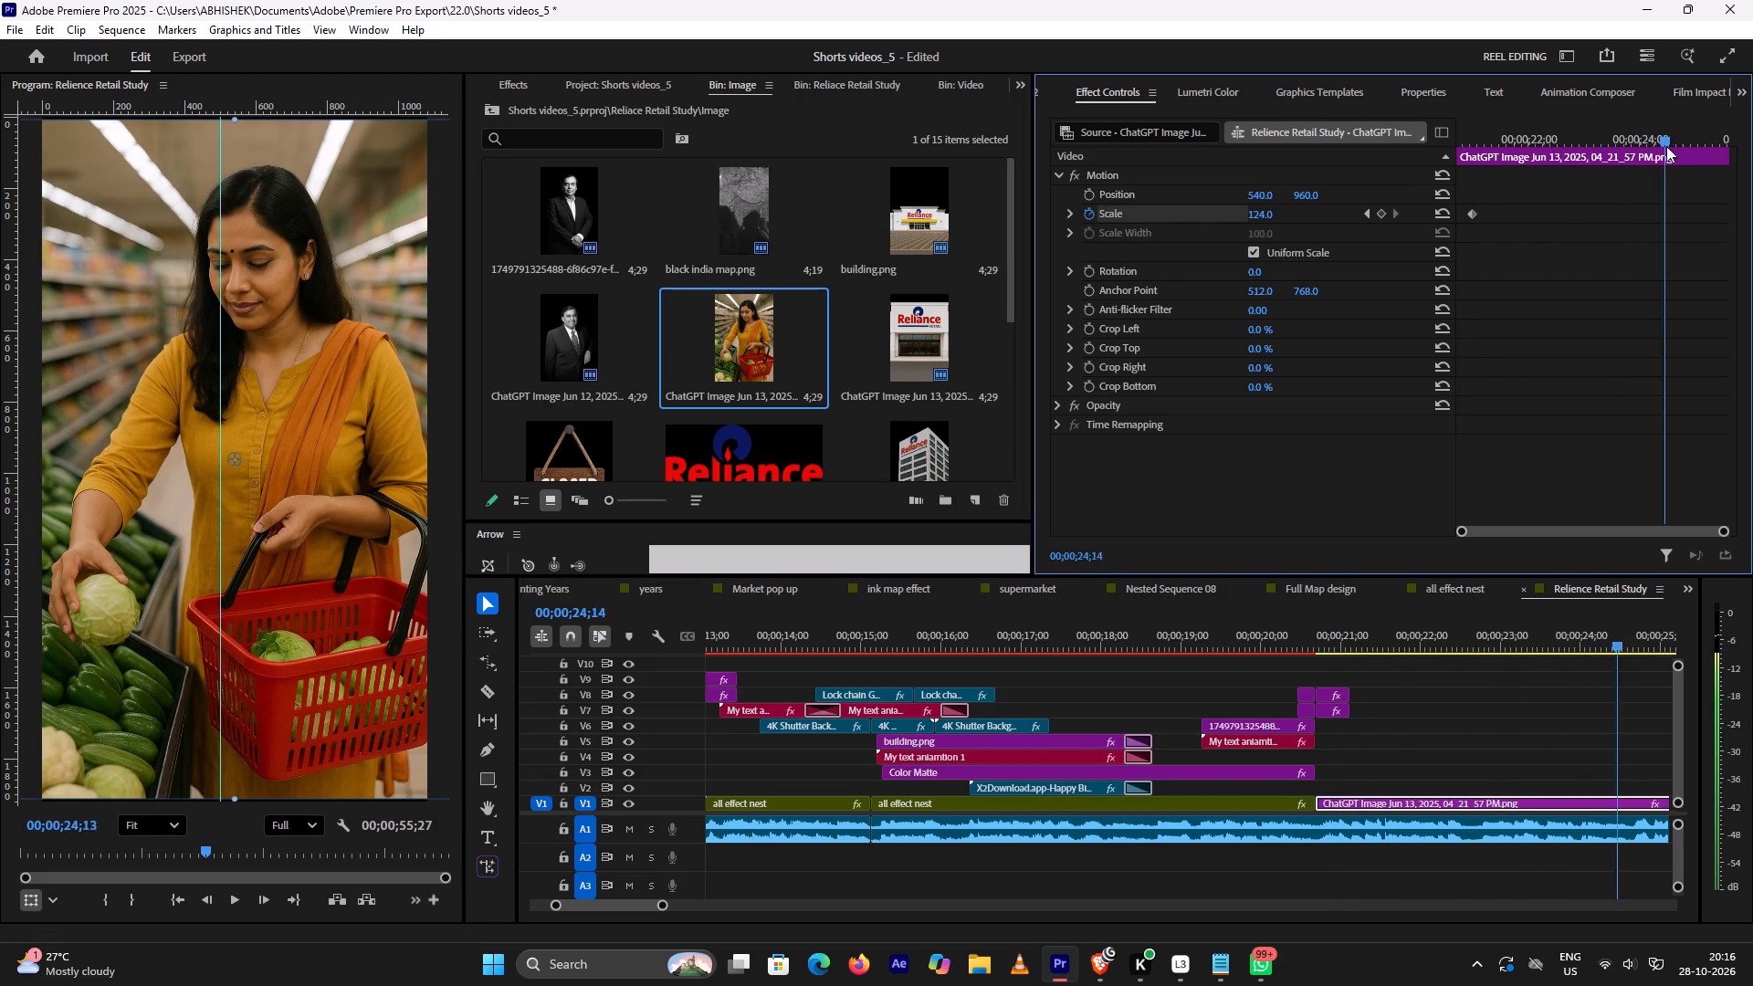
drag(1666, 146, 1716, 150)
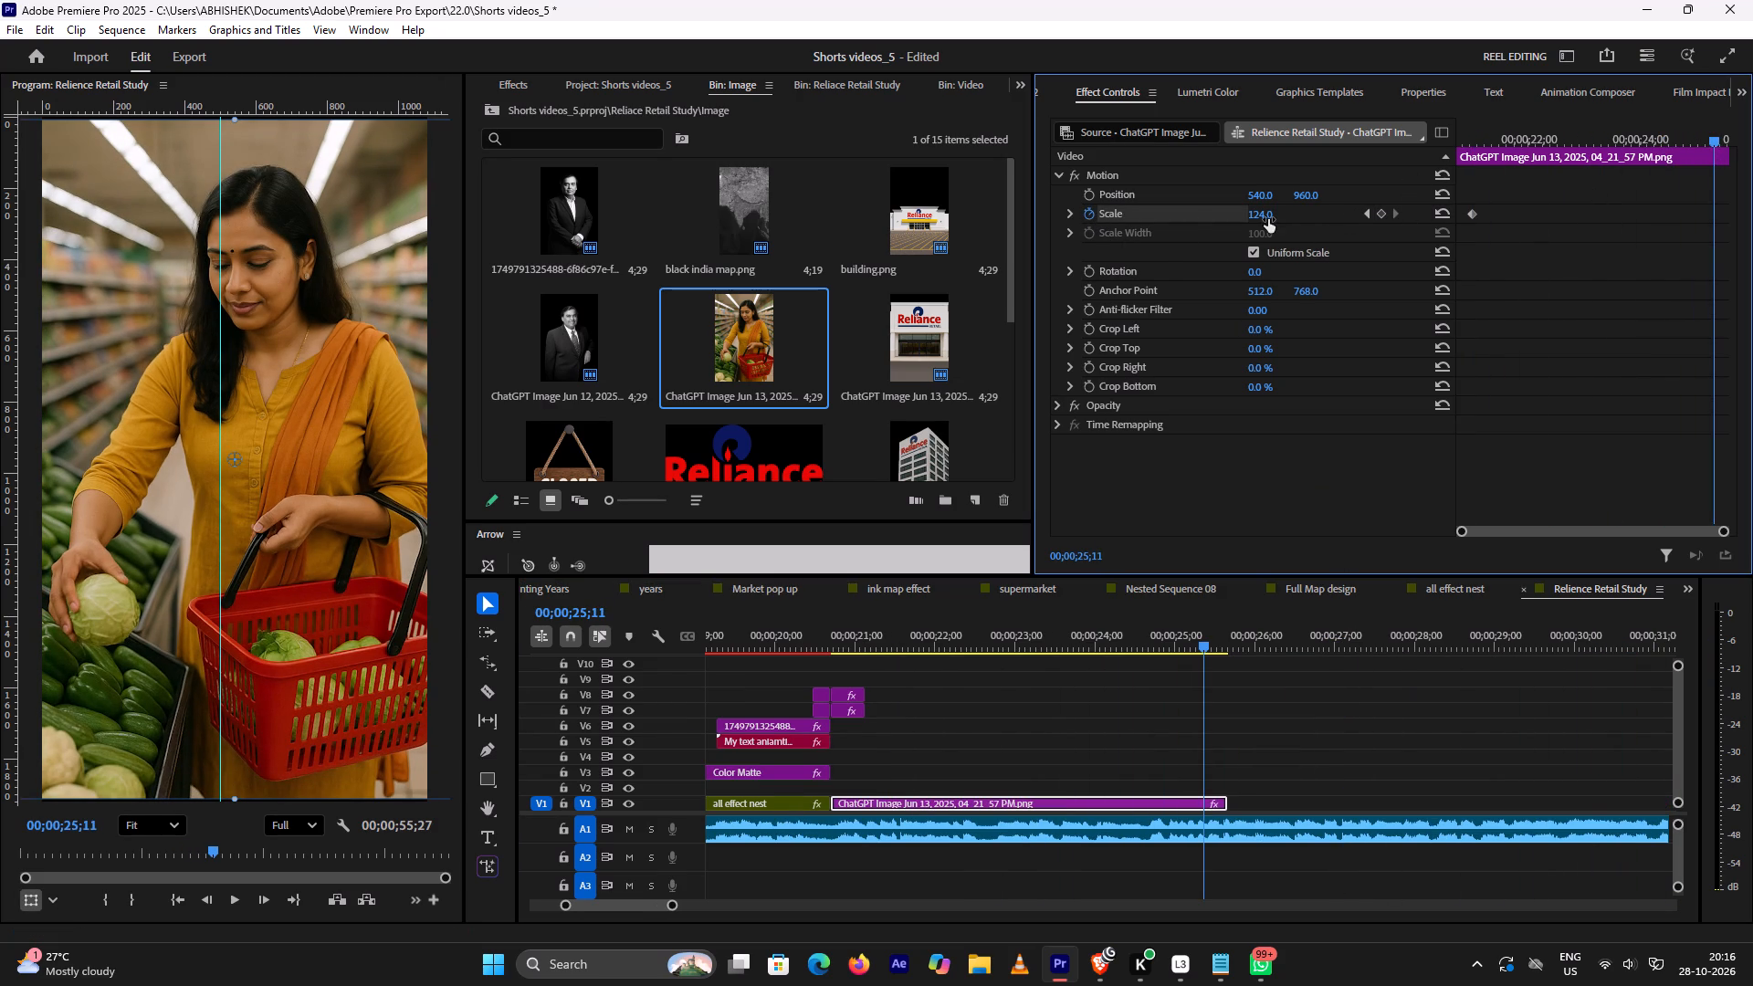
drag(1268, 219, 1282, 215)
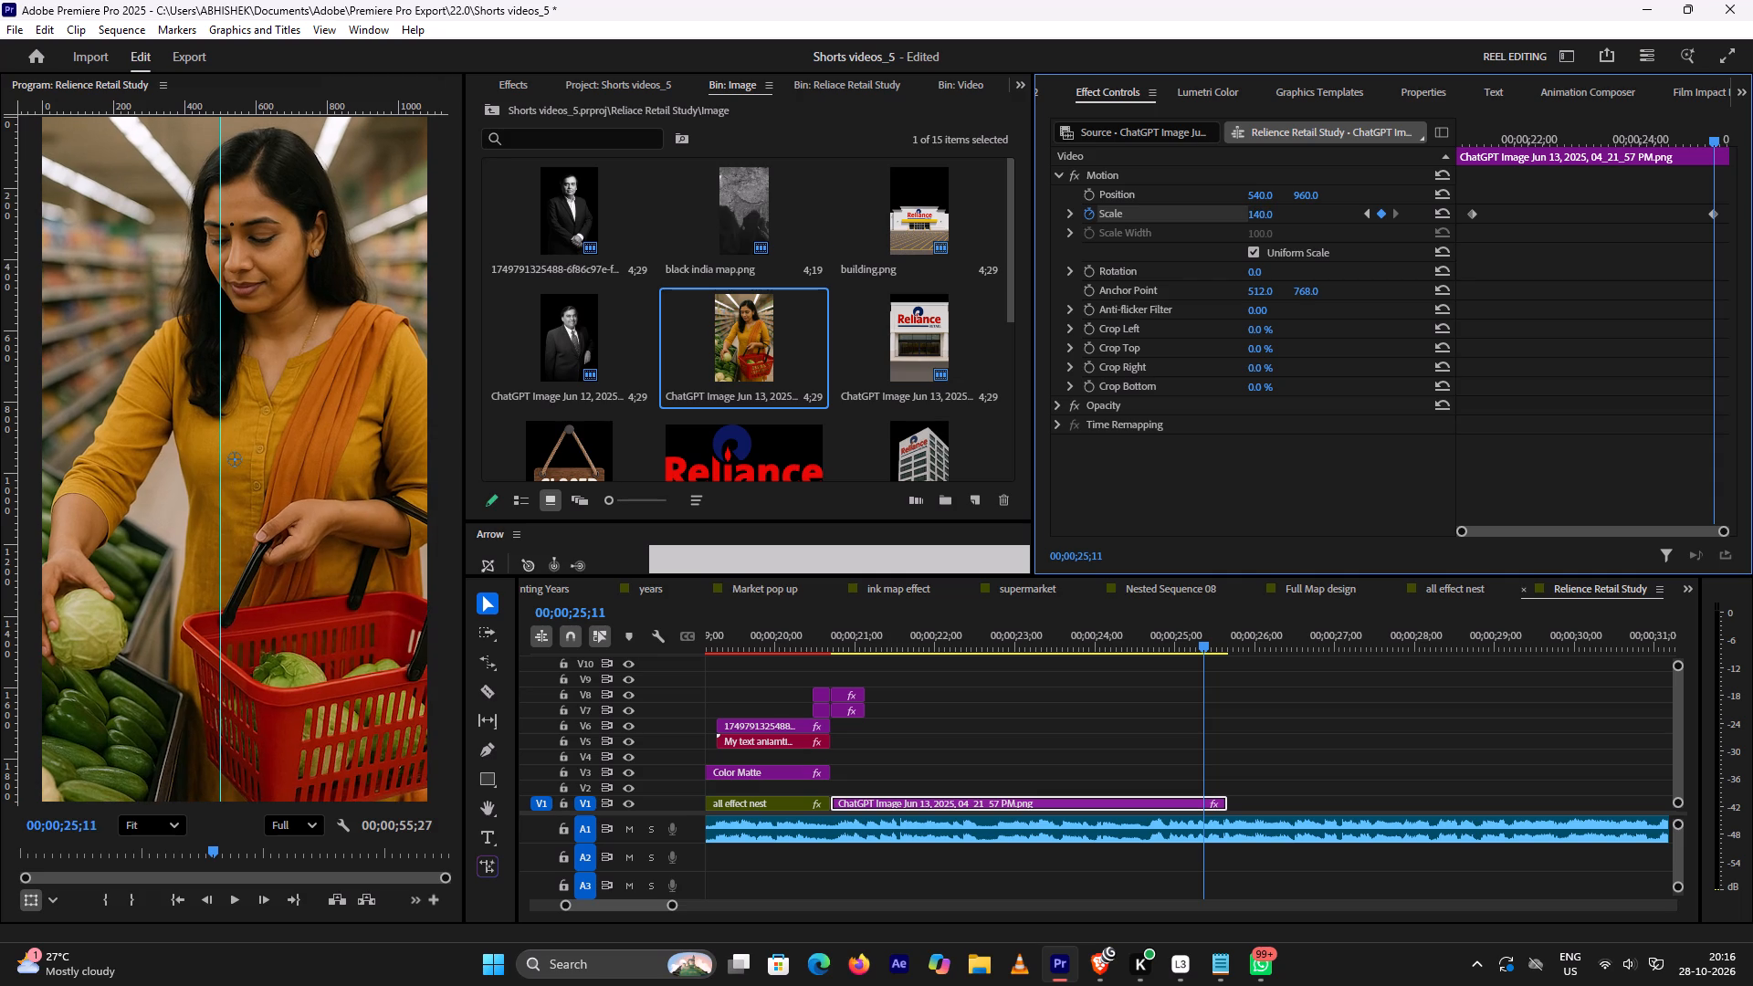
drag(1282, 215, 1282, 217)
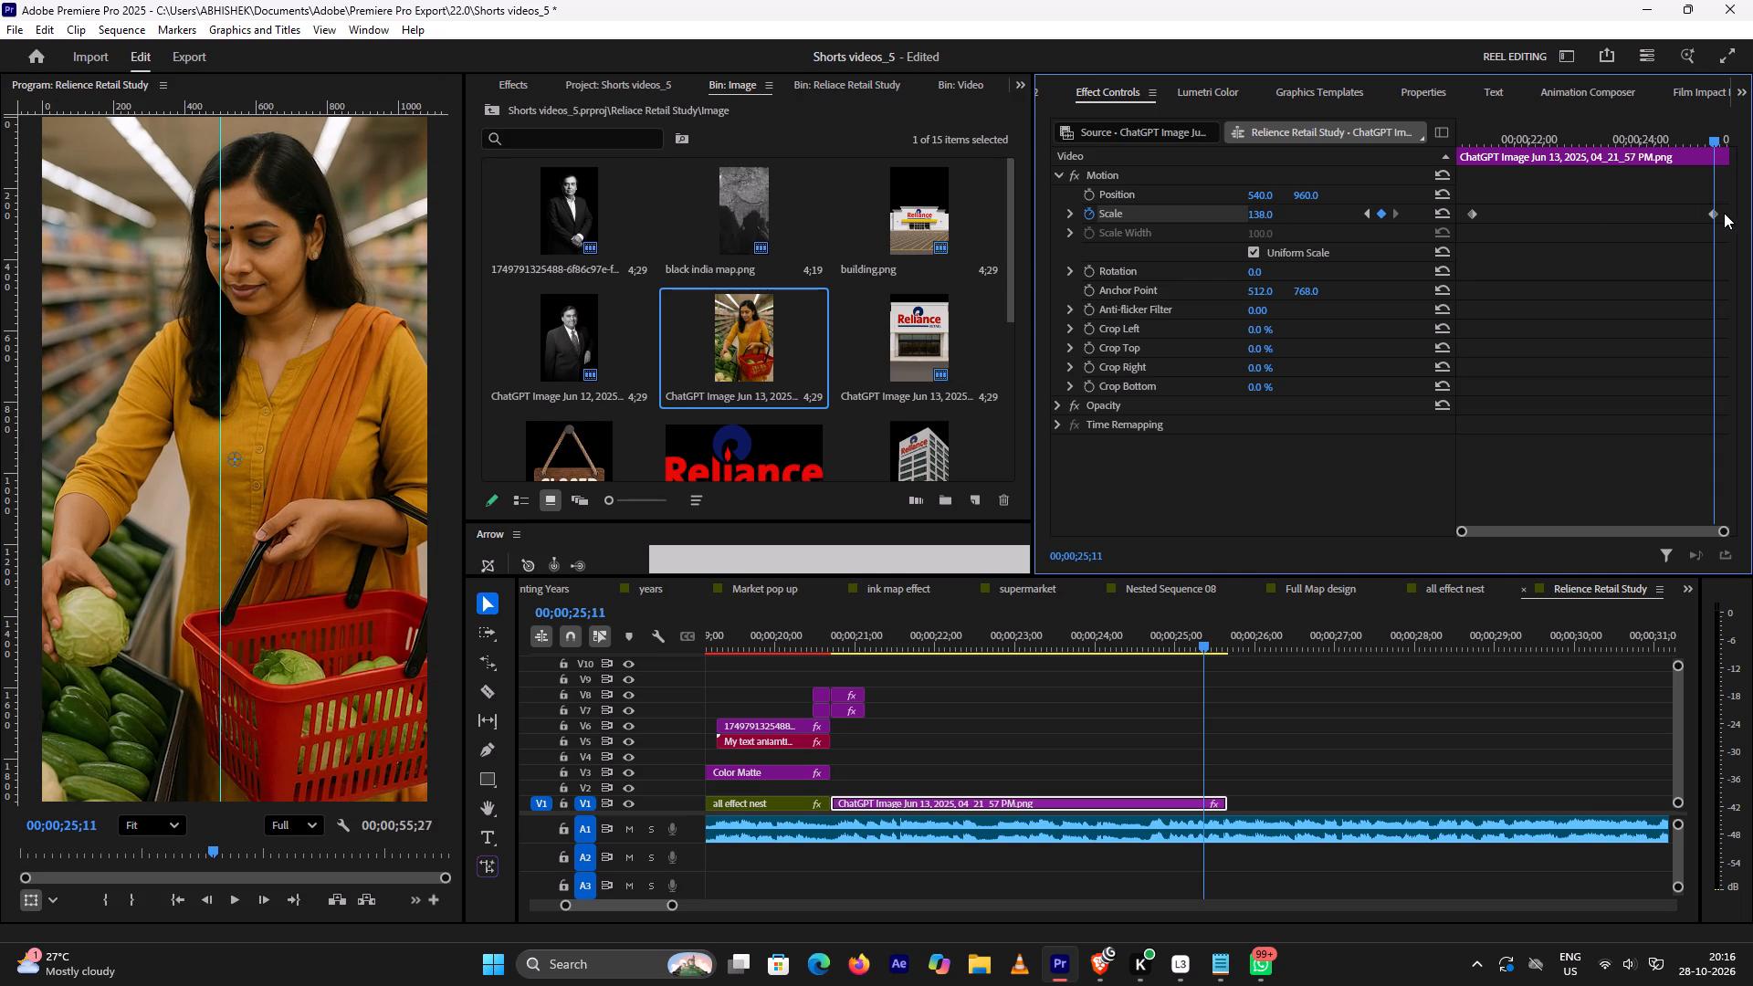
drag(1713, 214, 1752, 229)
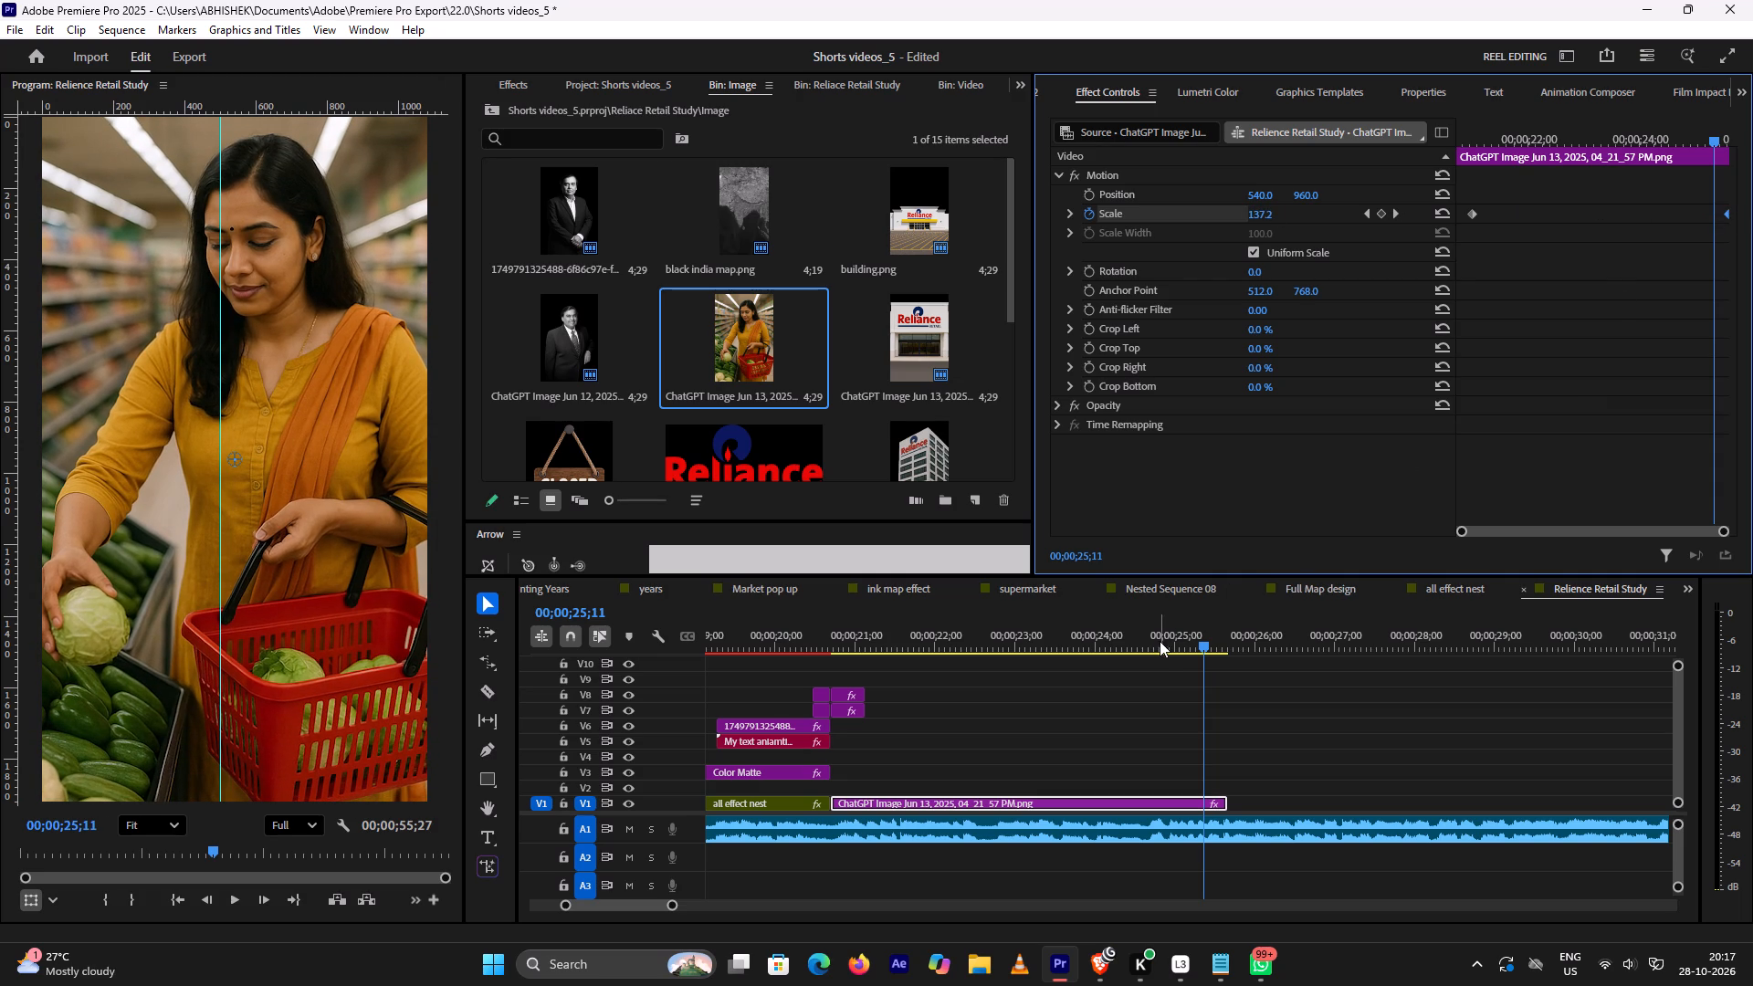
Play back the supermarket woman scene to check its slow zoom-in from the transition to the clip's end.
click(849, 637)
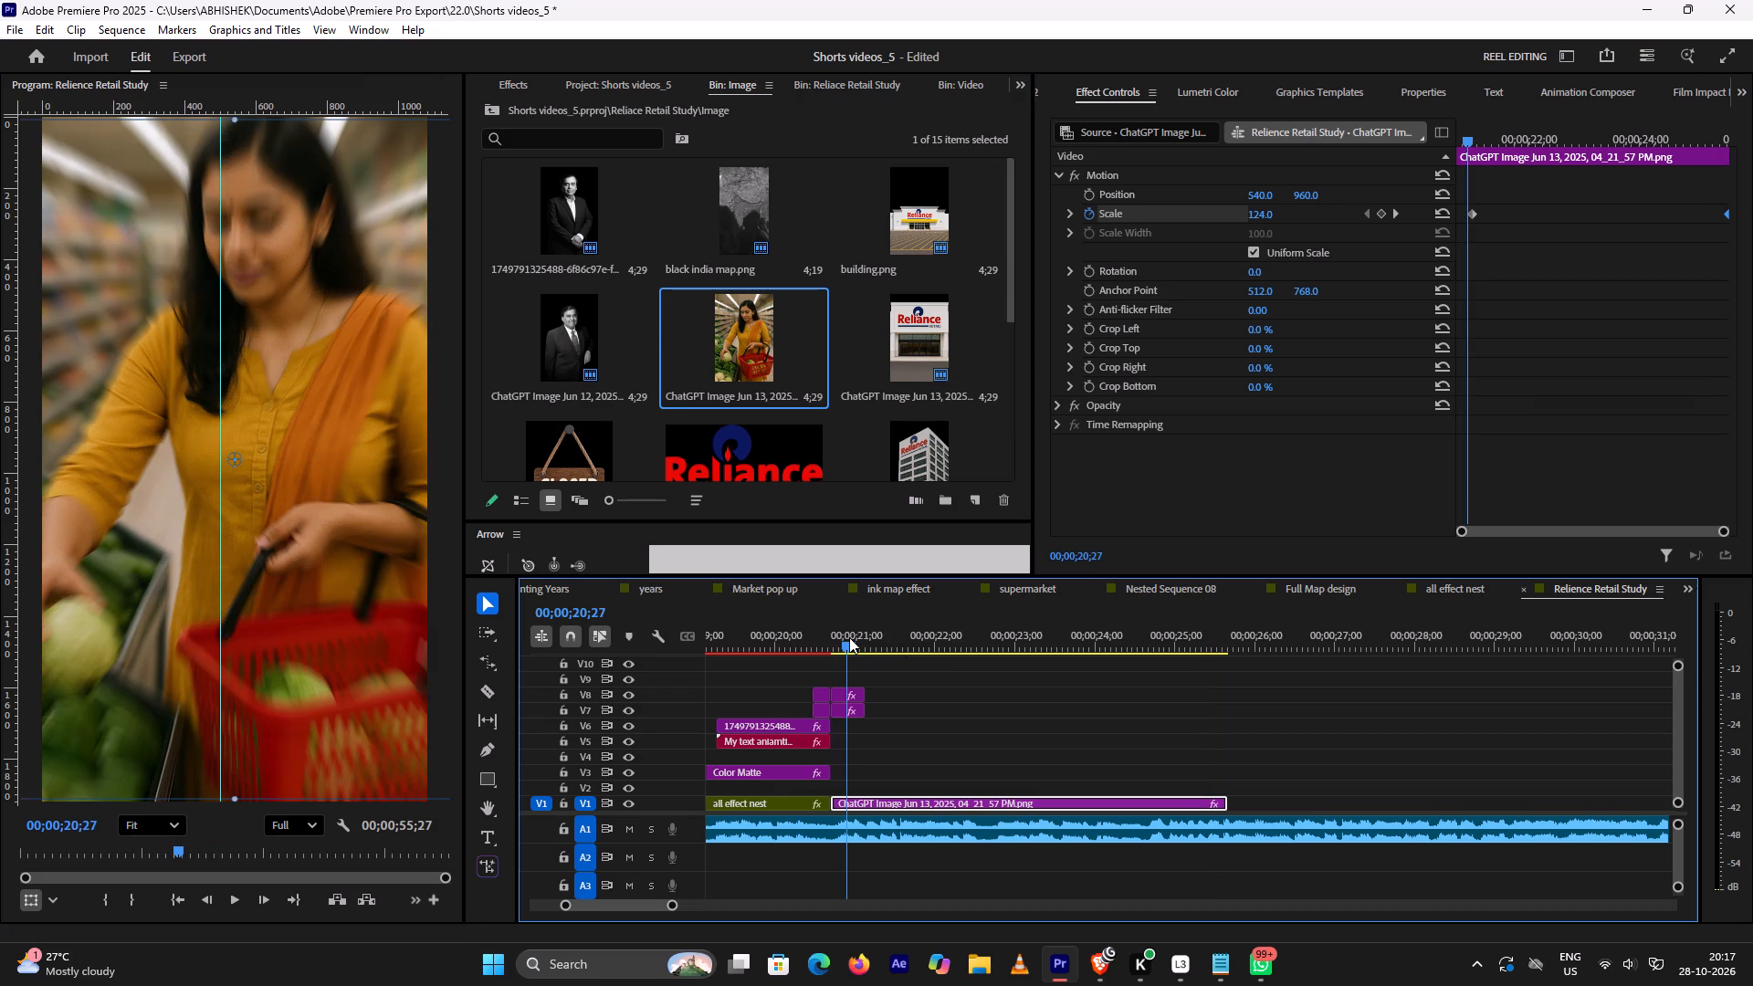
key(space)
key(space)
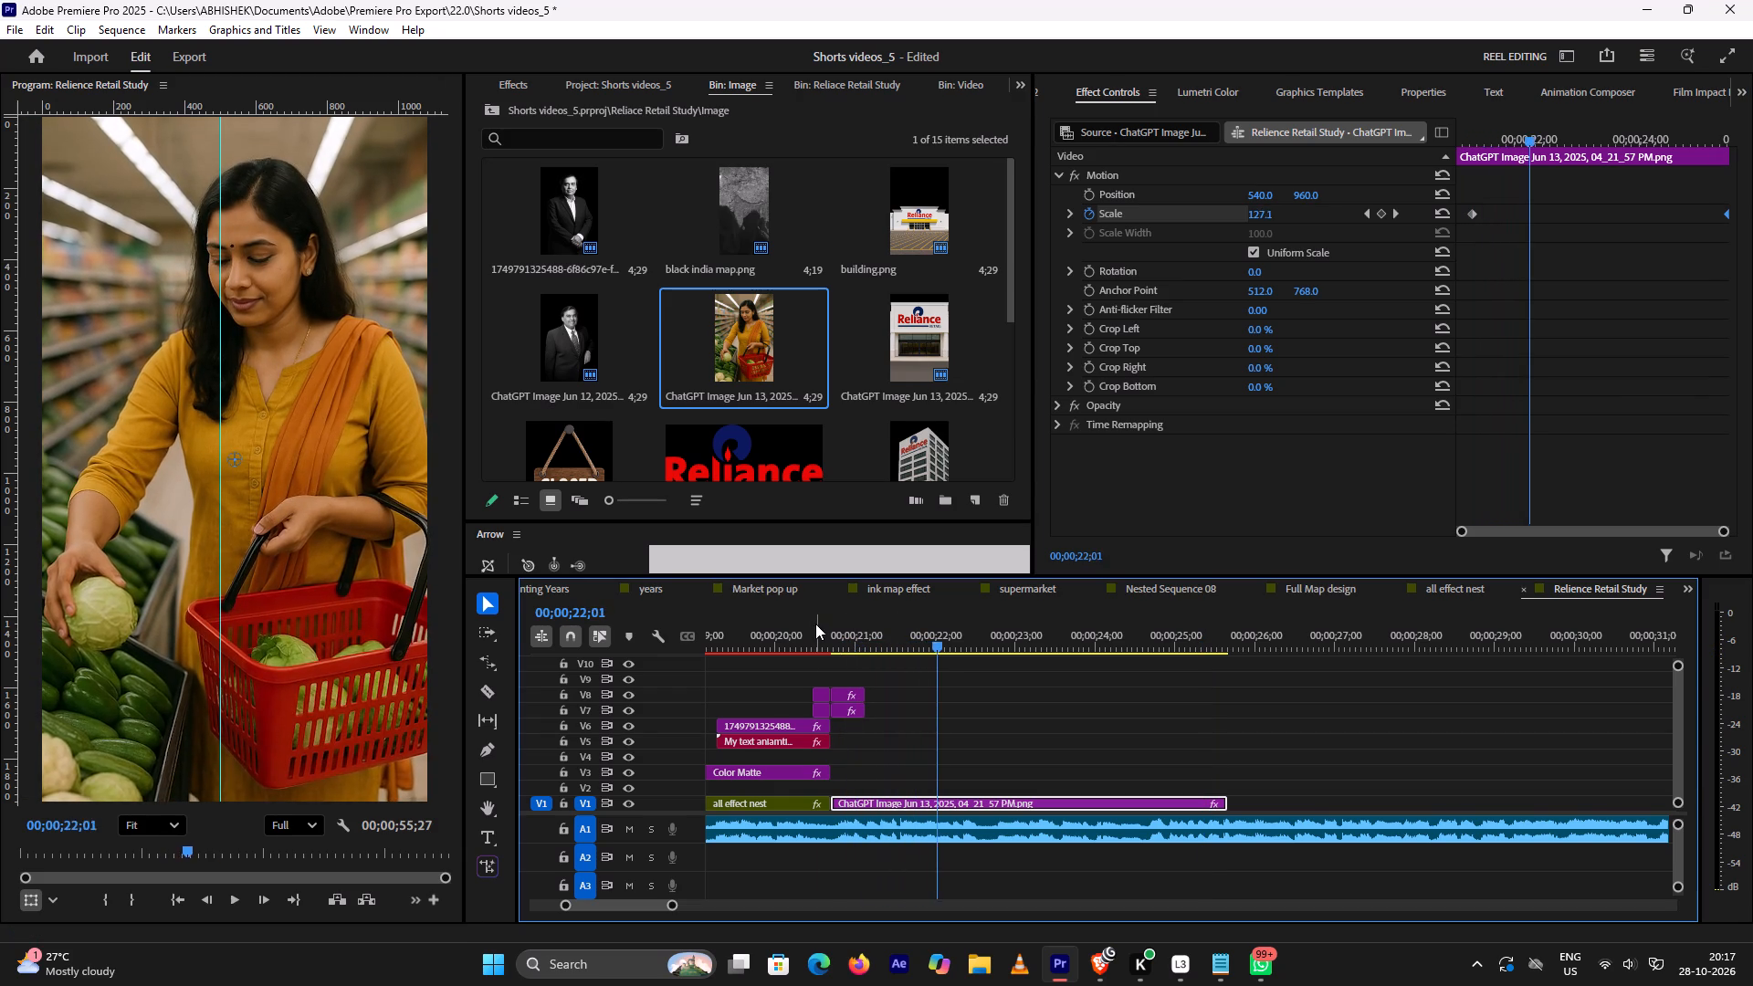
click(814, 623)
key(space)
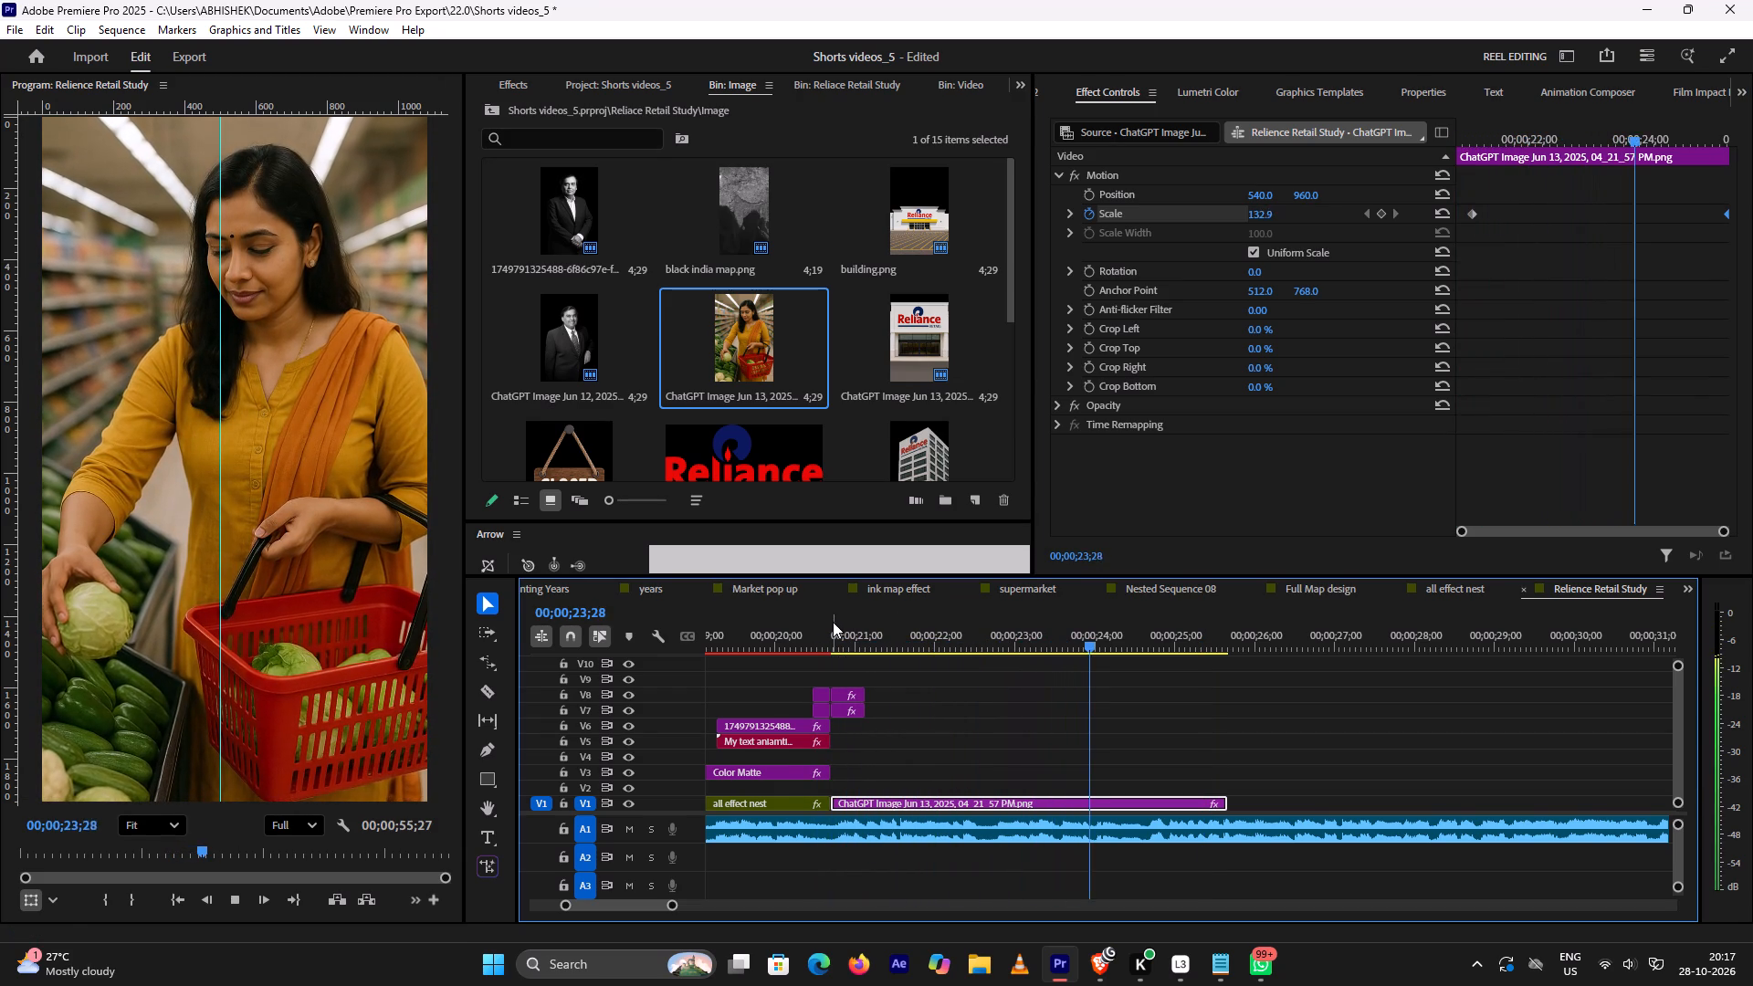
key(space)
key(space)
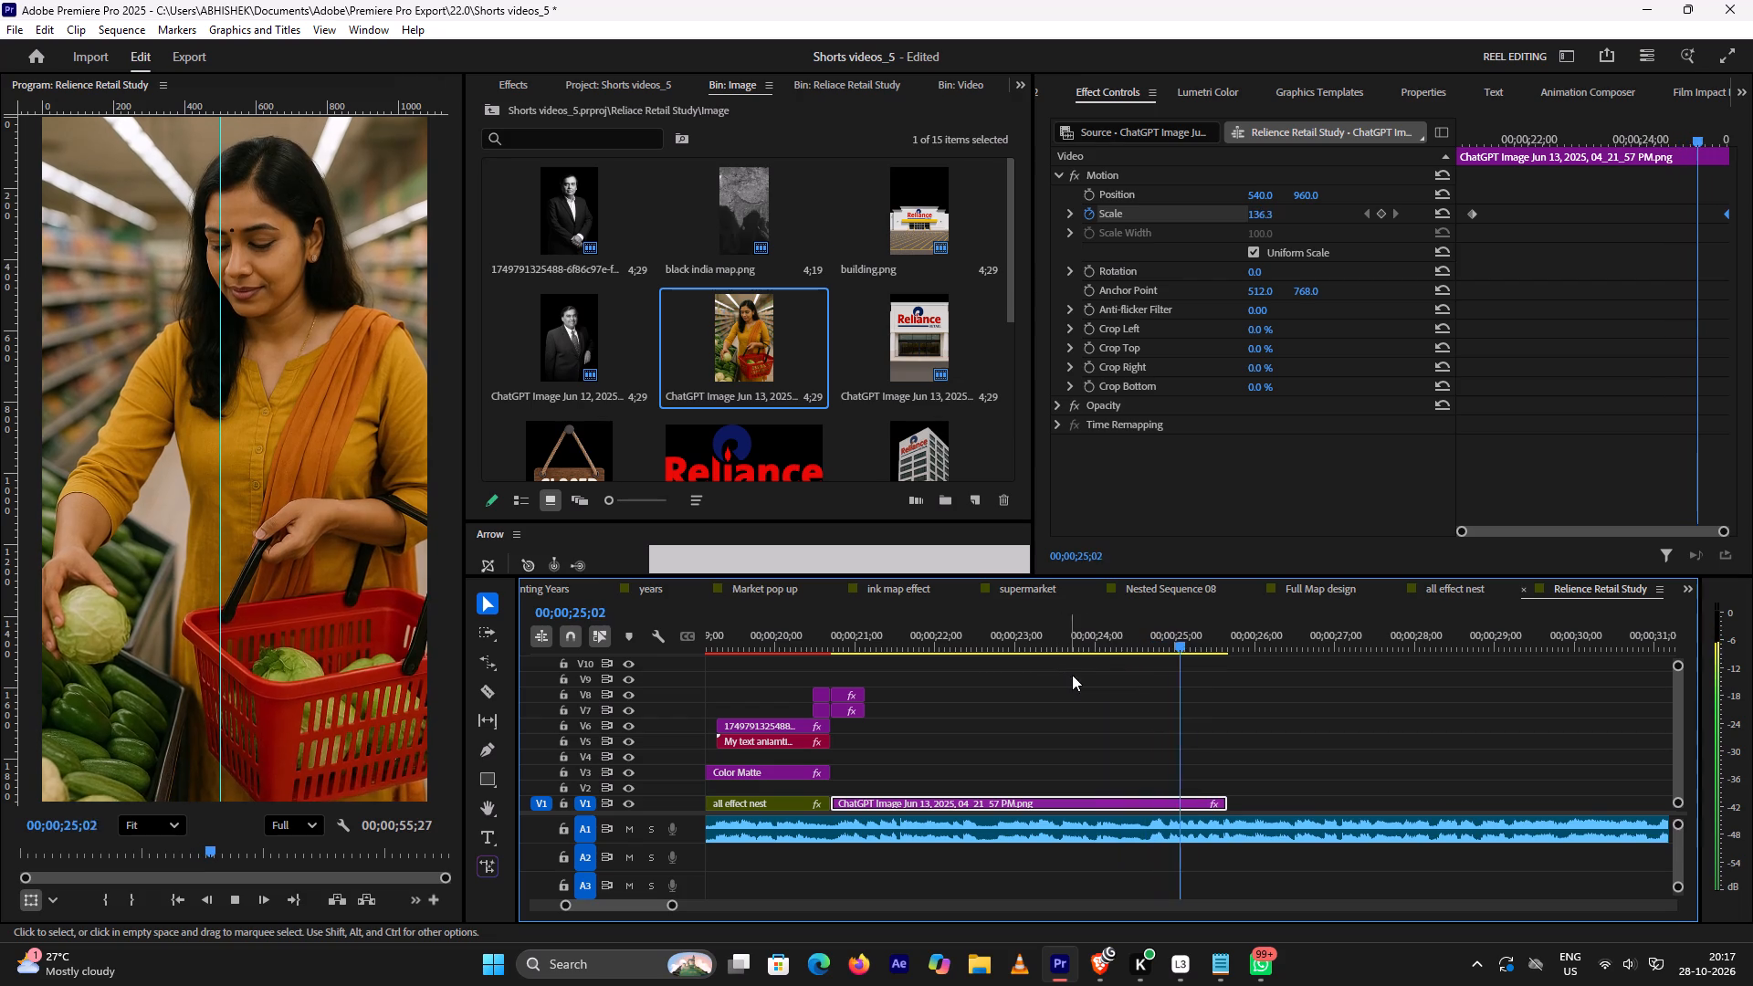
key(space)
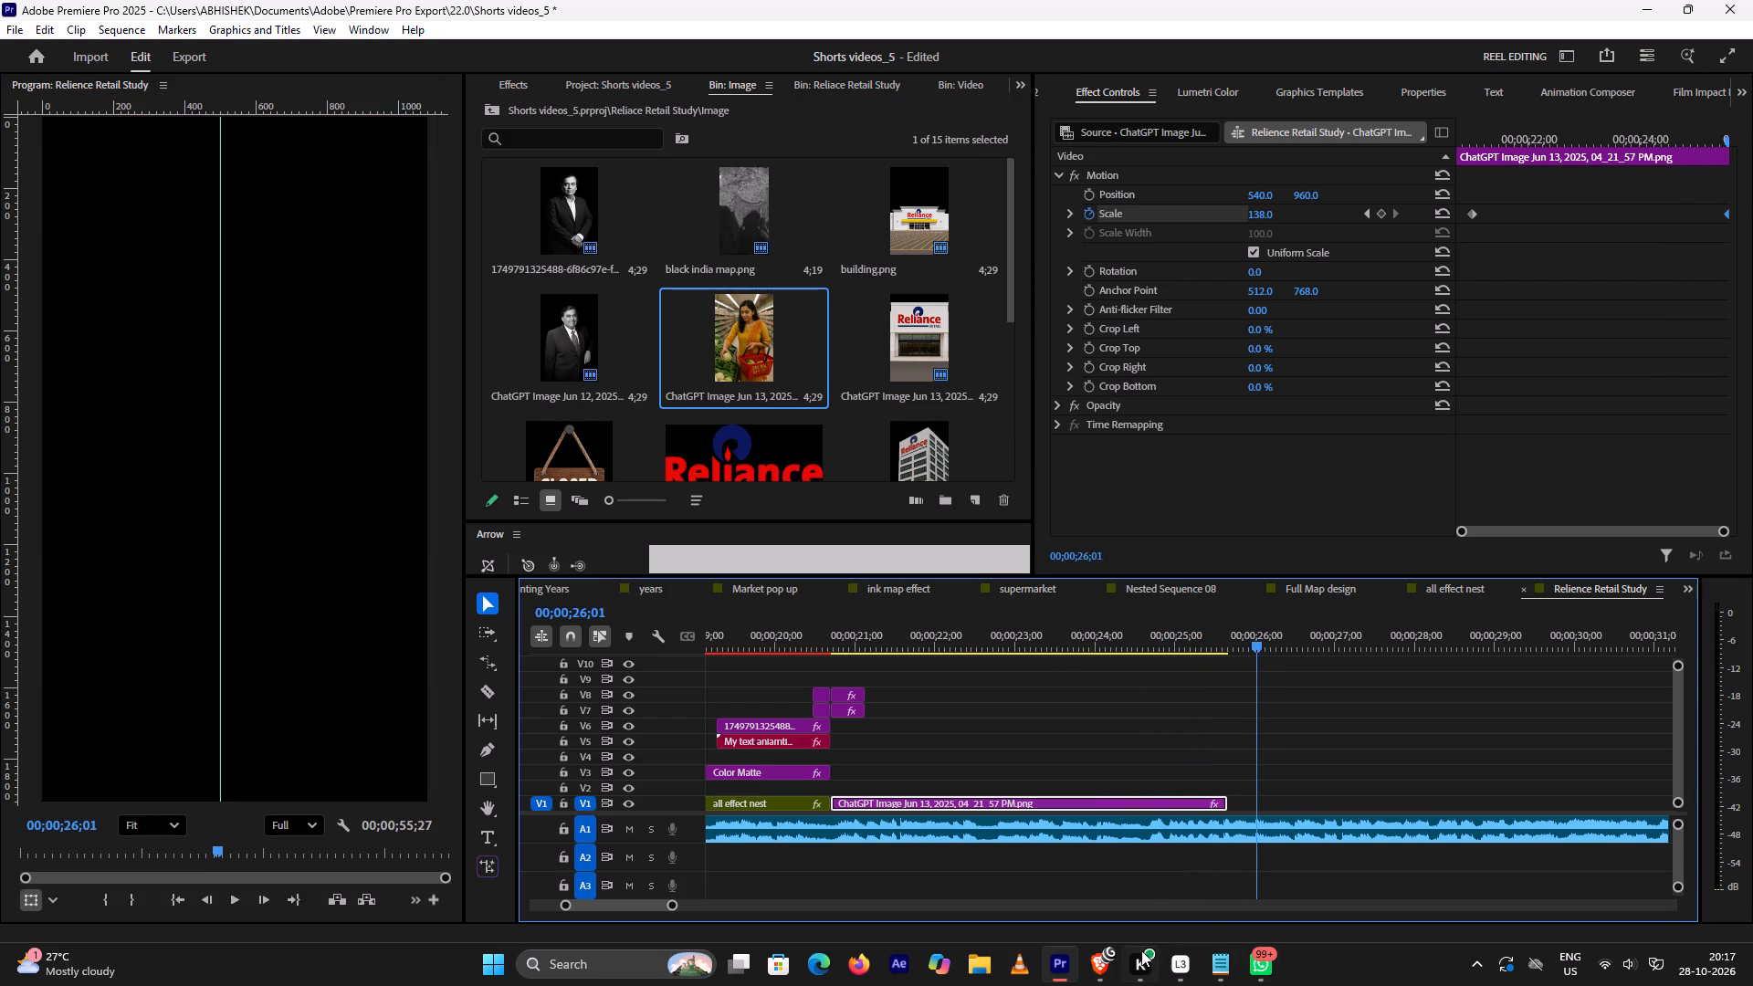
Review the preceding scenes from about 14;00 to 21;00, from the shutter and chain shot through the 500 scene into the supermarket image.
scroll(910, 781, up, 6)
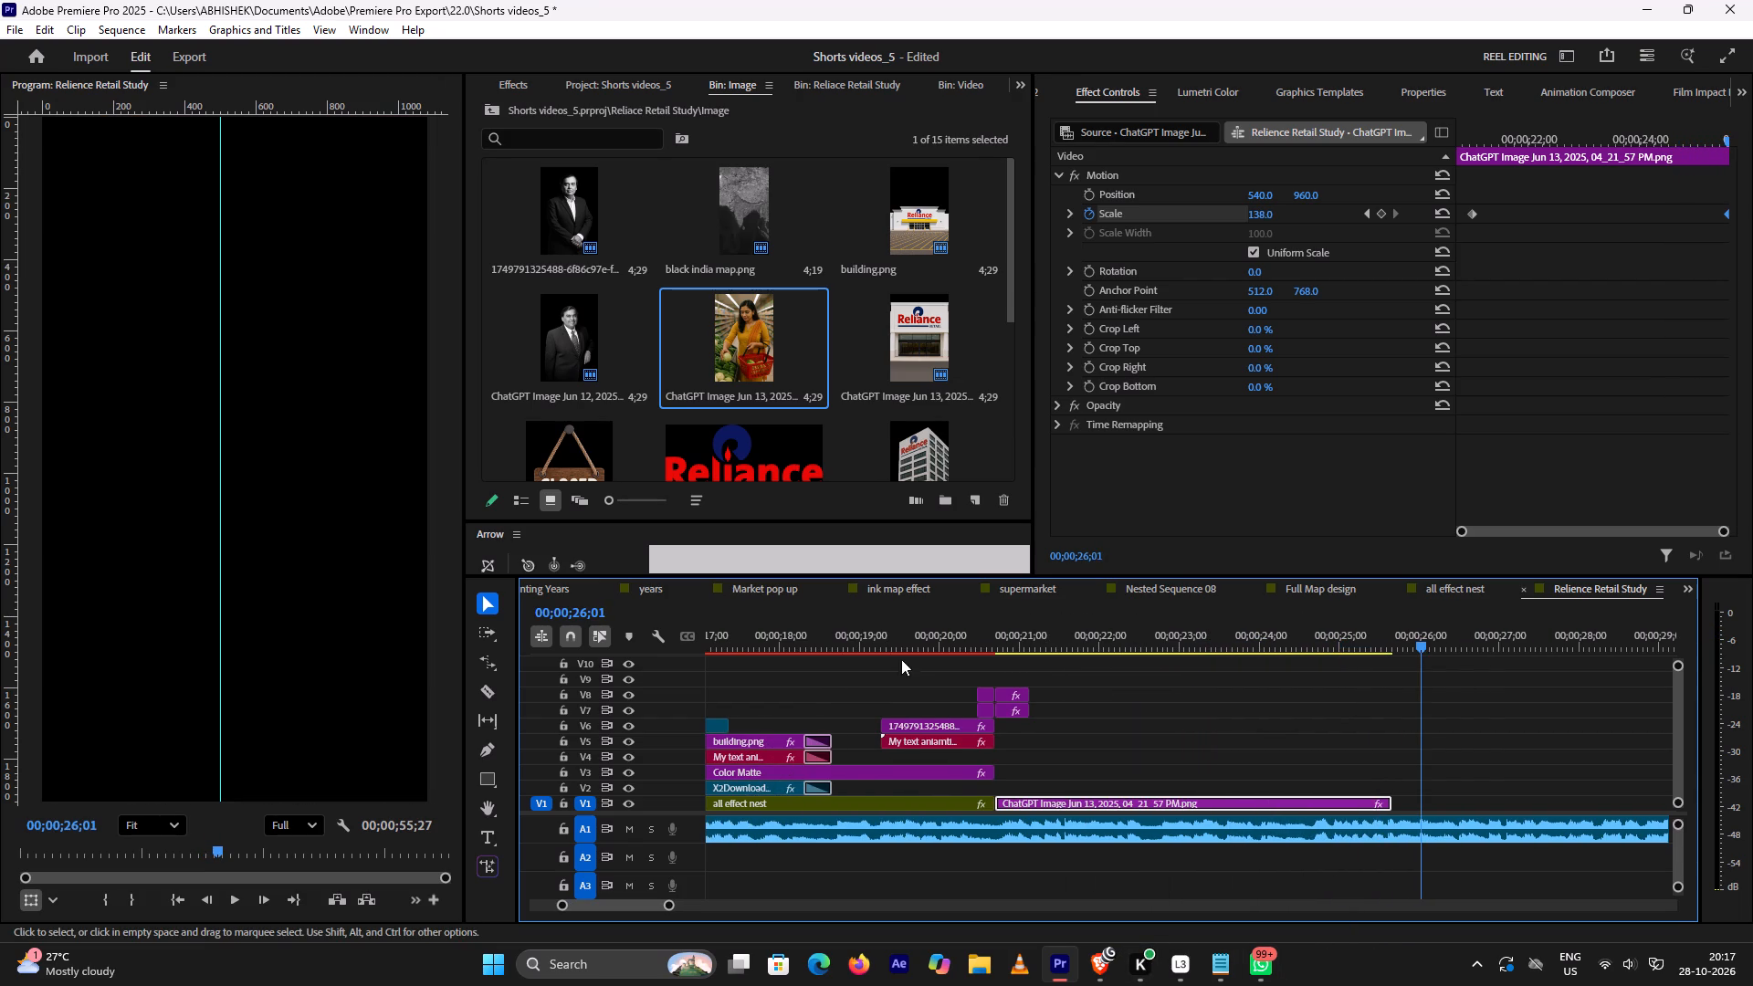
alt+scroll(925, 636, down, 5)
scroll(924, 636, down, 1)
scroll(924, 636, up, 3)
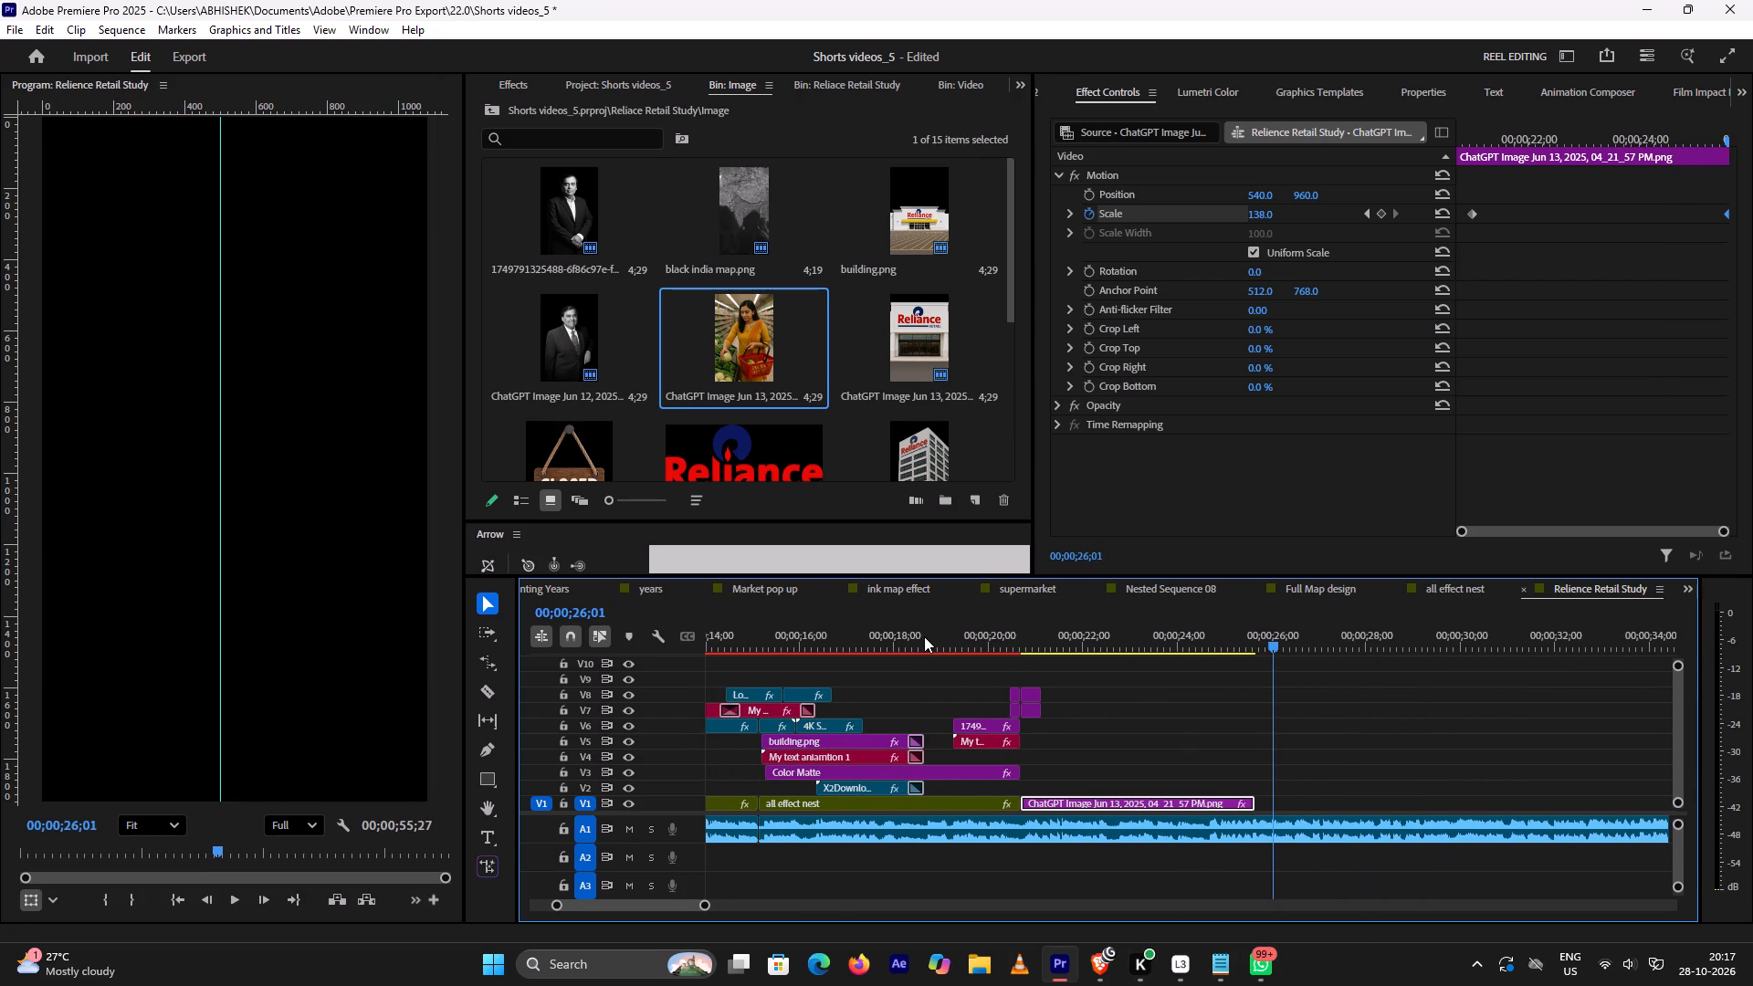
scroll(924, 636, up, 1)
click(917, 634)
drag(911, 639, 861, 642)
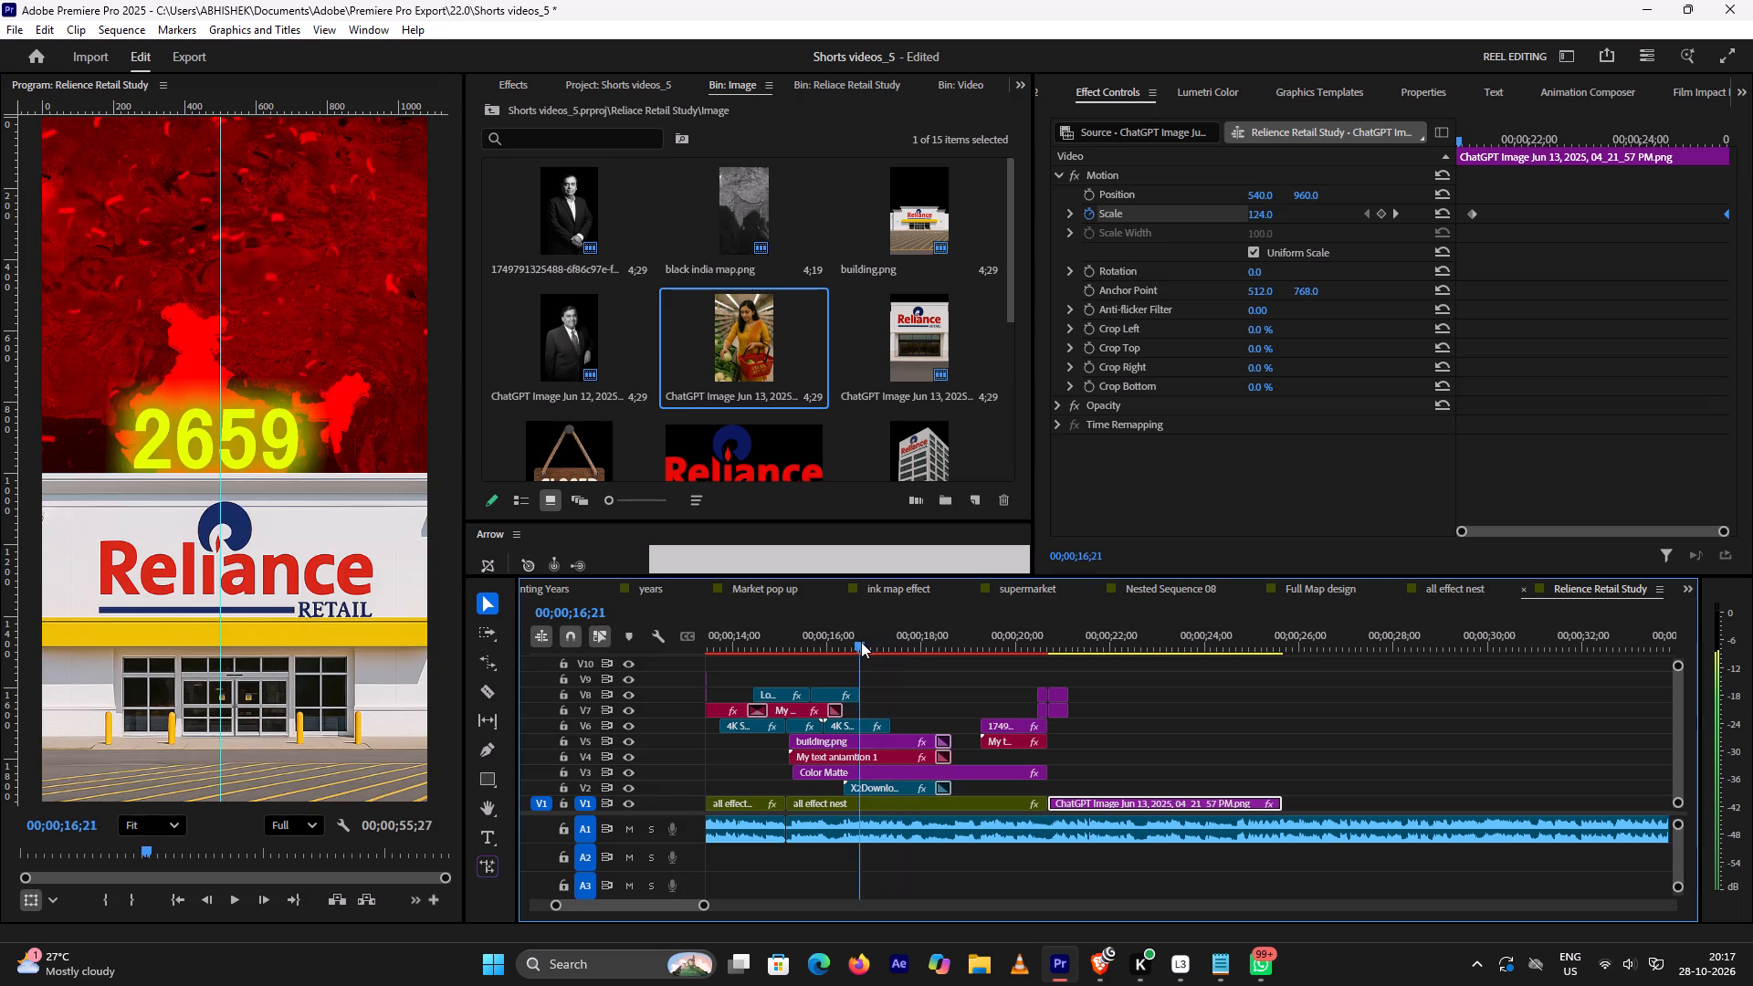
drag(861, 642, 912, 636)
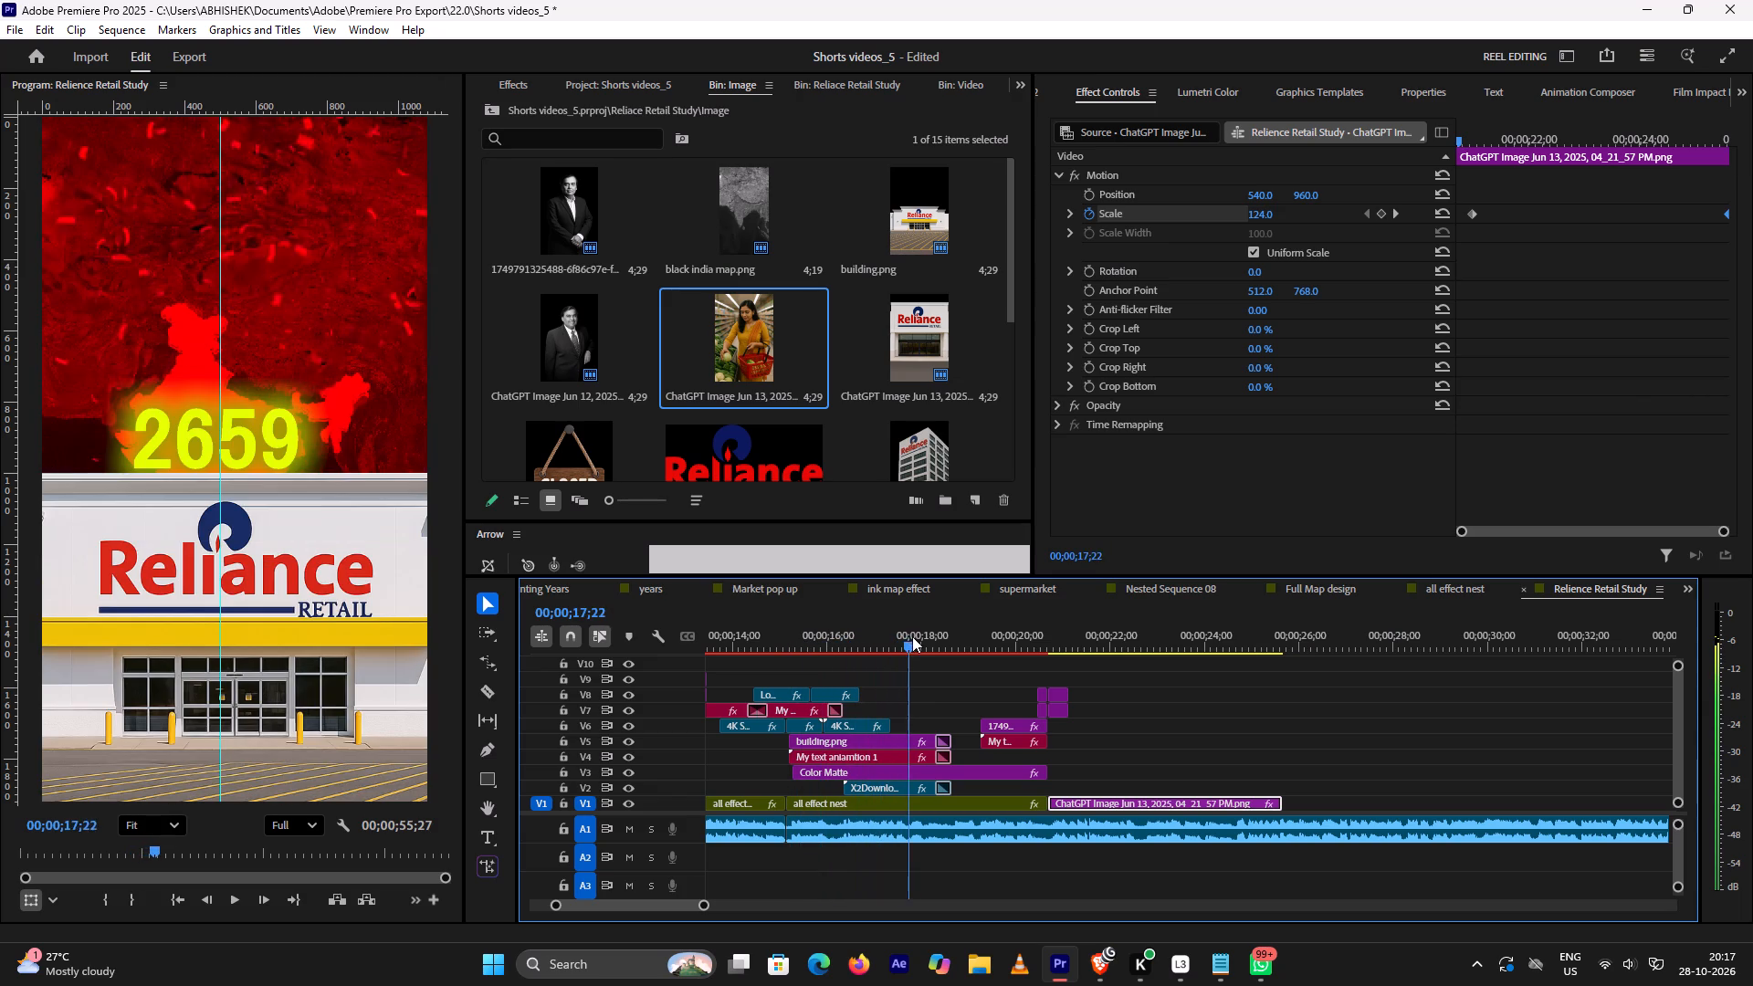
drag(912, 636, 750, 617)
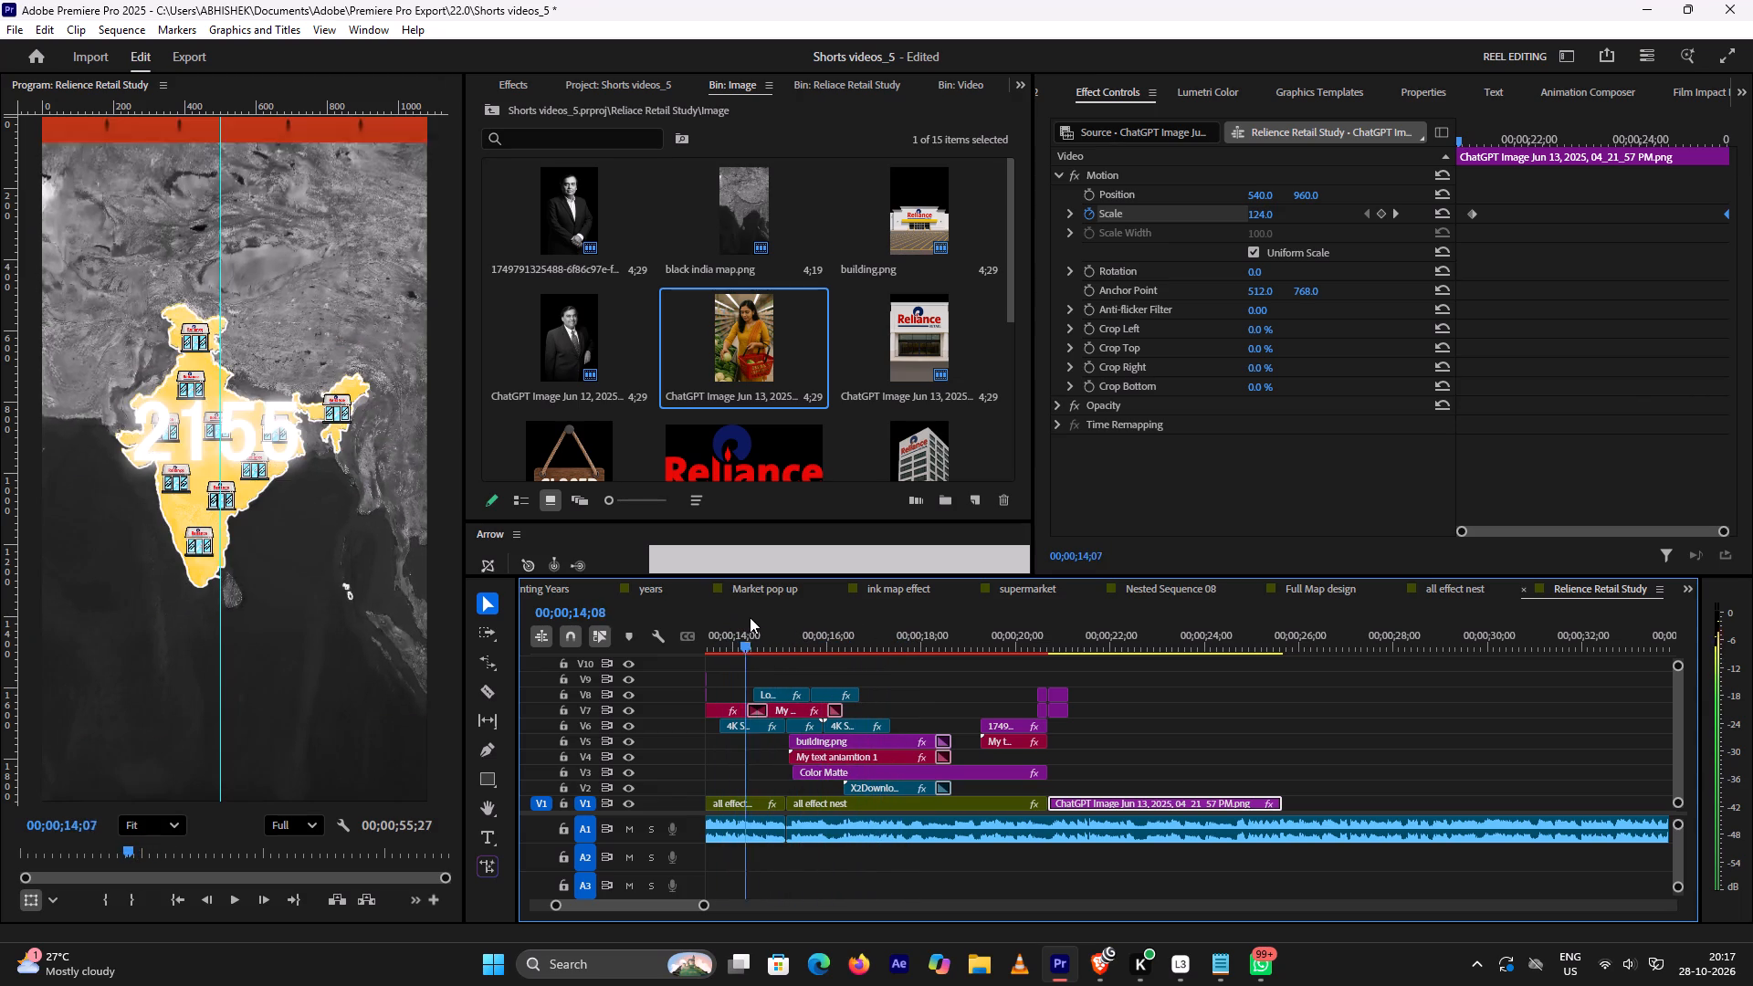
drag(750, 617, 832, 613)
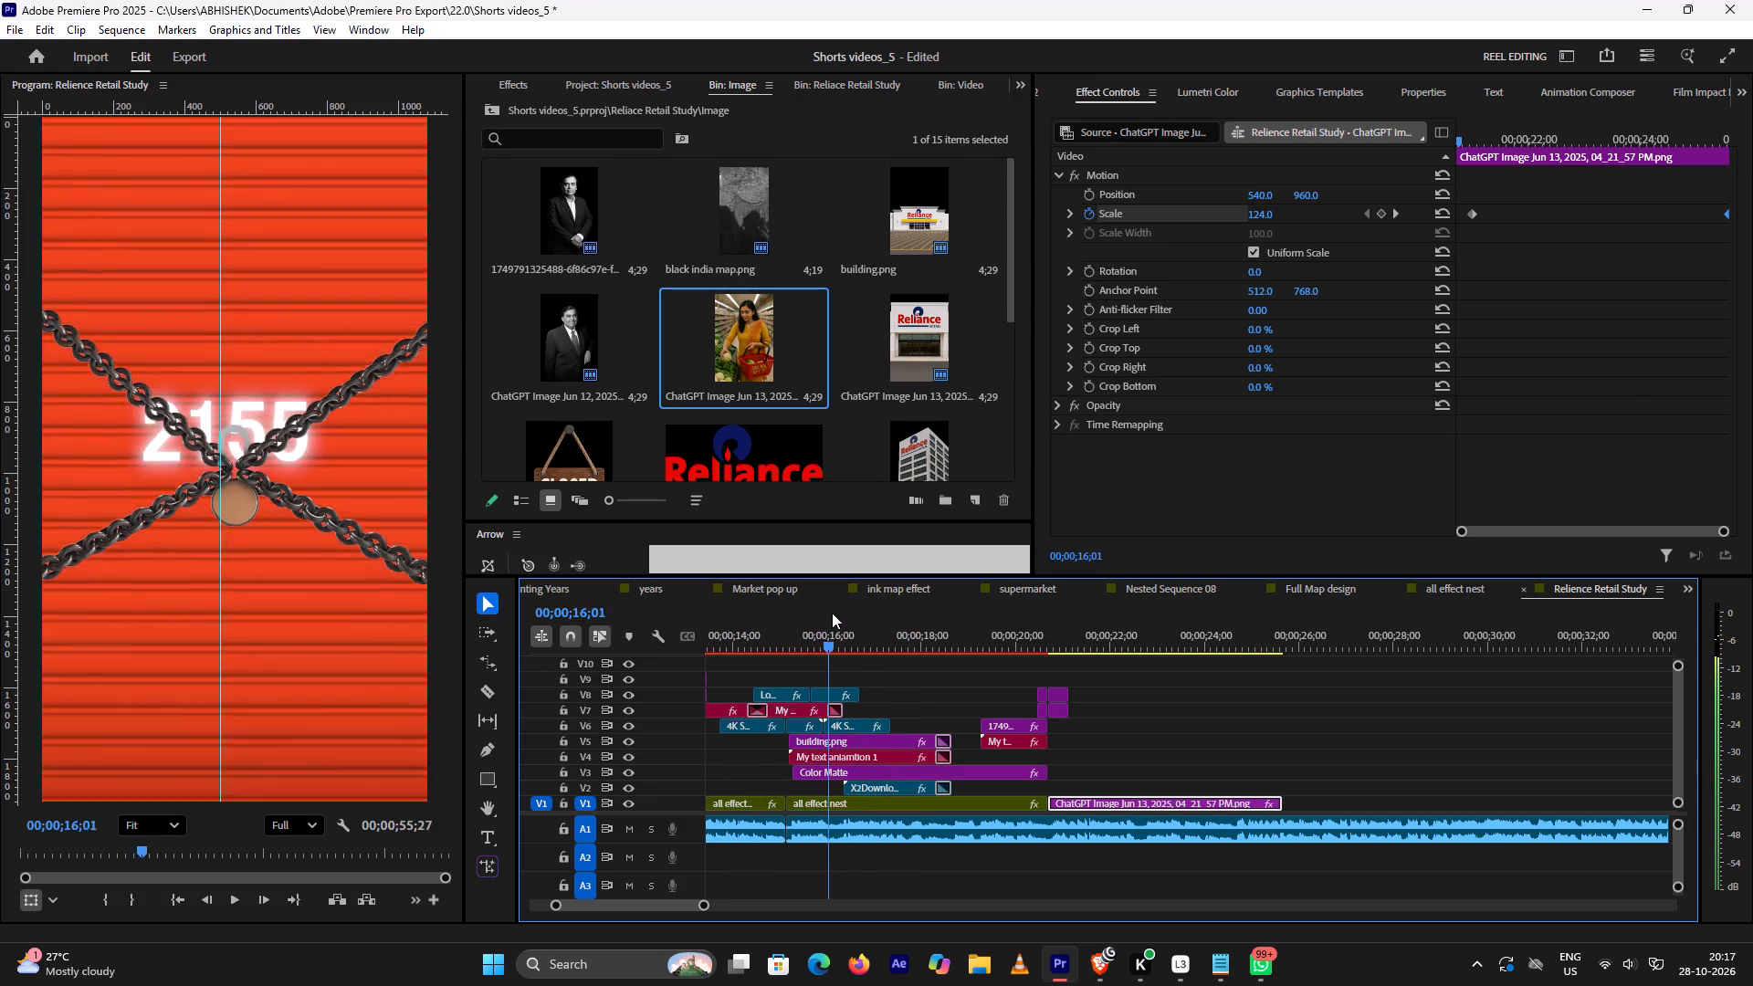
drag(832, 613, 902, 622)
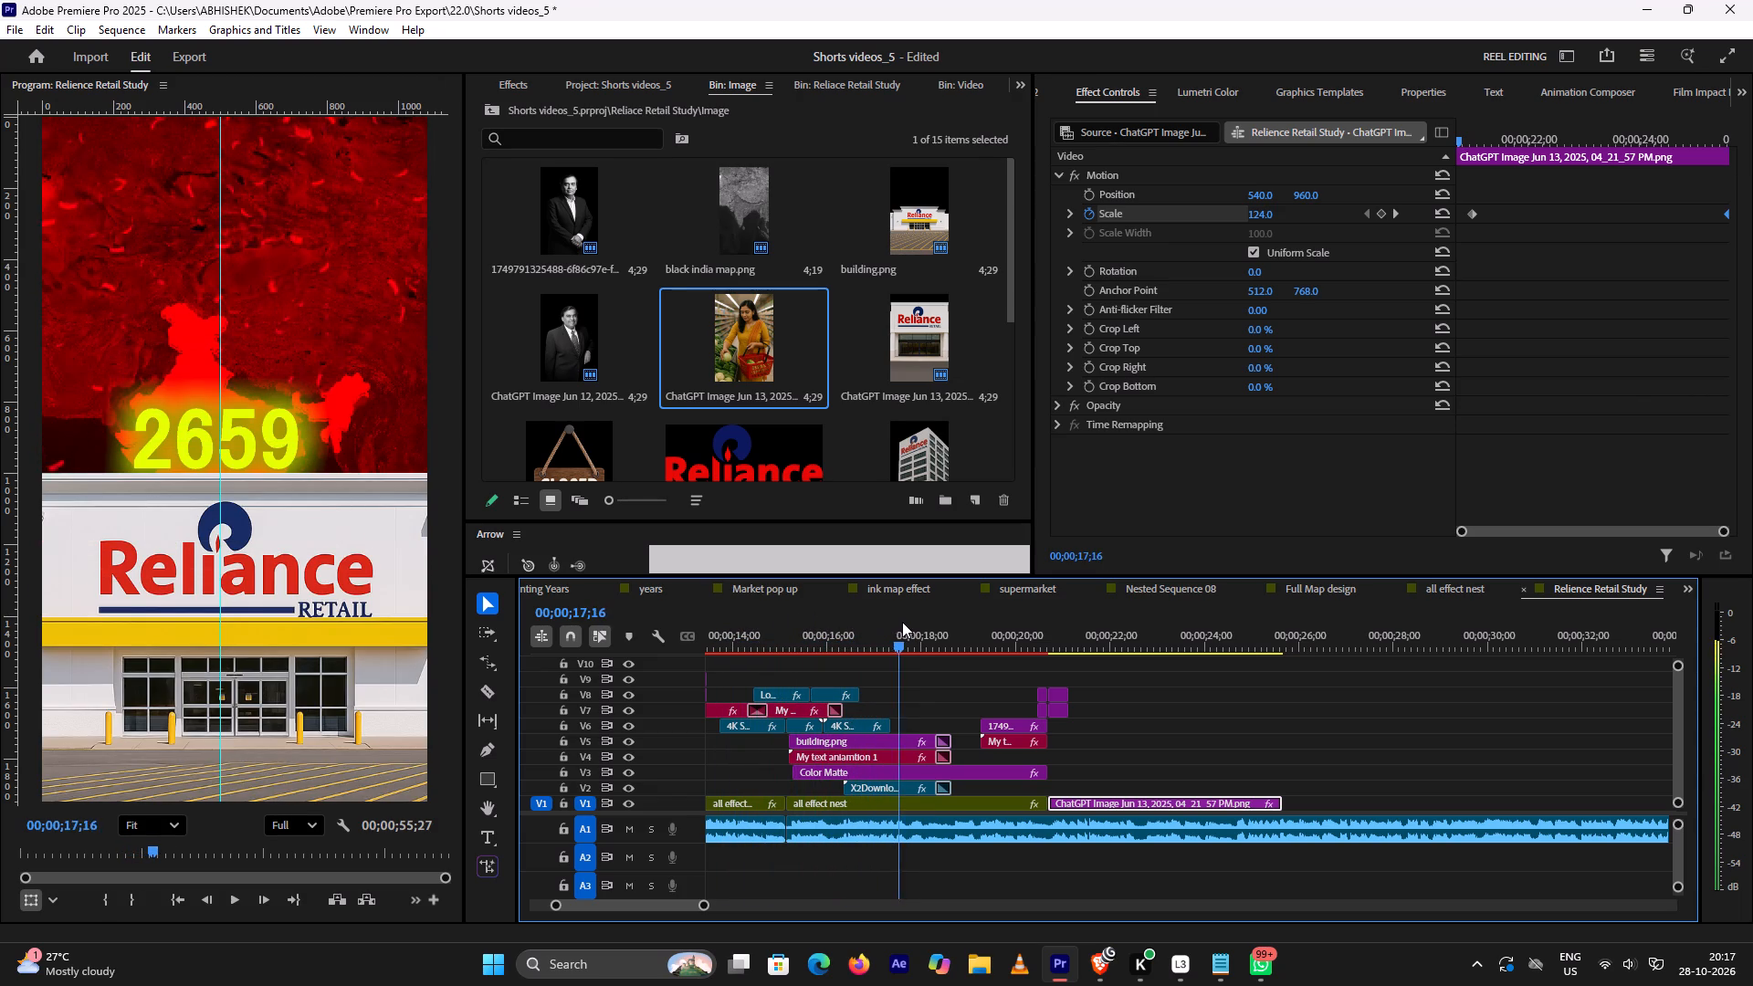
drag(902, 622, 958, 623)
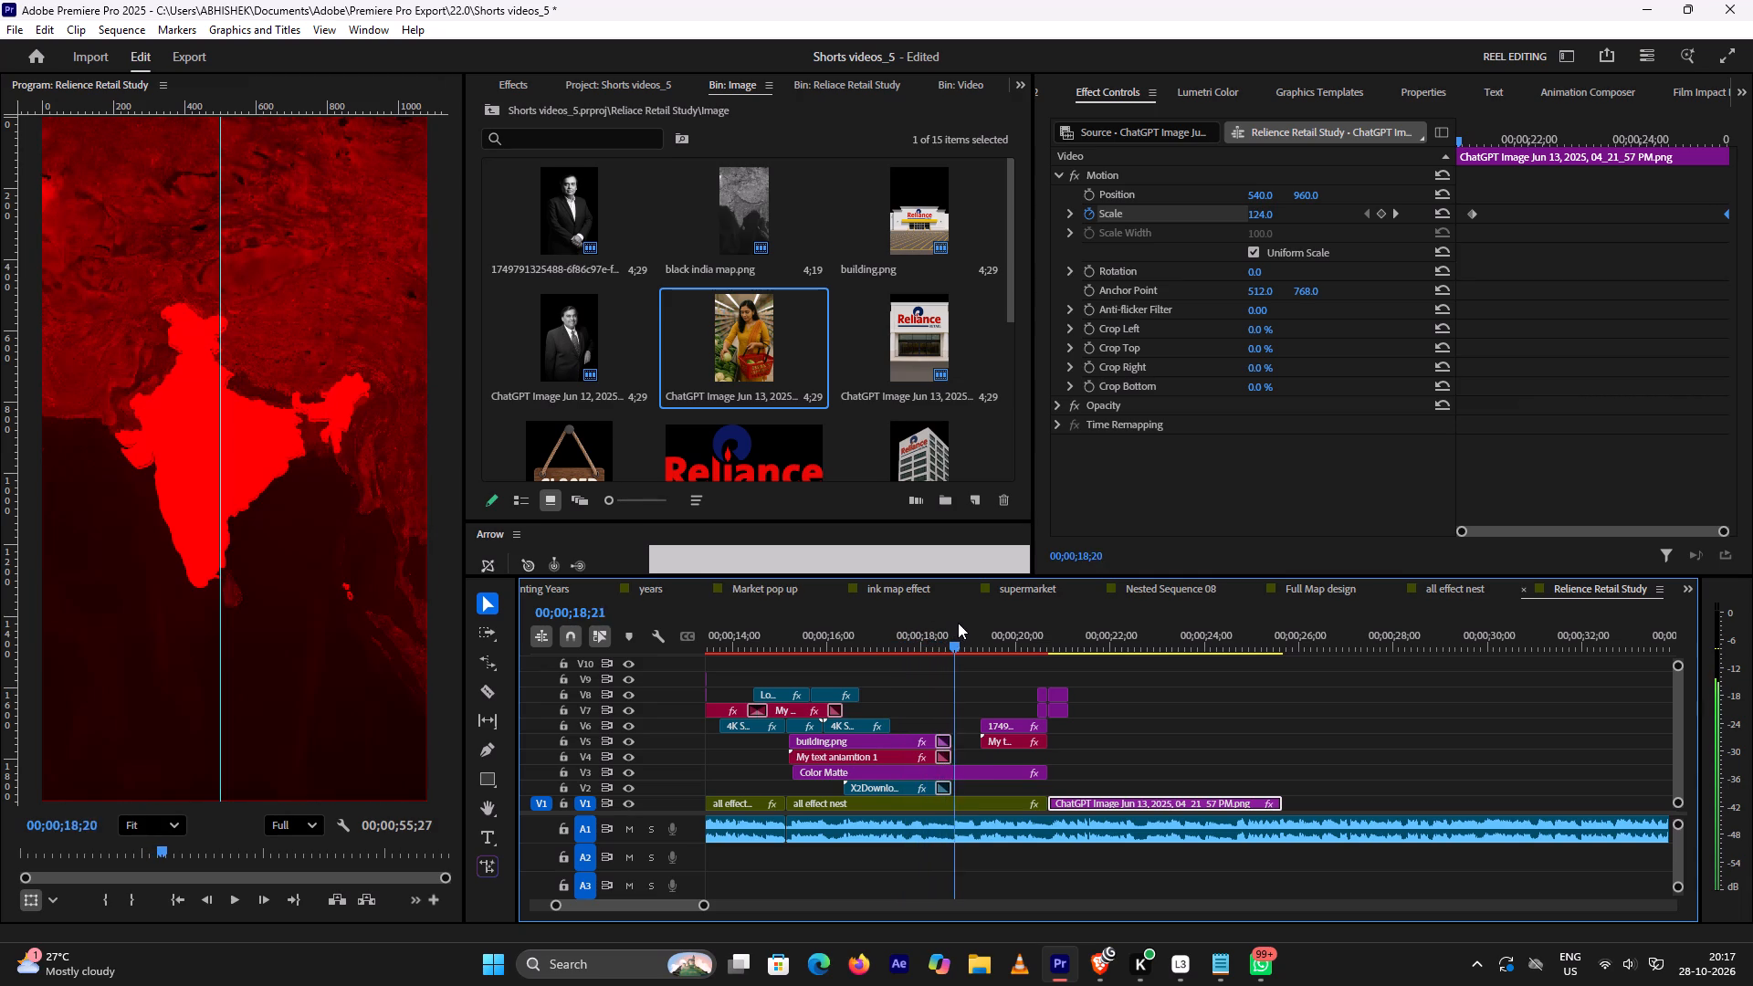
drag(958, 623, 1018, 619)
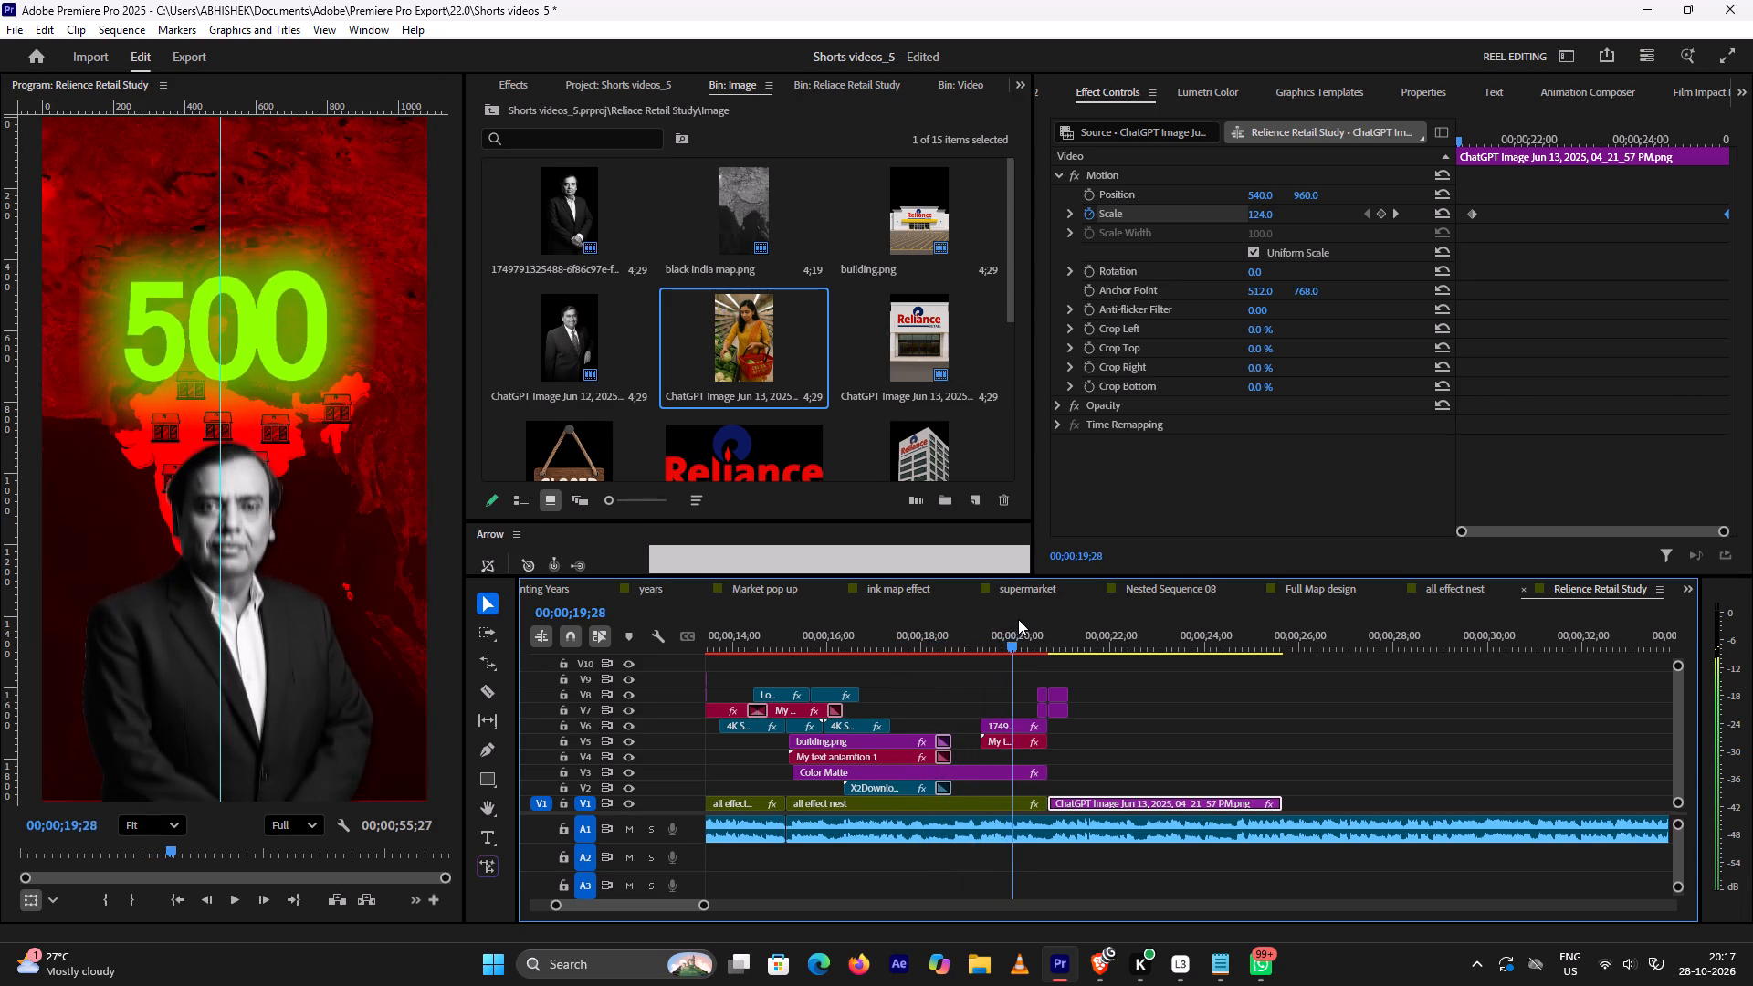
drag(1018, 619, 1082, 621)
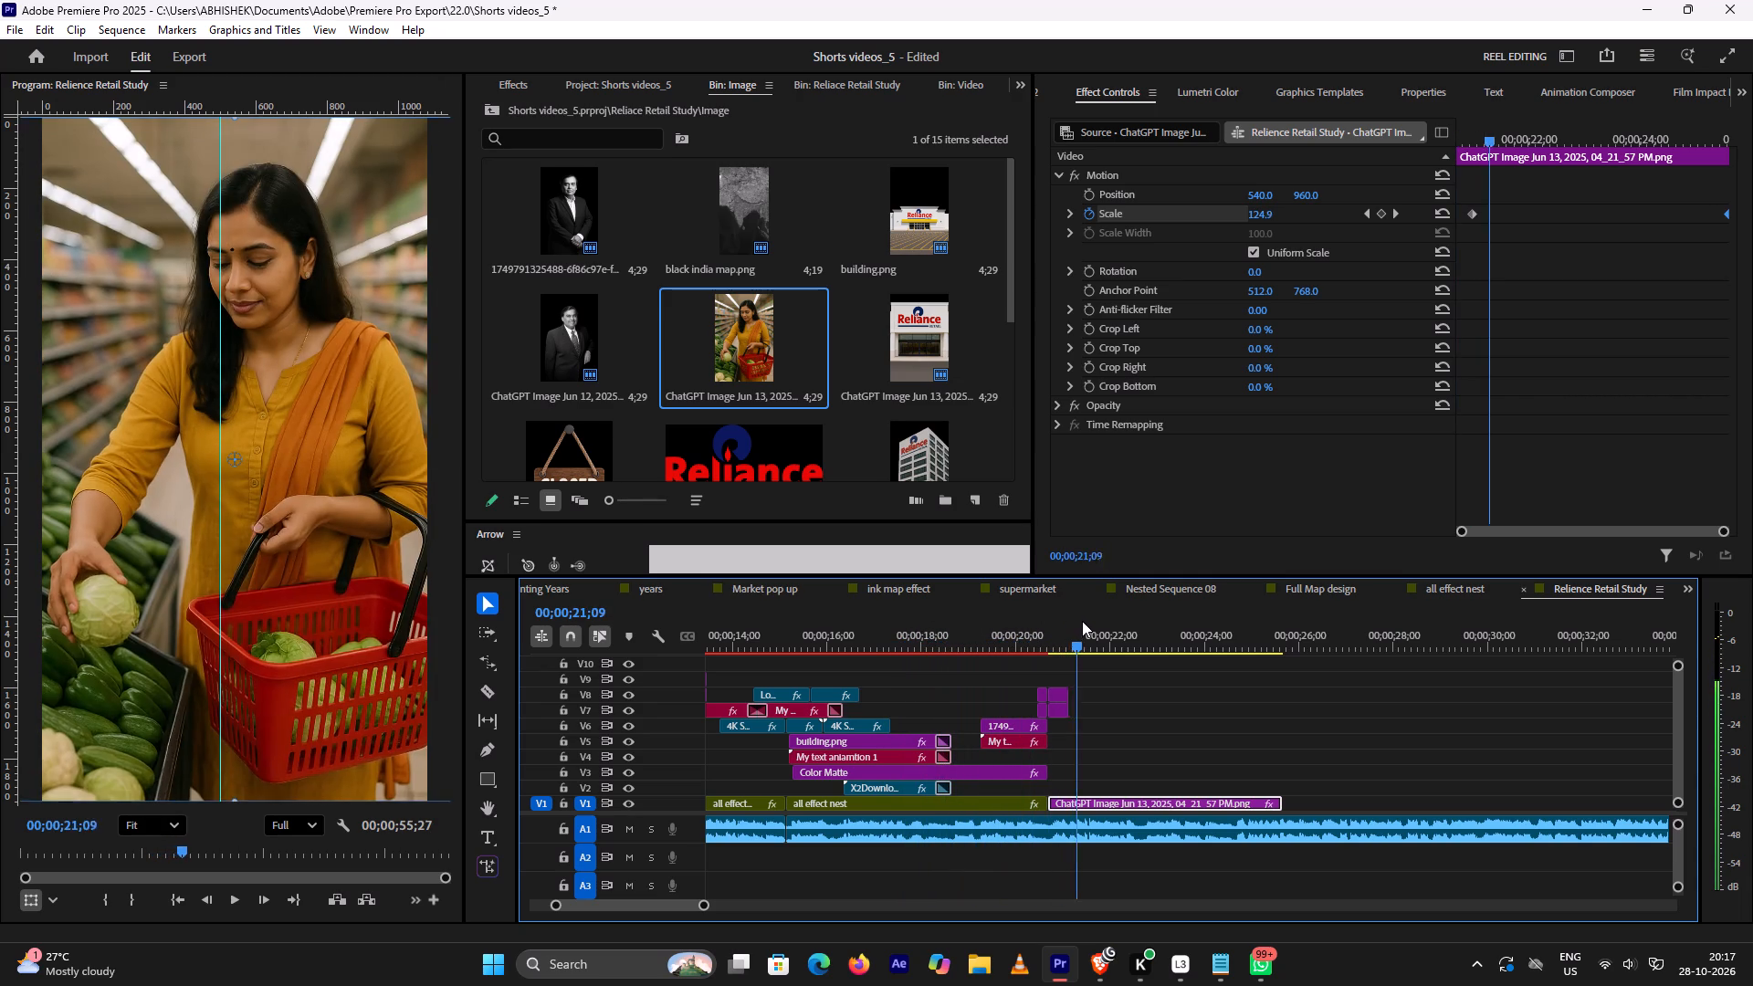
drag(1082, 621, 740, 639)
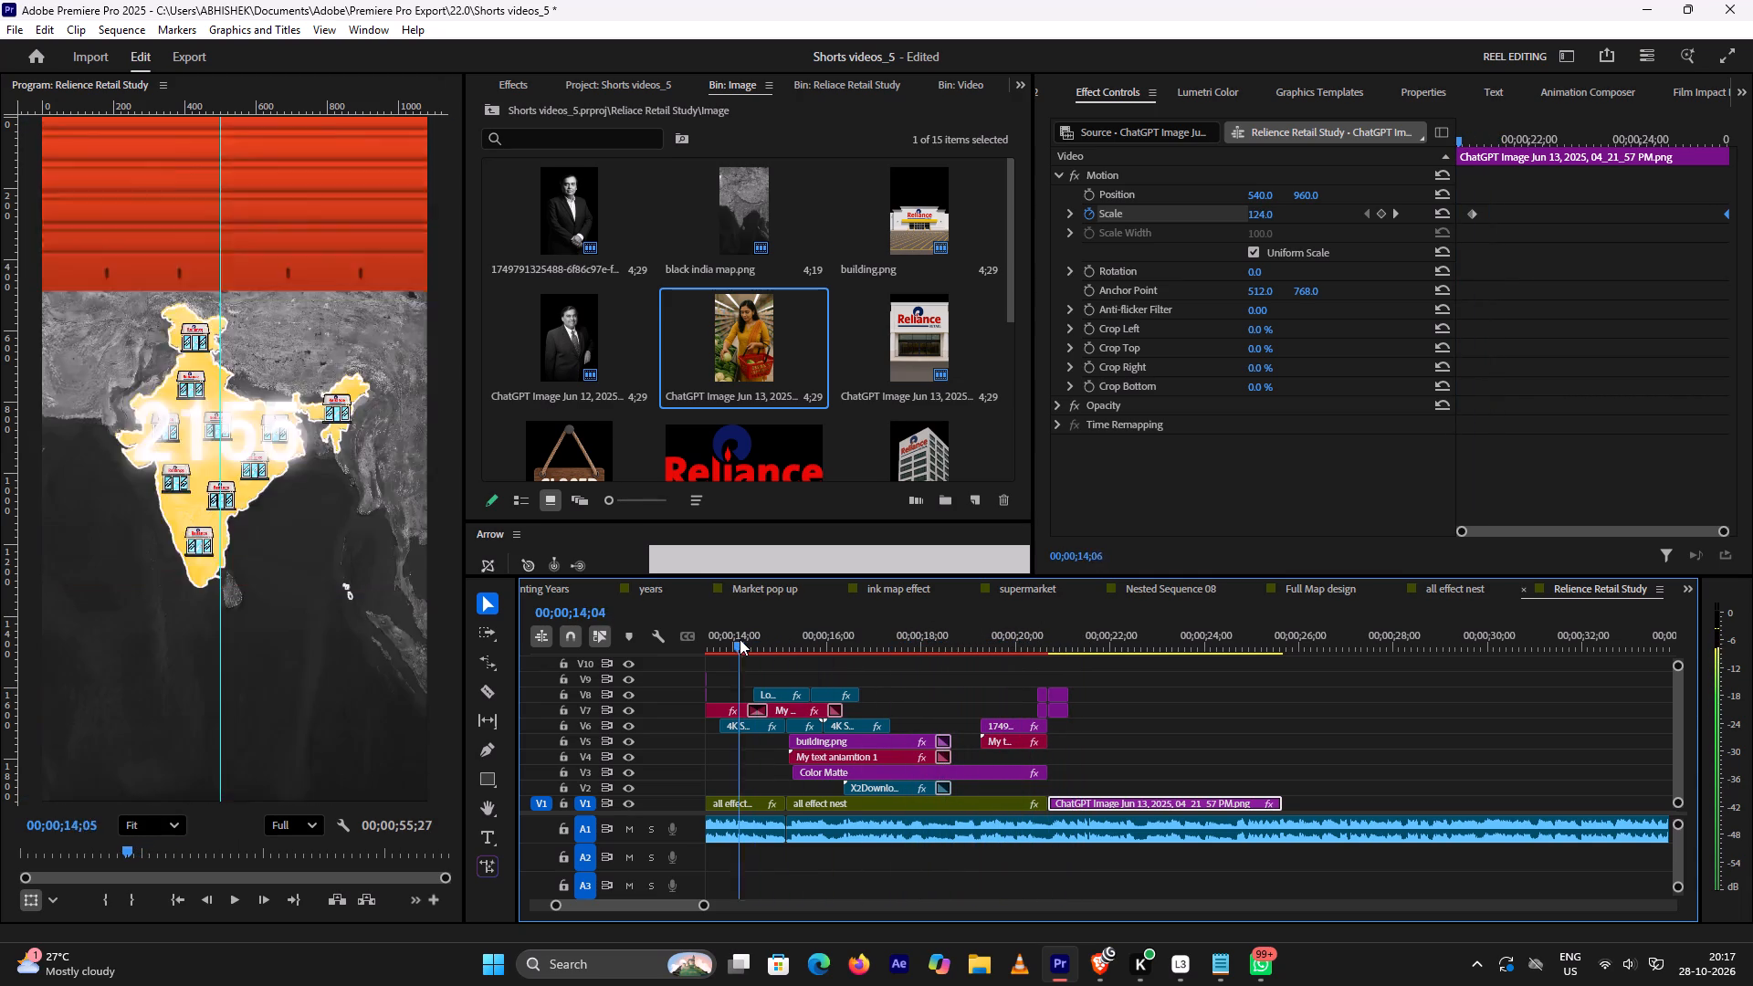
Copy the Gaussian Blur adjustment layer from the CLOSED sign scene onto V2, above the last part of the supermarket woman image and ending with it.
drag(740, 639, 938, 634)
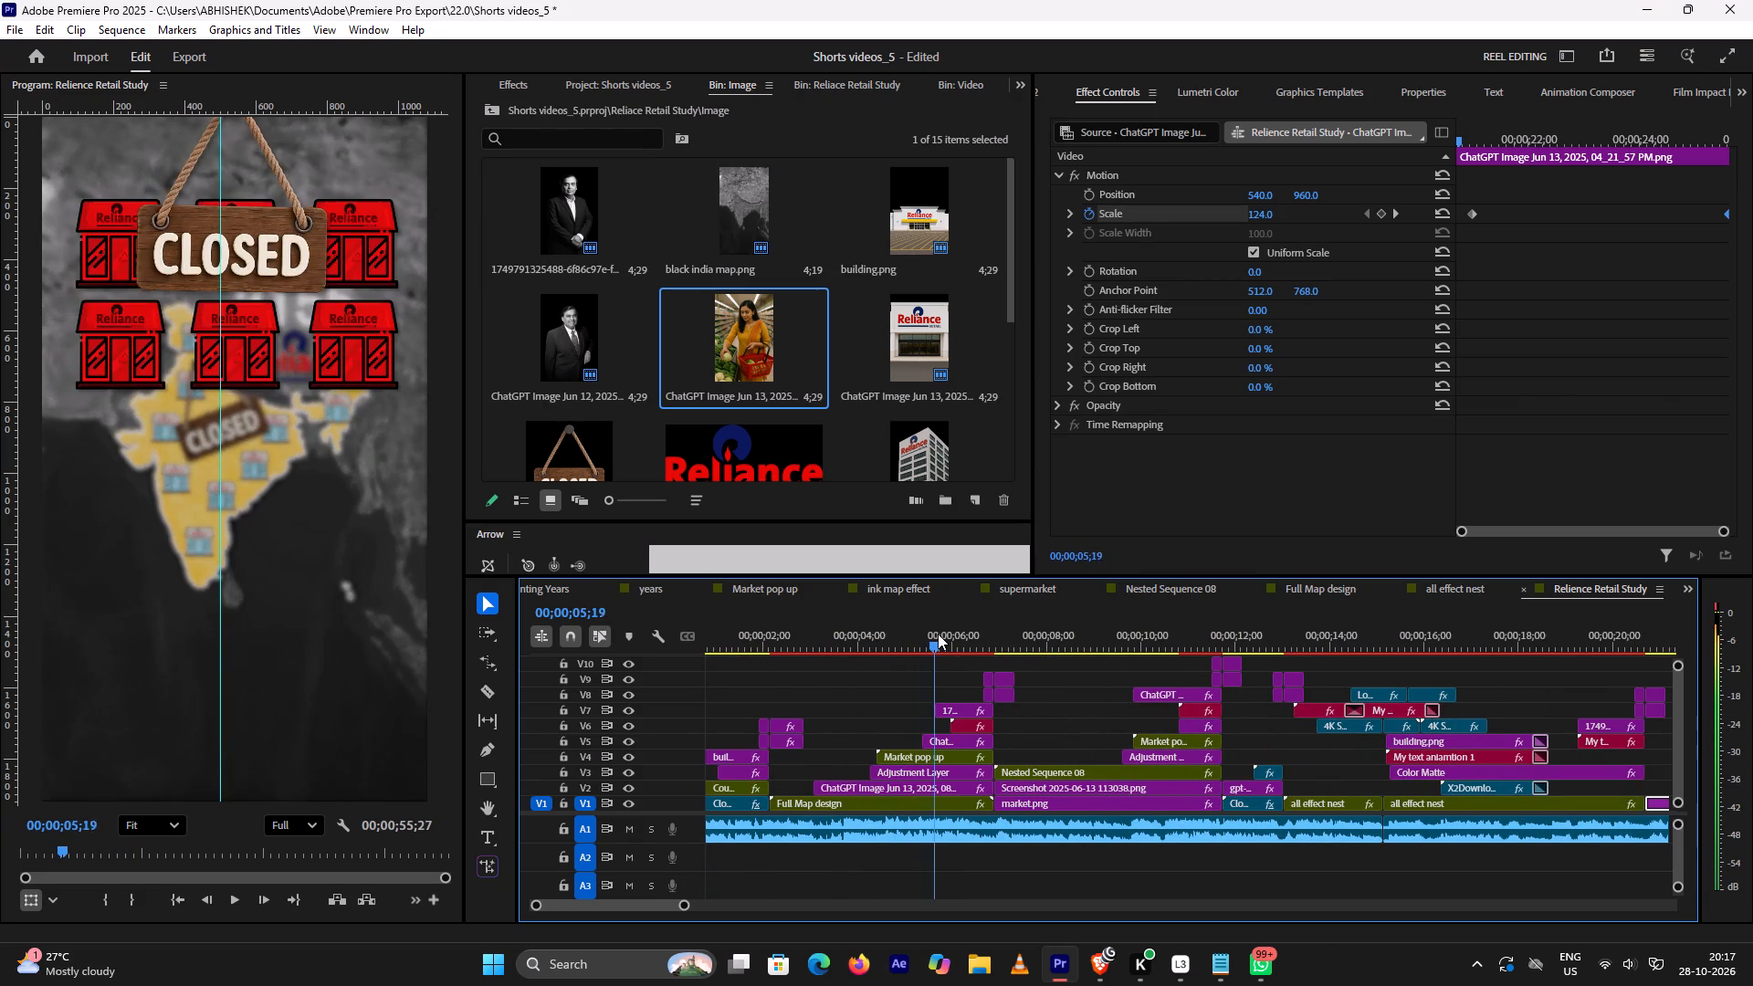
drag(938, 634, 951, 634)
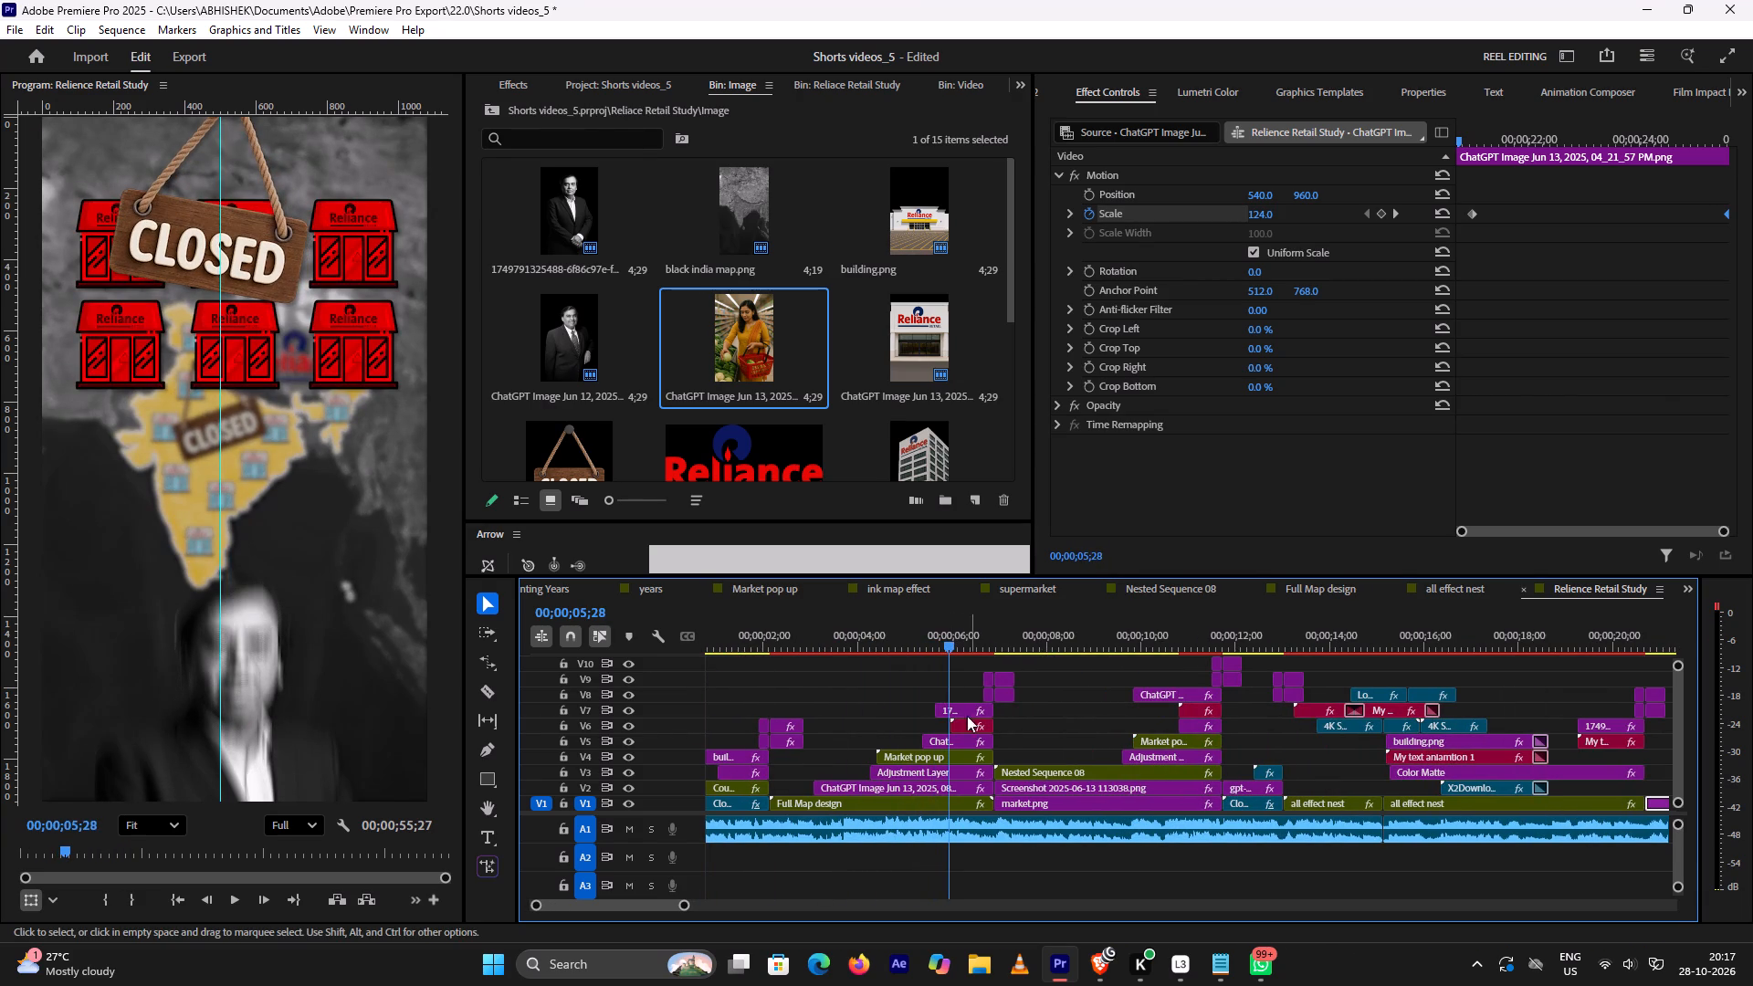
click(946, 774)
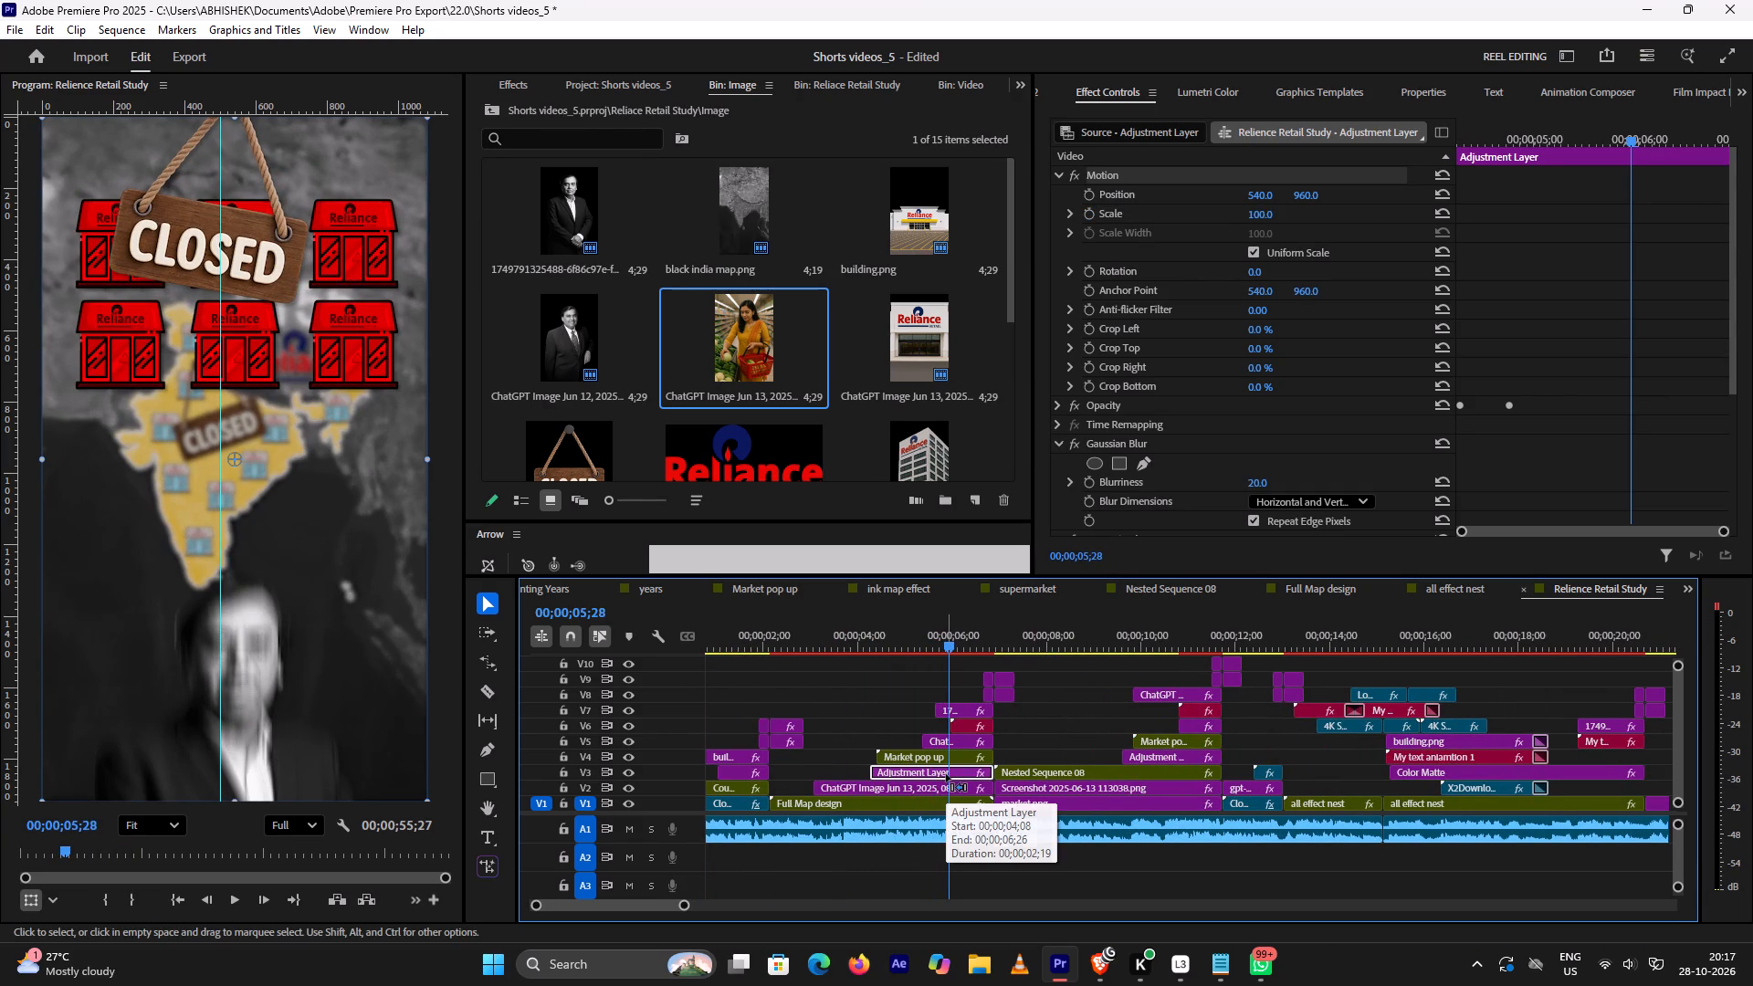
key(ctrl+c)
scroll(1045, 728, down, 20)
scroll(1045, 728, down, 1)
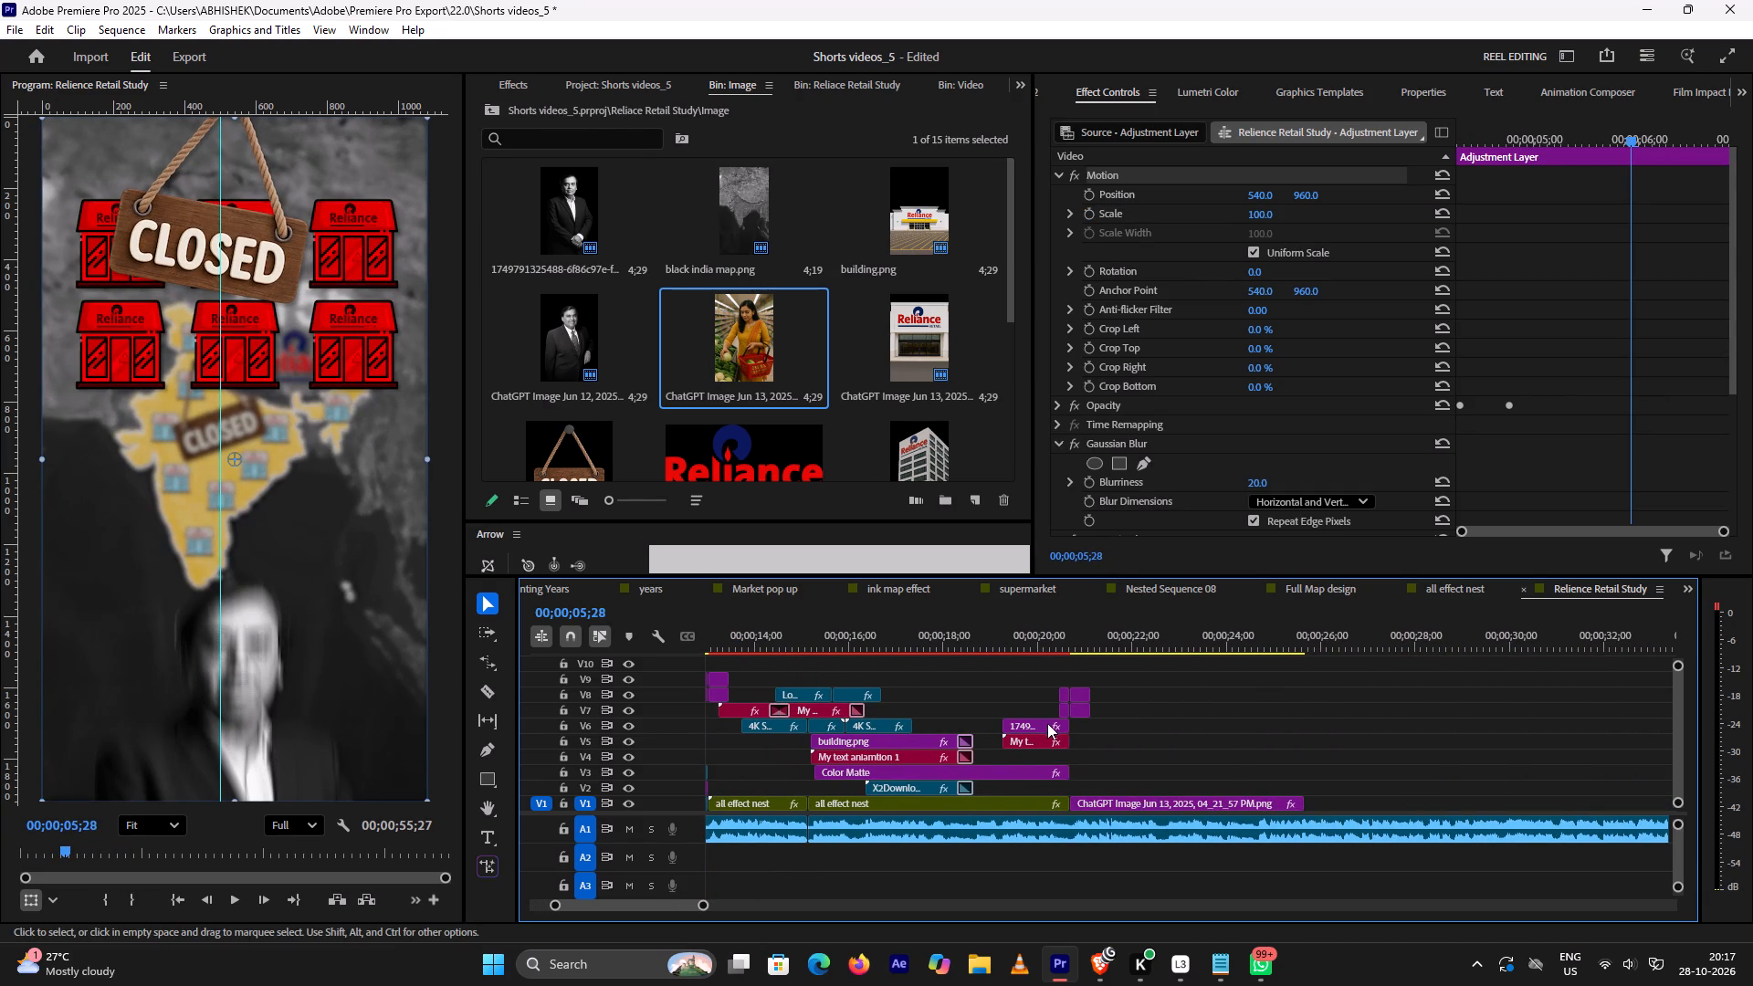
click(1341, 634)
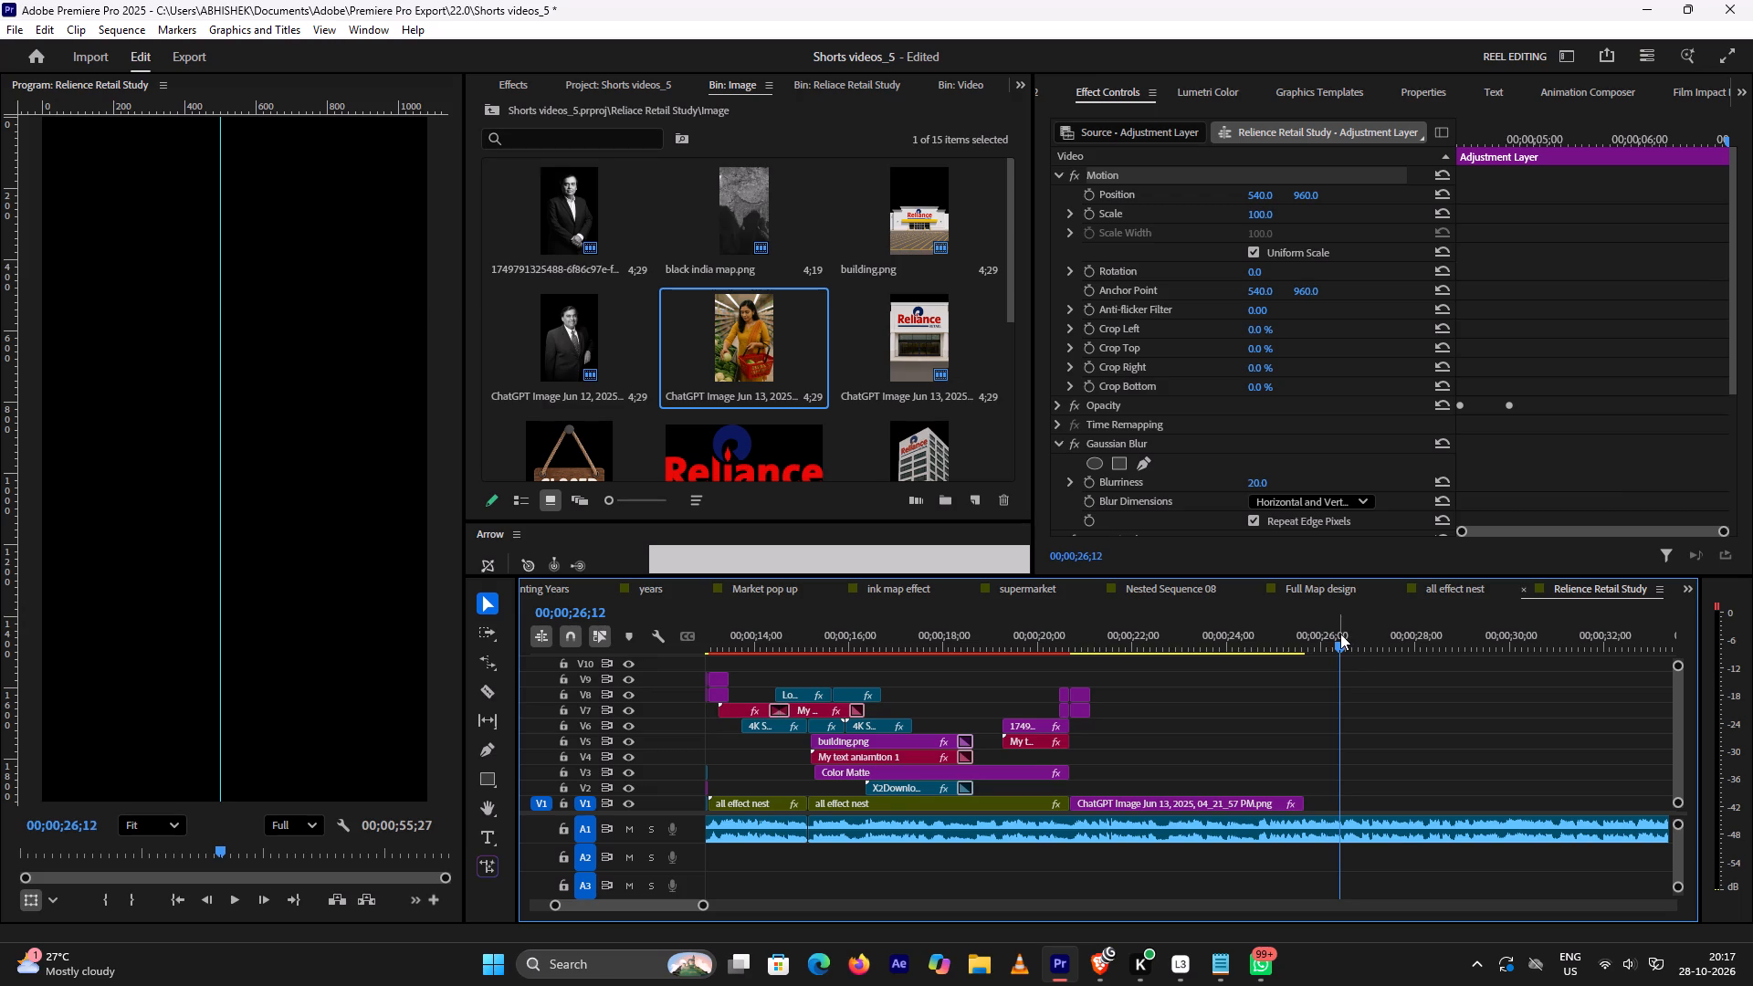
key(ctrl+v)
drag(1374, 769, 1316, 769)
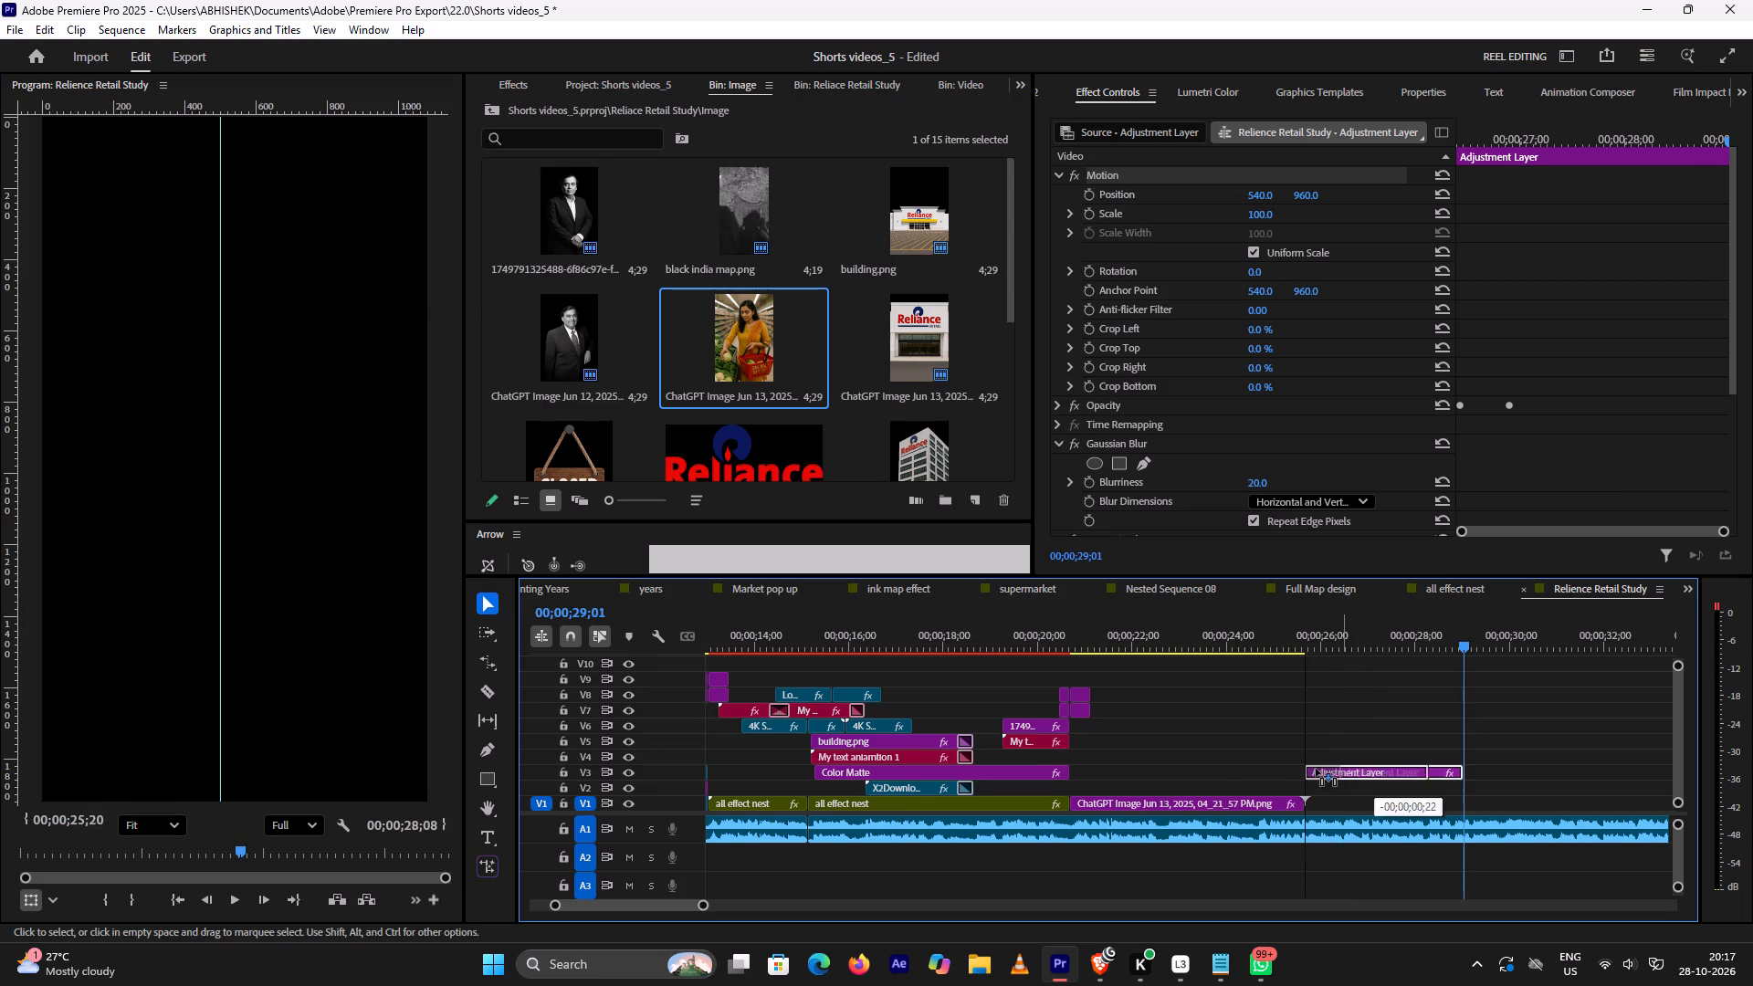
drag(1316, 769, 1212, 787)
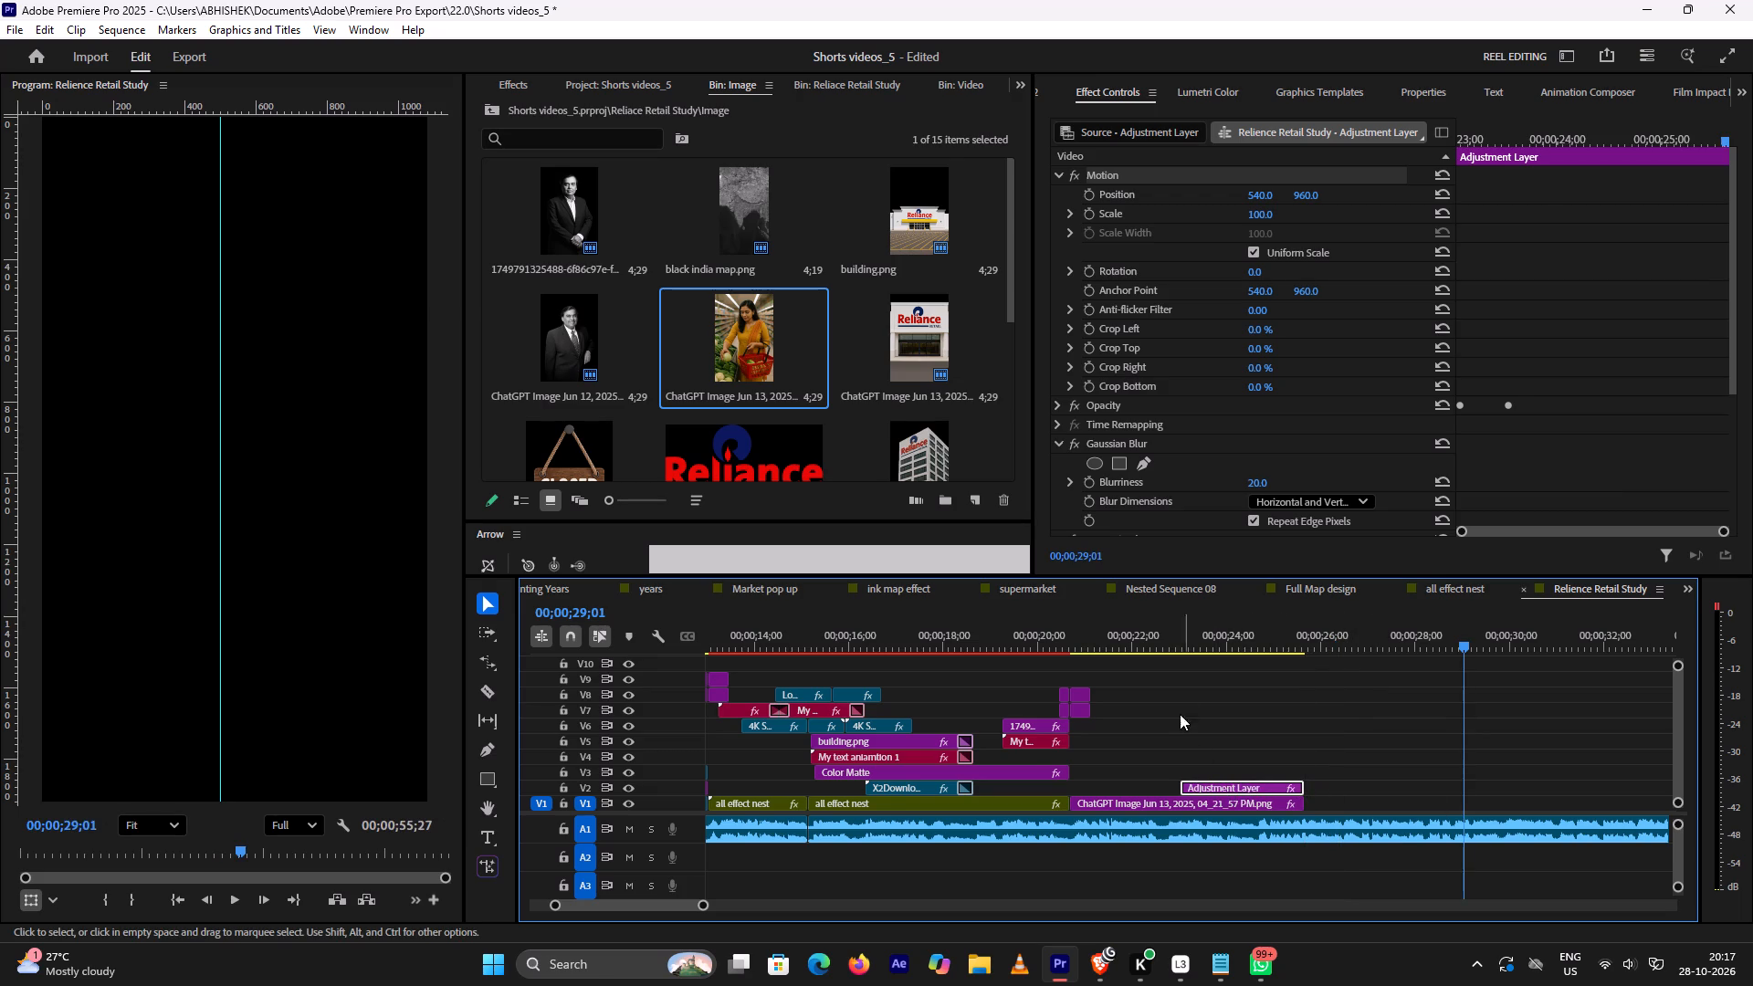
Play back the blur coming in over the supermarket woman image and compare it with the YouTube tutorial in Brave, returning to Premiere Pro.
click(1143, 629)
key(space)
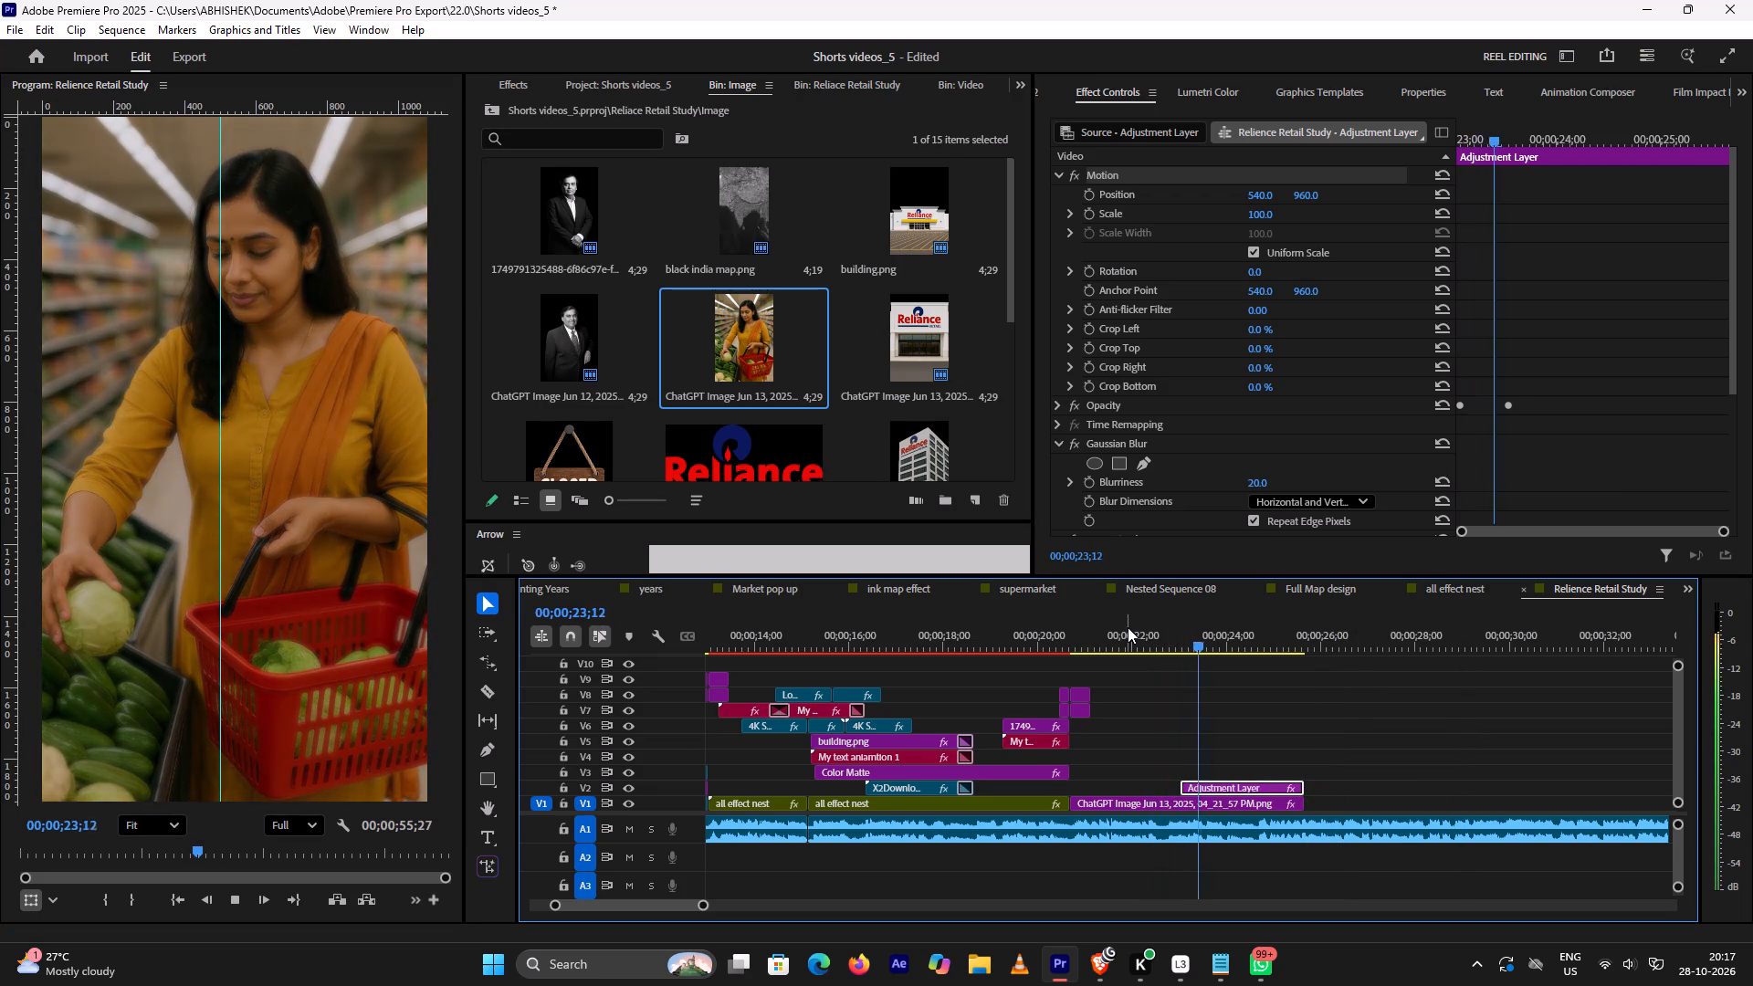
key(space)
click(1109, 630)
key(space)
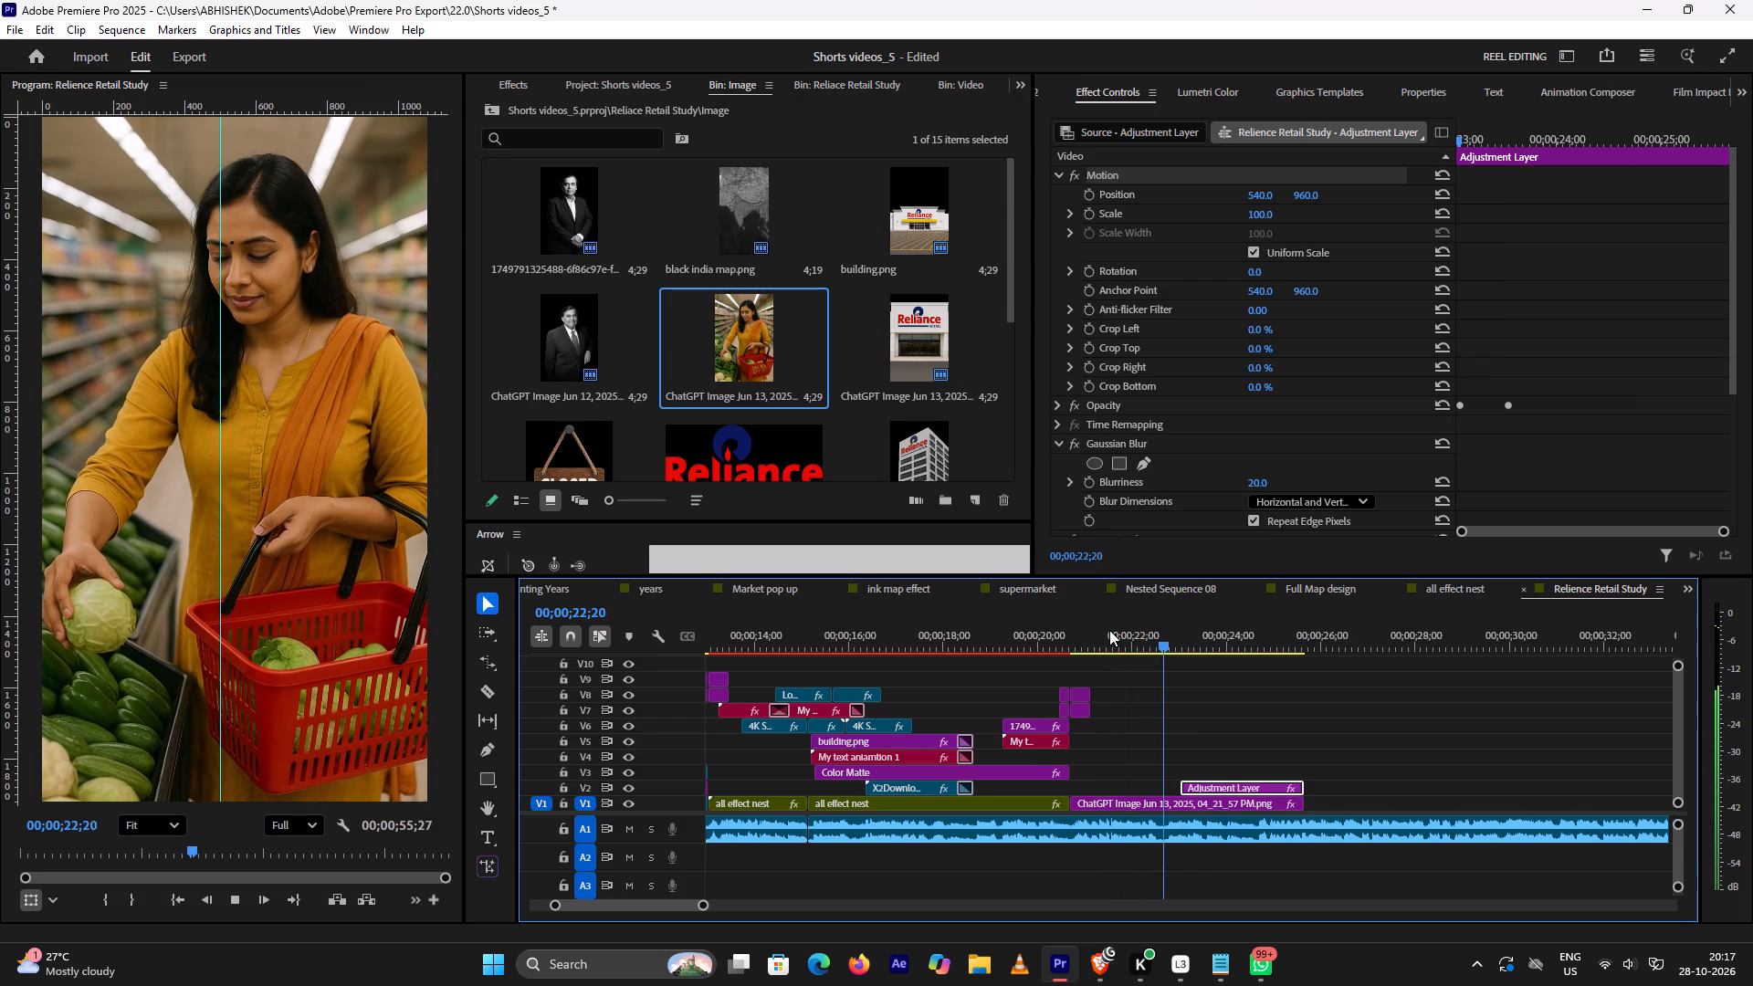
key(space)
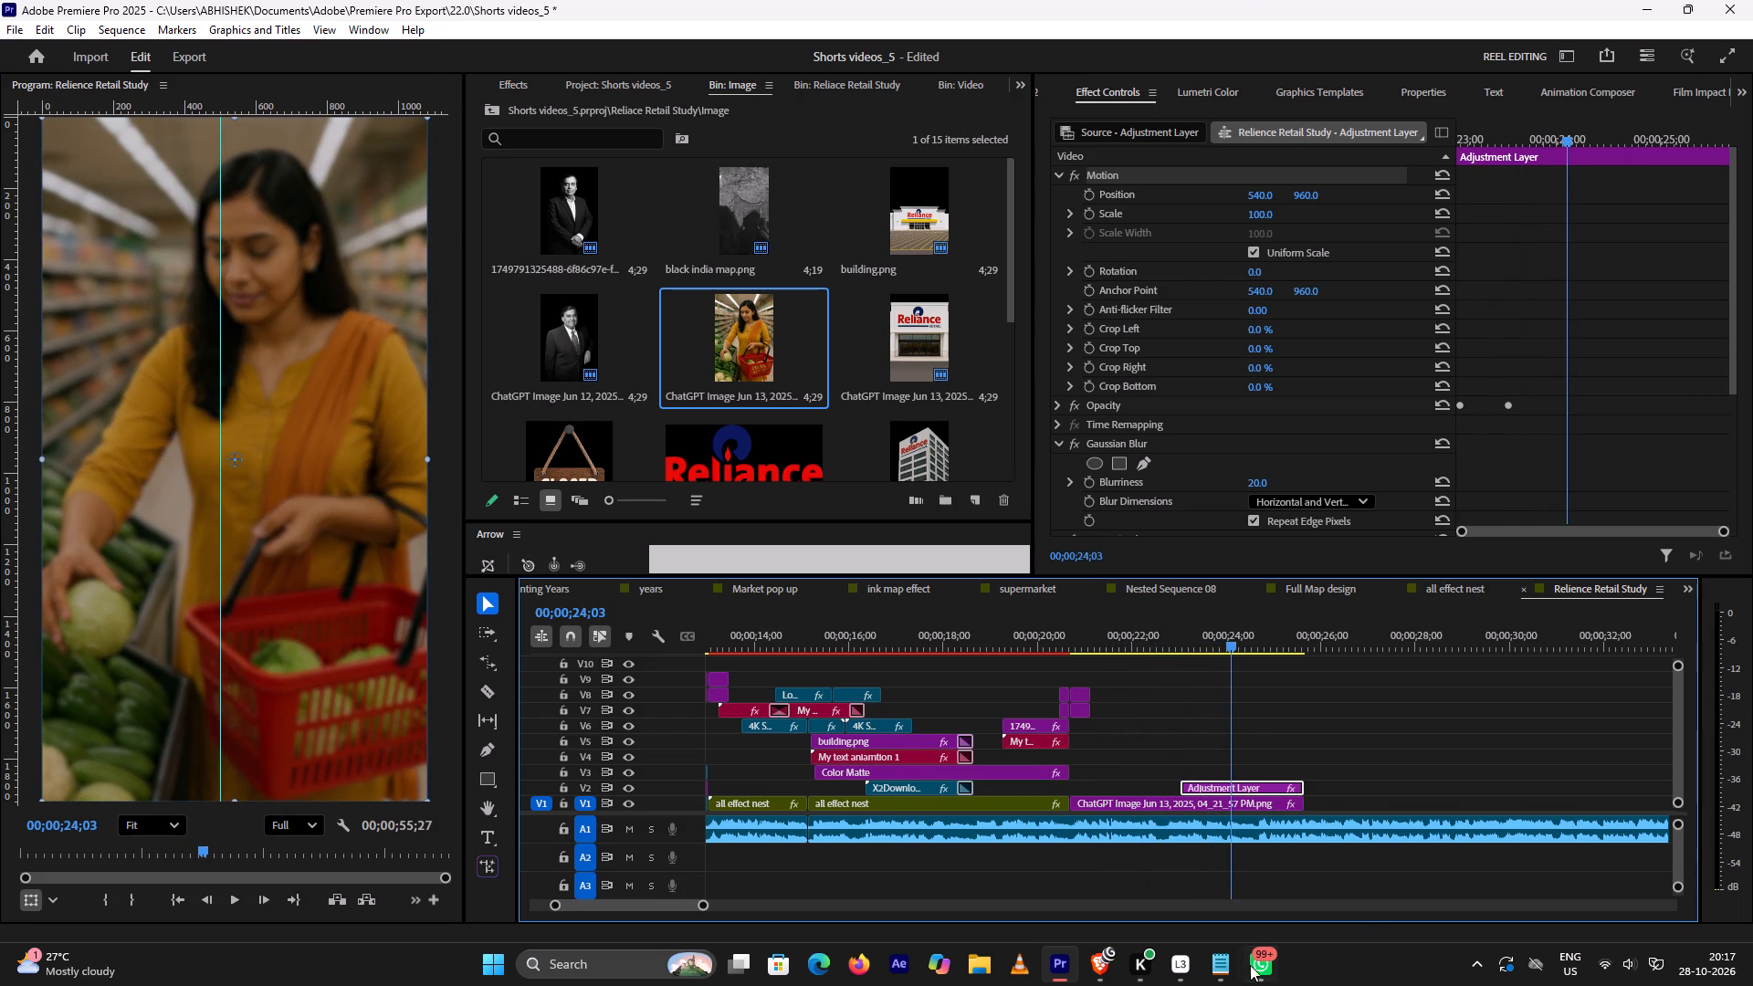
click(1100, 970)
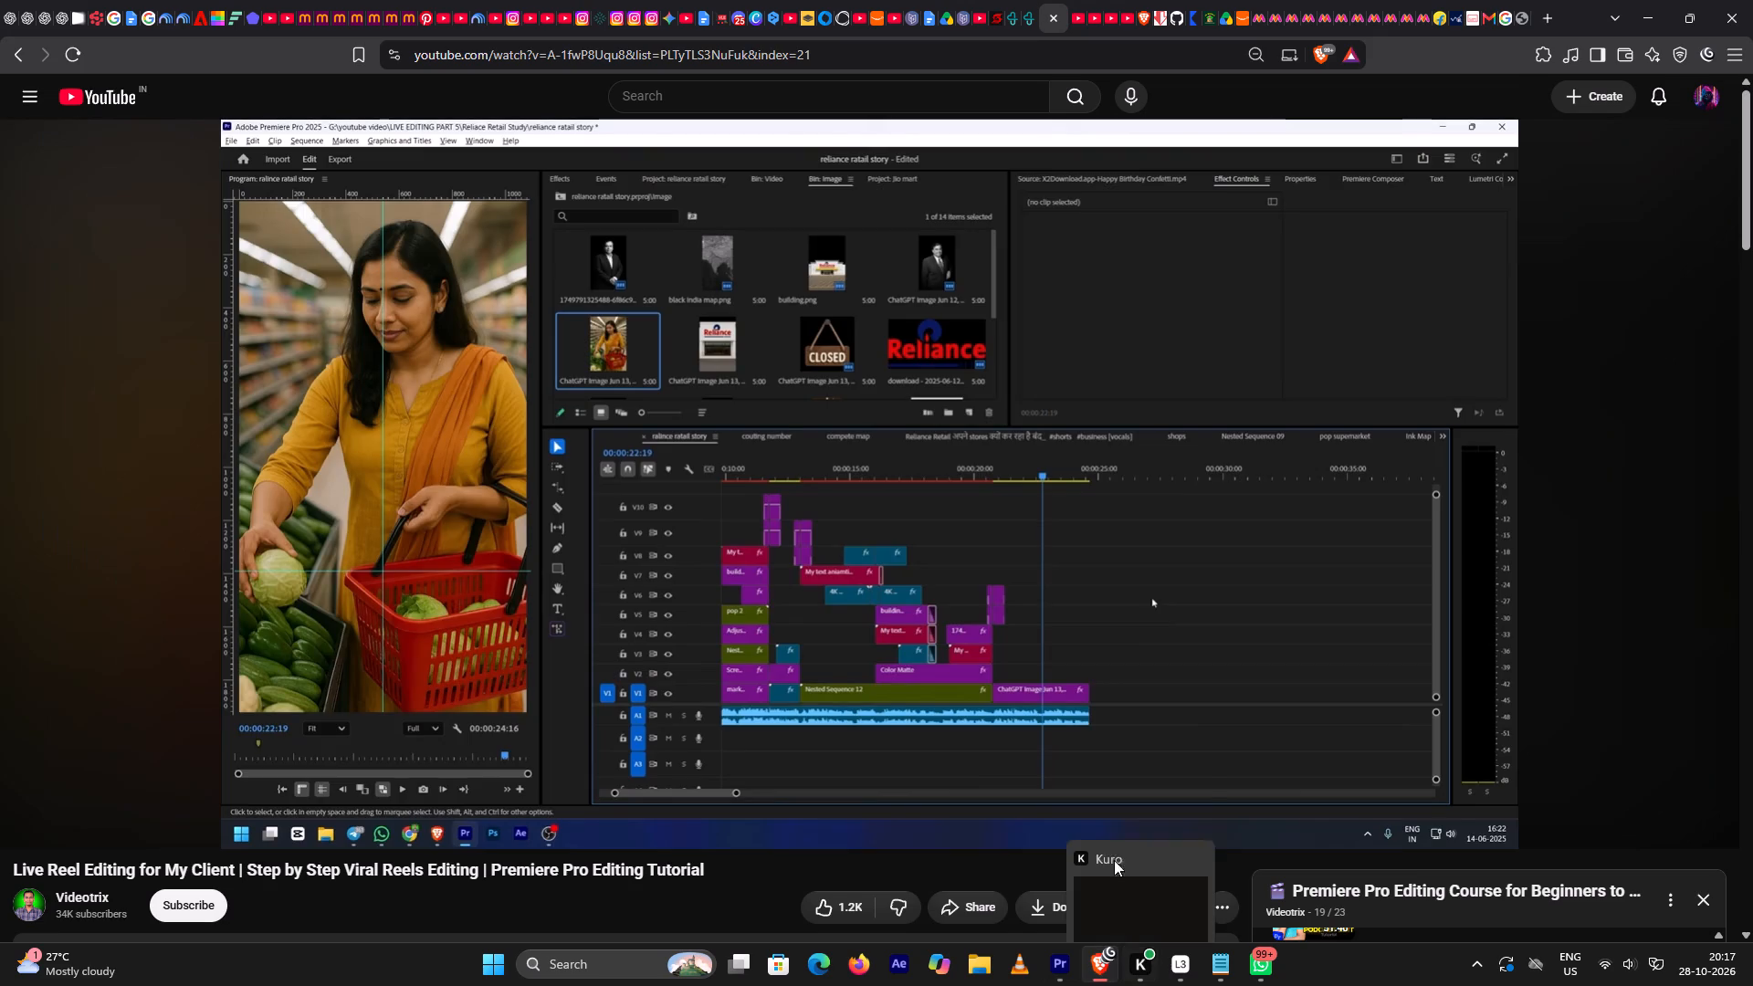
key(space)
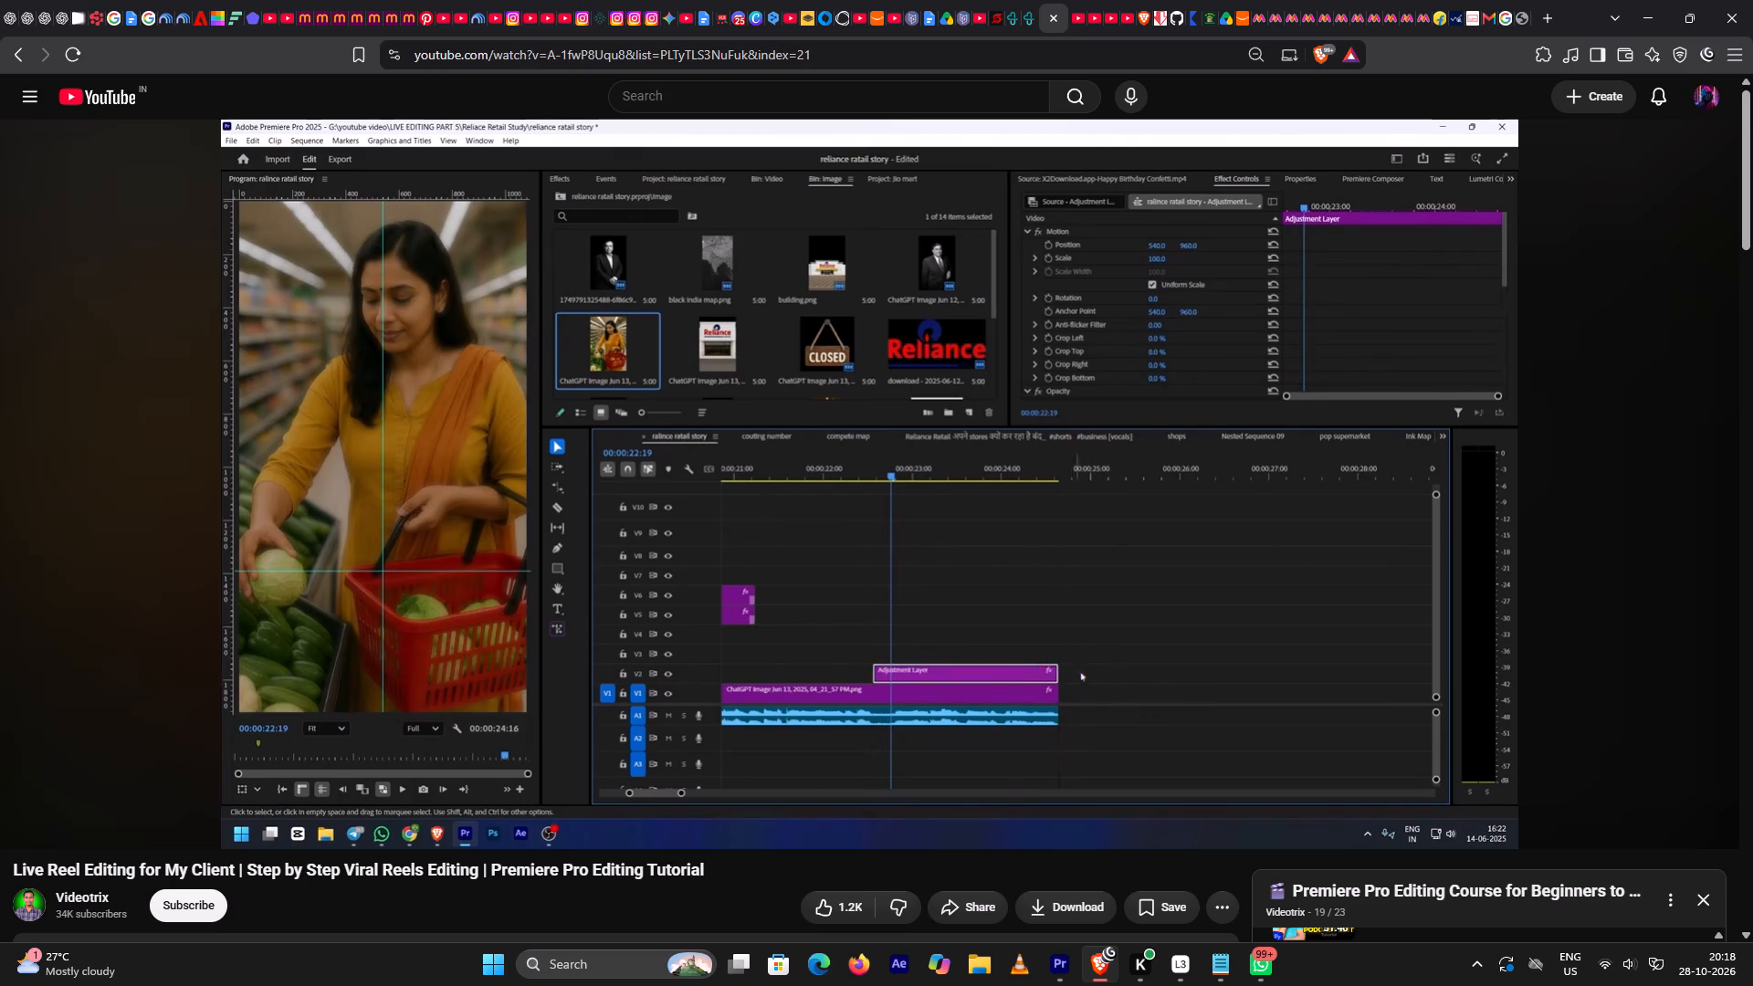
key(space)
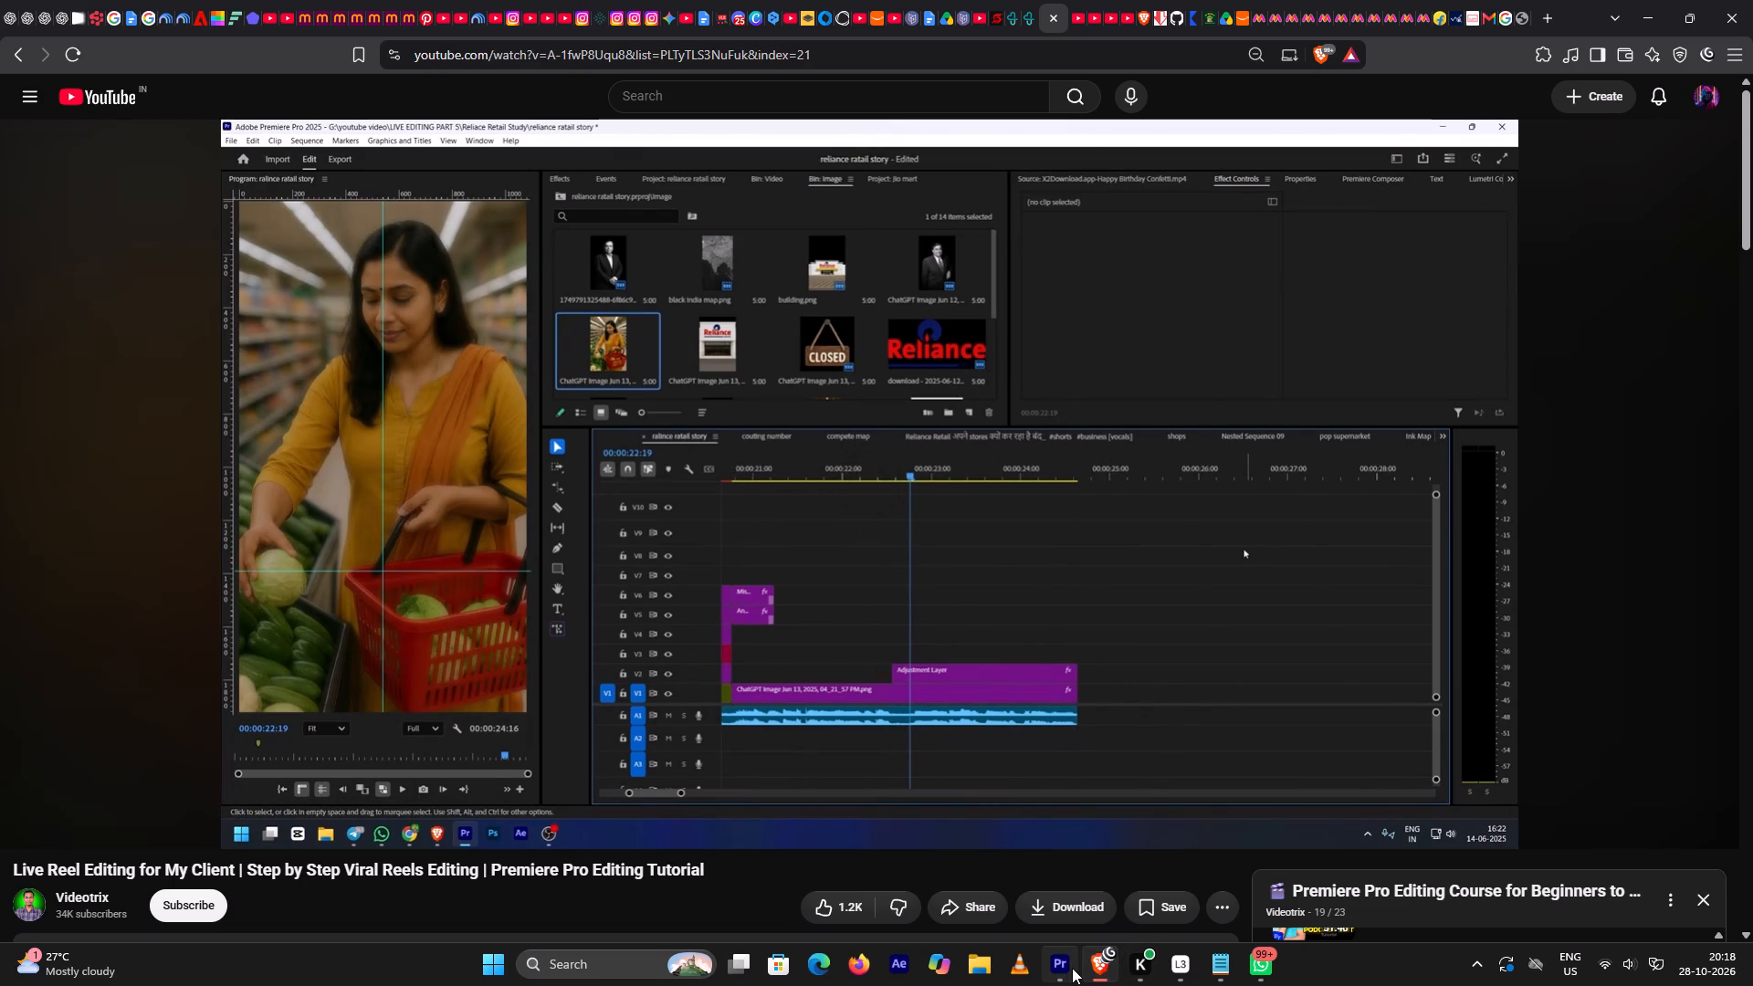
click(1072, 968)
scroll(1256, 776, up, 5)
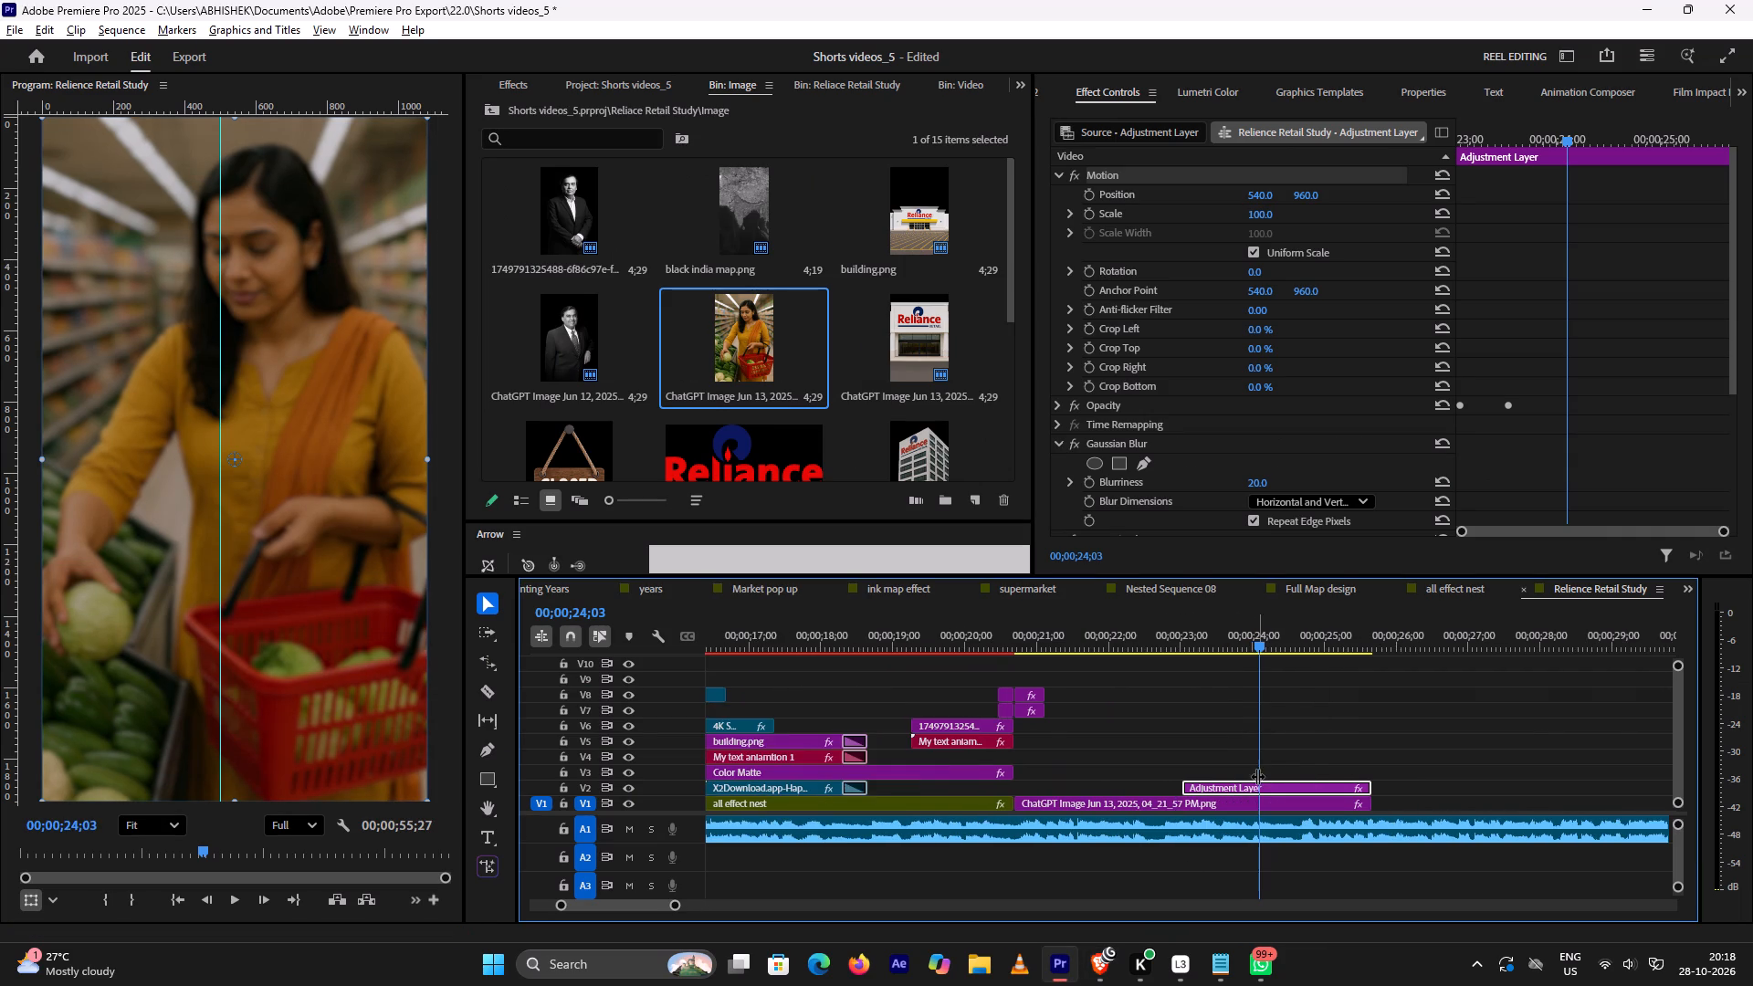
Move the blur adjustment layer on V2 earlier over the supermarket woman image, to start at about 22;11, and play it back.
alt+scroll(1257, 776, up, 2)
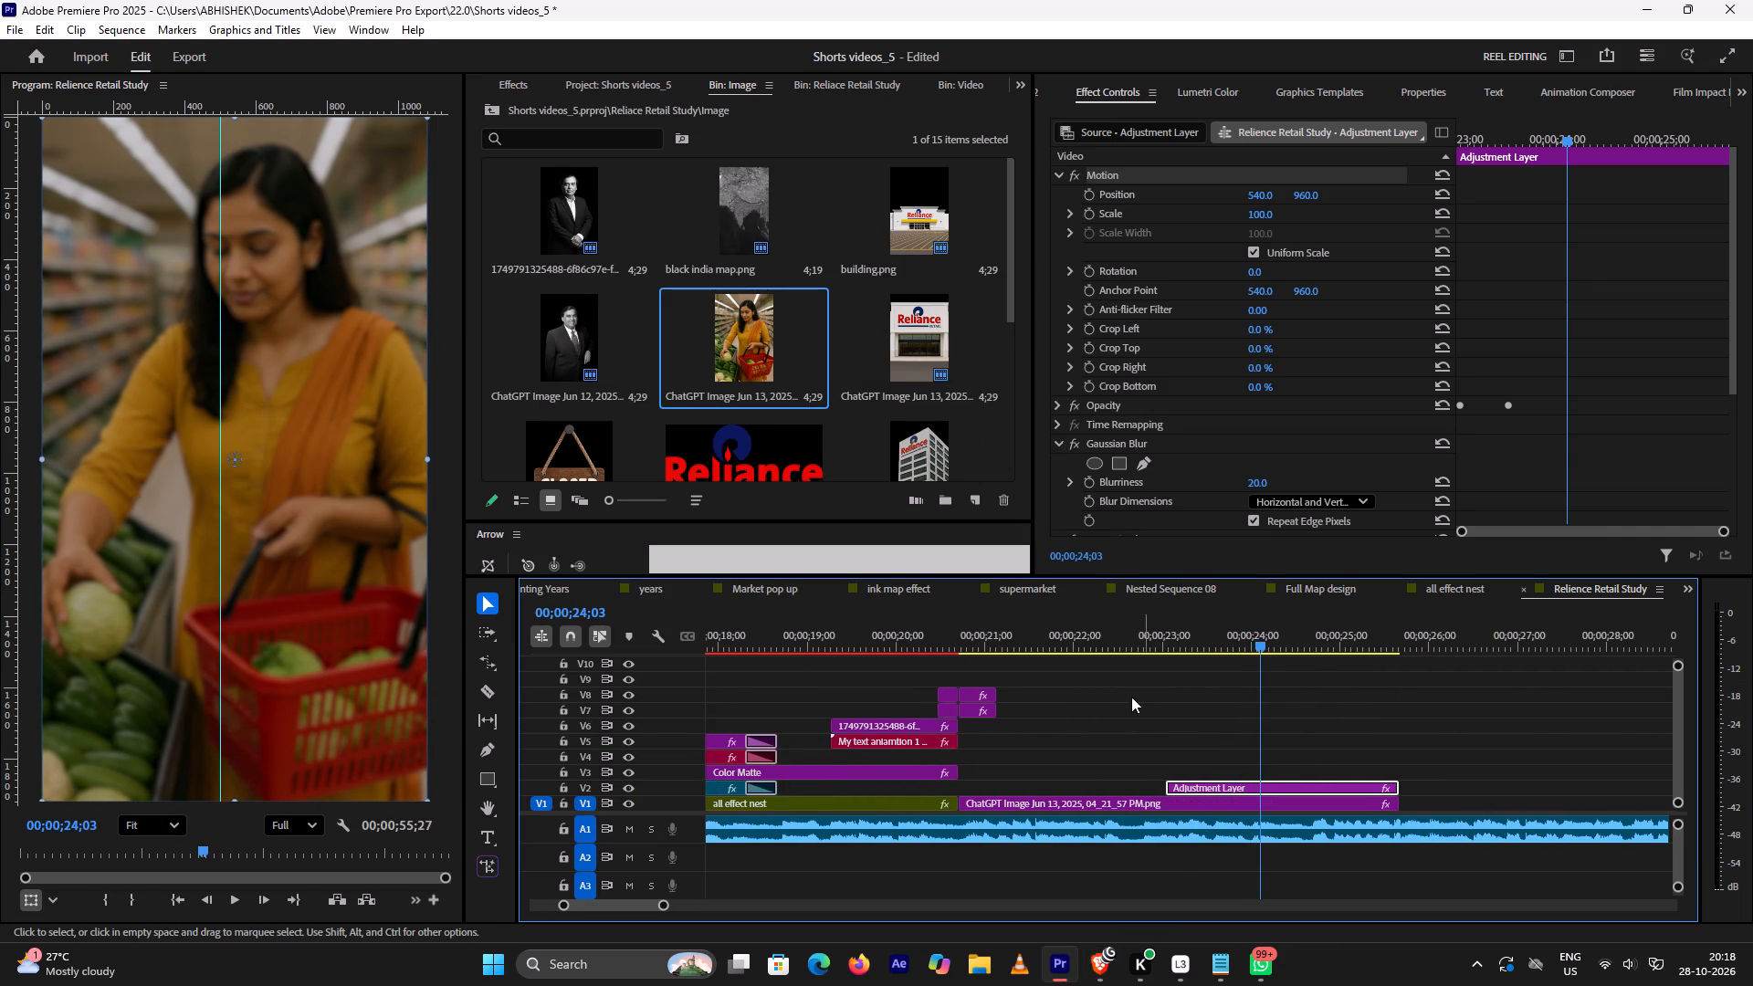
click(1071, 620)
key(space)
key(space)
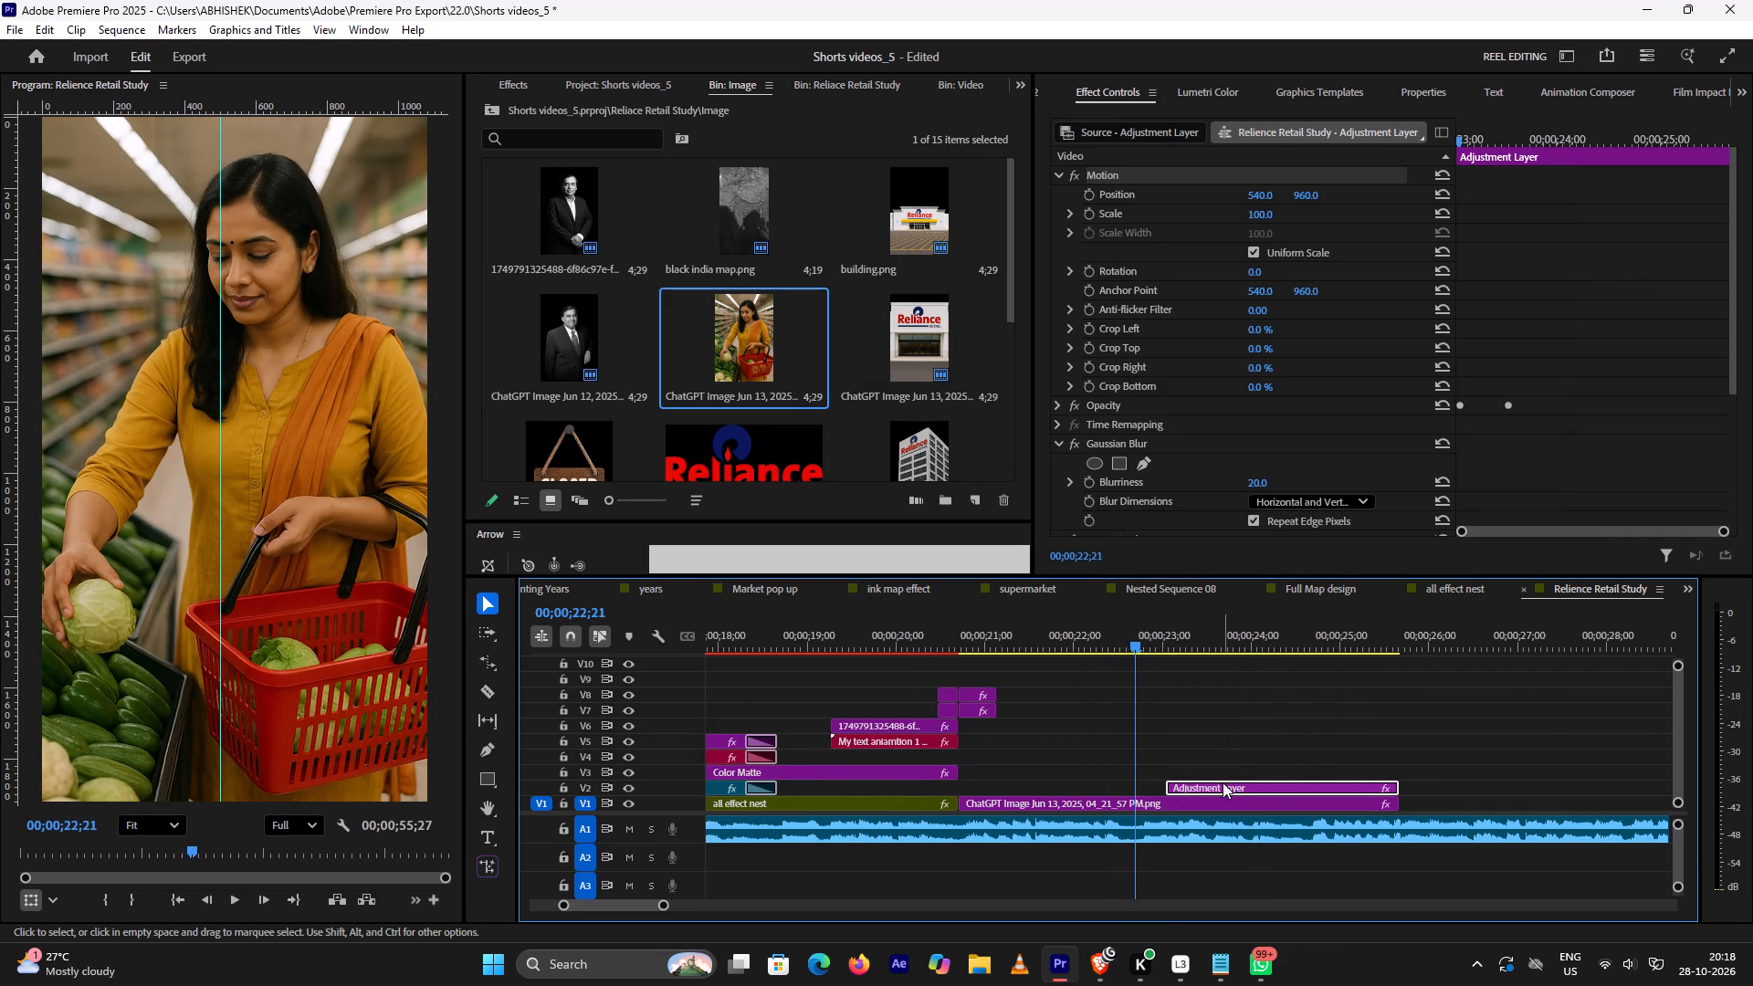
drag(1220, 788, 1165, 781)
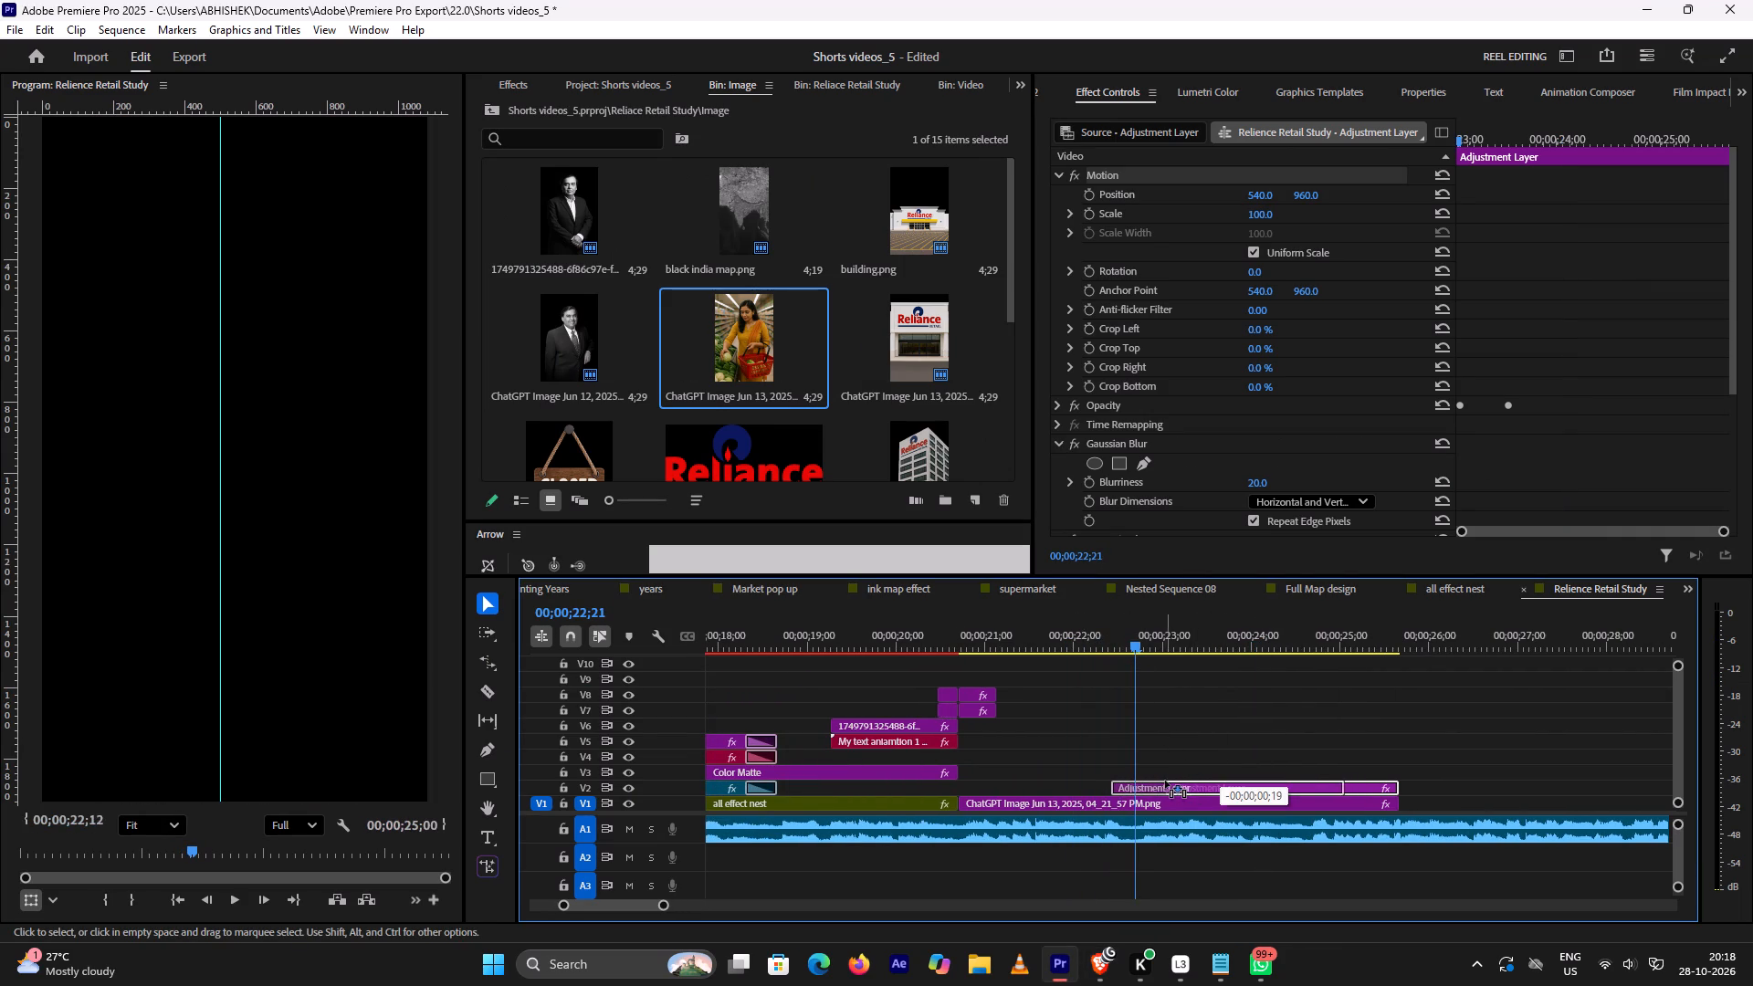
drag(1165, 781, 1161, 781)
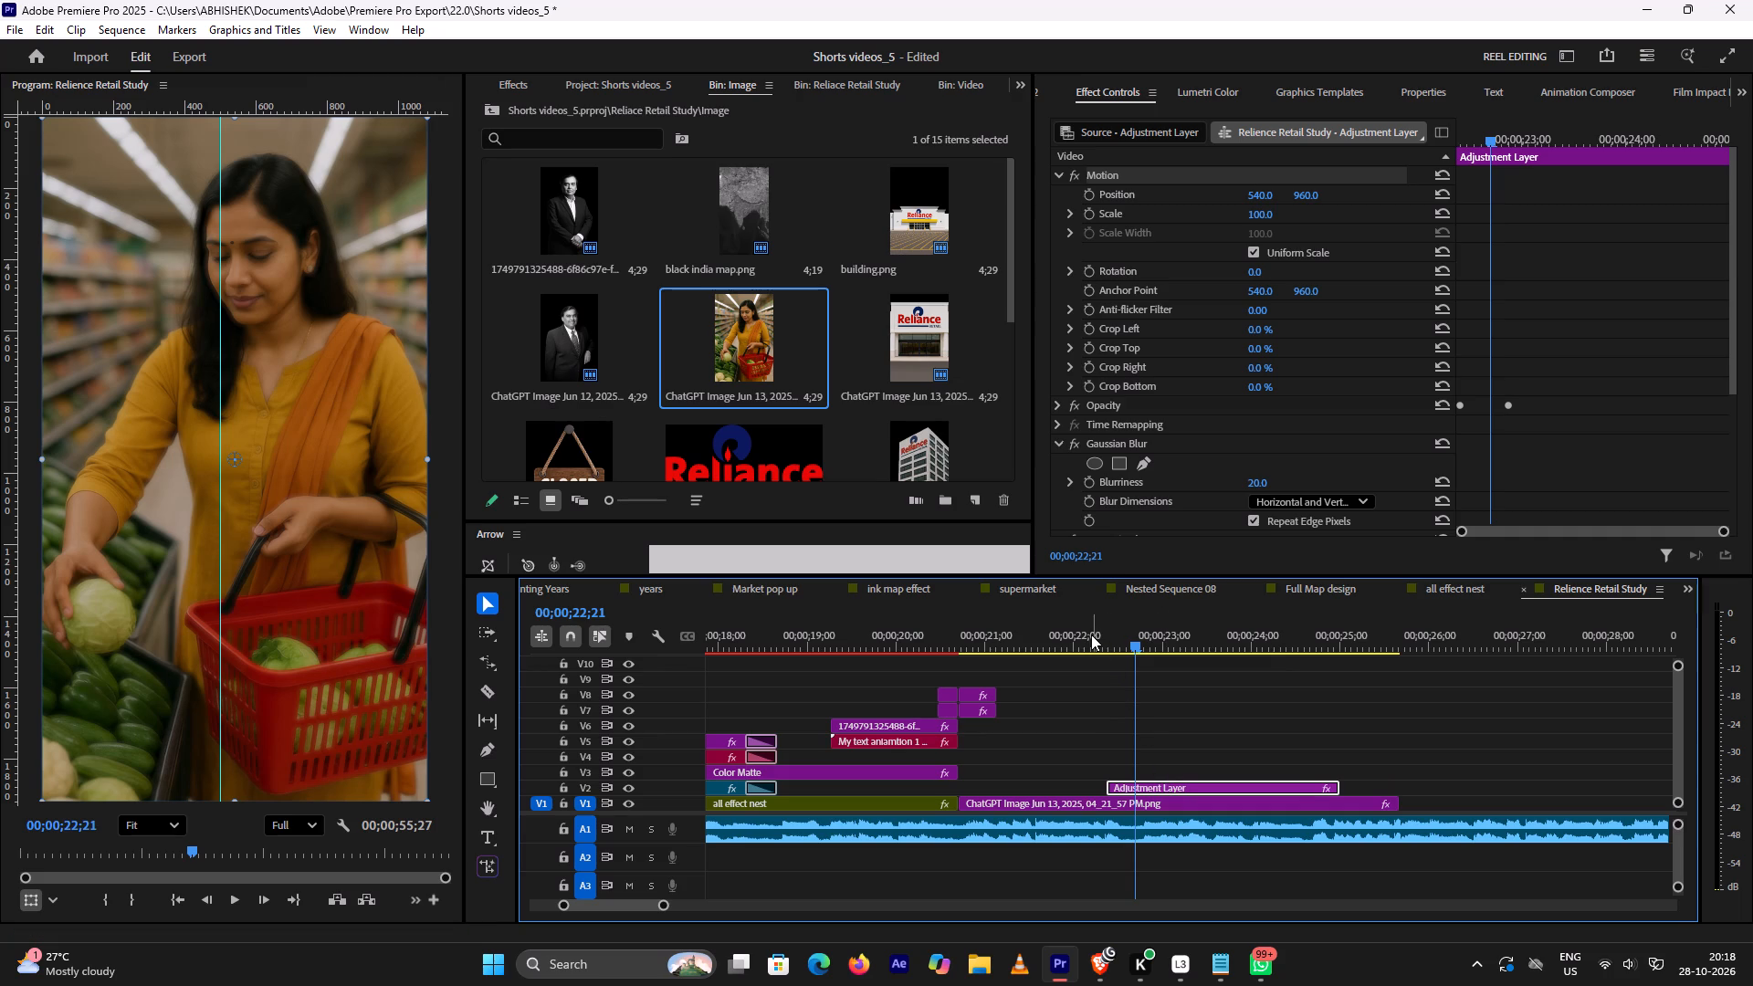
click(1091, 635)
key(space)
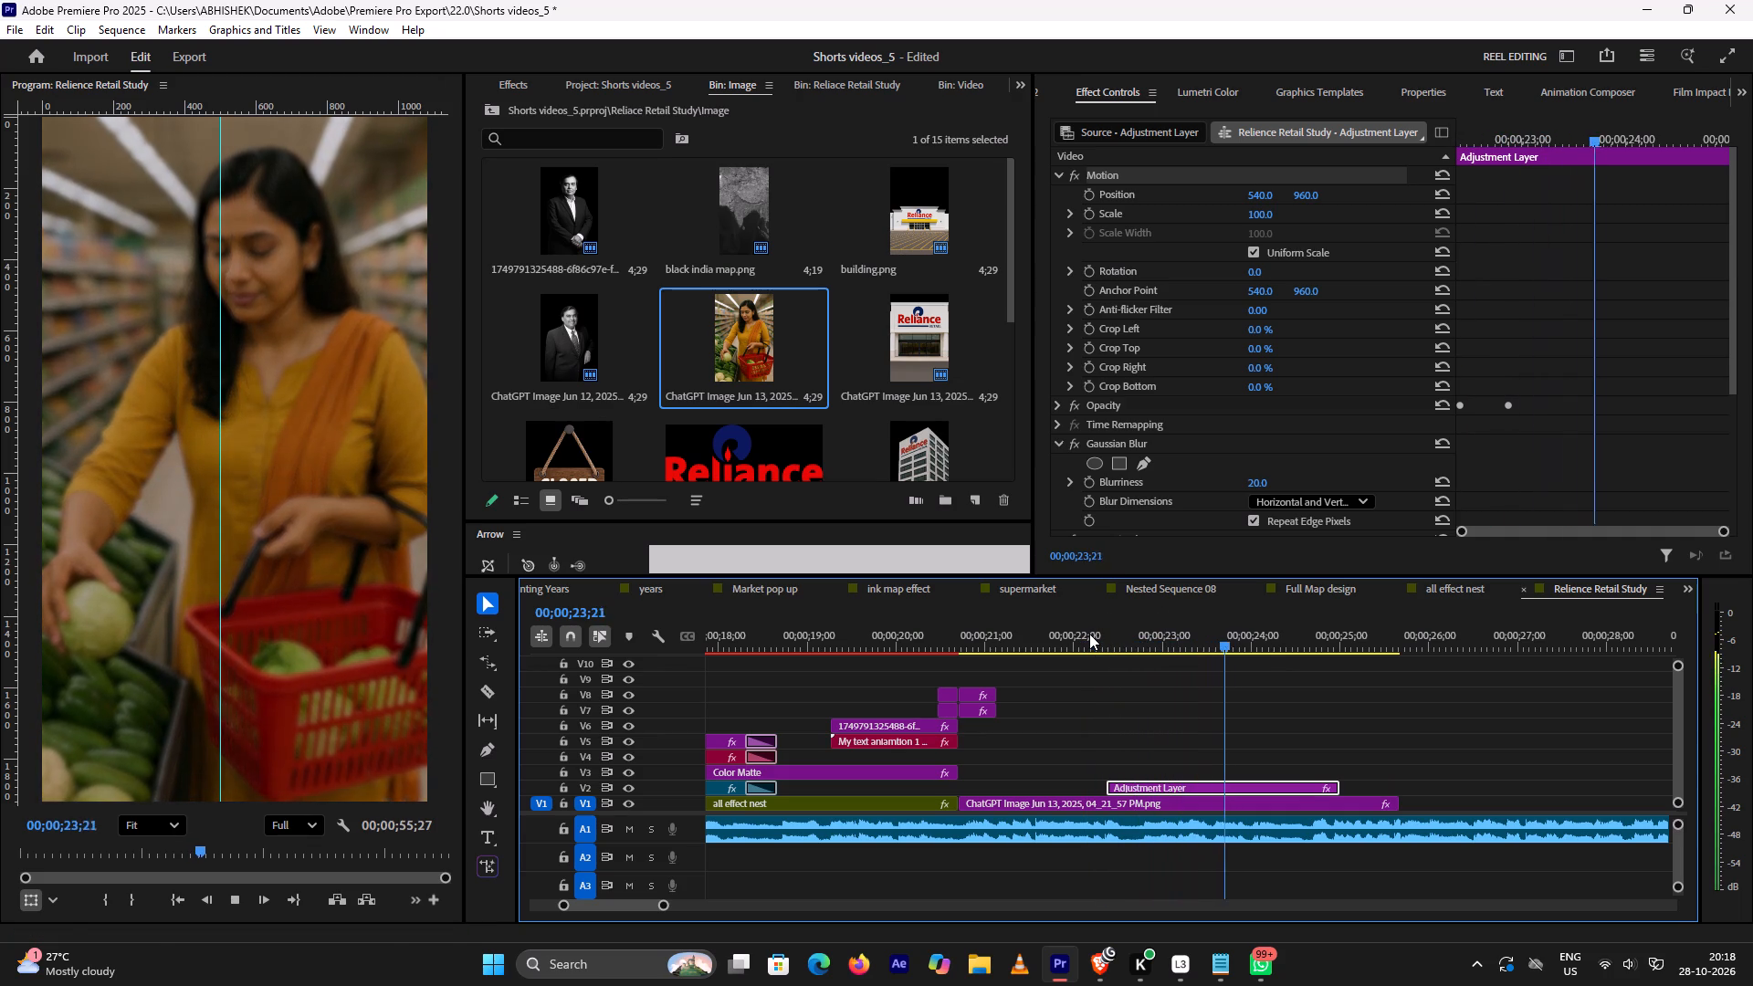
key(space)
Extend the blur adjustment layer's end to match the end of the supermarket woman image, and play back the extended part.
drag(1336, 785, 1365, 781)
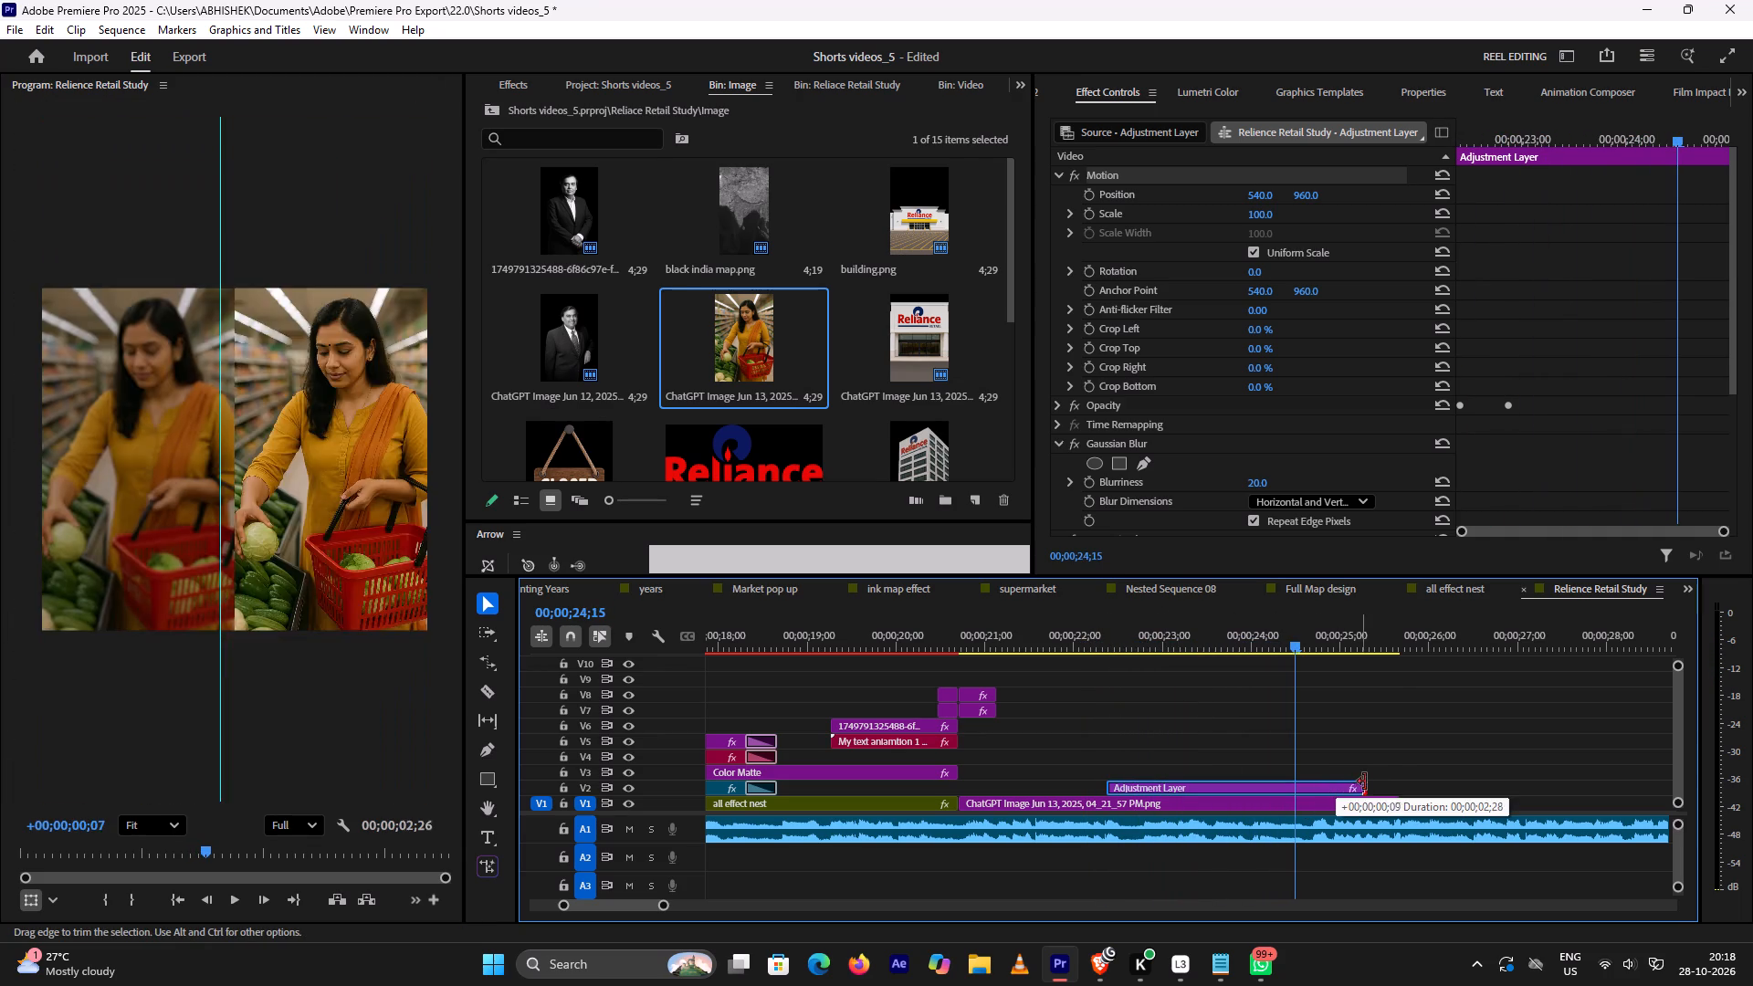
drag(1365, 781, 1400, 786)
key(space)
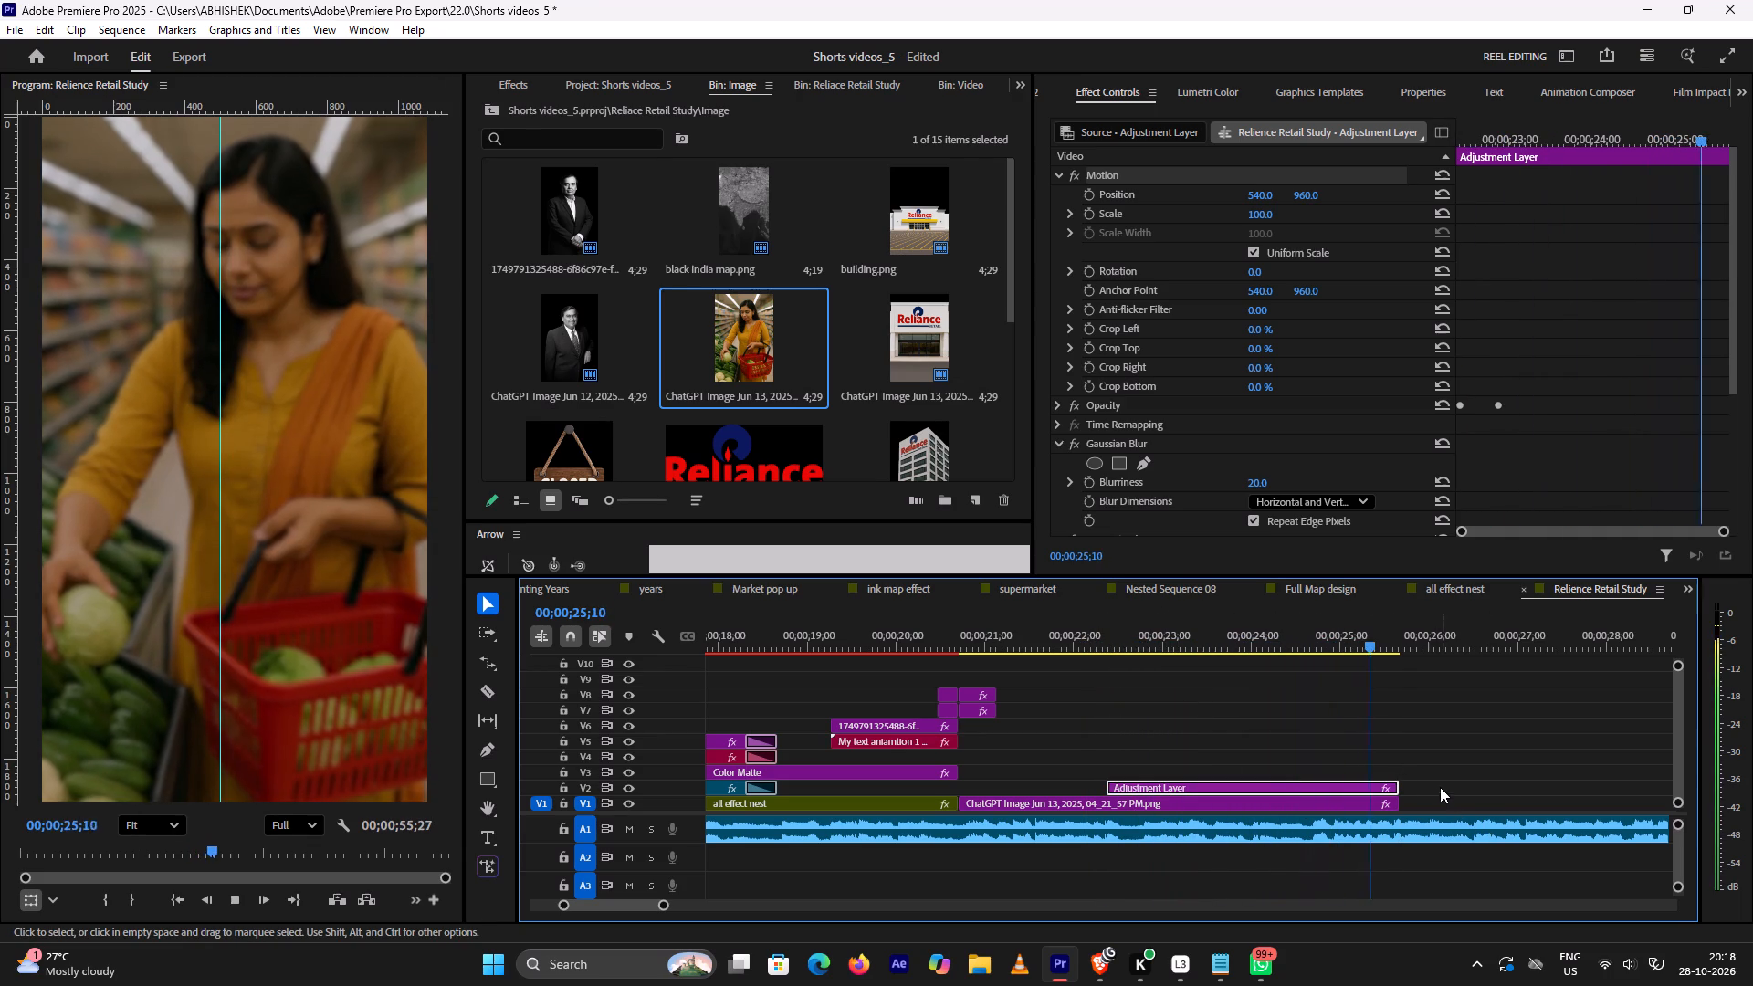
key(space)
Switch to the YouTube tutorial in Brave and go back through how the Reliance Retail storefront image is added over the blurred woman.
click(1106, 966)
key(space)
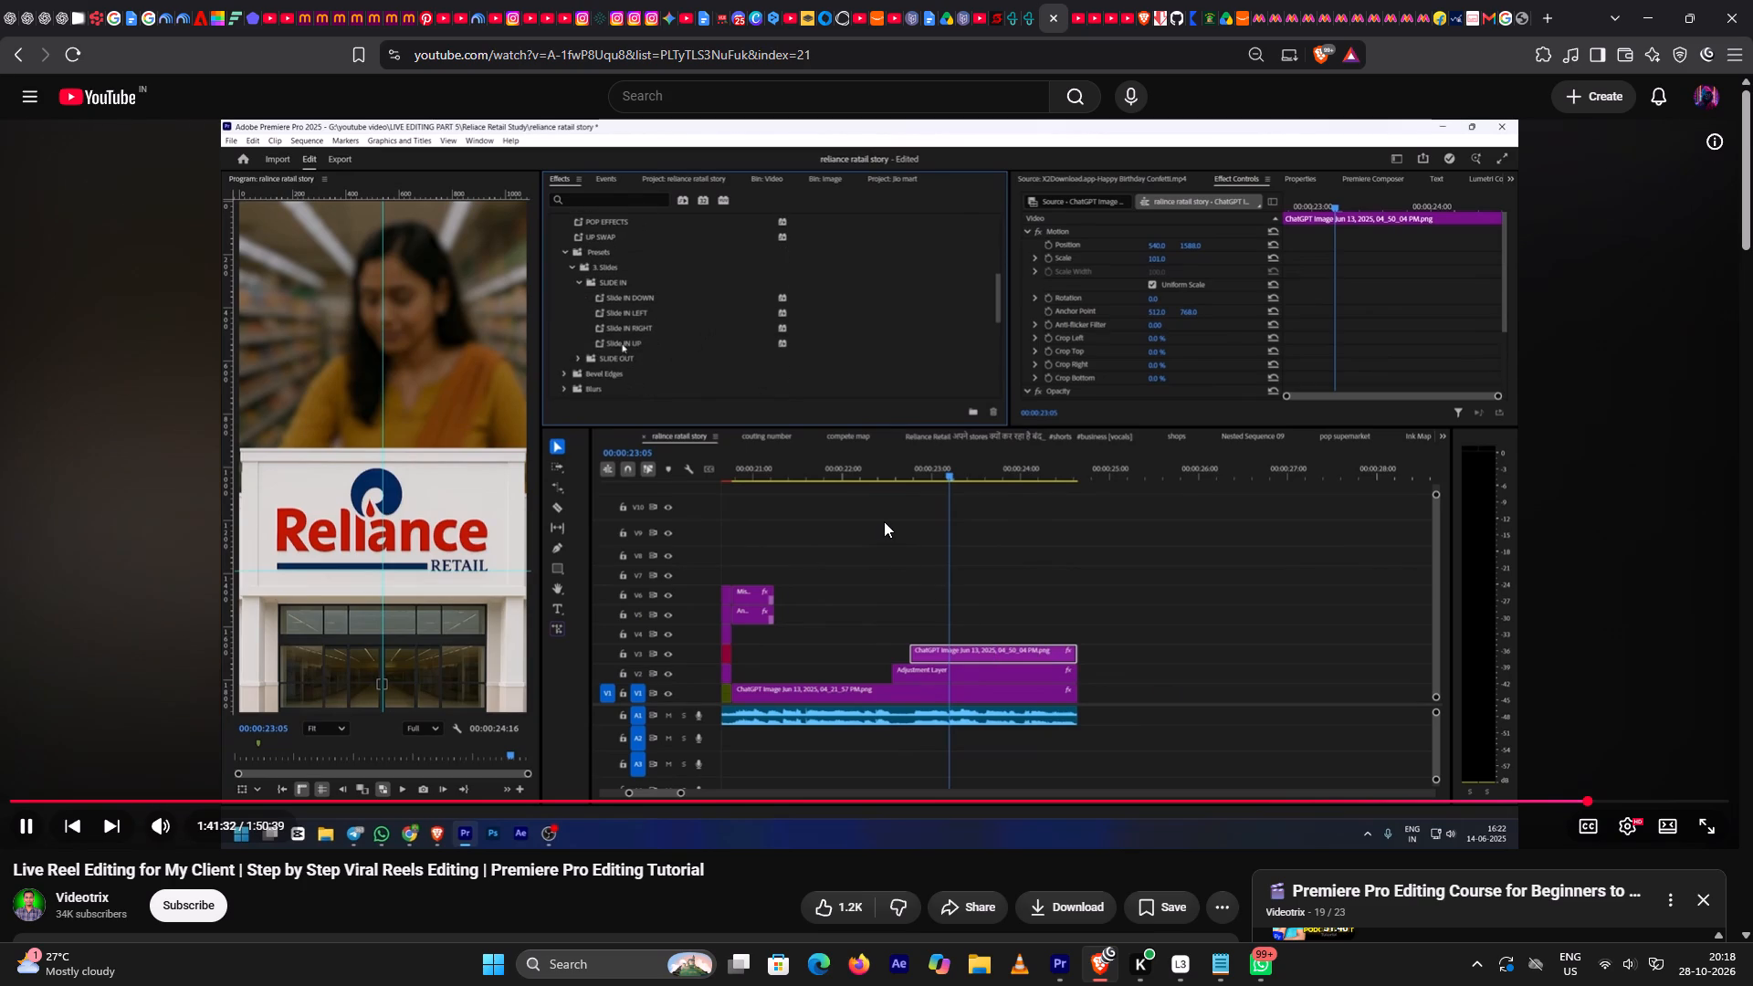
key(Left)
key(Left)
key(Left)
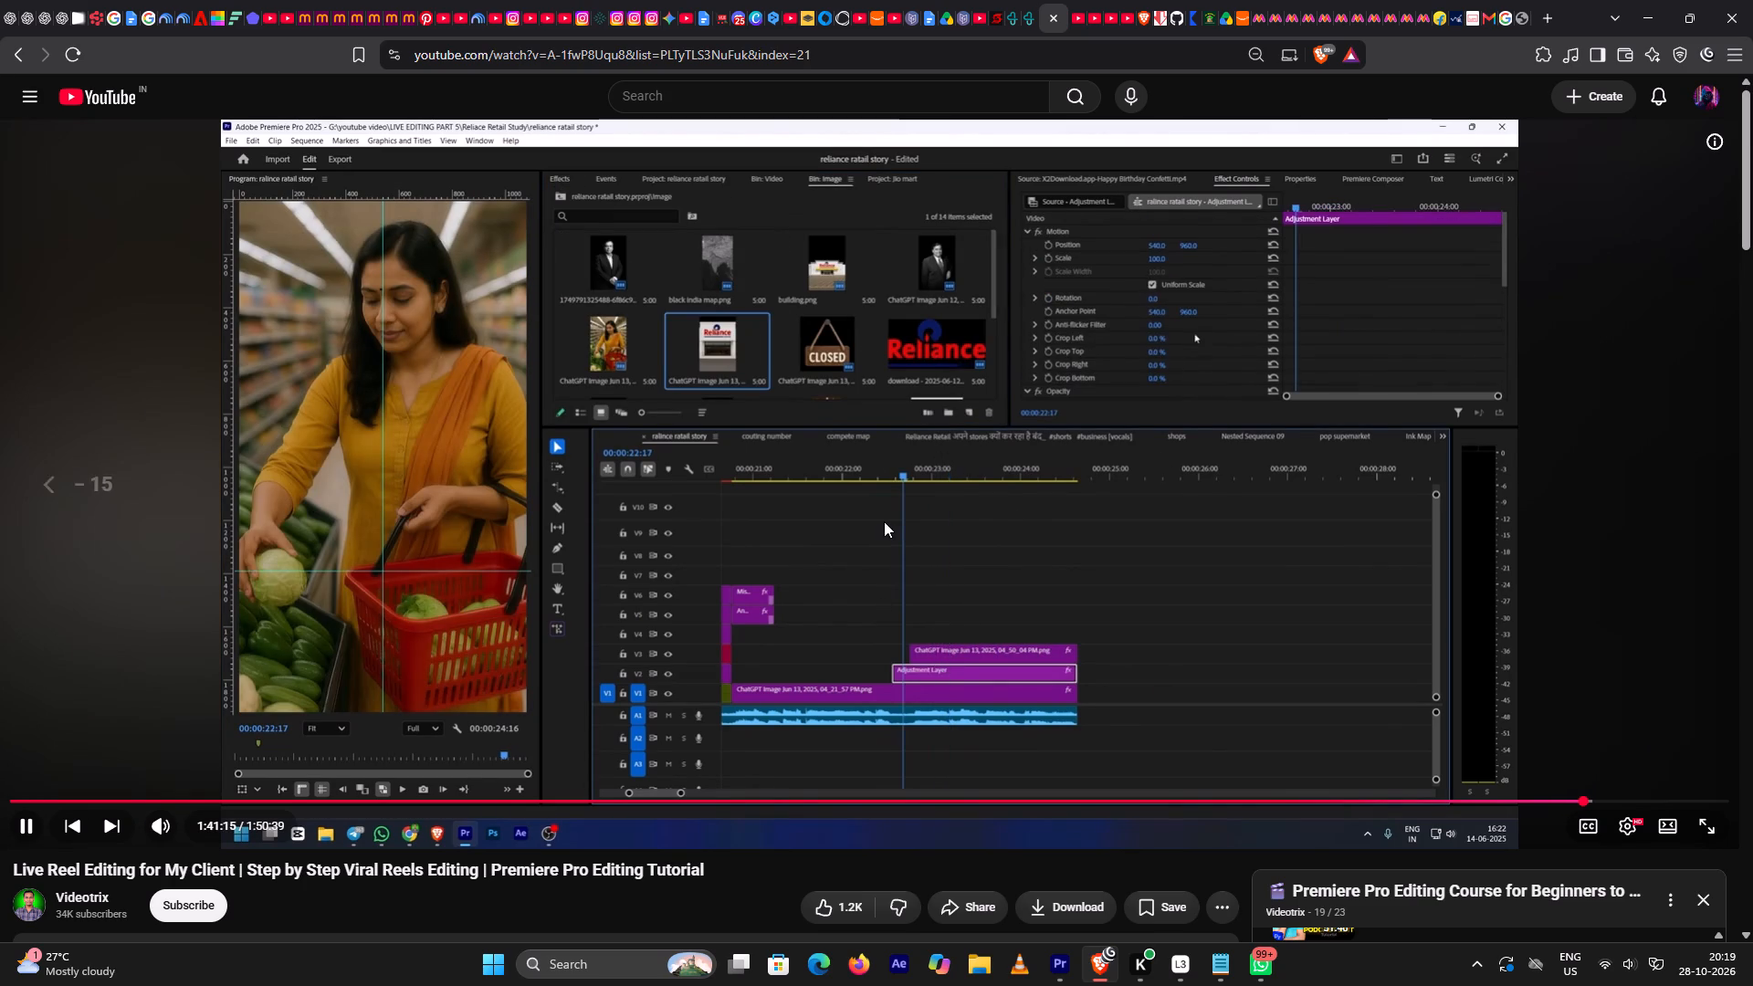
key(Left)
key(Left)
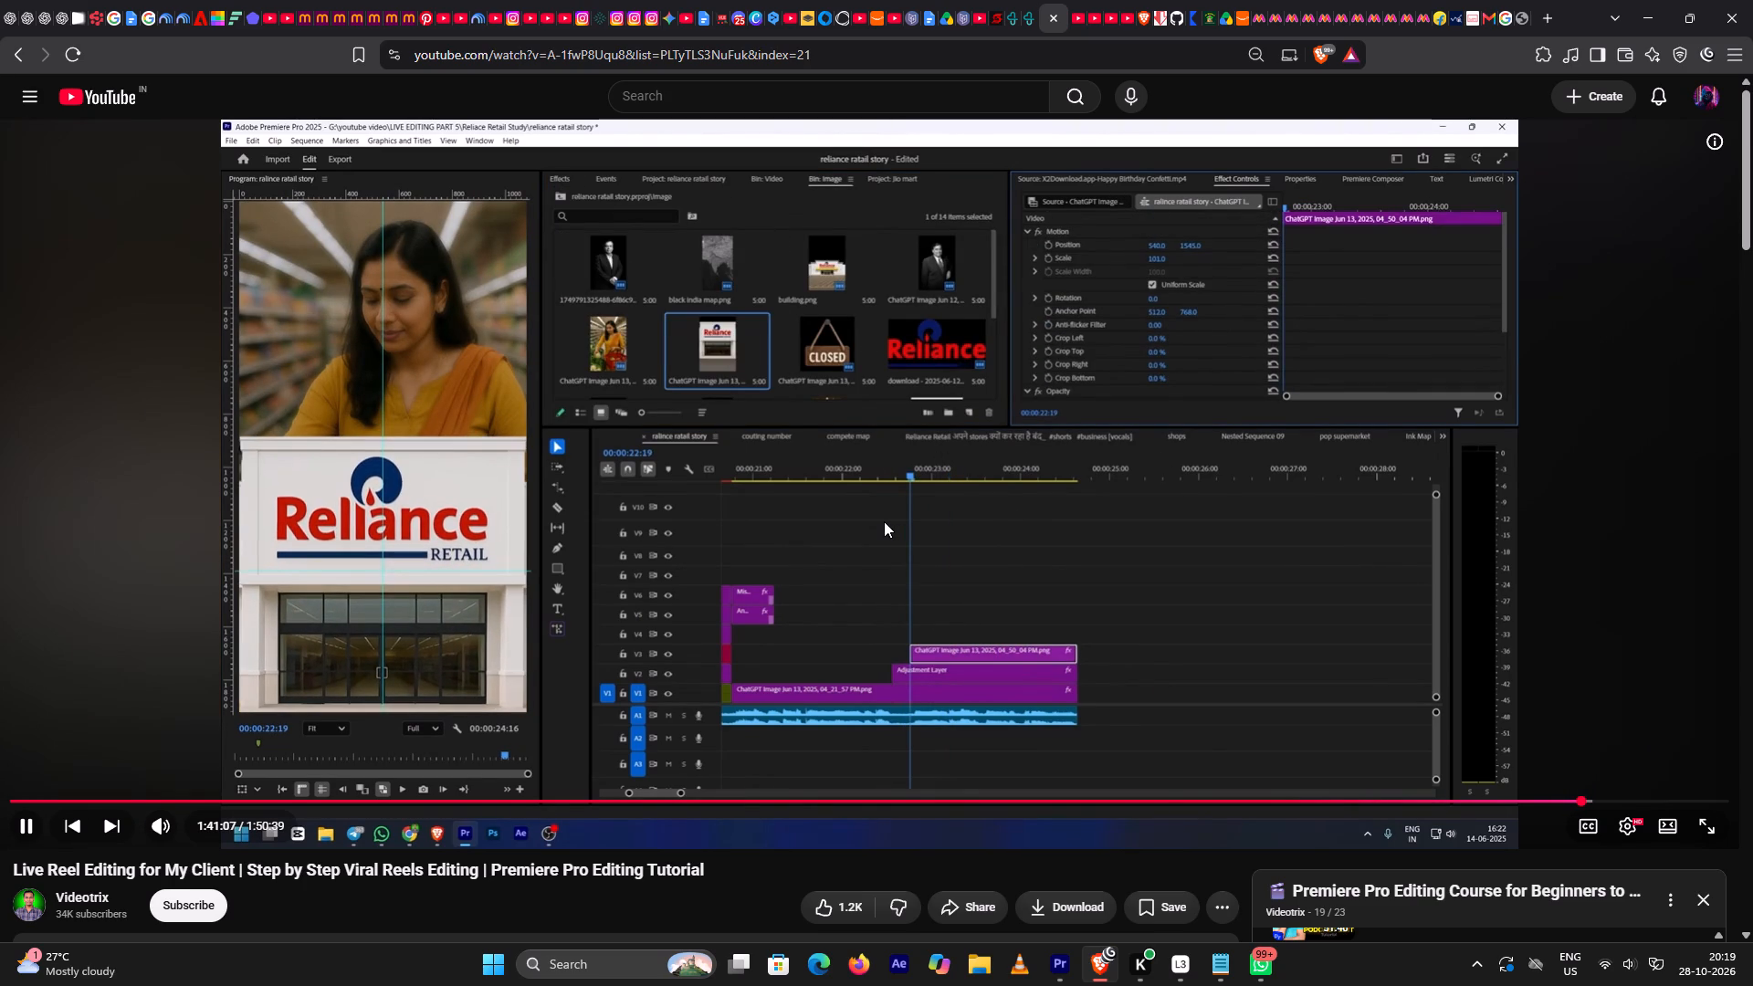
key(Left)
key(Left)
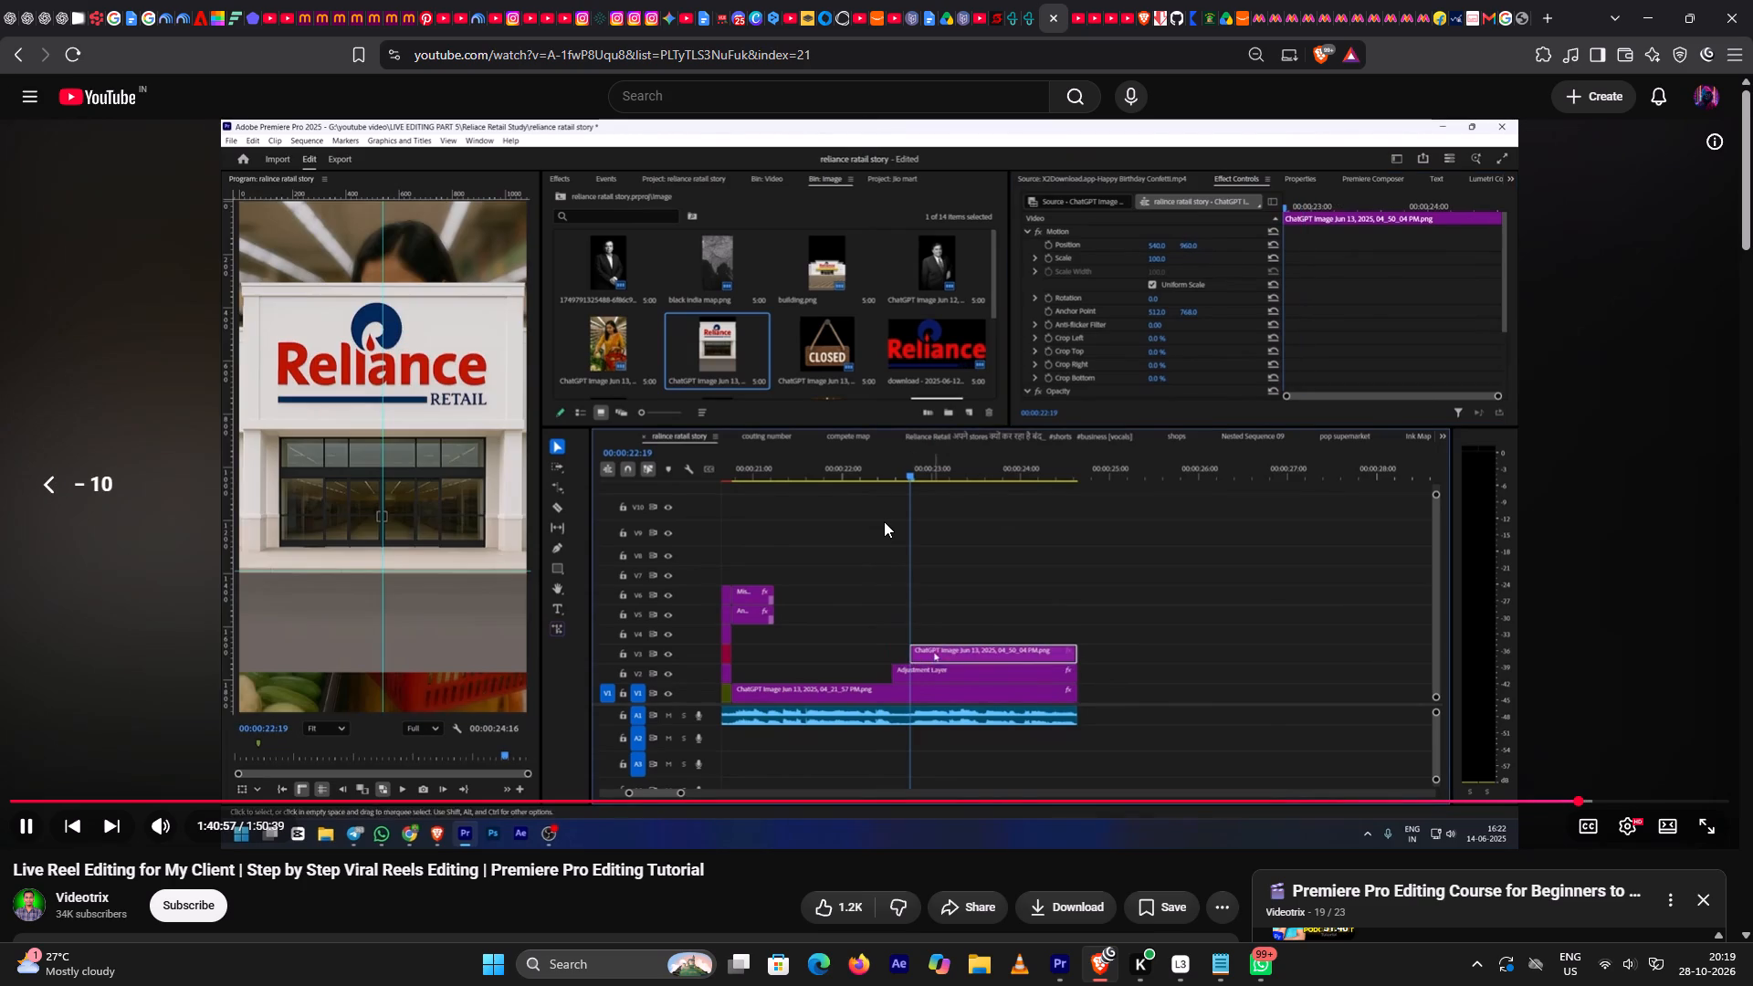
key(Left)
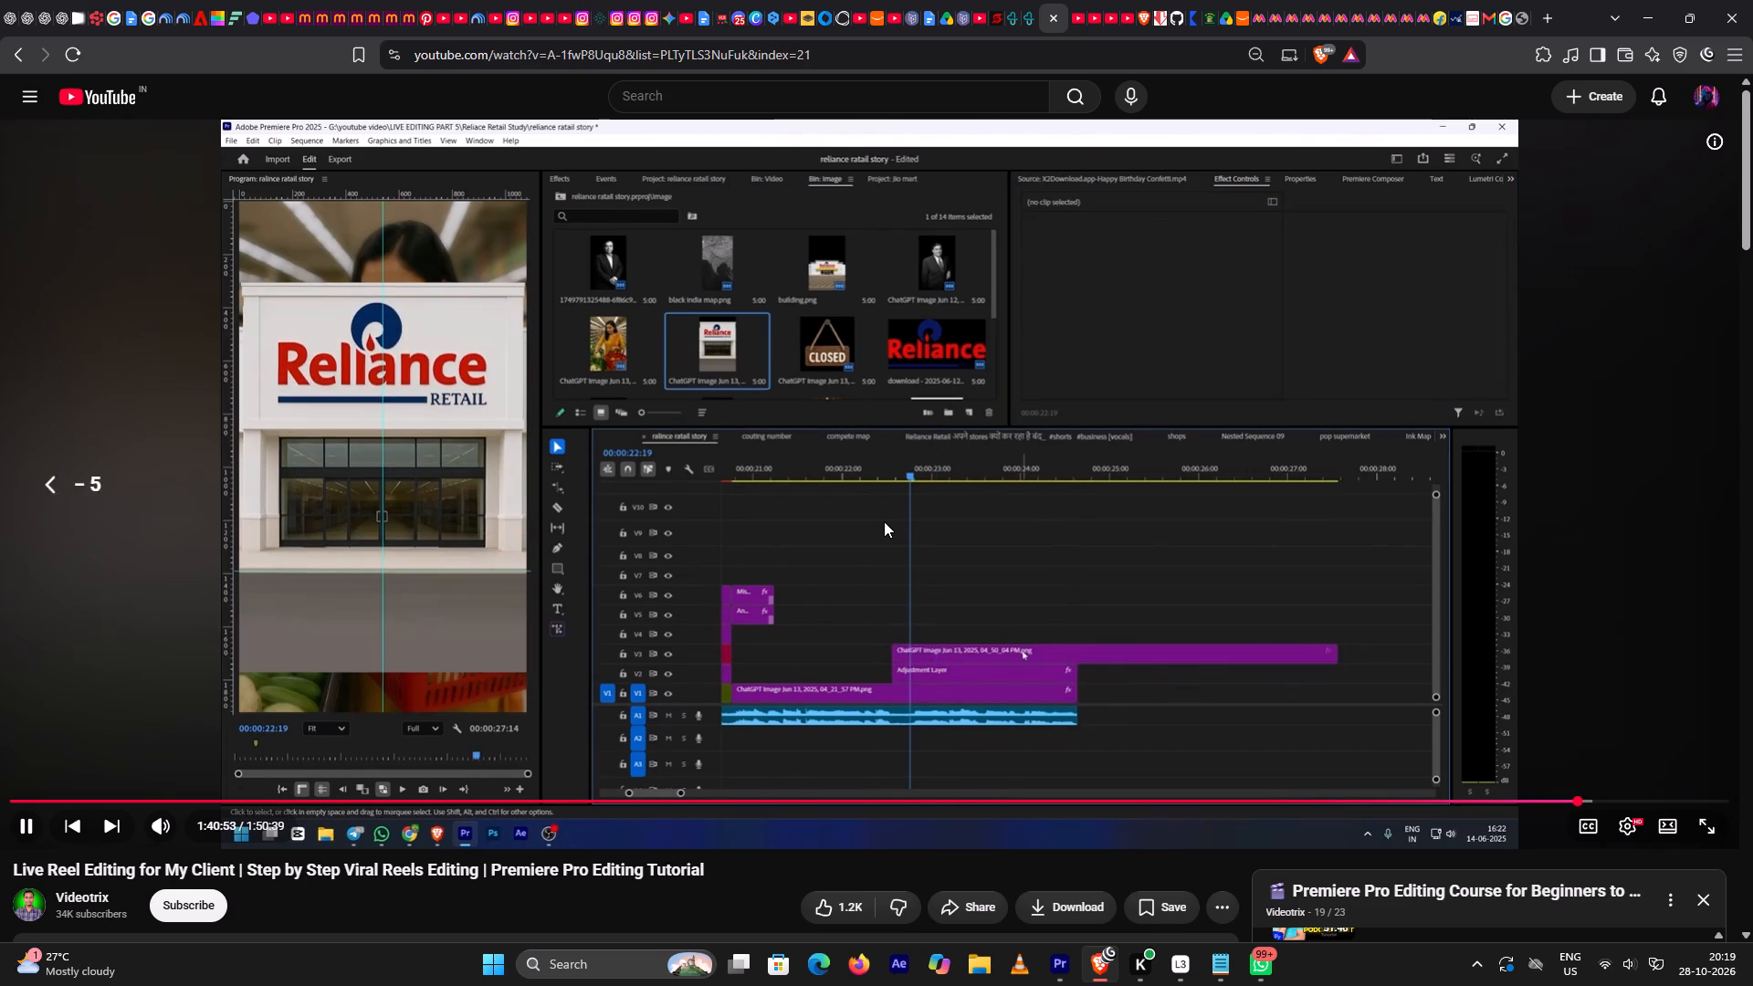
key(Left)
key(space)
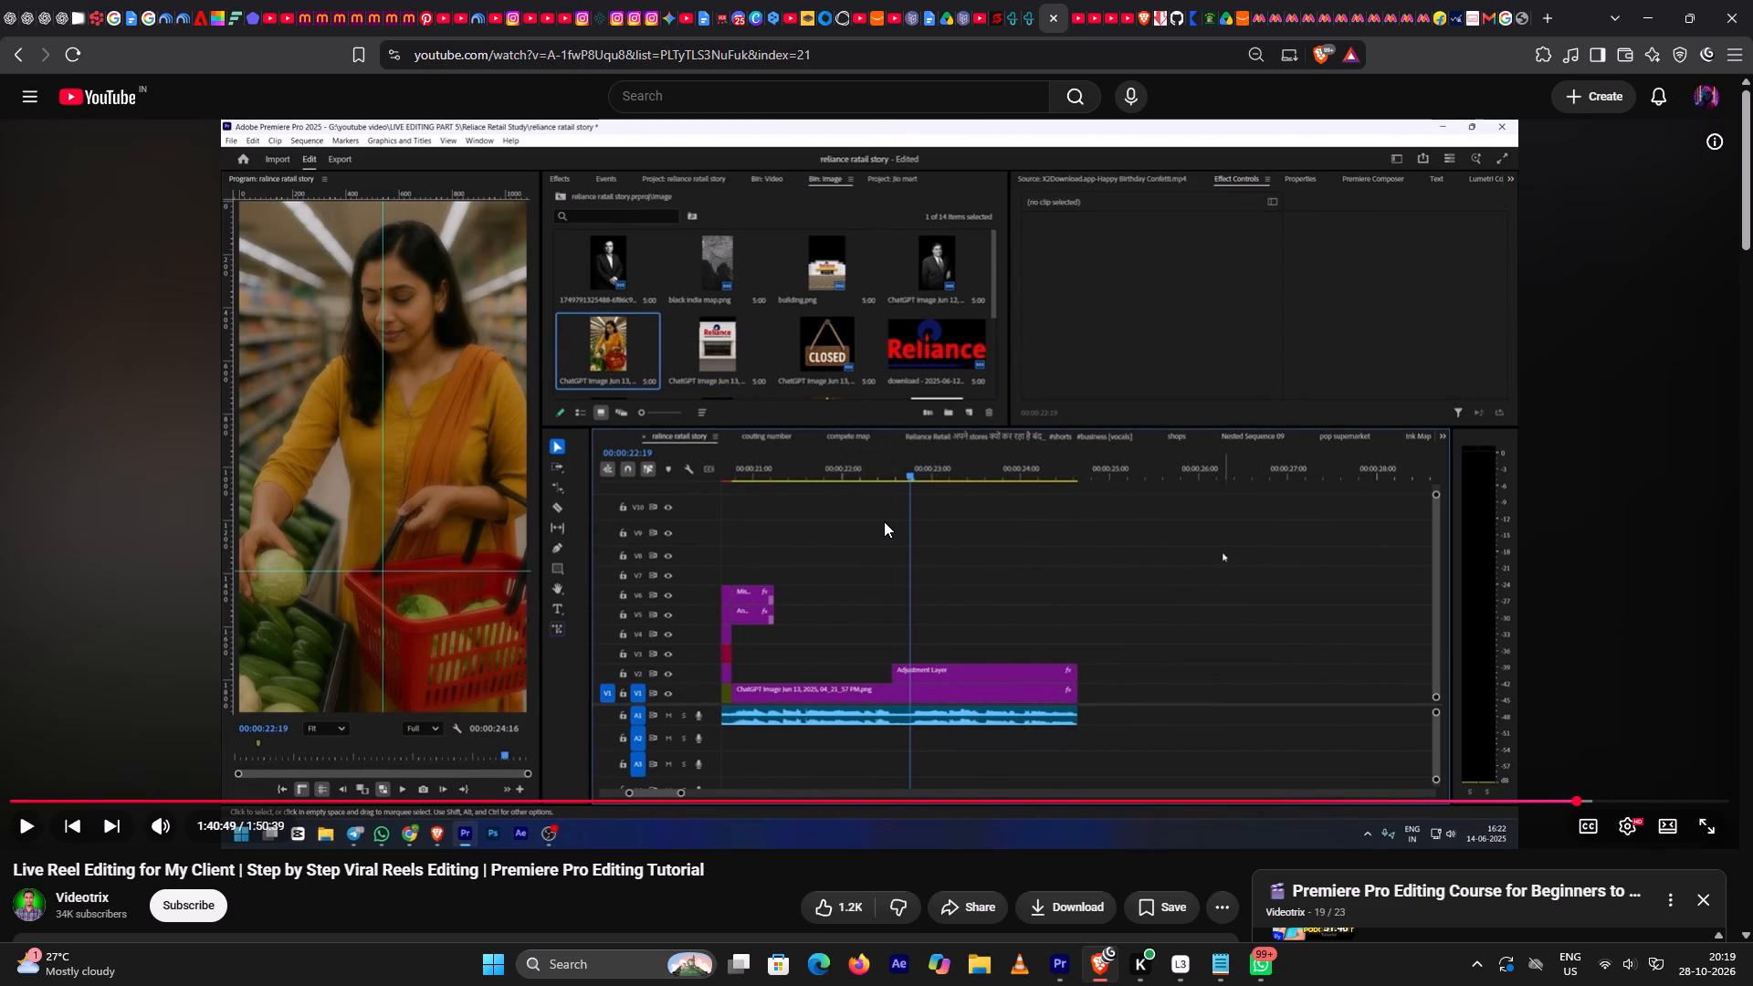
Review the tutorial from the woman image's scale animation through the blur layer copy, up to the placement of the storefront image.
key(Left)
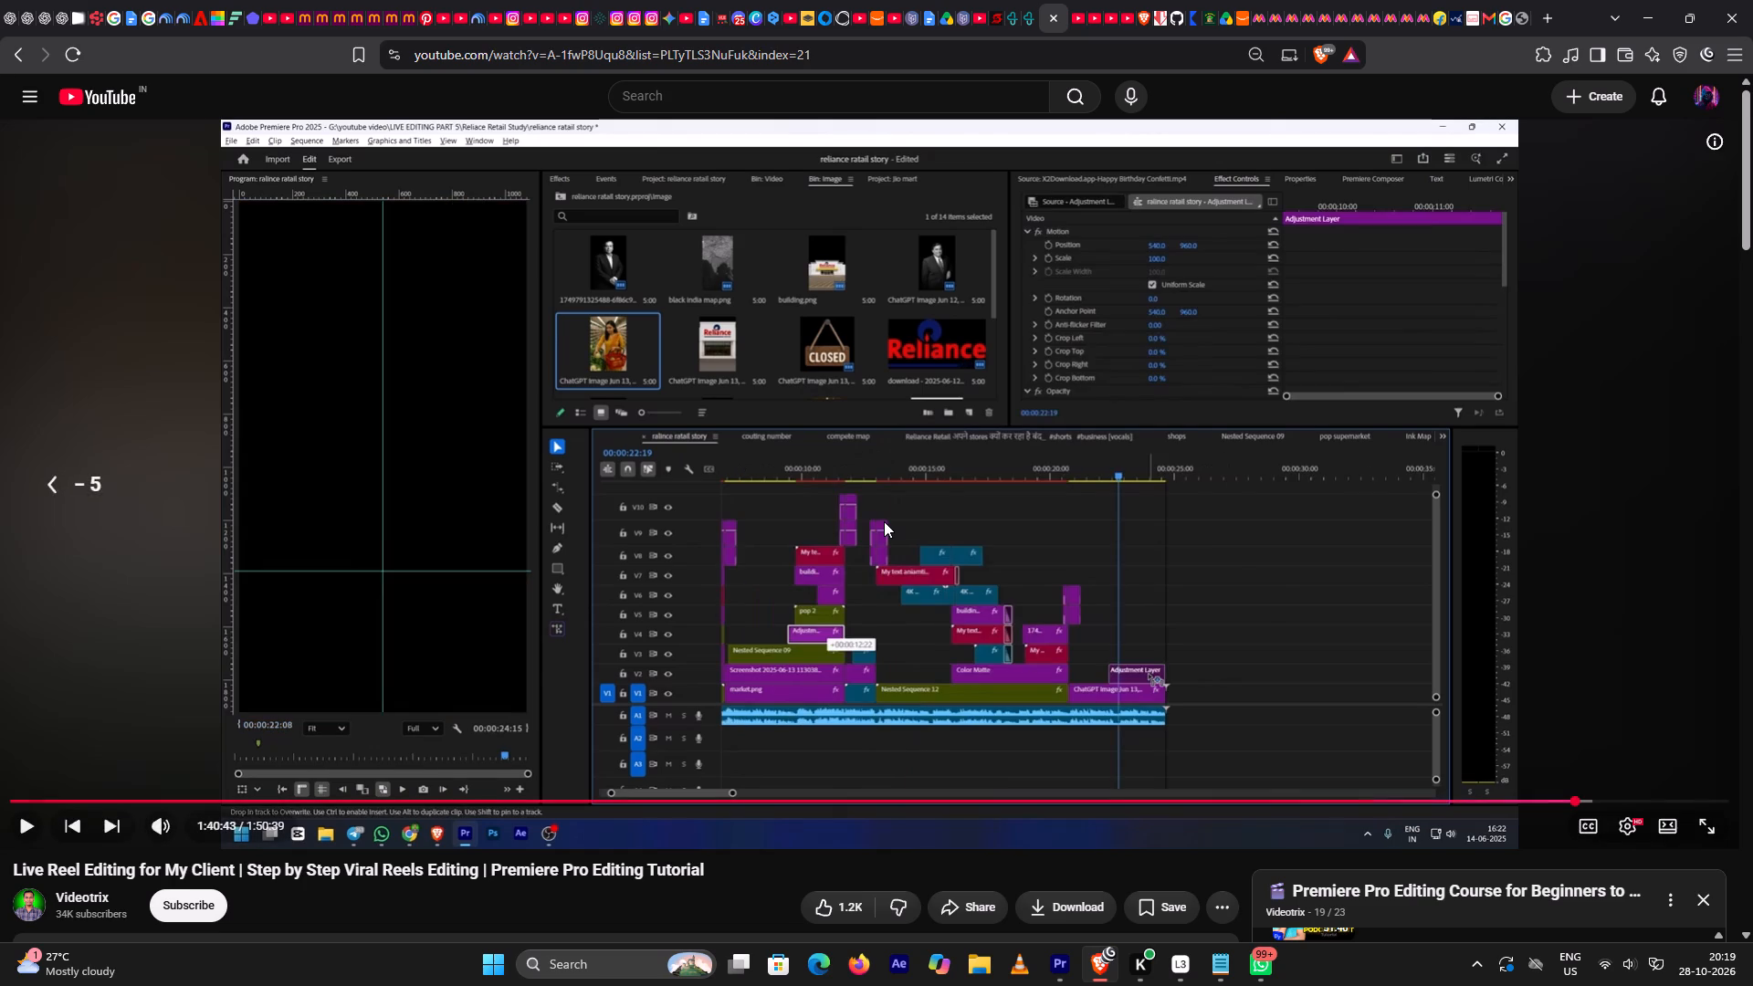
key(Left)
key(Left)
key(Left)
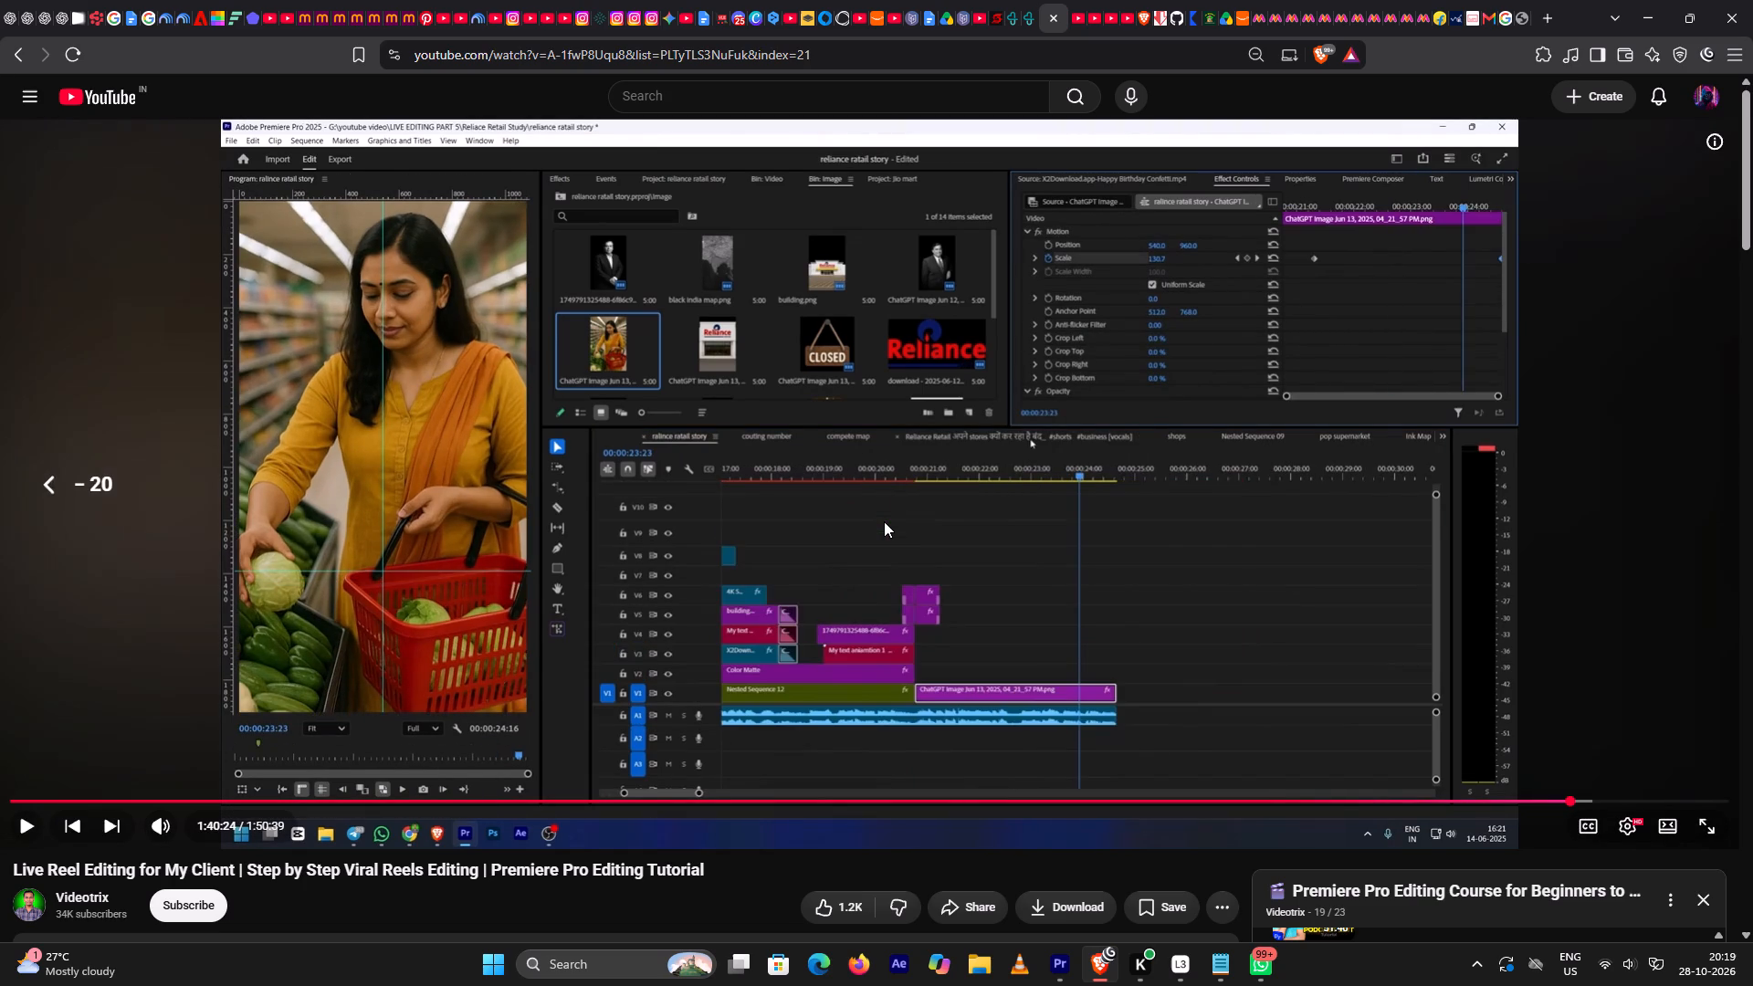
key(Left)
key(Left)
key(Left)
key(Left)
key(Left)
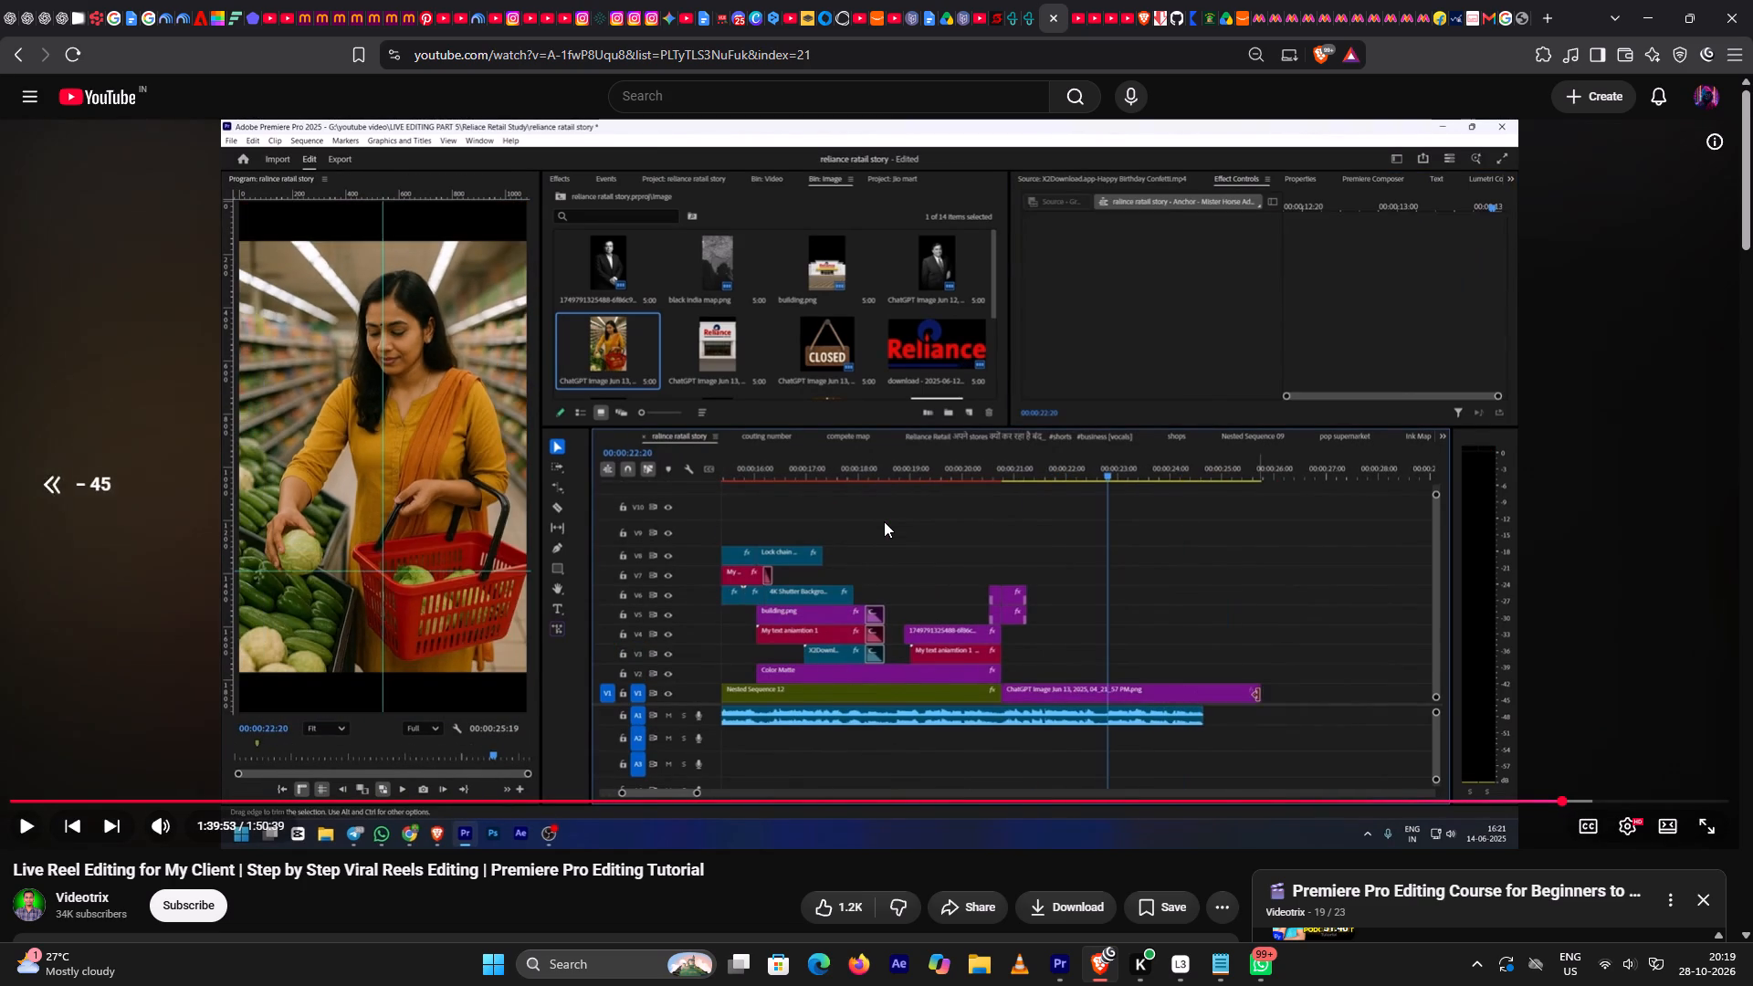
key(Left)
key(Right)
key(Right)
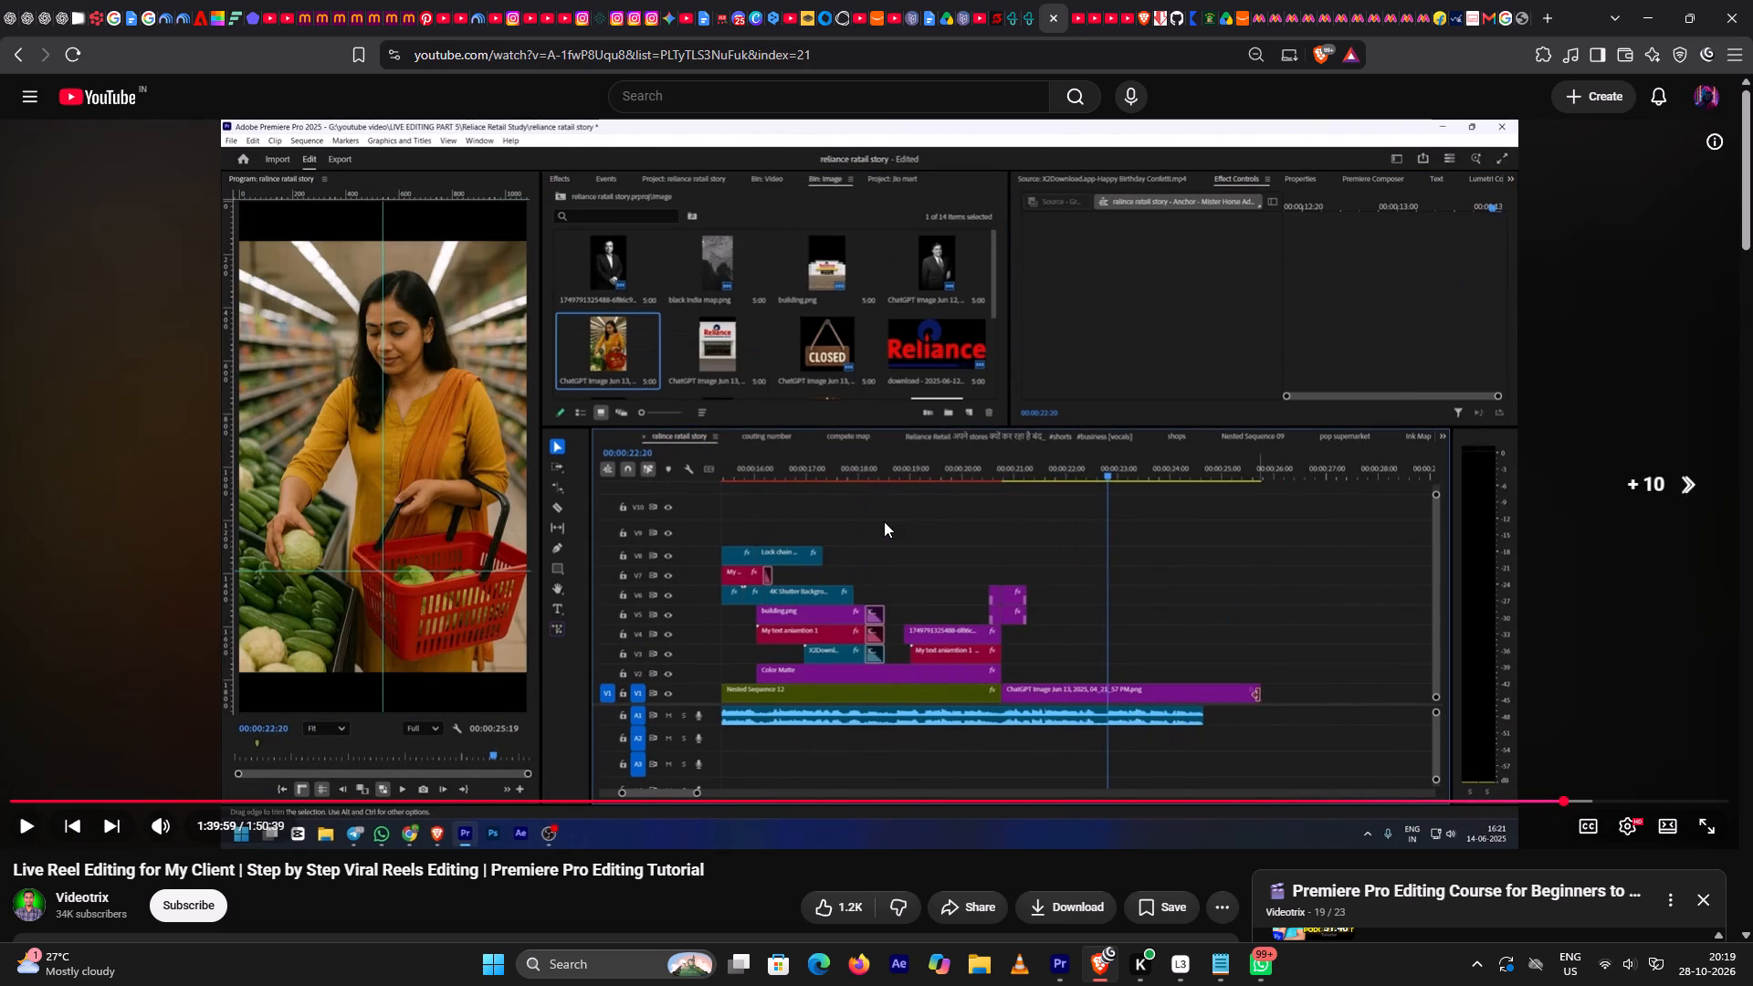
key(Right)
key(Right)
key(Right)
key(Right)
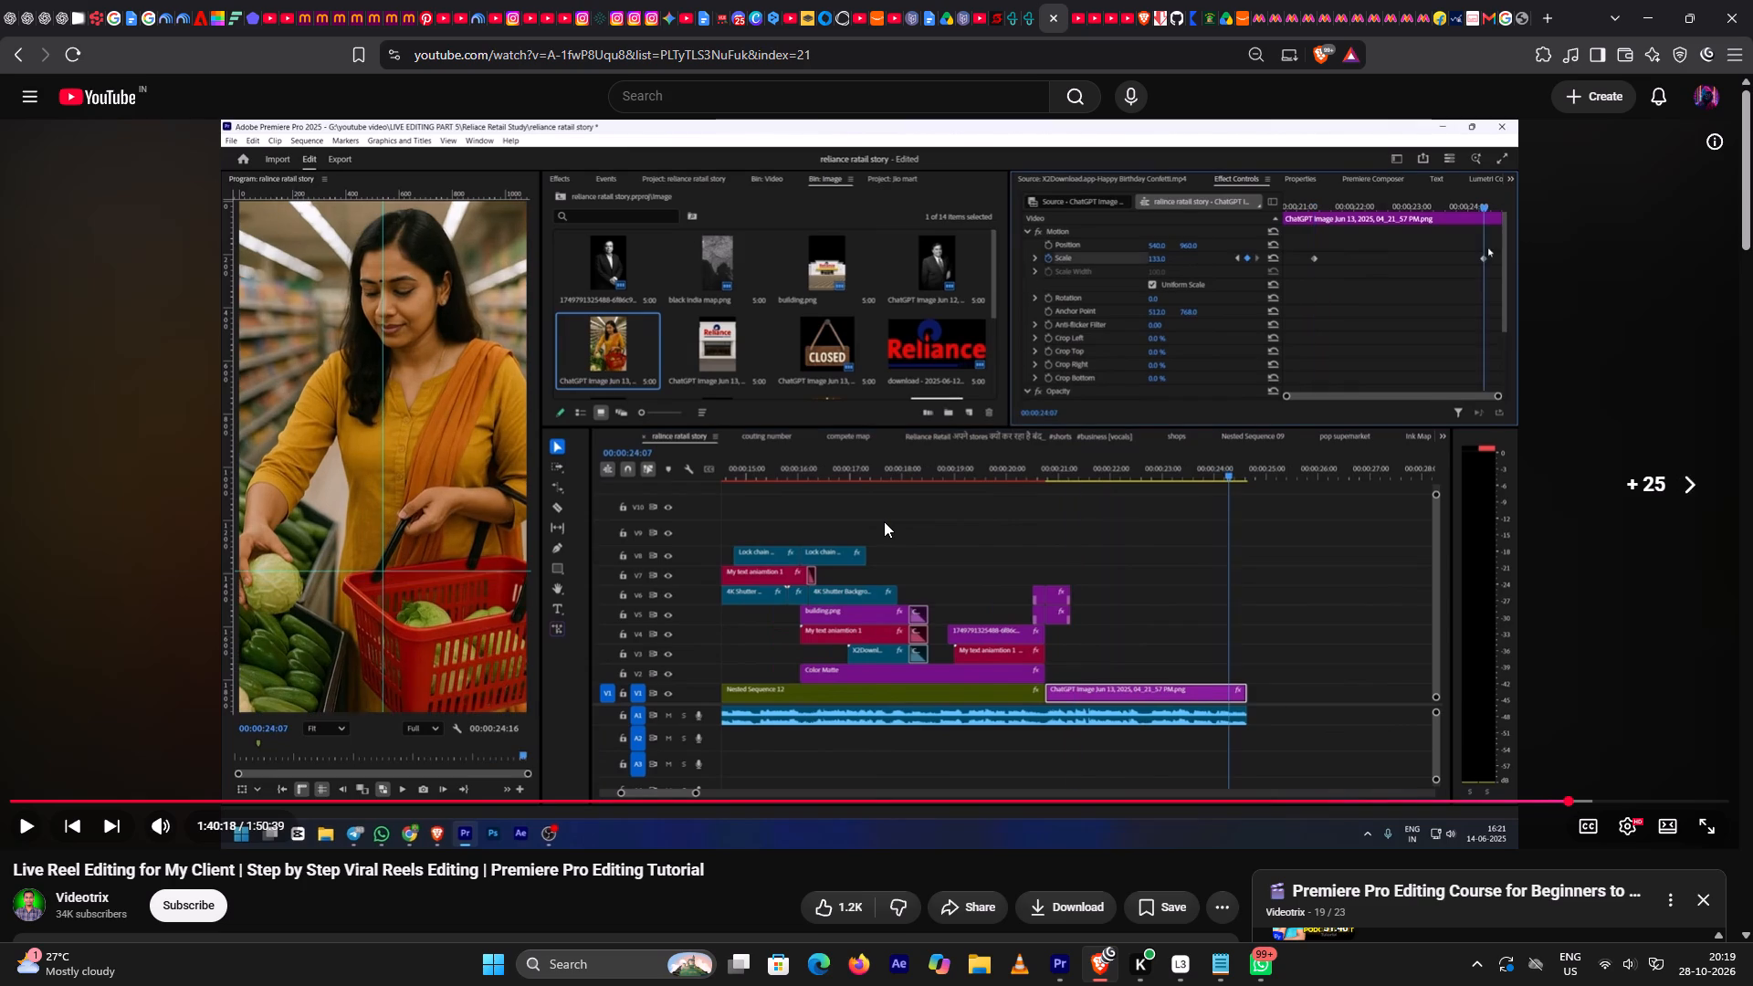
key(Right)
key(Right)
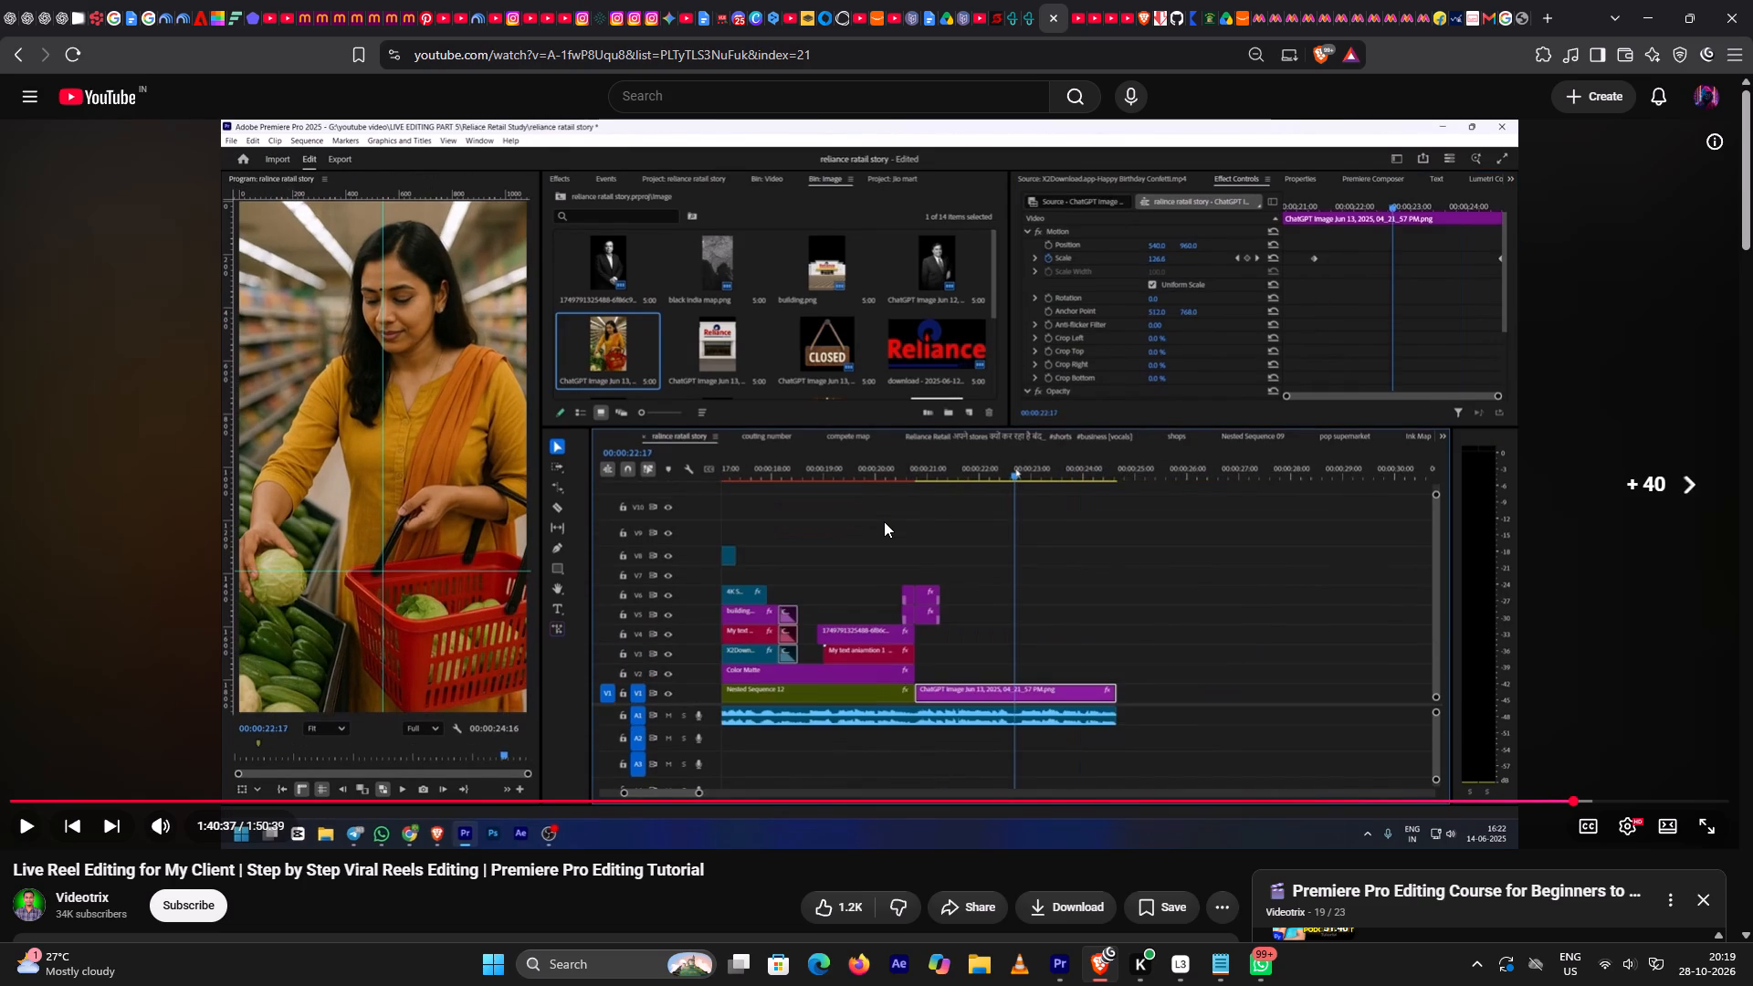
key(space)
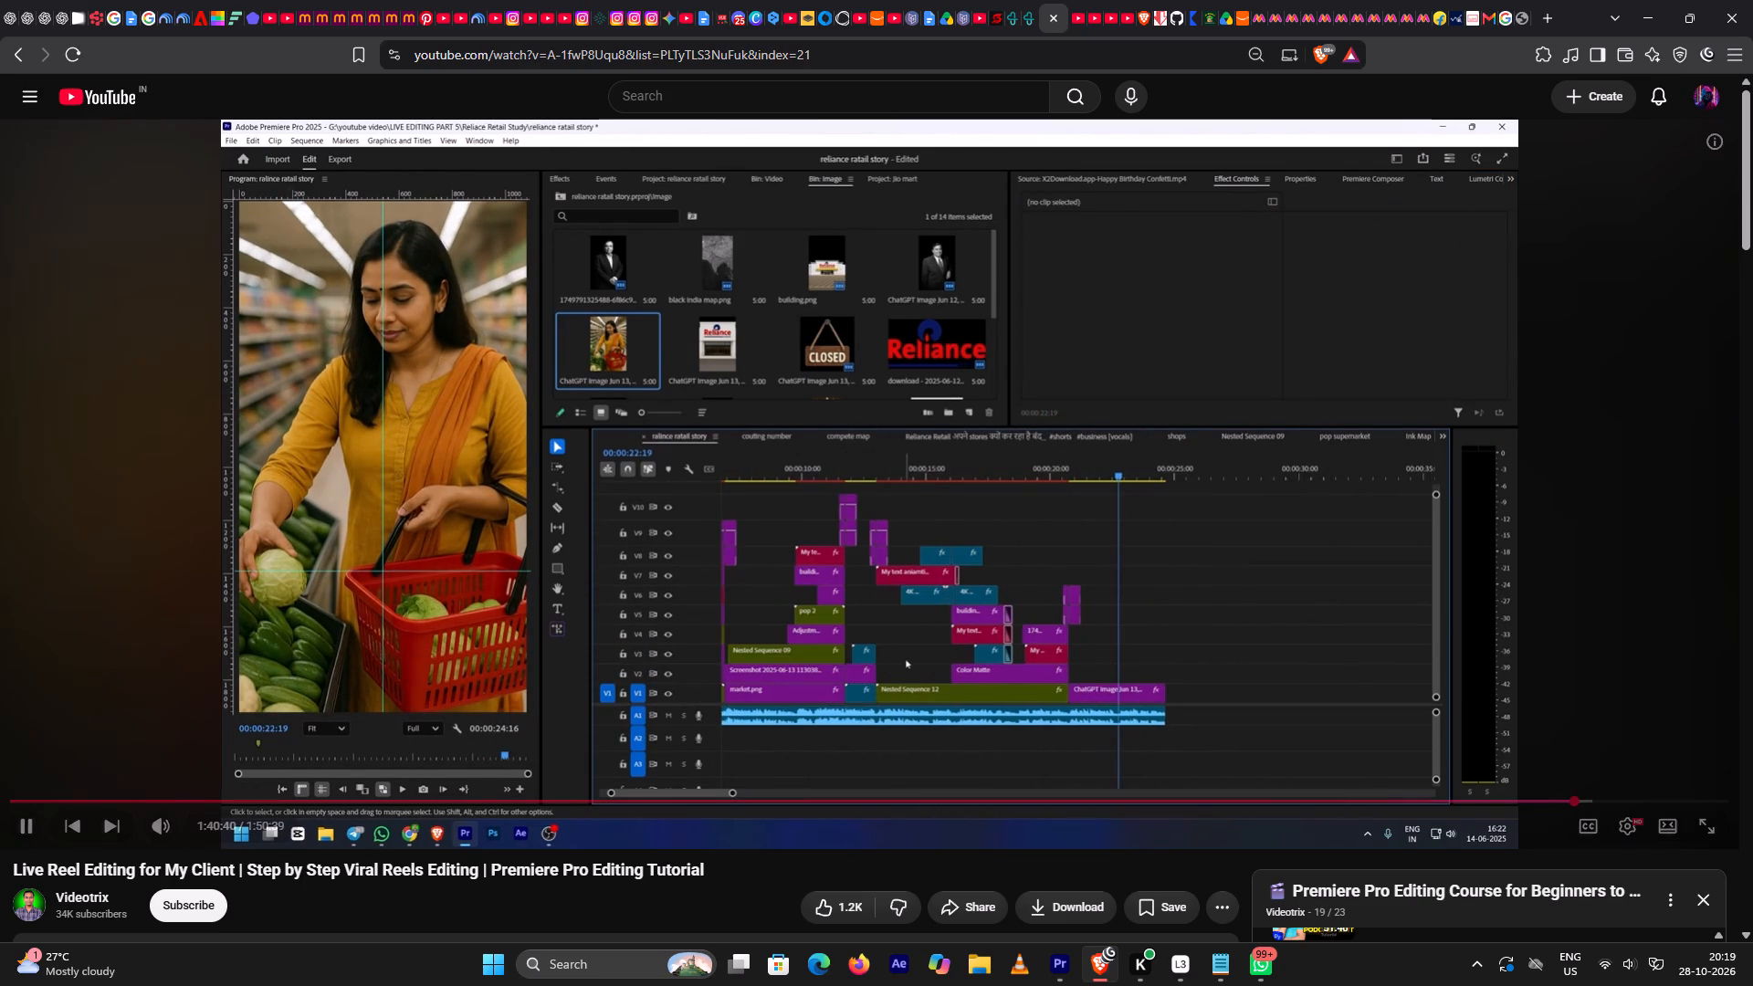
key(Right)
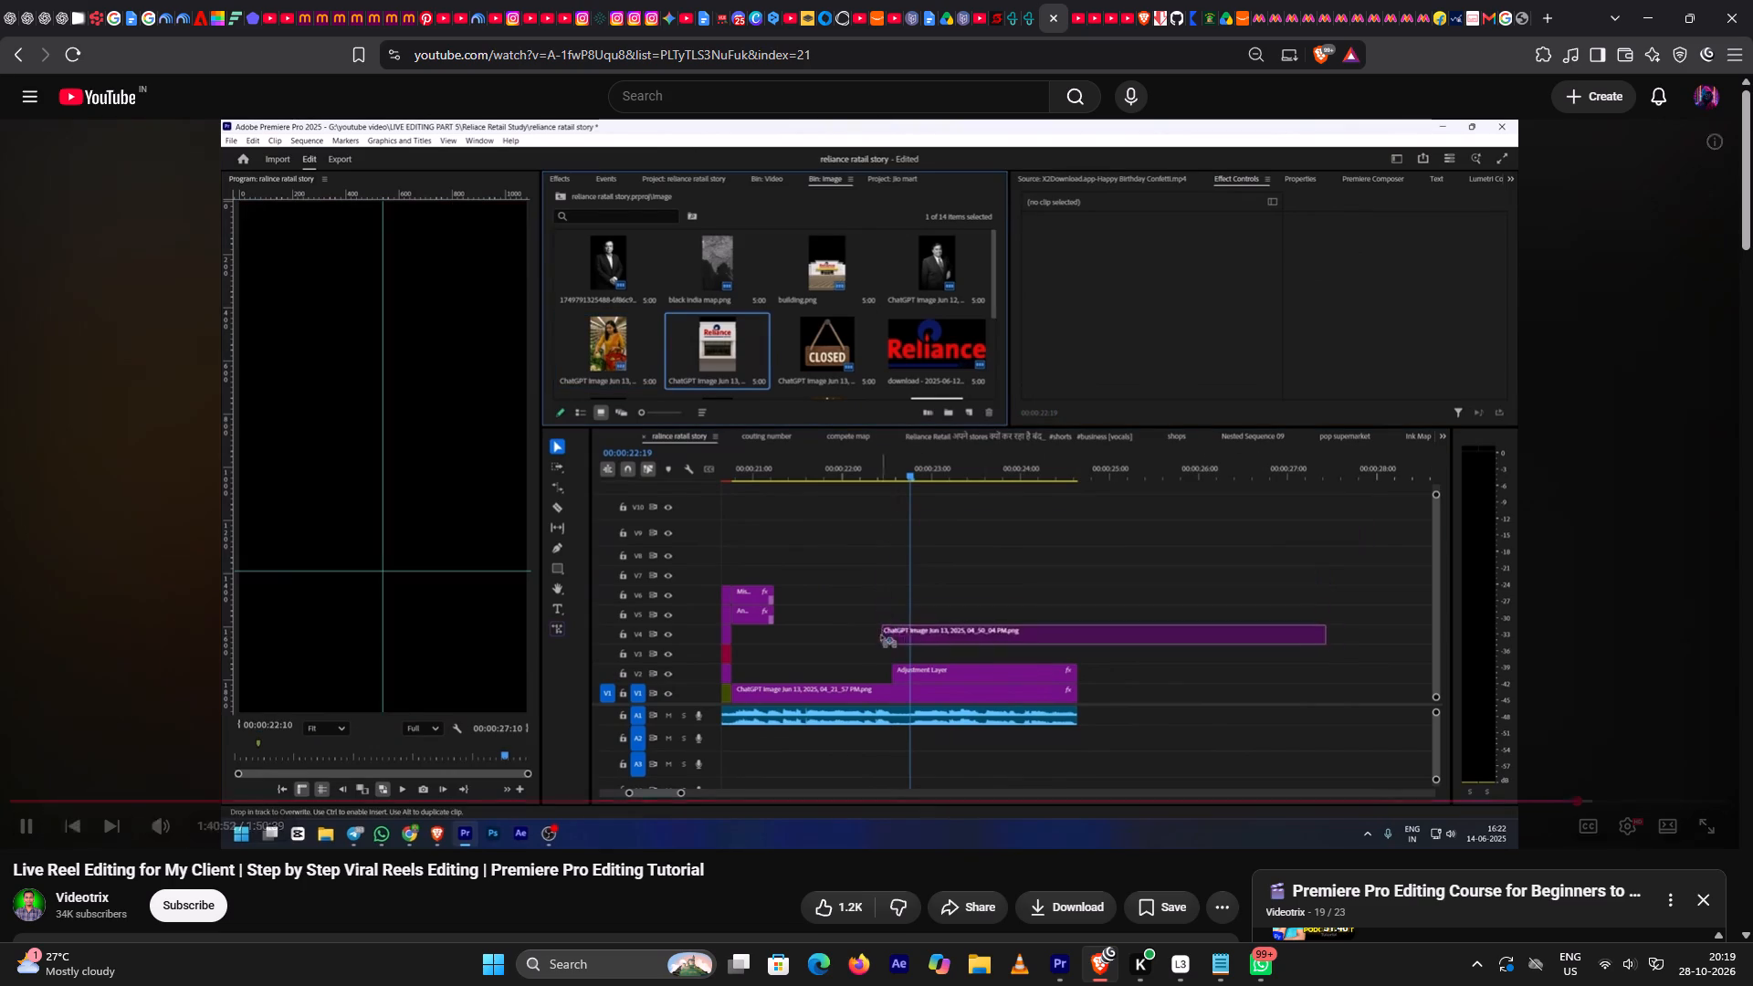
key(space)
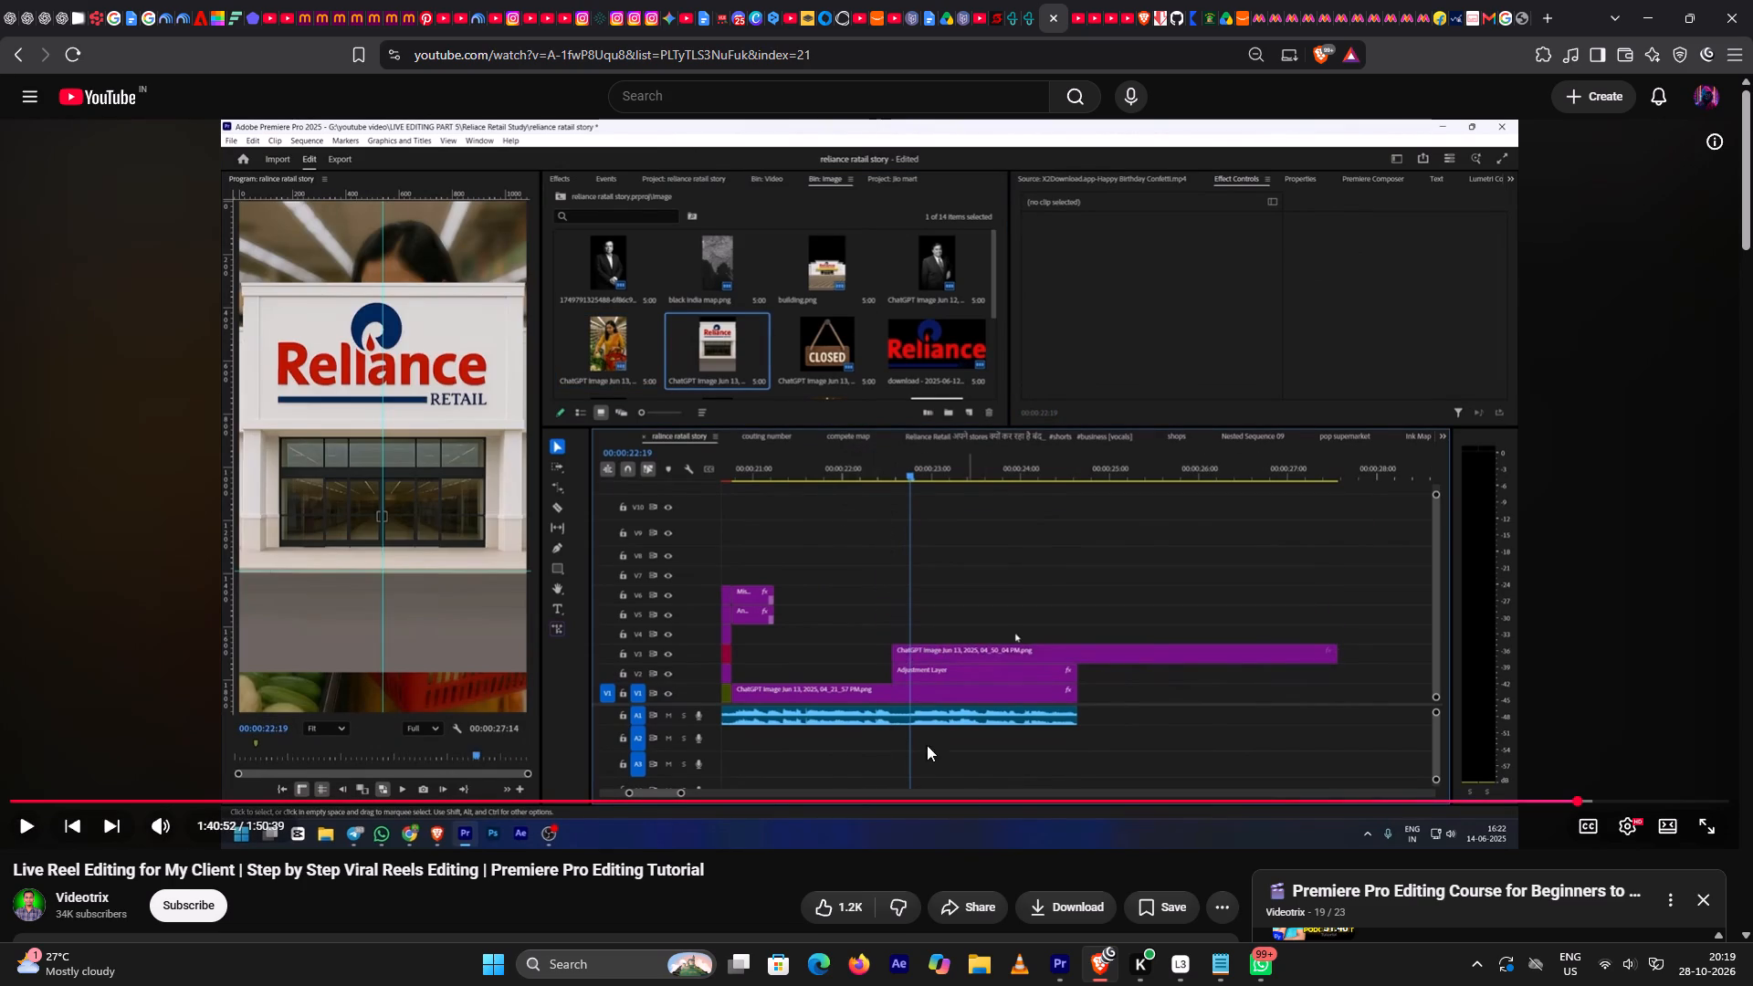
Return to Premiere Pro, place the Reliance Retail storefront image from the Image bin on V3 above the blur layer, and play it back.
click(989, 965)
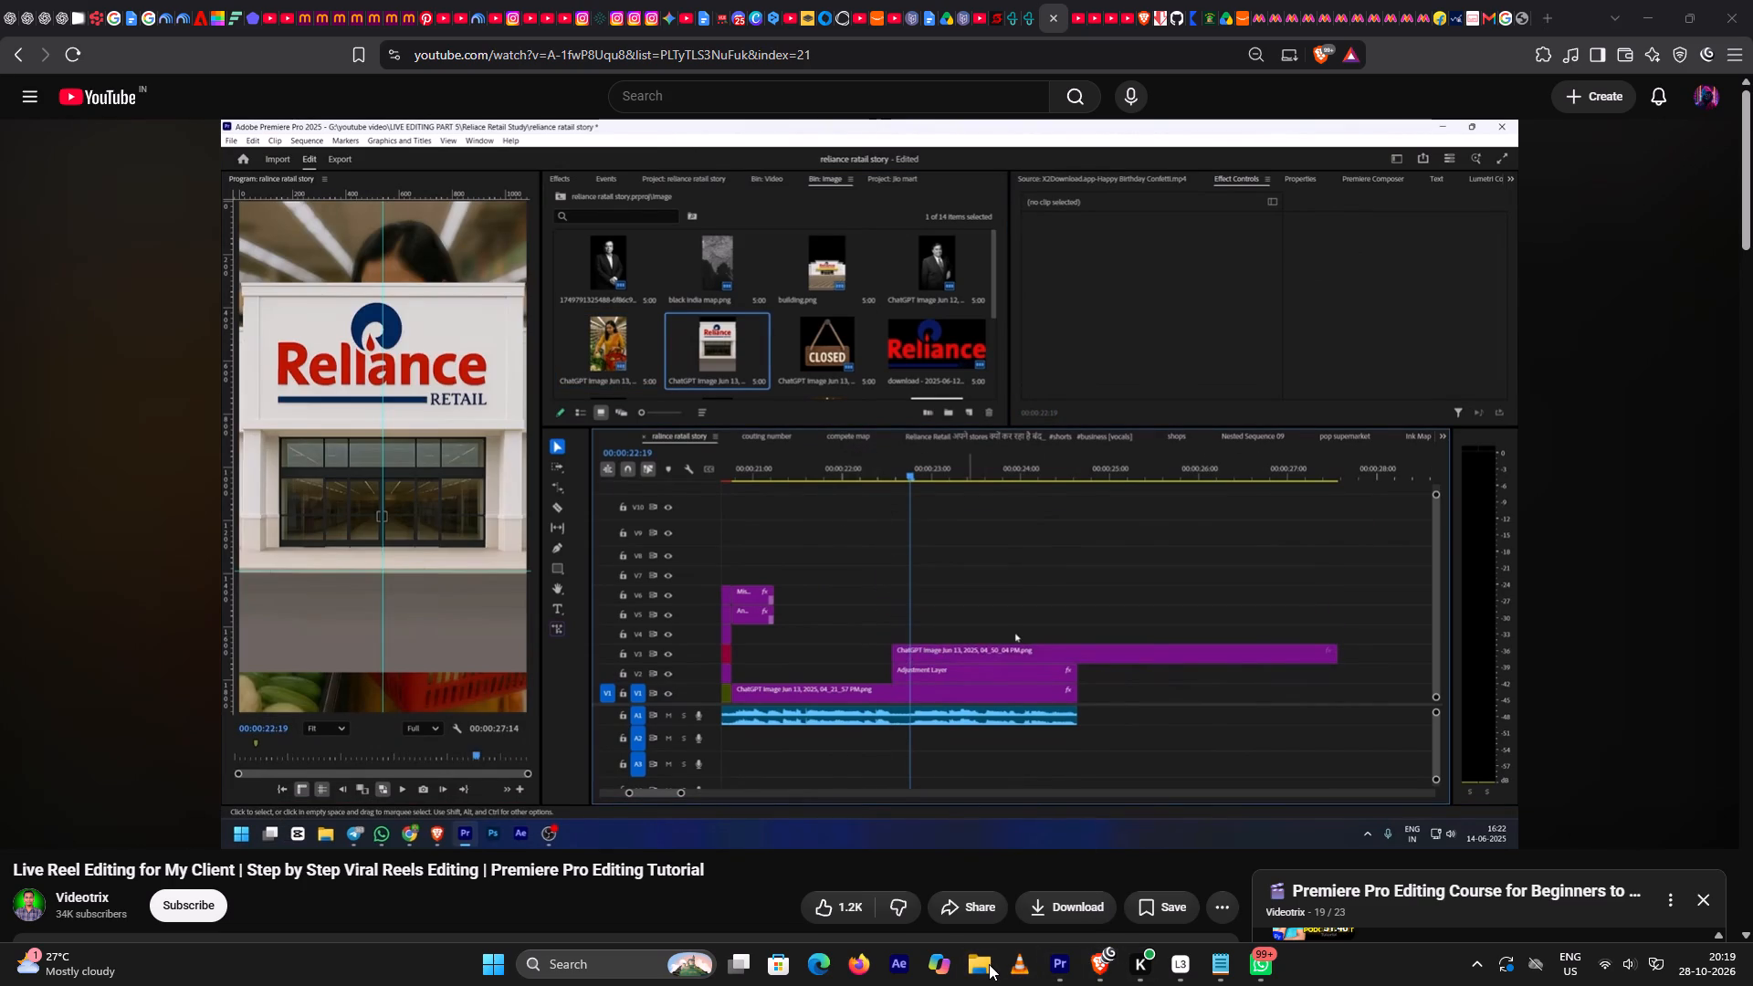
double_click(987, 967)
click(1064, 967)
click(1064, 967)
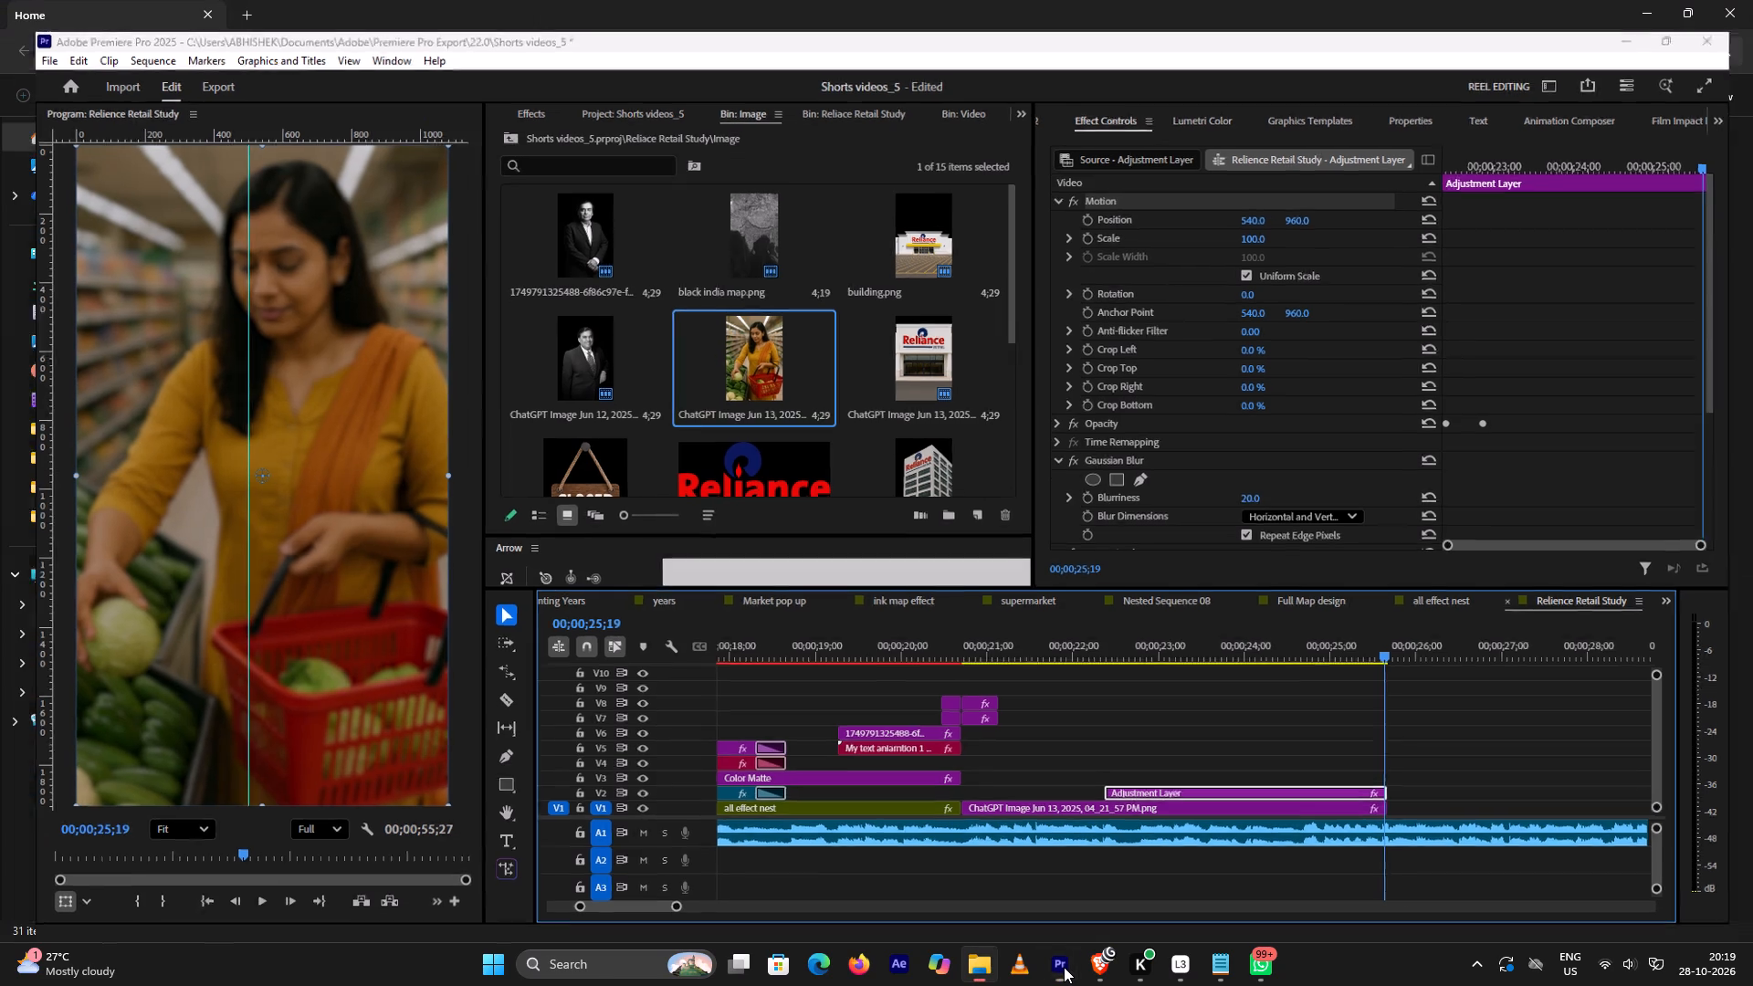
click(1064, 967)
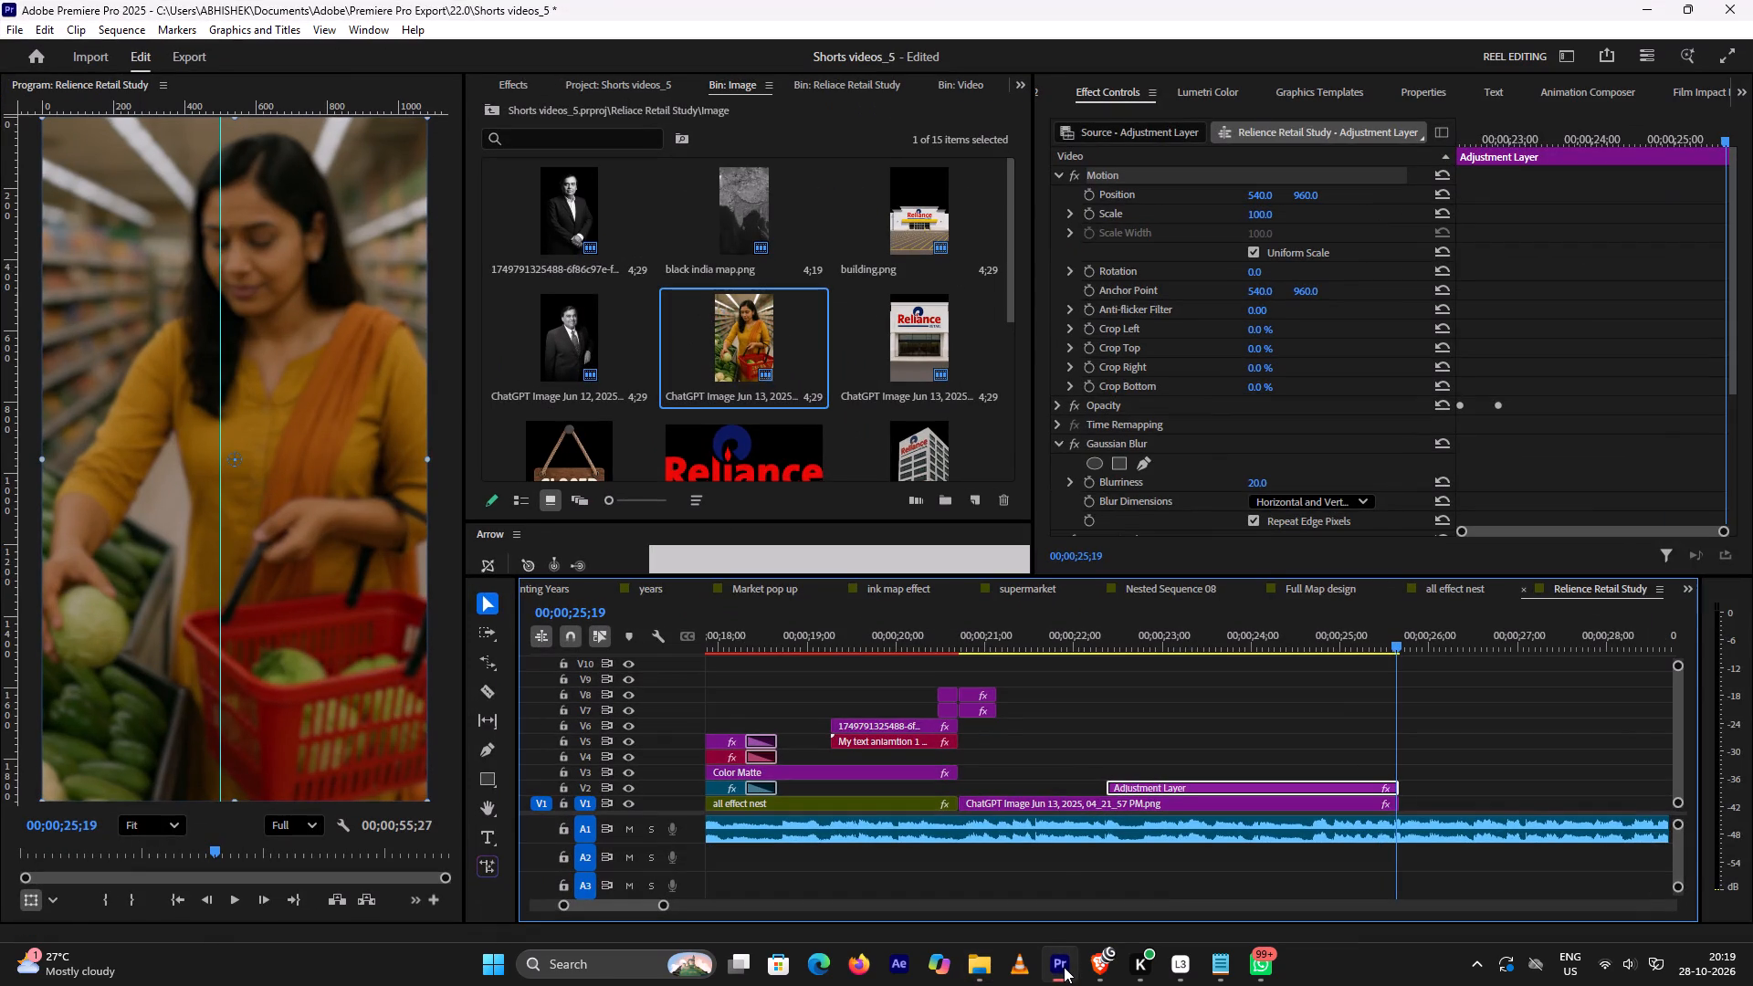
click(913, 336)
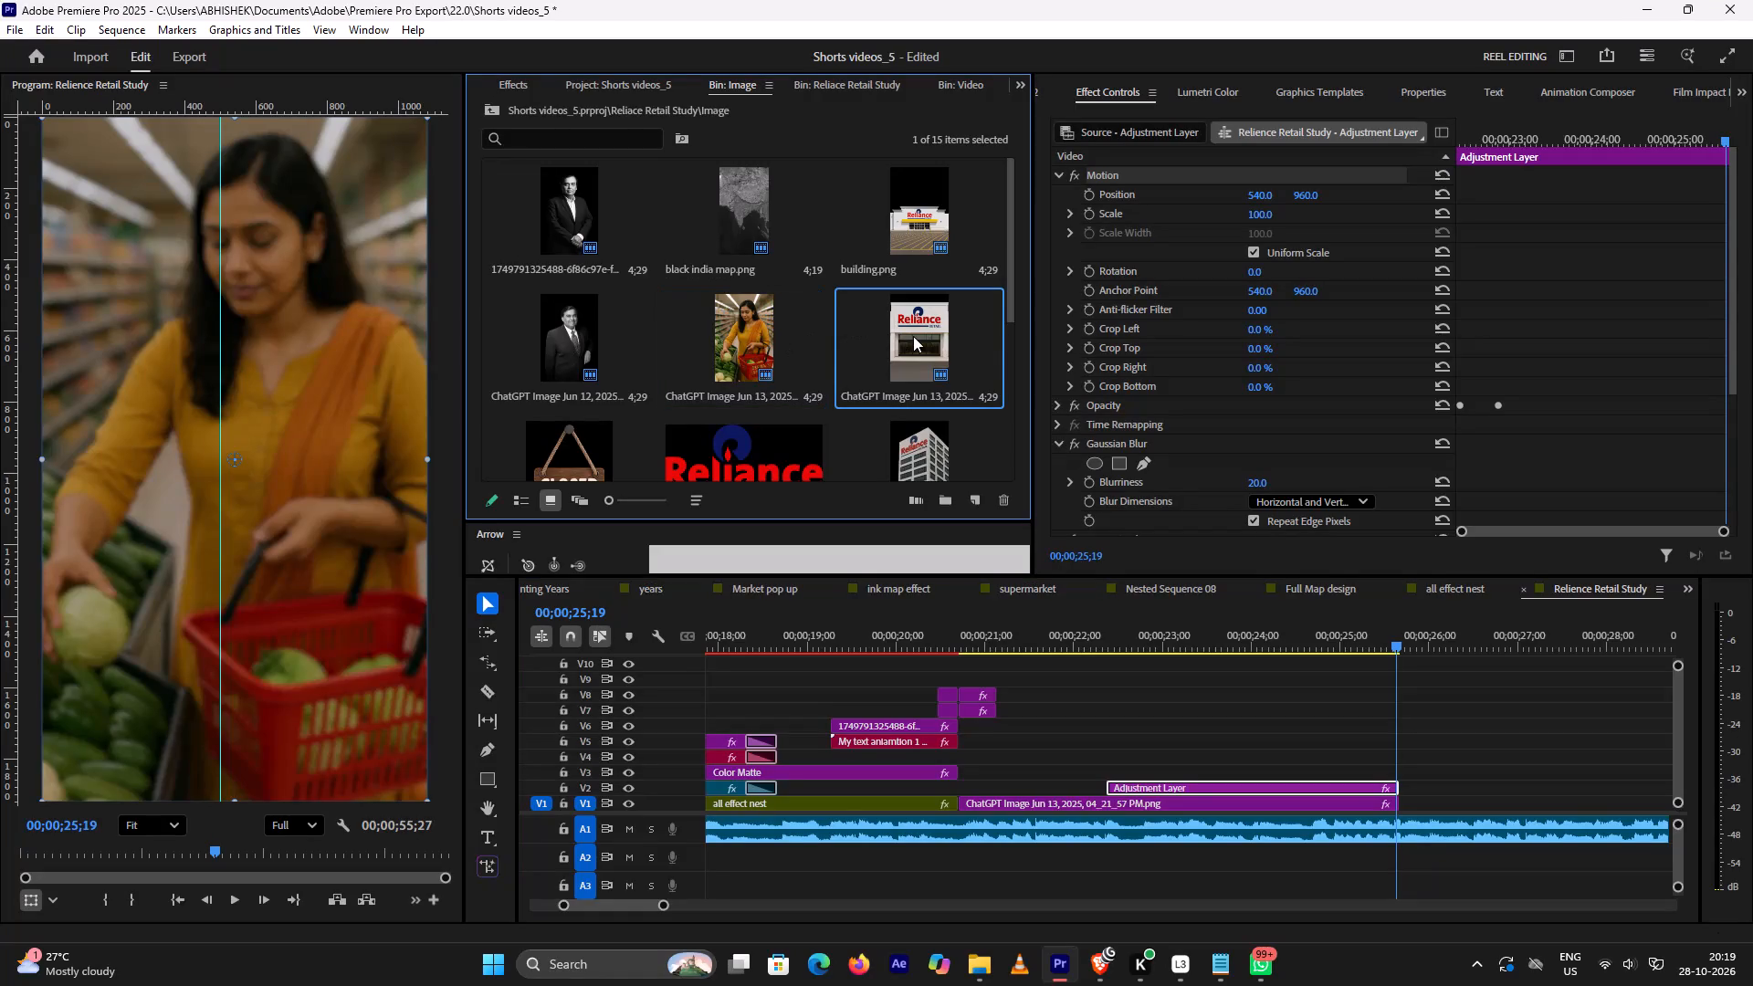
drag(913, 336, 1236, 763)
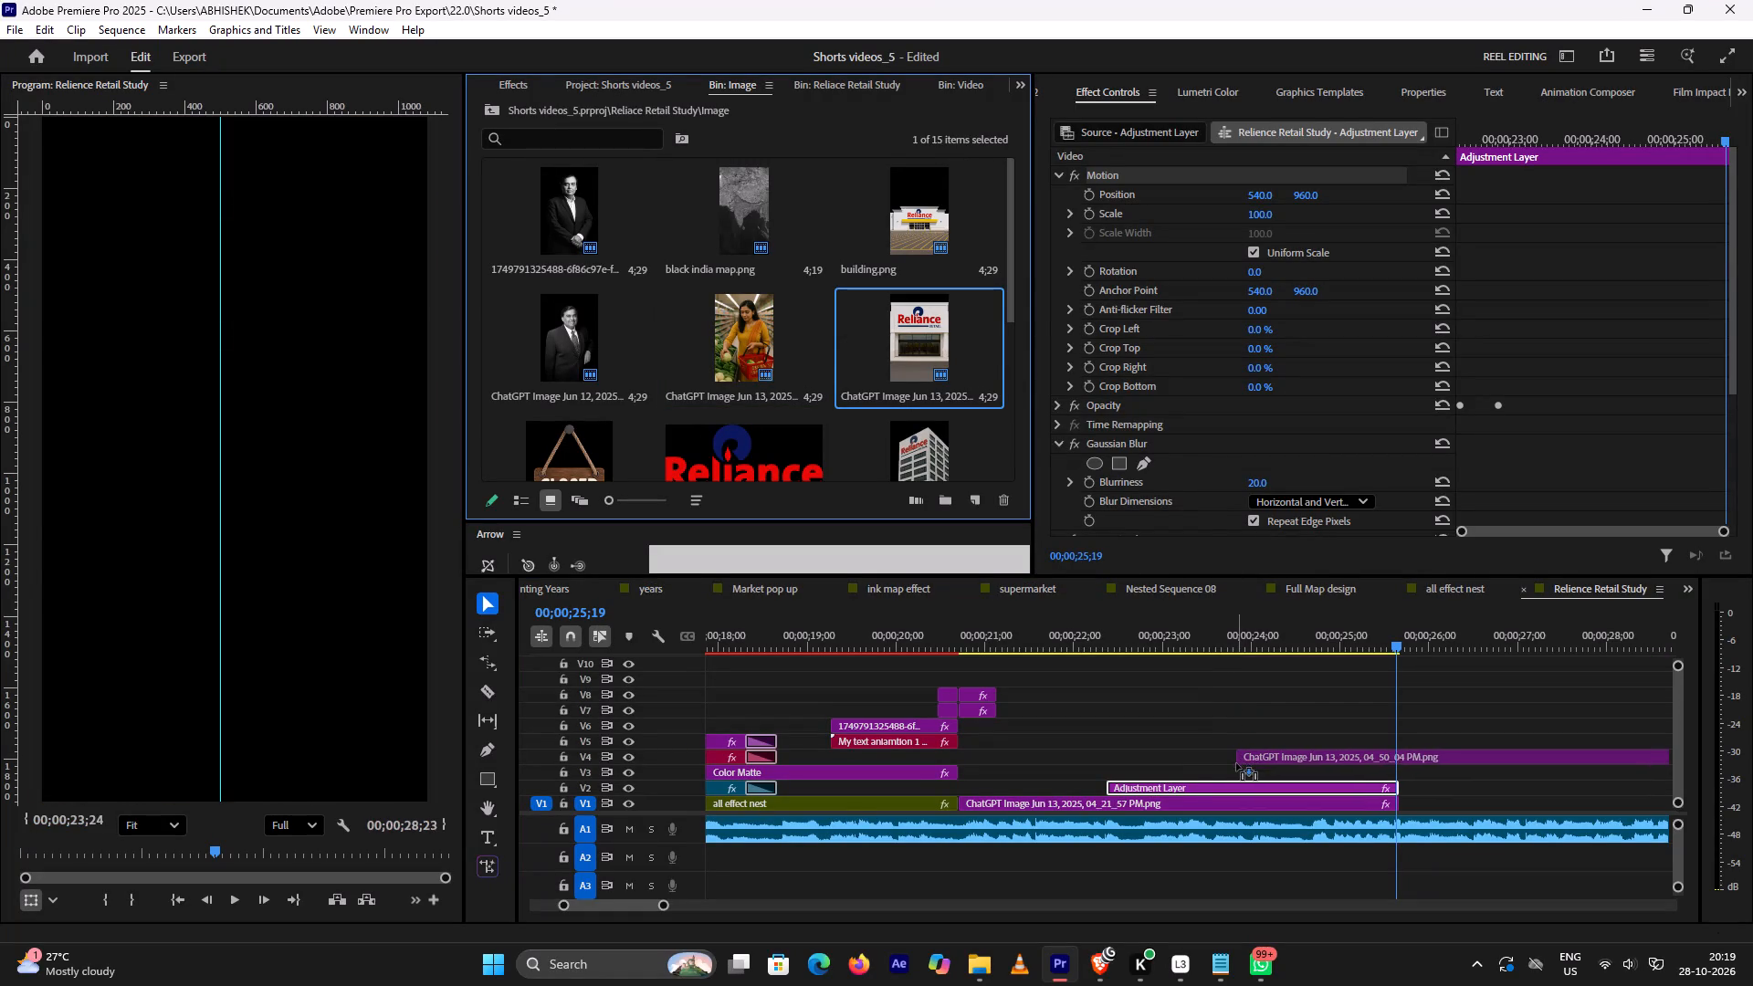
drag(1236, 763, 1212, 775)
click(1164, 644)
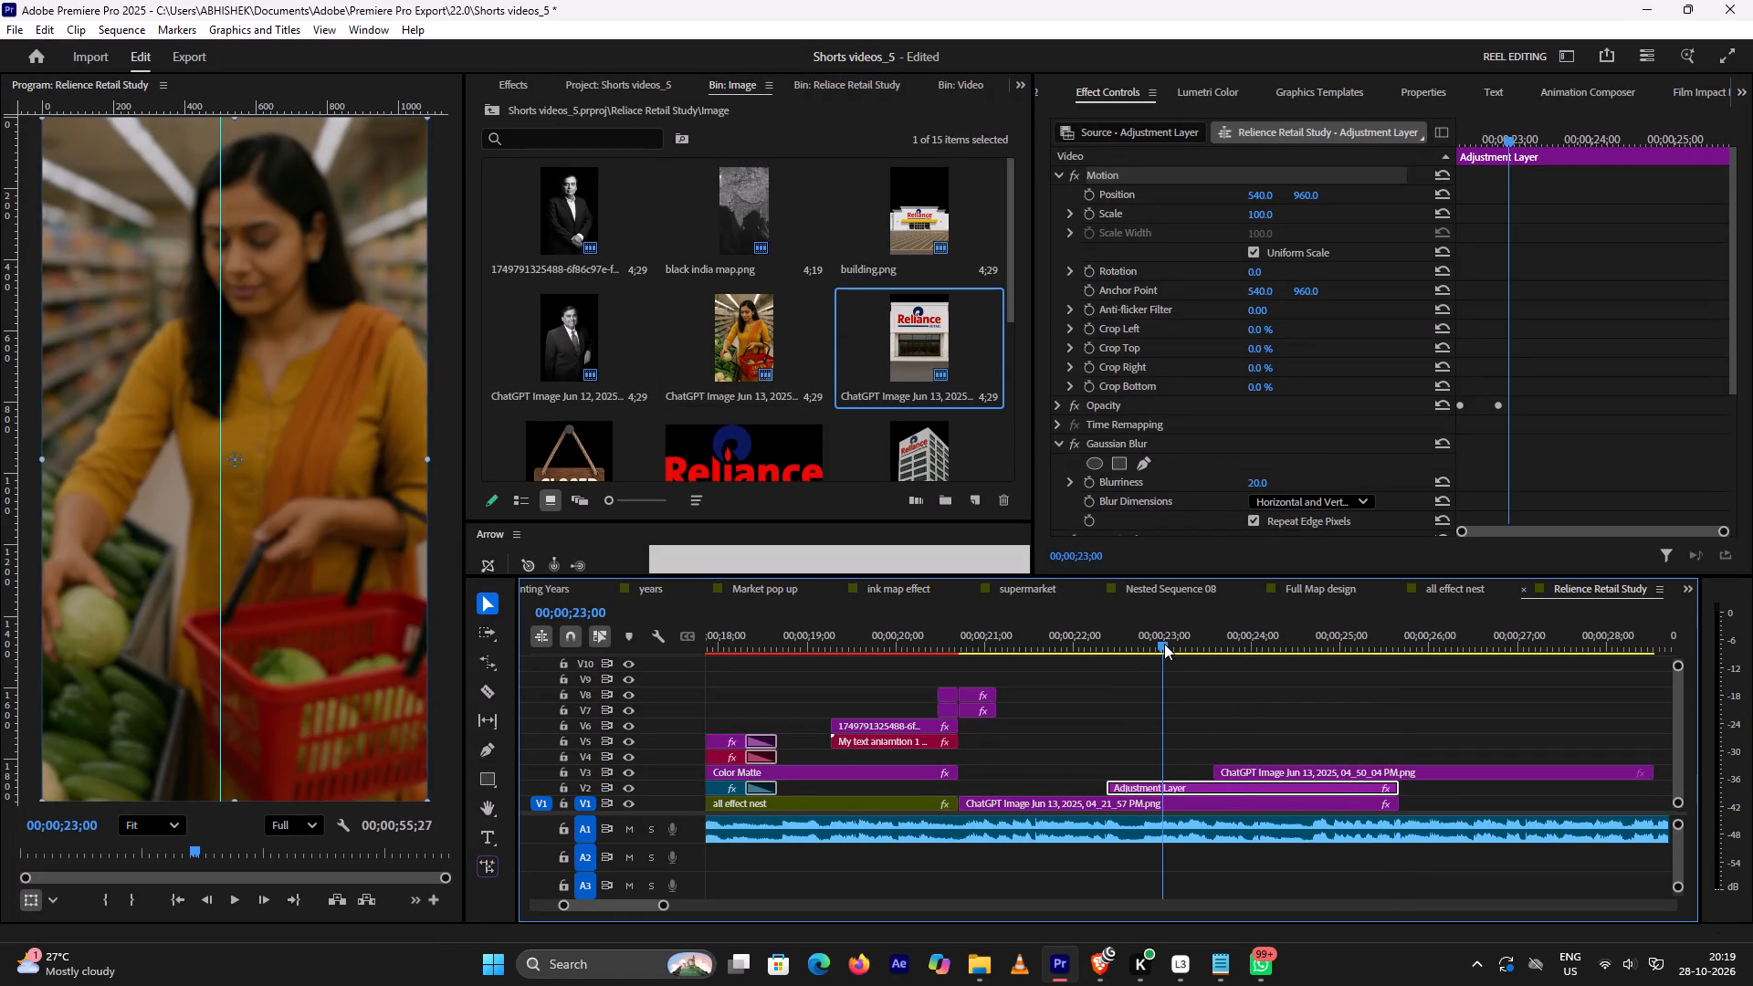
key(space)
key(space)
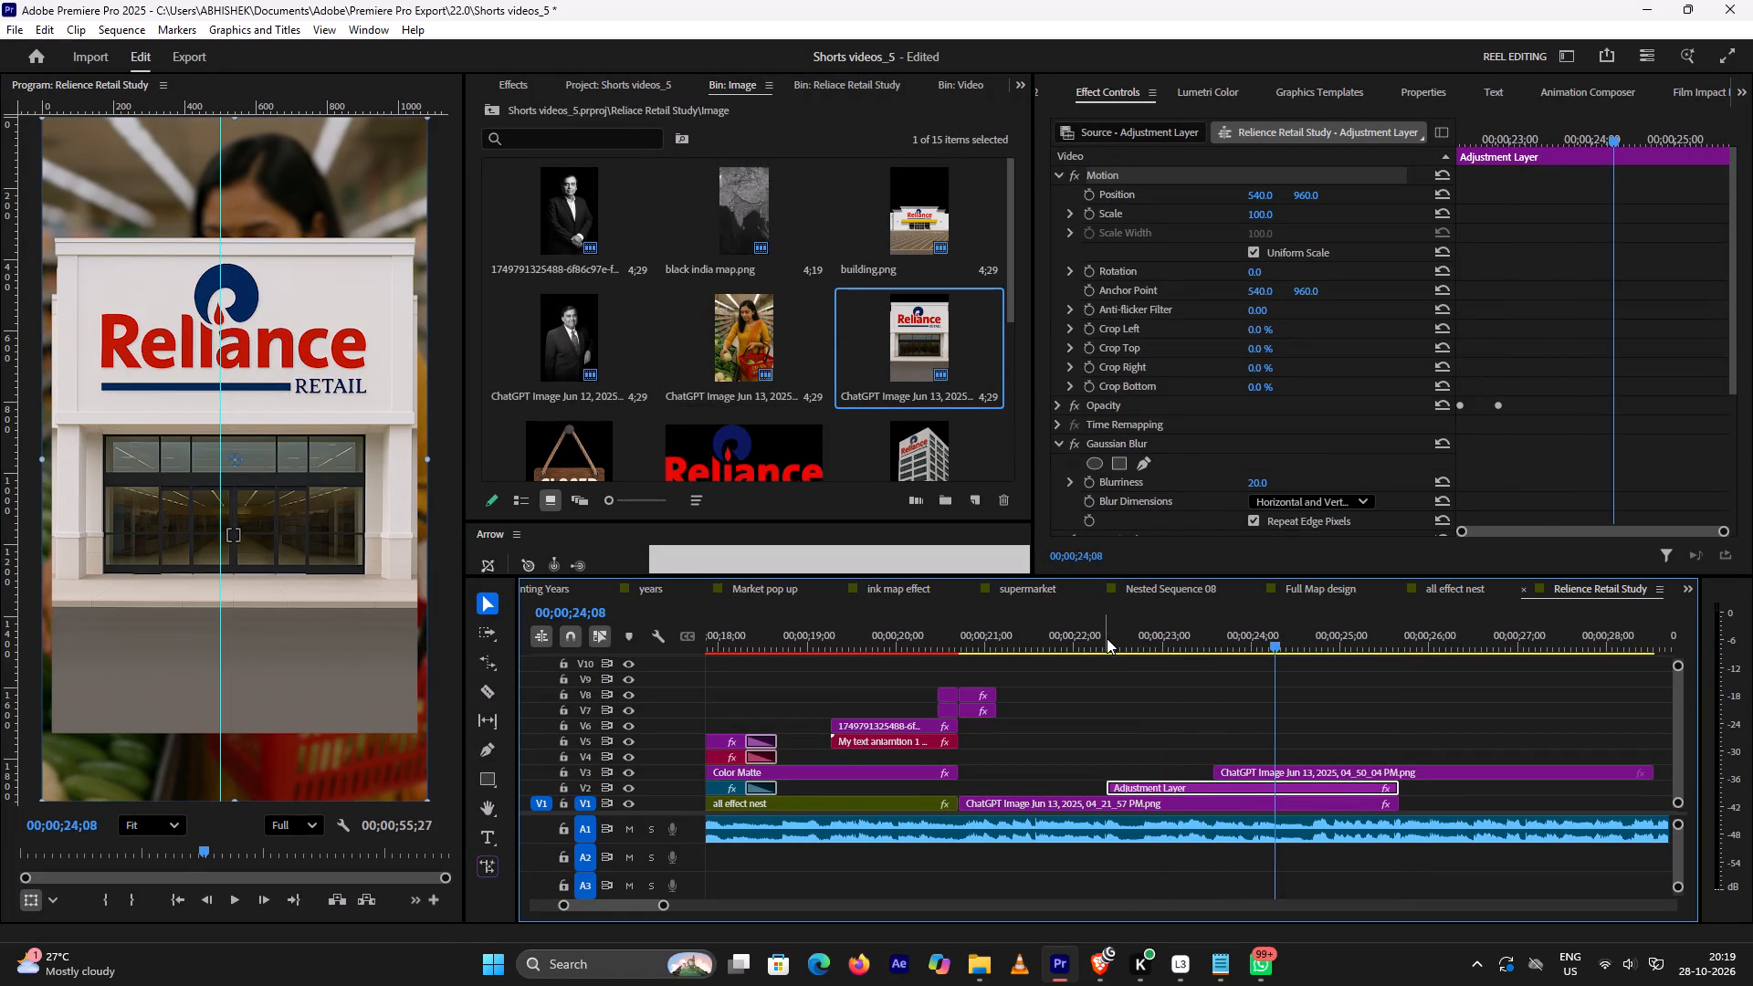
Move the storefront image on V3 to start just after the blur layer begins and trim it to 3;04, ending with the supermarket image.
click(1102, 966)
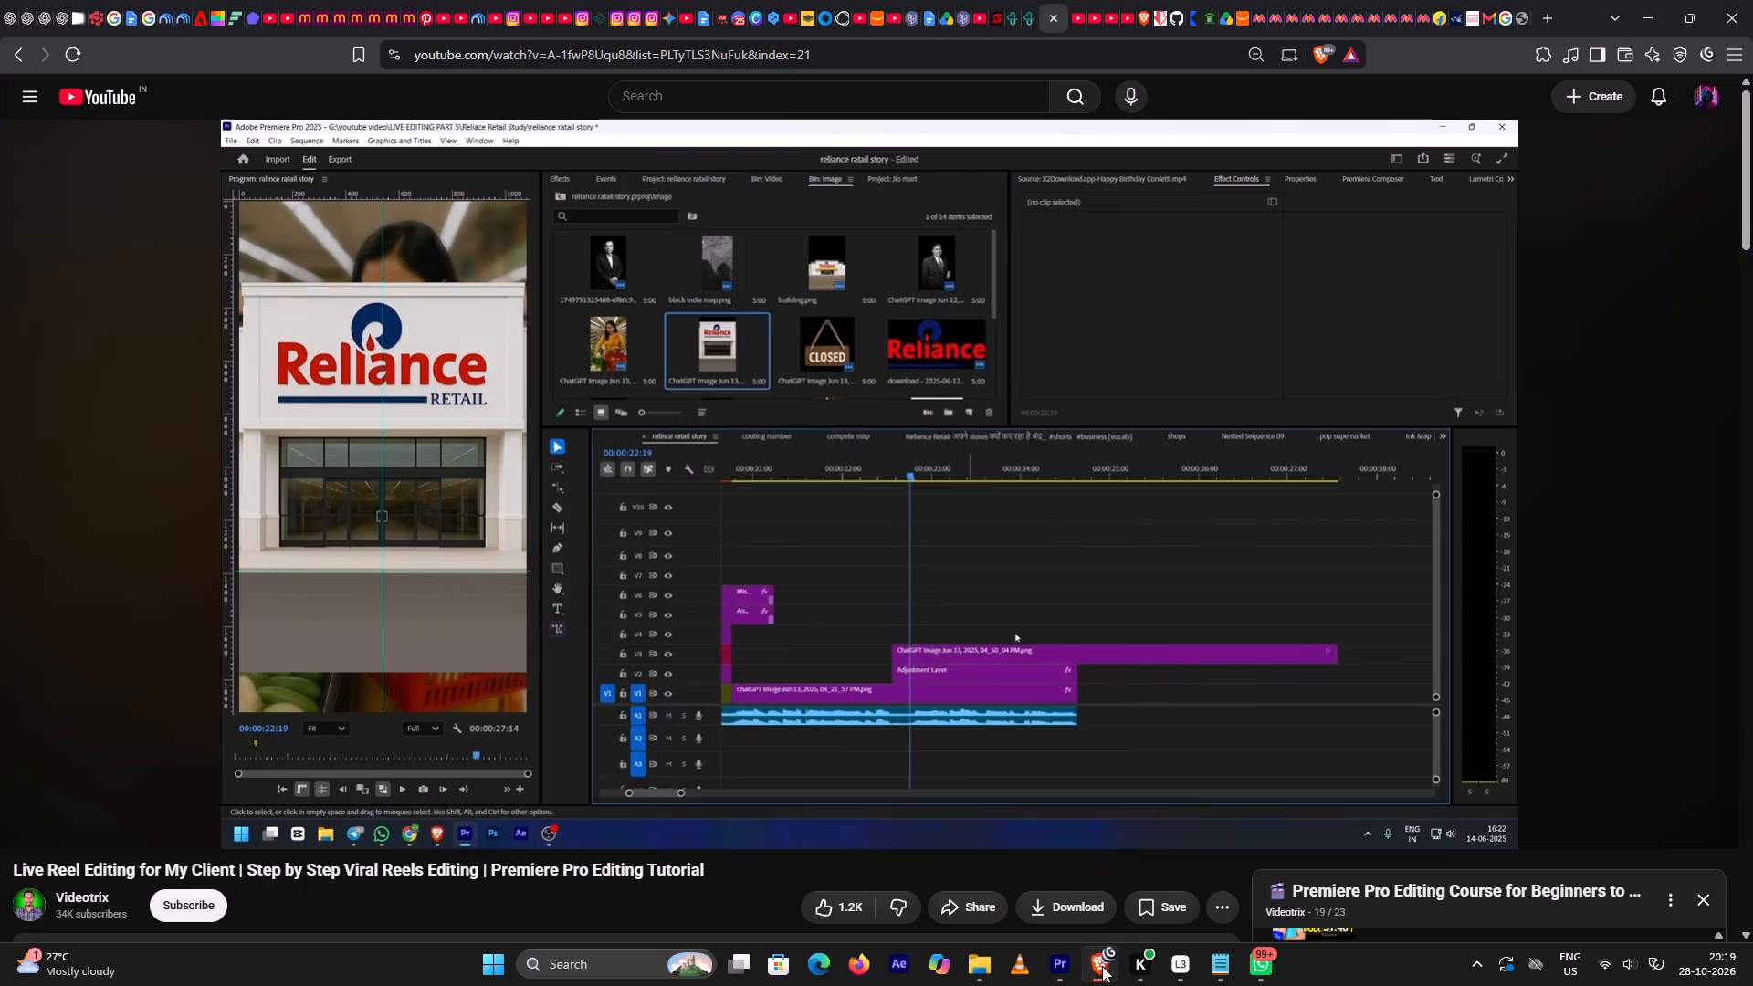
click(1102, 966)
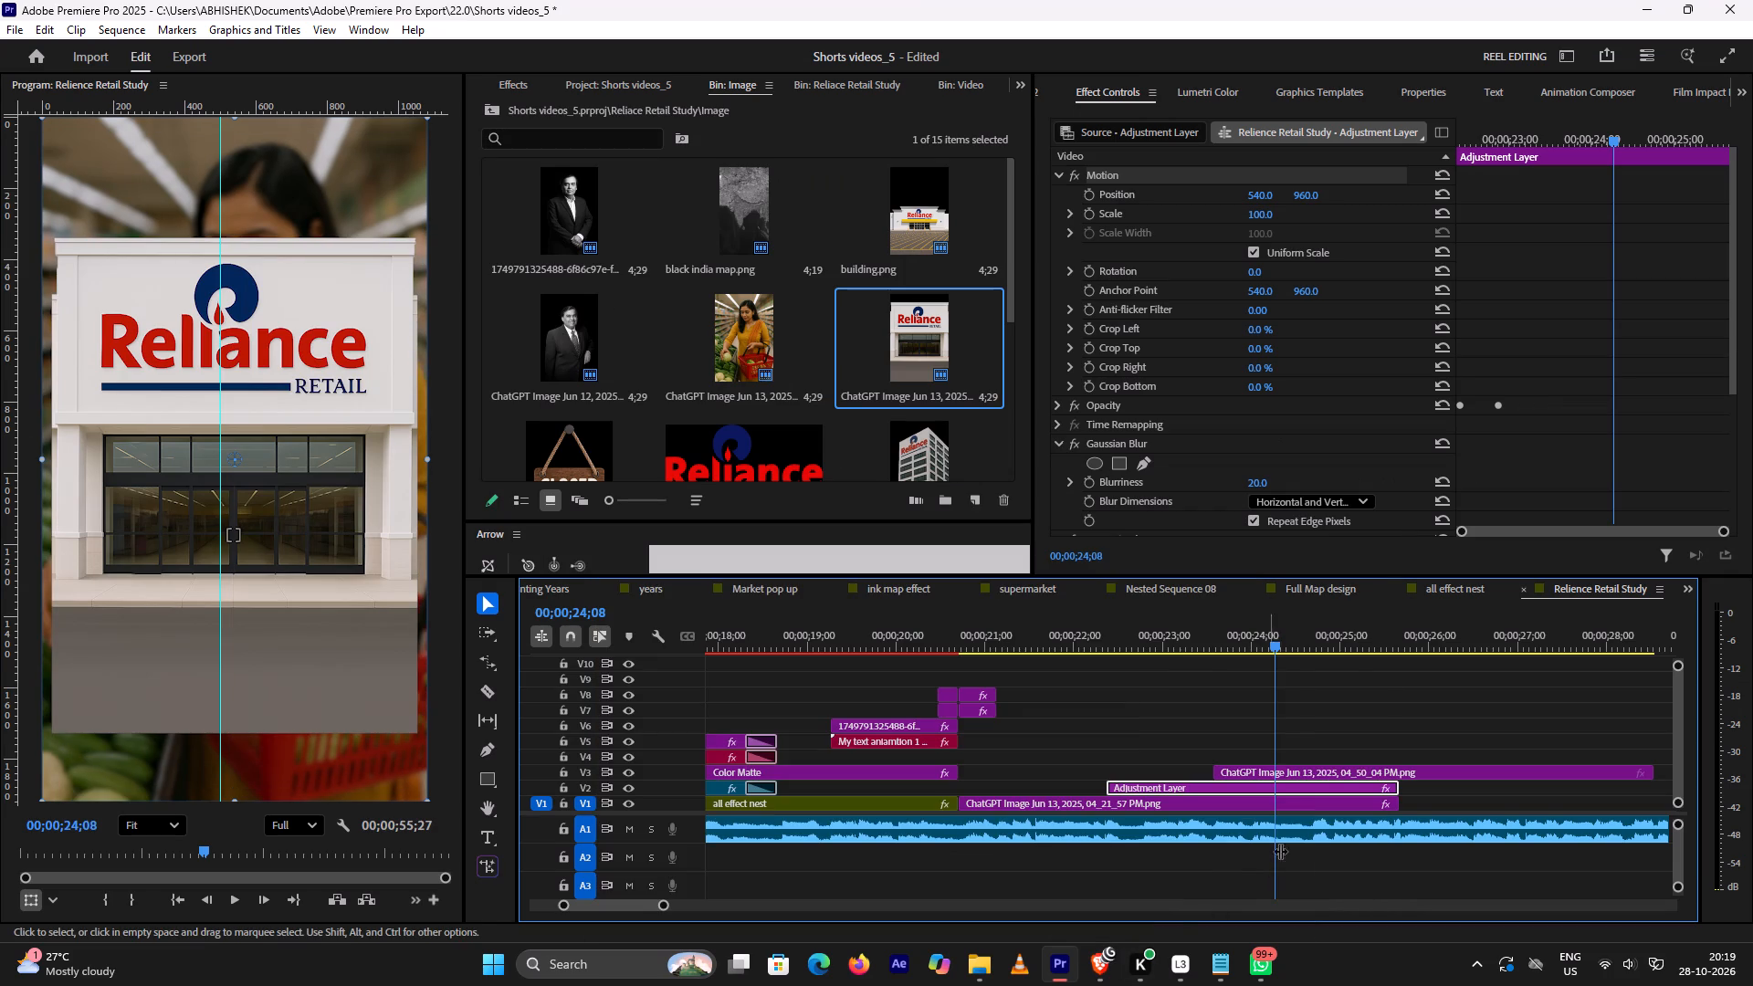
drag(1254, 767, 1159, 771)
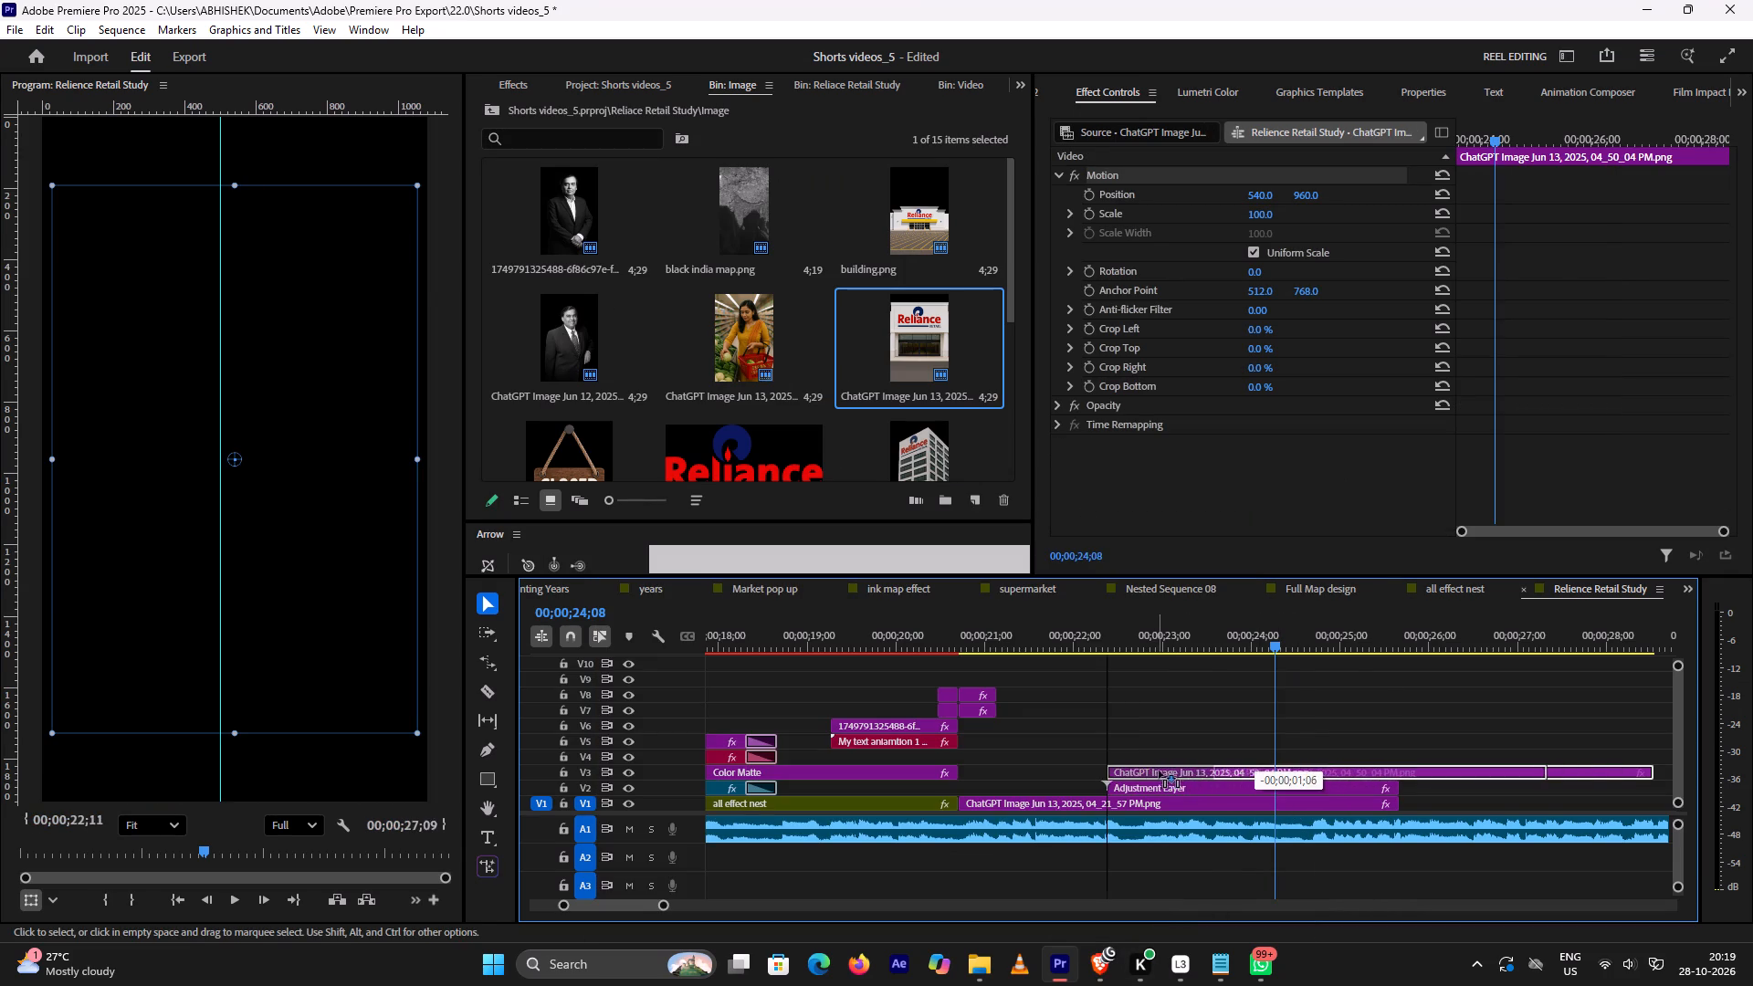
drag(1159, 771, 1162, 771)
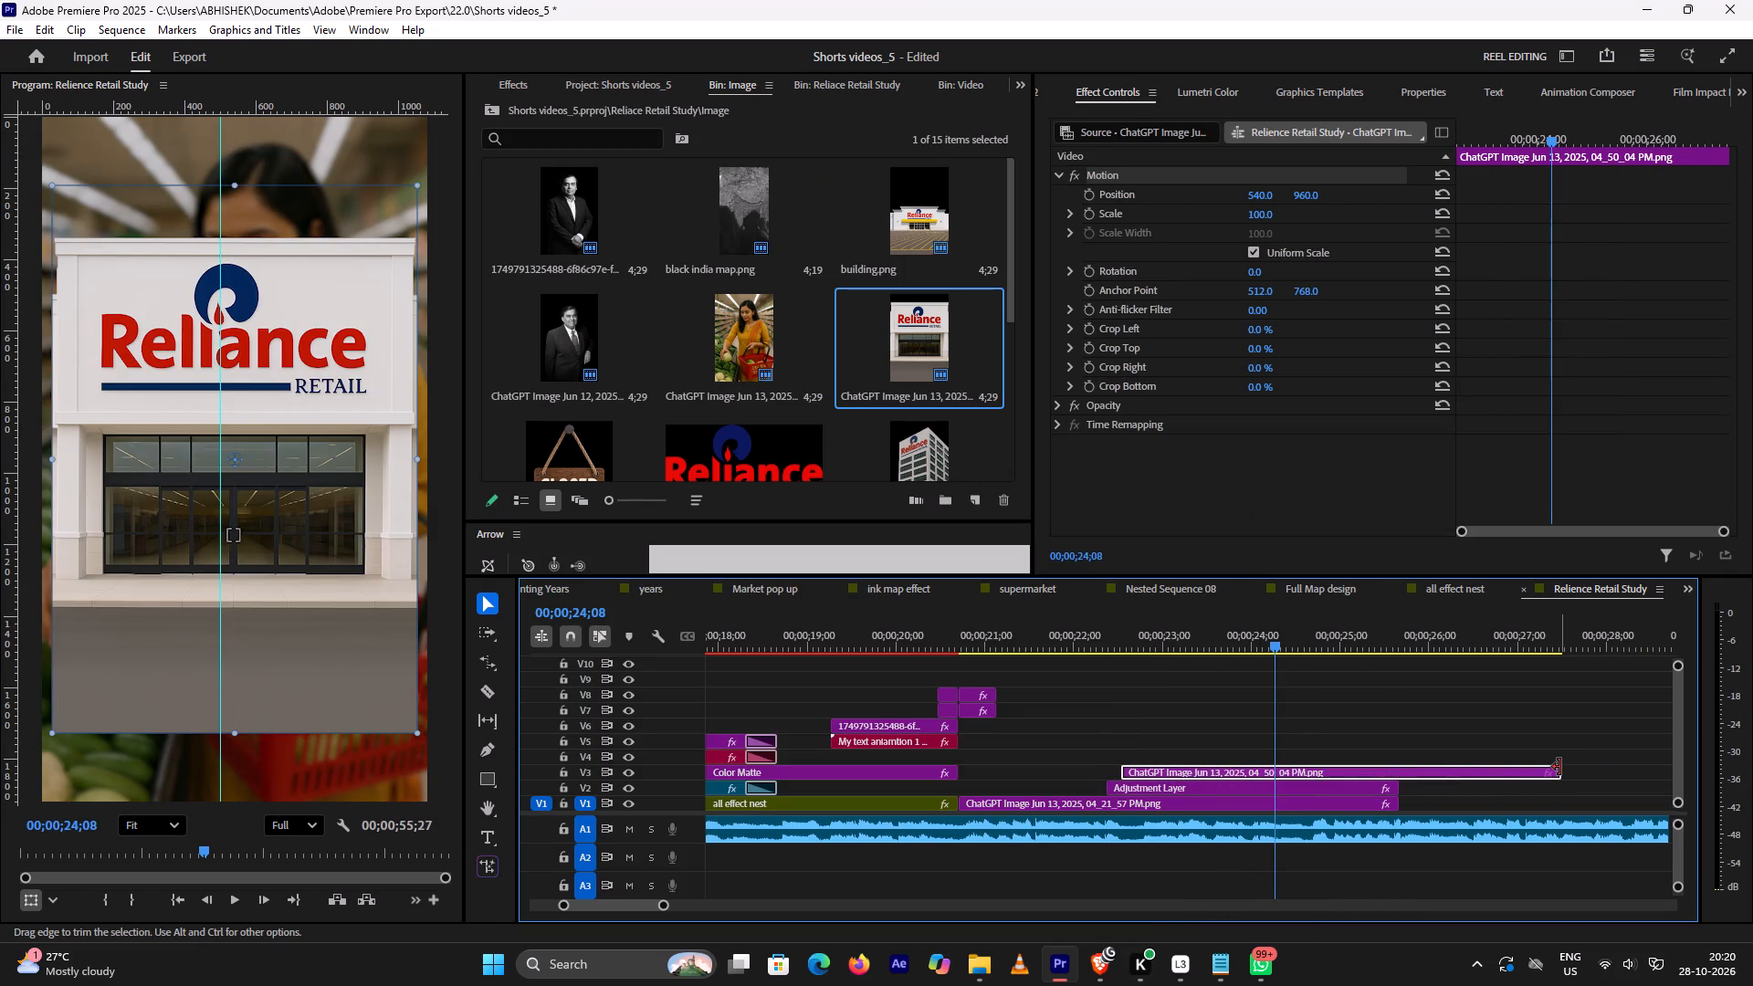
drag(1559, 767, 1401, 790)
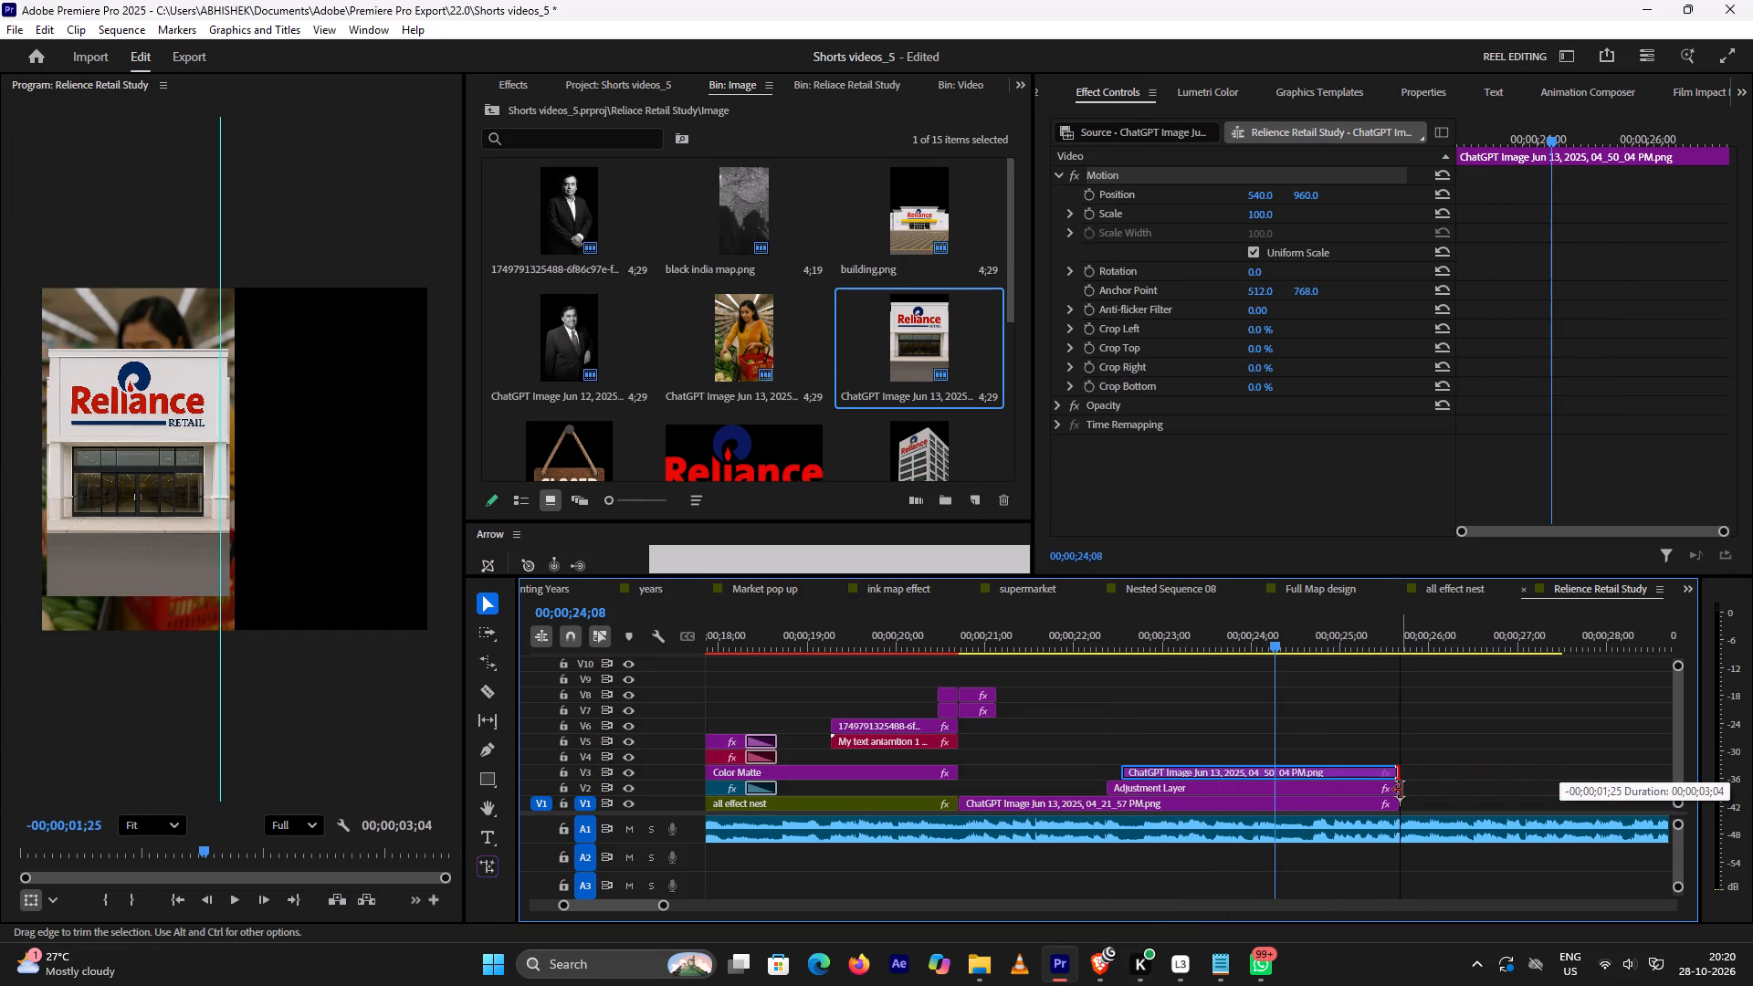
Align the storefront image clip on V3 with the start and end of the adjustment layer below, and play it back.
drag(1401, 790, 1422, 783)
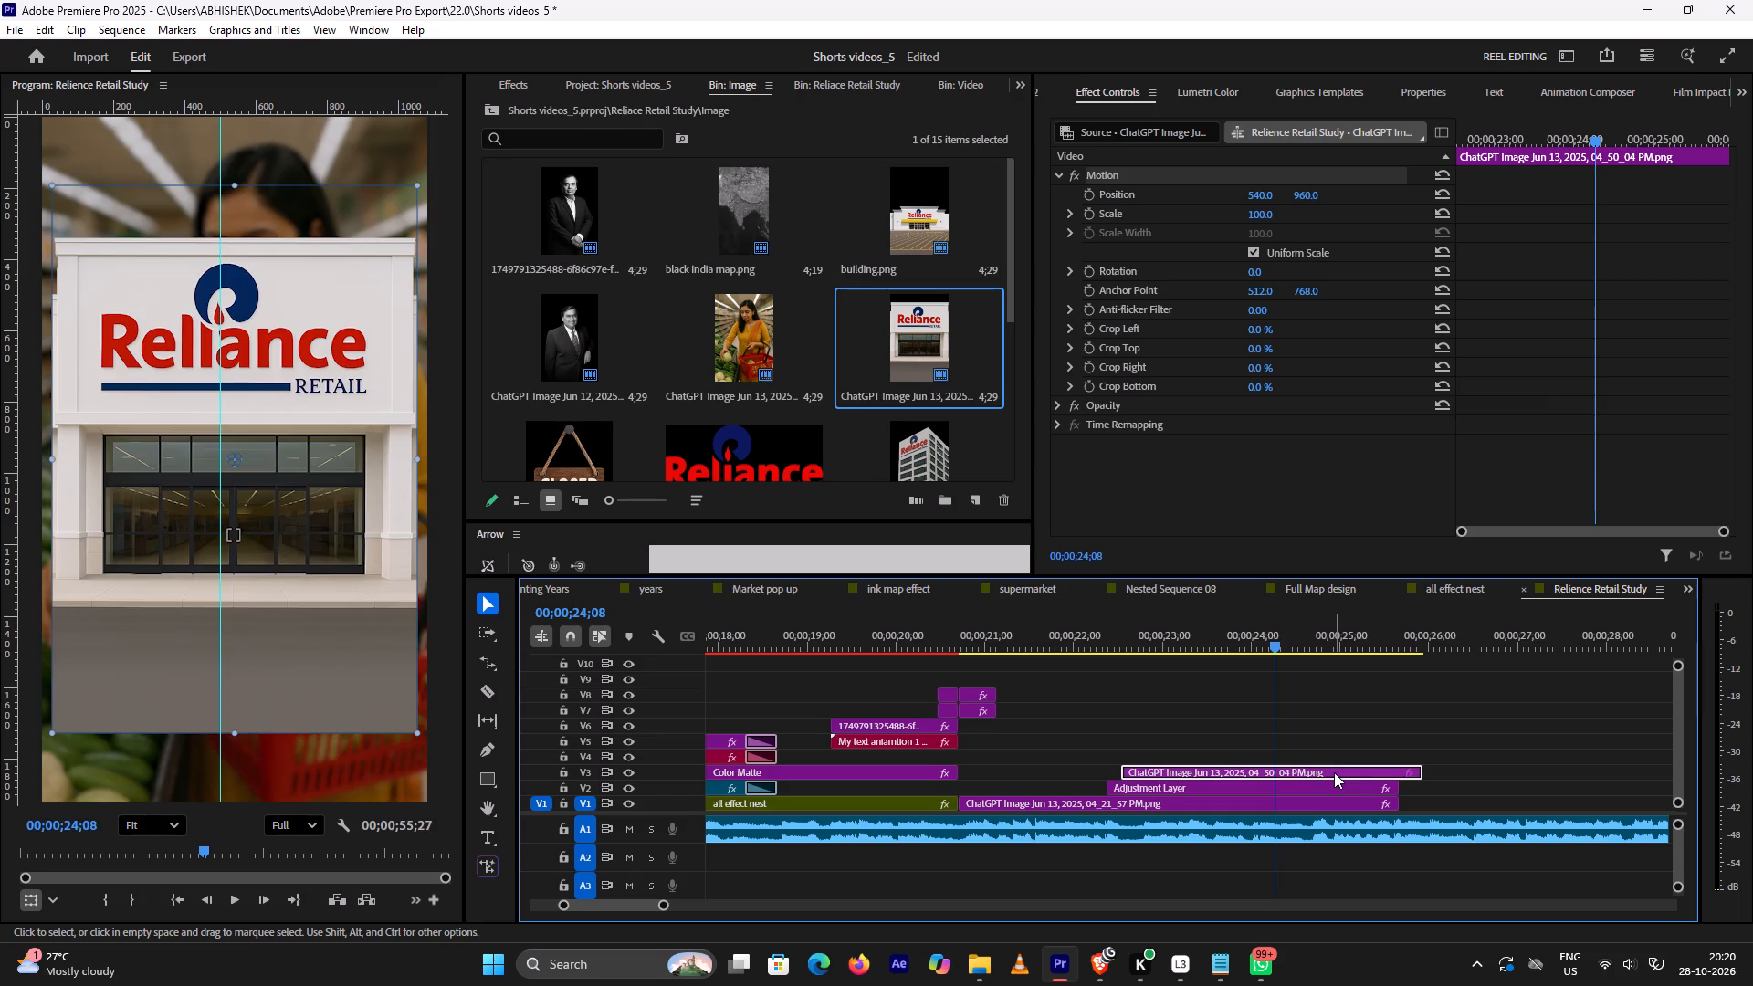
drag(1334, 772, 1325, 774)
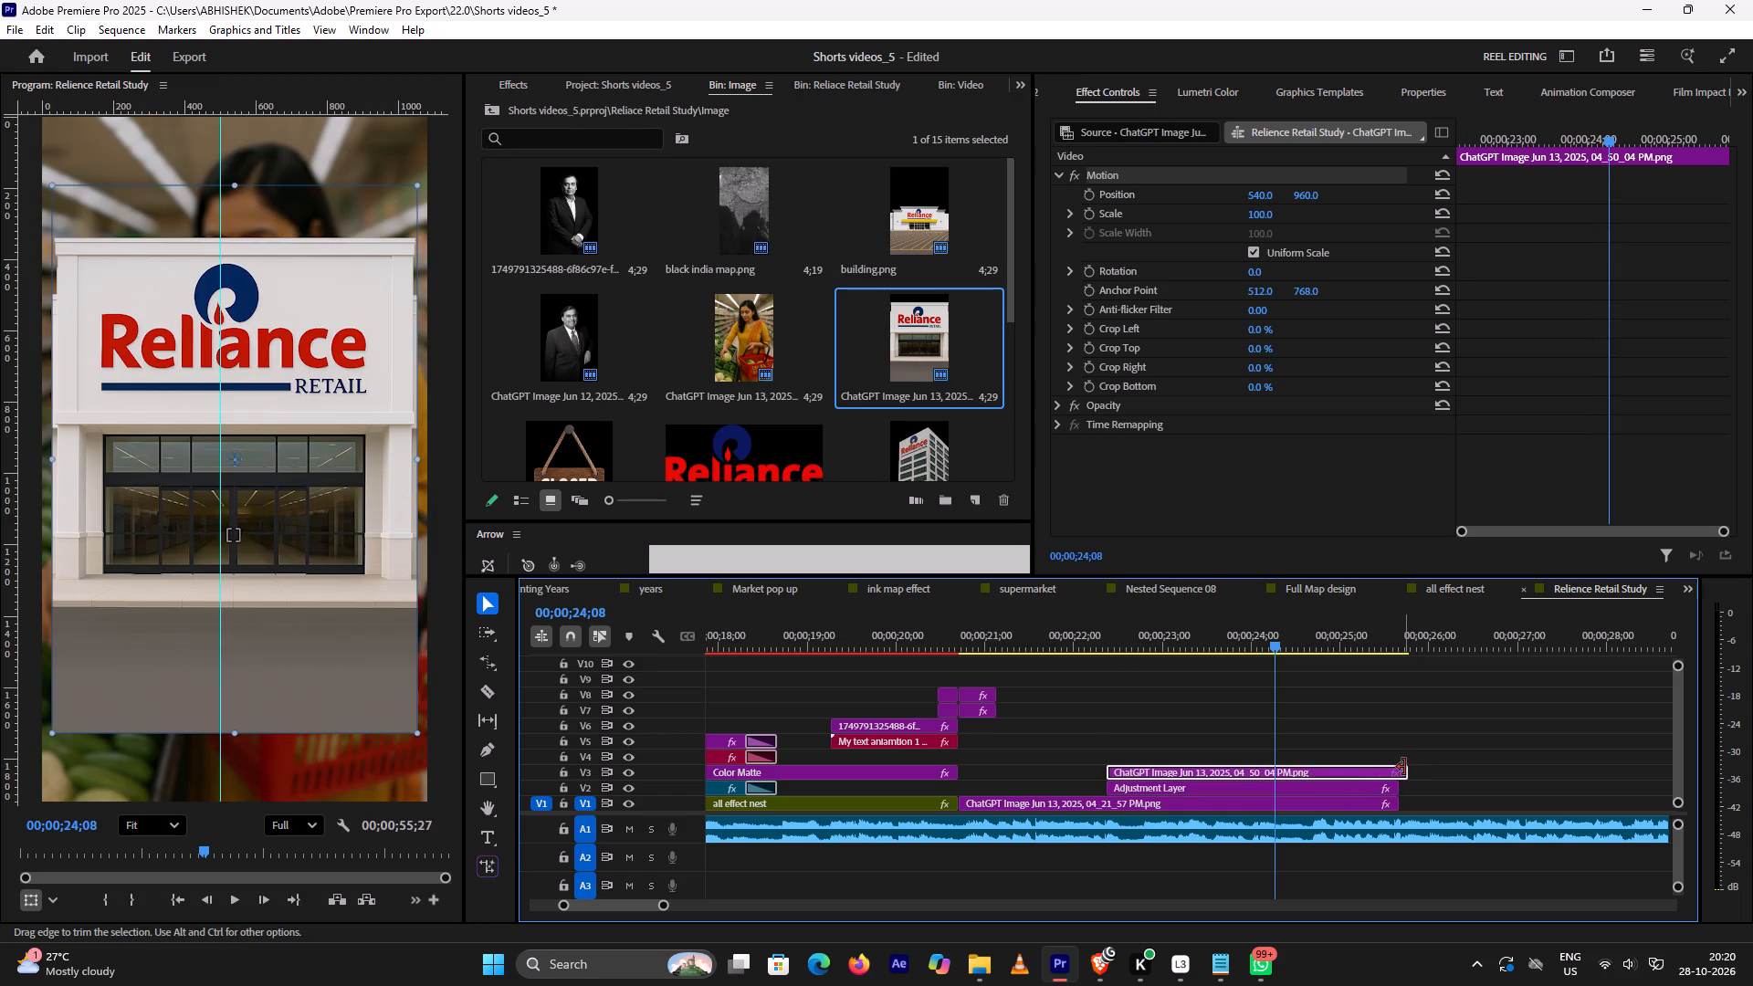
drag(1404, 766, 1395, 768)
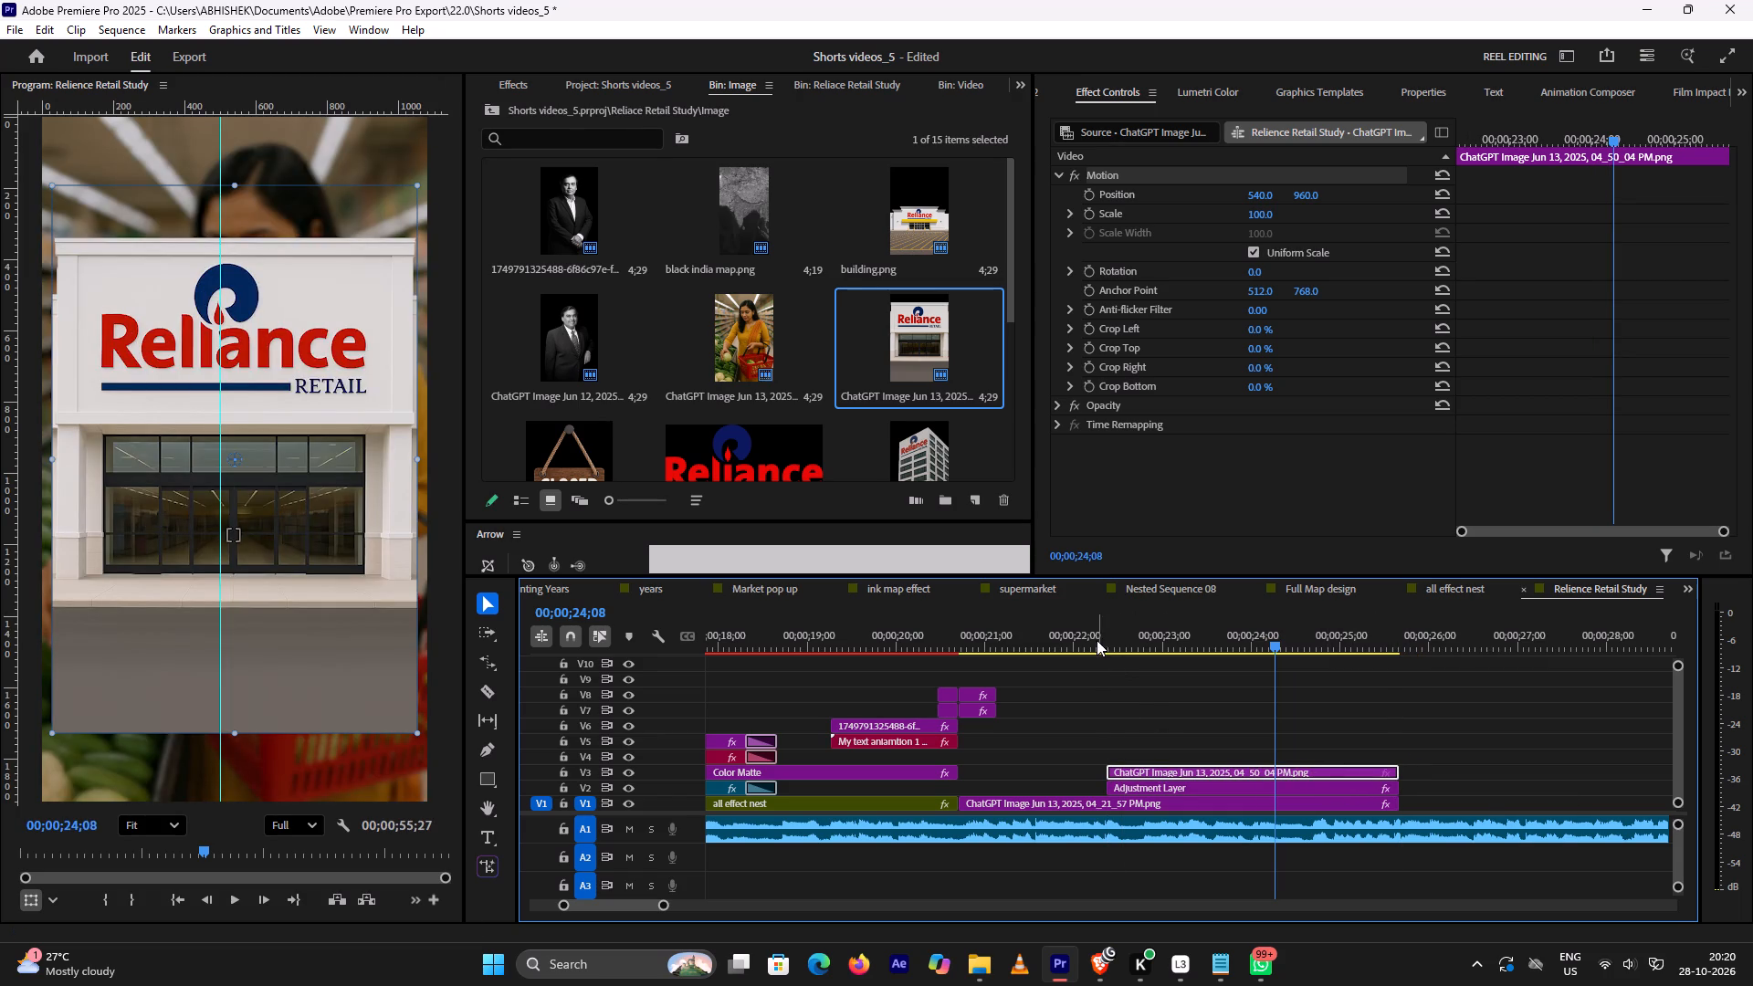
click(1093, 632)
key(space)
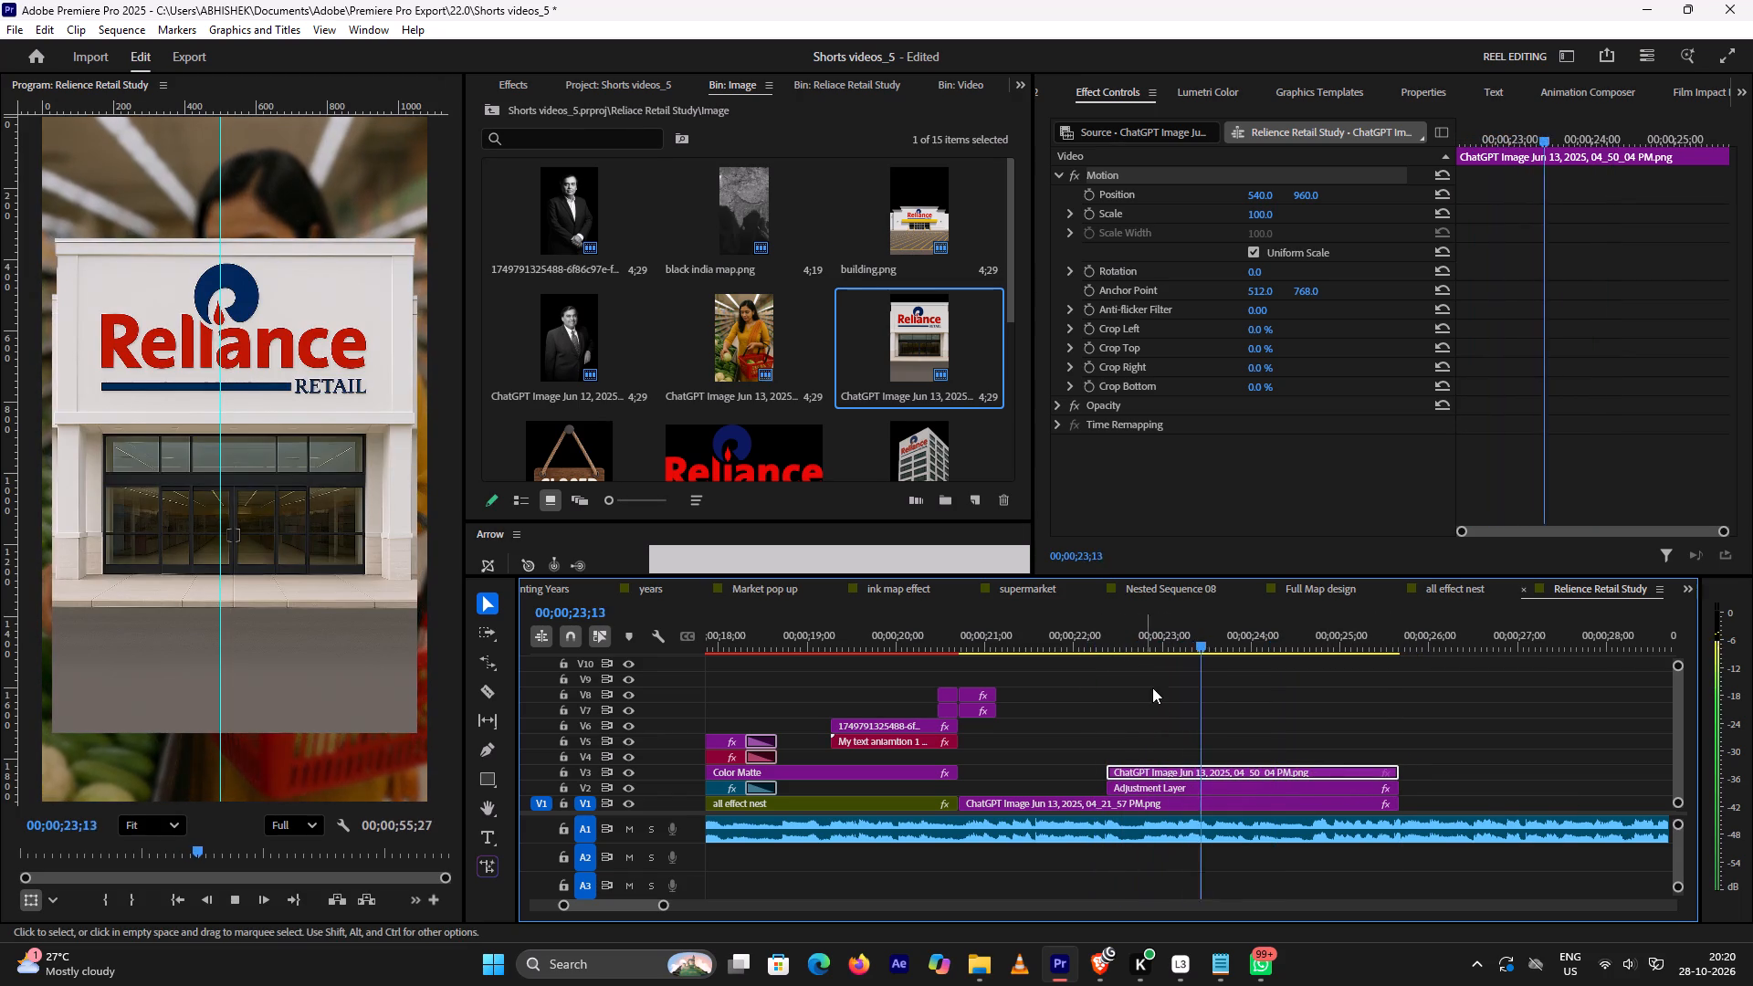
click(1159, 707)
key(space)
click(1107, 635)
key(space)
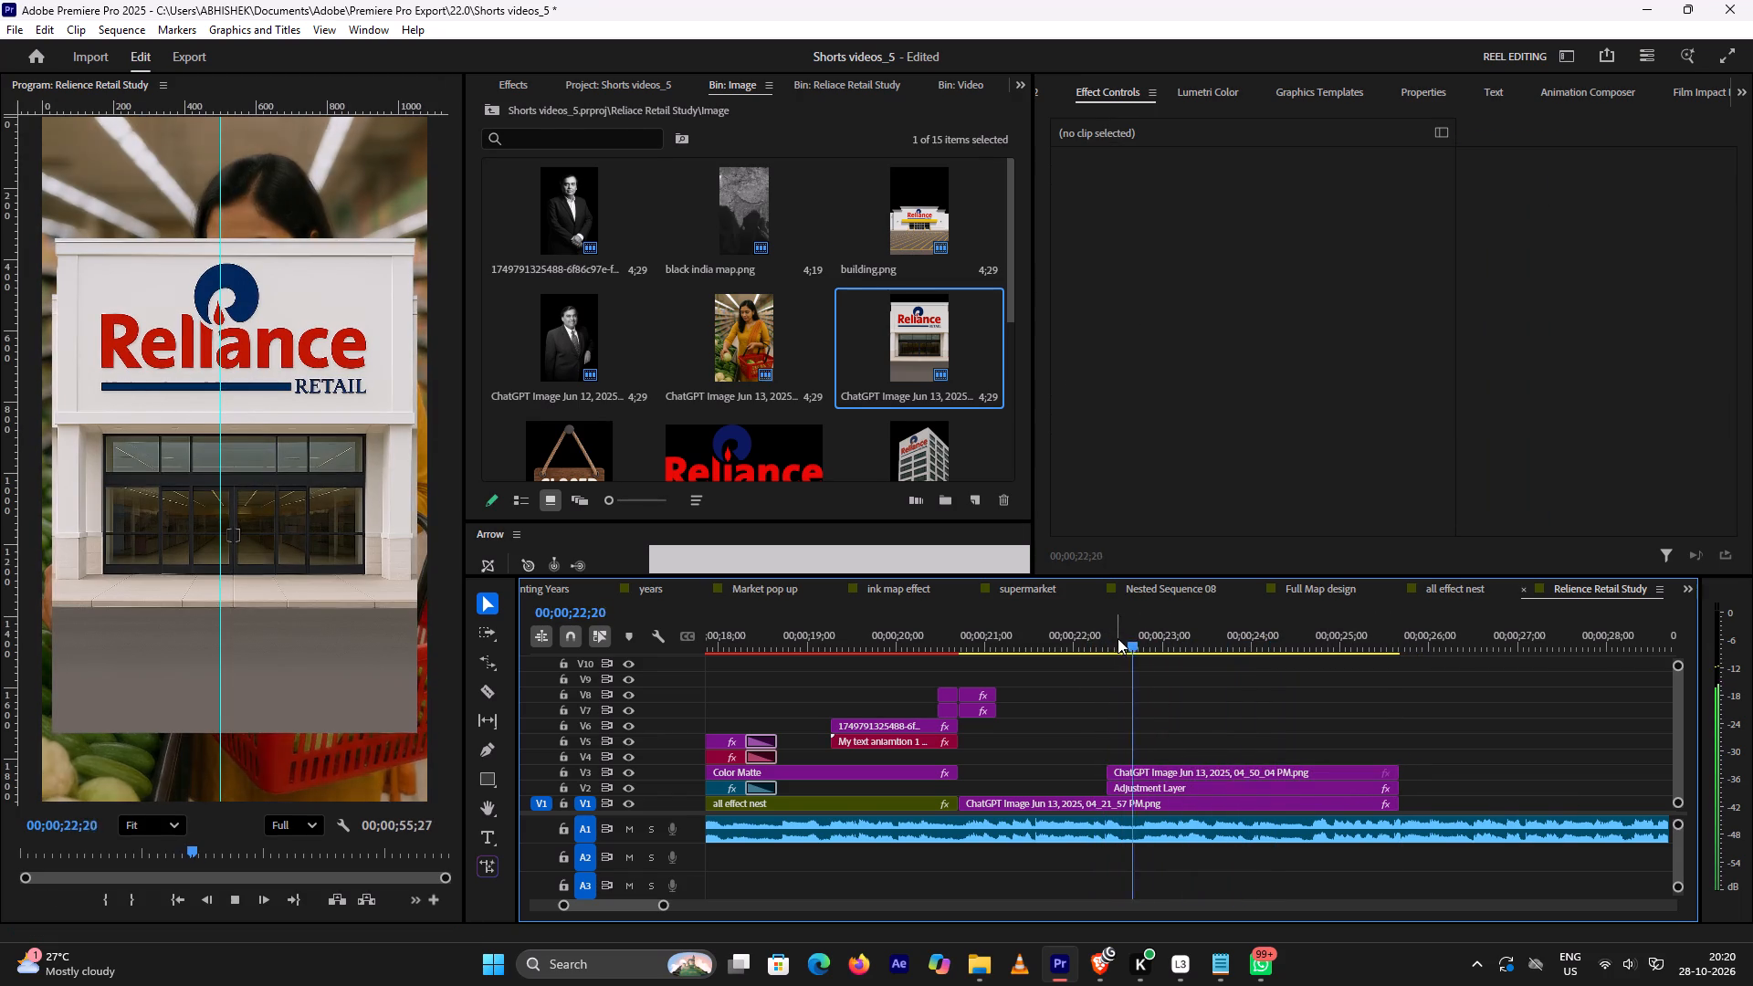
key(space)
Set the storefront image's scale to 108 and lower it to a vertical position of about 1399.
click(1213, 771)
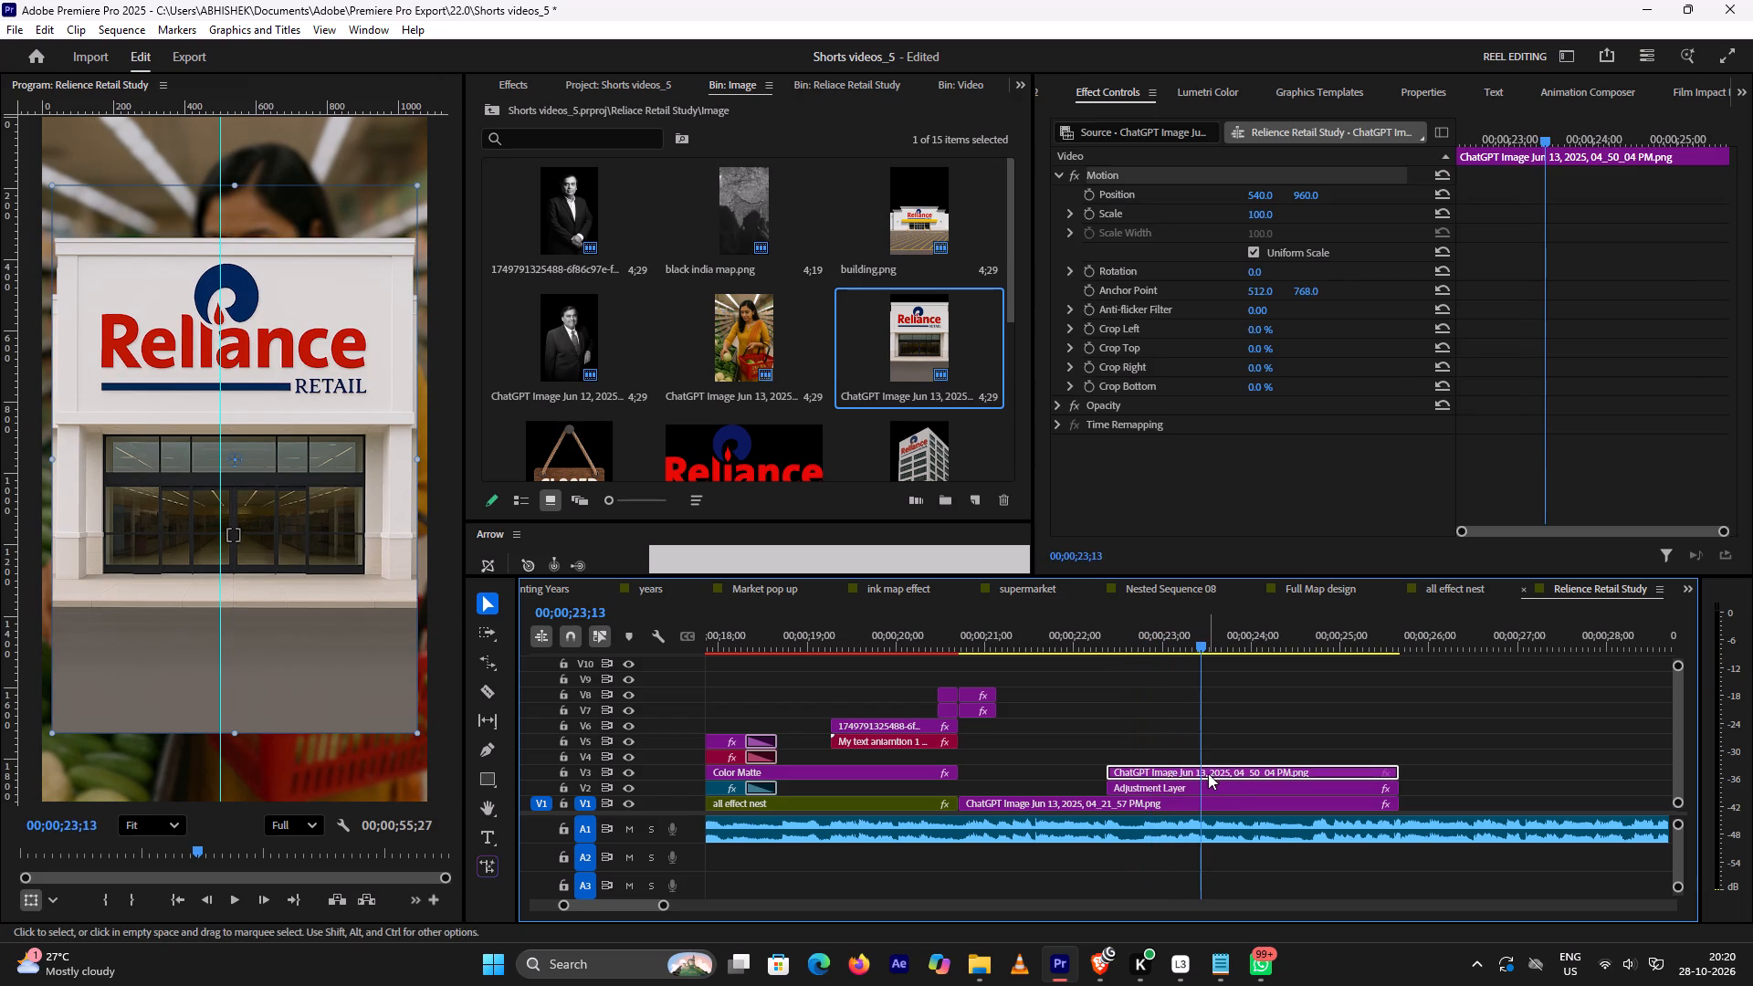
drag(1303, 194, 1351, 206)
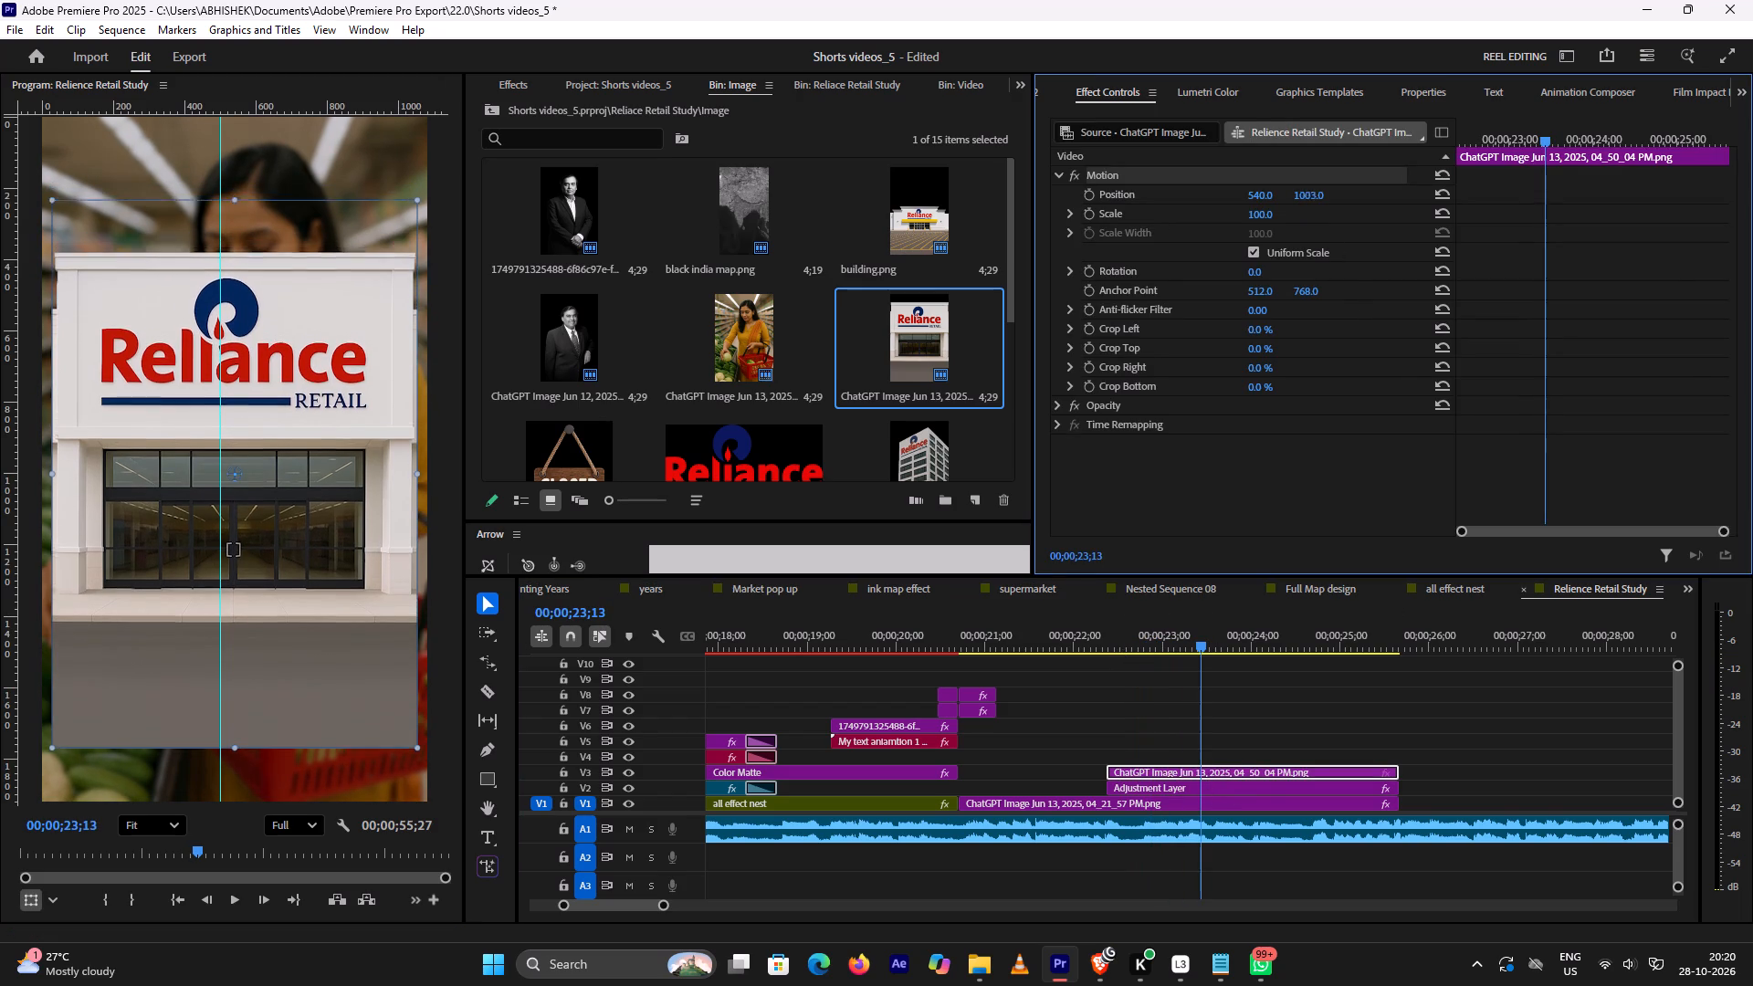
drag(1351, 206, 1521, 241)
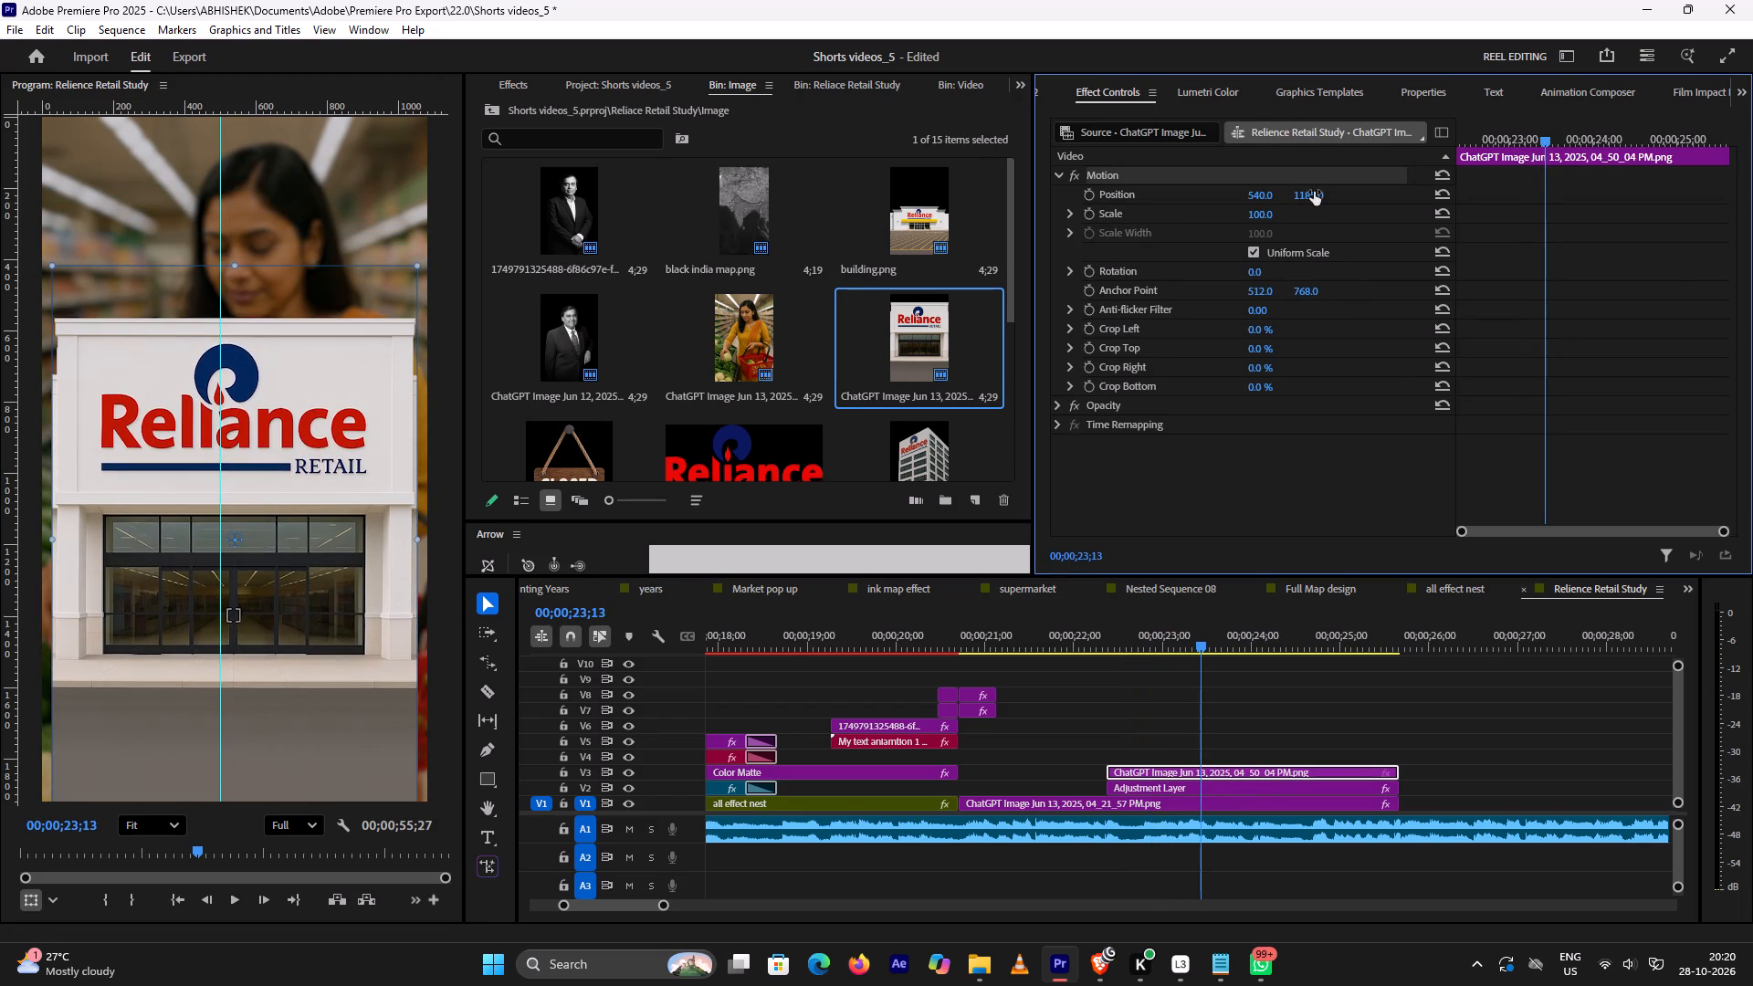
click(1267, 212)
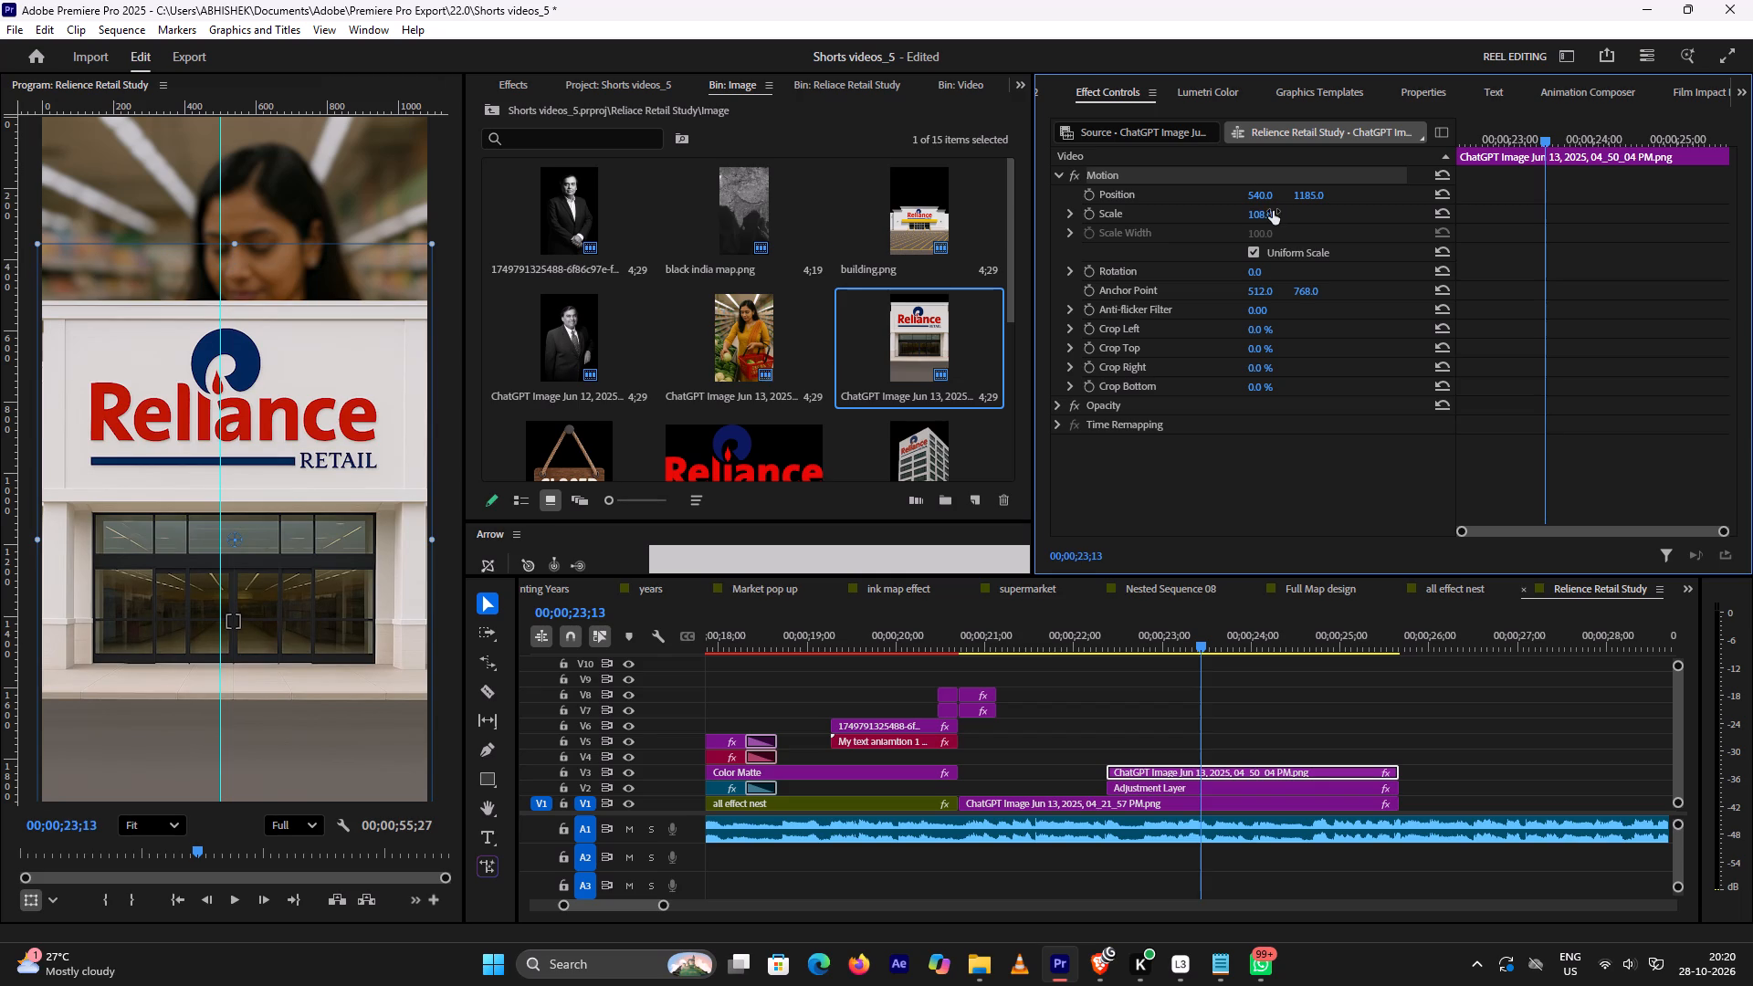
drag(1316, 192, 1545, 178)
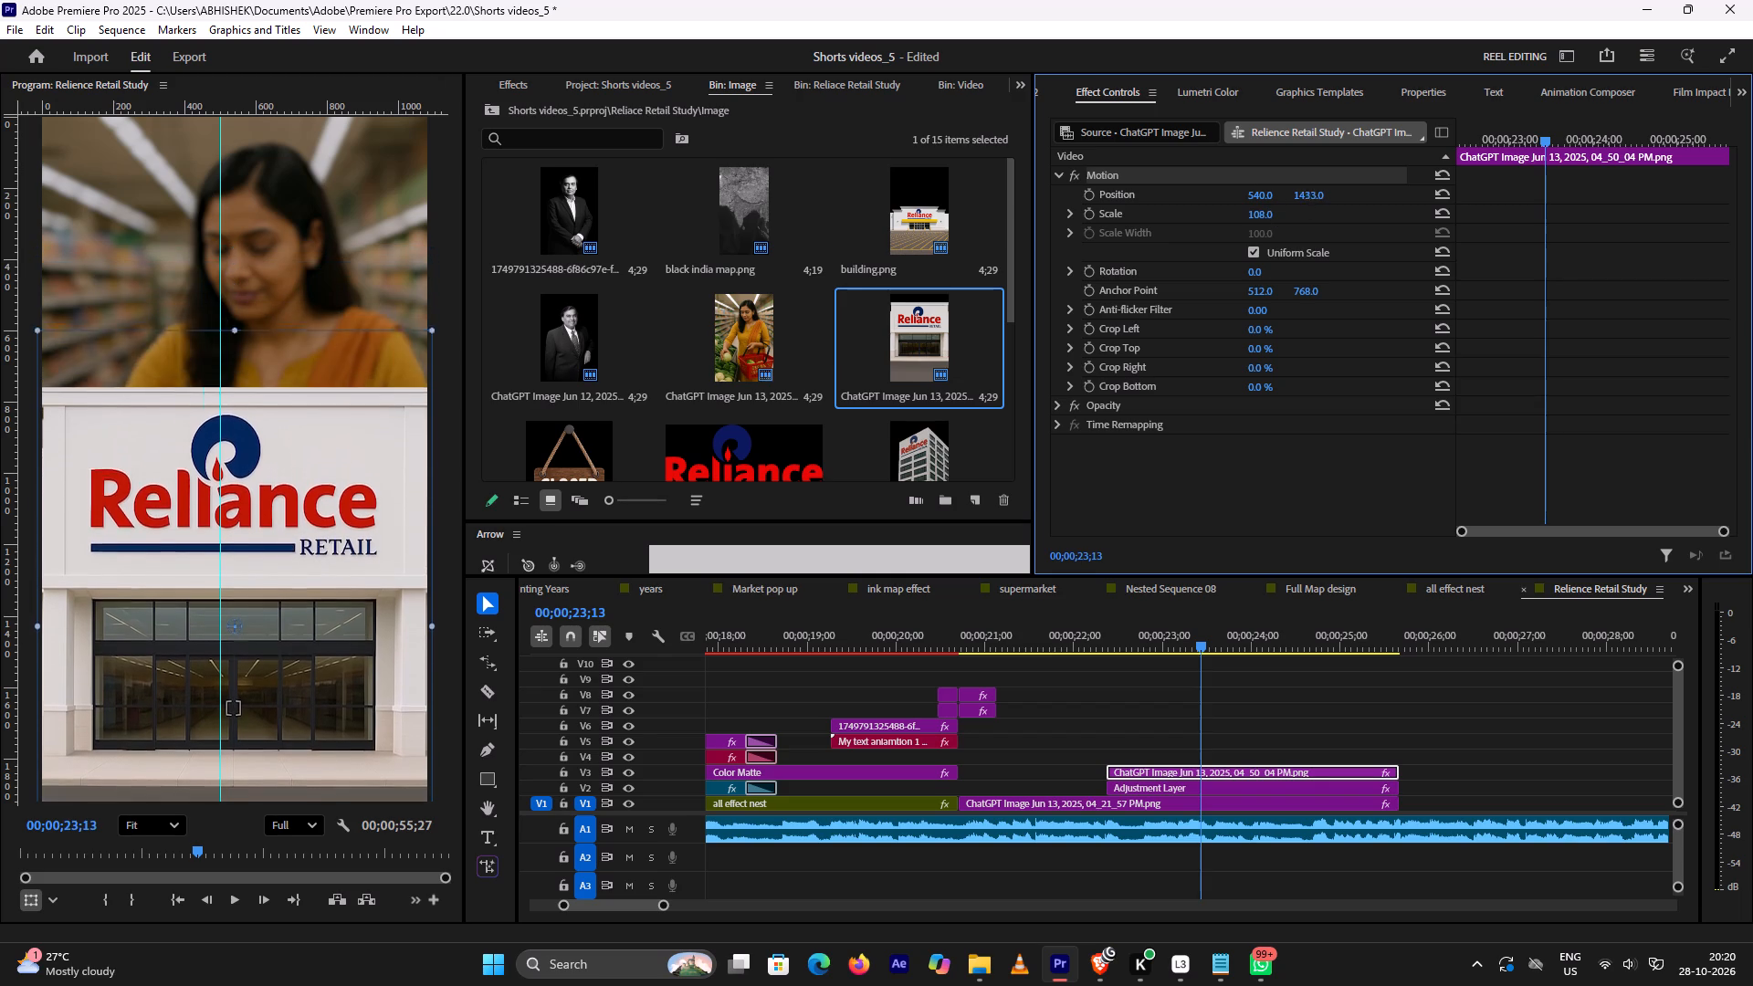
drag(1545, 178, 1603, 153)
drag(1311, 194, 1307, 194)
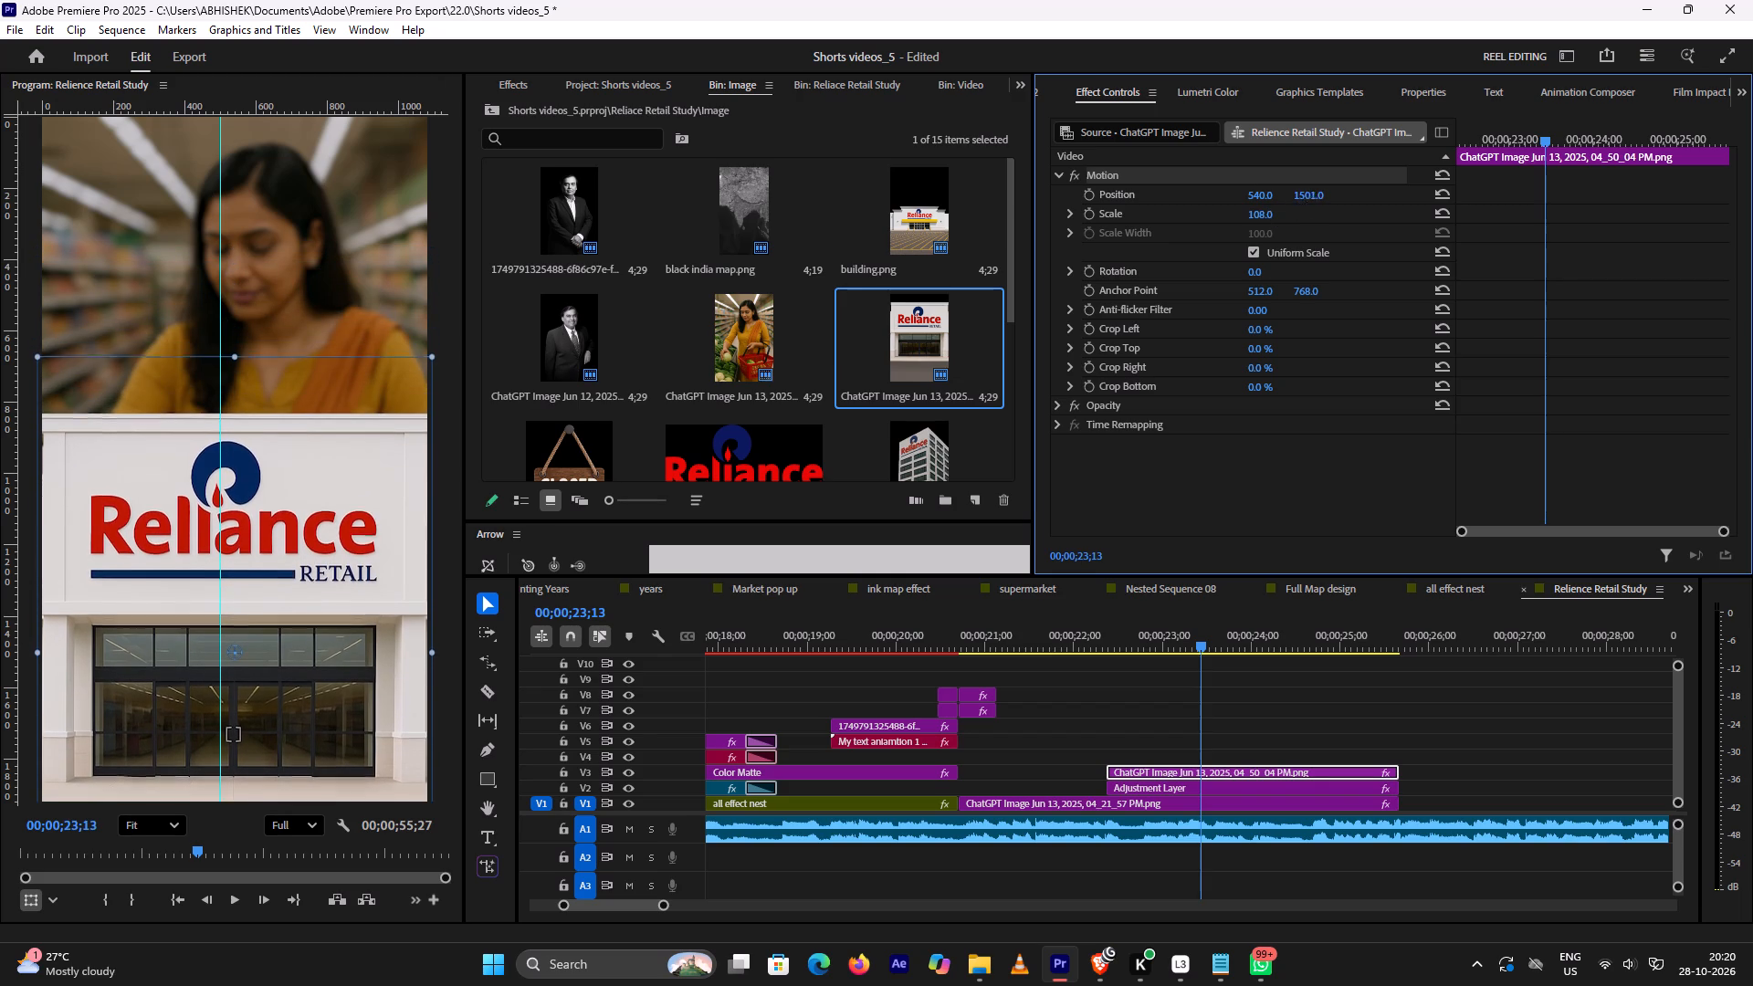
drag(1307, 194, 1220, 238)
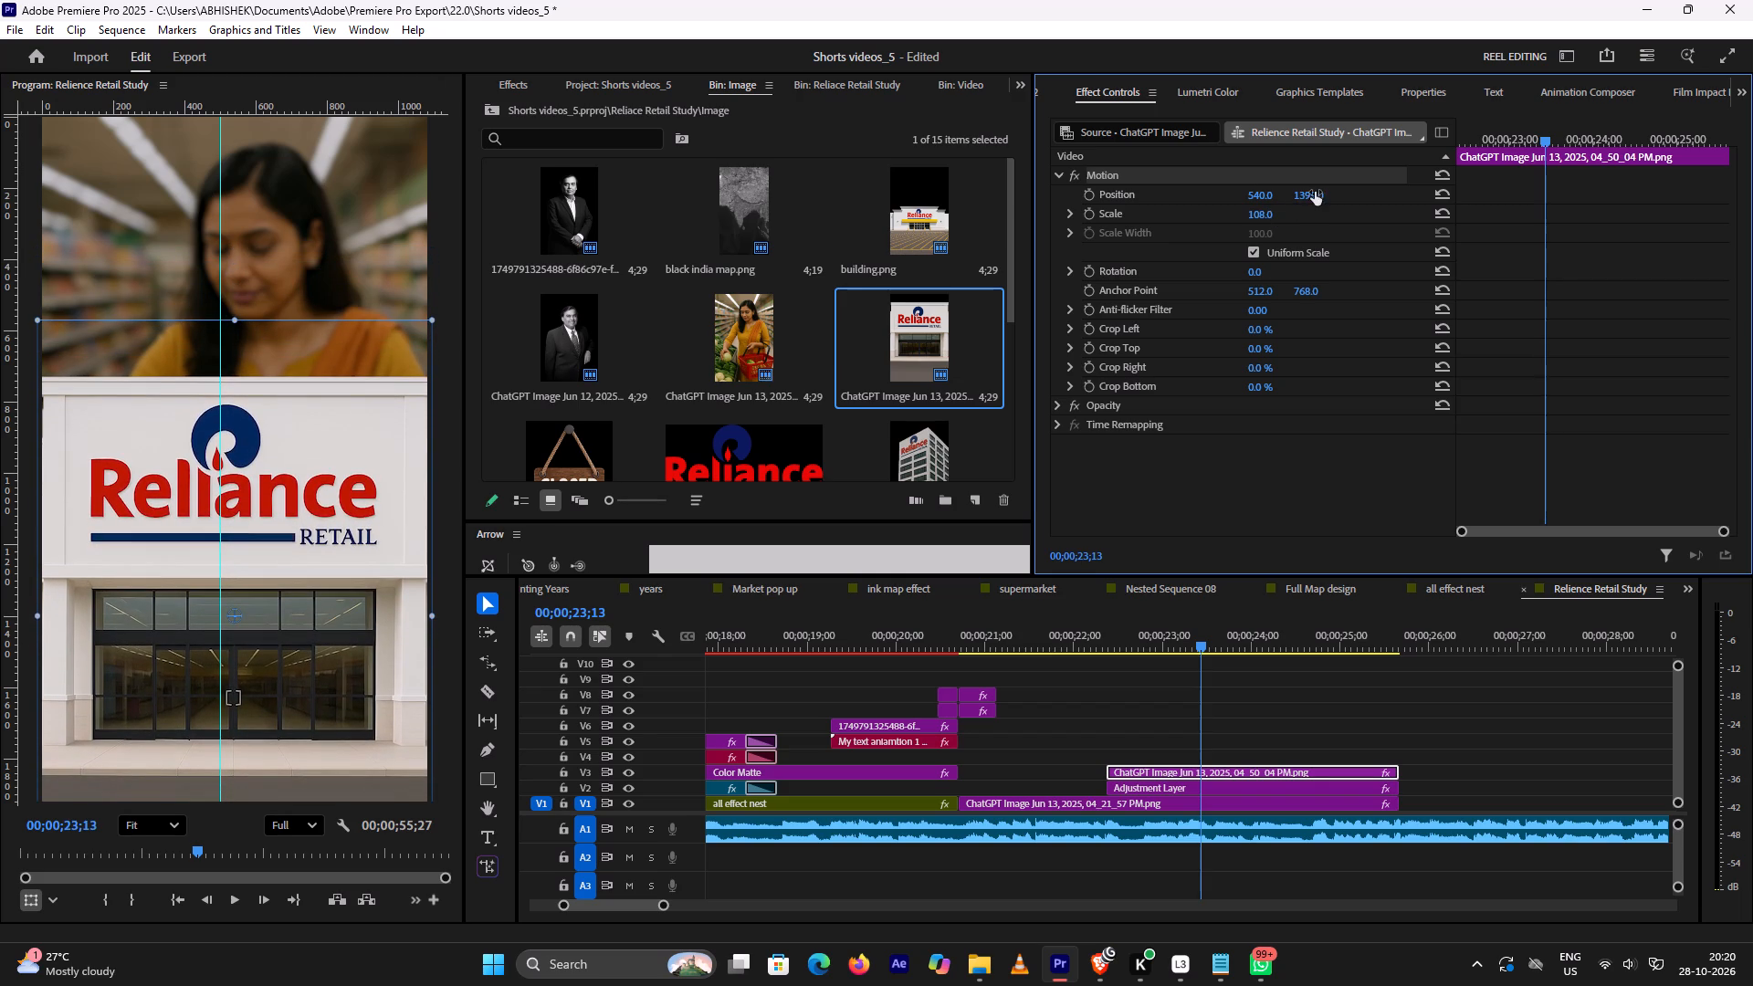
Switch to the YouTube tutorial in Brave and watch how the storefront image is sized, positioned and animated in.
click(1094, 967)
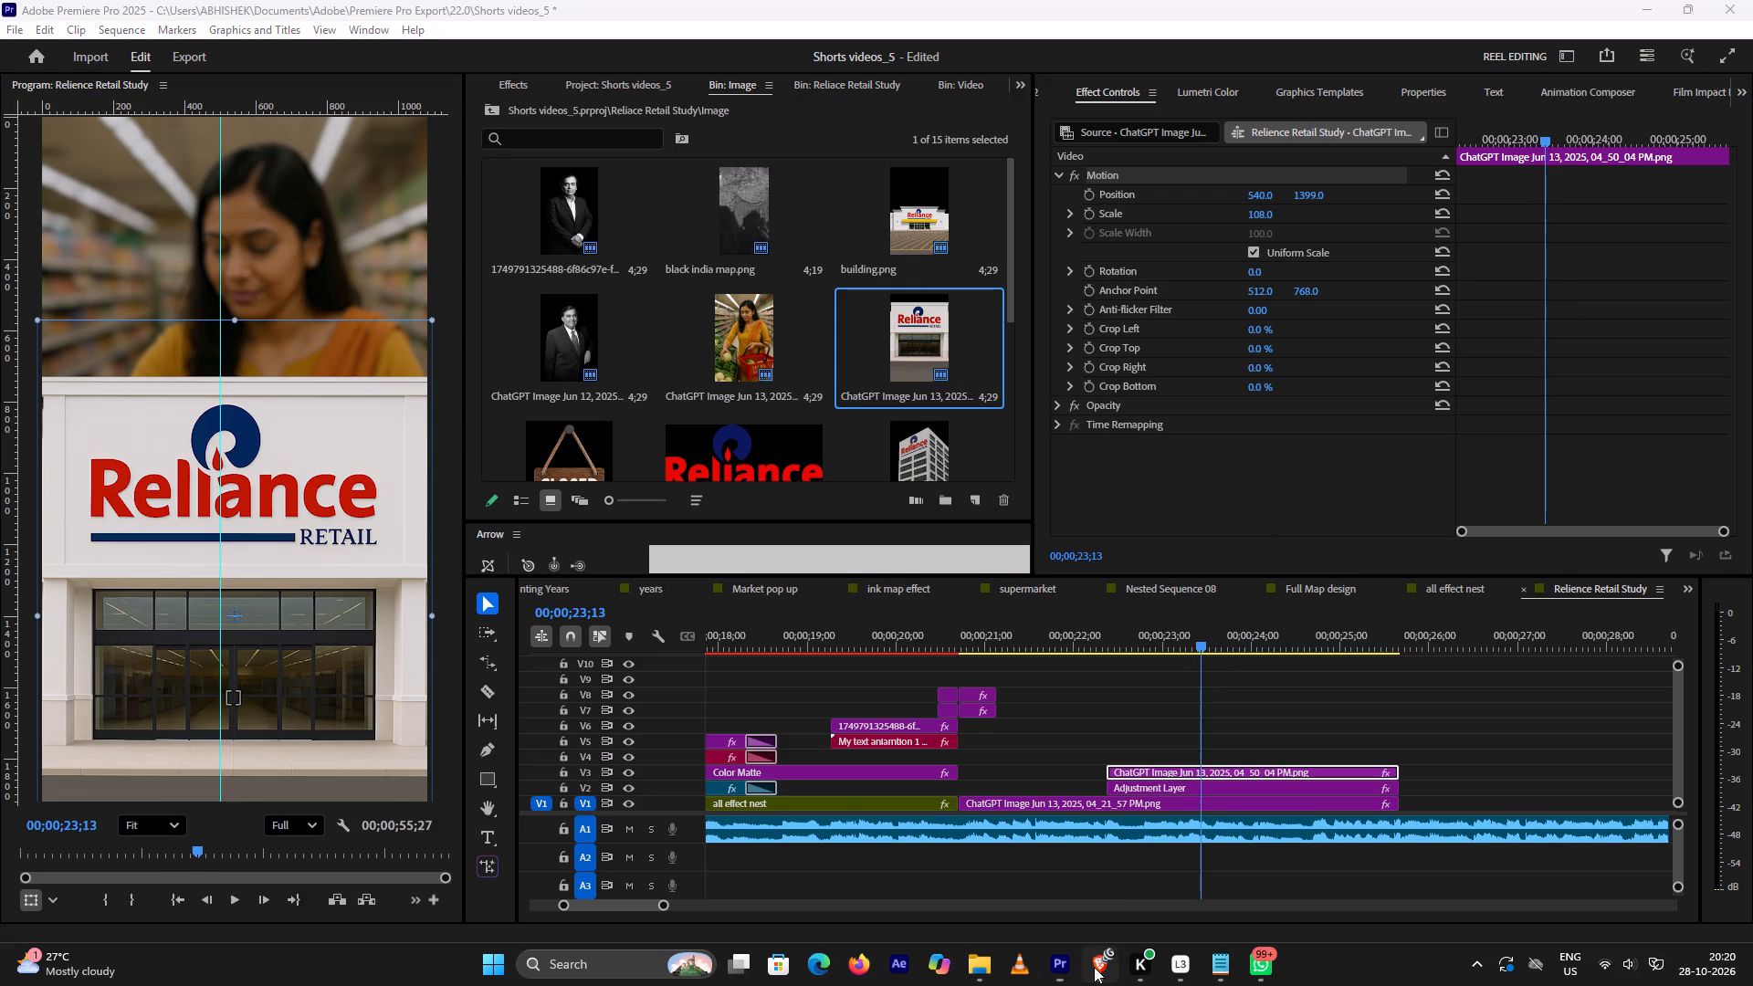
key(space)
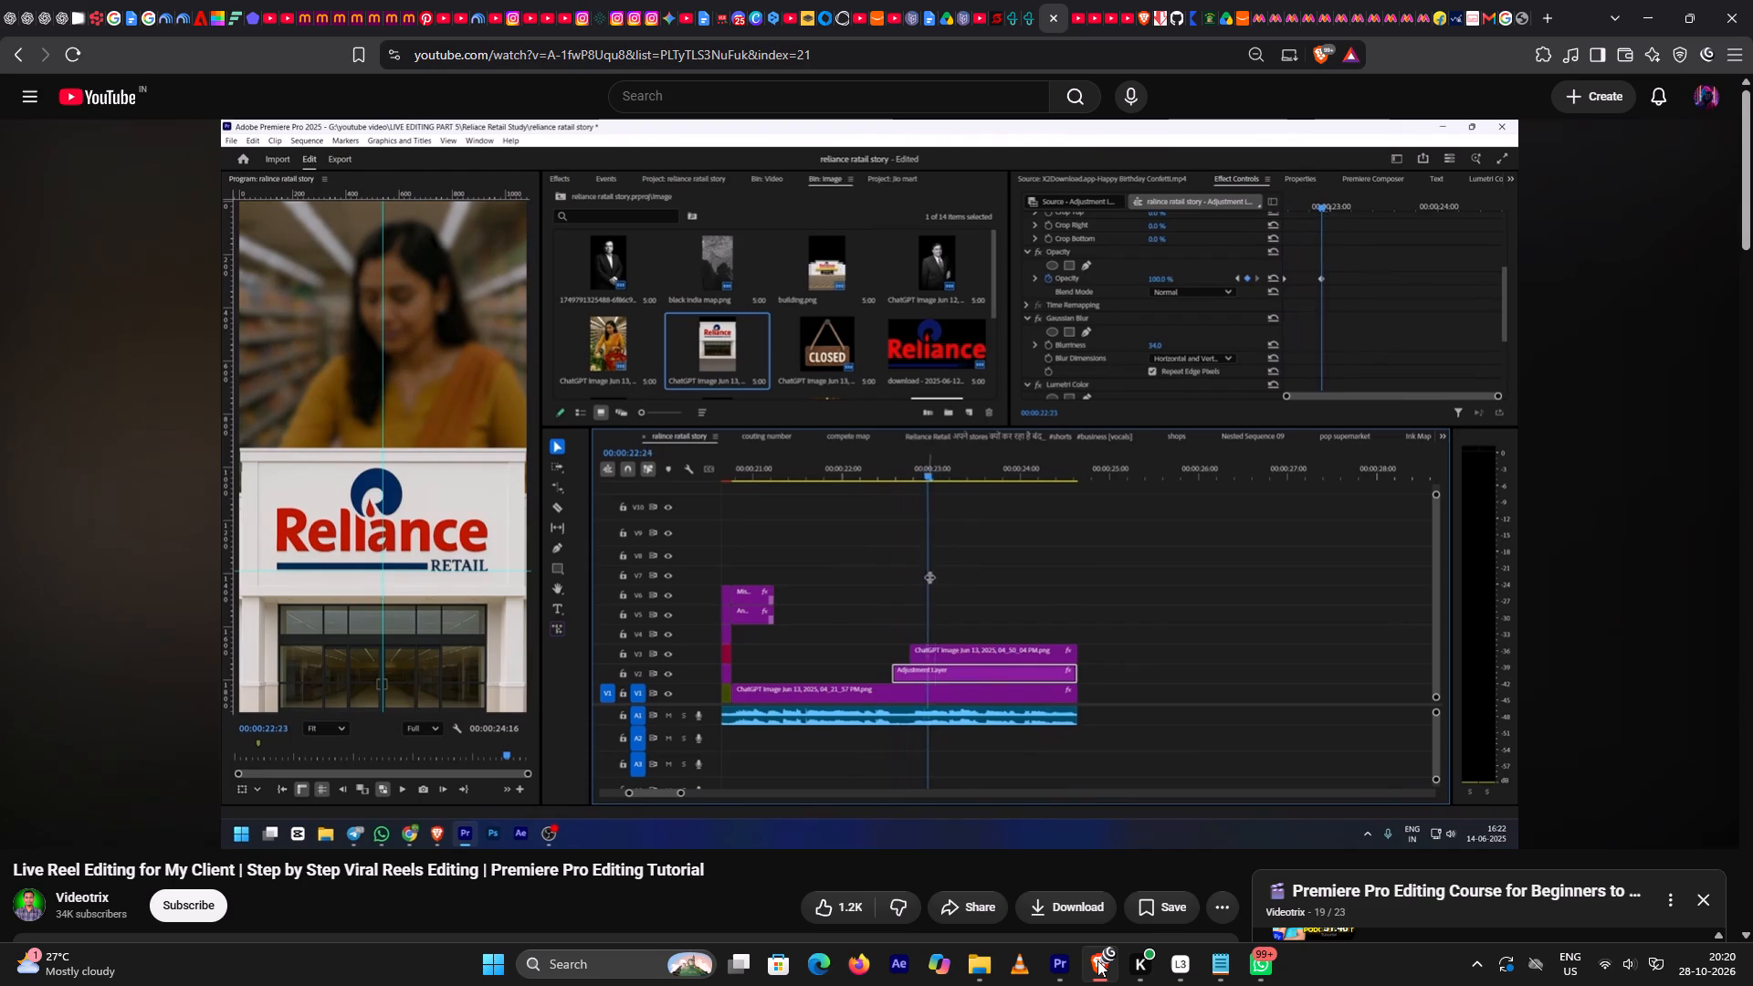
key(space)
key(space)
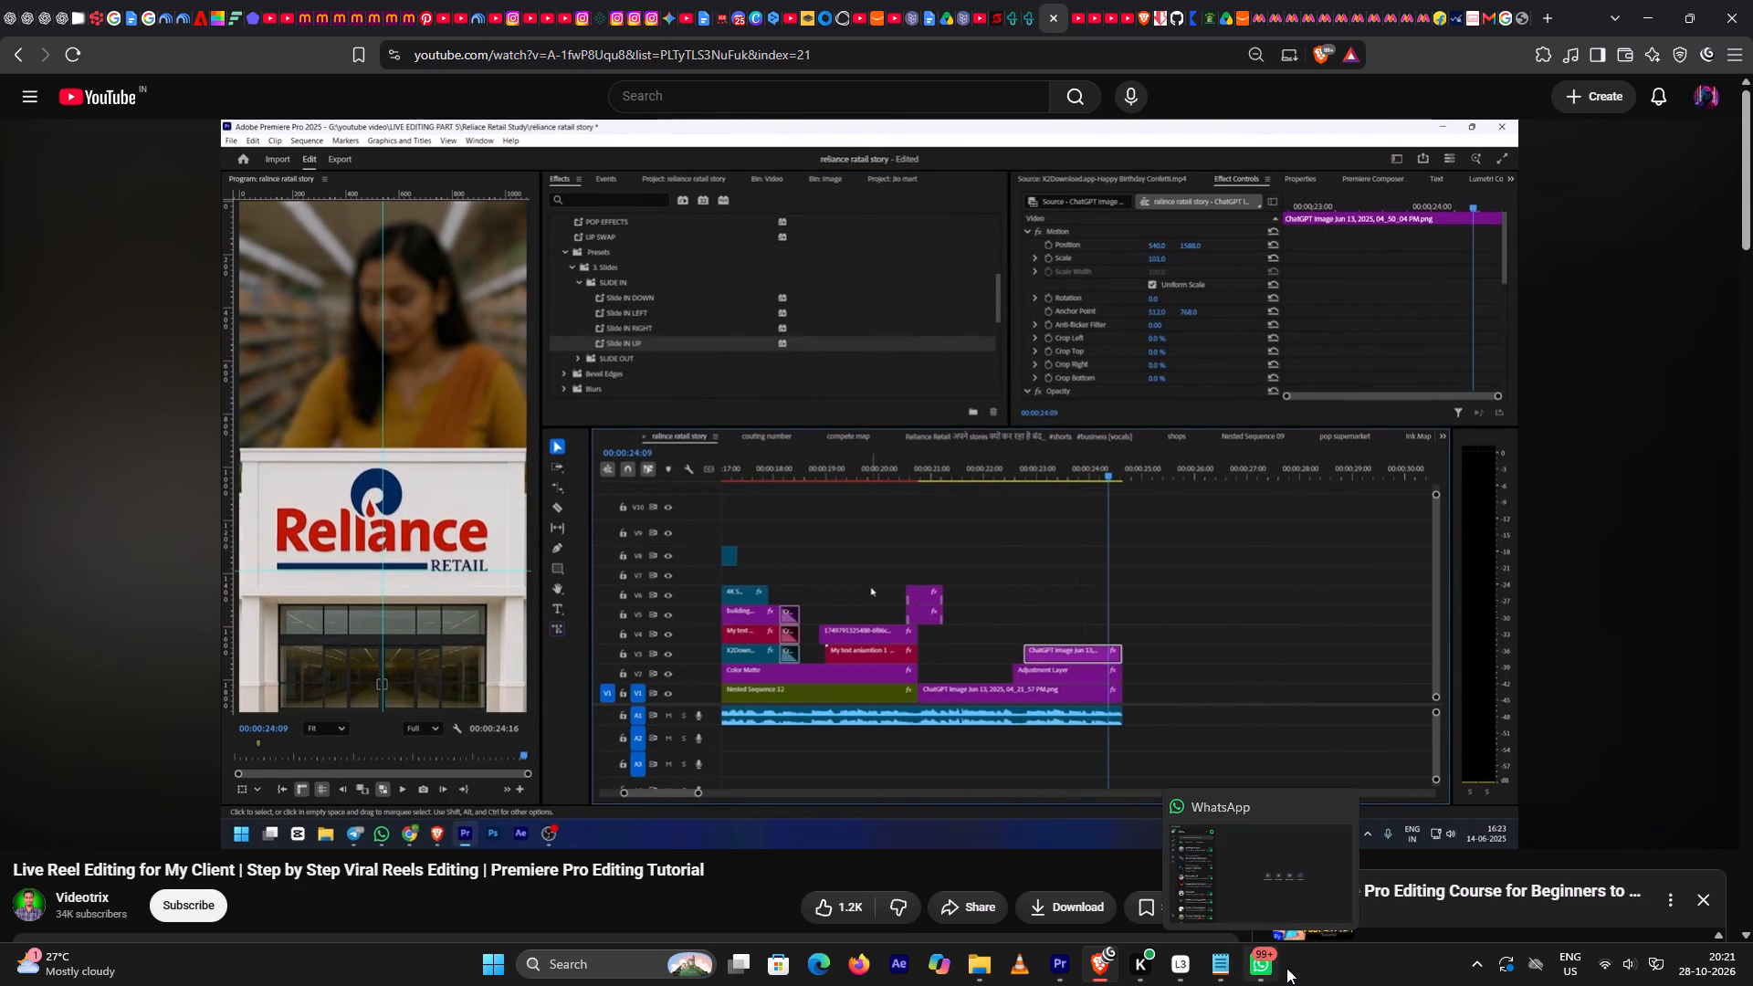
key(space)
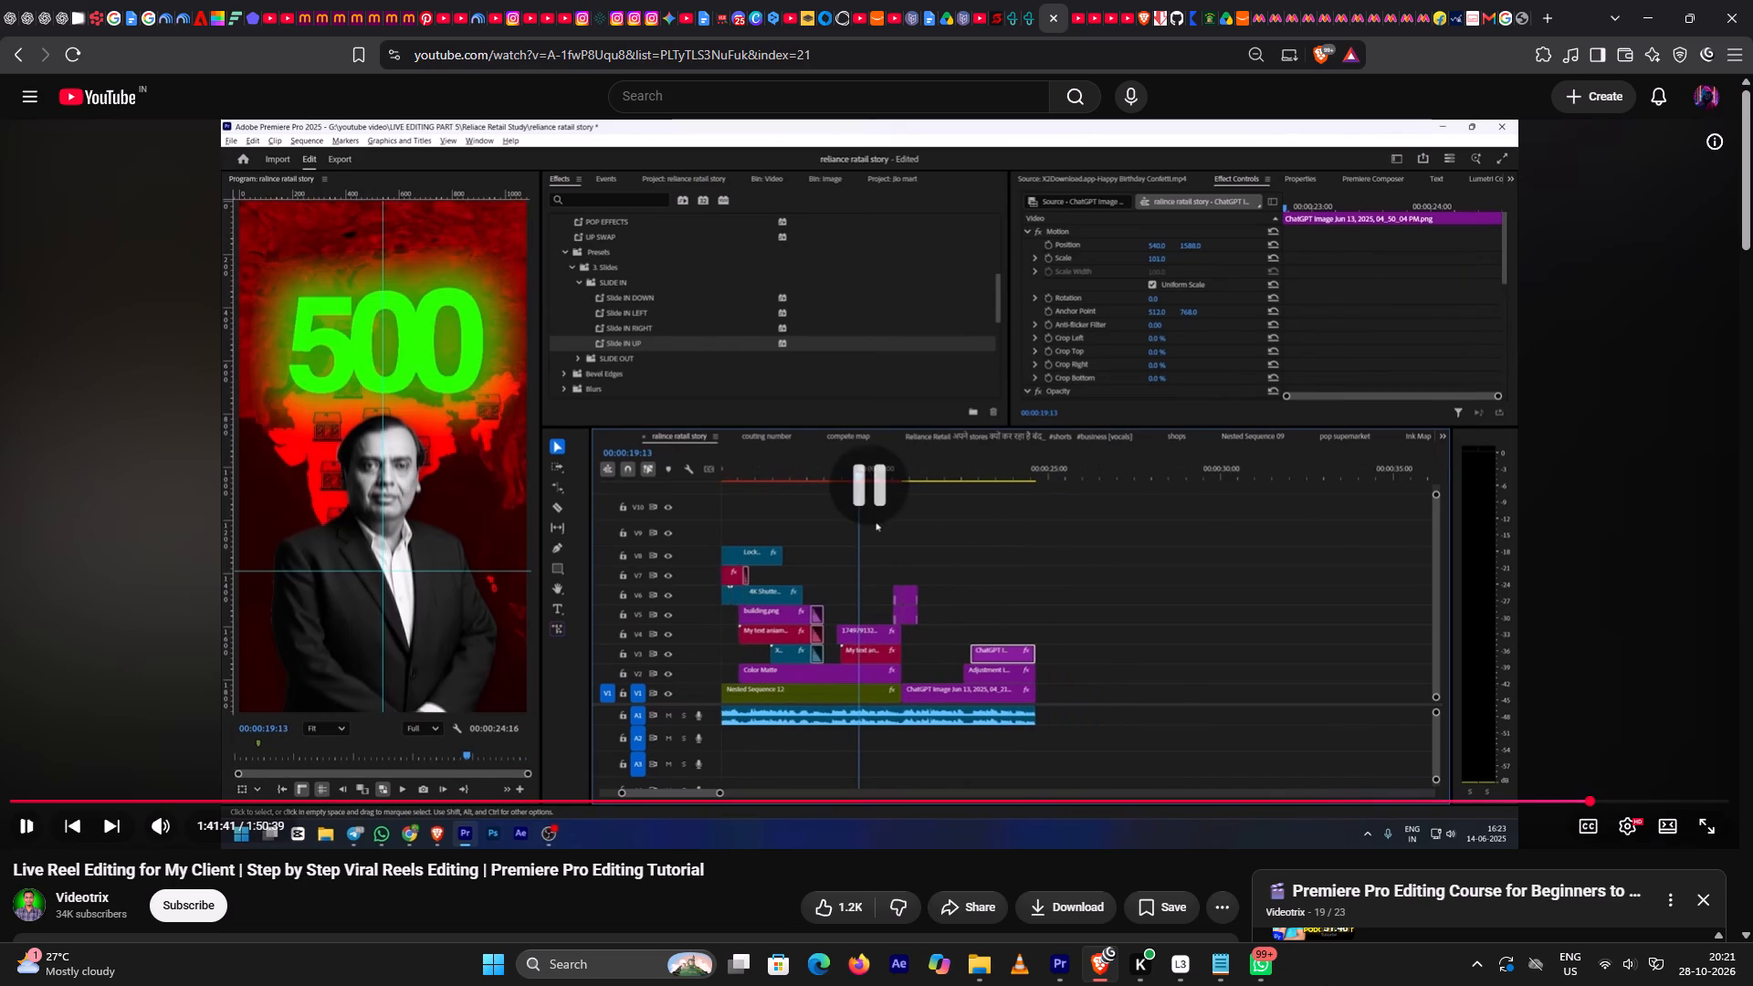
Return to Premiere Pro and set the storefront image's scale to 103 and its vertical position to 1593.
click(1059, 966)
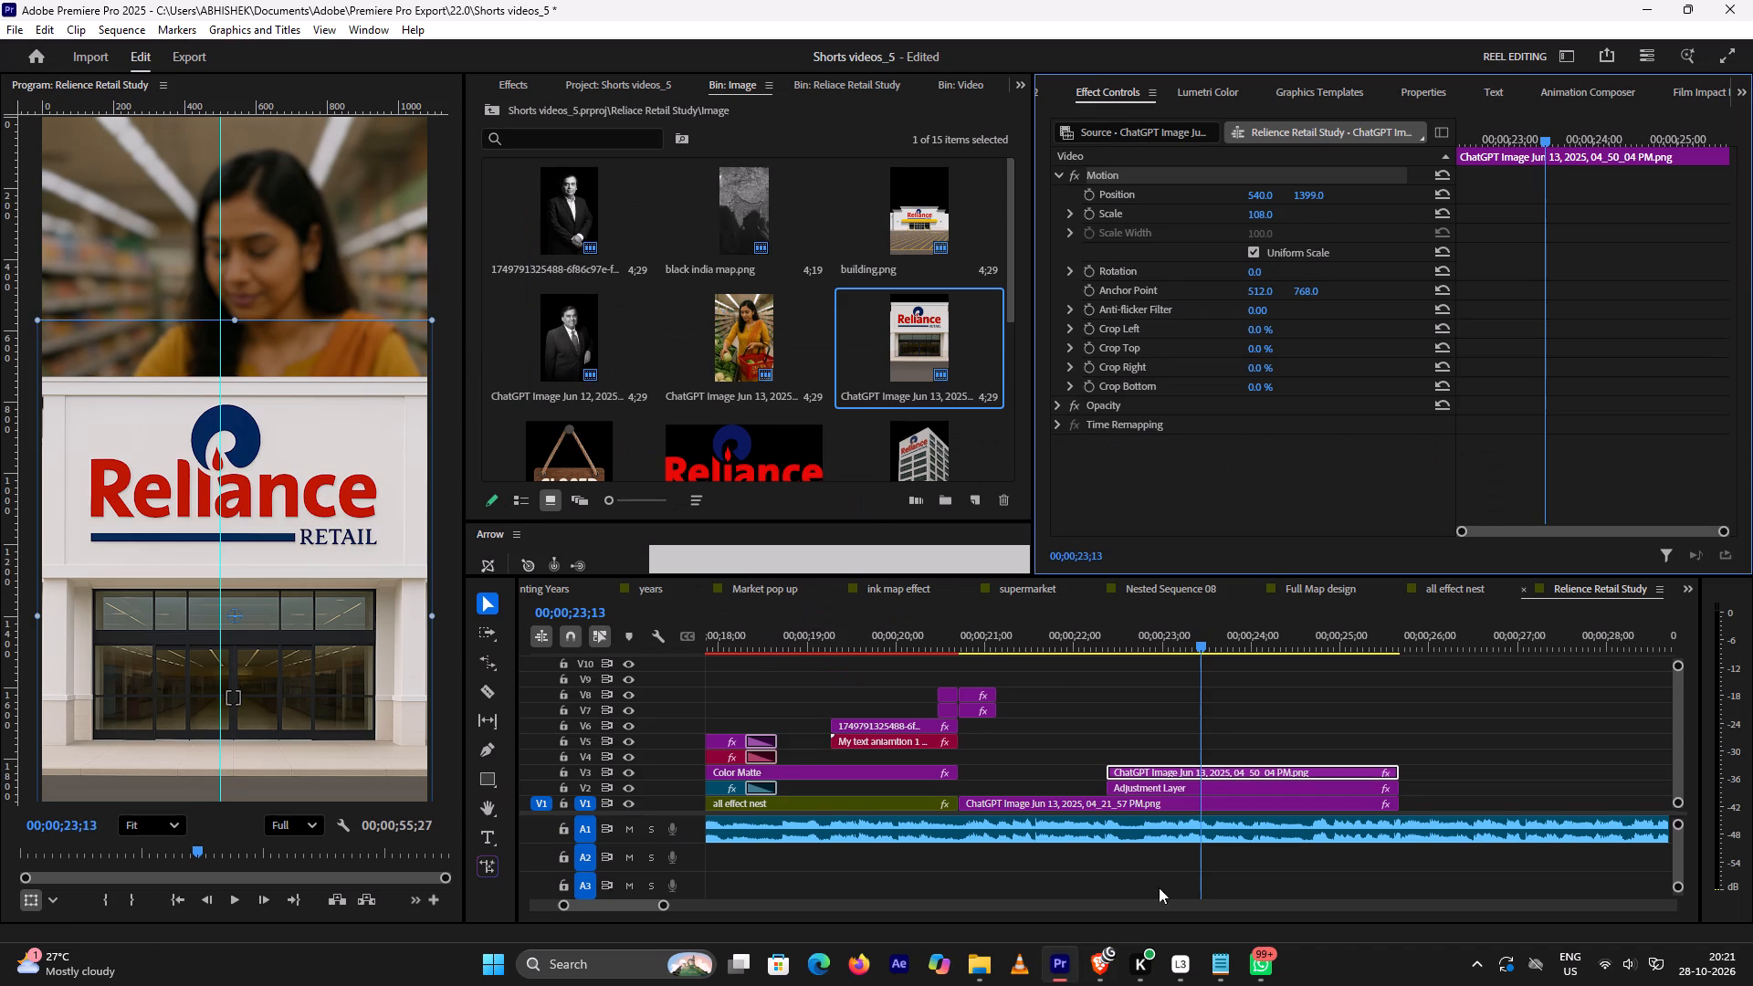
click(1104, 629)
key(space)
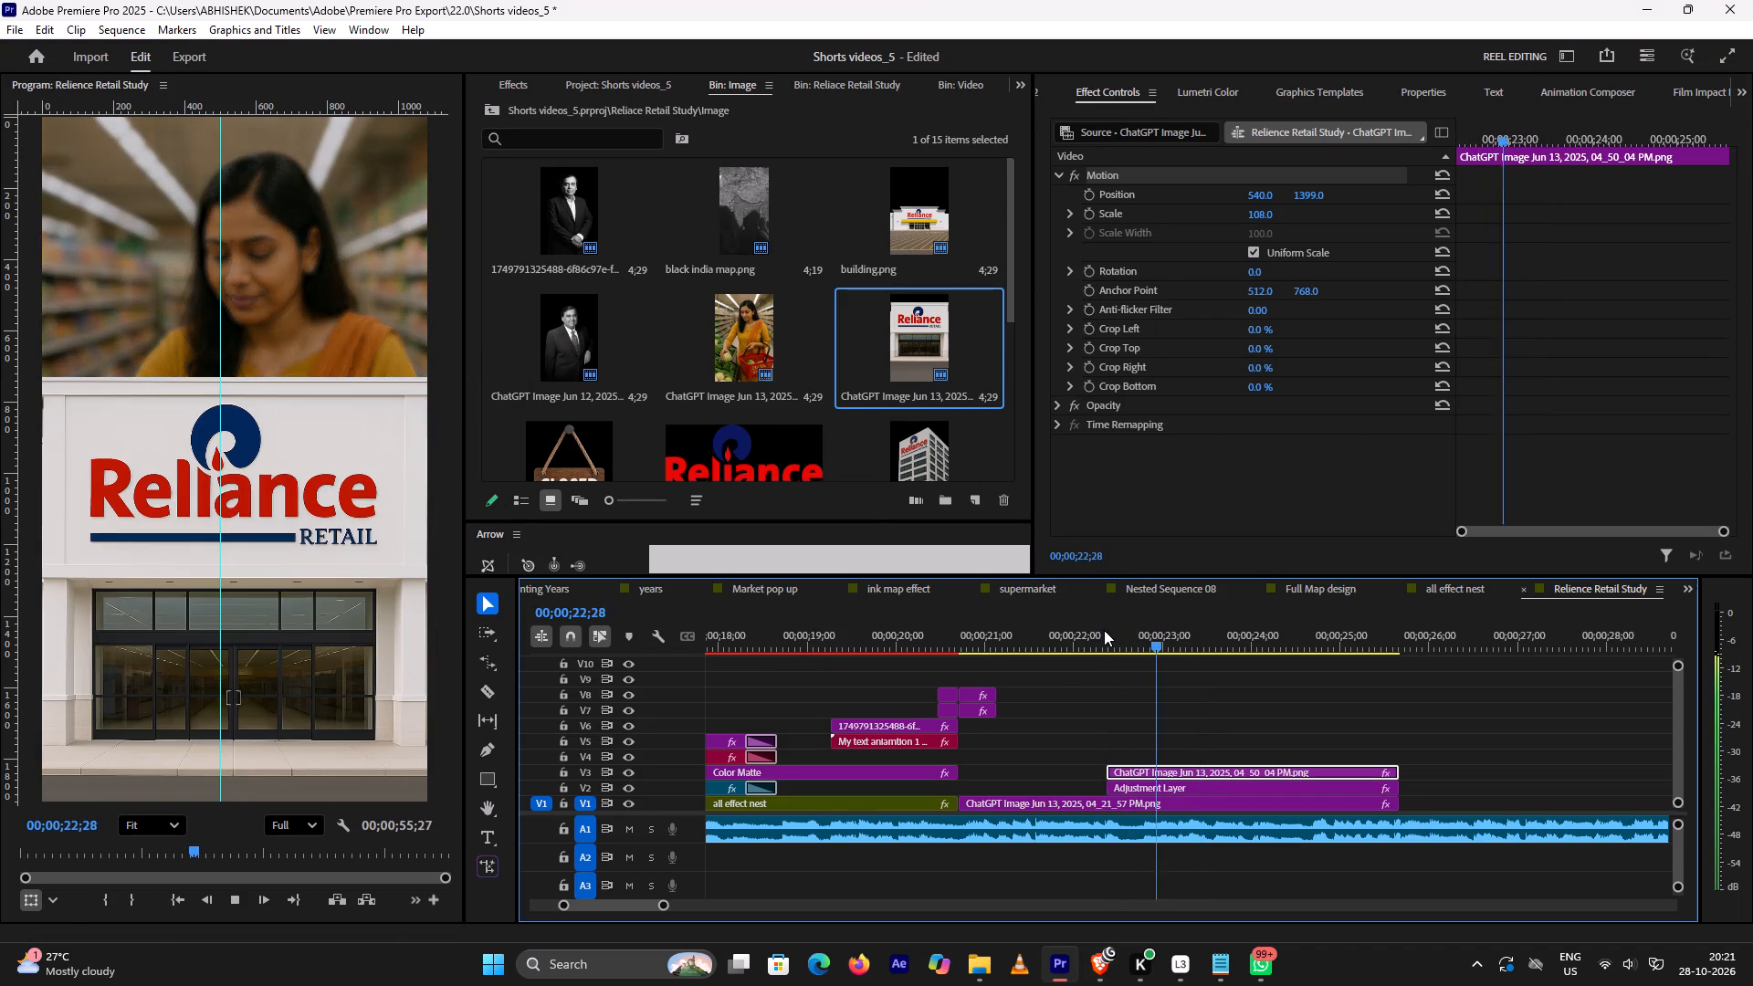
key(space)
click(1202, 775)
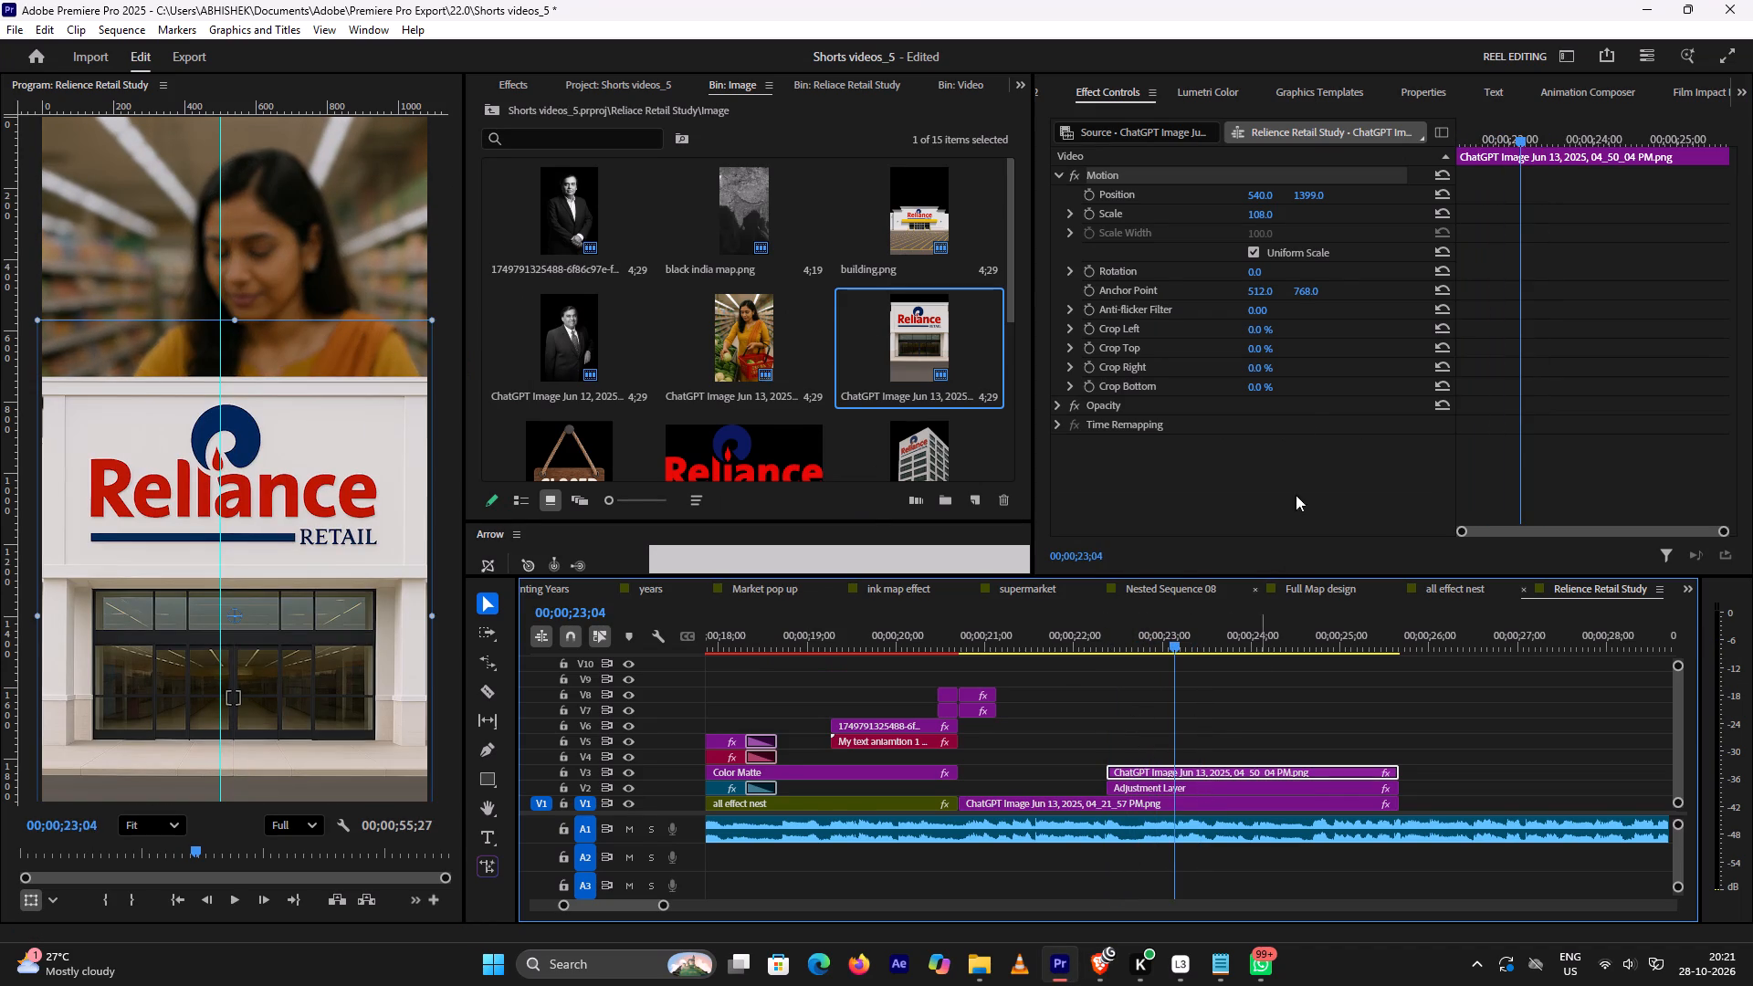
click(1271, 215)
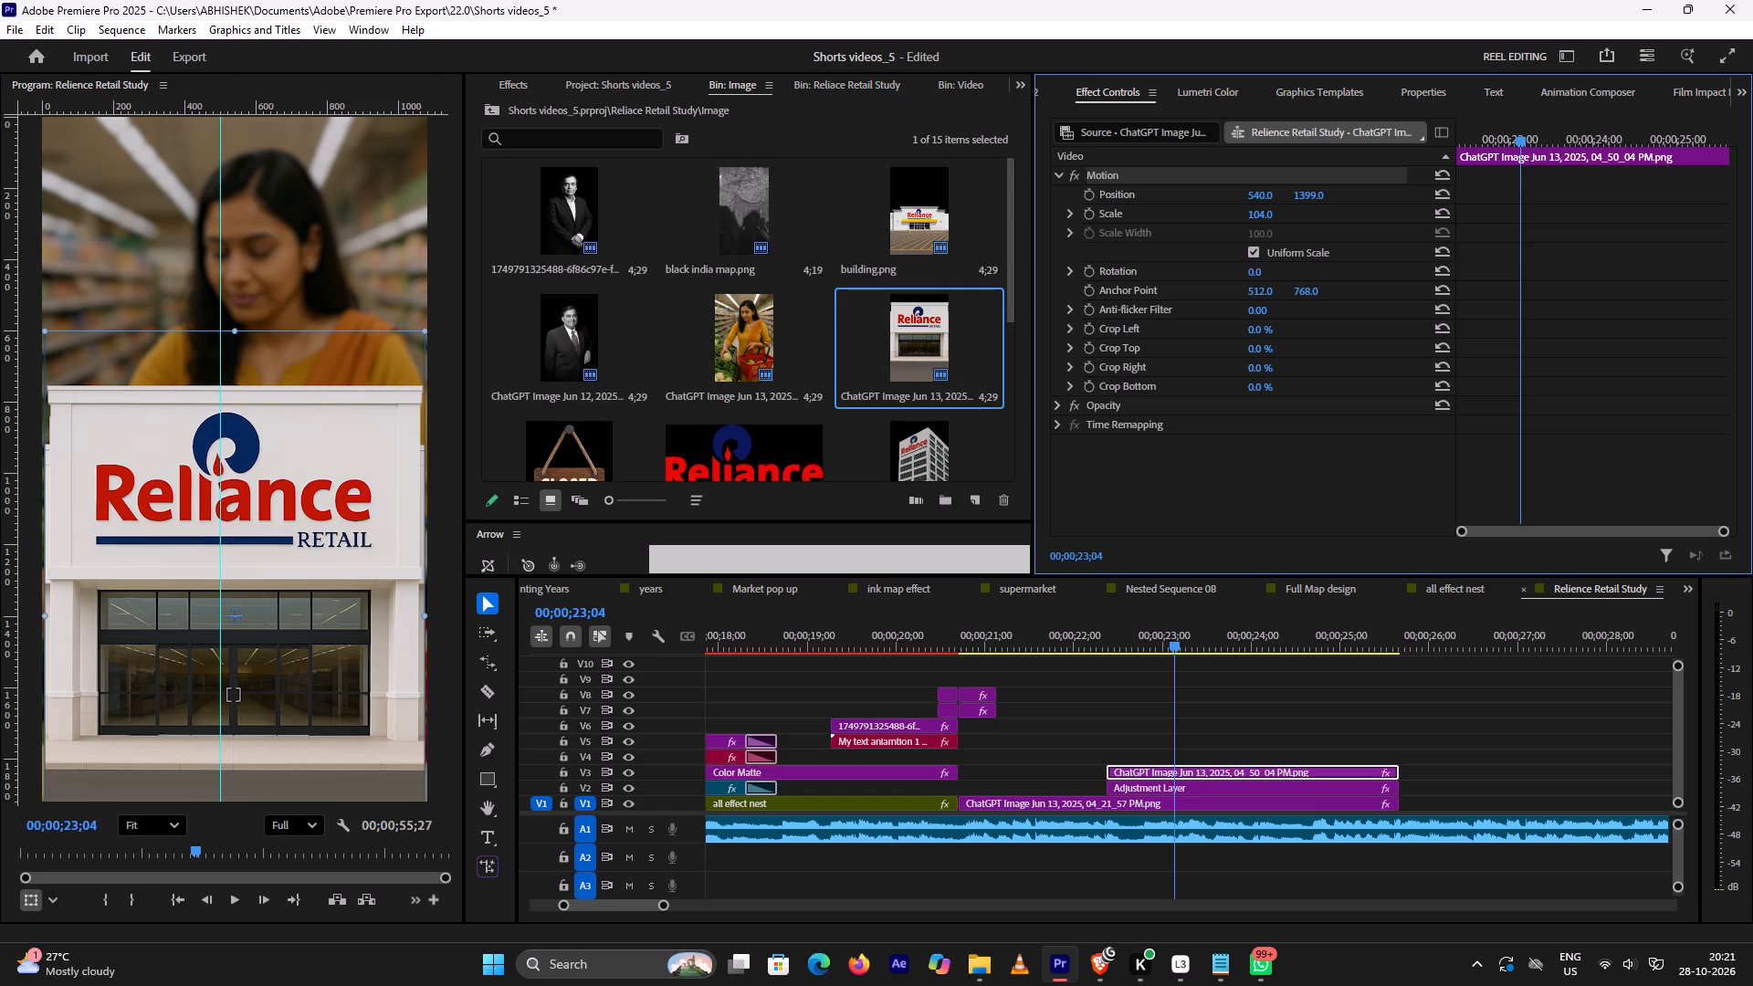
drag(1309, 190, 1485, 215)
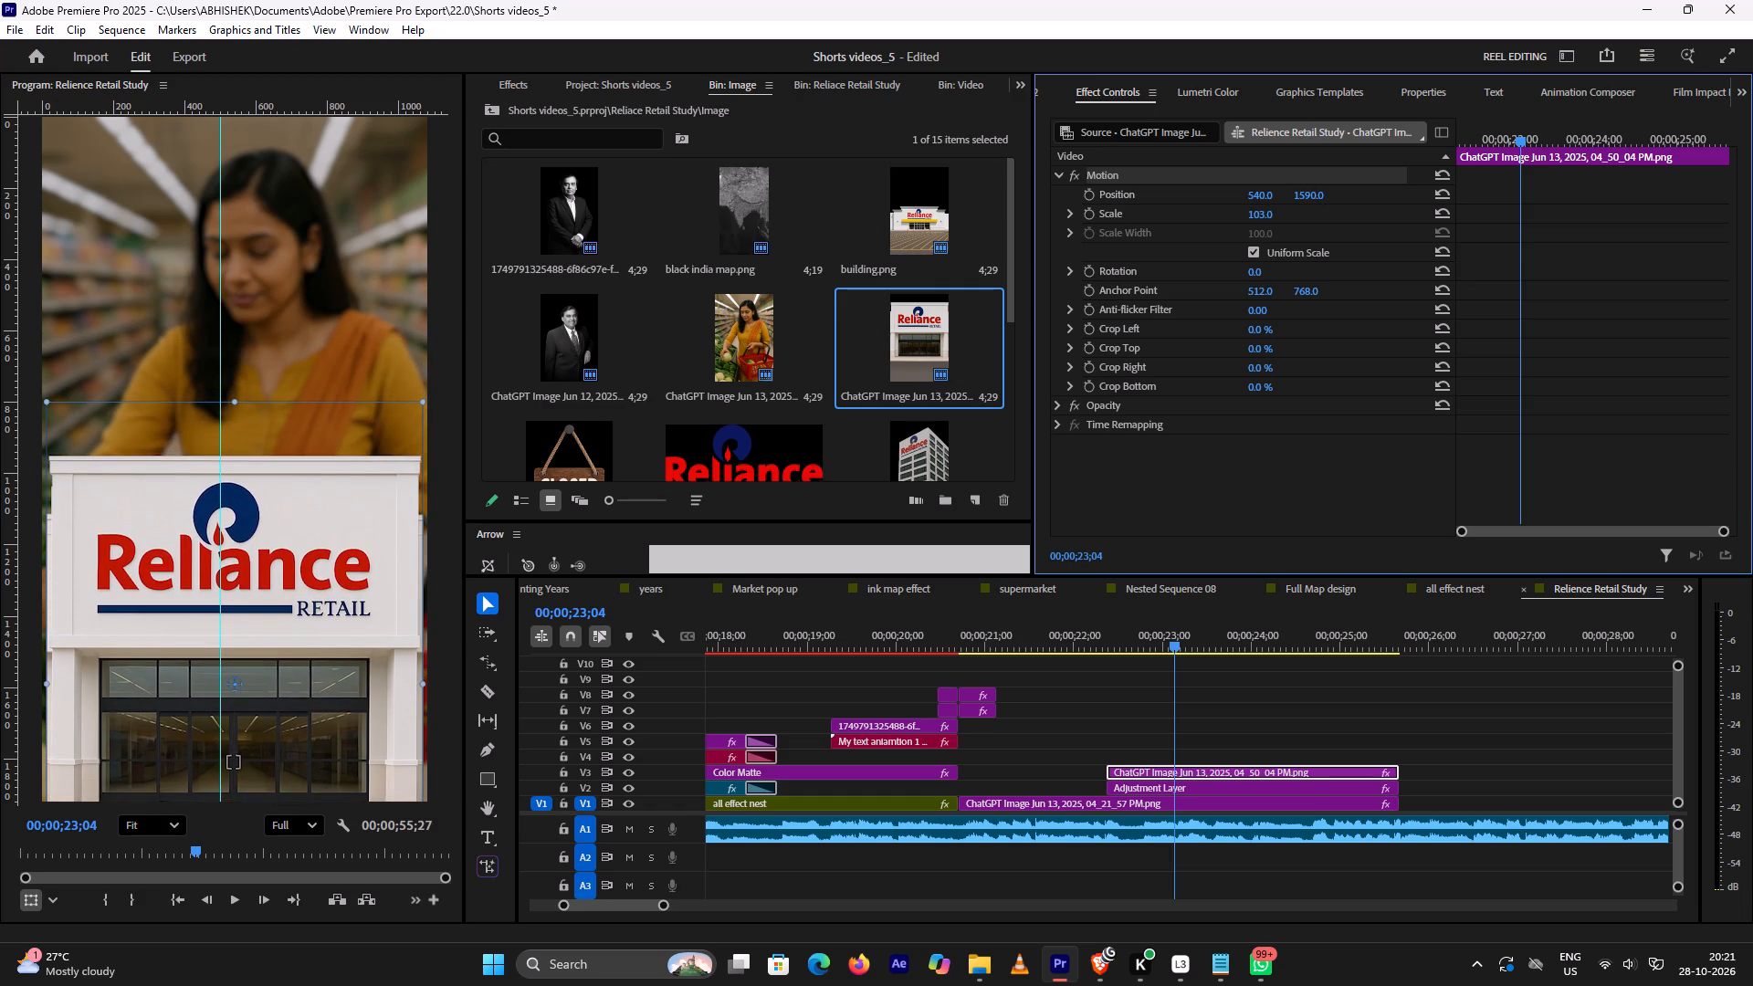
drag(1485, 215, 1486, 214)
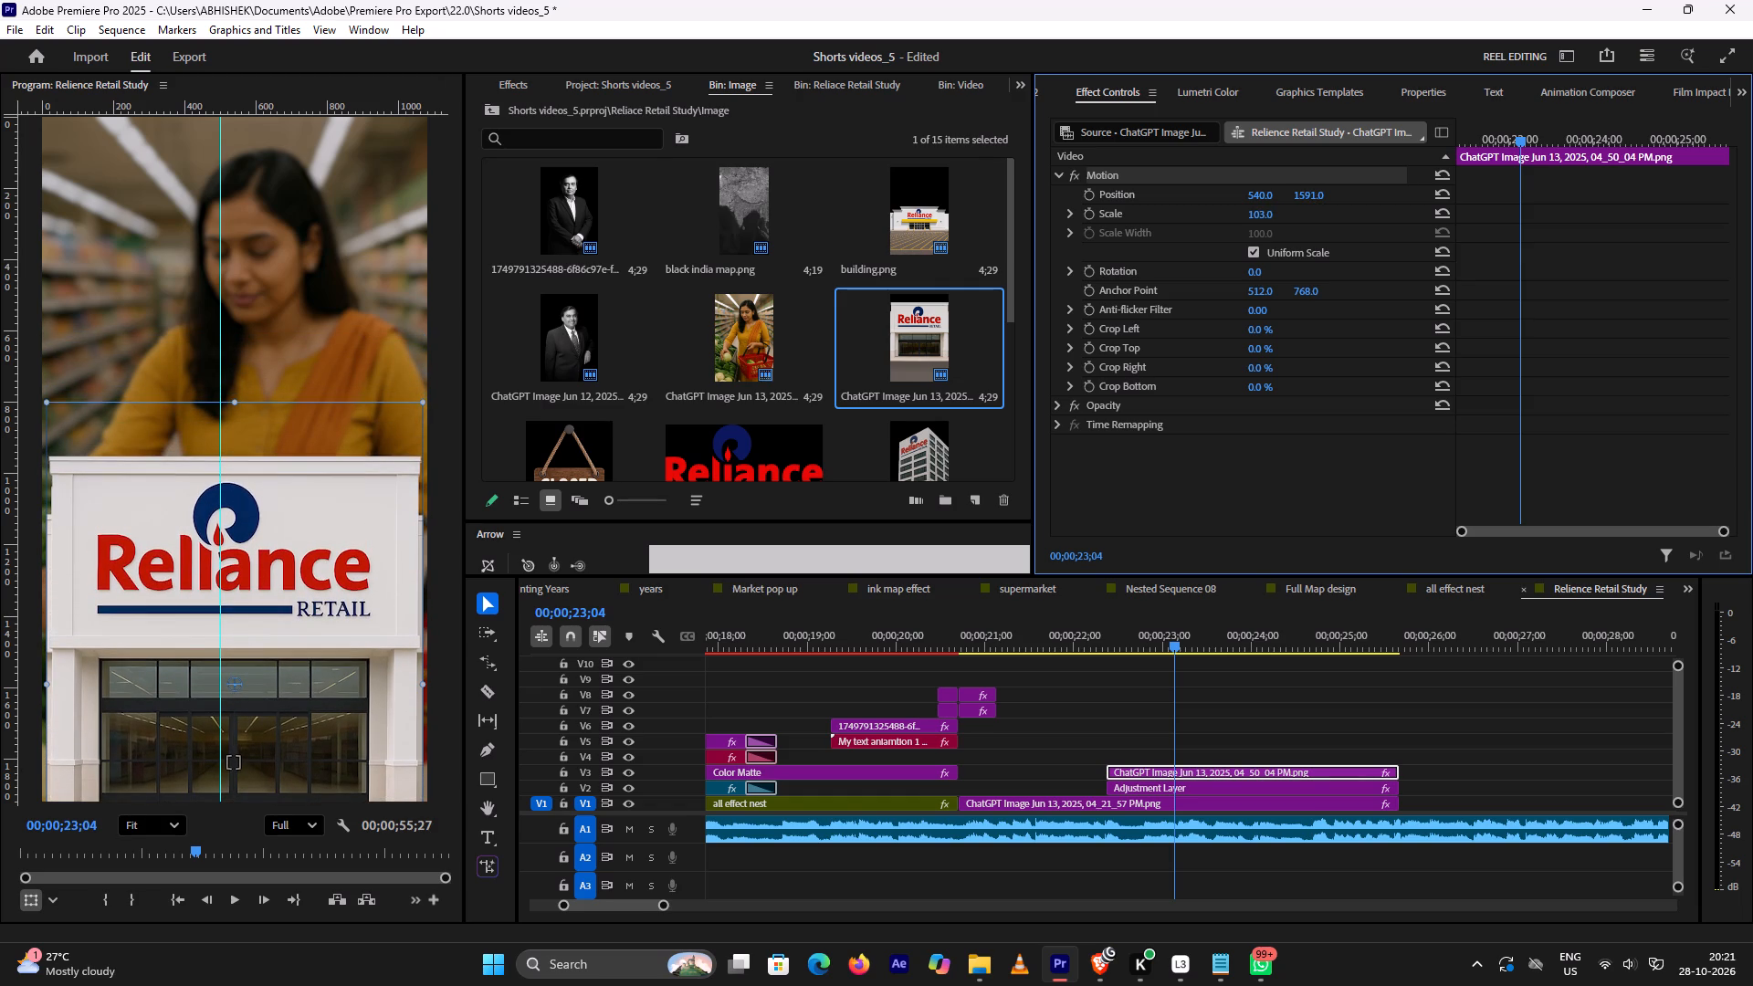
drag(1486, 214, 1488, 213)
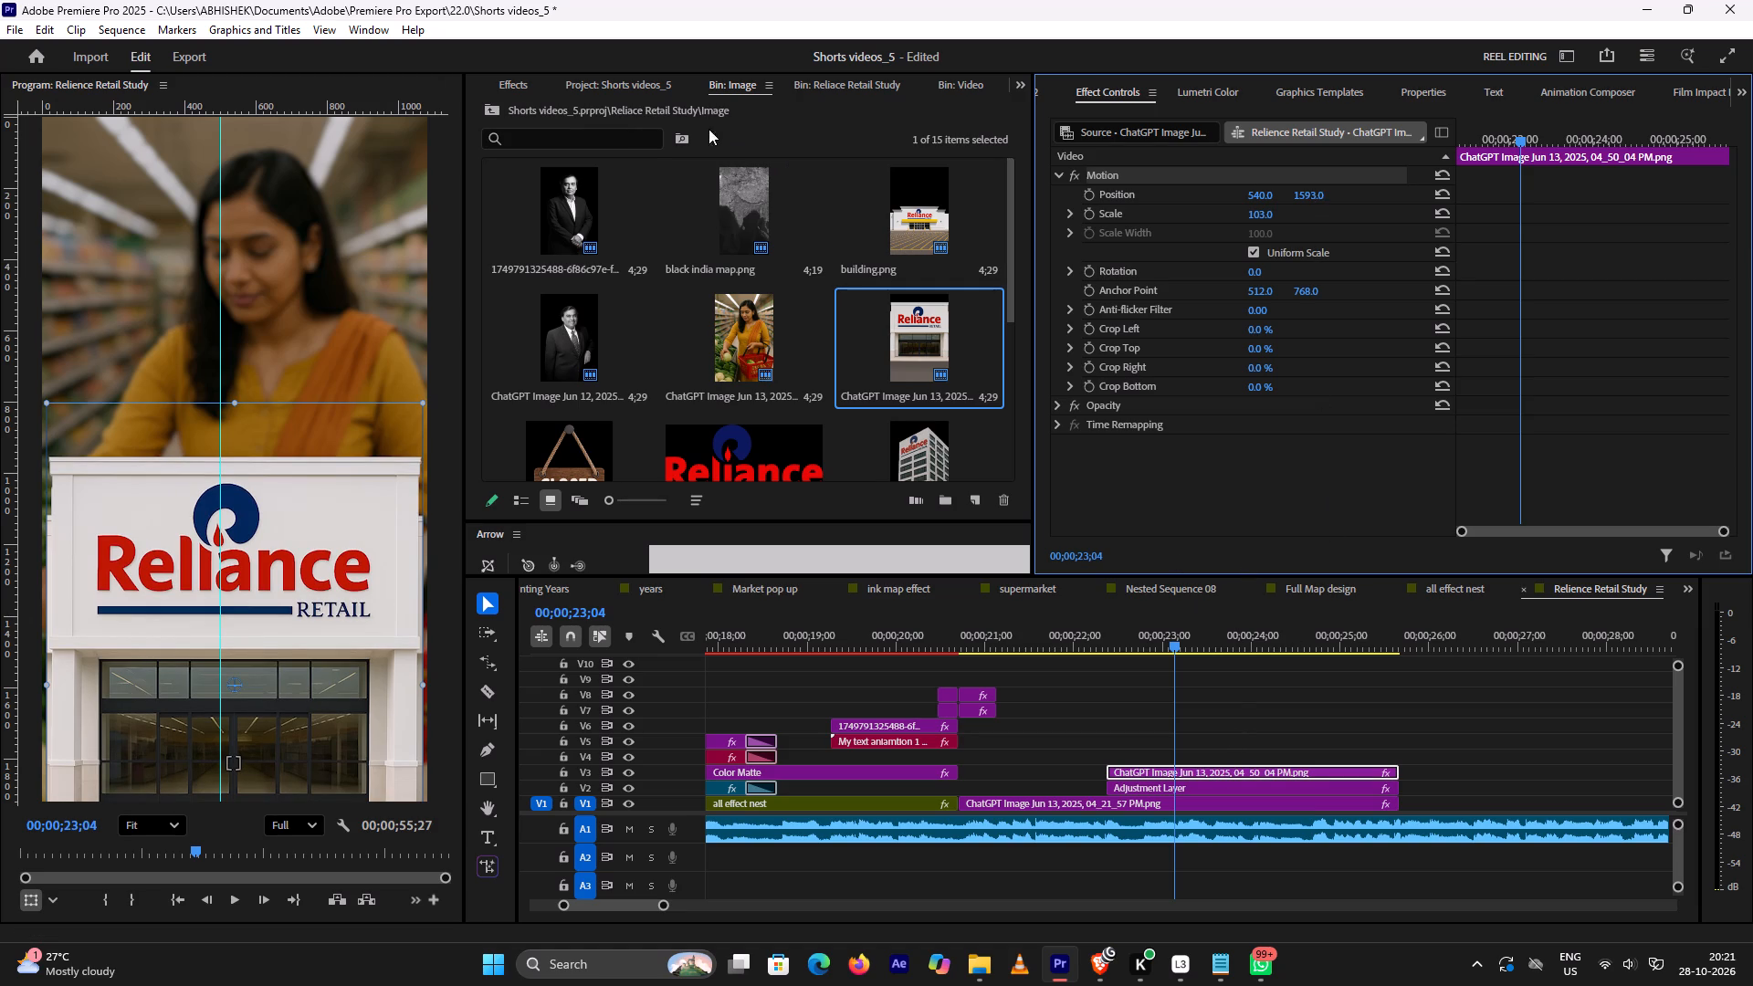
Apply the Slide IN UP preset from the SLIDE IN folder to the storefront clip on V3 and play back the entrance.
click(517, 78)
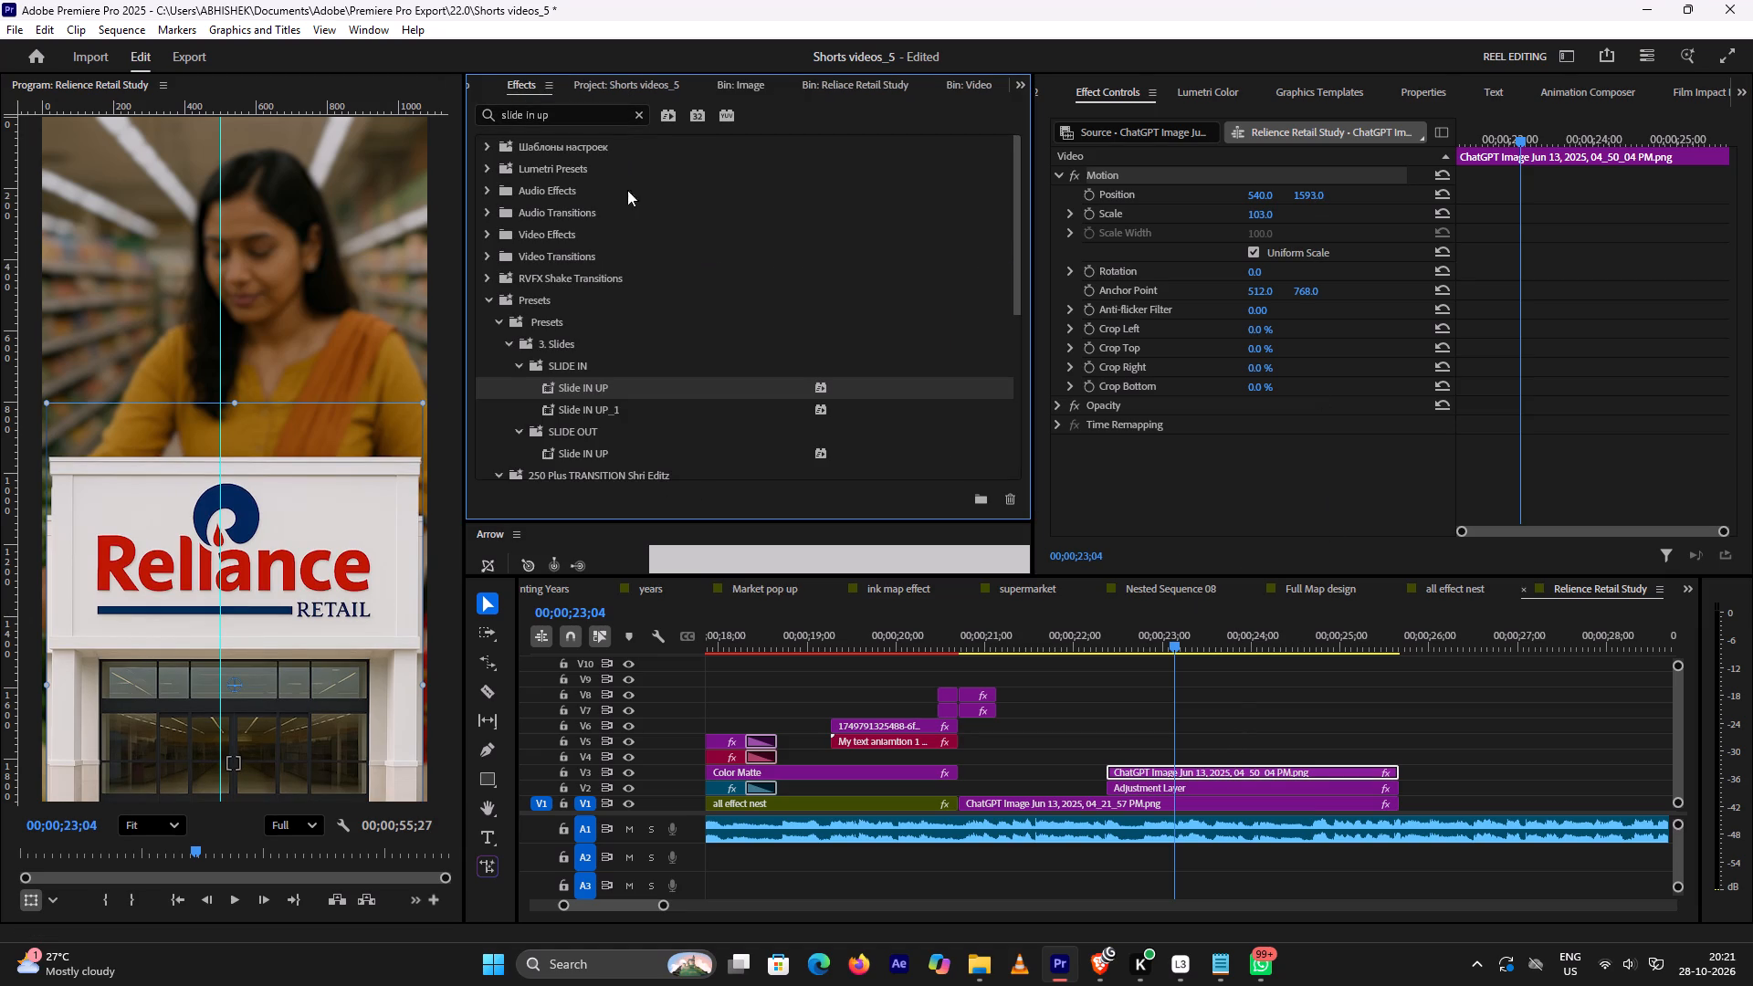
drag(601, 383, 1165, 758)
drag(1165, 758, 1167, 768)
click(1091, 624)
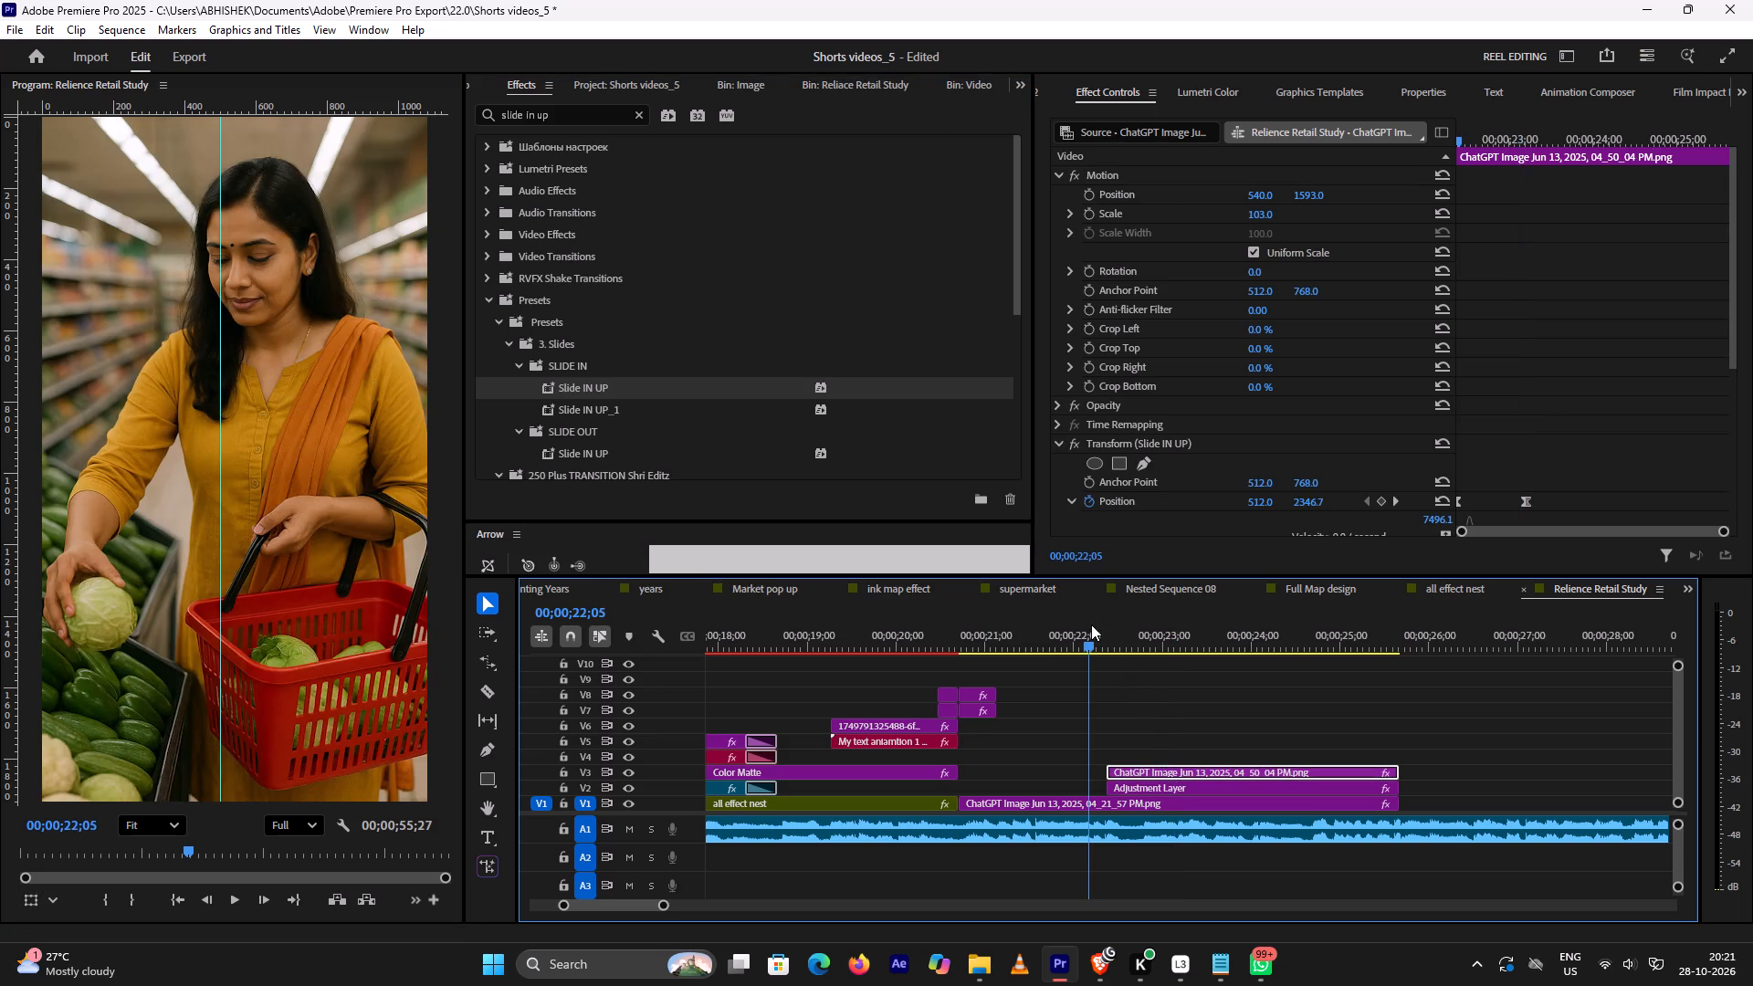
key(space)
key(space)
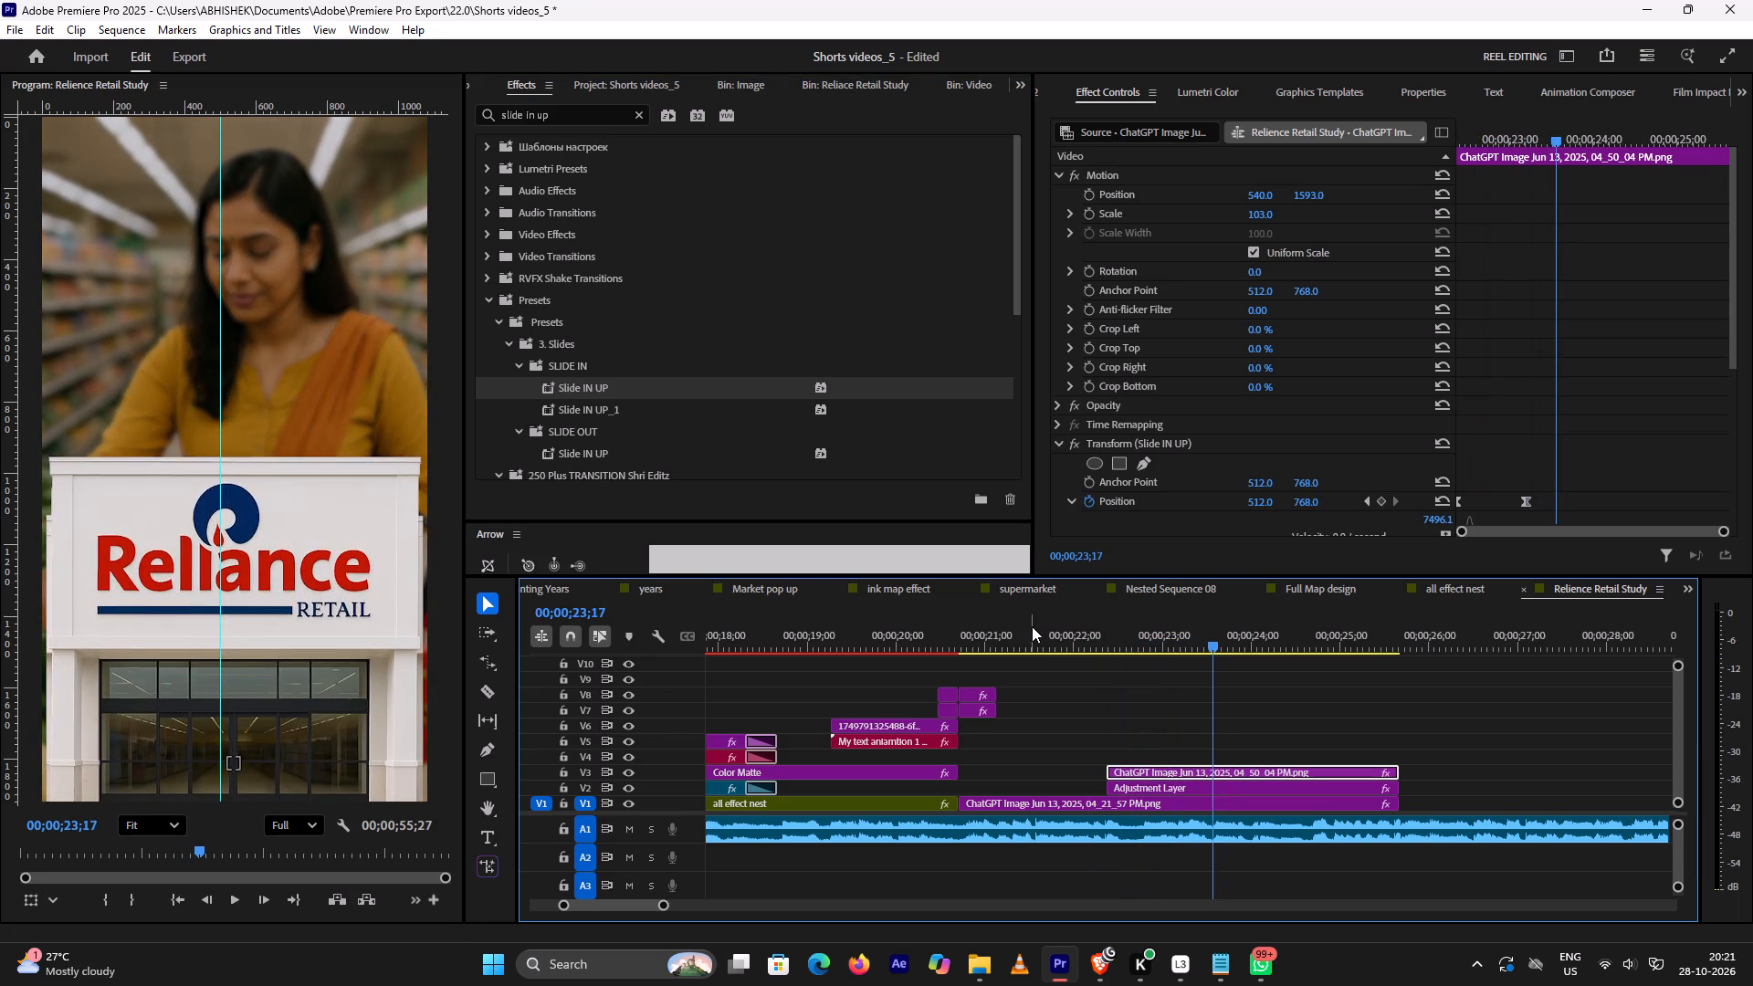
click(1032, 626)
key(space)
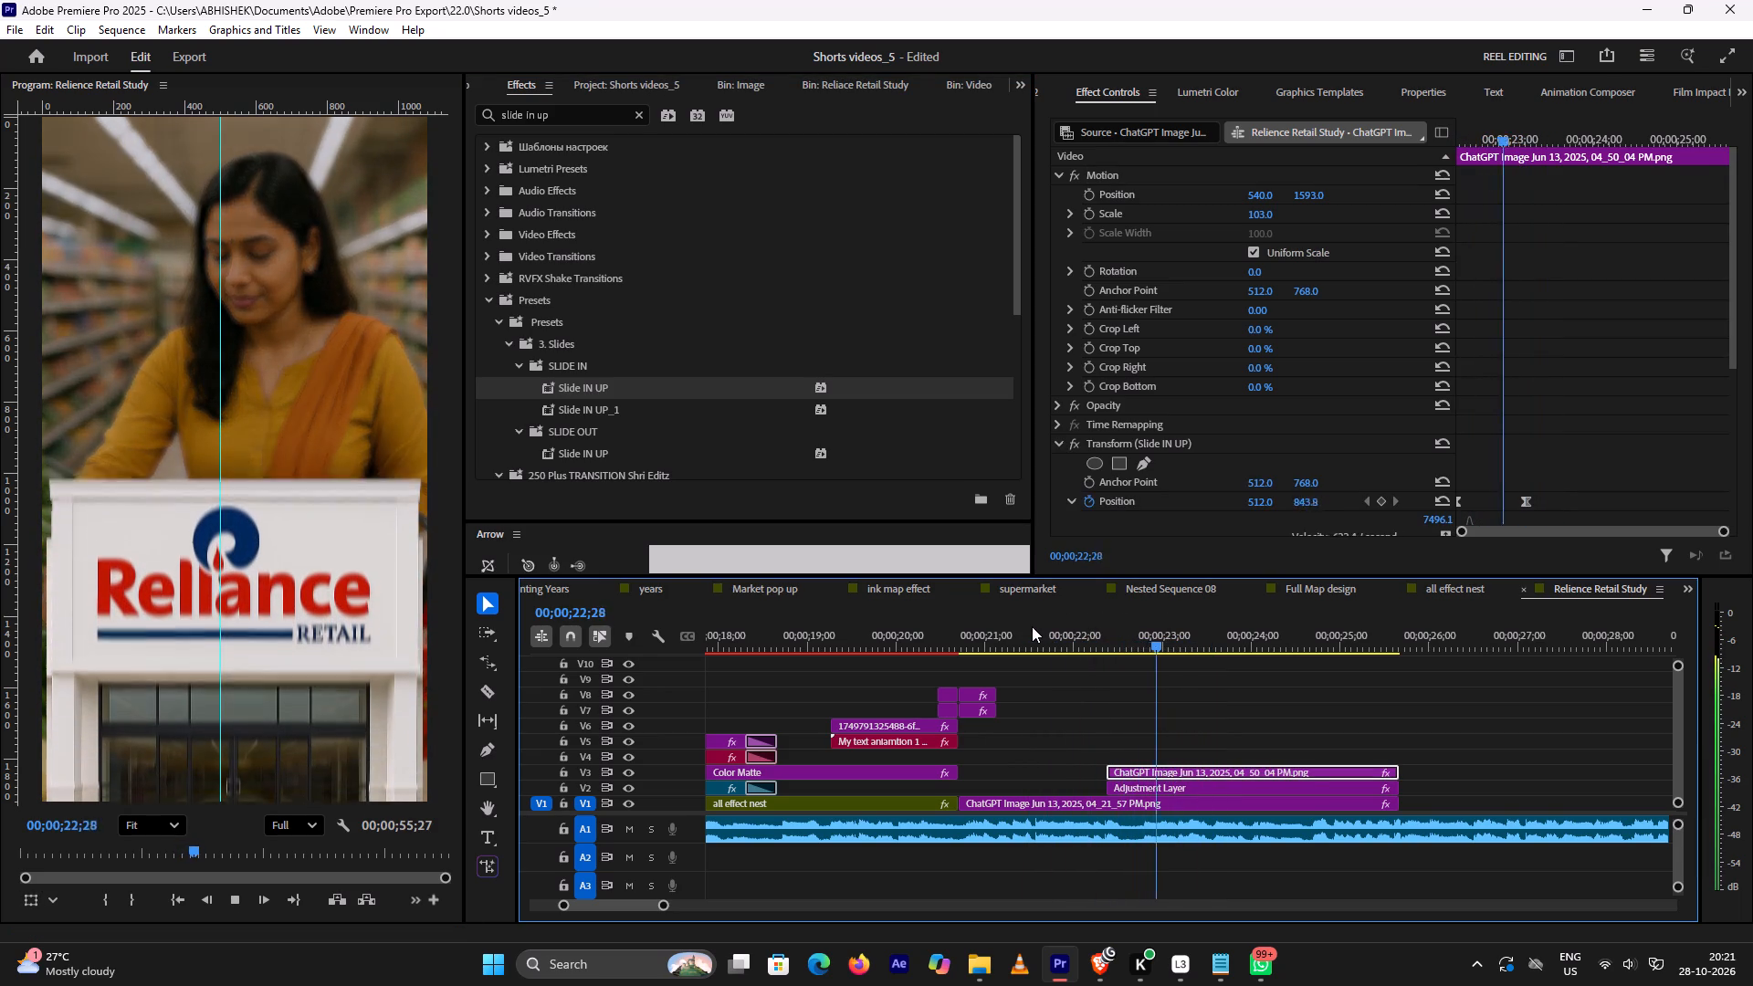
key(space)
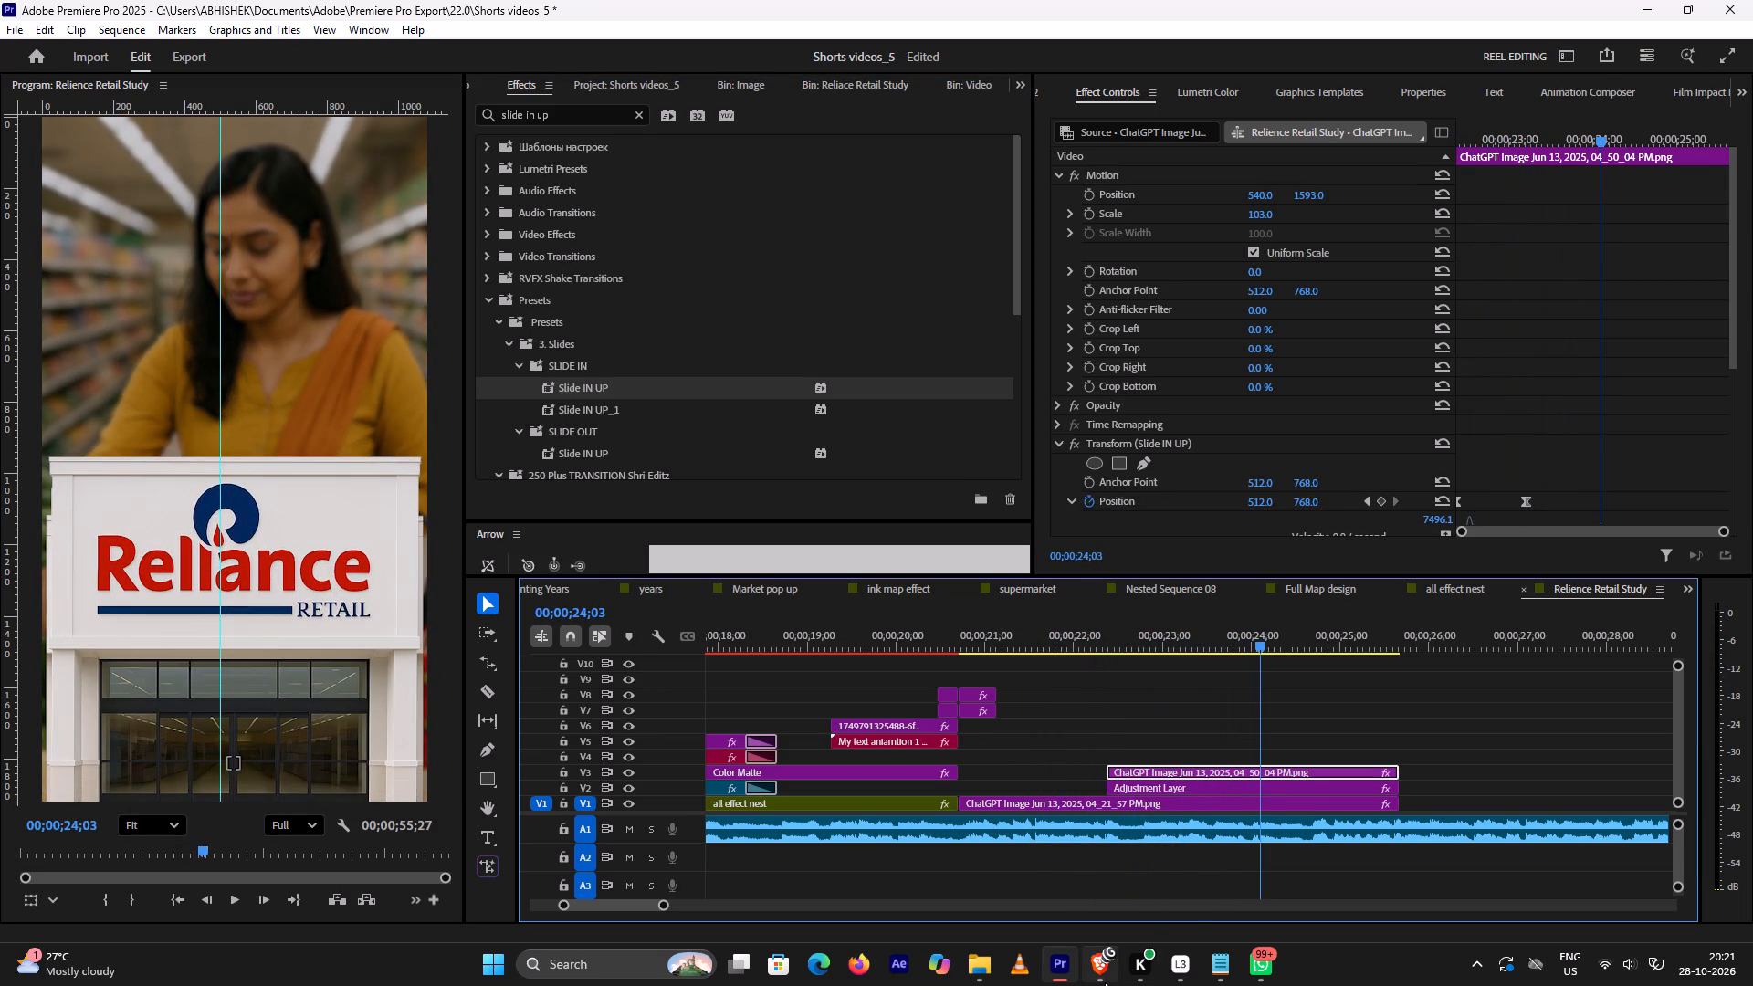
Switch to the tutorial in Brave and watch how the text animation clip is reused above the storefront image.
click(1097, 977)
key(space)
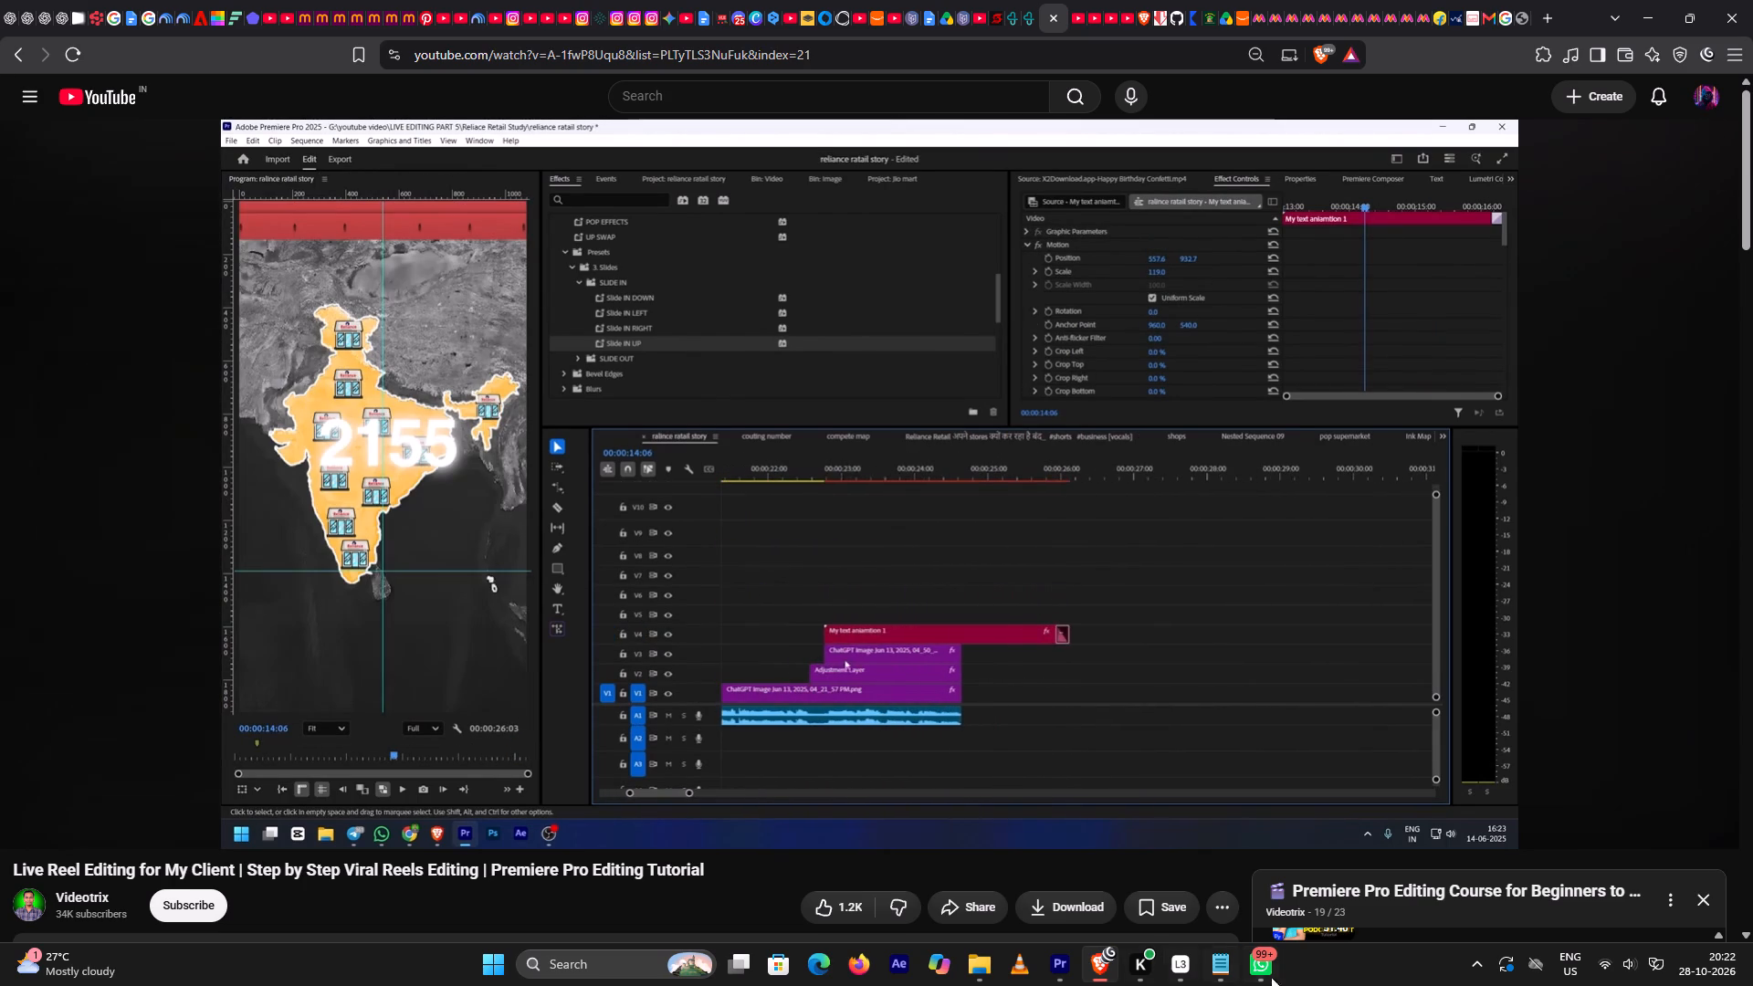
key(space)
Return to Premiere Pro and duplicate the earlier My text aniamtion 1 clip from V7 onto V4, aligned with the storefront clip's start.
click(1105, 967)
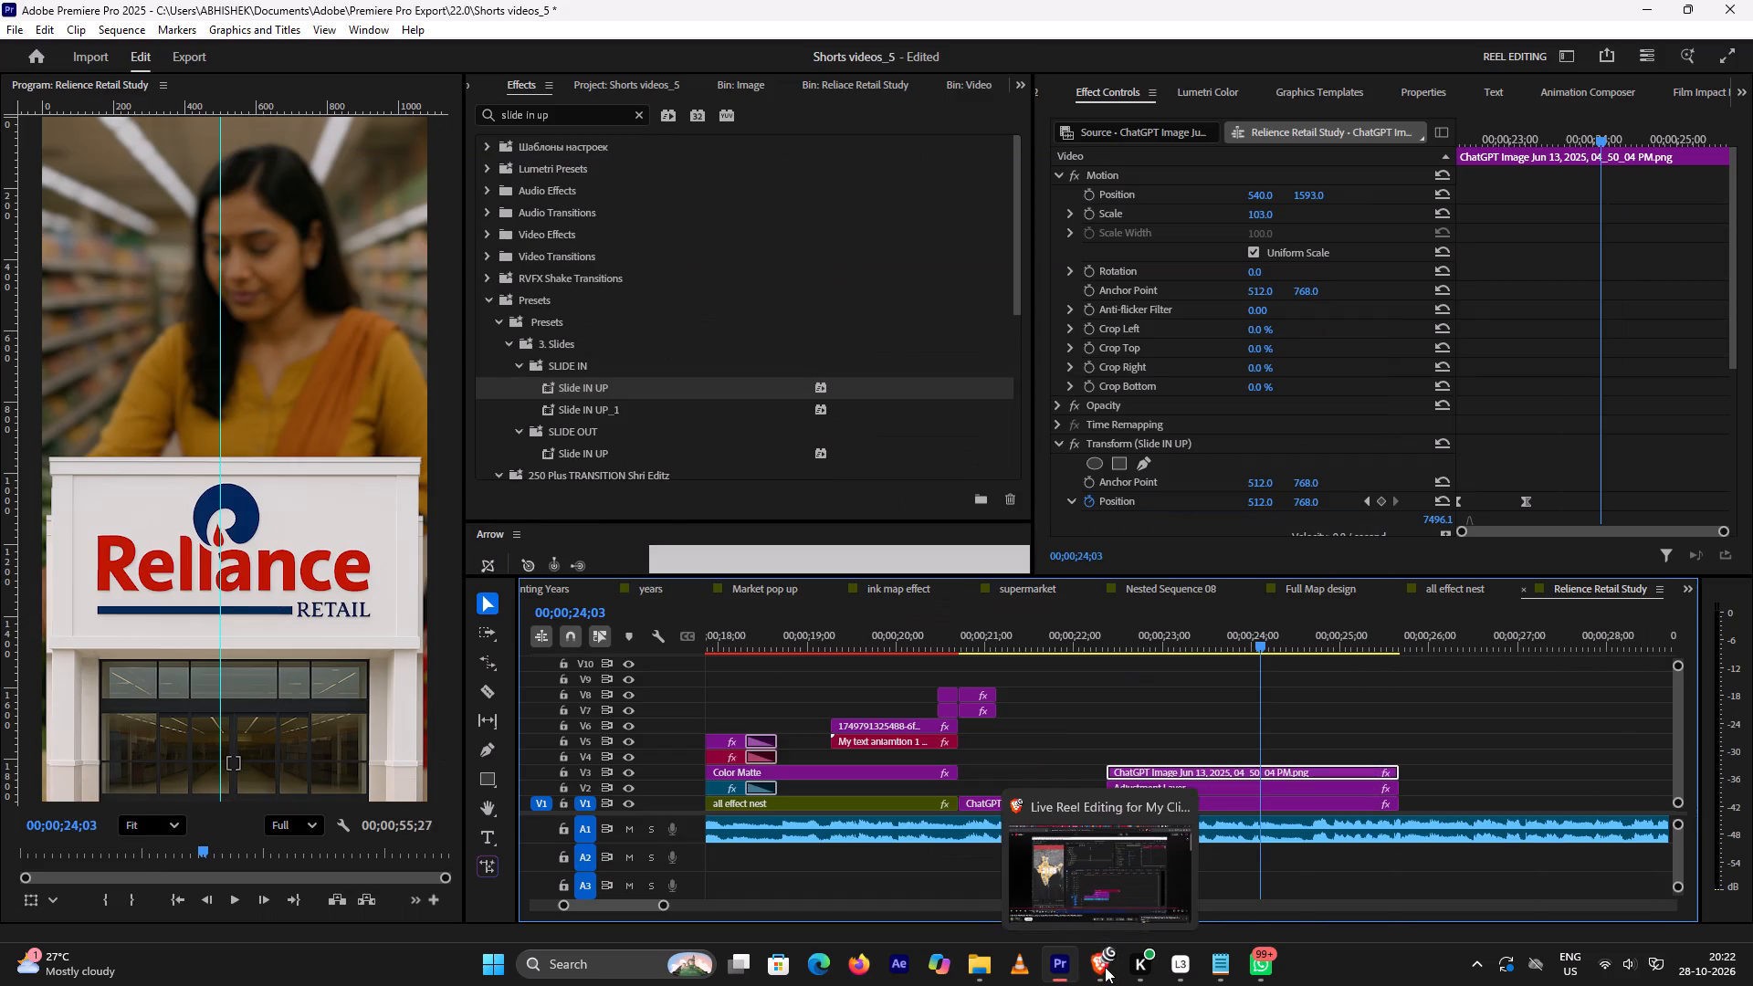
scroll(967, 770, up, 9)
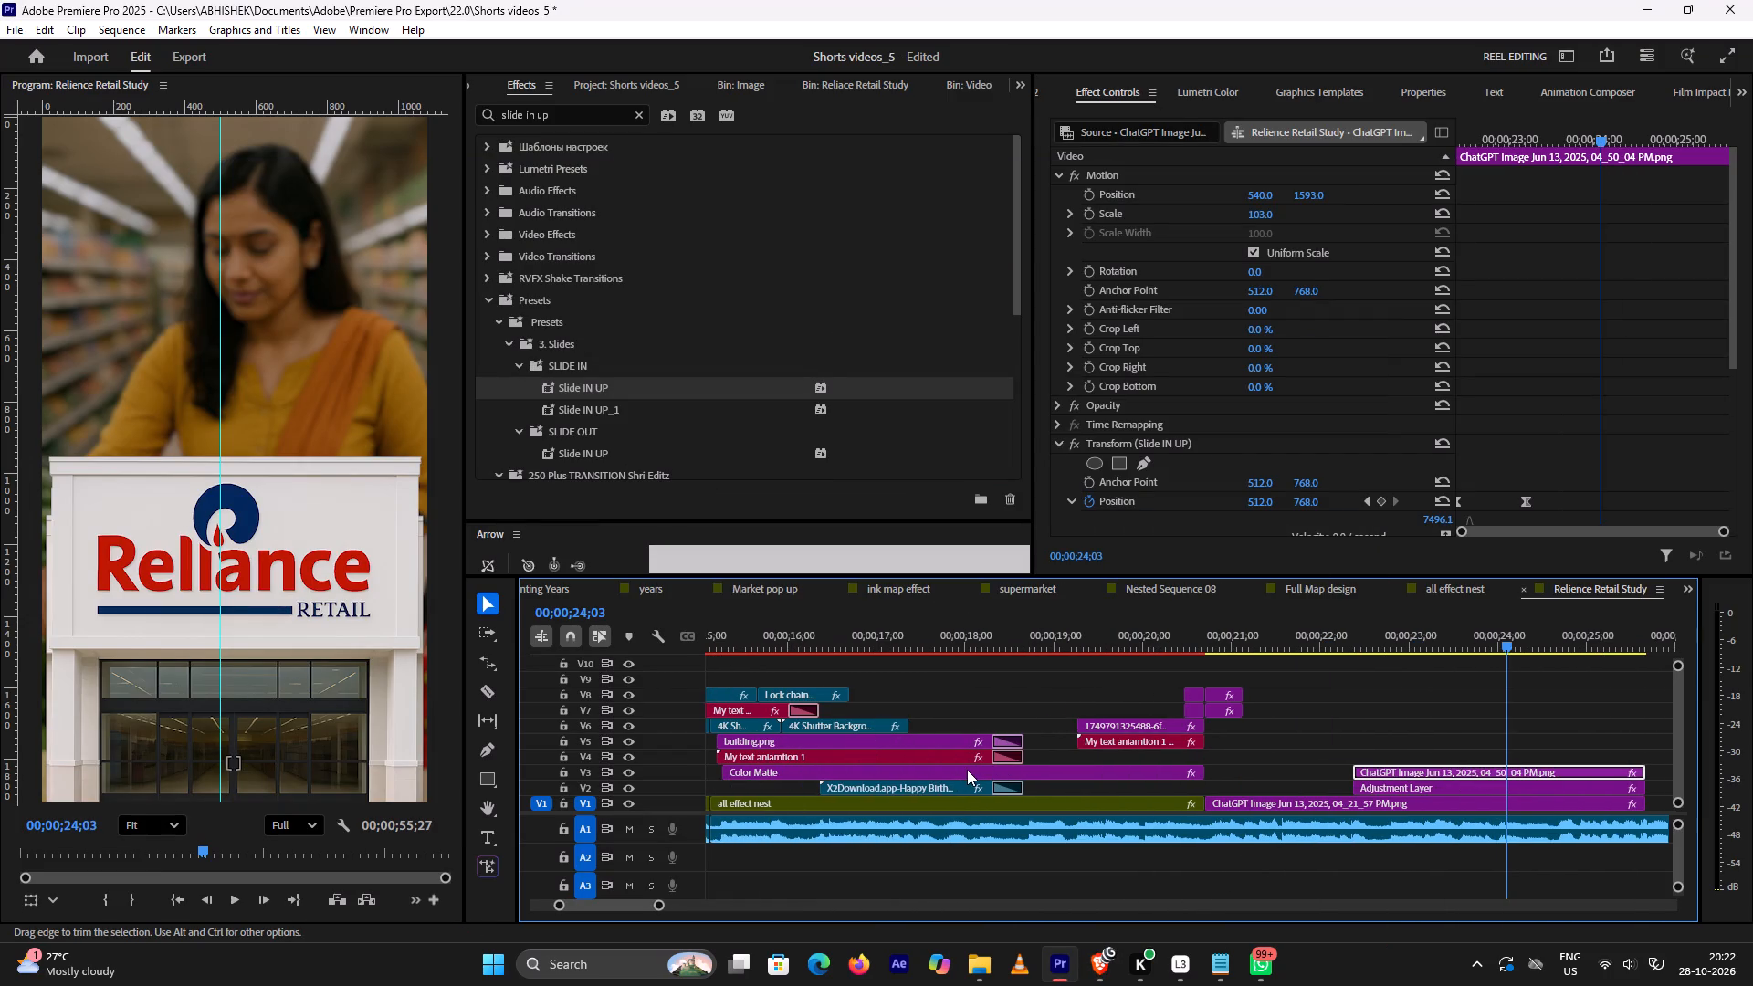
scroll(967, 770, up, 4)
scroll(793, 709, up, 2)
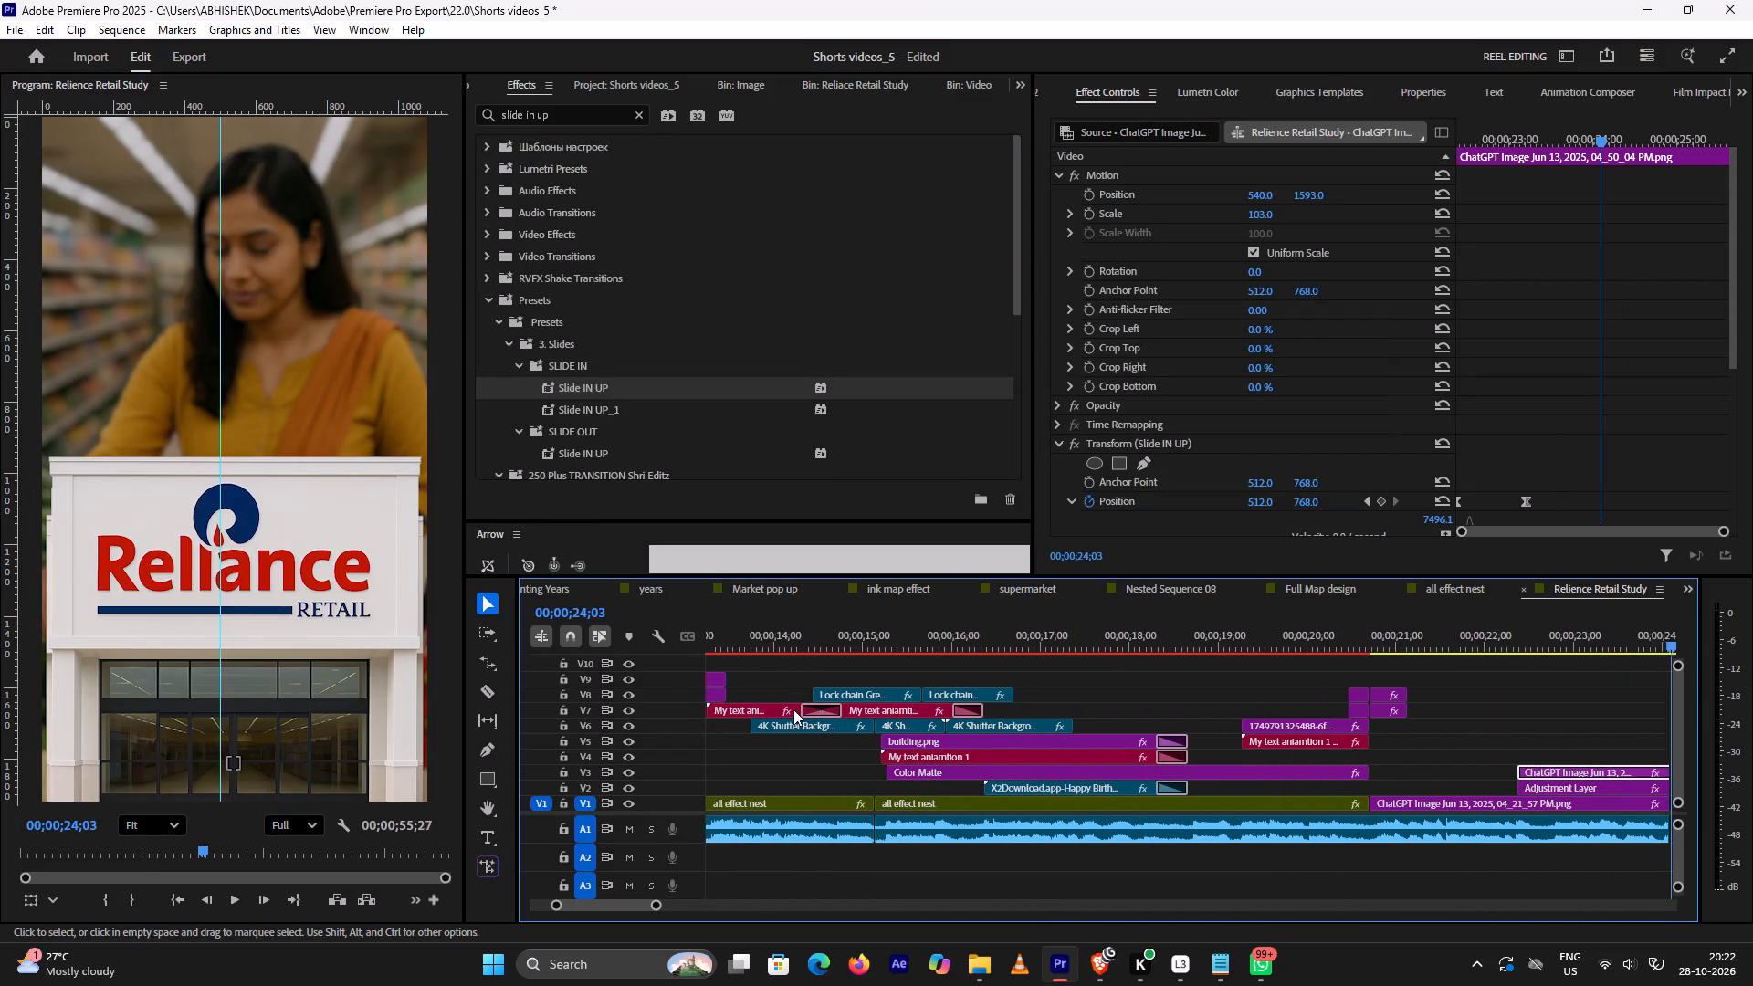
scroll(793, 709, up, 1)
click(798, 710)
alt+drag(798, 710, 1033, 671)
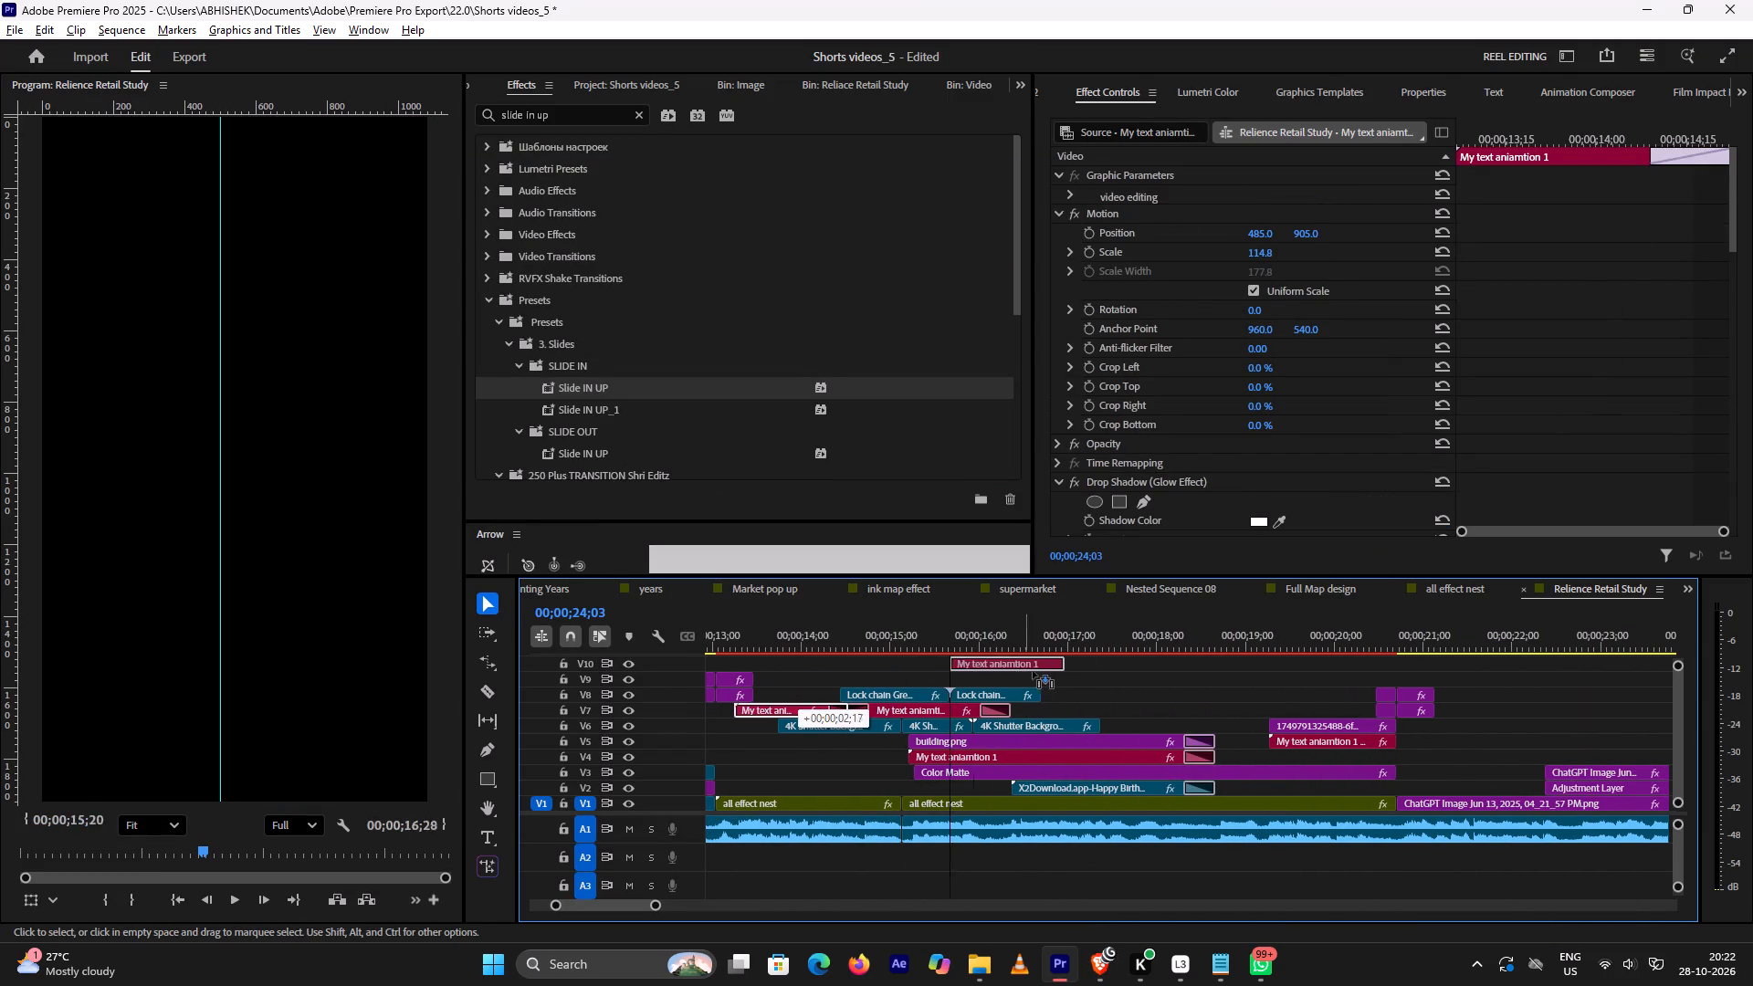
alt+drag(1033, 671, 1124, 677)
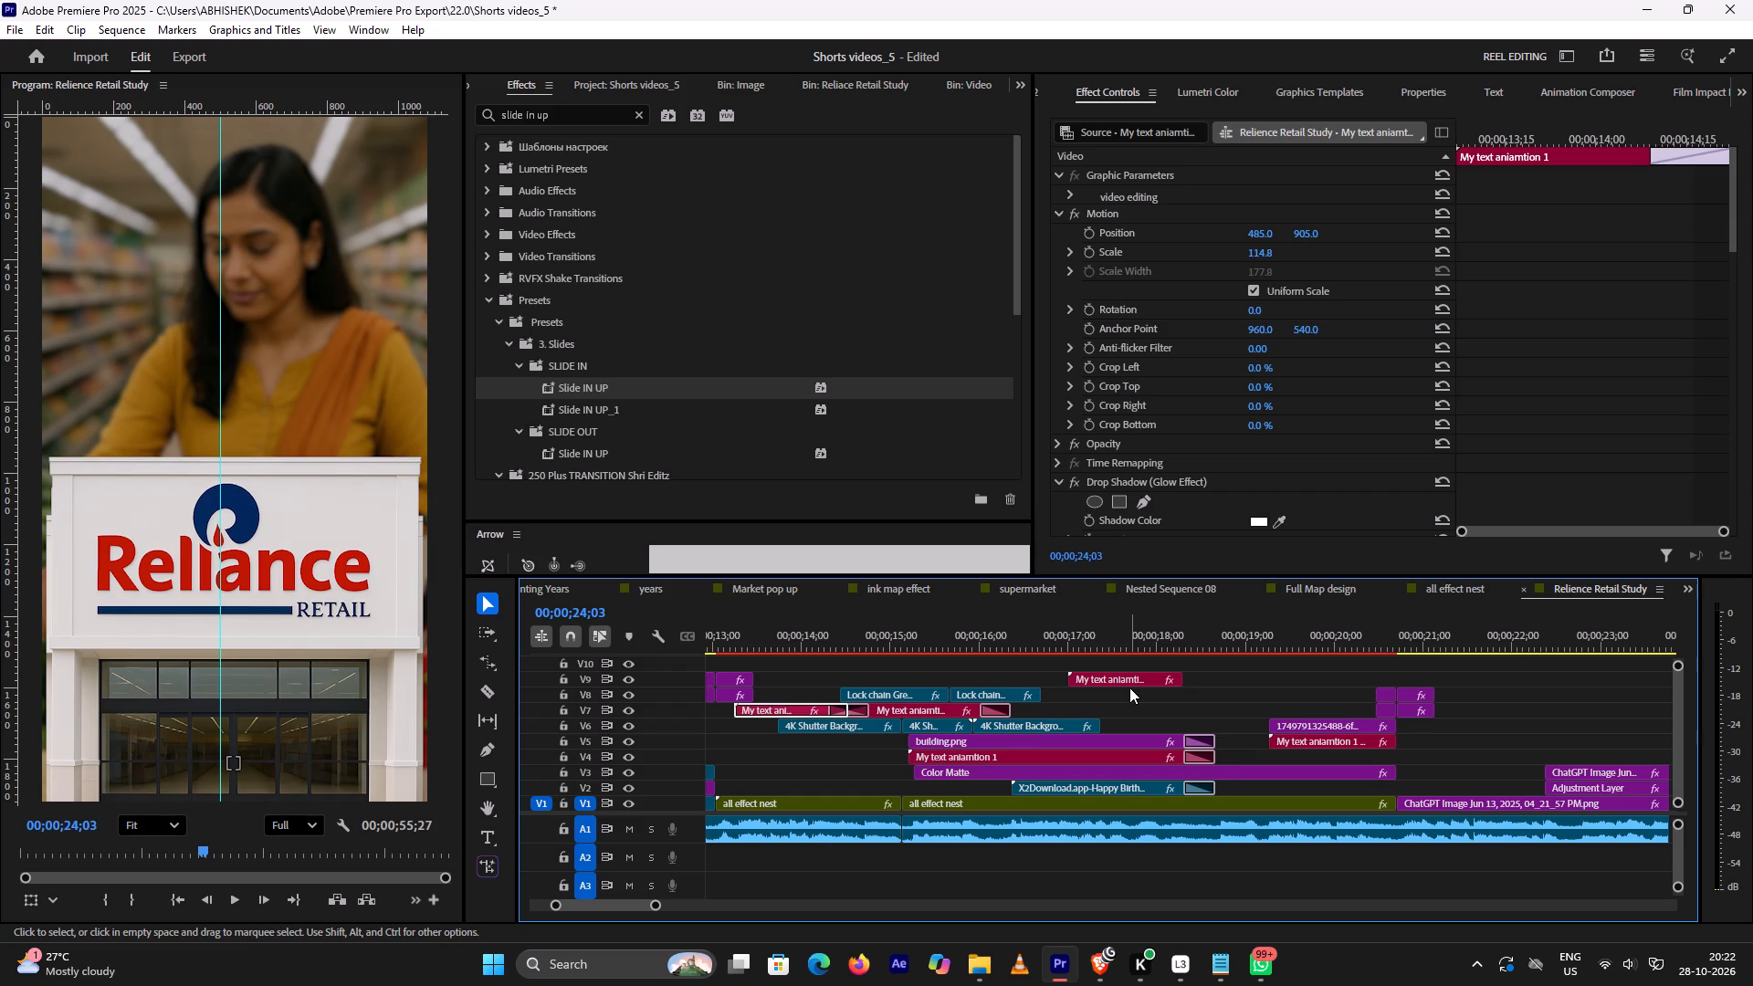
drag(1127, 676, 1509, 666)
scroll(1518, 670, down, 3)
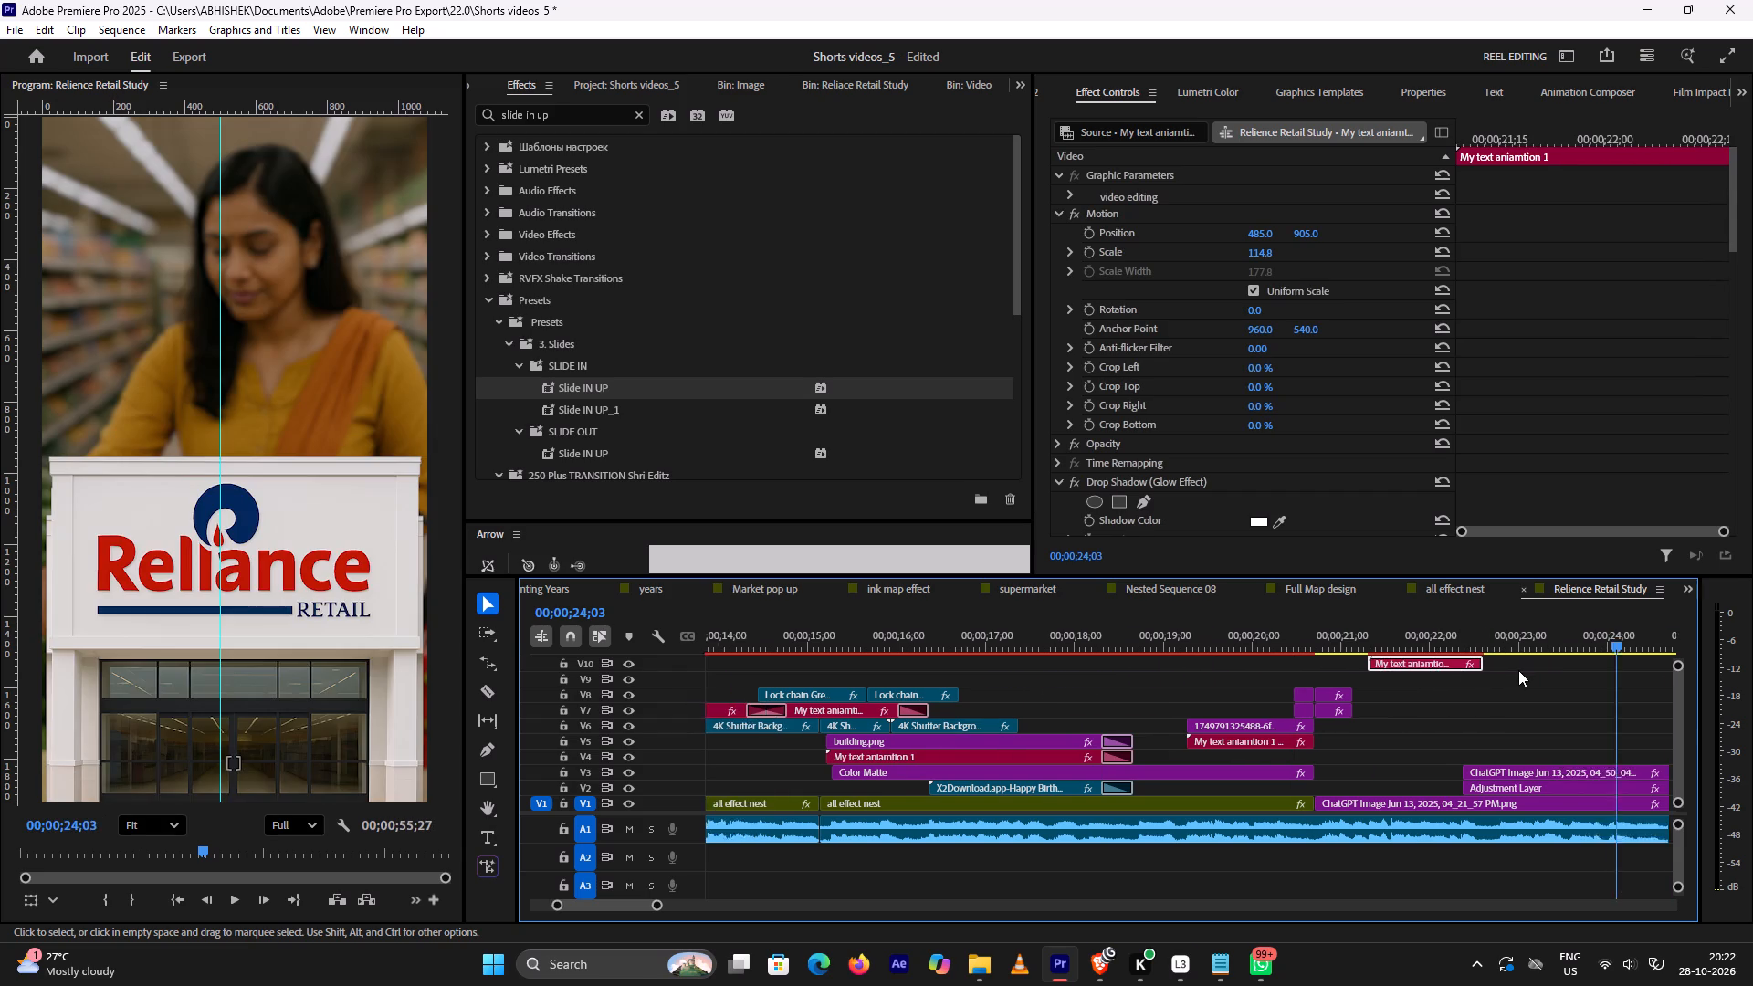
scroll(1518, 670, down, 14)
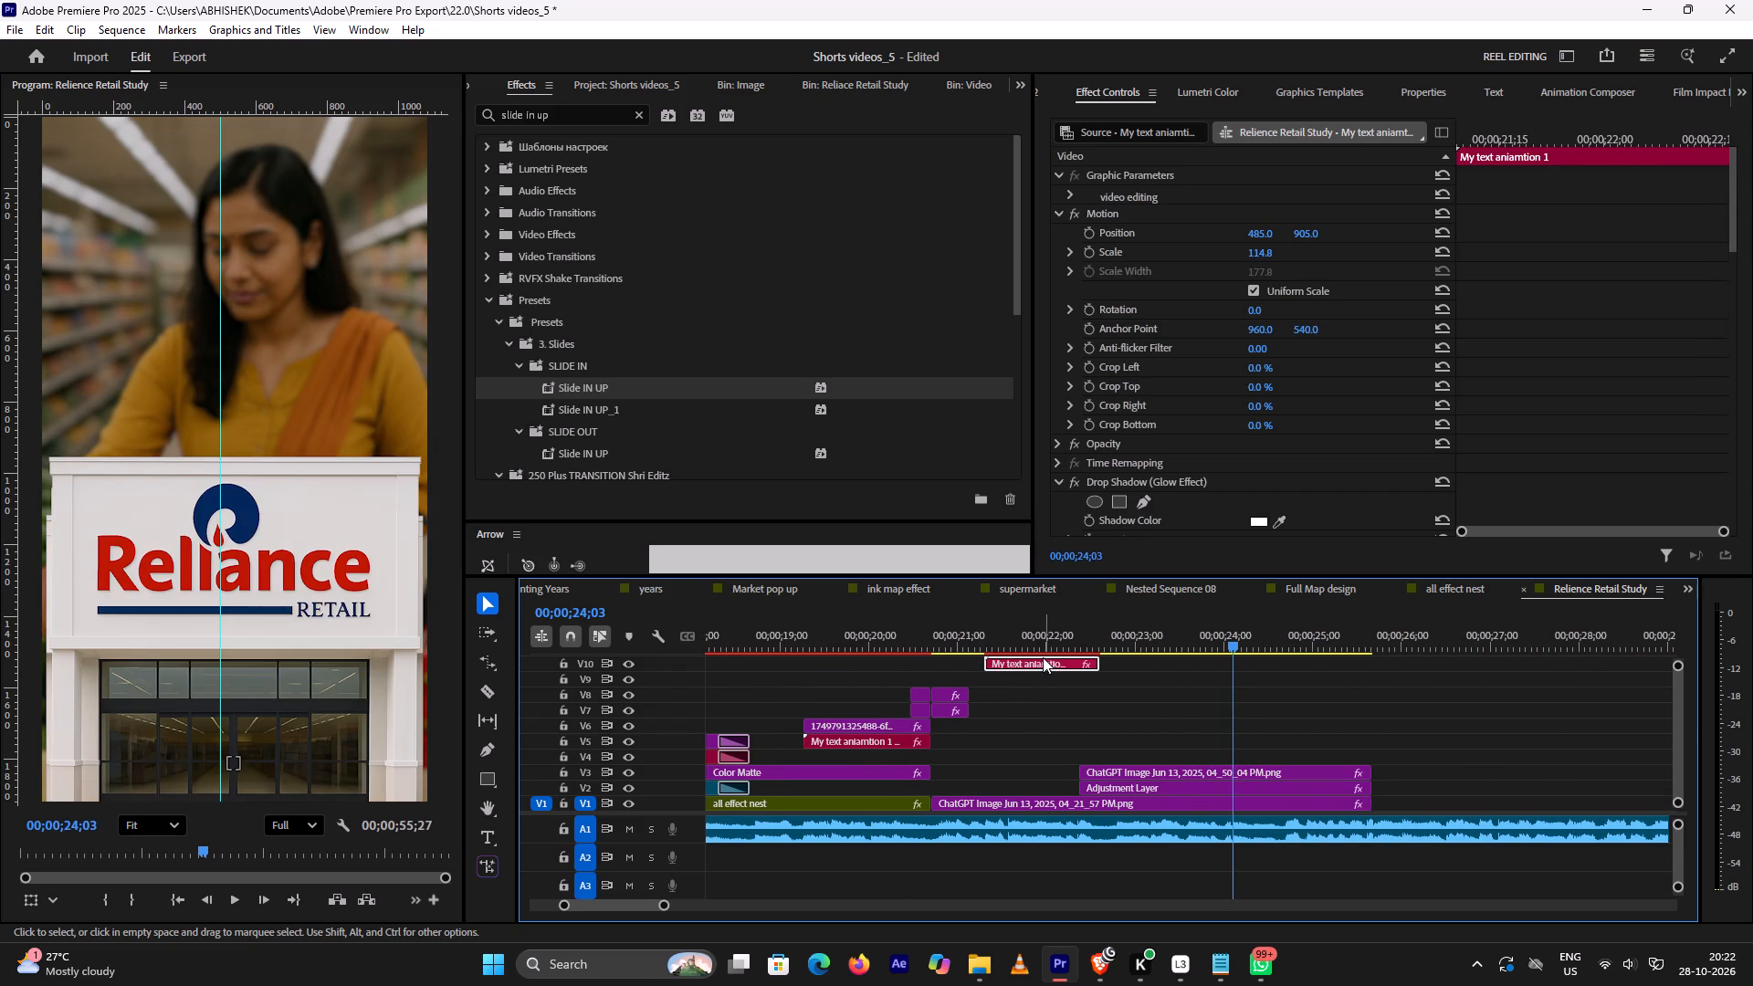
drag(1043, 657, 1158, 759)
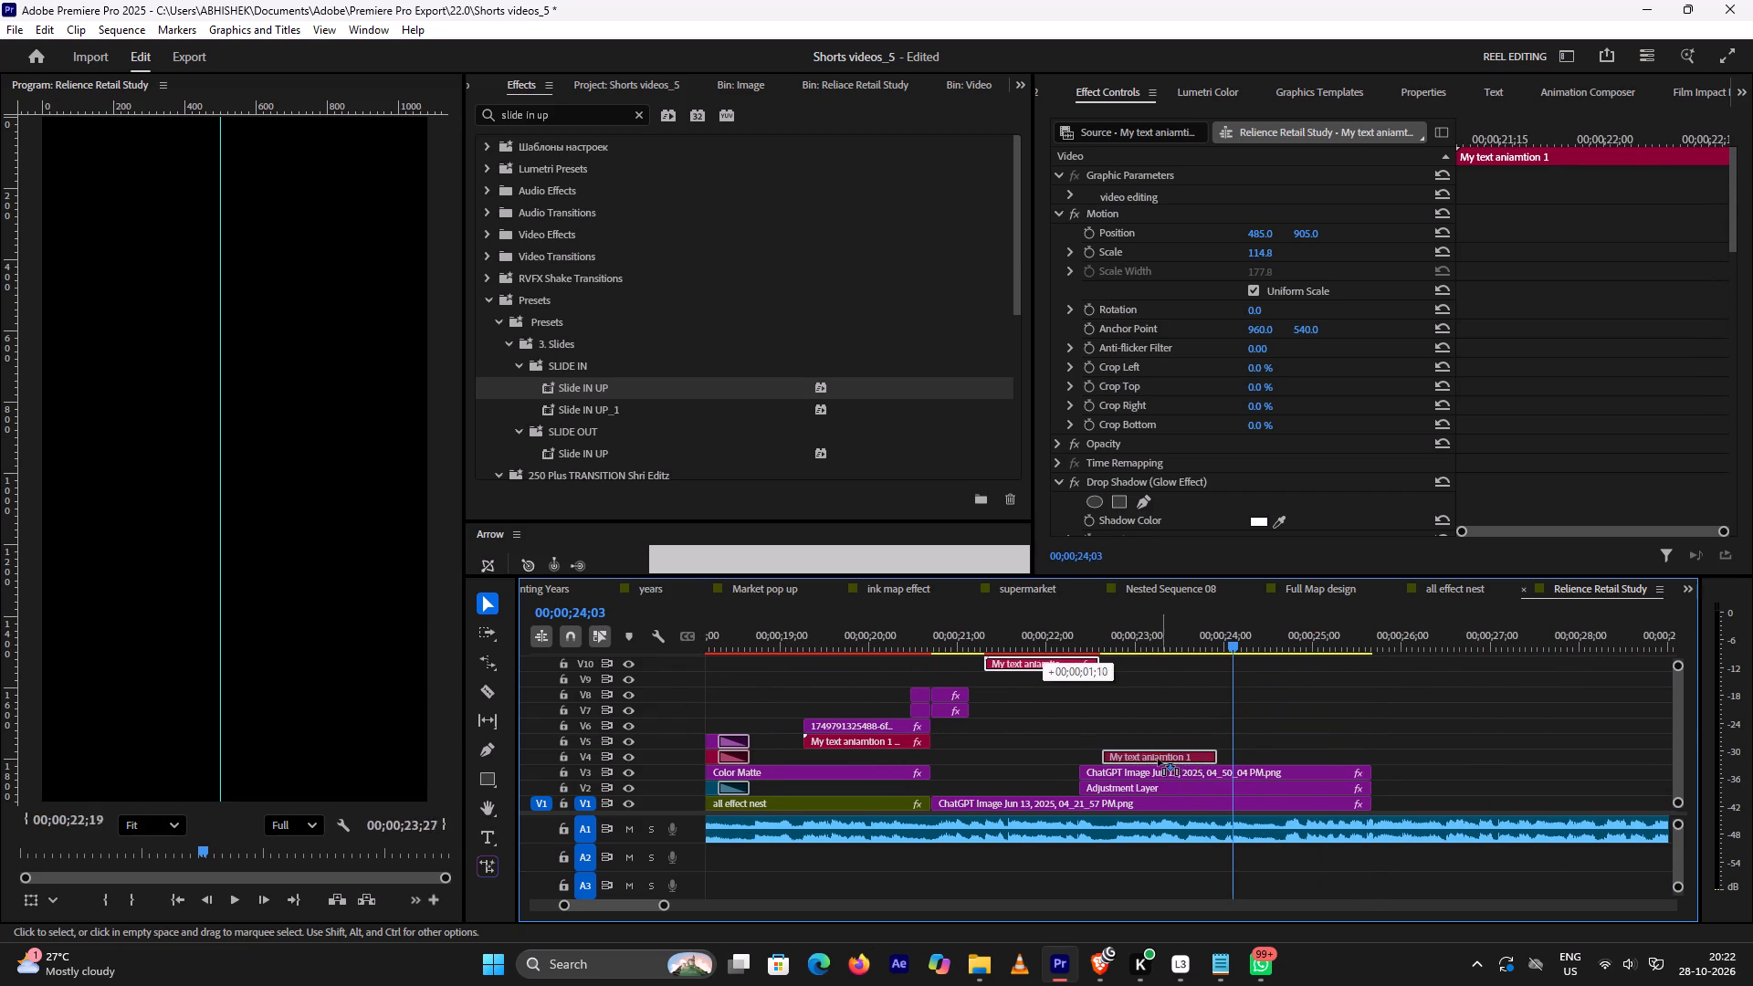
drag(1158, 759, 1145, 759)
click(1057, 623)
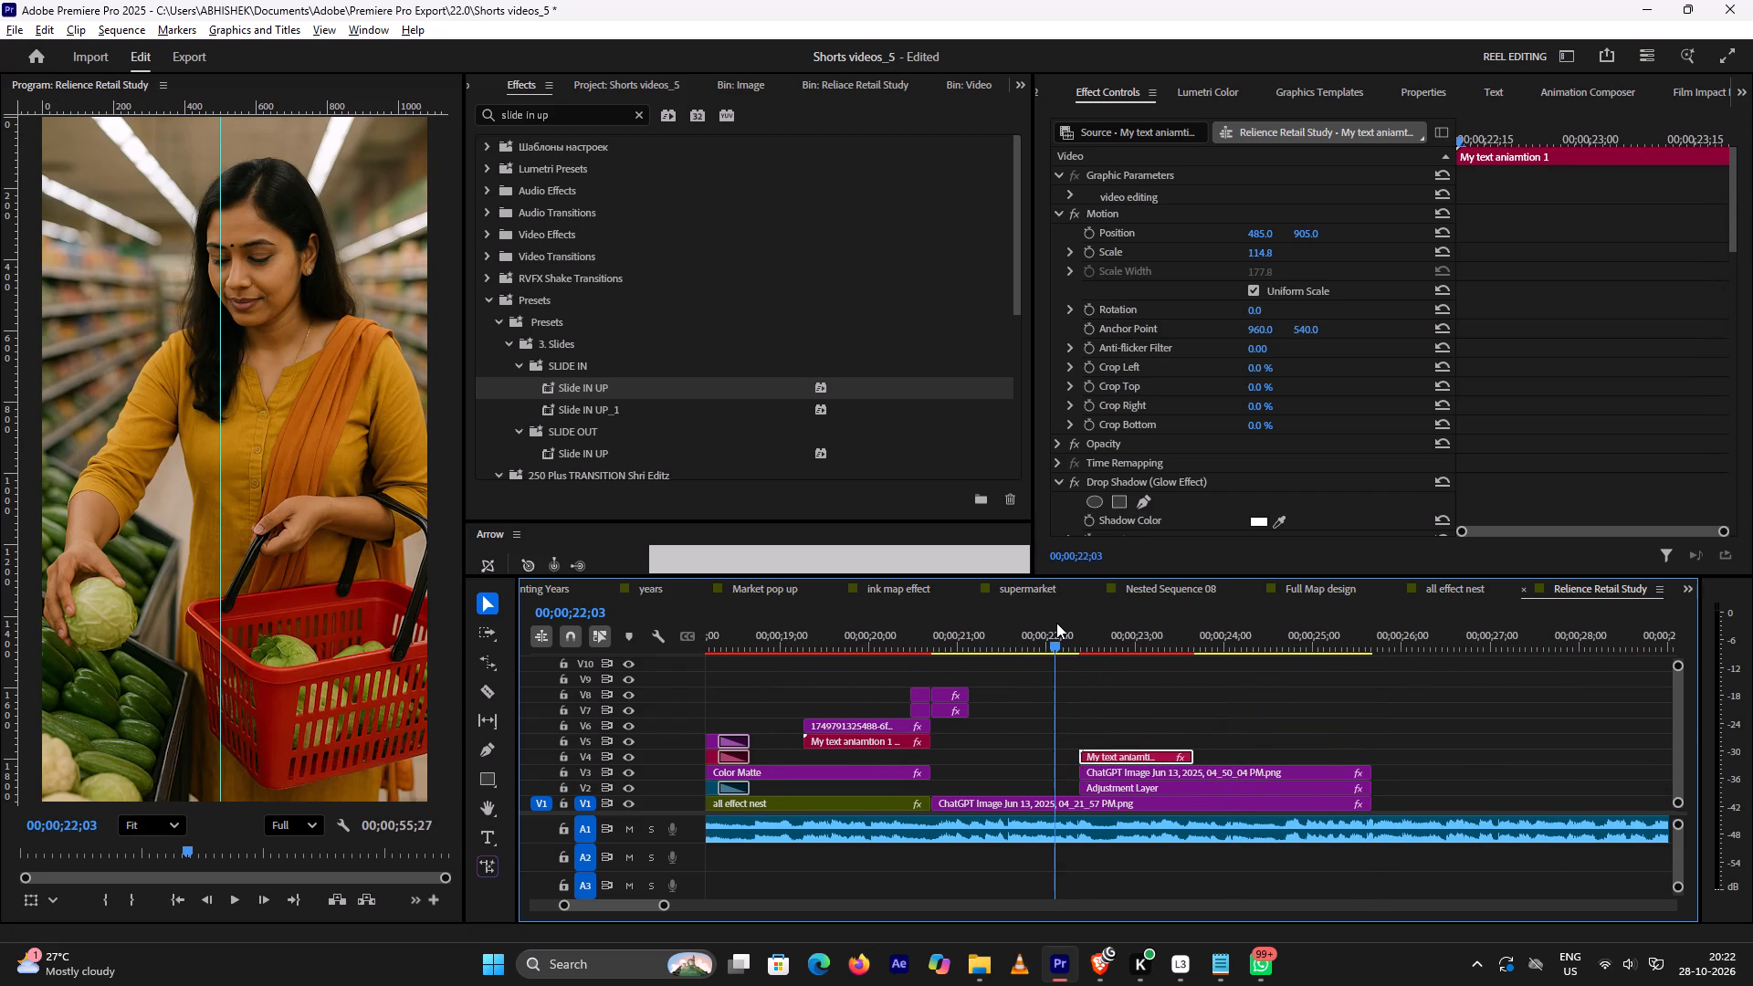
Switch to the tutorial in Brave and watch how the number text is placed and timed above the storefront.
click(1109, 974)
key(space)
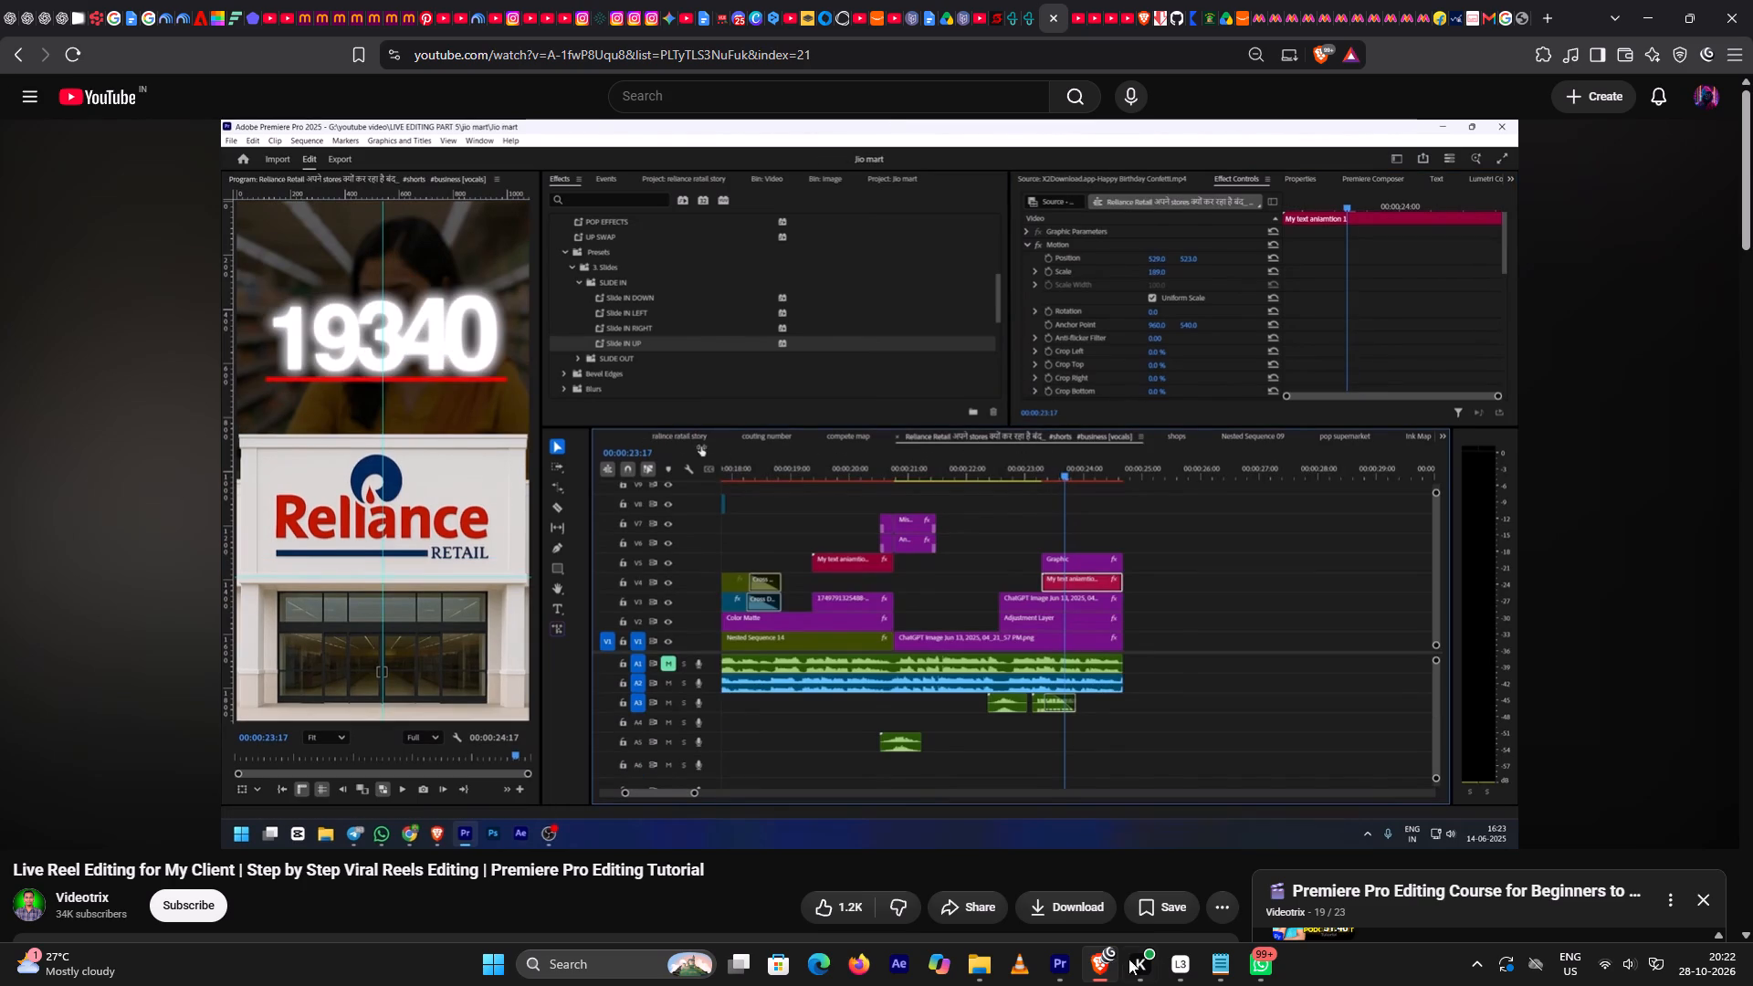
key(space)
Return to Premiere Pro, start the V4 text clip at about 00;00;22;19 and extend its end to match the storefront clip's.
click(1073, 966)
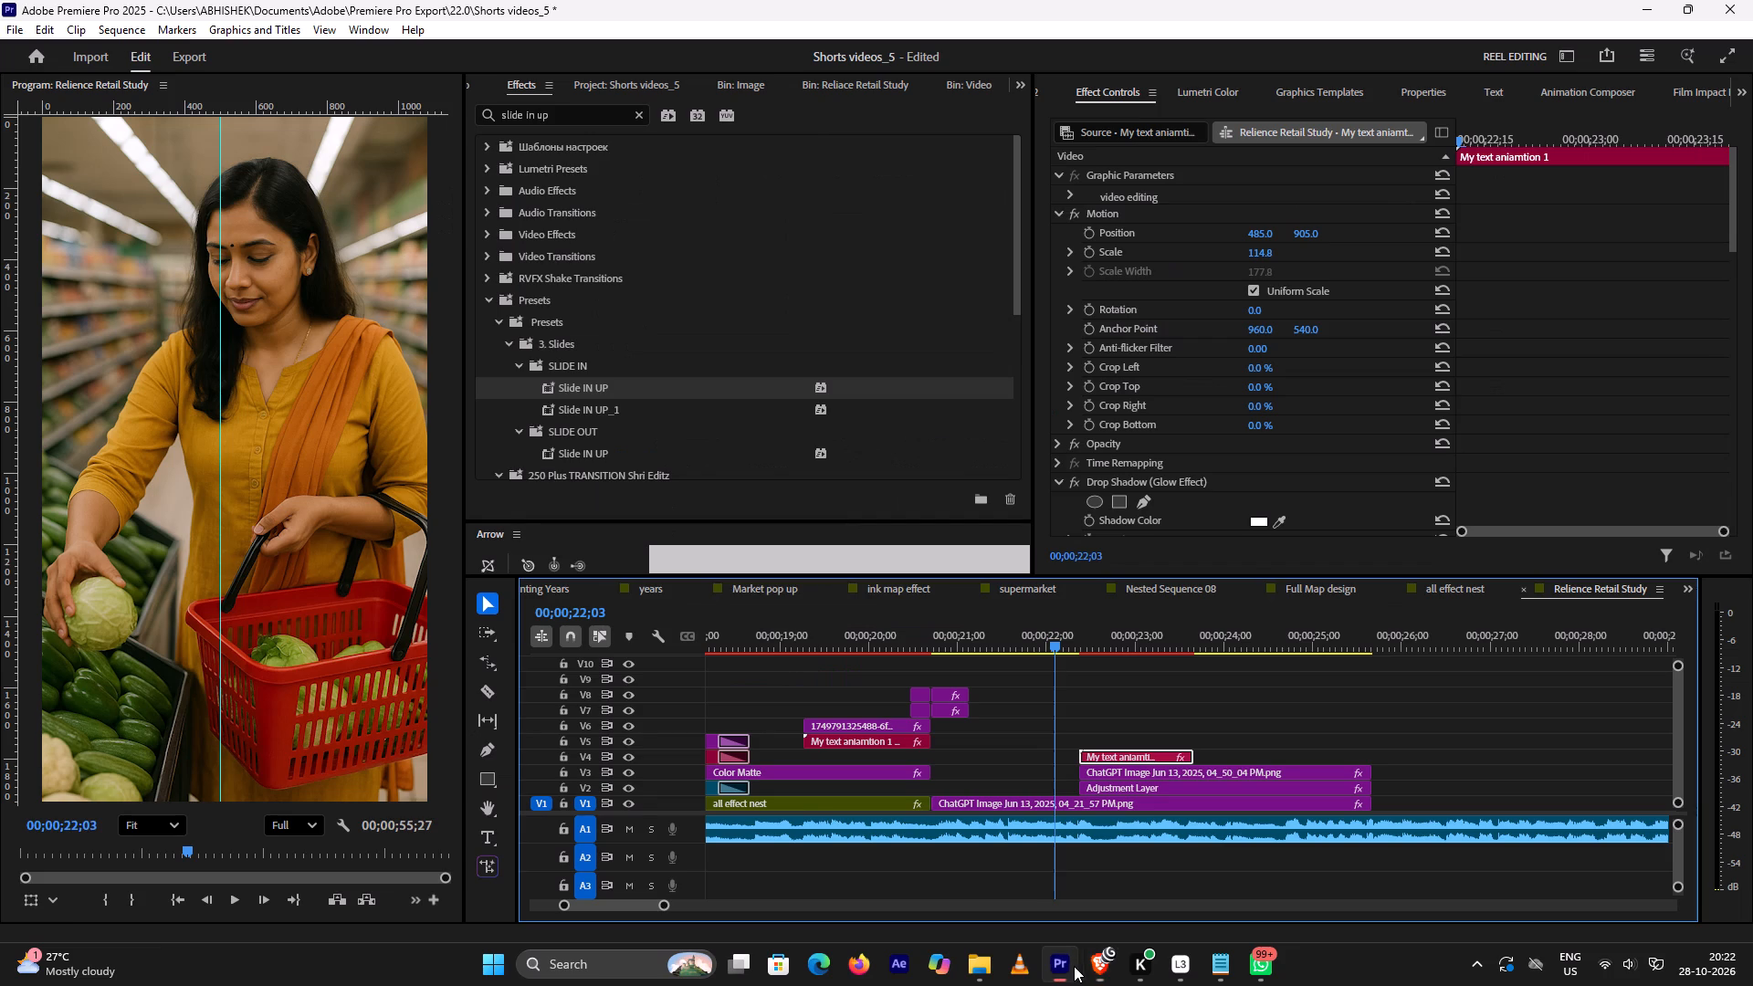
drag(1160, 756, 1202, 747)
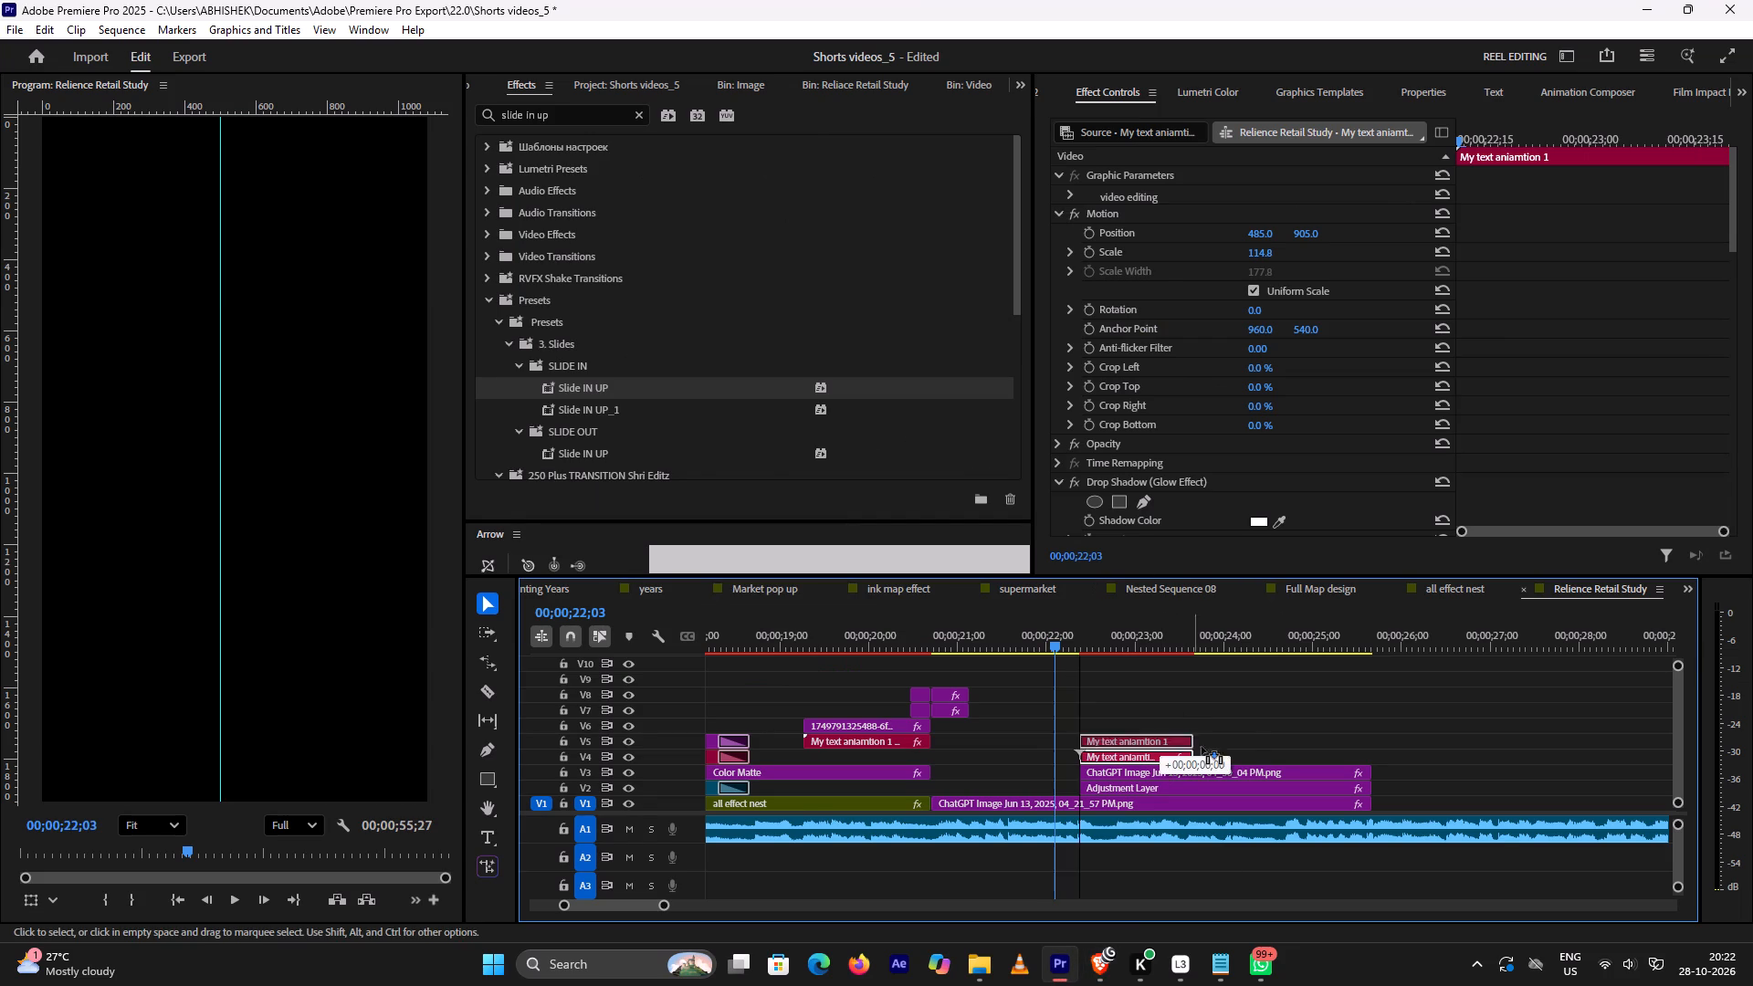
drag(1202, 747, 1218, 746)
drag(1185, 735, 1153, 753)
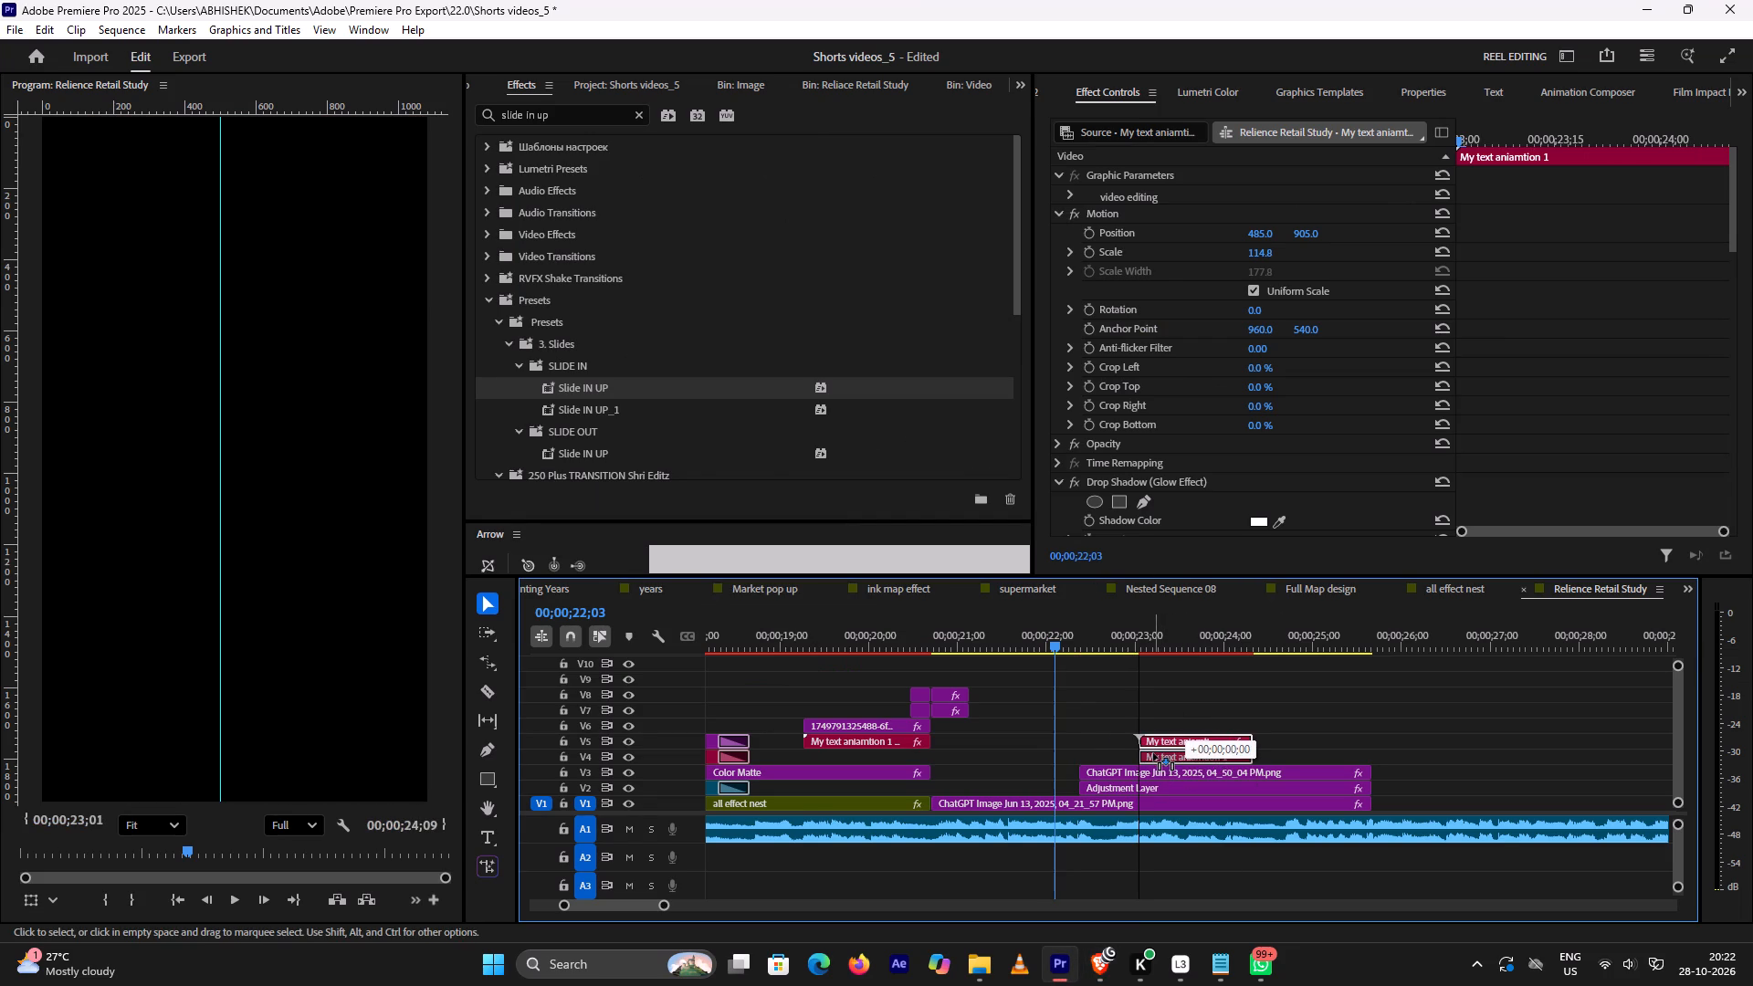
drag(1153, 753, 1161, 715)
drag(1169, 707, 1130, 755)
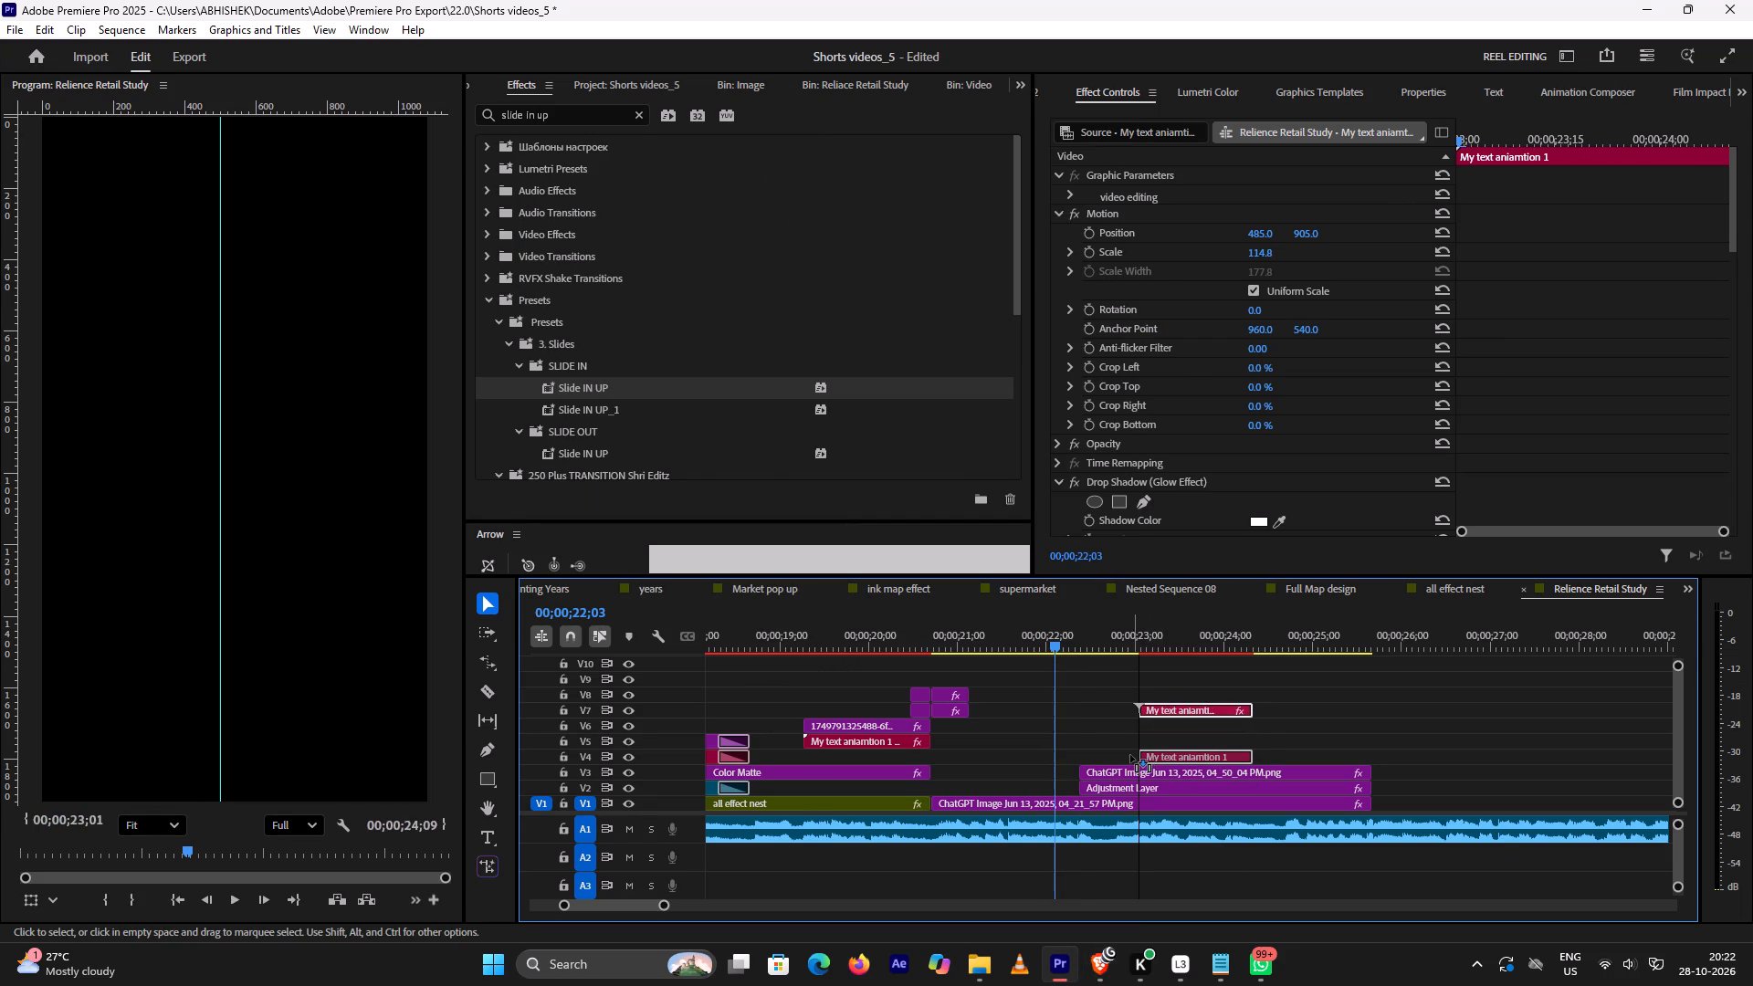
drag(1130, 755, 1131, 753)
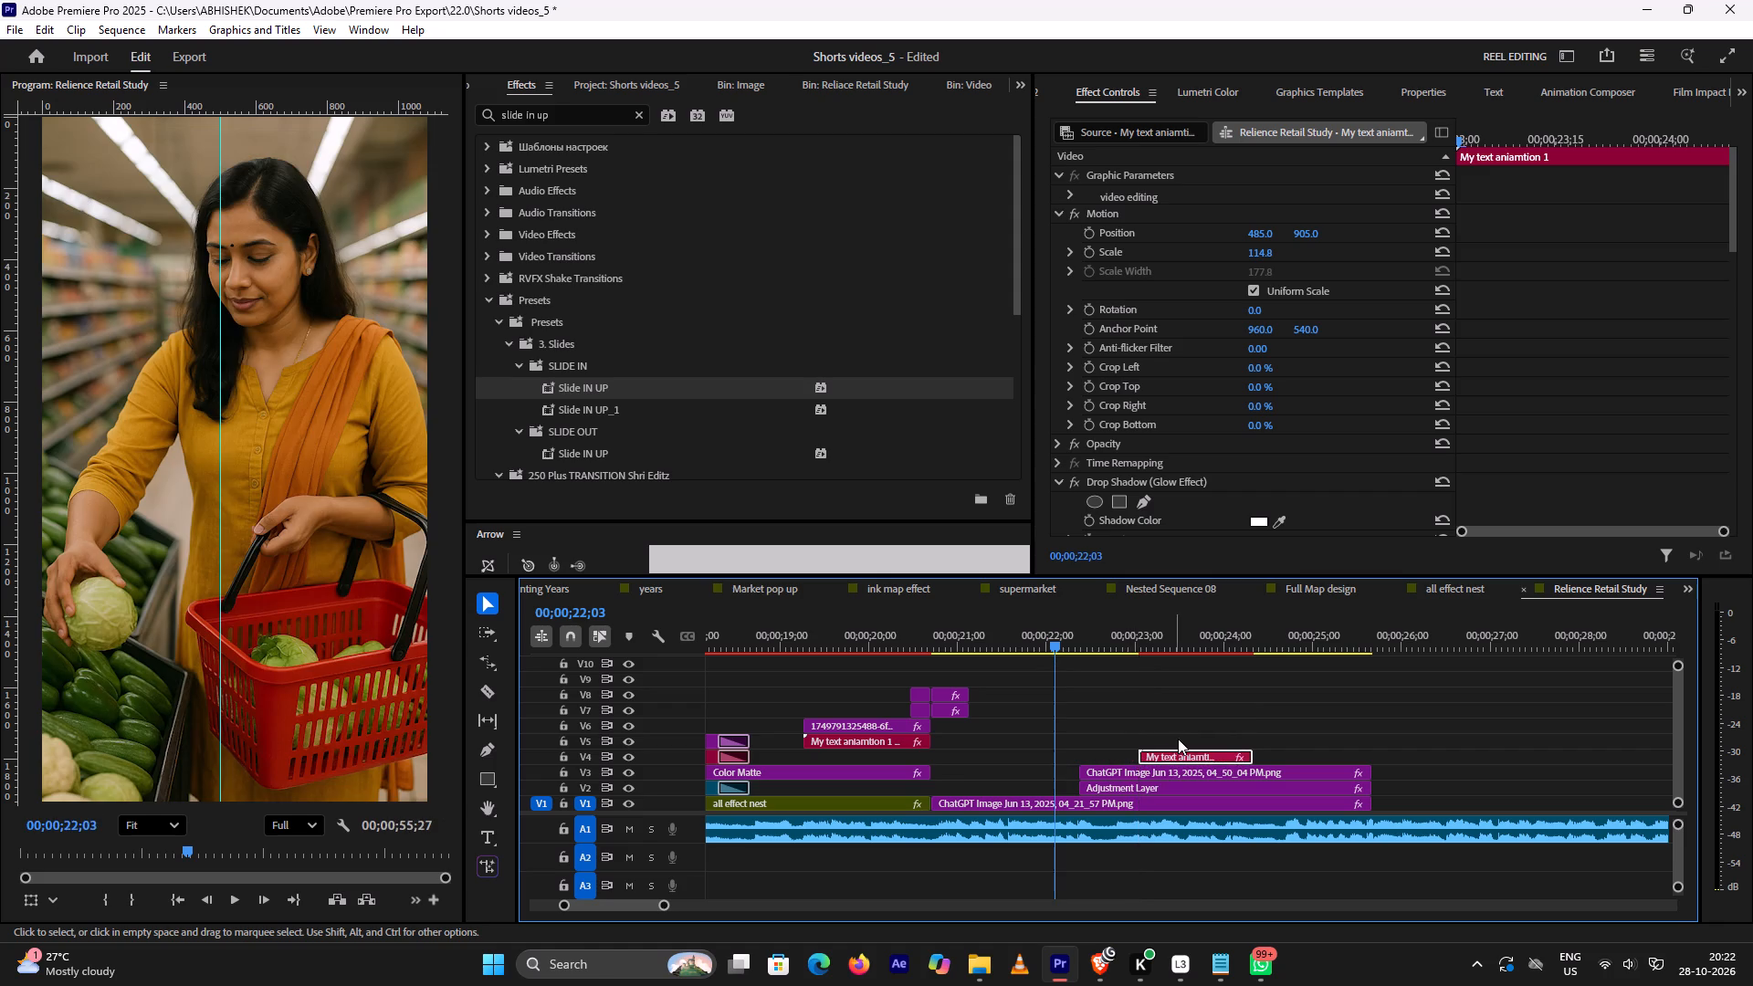
alt+scroll(1184, 734, up, 5)
drag(1168, 752, 1121, 755)
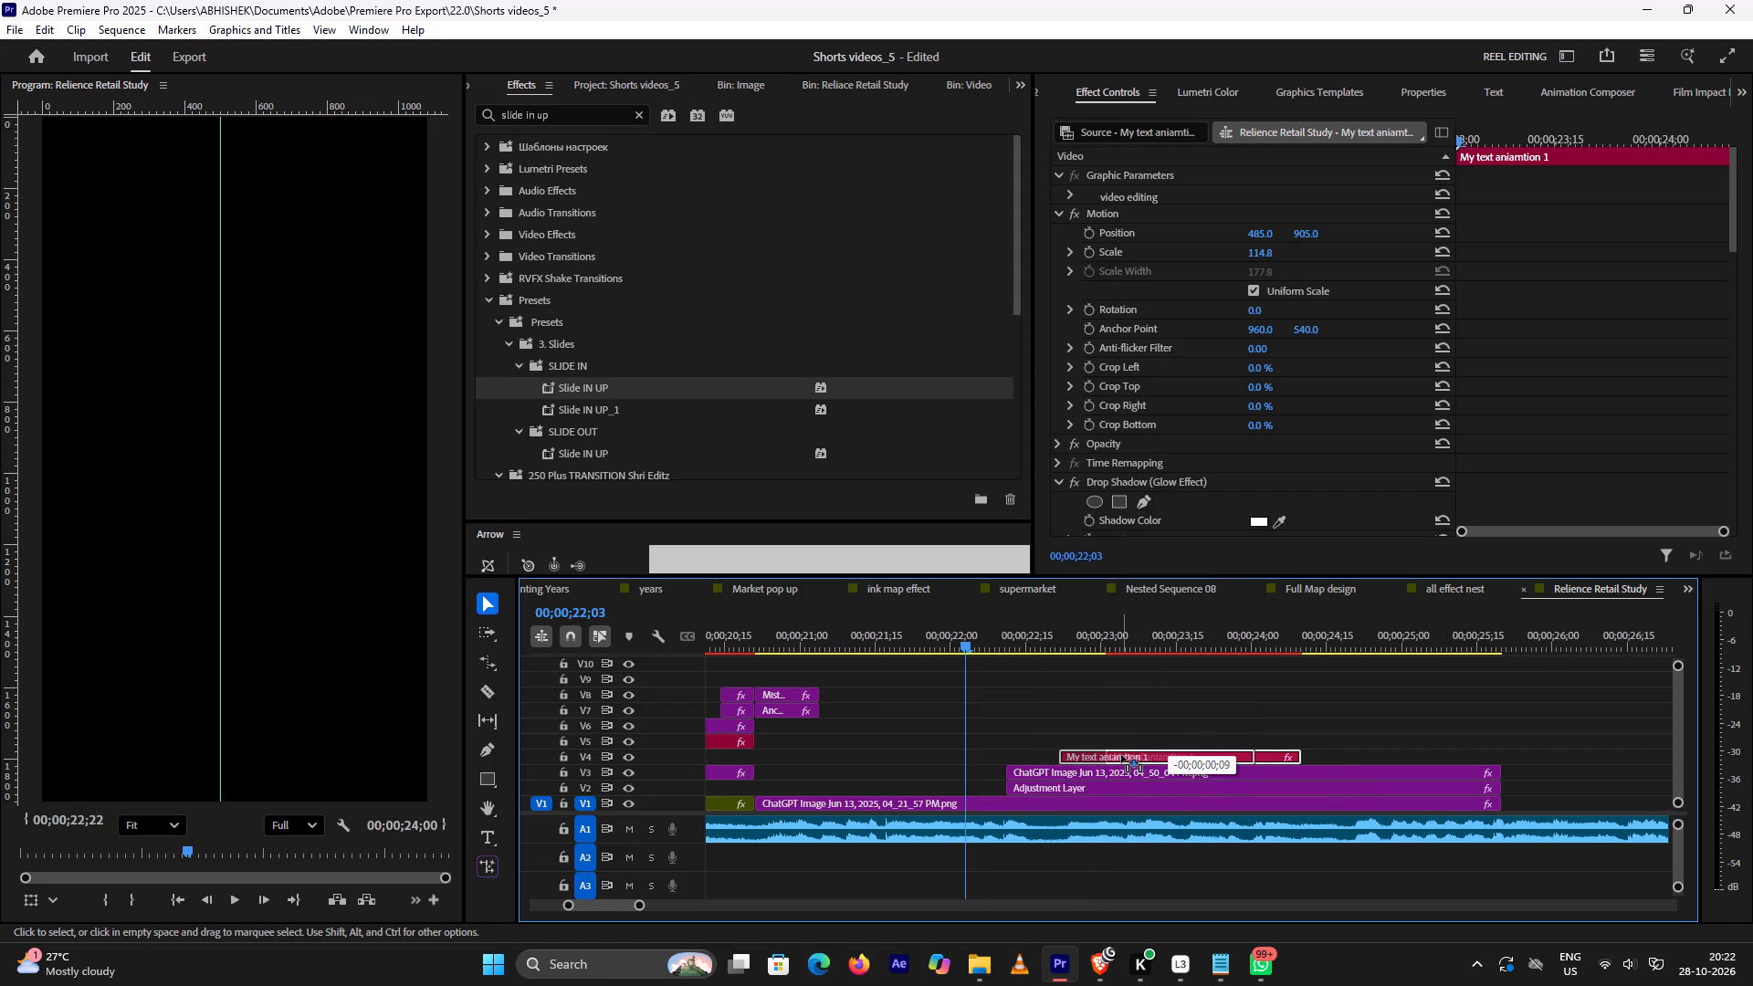
drag(1121, 755, 1108, 758)
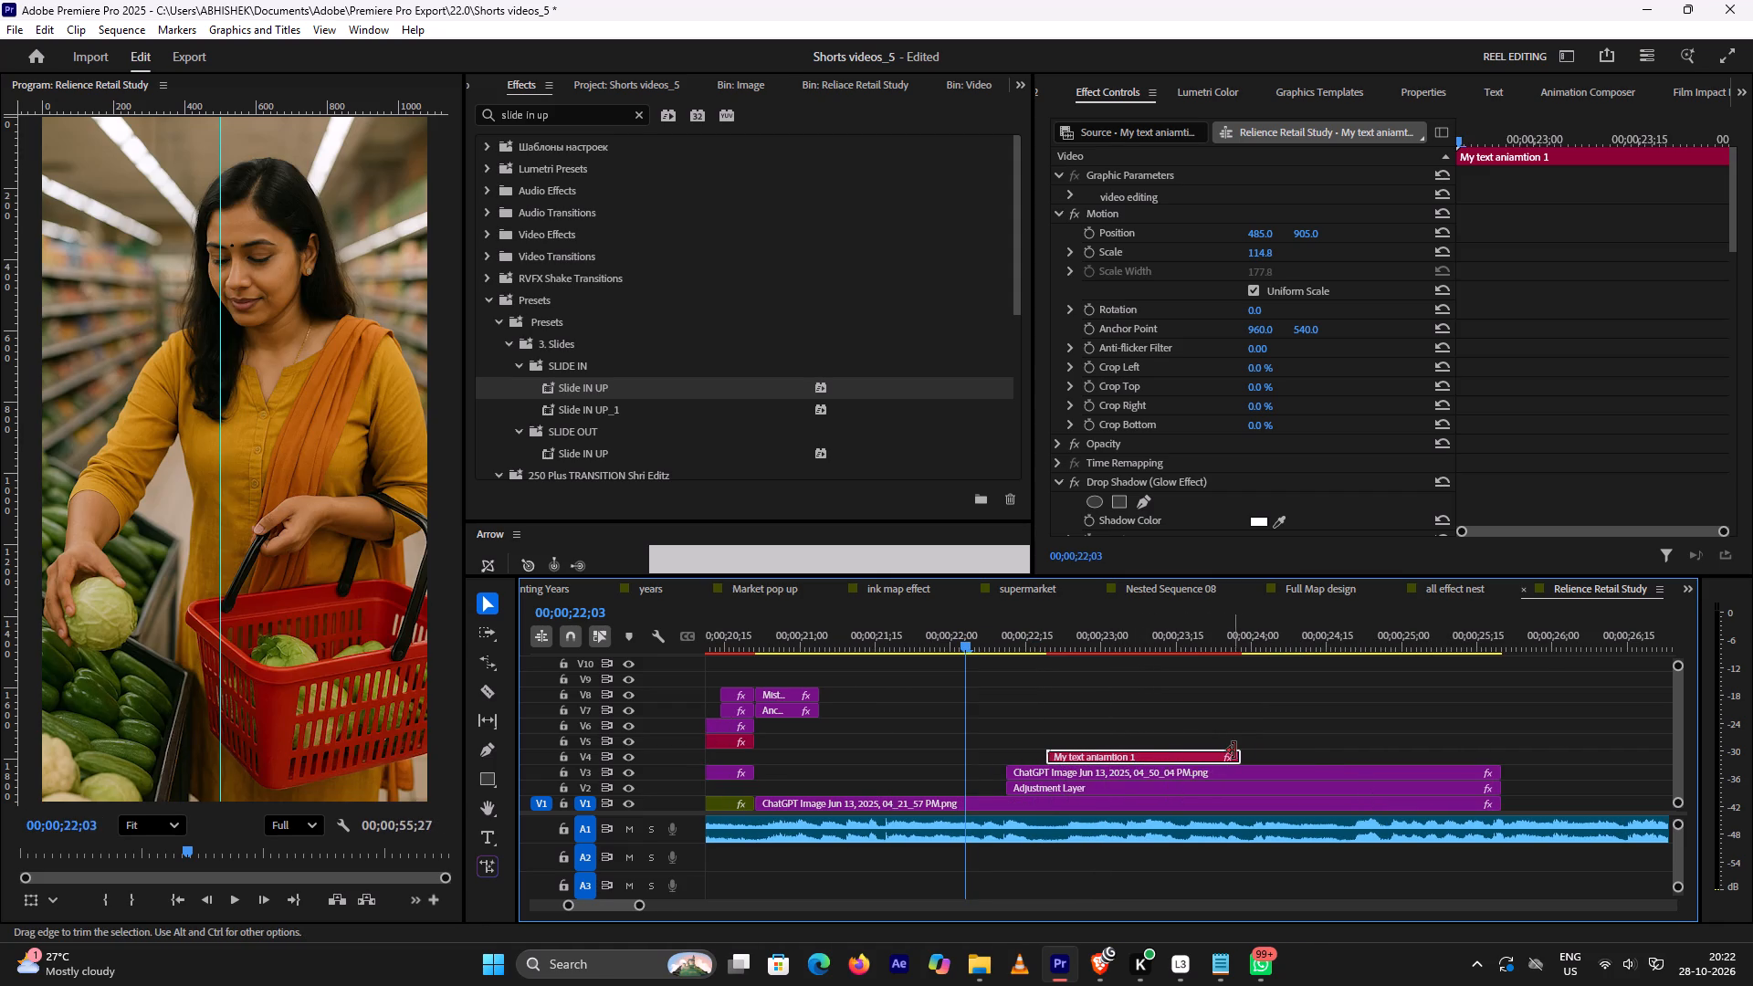
drag(1241, 750, 1504, 737)
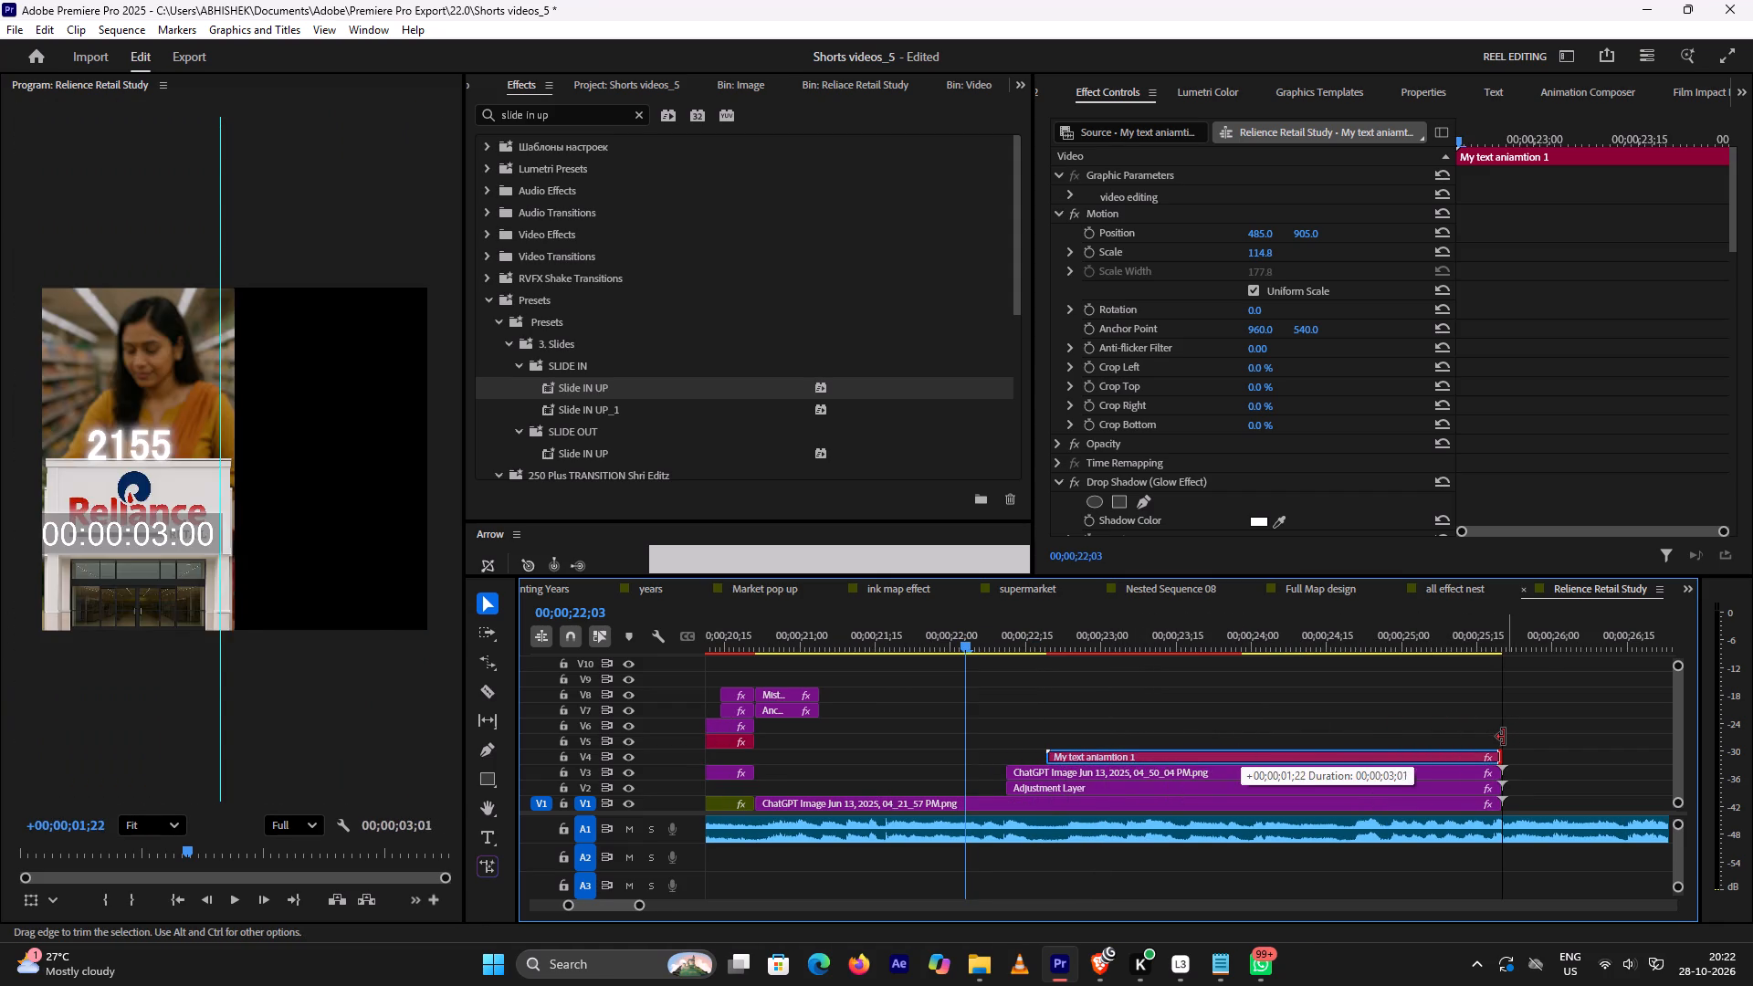
drag(1504, 737, 1497, 740)
Change the V4 text clip's wording to 19340 and play back its entrance.
click(1275, 750)
double_click(1274, 752)
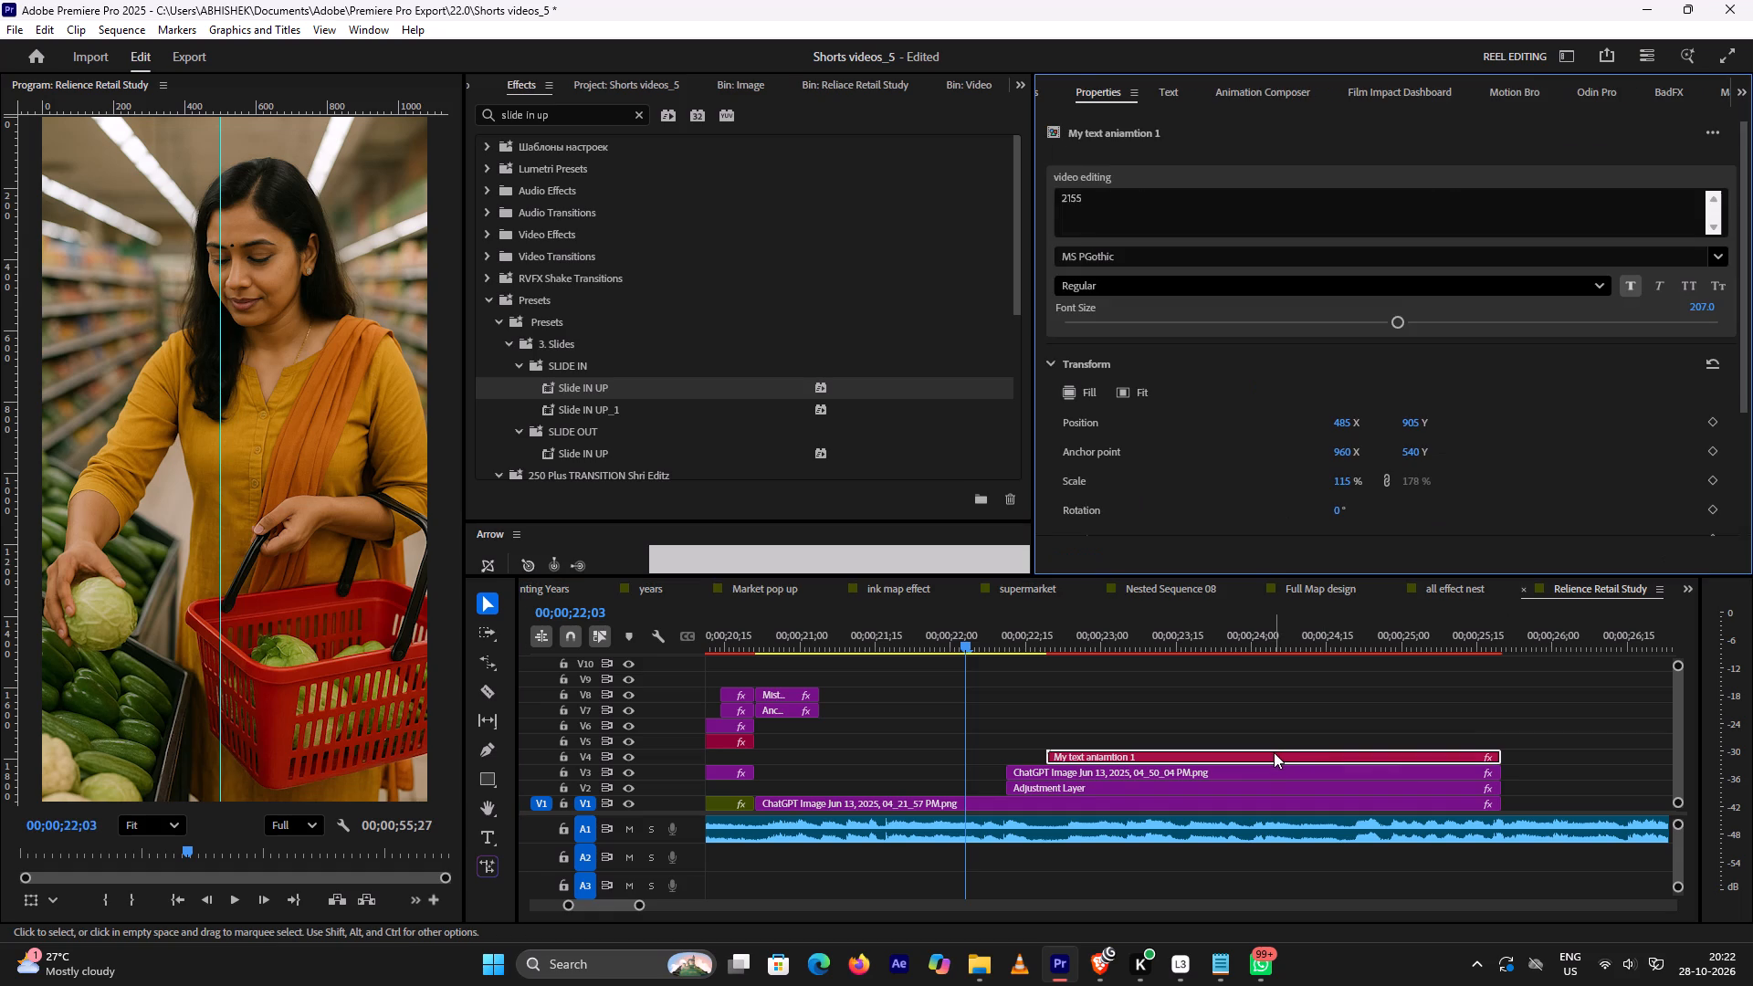
double_click(1116, 198)
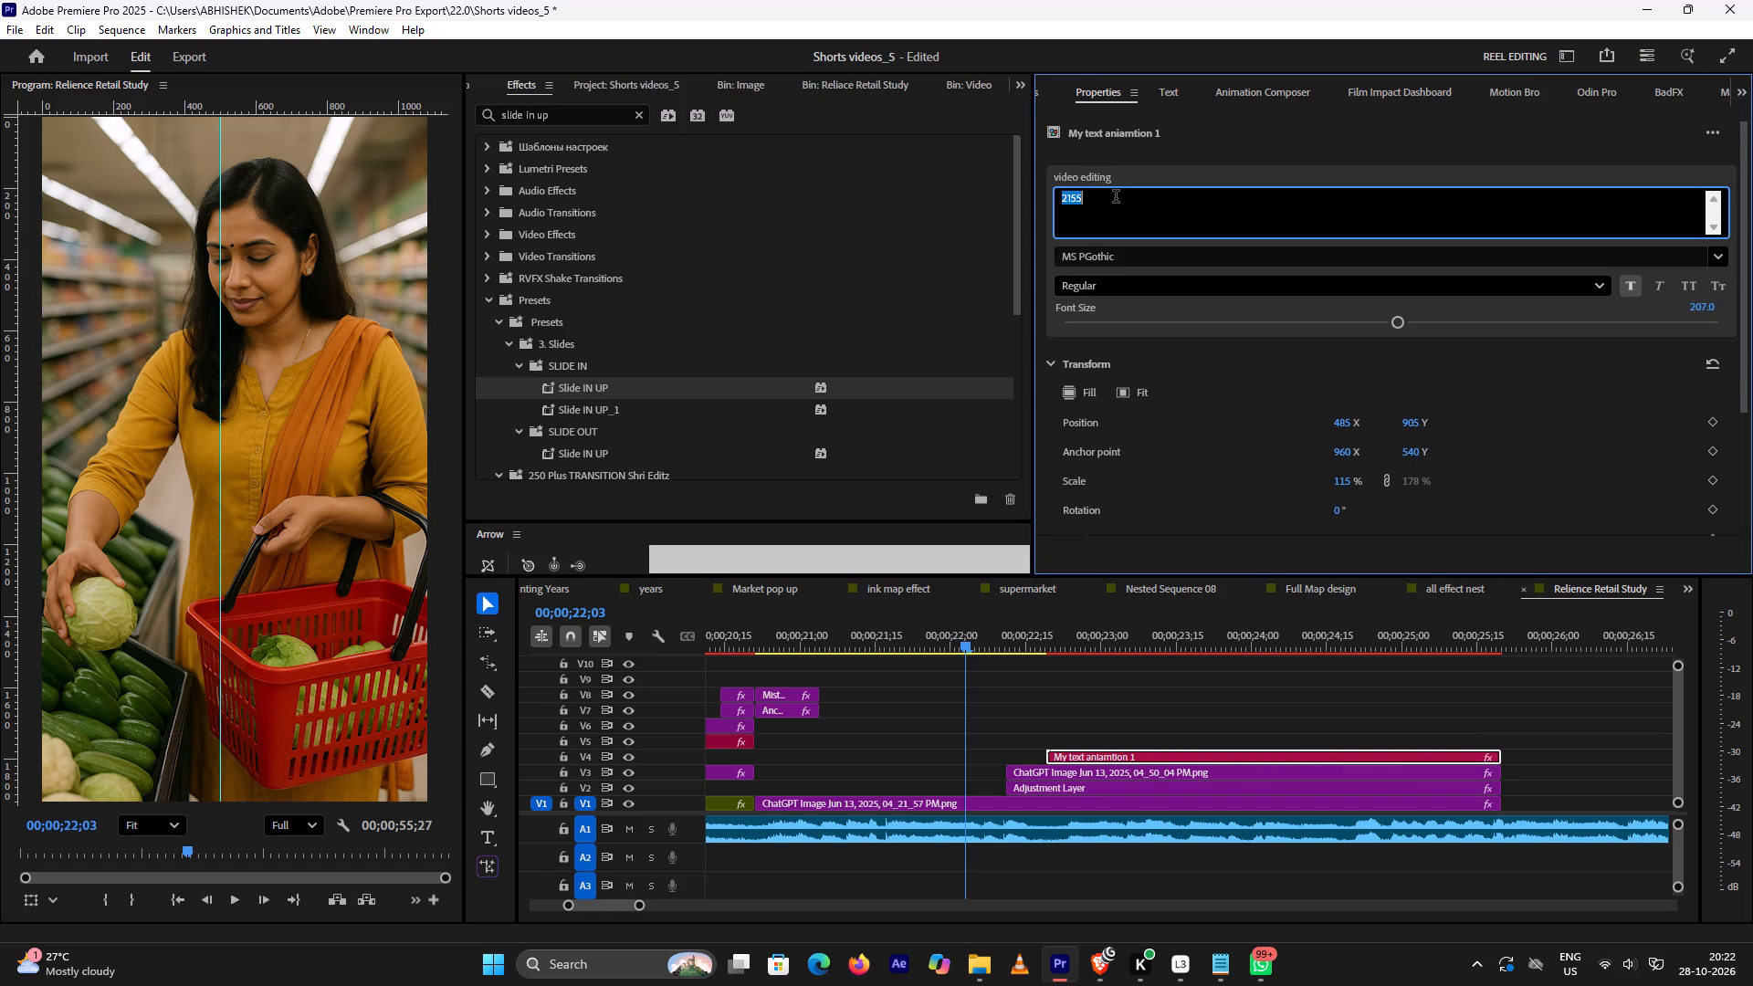
key(1)
key(9)
text(340)
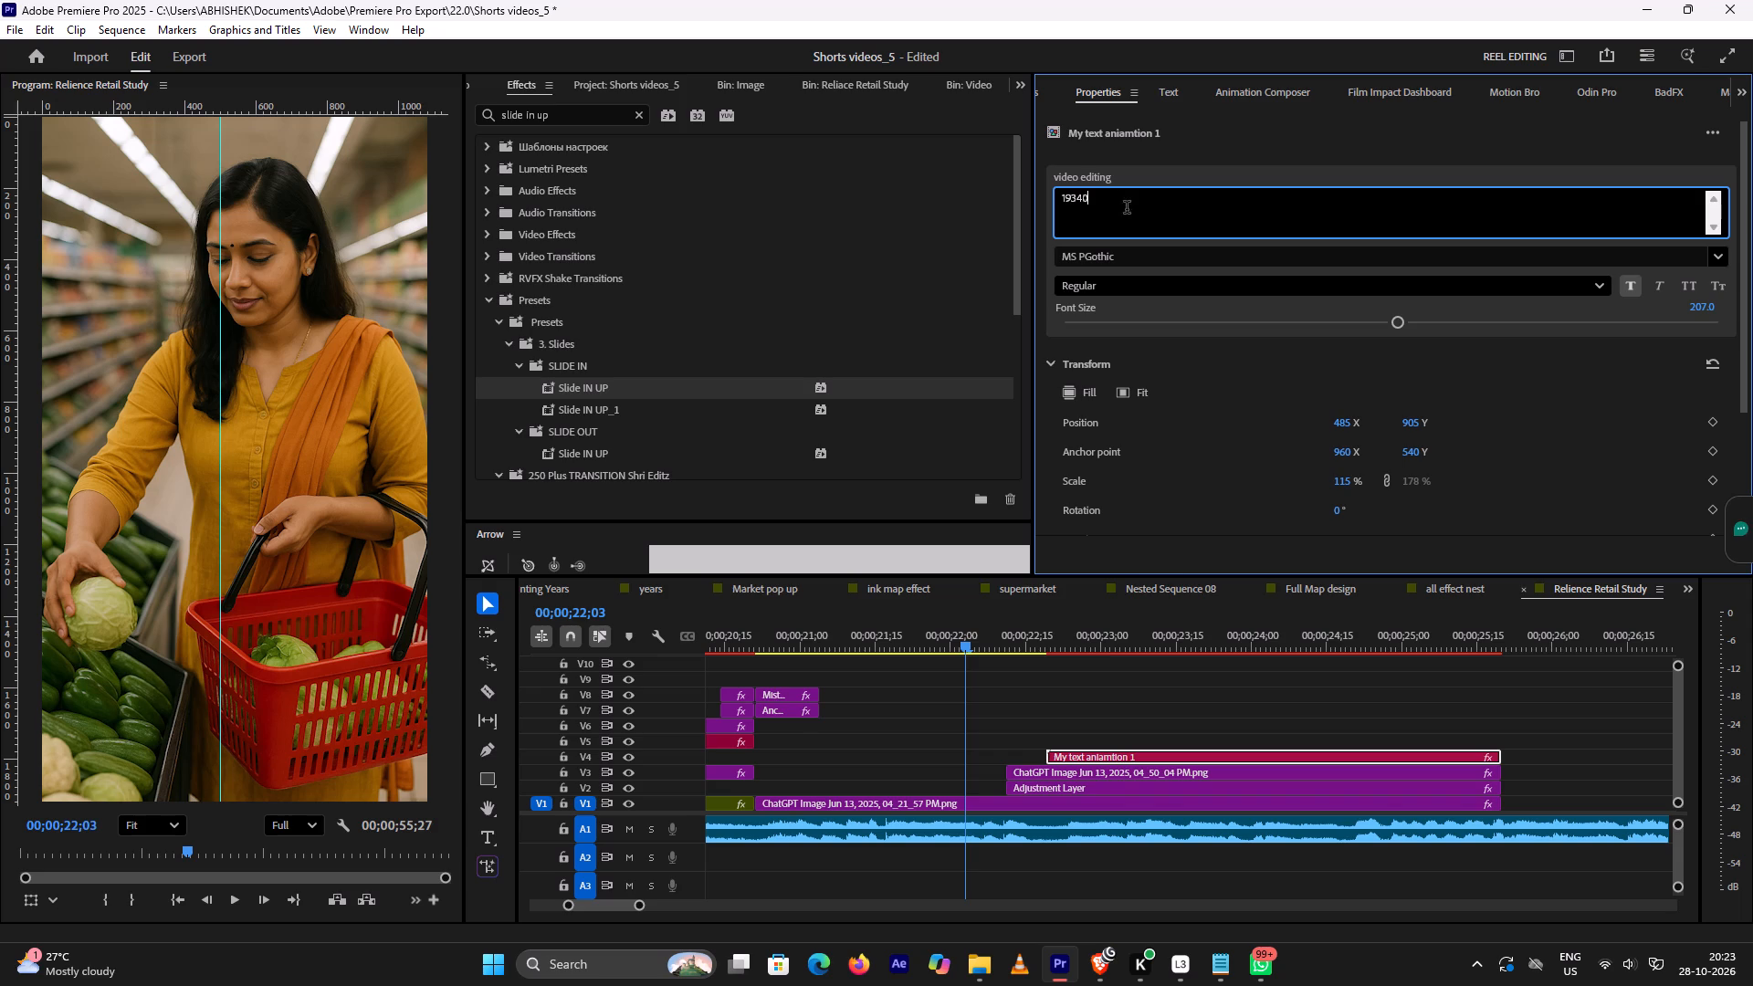
click(1152, 704)
key(space)
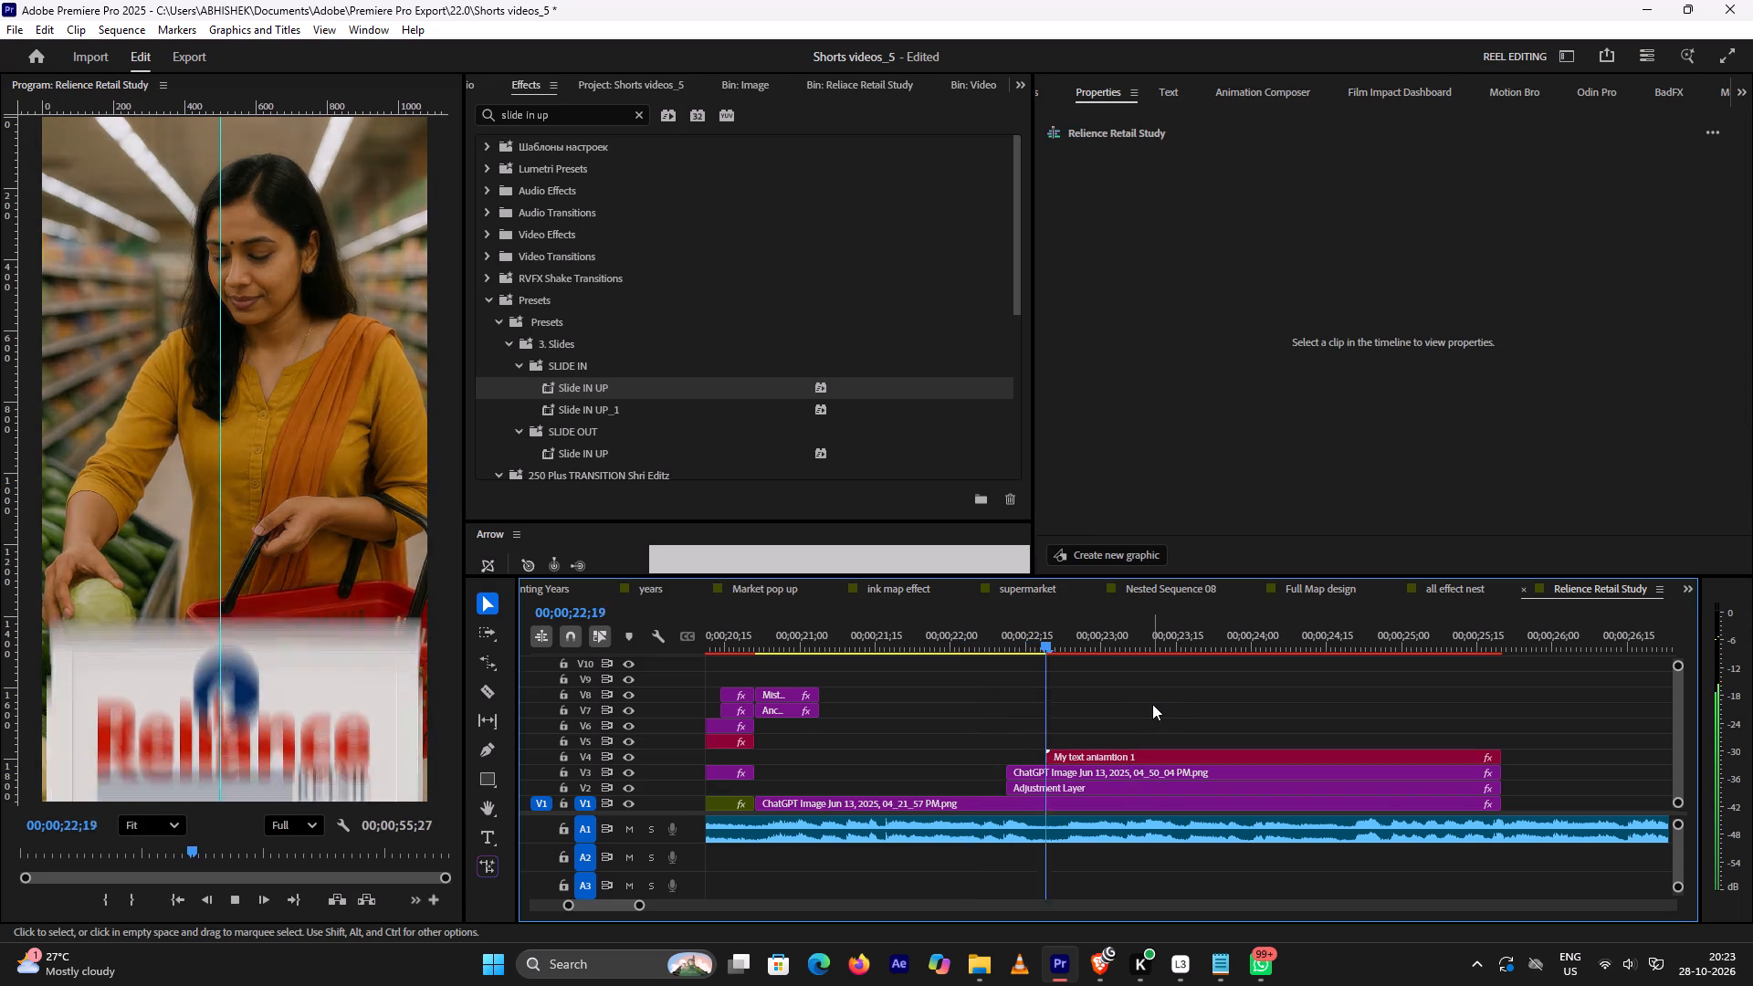
key(space)
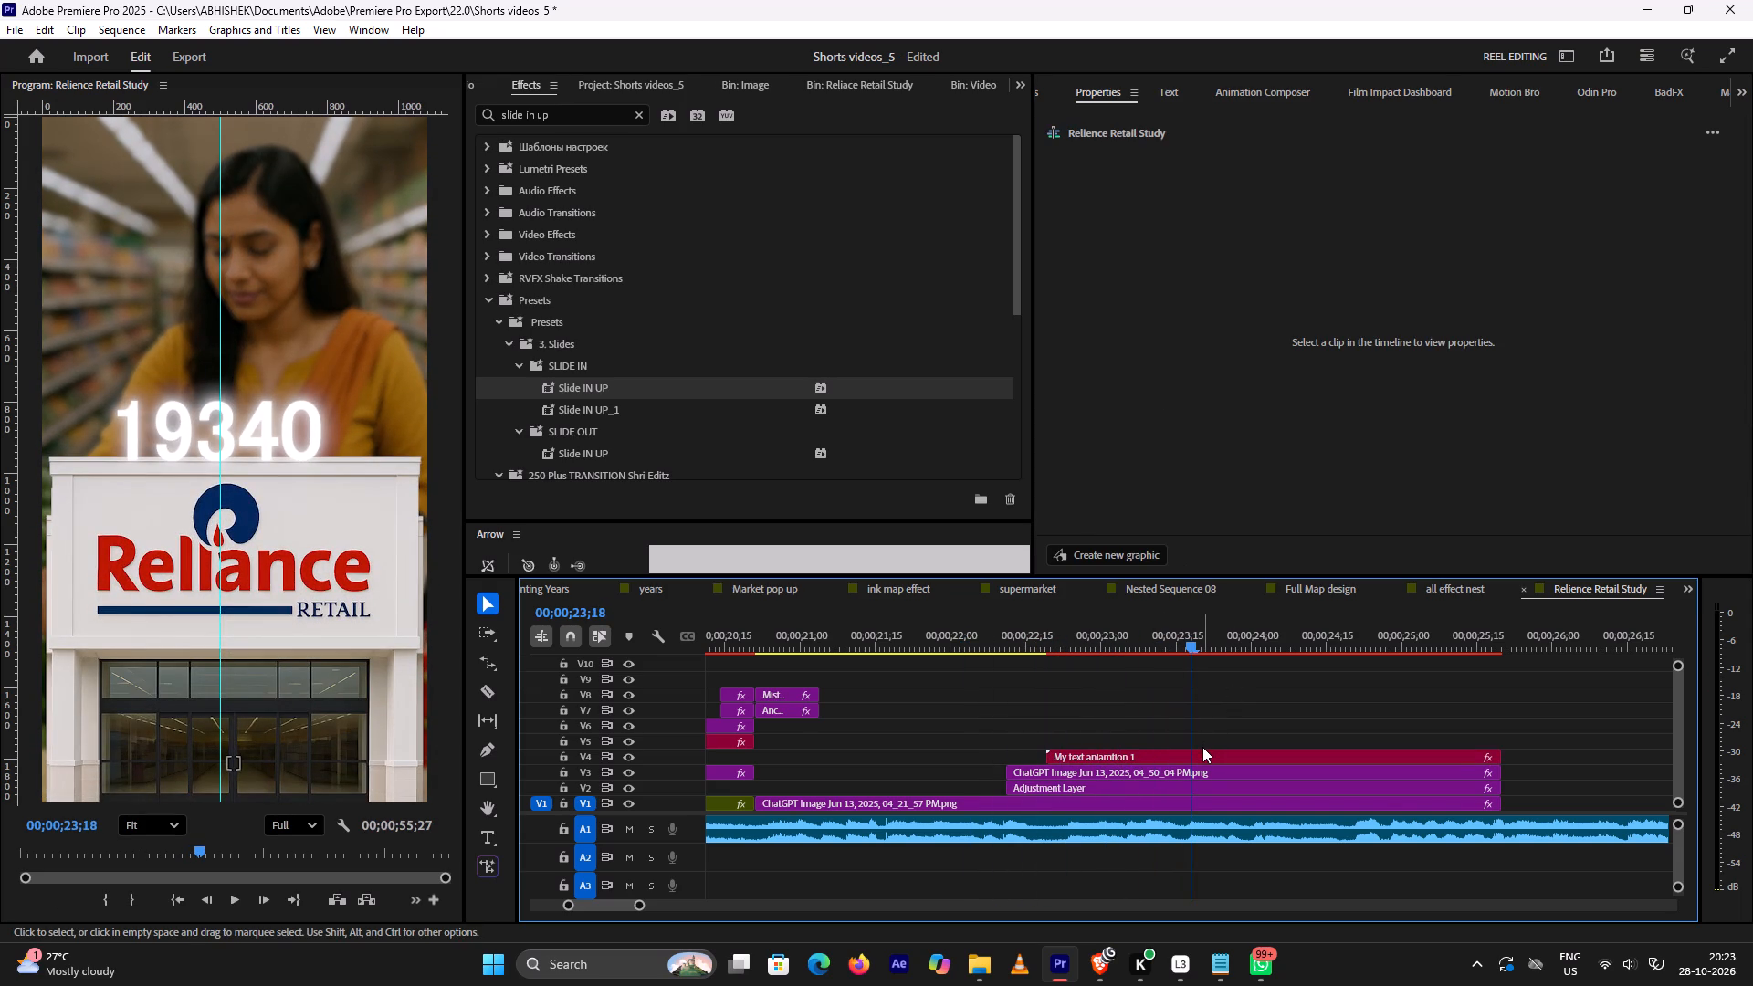
Adjust the 19340 text clip's vertical and horizontal Motion position over the blurred woman scene.
click(1202, 750)
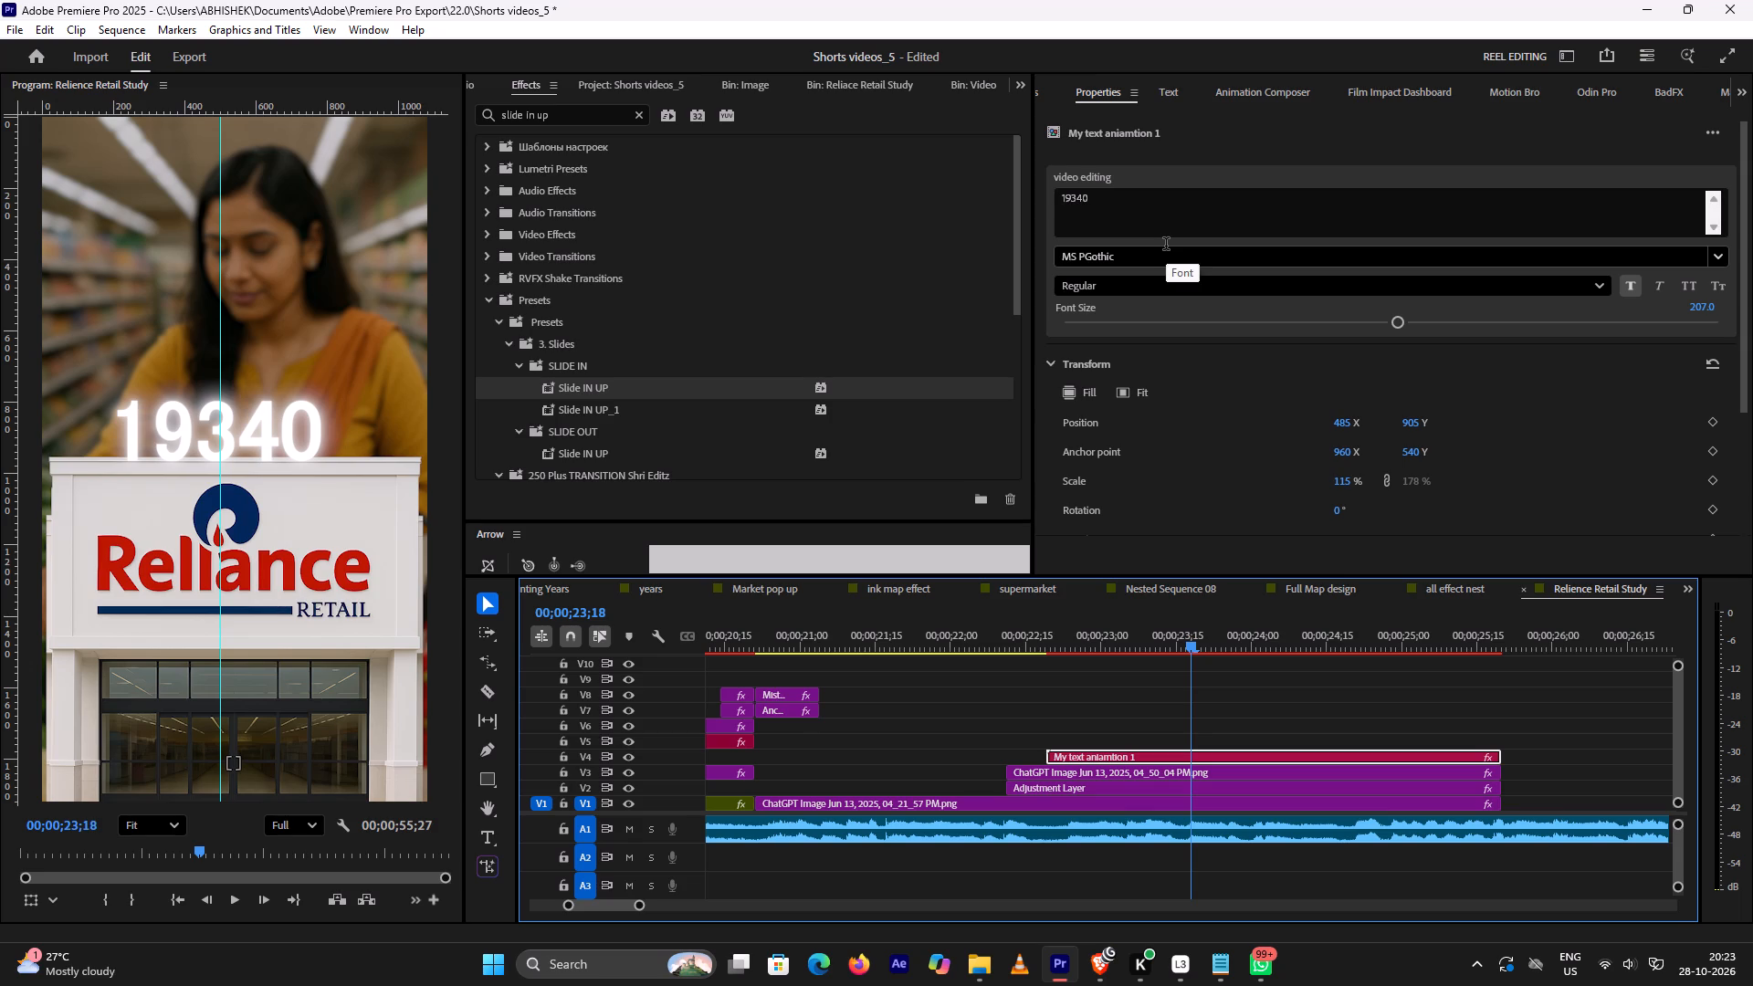
scroll(1244, 466, down, 3)
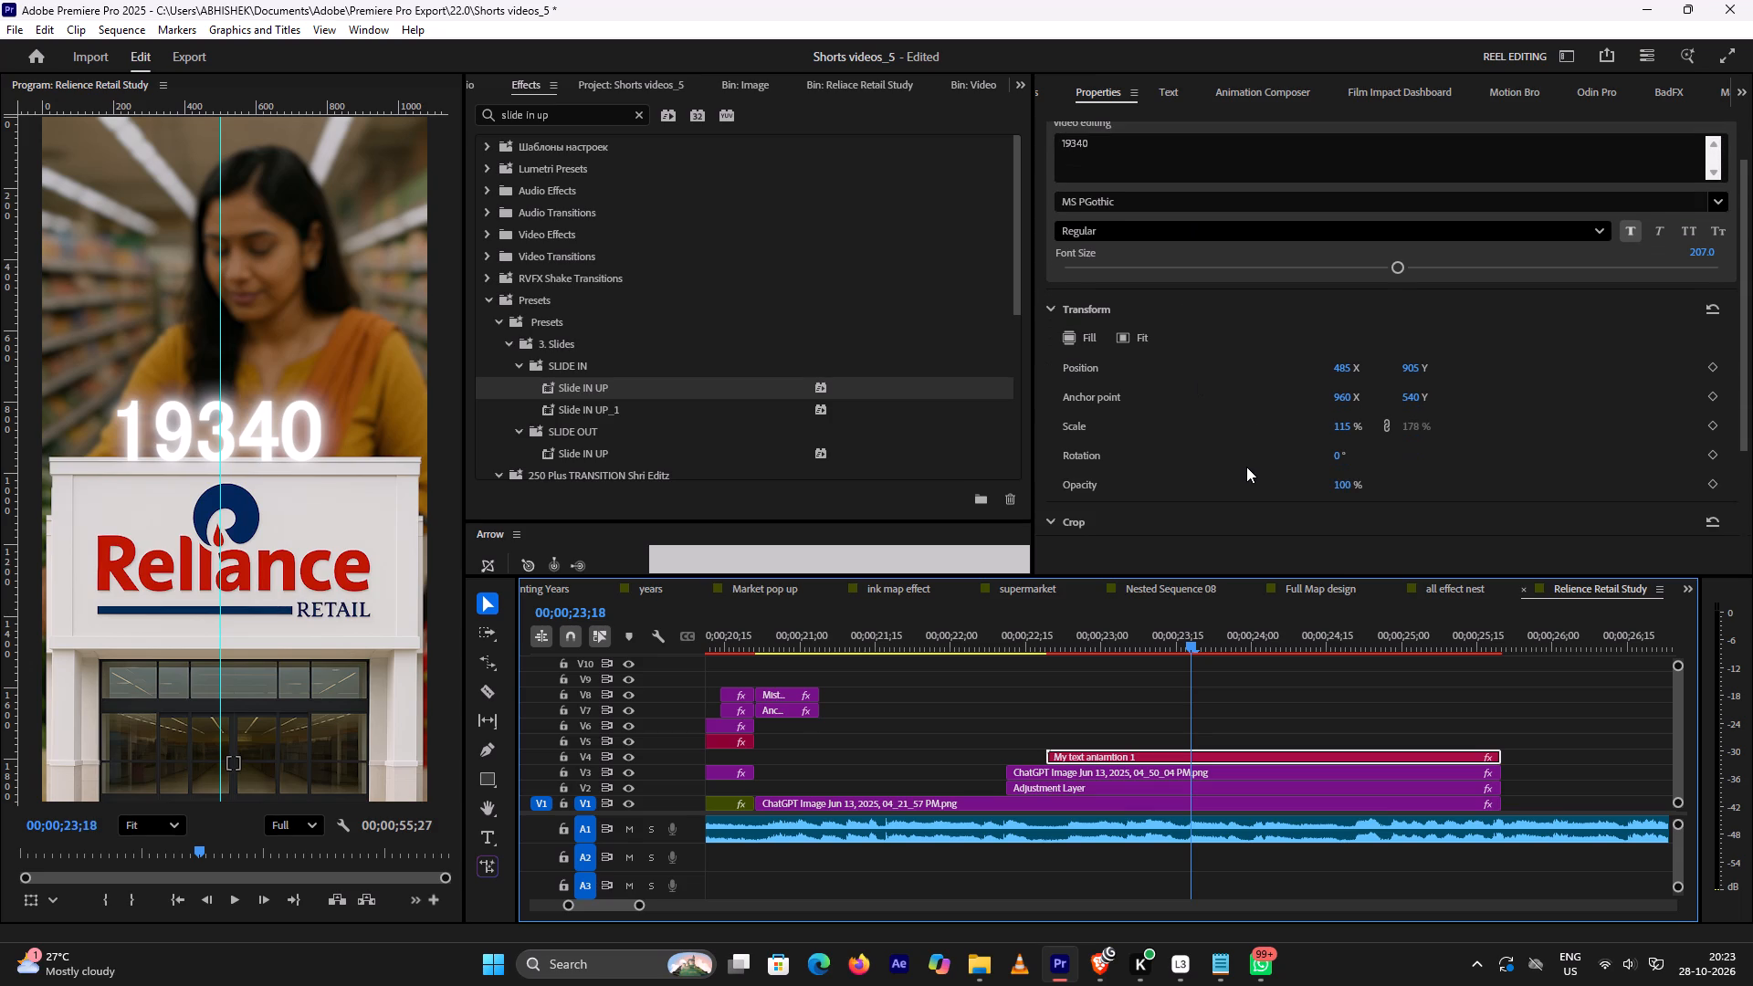
scroll(1246, 467, down, 9)
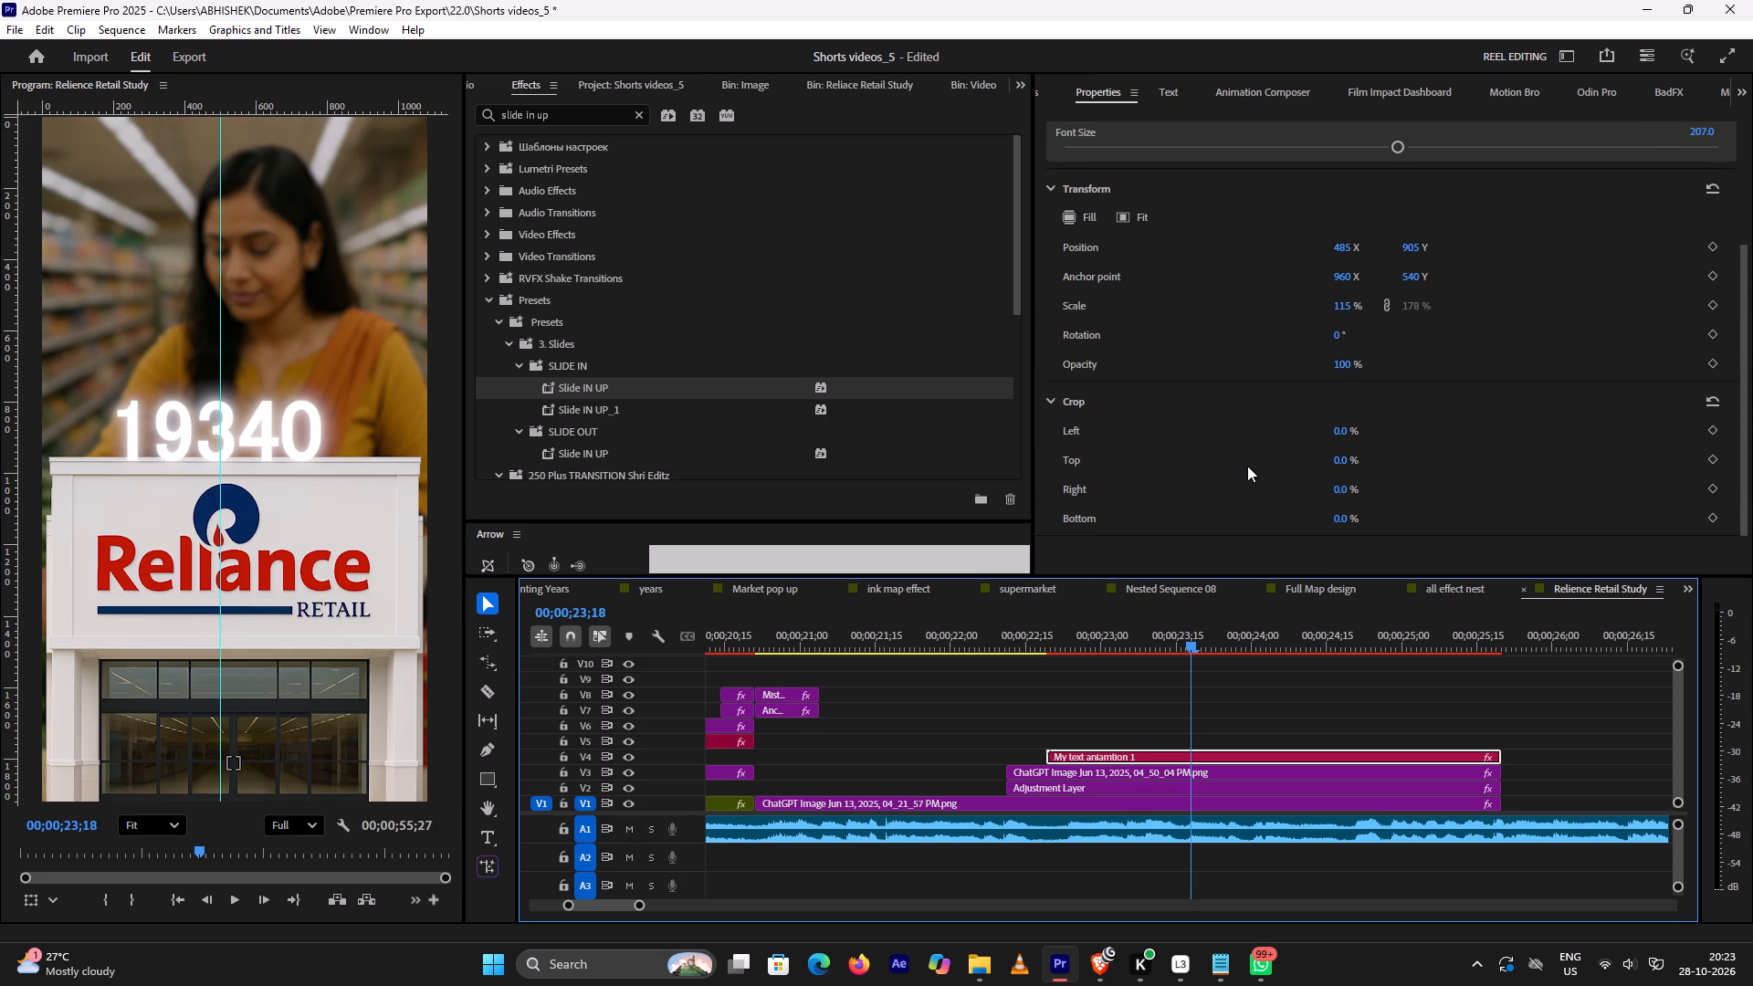
scroll(1248, 466, down, 4)
key(e)
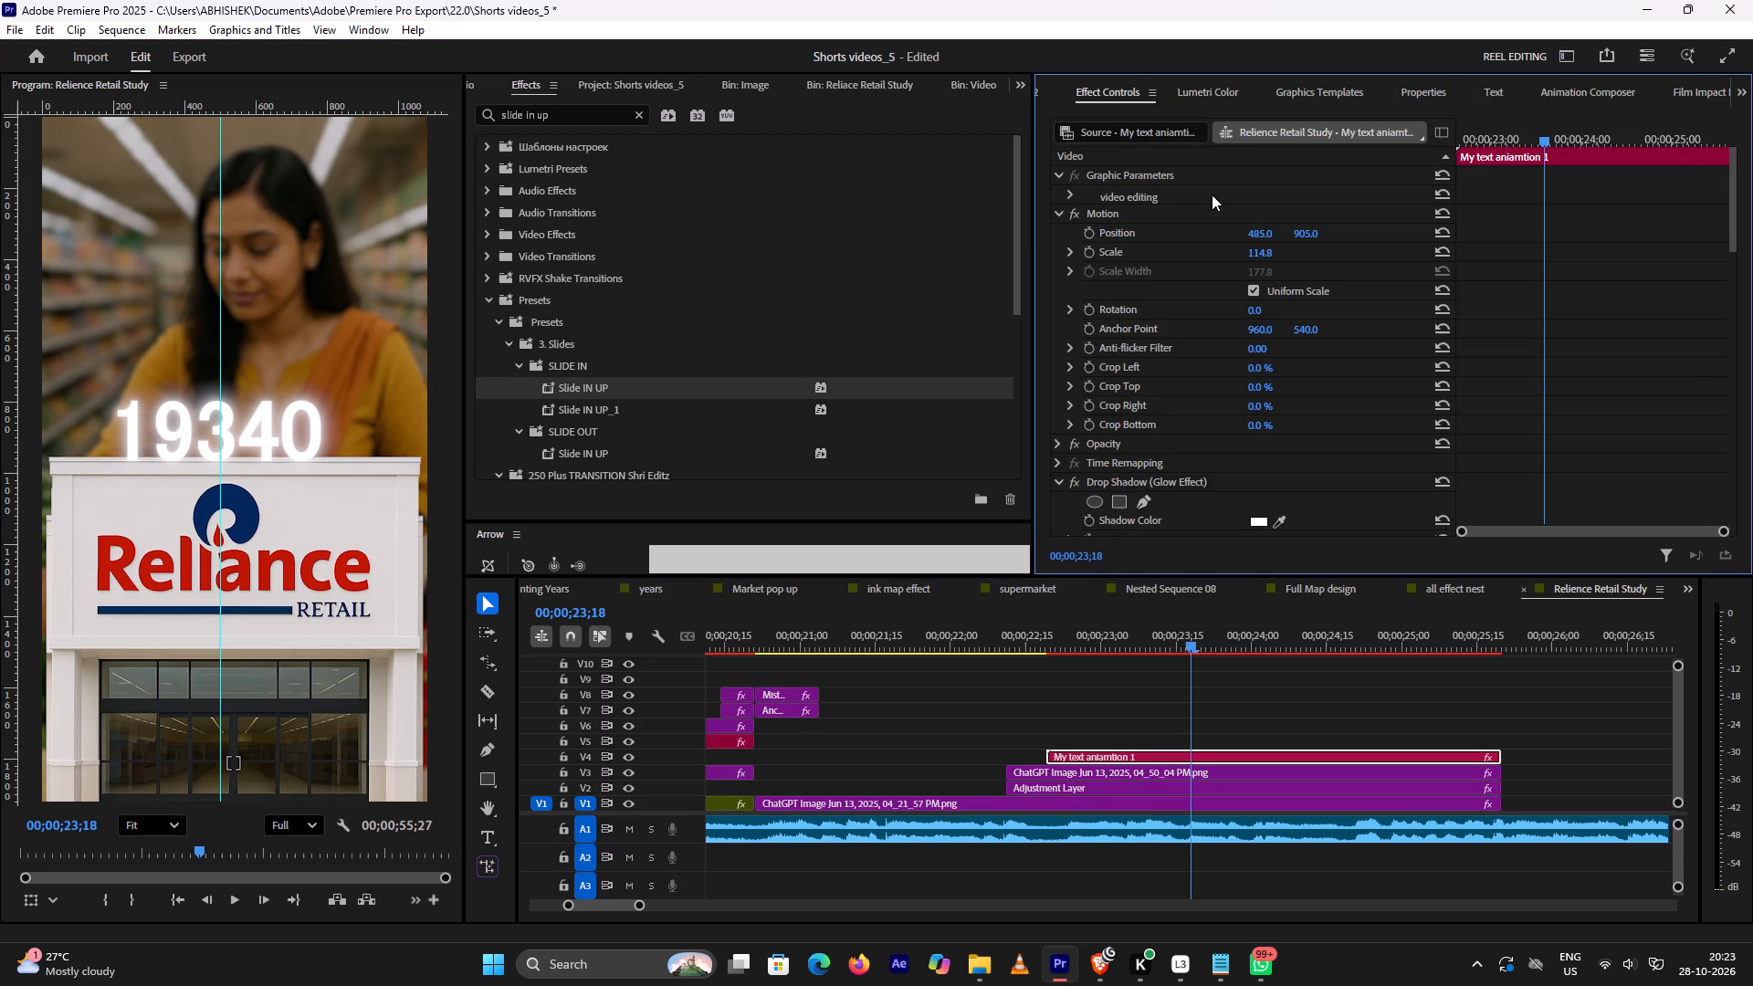
drag(1309, 231, 1297, 240)
drag(1261, 227, 1270, 228)
Switch to the tutorial in Brave and watch how the number text above the storefront is edited and styled.
click(1104, 974)
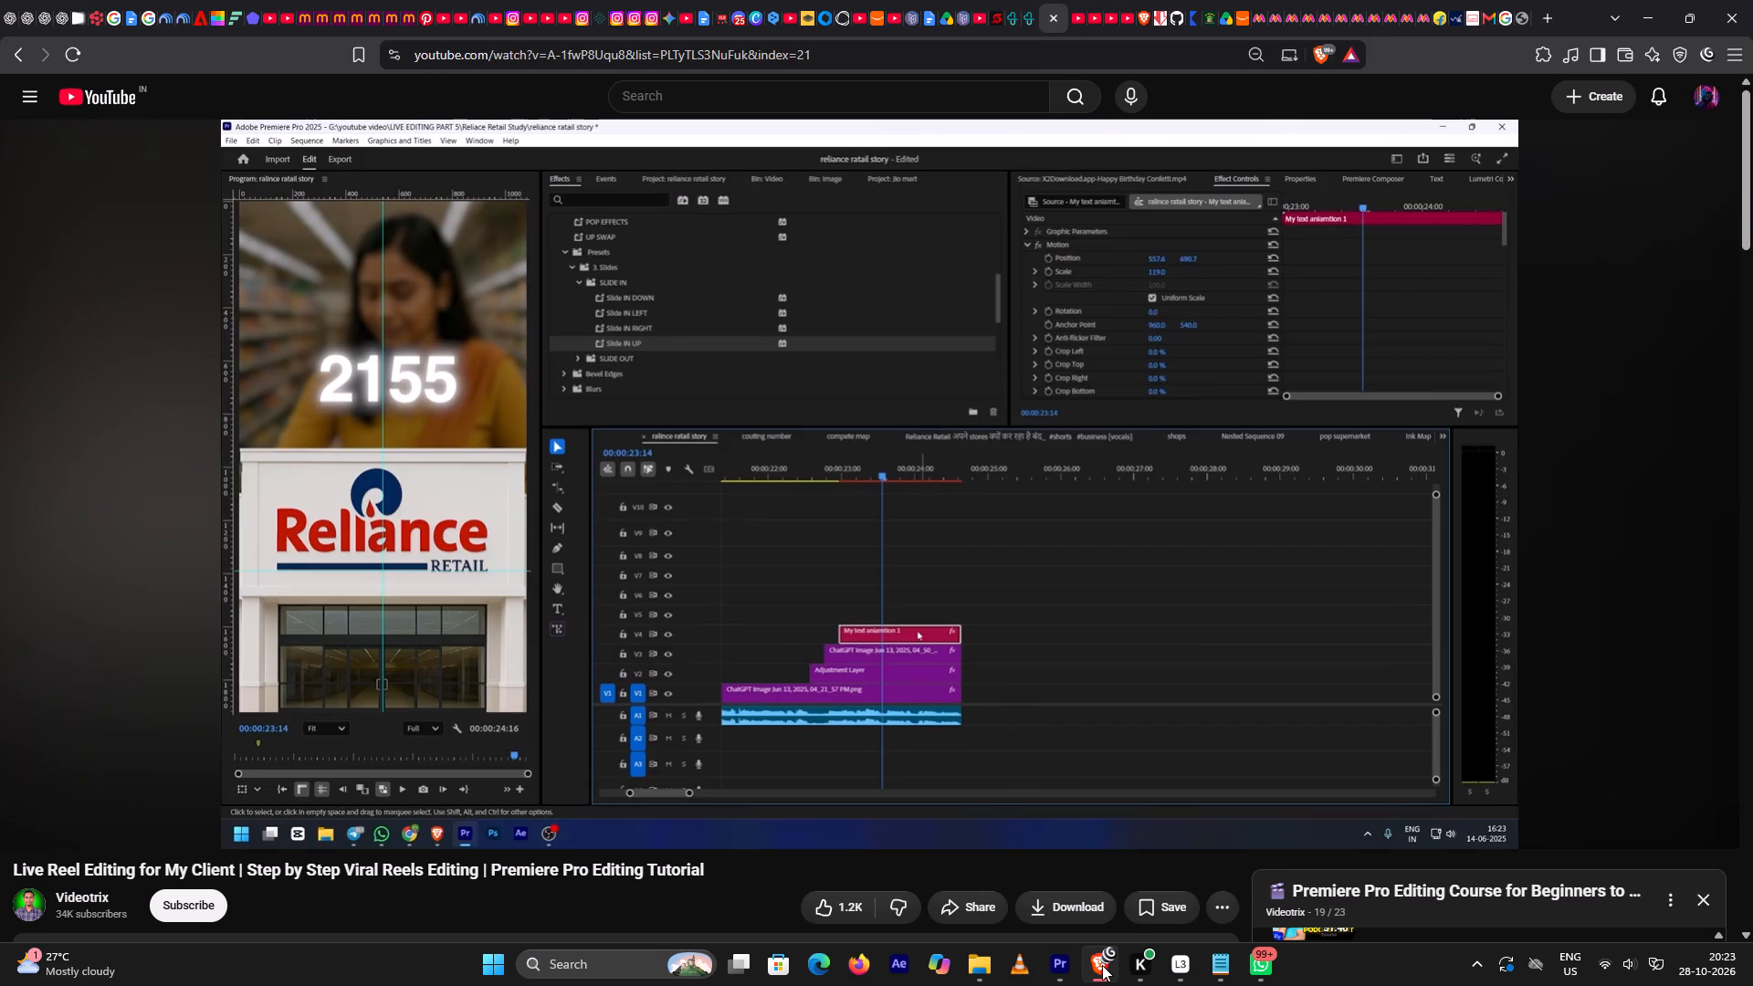
key(space)
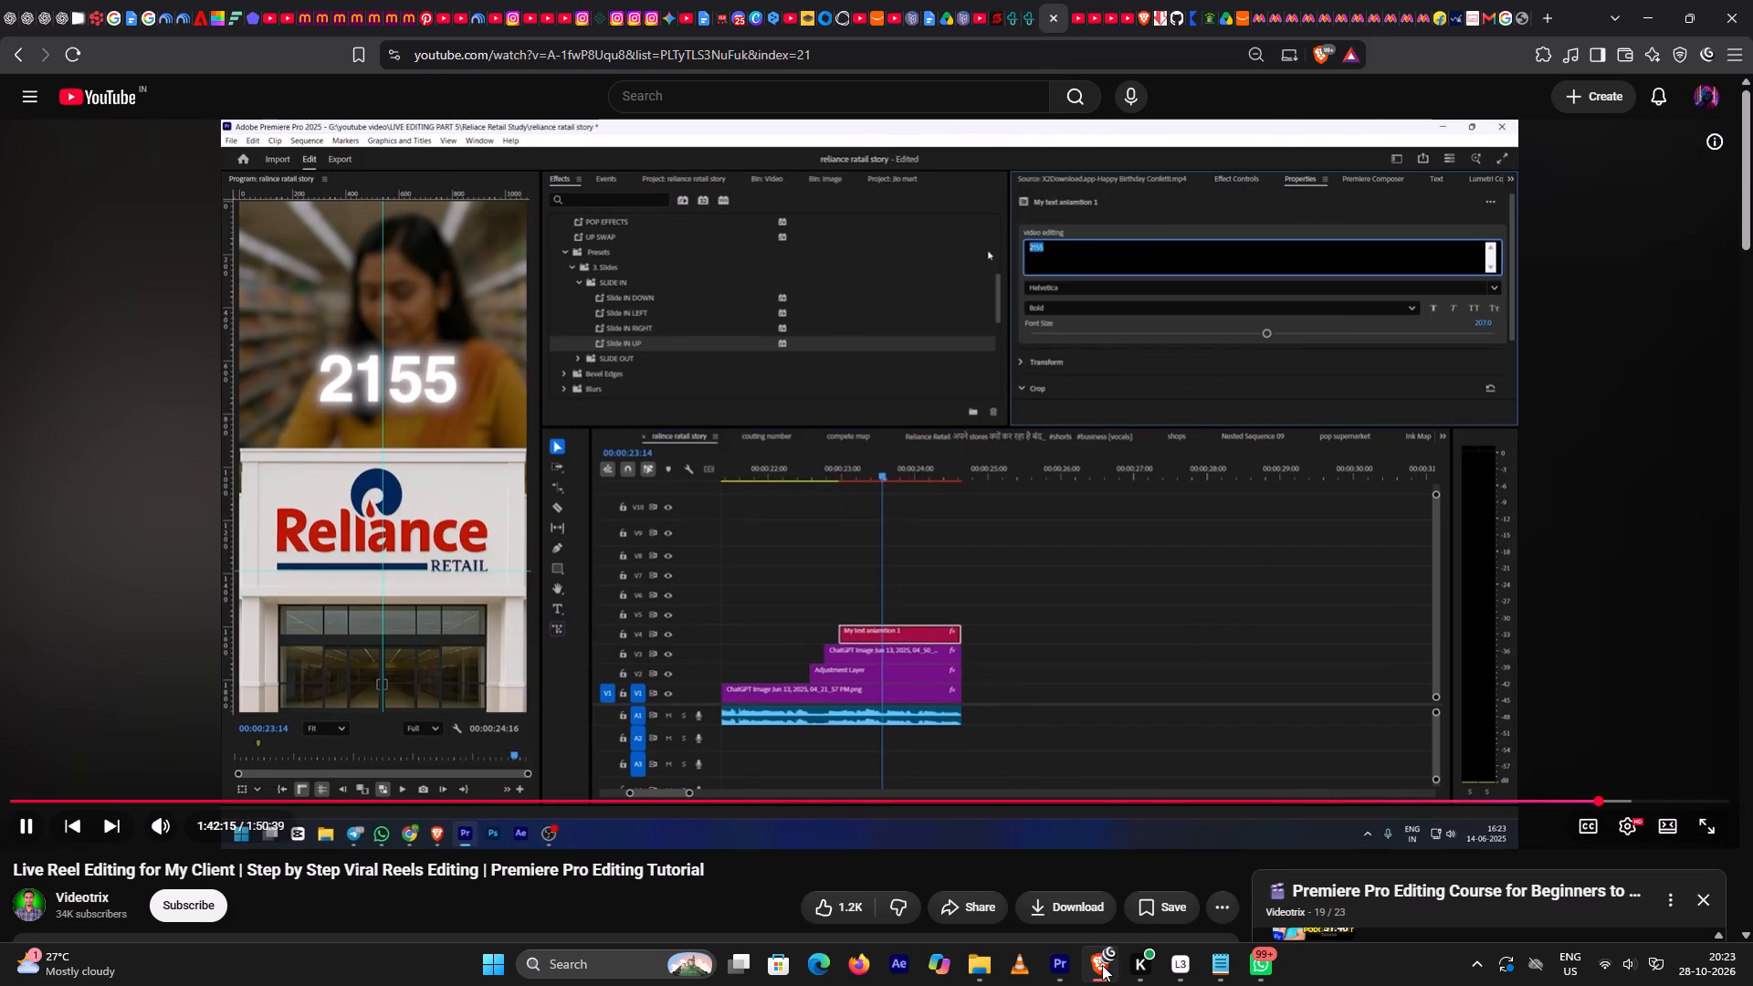
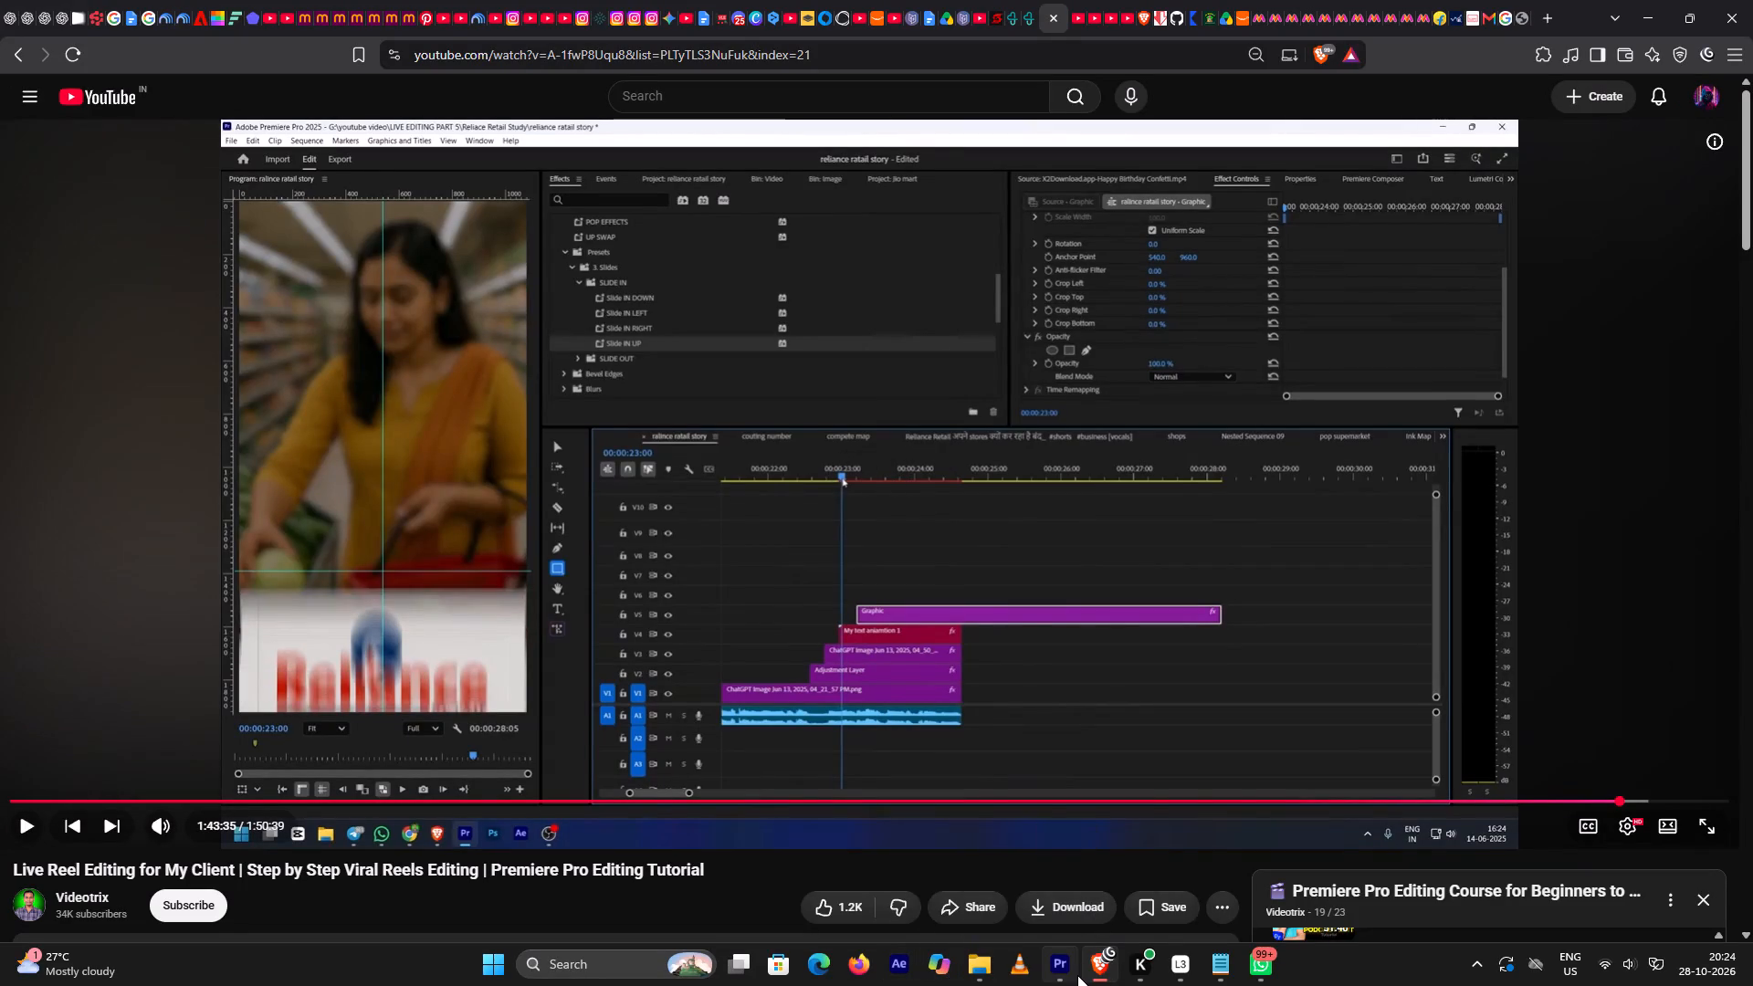
Play the tutorial video's section where the 19340 number animates above its red underline and the Reliance store.
click(1060, 974)
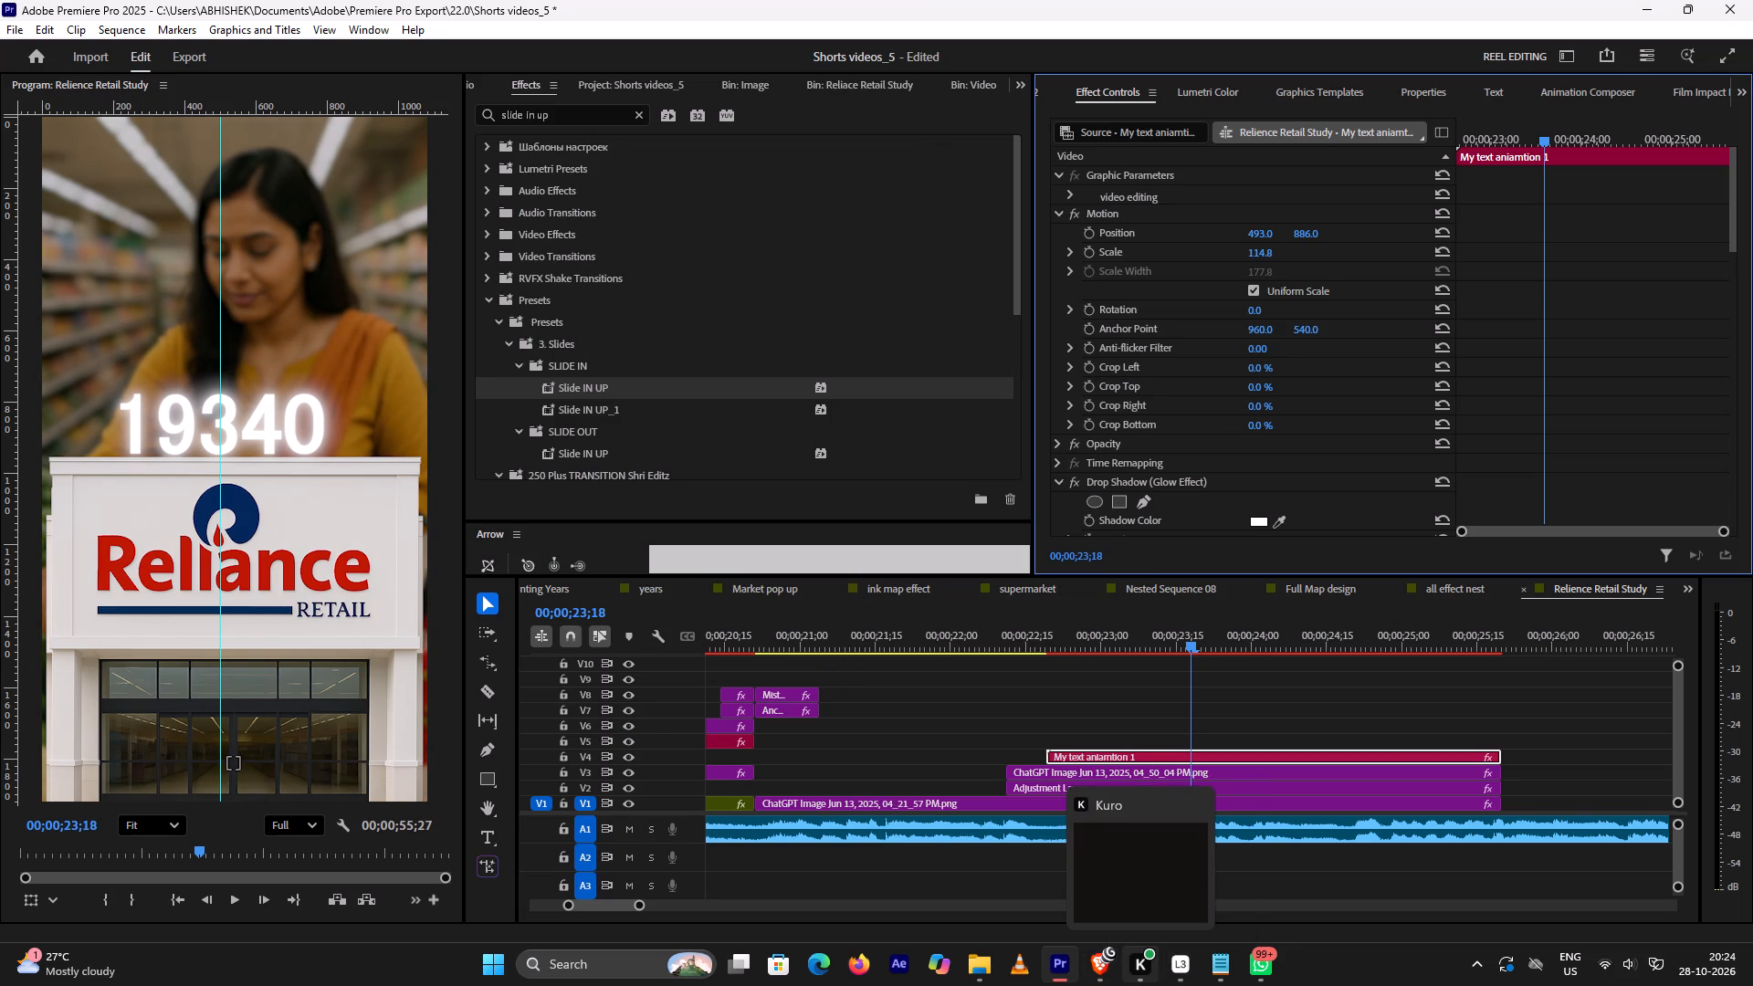
click(1110, 964)
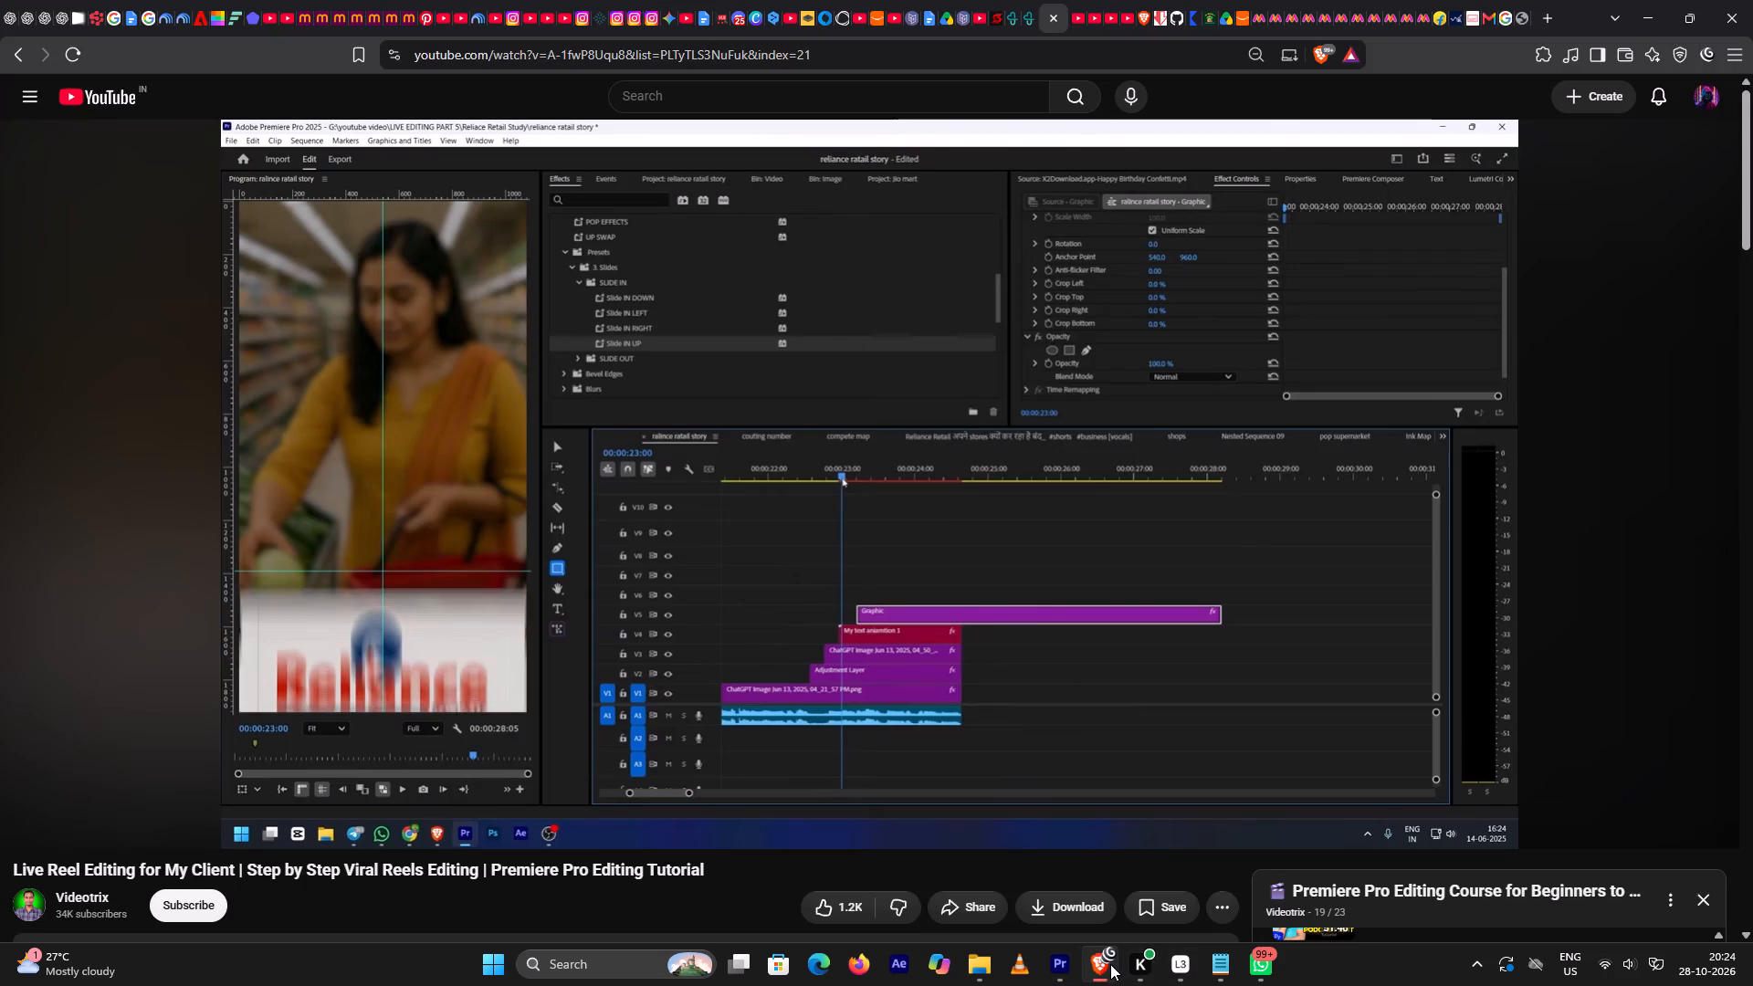
key(space)
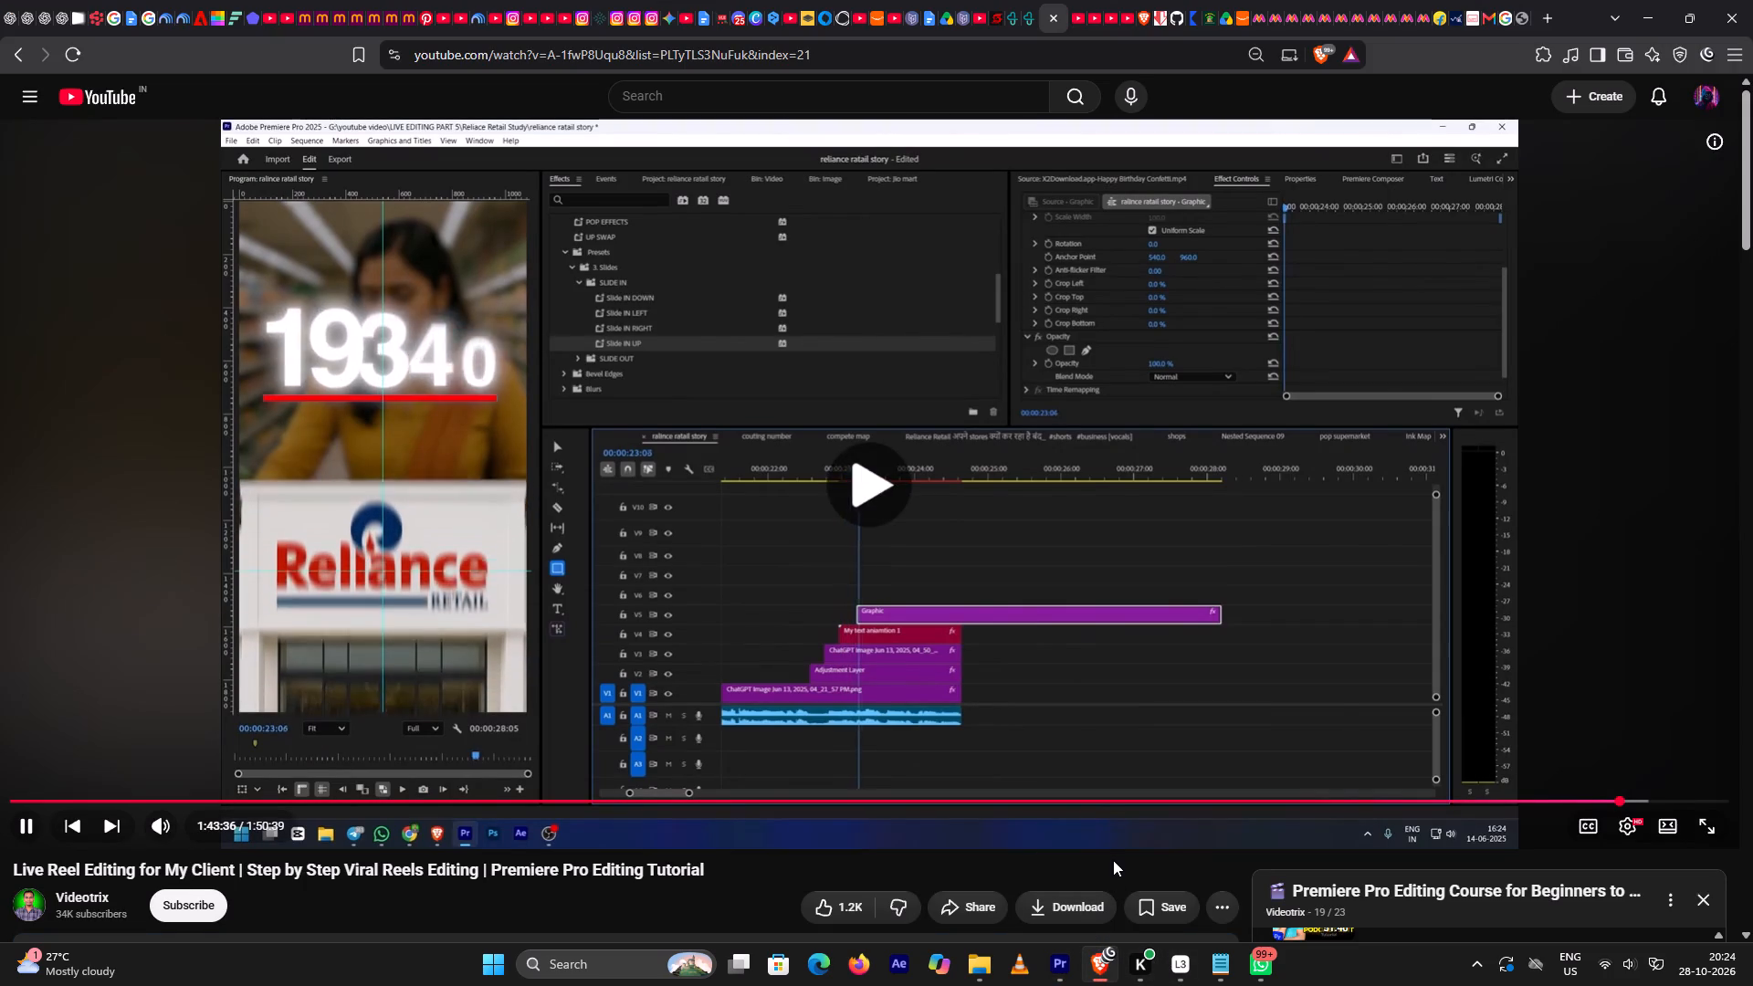
key(space)
key(space)
key(space)
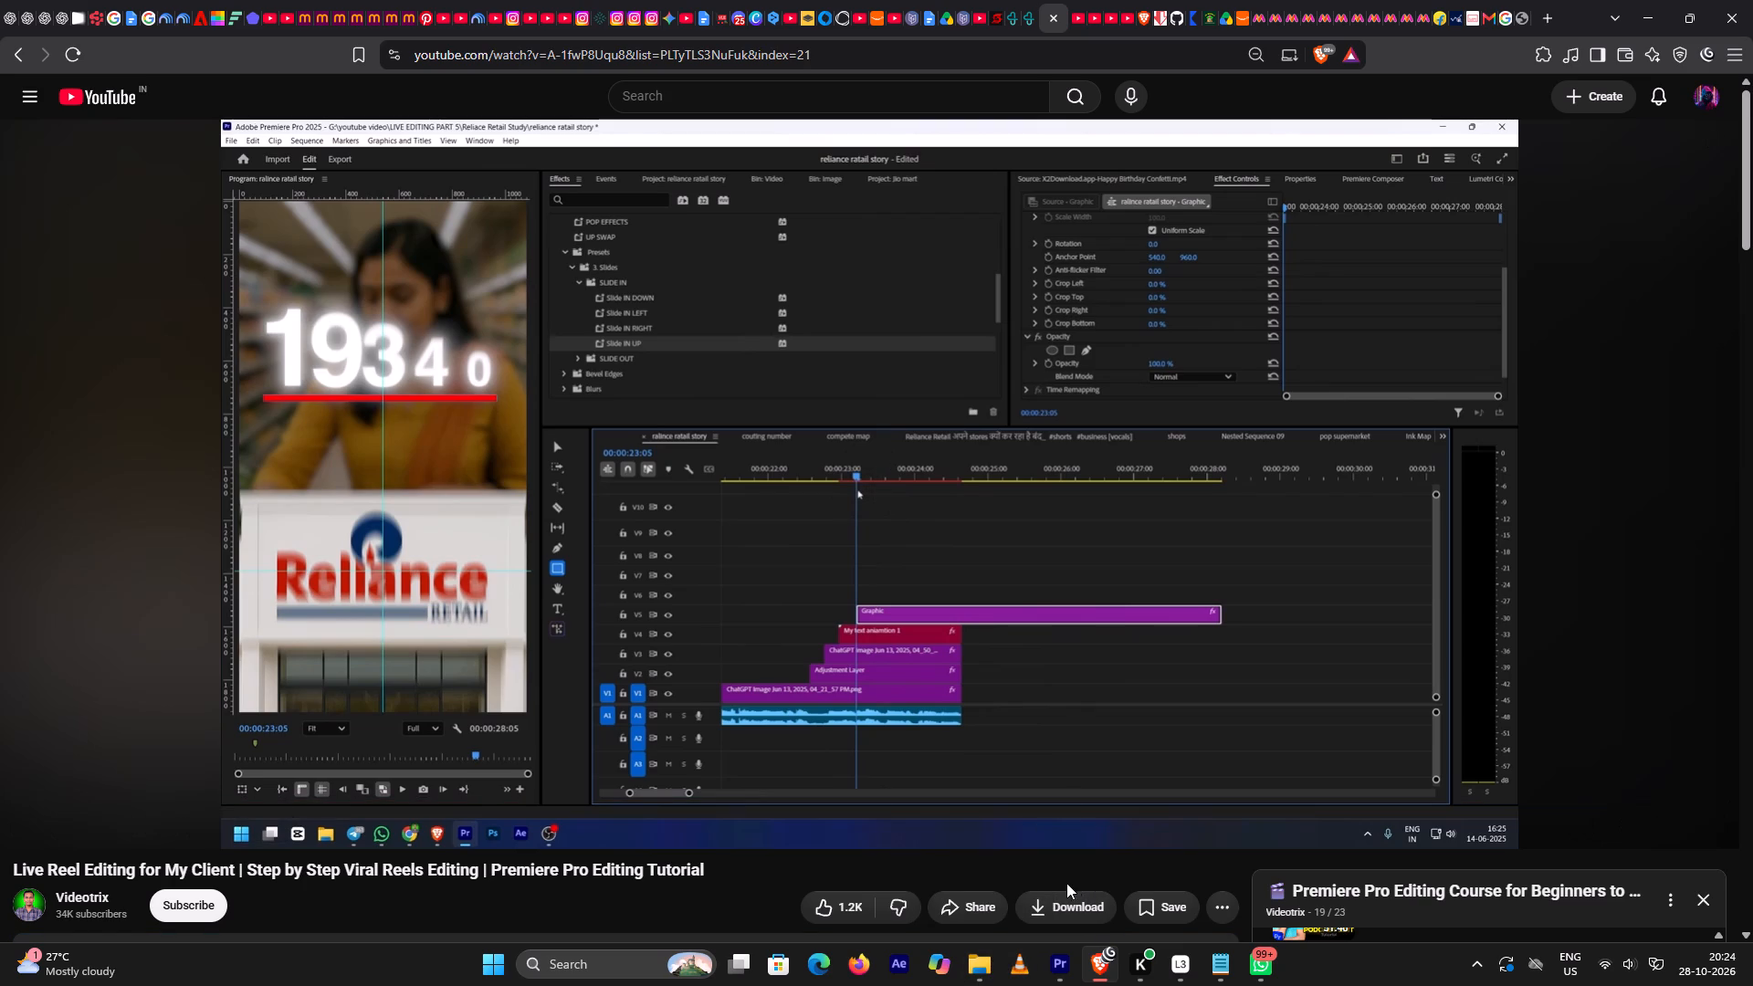
In Premiere Pro, set the 19340 text clip's vertical position to 619 and its scale to 136.8.
click(1055, 971)
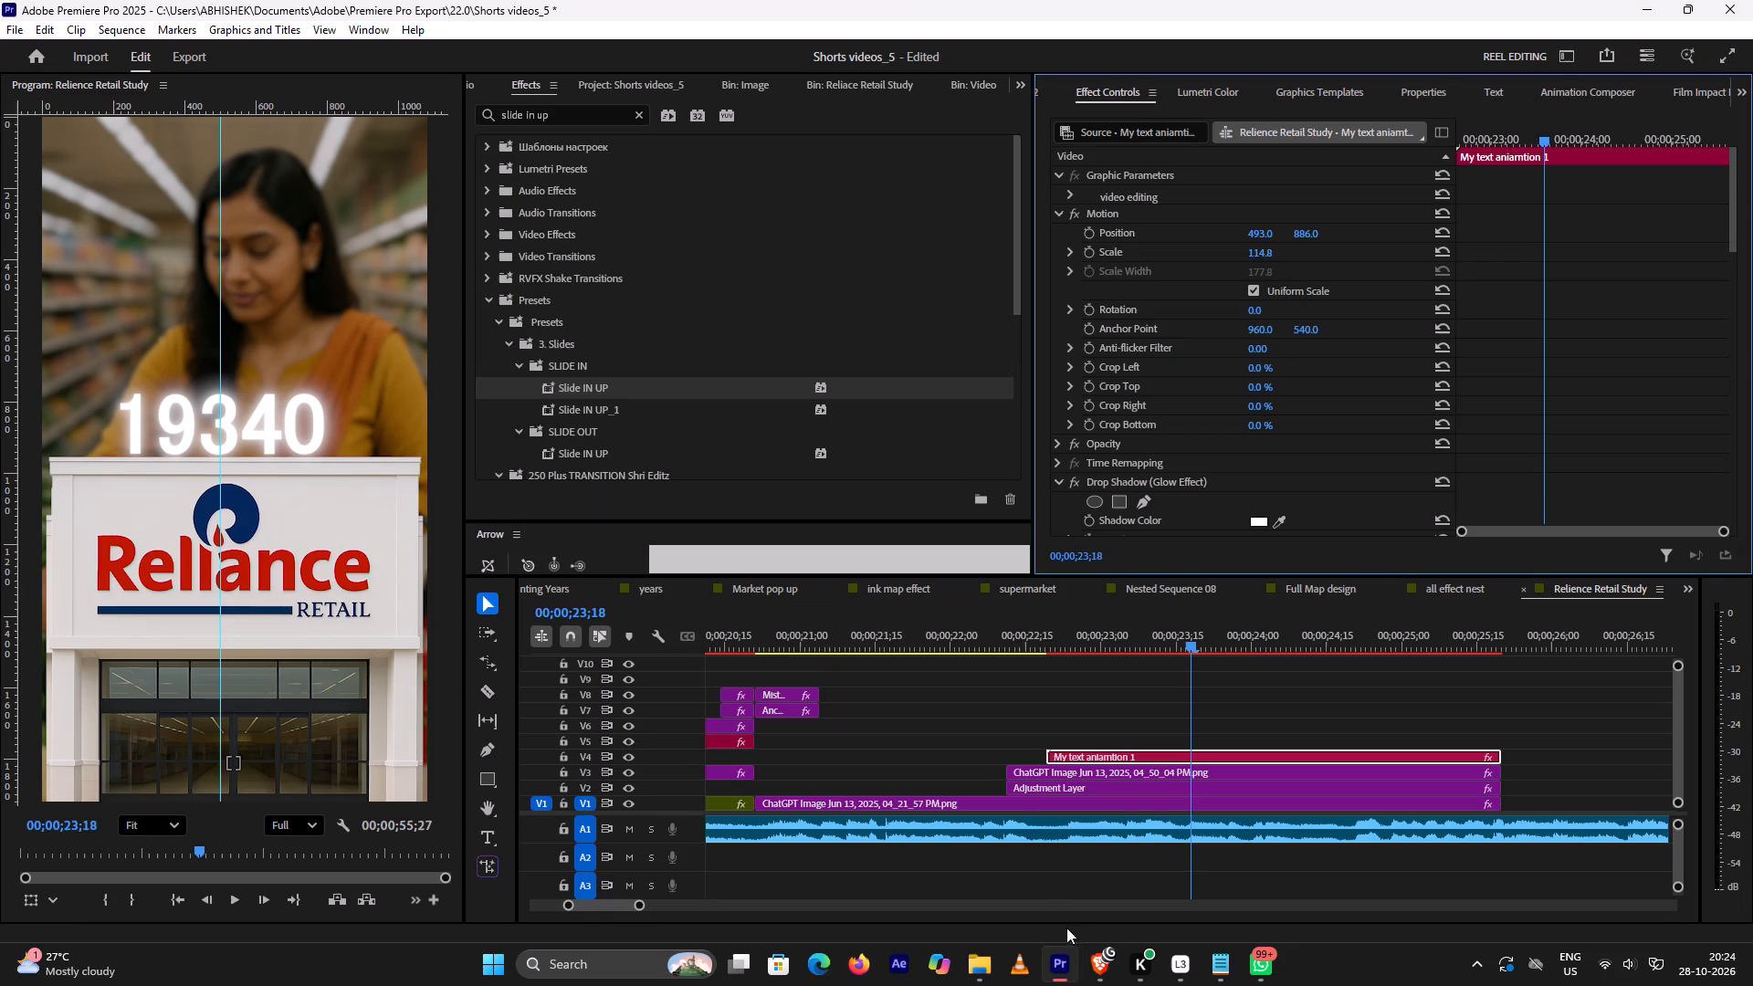
click(1139, 752)
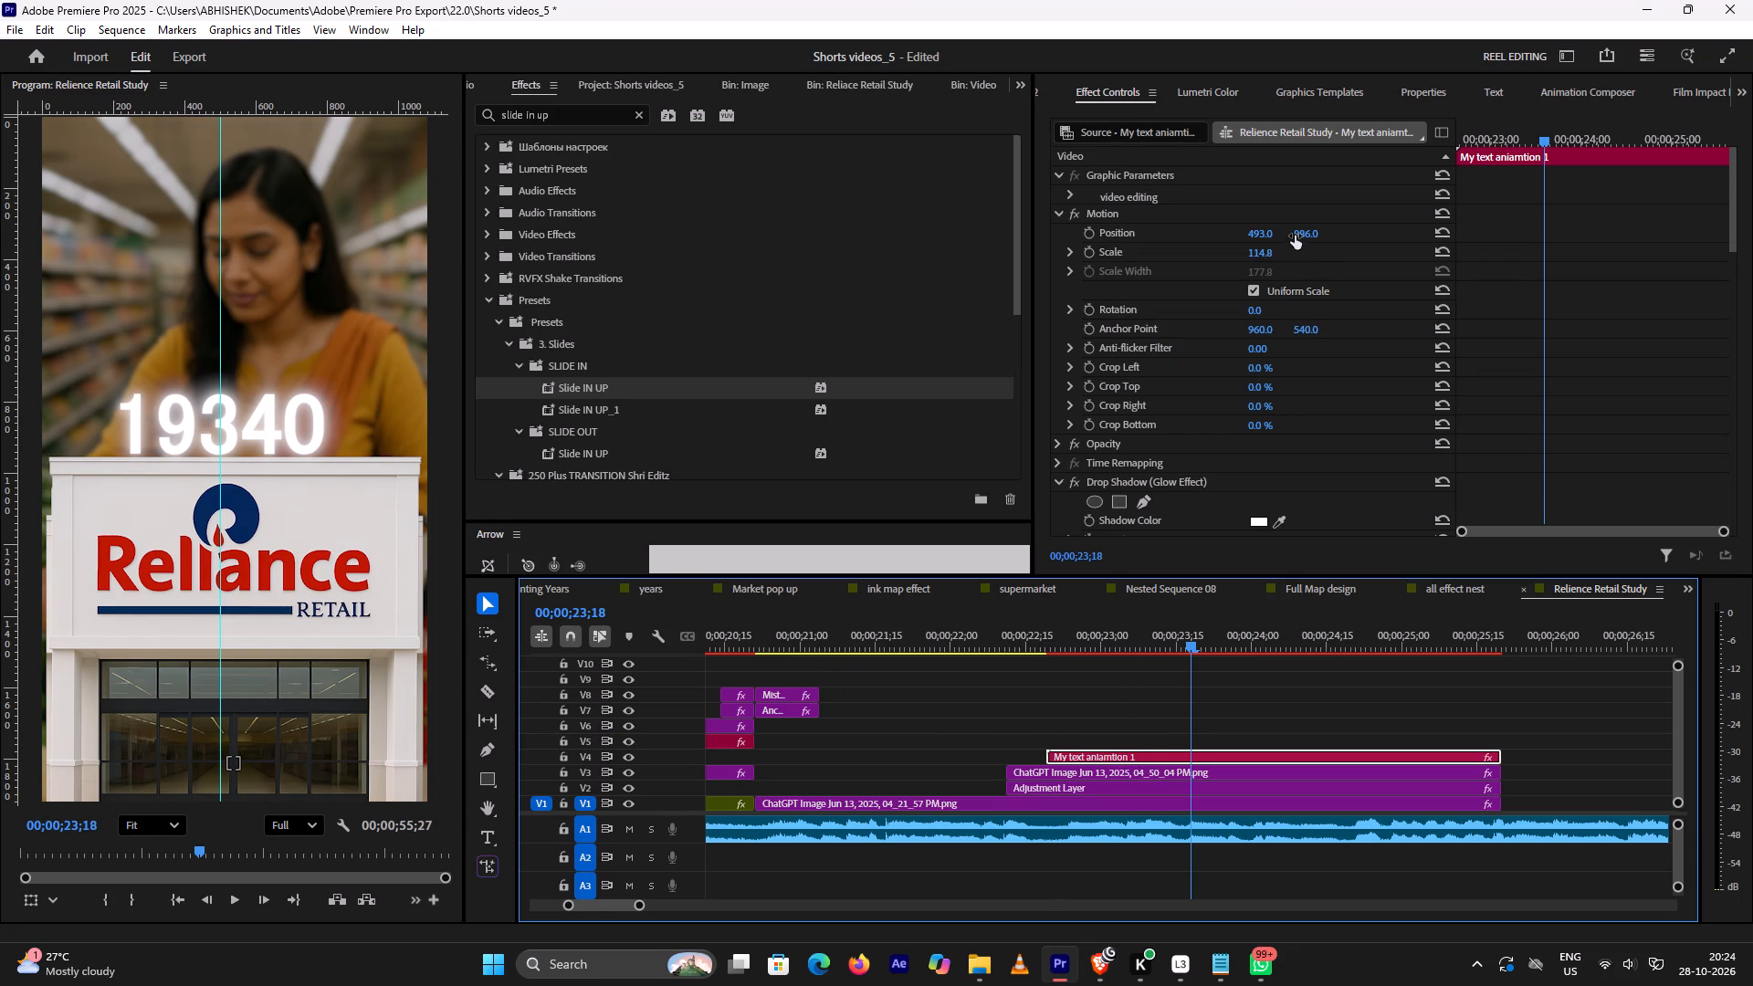
drag(1307, 232, 1055, 300)
drag(1256, 253, 1267, 246)
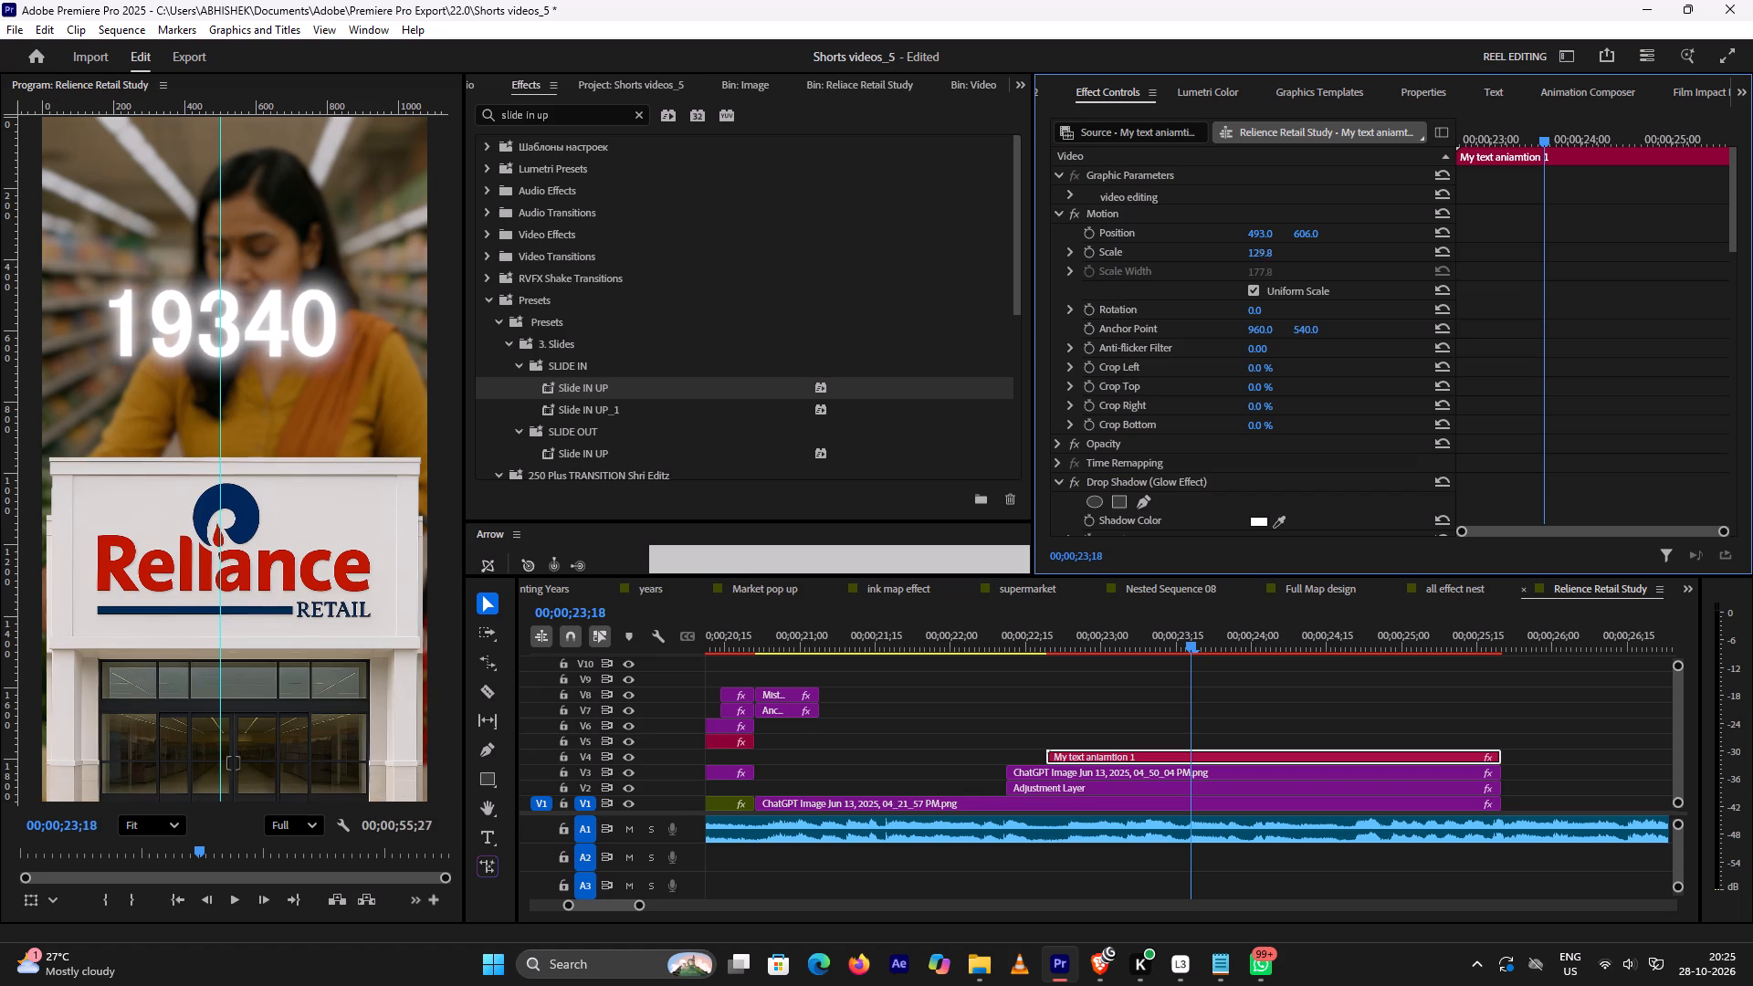
drag(1267, 246, 1273, 243)
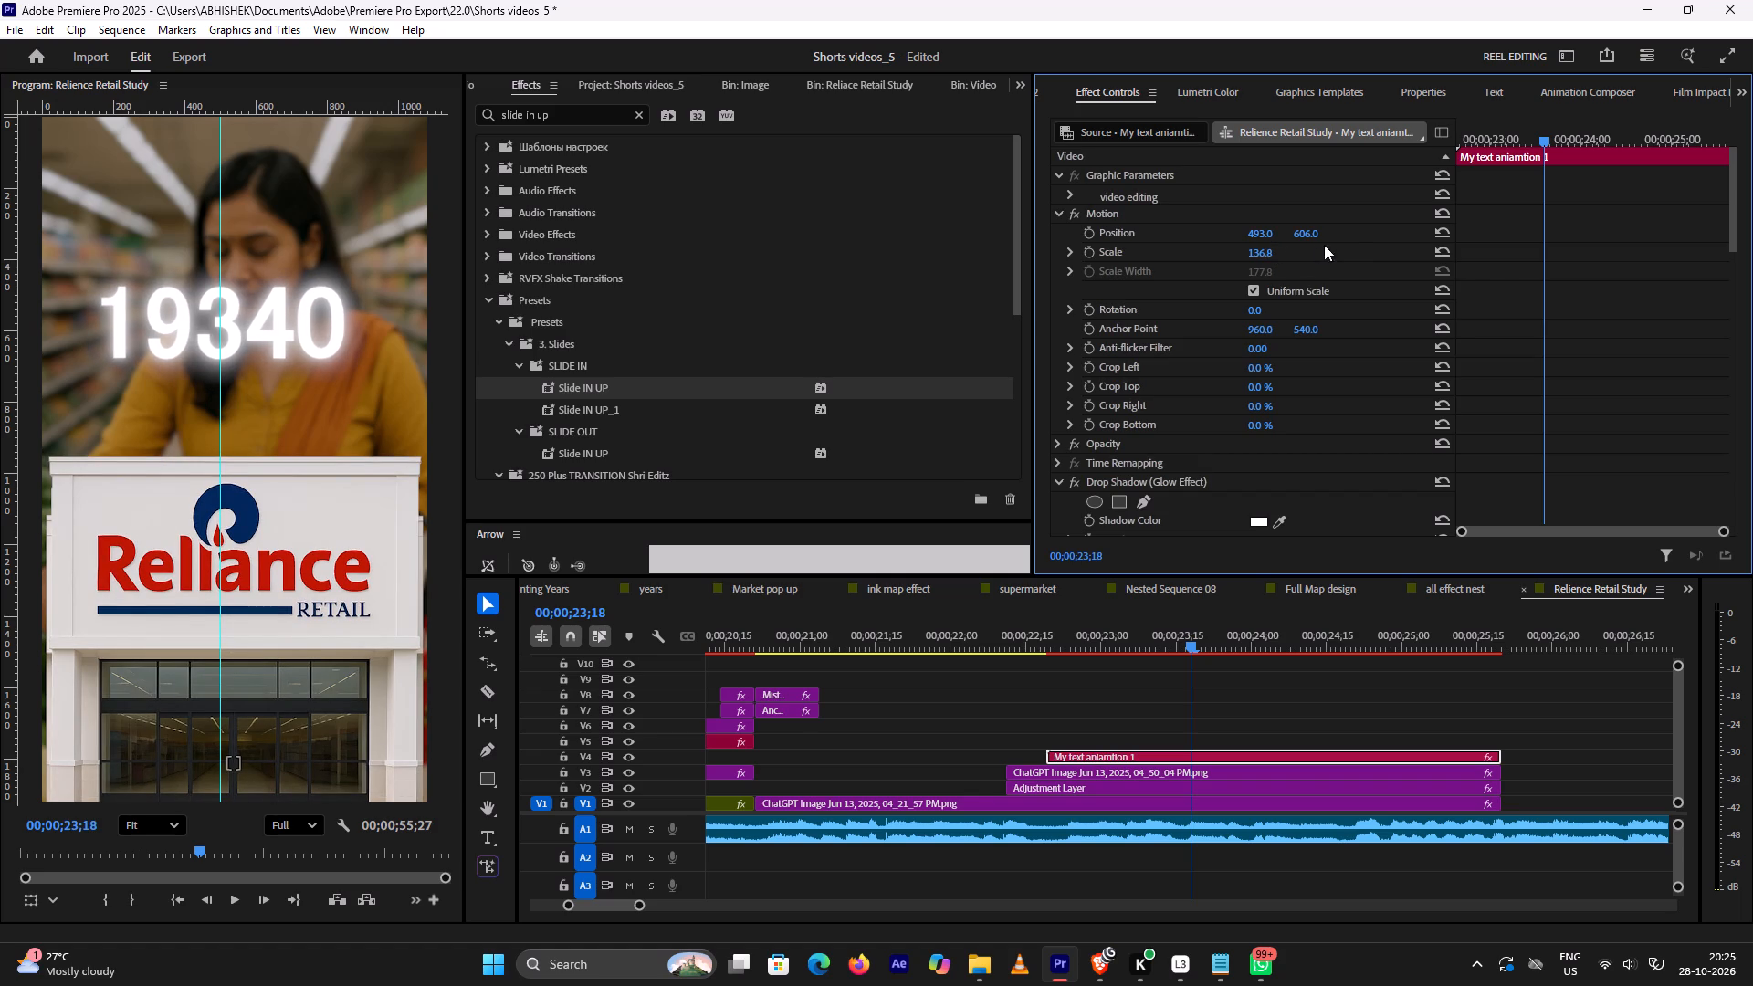
drag(1312, 236, 1321, 232)
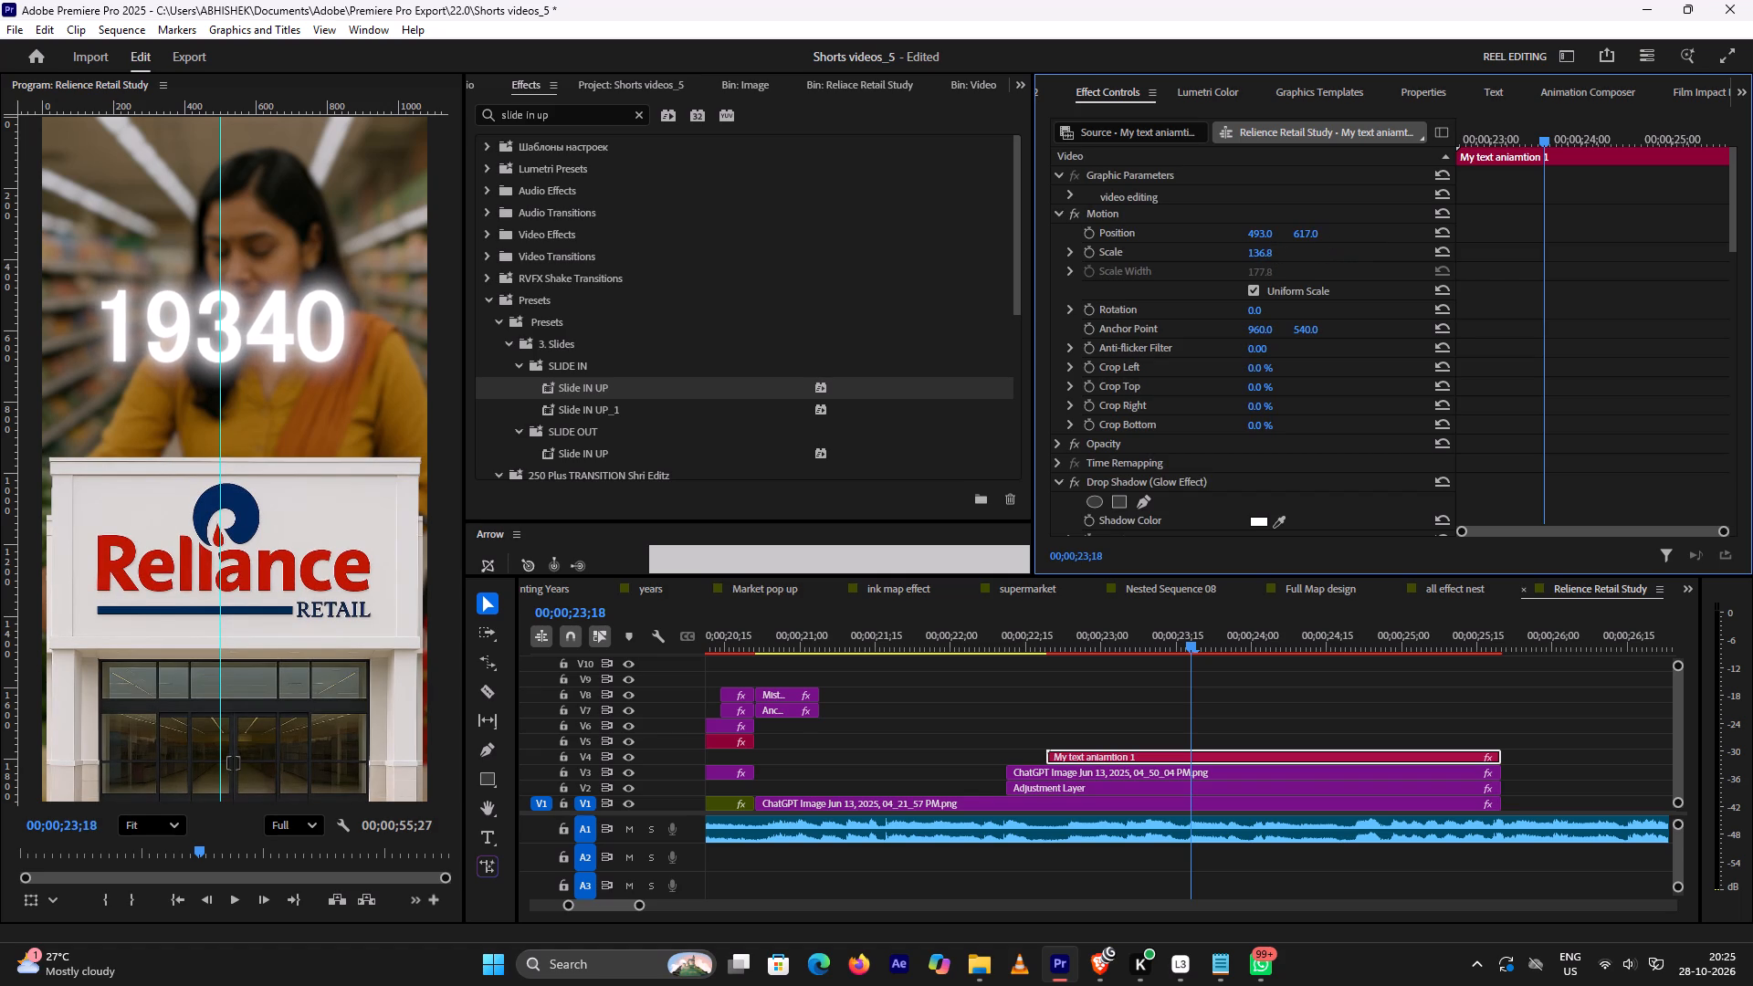
drag(1321, 232, 1323, 231)
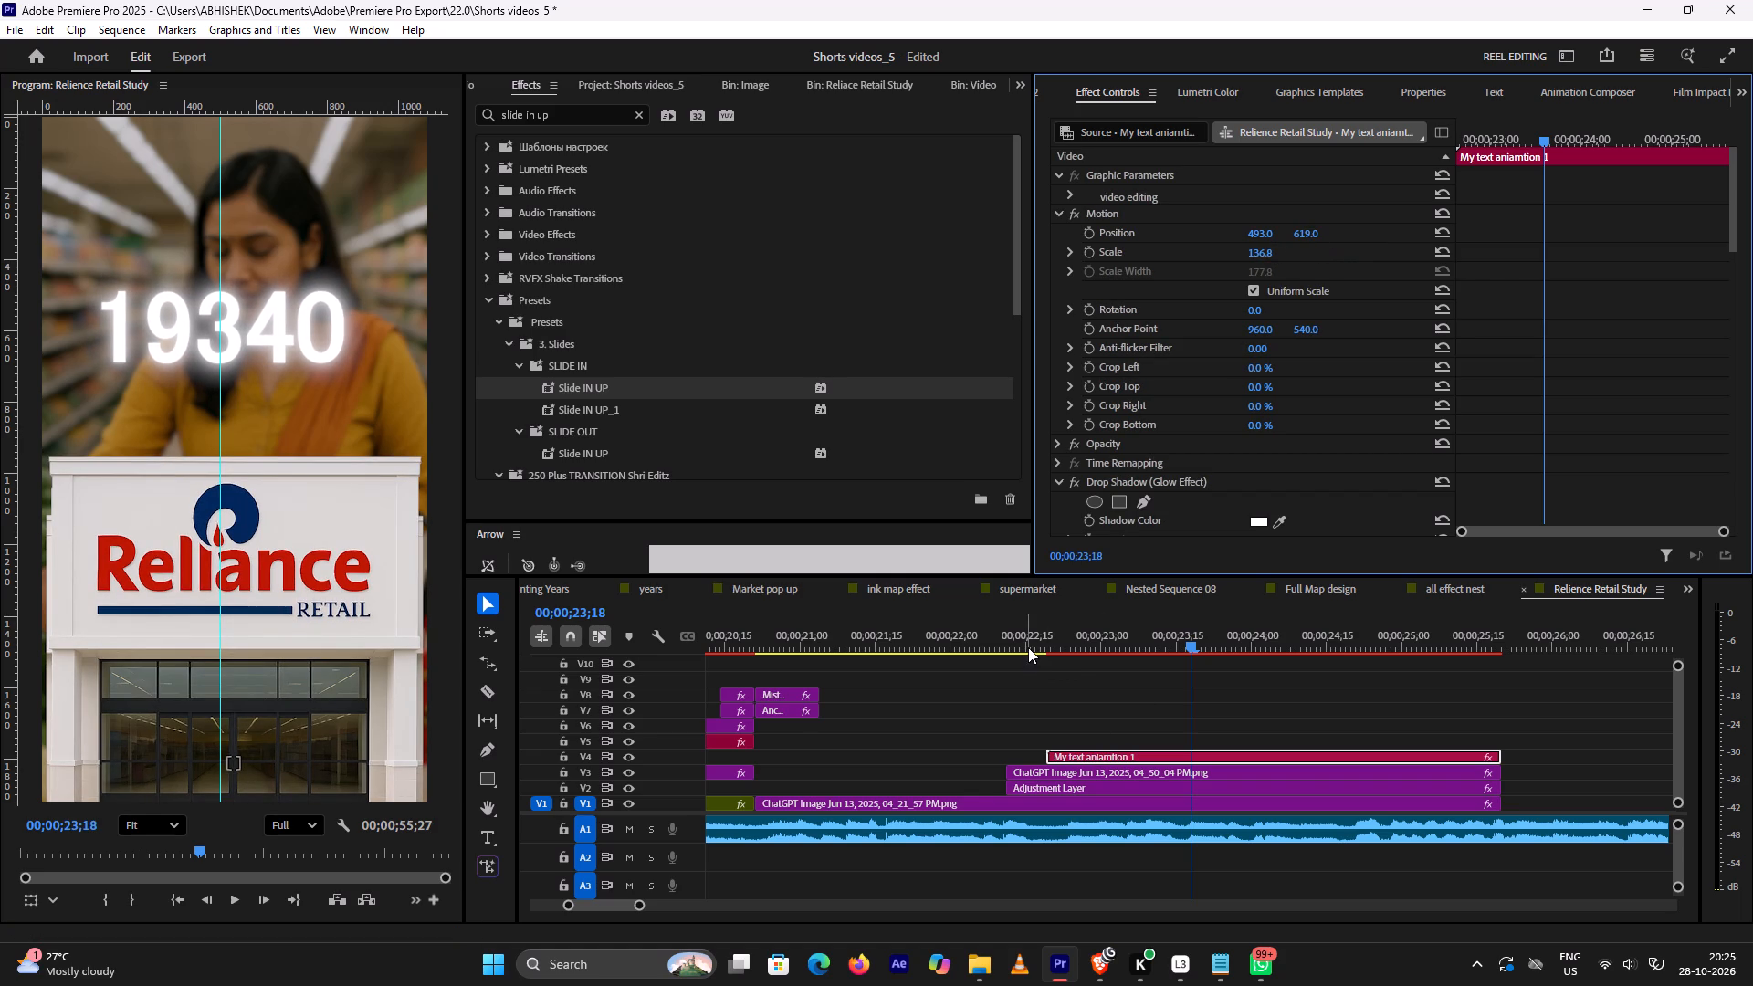
Play back the sequence from just before the 19340 text clip to review its animation over the store image.
click(1004, 643)
key(space)
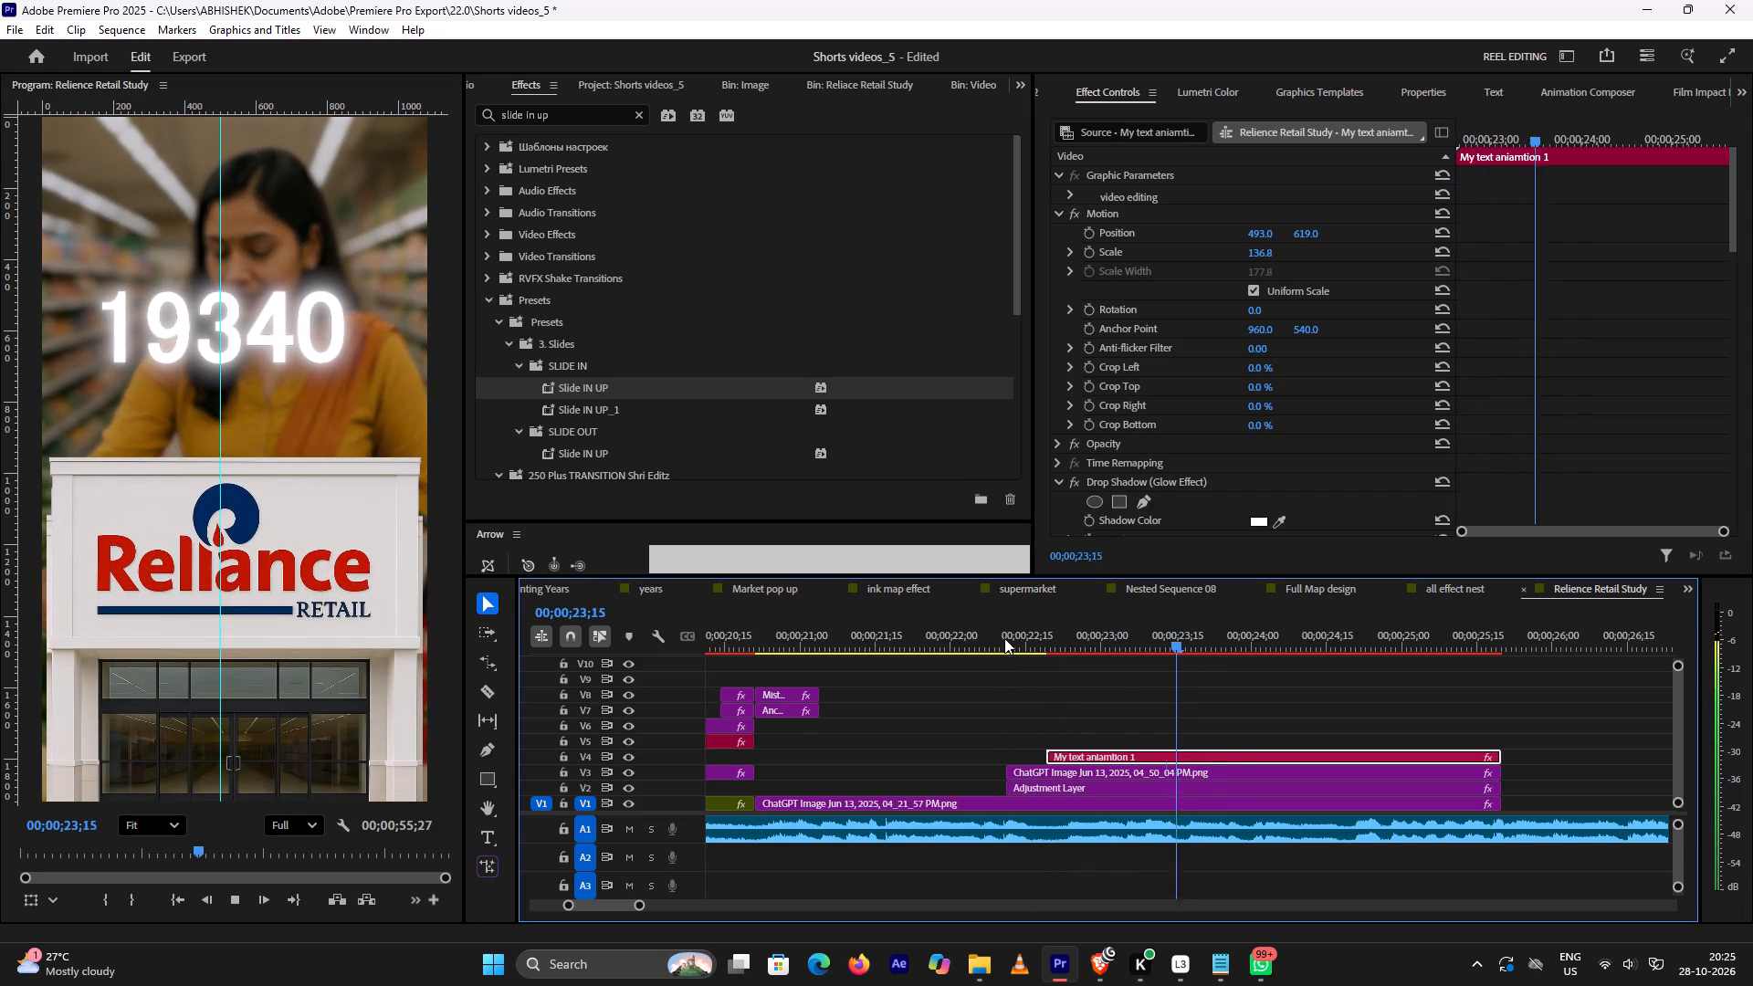
key(space)
click(1004, 638)
key(space)
key(space)
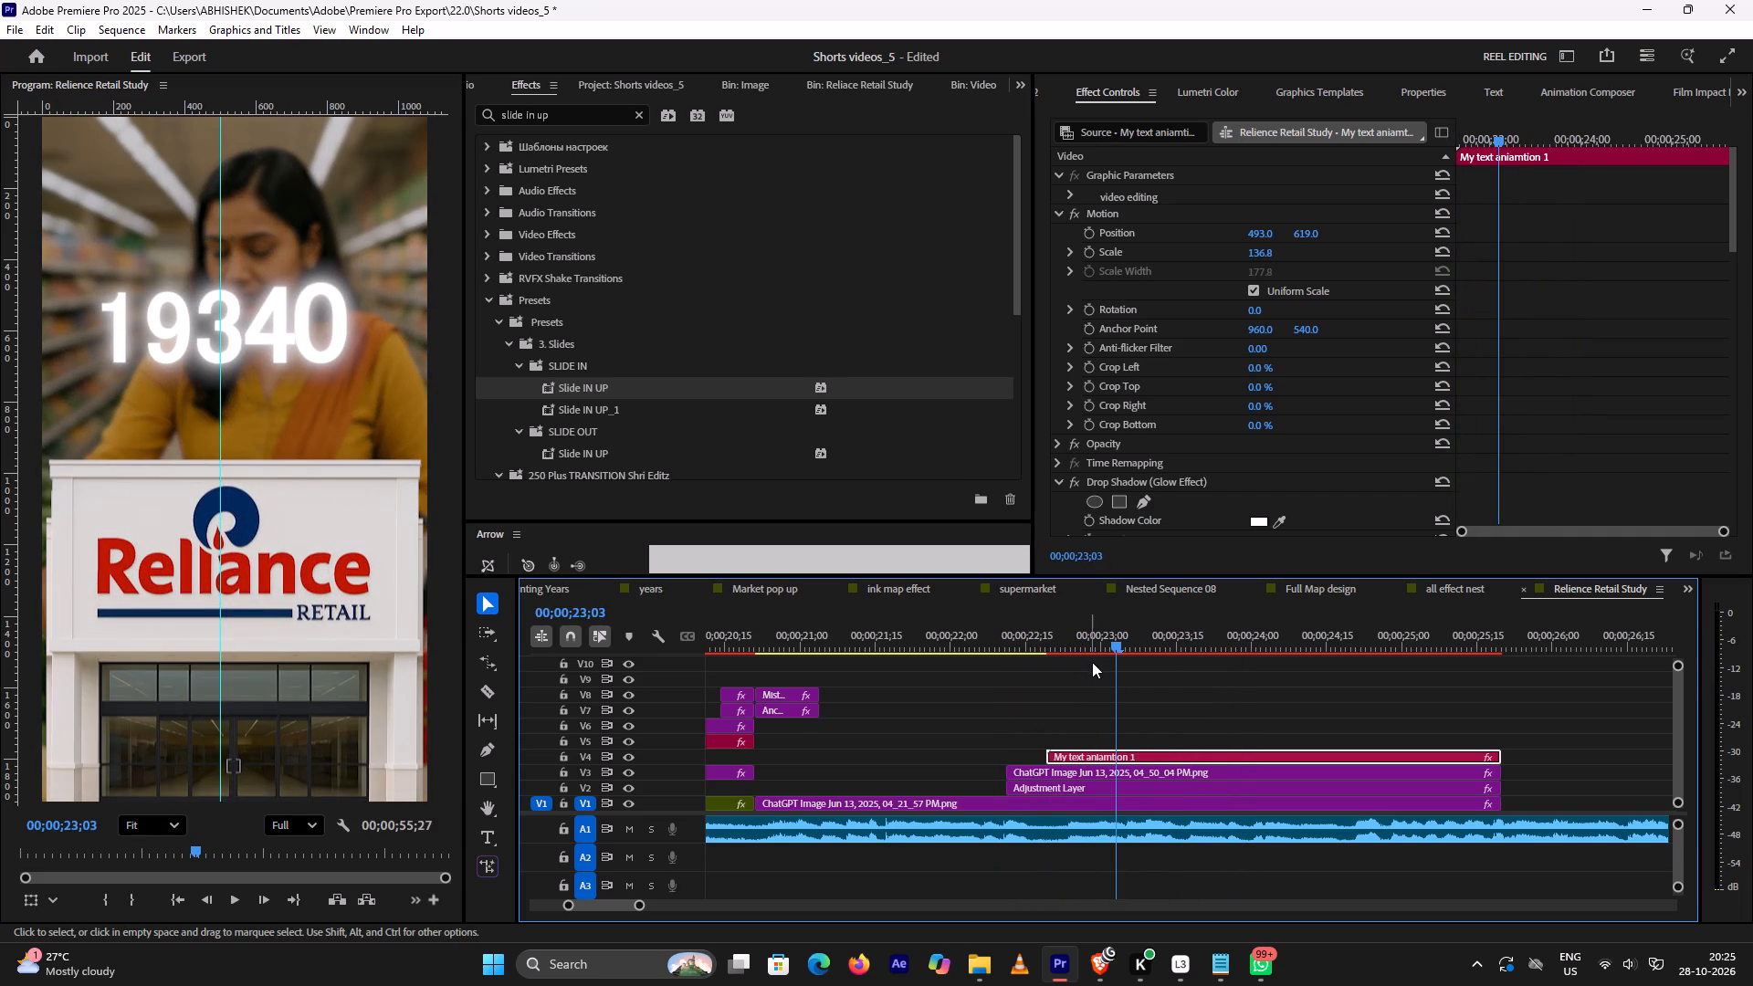
click(1022, 632)
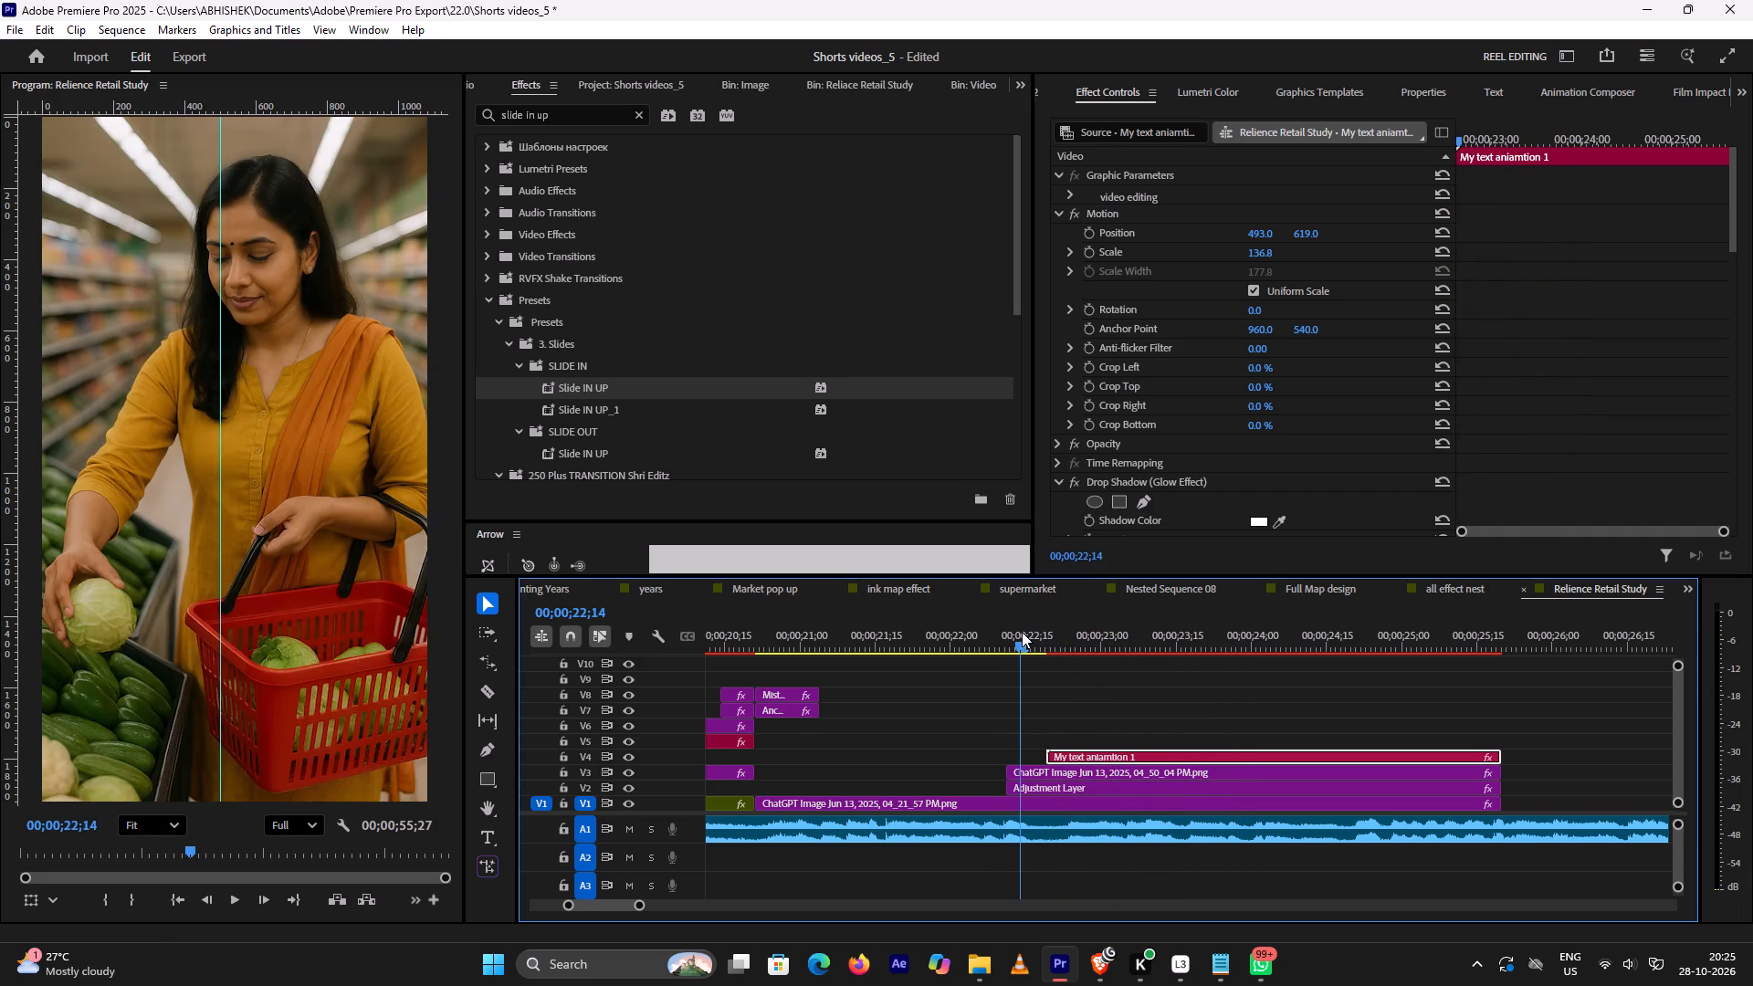
key(space)
key(space)
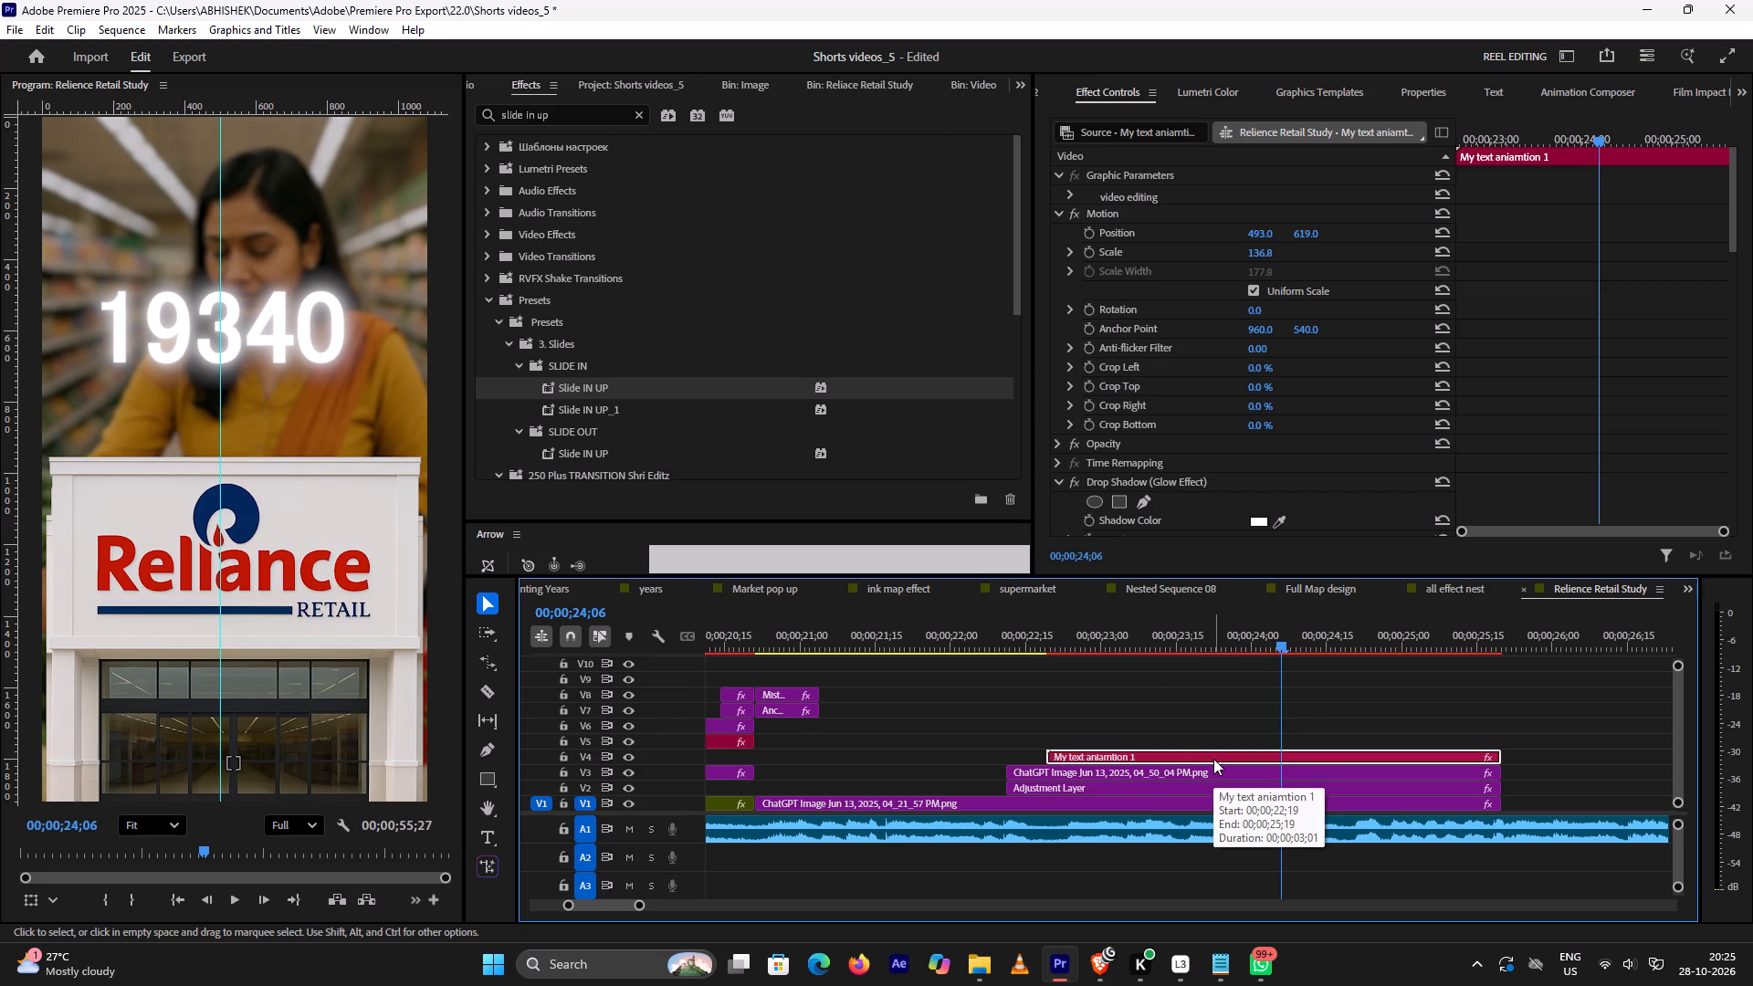
Draw a thin rectangle about 694 by 29 px as an underline directly beneath the 19340 text.
click(483, 782)
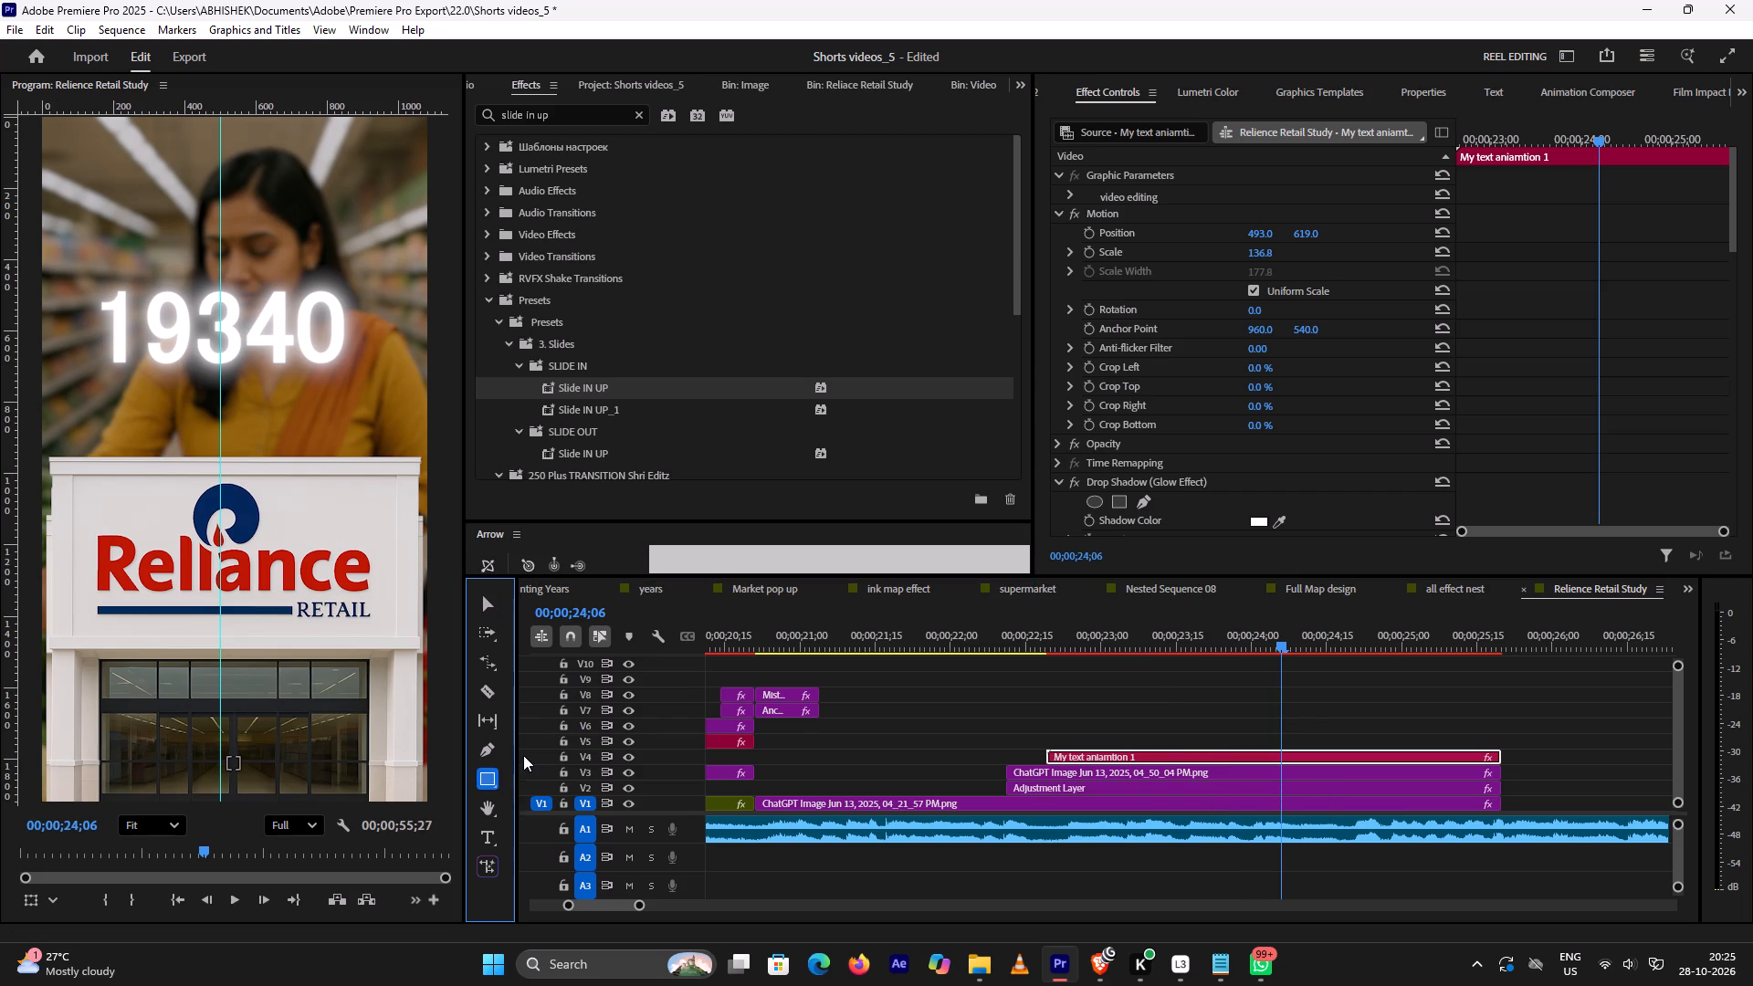
click(488, 779)
drag(100, 366, 332, 375)
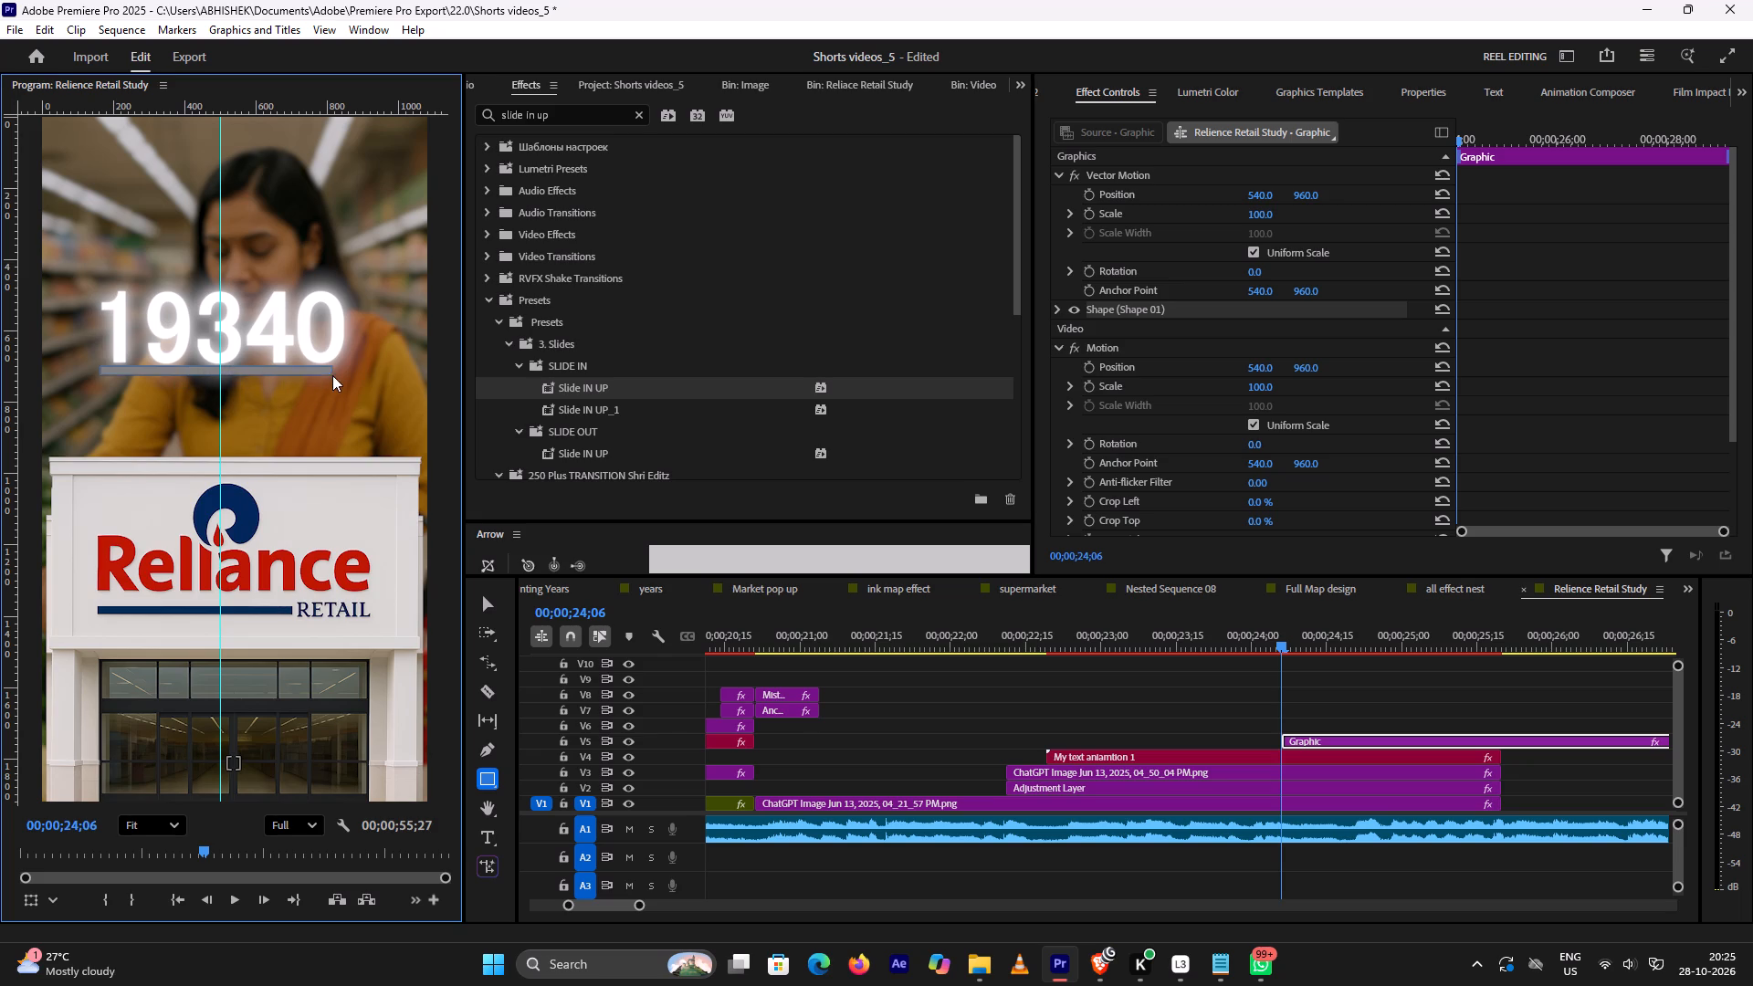
drag(332, 375, 356, 380)
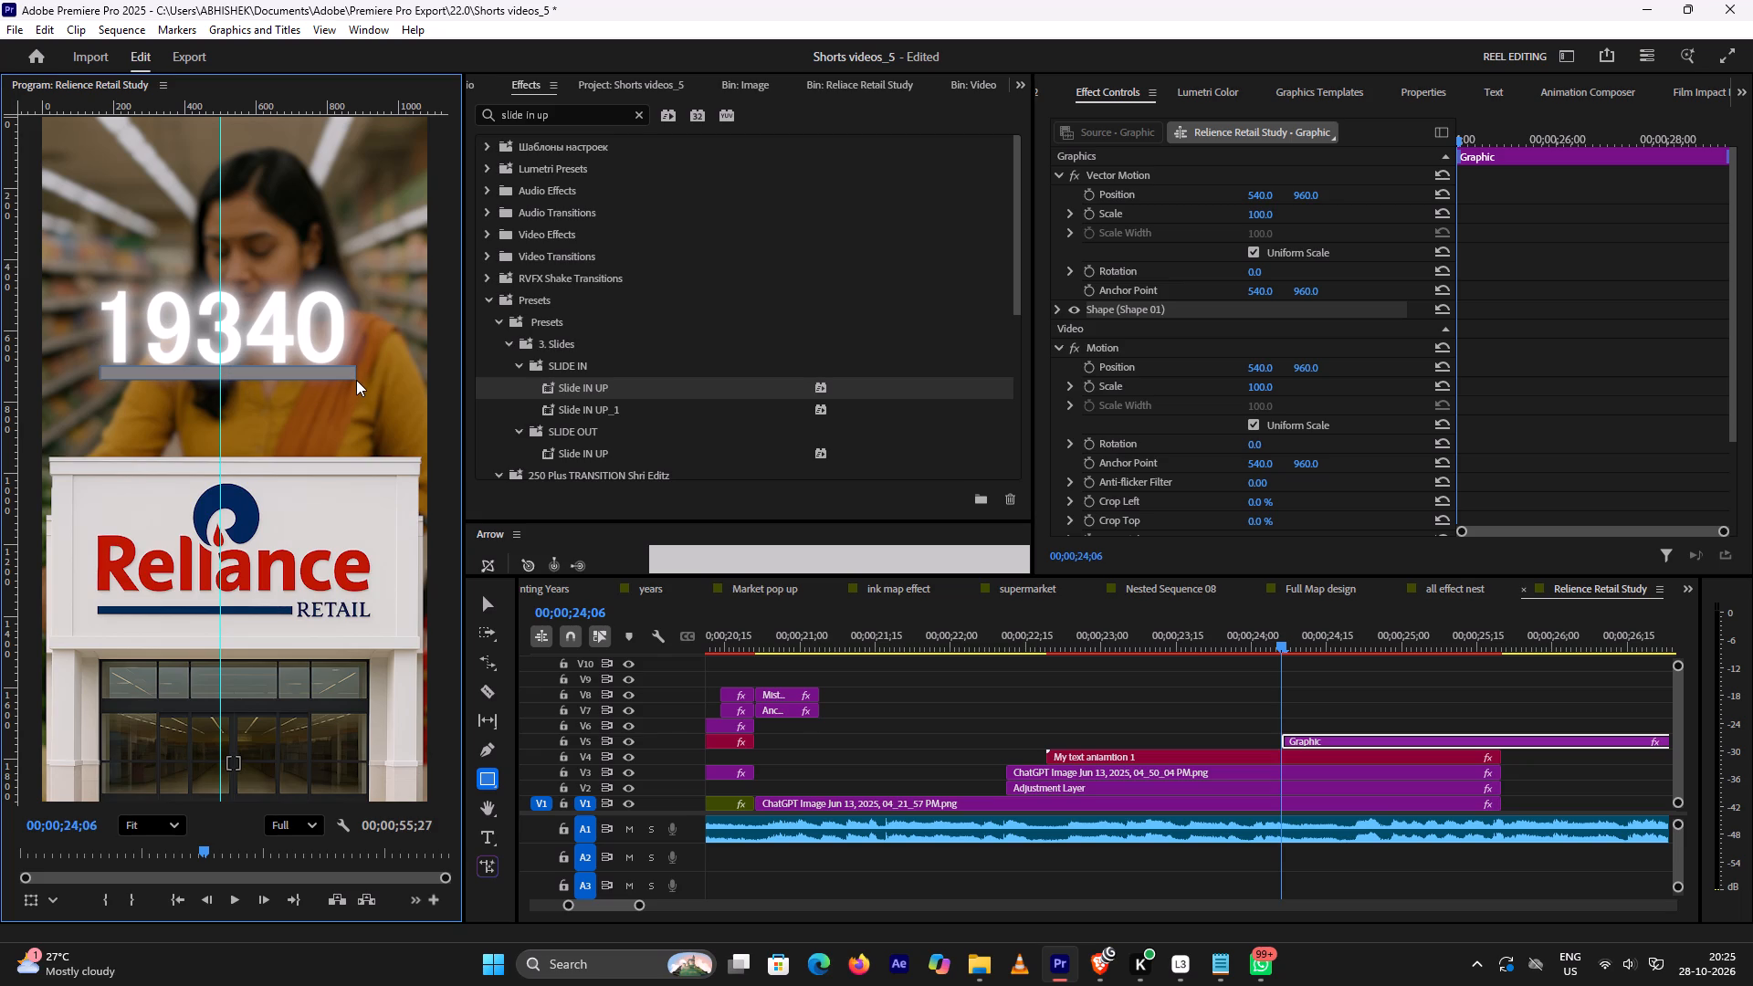
drag(356, 380, 353, 378)
drag(353, 378, 350, 378)
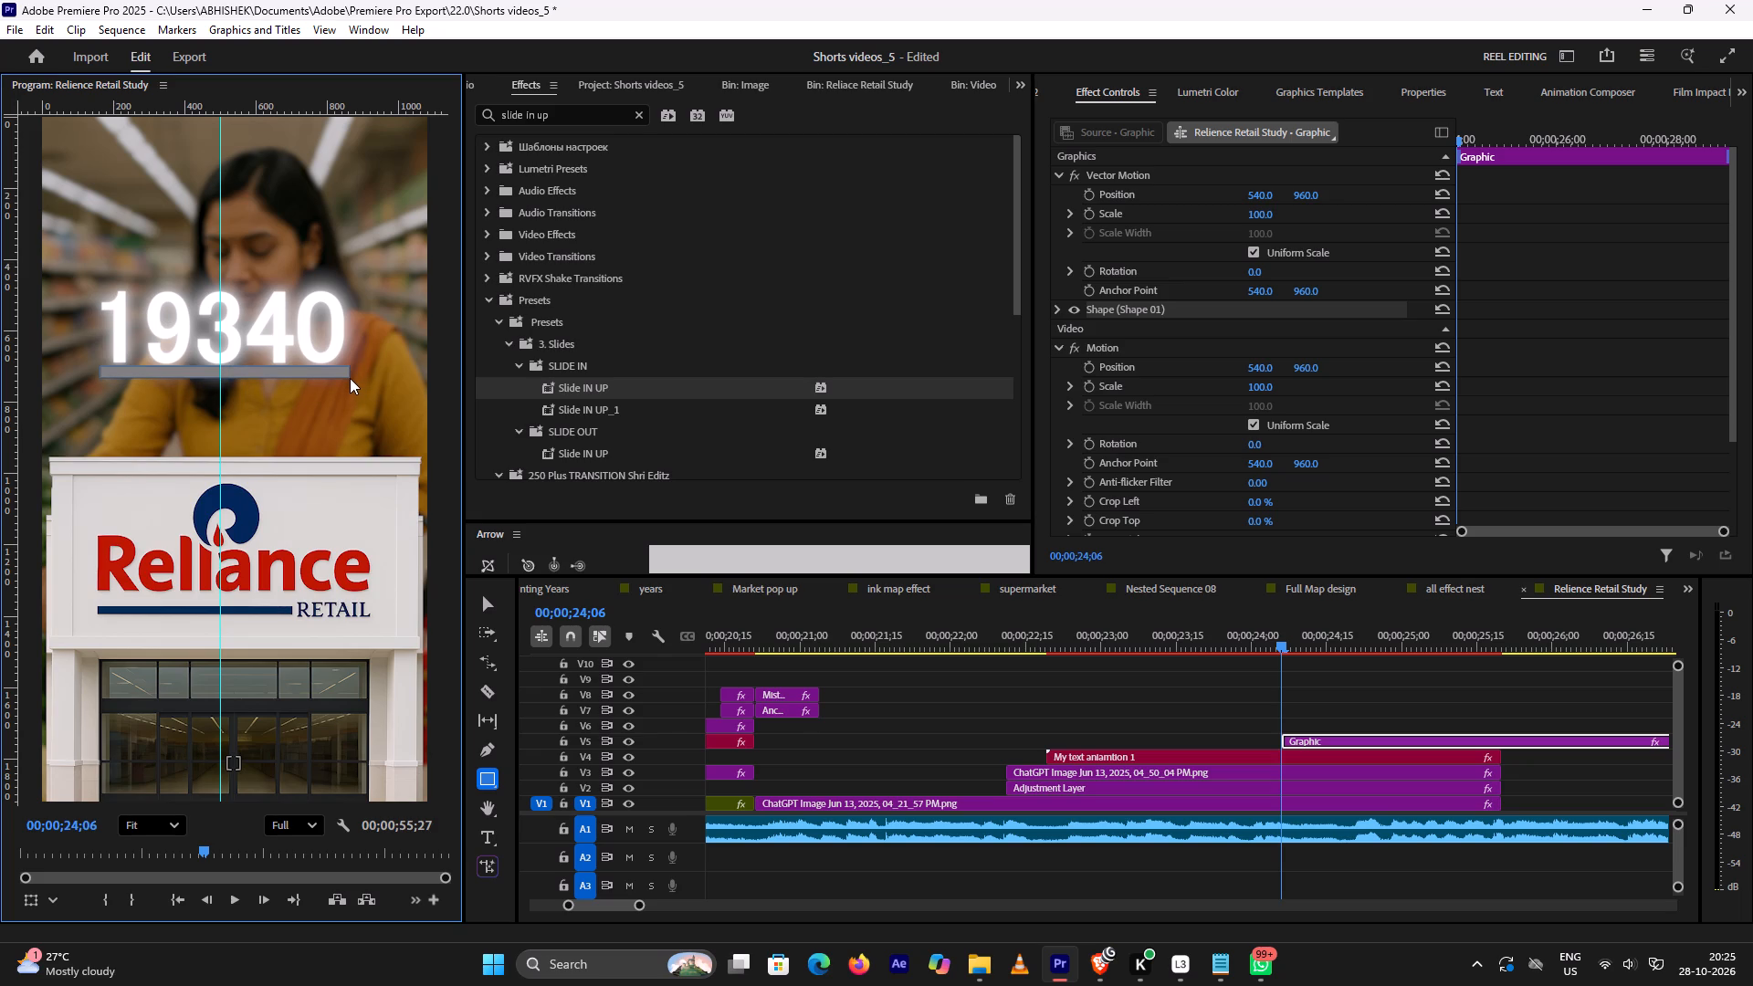
drag(350, 378, 344, 379)
drag(344, 379, 343, 377)
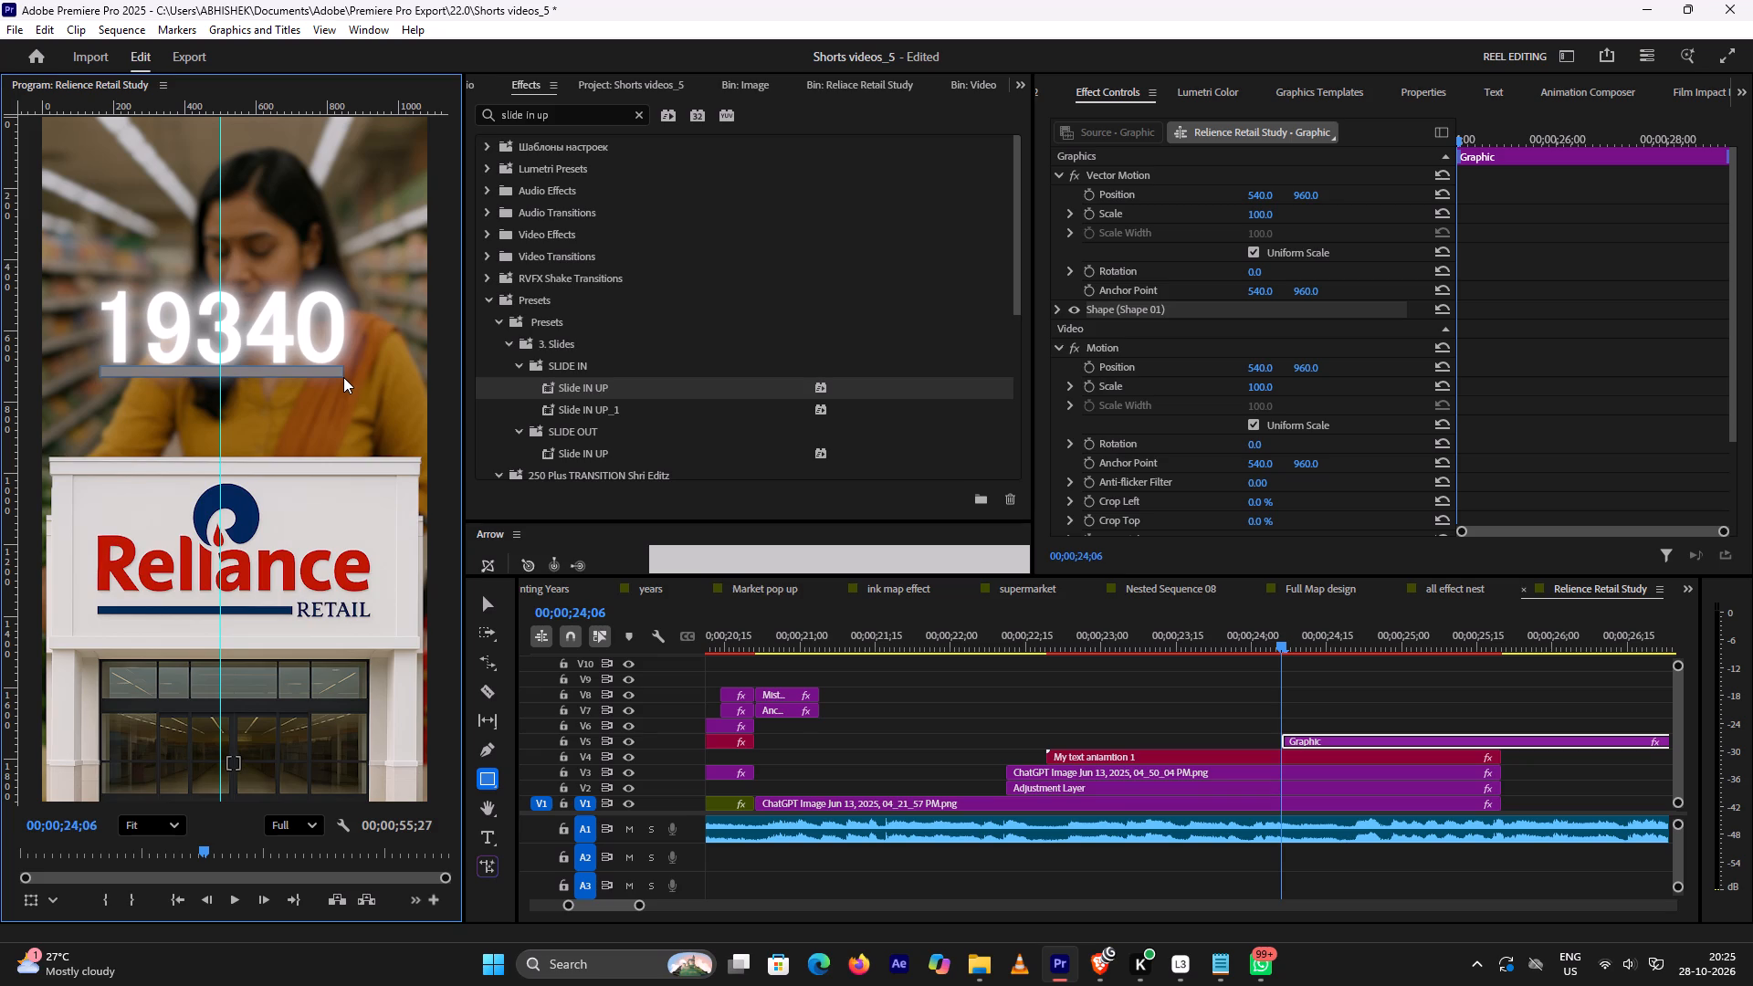
drag(343, 377, 346, 375)
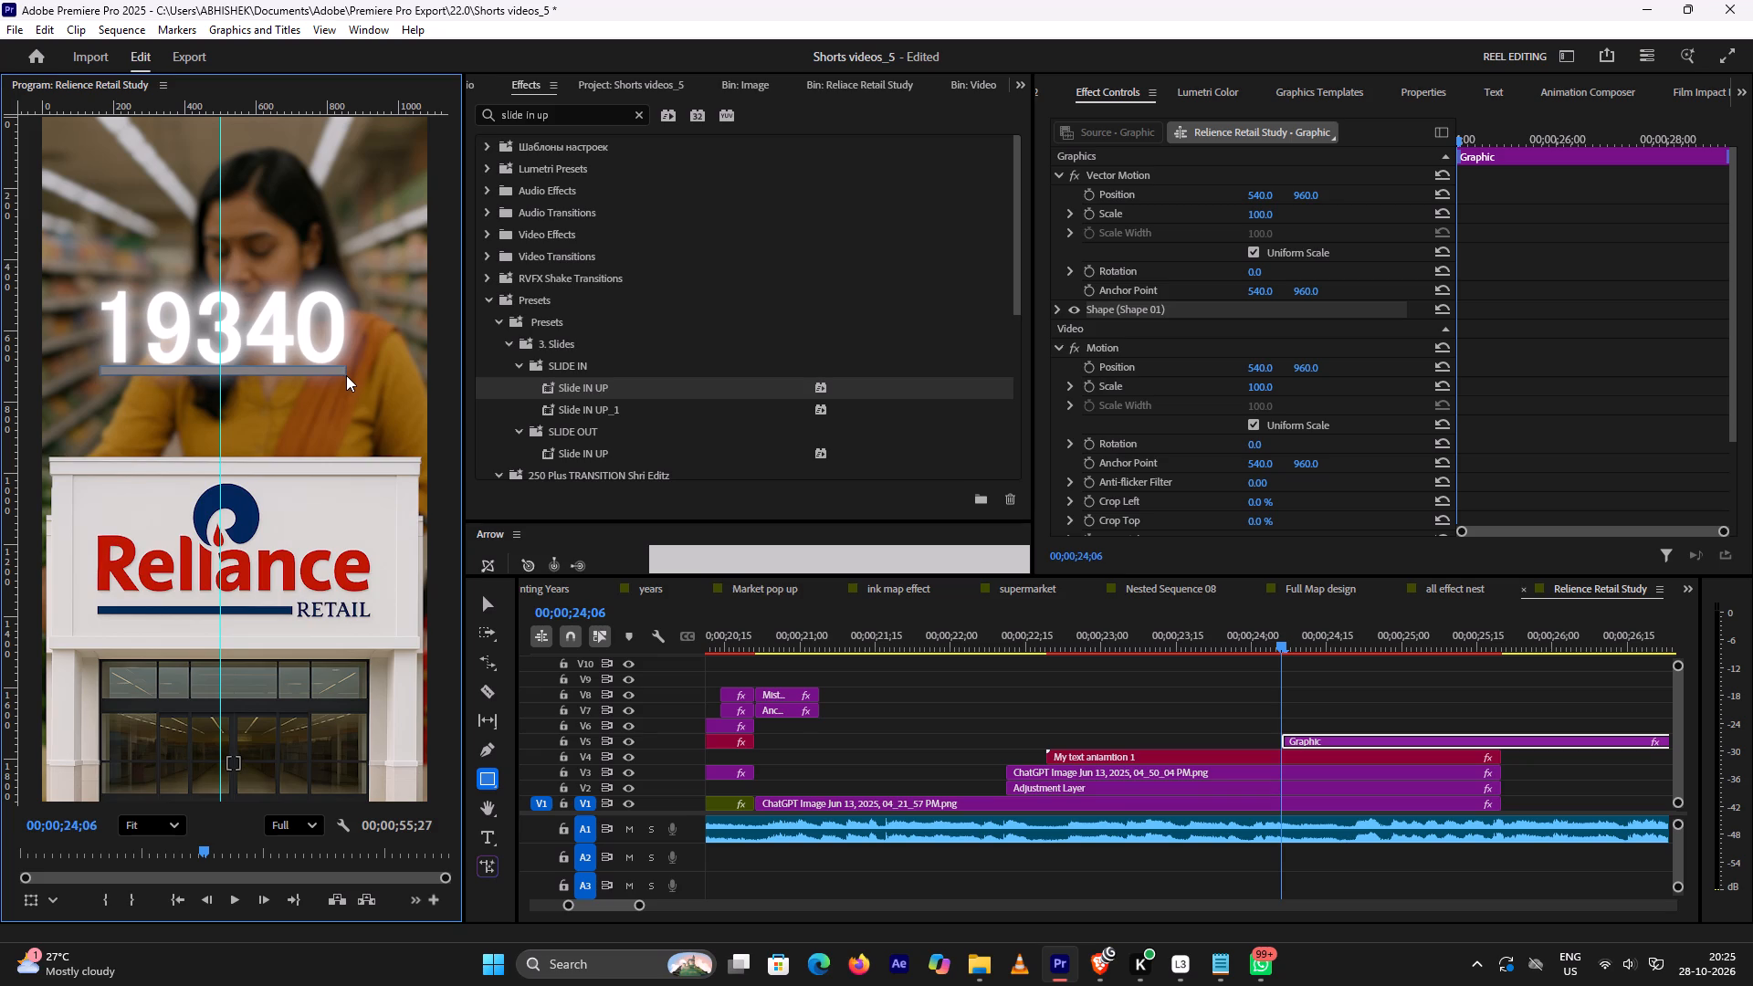
drag(346, 375, 348, 376)
Change the underline shape's fill to solid red, FF0000.
double_click(1130, 309)
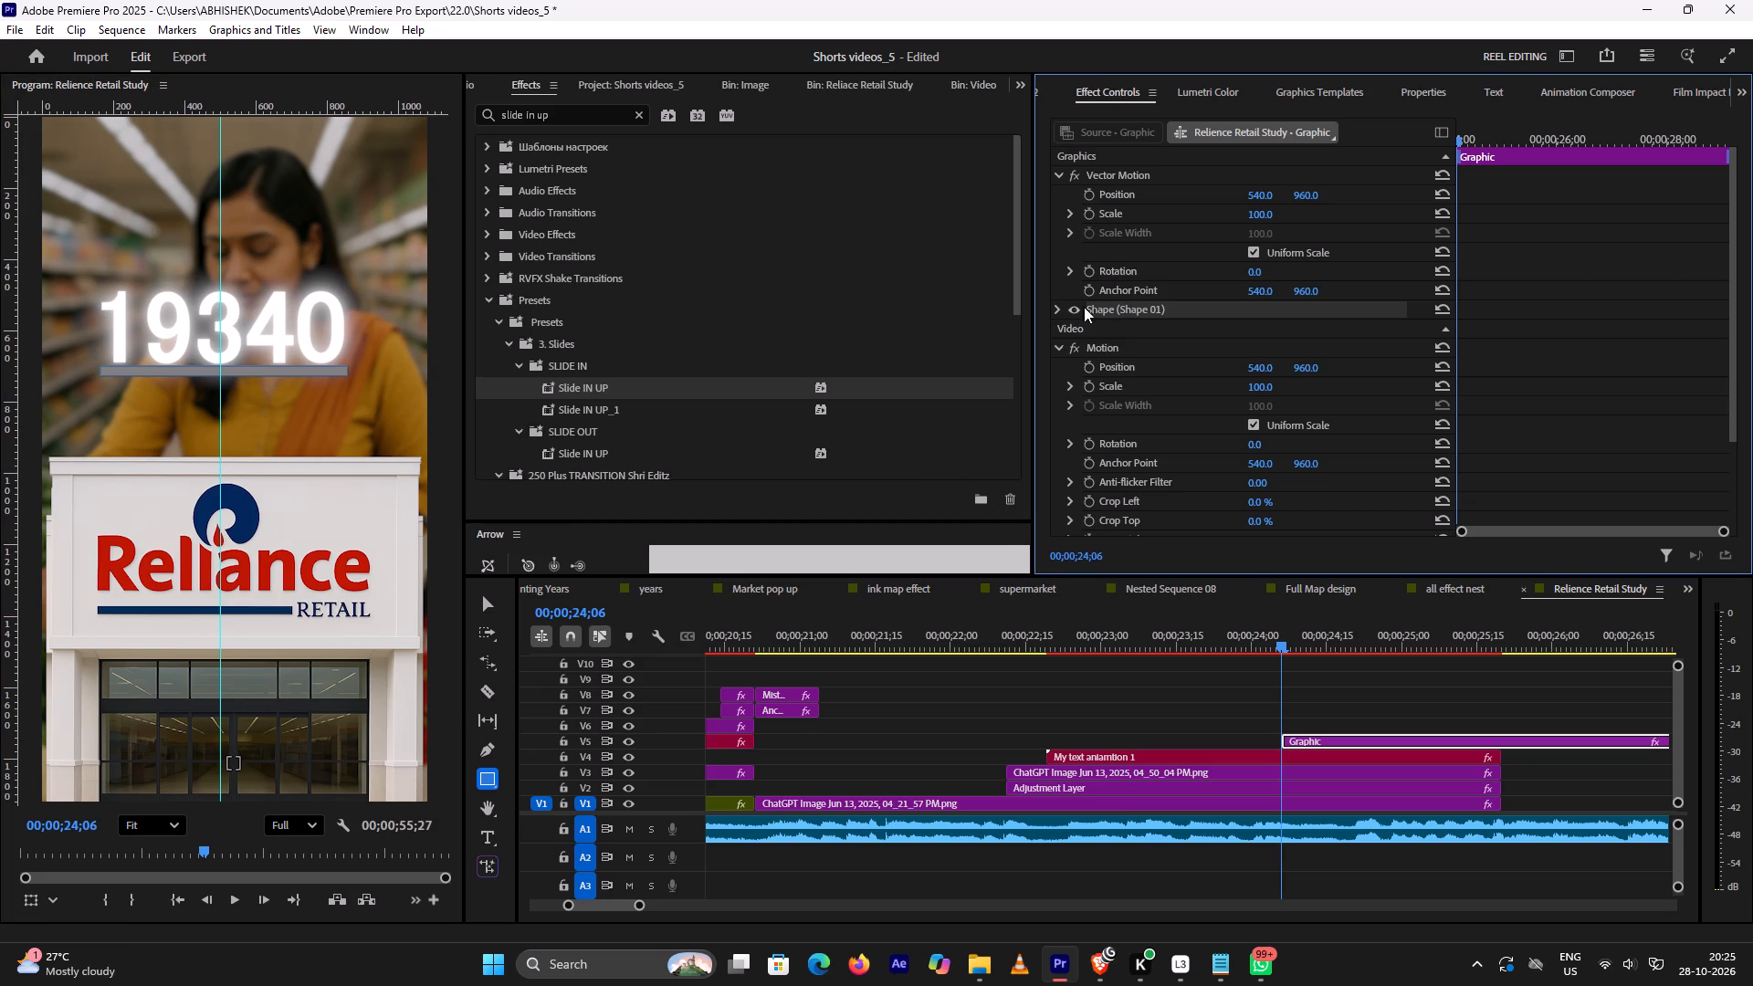
click(1055, 304)
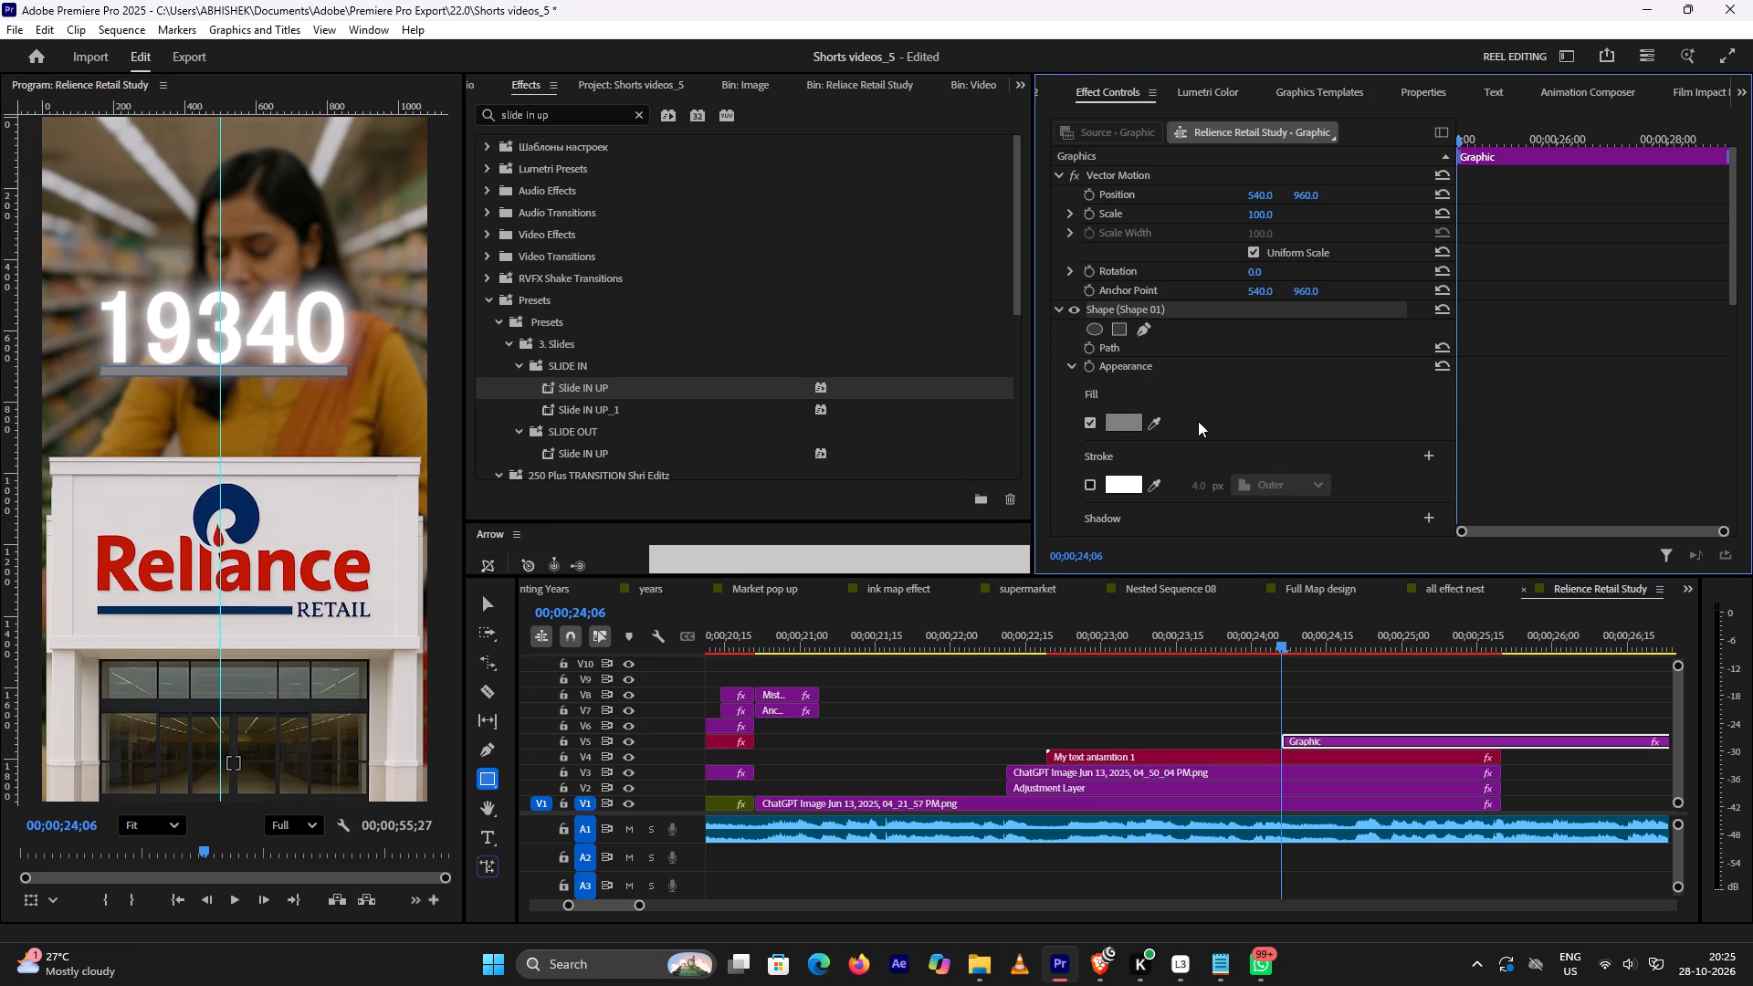
click(1124, 422)
drag(840, 477, 944, 658)
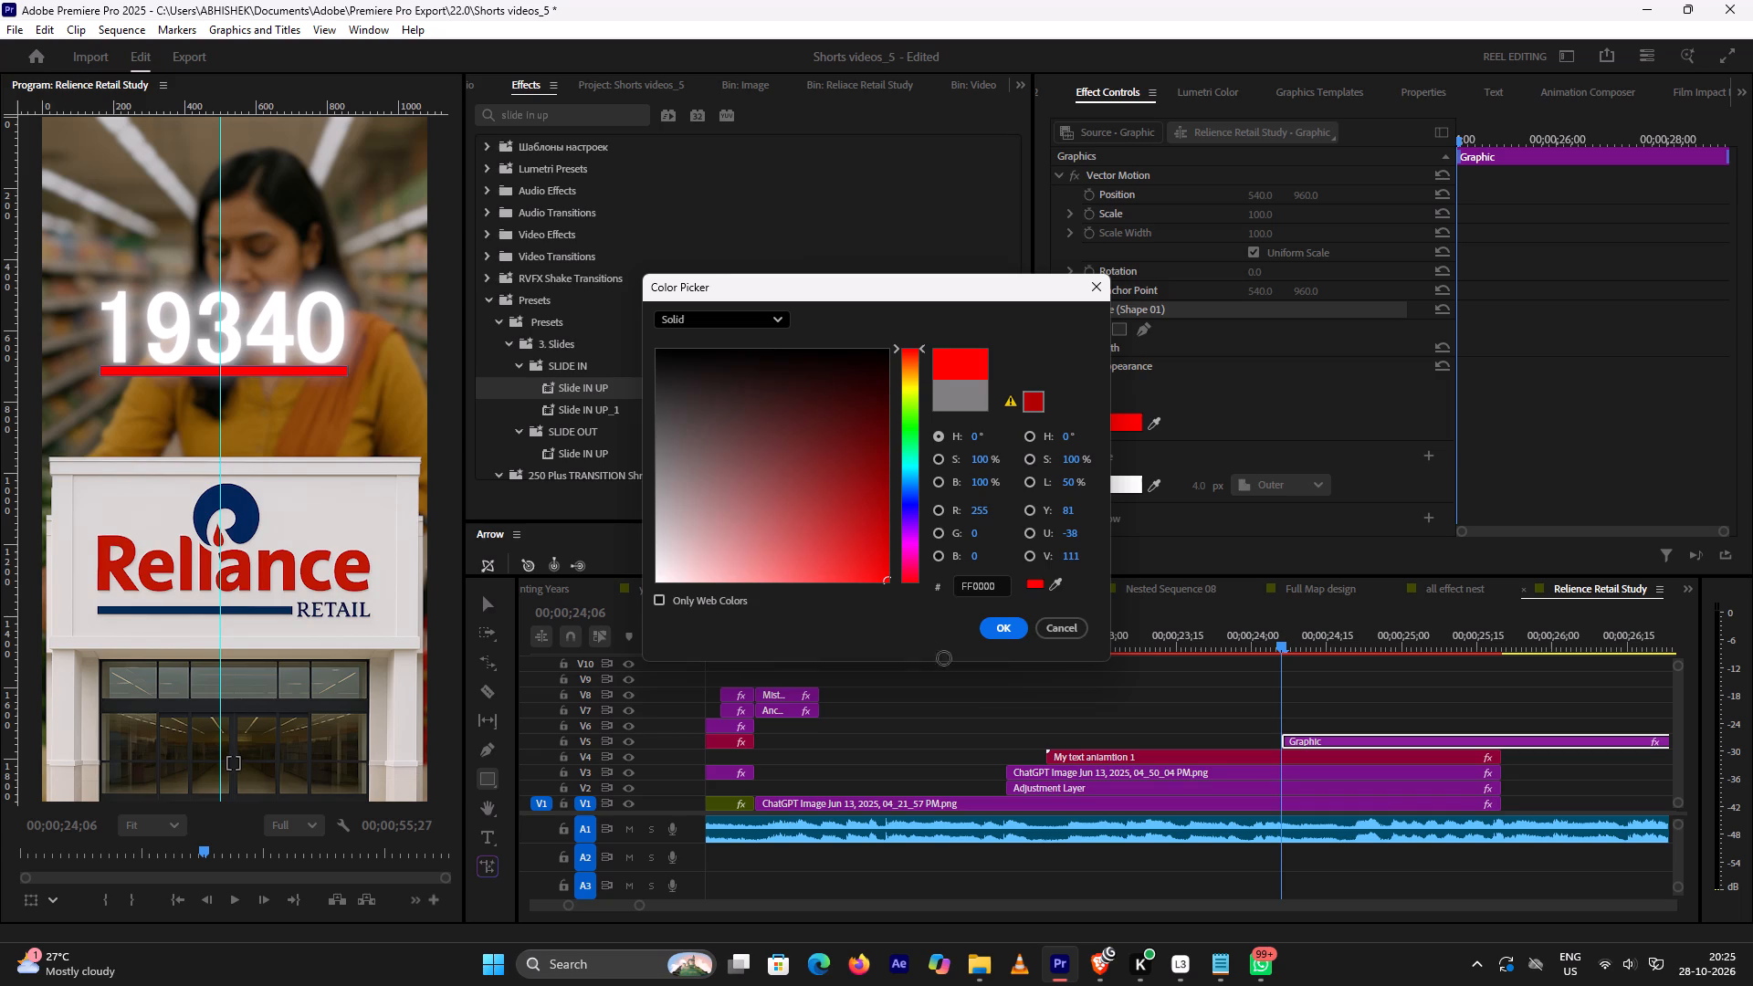
drag(944, 658, 960, 668)
click(1011, 626)
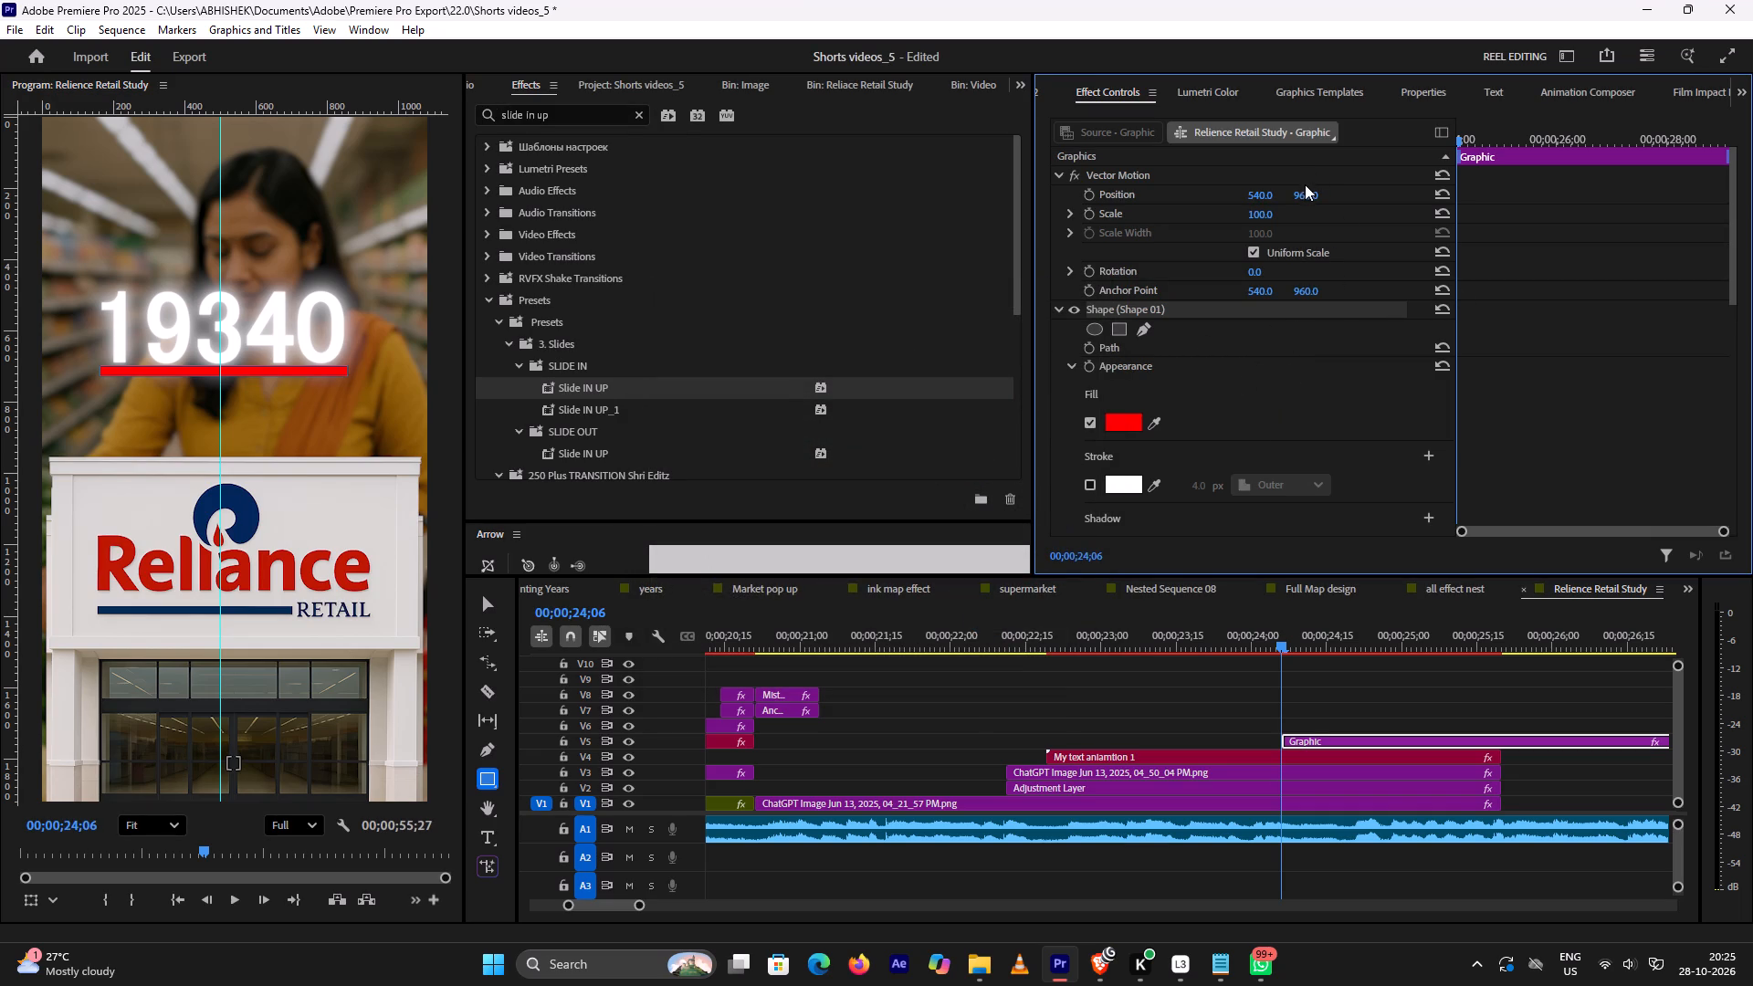
Set the underline graphic's Vector Motion vertical position to 963.
drag(1302, 190, 1317, 197)
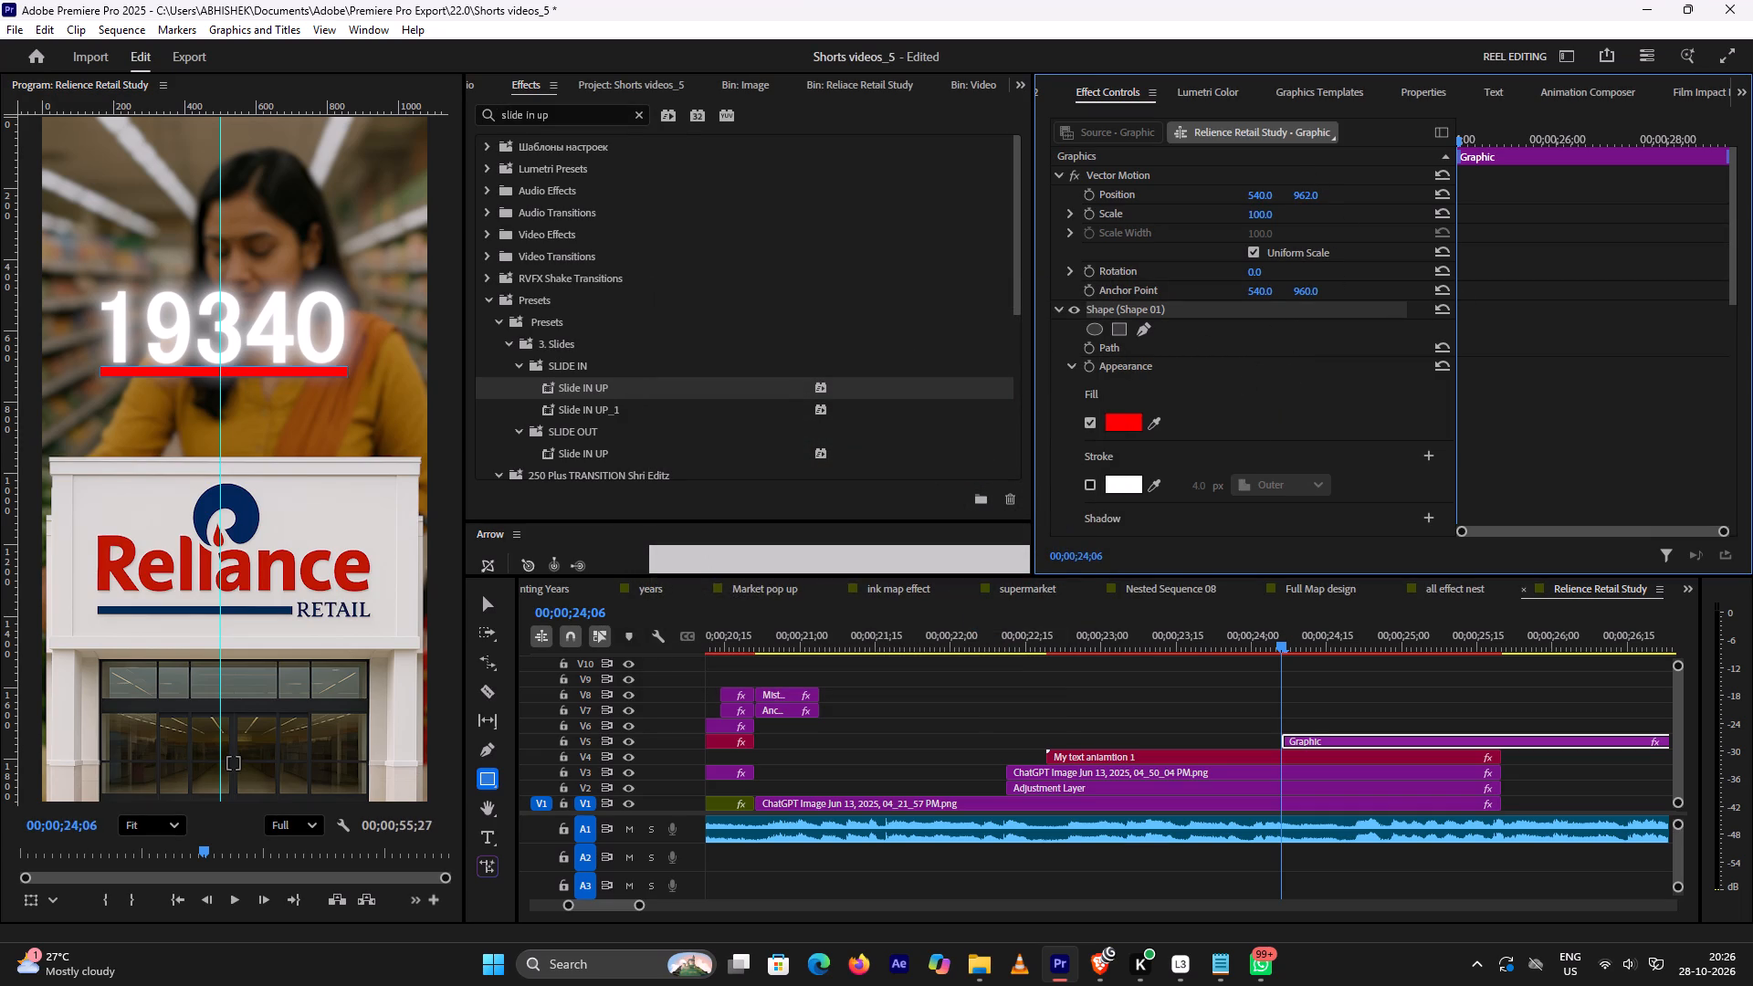
drag(1317, 197, 1317, 197)
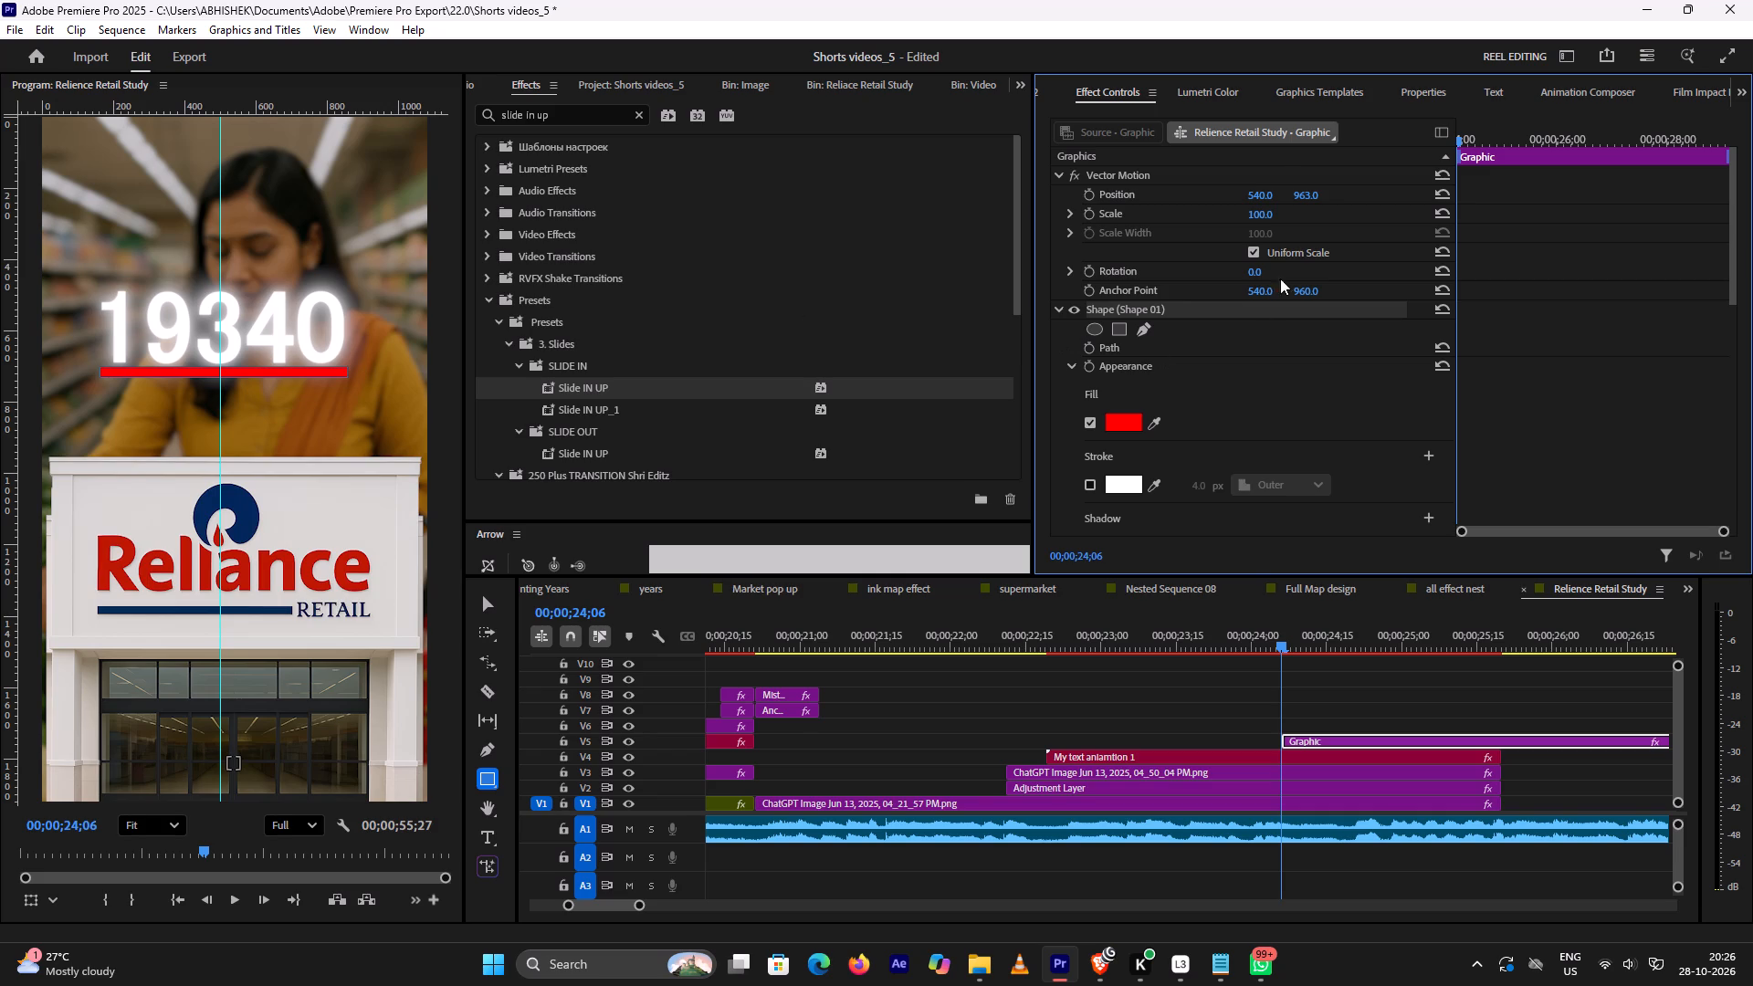
Resize the red underline shape to 701 wide and 22 high, and set its horizontal position to 501.
click(1427, 93)
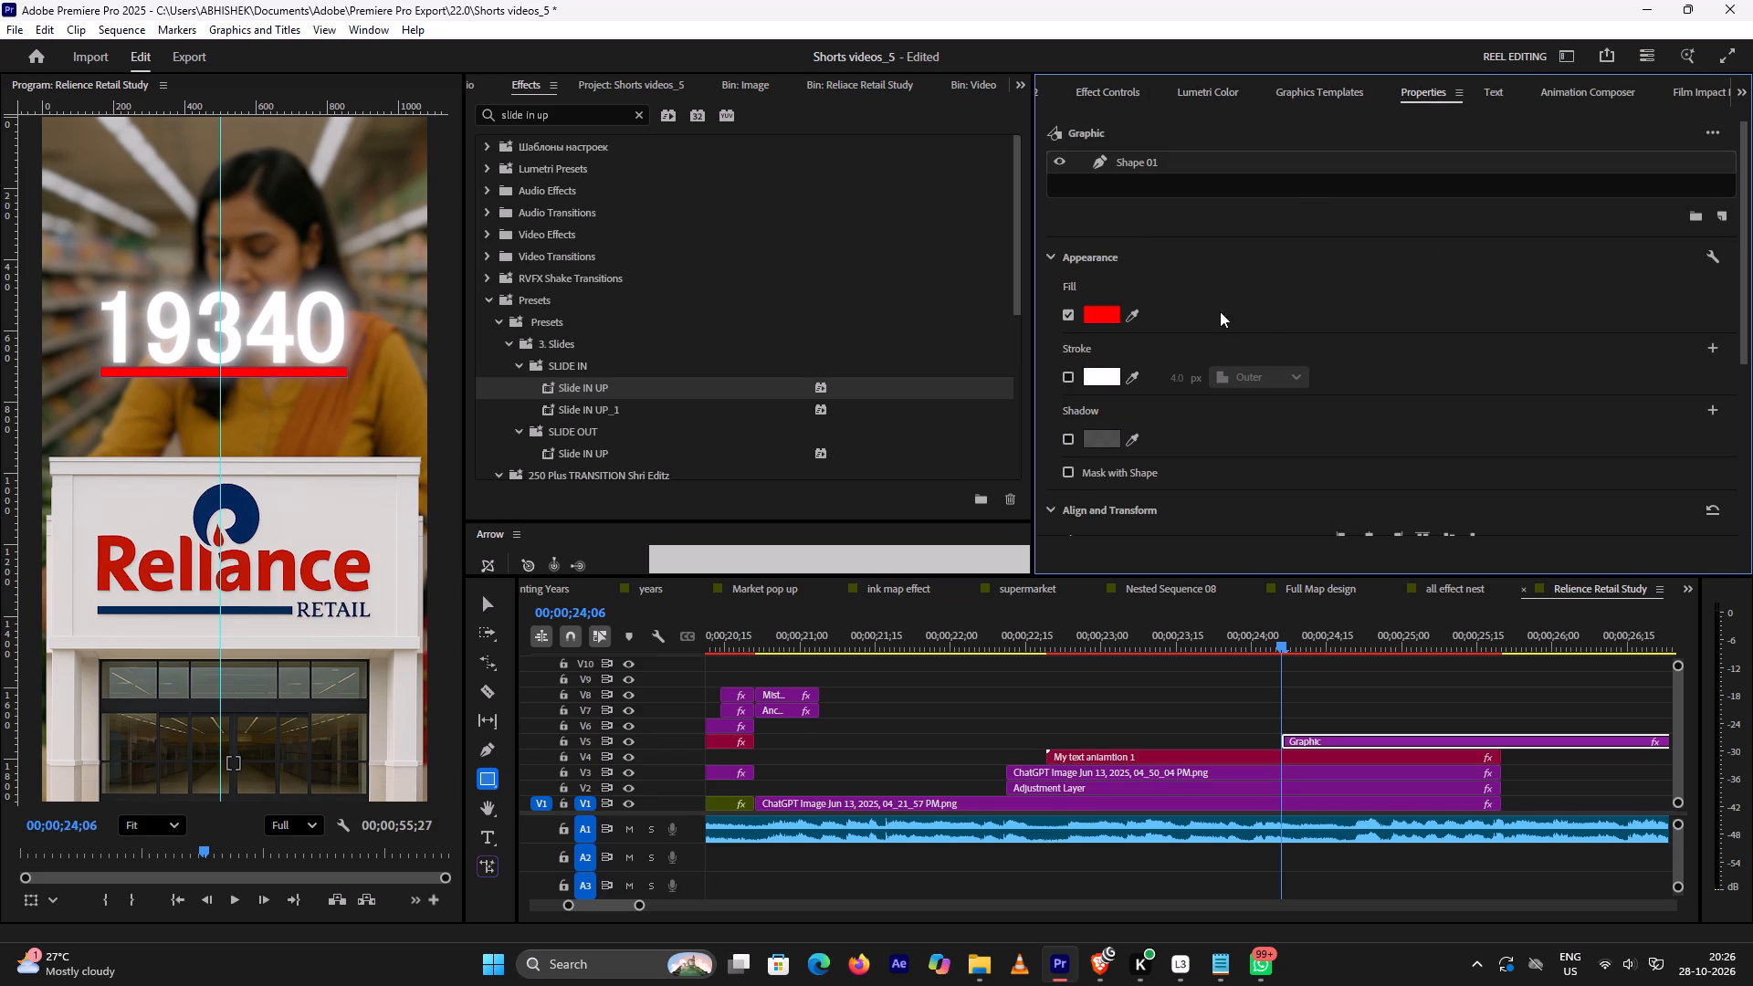
scroll(1375, 383, down, 10)
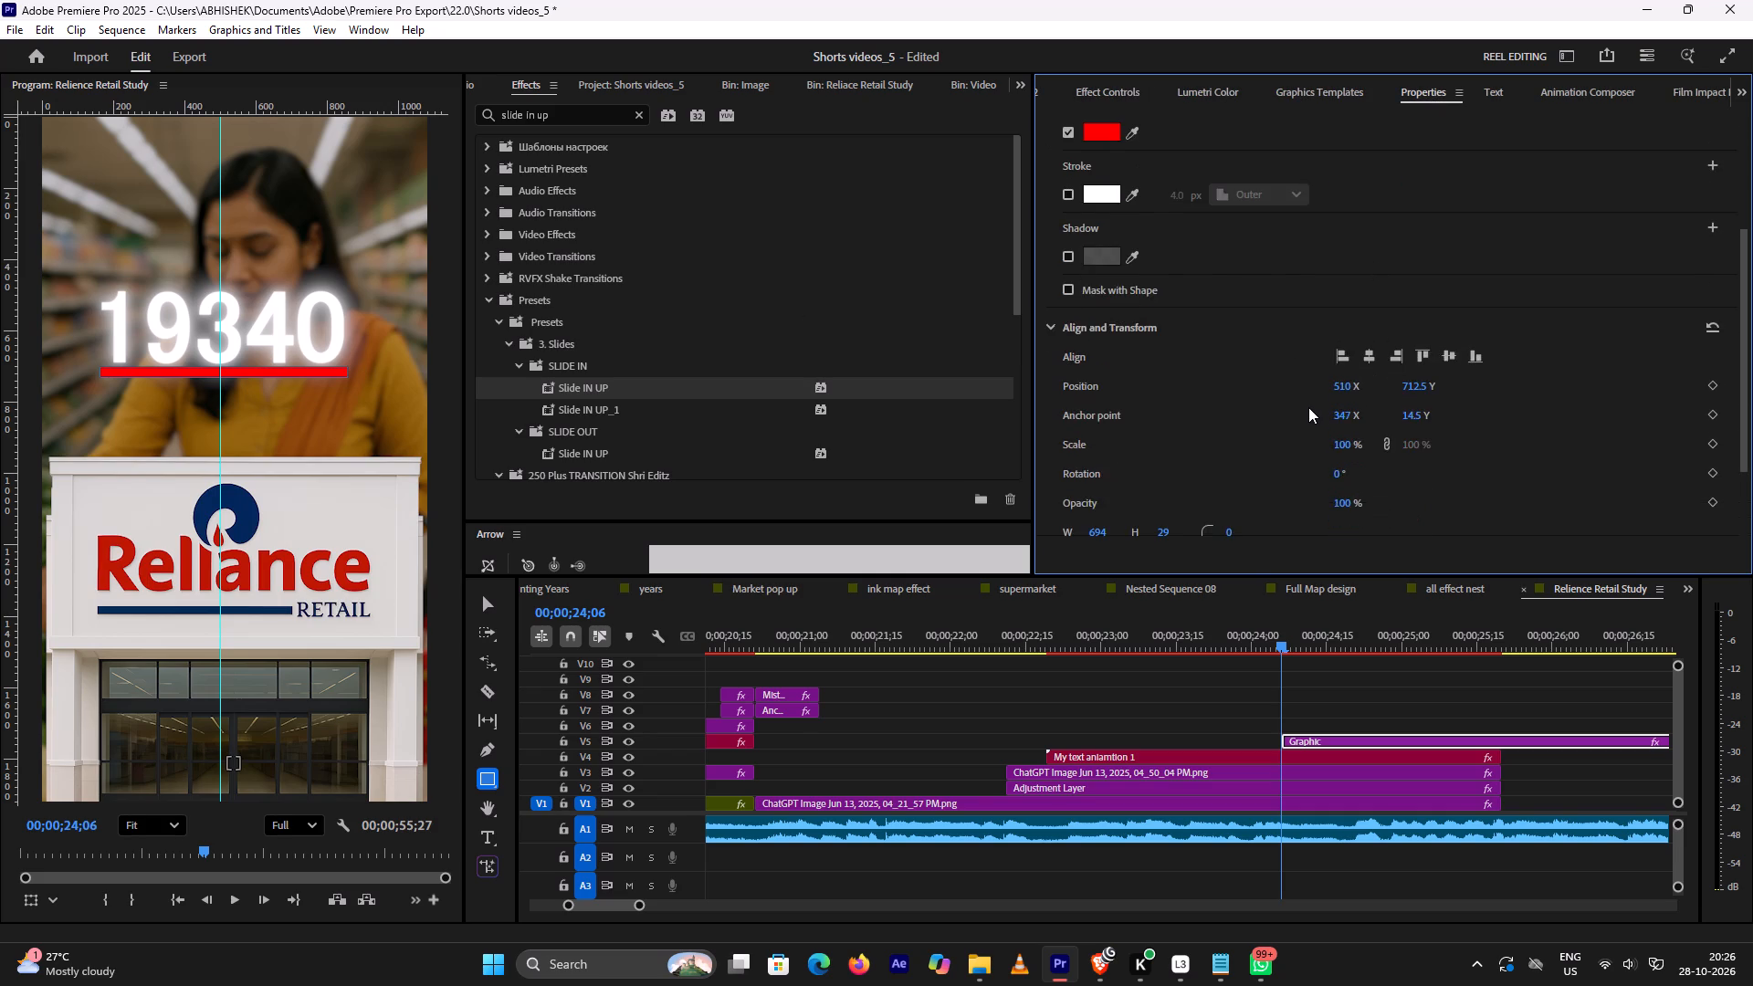
scroll(1308, 407, down, 3)
click(1163, 481)
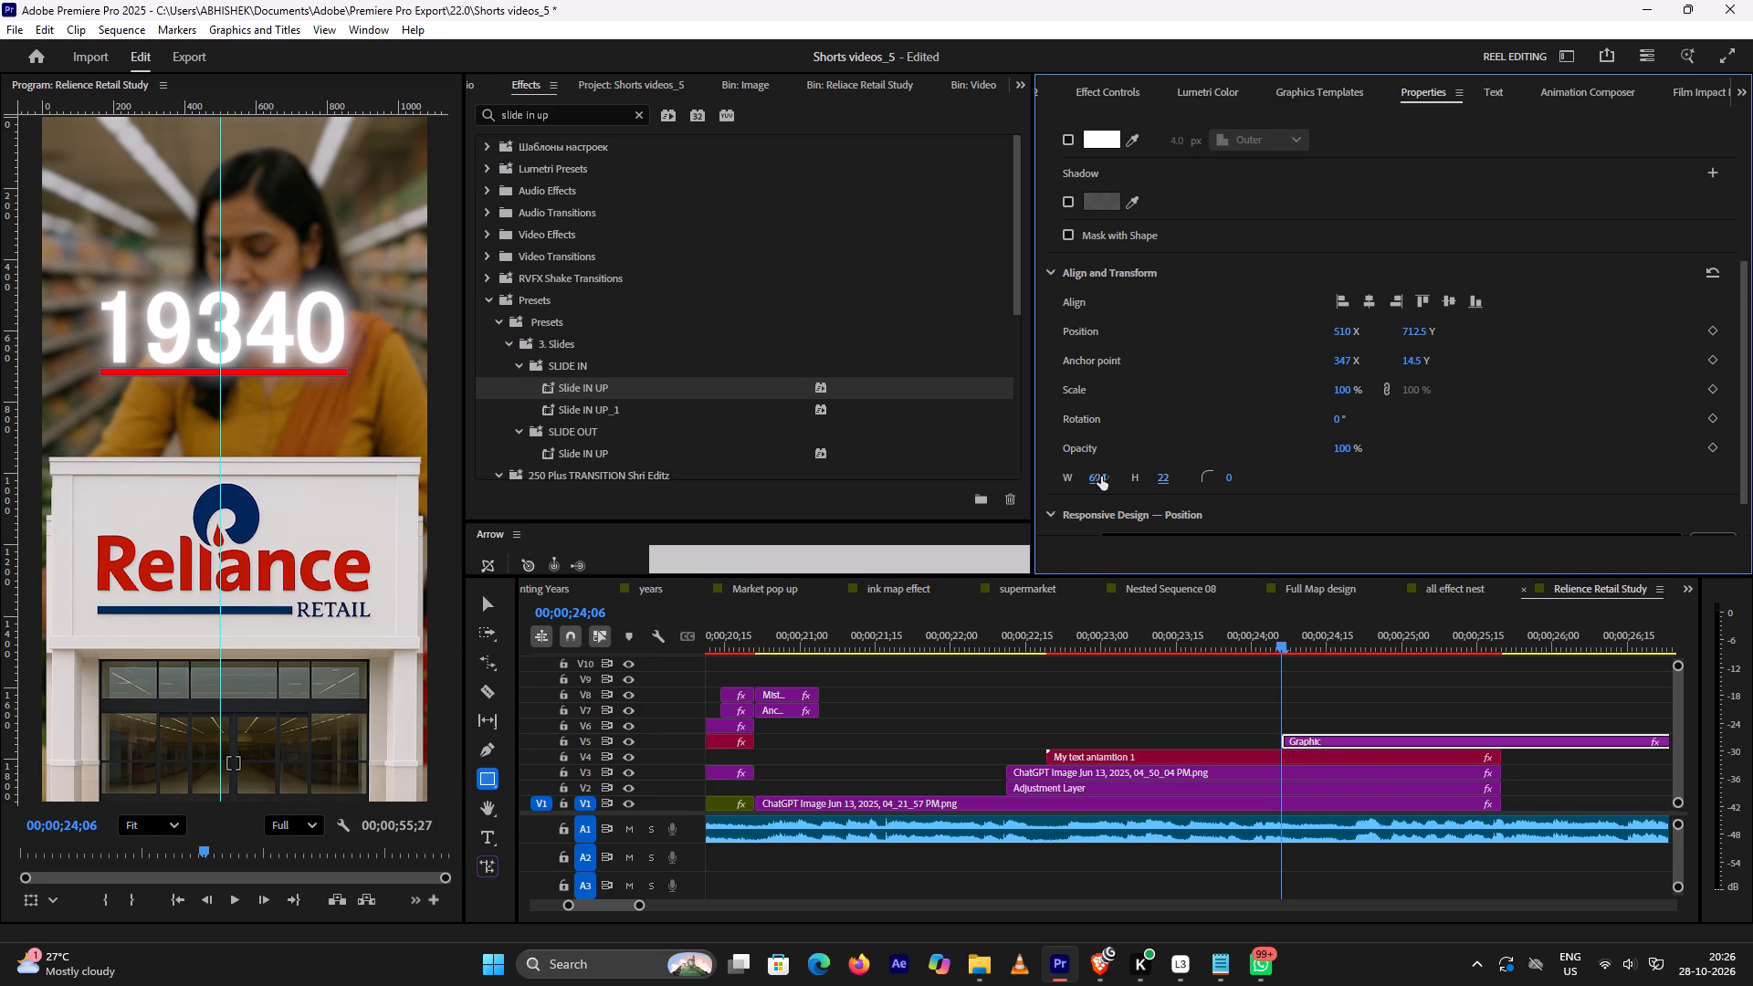
drag(1101, 477, 1109, 476)
click(1344, 331)
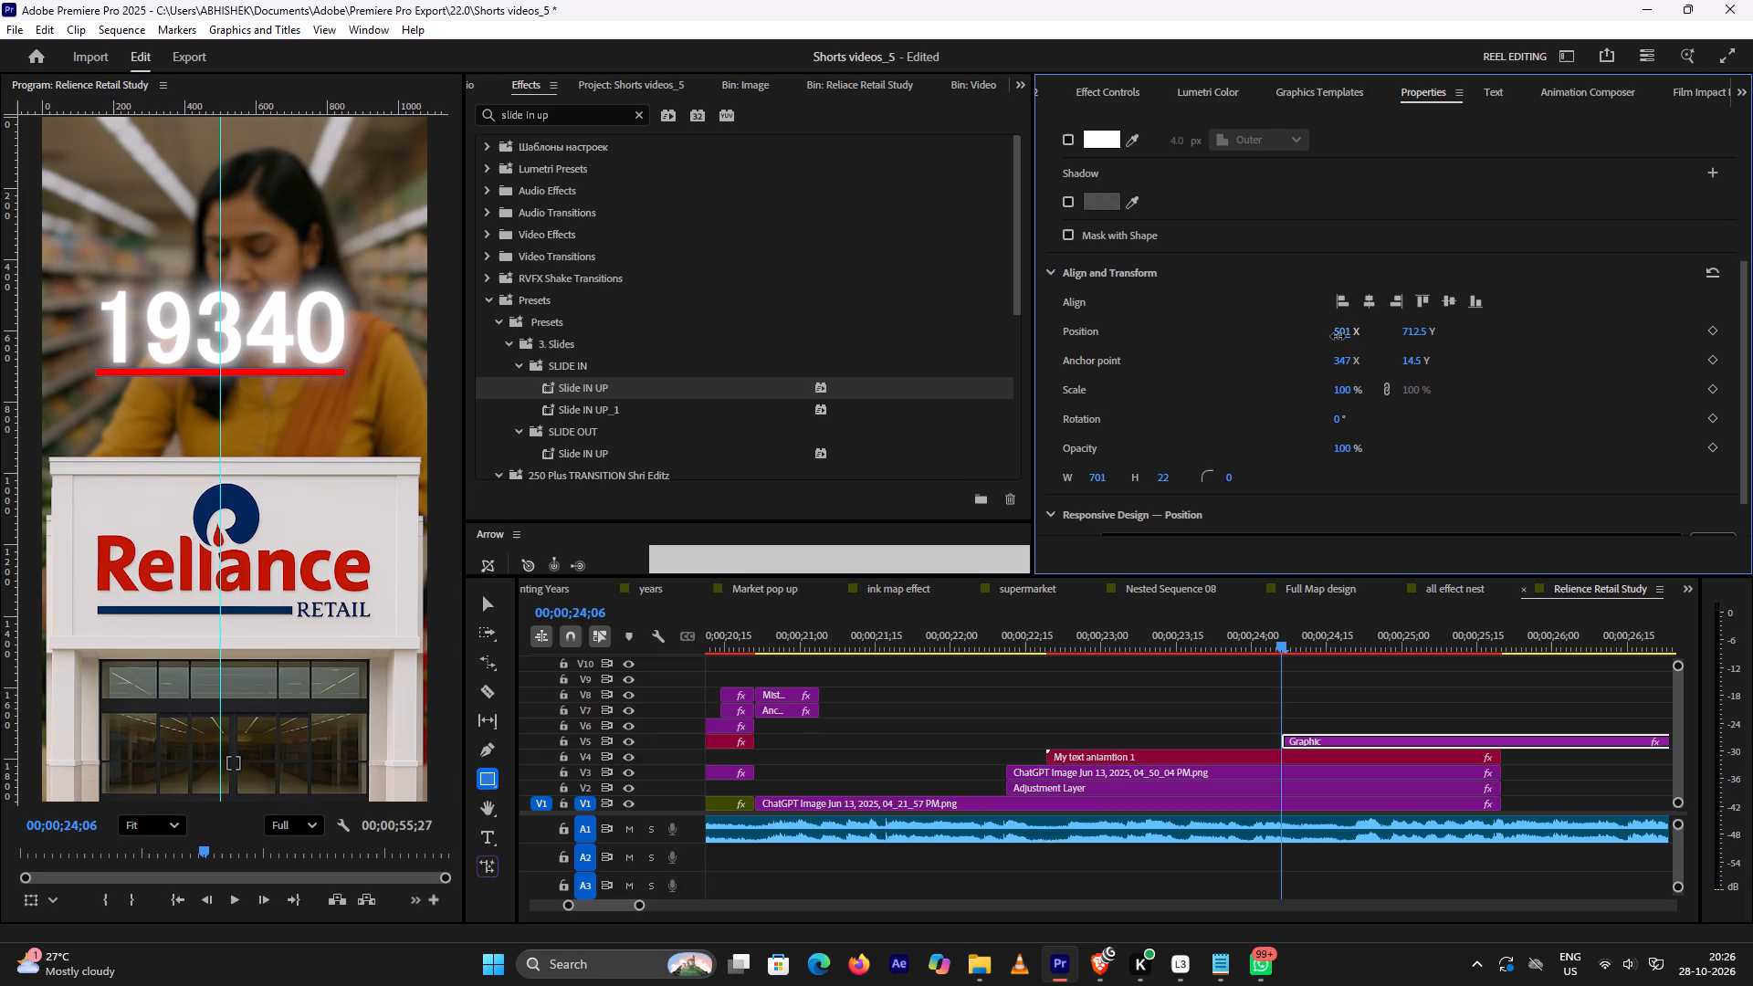
Play back the underline's entrance and set the red underline shape's height to 18.
click(1225, 635)
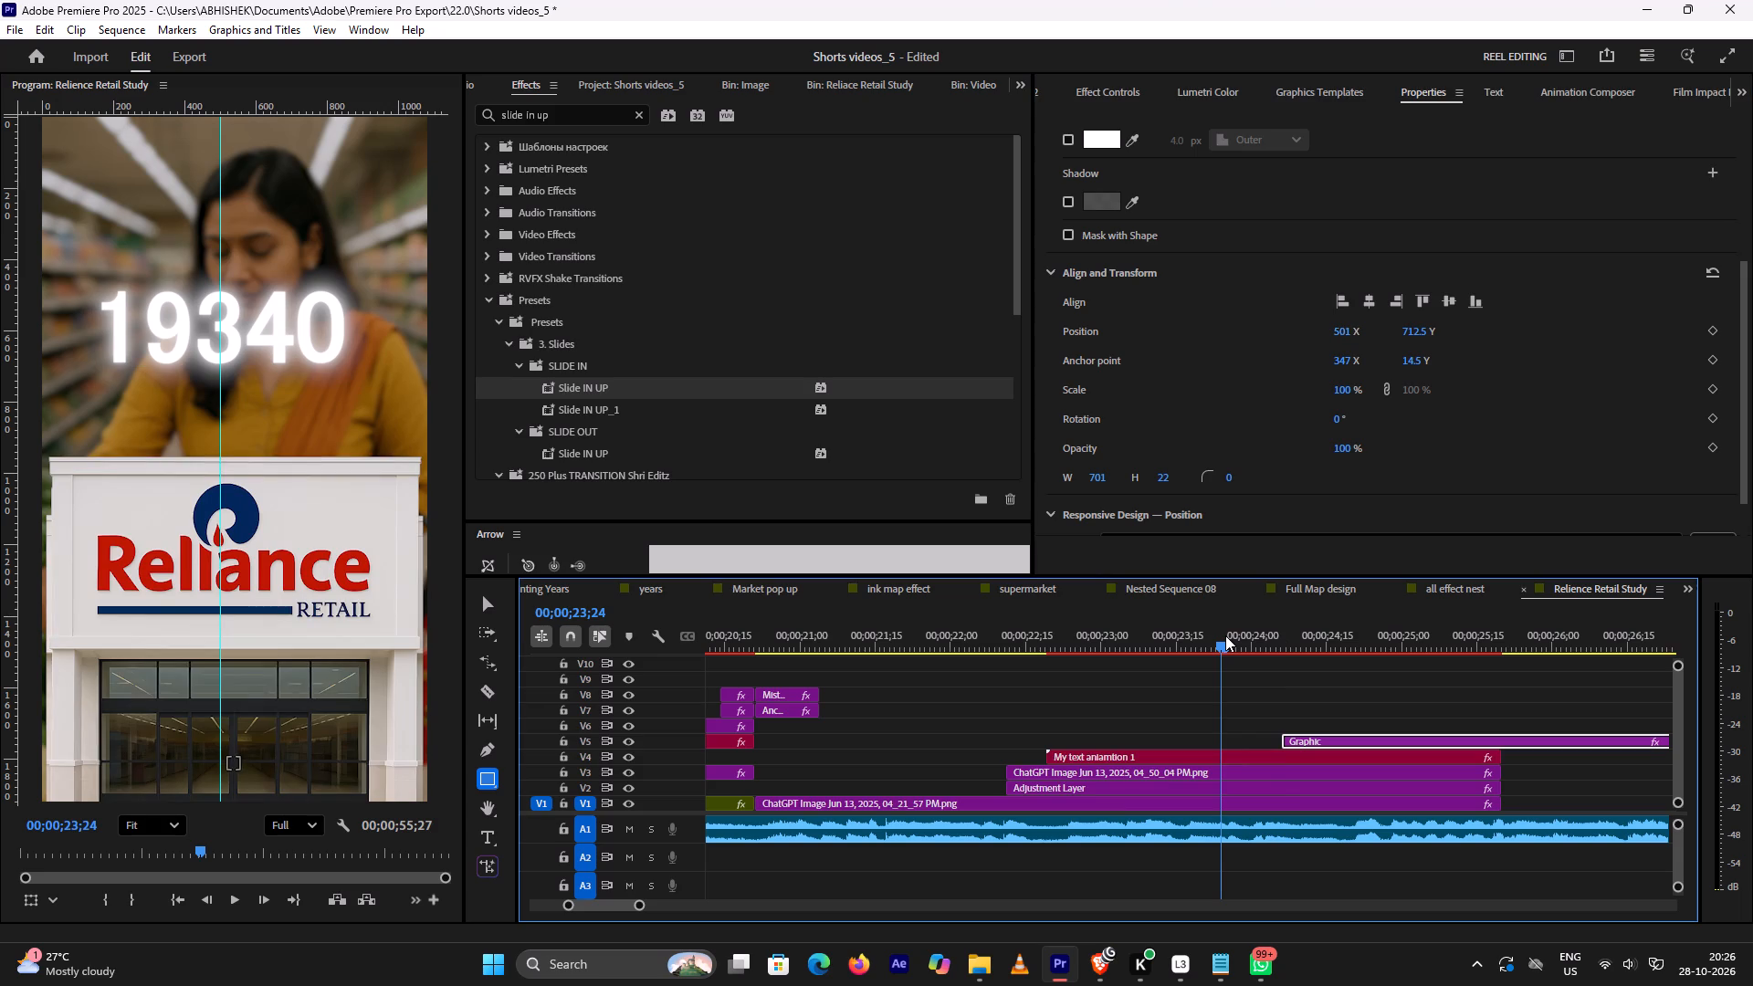
key(space)
key(space)
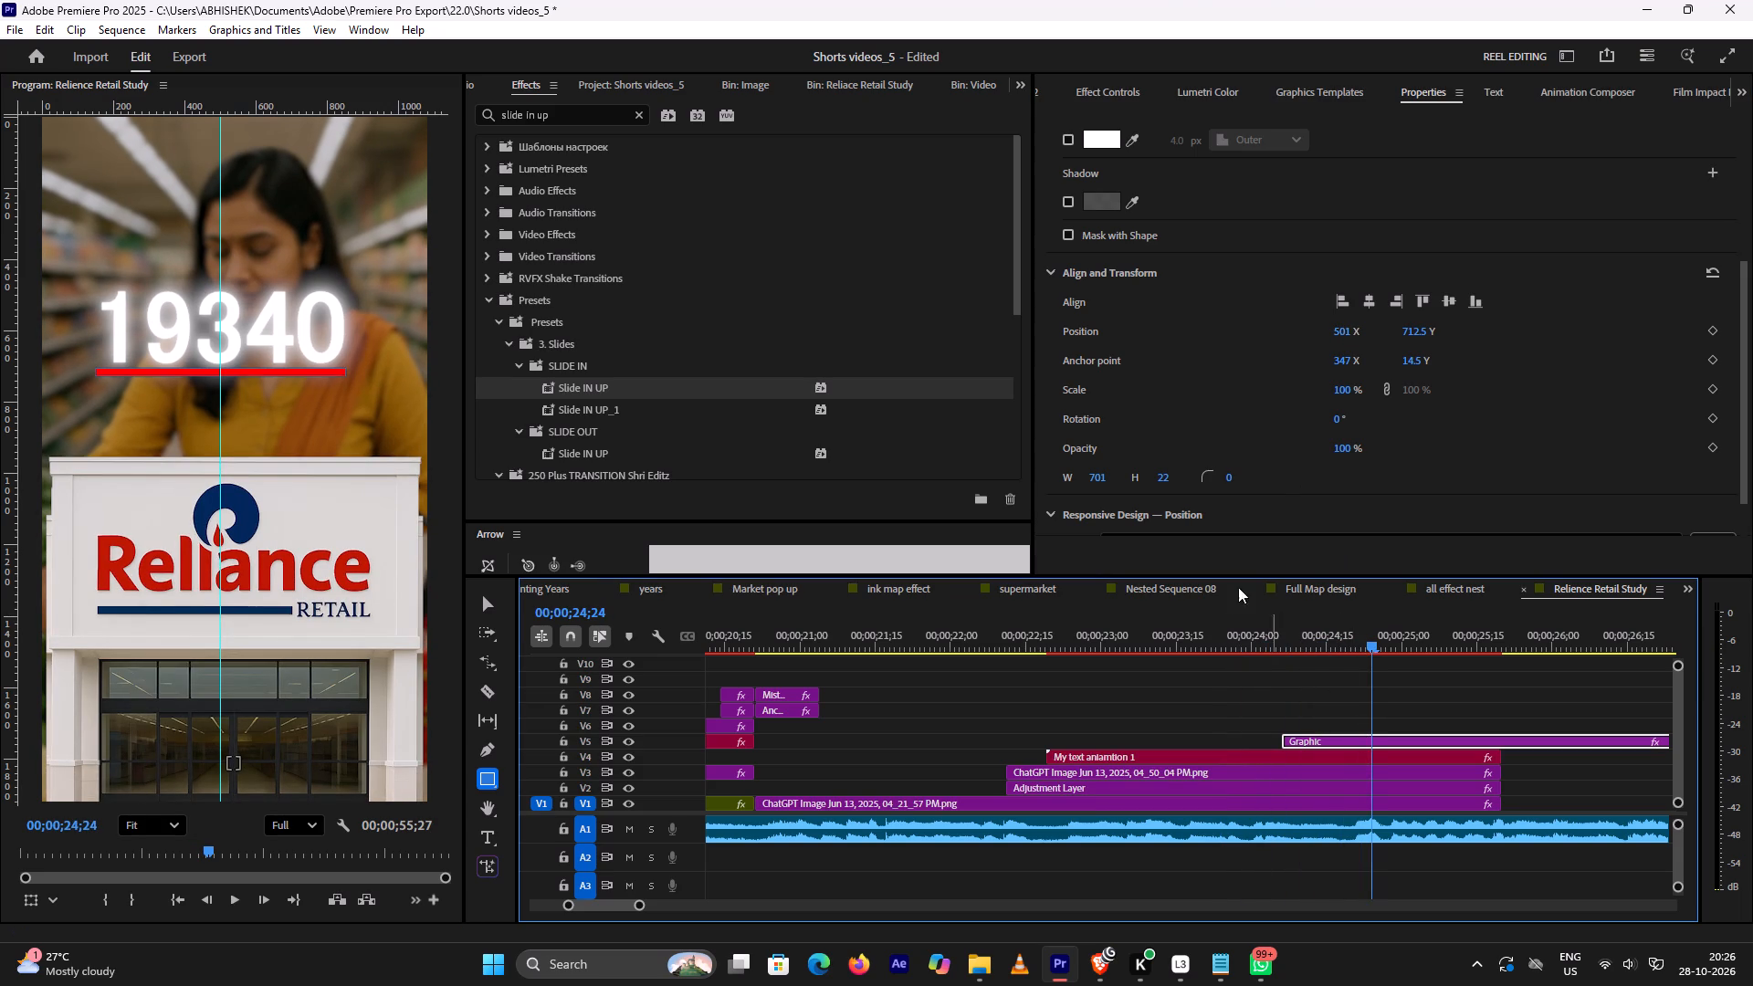
click(1161, 477)
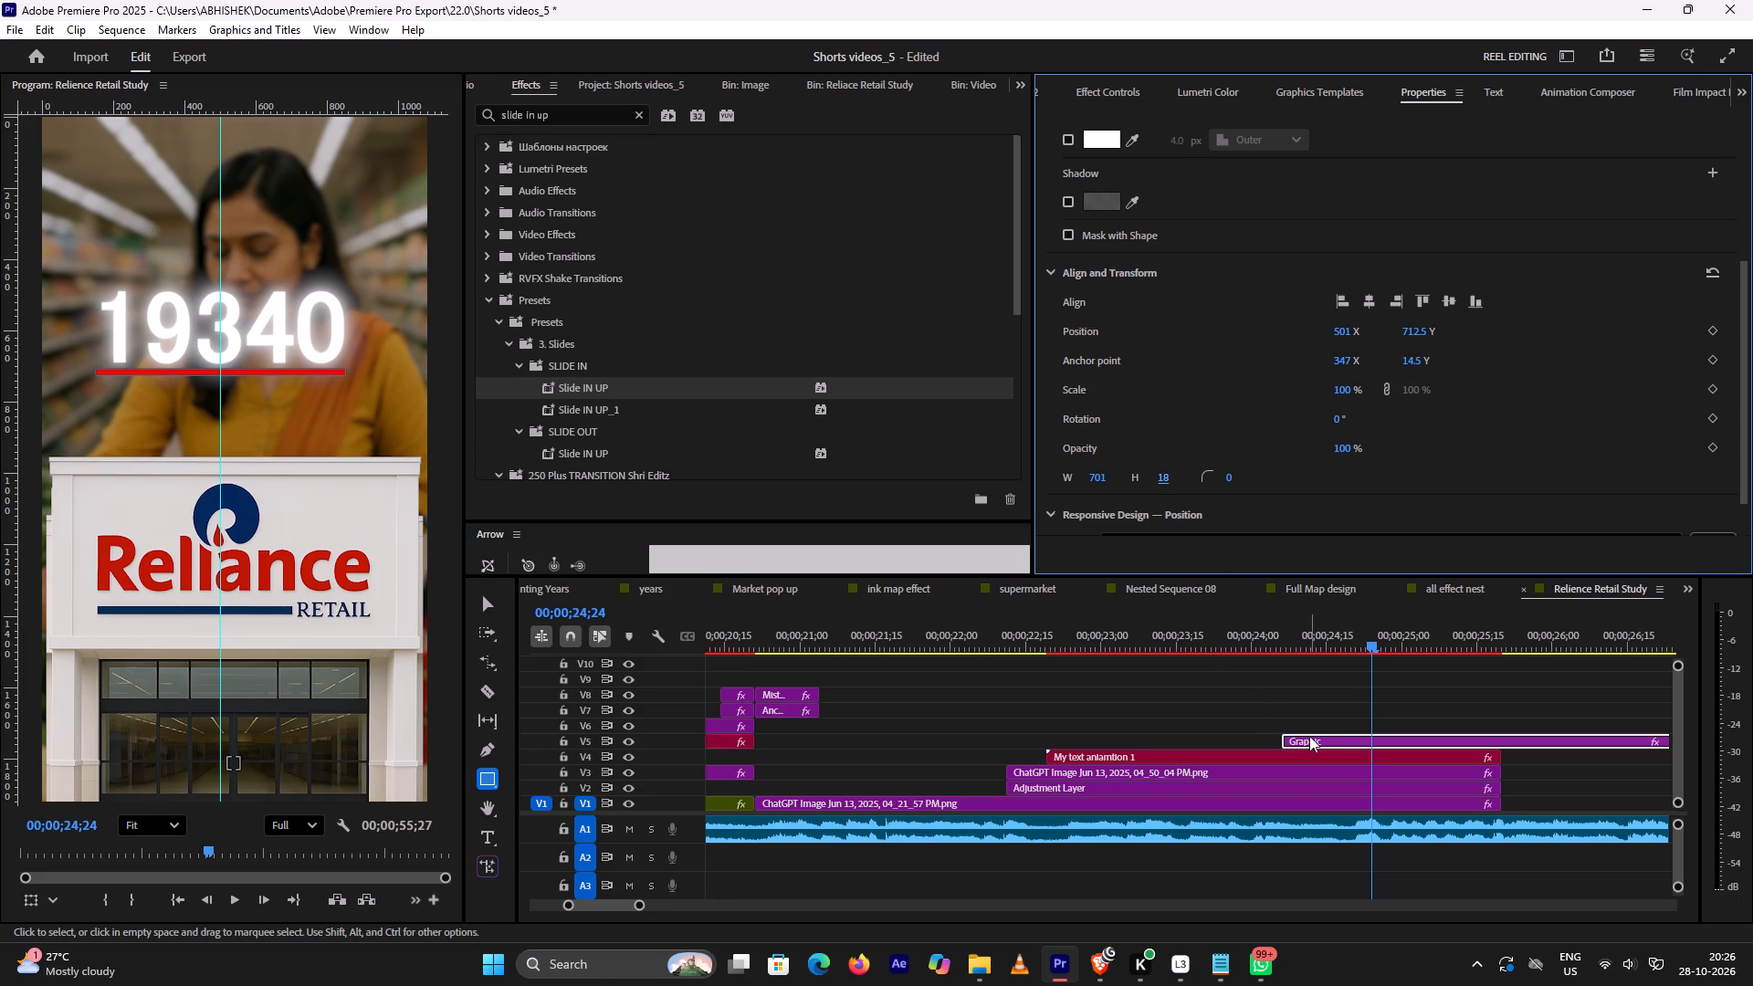
click(1305, 601)
Set the vertical position of the underline Graphic clip to 961 in its Transform properties.
click(1296, 645)
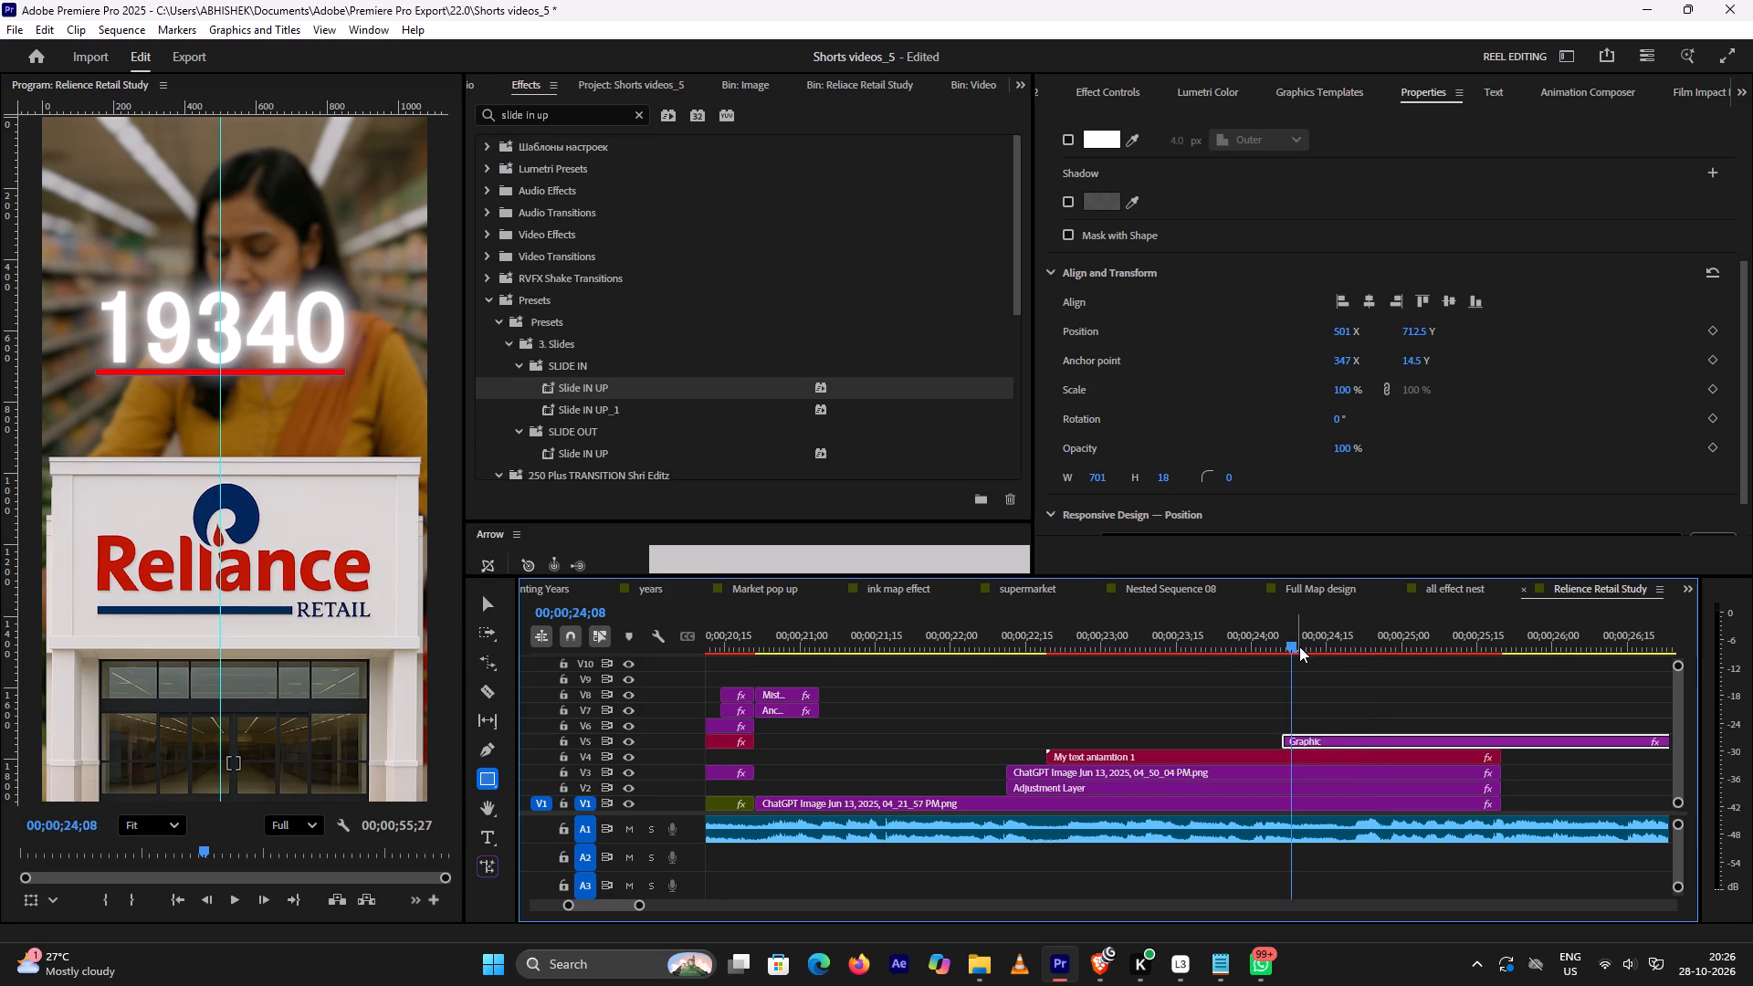
click(1325, 670)
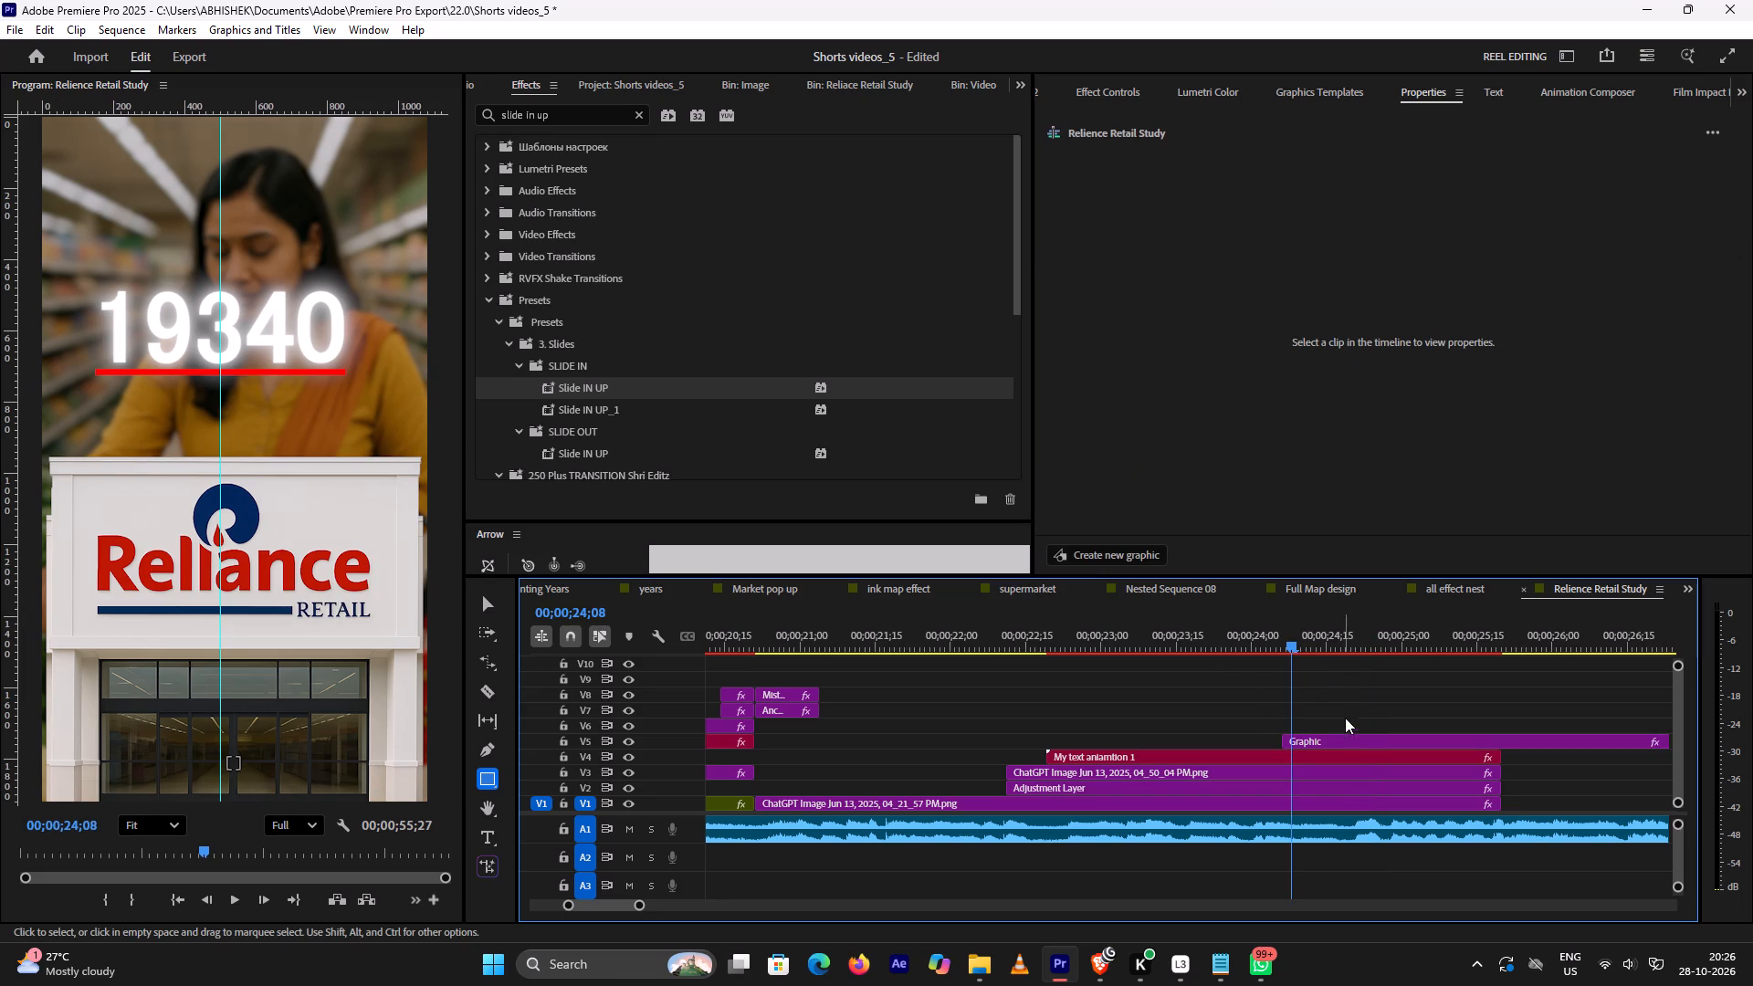
click(1338, 744)
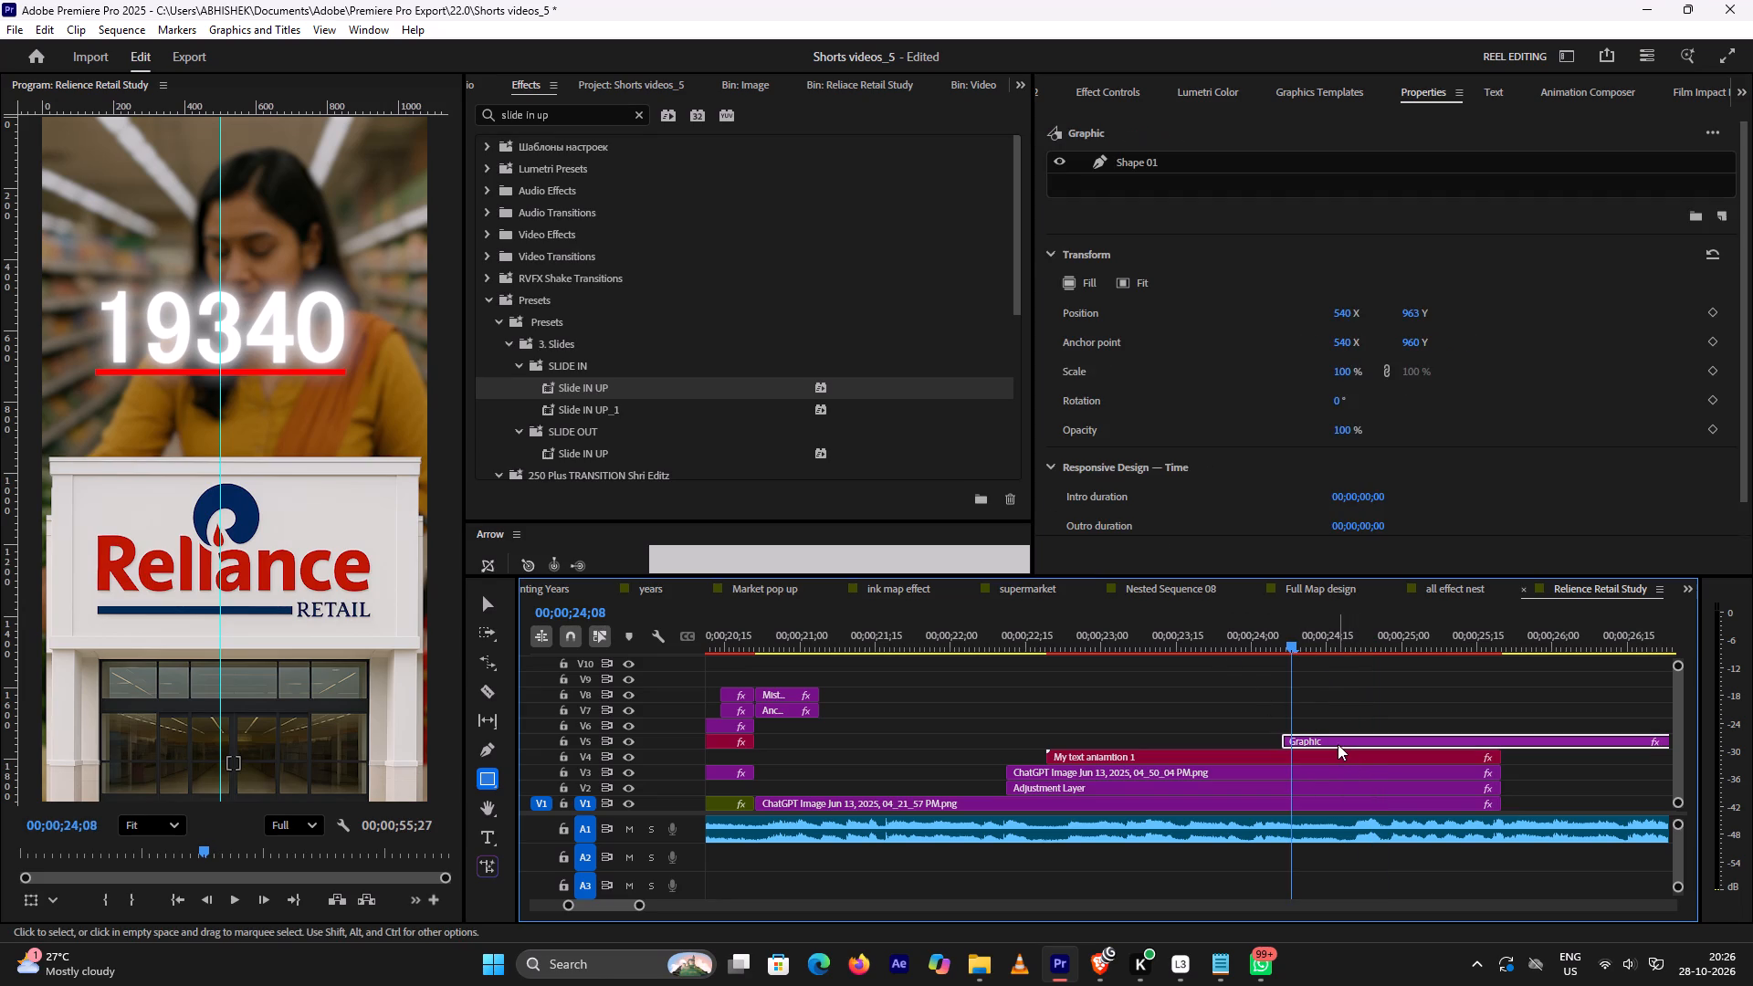
drag(1409, 309, 1401, 315)
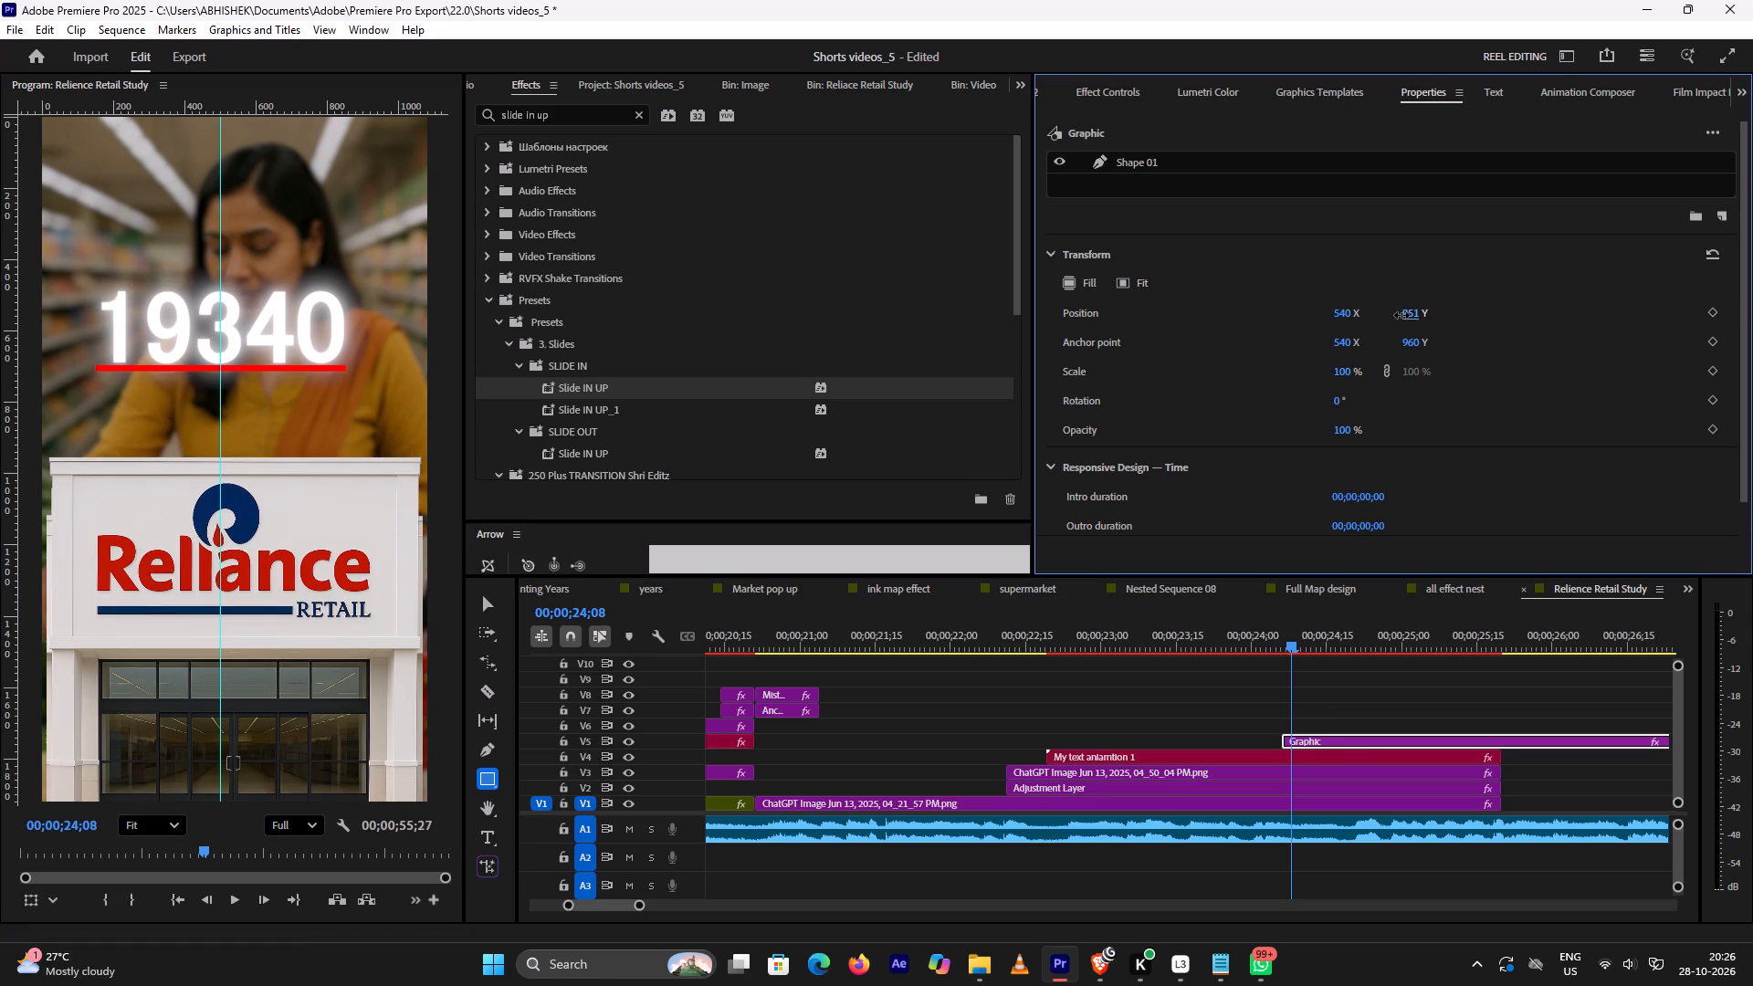
drag(1401, 315, 1403, 319)
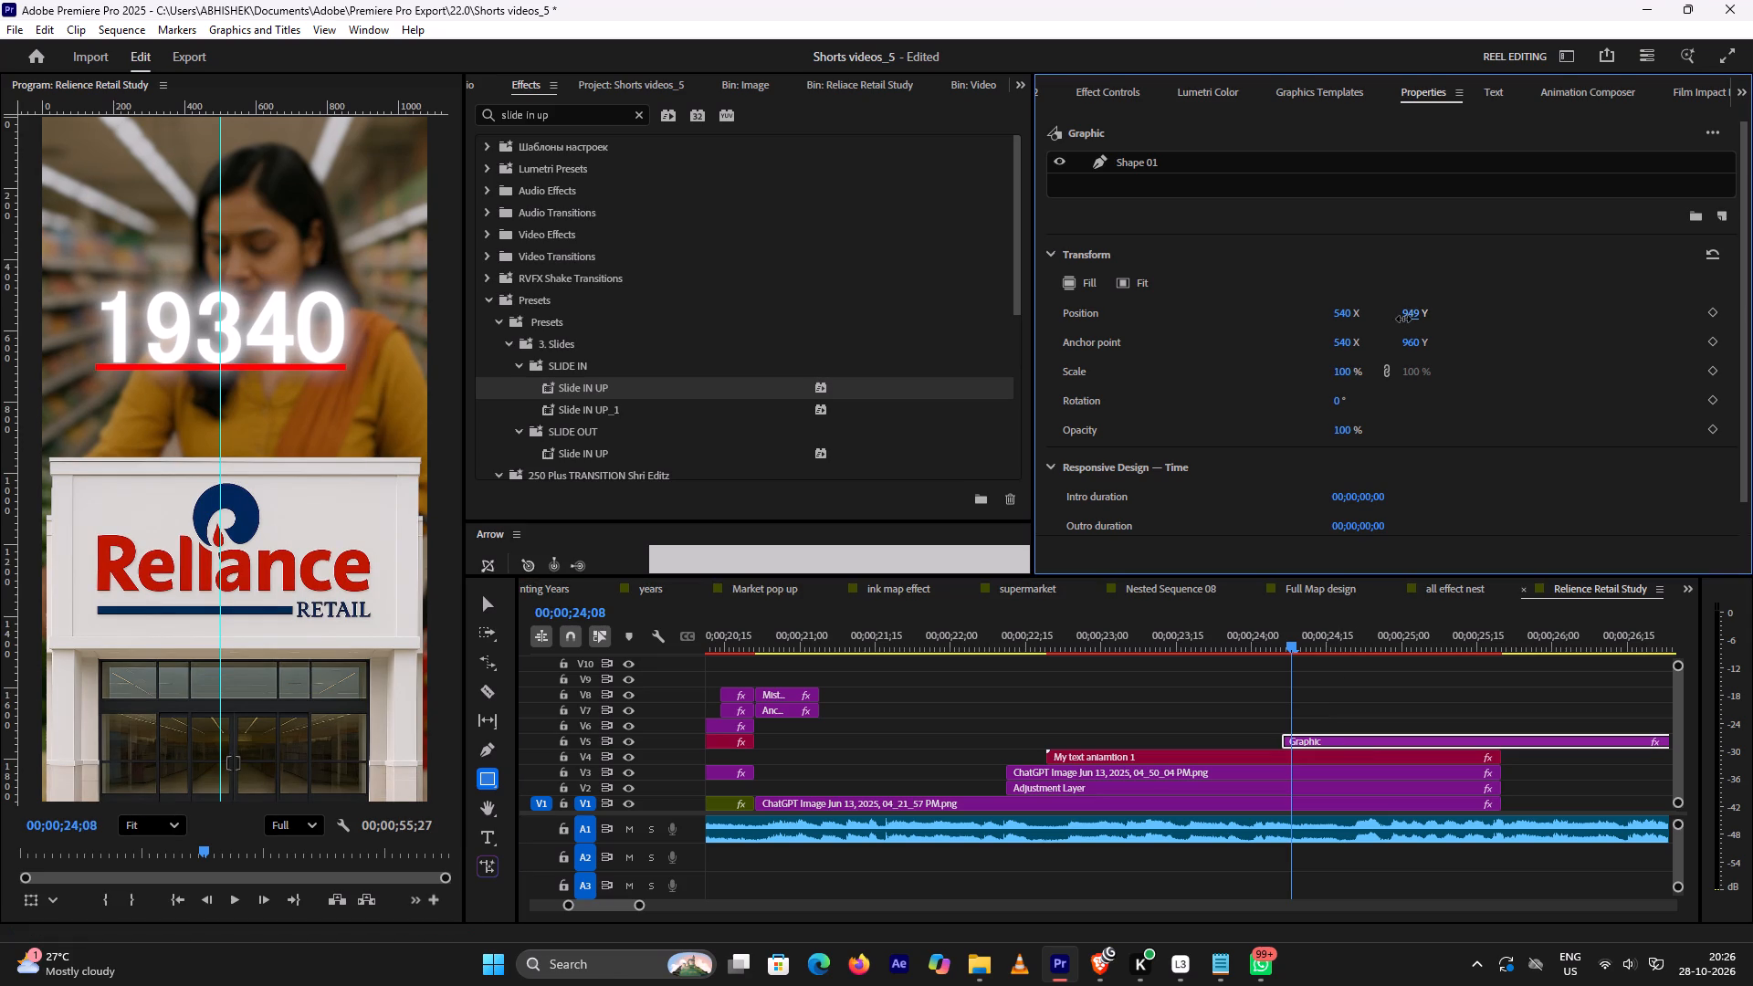
drag(1403, 319, 1413, 323)
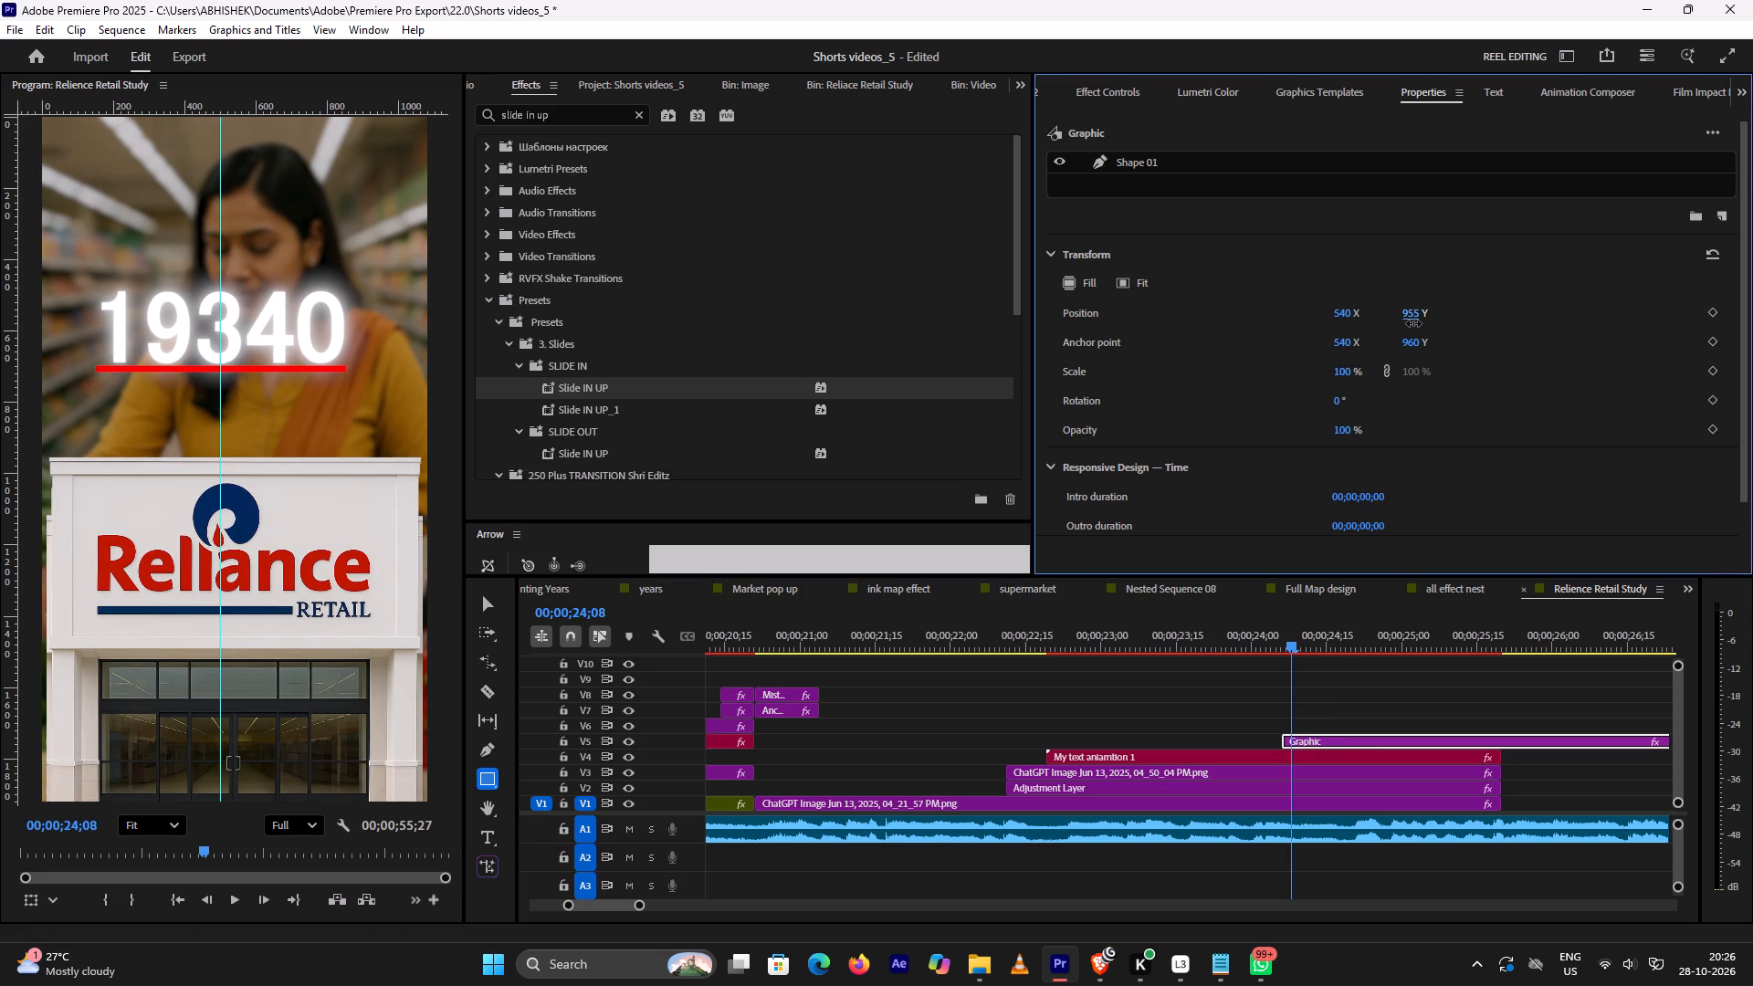
drag(1413, 323, 1417, 323)
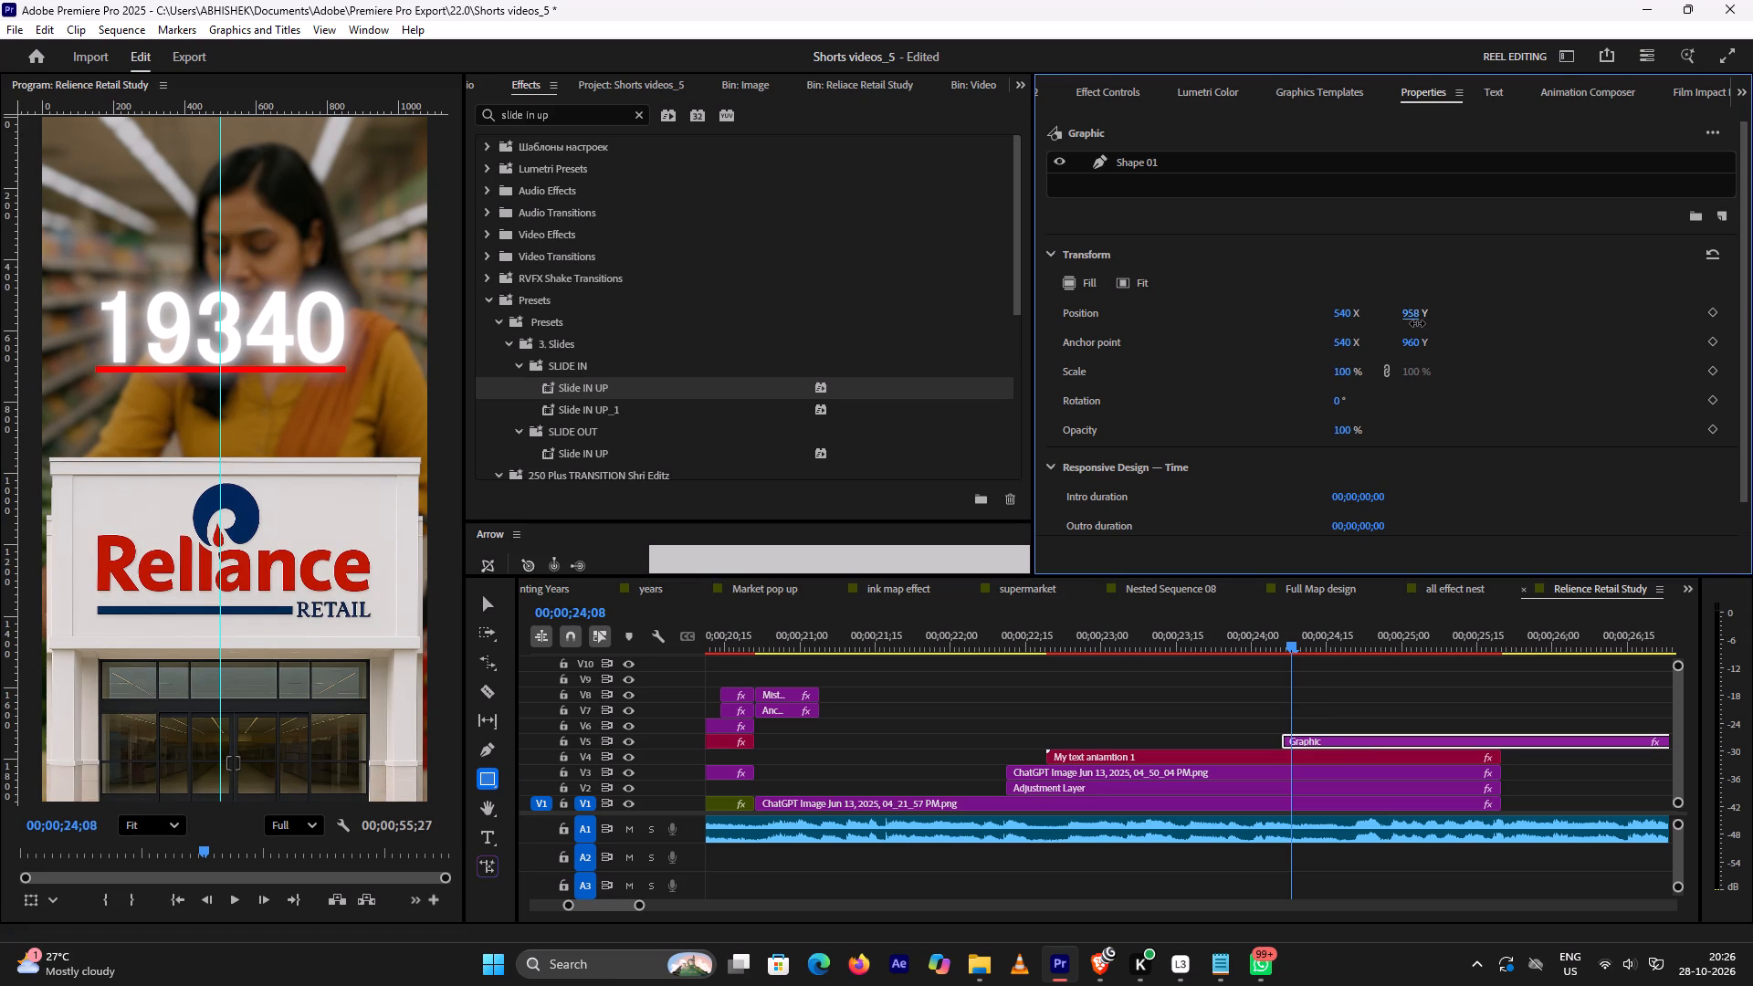
drag(1417, 323, 1418, 323)
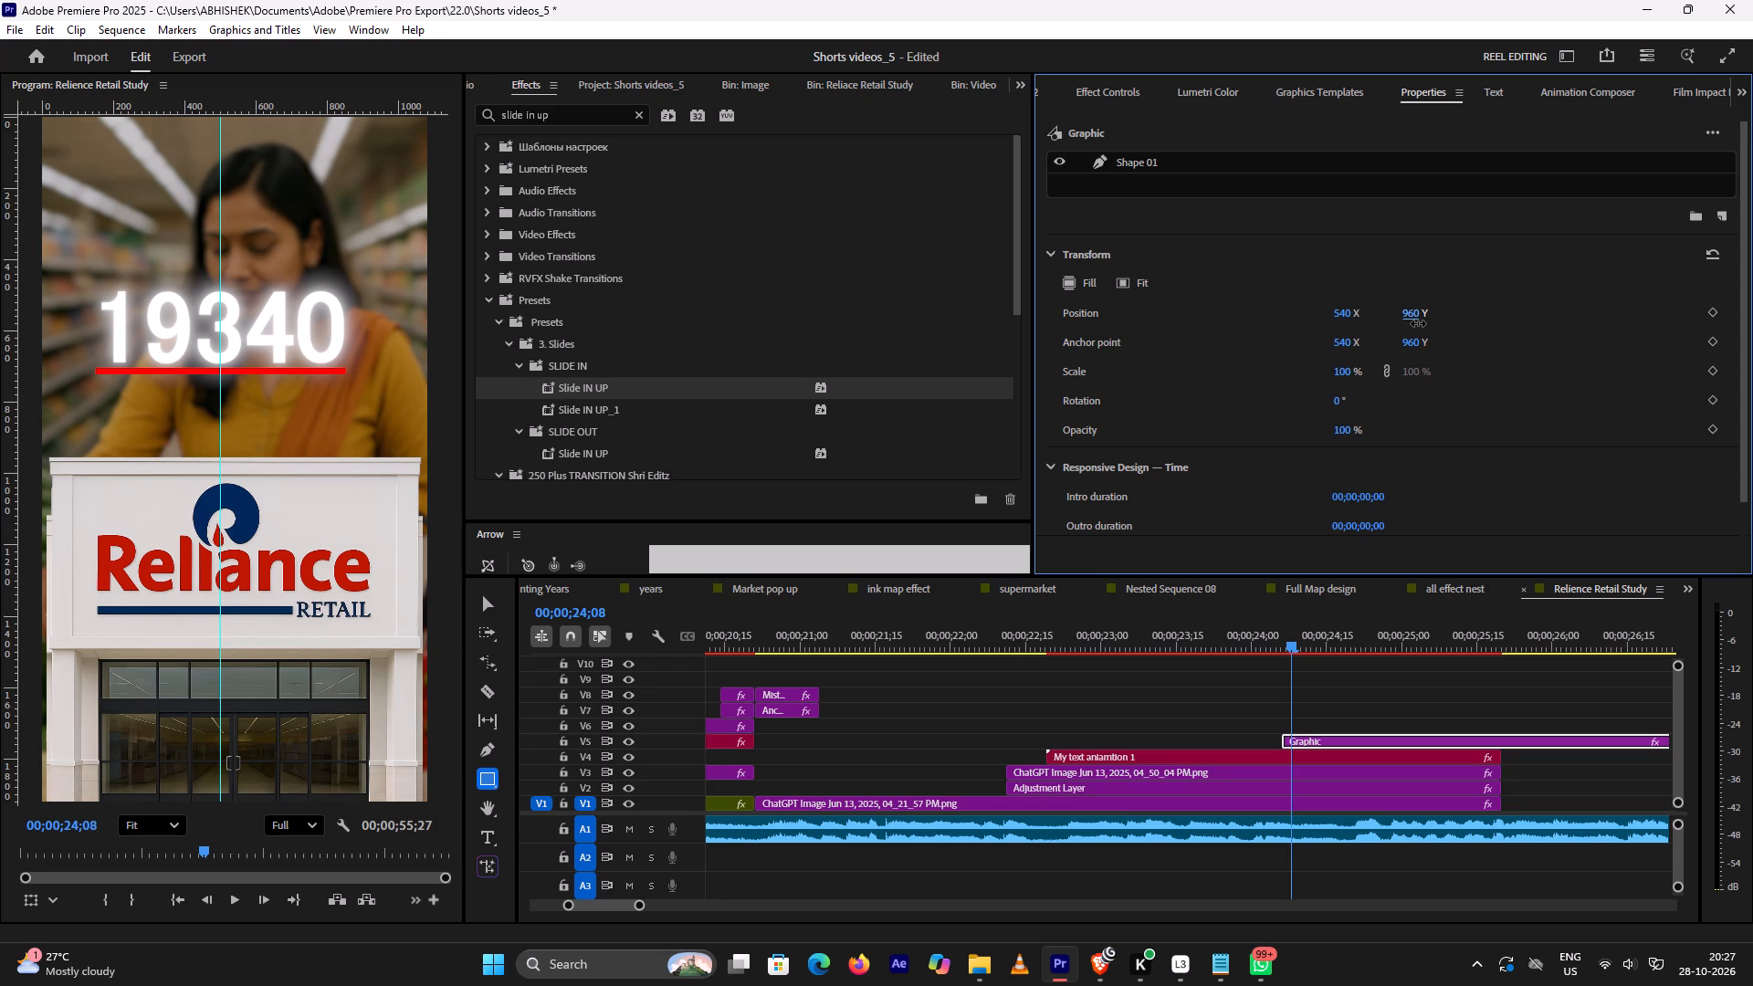
drag(1418, 323, 1419, 323)
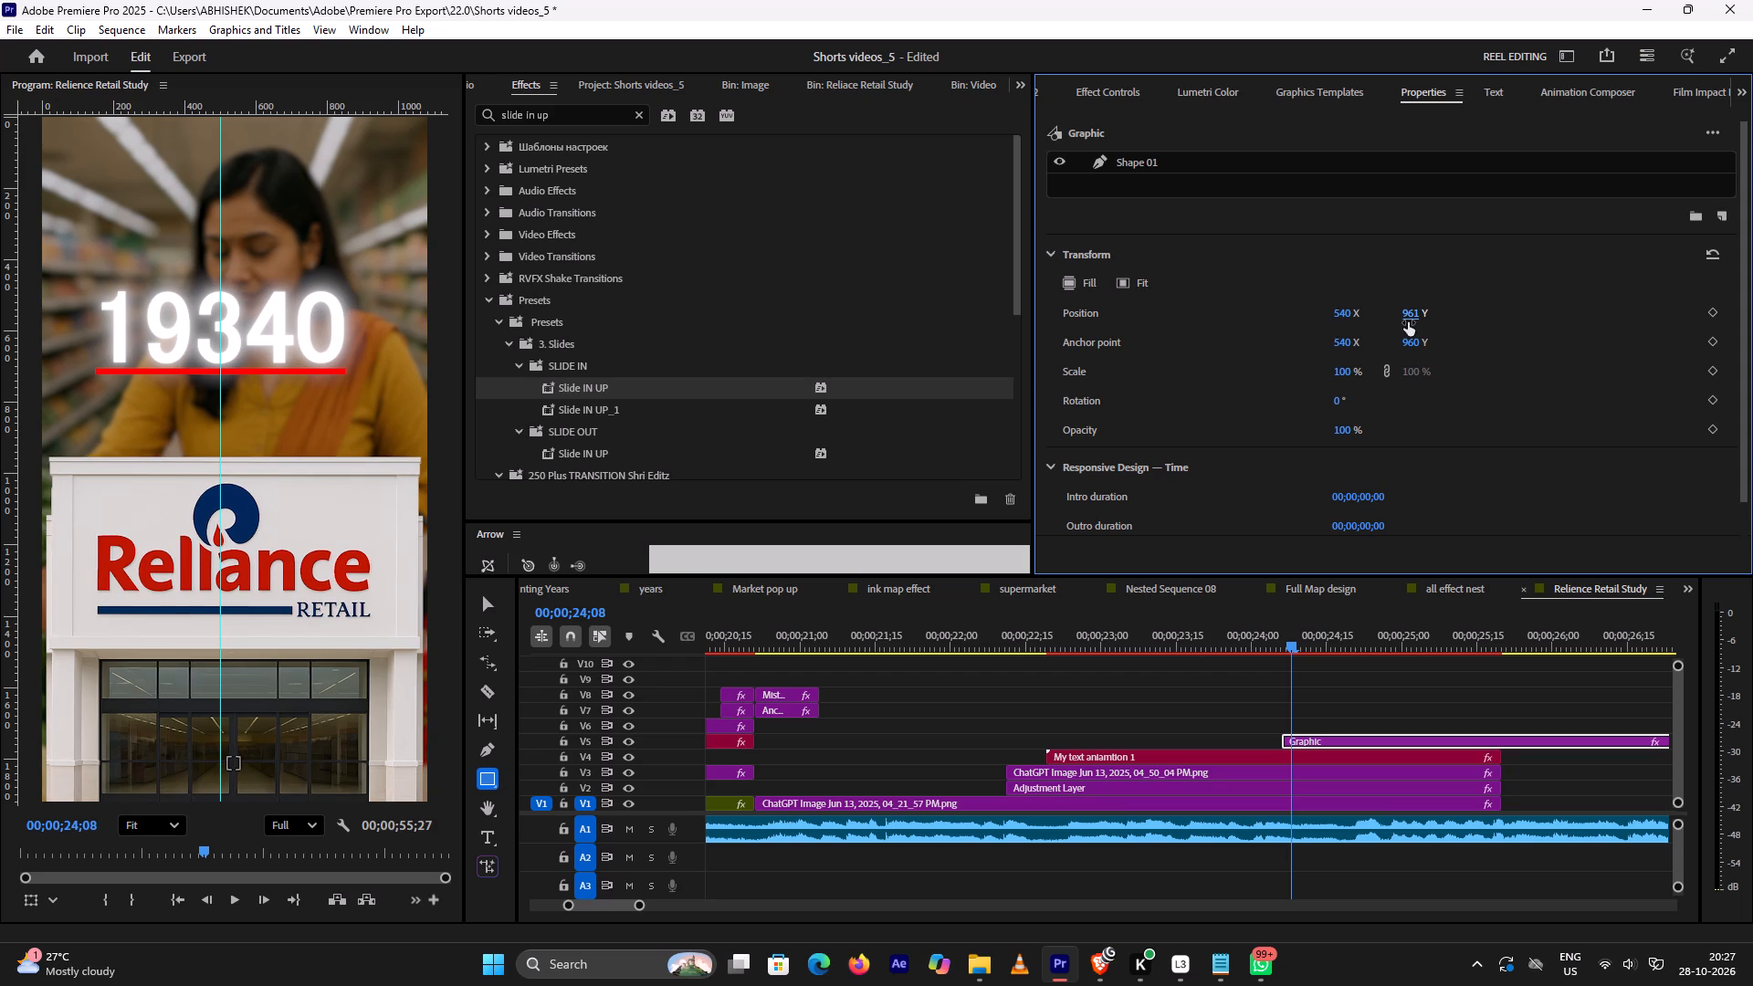
Move the underline Graphic clip earlier on V5 to start at about 00;00;22;25, shortly after the My text aniamtion 1 clip begins.
click(1152, 621)
key(space)
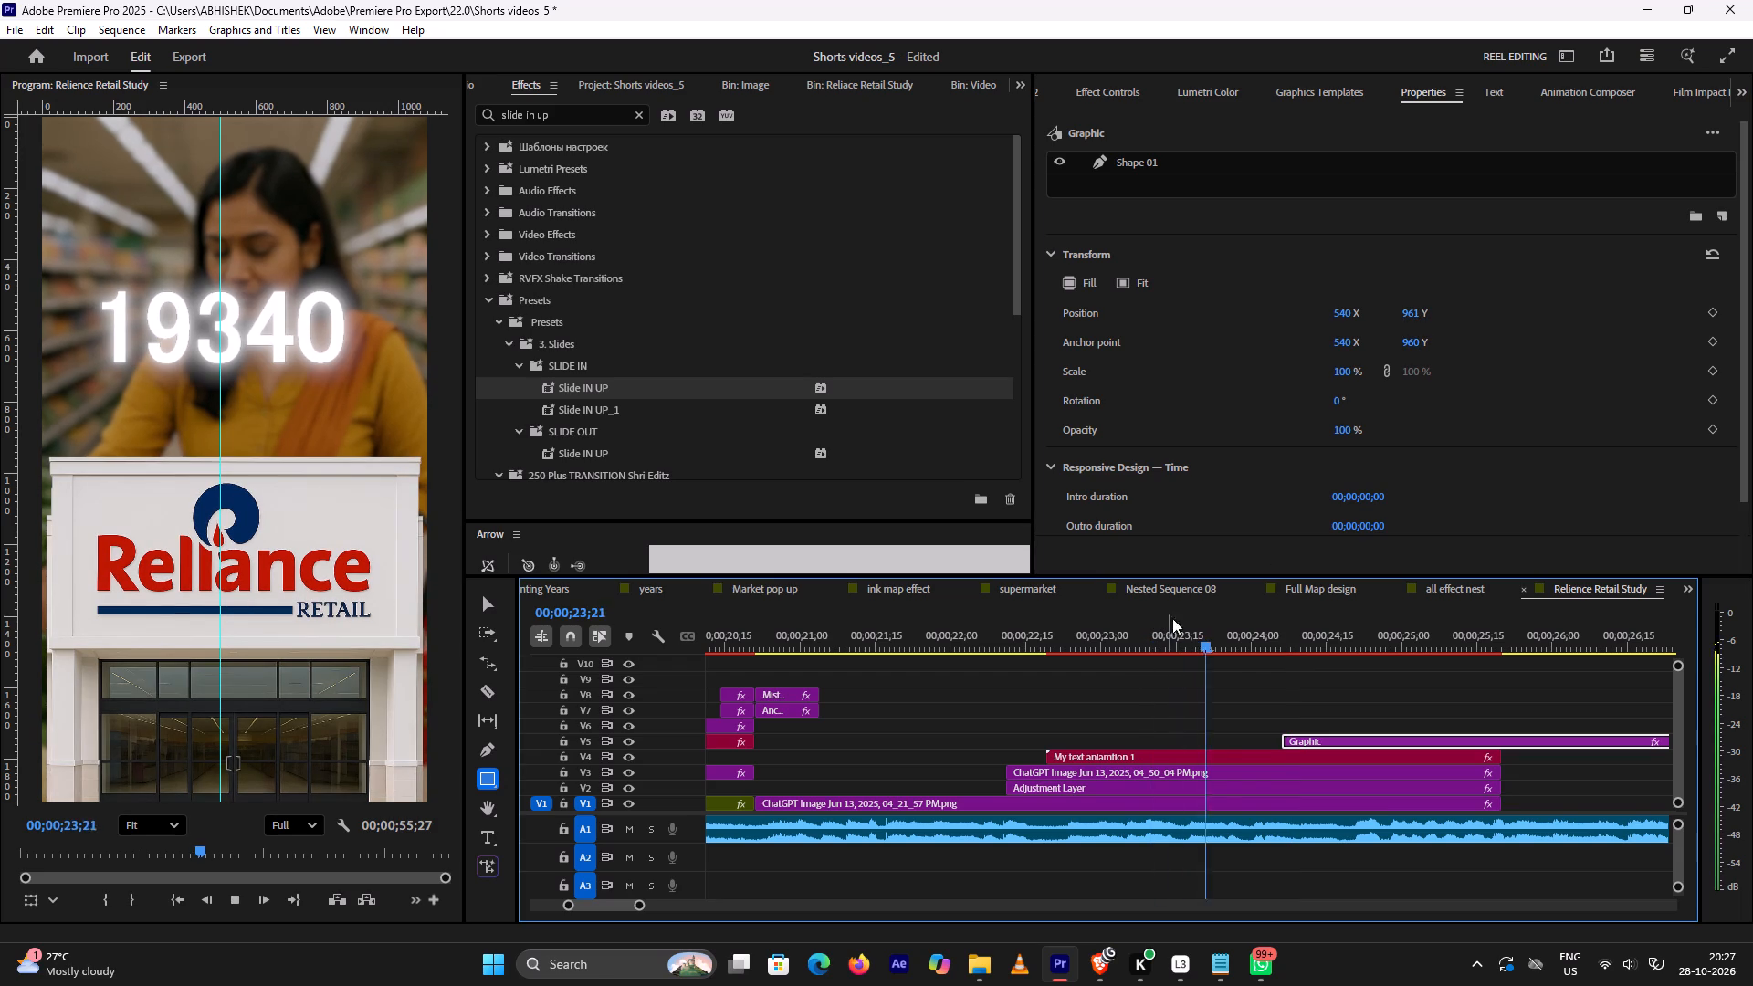
key(space)
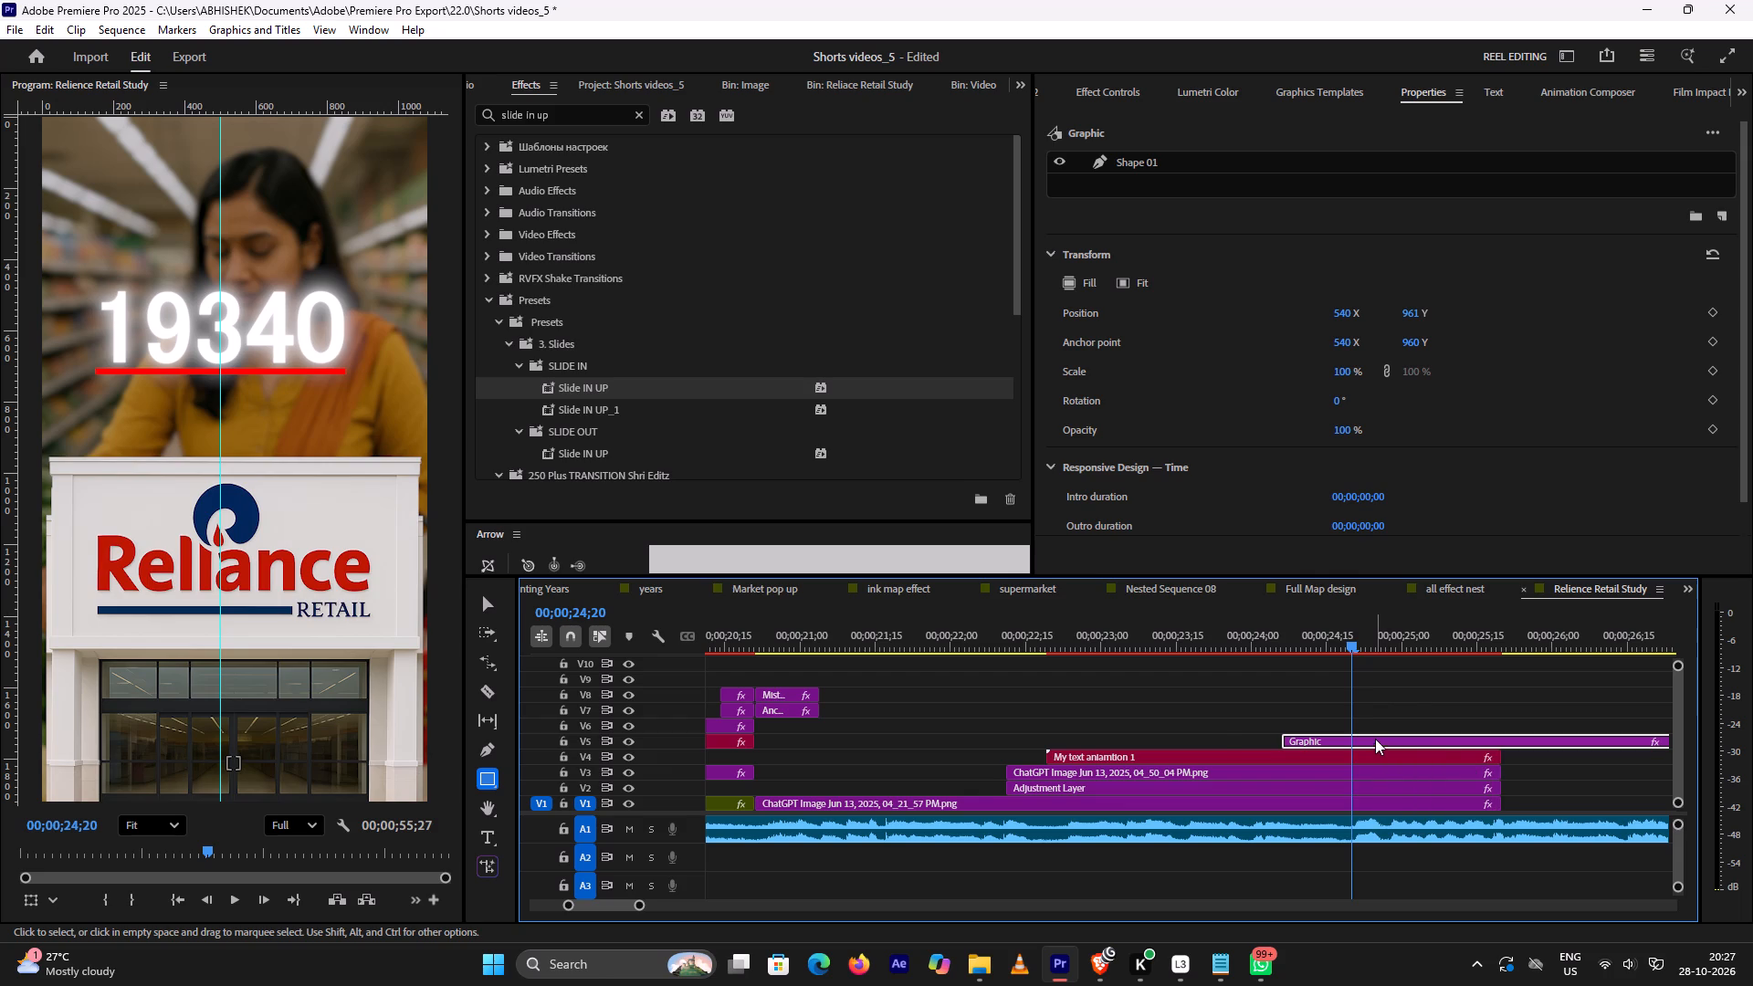
drag(1375, 739, 1325, 739)
click(1184, 638)
key(space)
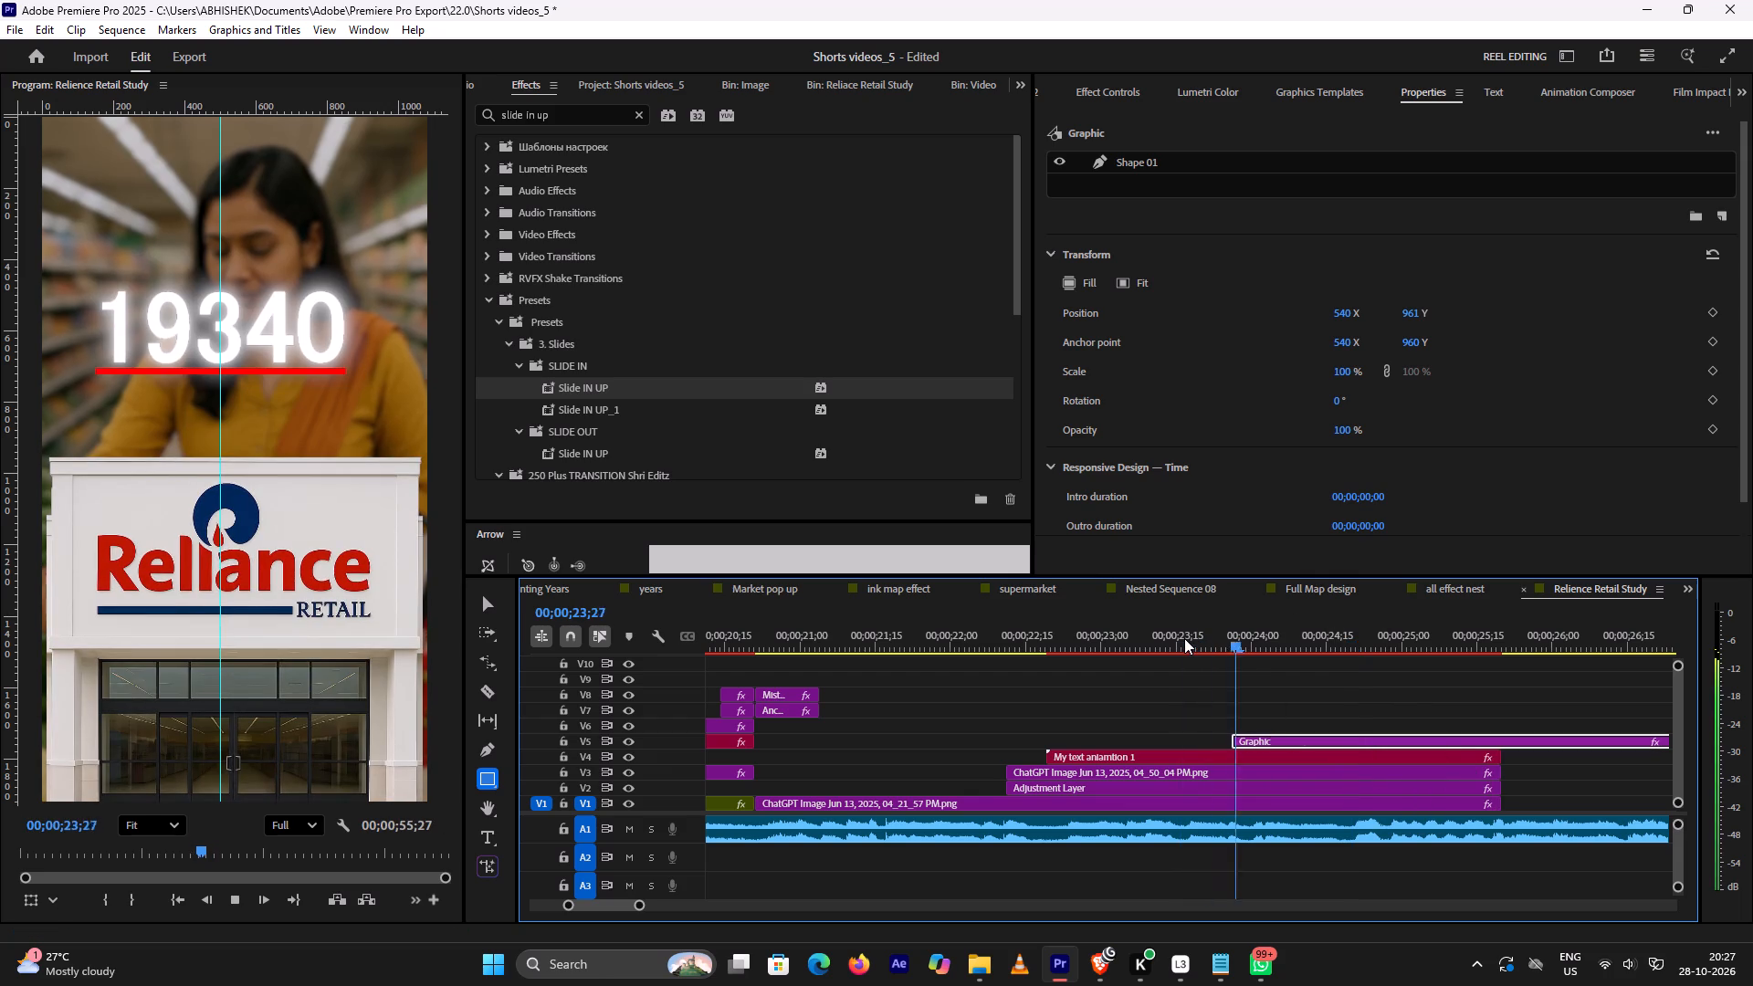
key(space)
click(1126, 637)
key(space)
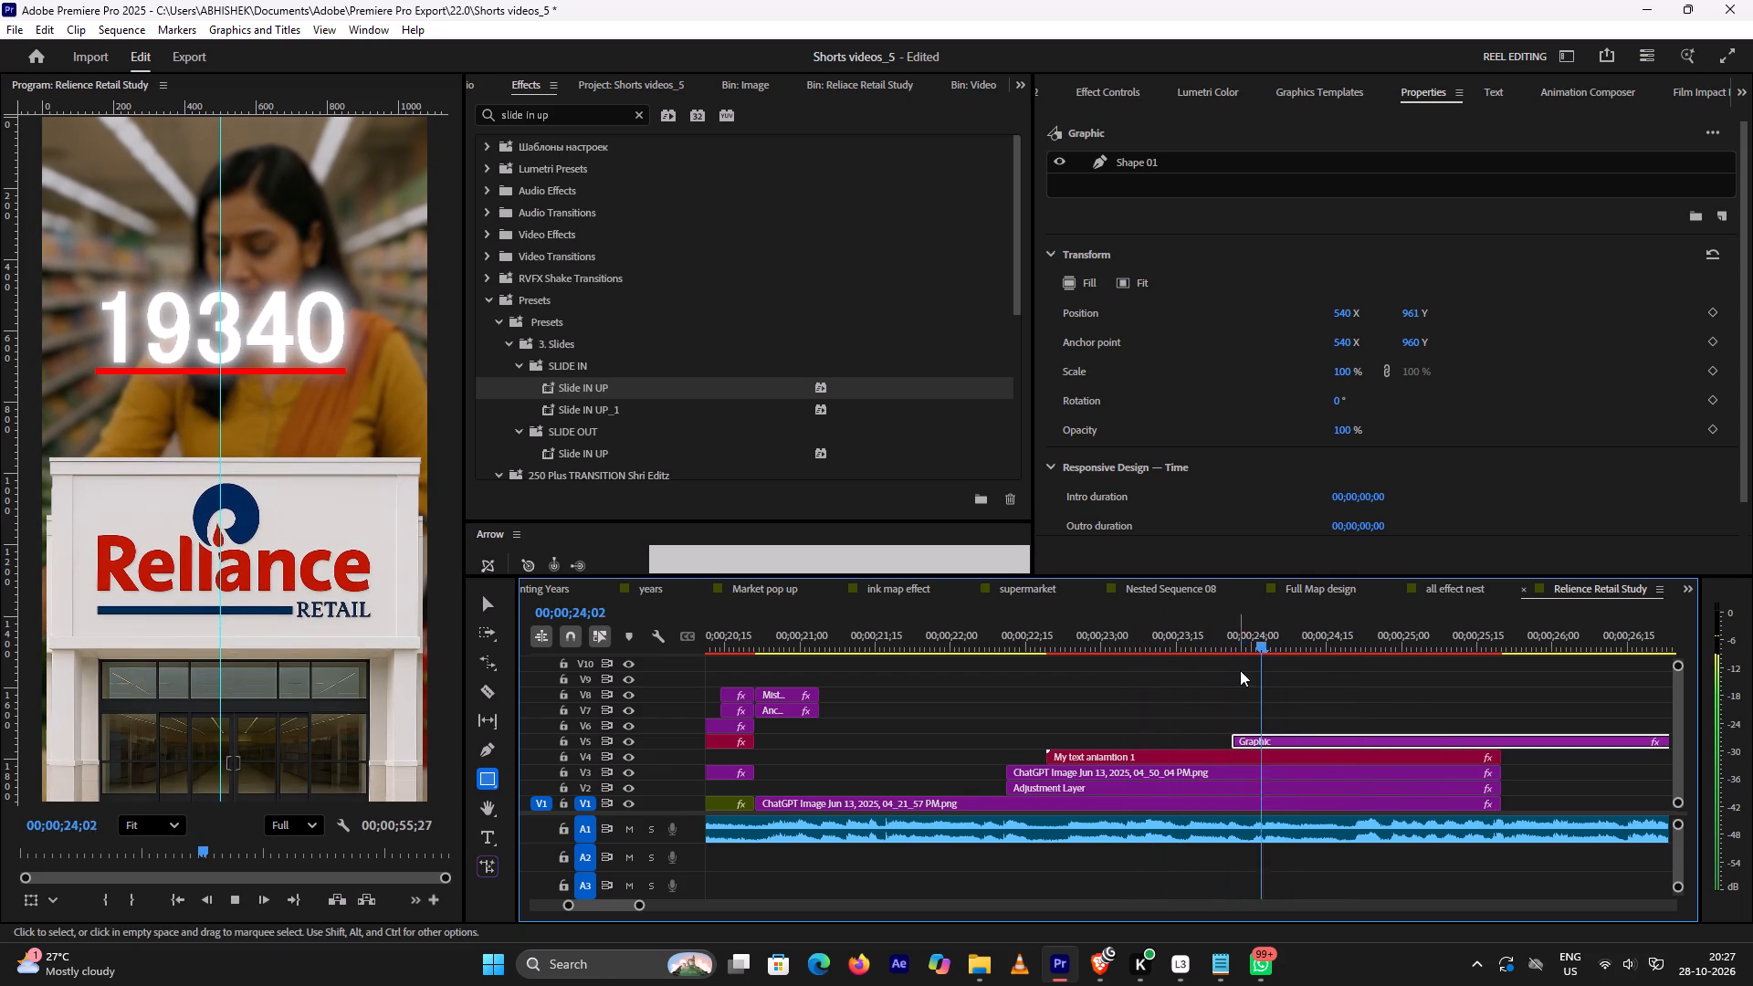
key(space)
drag(1297, 732, 1200, 727)
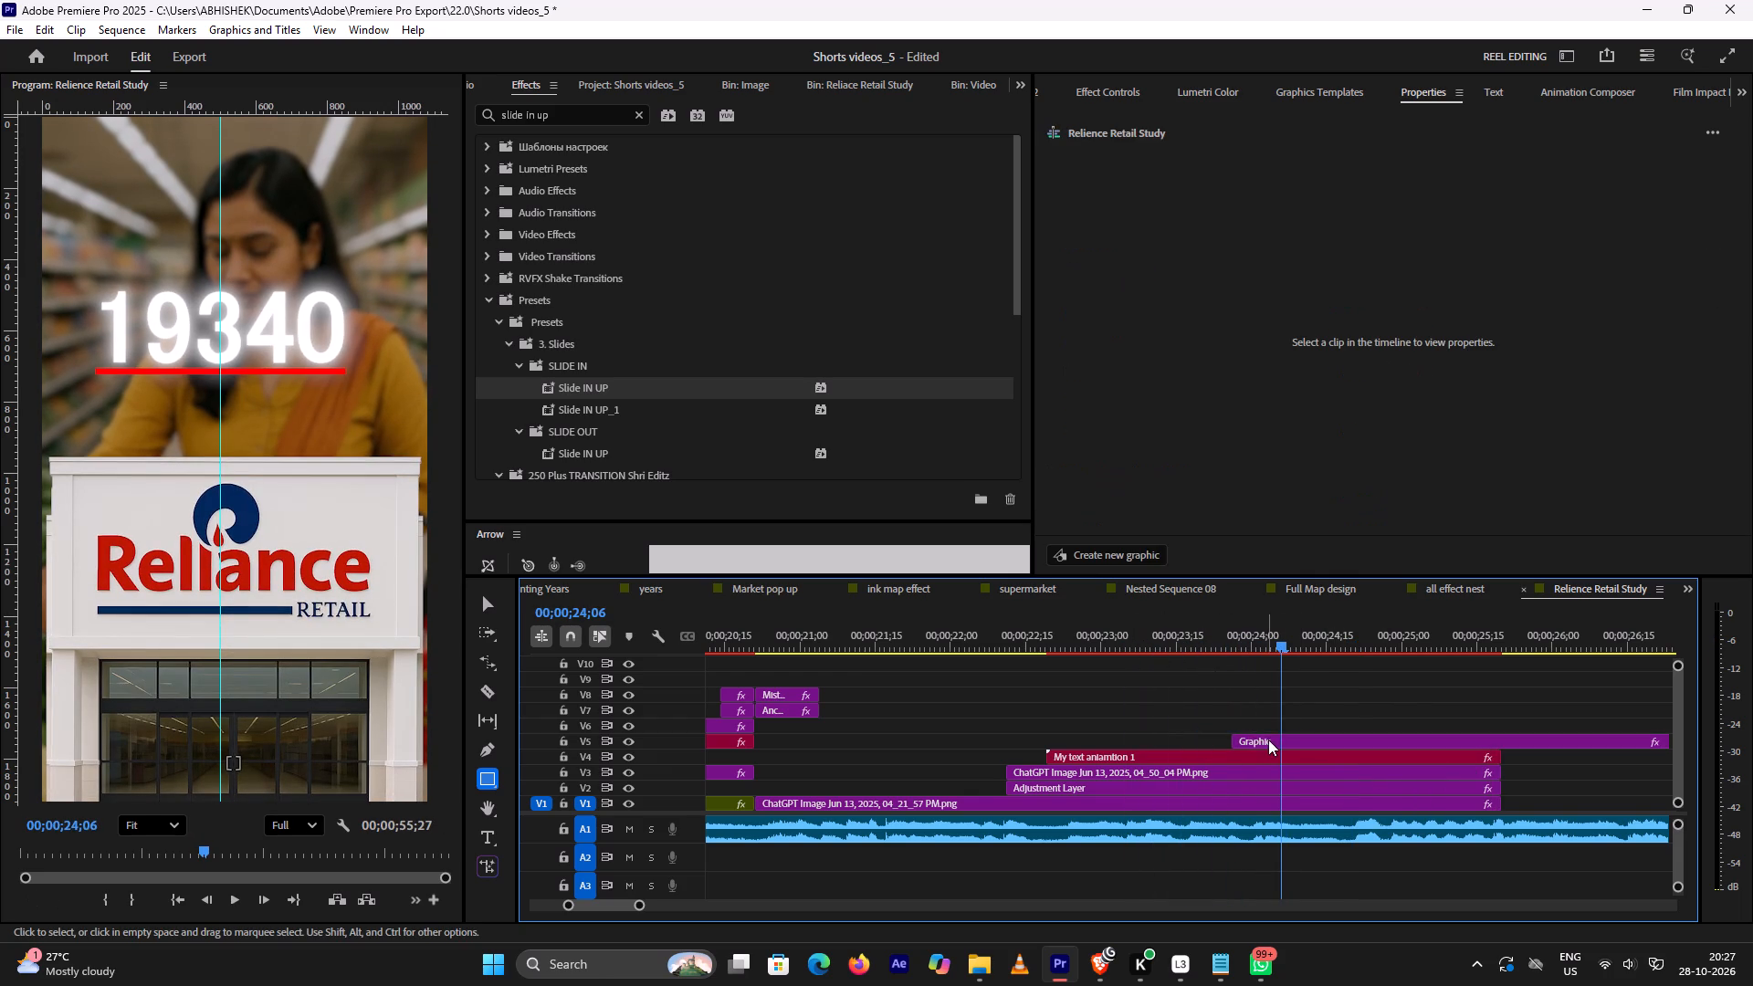
drag(1269, 739, 1165, 733)
click(1090, 631)
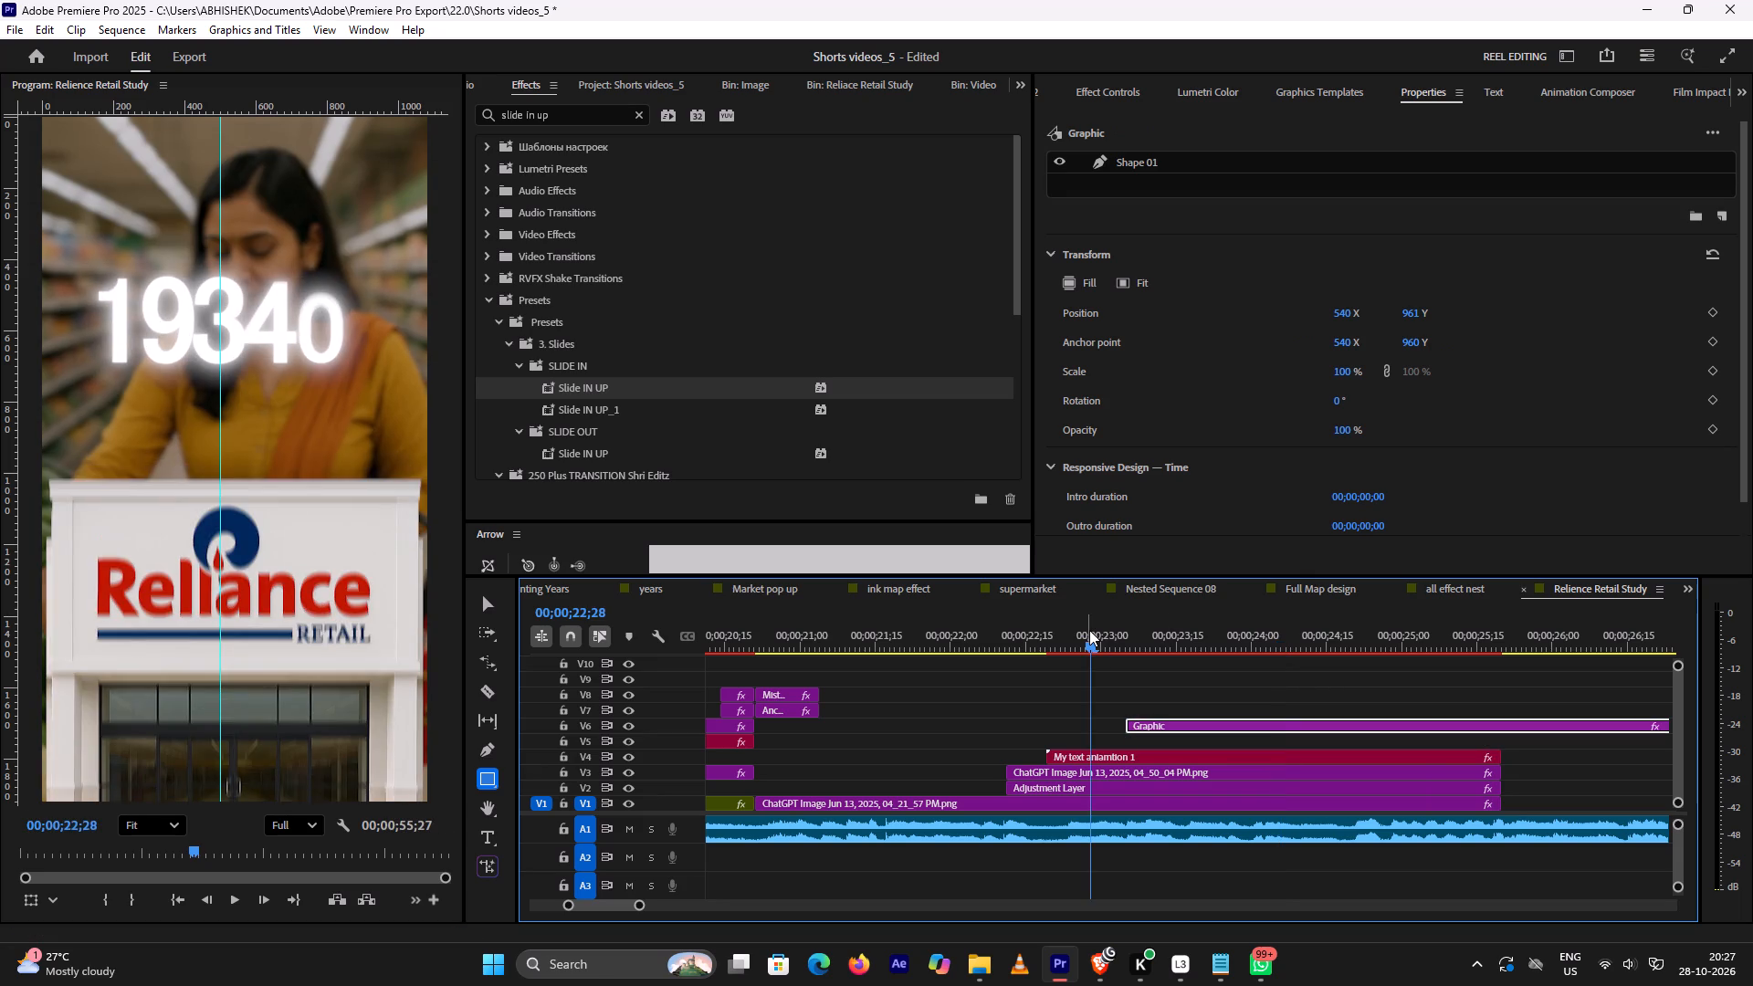
key(space)
key(space)
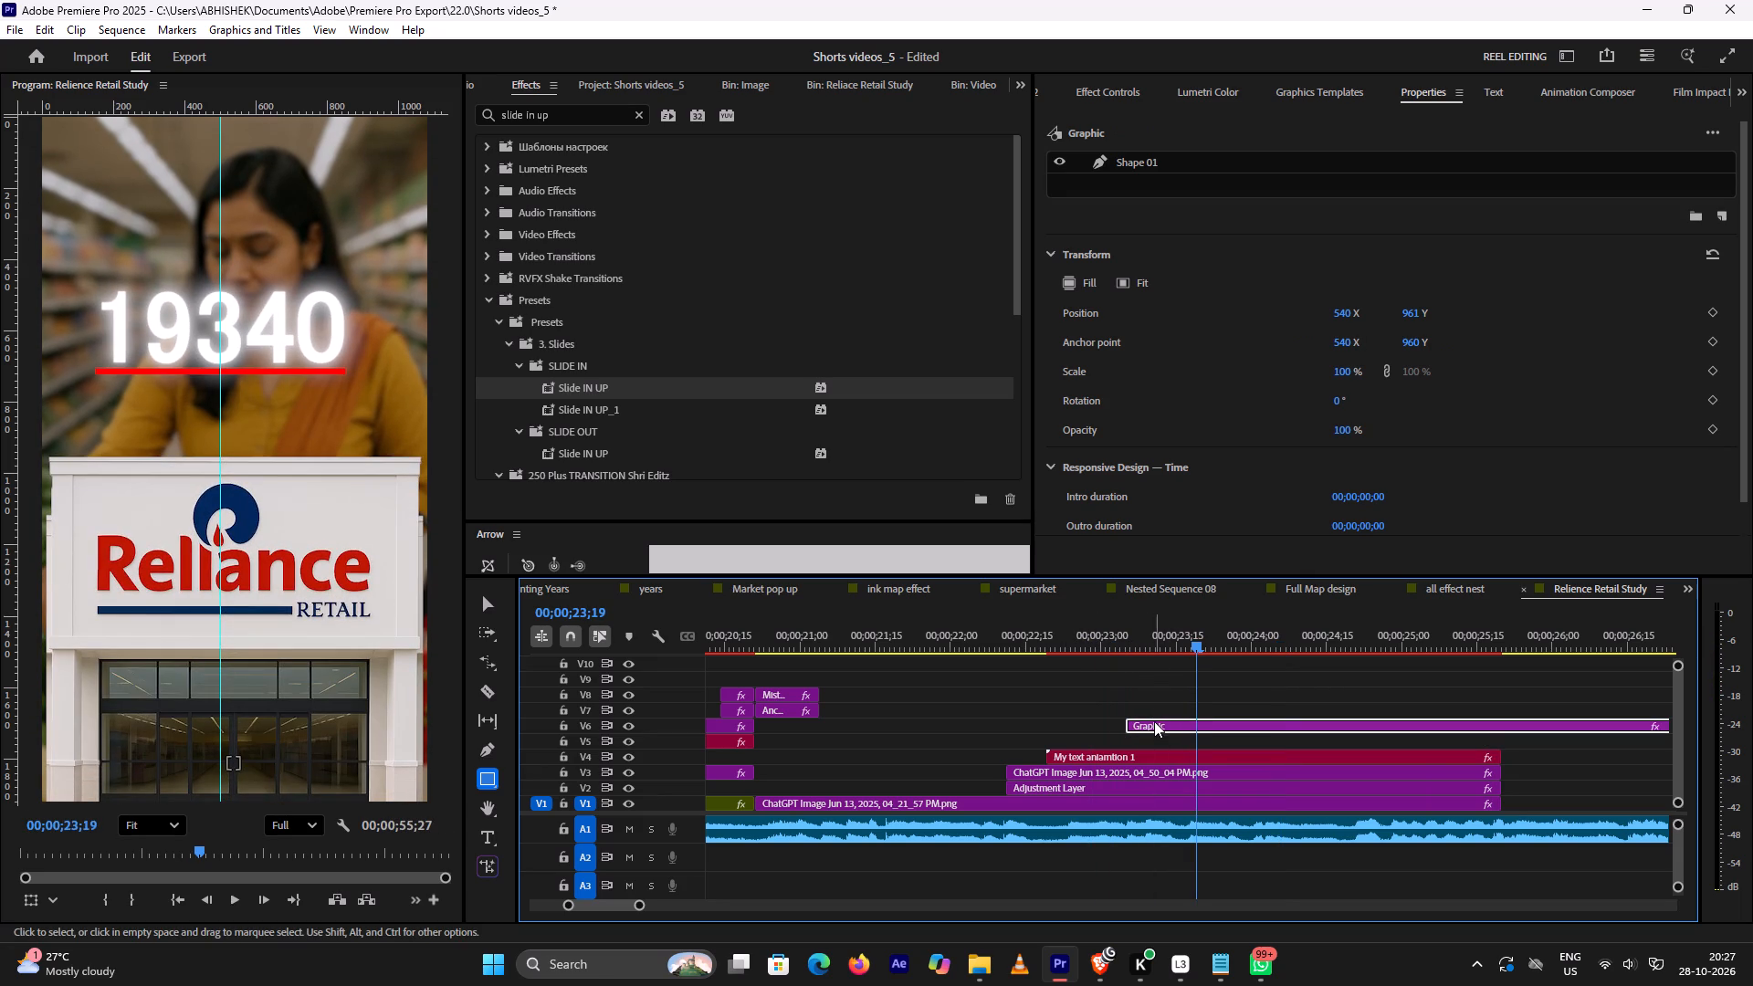
drag(1154, 721, 1106, 736)
Play back from about 00;00;22;22 to check the underline's timing against the 19340 text animation.
click(1065, 642)
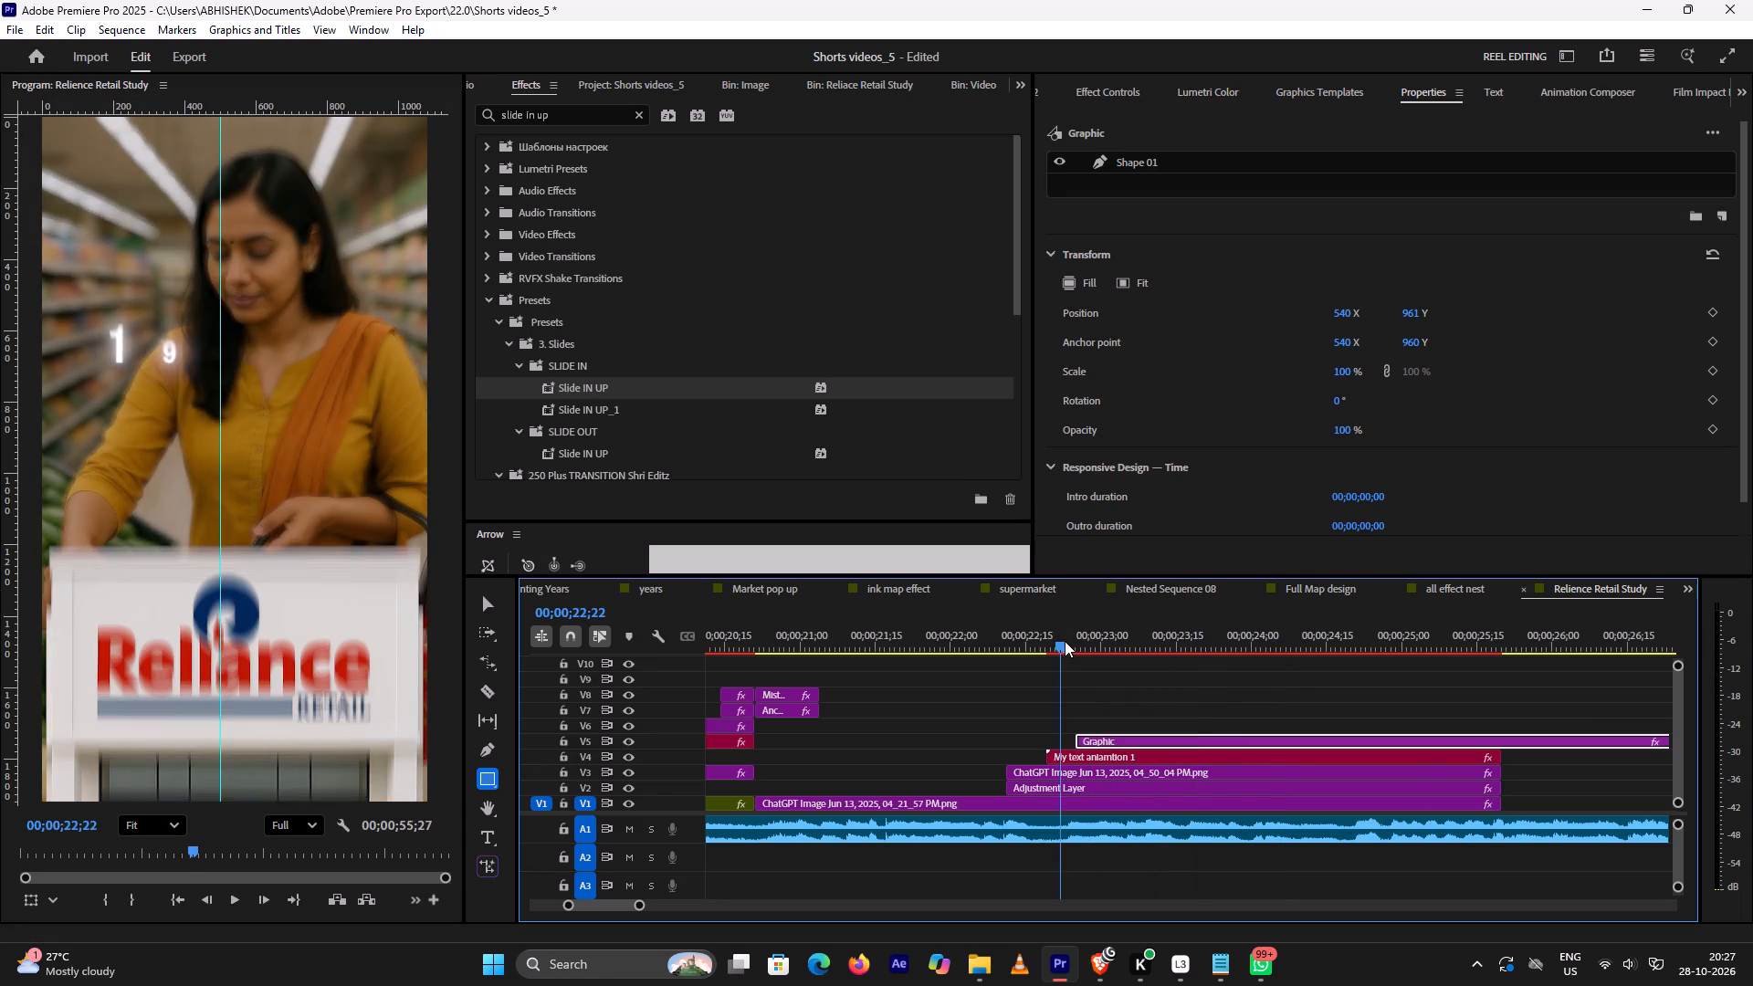
key(space)
key(space)
click(1065, 641)
key(space)
key(space)
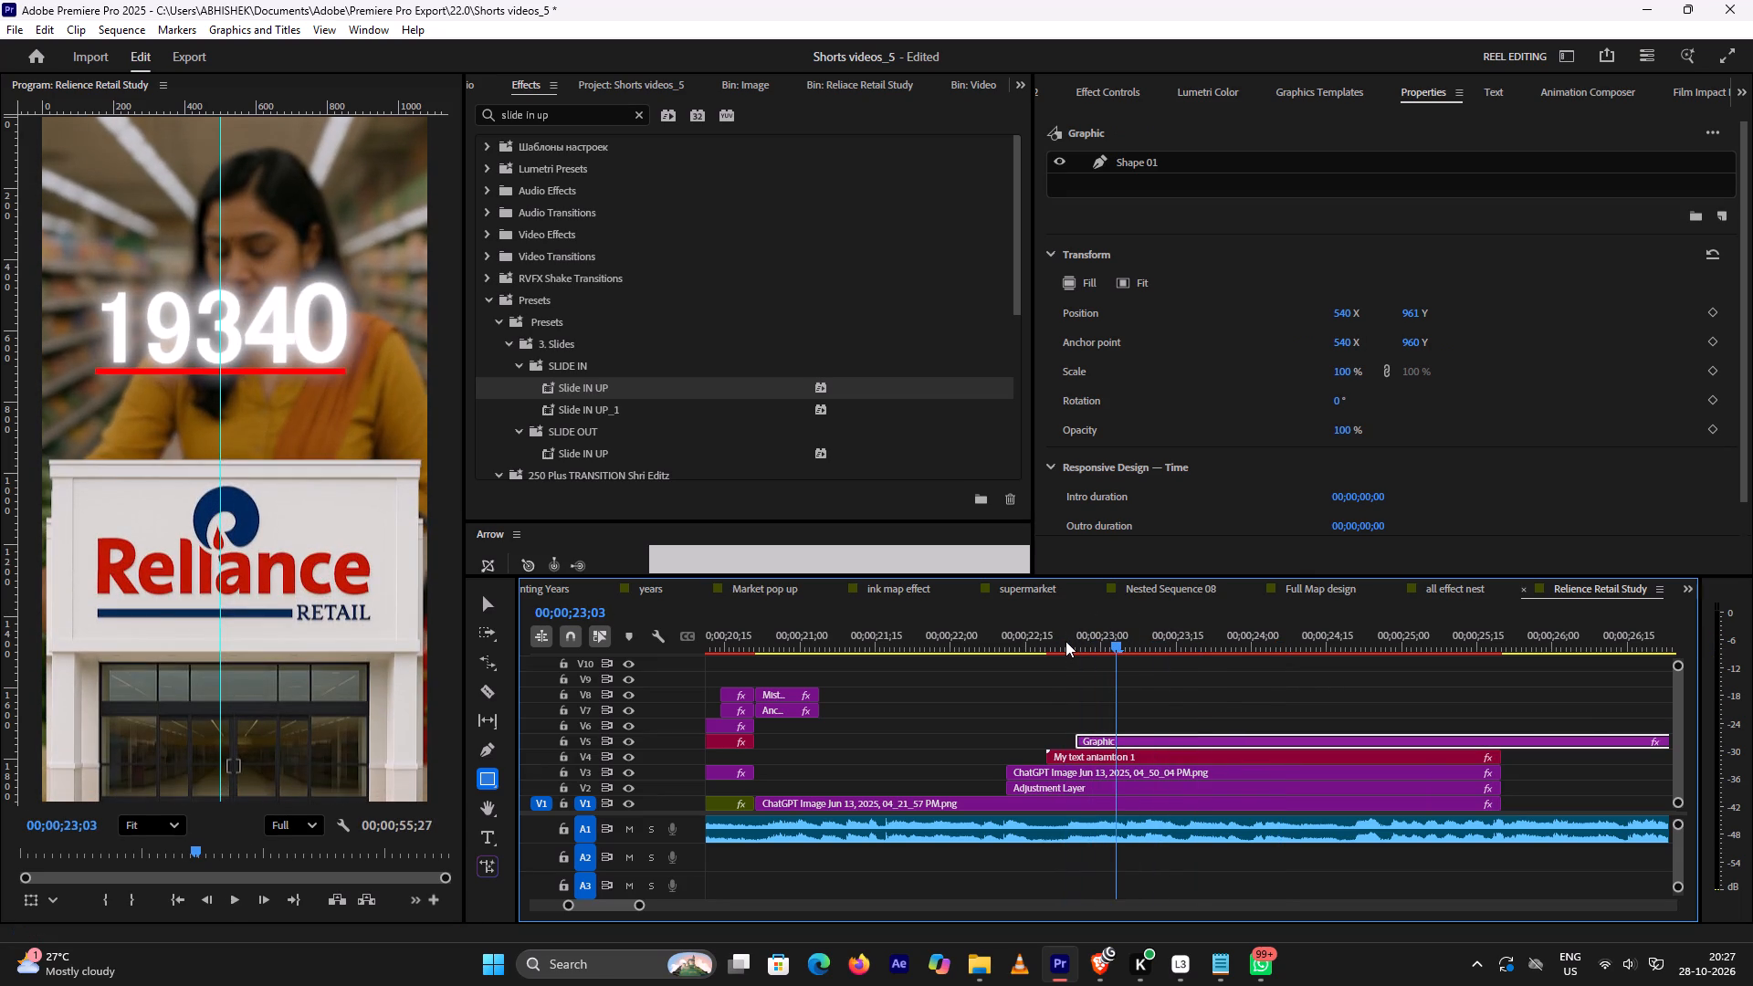
click(1069, 641)
key(space)
key(space)
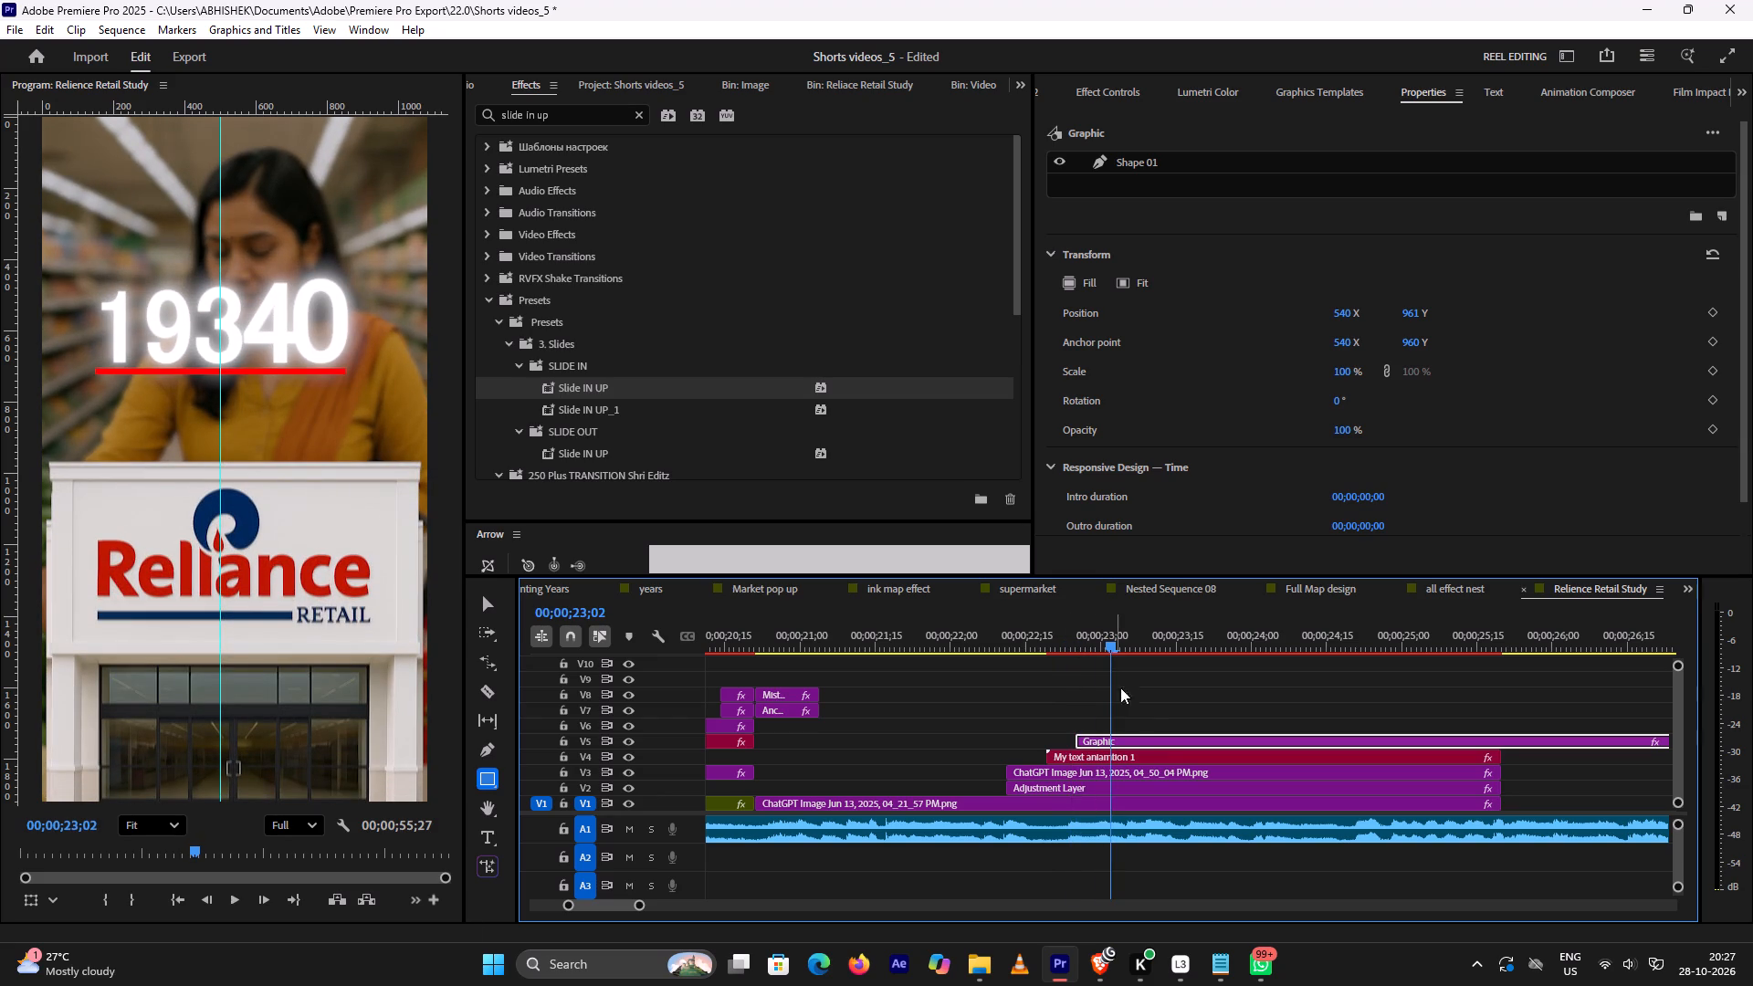
Switch to the tutorial video in Brave and replay the section showing the 19340 underline and its Crop Left keyframes.
click(1101, 978)
key(space)
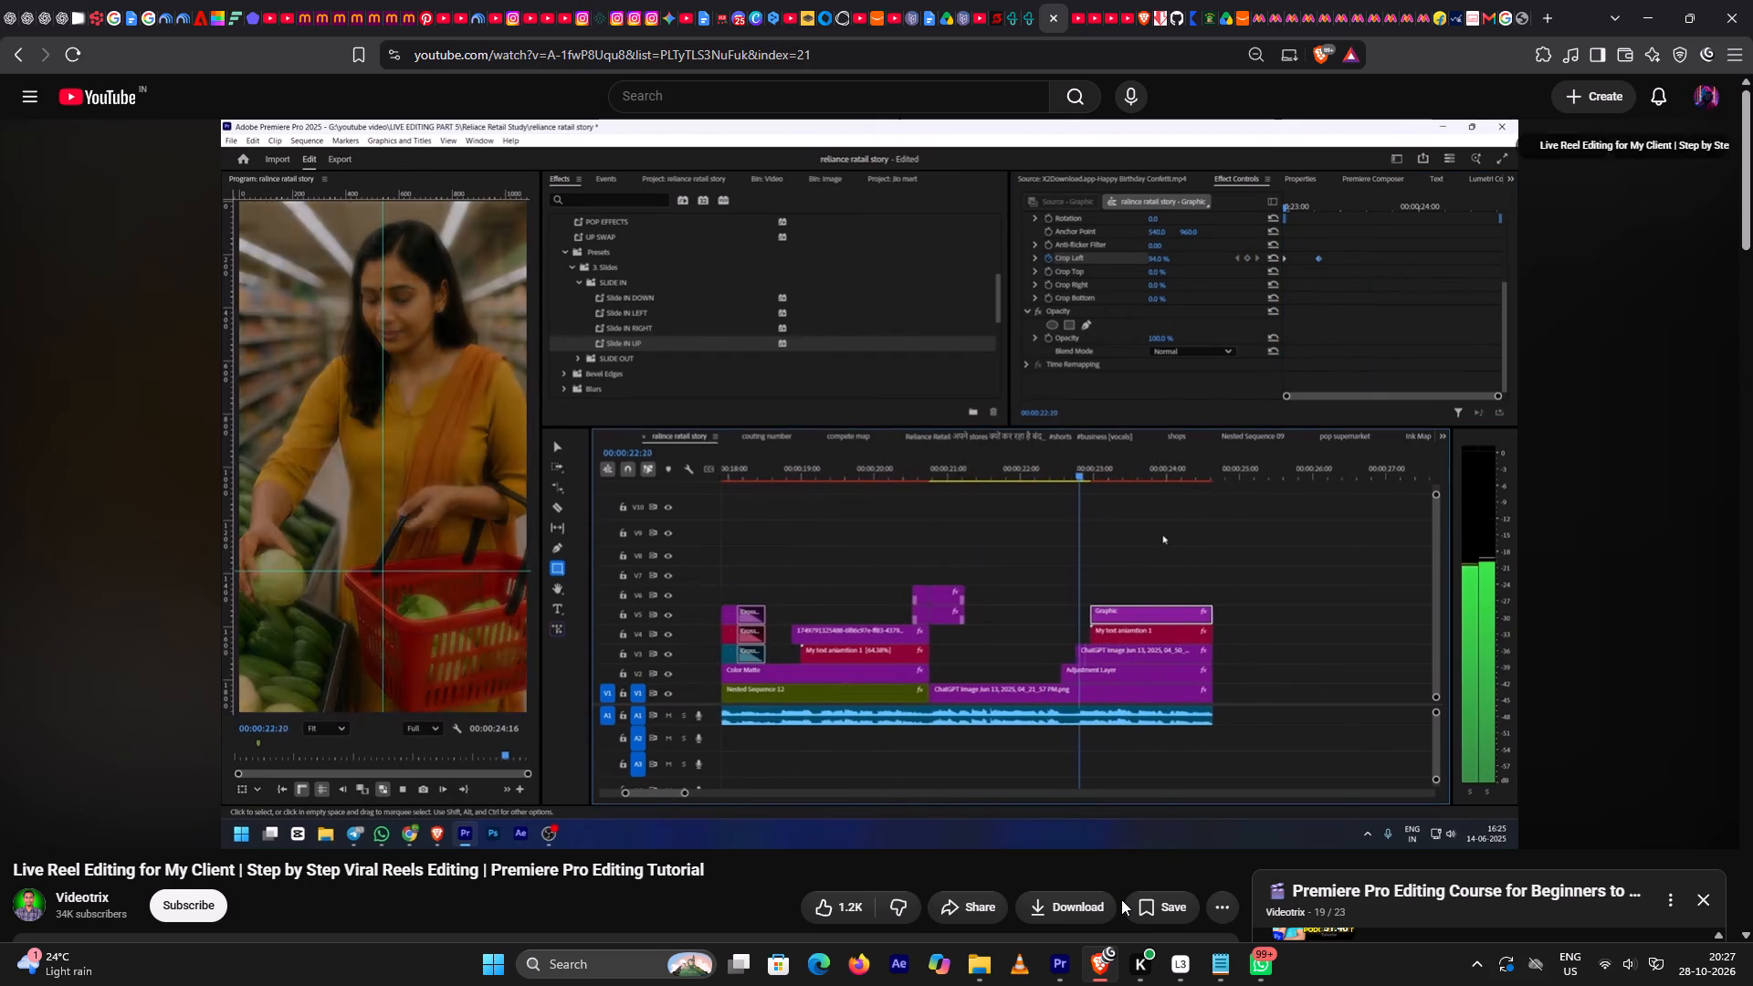
key(Left)
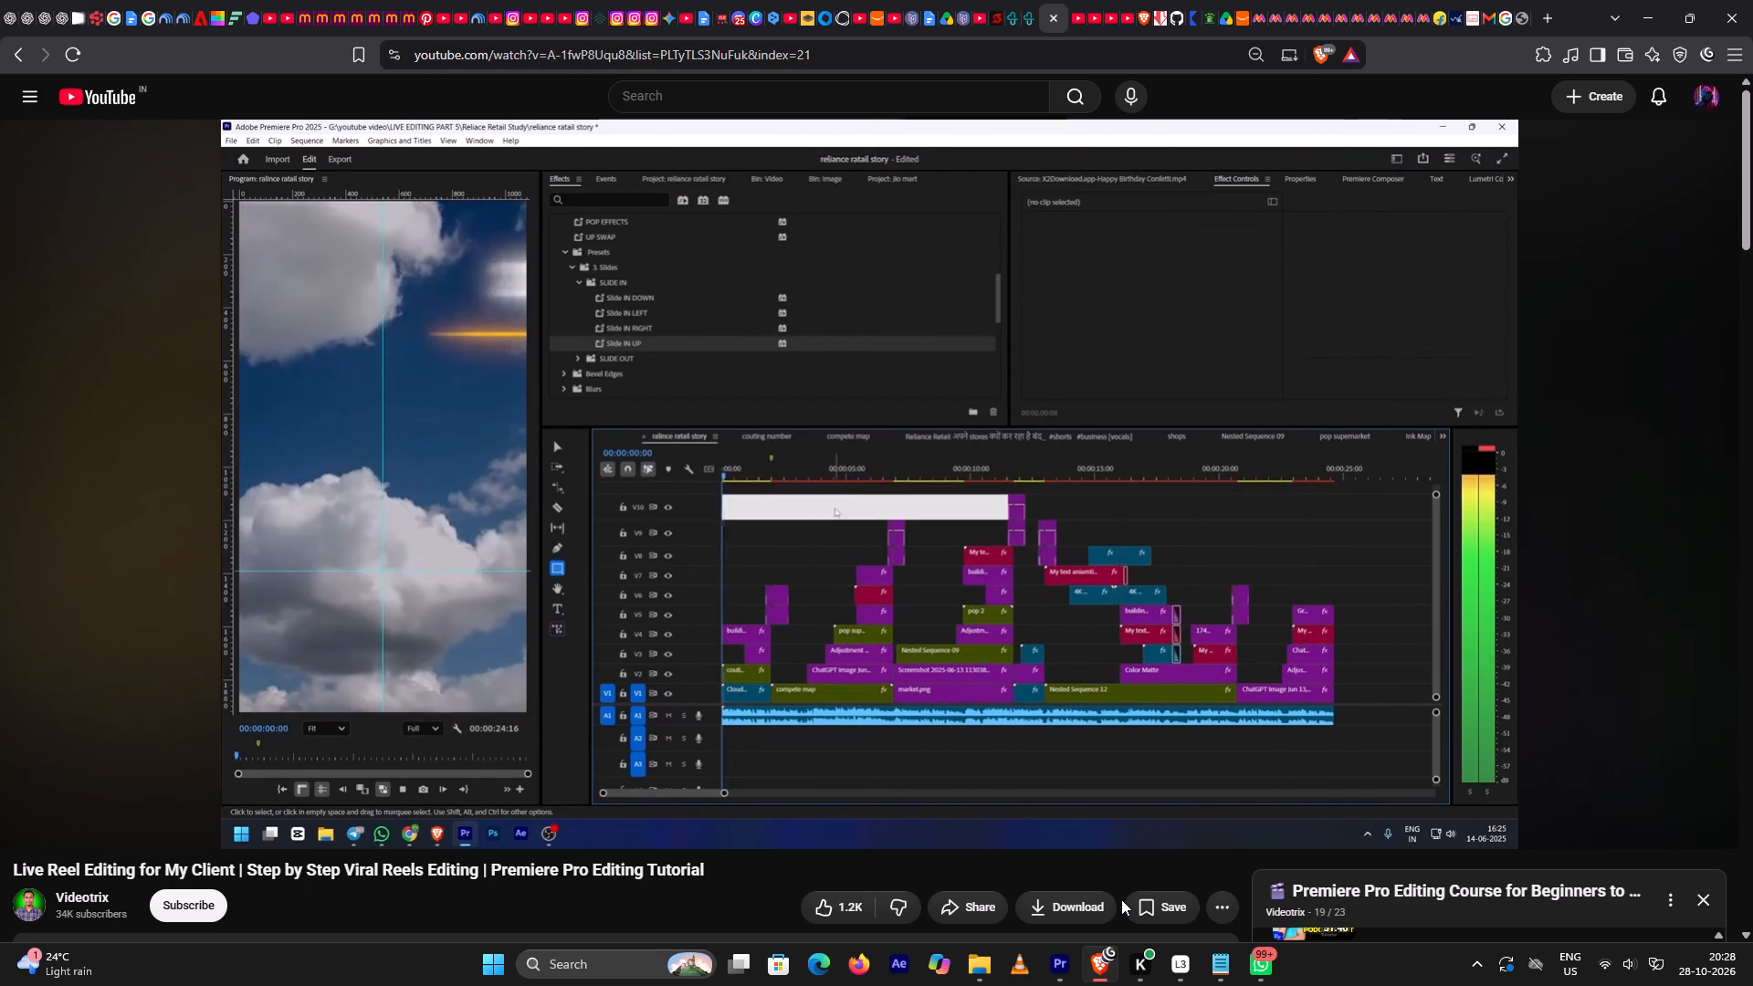
key(Left)
key(Left)
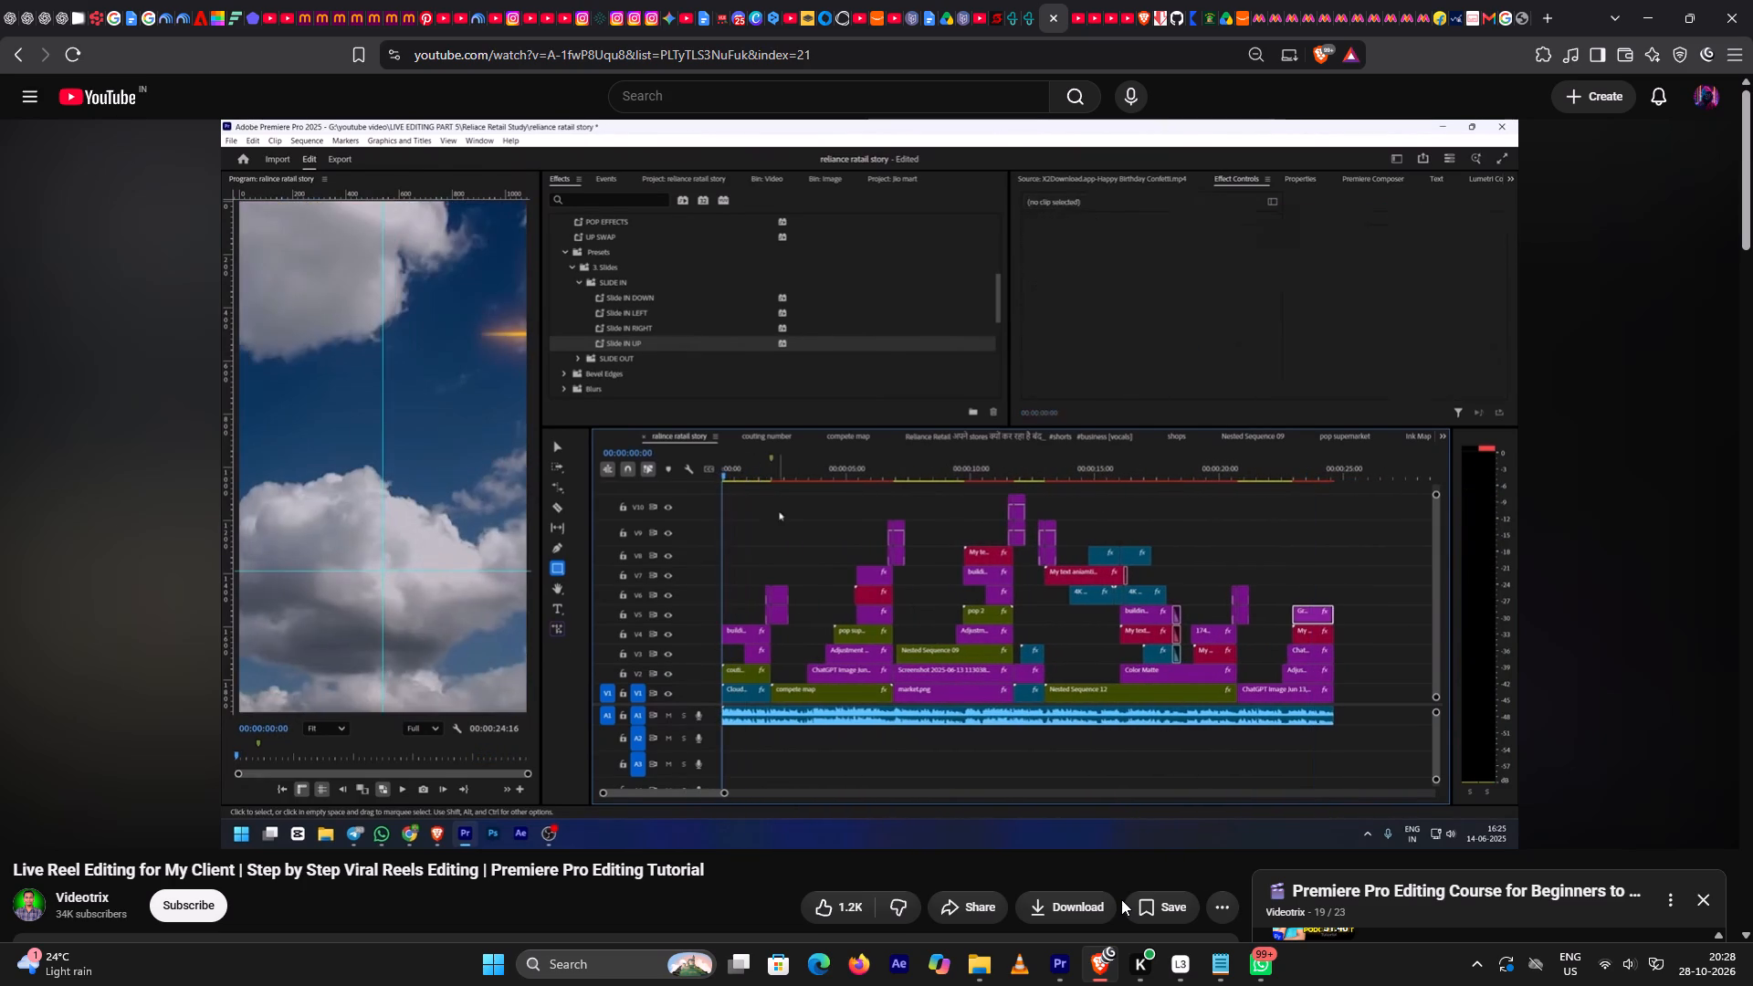
key(Left)
key(Left)
key(Left)
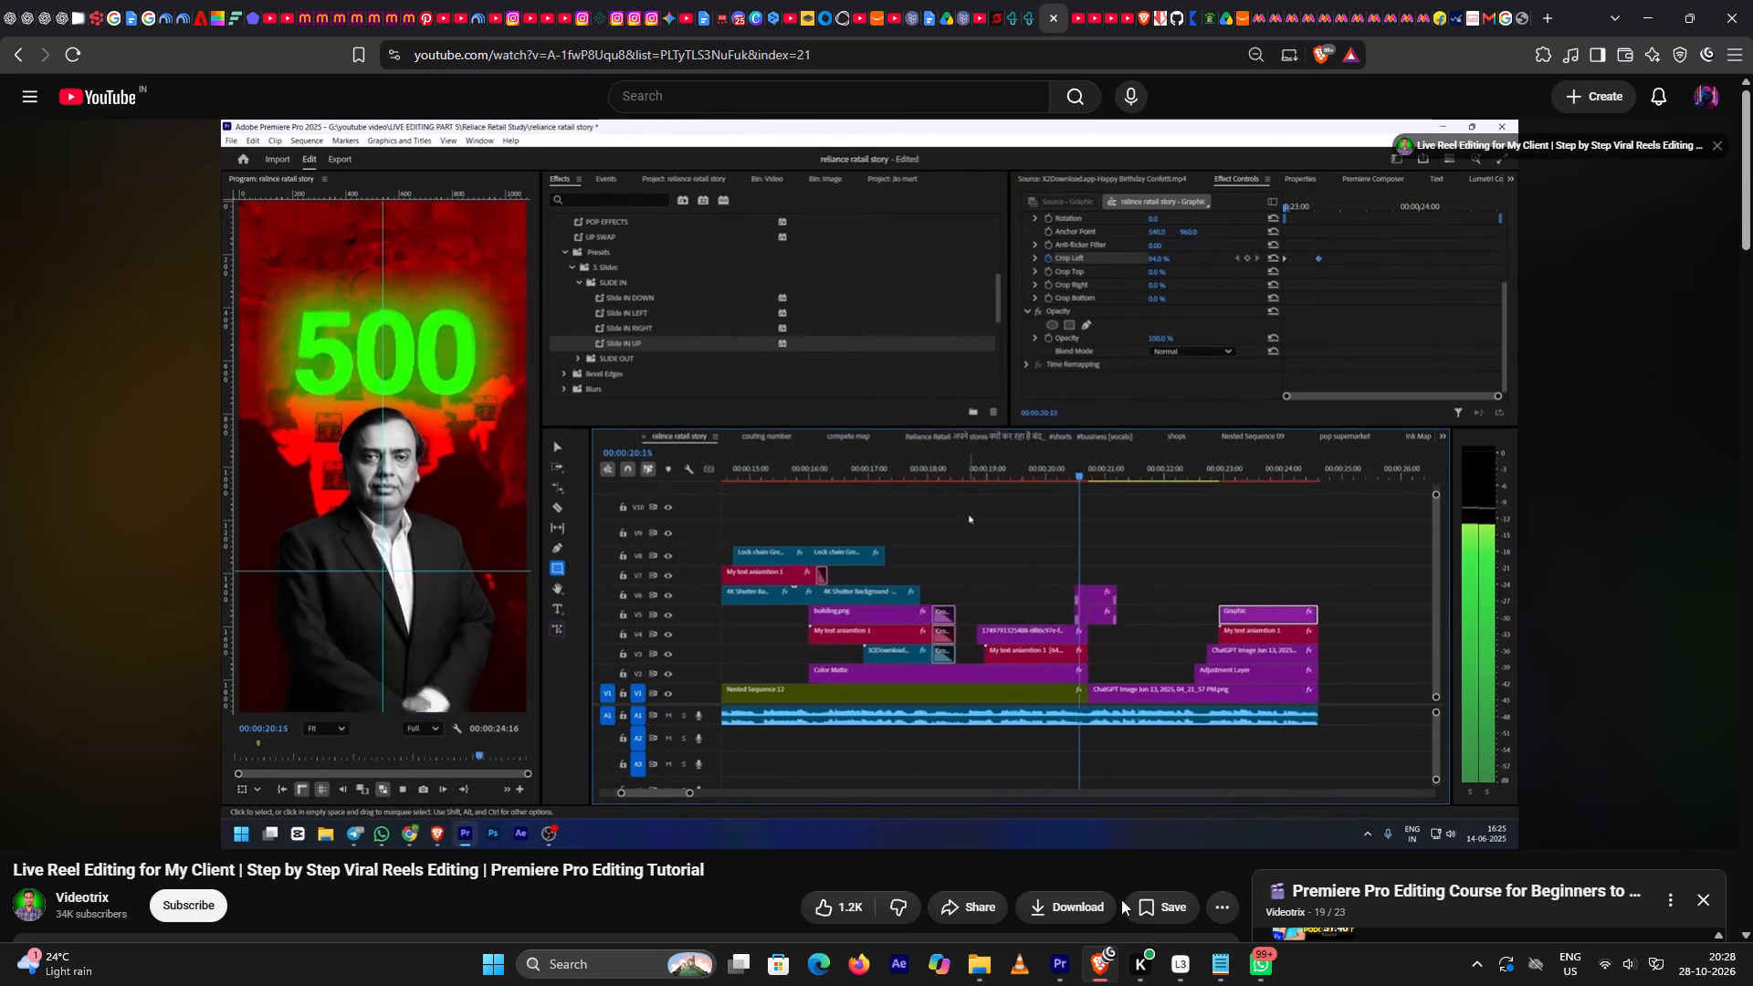
key(Left)
key(Left)
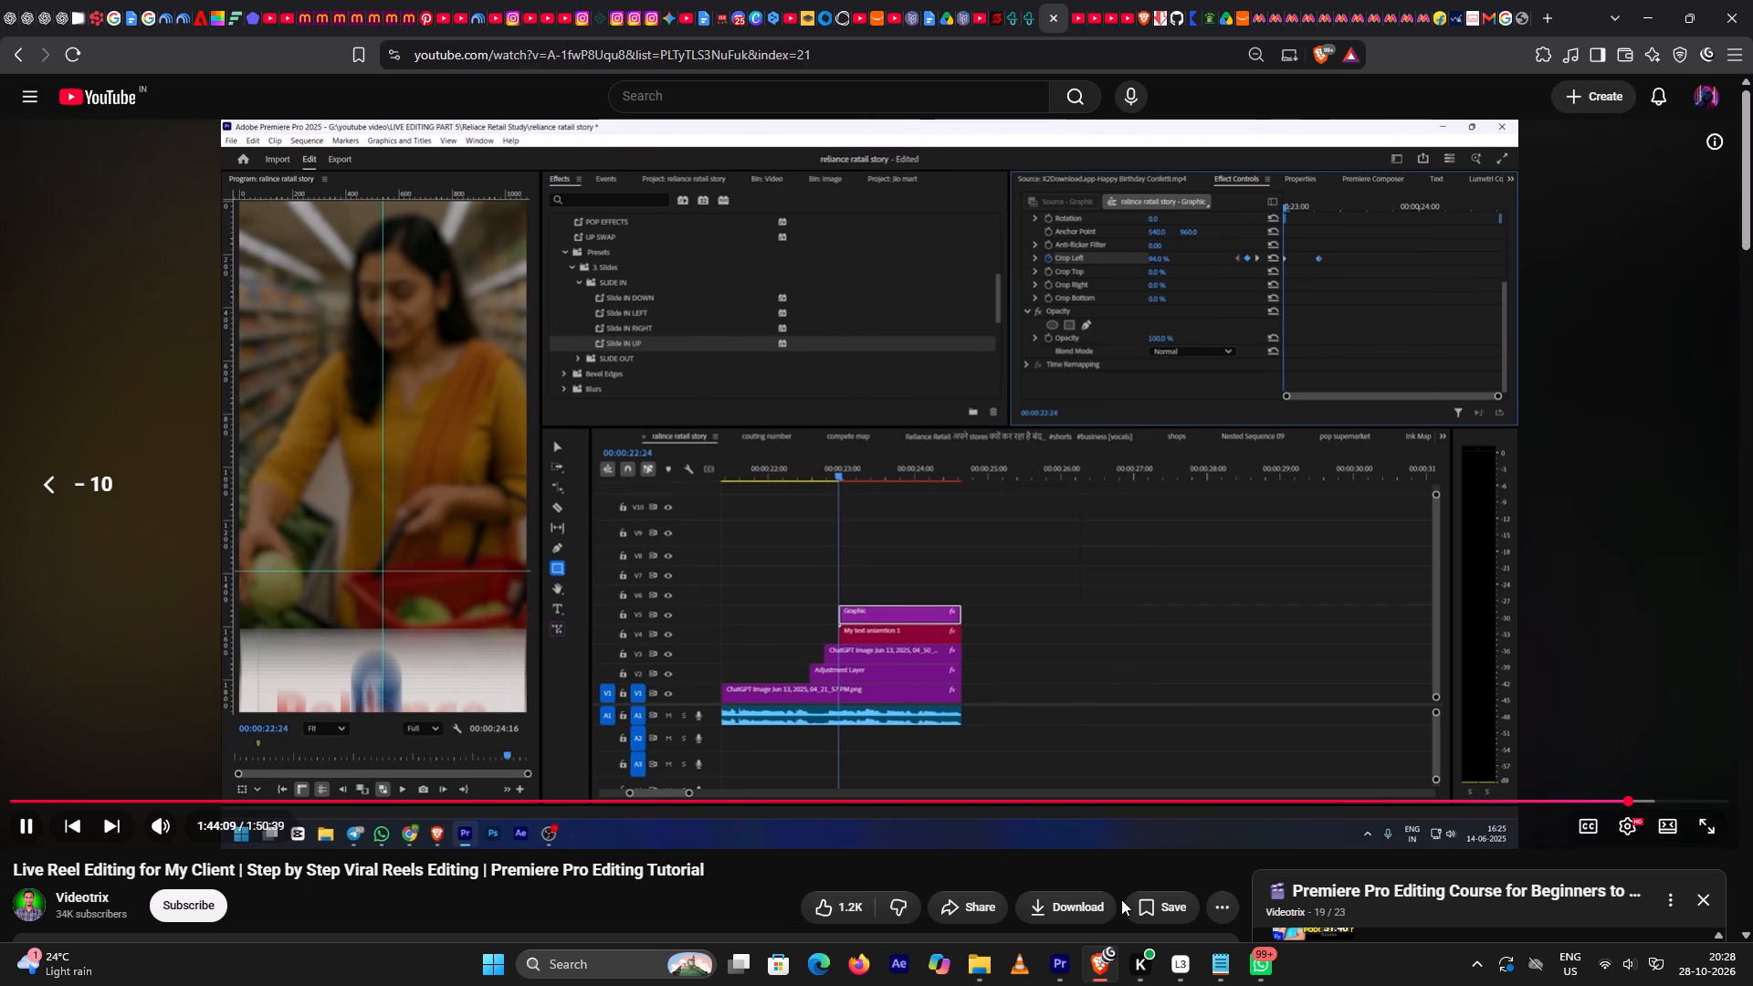
key(Left)
key(Left)
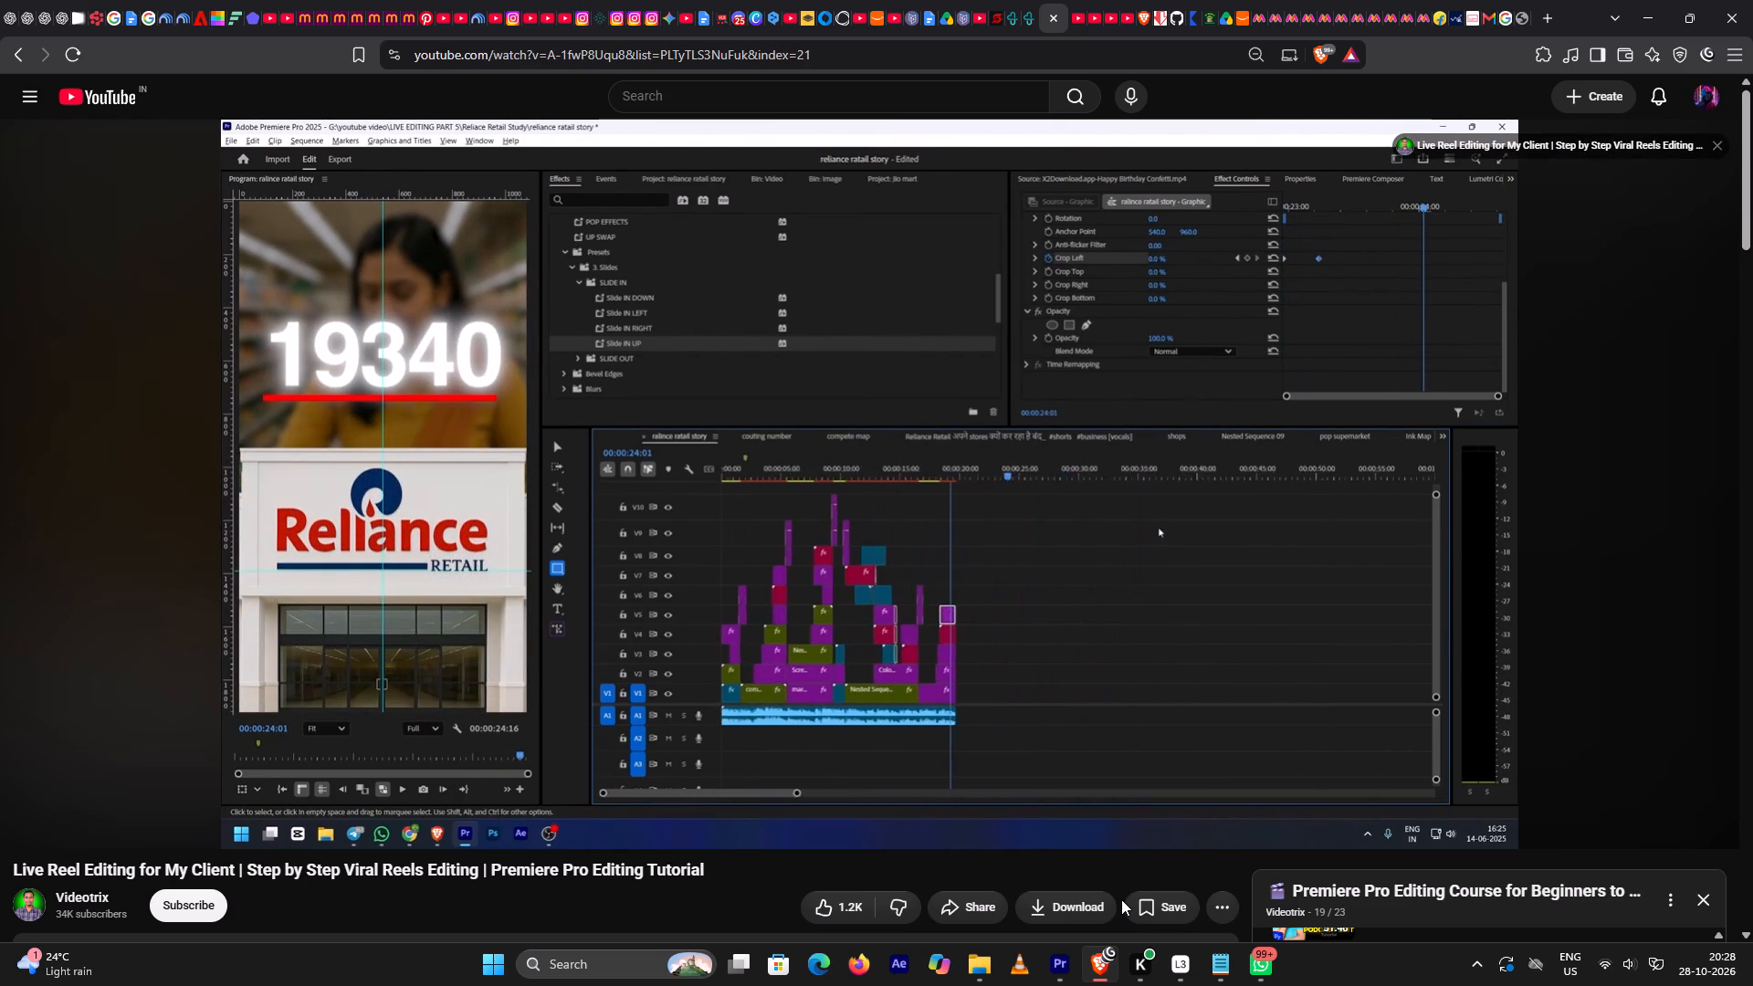
key(space)
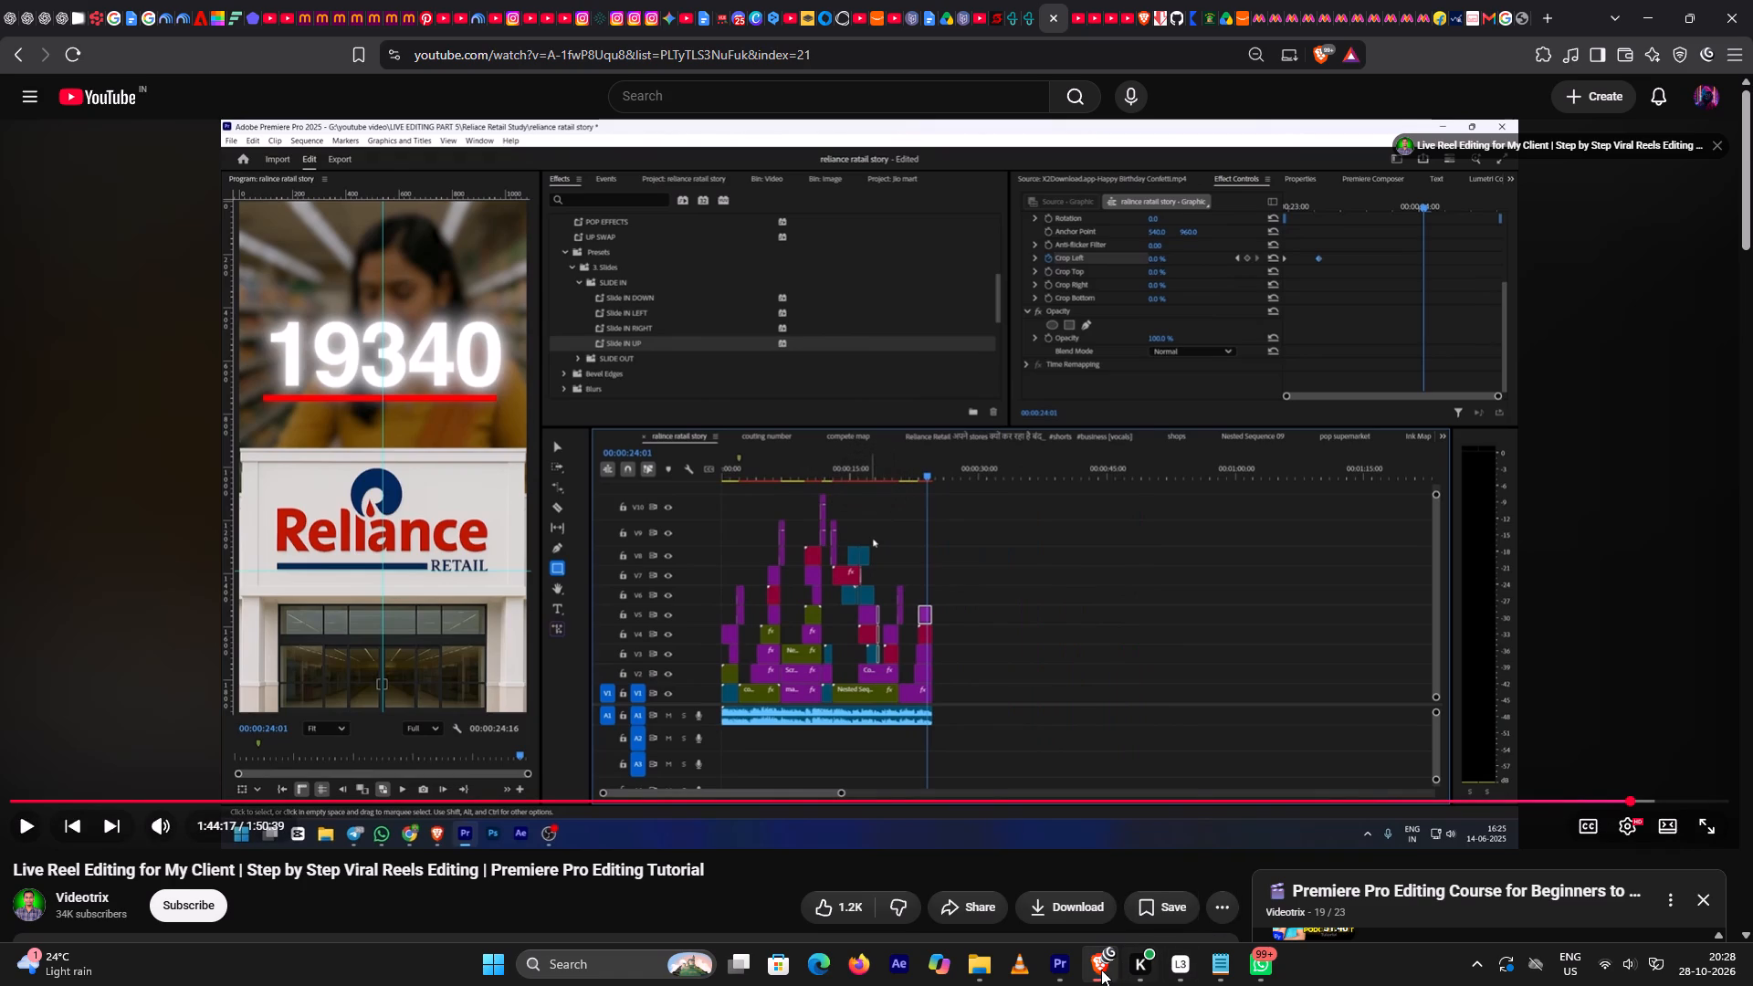
Return to Premiere Pro and replay the 19340 text entrance before 00;00;23;02 to examine when the underline should appear.
click(1063, 970)
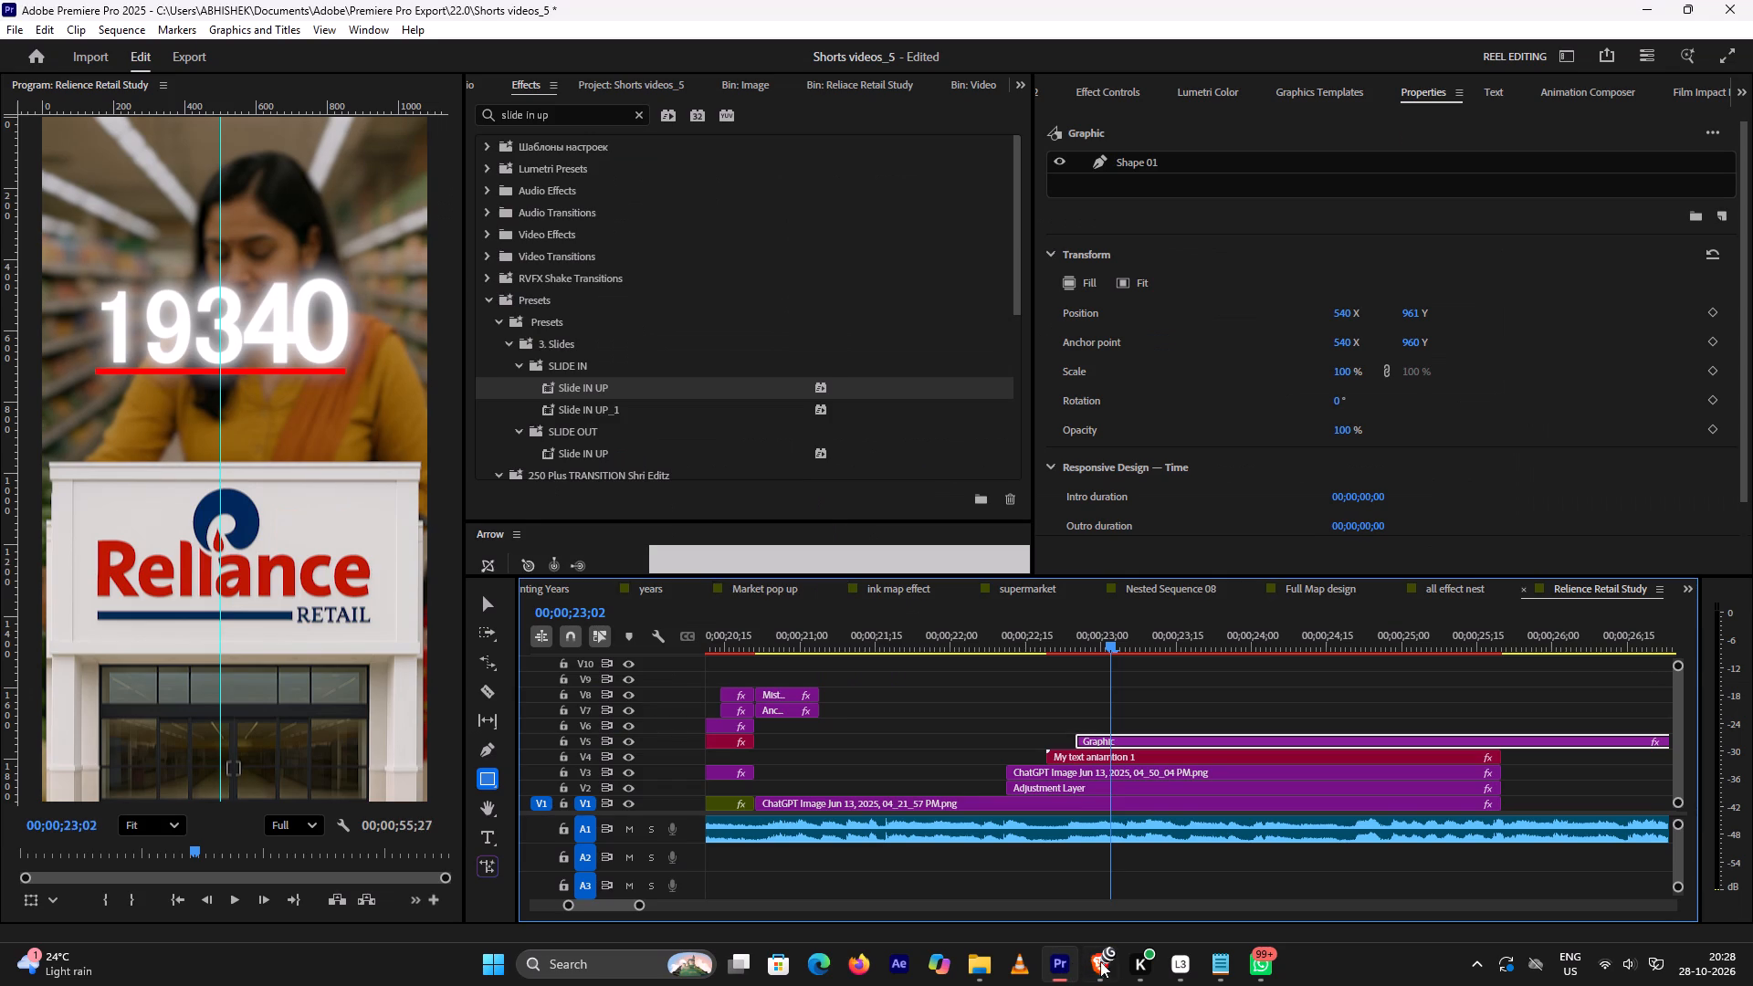
click(1102, 967)
click(1102, 967)
click(1102, 967)
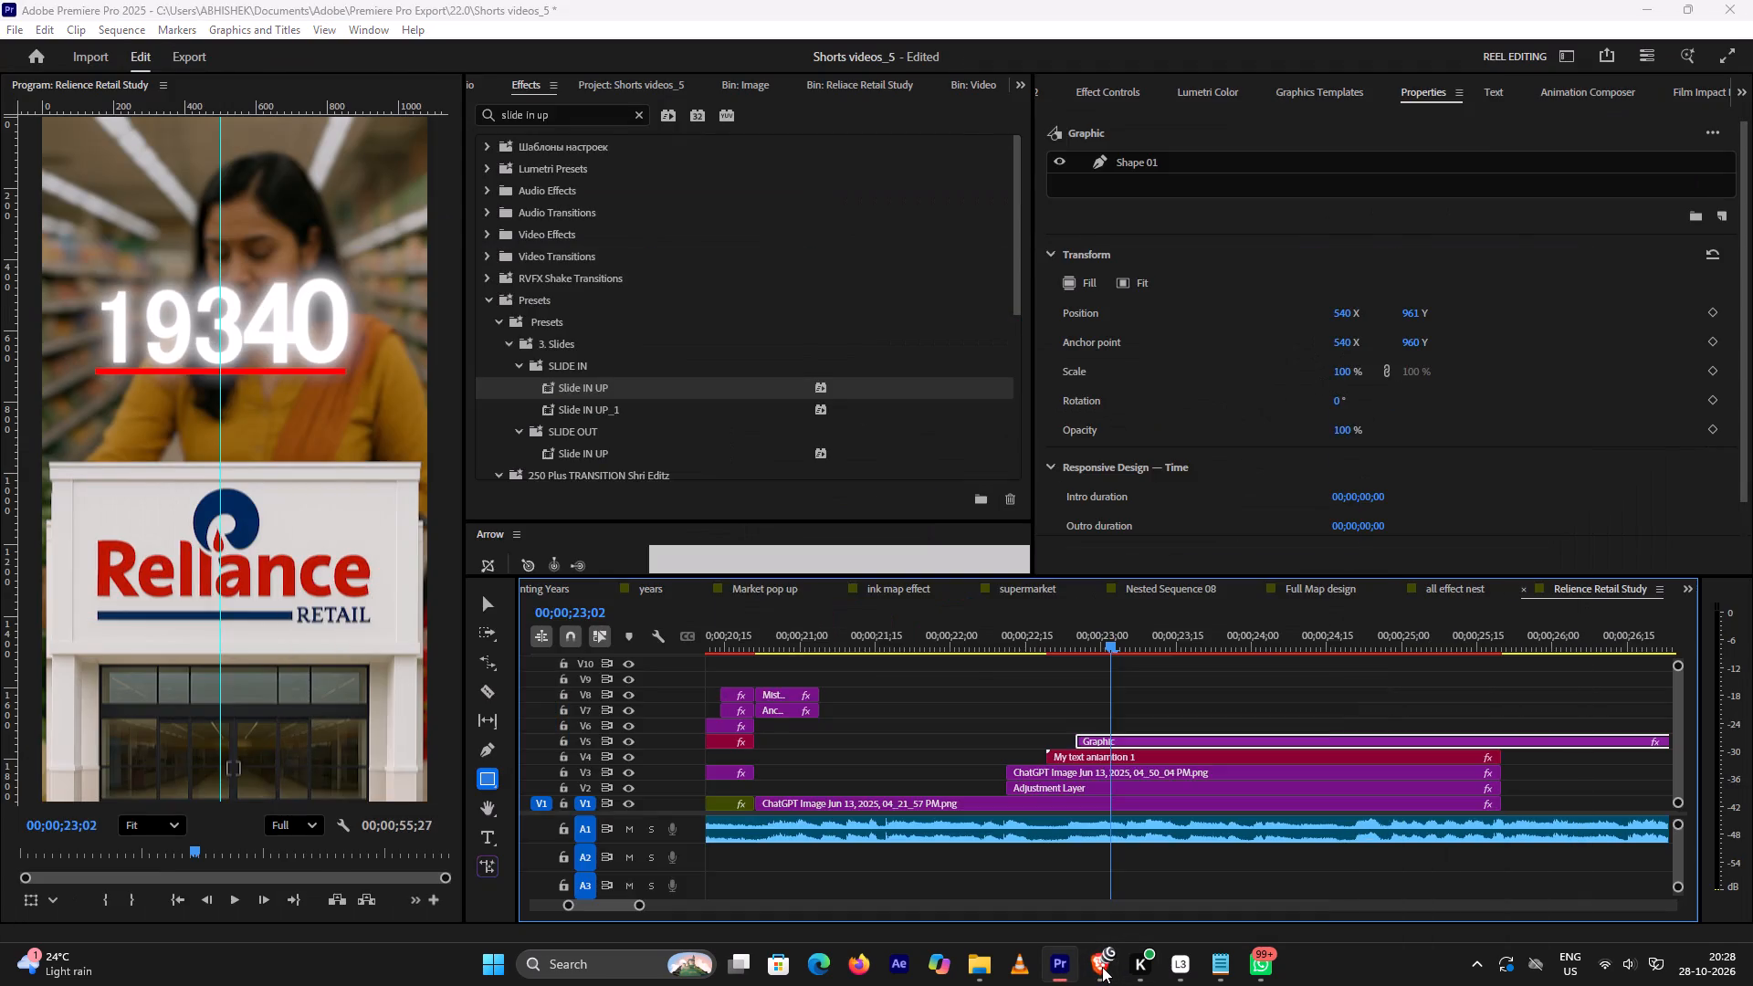
click(1086, 966)
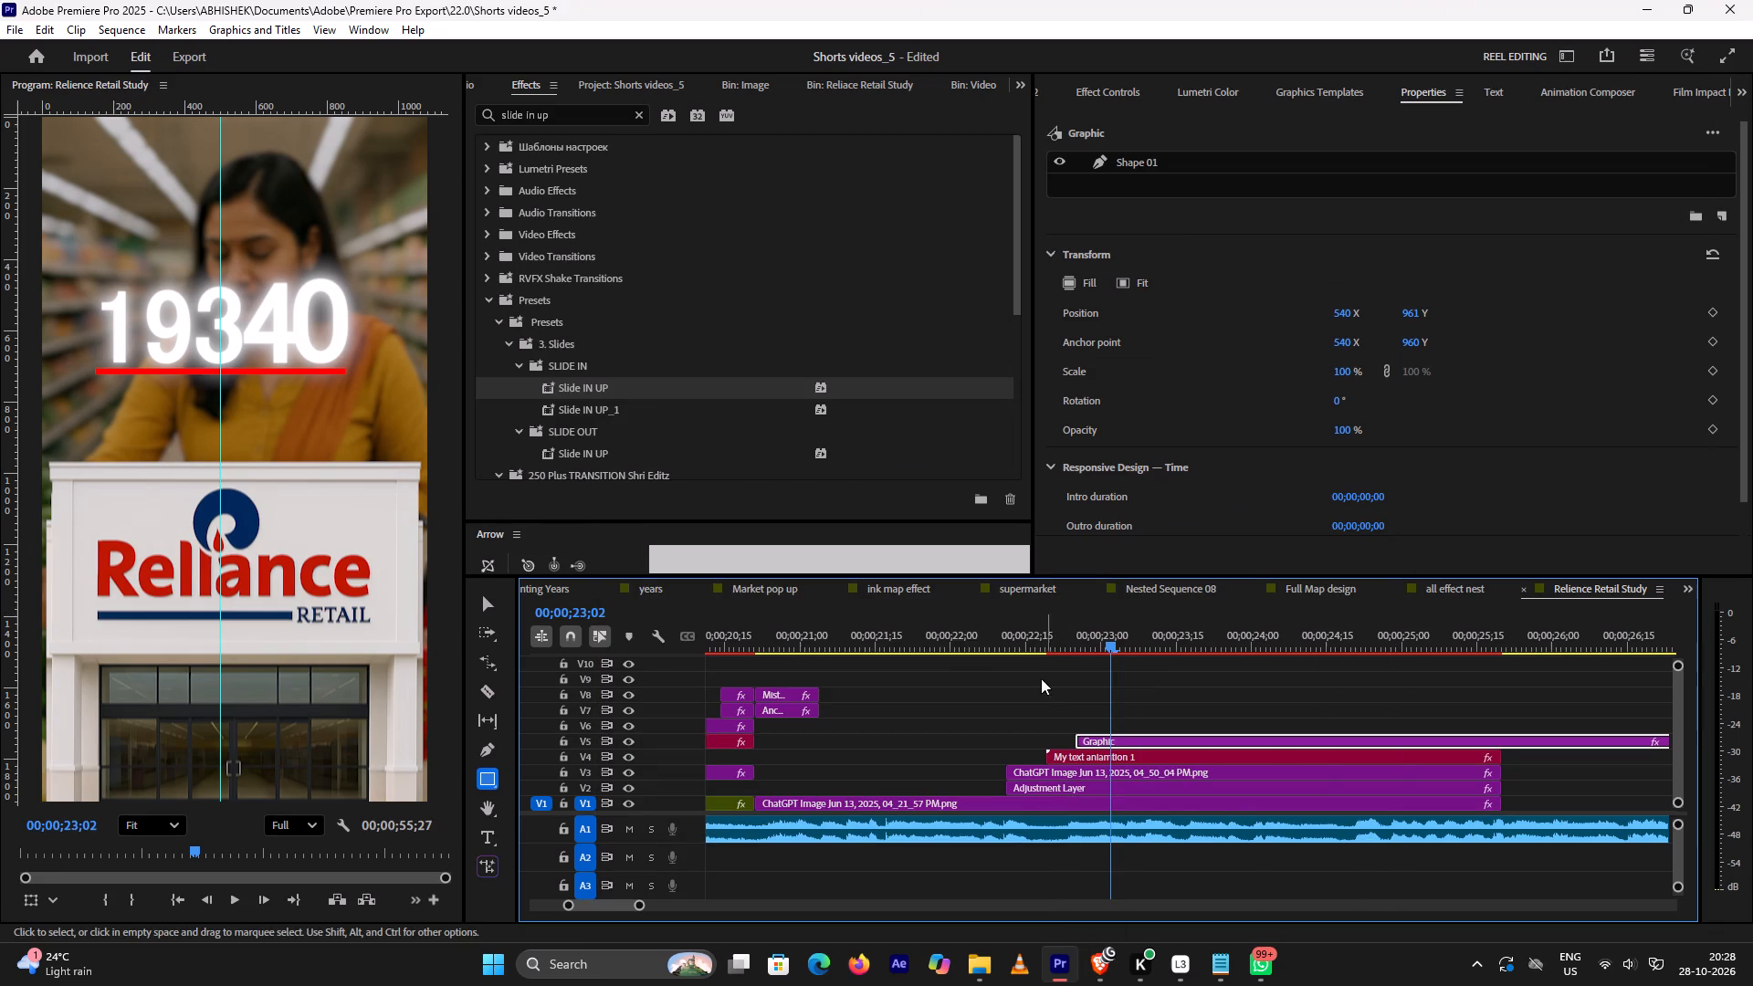
click(1018, 632)
key(space)
key(space)
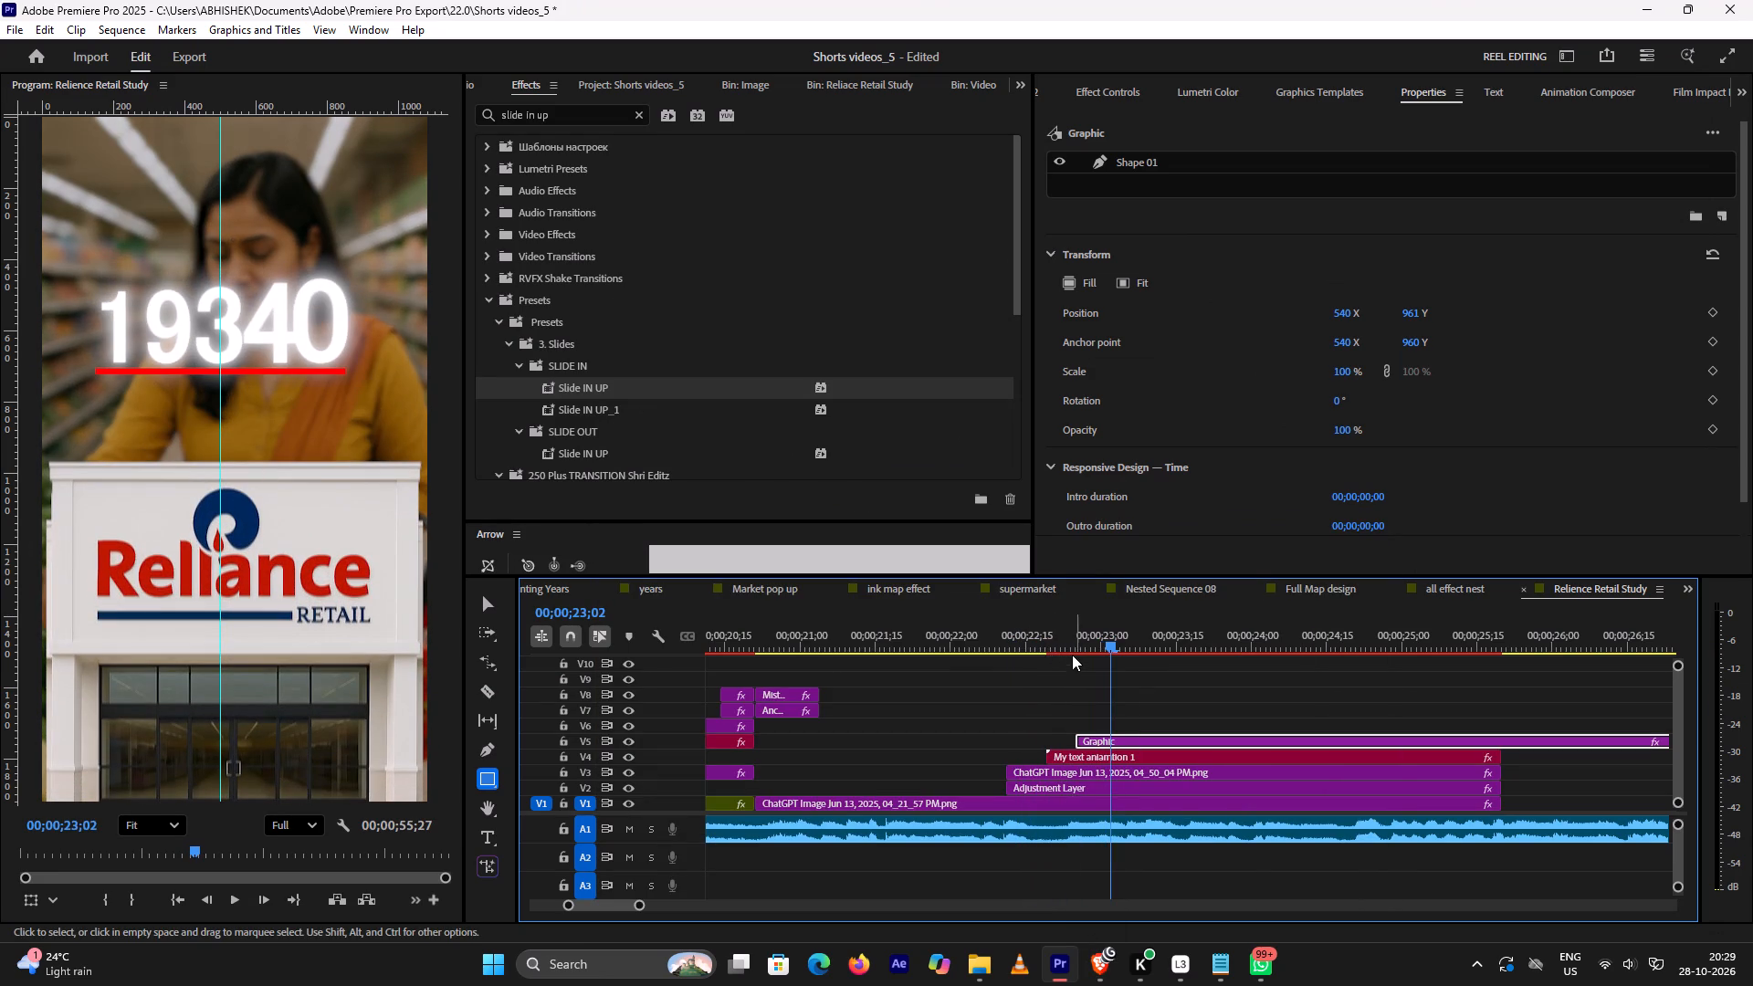
click(1036, 641)
drag(1036, 641, 1054, 651)
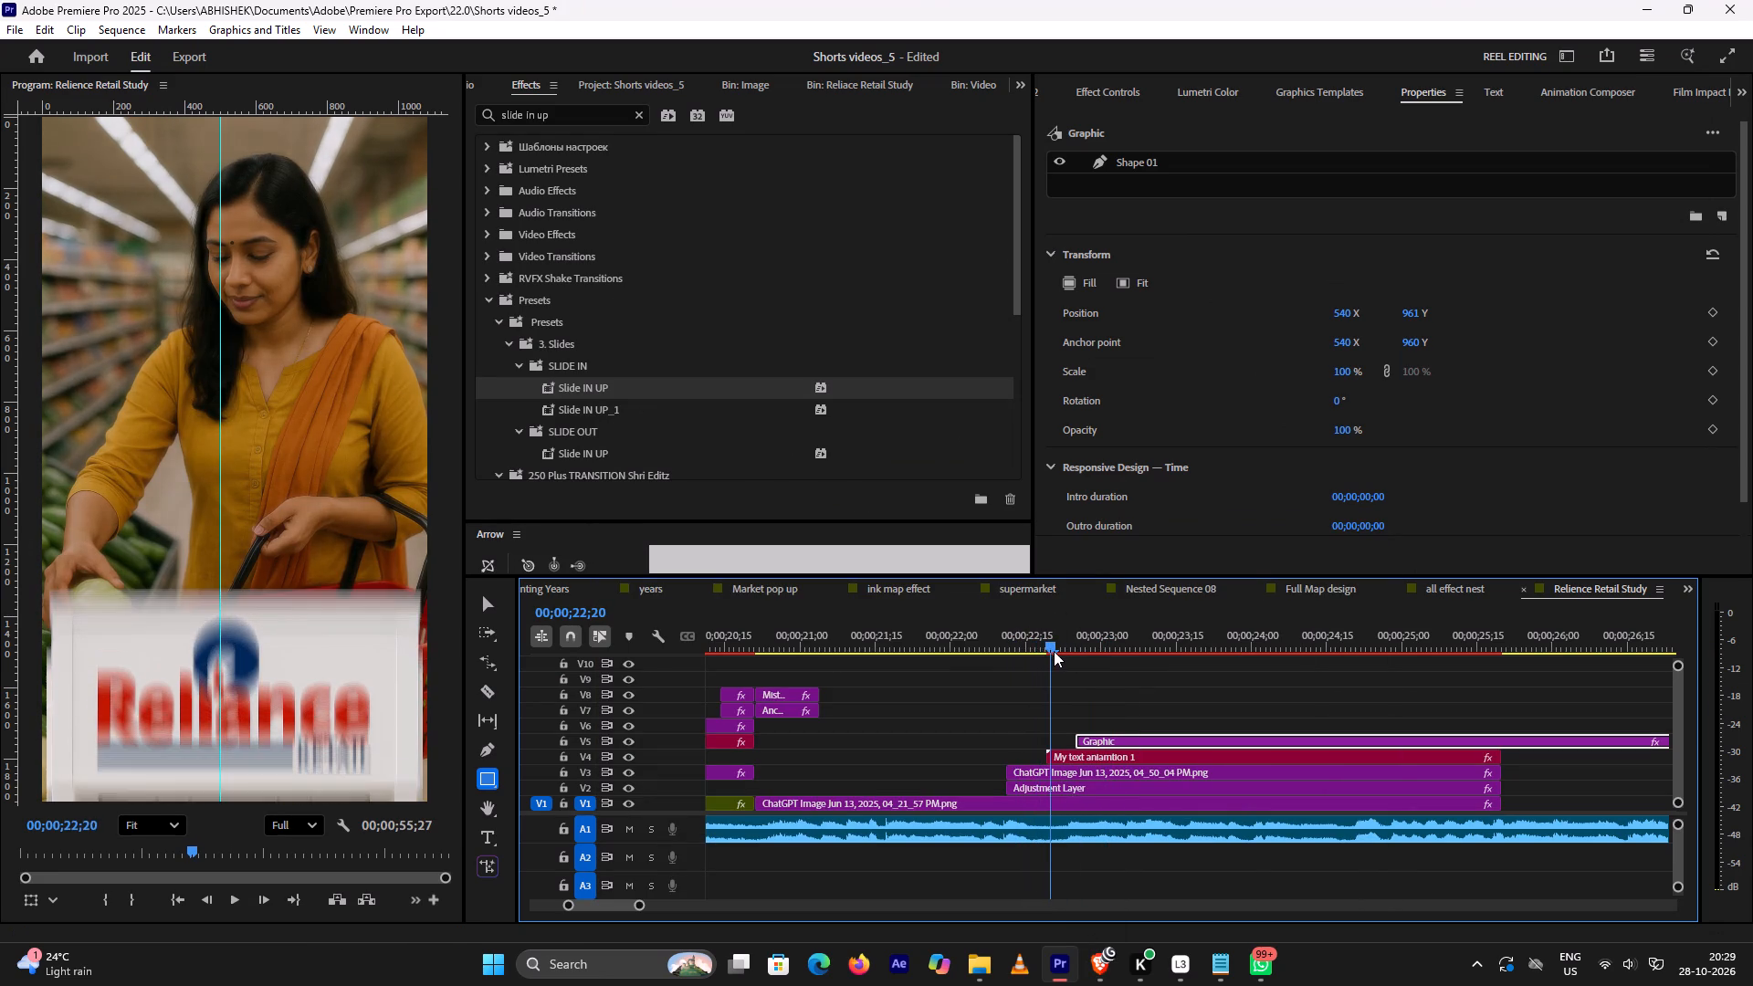
drag(1054, 651, 1013, 656)
key(space)
key(space)
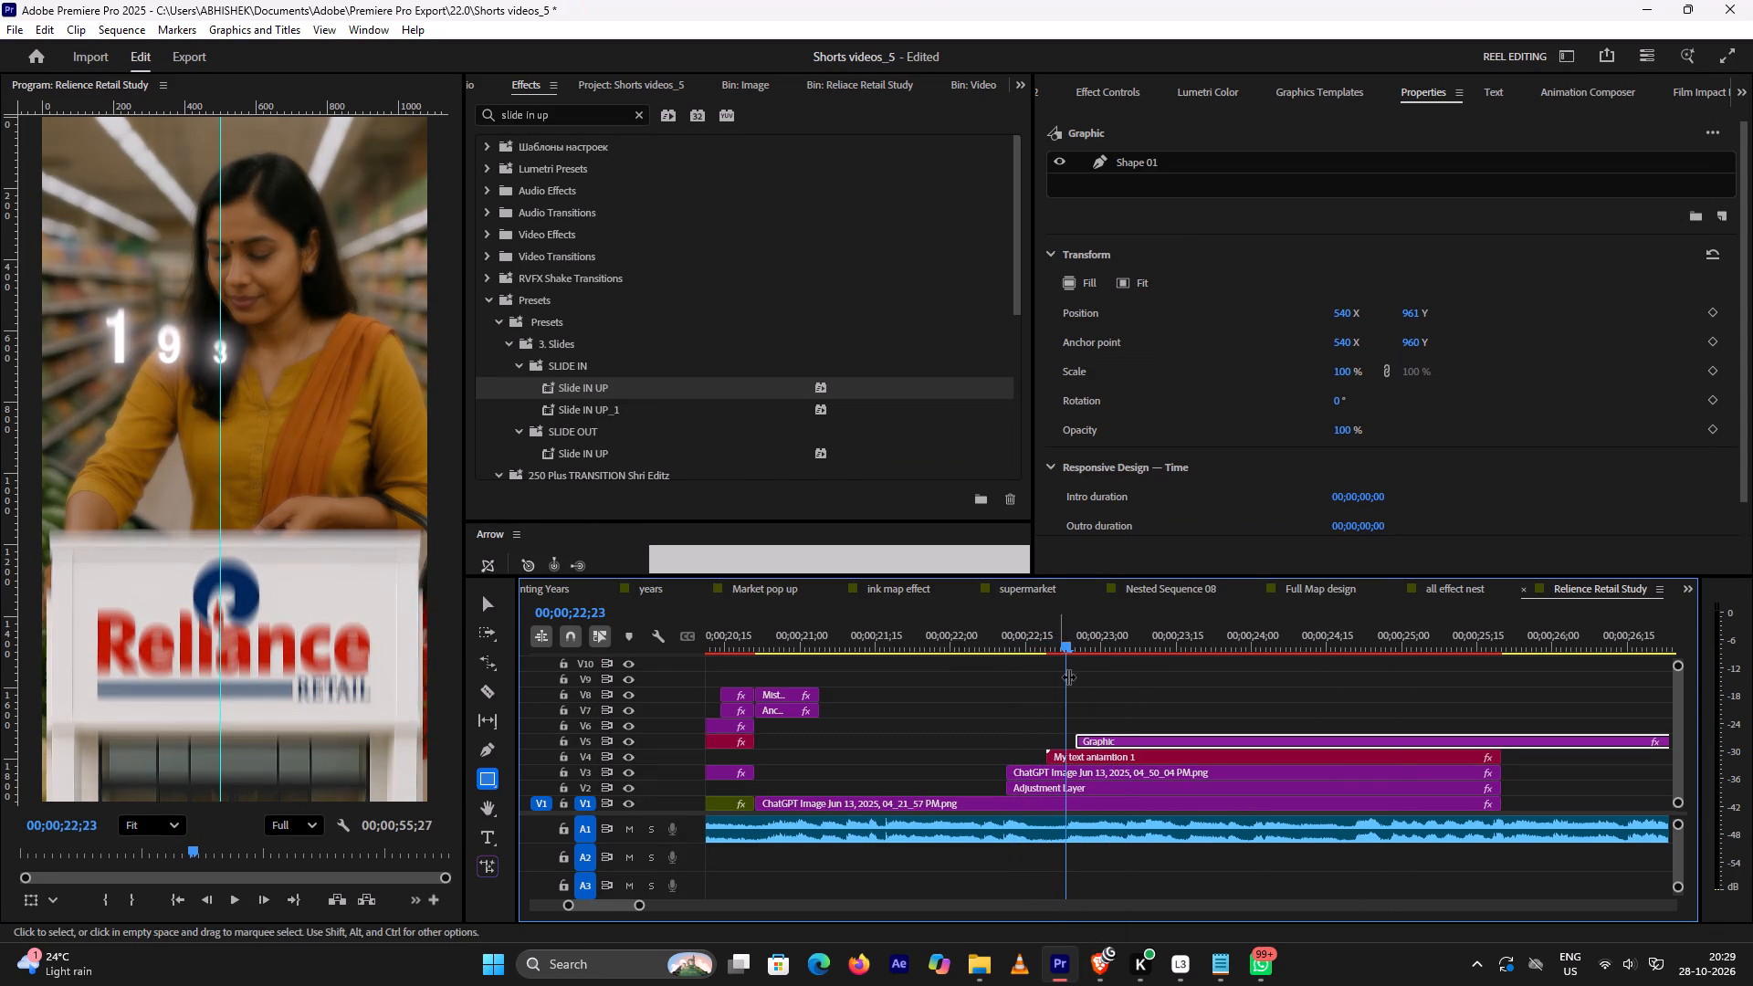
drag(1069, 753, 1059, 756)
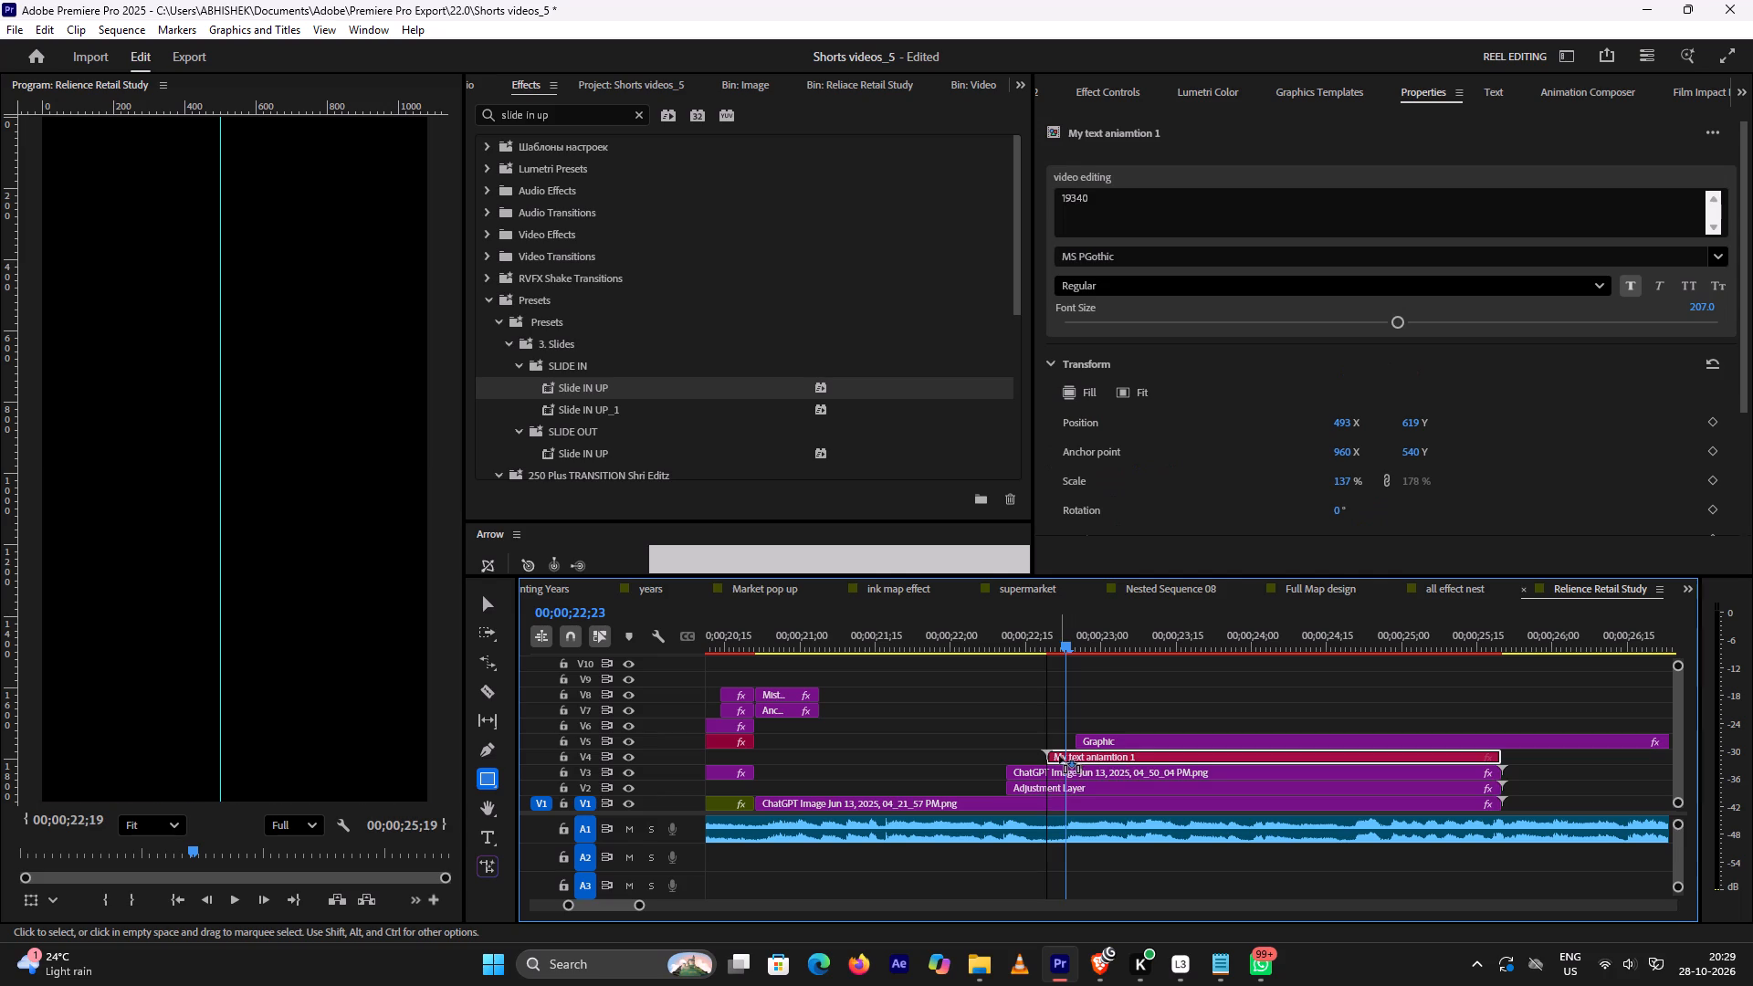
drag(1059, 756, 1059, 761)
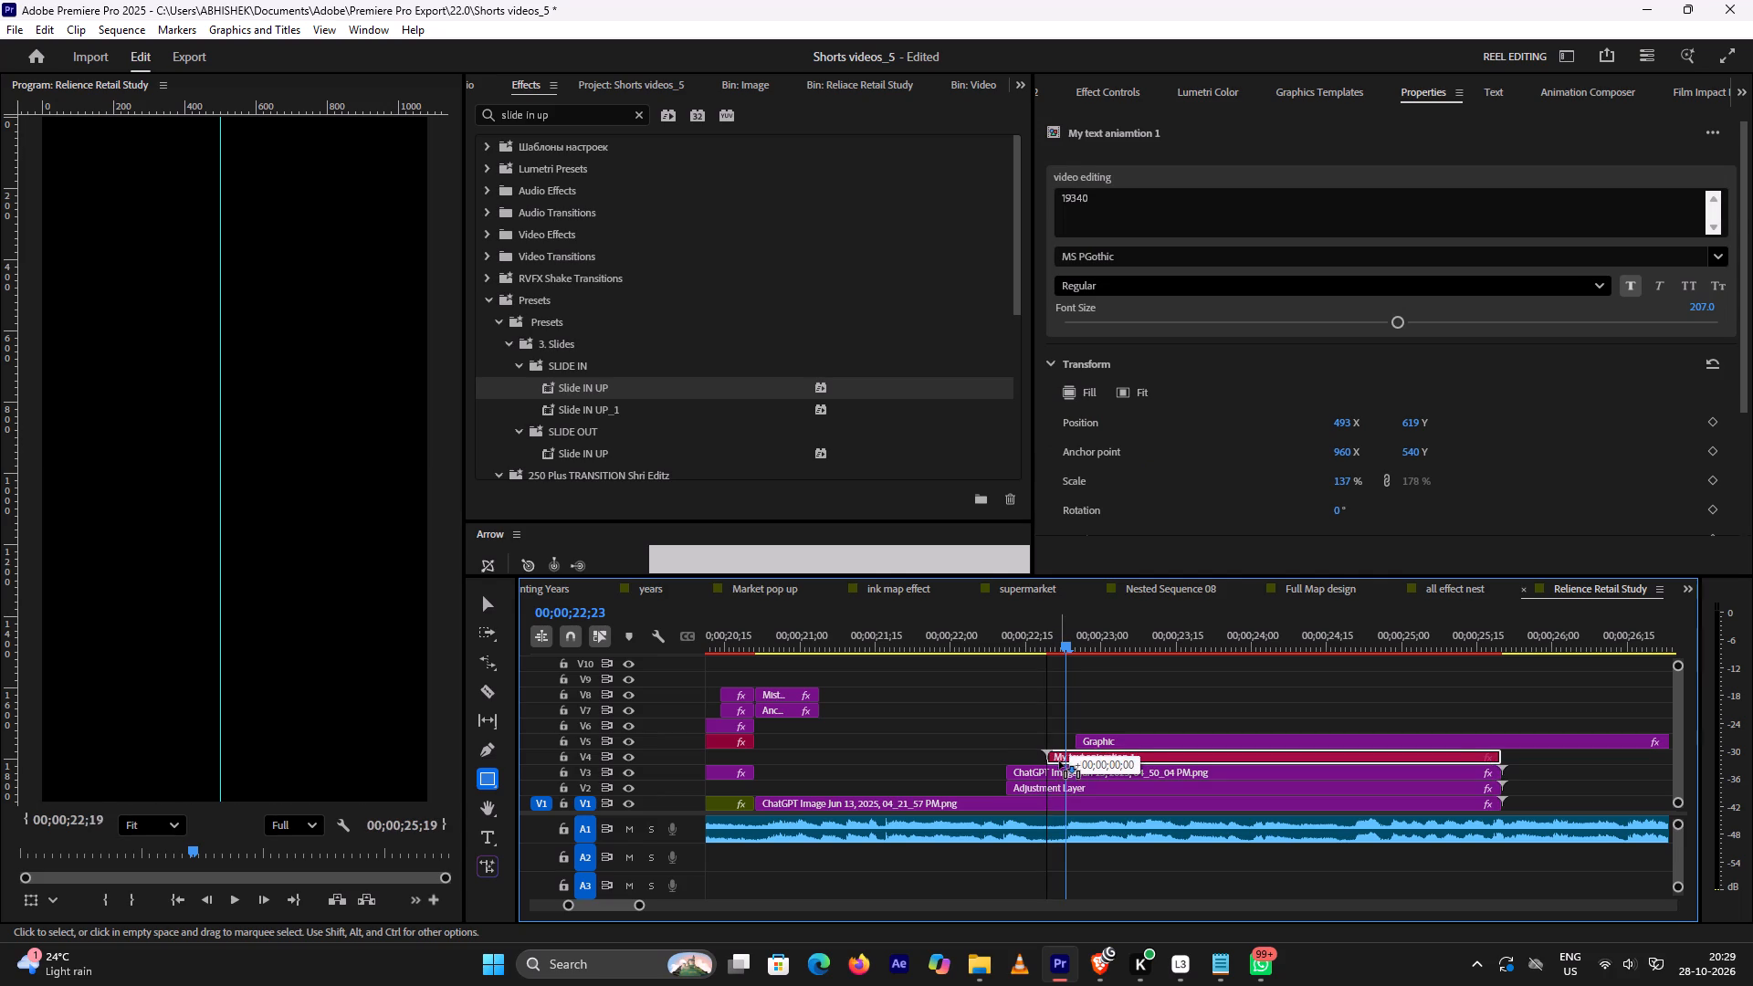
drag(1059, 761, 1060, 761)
Replay the 19340 entrance and move the underline Graphic clip earlier on V5 to start at 00;00;22;11, aligned with the Adjustment Layer.
click(996, 642)
key(space)
key(space)
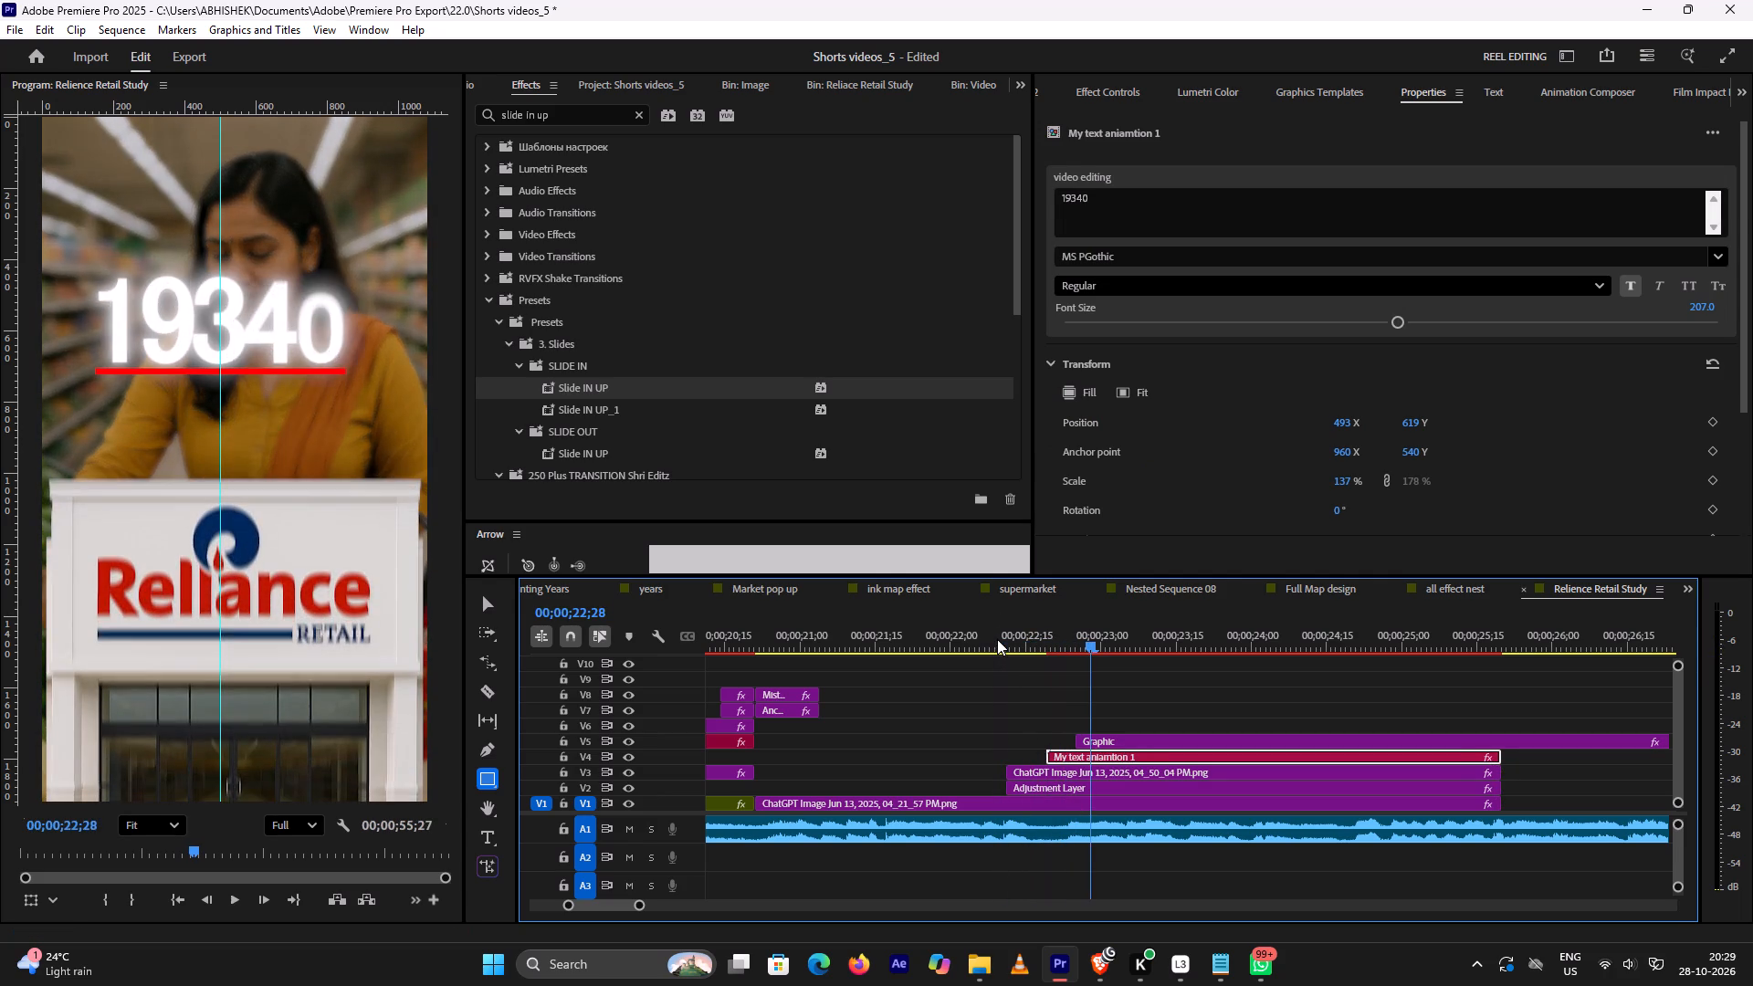
click(997, 639)
key(space)
key(space)
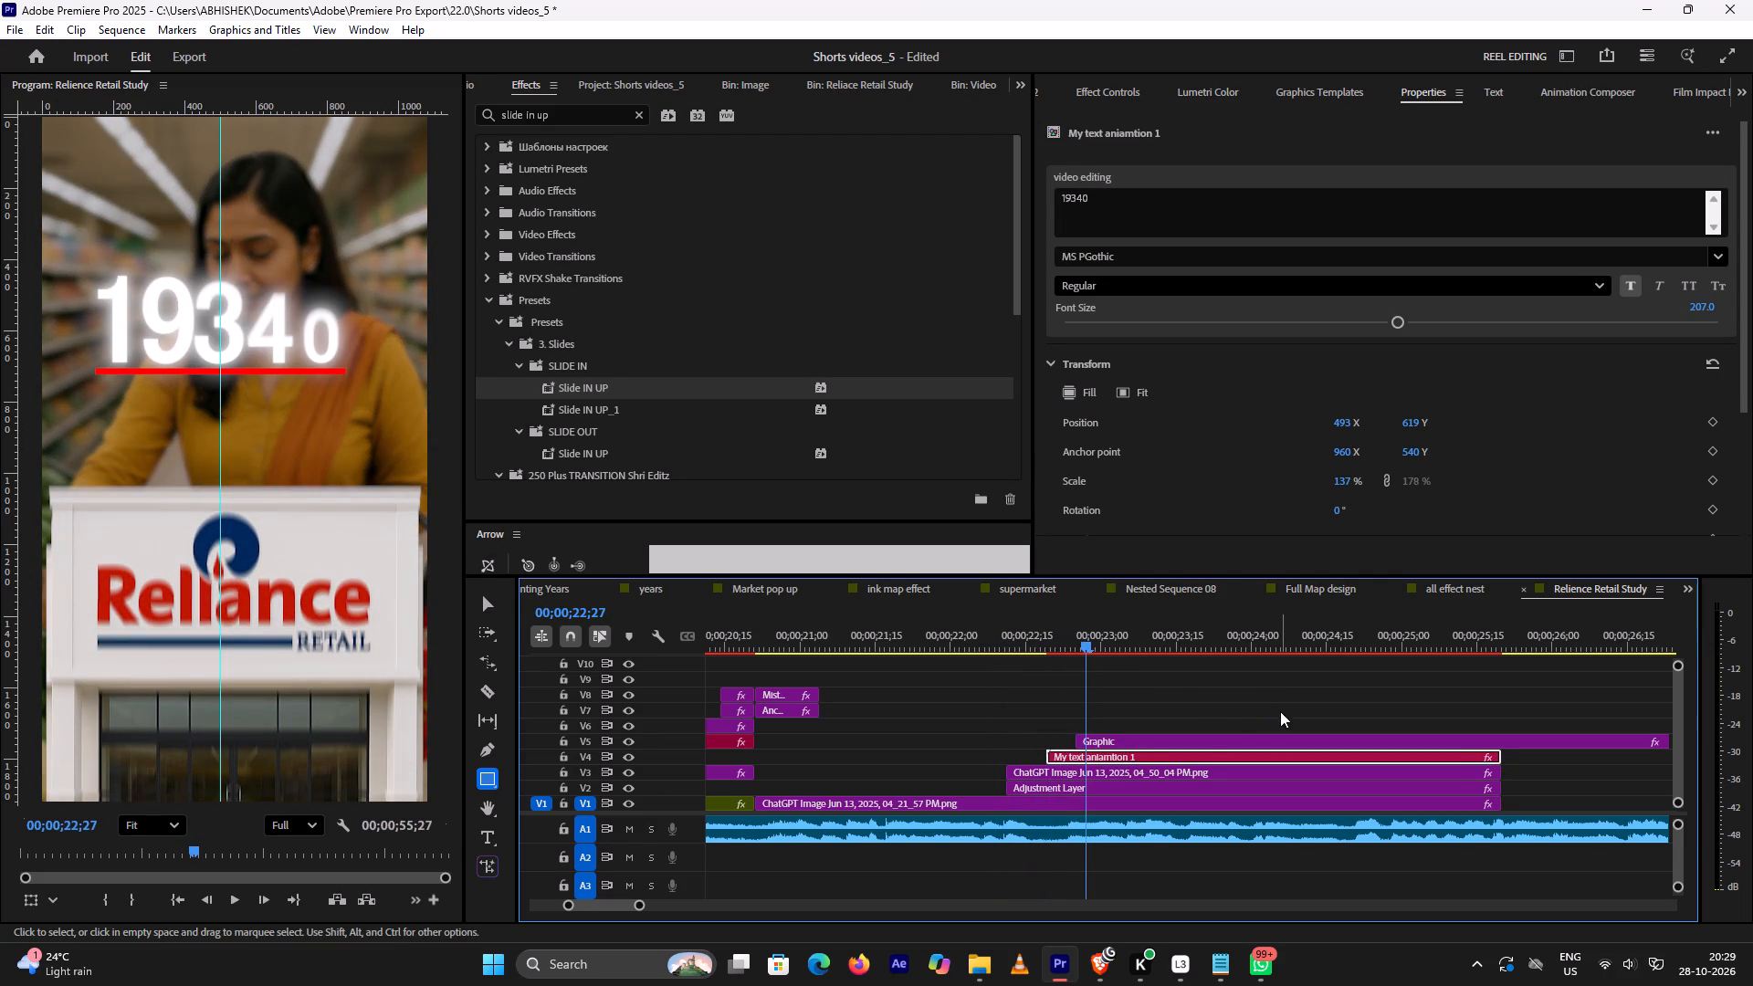
drag(1170, 737, 1120, 733)
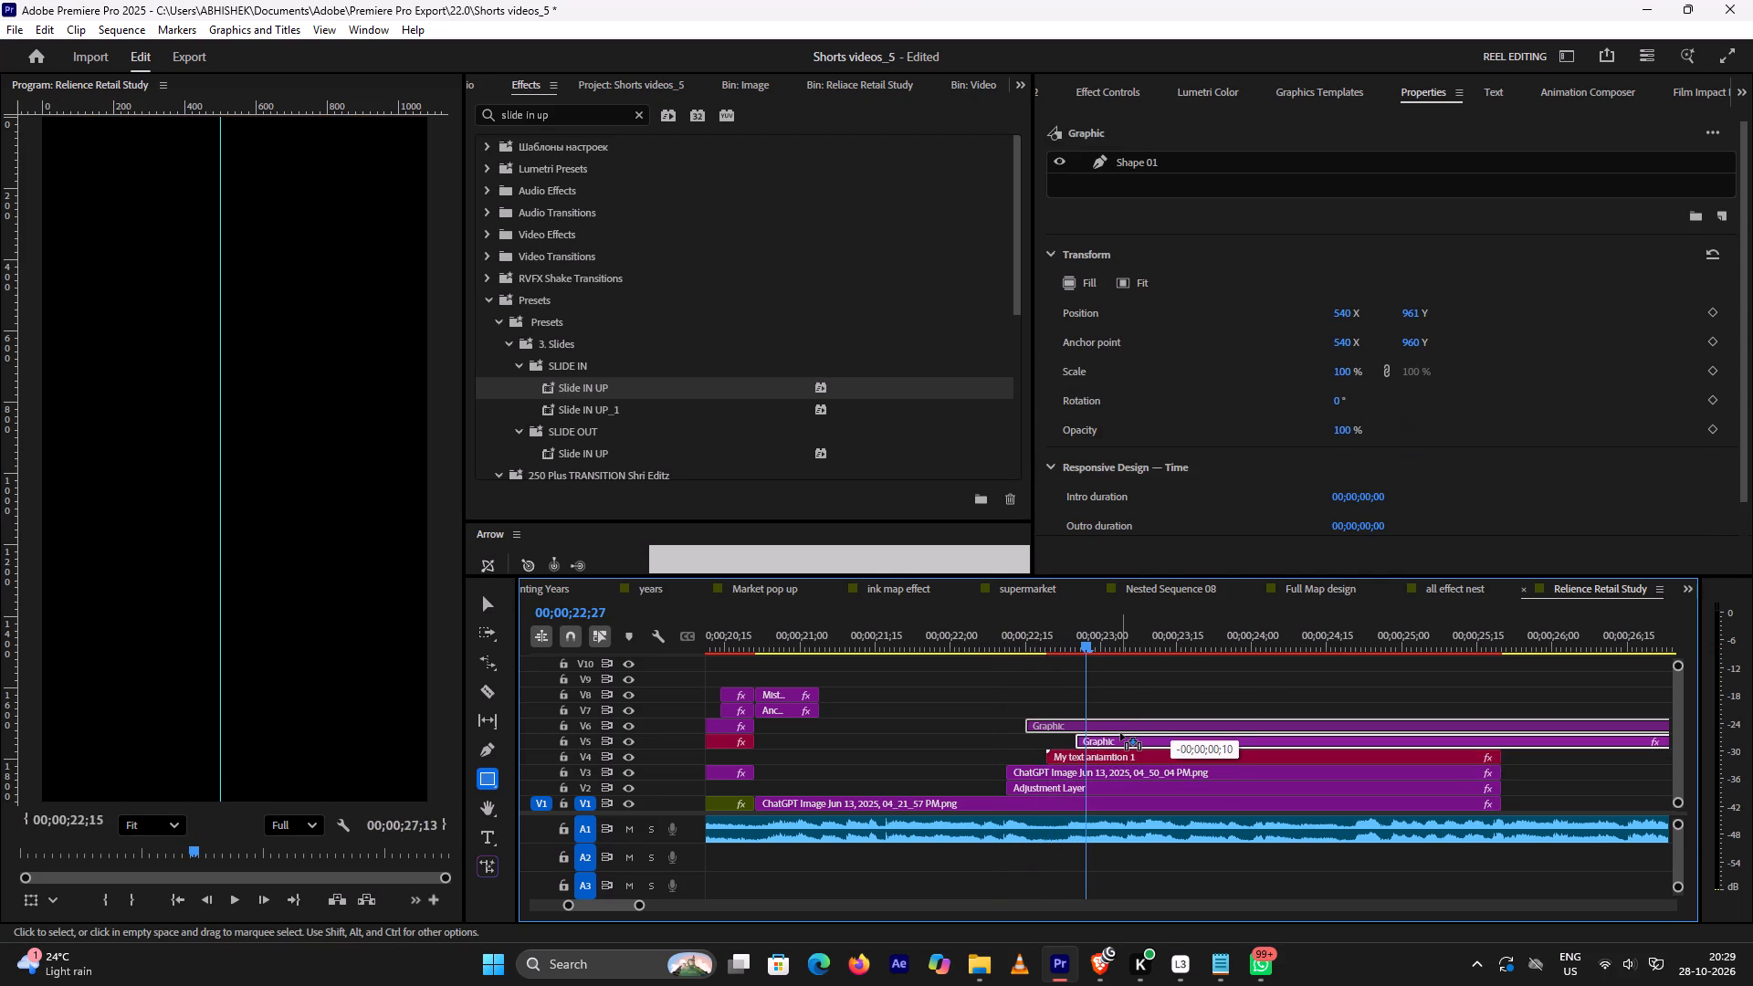
drag(1120, 733, 1108, 739)
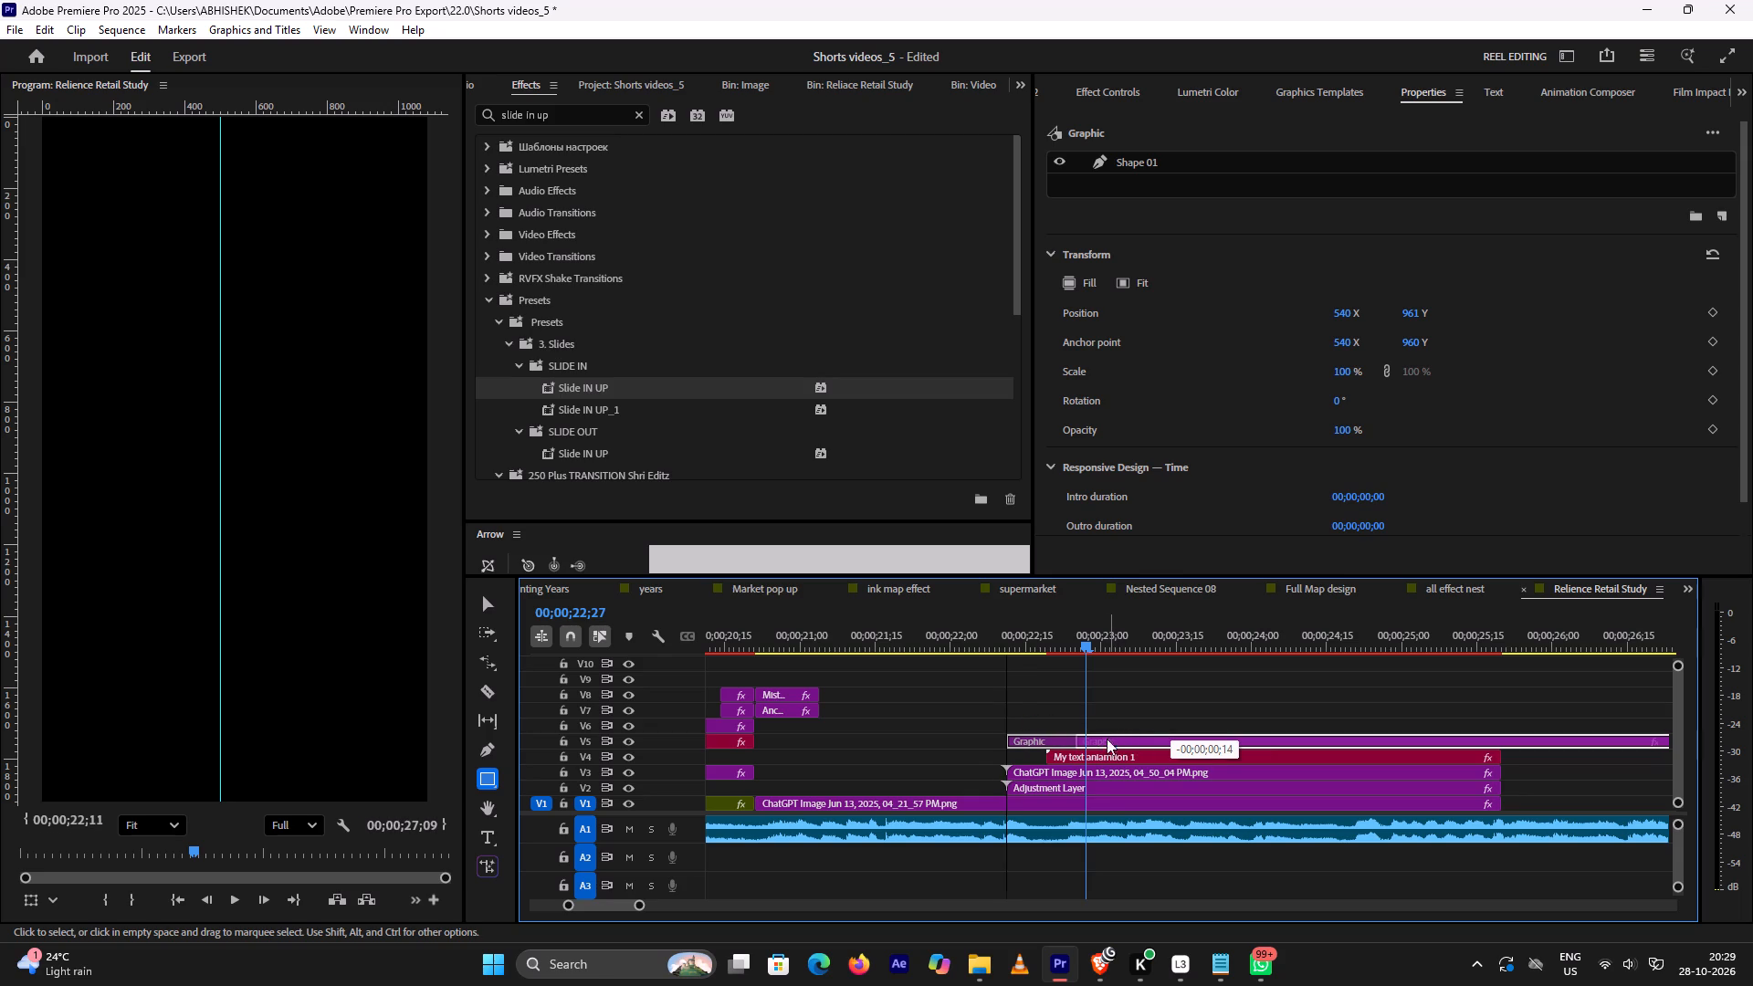
click(1004, 636)
key(space)
key(space)
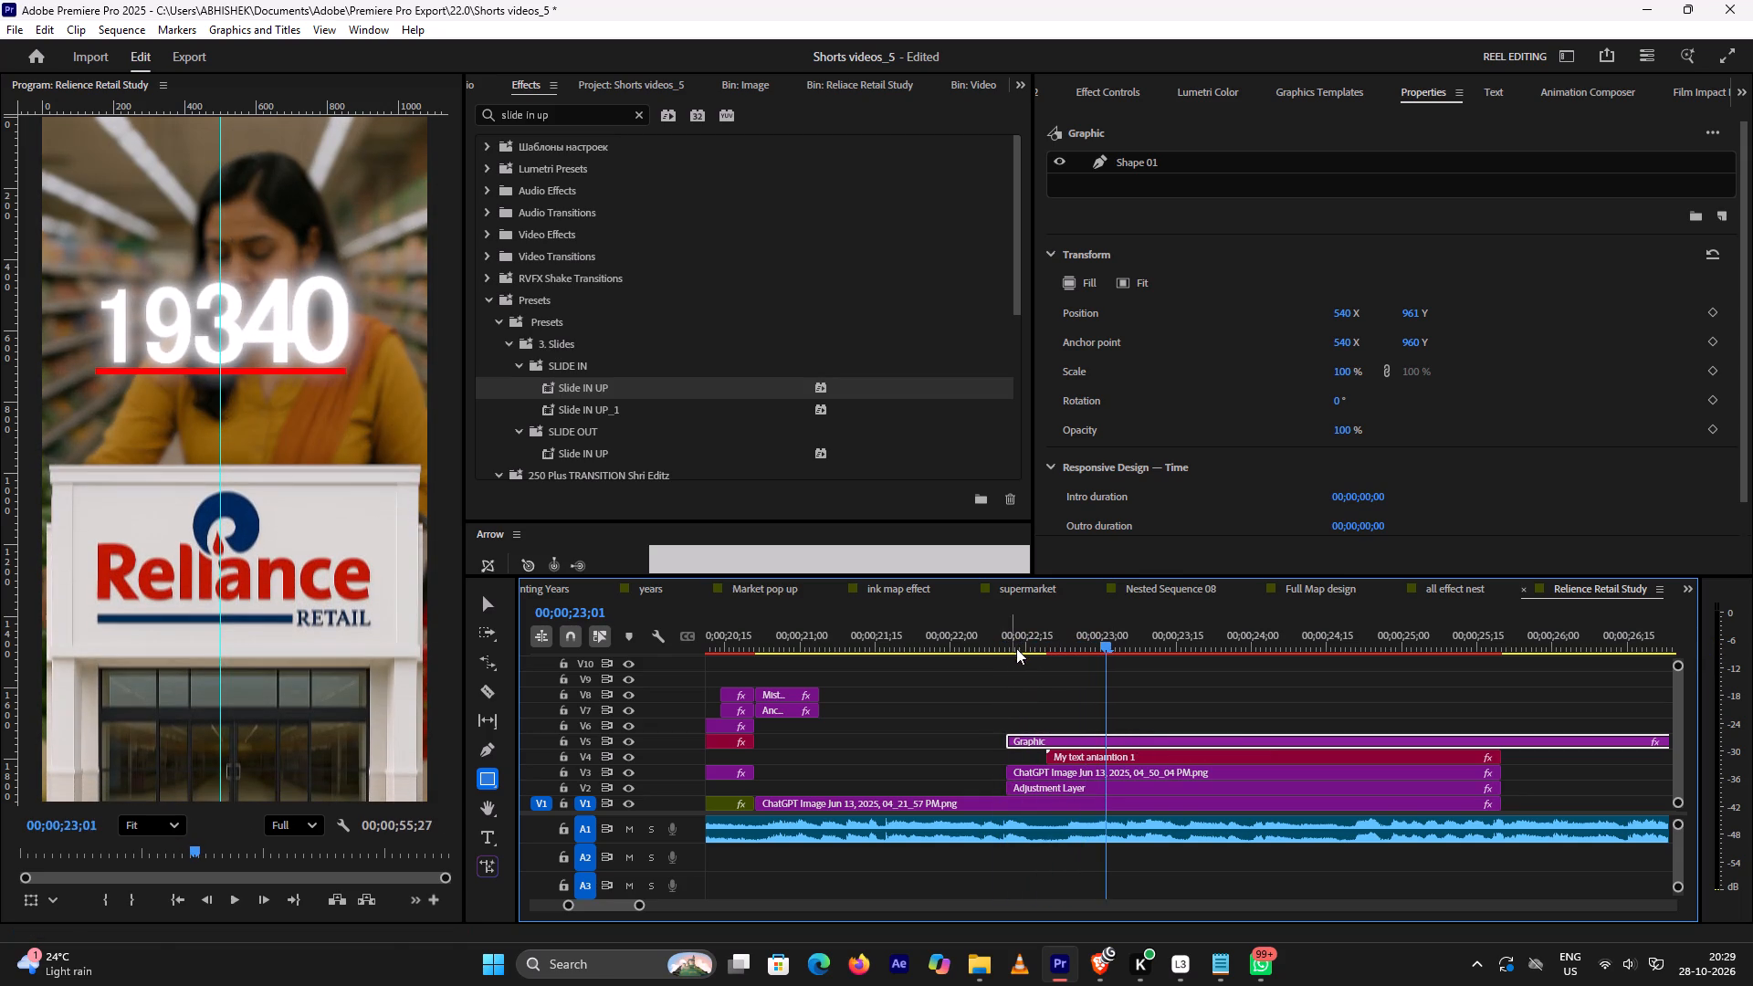
Apply the Crop video effect to the underline Graphic clip on V5.
click(1049, 738)
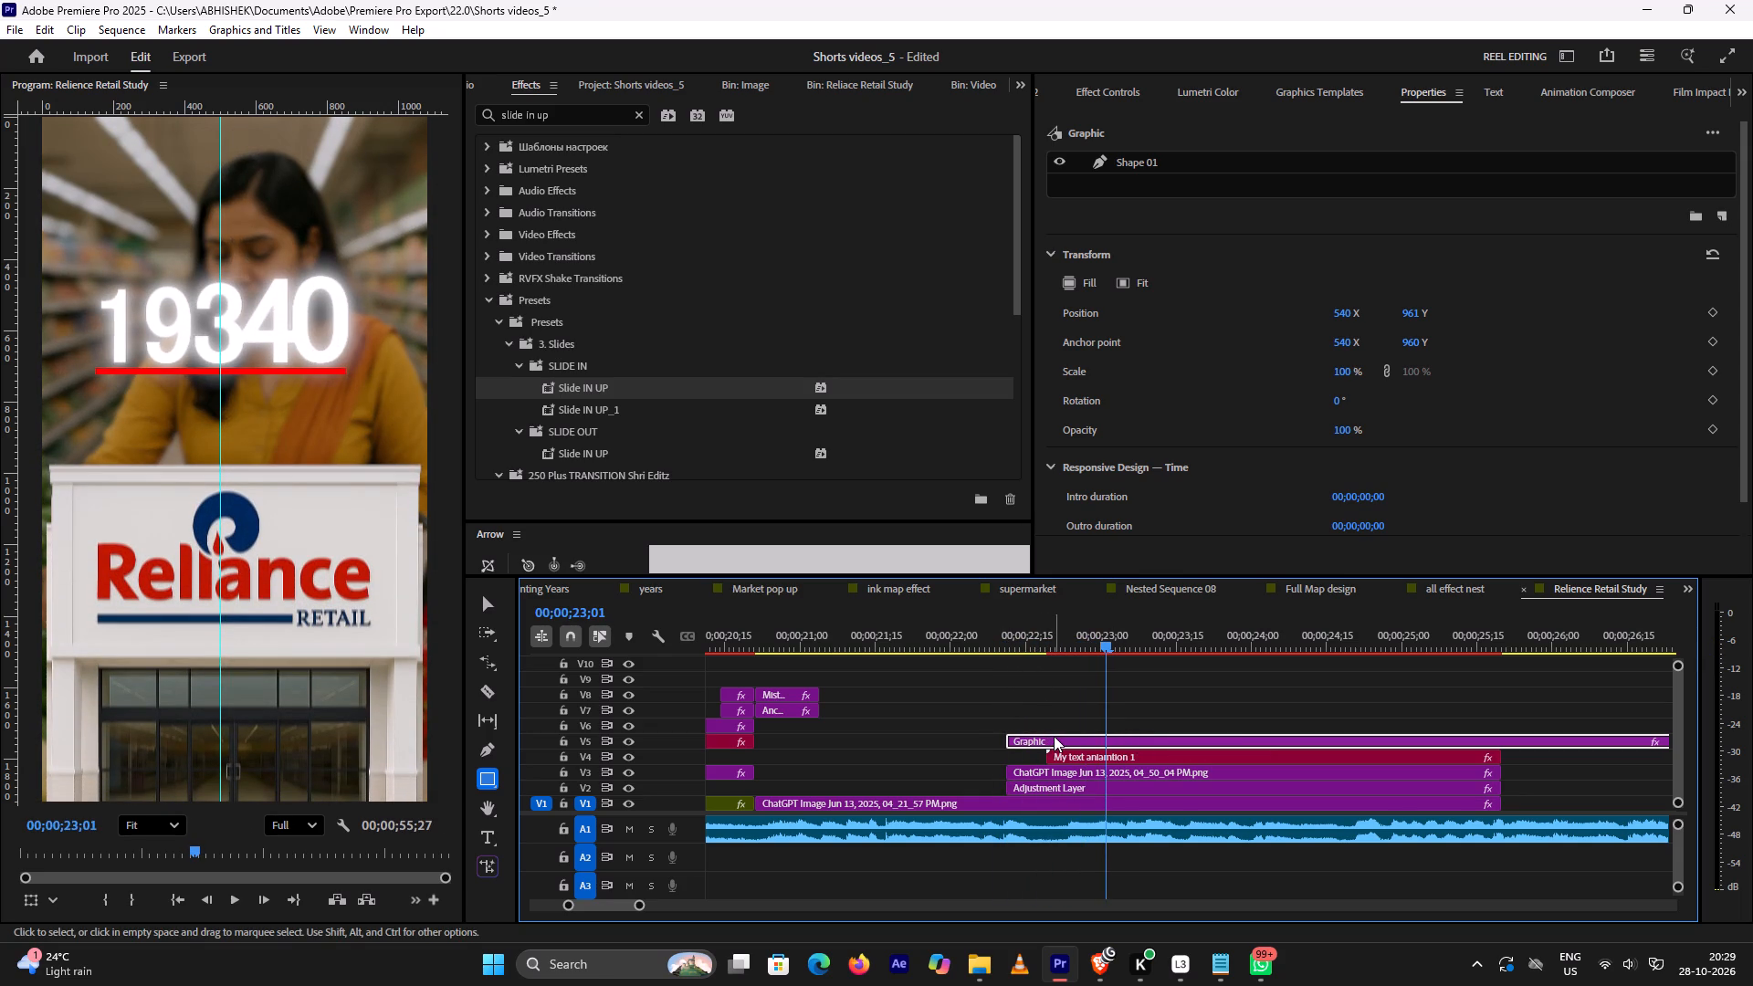
click(1054, 736)
click(1104, 739)
key(r)
text(ve)
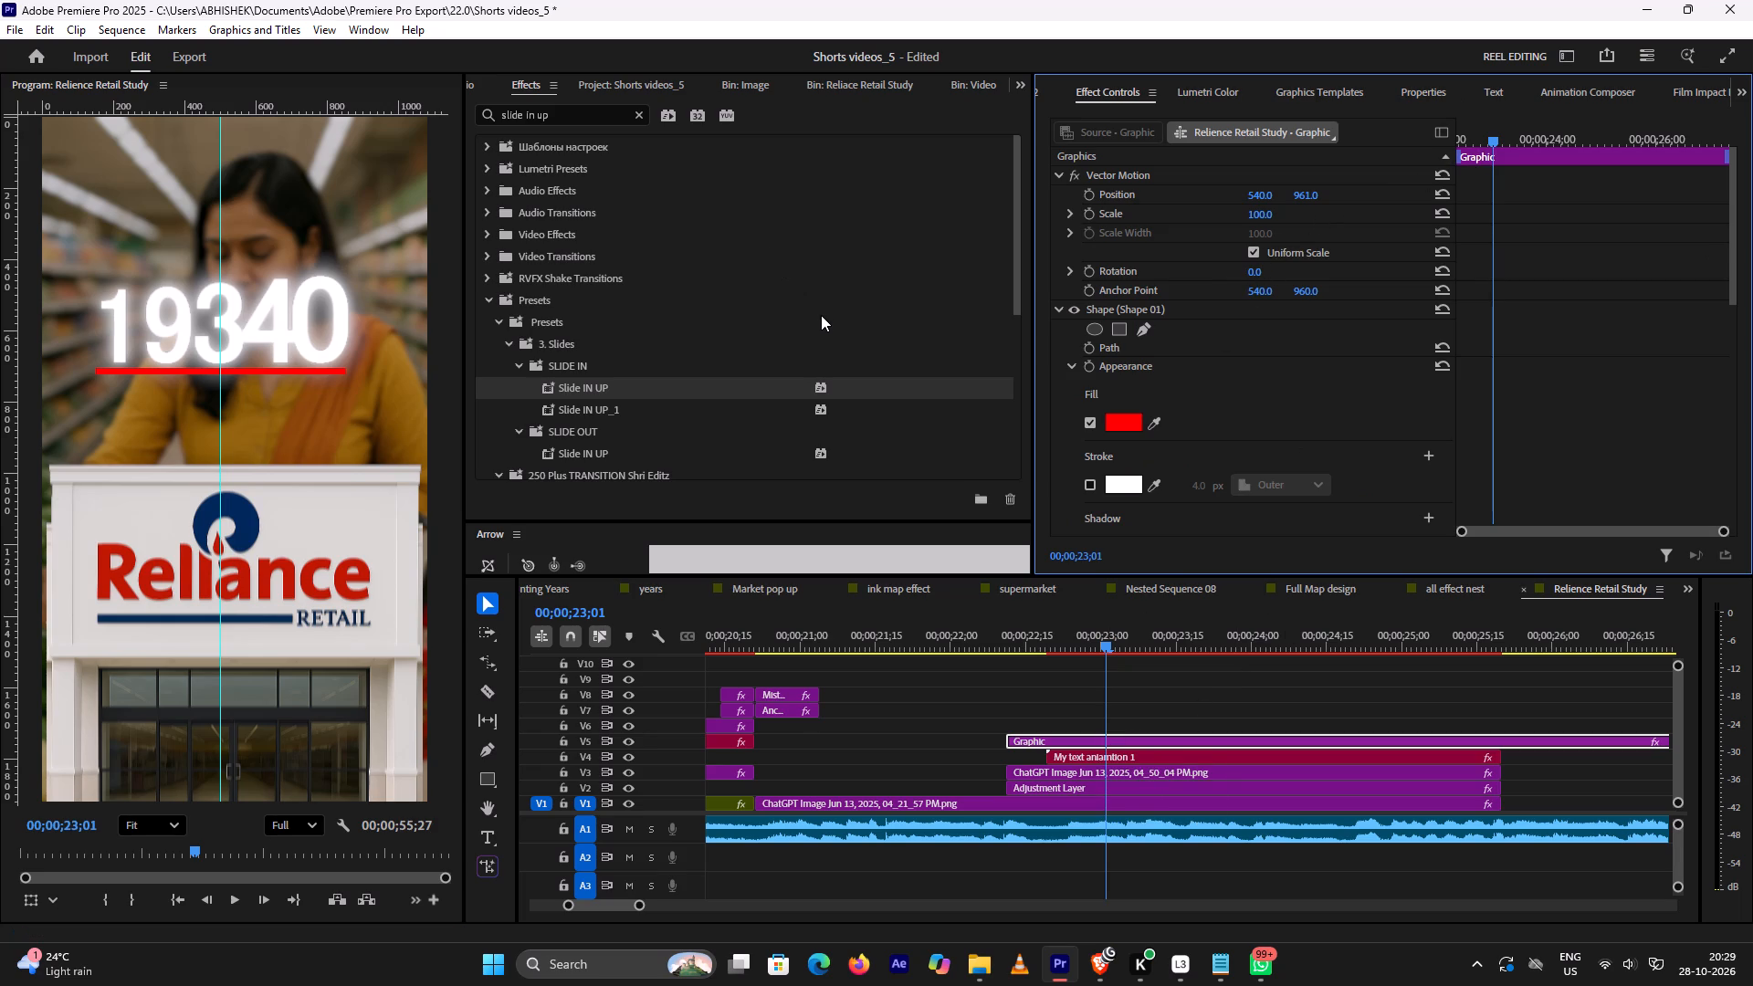
key(ctrl+y)
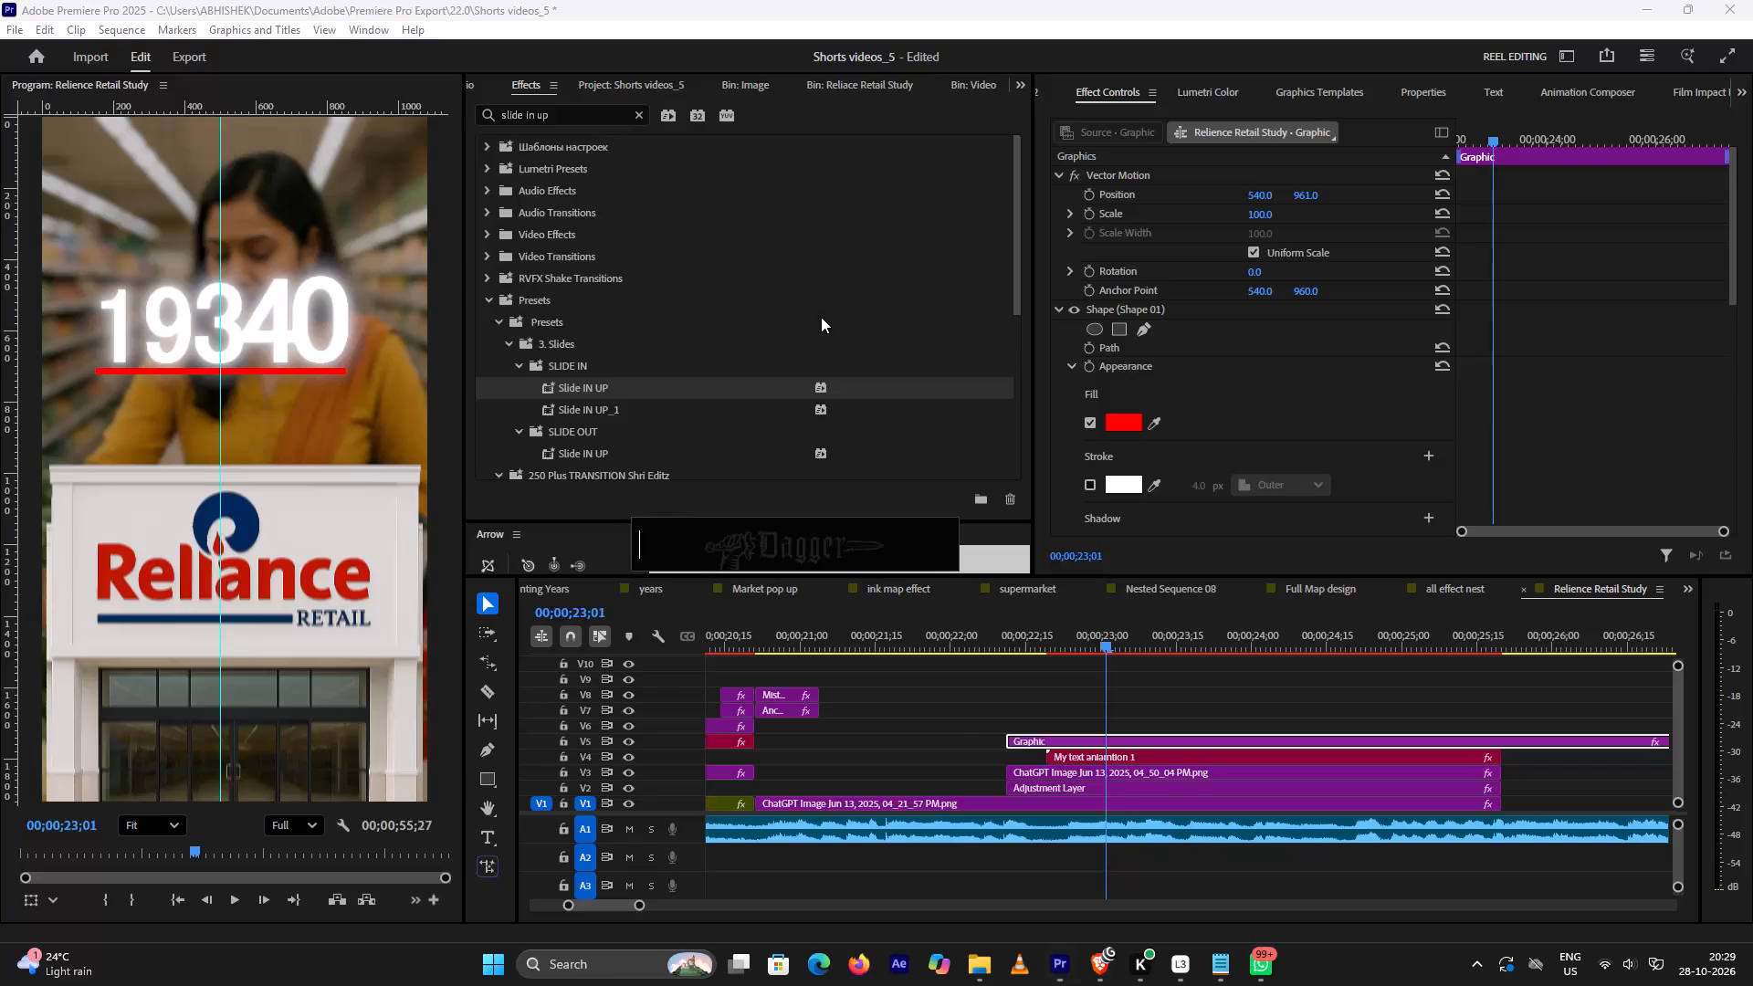
text(cro)
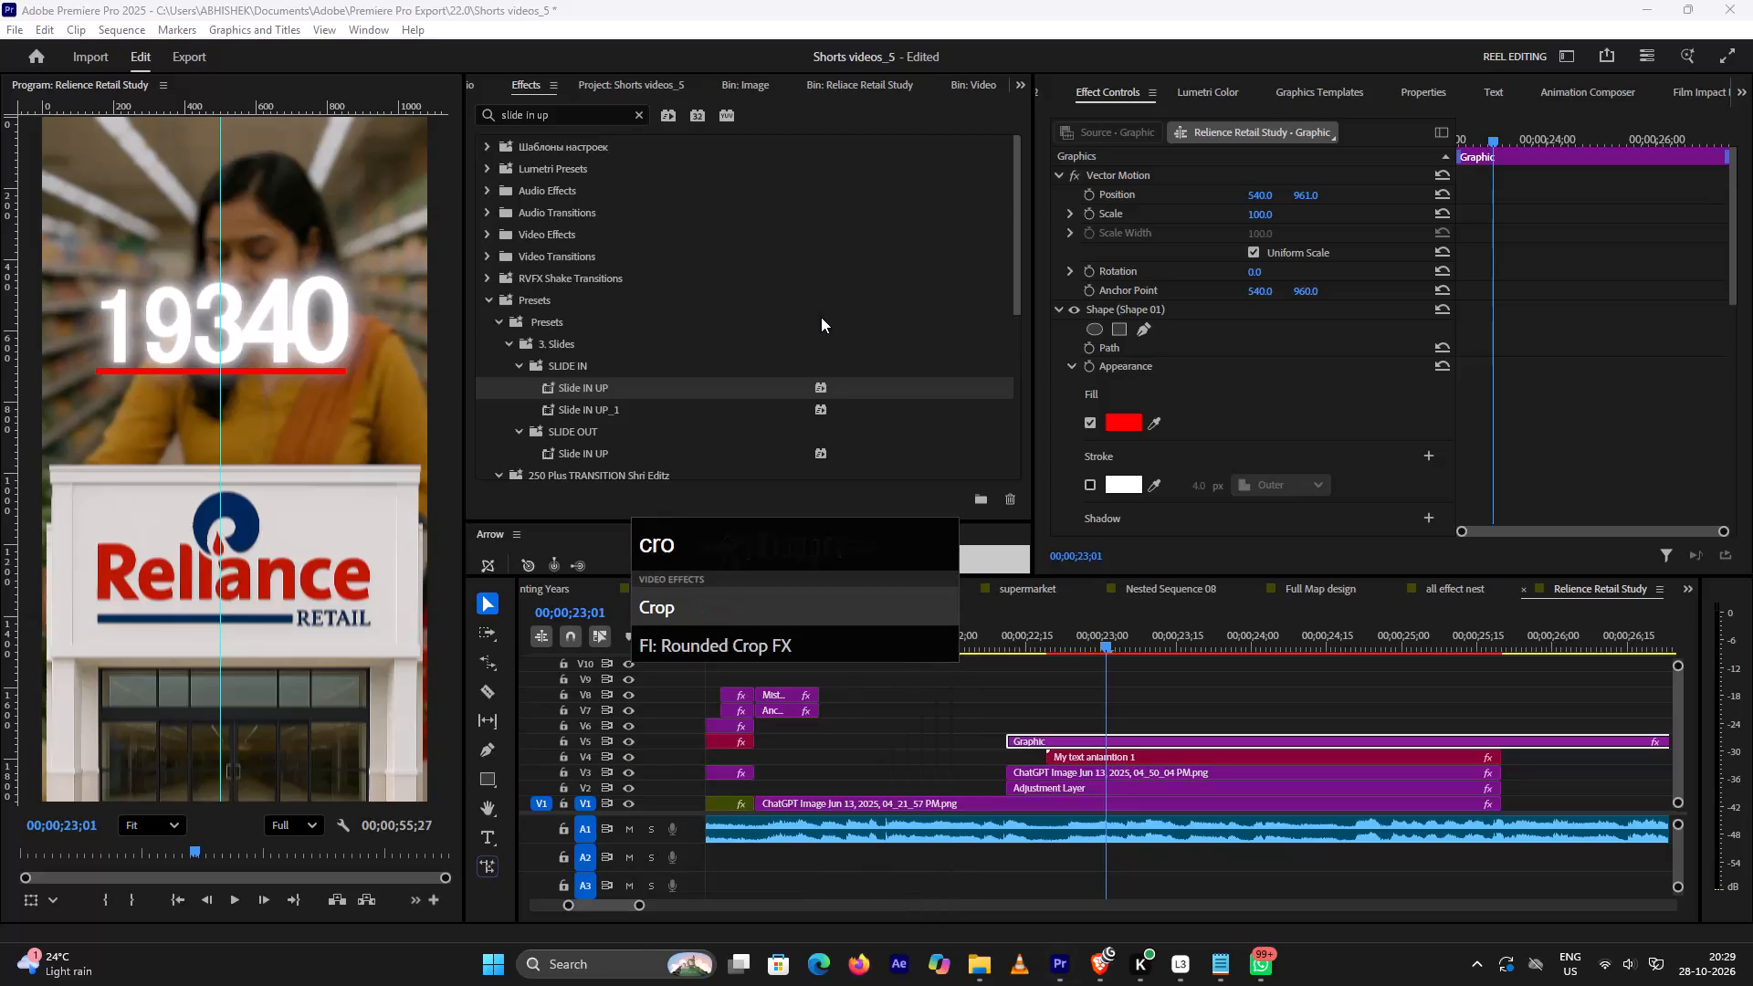
key(Return)
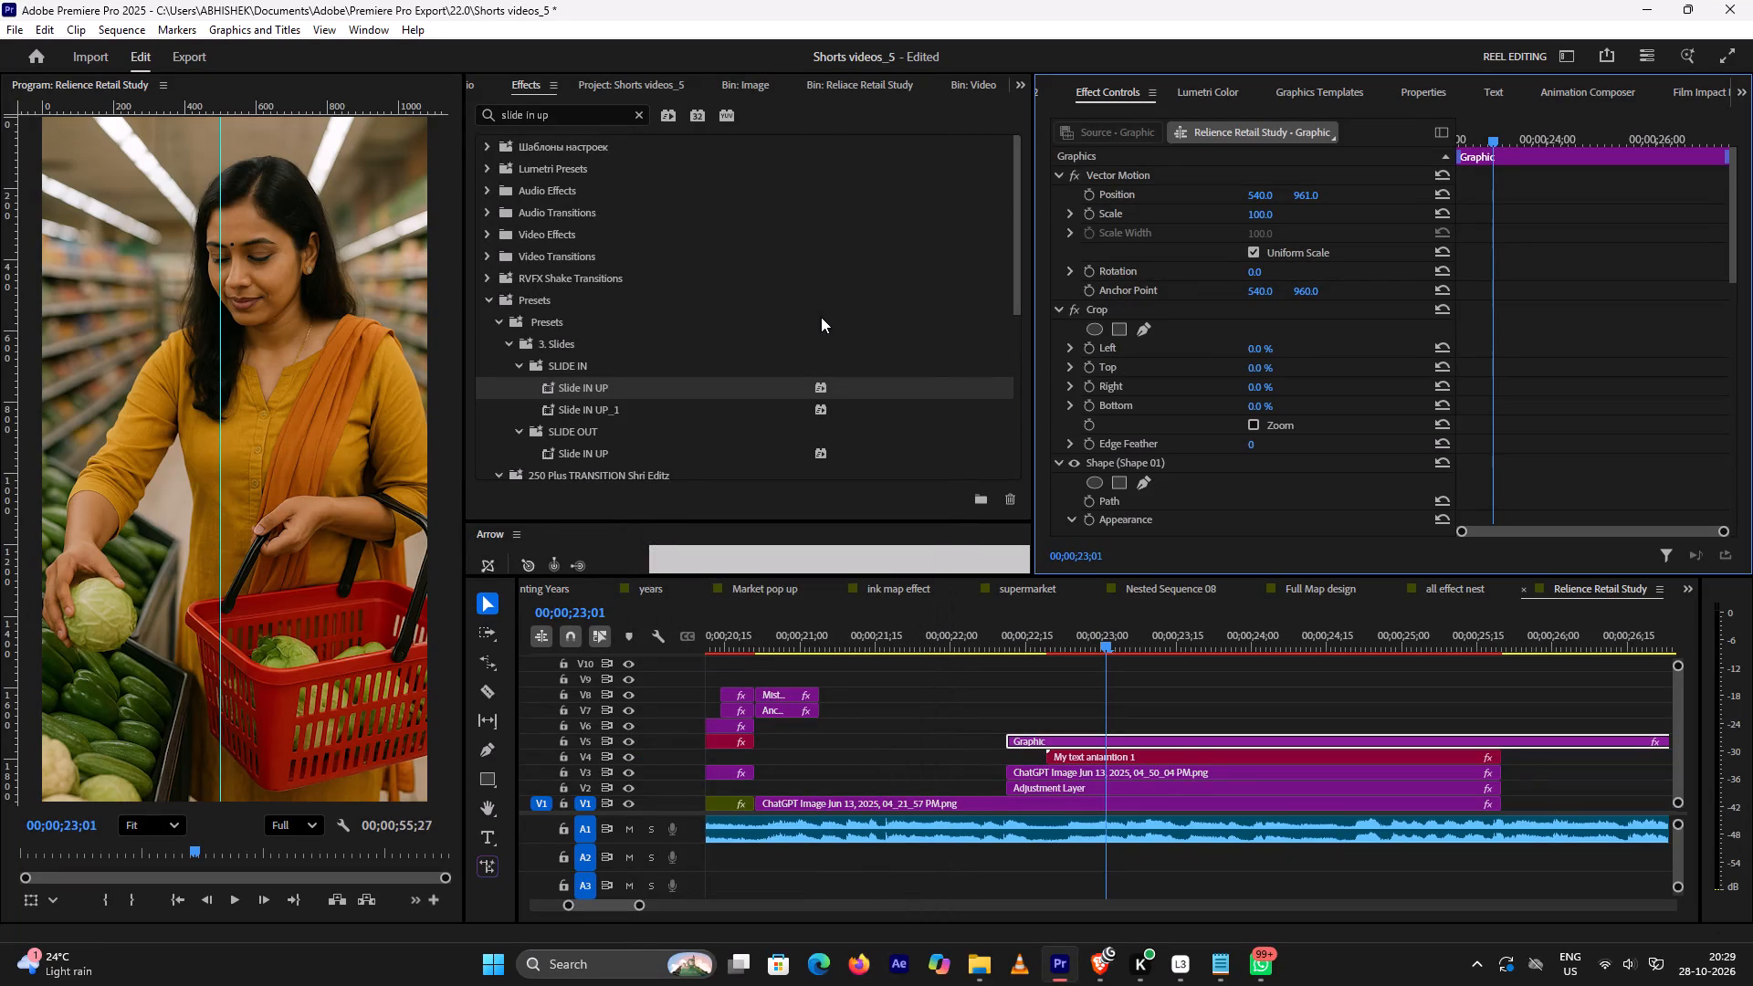
Enable keyframing for Crop Left in the underline clip's Motion settings, with the first keyframe at 00;00;22;13.
scroll(1102, 316, down, 9)
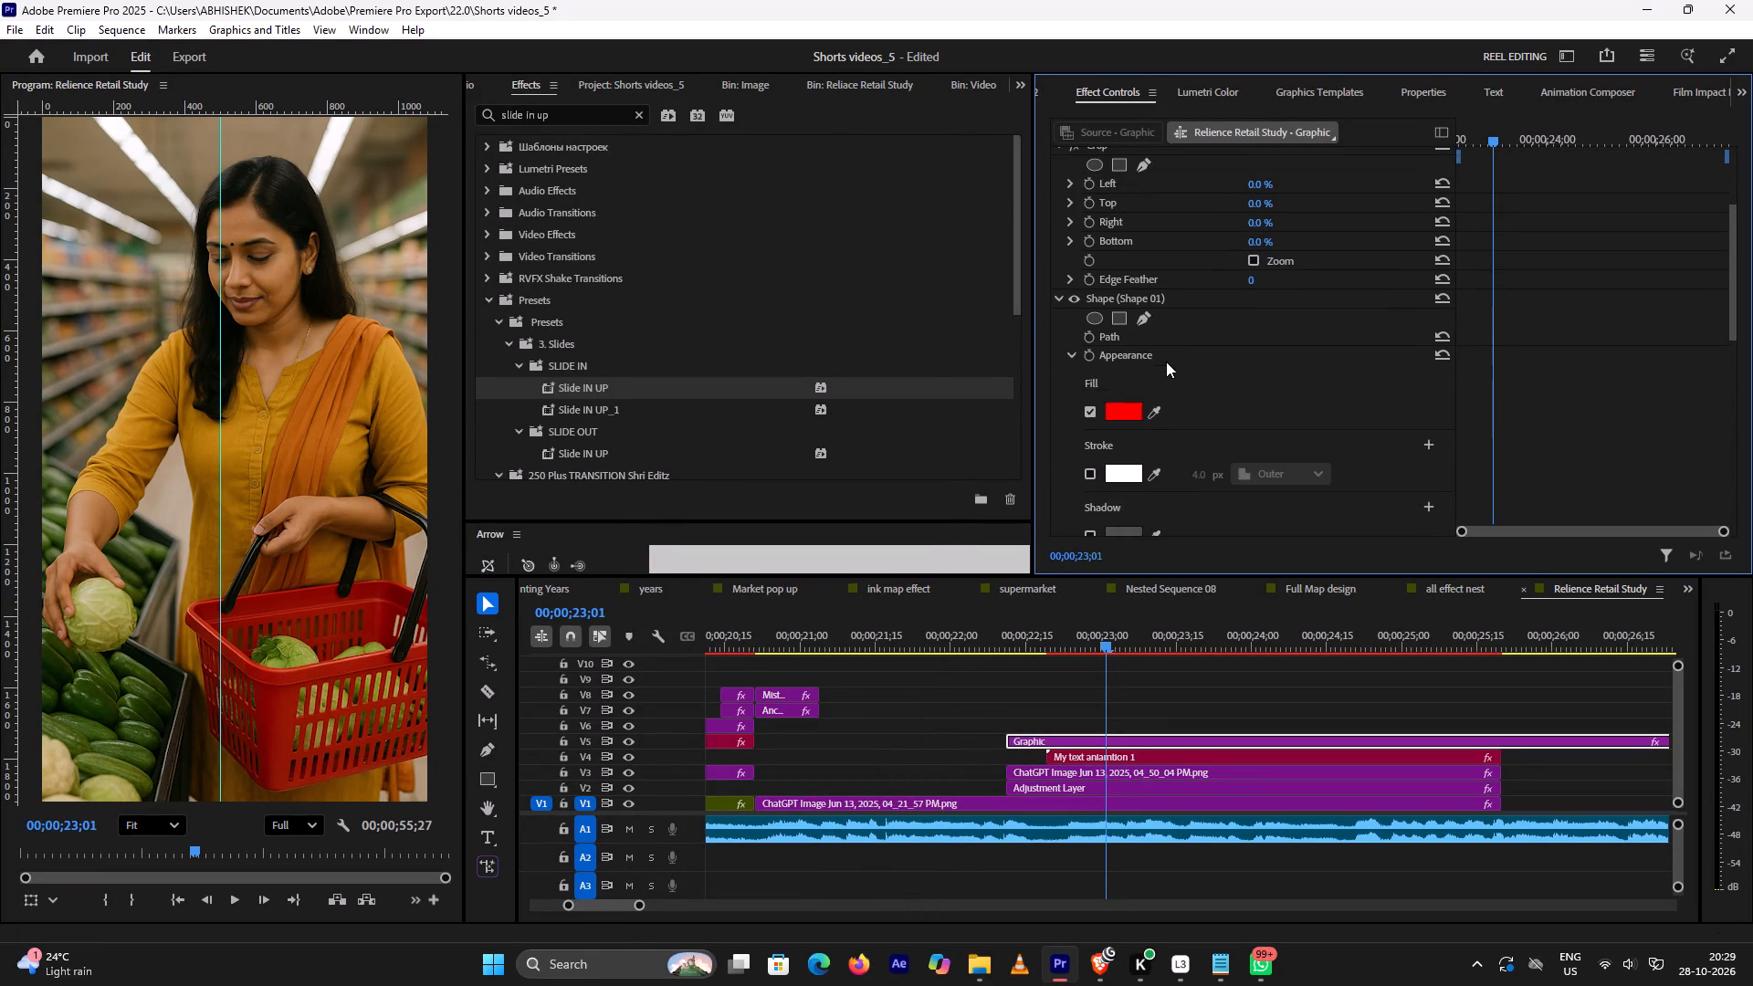
scroll(1181, 393, down, 18)
scroll(1202, 398, down, 4)
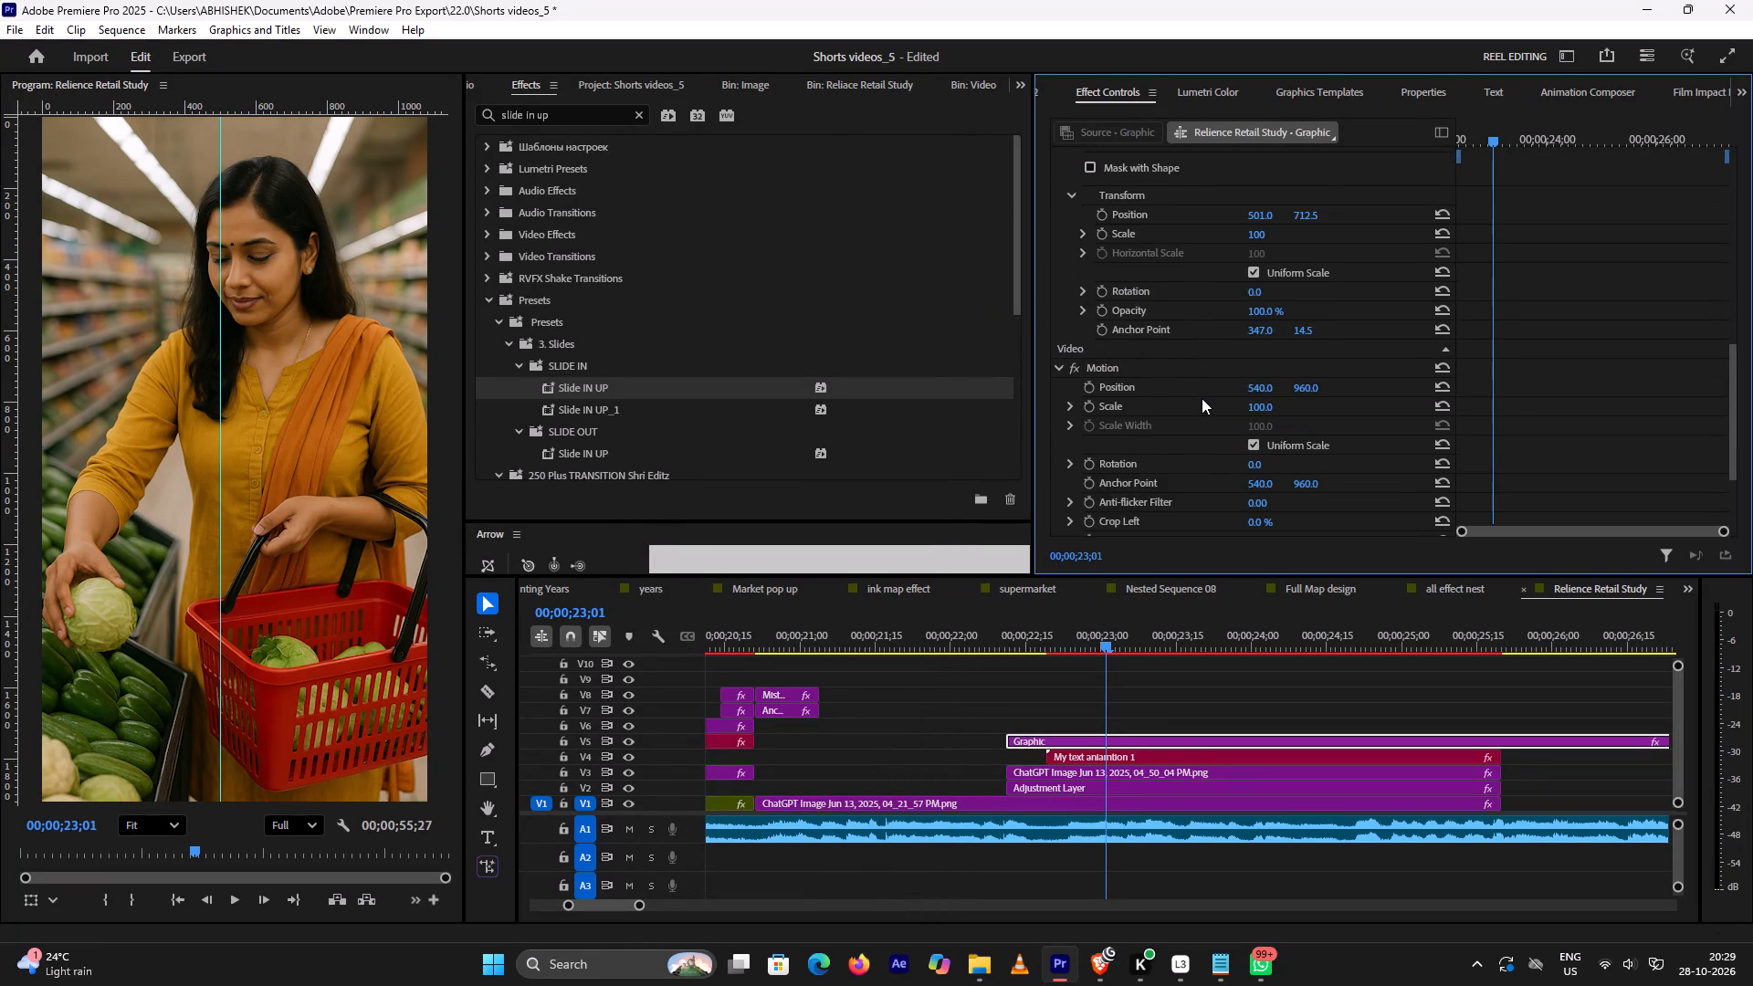
scroll(1202, 399, down, 9)
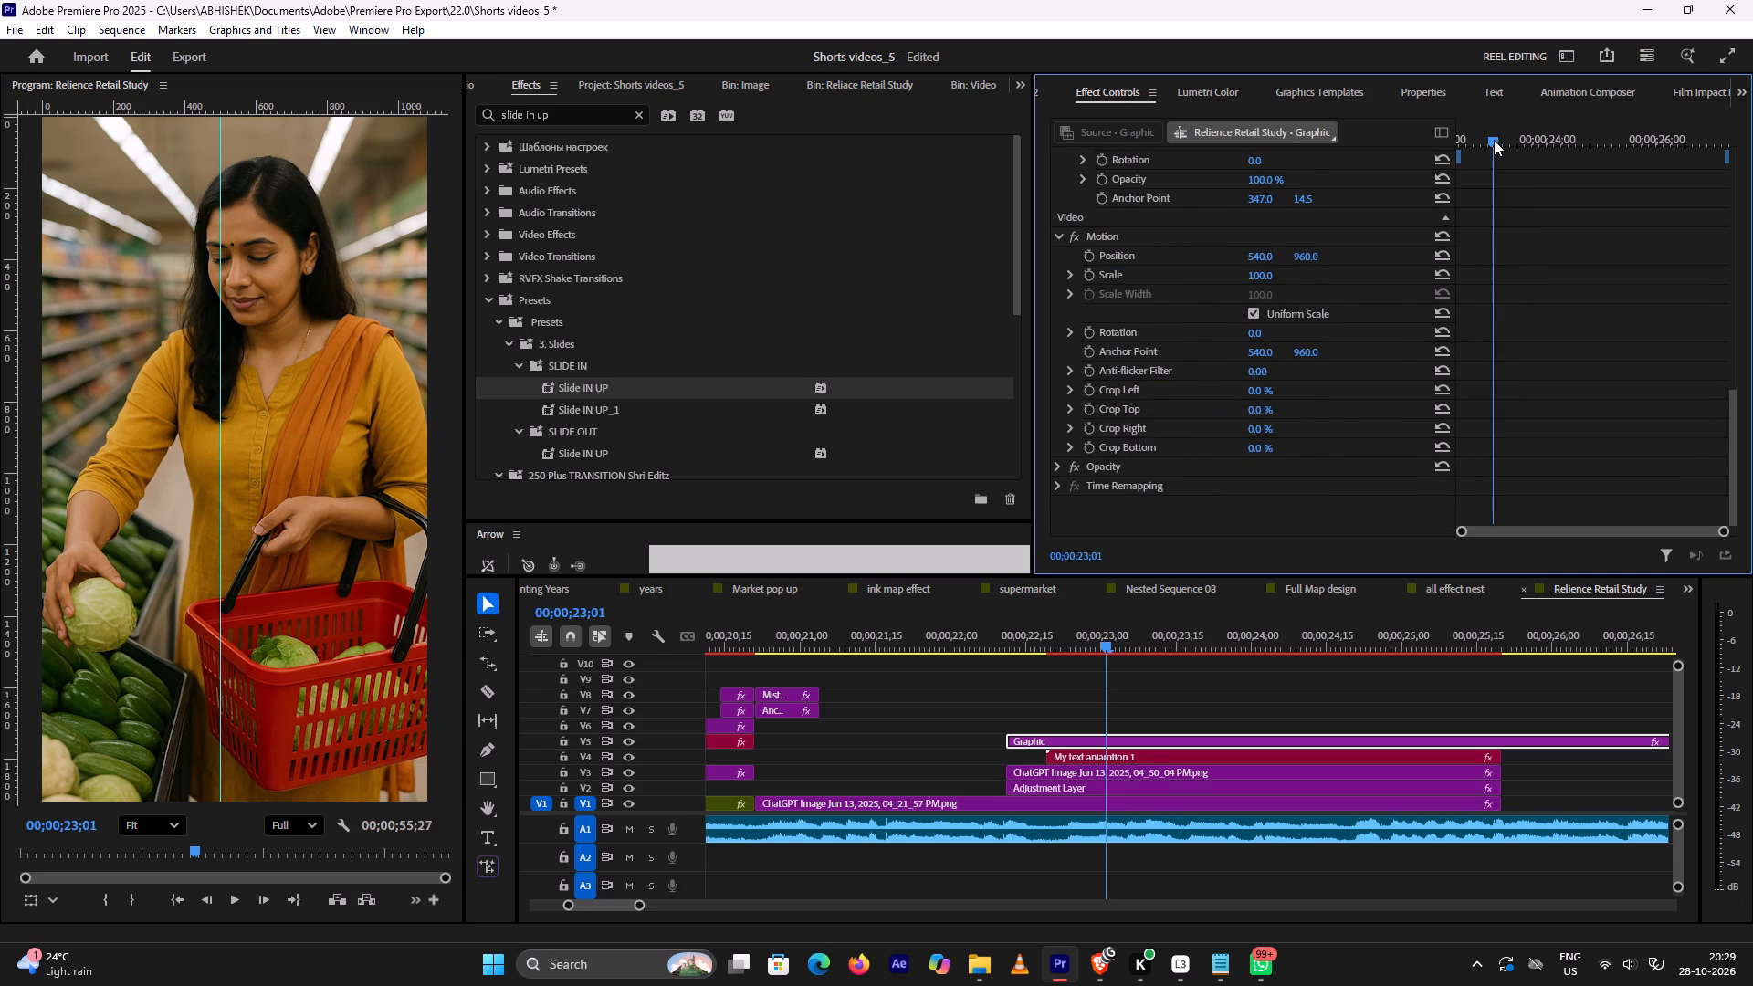
drag(1494, 140, 1461, 163)
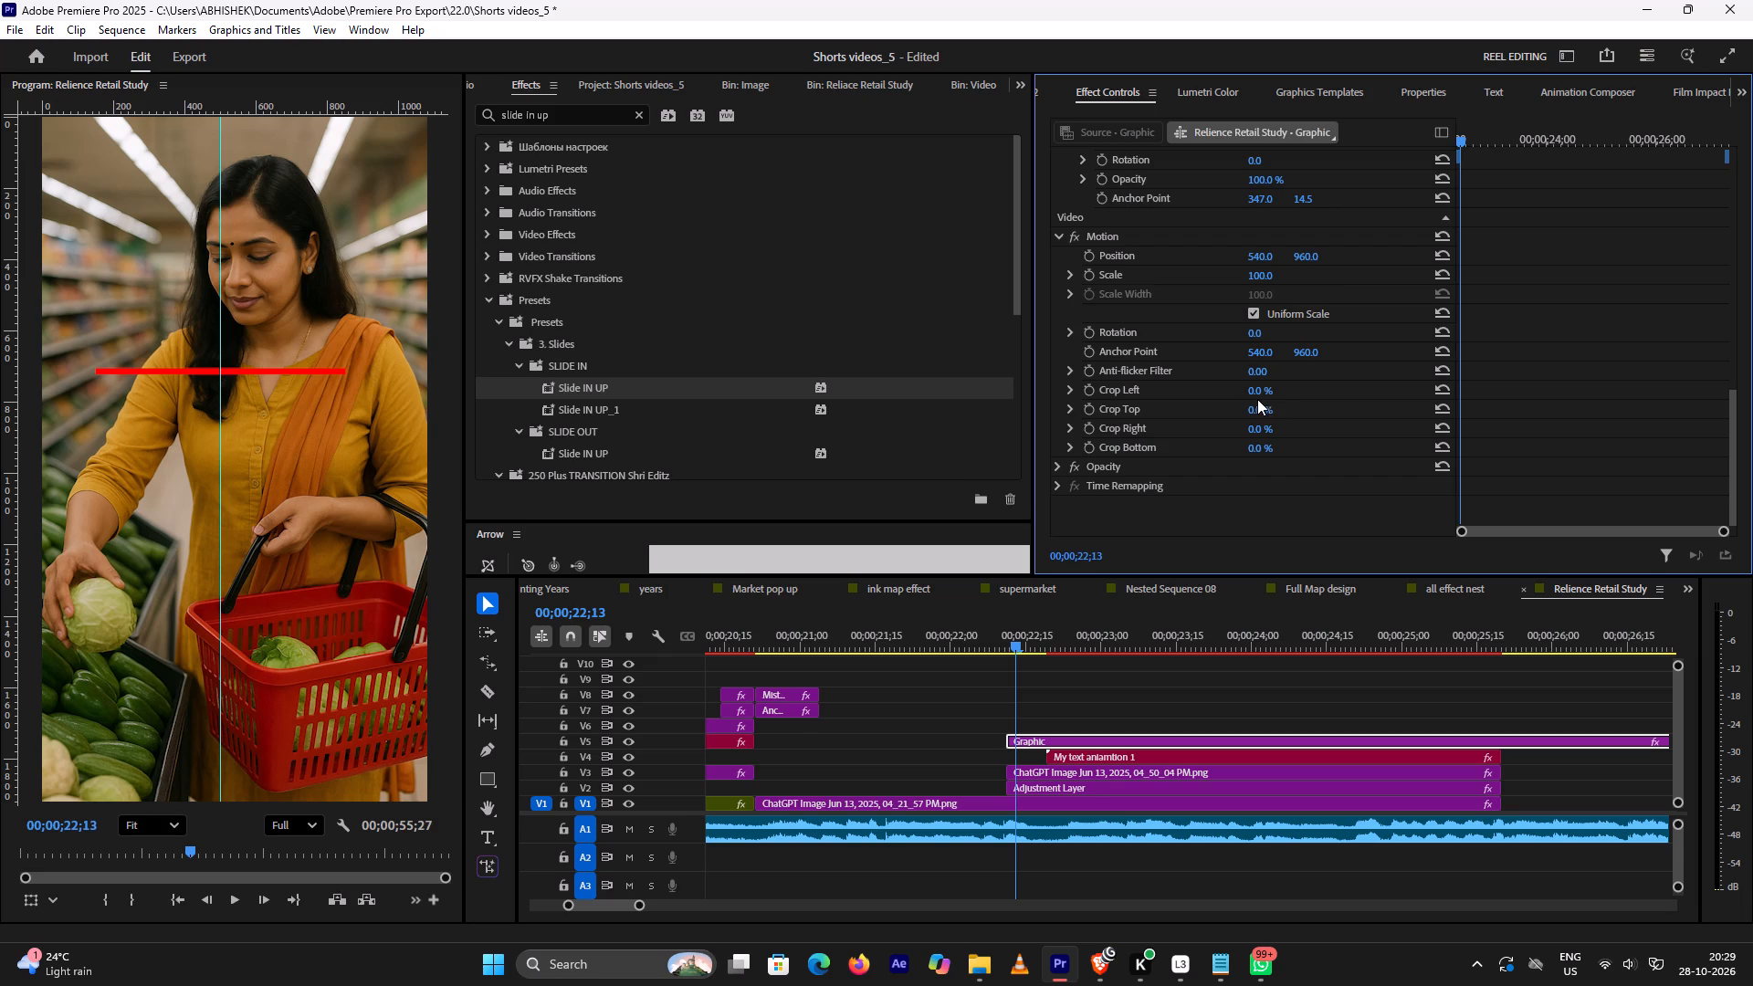
click(1093, 389)
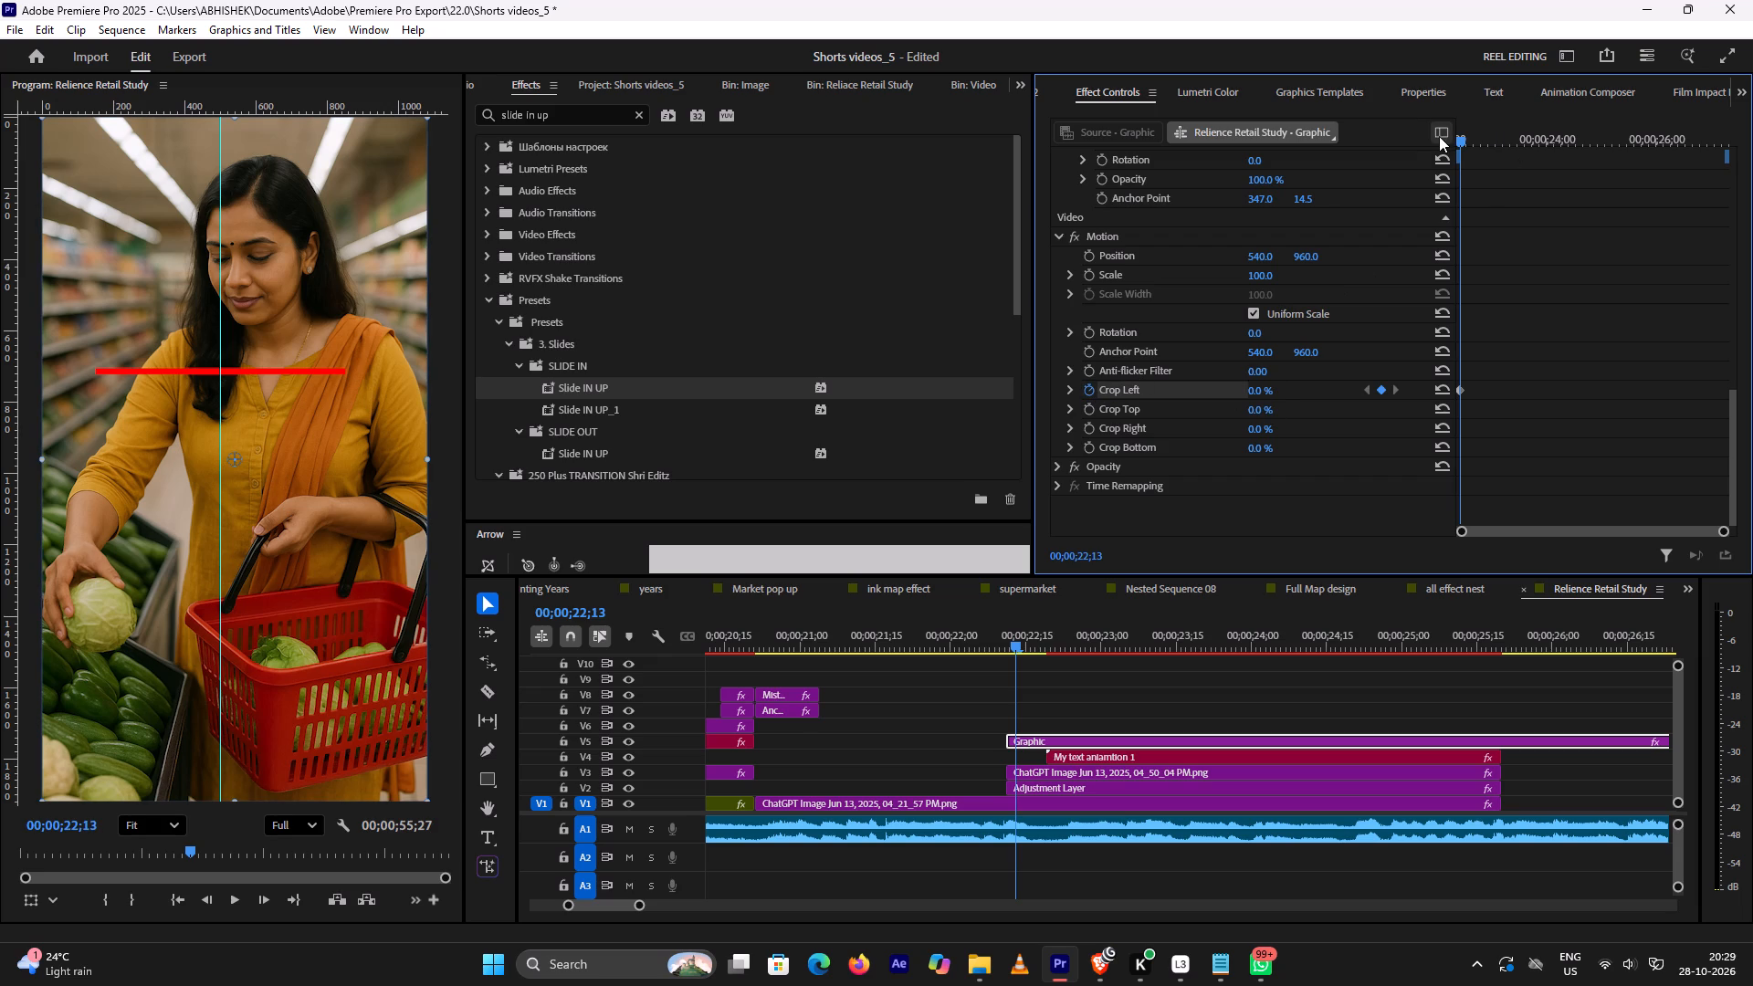
Add a second Crop Left keyframe at 00;00;23;06, keeping its value at 0%.
drag(1454, 138, 1485, 143)
drag(1485, 143, 1488, 144)
drag(1463, 140, 1502, 139)
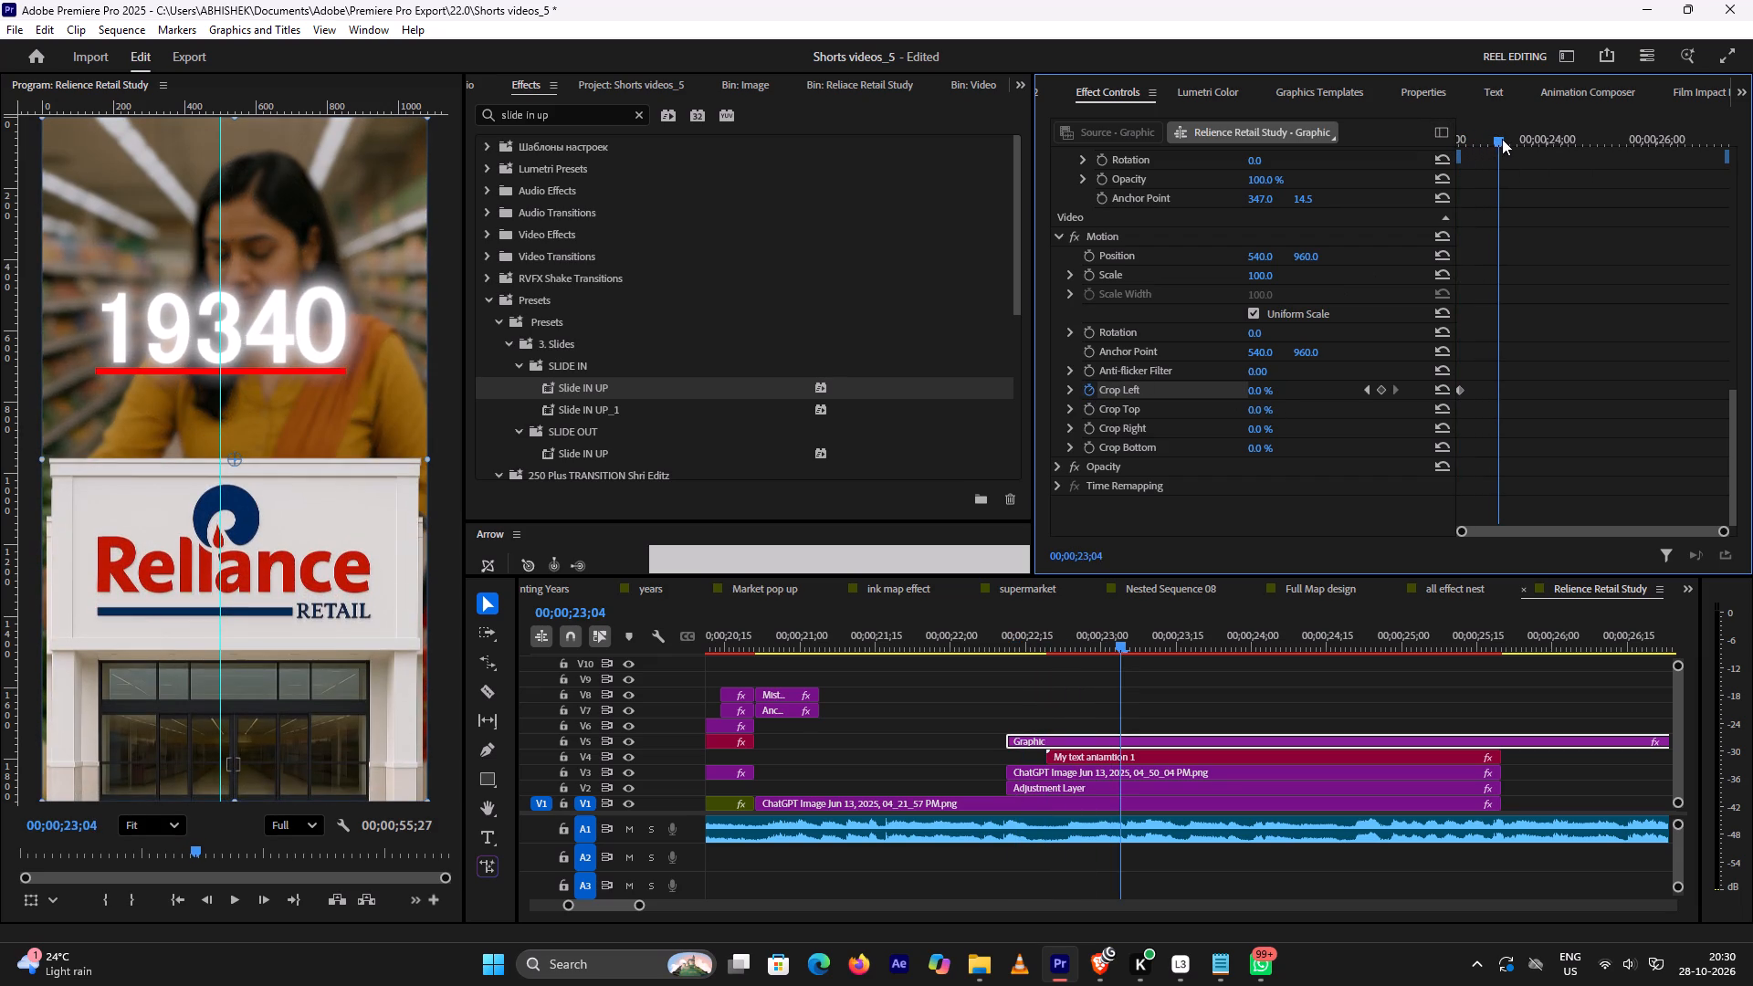
drag(1502, 139, 1498, 152)
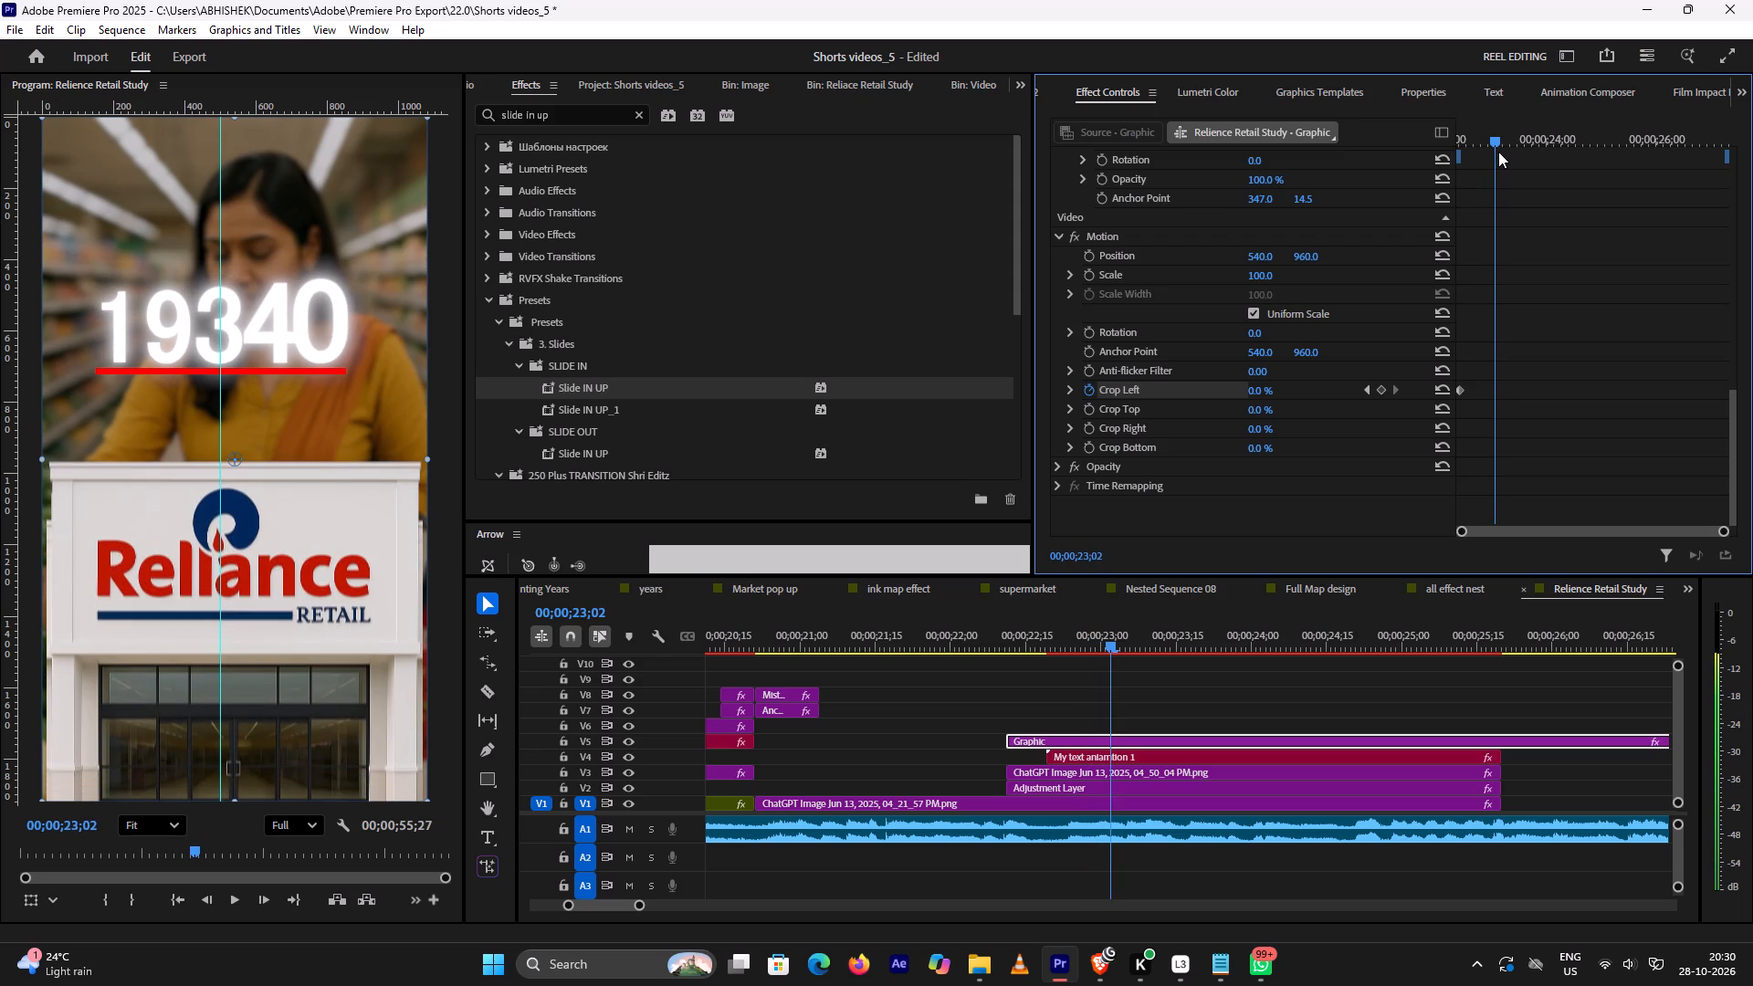
drag(1498, 152, 1505, 152)
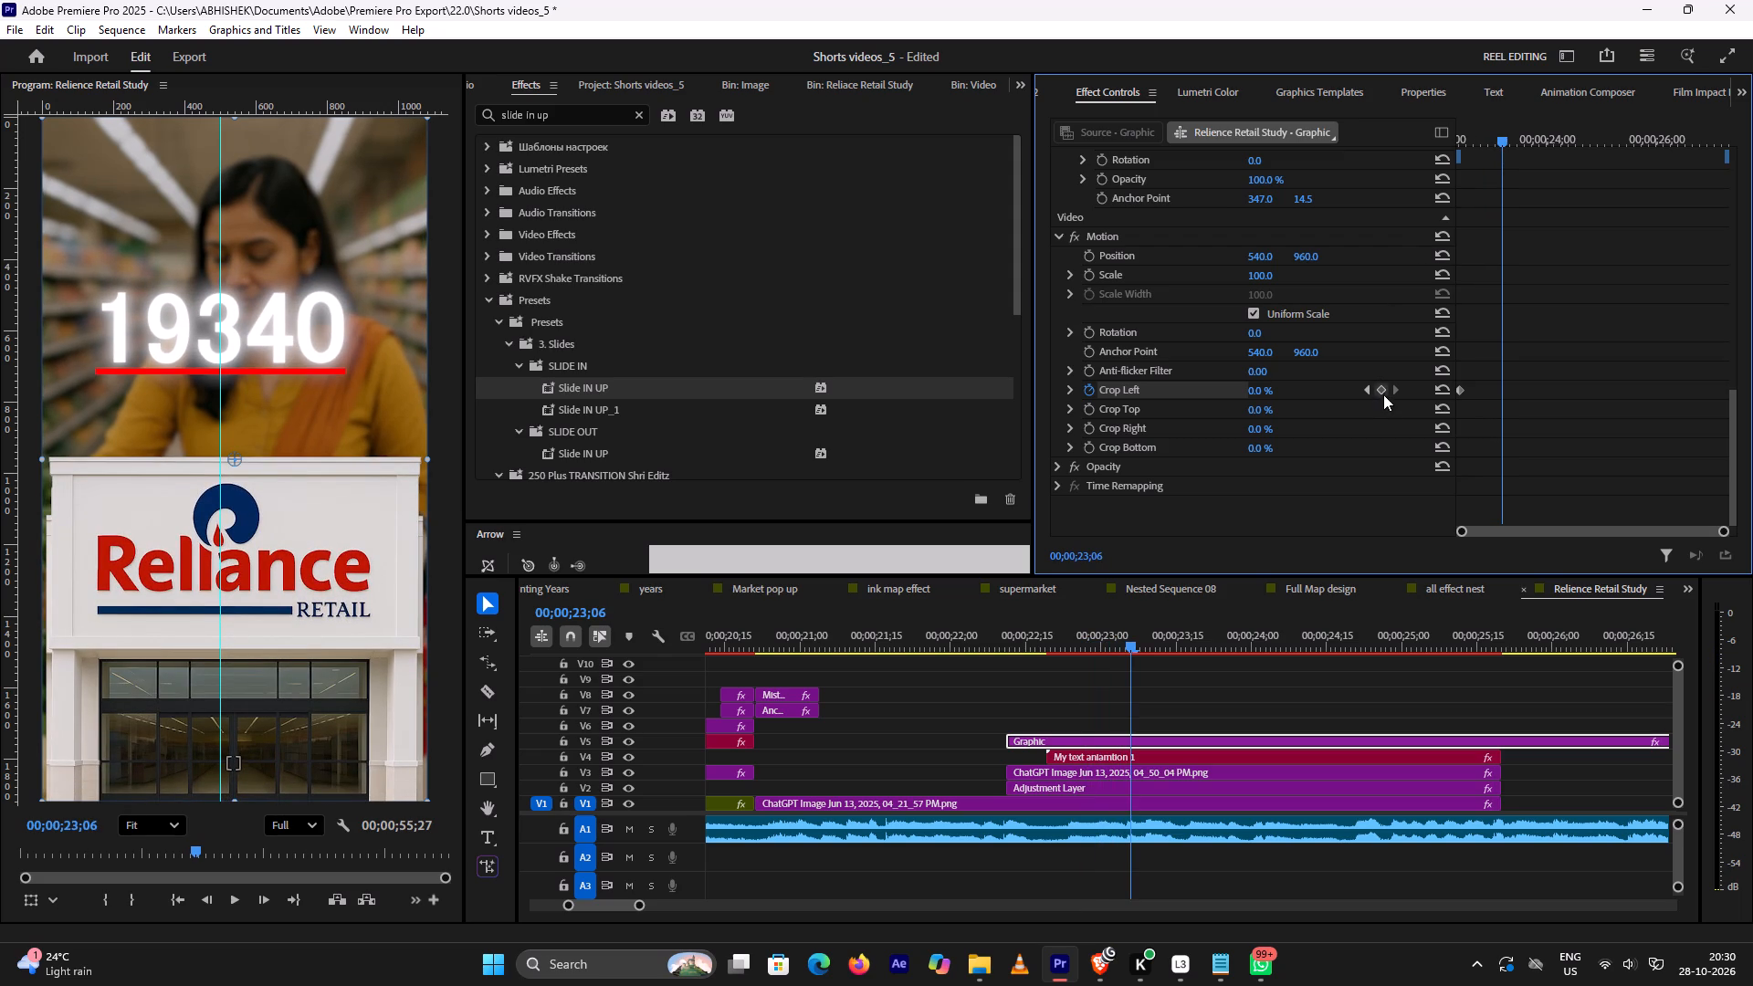
click(1382, 391)
click(1254, 383)
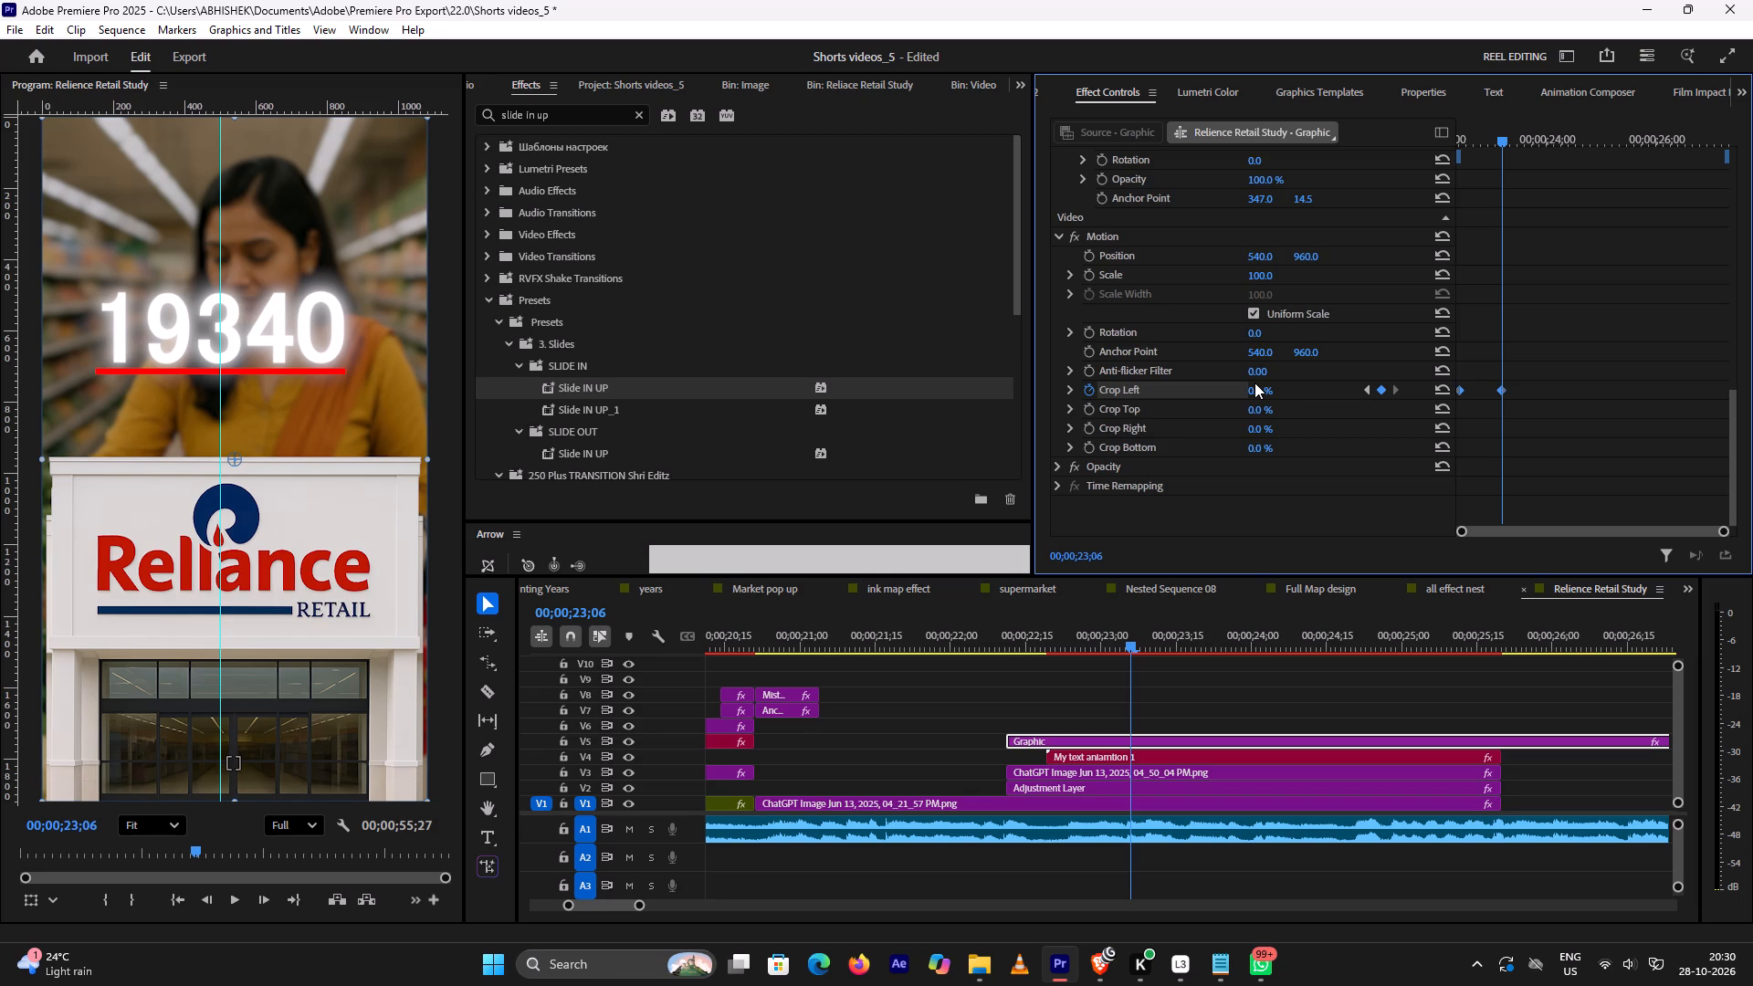
Set Crop Left to 81% at the first keyframe, 00;00;22;13, and play back the underline reveal.
click(1368, 389)
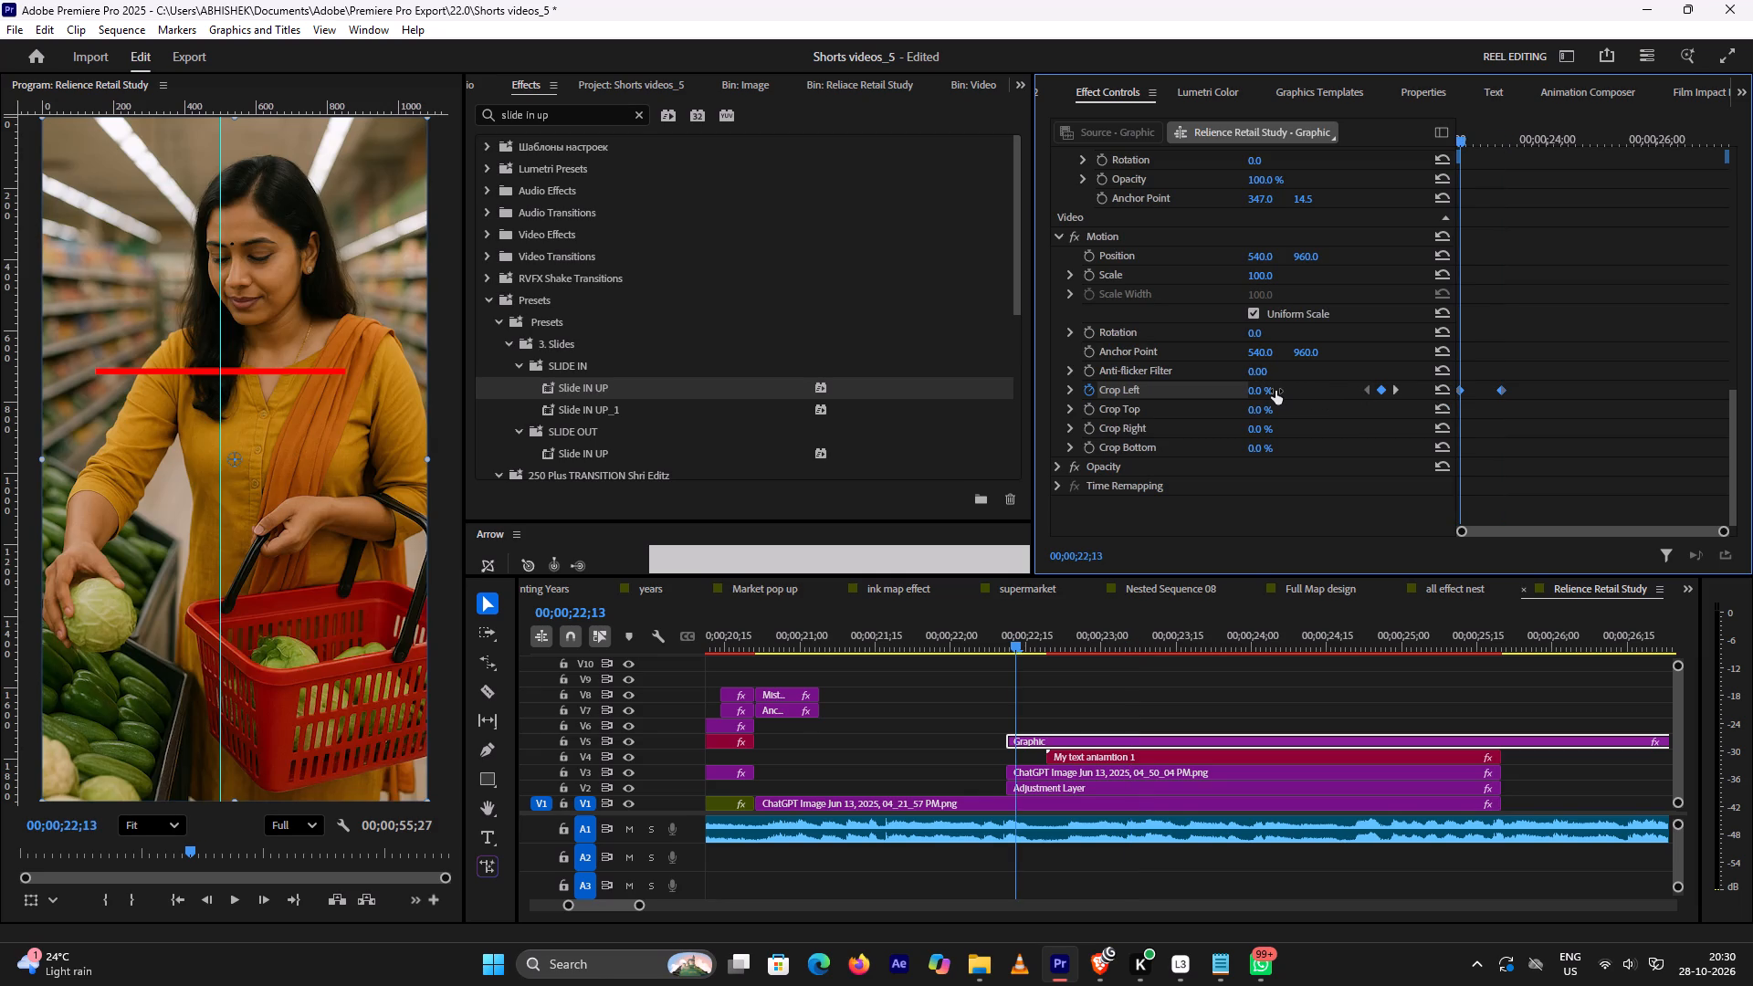
drag(1258, 389, 1307, 380)
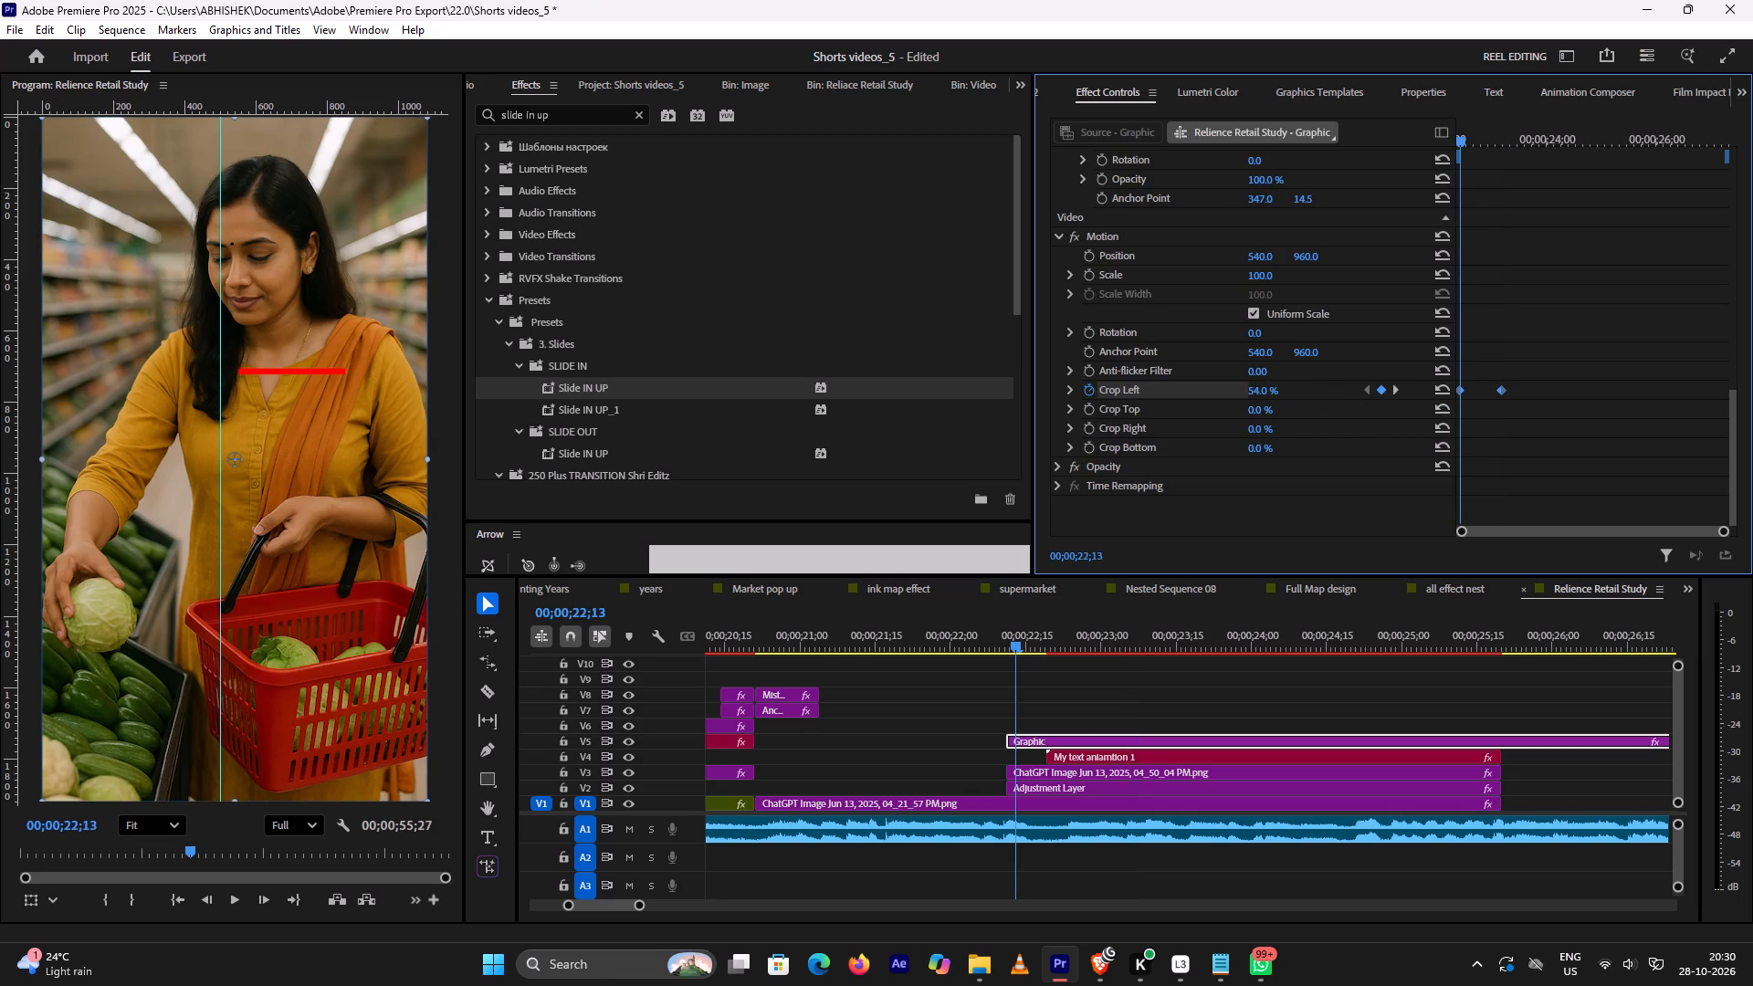
drag(1307, 380, 1332, 368)
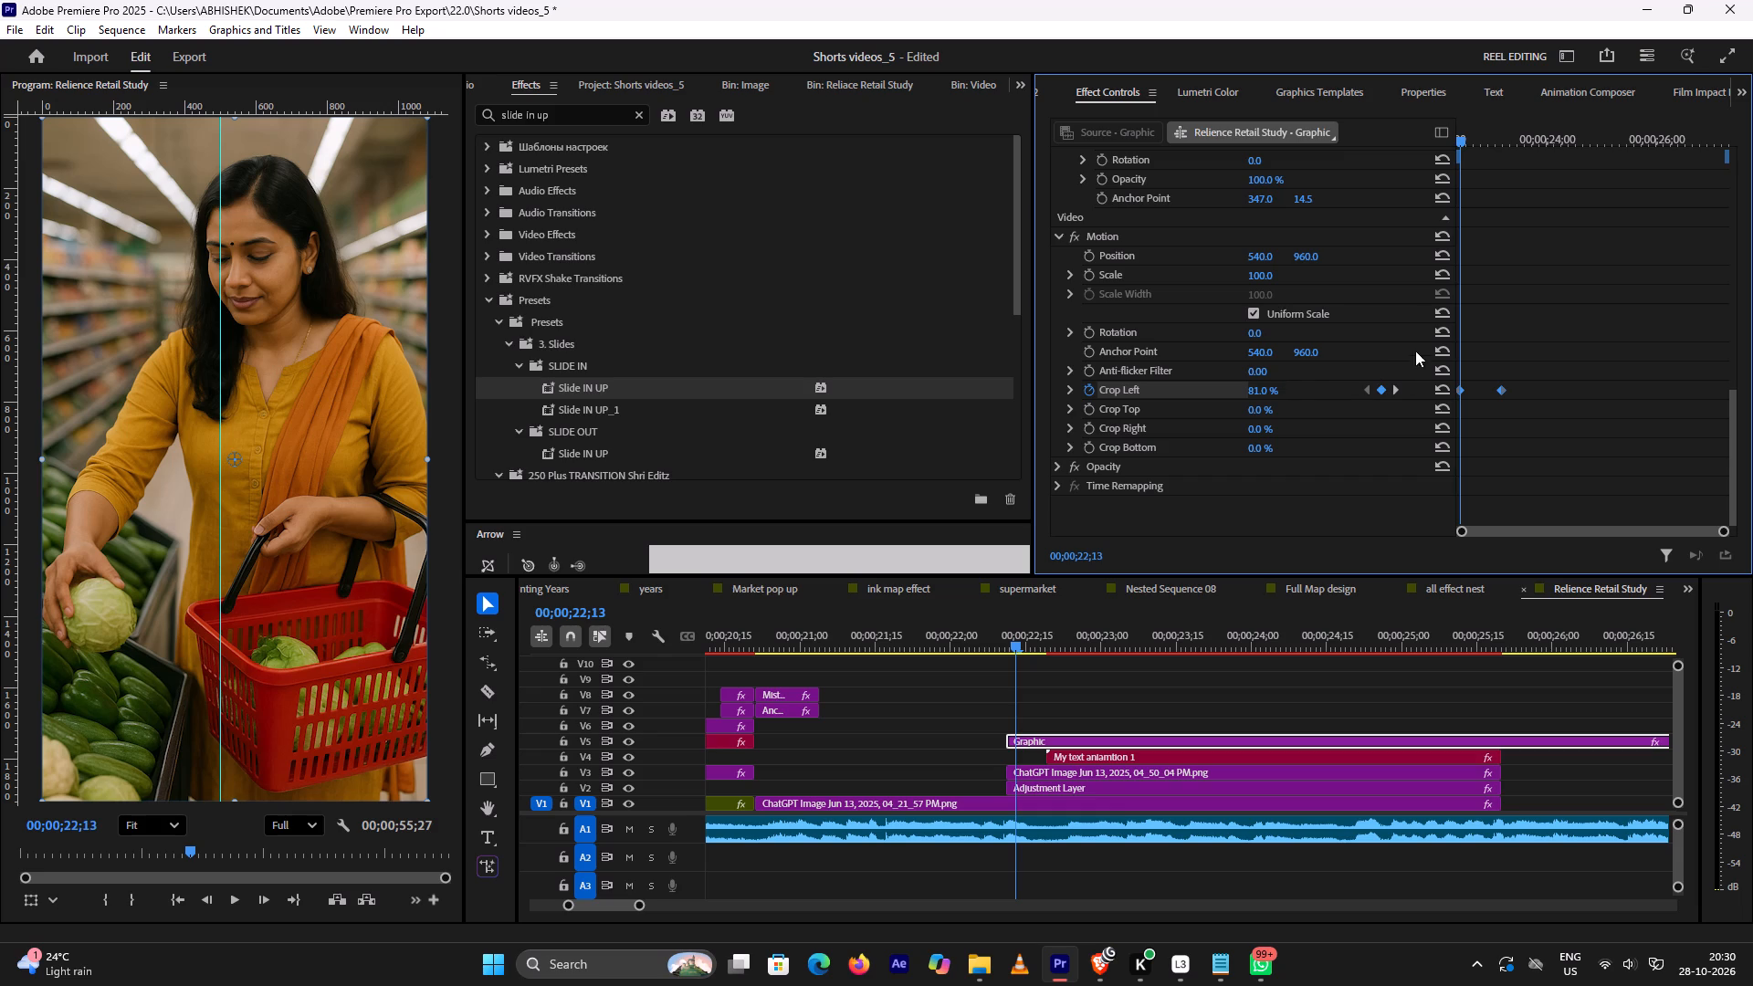
key(space)
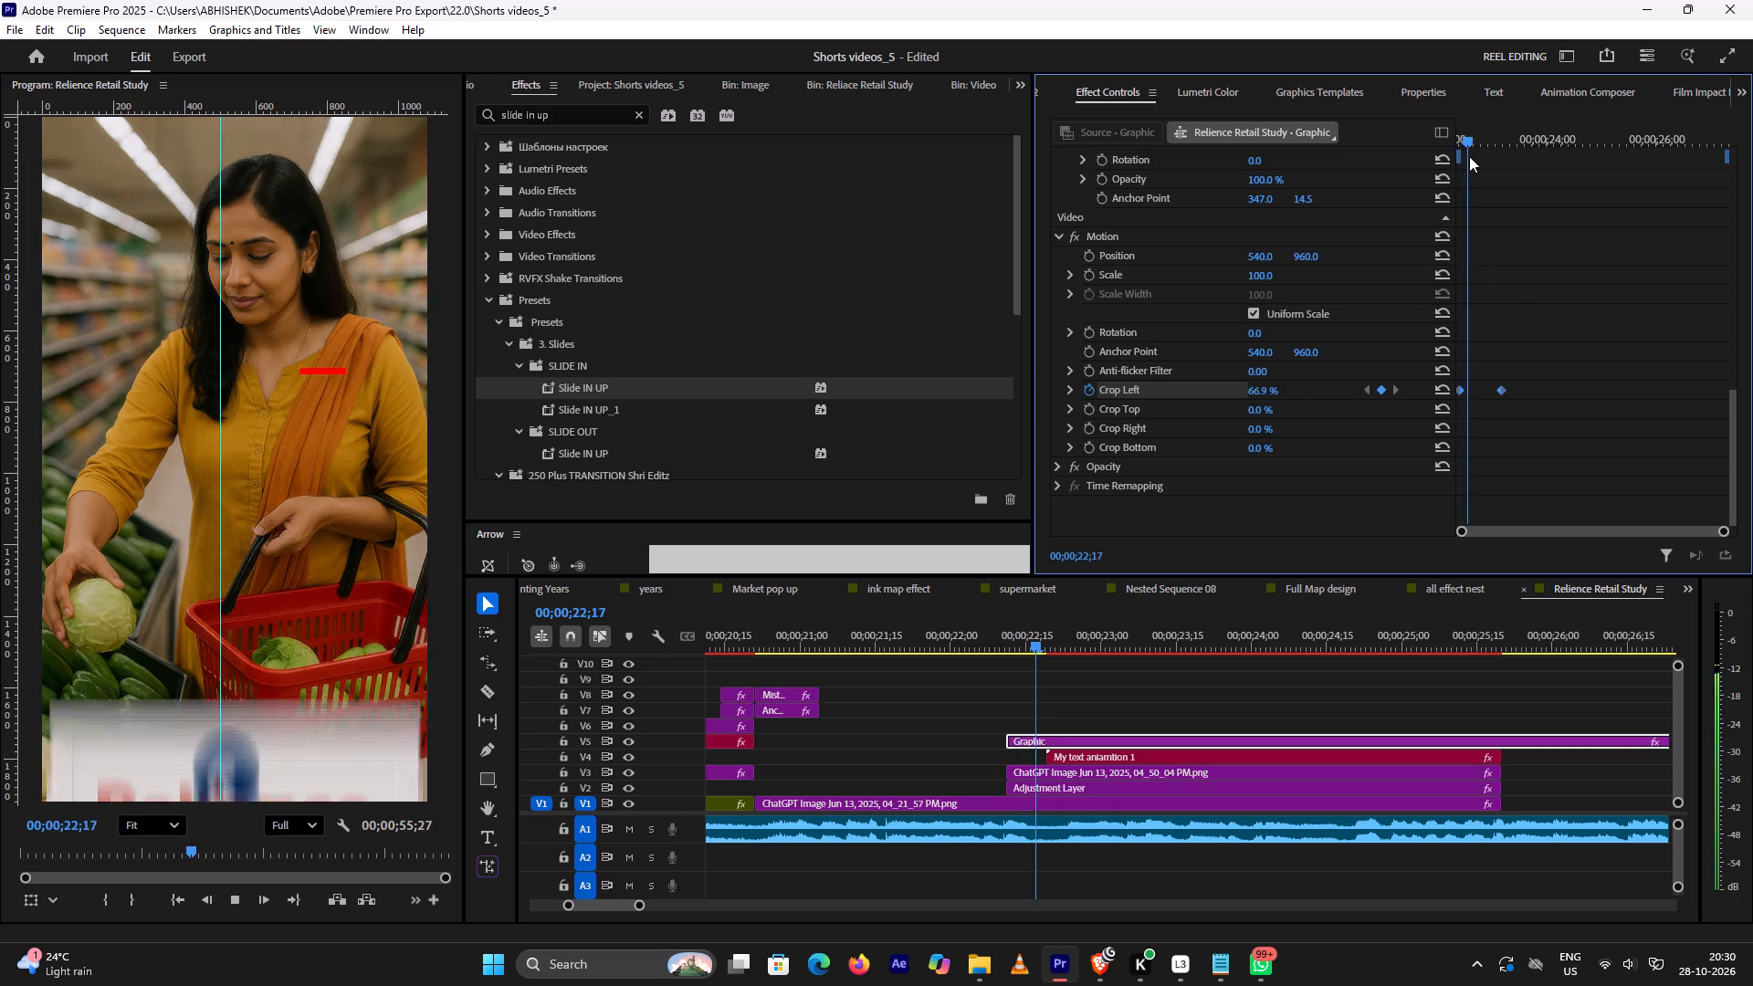
key(space)
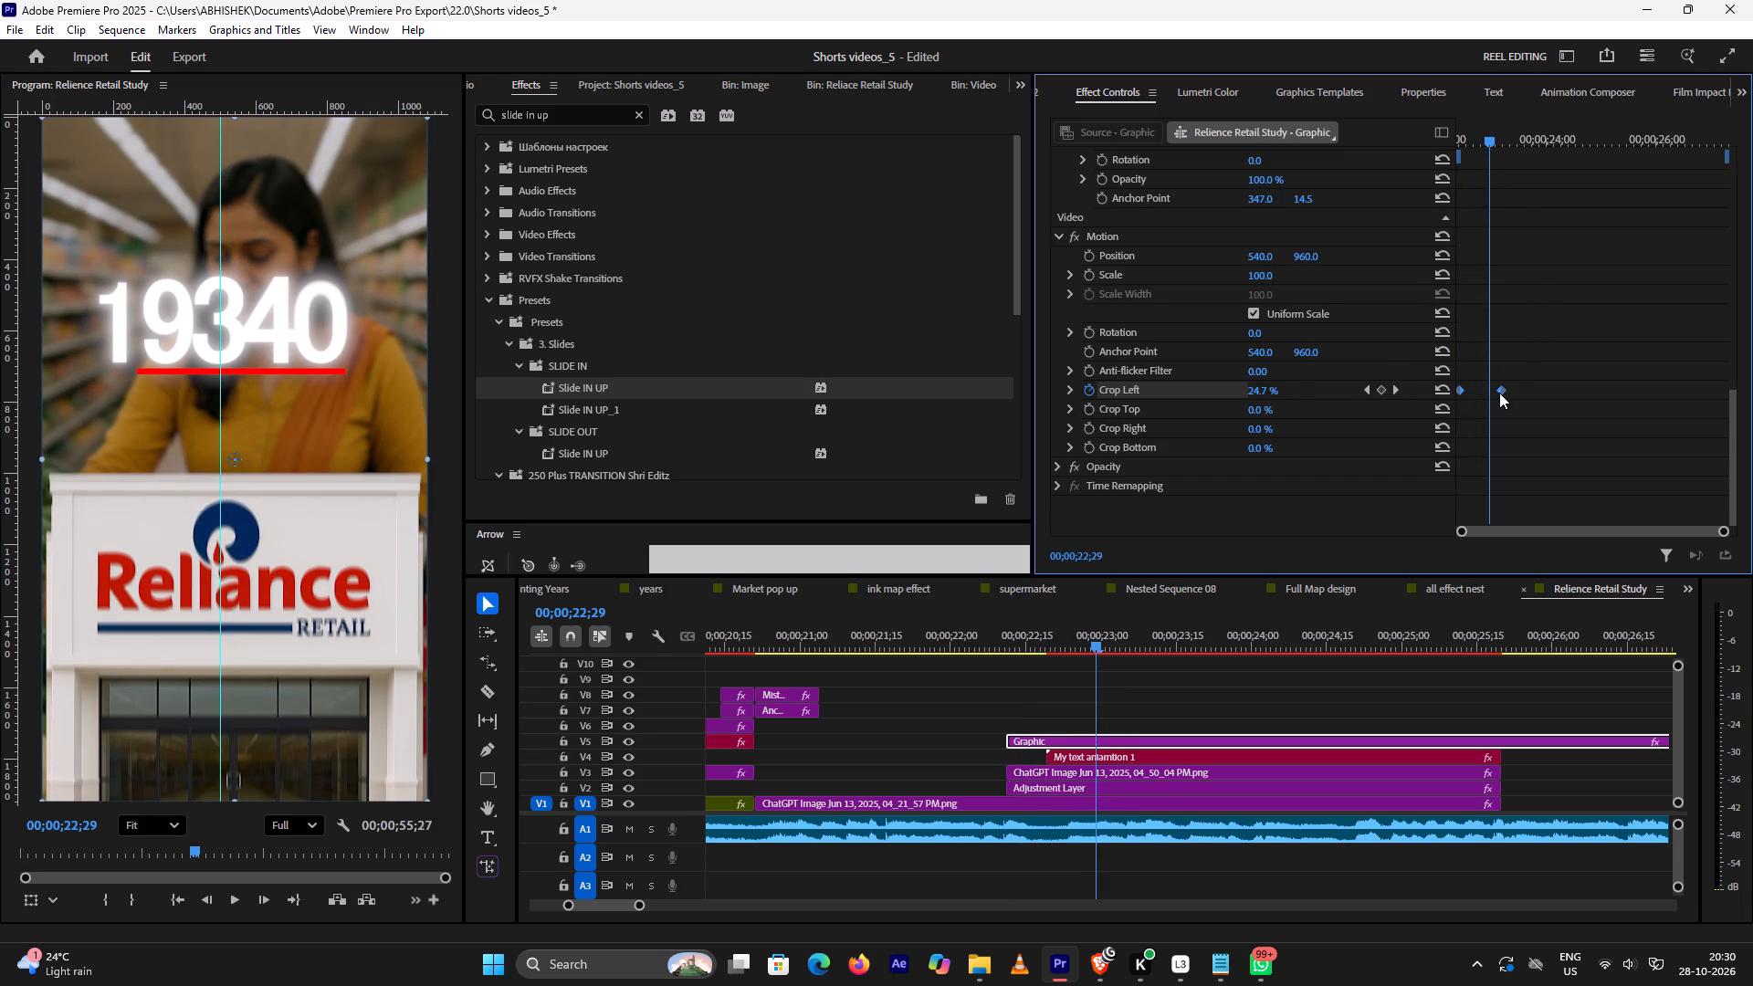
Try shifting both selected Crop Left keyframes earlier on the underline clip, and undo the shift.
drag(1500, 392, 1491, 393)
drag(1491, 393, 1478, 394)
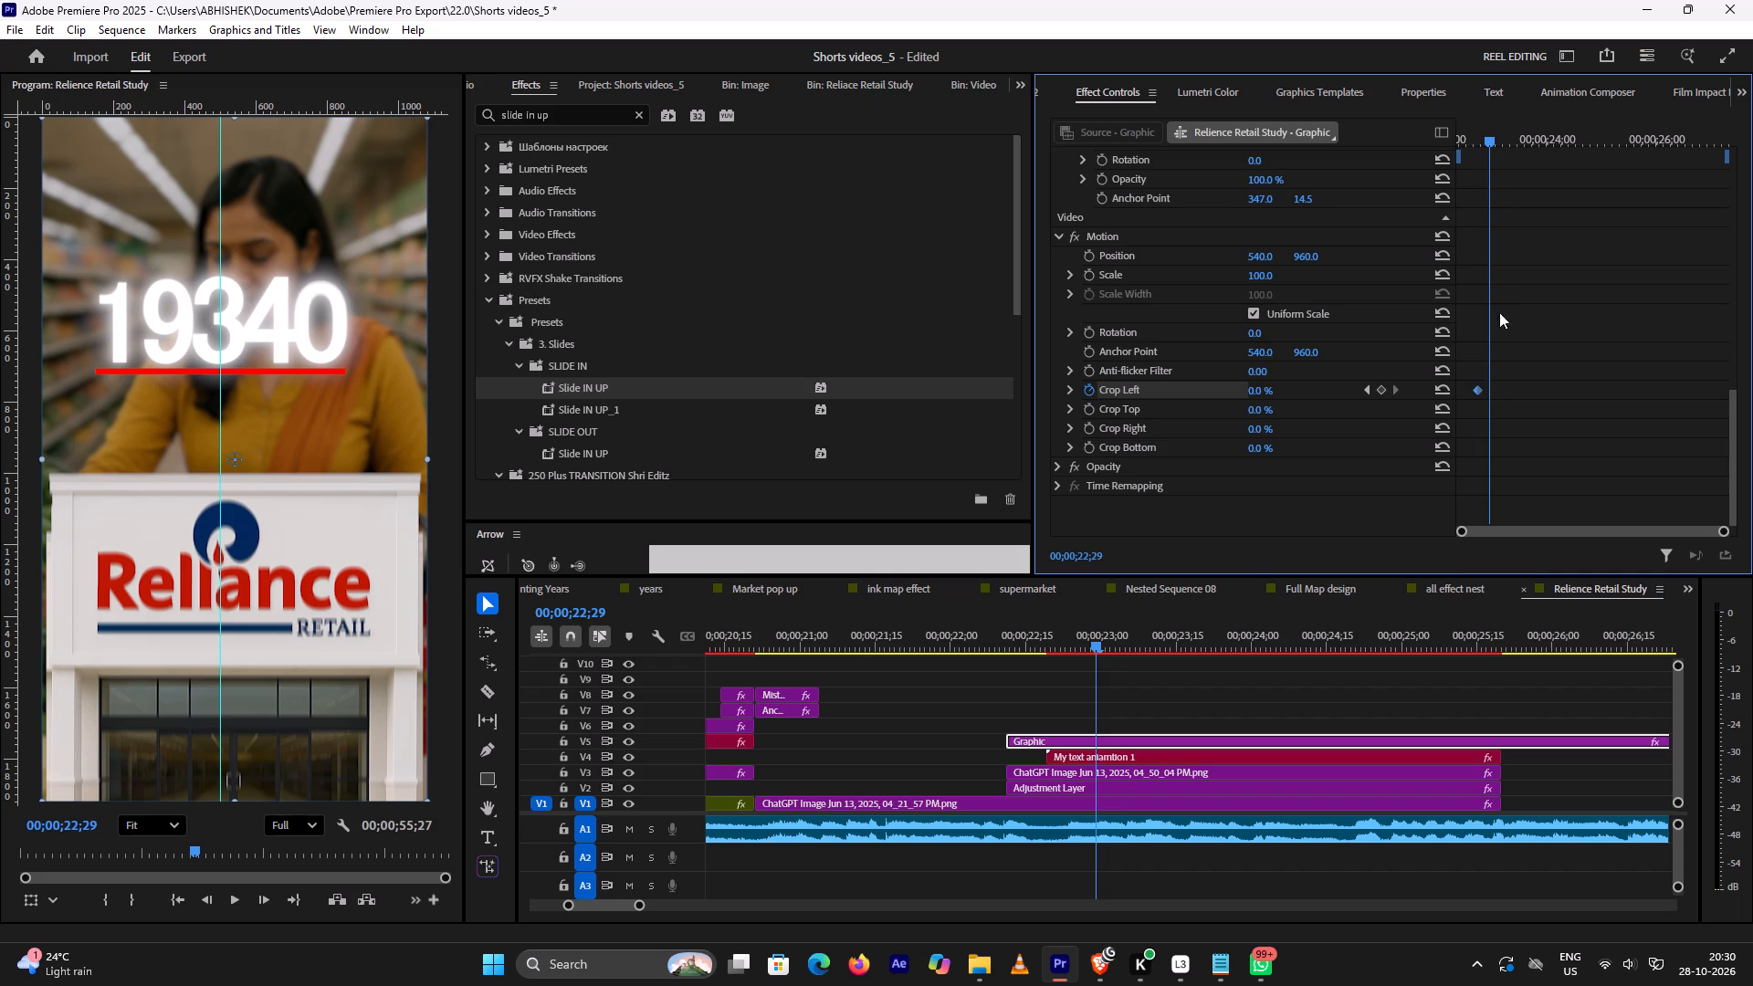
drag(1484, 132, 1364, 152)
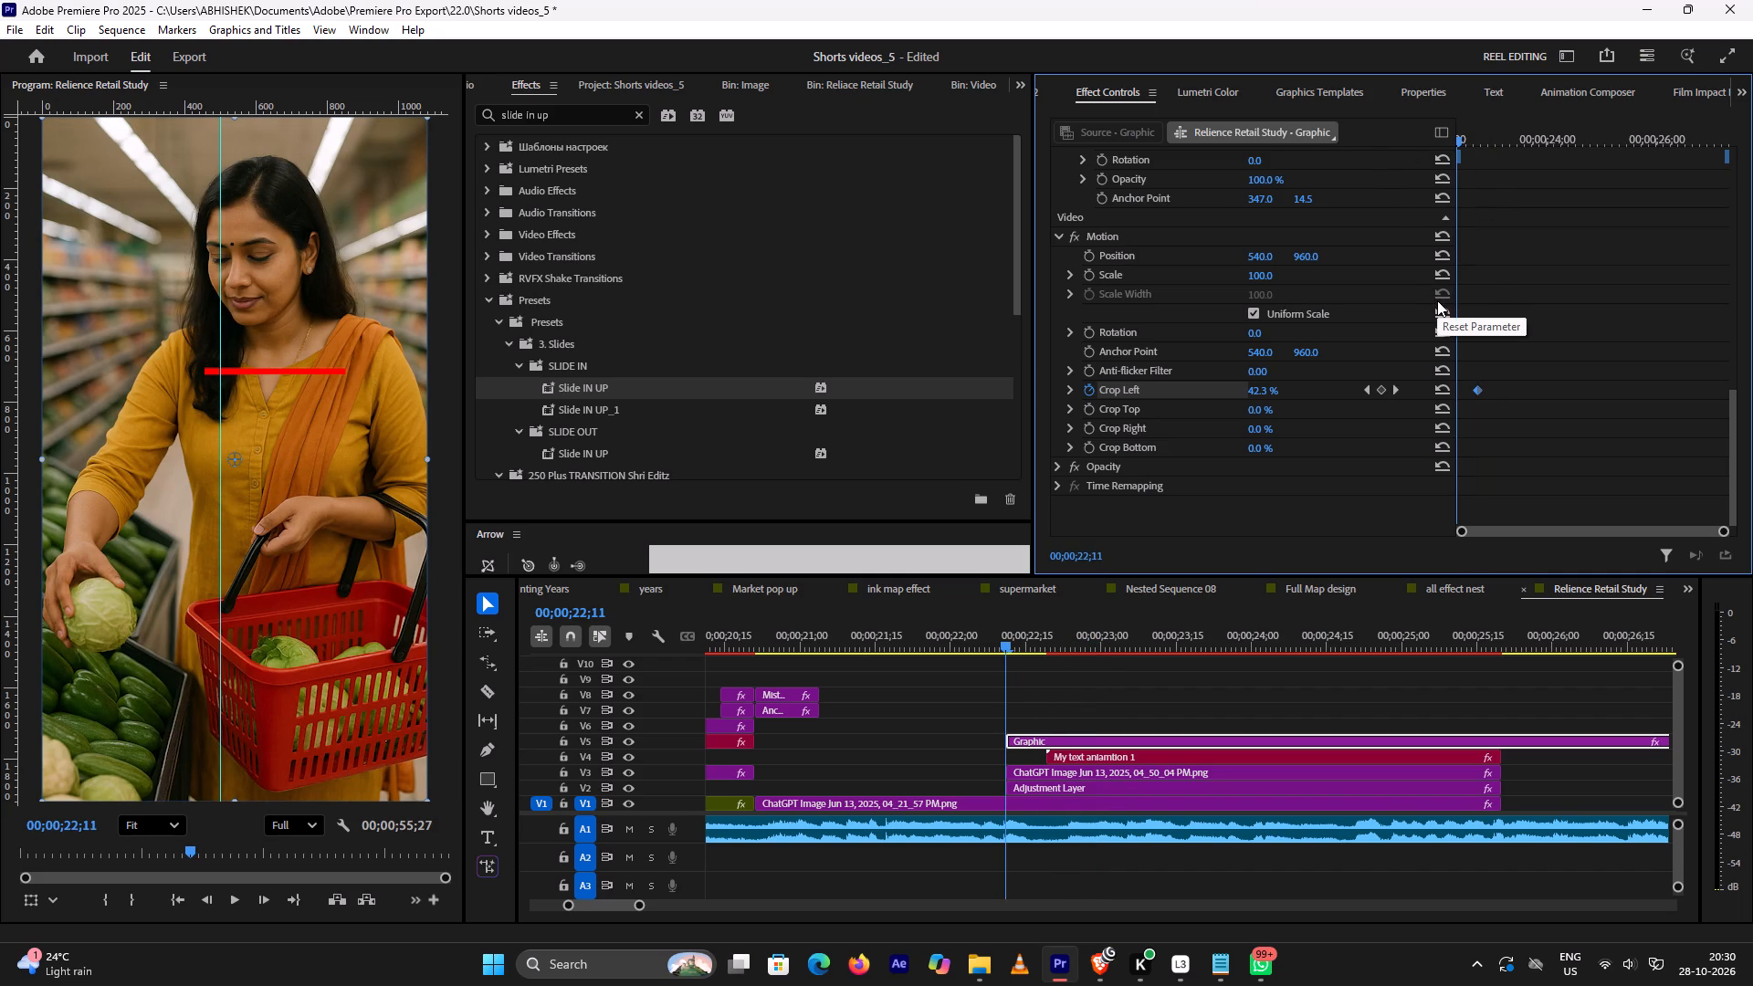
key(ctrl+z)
Move only the second Crop Left keyframe earlier, to about 00;00;22;29.
click(1489, 351)
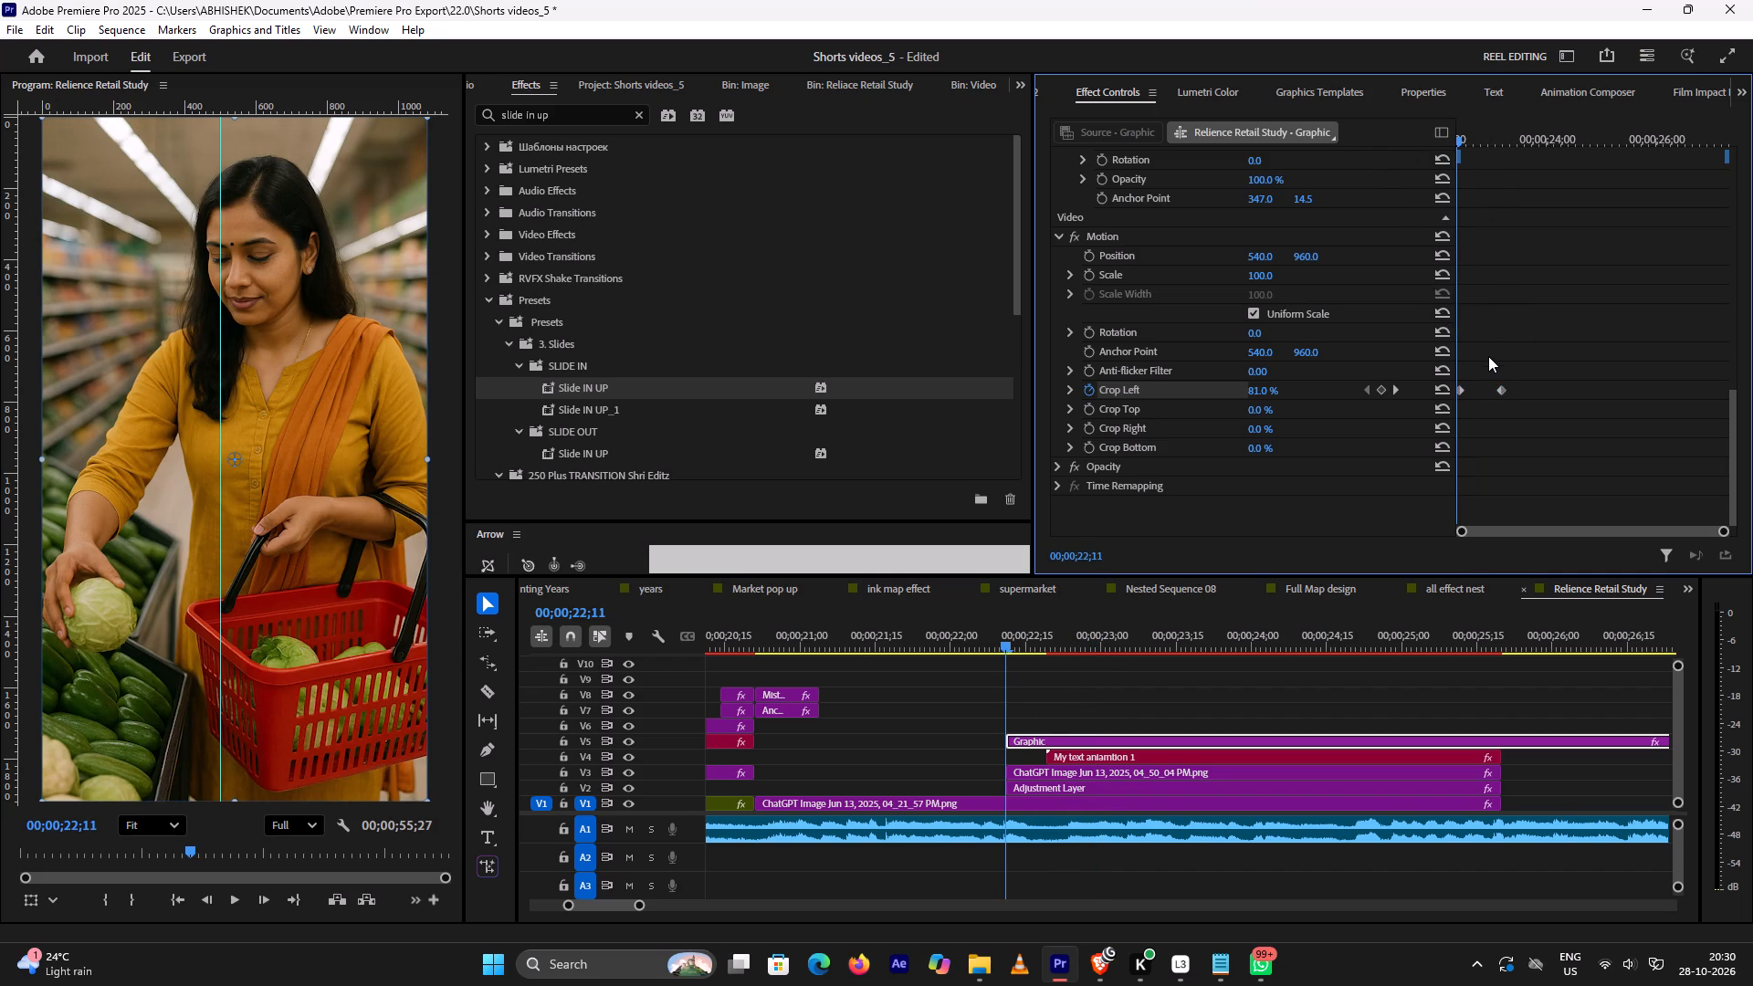
drag(1502, 391, 1489, 402)
Move the first Crop Left keyframe back to the start of the underline clip, and scrub through the reveal.
drag(1455, 142, 1482, 138)
drag(1461, 388, 1415, 396)
drag(1457, 142, 1483, 142)
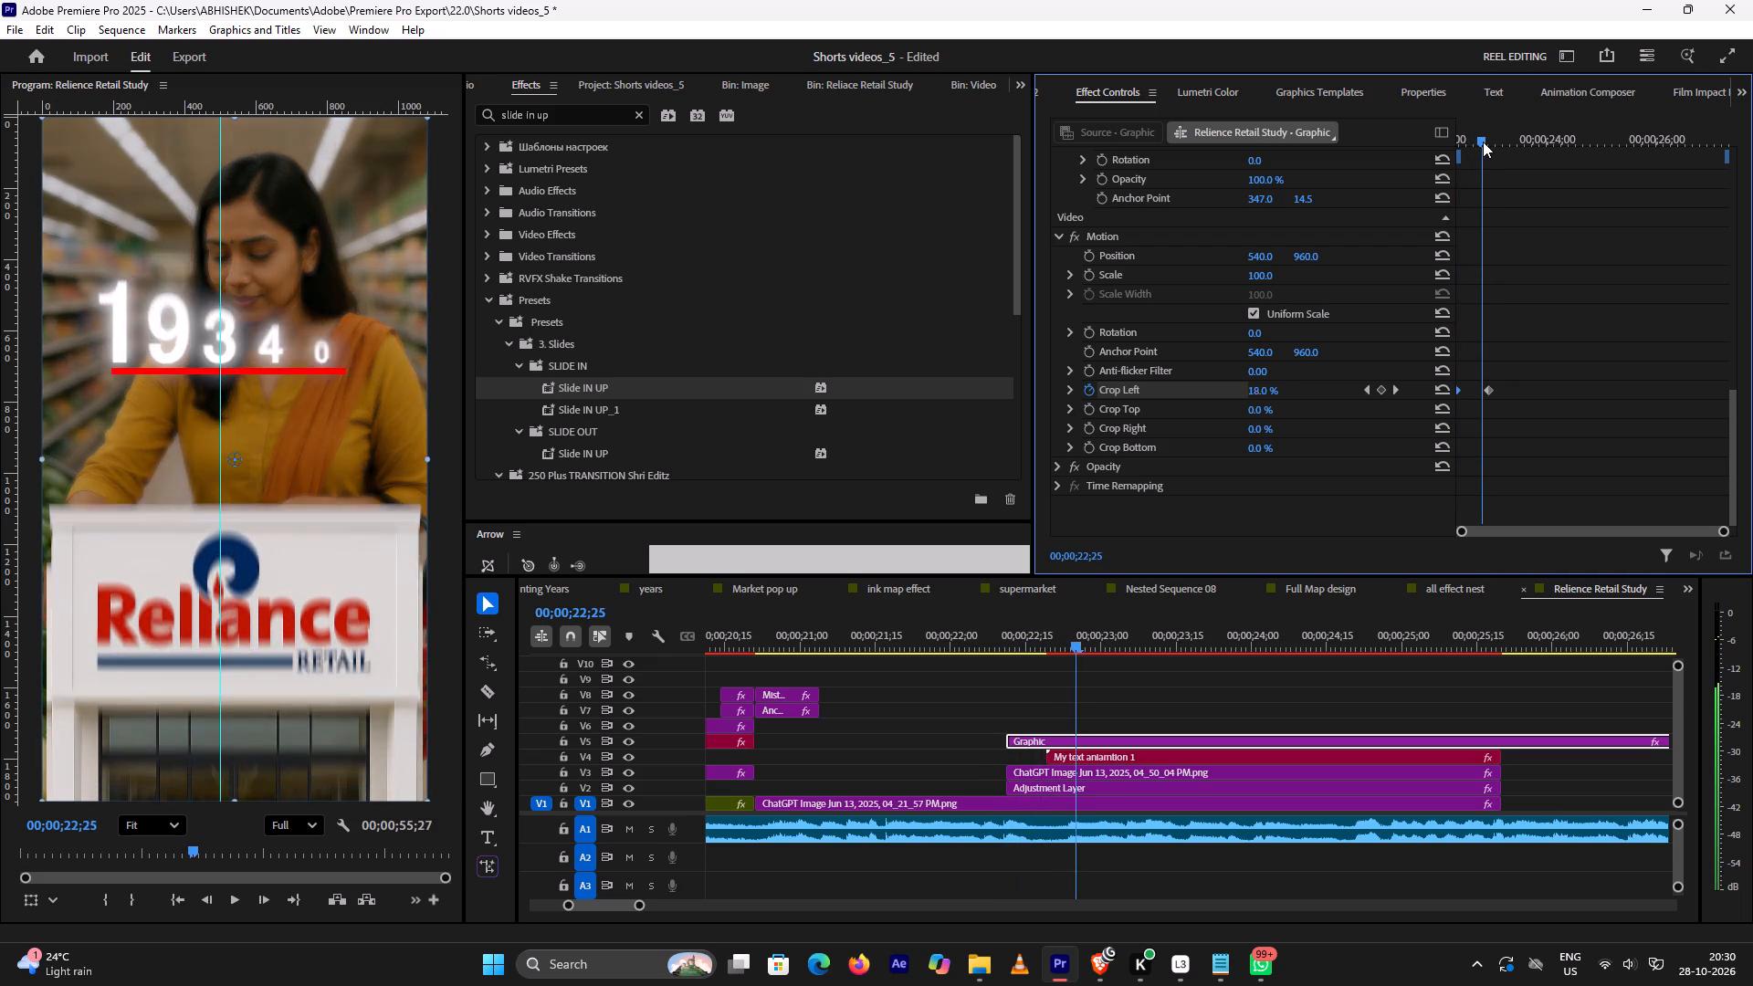
drag(1483, 142, 1522, 135)
Replay the 19340 underline reveal in the YouTube tutorial in Brave to compare its timing, and return to Premiere Pro.
click(1106, 974)
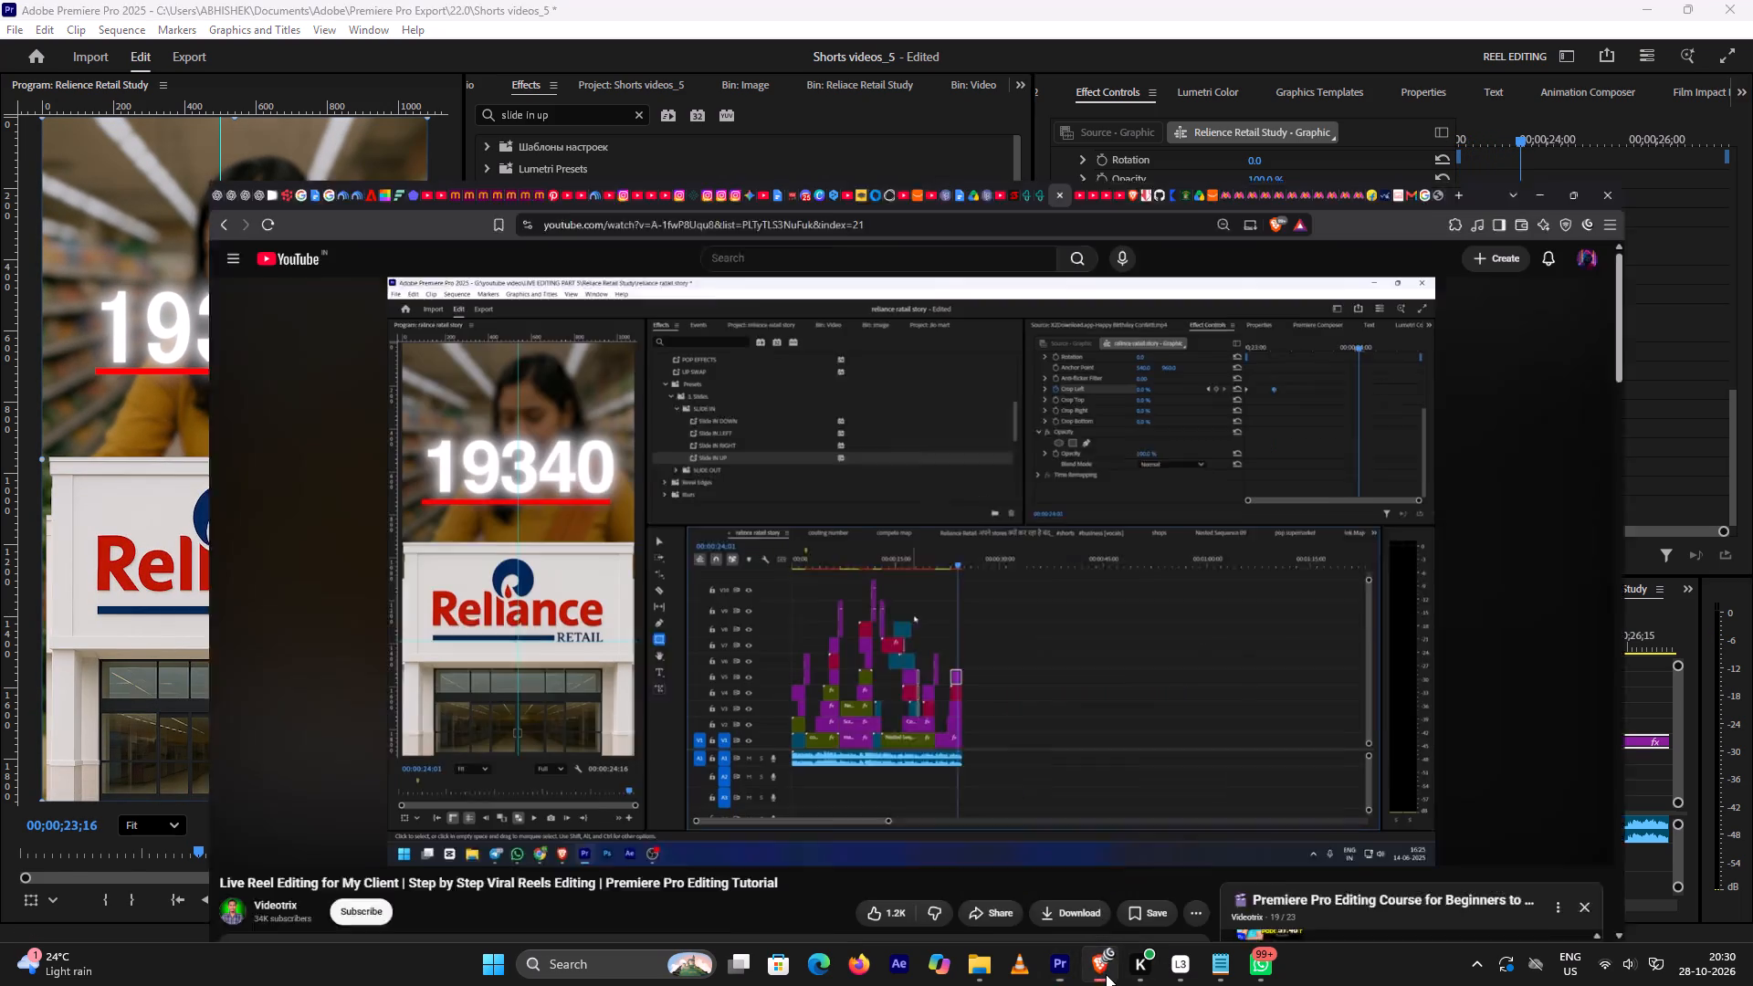
key(Left)
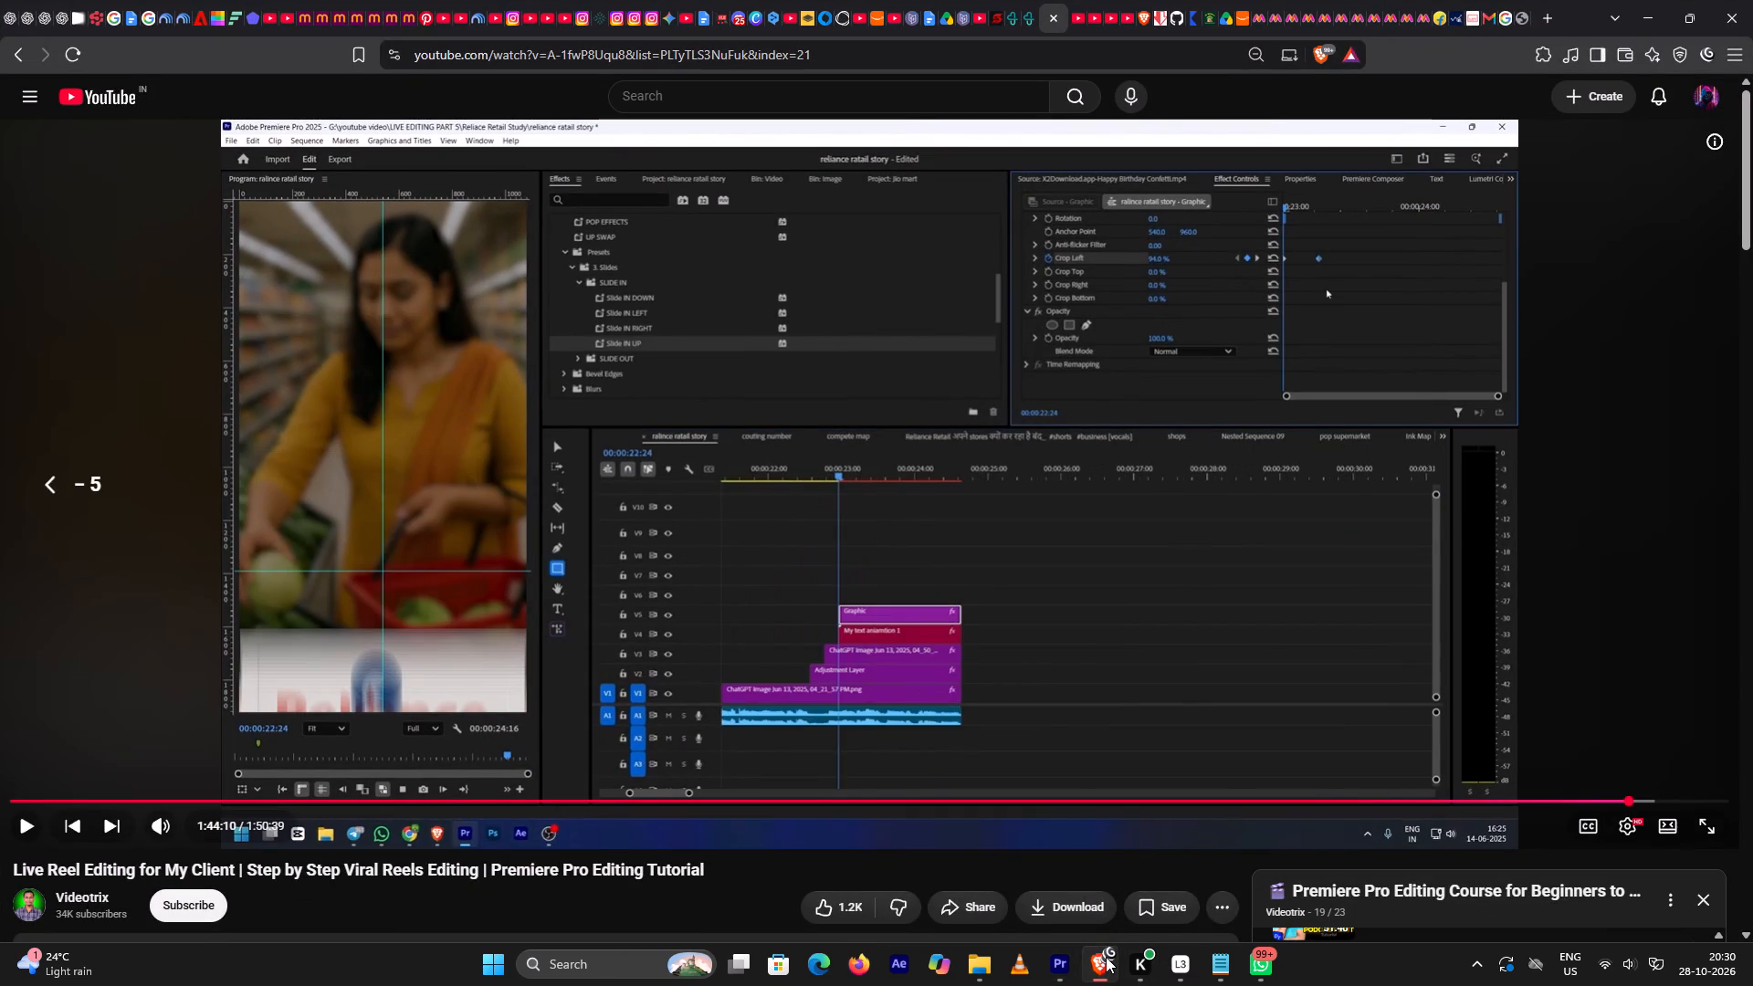
key(space)
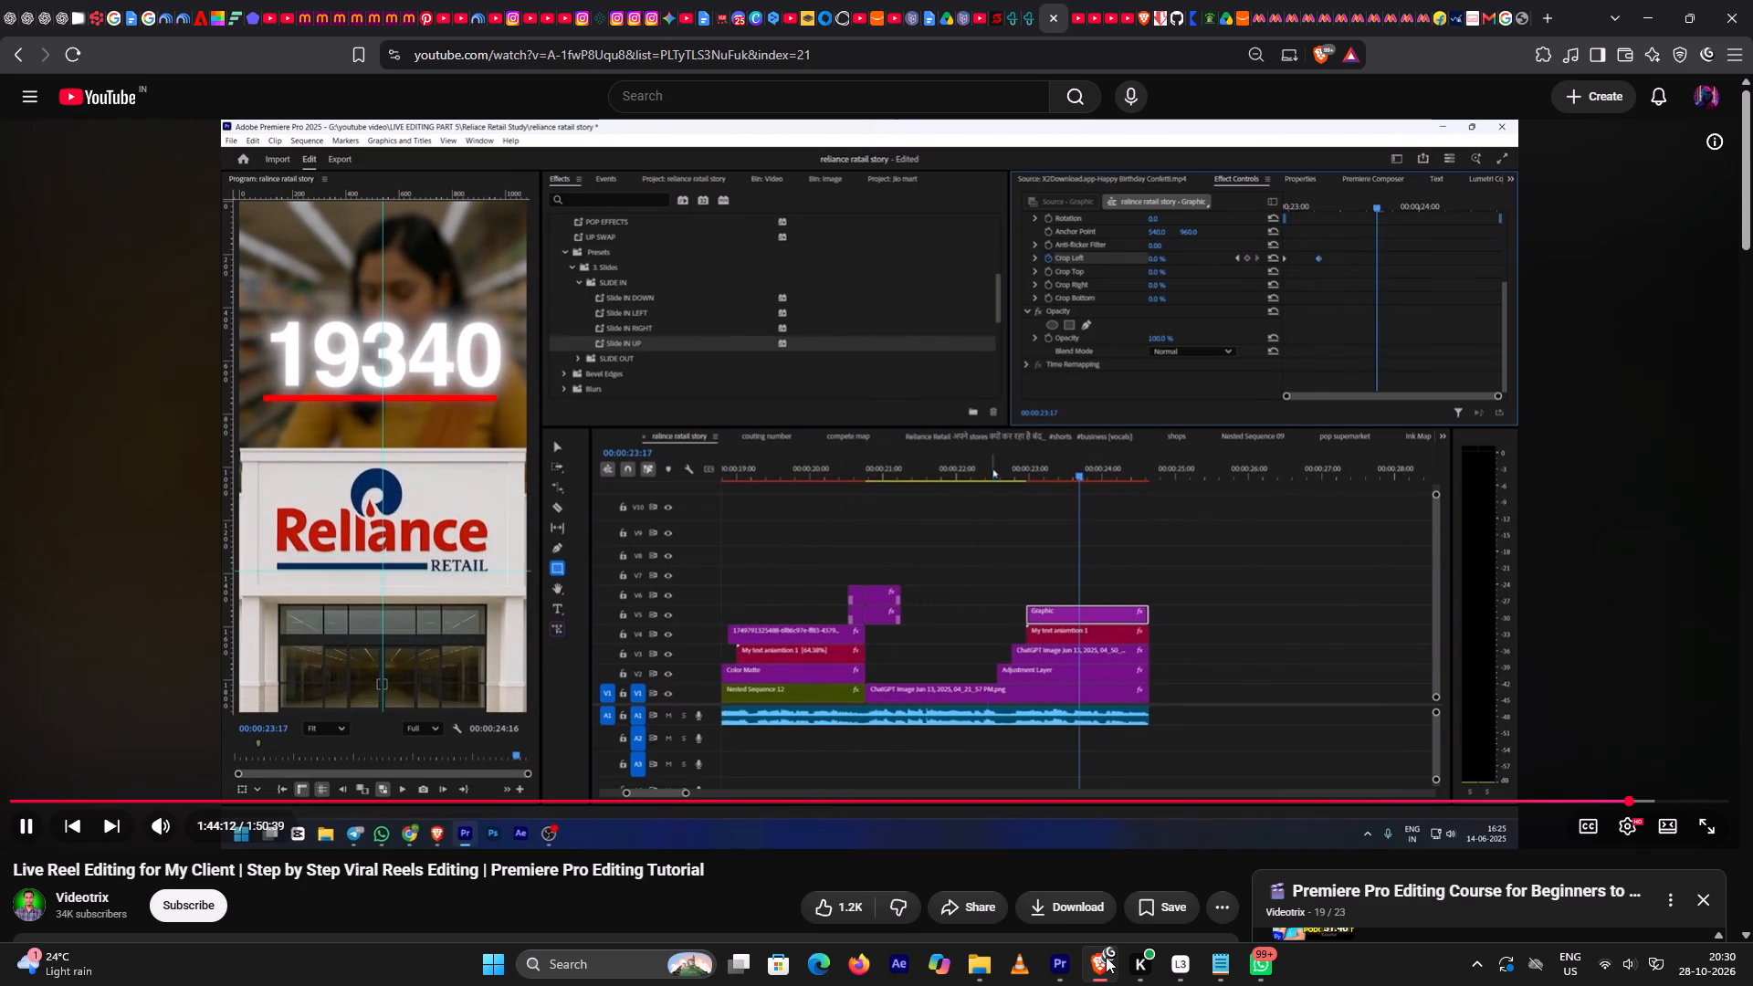
key(Left)
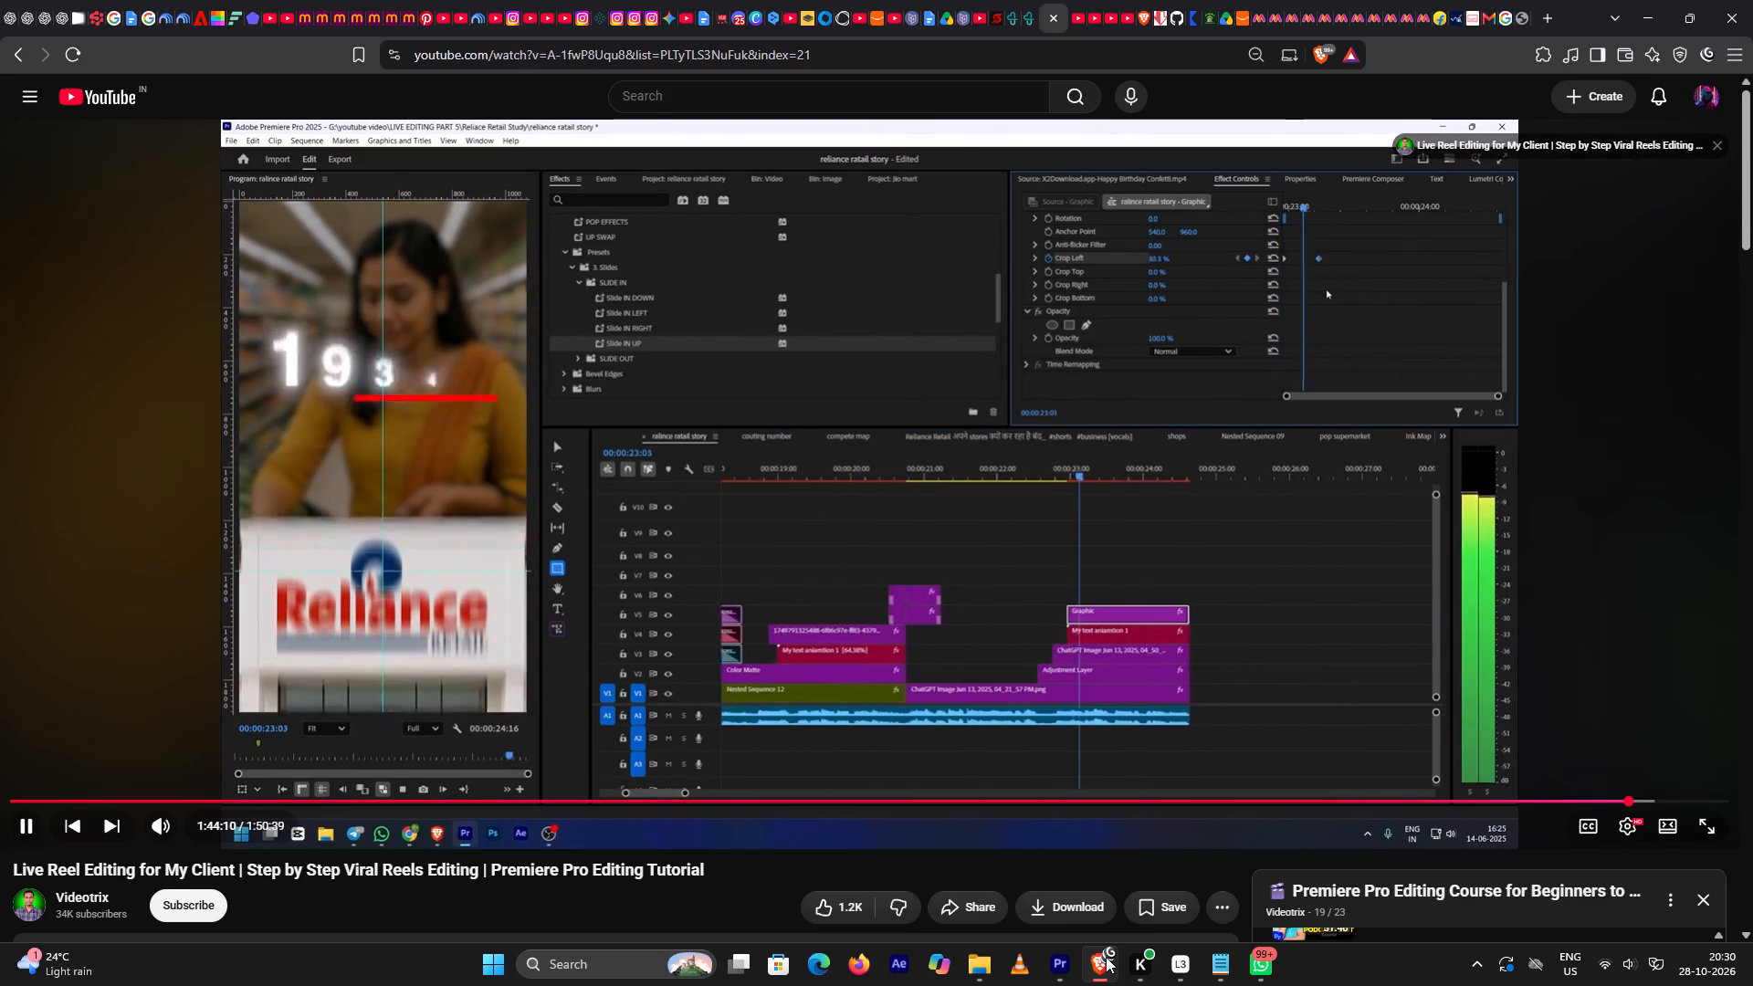
key(space)
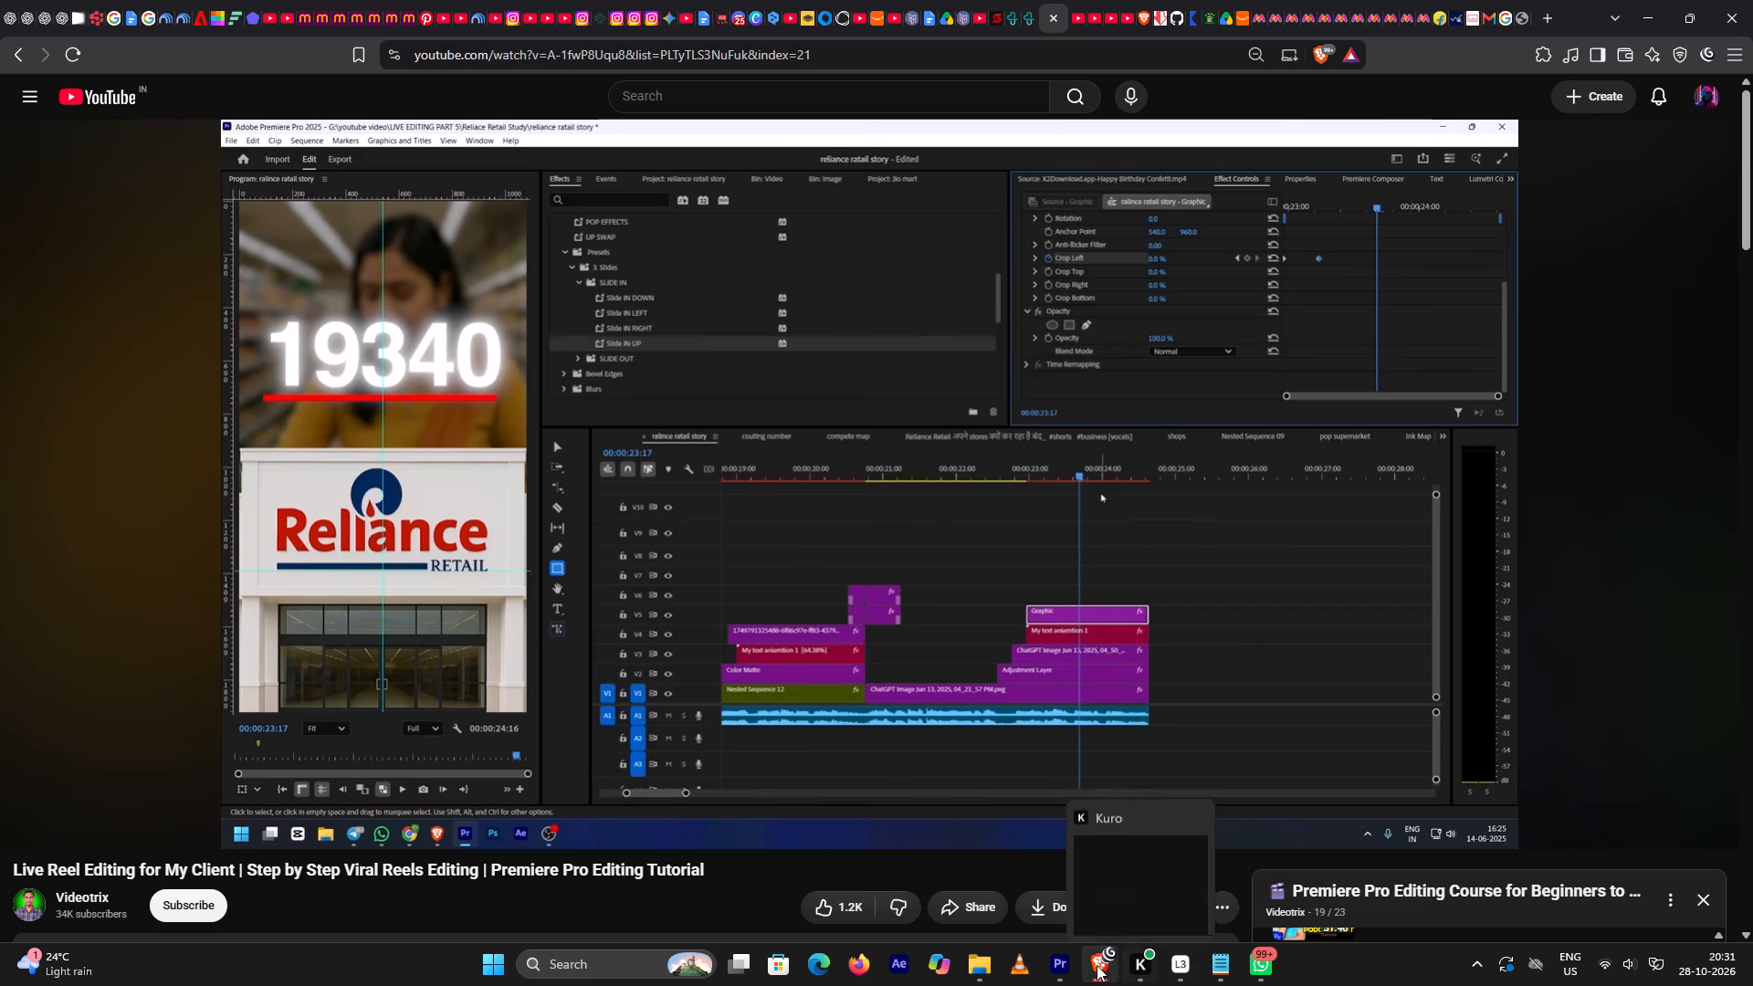
click(1065, 968)
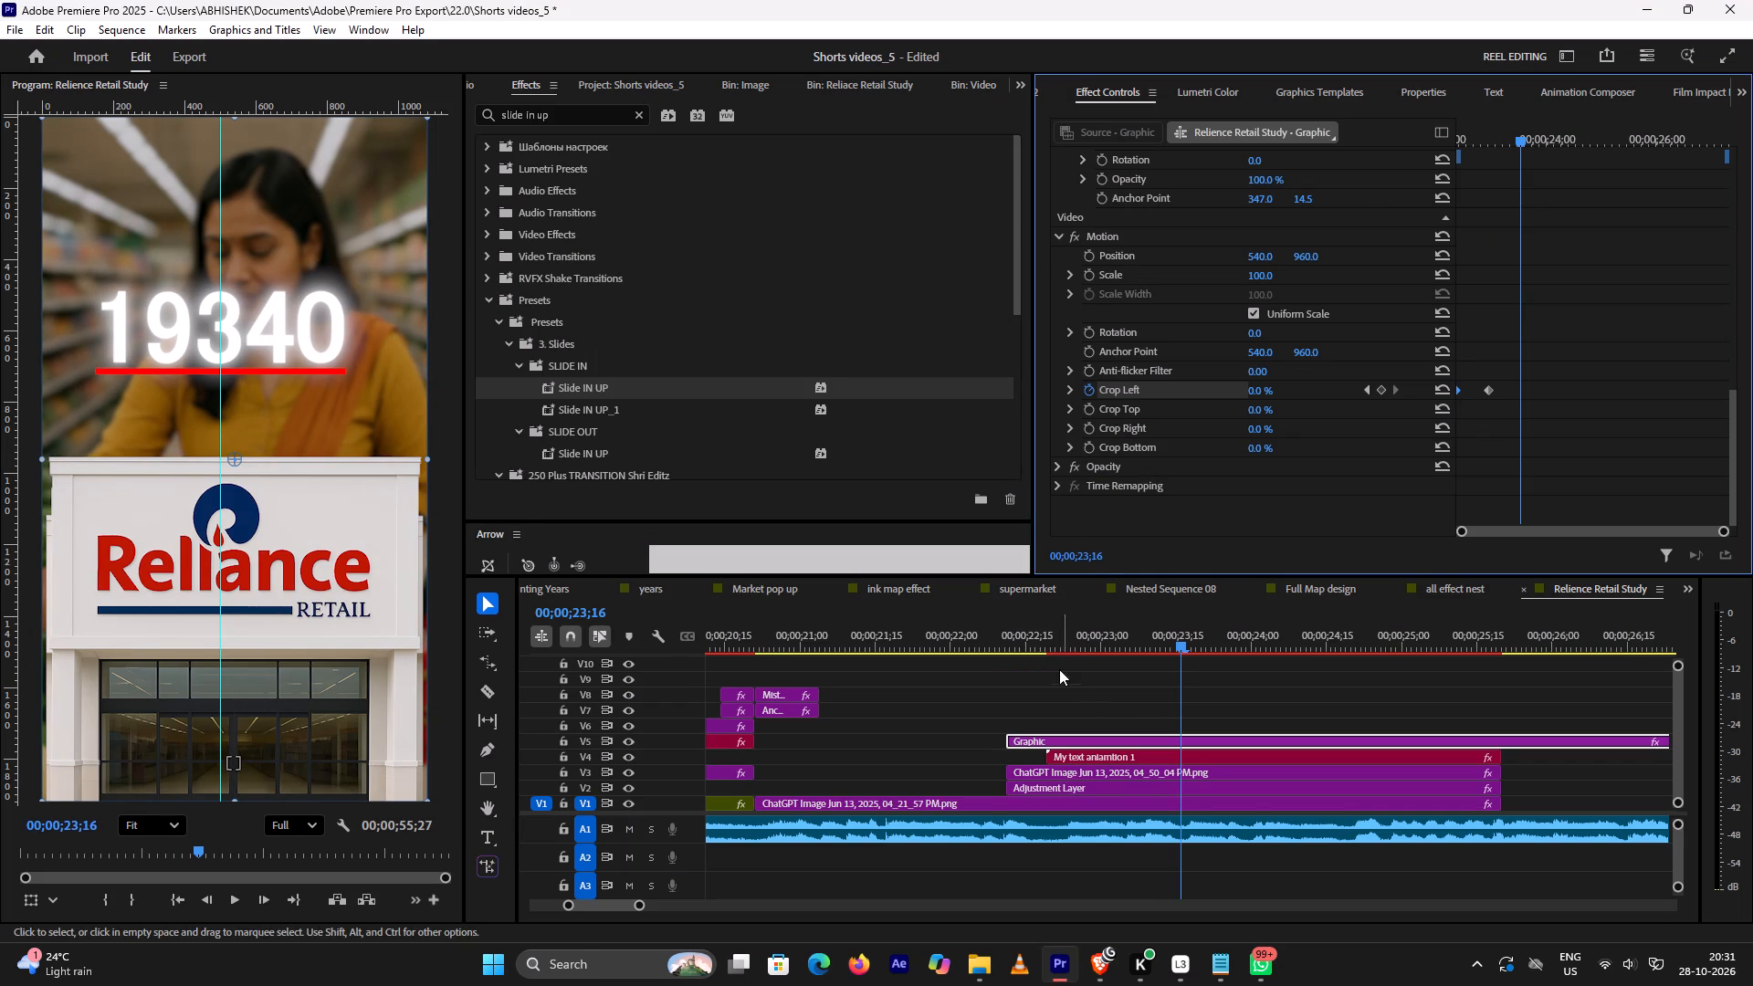
Play back the 19340 underline reveal repeatedly from just before the underline clip to check its timing against the text.
click(1025, 638)
key(space)
key(space)
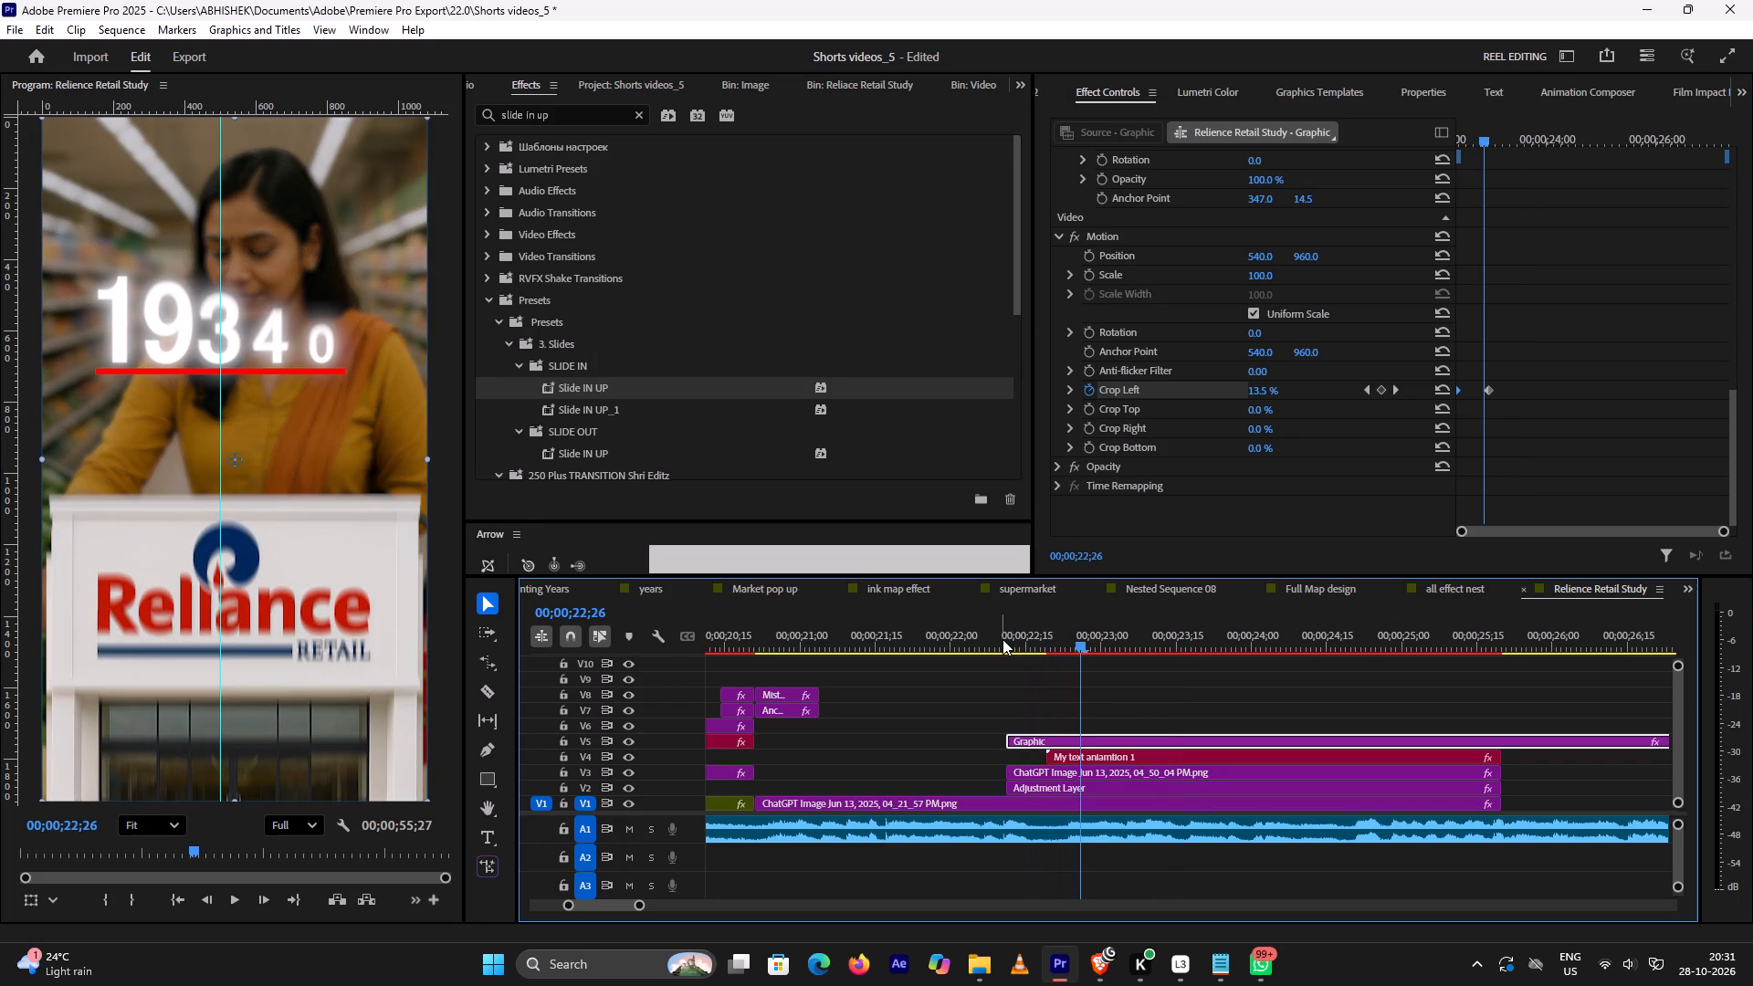
click(981, 641)
key(space)
key(space)
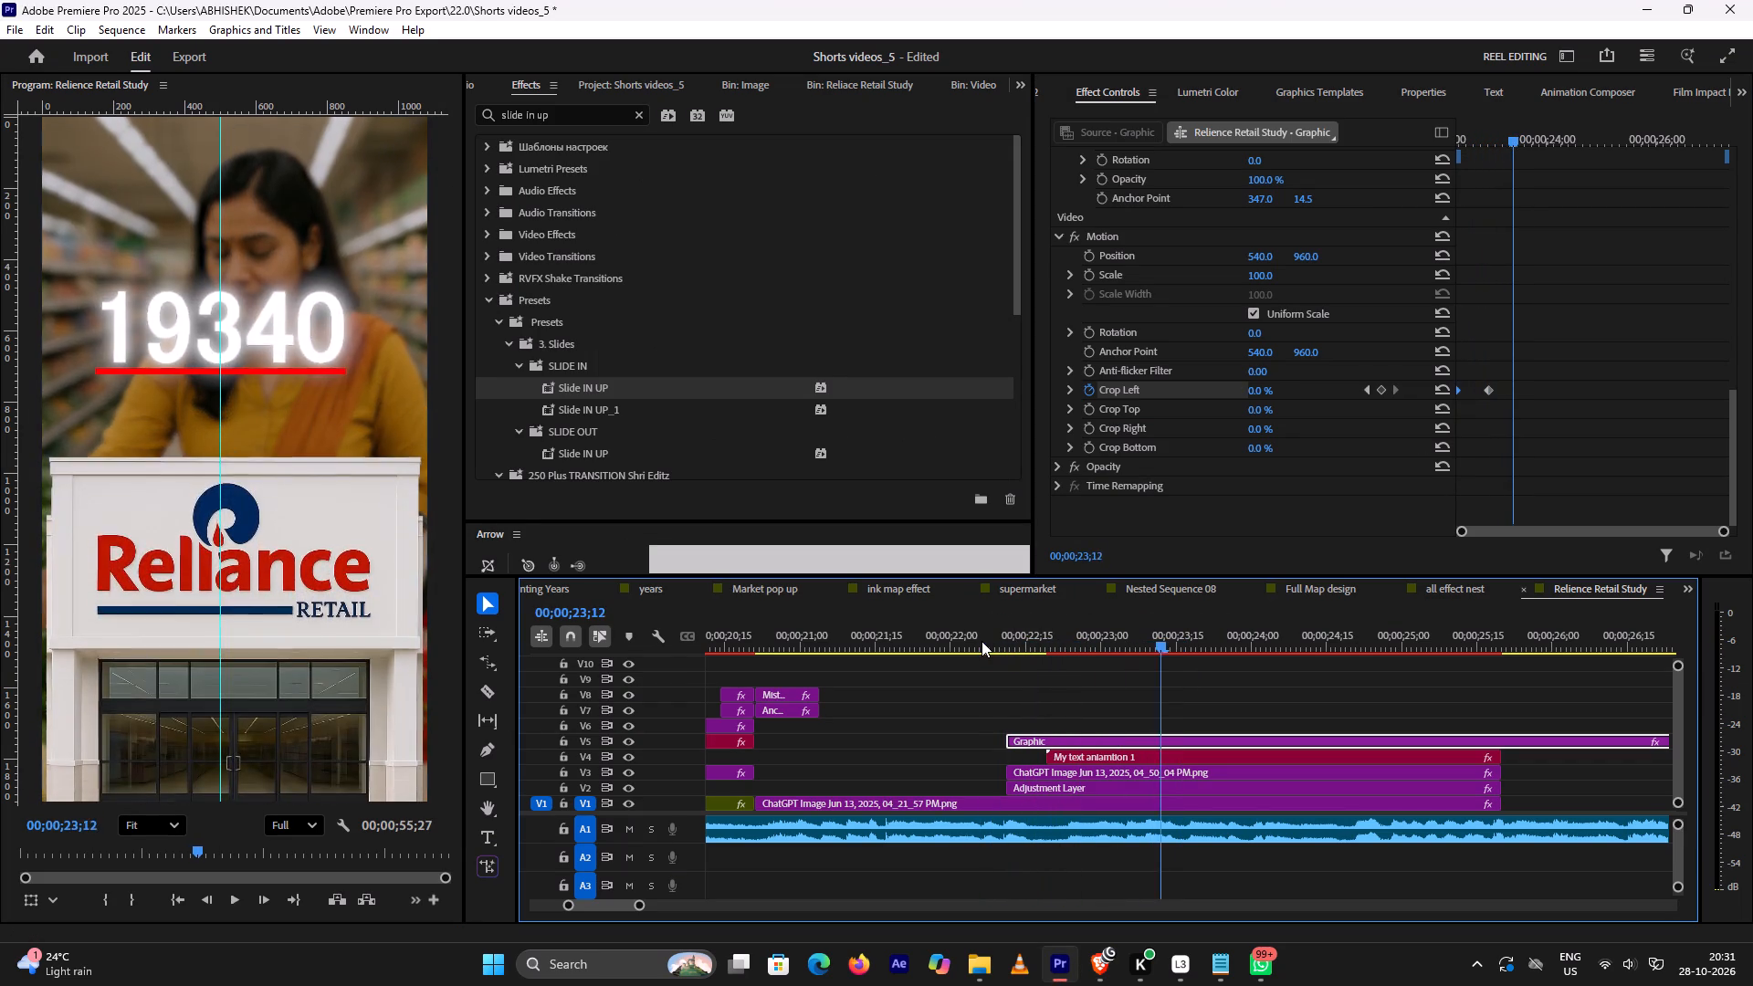
click(981, 641)
key(space)
key(space)
click(981, 641)
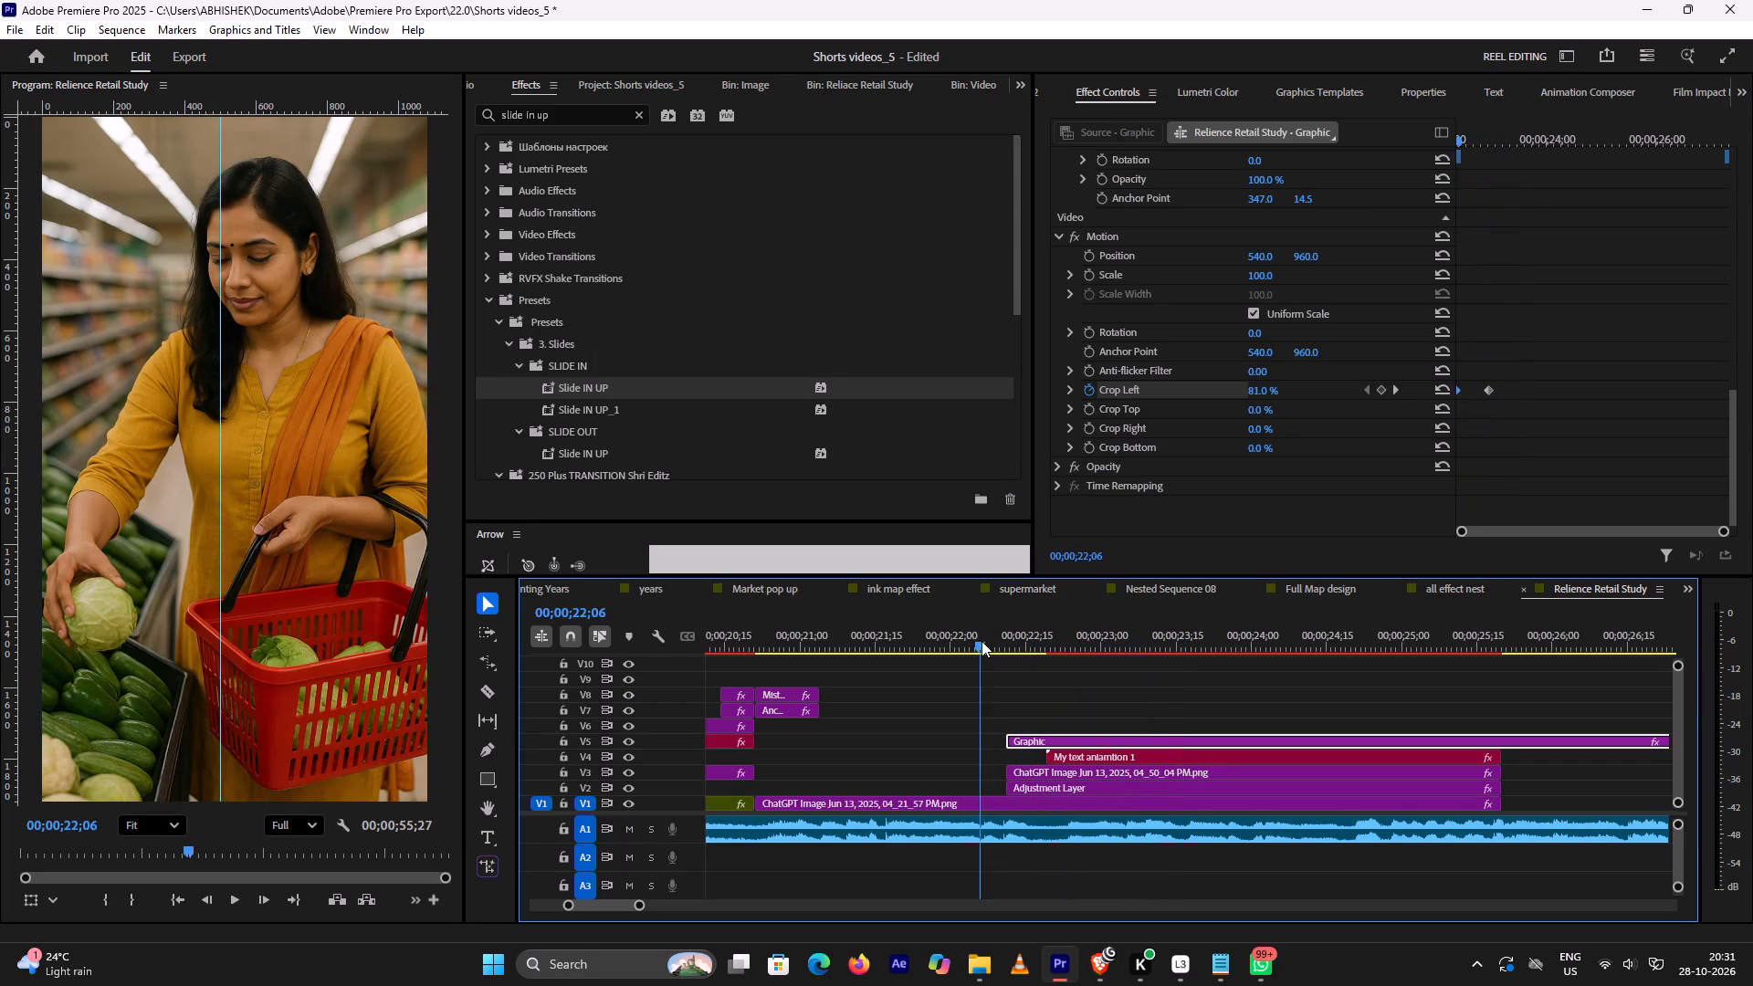
key(space)
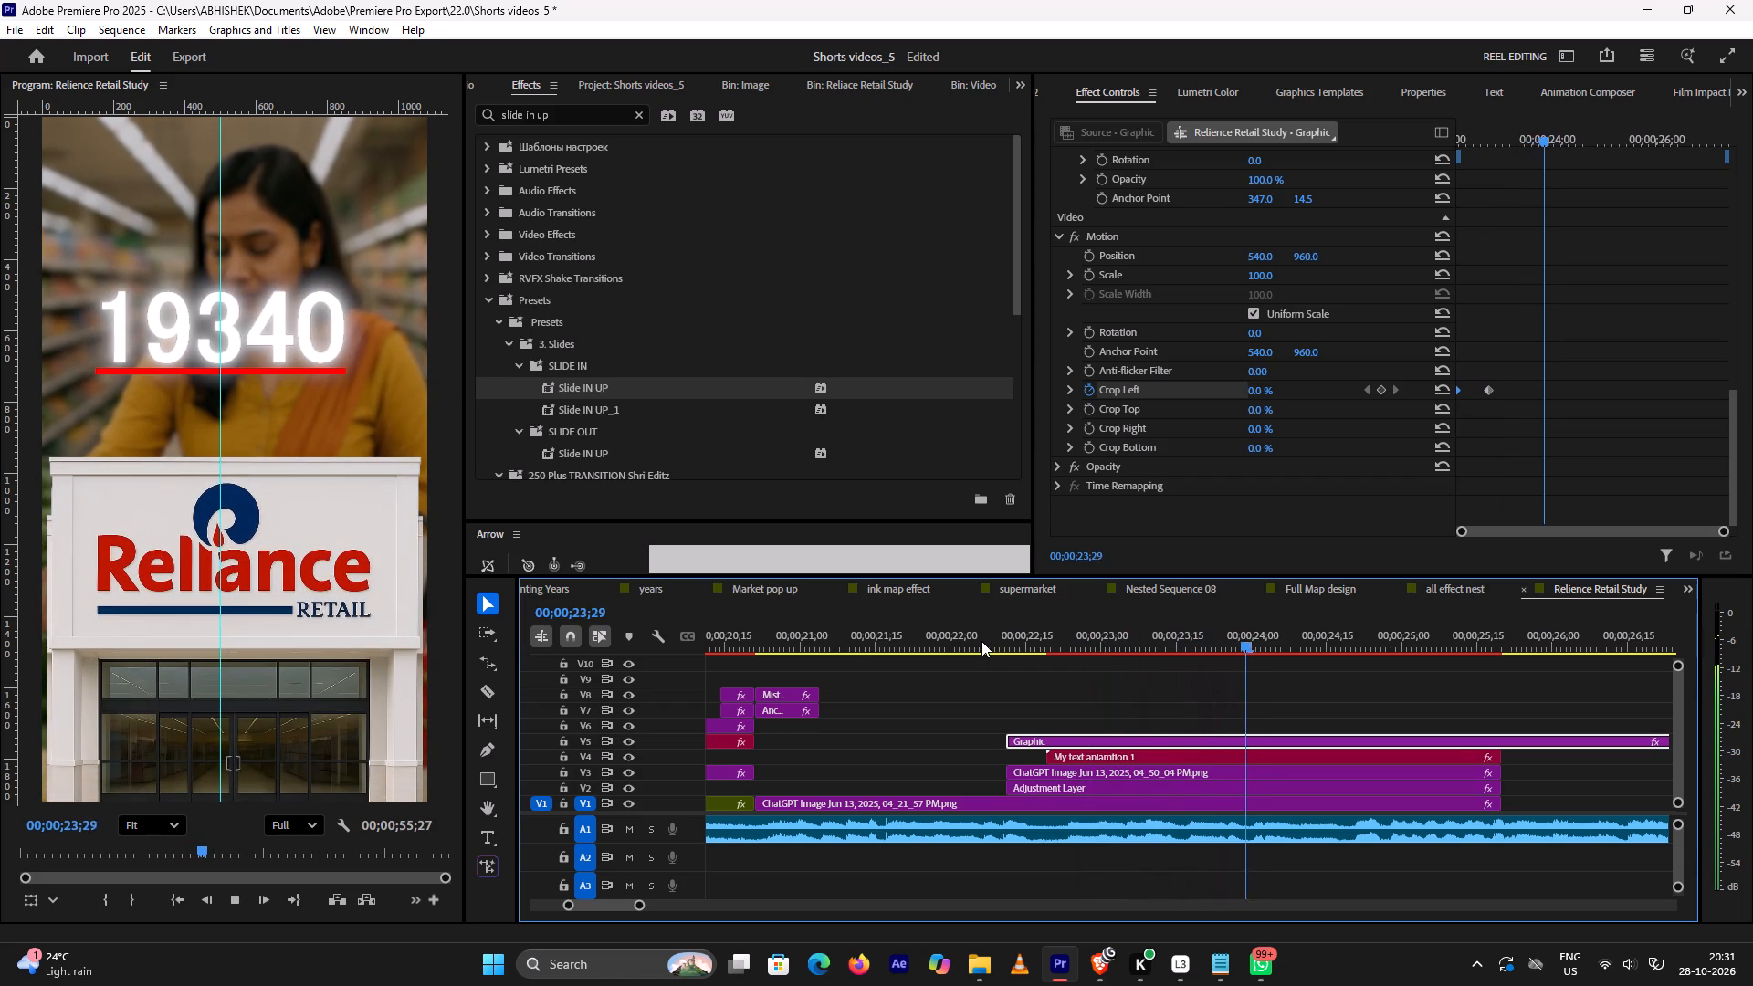
key(space)
click(981, 641)
key(space)
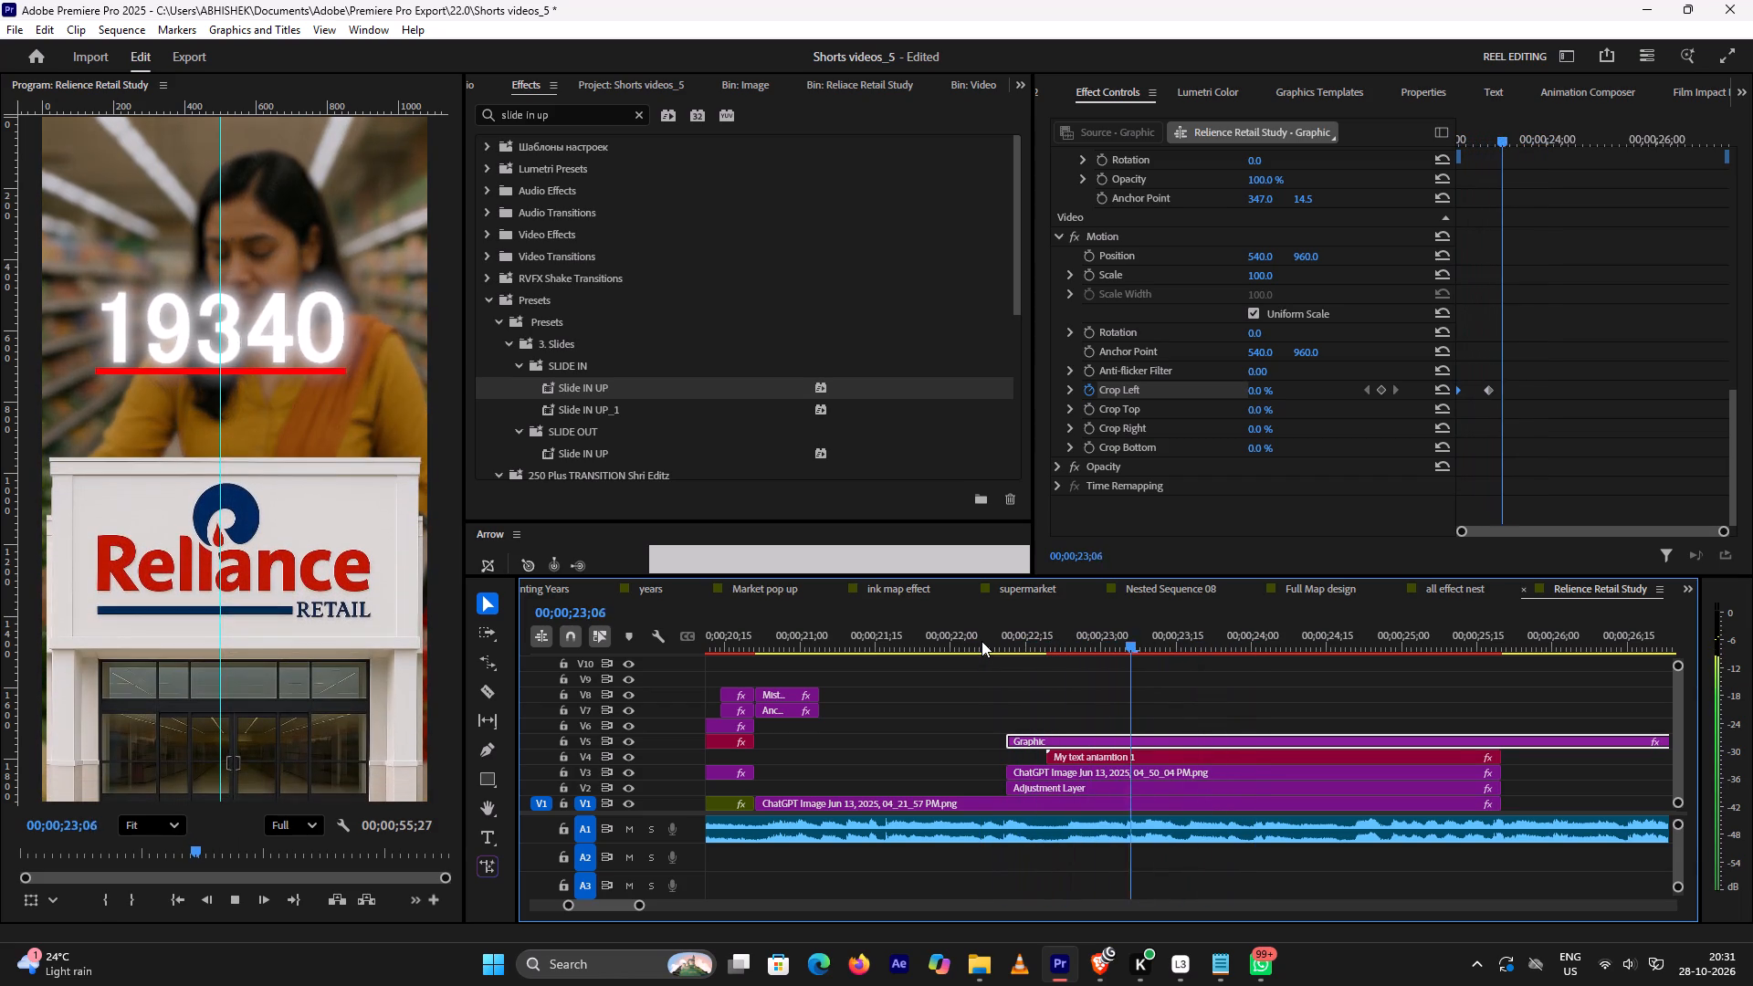
key(space)
click(981, 641)
key(space)
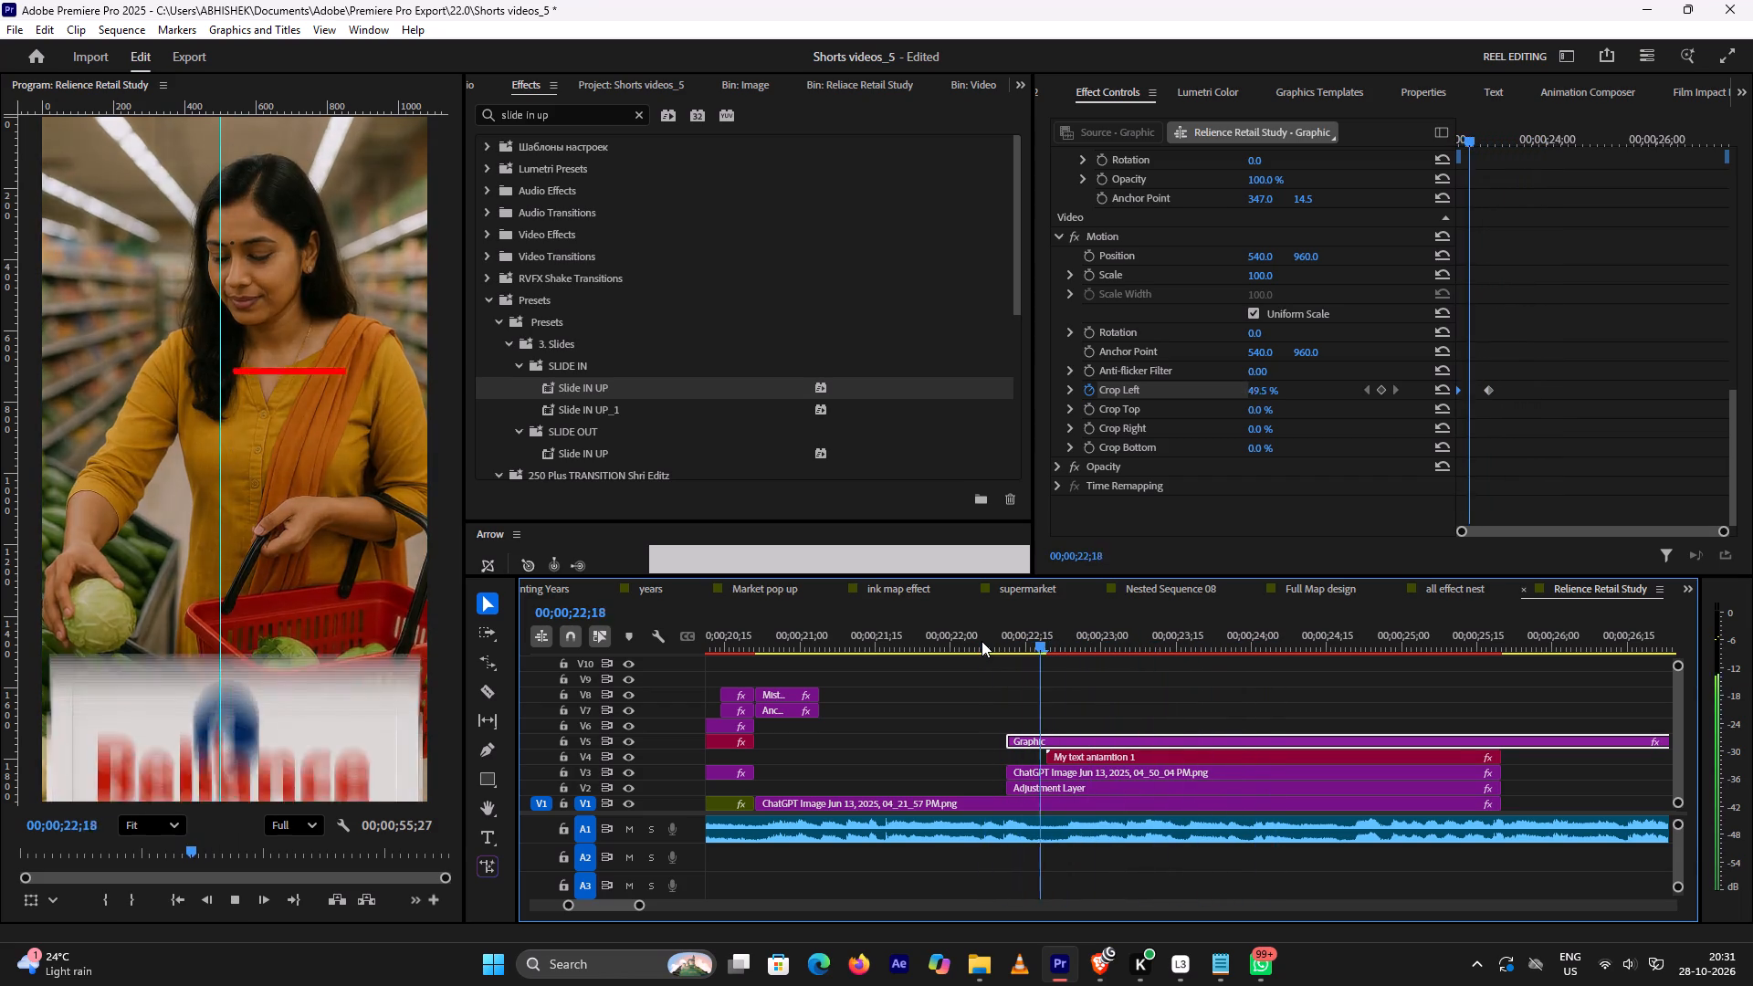
key(space)
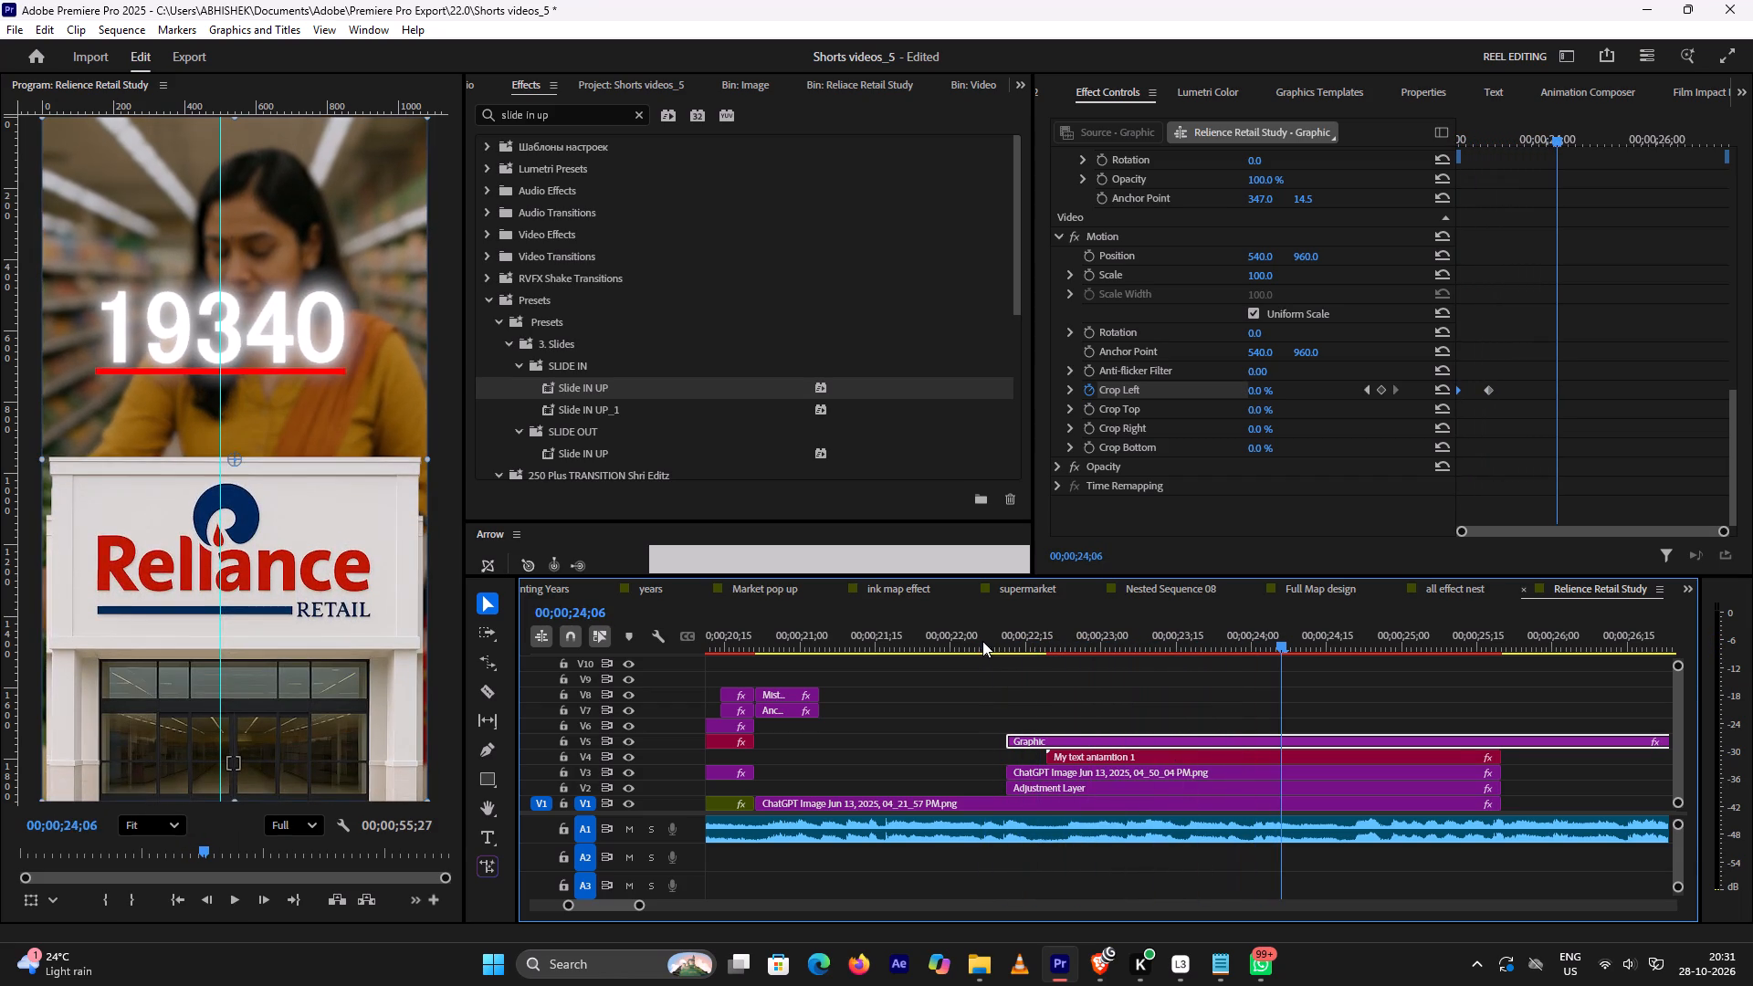
click(997, 642)
key(space)
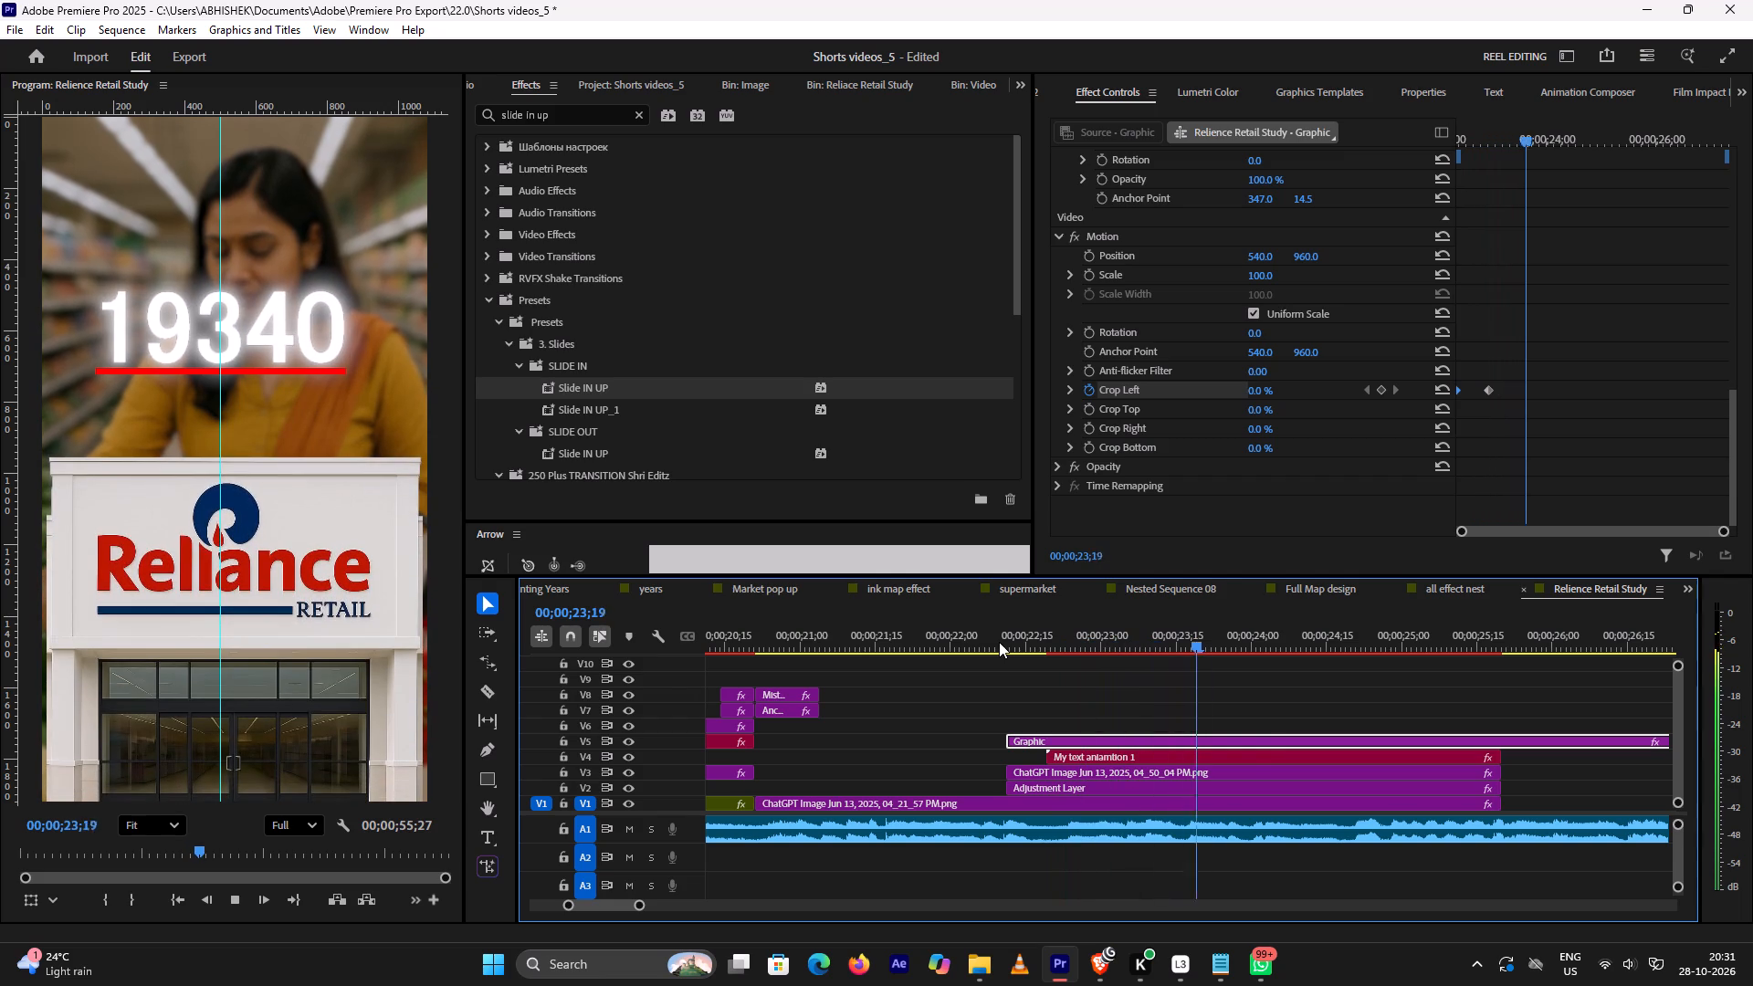
key(space)
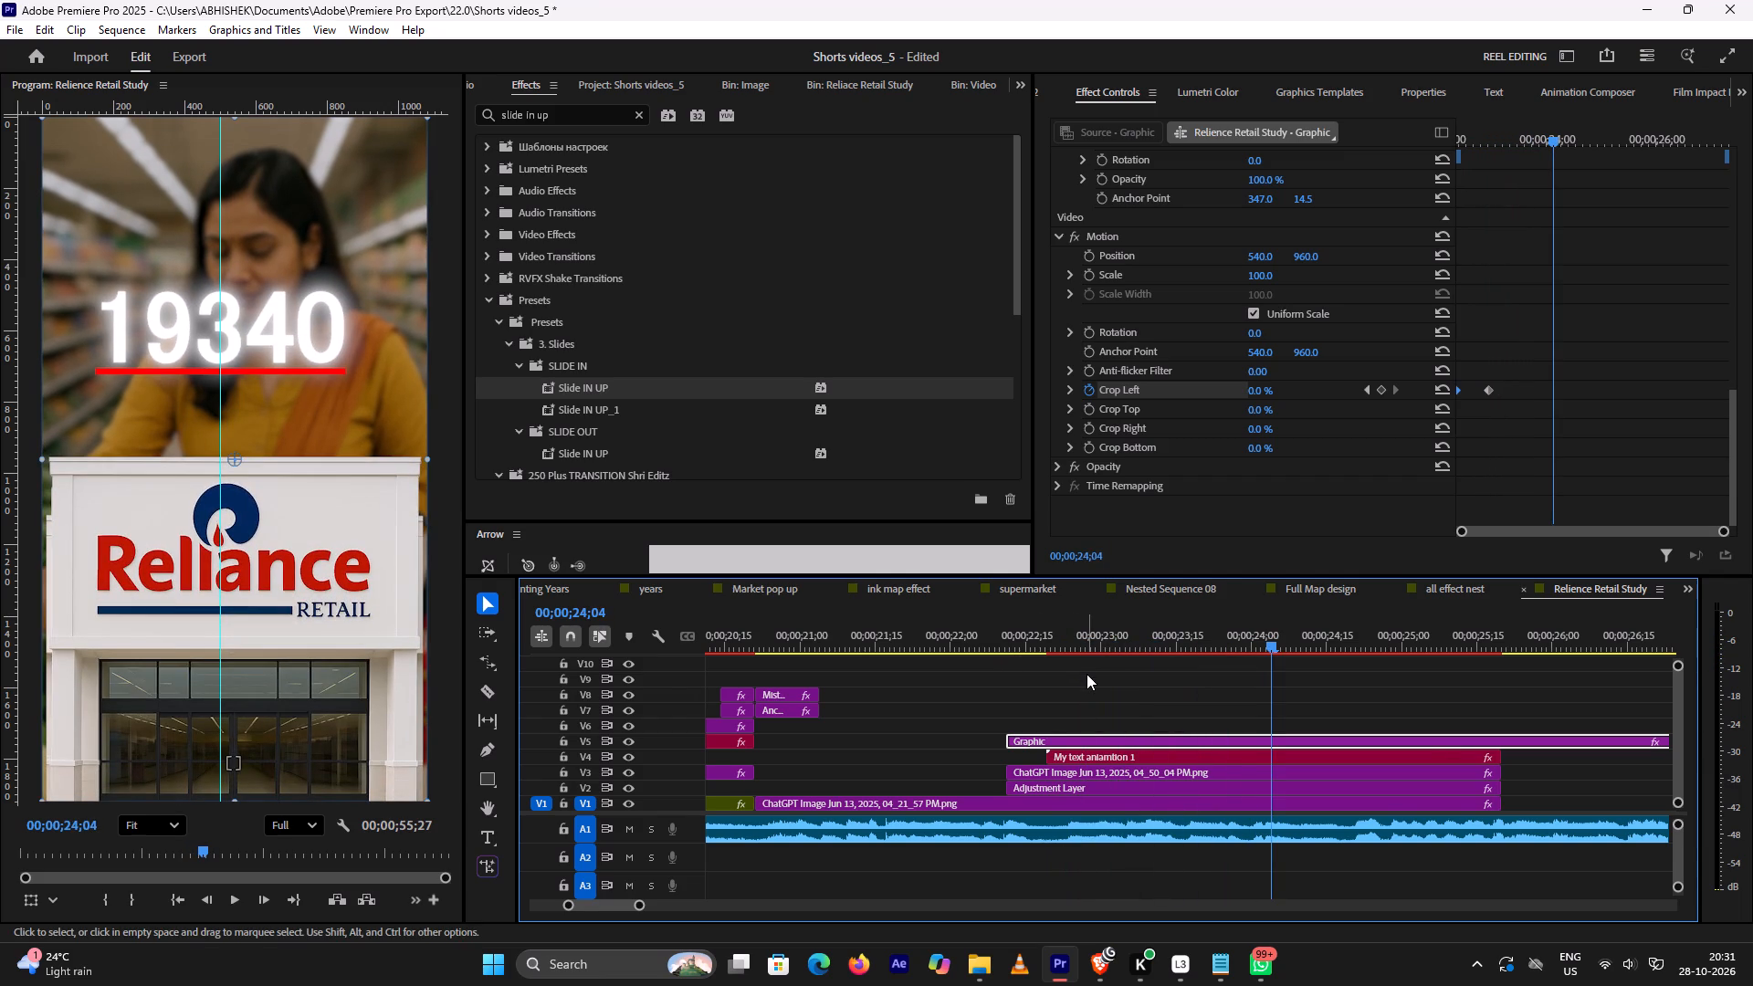
Trim the end of the underline graphic clip on V5 to match the end of the clips beneath it, and play the scene.
alt+scroll(1086, 676, down, 5)
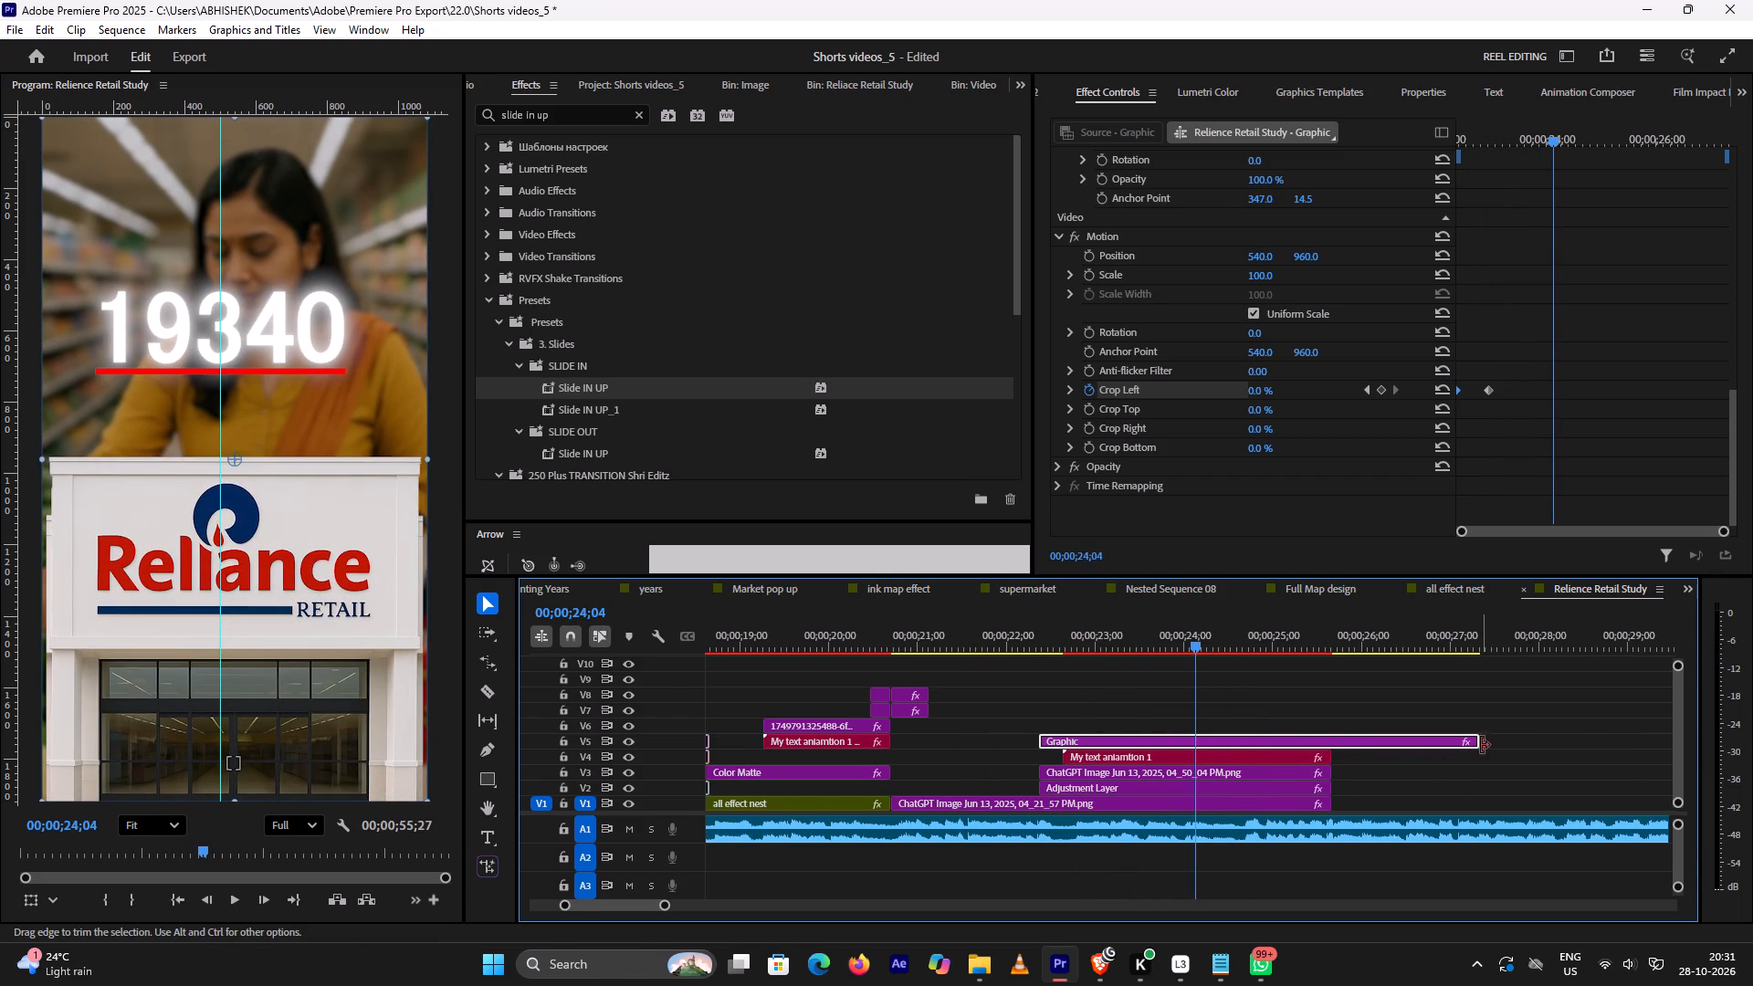
drag(1479, 745, 1351, 758)
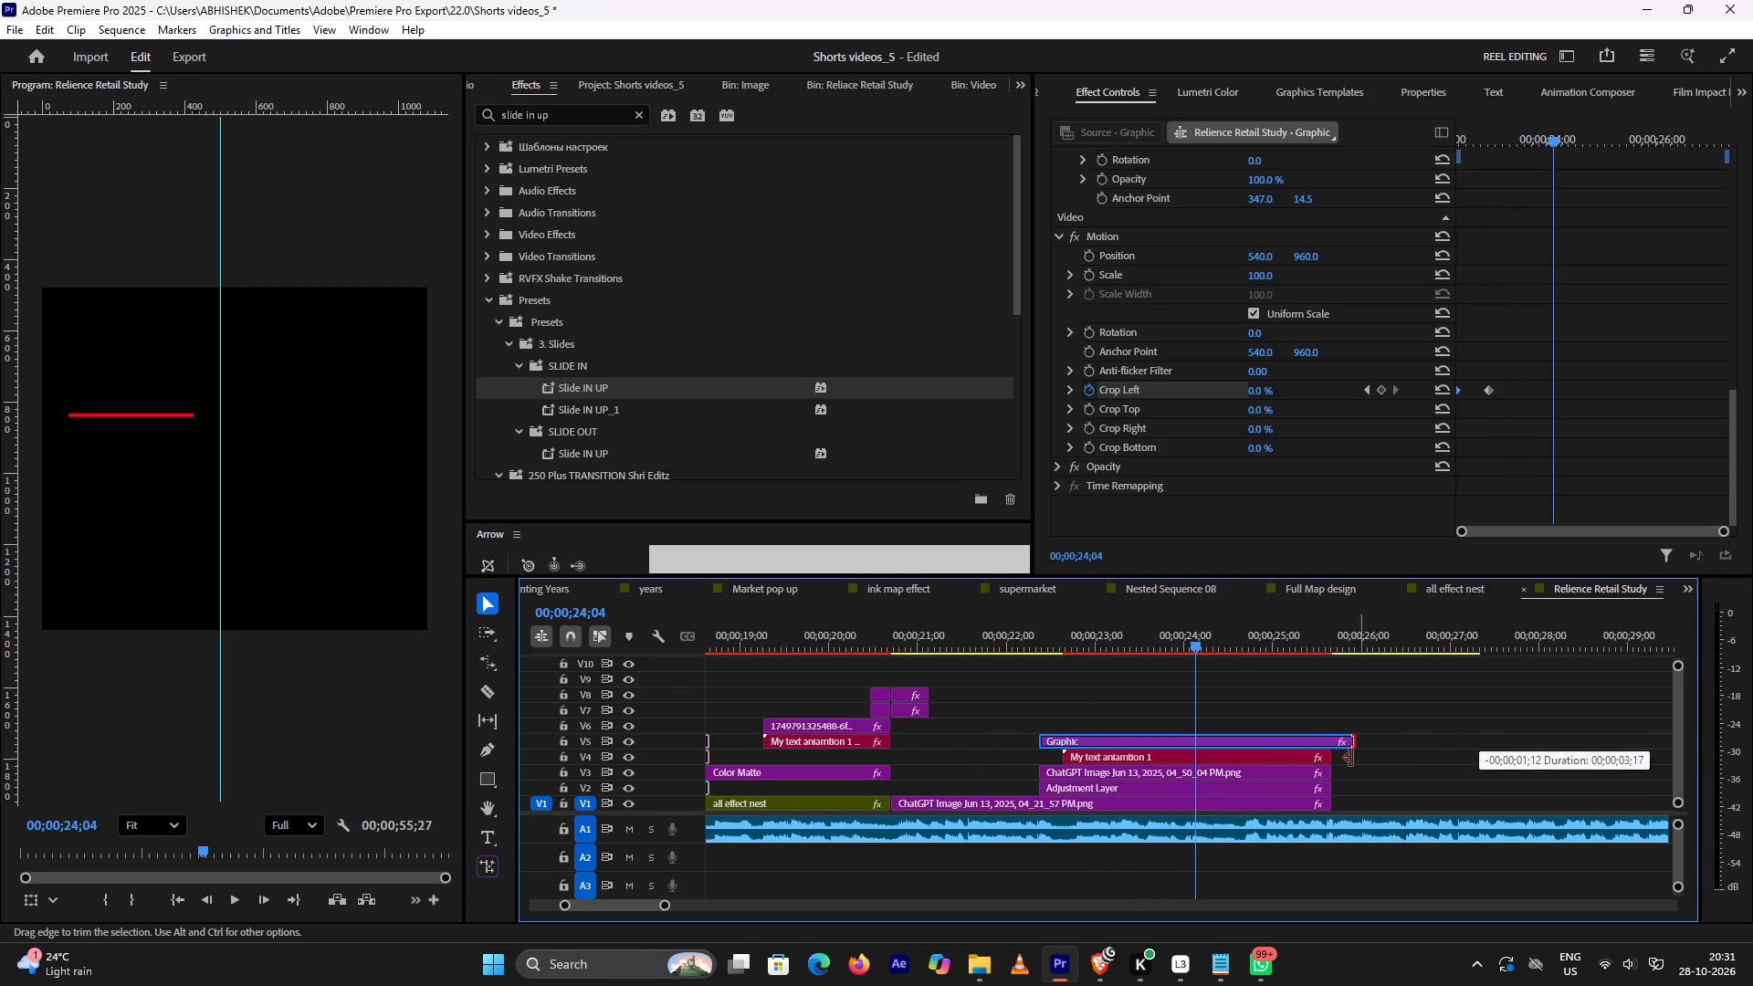
drag(1351, 758, 1335, 764)
click(1029, 632)
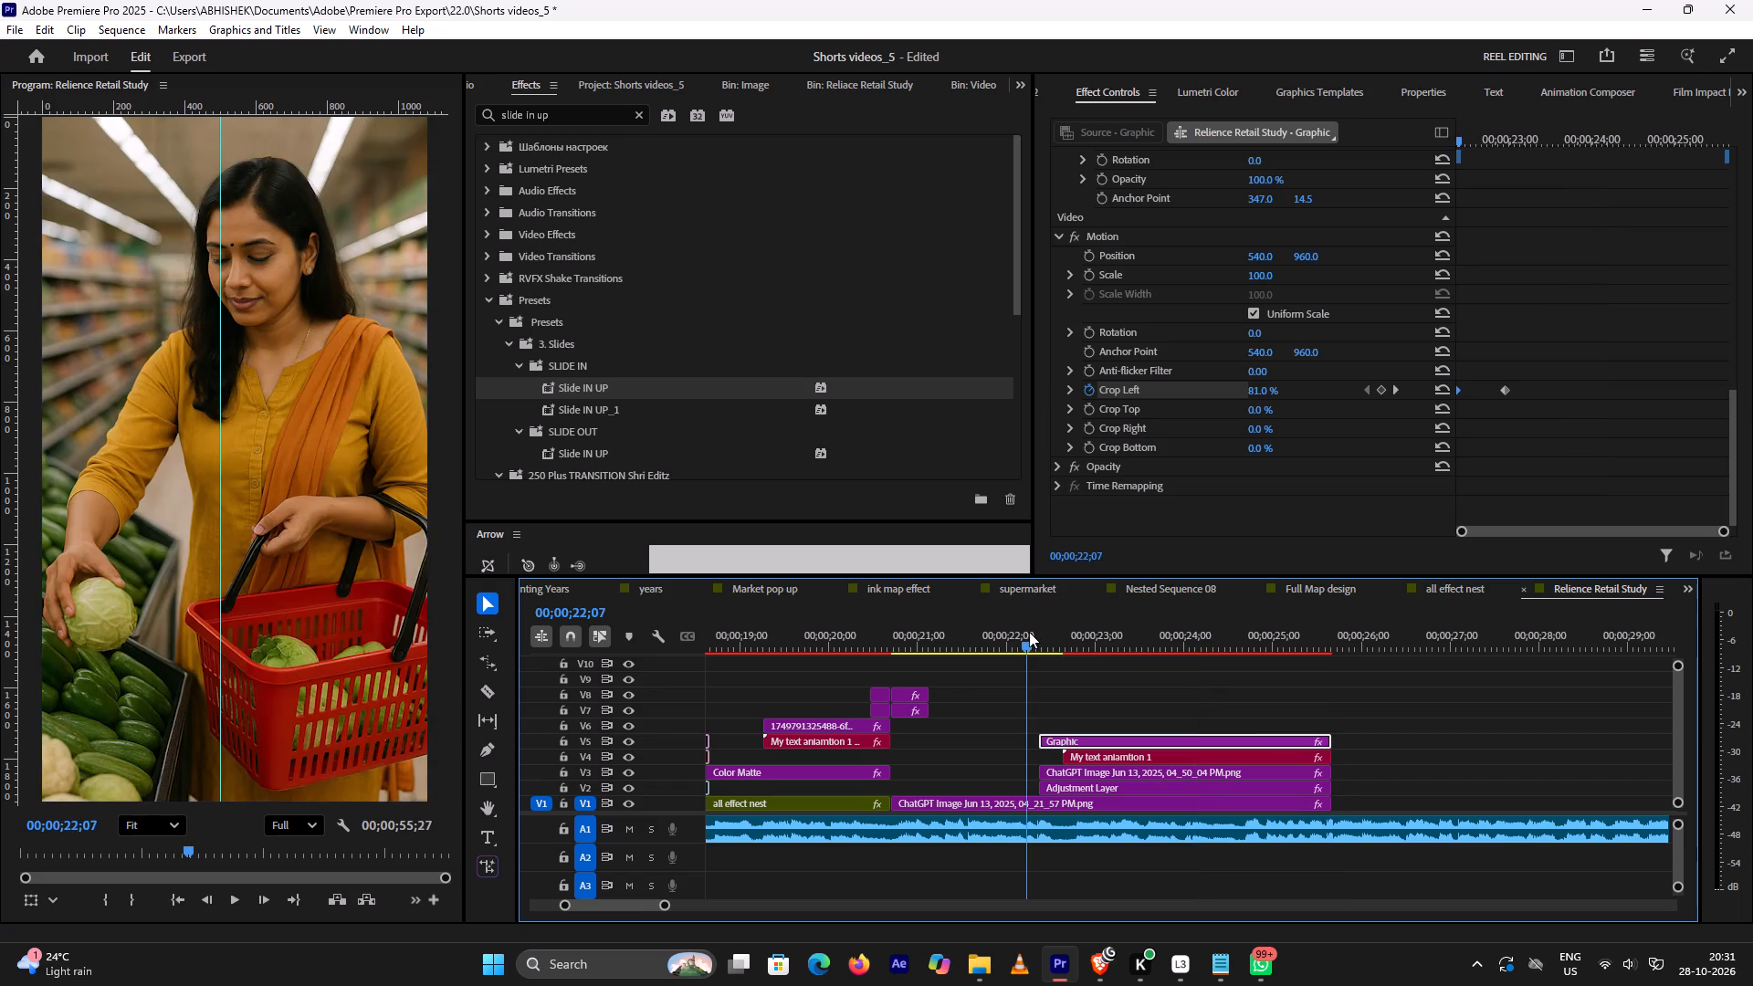
key(space)
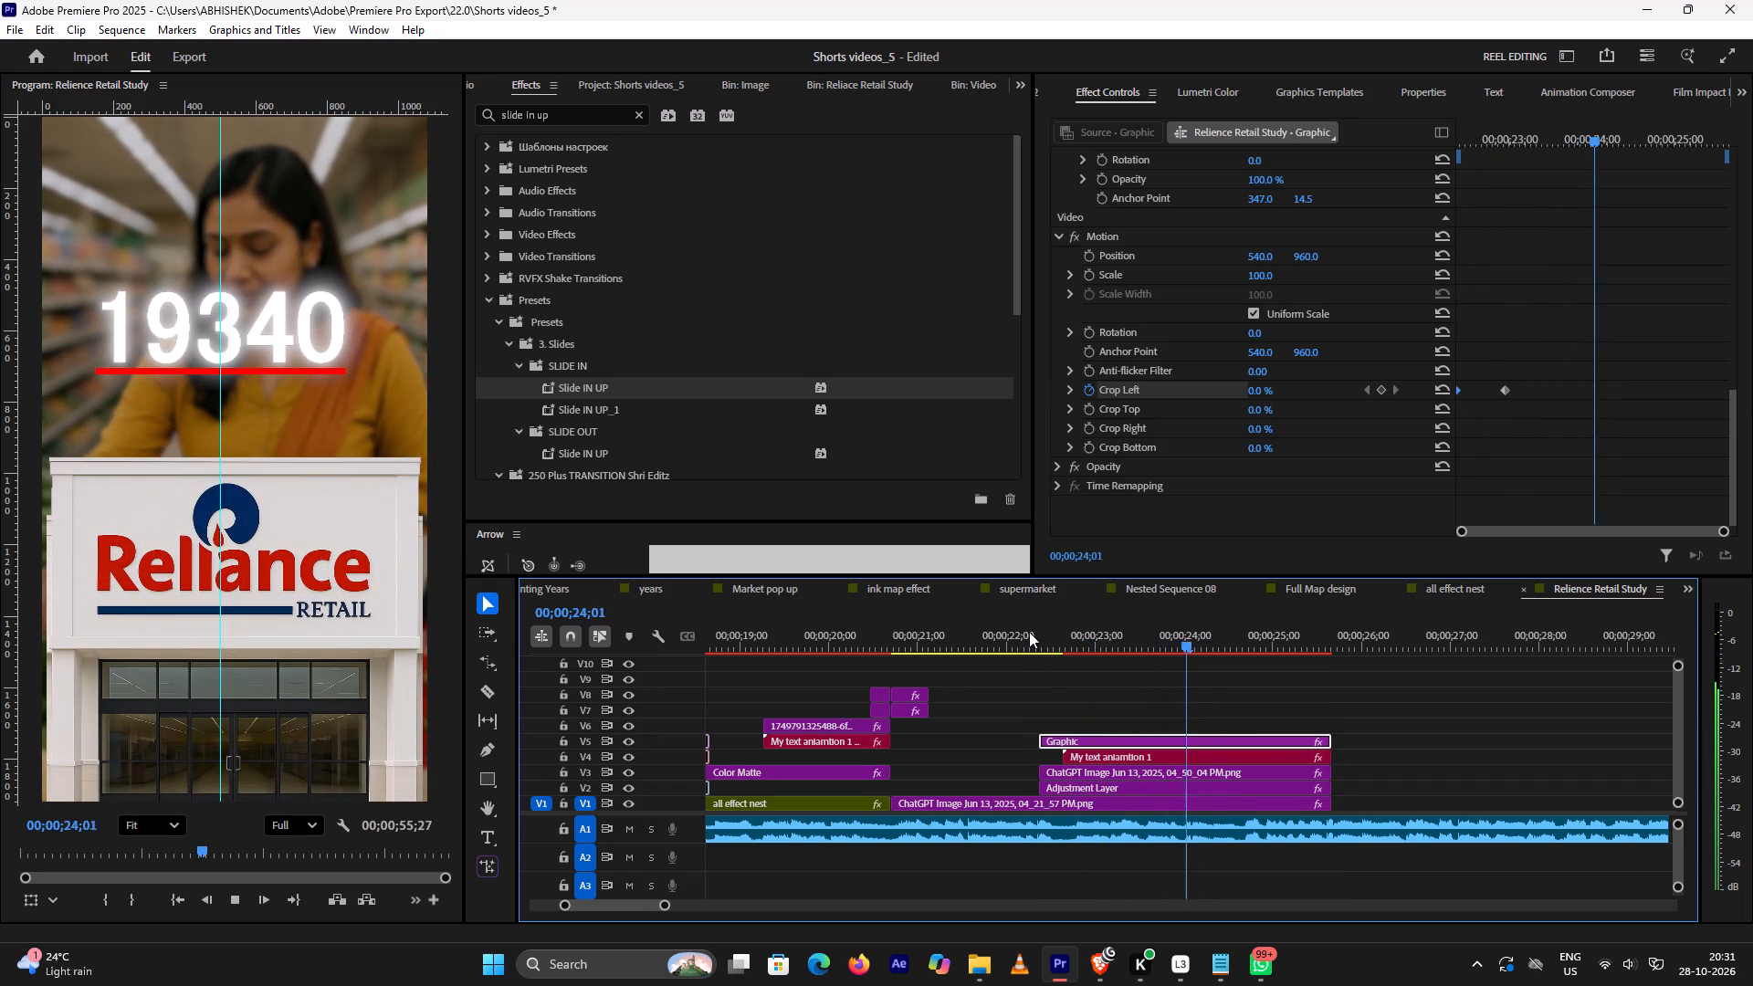
key(space)
Watch the tutorial's next section in Brave up to about 1:46:17, and return to Premiere Pro.
click(1105, 965)
key(space)
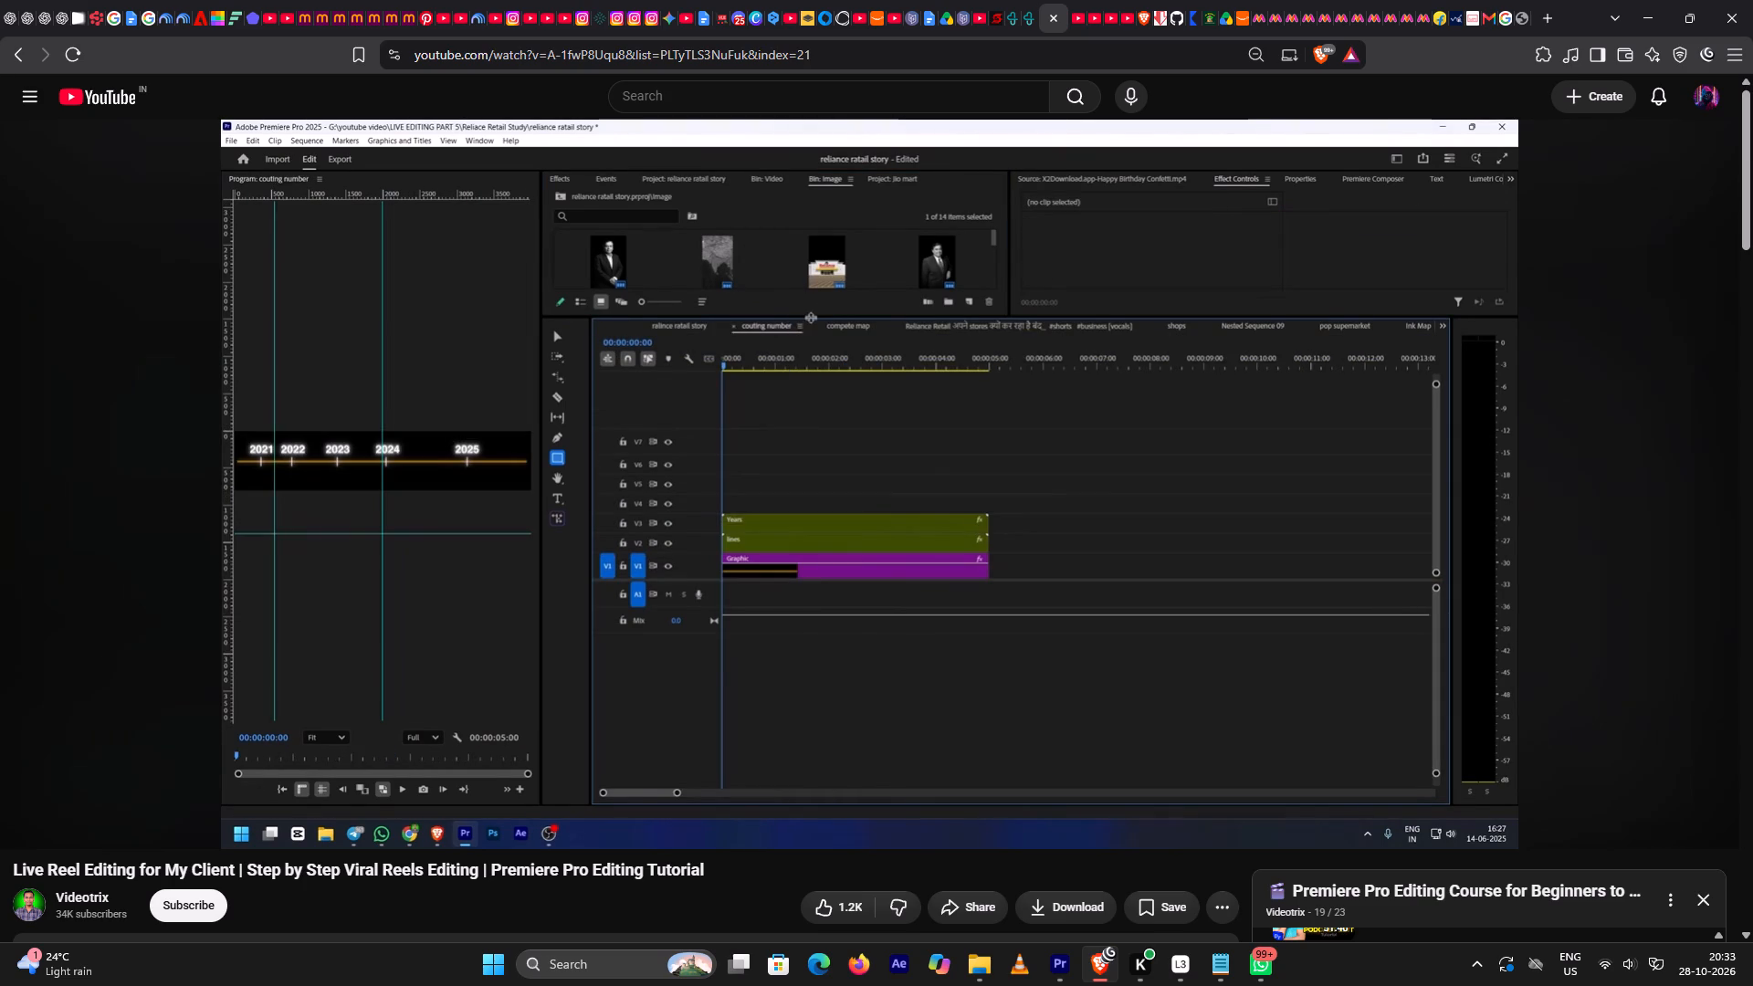
key(space)
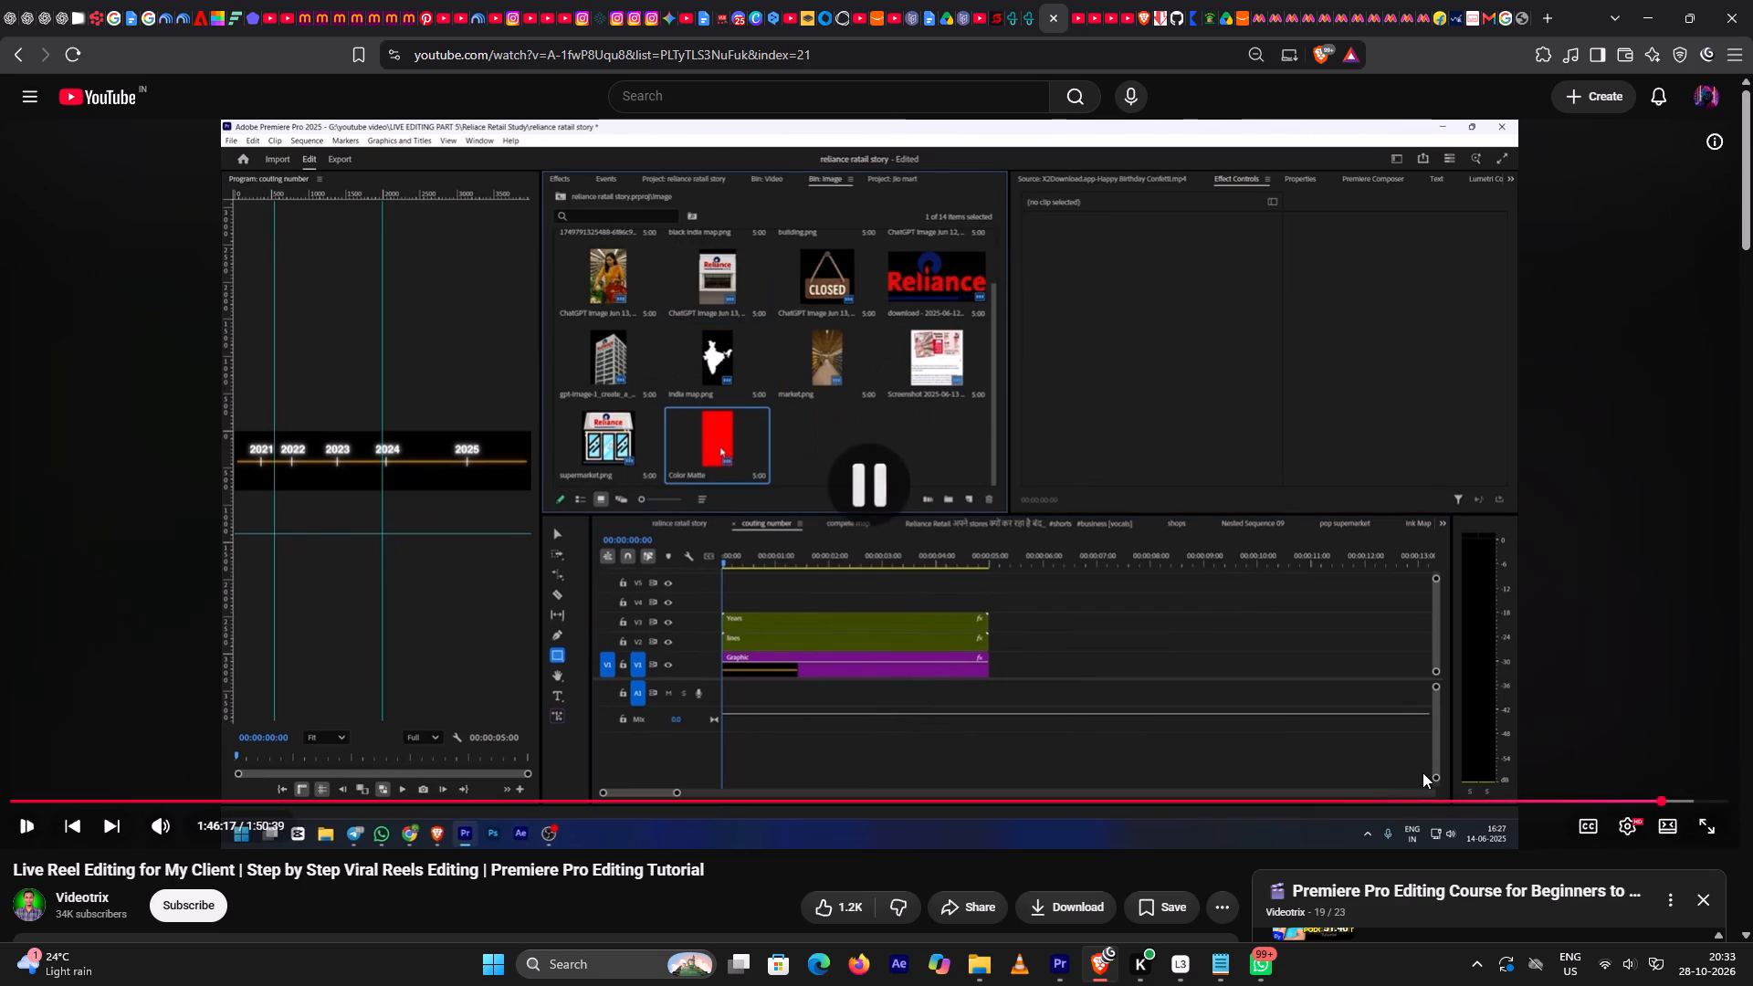
click(1051, 970)
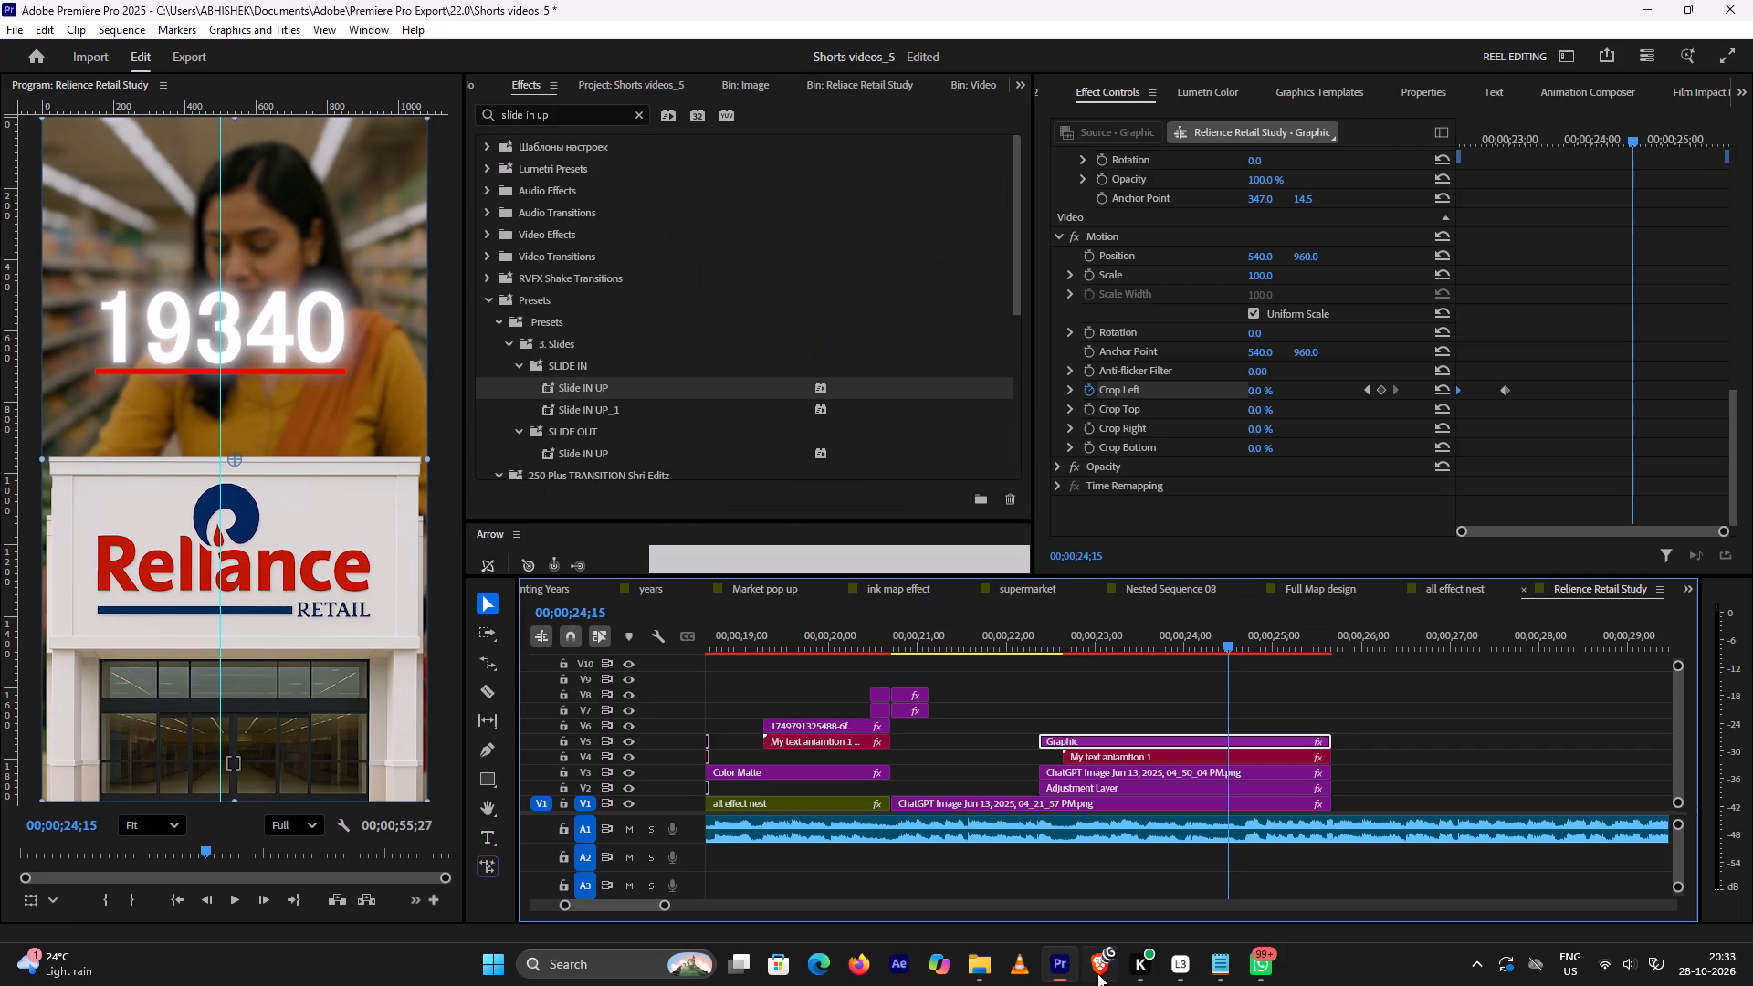
Split the A1 voiceover at the scene's end, 00;00;25;20, delete the remaining audio after the cut, and play back the scene.
key(space)
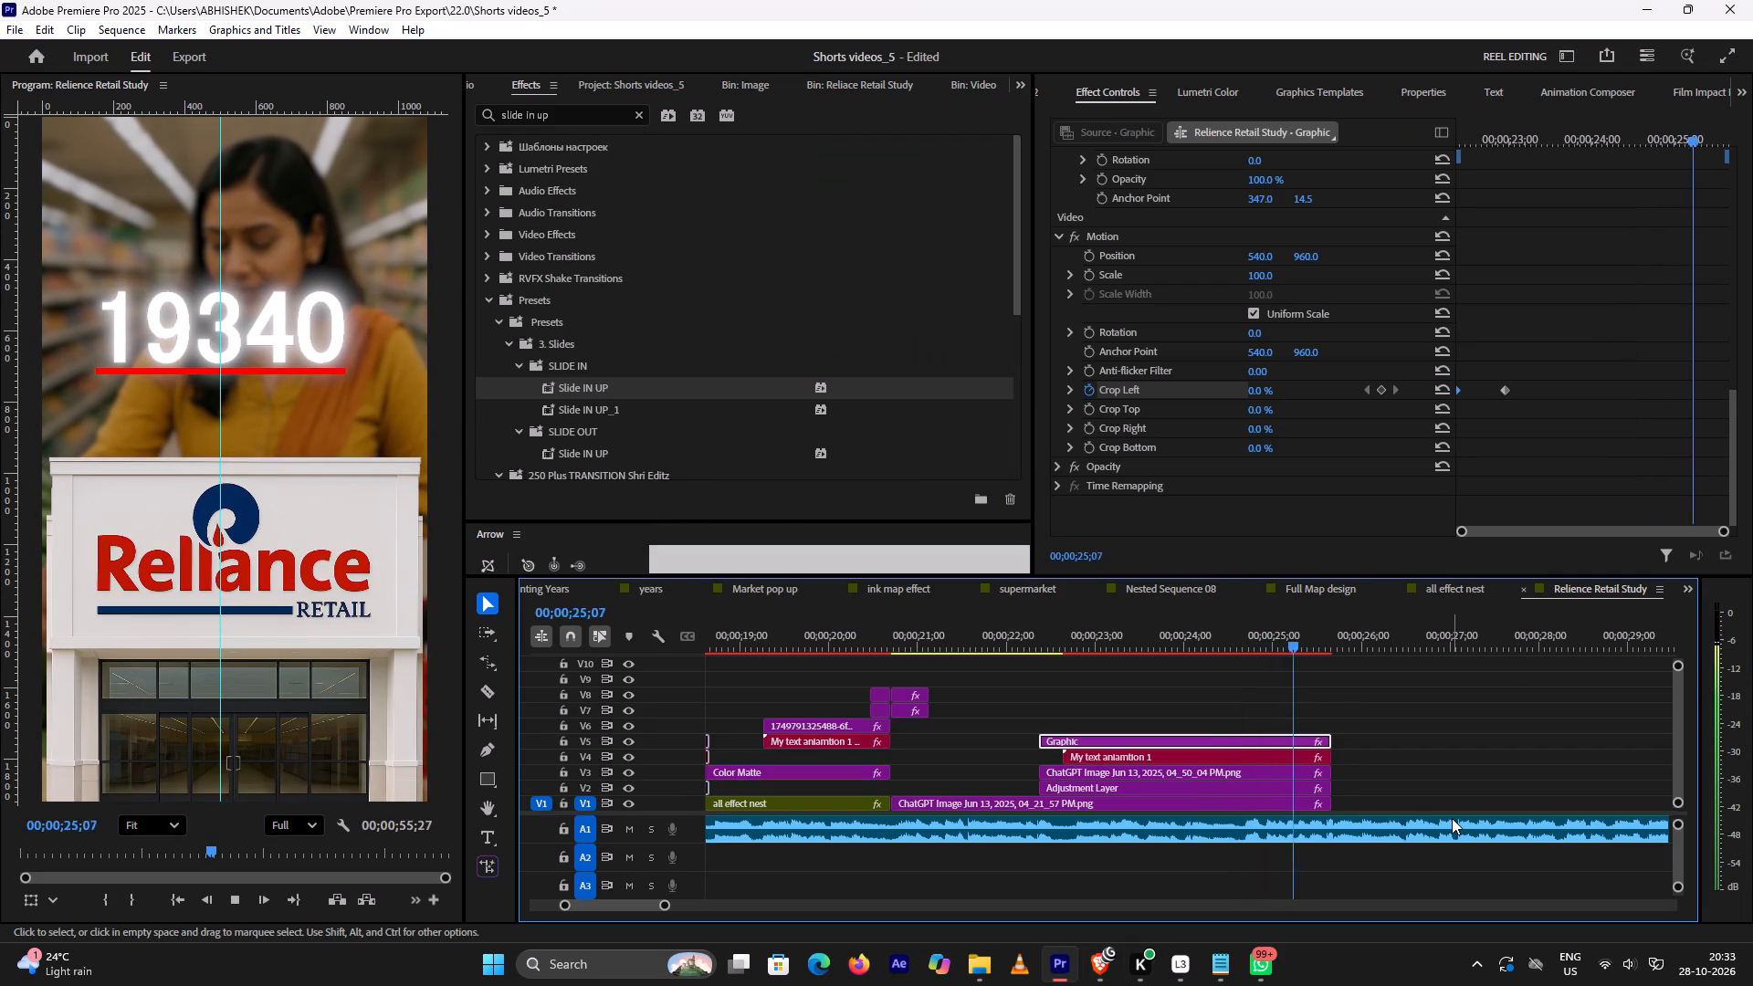
key(space)
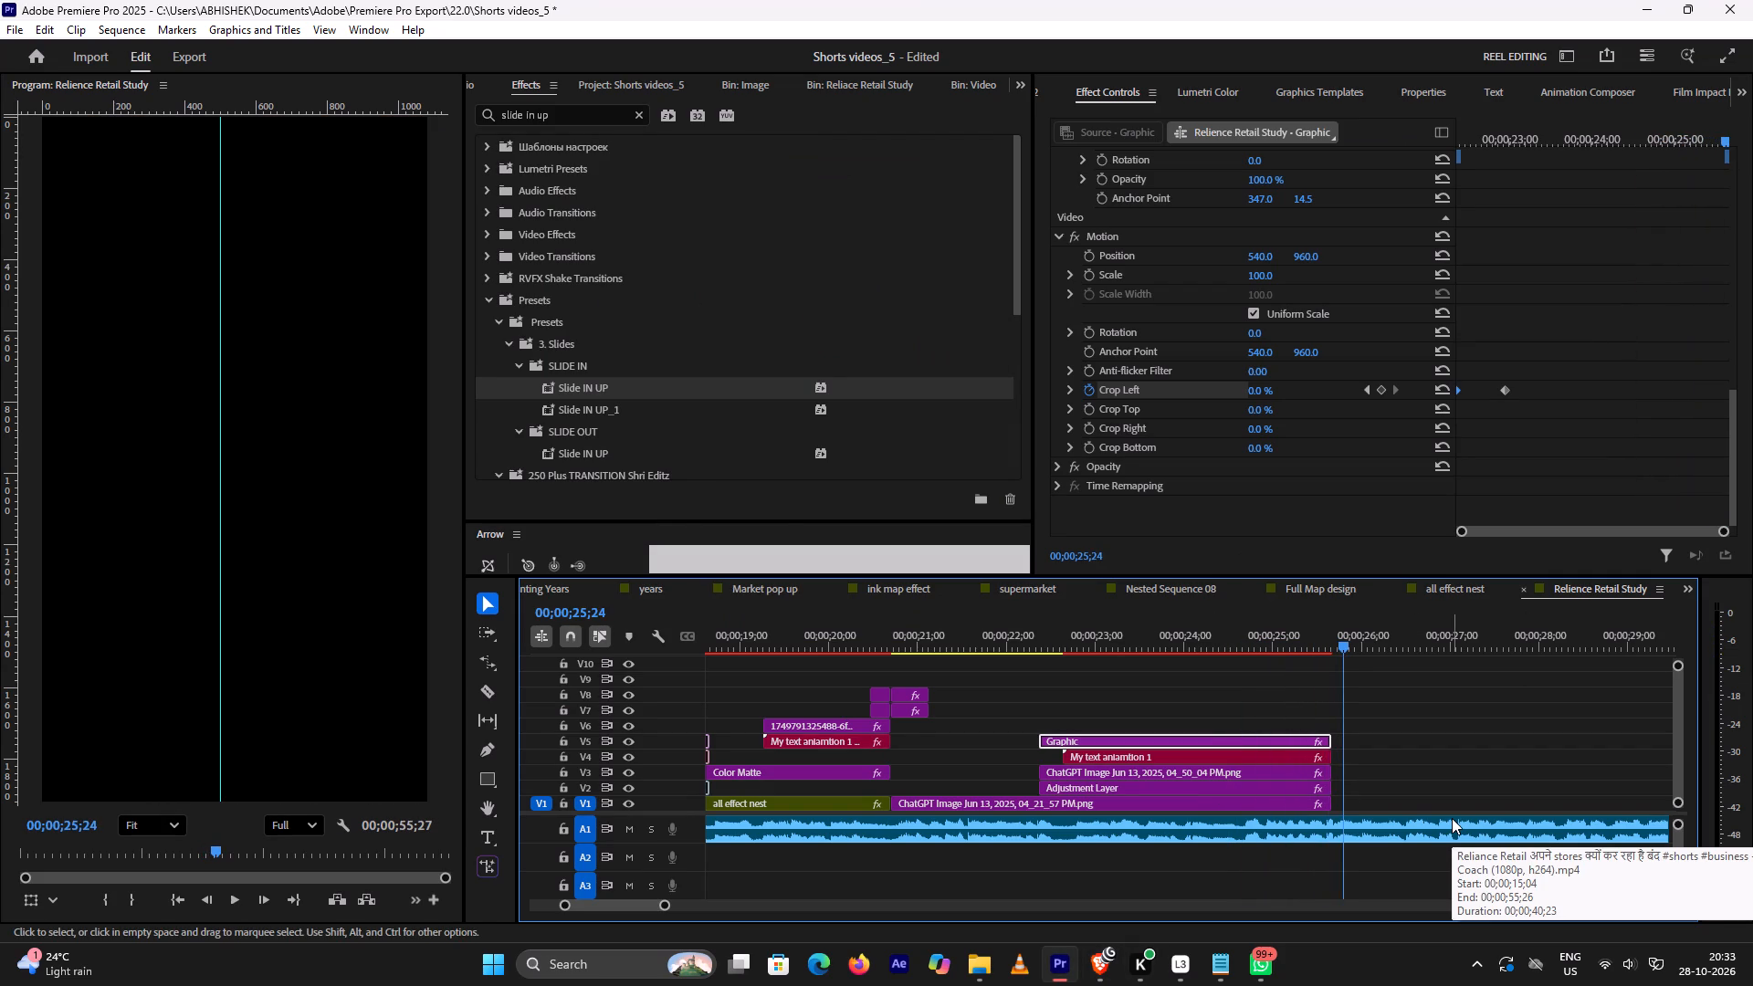
key(Down)
key(Up)
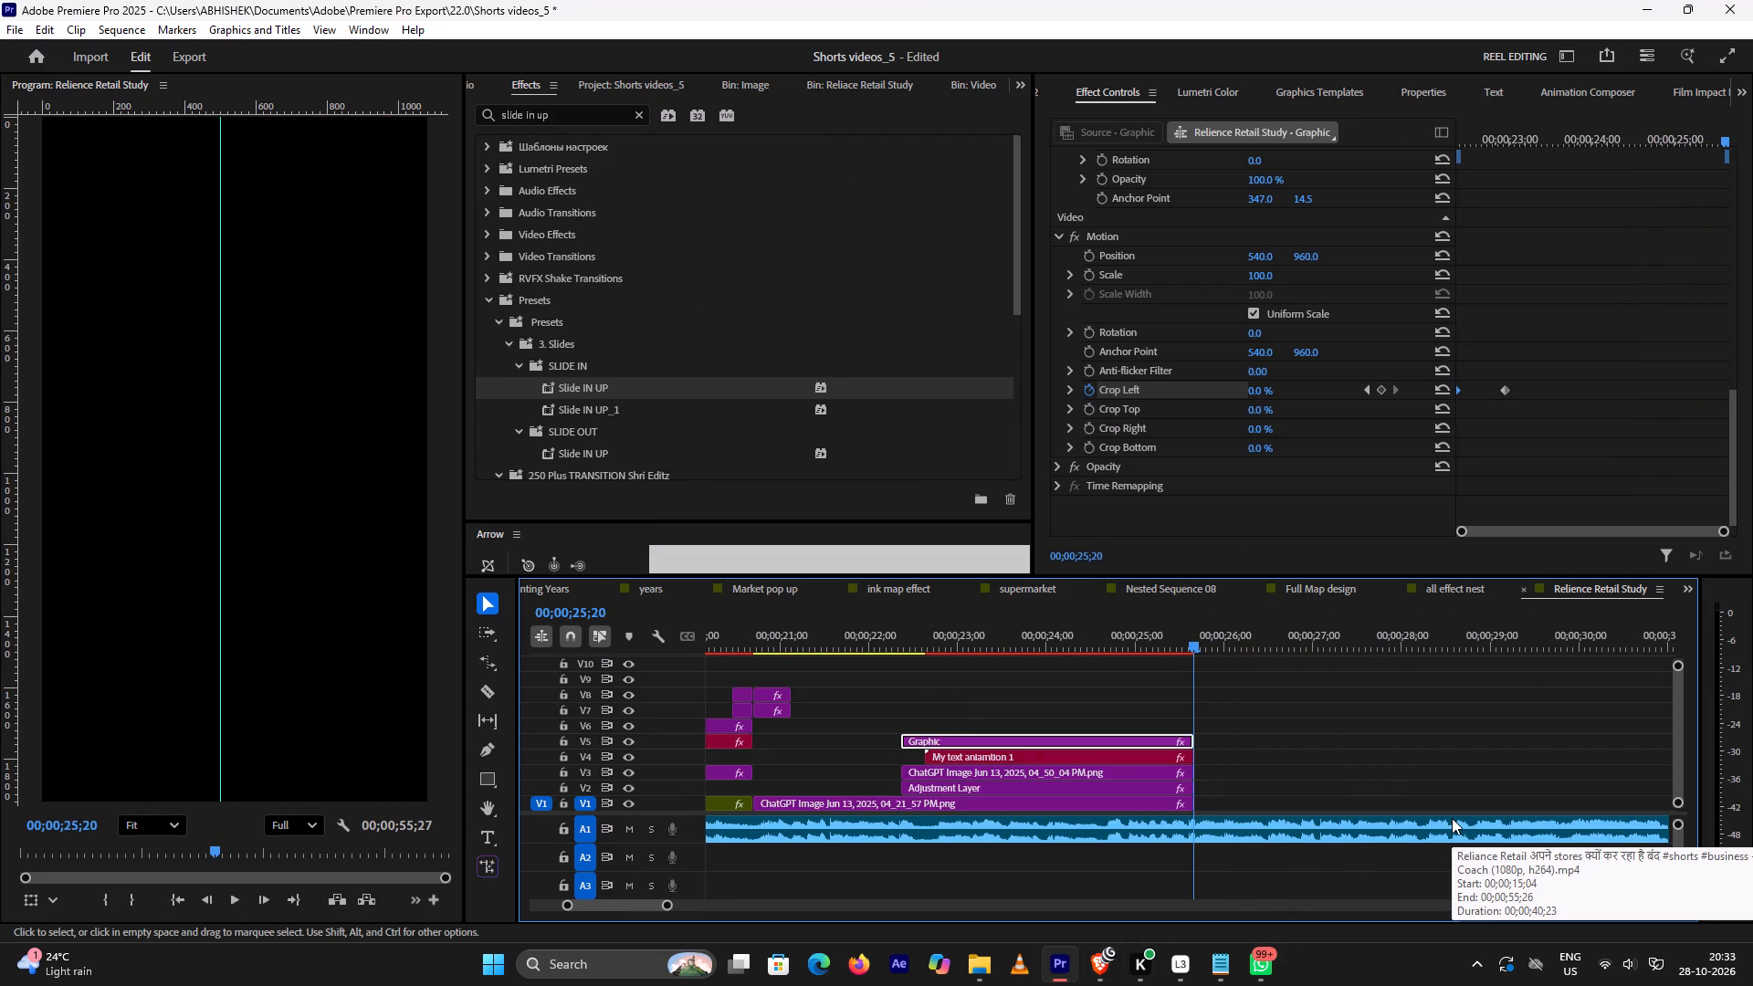
click(1286, 835)
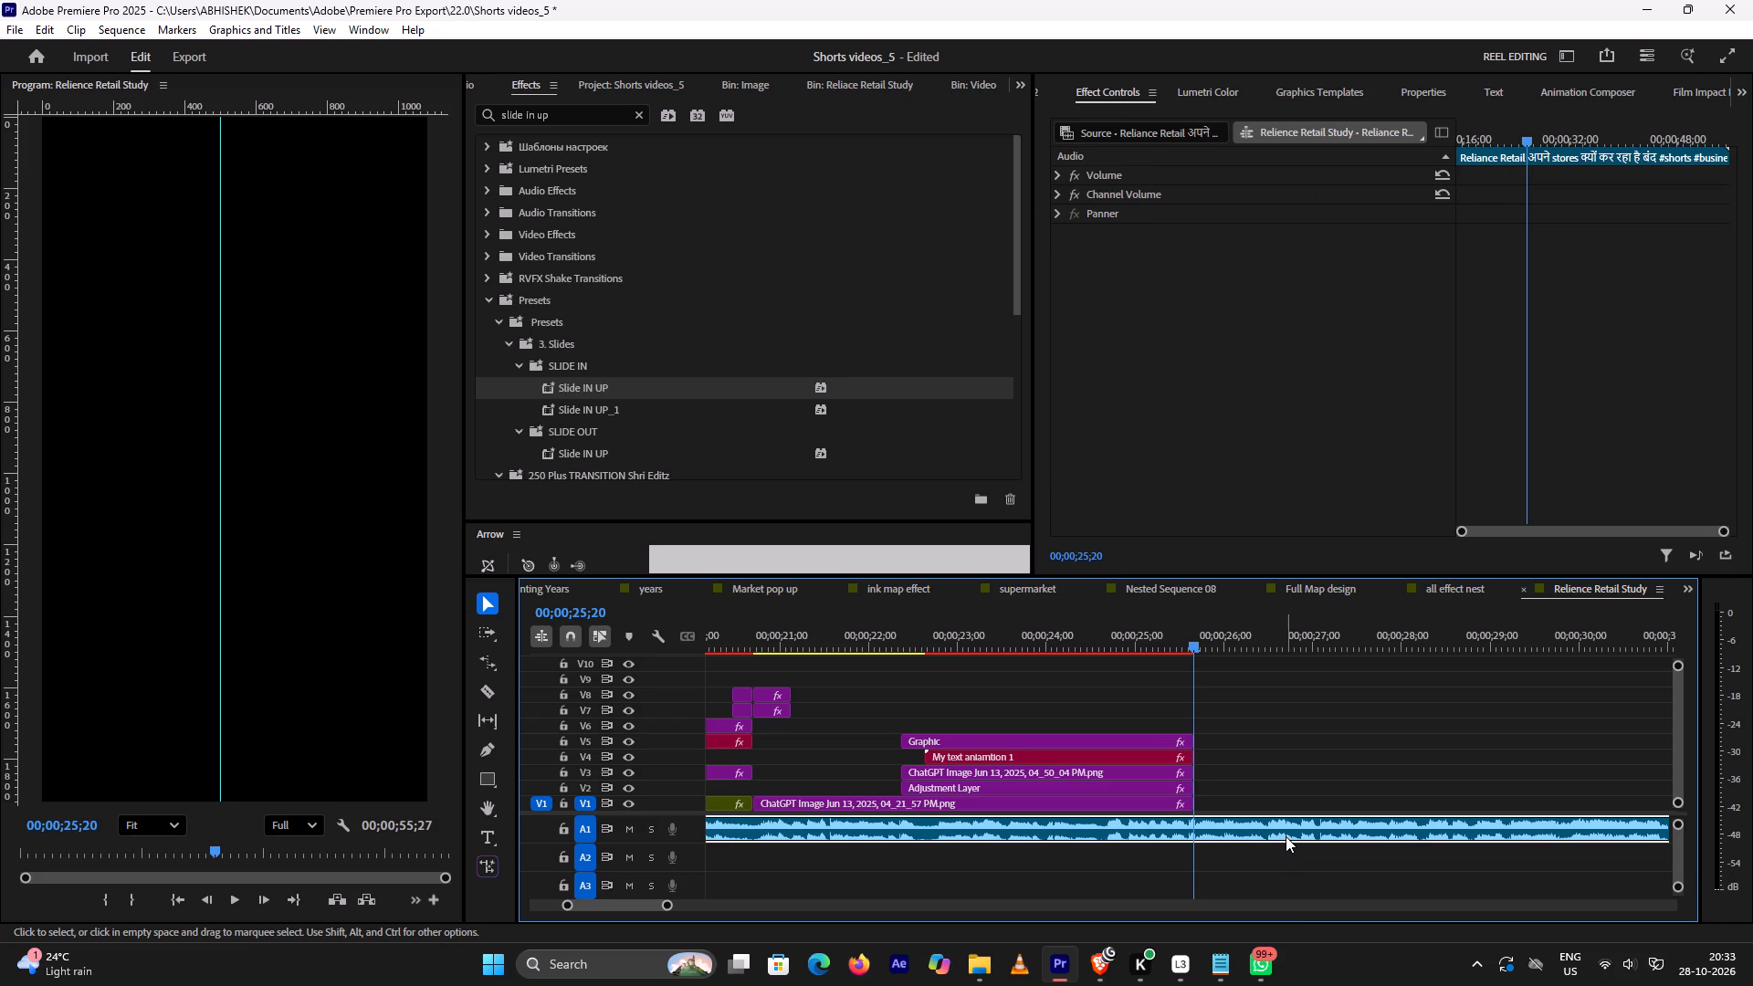
key(ctrl+k)
click(1348, 837)
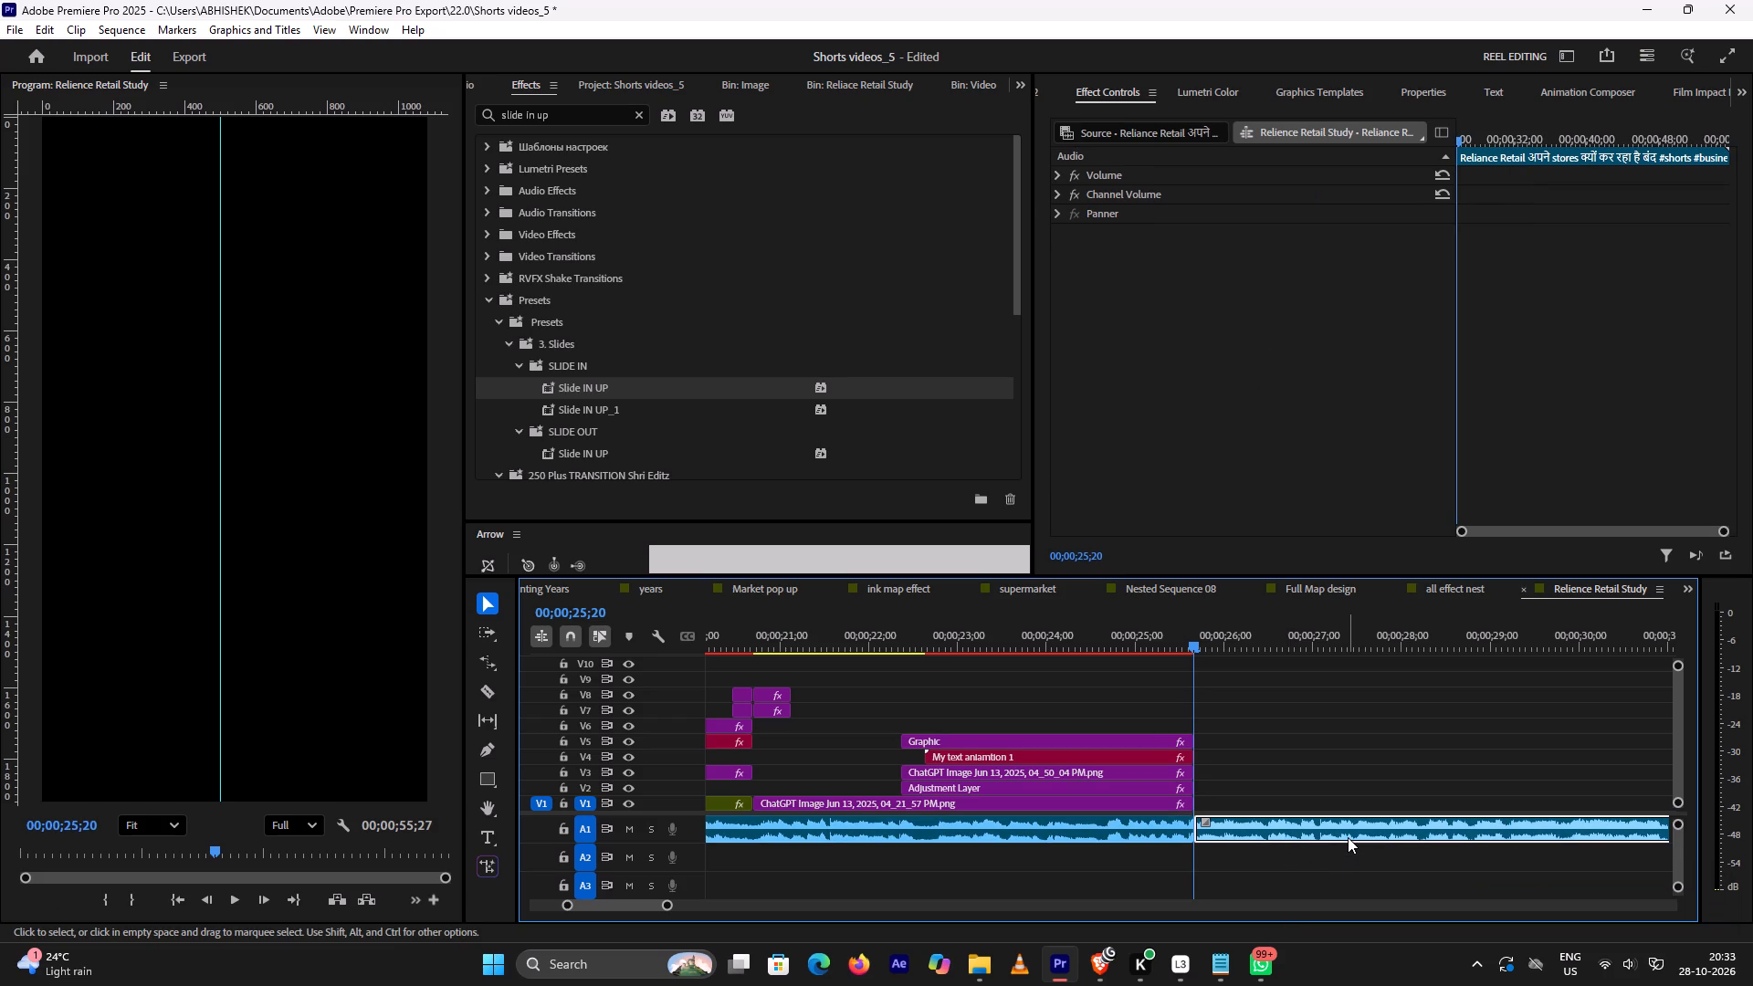
key(Delete)
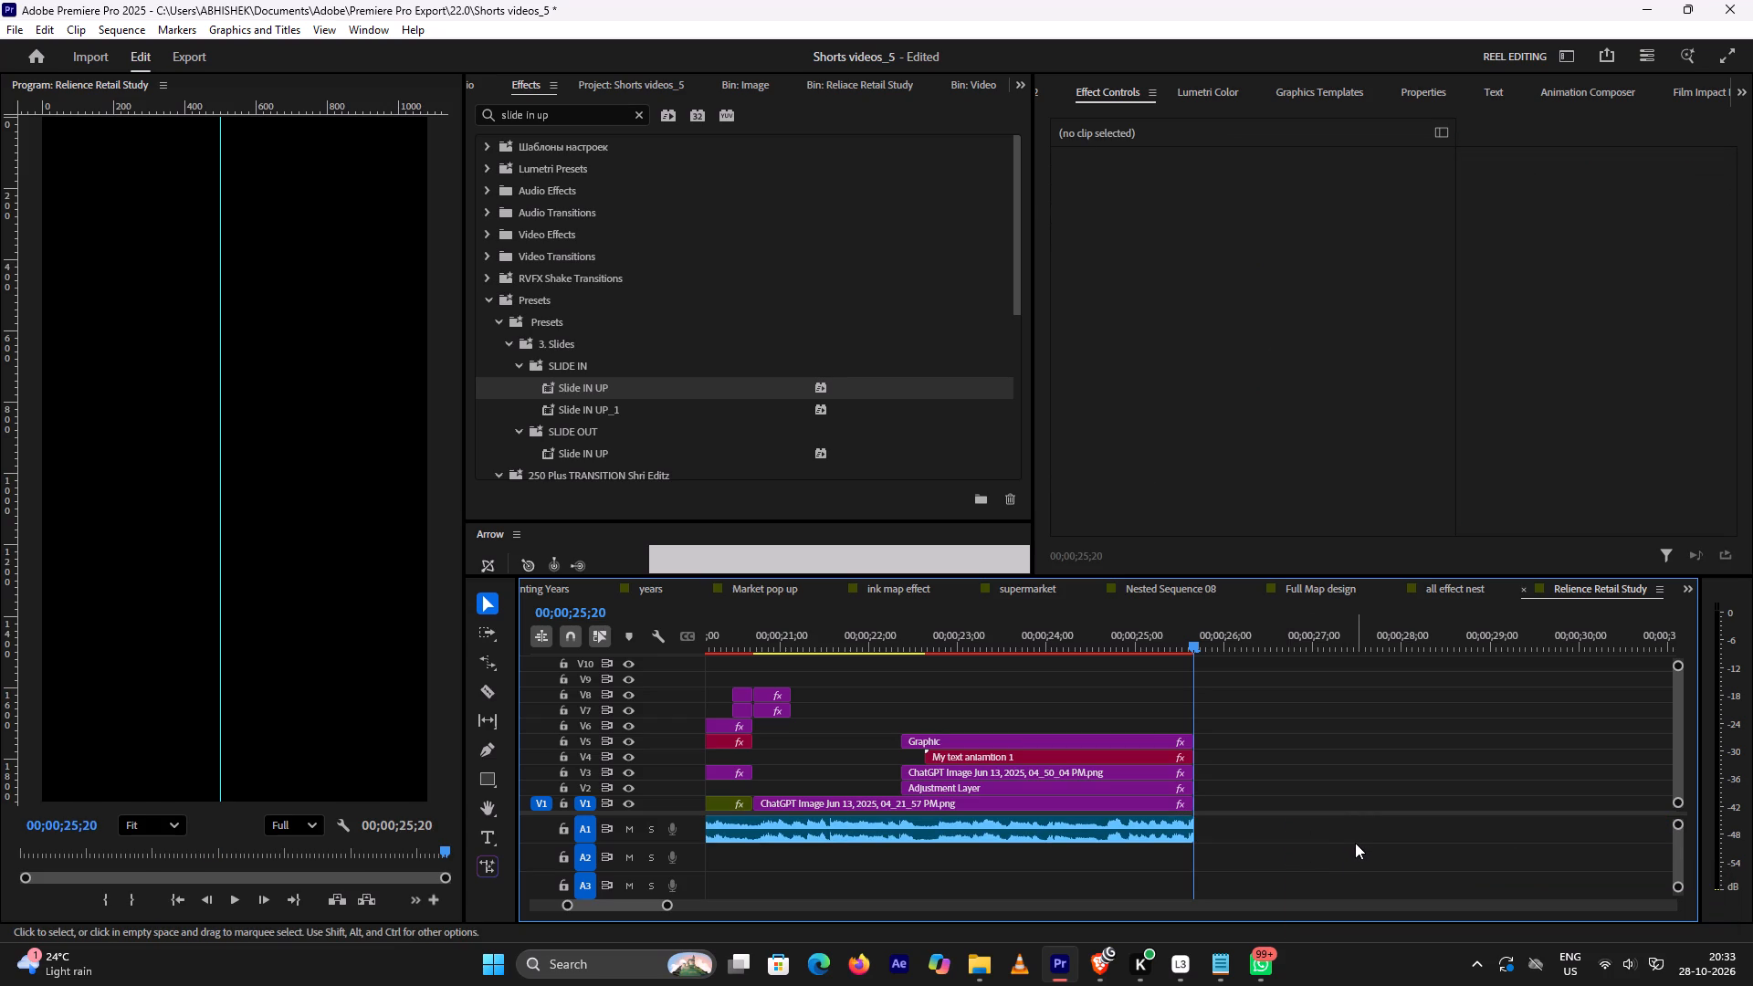
key(Up)
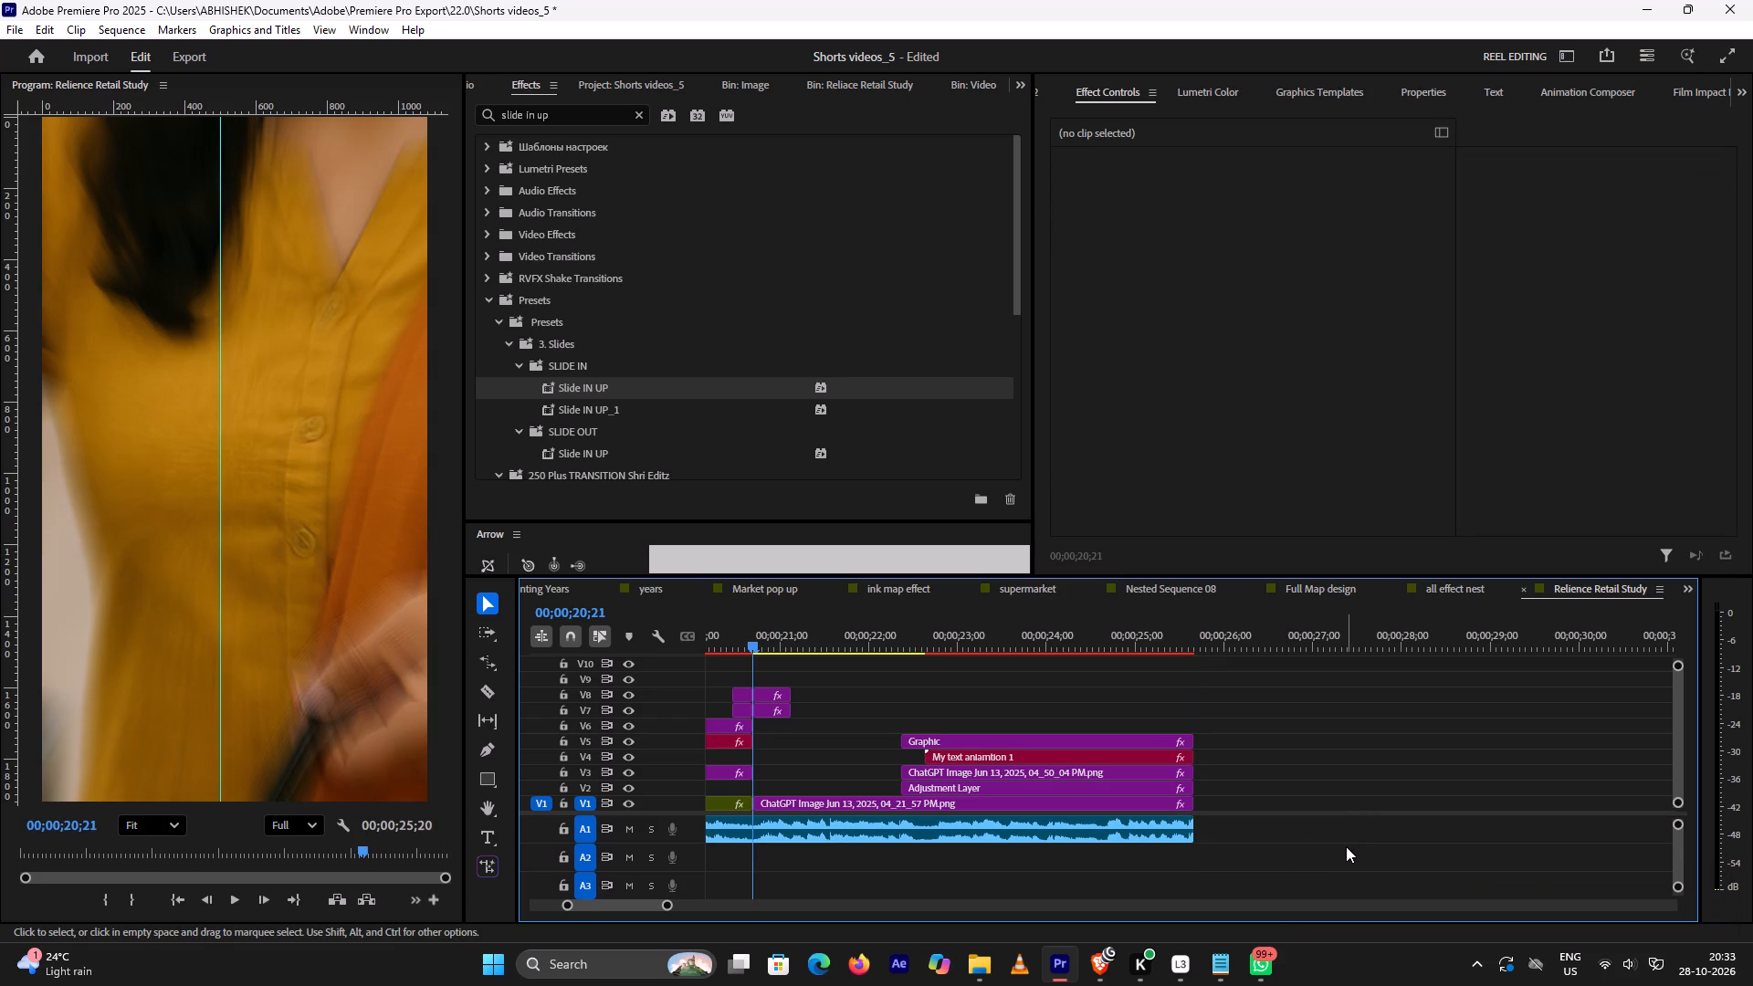
key(Down)
key(space)
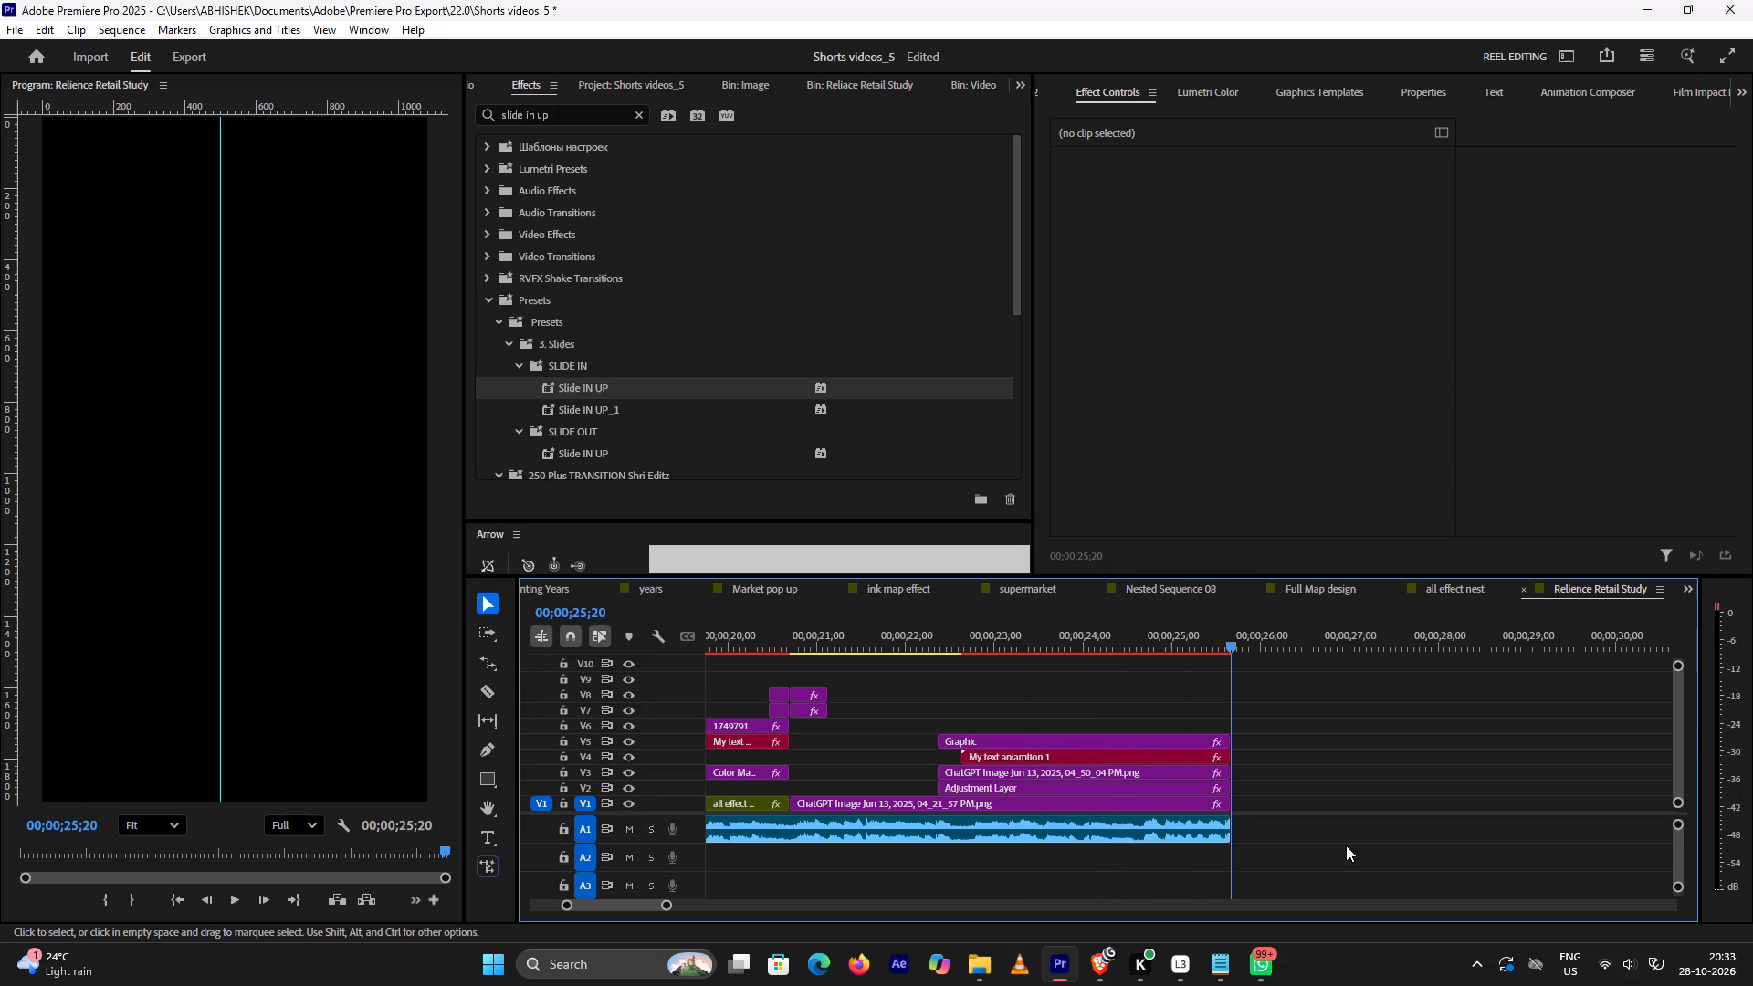
Watch the tutorial's following section on the red India map nested sequence in Brave, and return to Premiere Pro.
click(1104, 968)
key(space)
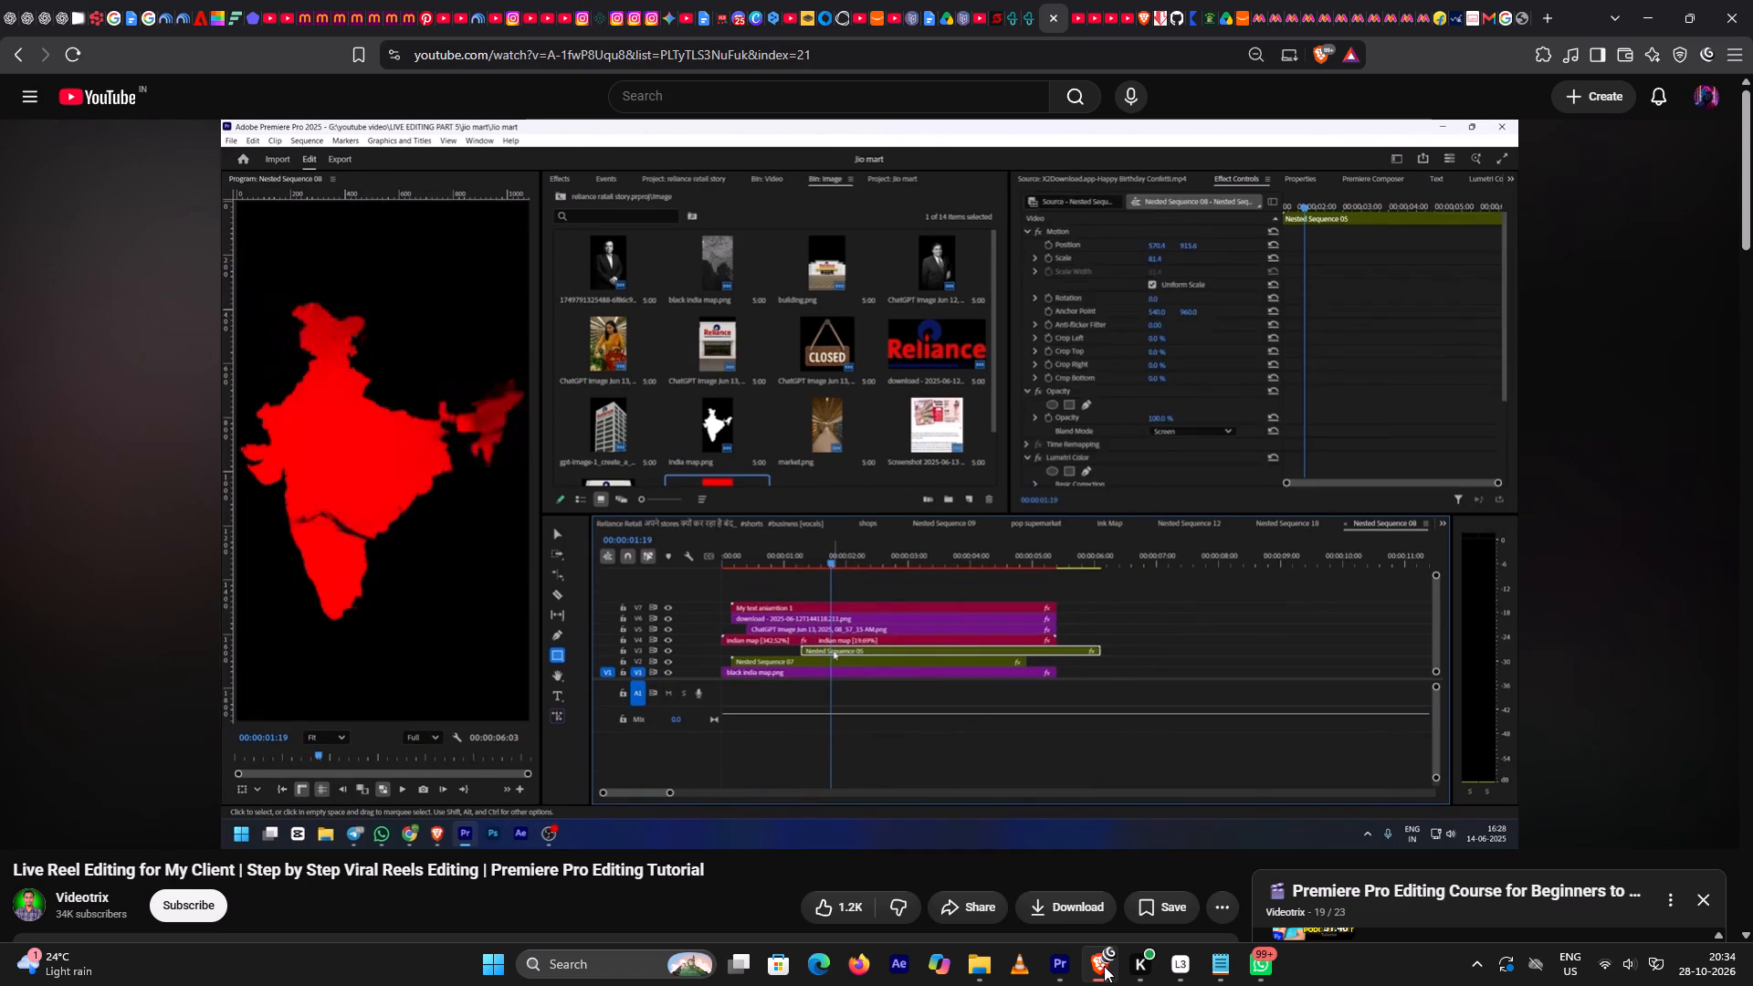
key(space)
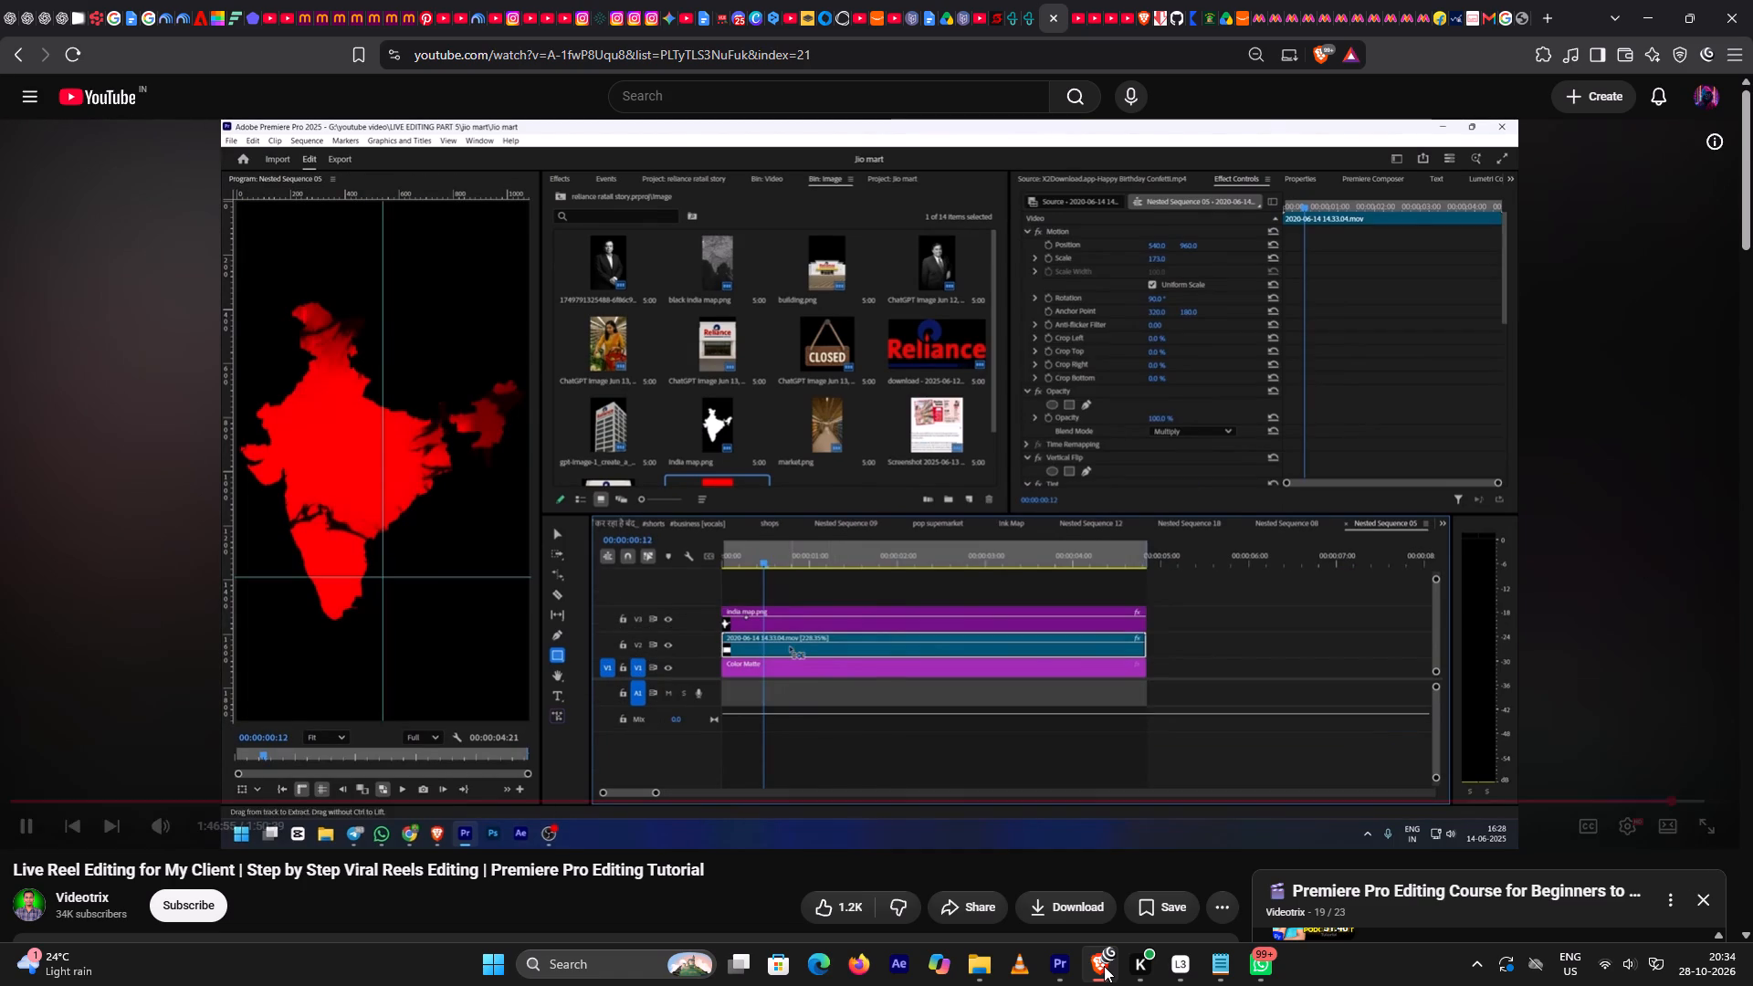
click(1065, 968)
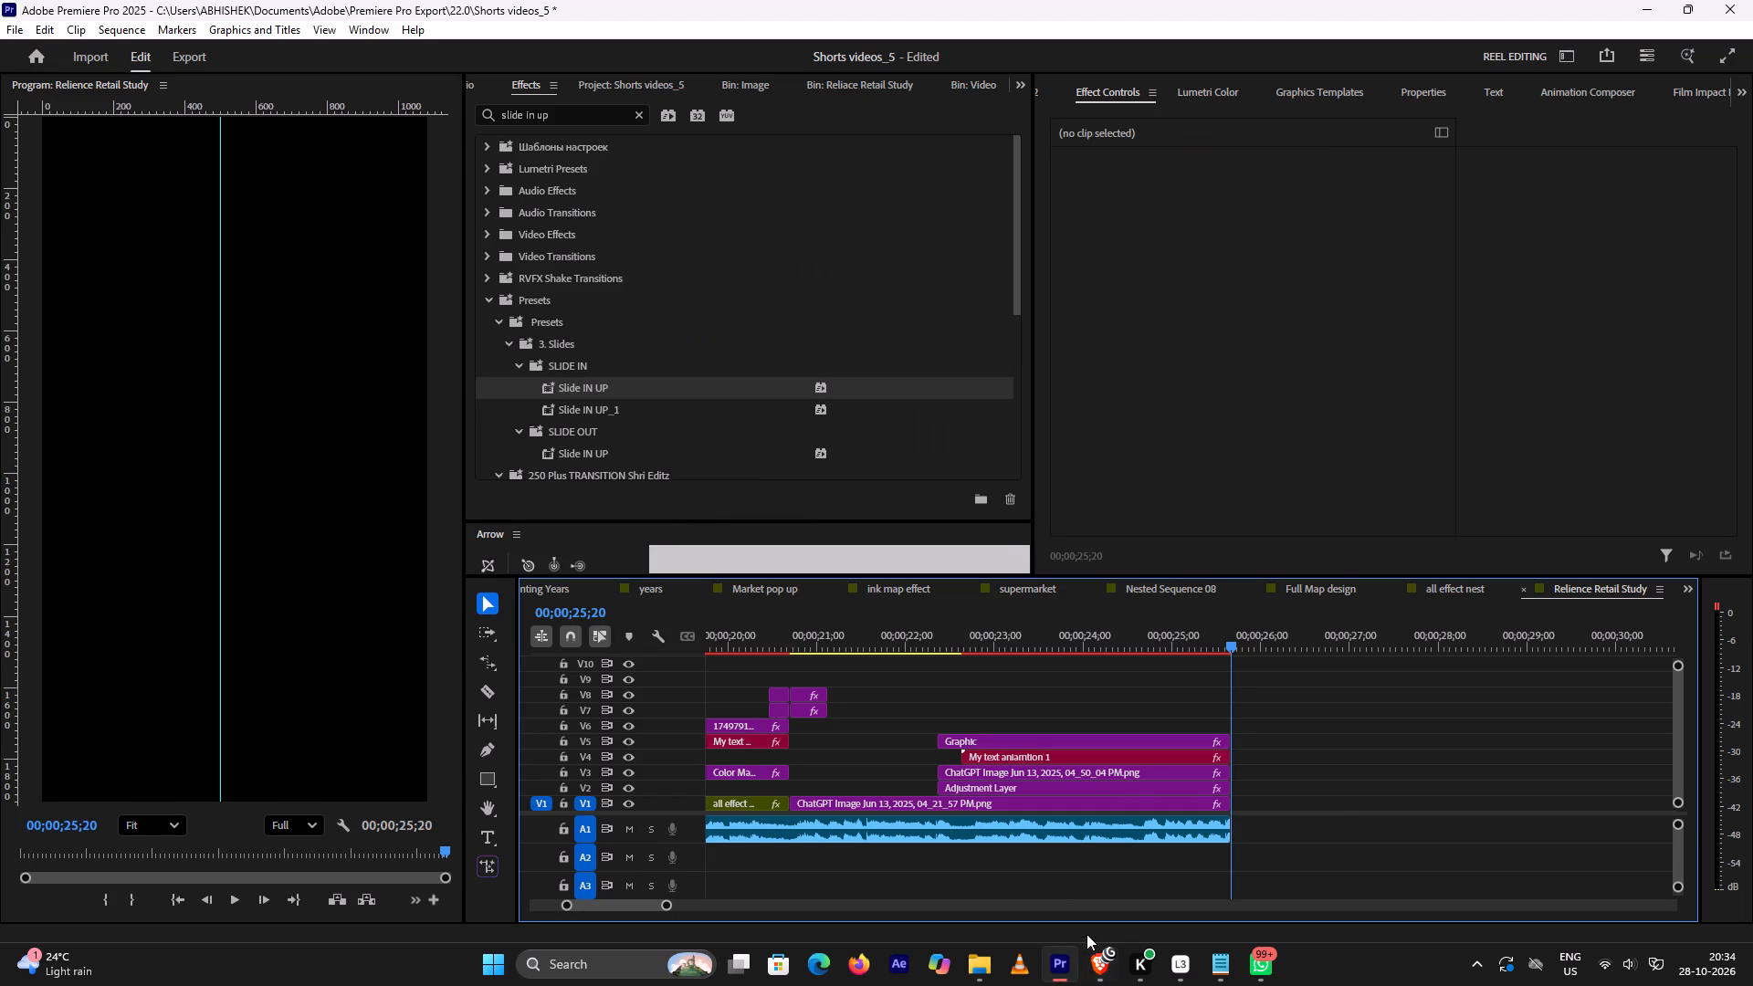
Review the store pop-up scene around 00;00;05 and its Market pop up nested sequence, and return to the Relience Retail Study sequence.
scroll(940, 799, up, 11)
alt+scroll(940, 801, down, 7)
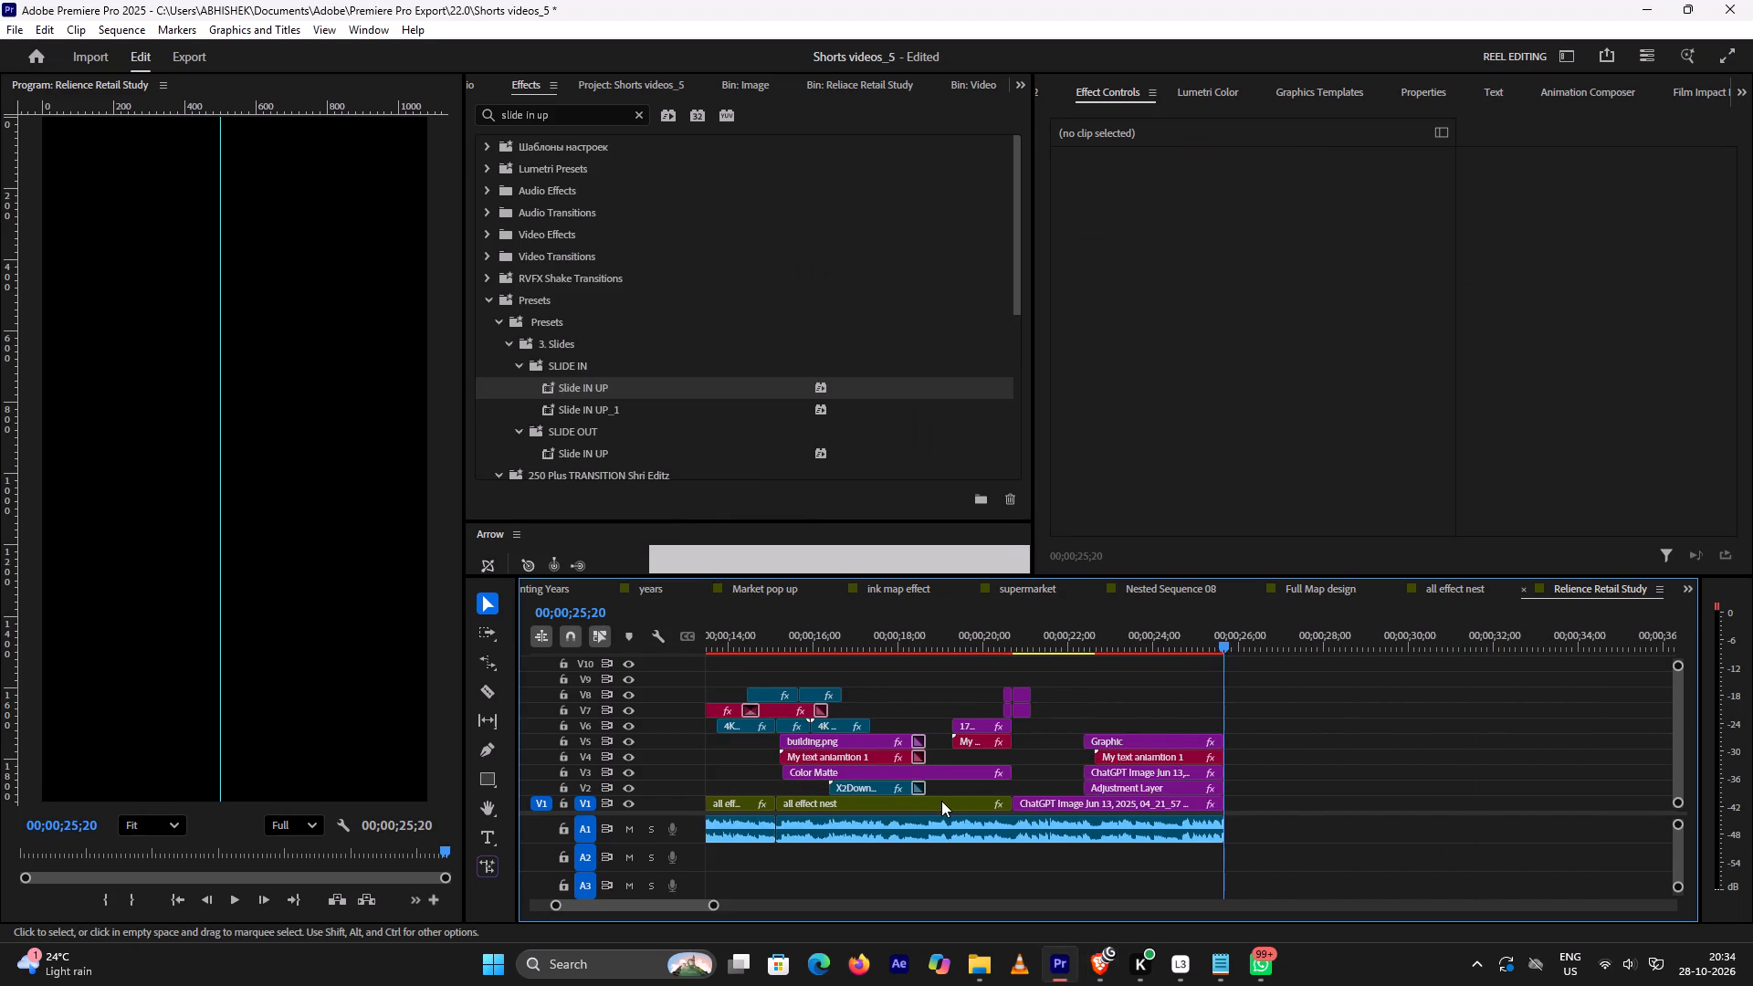
scroll(941, 801, up, 6)
scroll(941, 801, up, 20)
scroll(941, 801, up, 4)
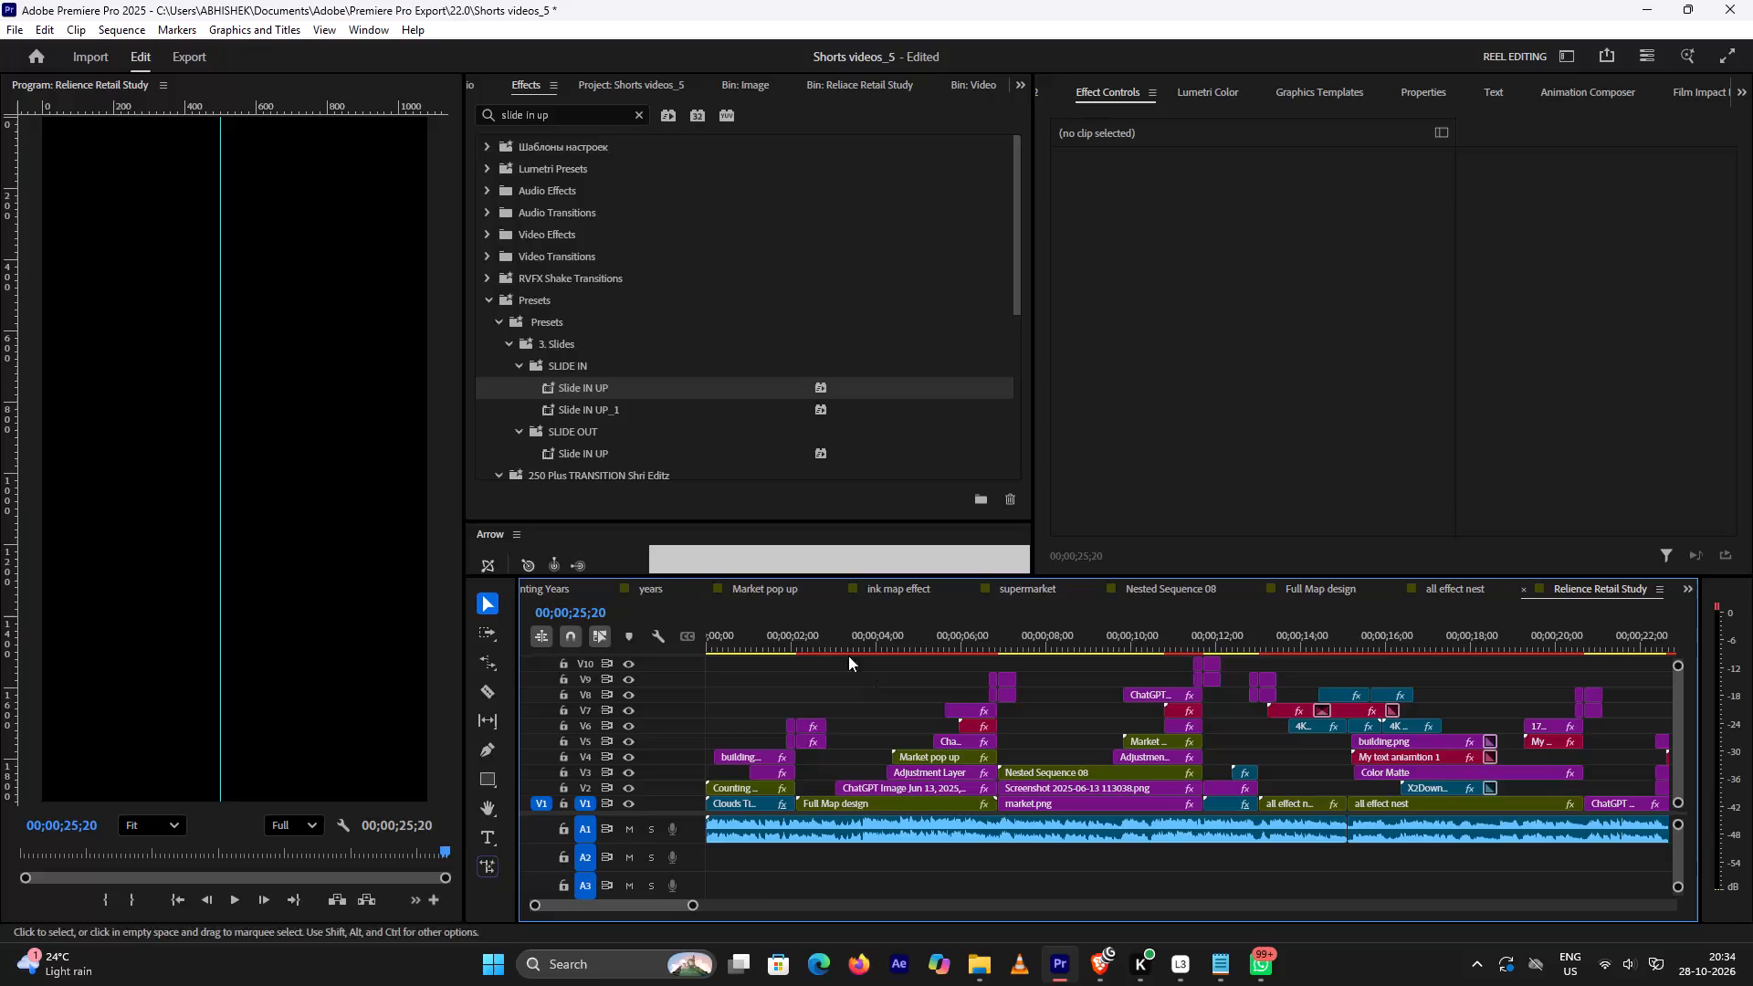
click(777, 633)
key(space)
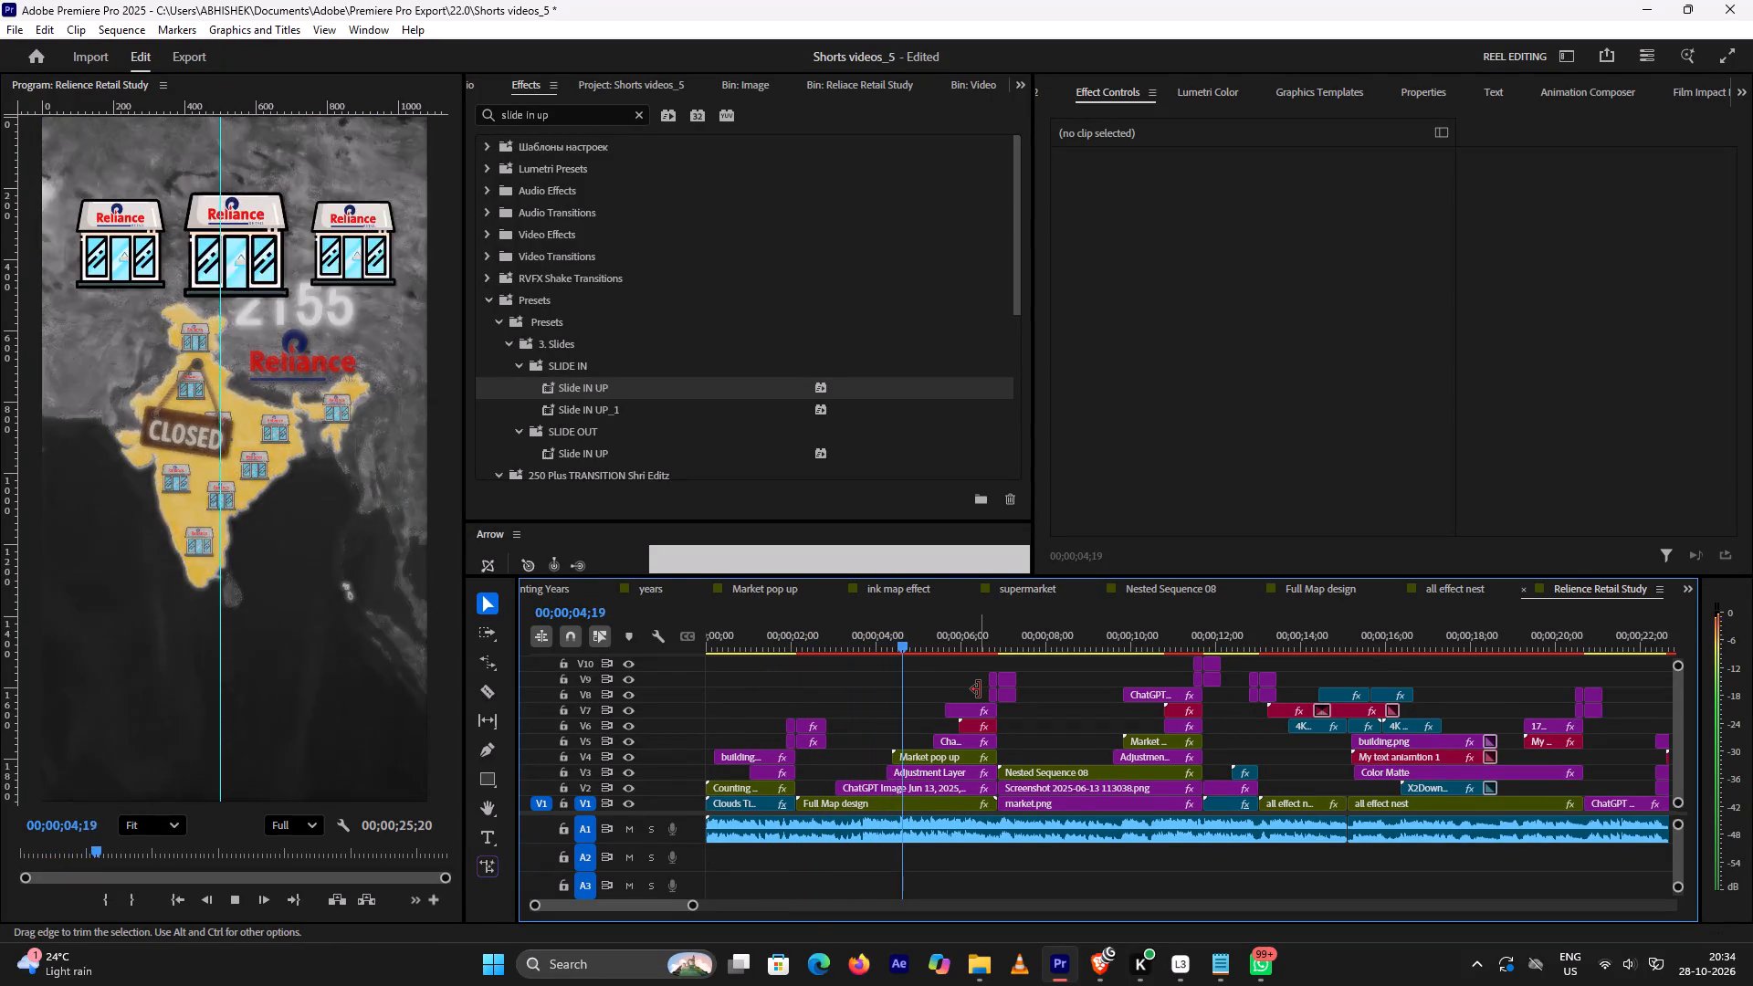
key(space)
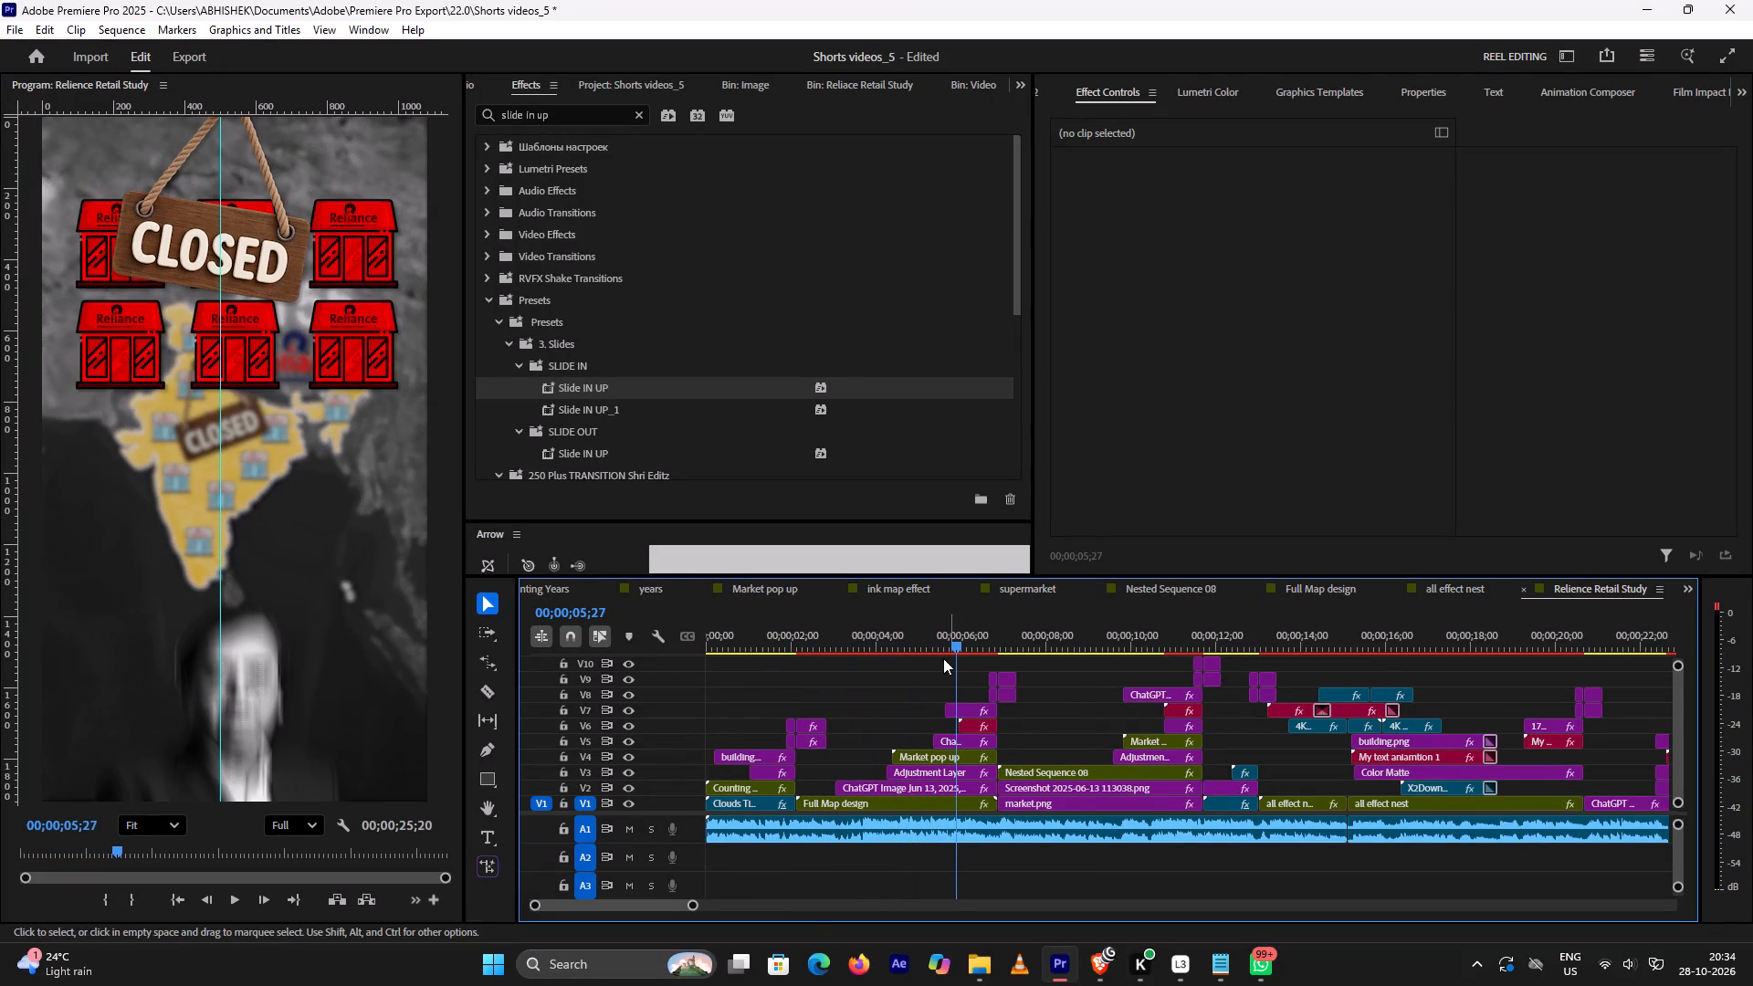
click(877, 634)
key(space)
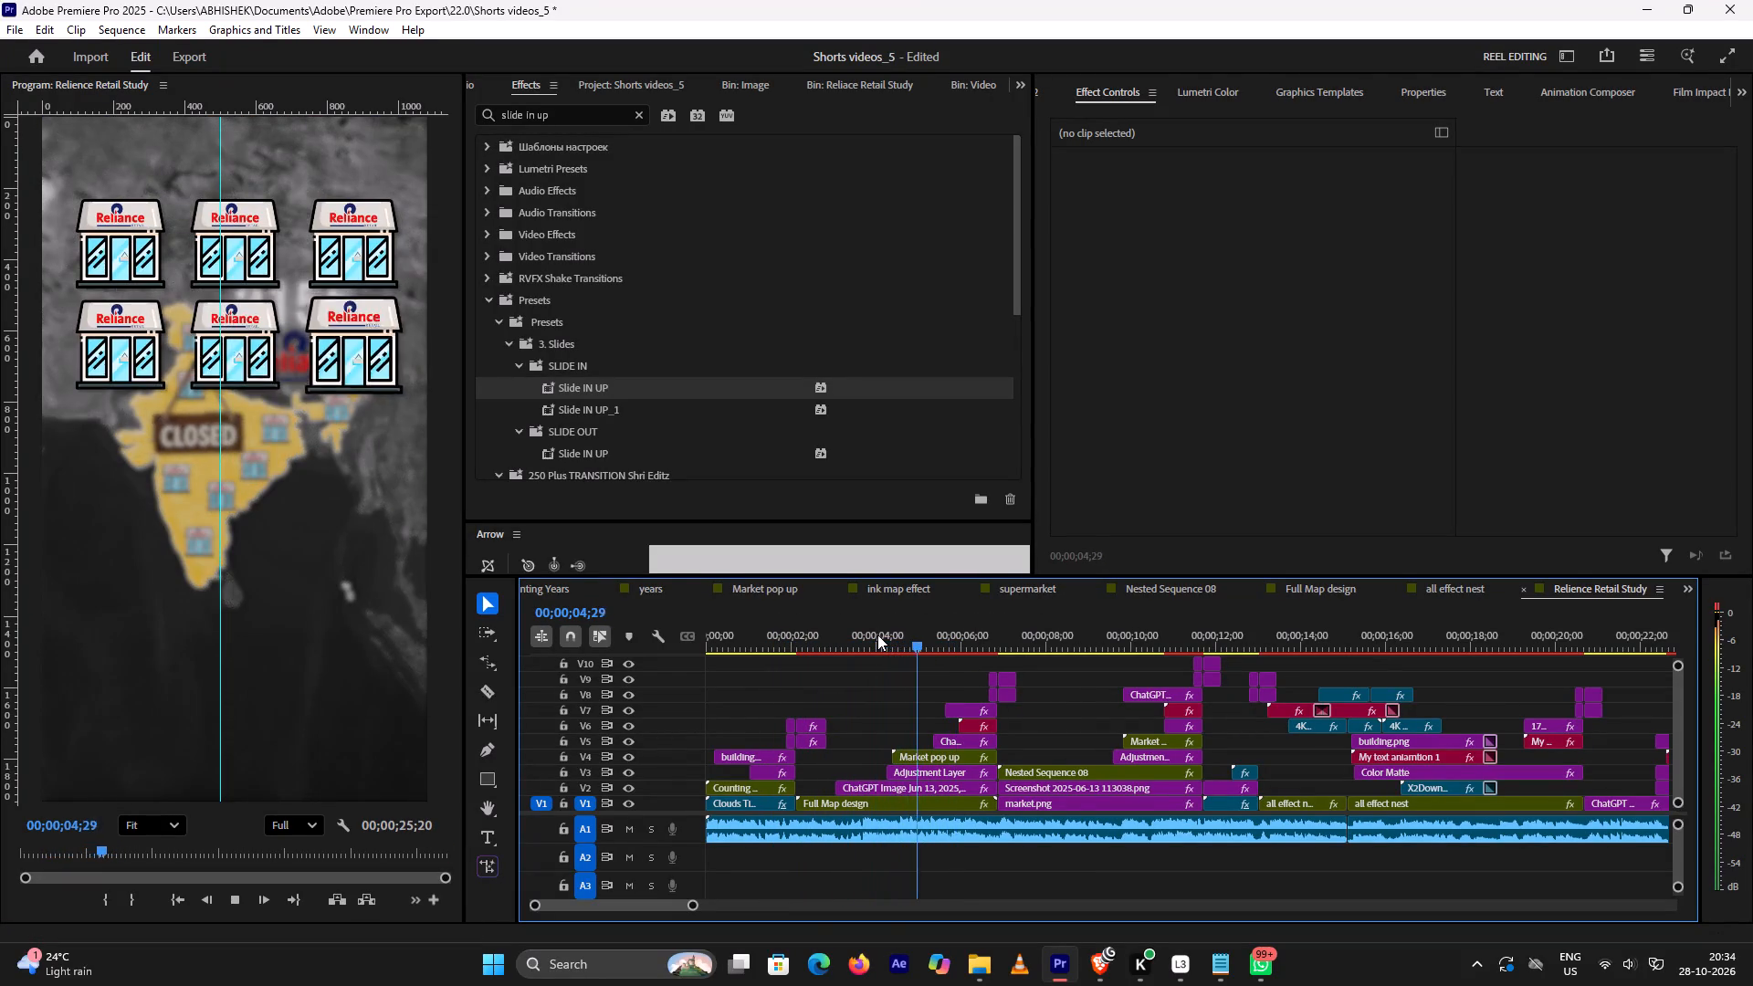
key(space)
double_click(960, 758)
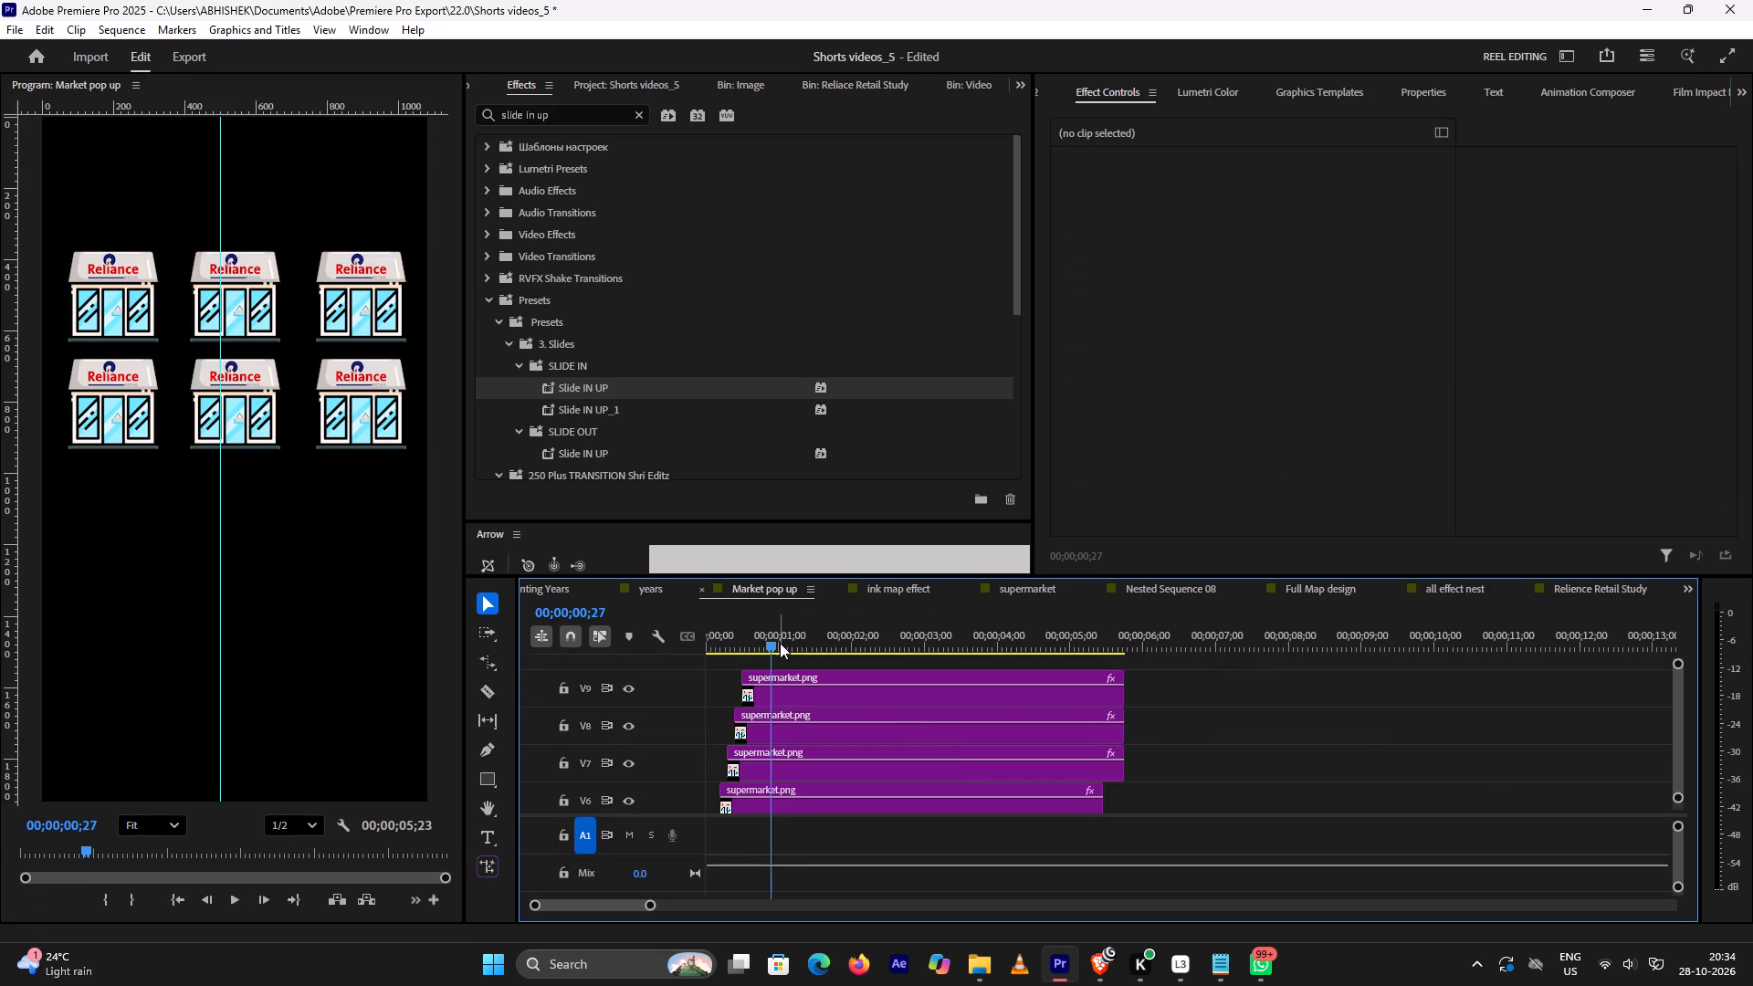
drag(772, 641, 712, 635)
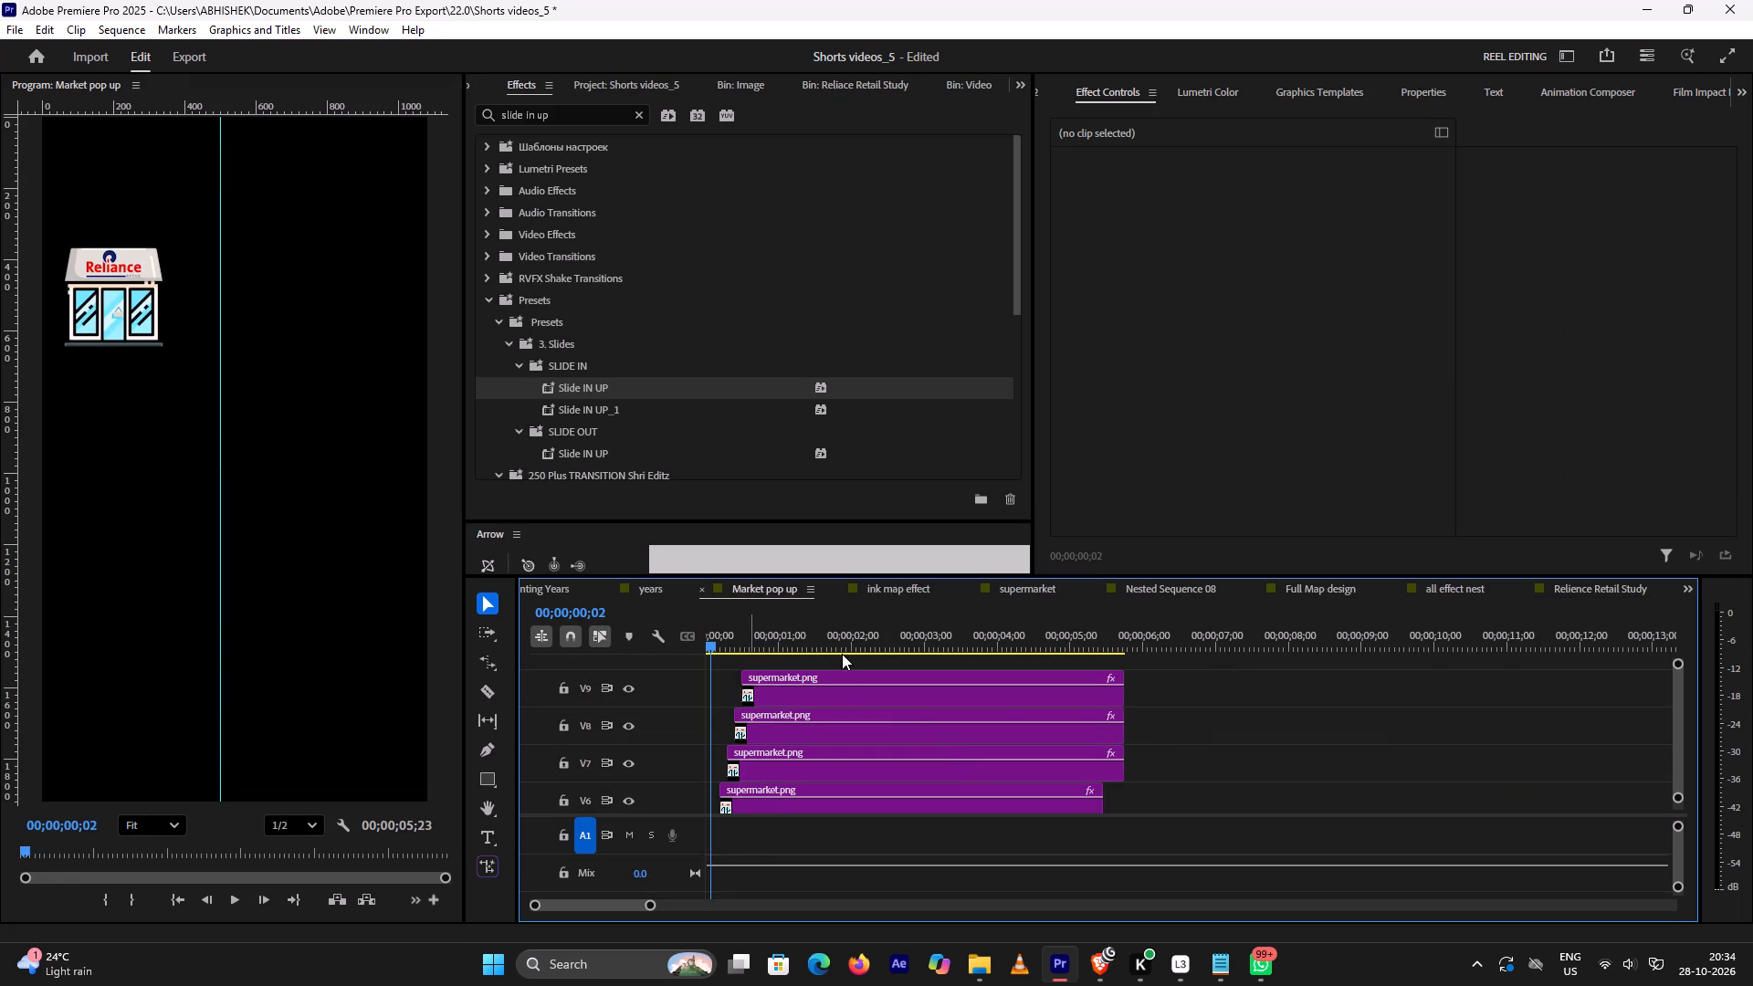
click(1571, 595)
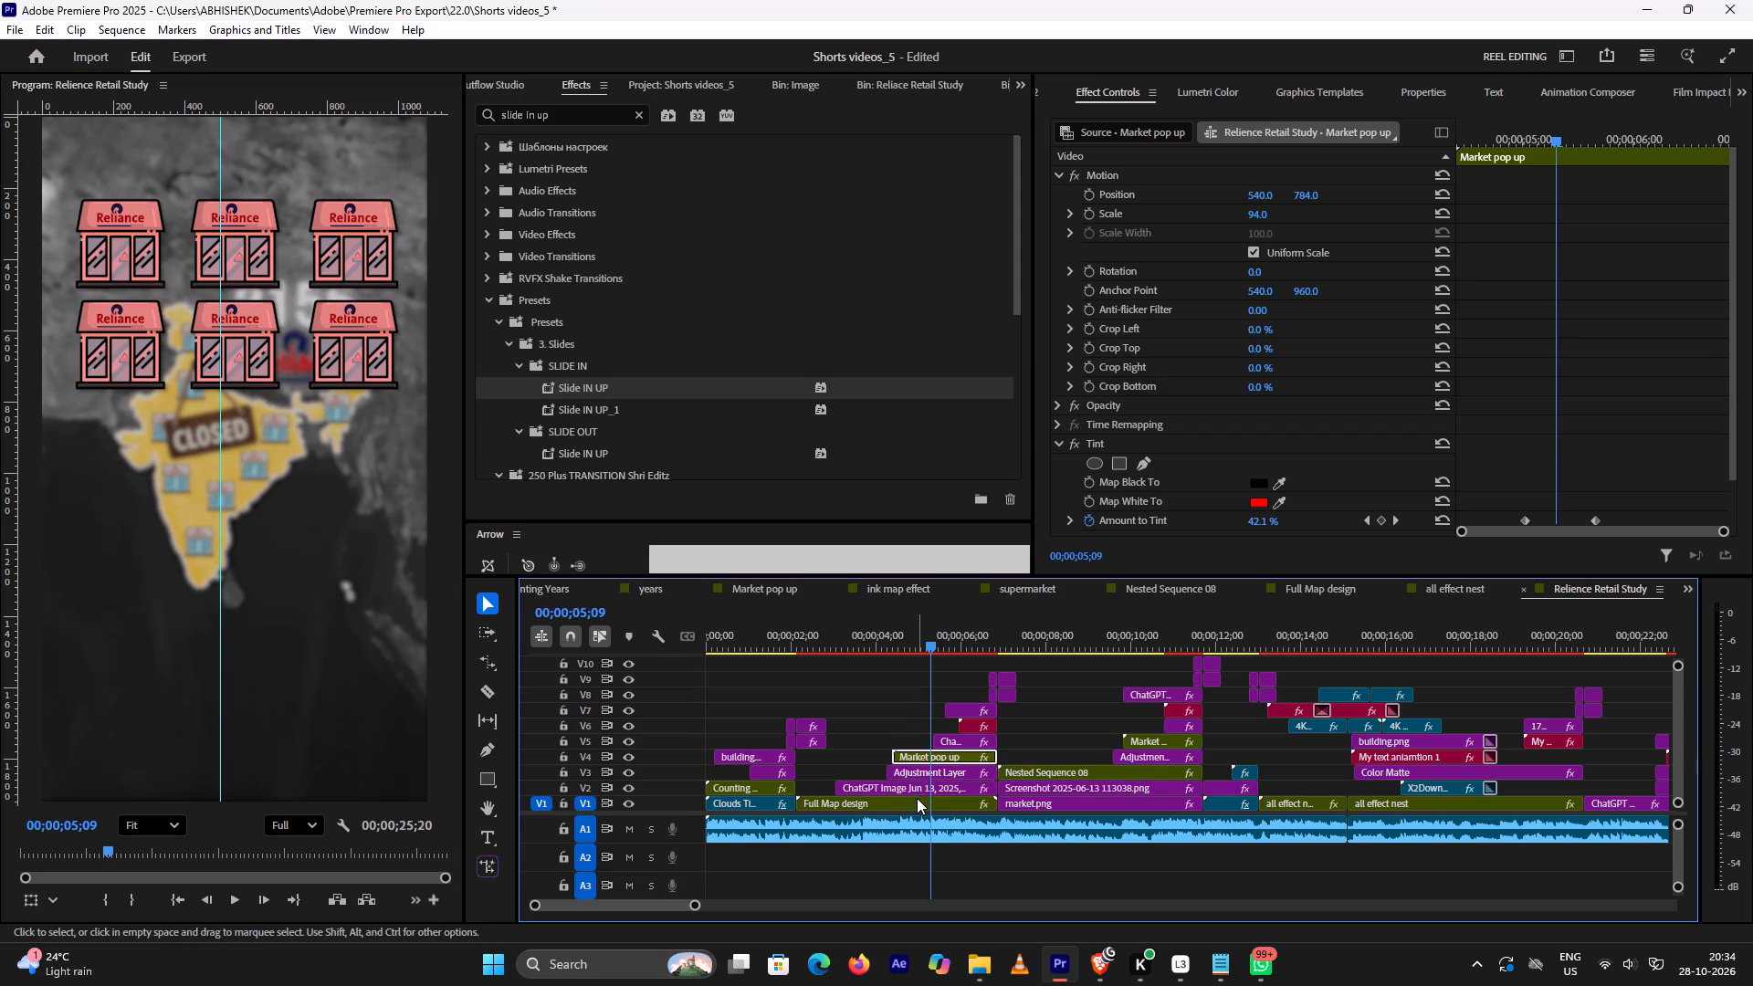
Open the Full Map design nested sequence and examine its India map animation from the start.
double_click(917, 802)
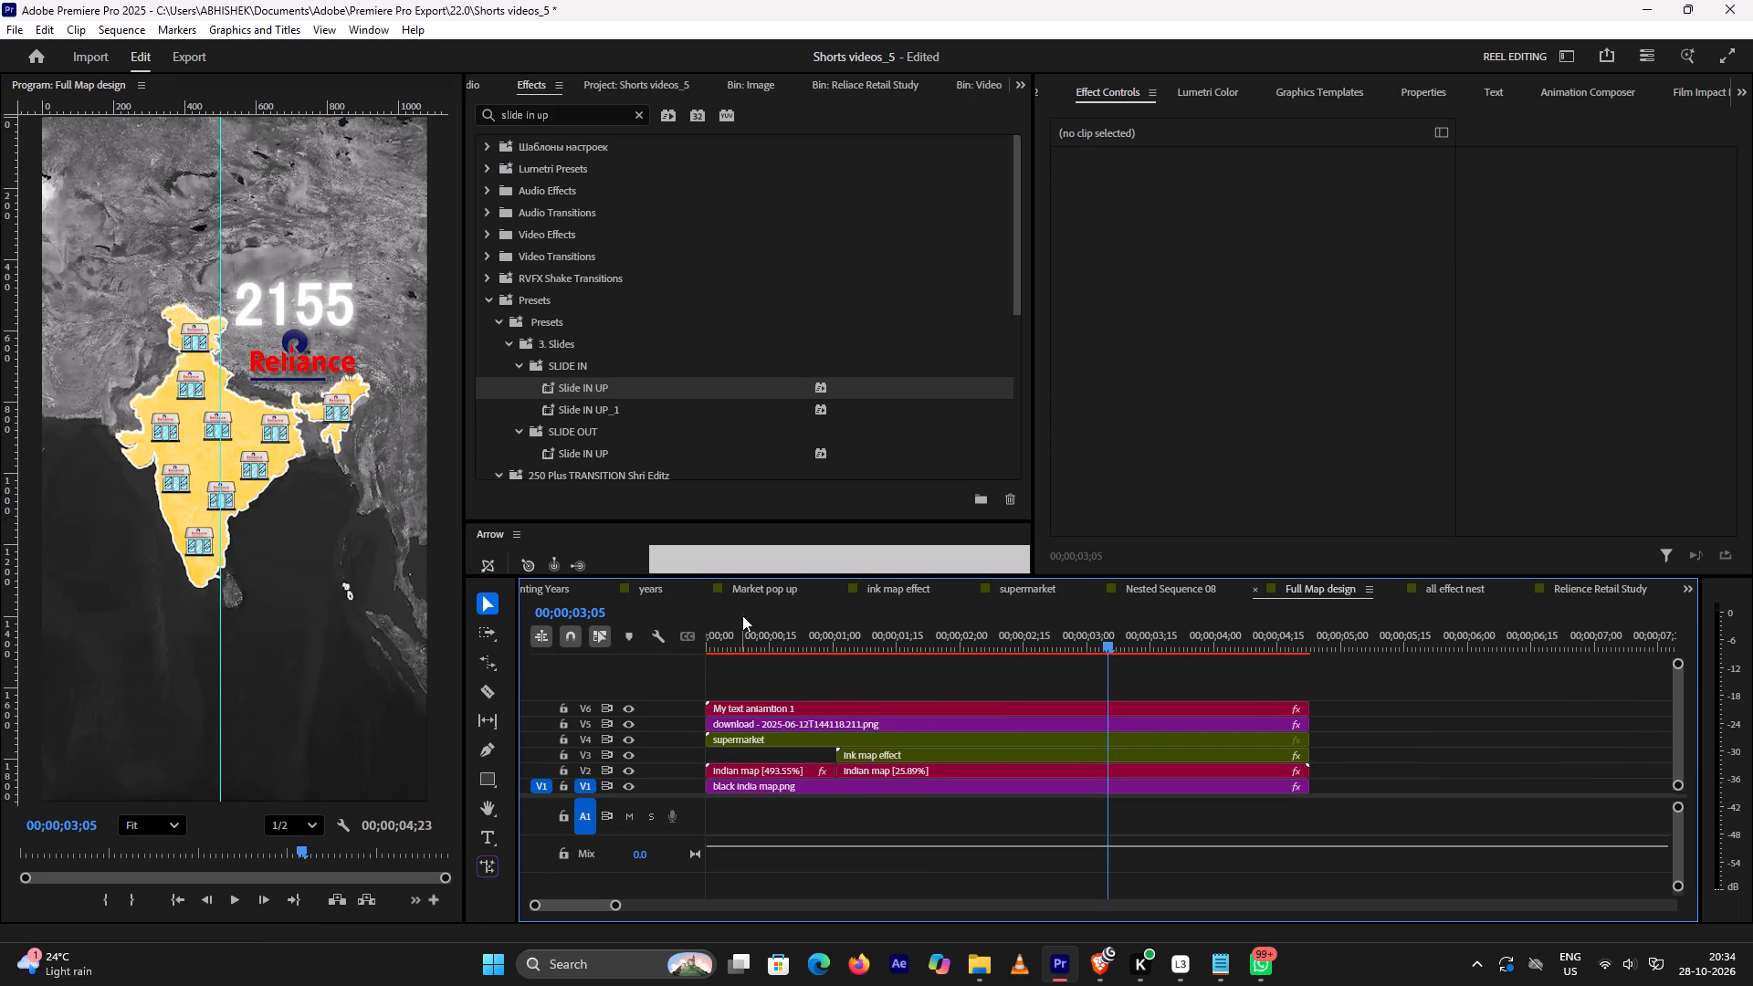
click(742, 615)
key(space)
key(space)
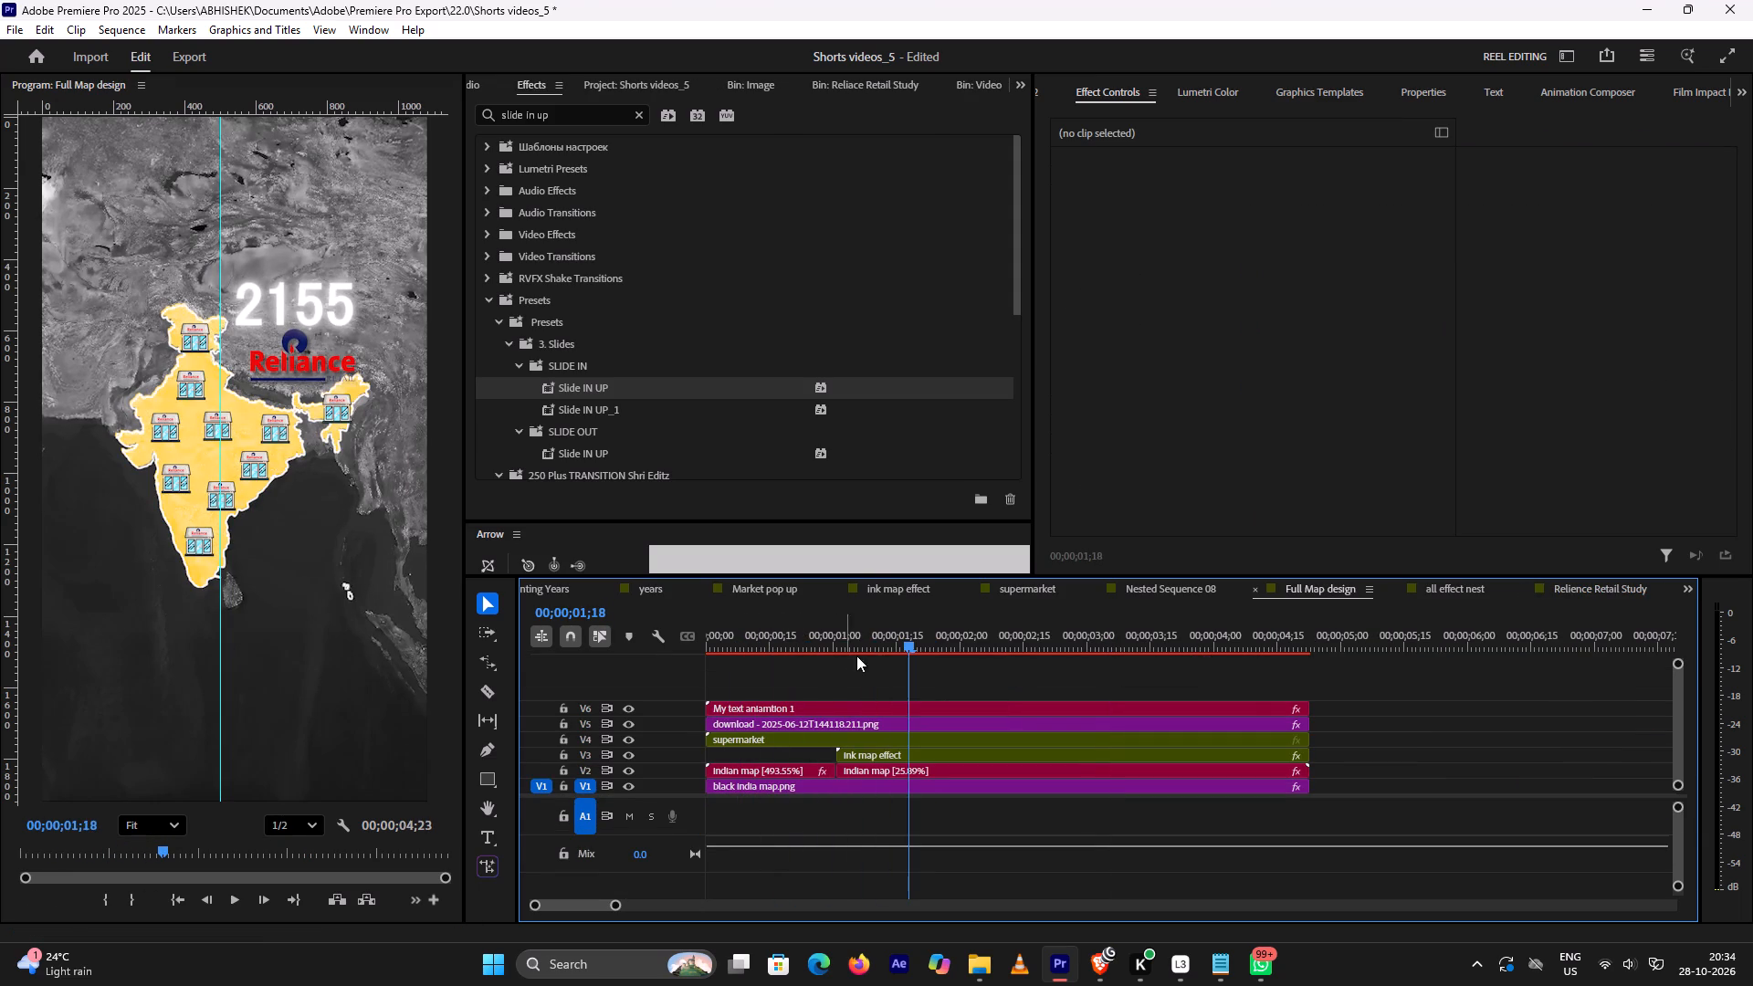
drag(906, 644, 688, 636)
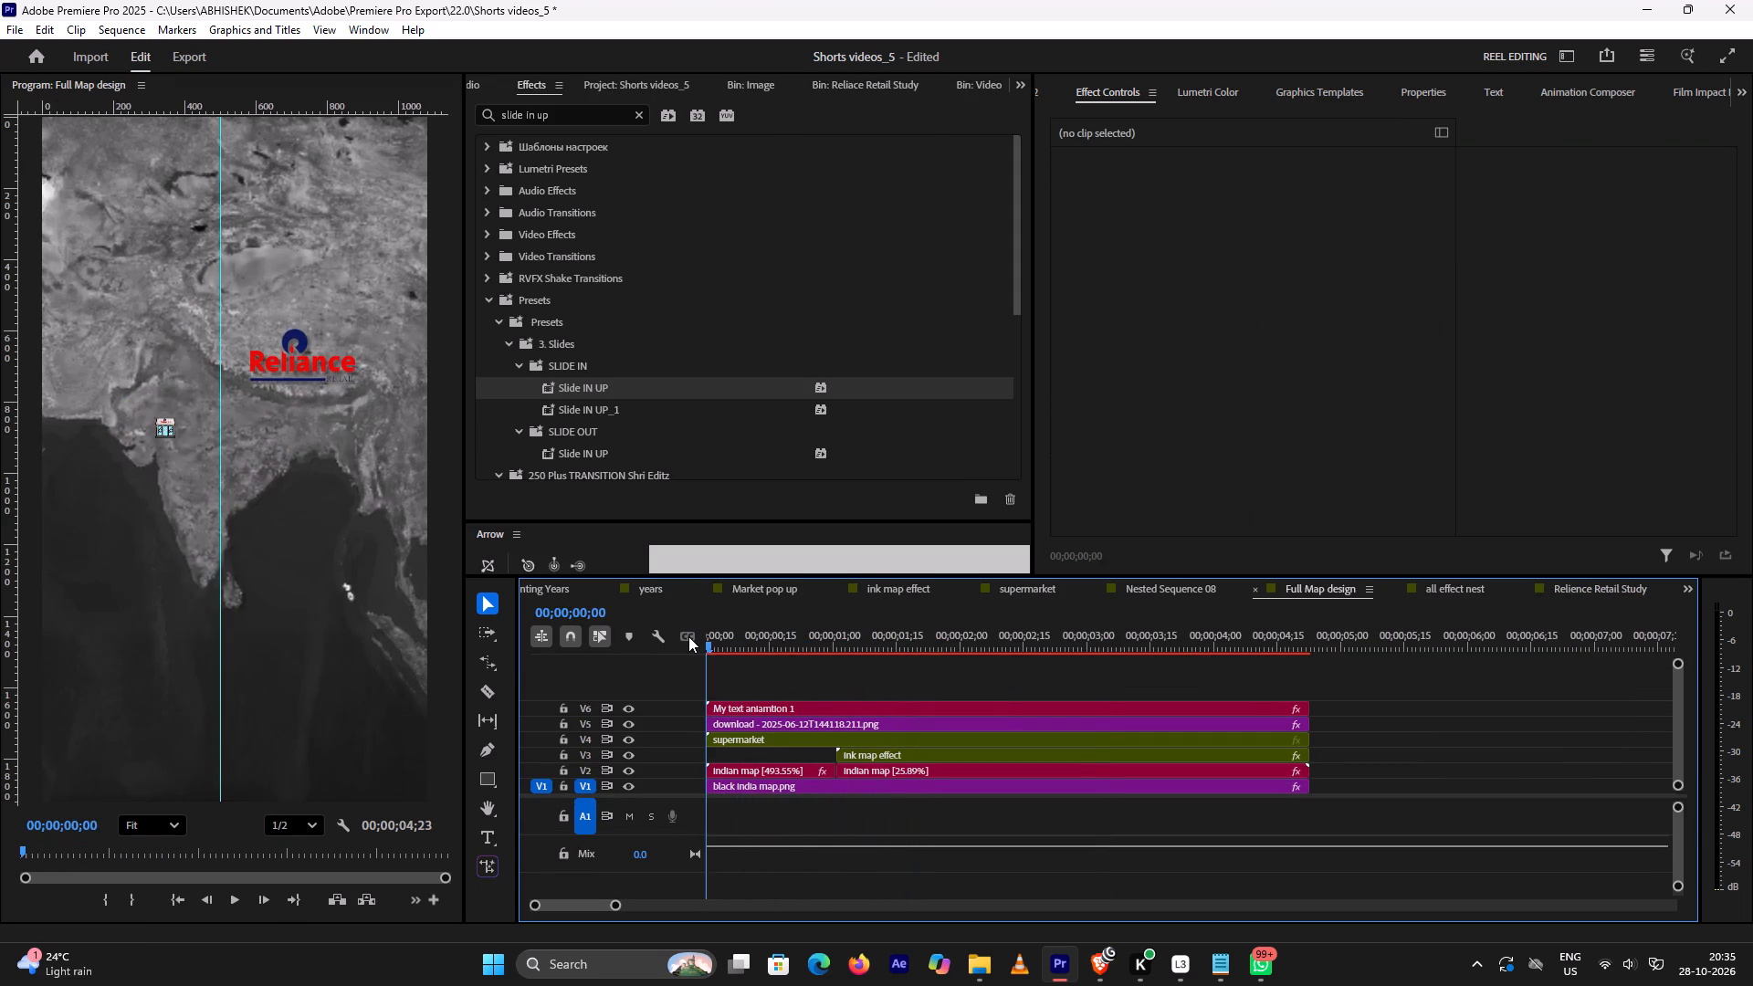
drag(688, 636, 1059, 651)
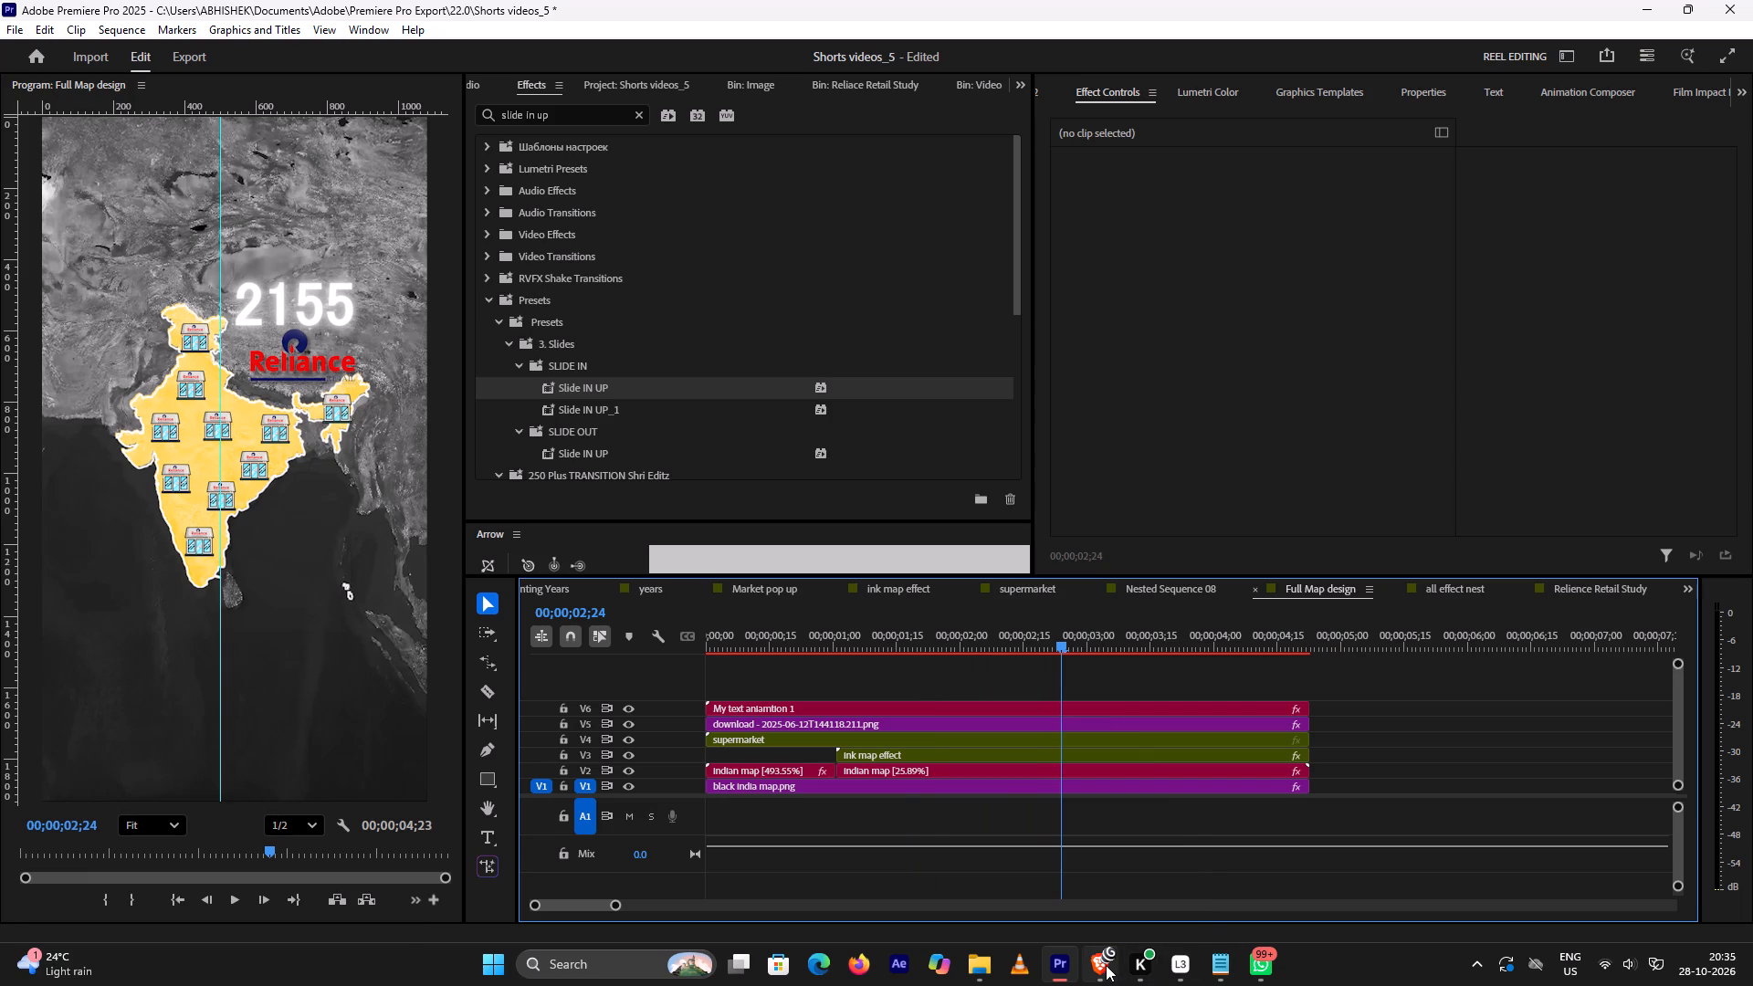
Switch to Brave and resume watching the tutorial's section on the red India map nested sequence.
click(1103, 965)
key(space)
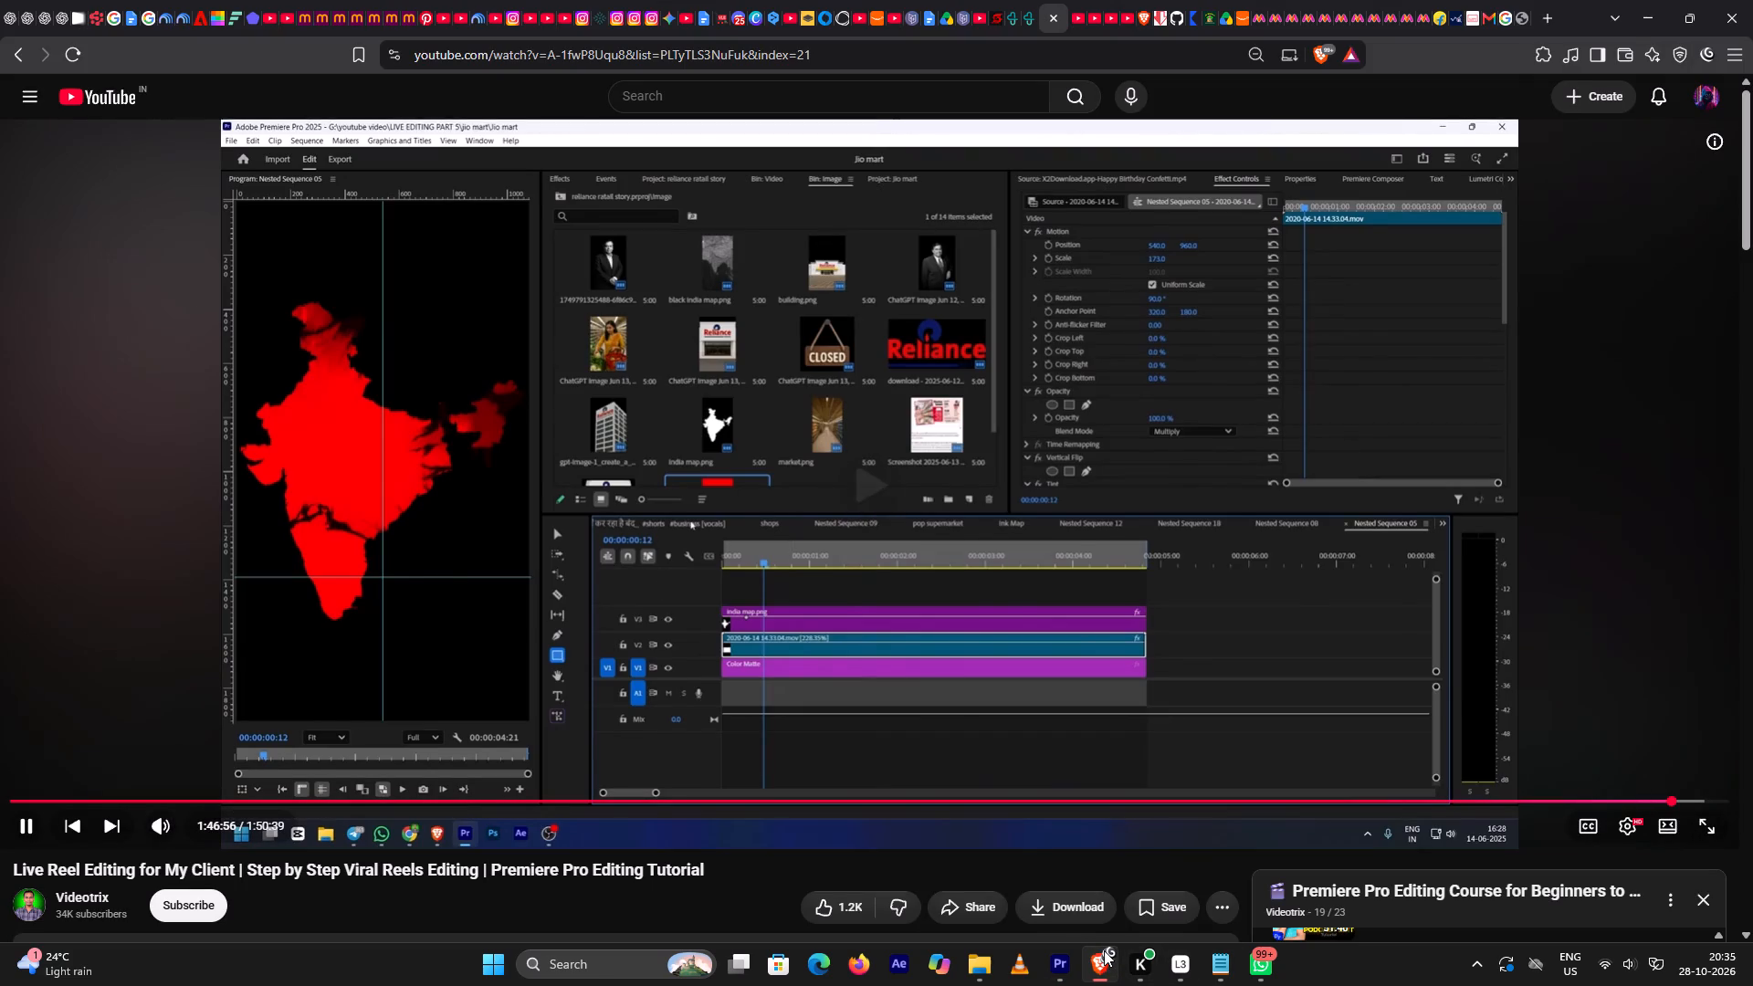
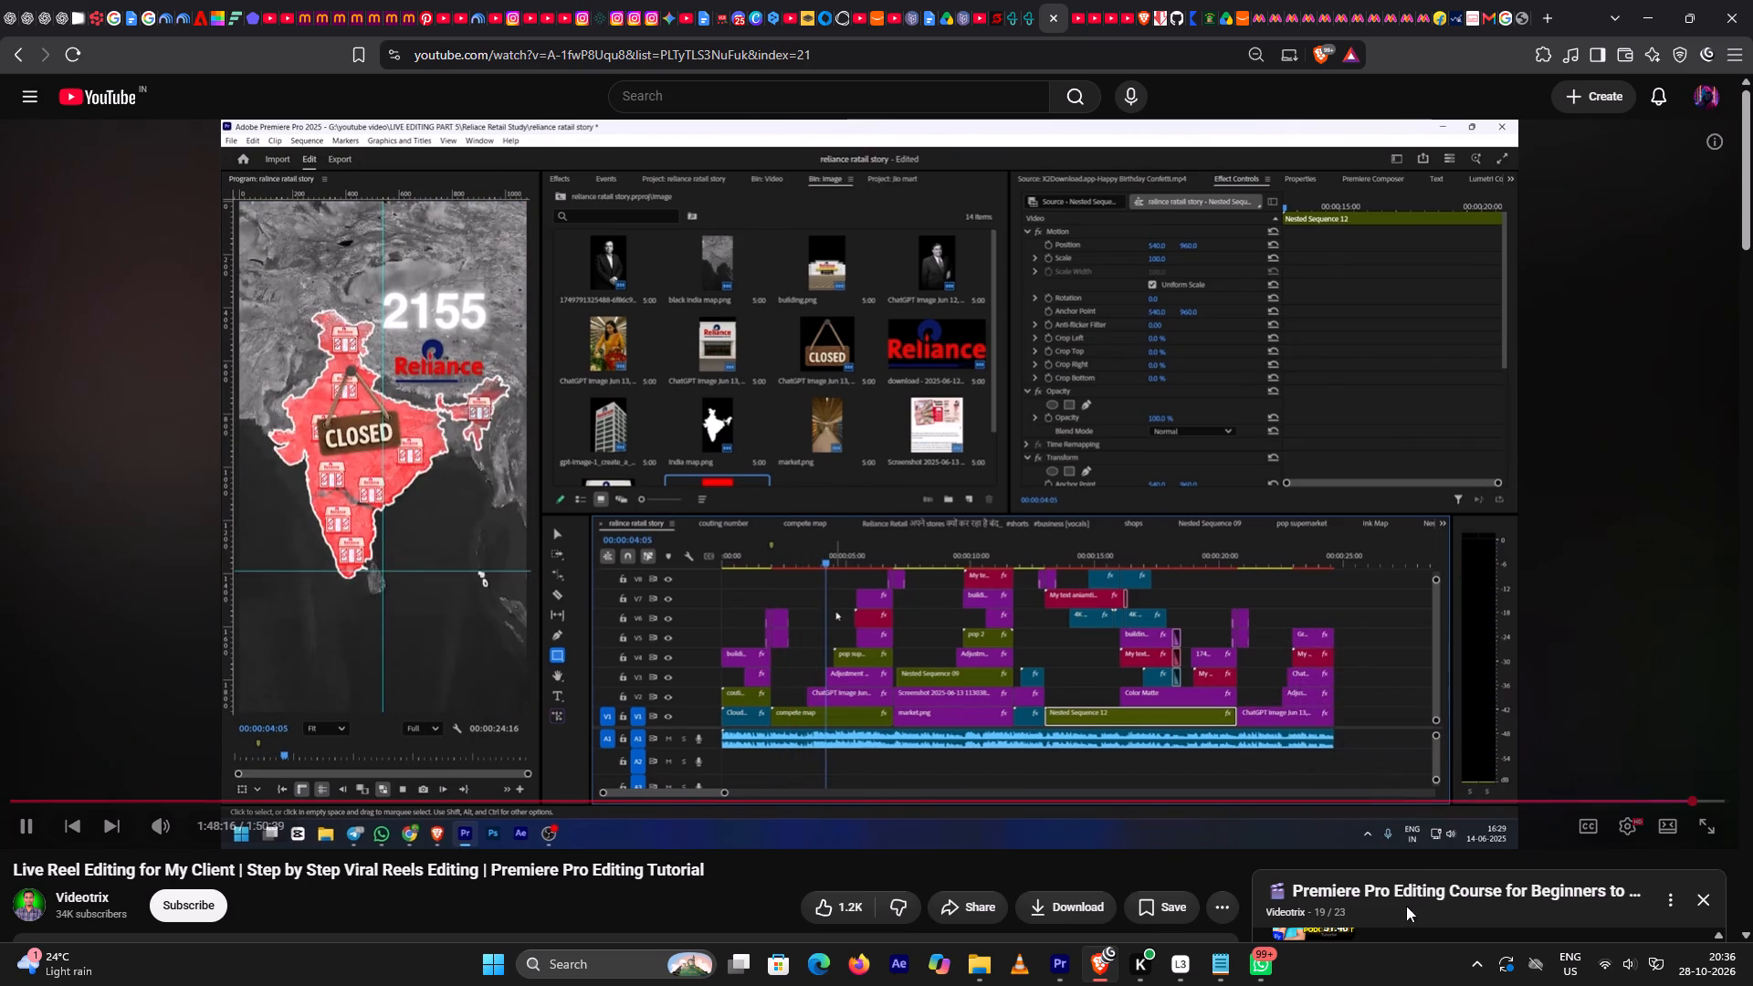
Pause the tutorial, return to the Relience Retail Study sequence in Premiere Pro, and play the reel from near its start to its end.
key(space)
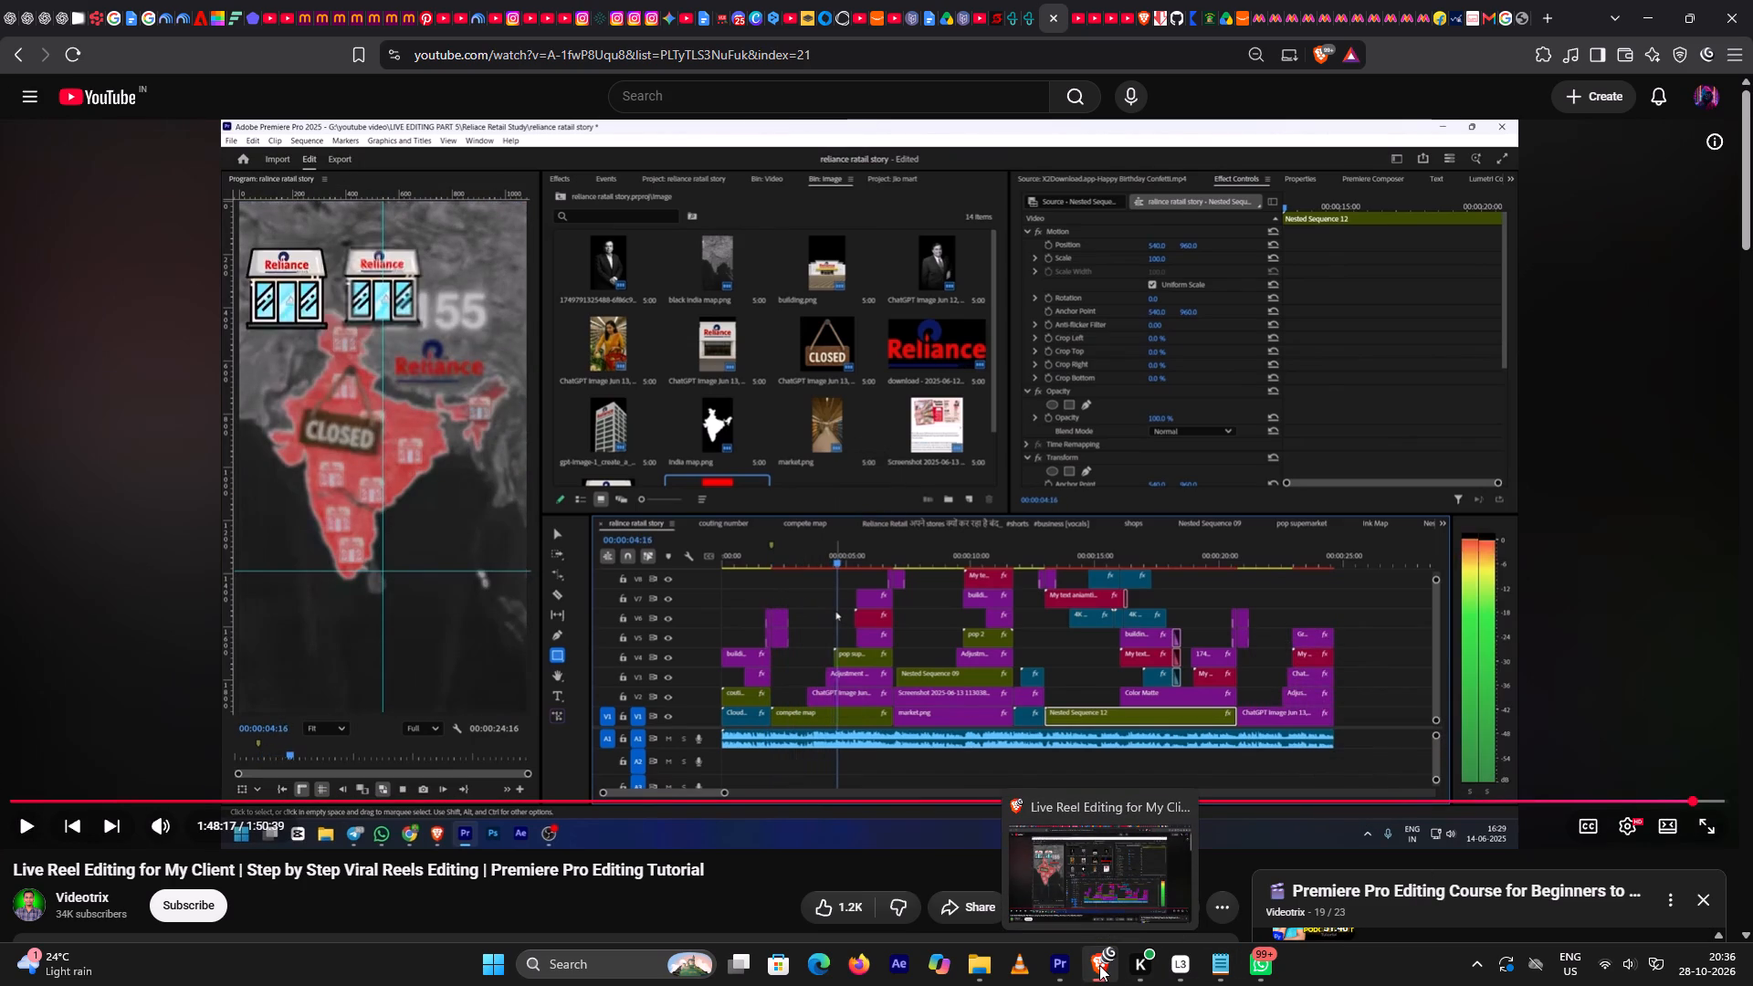
click(1068, 964)
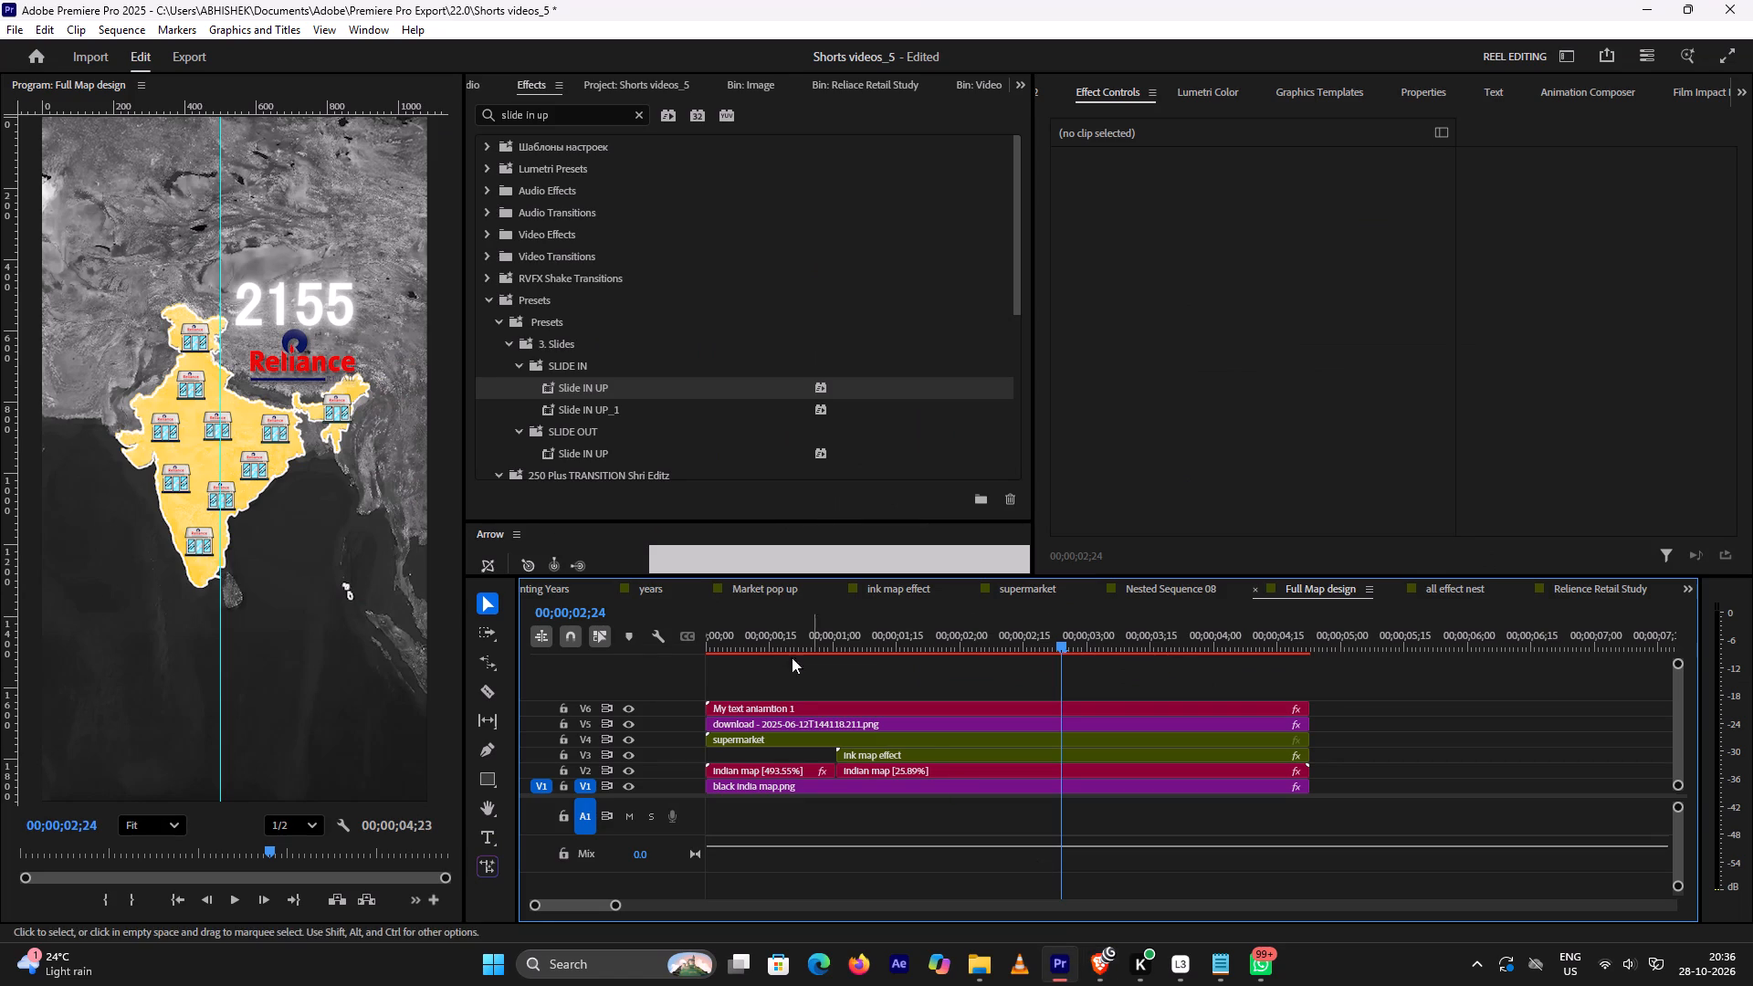
click(1567, 593)
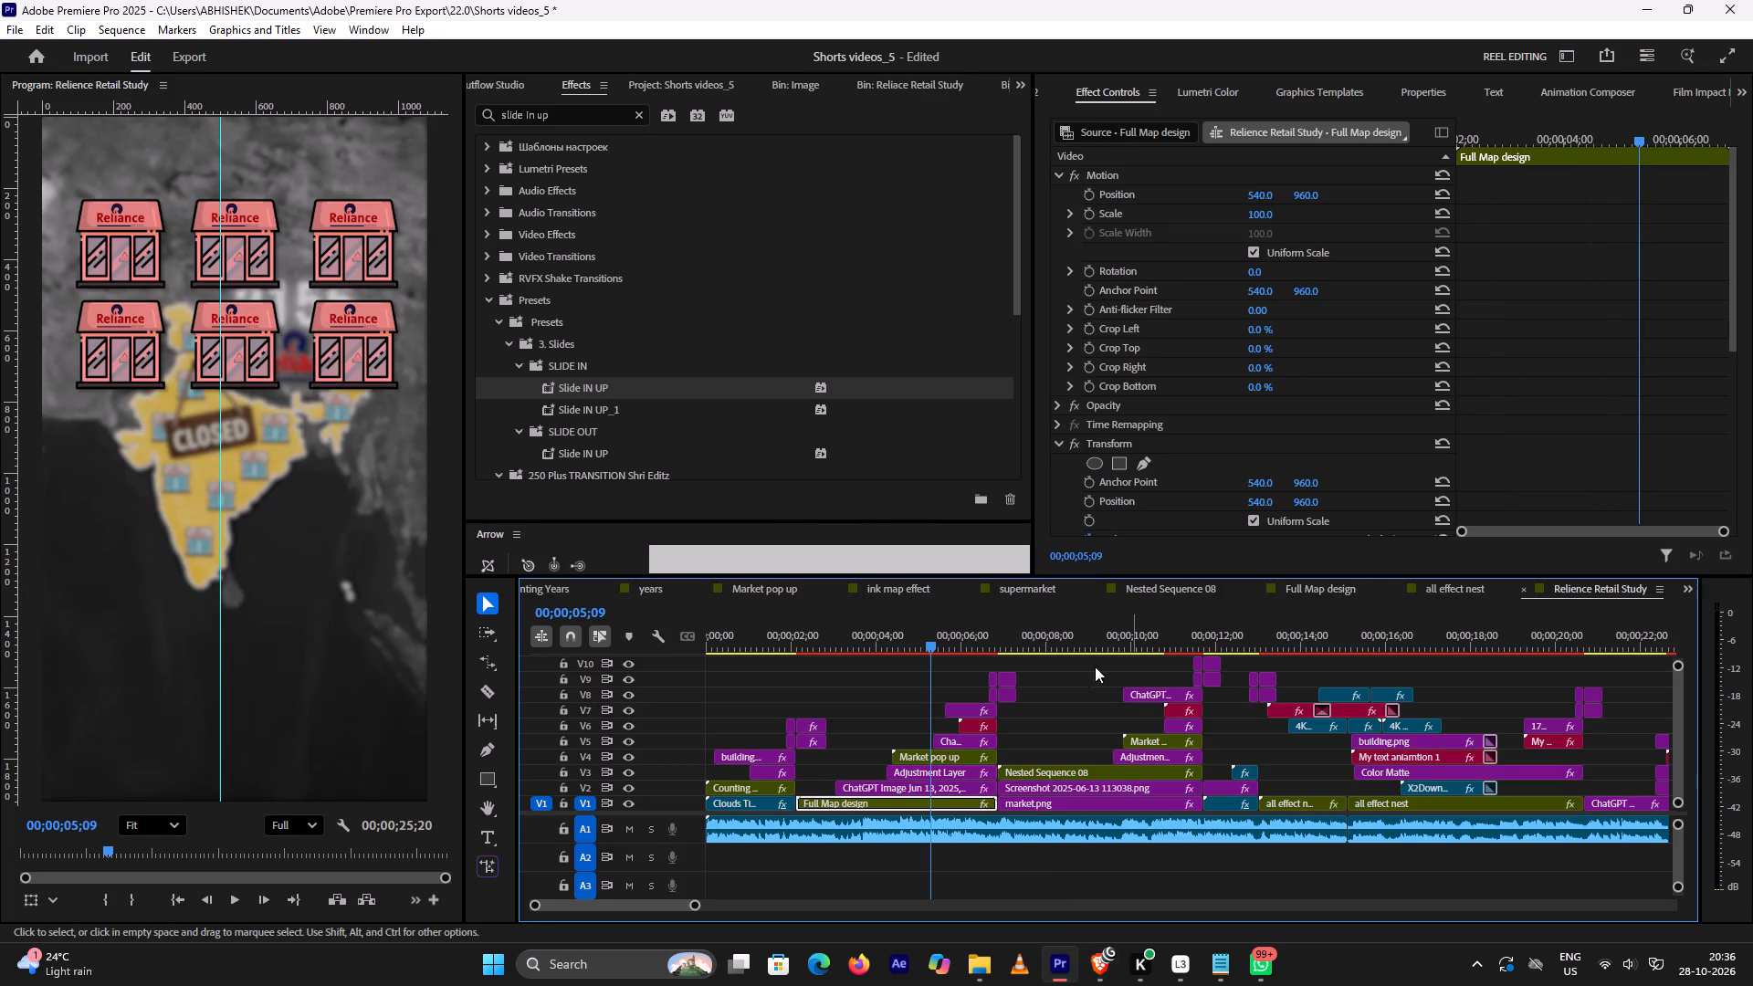
click(776, 641)
key(space)
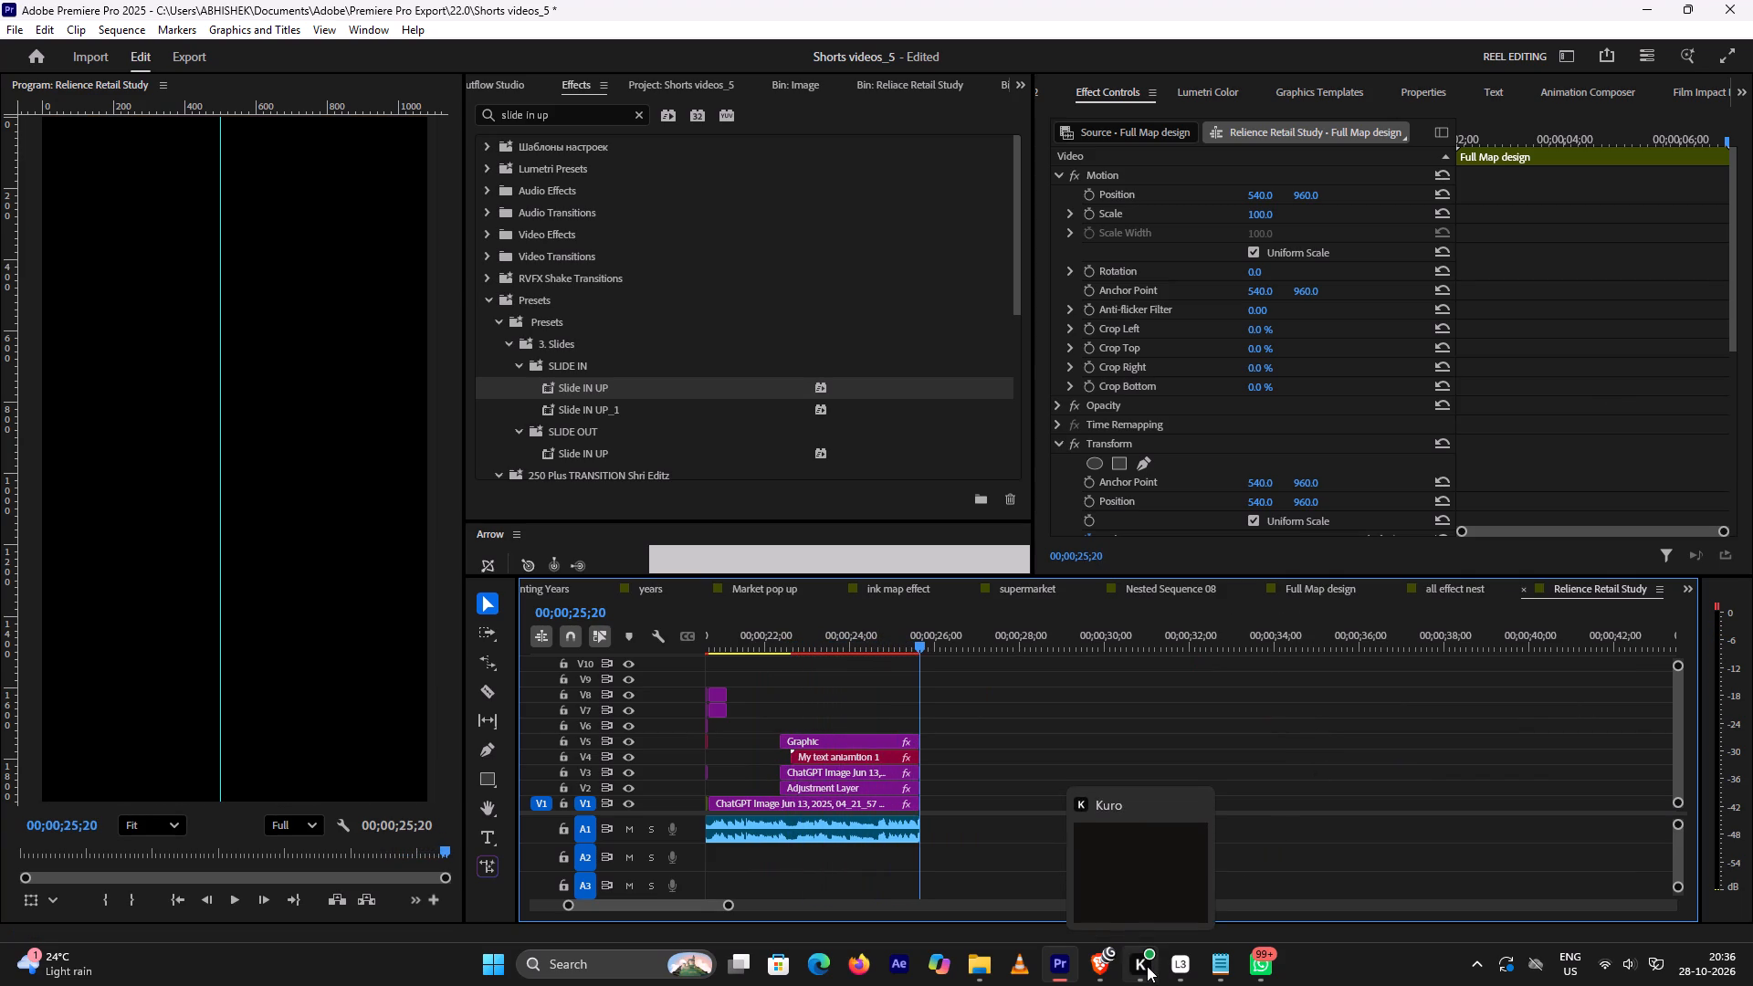
Switch to Brave and resume watching the tutorial's playback of the reel from the red map and store pop-up scene.
click(1097, 969)
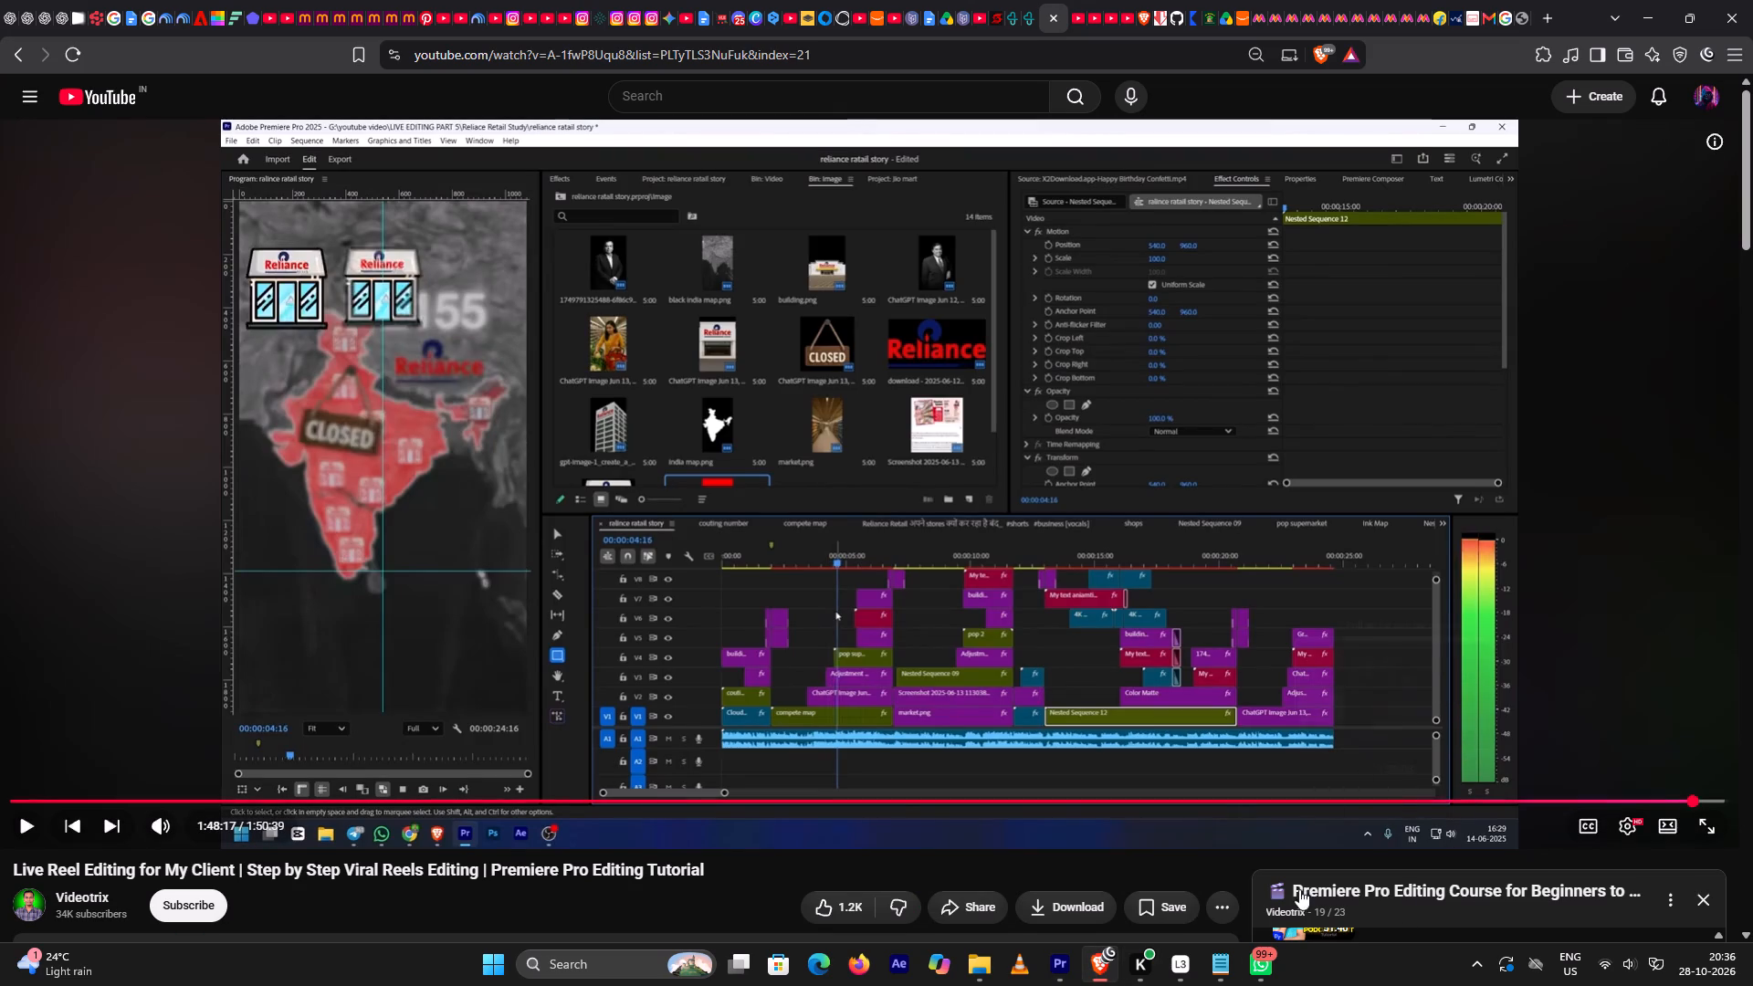
key(space)
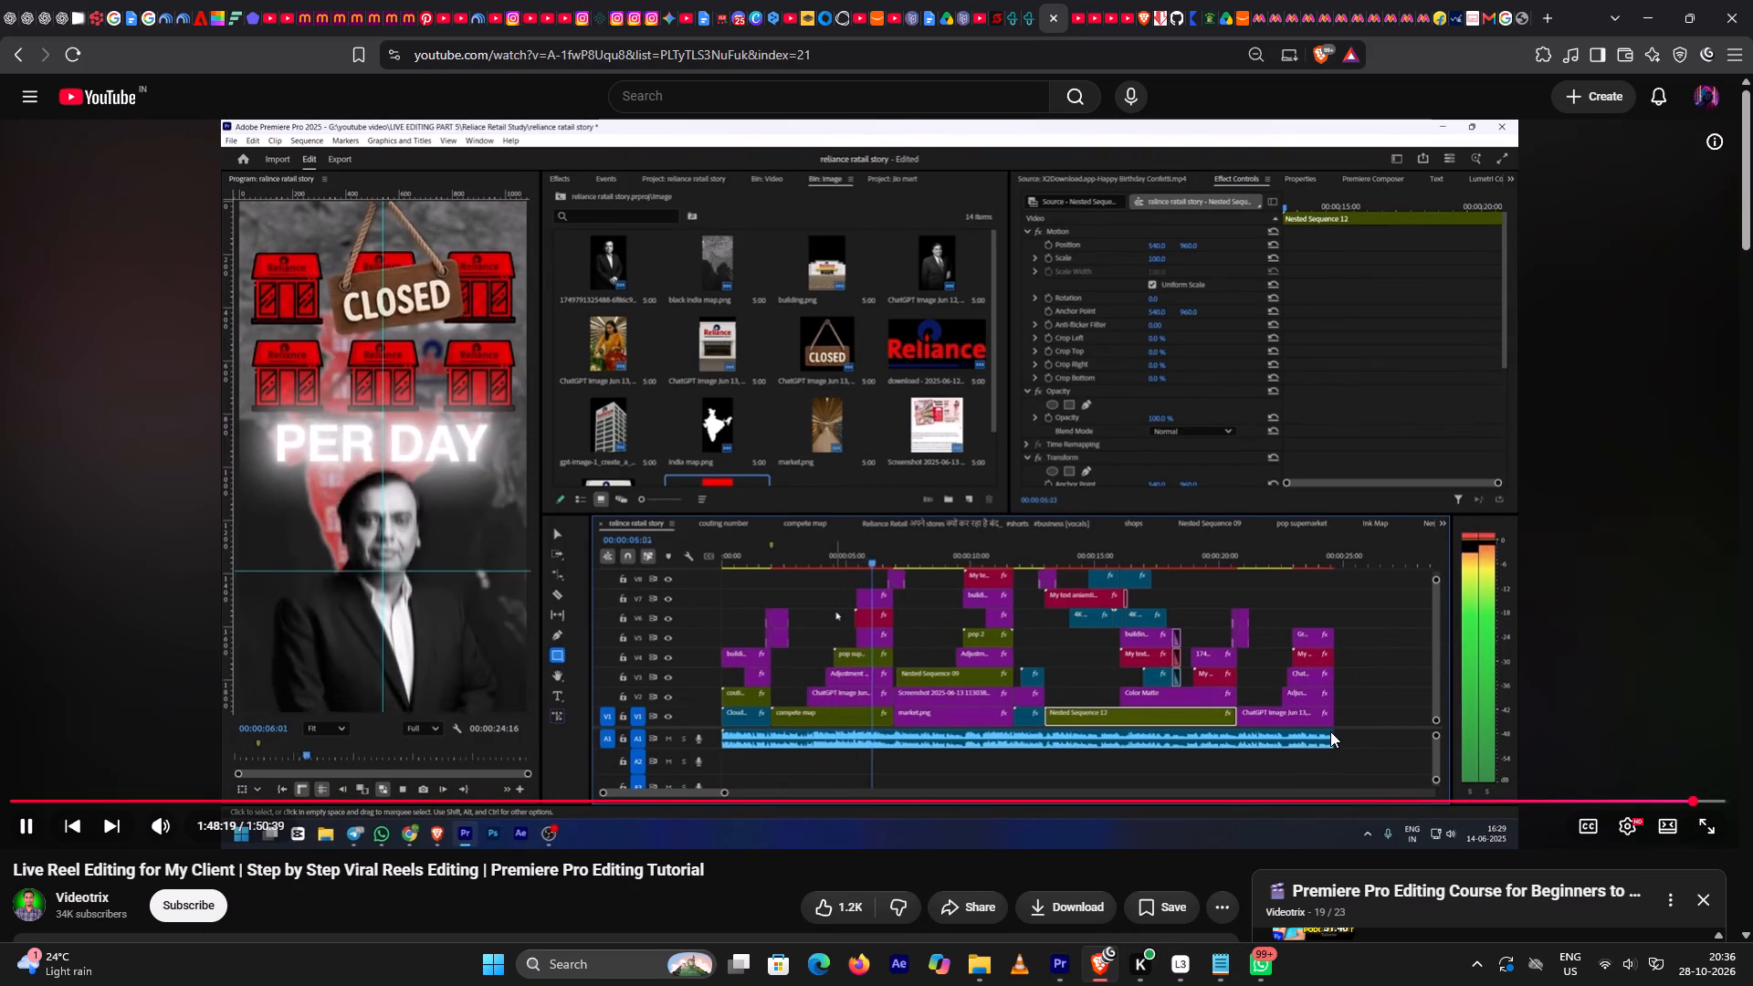